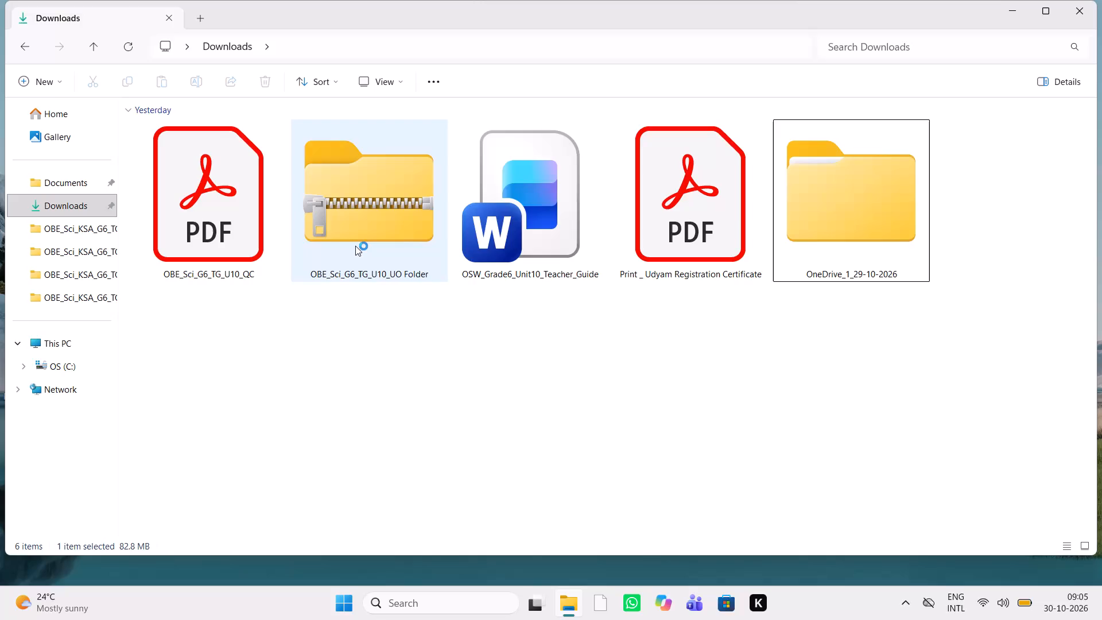
# Examine the contents of the OneDrive_1_29-10-2026 folder and the zipped OBE_Sci_G6_TG_U10_UO Folder in Downloads.
pyautogui.click(796, 245)
pyautogui.doubleClick(796, 245)
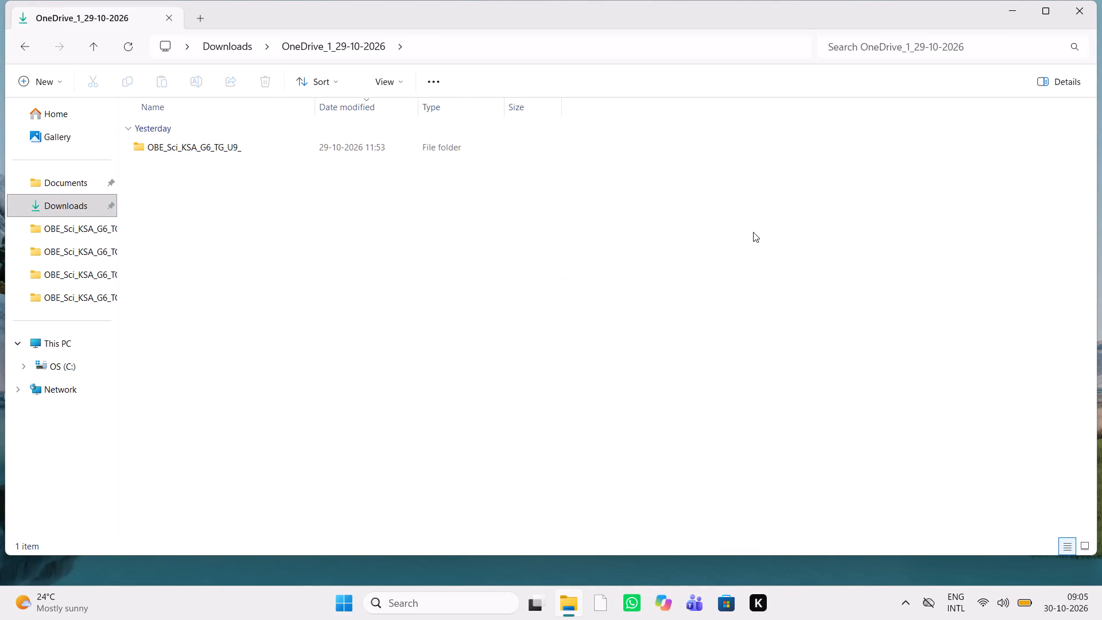
pyautogui.click(234, 47)
pyautogui.doubleClick(859, 255)
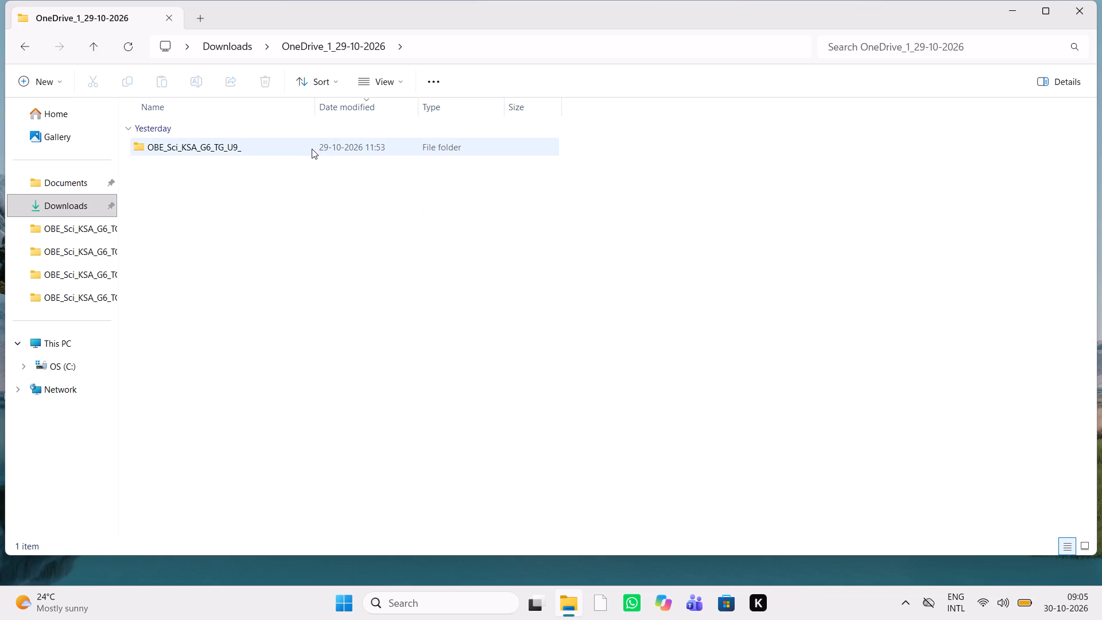
pyautogui.doubleClick(312, 149)
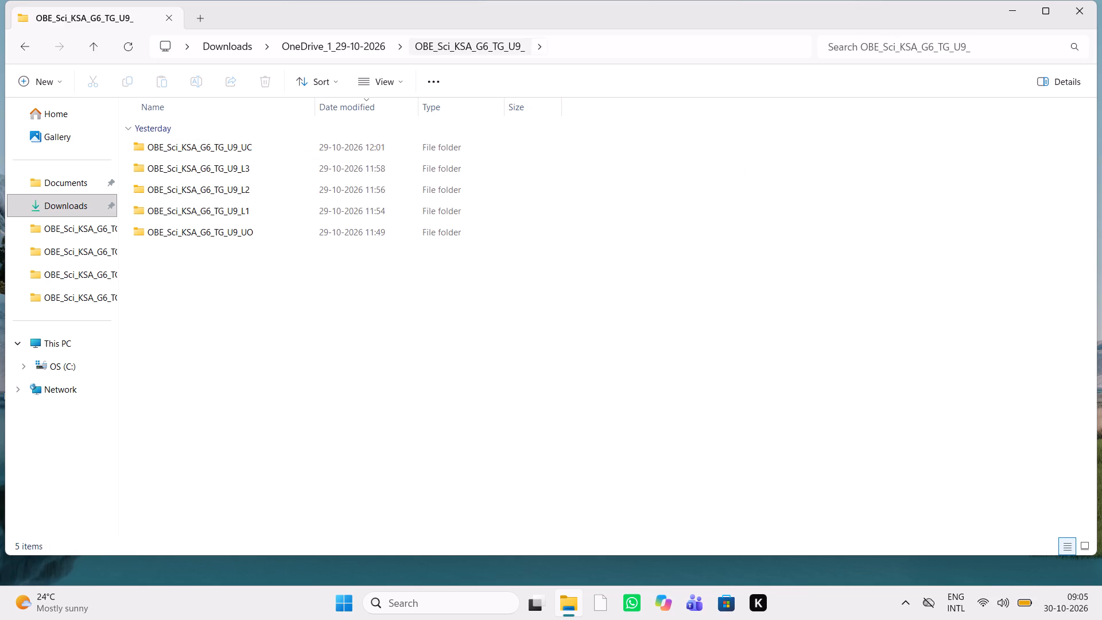
pyautogui.click(348, 47)
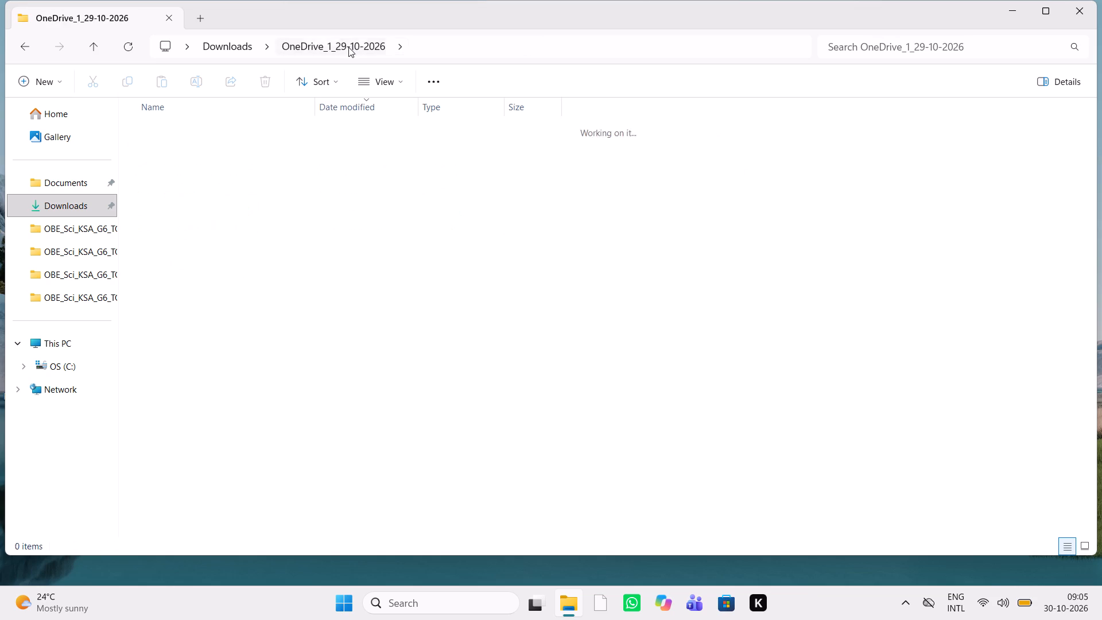
pyautogui.click(348, 47)
pyautogui.click(224, 53)
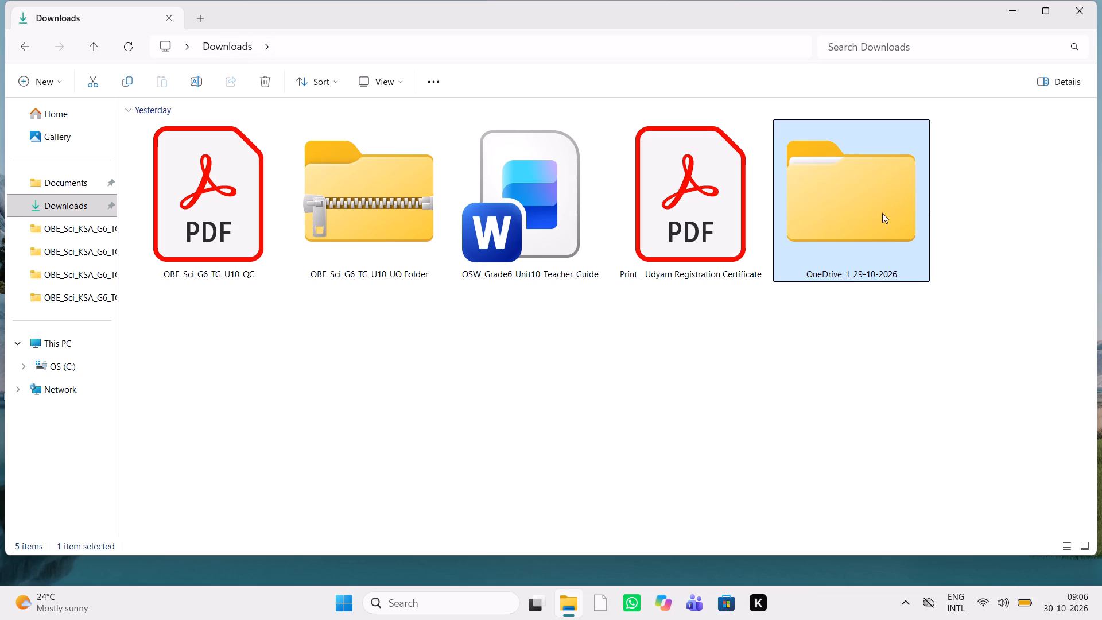
pyautogui.doubleClick(366, 231)
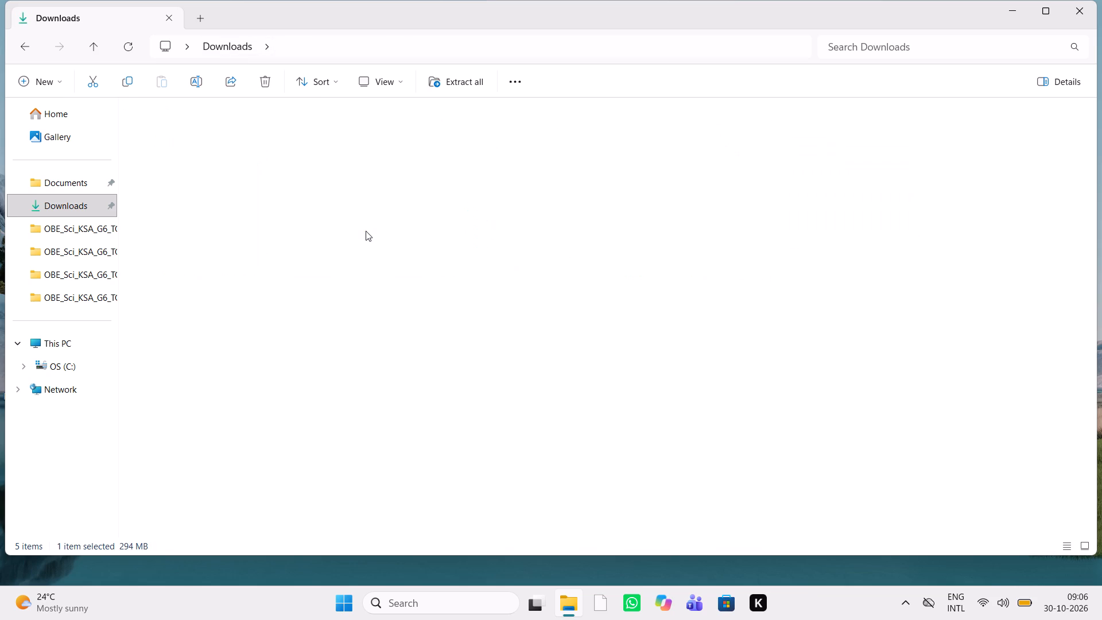
pyautogui.click(243, 50)
# Delete the OneDrive_1_29-10-2026 folder from Downloads.
pyautogui.click(825, 266)
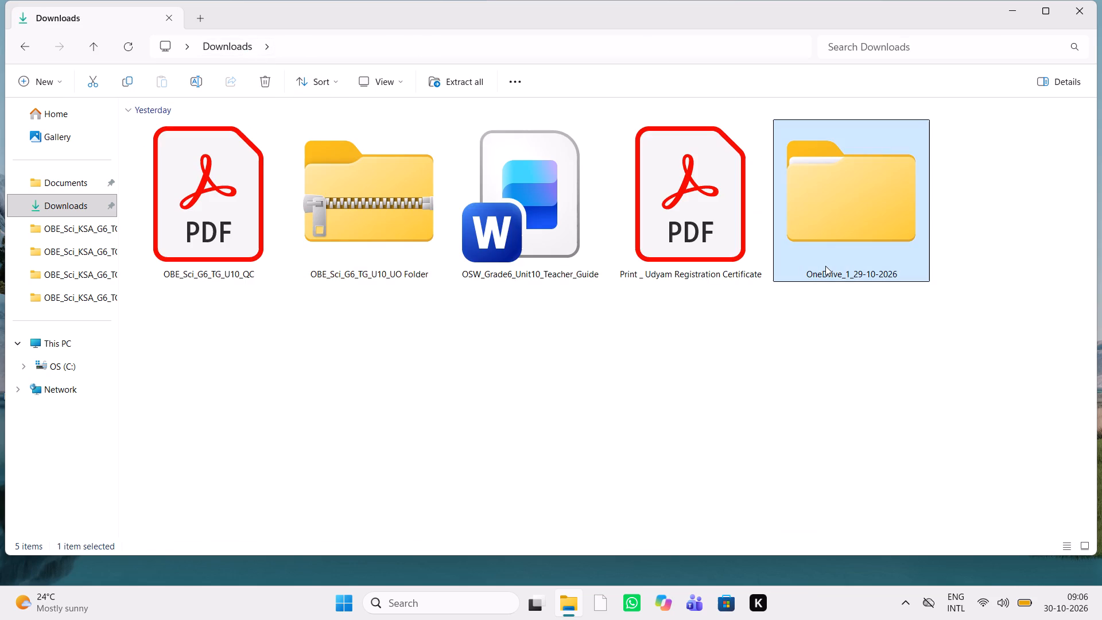
pyautogui.press('Delete')
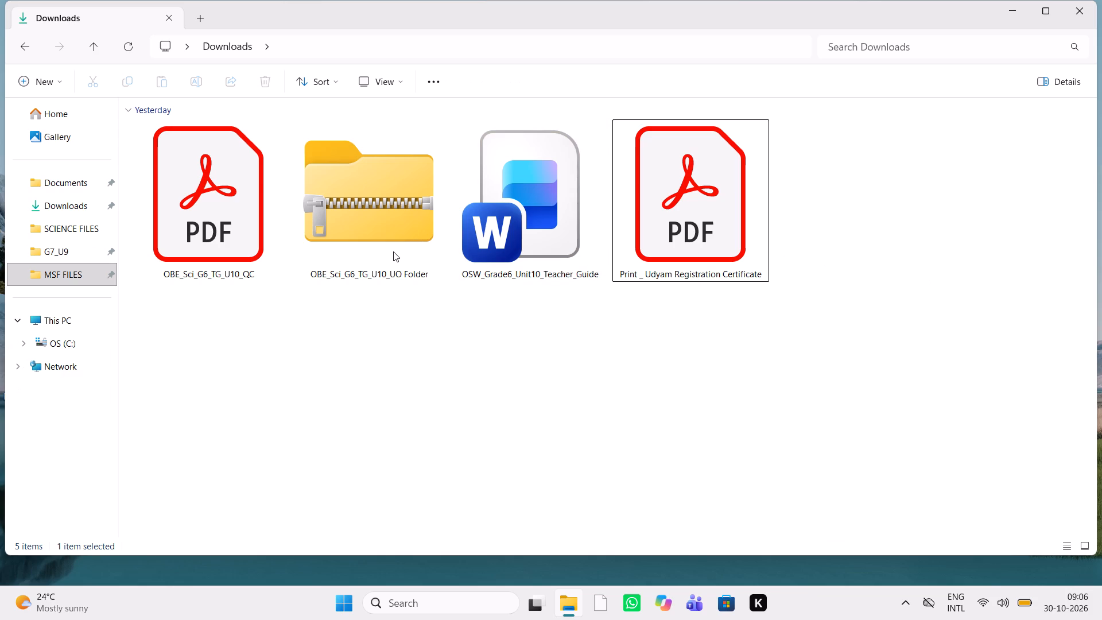
# Open the OBE_Sci_G6_TG_U10_UO InDesign document from the zipped folder's UO subfolder, dismissing the missing links notice and skipping font replacement.
pyautogui.doubleClick(393, 251)
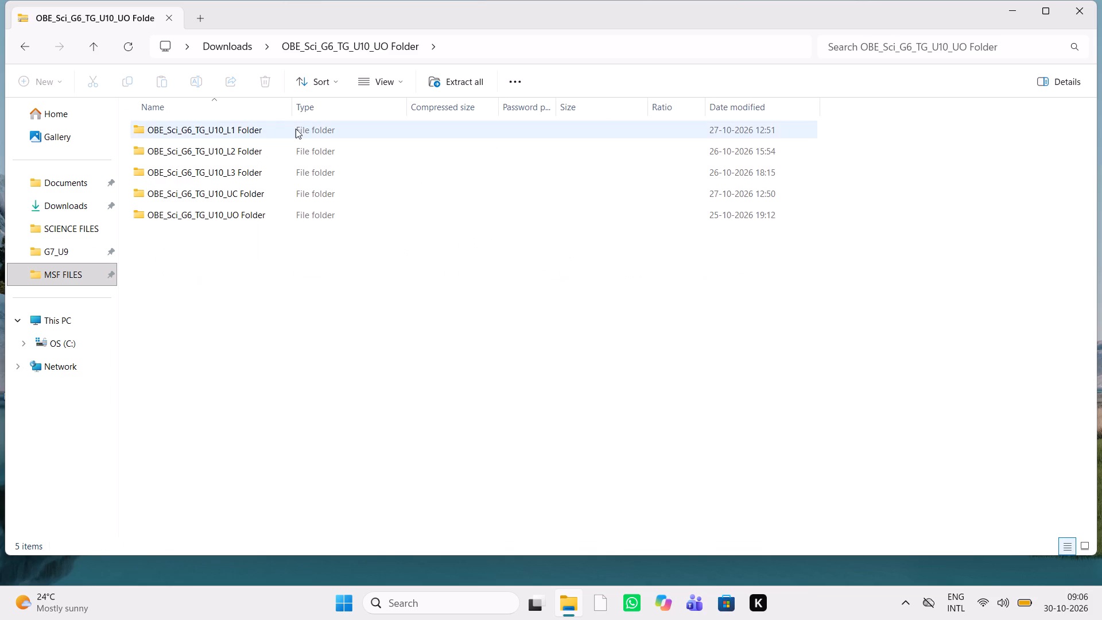
pyautogui.doubleClick(312, 221)
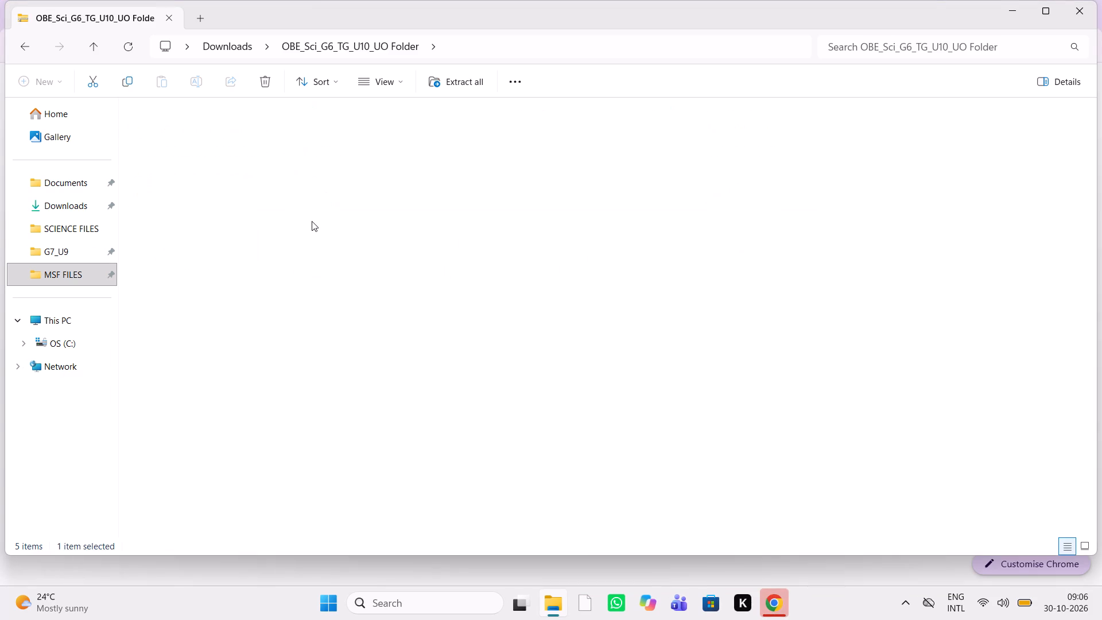
pyautogui.click(773, 606)
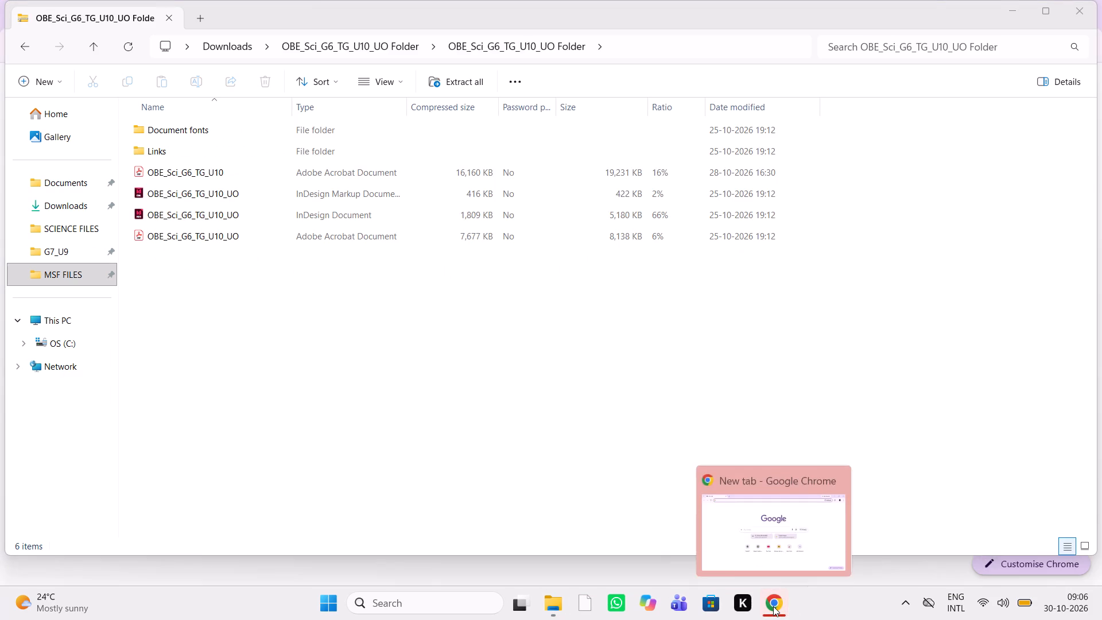
pyautogui.click(836, 480)
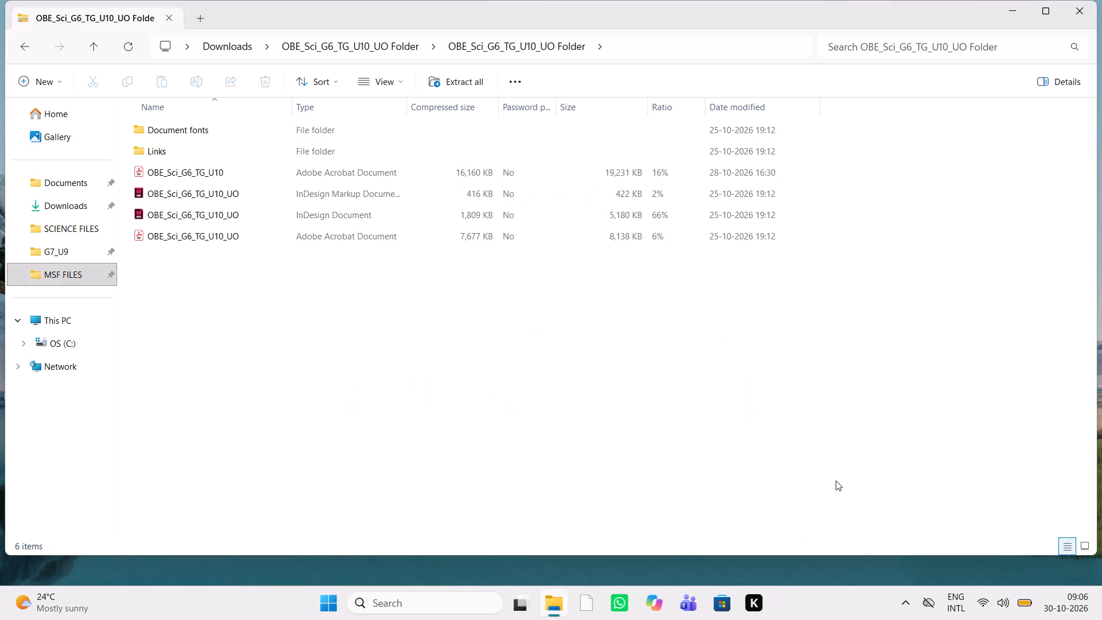
pyautogui.click(260, 206)
pyautogui.press('Return')
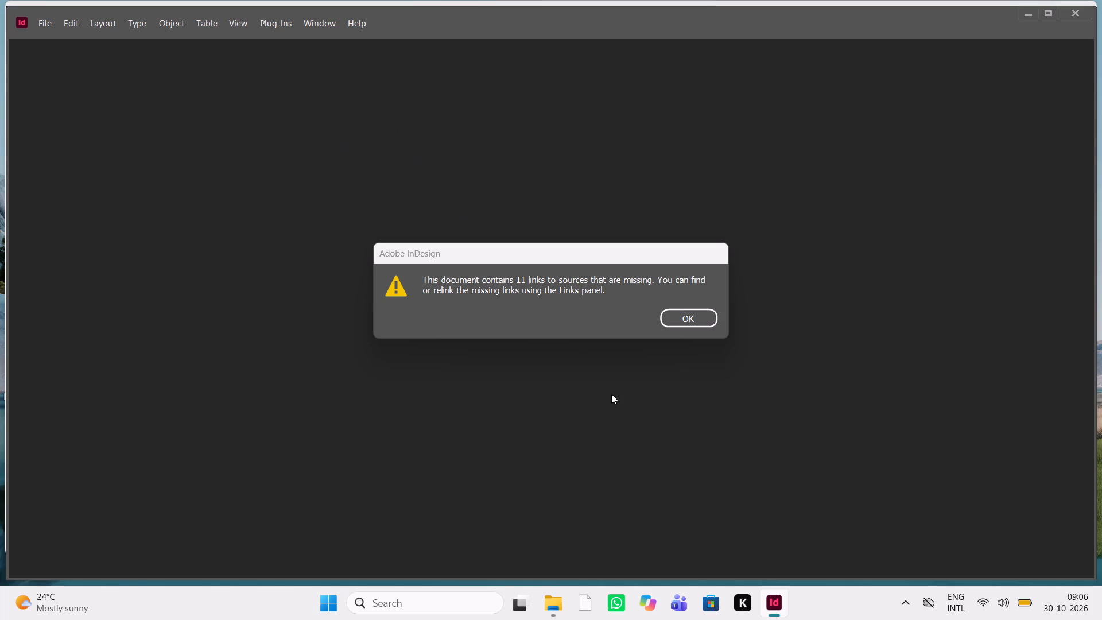
pyautogui.click(683, 313)
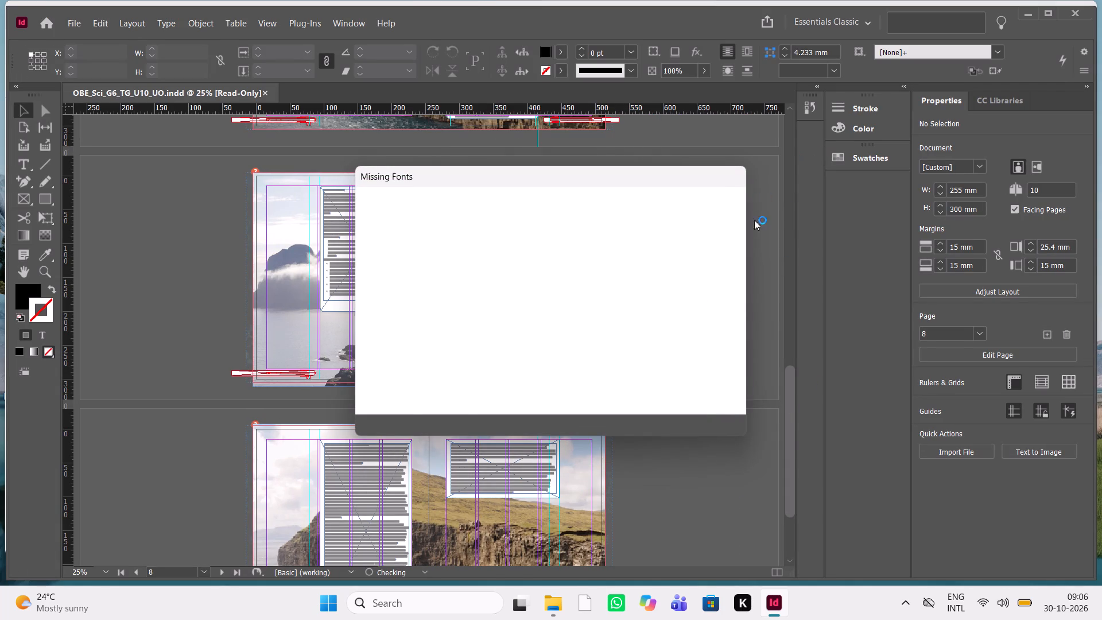
pyautogui.click(699, 429)
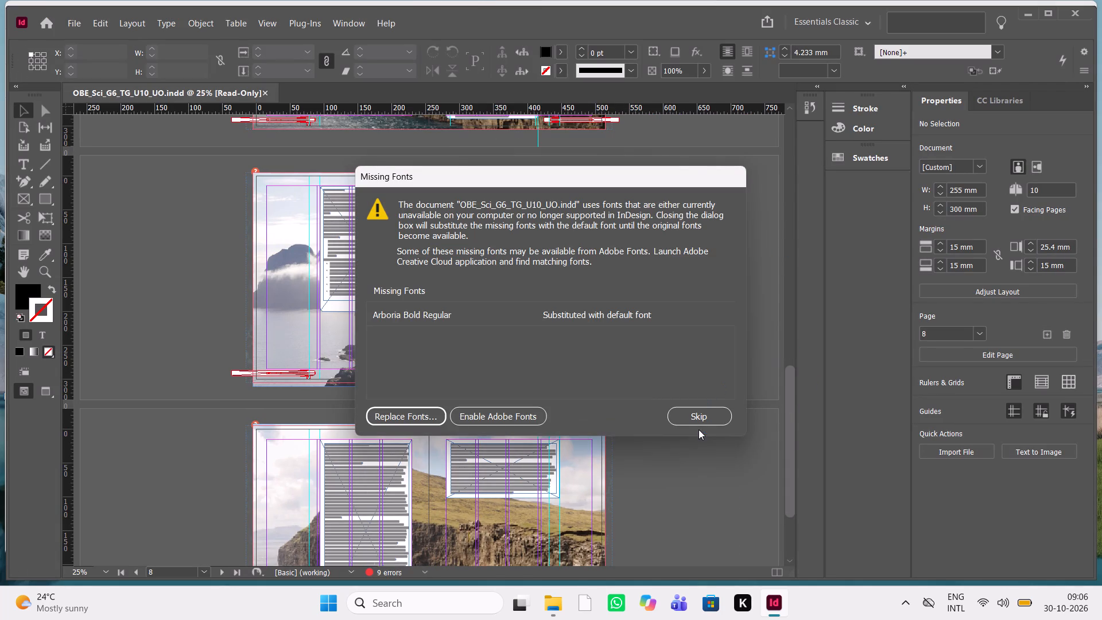
pyautogui.click(712, 420)
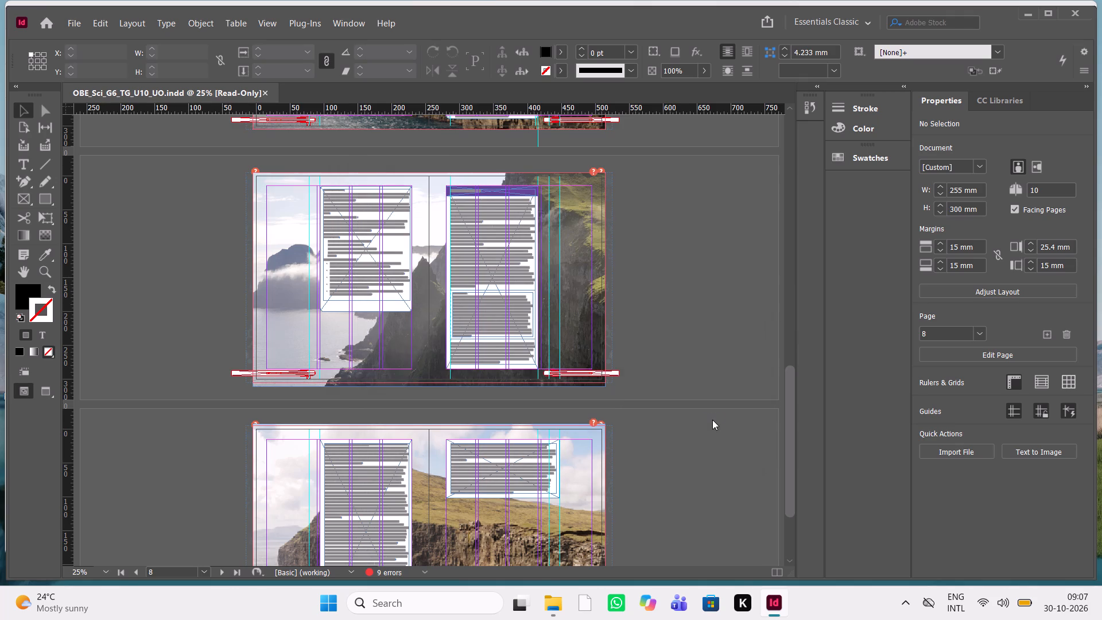
# Examine the Unit 10 opening page with the title and Unit Overview text at 100% zoom.
pyautogui.scroll(9, 712, 420)
pyautogui.scroll(-2, 712, 420)
pyautogui.scroll(20, 712, 420)
pyautogui.hotkey('ctrl', '=')
pyautogui.hotkey('ctrl', '=')
pyautogui.hotkey('ctrl', '=')
pyautogui.hscroll(1, 712, 420)
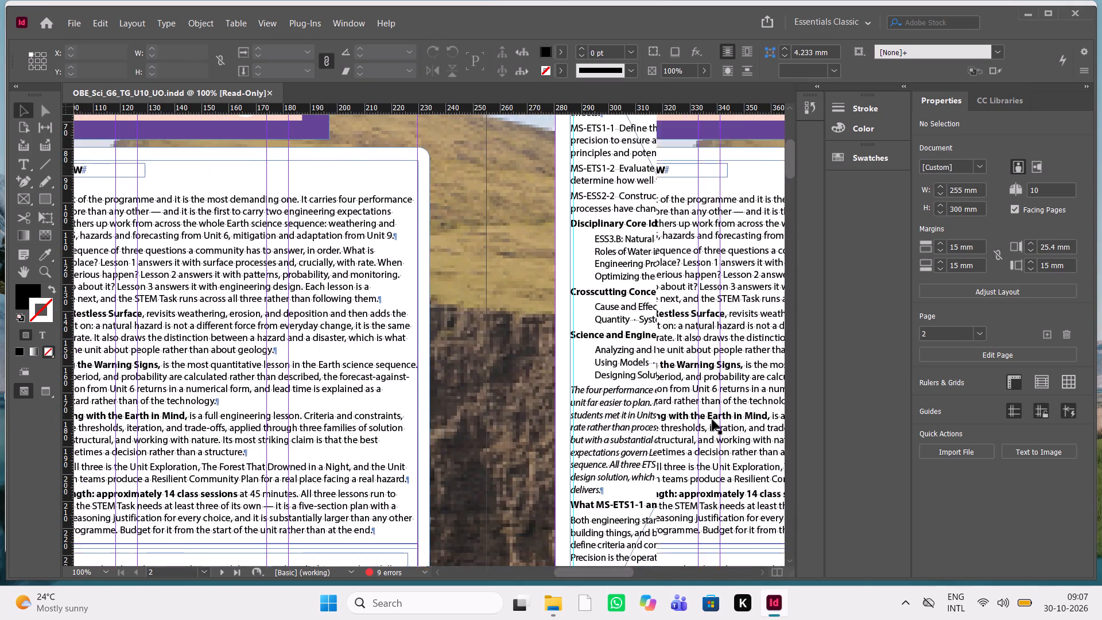
pyautogui.hscroll(1, 712, 420)
pyautogui.scroll(2, 712, 420)
pyautogui.scroll(-1, 712, 420)
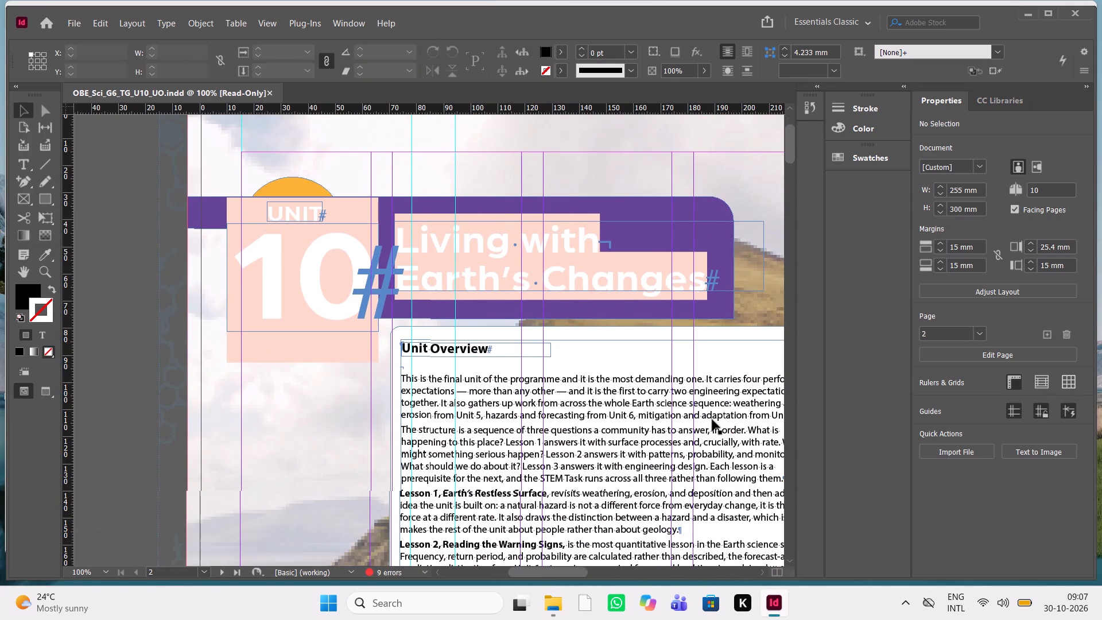
# Switch to File Explorer and open the OBE_Sci_G6_TG_U10_QC PDF from Downloads.
pyautogui.click(556, 602)
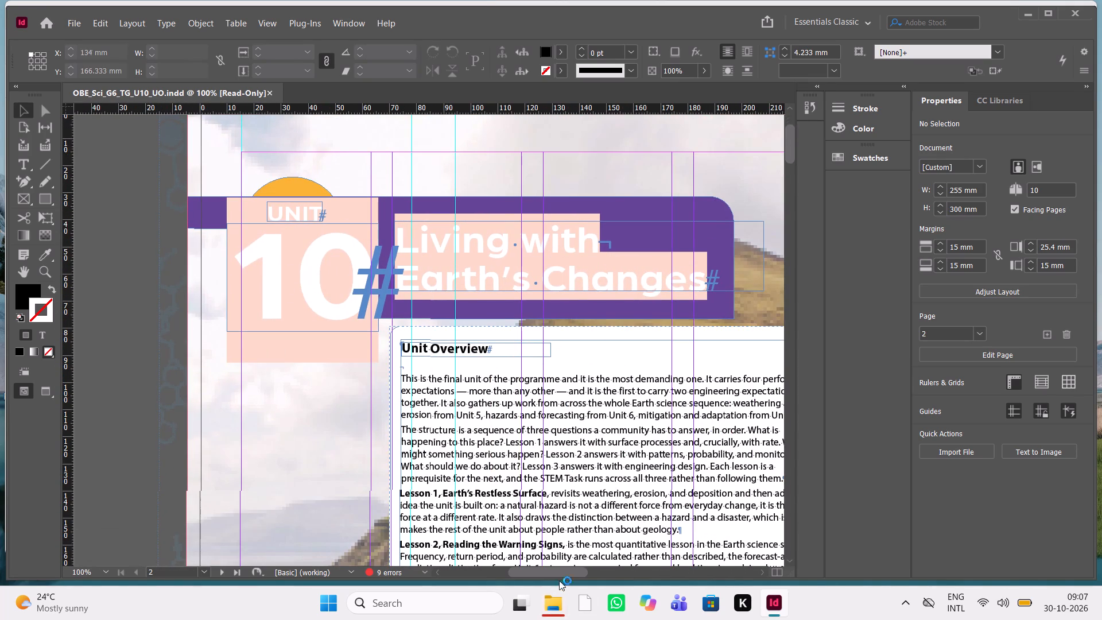
pyautogui.click(551, 609)
pyautogui.click(545, 617)
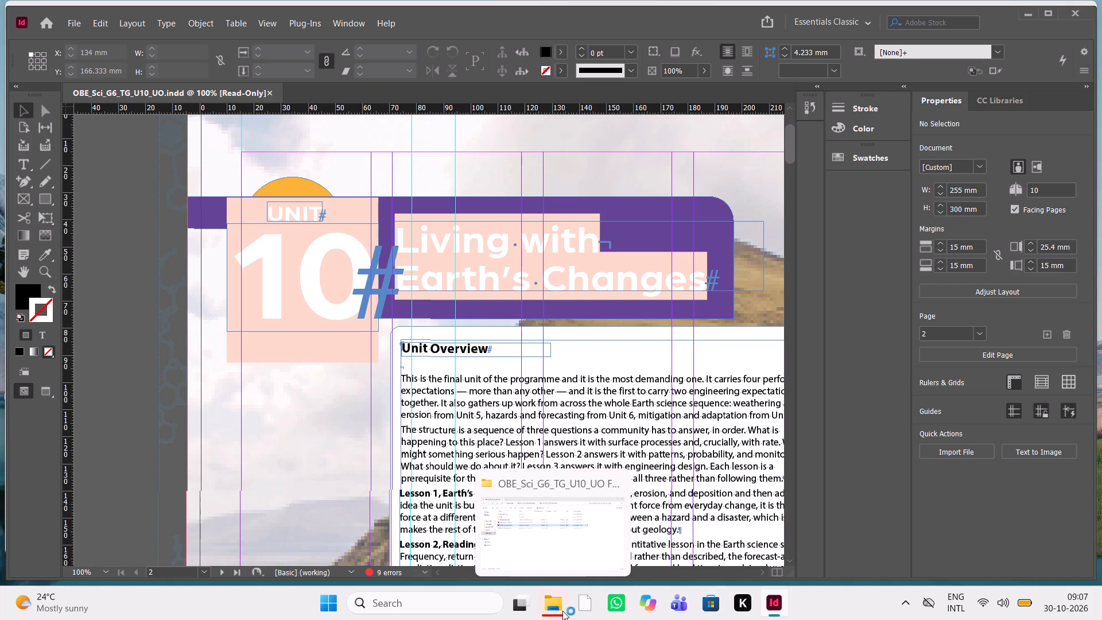
pyautogui.click(562, 611)
pyautogui.click(554, 612)
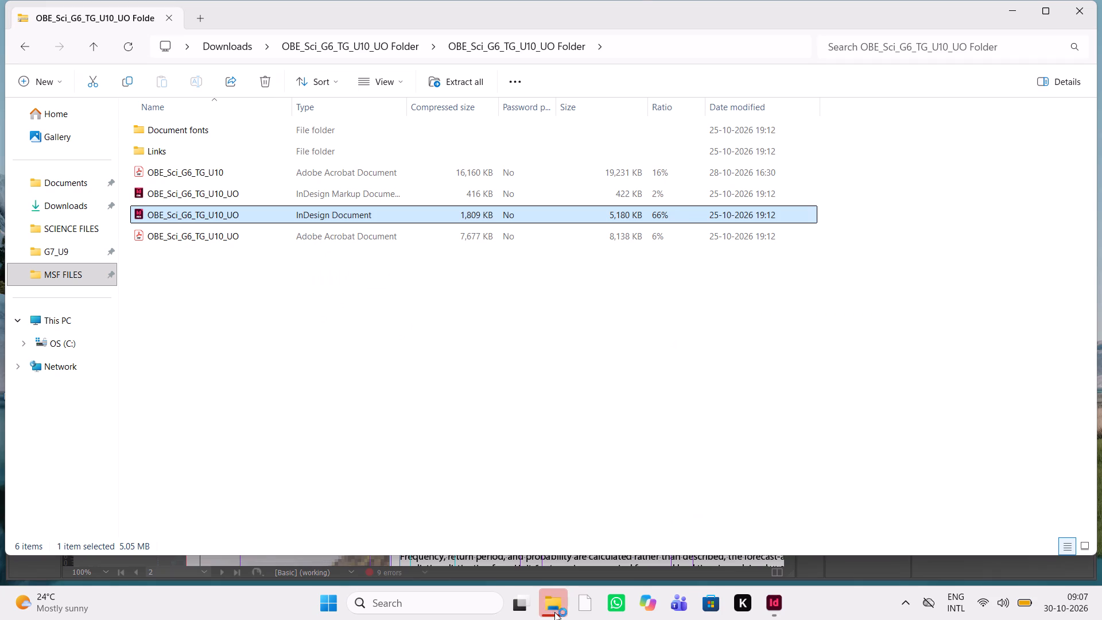
pyautogui.doubleClick(71, 185)
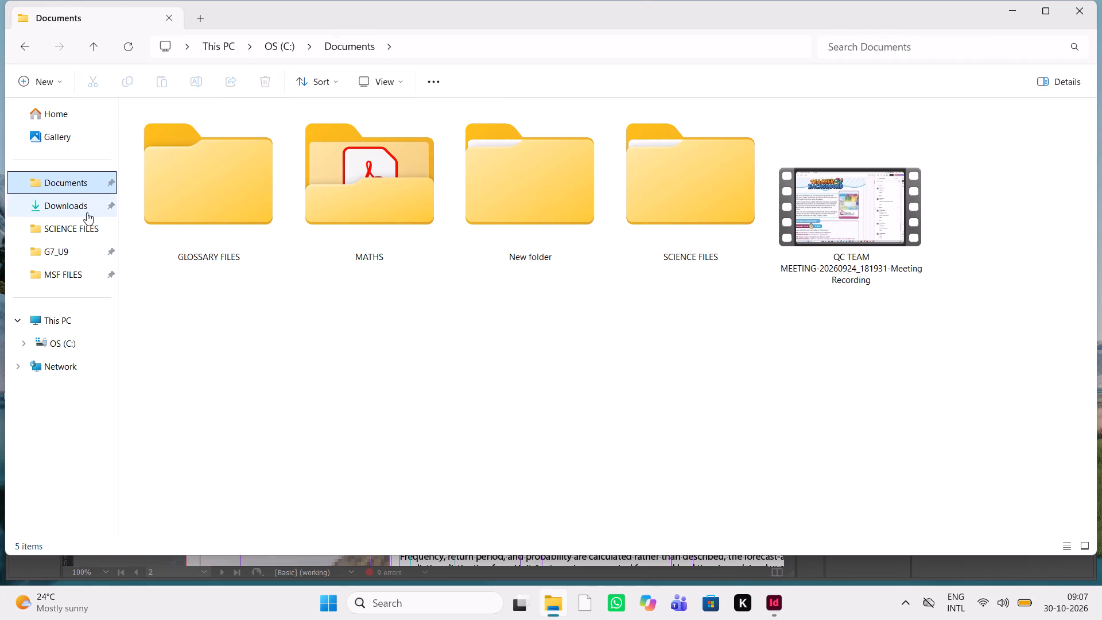
pyautogui.doubleClick(84, 218)
pyautogui.doubleClick(71, 207)
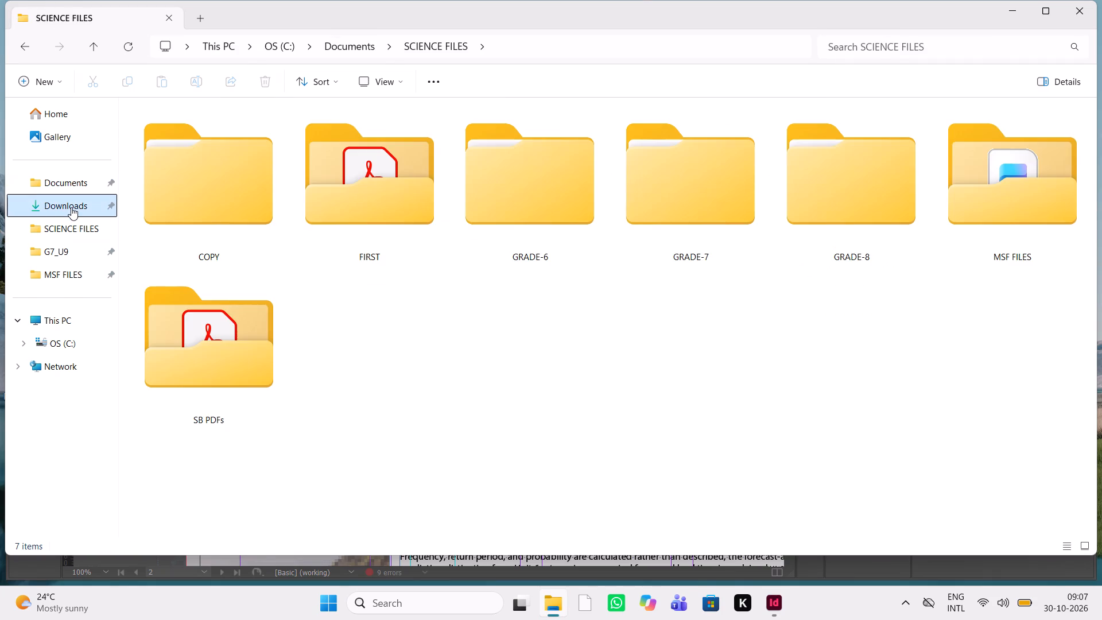
pyautogui.click(228, 251)
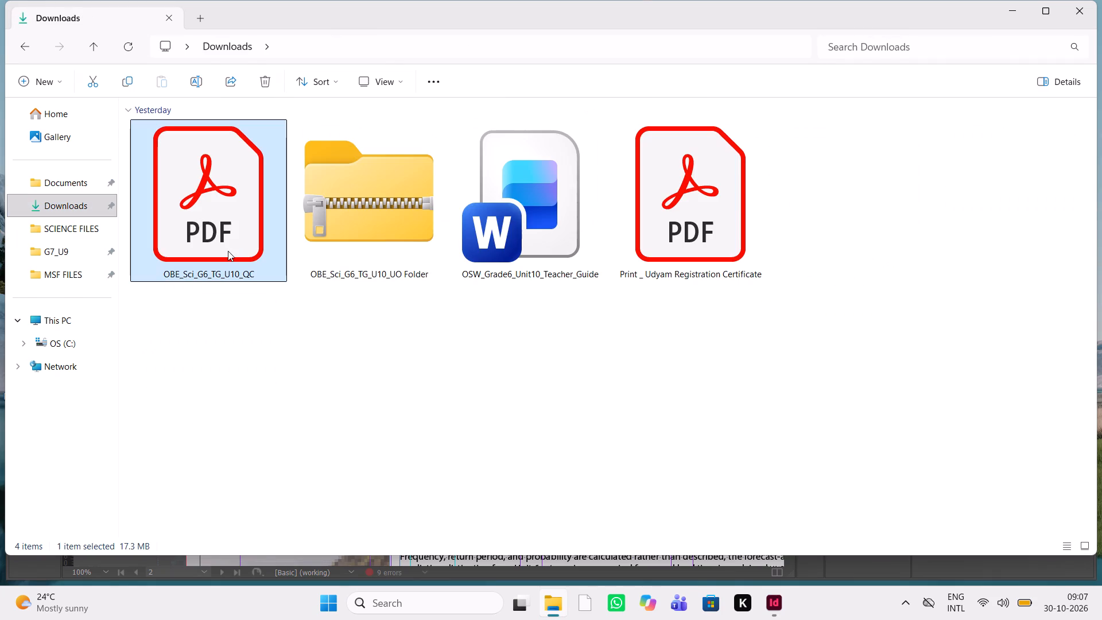
pyautogui.press('Return')
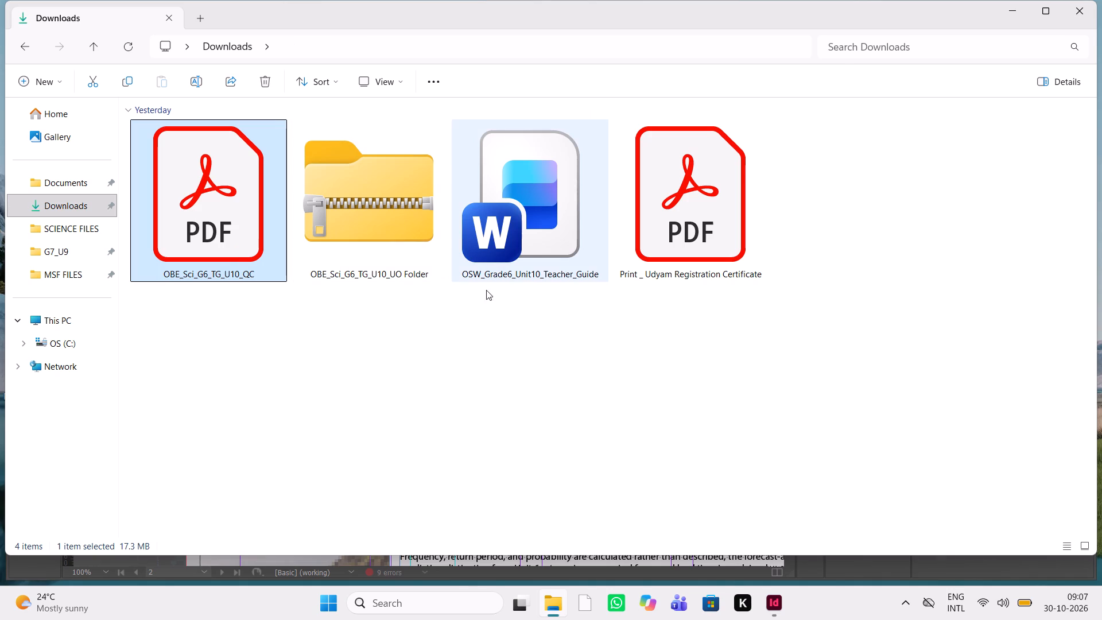
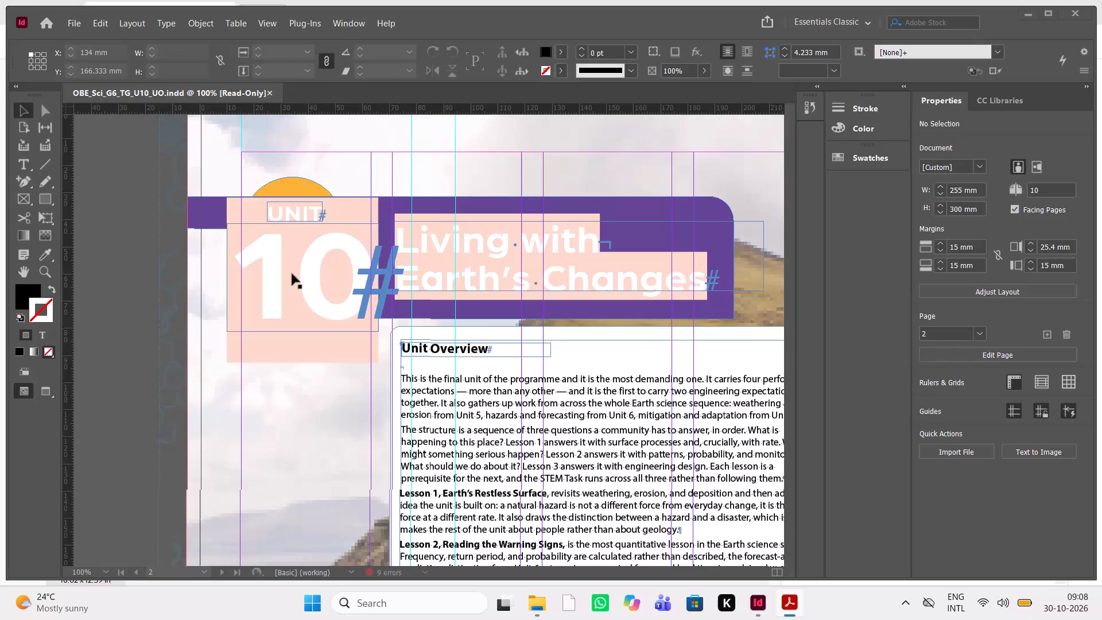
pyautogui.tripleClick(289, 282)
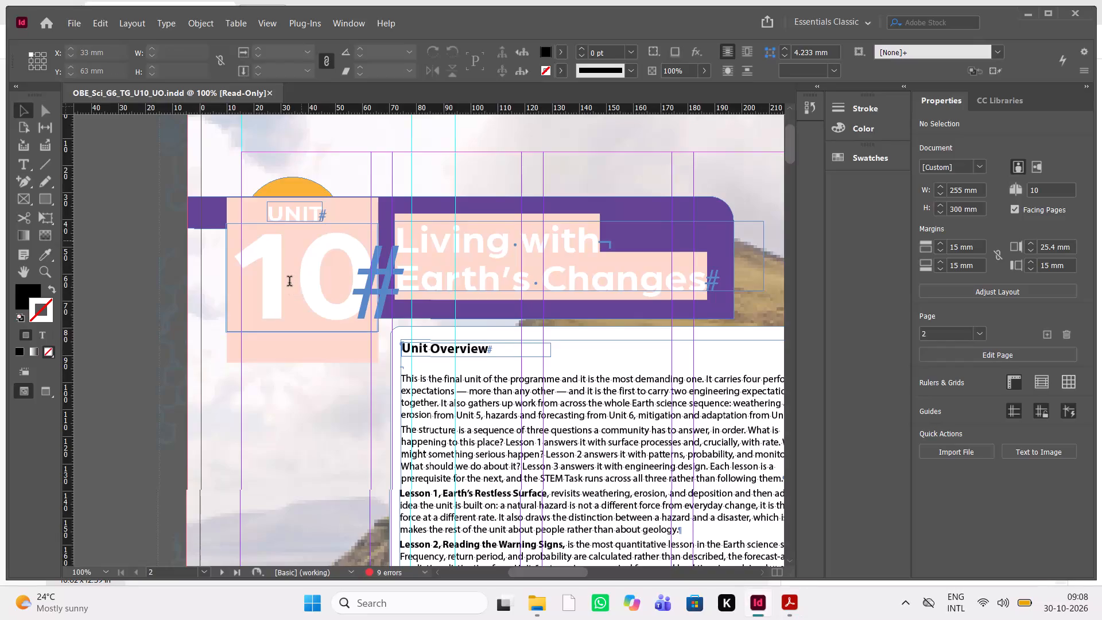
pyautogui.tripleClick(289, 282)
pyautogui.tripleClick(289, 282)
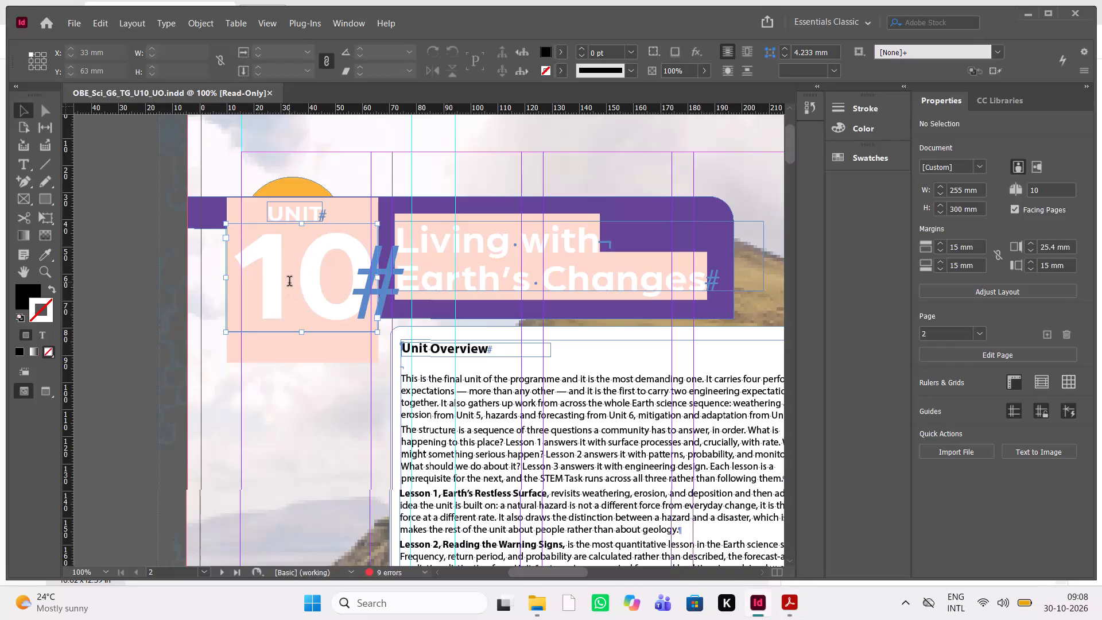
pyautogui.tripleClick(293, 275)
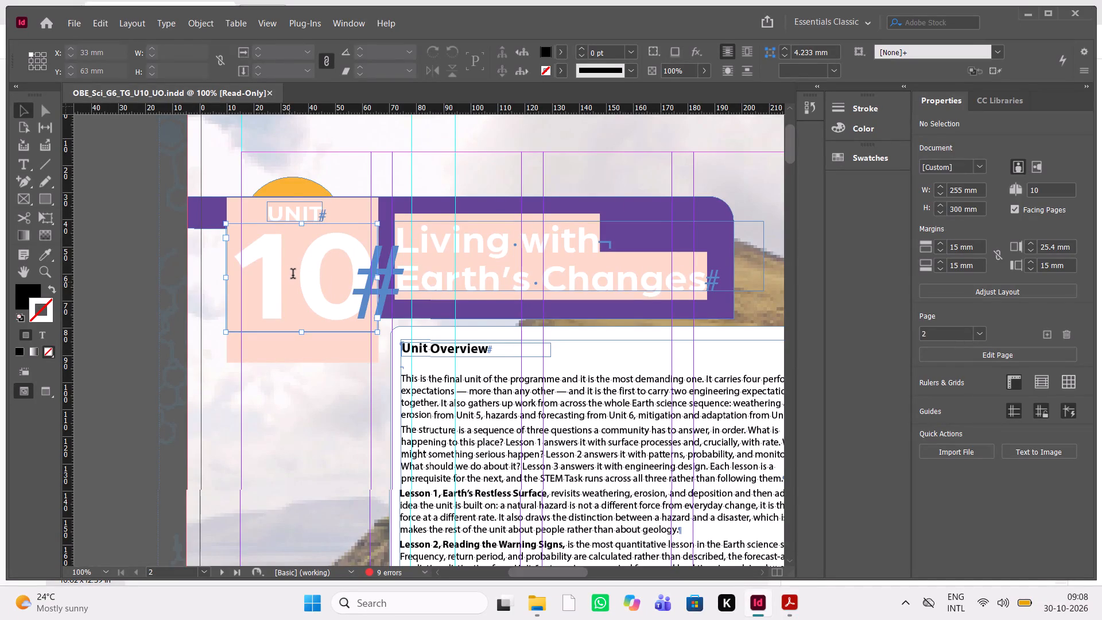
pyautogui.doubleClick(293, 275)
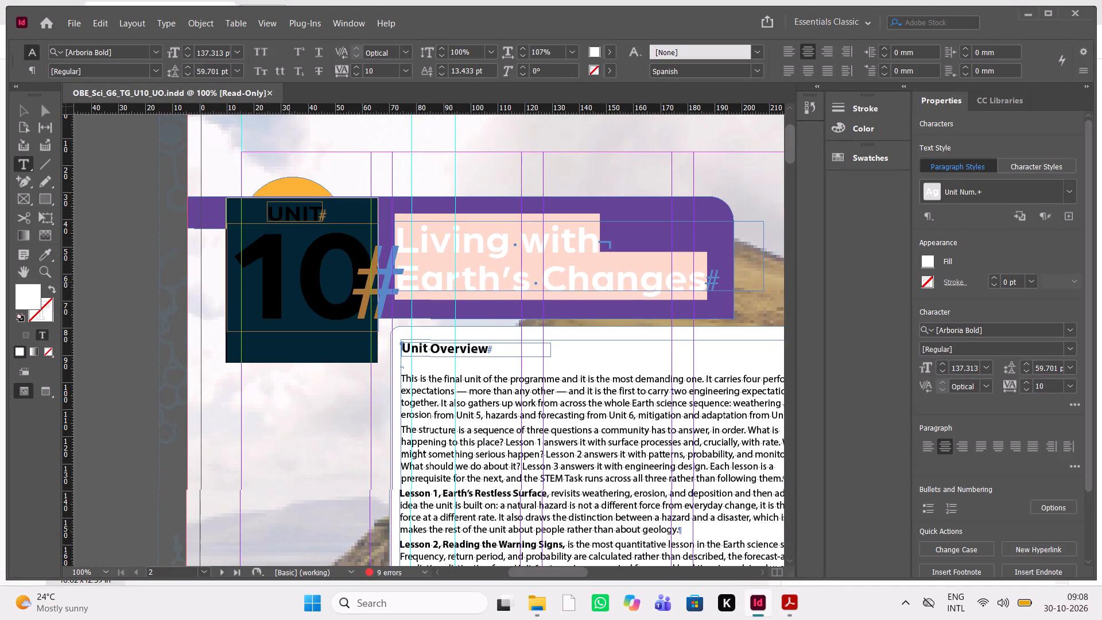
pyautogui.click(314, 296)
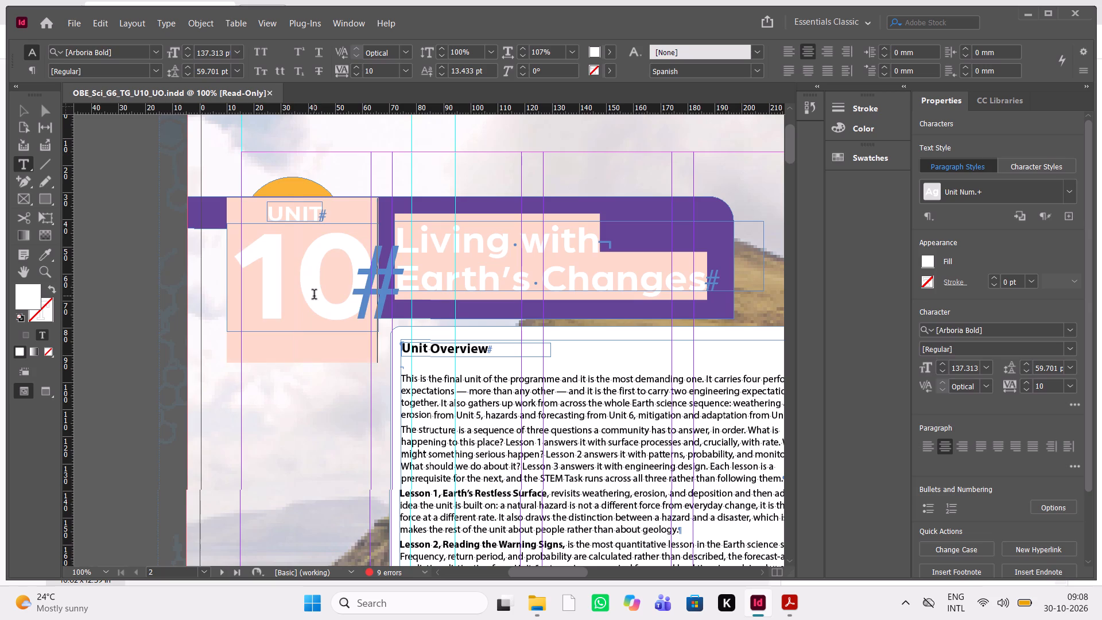
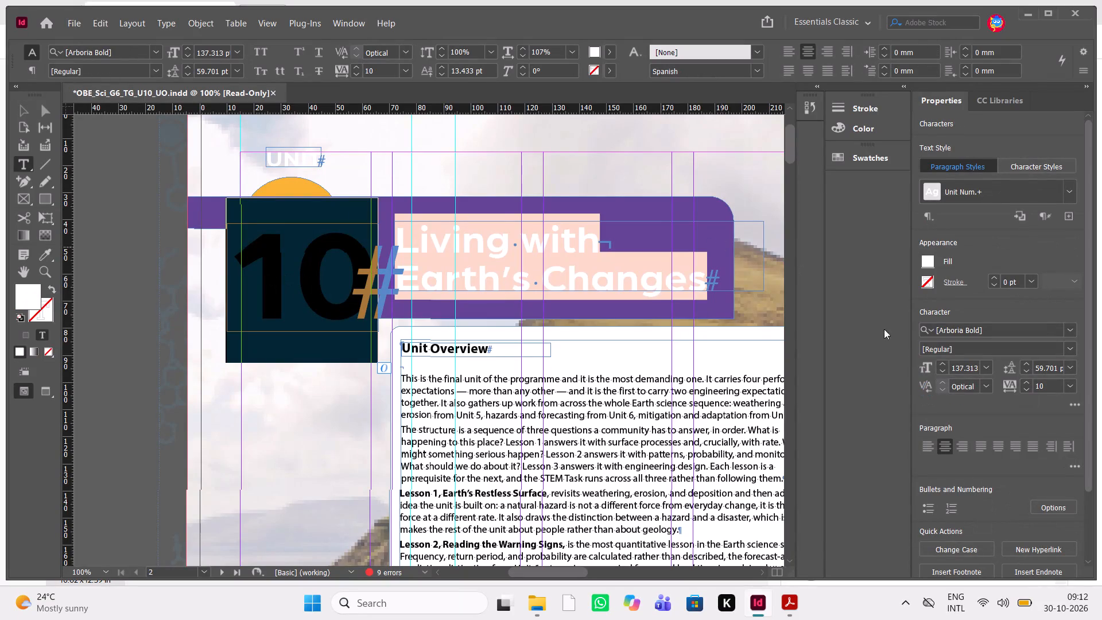
# Tighten the tracking of the large unit number 10 to -75 and preview the page without guides.
pyautogui.click(1071, 389)
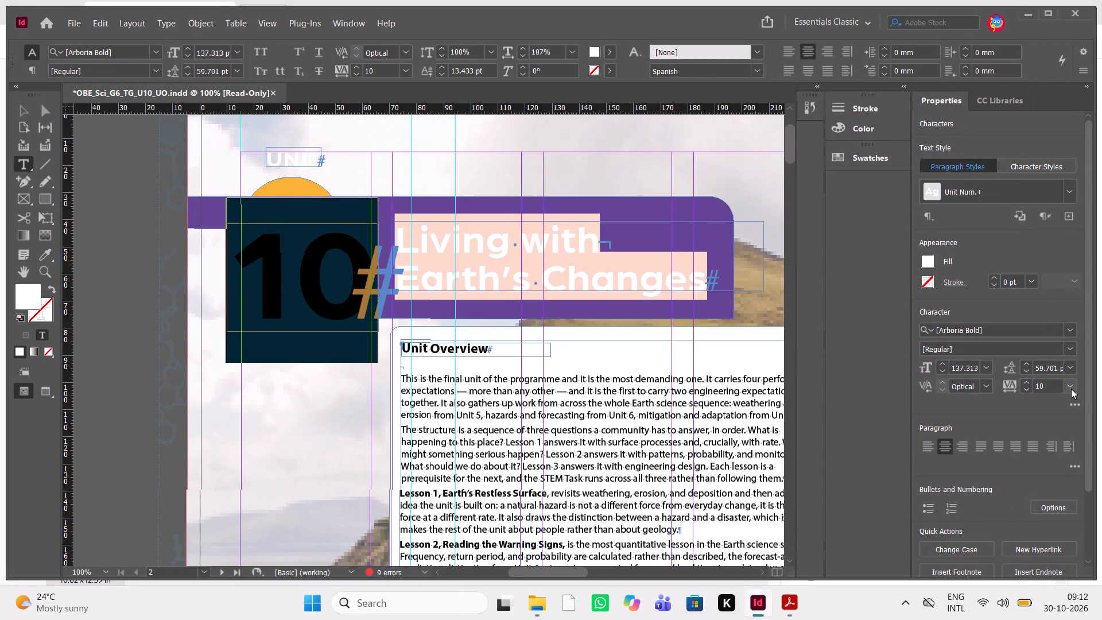
pyautogui.click(1071, 389)
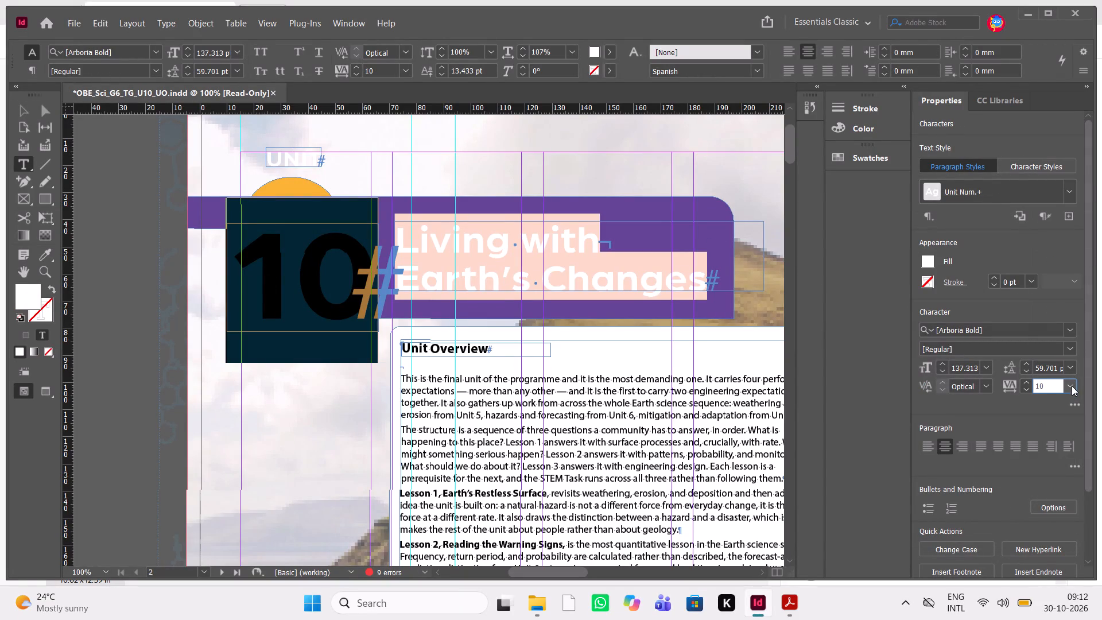
pyautogui.click(1072, 386)
pyautogui.click(1057, 231)
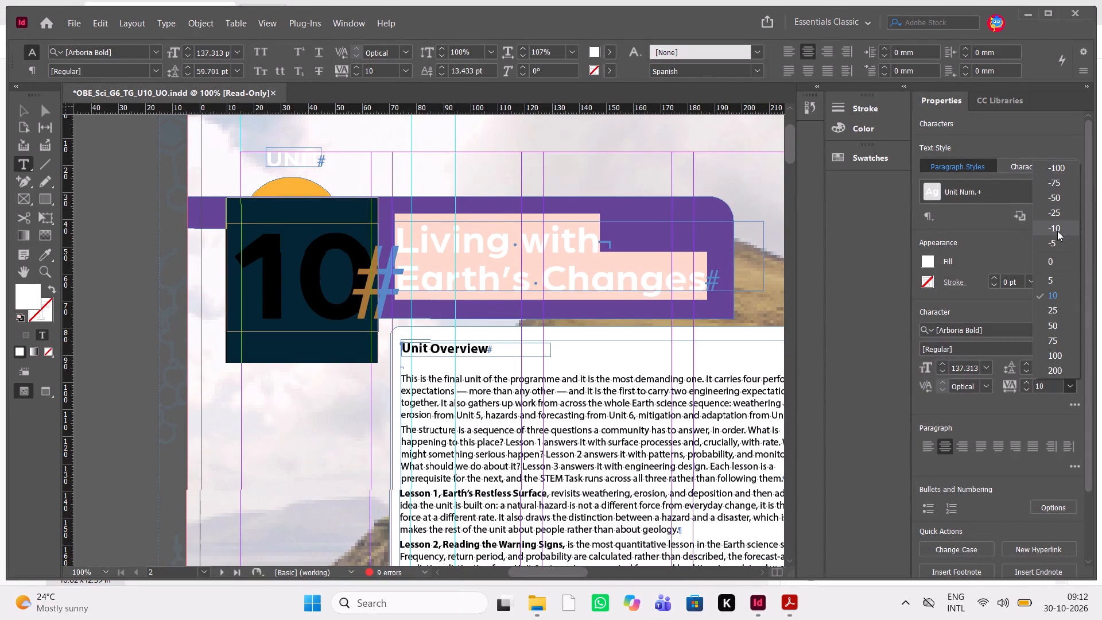
pyautogui.click(1070, 388)
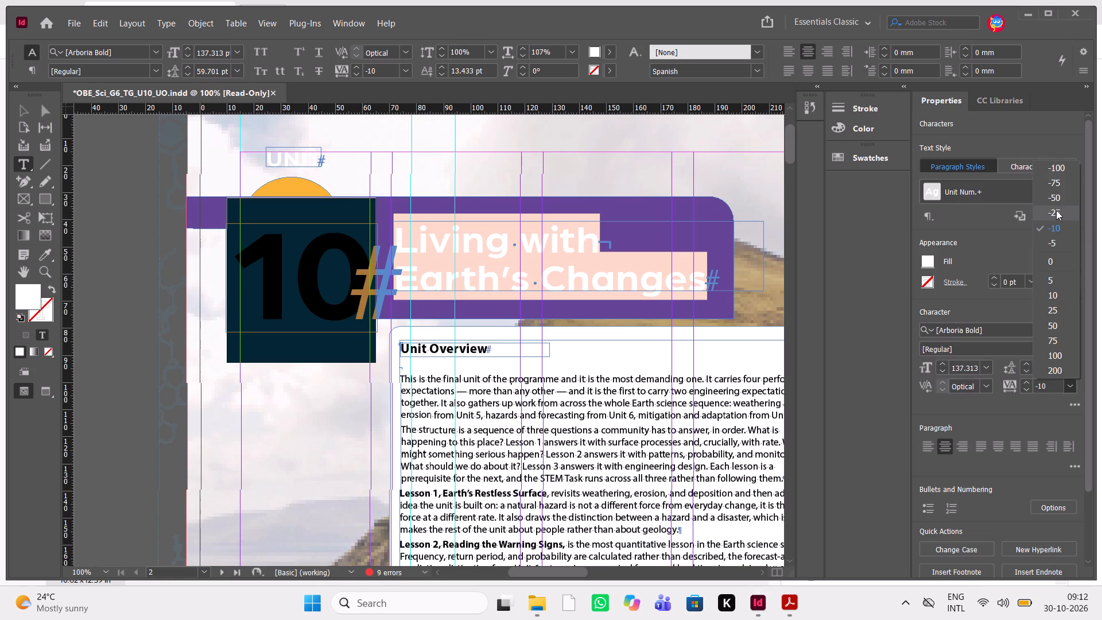
pyautogui.click(1056, 210)
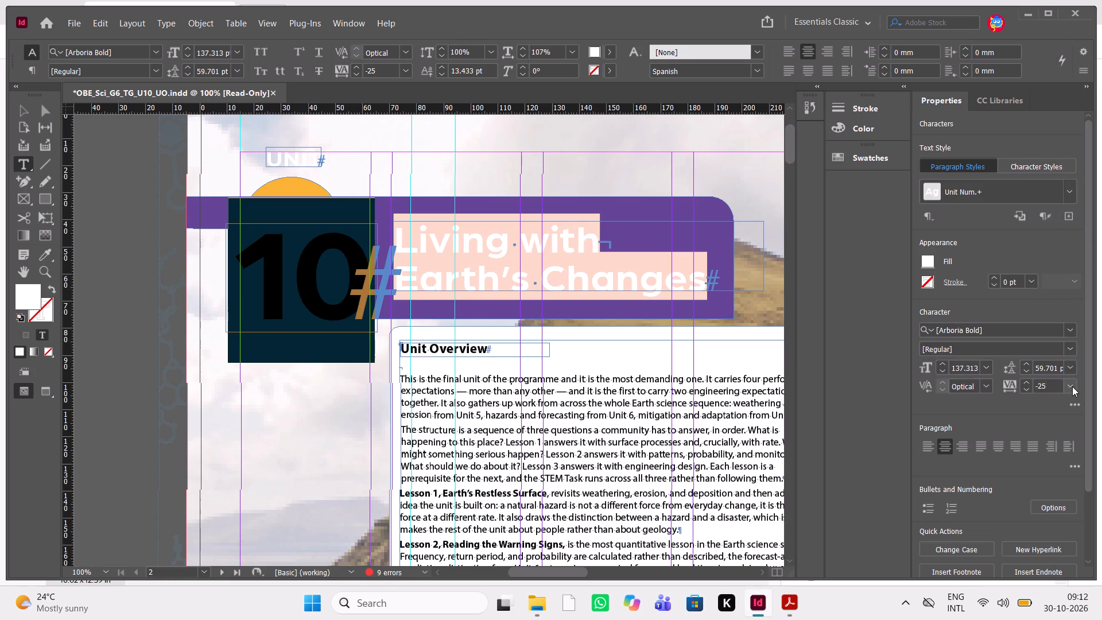
pyautogui.click(1072, 386)
pyautogui.click(1060, 197)
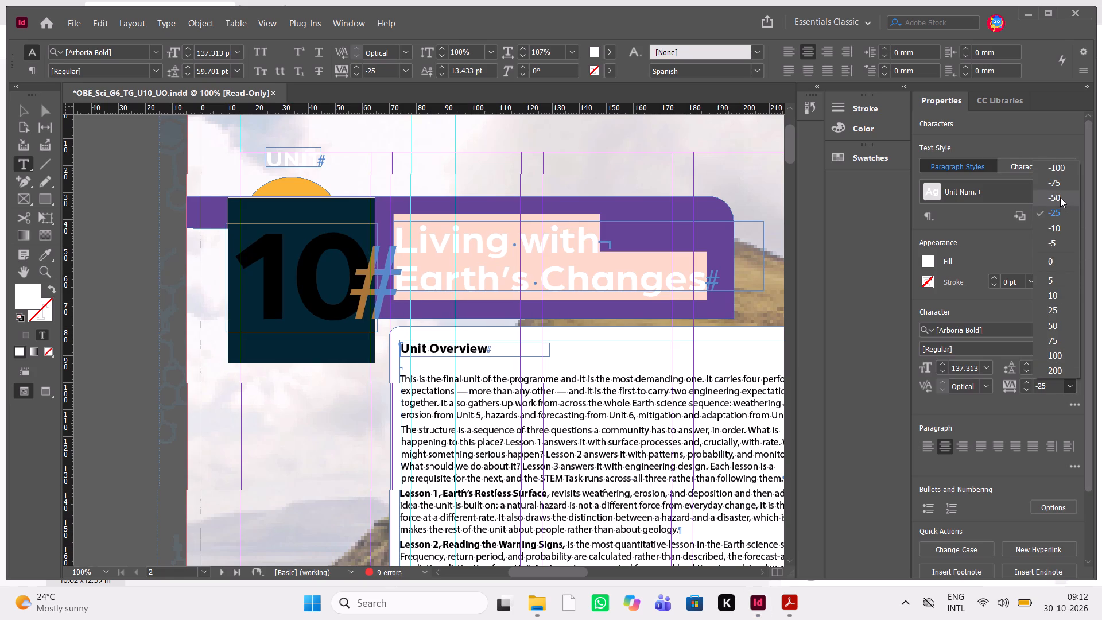
pyautogui.click(1072, 388)
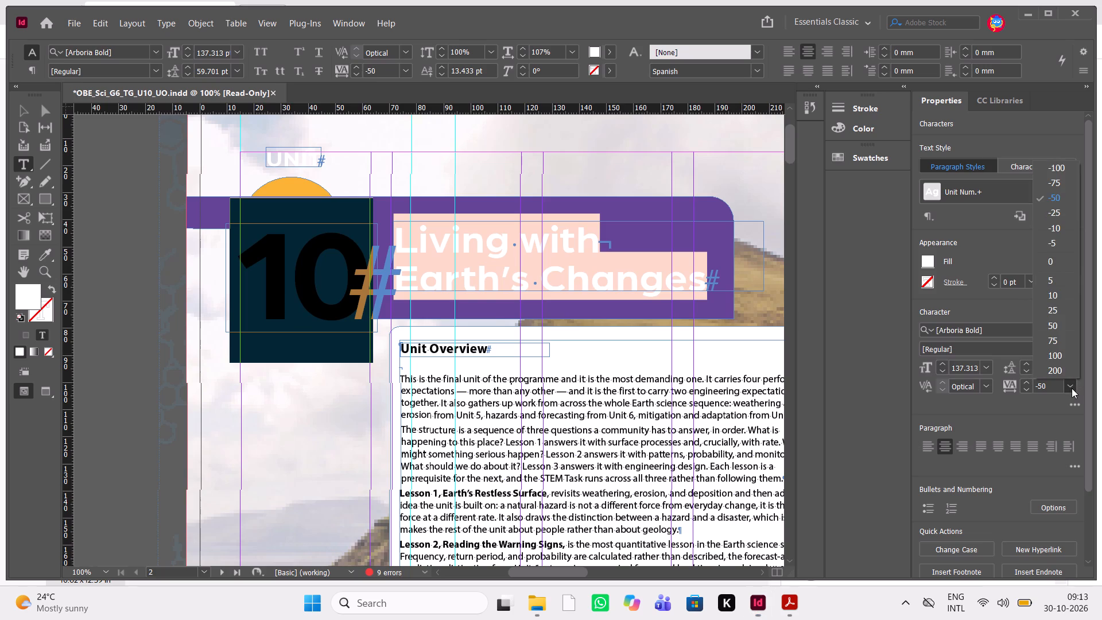
pyautogui.click(1055, 179)
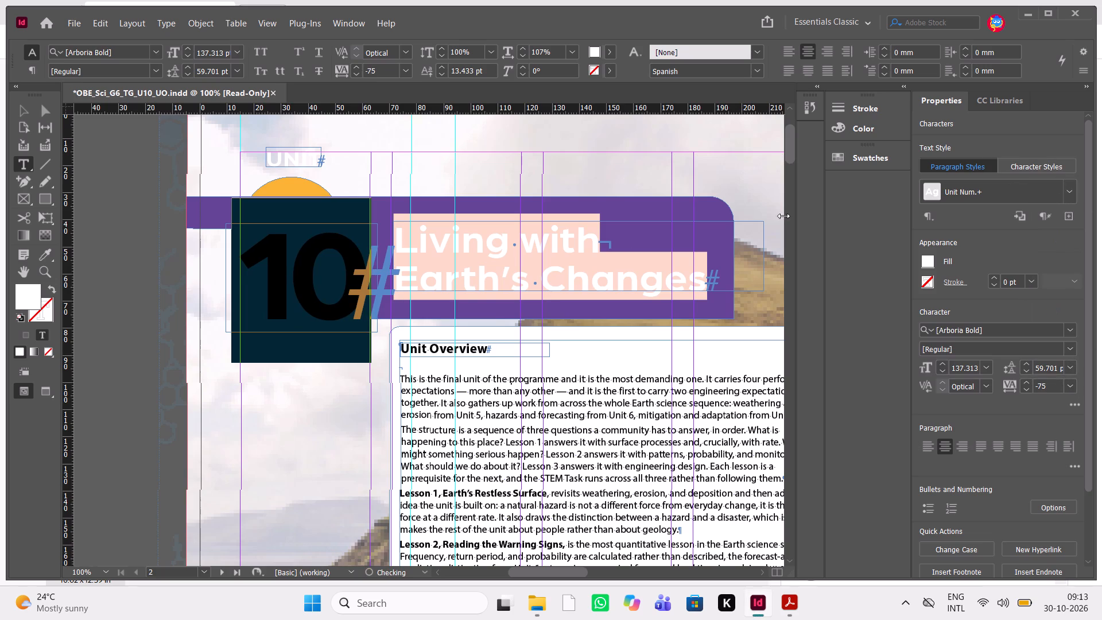
pyautogui.click(28, 106)
pyautogui.click(101, 242)
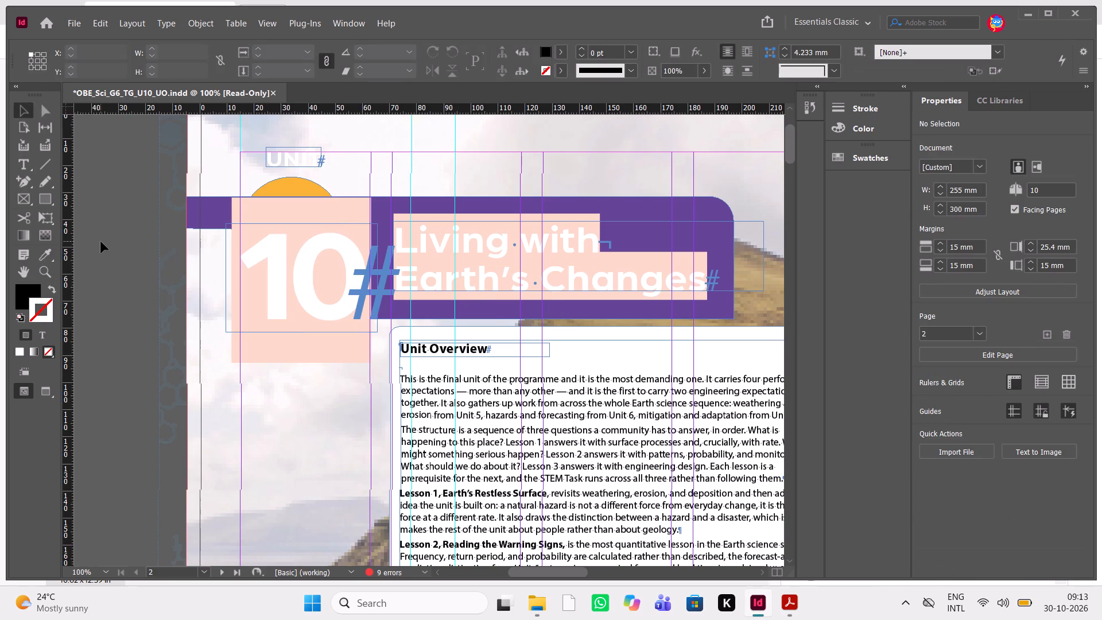
pyautogui.press('w')
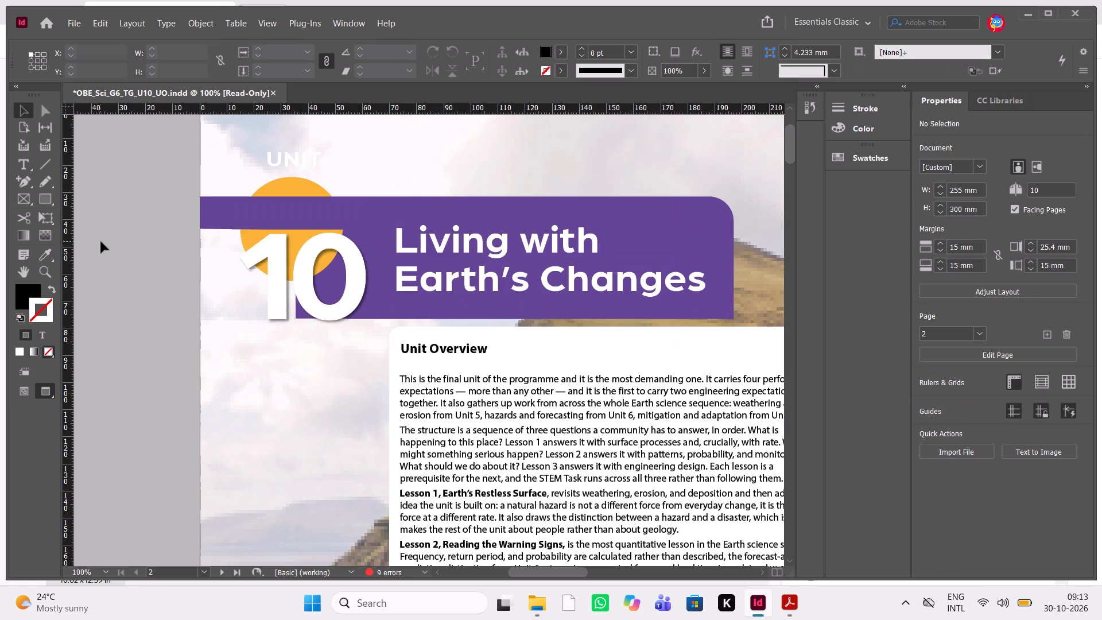
pyautogui.press('w')
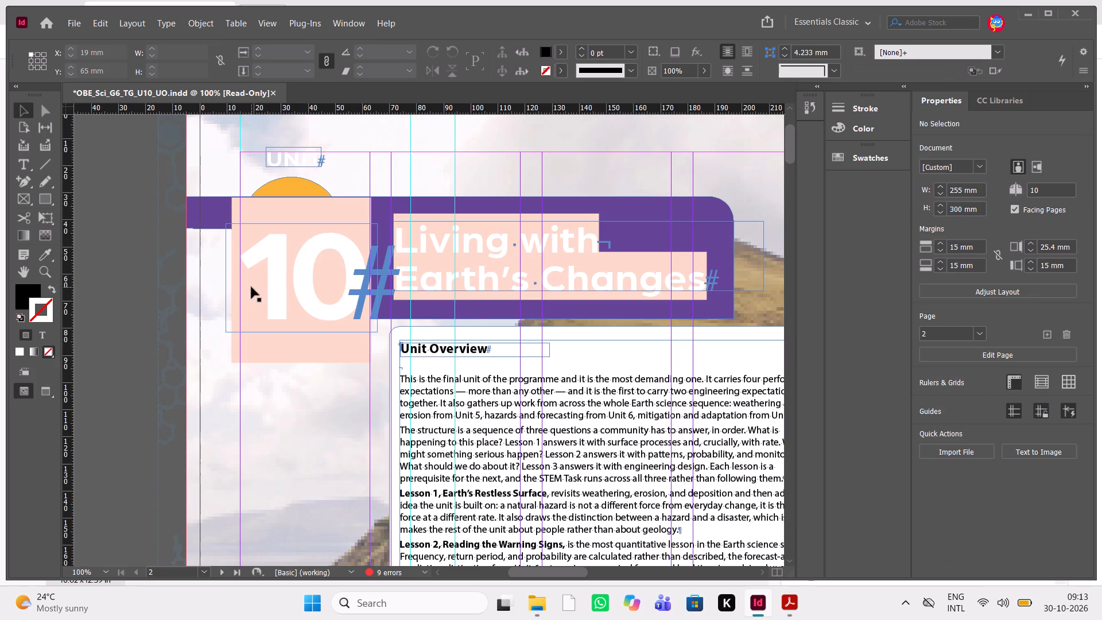
# Move the UNIT text frame straight down onto the purple band above the 10, to a Y position of about 33 mm, and preview it.
pyautogui.click(299, 156)
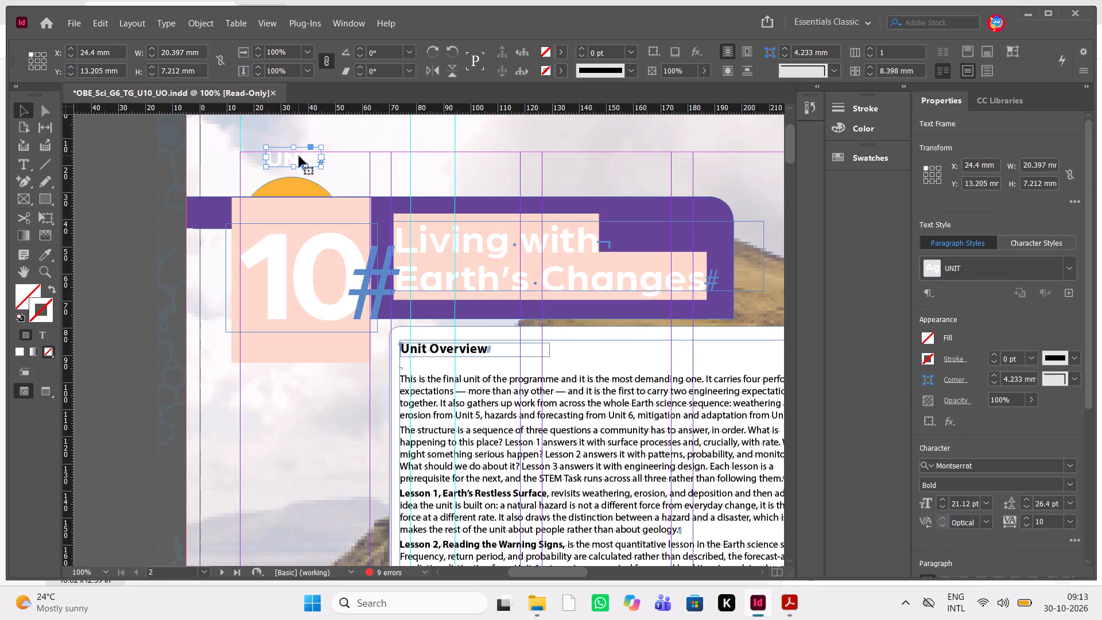
pyautogui.hotkey('shift', 'Down')
pyautogui.hotkey('shift', 'Down')
pyautogui.hotkey('shift', 'Down')
pyautogui.hotkey('shift', 'Down')
pyautogui.hotkey('shift', 'Down')
pyautogui.hotkey('shift', 'Down')
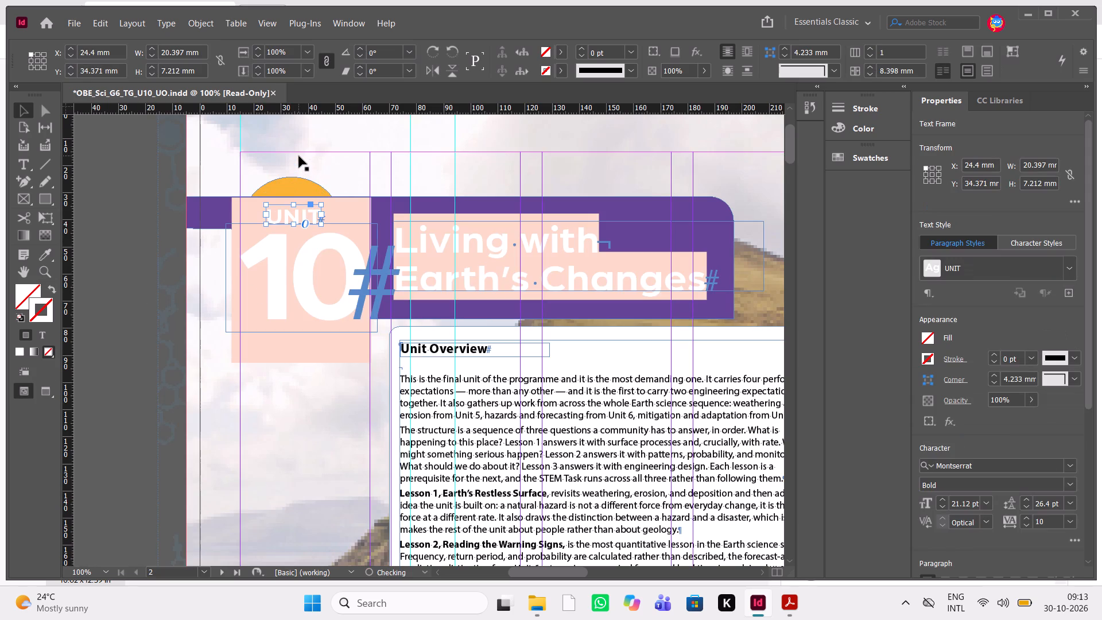
pyautogui.press('Up')
pyautogui.press('Up')
pyautogui.press('Up')
pyautogui.press('Up')
pyautogui.press('Up')
pyautogui.press('Up')
pyautogui.press('Up')
pyautogui.press('Up')
pyautogui.press('Up')
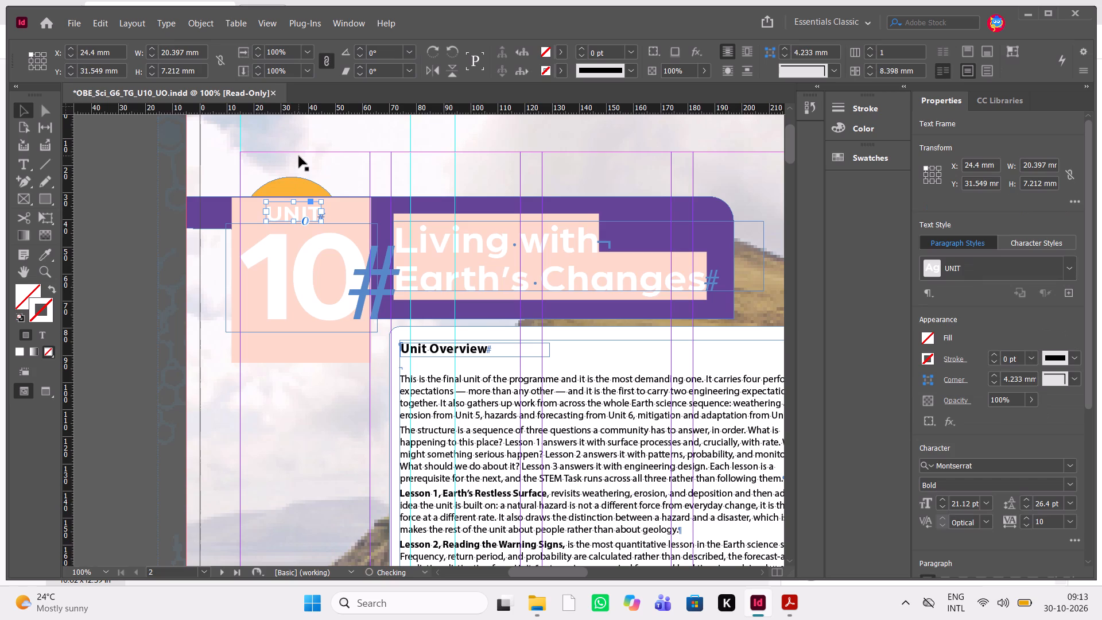
pyautogui.press('Down')
pyautogui.press('Up')
pyautogui.press('Down')
pyautogui.press('Down')
pyautogui.press('Down')
pyautogui.press('Down')
pyautogui.press('Down')
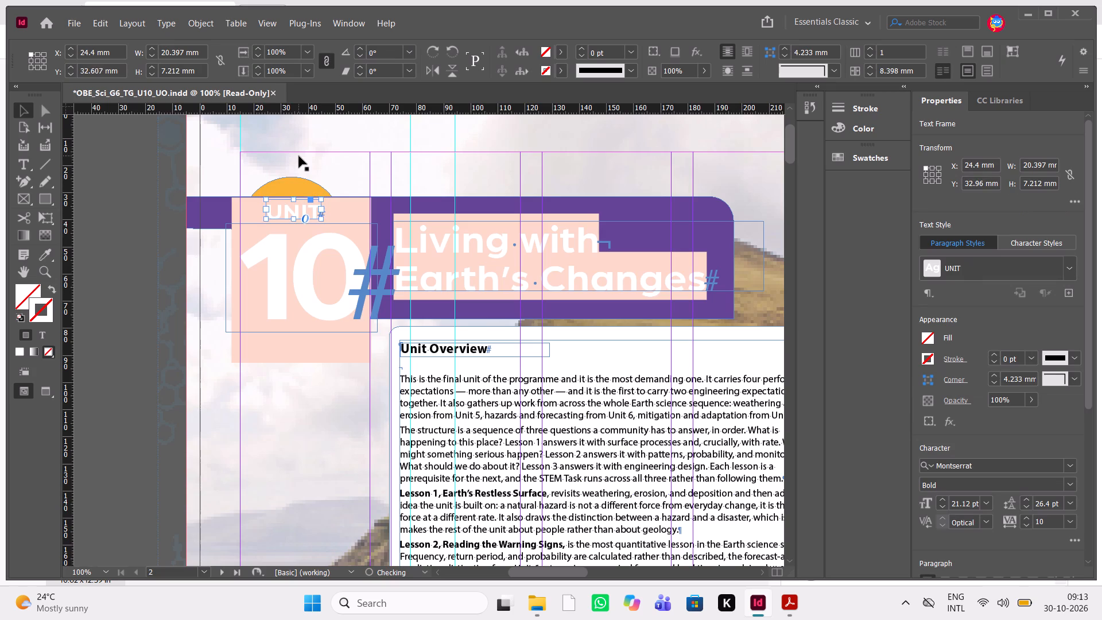
pyautogui.press('Down')
pyautogui.press('Up')
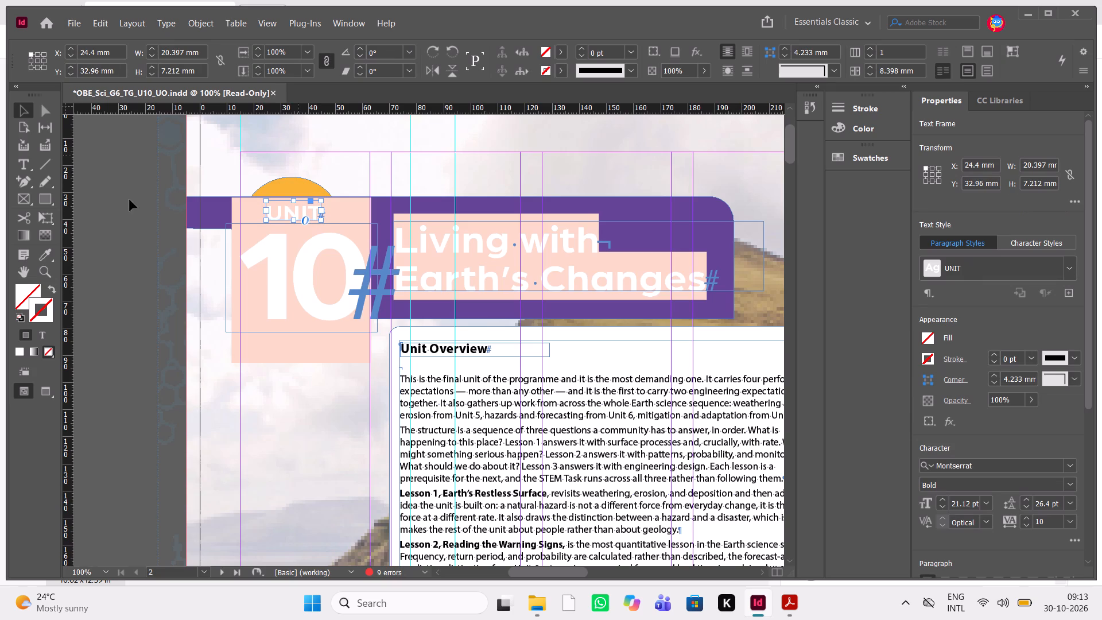
pyautogui.click(110, 206)
pyautogui.press('w')
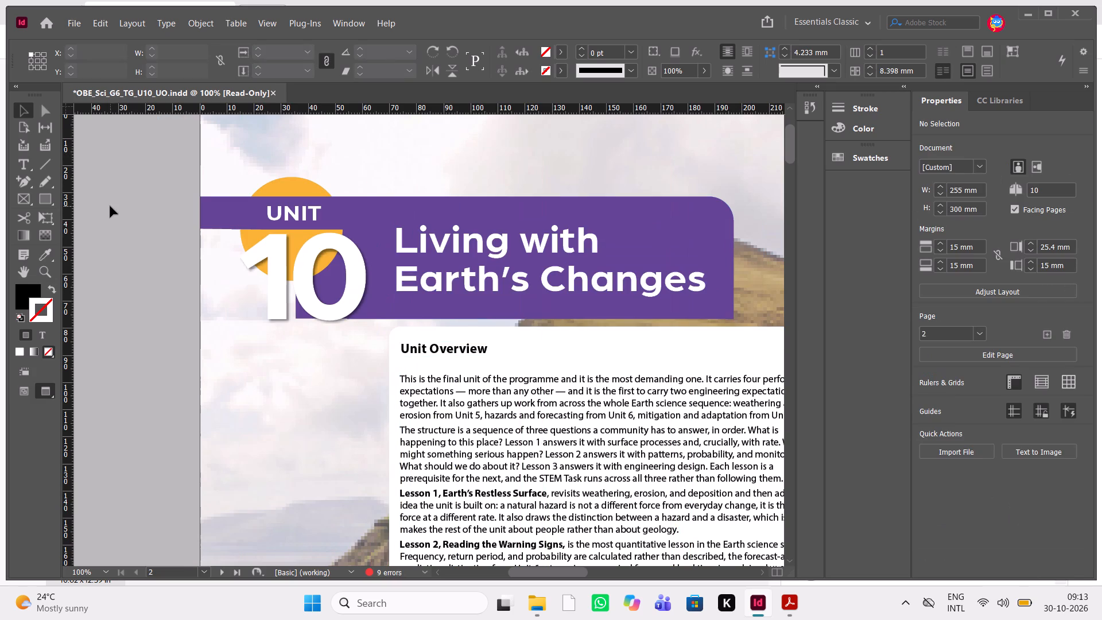
pyautogui.press('w')
# Switch to the QC PDF in Acrobat and examine which element the "align in middle" comment marks.
pyautogui.scroll(-1, 620, 553)
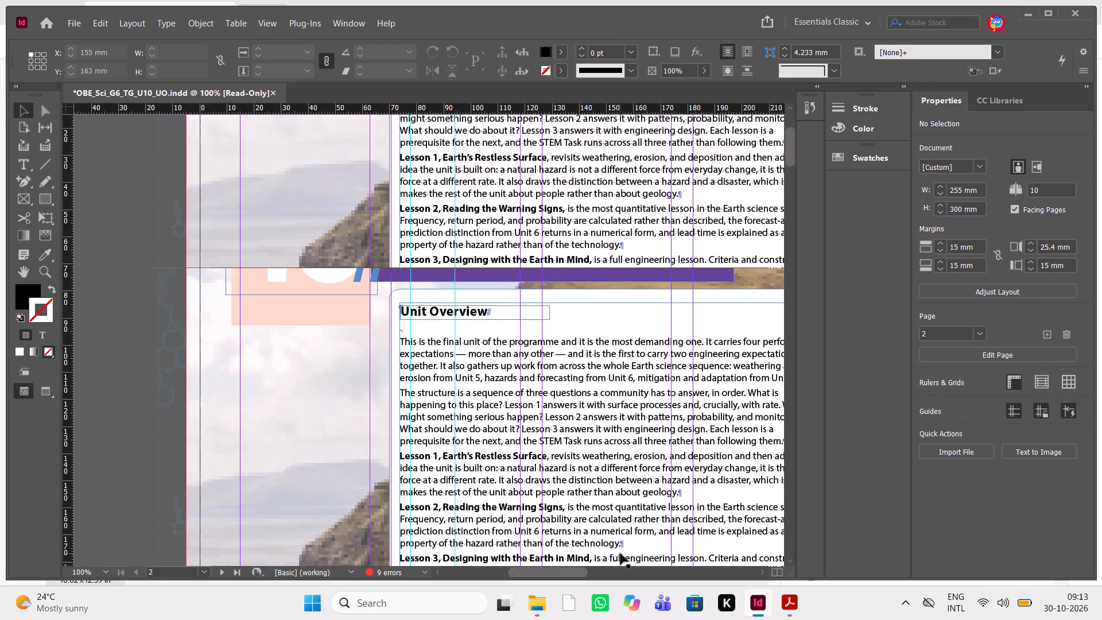
pyautogui.scroll(-1, 620, 553)
pyautogui.hscroll(-1, 620, 553)
pyautogui.click(783, 617)
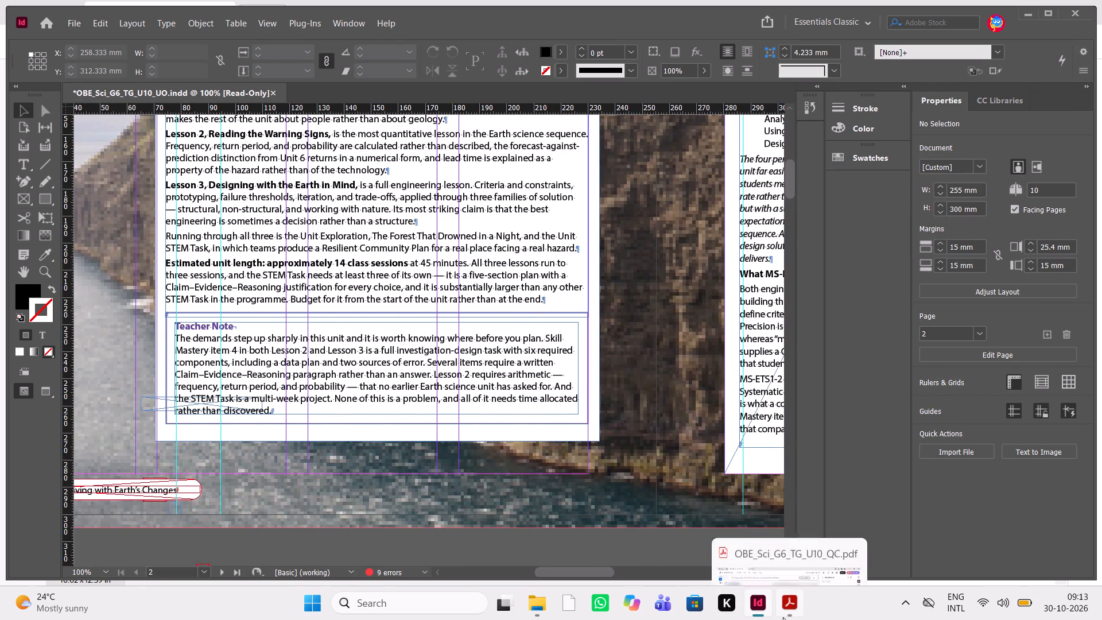
pyautogui.scroll(10, 957, 218)
pyautogui.scroll(6, 940, 268)
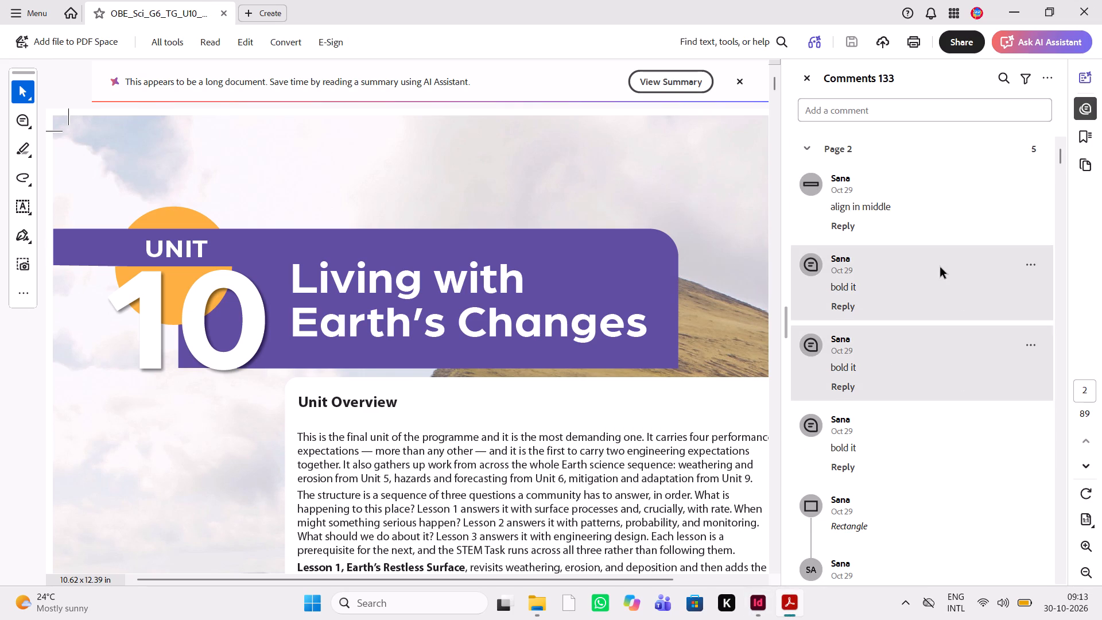
pyautogui.click(884, 206)
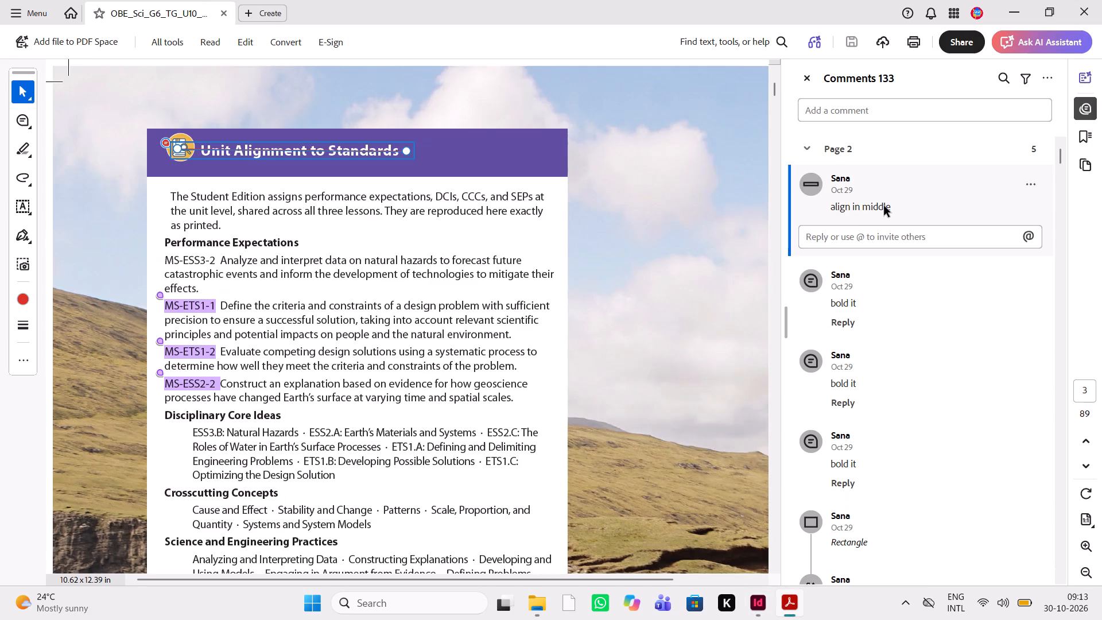
pyautogui.scroll(6, 884, 206)
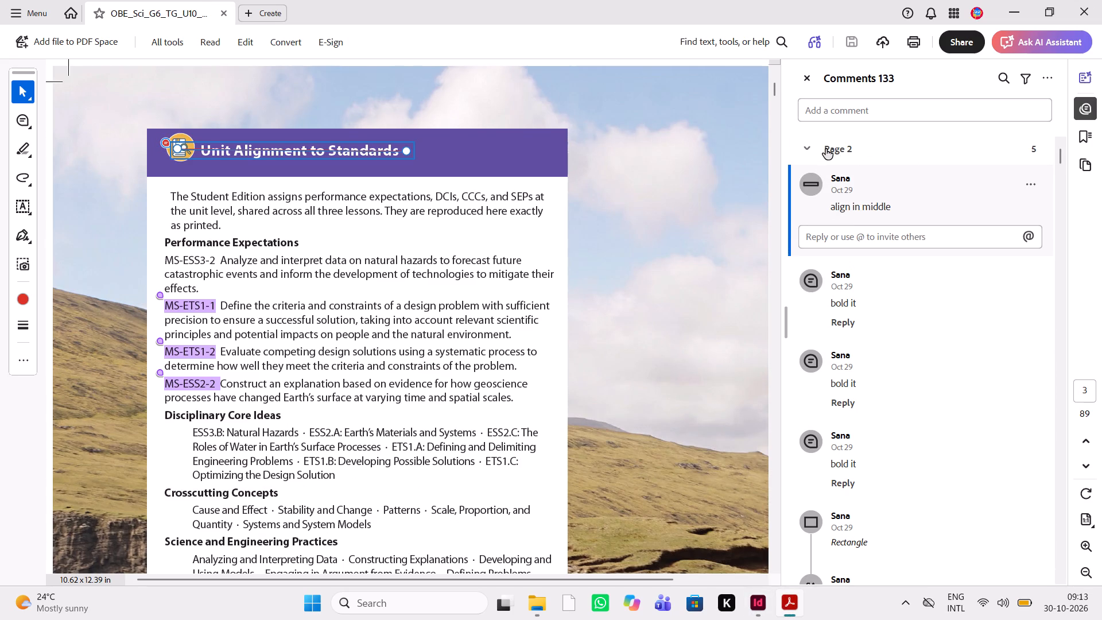
pyautogui.click(826, 149)
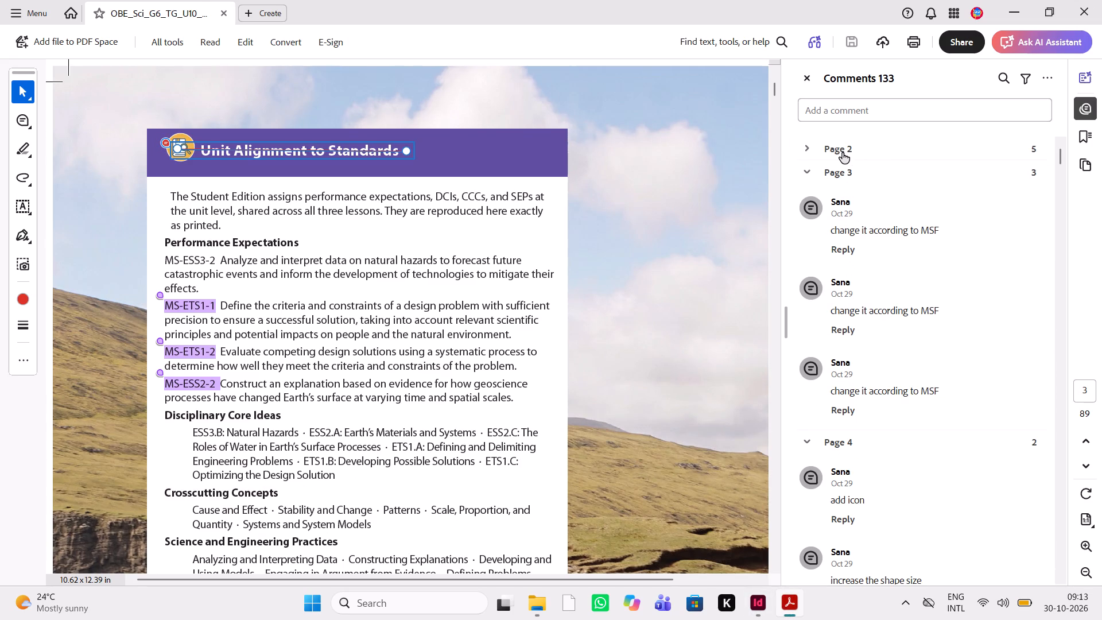
pyautogui.click(843, 152)
pyautogui.click(854, 185)
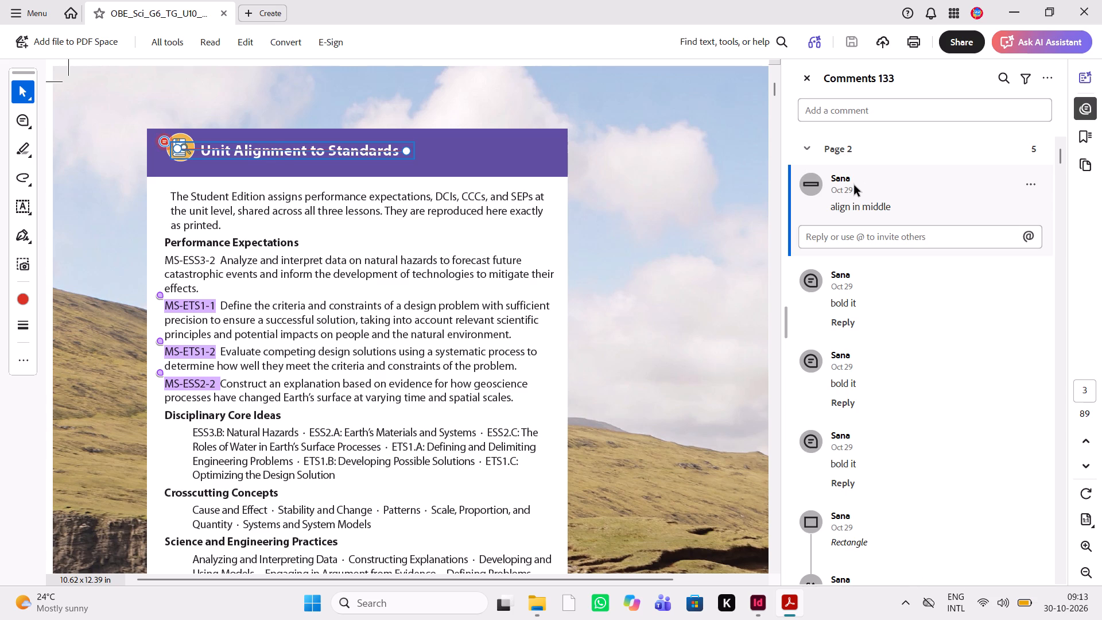
pyautogui.scroll(7, 456, 230)
pyautogui.scroll(-1, 456, 230)
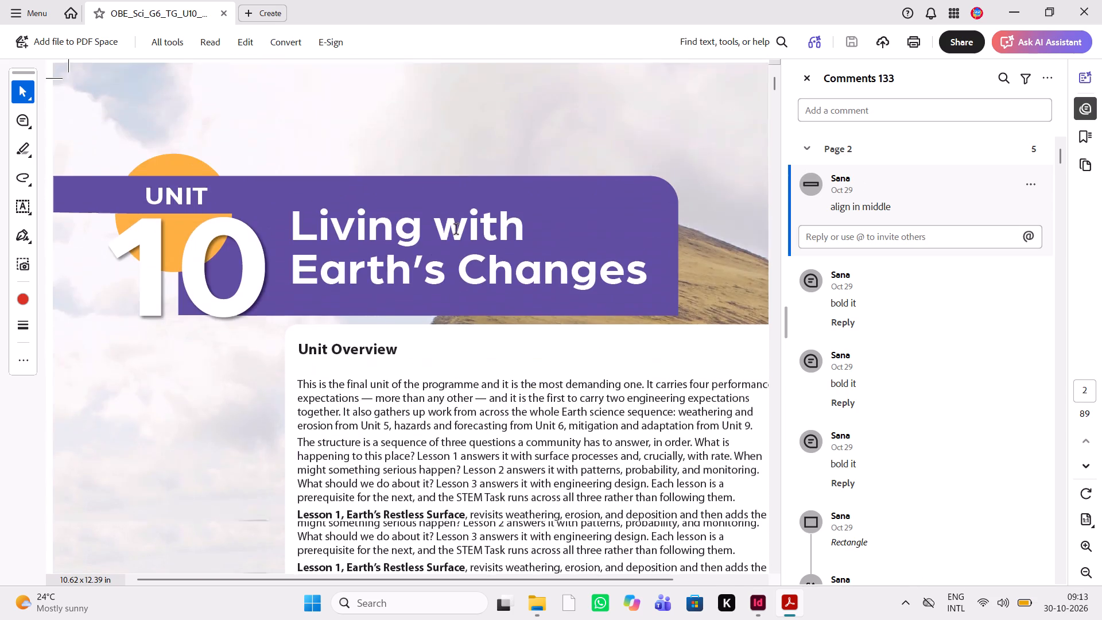
pyautogui.scroll(-1, 456, 230)
pyautogui.scroll(4, 456, 230)
pyautogui.scroll(-2, 456, 230)
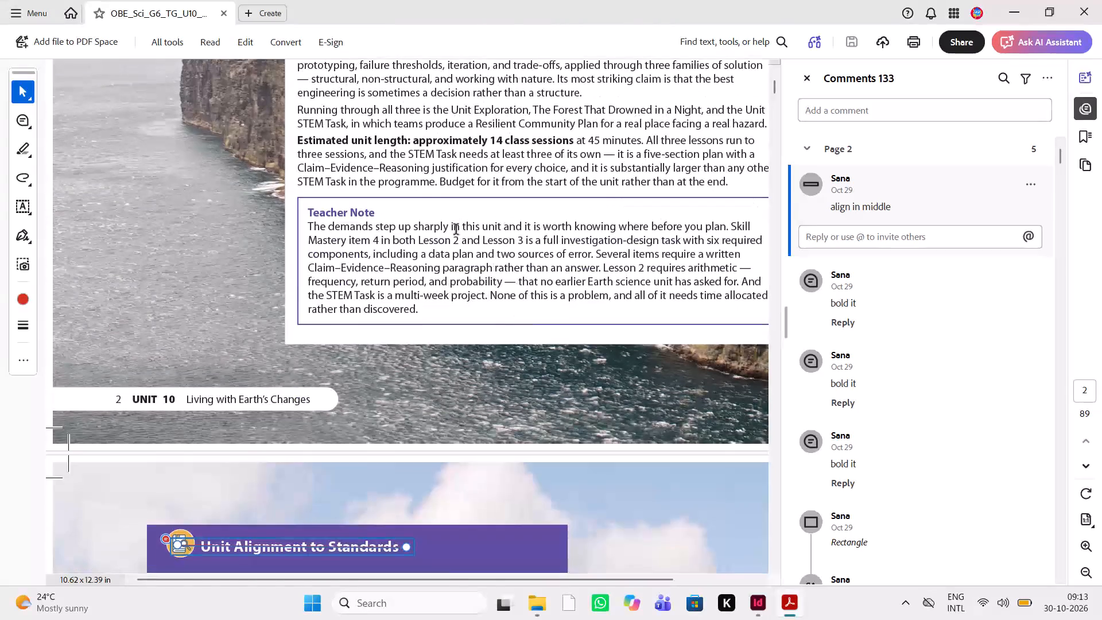
pyautogui.scroll(-2, 456, 230)
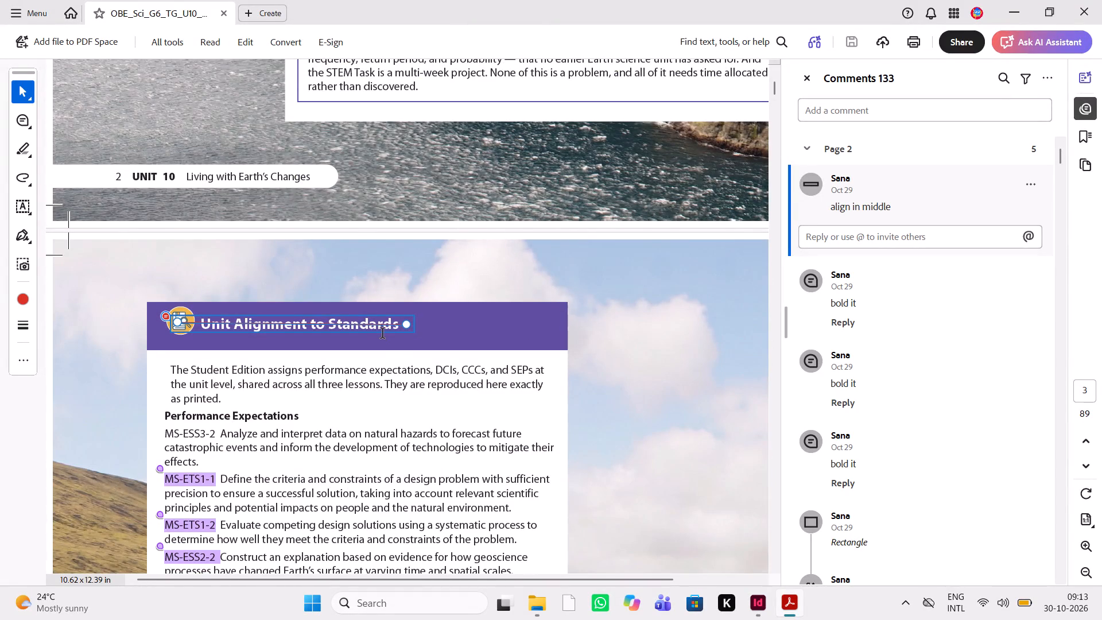
pyautogui.scroll(-1, 383, 334)
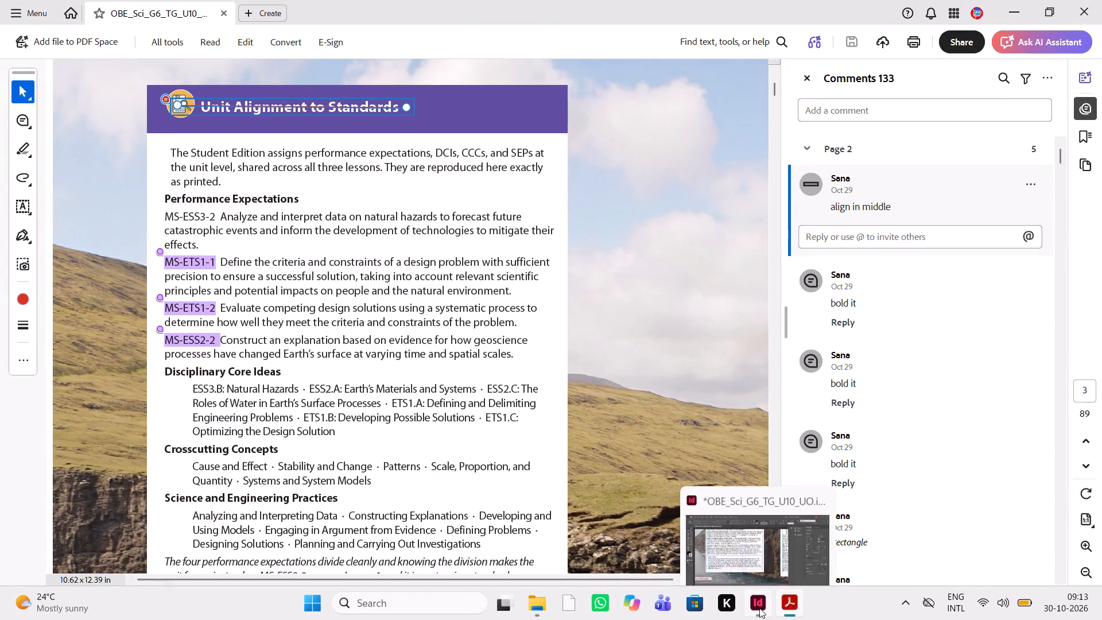
# Return to InDesign and ungroup the Unit Alignment to Standards panel on page 3.
pyautogui.click(759, 608)
pyautogui.scroll(2, 695, 328)
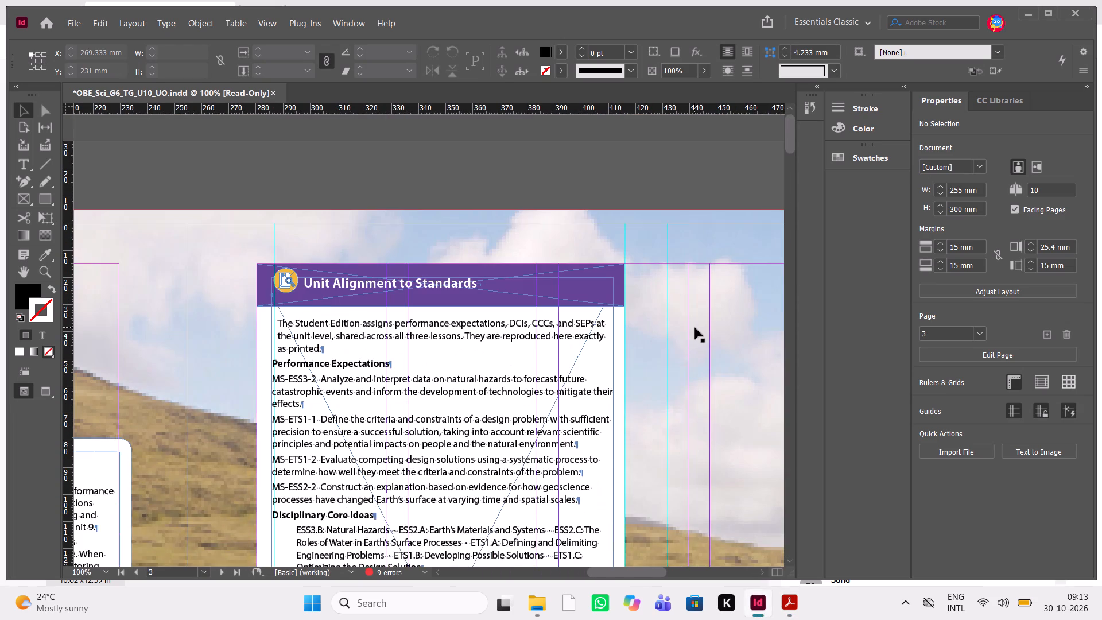
pyautogui.scroll(1, 695, 328)
pyautogui.scroll(-2, 695, 328)
pyautogui.scroll(1, 695, 328)
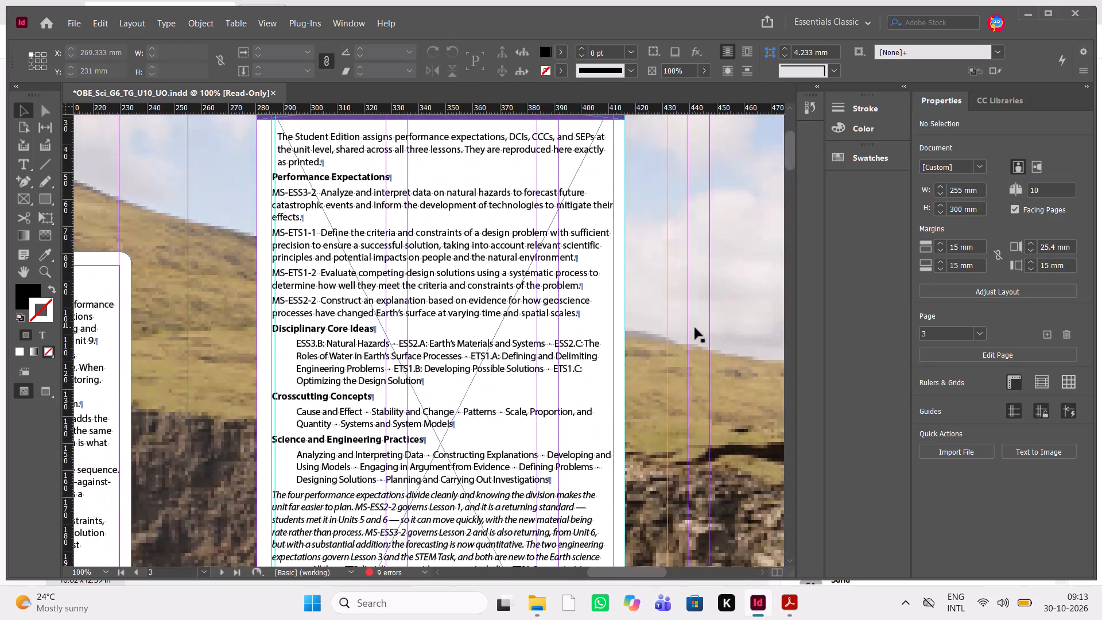
pyautogui.scroll(1, 640, 365)
pyautogui.tripleClick(414, 253)
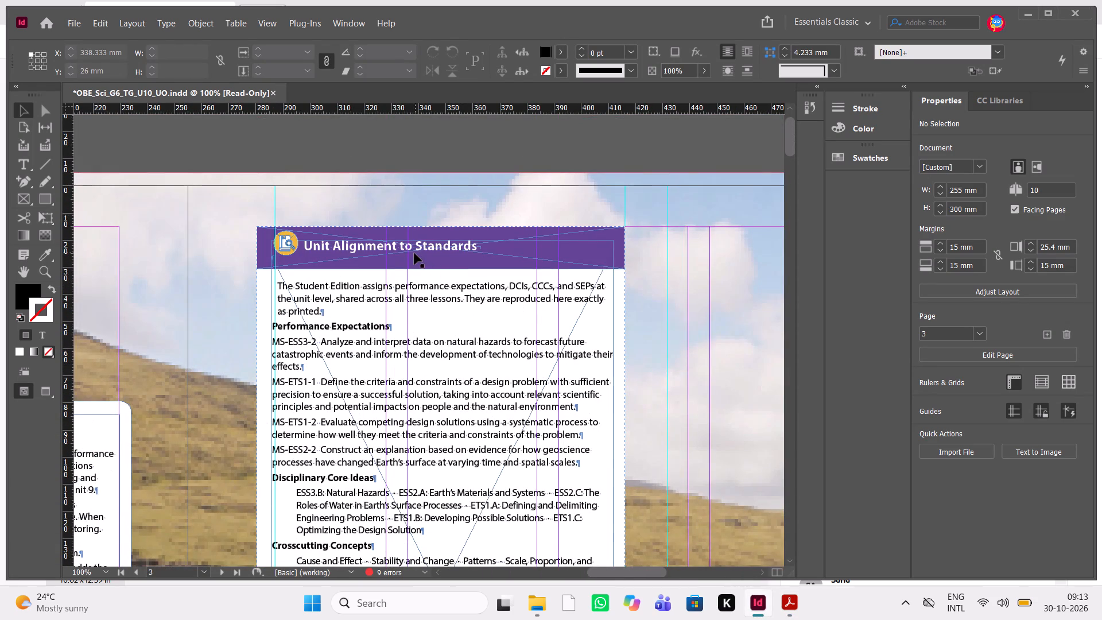
pyautogui.click(414, 253)
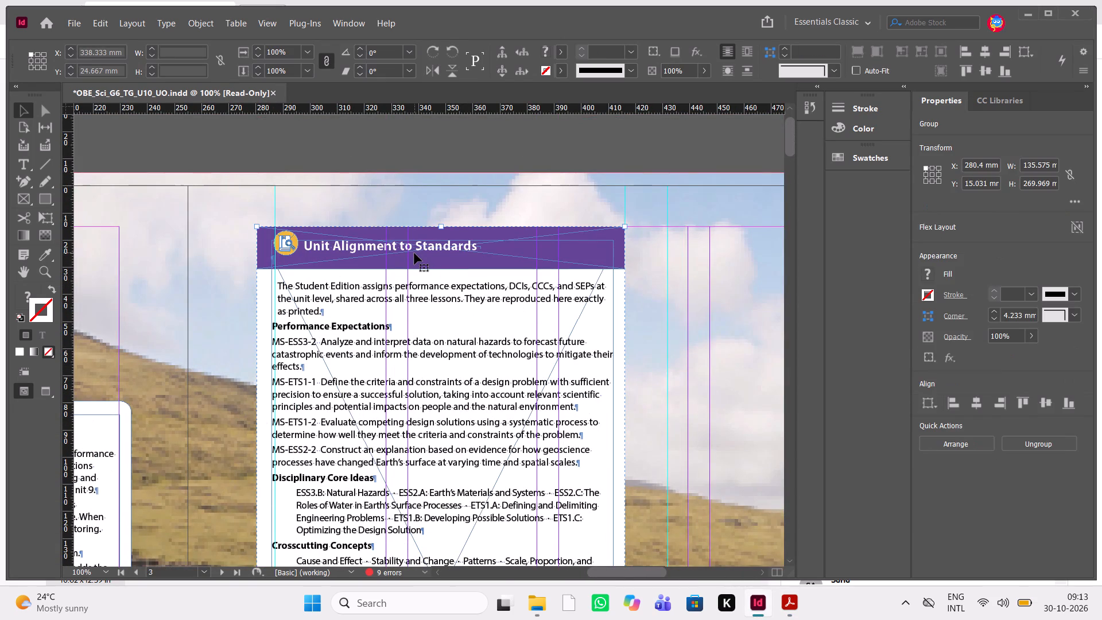
pyautogui.hotkey('ctrl', 'shift', 'g')
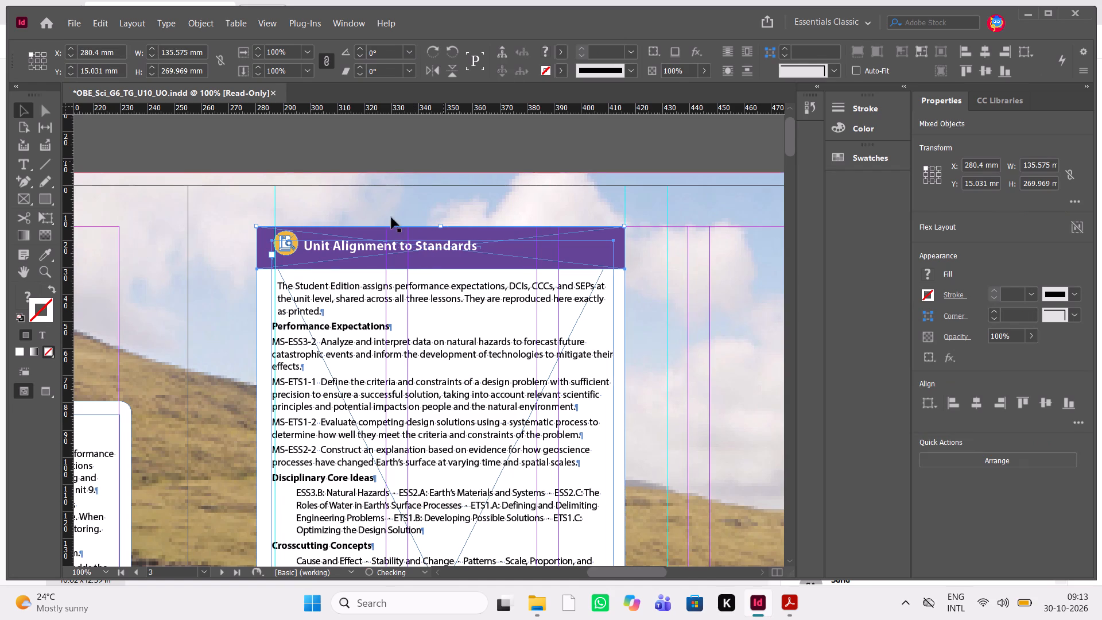
# Ungroup the nested group in the Unit Alignment to Standards panel so its header icon is separately selectable.
pyautogui.click(385, 226)
pyautogui.click(240, 176)
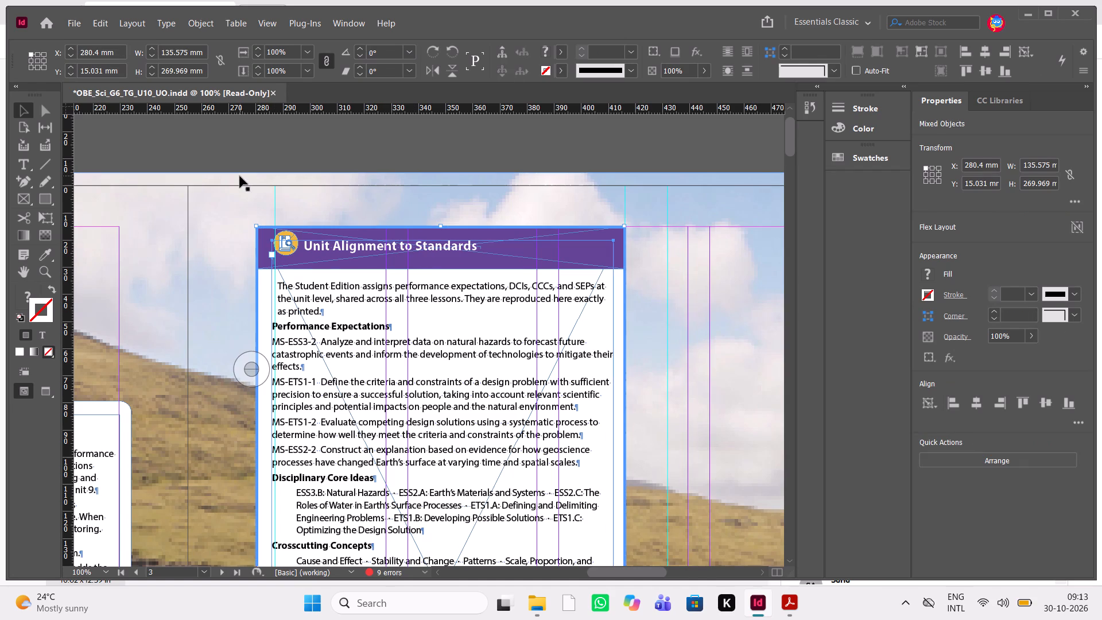
pyautogui.click(289, 243)
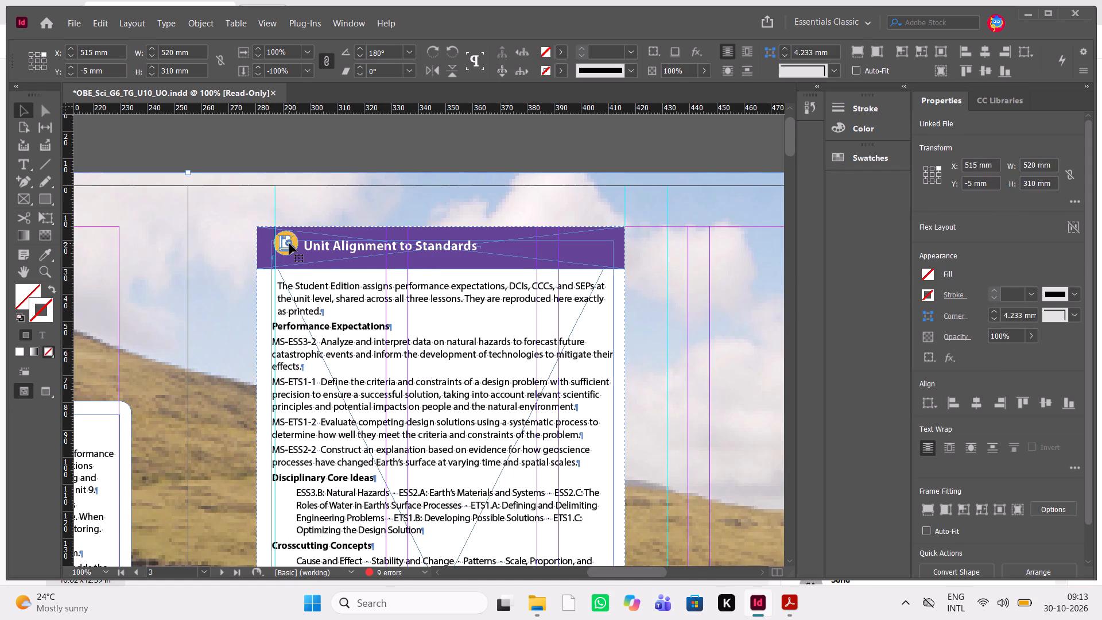
pyautogui.click(432, 138)
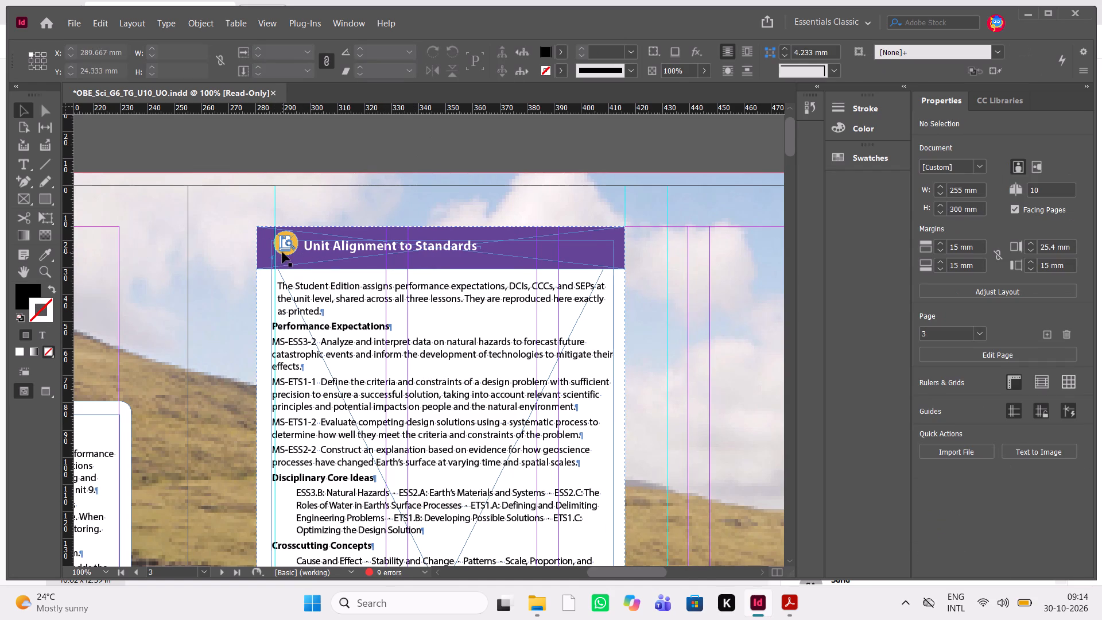
pyautogui.click(282, 249)
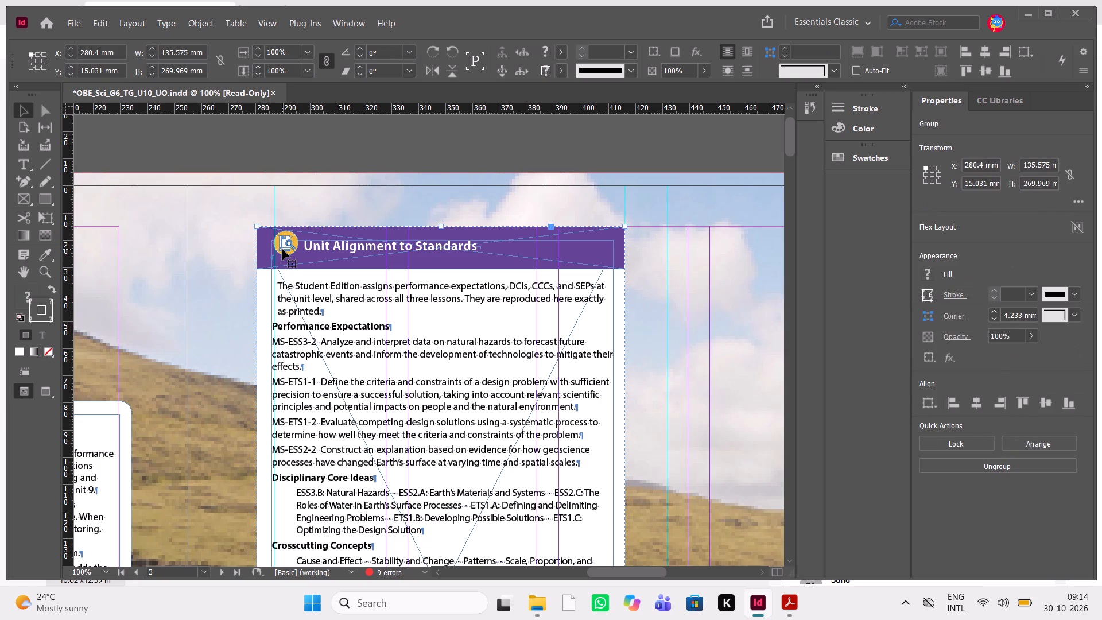
pyautogui.hotkey('ctrl', 'shift', 'g')
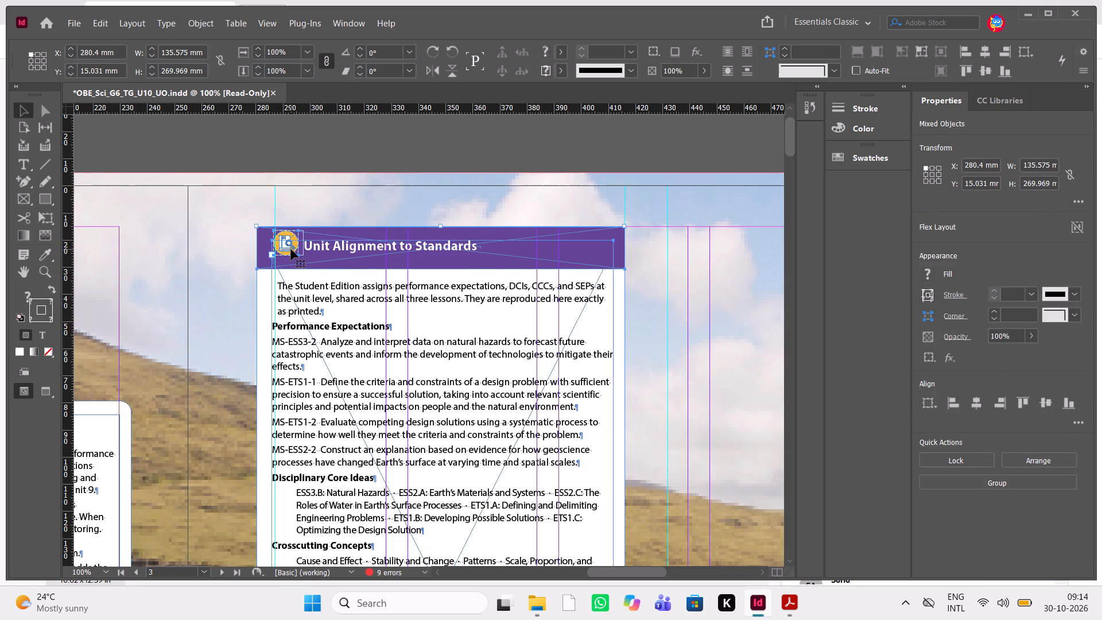
pyautogui.hotkey('shift', 'Down')
pyautogui.hotkey('ctrl', 'z')
# Nudge the round header icon straight down in the purple band to a Y position of about 18.6 mm.
pyautogui.click(441, 199)
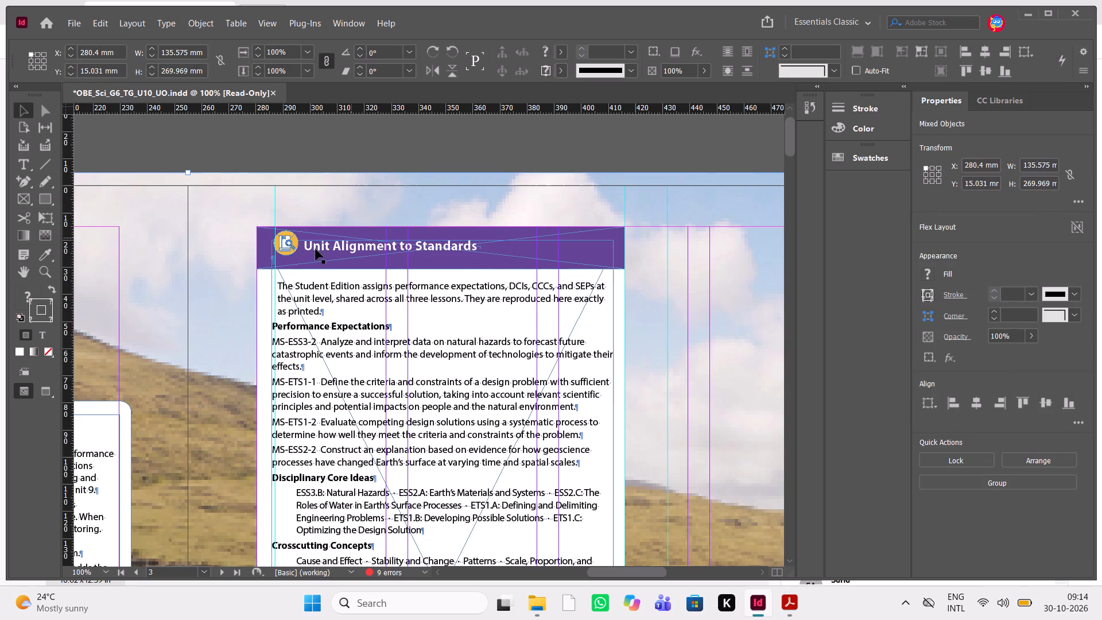
pyautogui.click(286, 247)
pyautogui.press('Down')
pyautogui.press('Down')
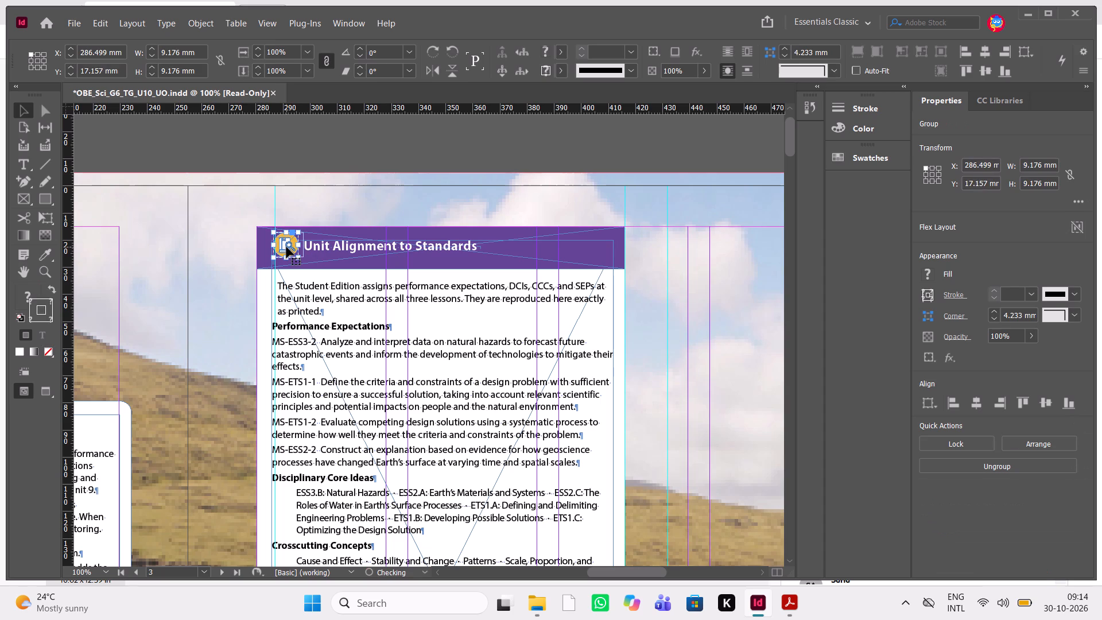
pyautogui.press('Down')
pyautogui.press('Down')
pyautogui.press('Down')
pyautogui.press('Down')
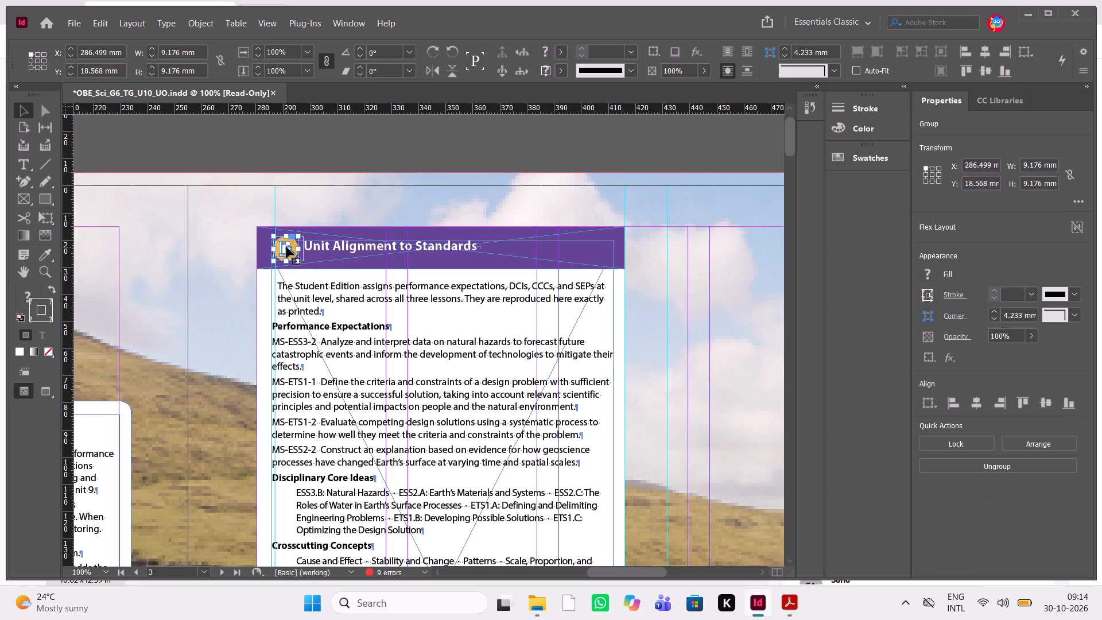
# Lower the top edge of the panel's text frame to about 20.7 mm Y, centring the heading in the purple band, and preview it.
pyautogui.click(369, 241)
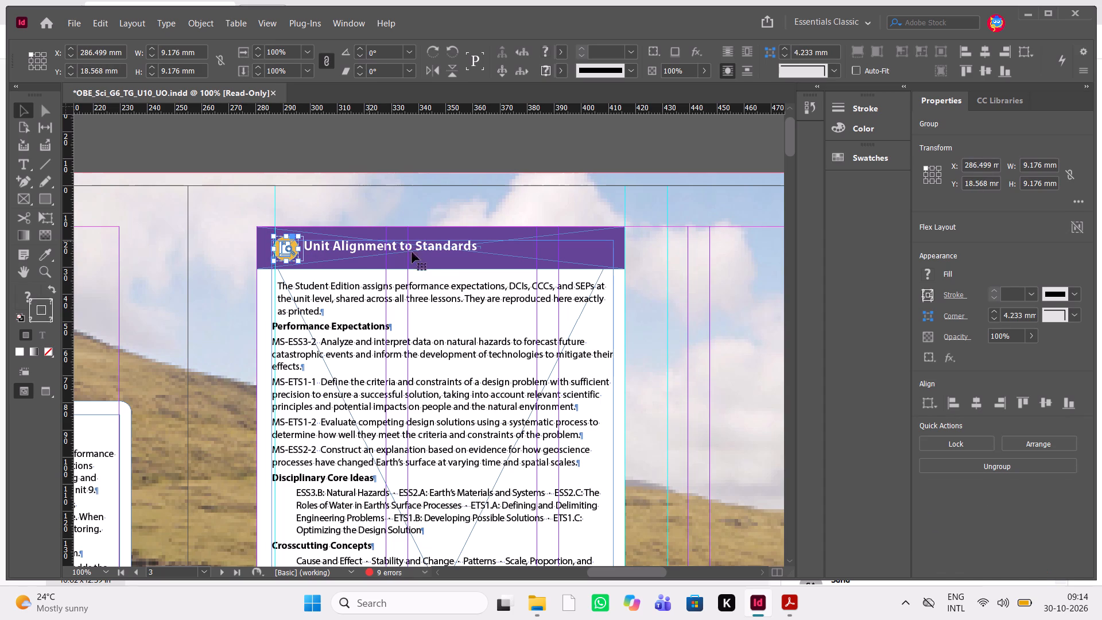
pyautogui.moveTo(441, 238); pyautogui.dragTo(441, 245)
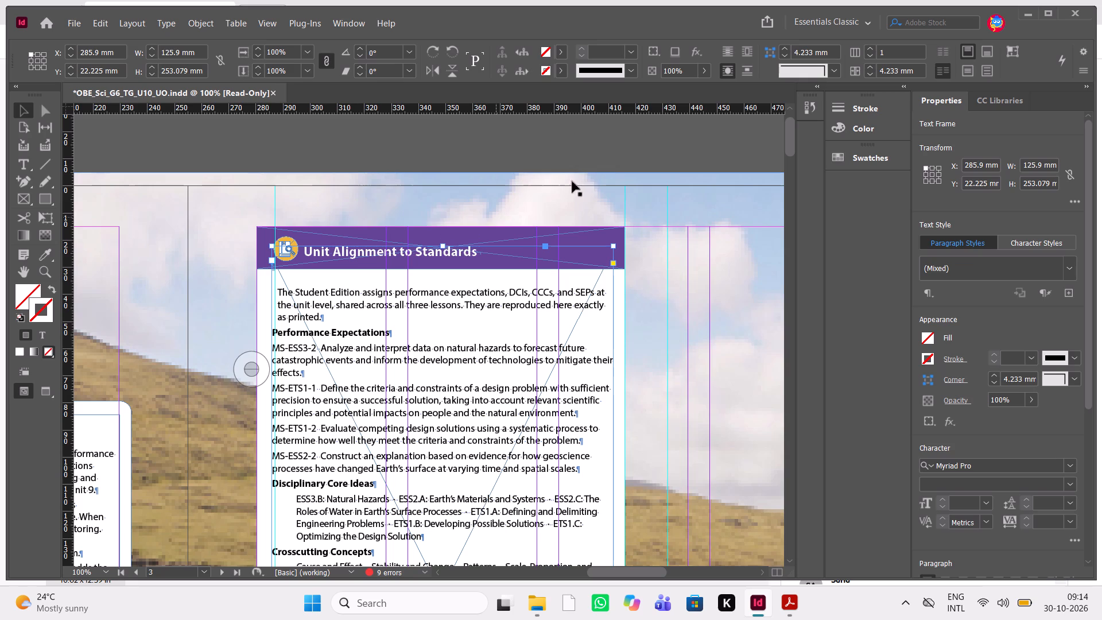
pyautogui.click(619, 167)
pyautogui.press('w')
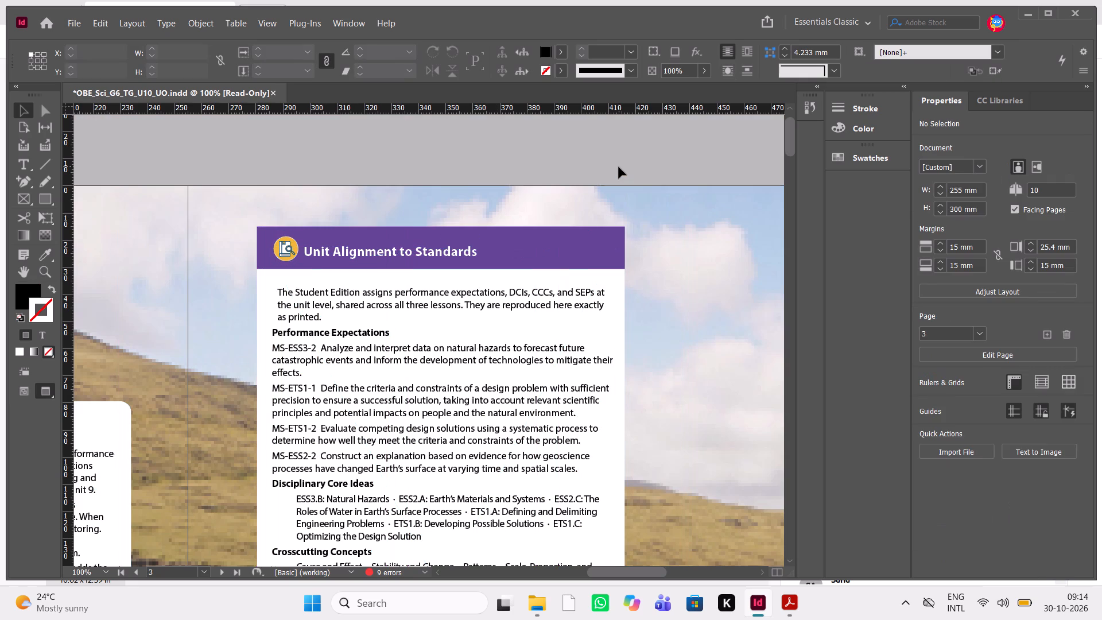
pyautogui.click(403, 255)
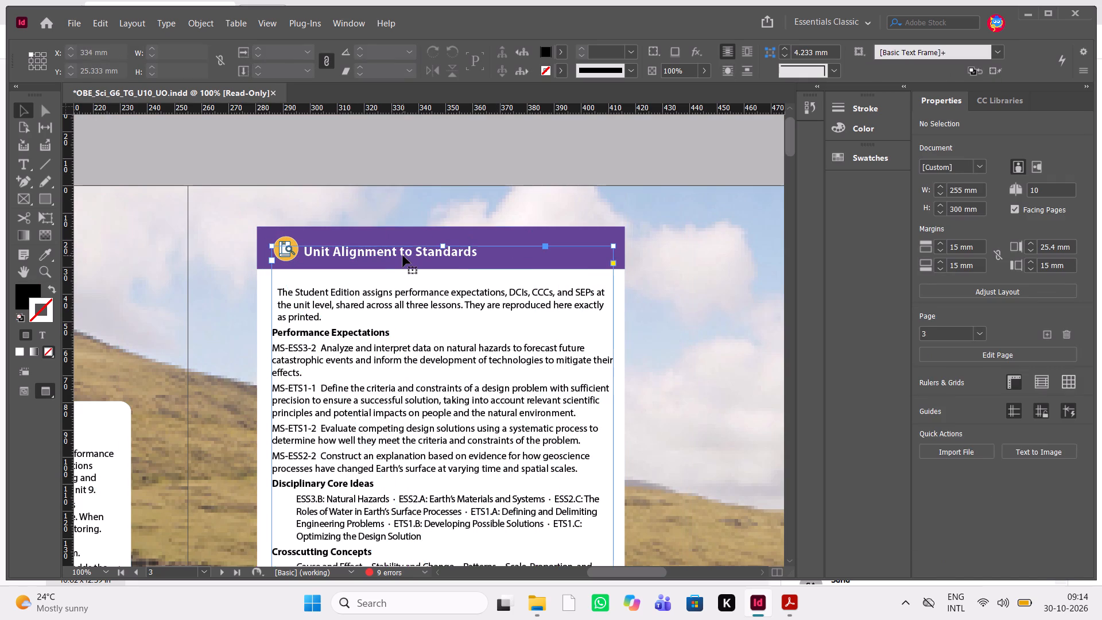
pyautogui.moveTo(443, 247); pyautogui.dragTo(443, 241)
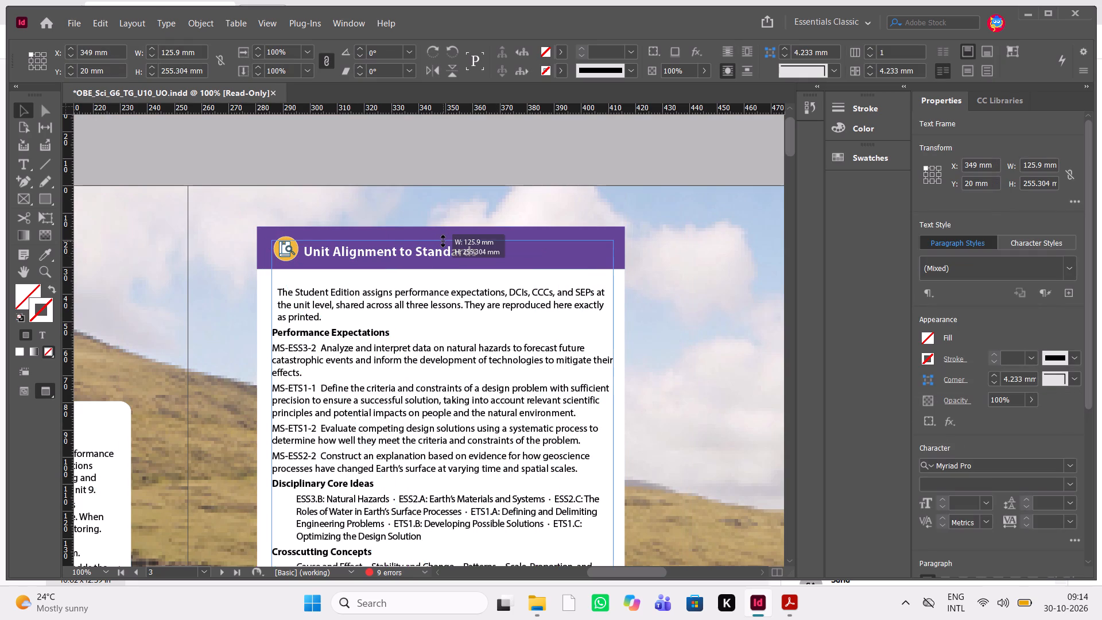
pyautogui.moveTo(443, 241); pyautogui.dragTo(442, 242)
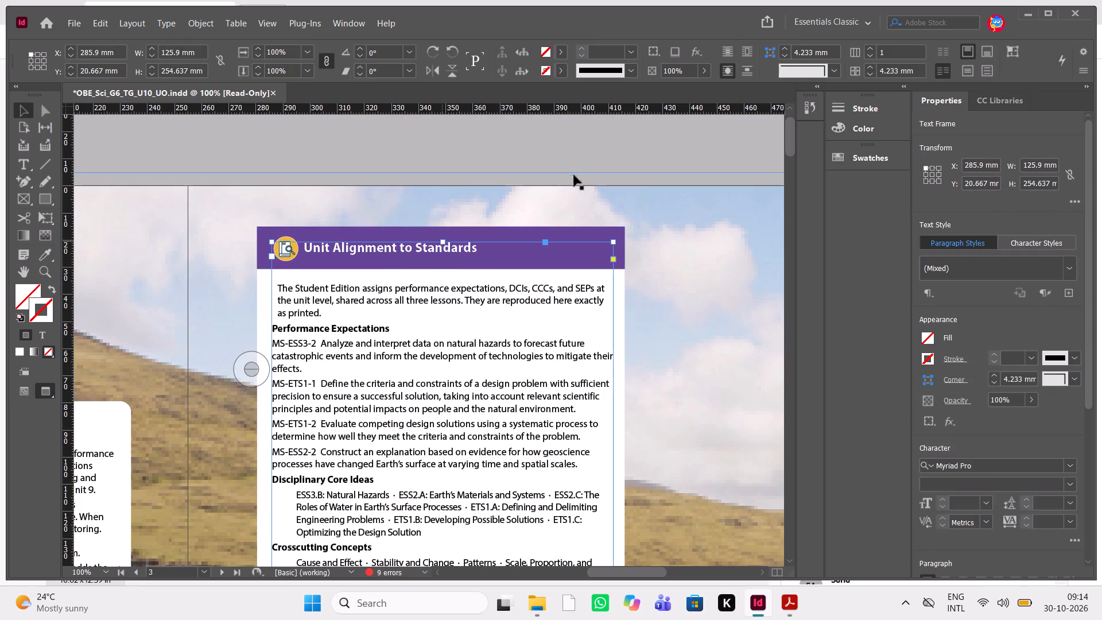
pyautogui.click(591, 169)
pyautogui.write('ww')
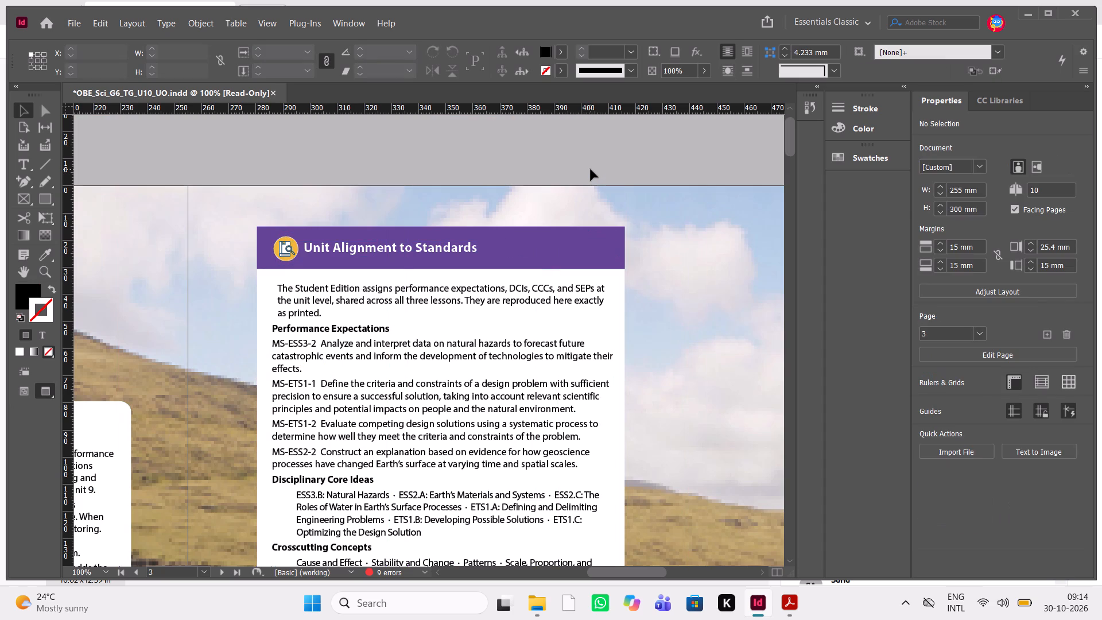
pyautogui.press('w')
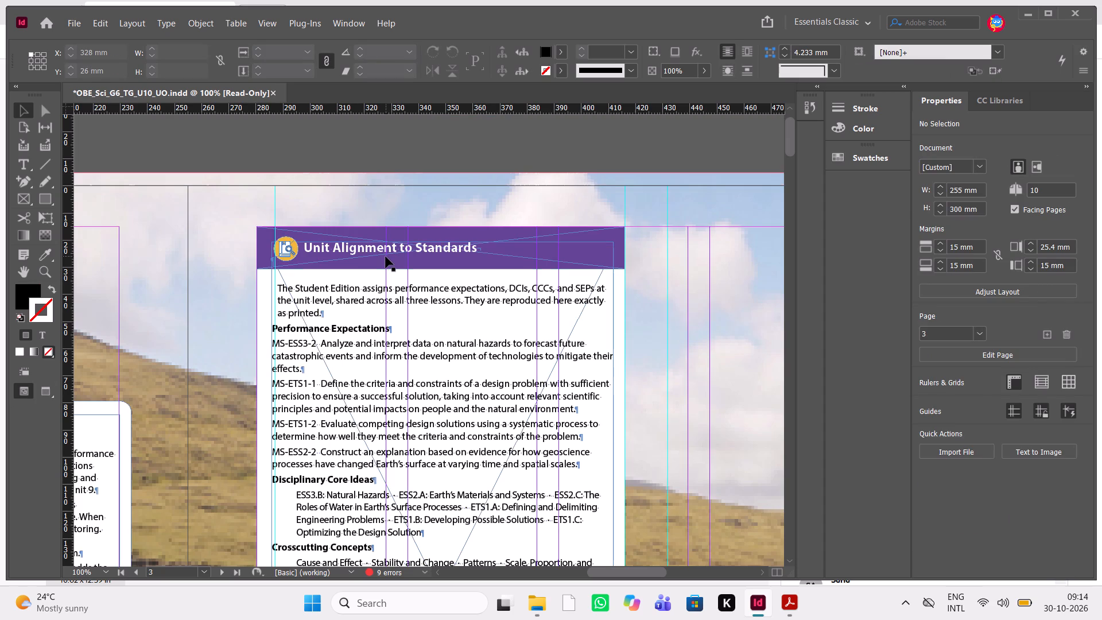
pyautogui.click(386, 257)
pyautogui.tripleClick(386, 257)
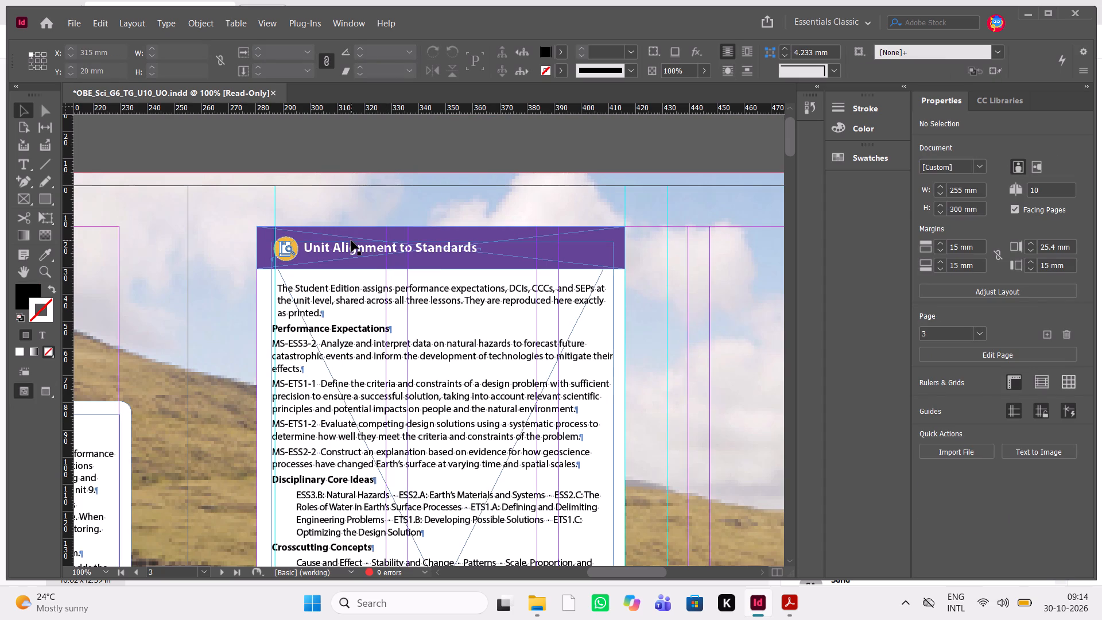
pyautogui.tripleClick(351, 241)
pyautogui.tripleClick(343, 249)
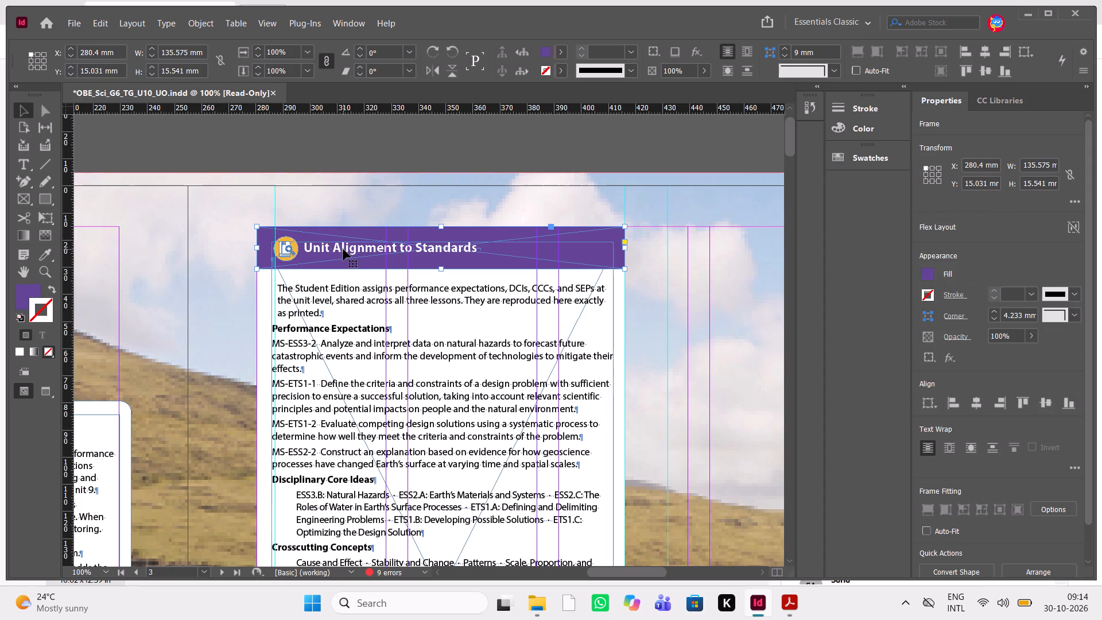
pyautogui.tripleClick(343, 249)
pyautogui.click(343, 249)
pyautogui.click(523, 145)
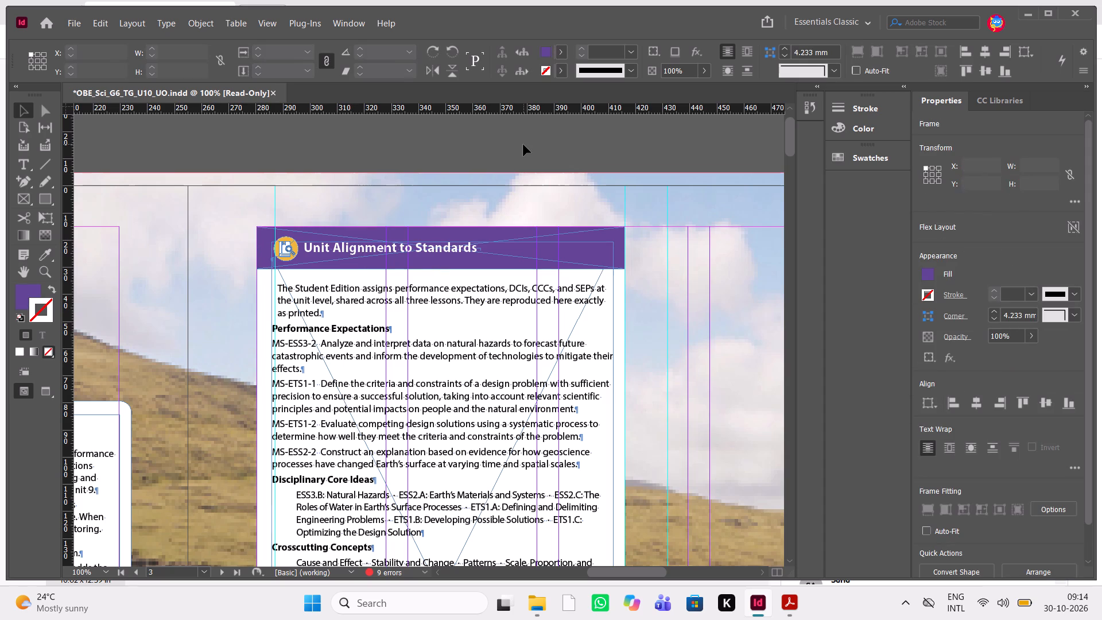
# Try to widen the gap between the icon and the Unit Alignment to Standards heading by adding nine spaces at the heading's start.
pyautogui.tripleClick(327, 244)
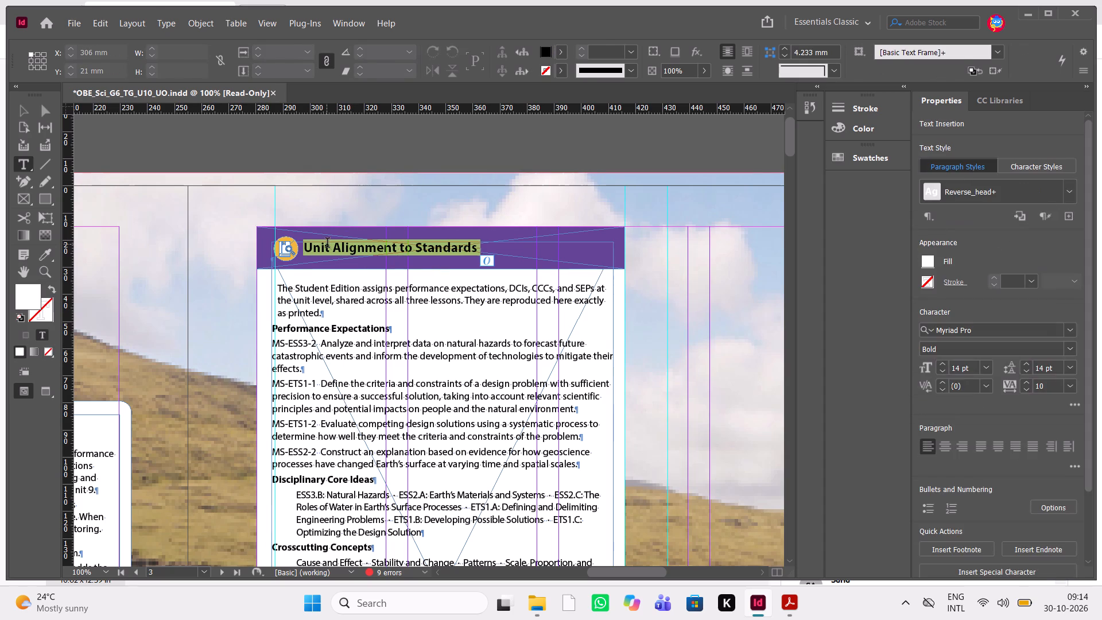
pyautogui.click(296, 254)
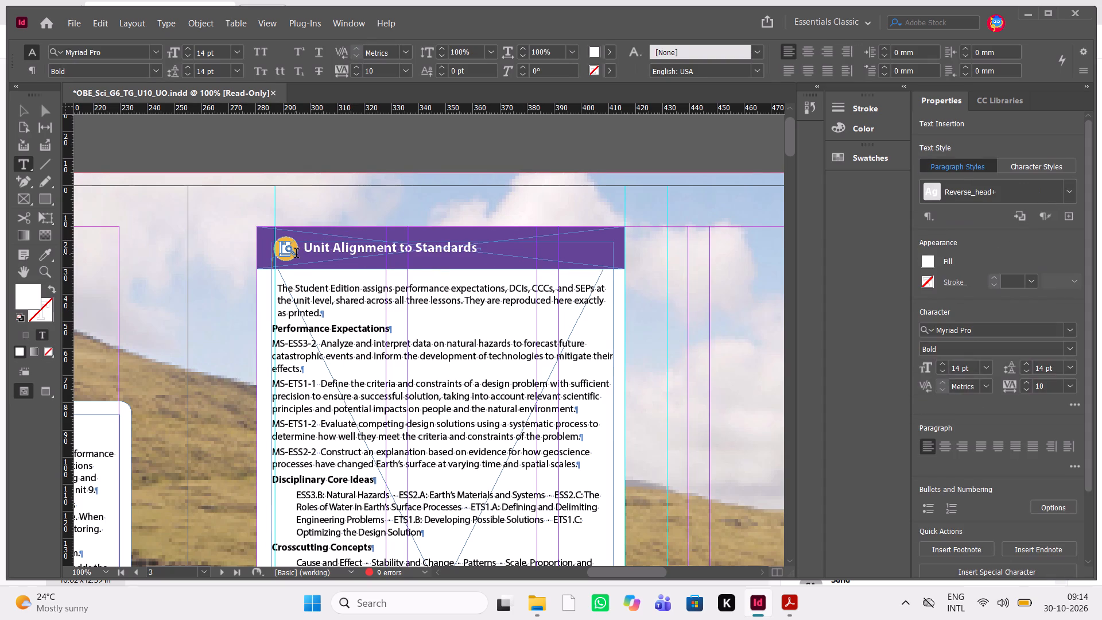
pyautogui.click(306, 253)
pyautogui.doubleClick(324, 241)
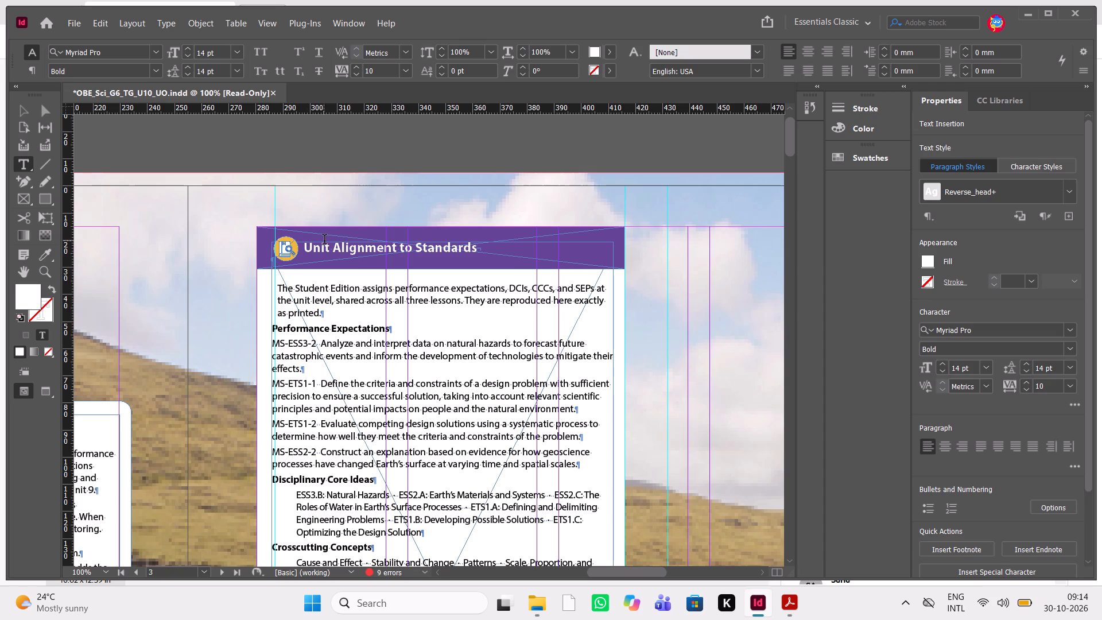
pyautogui.click(306, 241)
pyautogui.press('space')
pyautogui.press('space')
pyautogui.press('space')
pyautogui.press('space')
pyautogui.press('space')
pyautogui.press('space')
pyautogui.press('space')
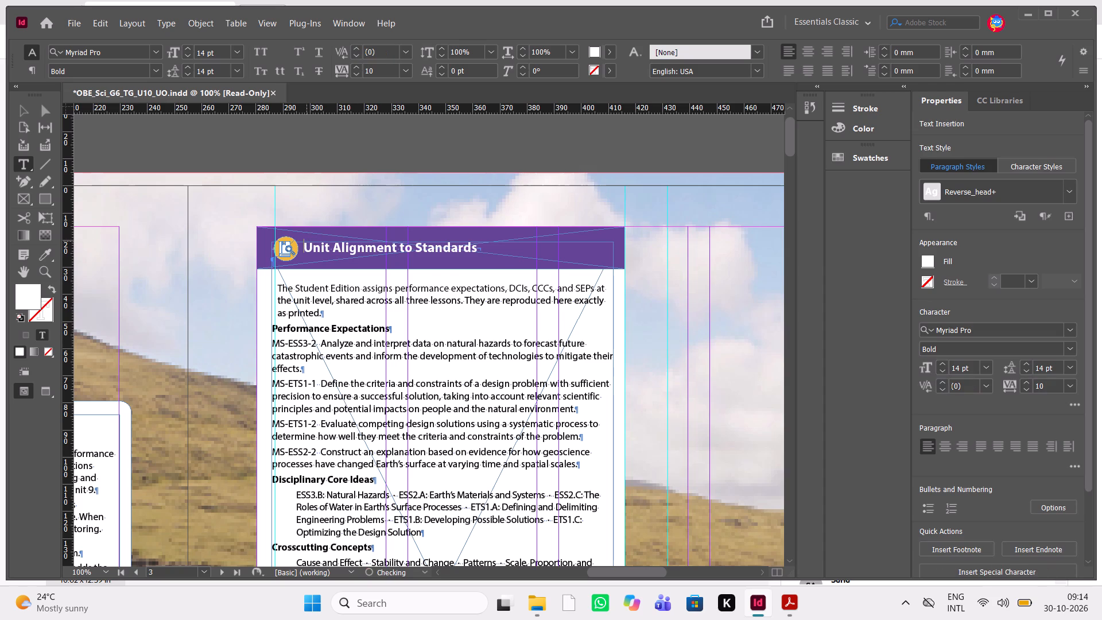
pyautogui.press('space')
pyautogui.press('space')
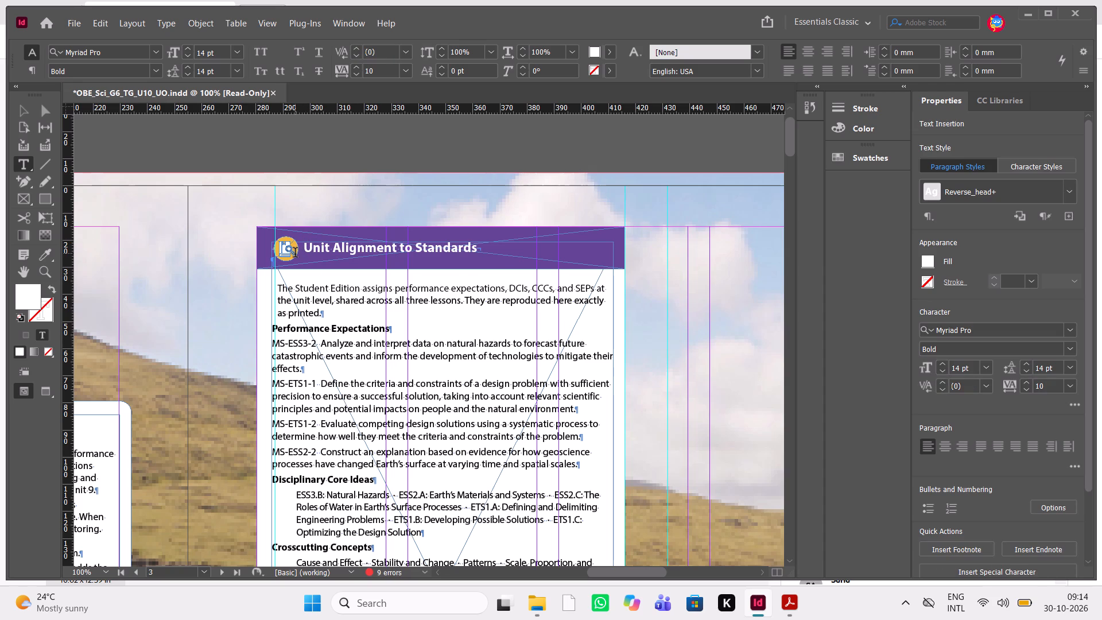
pyautogui.click(295, 254)
pyautogui.press('Escape')
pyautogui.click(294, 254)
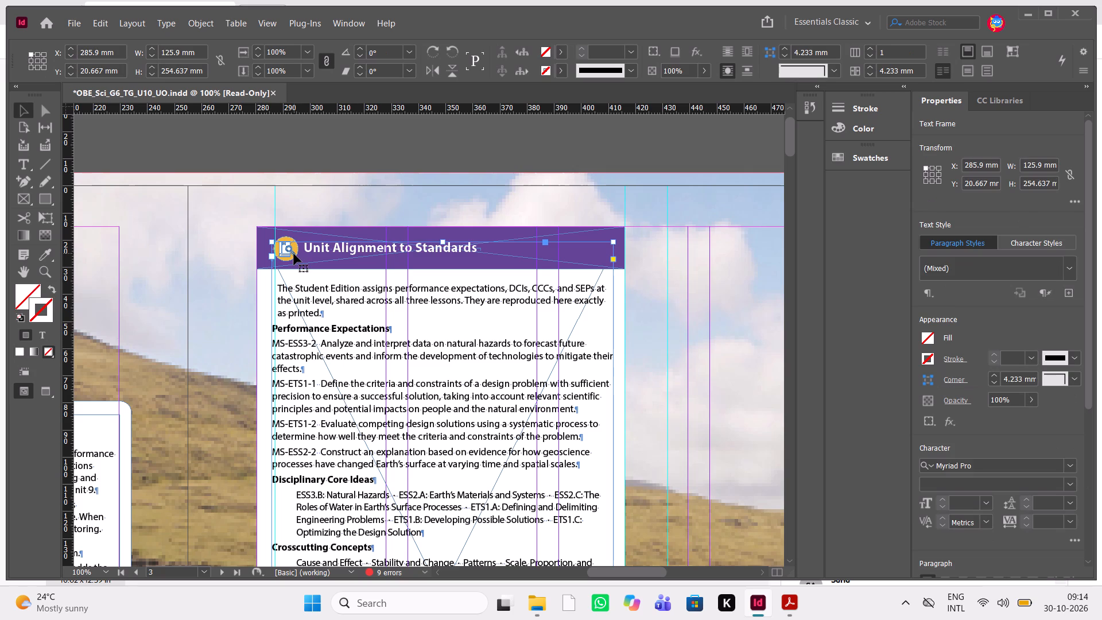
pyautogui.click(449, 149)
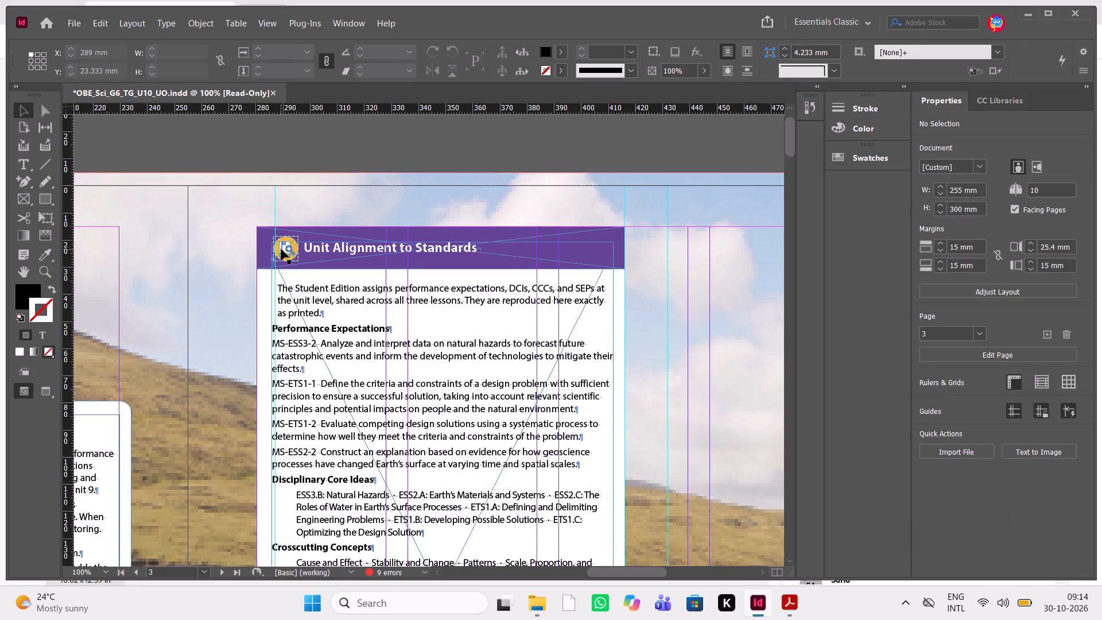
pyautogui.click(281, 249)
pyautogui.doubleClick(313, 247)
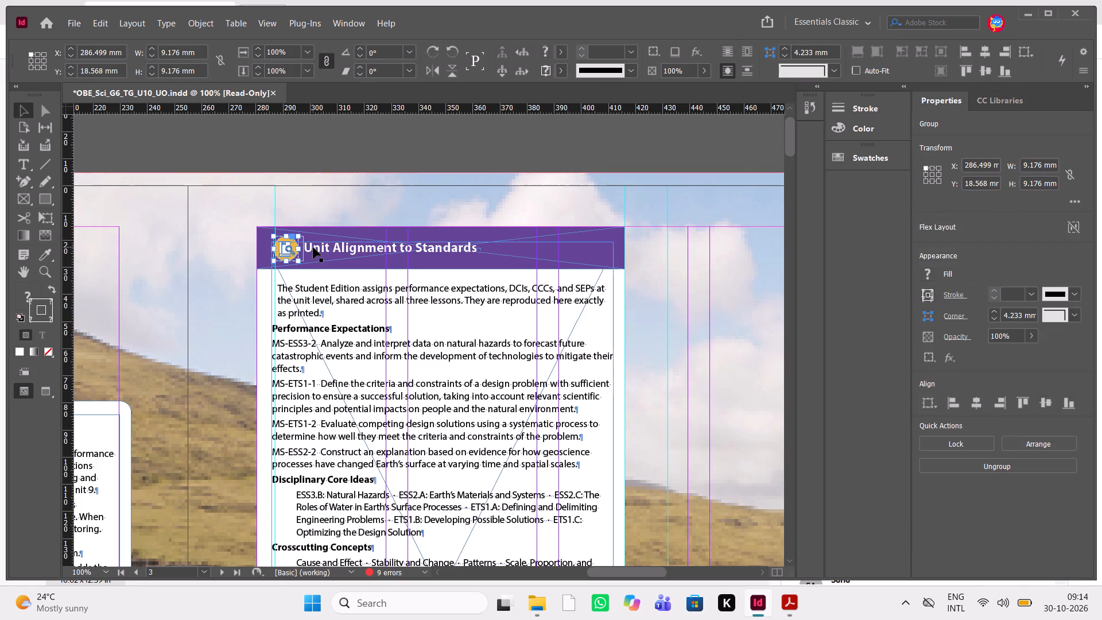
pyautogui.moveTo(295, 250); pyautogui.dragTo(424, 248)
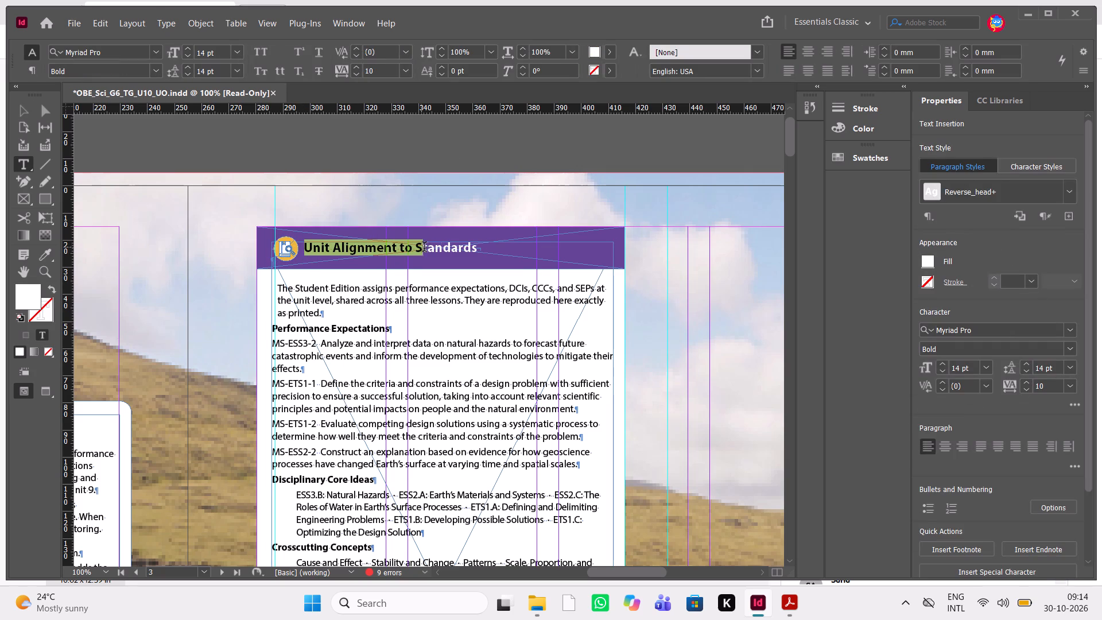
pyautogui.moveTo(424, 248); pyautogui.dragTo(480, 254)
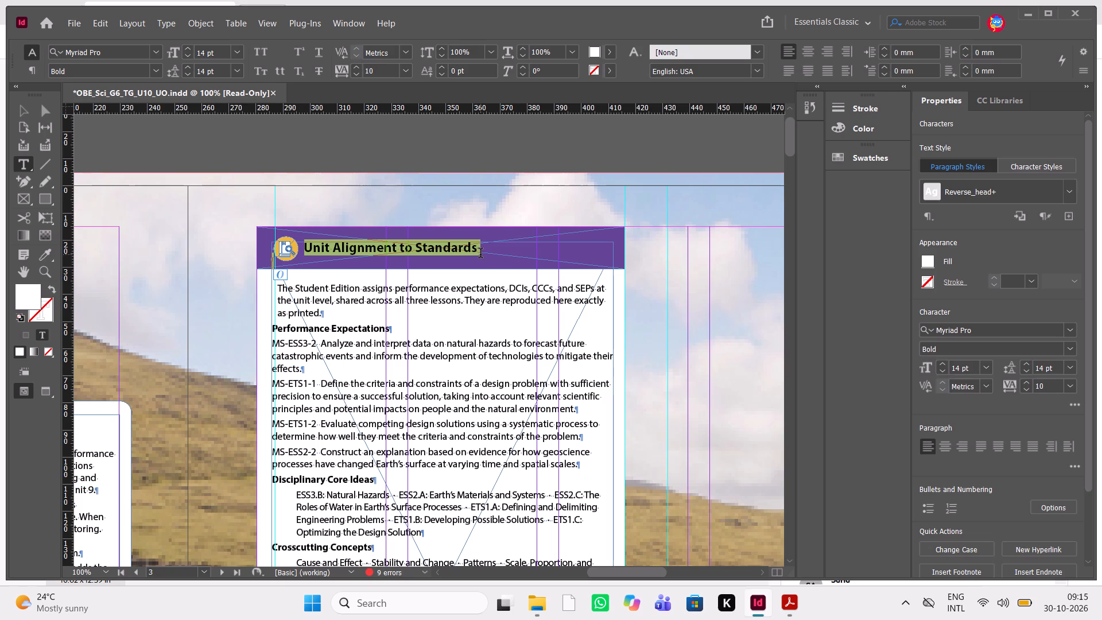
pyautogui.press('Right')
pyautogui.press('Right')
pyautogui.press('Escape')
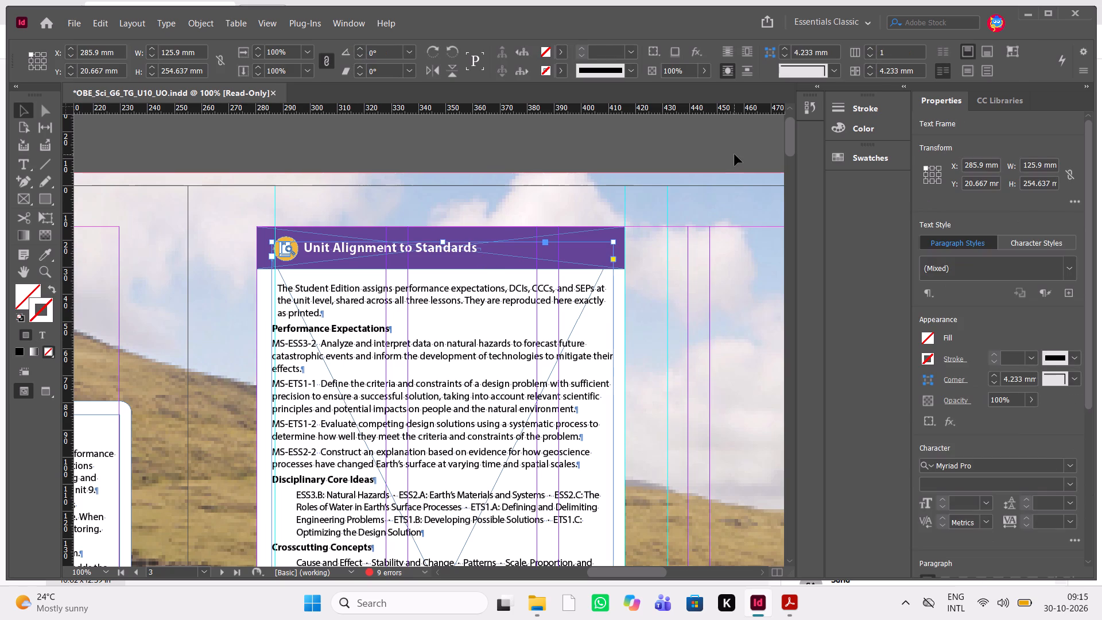
# Preview the adjusted Unit Alignment to Standards panel without guides and frame edges.
pyautogui.click(734, 156)
pyautogui.press('w')
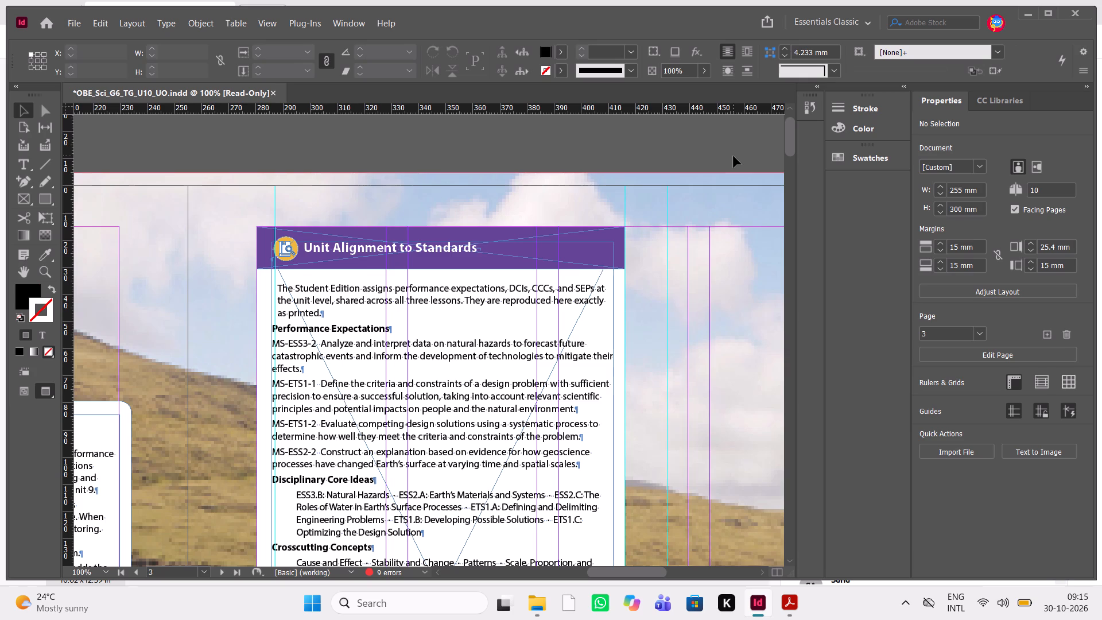
# Place the text cursor in the body text under Performance Expectations.
pyautogui.doubleClick(387, 427)
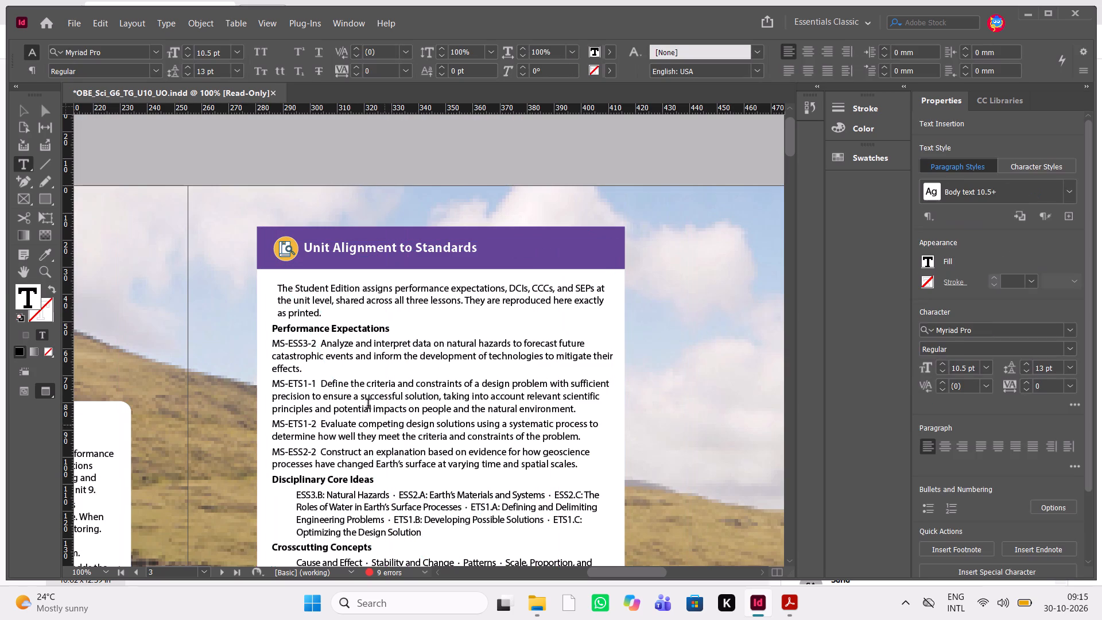
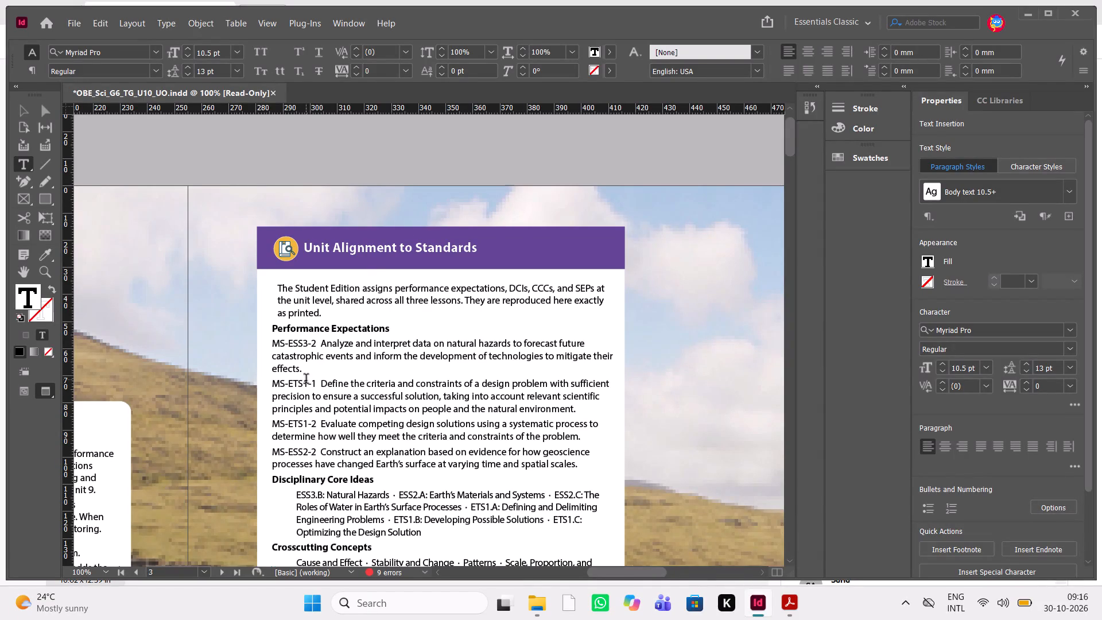
# Make the standard codes MS-ETS1-1, MS-ETS1-2 and MS-ESS2-2 under Performance Expectations bold.
pyautogui.moveTo(319, 386); pyautogui.dragTo(278, 386)
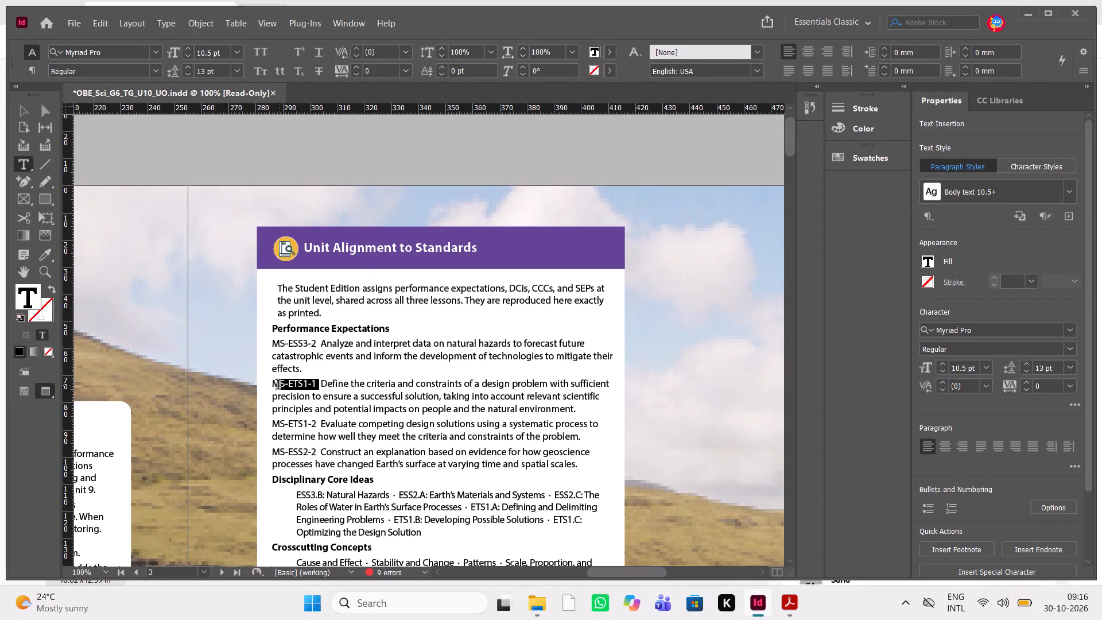
pyautogui.moveTo(278, 386); pyautogui.dragTo(270, 387)
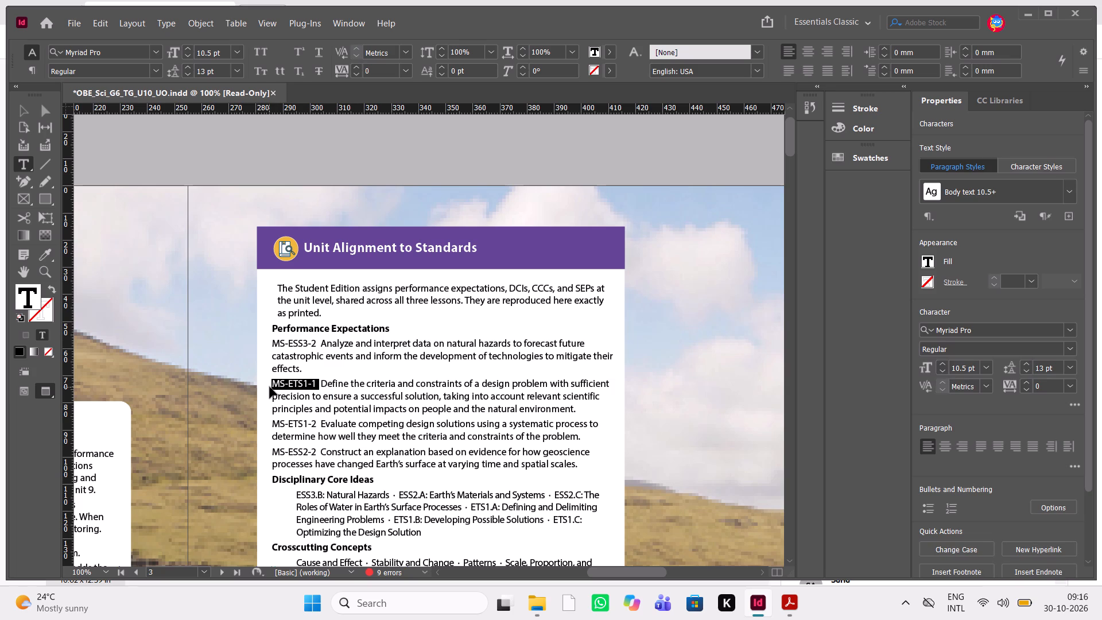
pyautogui.hotkey('ctrl', 'shift', 'b')
pyautogui.moveTo(319, 426); pyautogui.dragTo(269, 427)
pyautogui.hotkey('ctrl', 'shift', 'b')
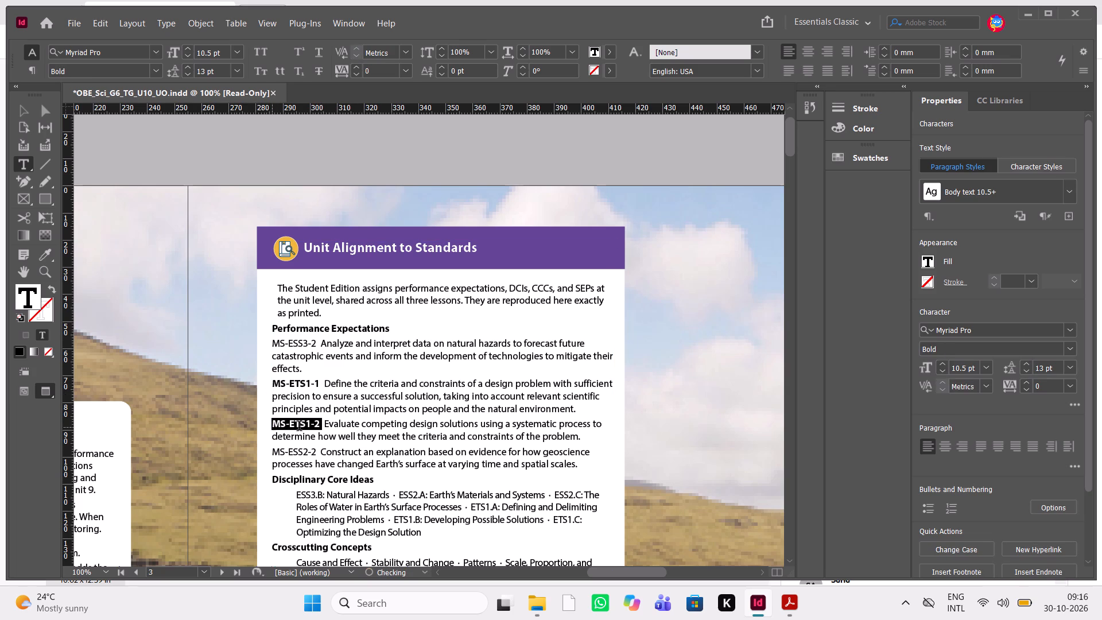
pyautogui.moveTo(319, 452); pyautogui.dragTo(272, 454)
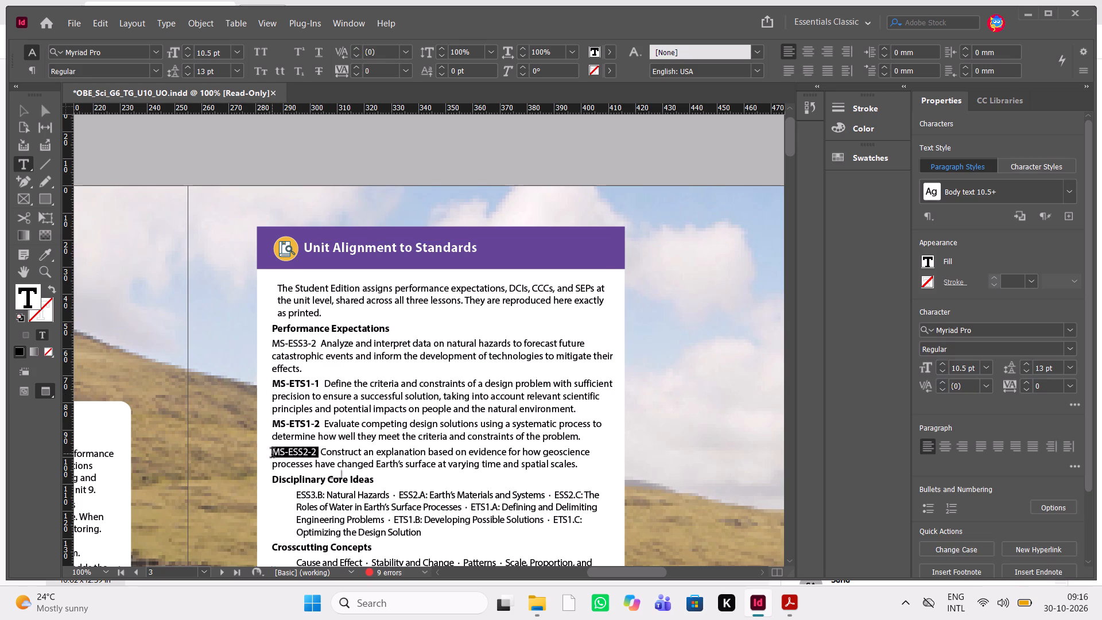
pyautogui.hotkey('ctrl', 'shift', 'b')
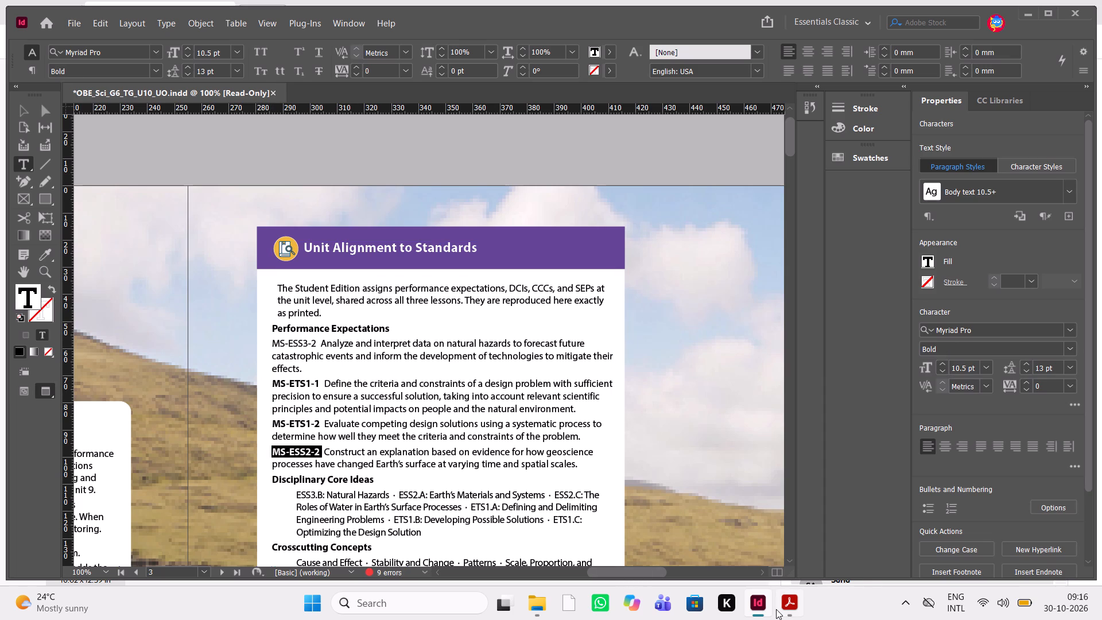
# Following the rectangle markup in the QC PDF, shorten the white box behind the Unit Alignment to Standards text to about 257.9 mm high.
pyautogui.click(792, 606)
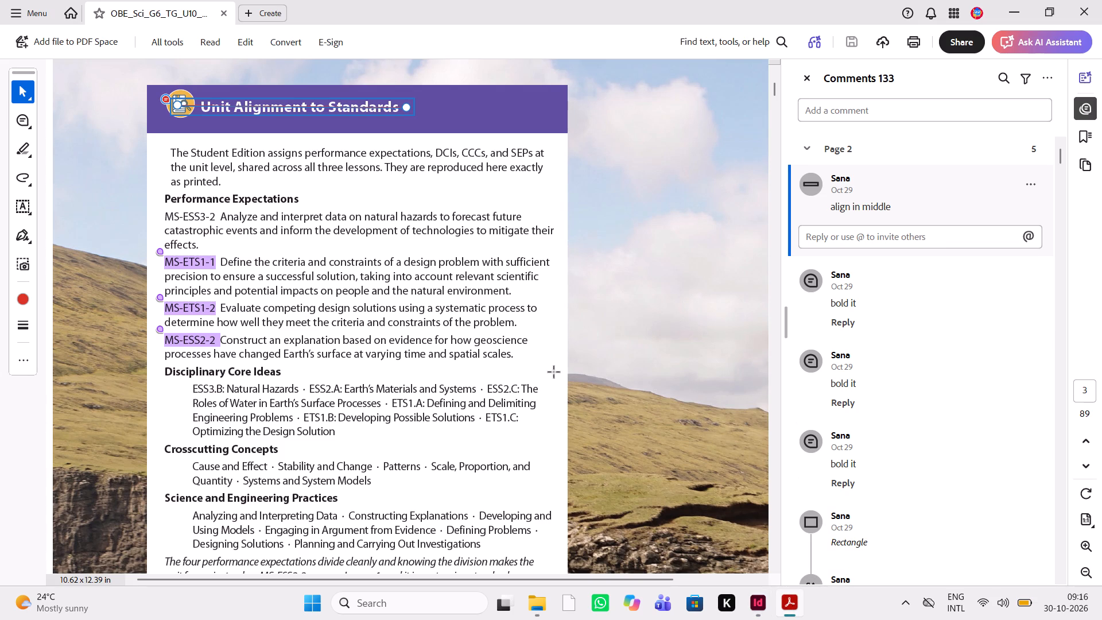
pyautogui.scroll(-3, 554, 373)
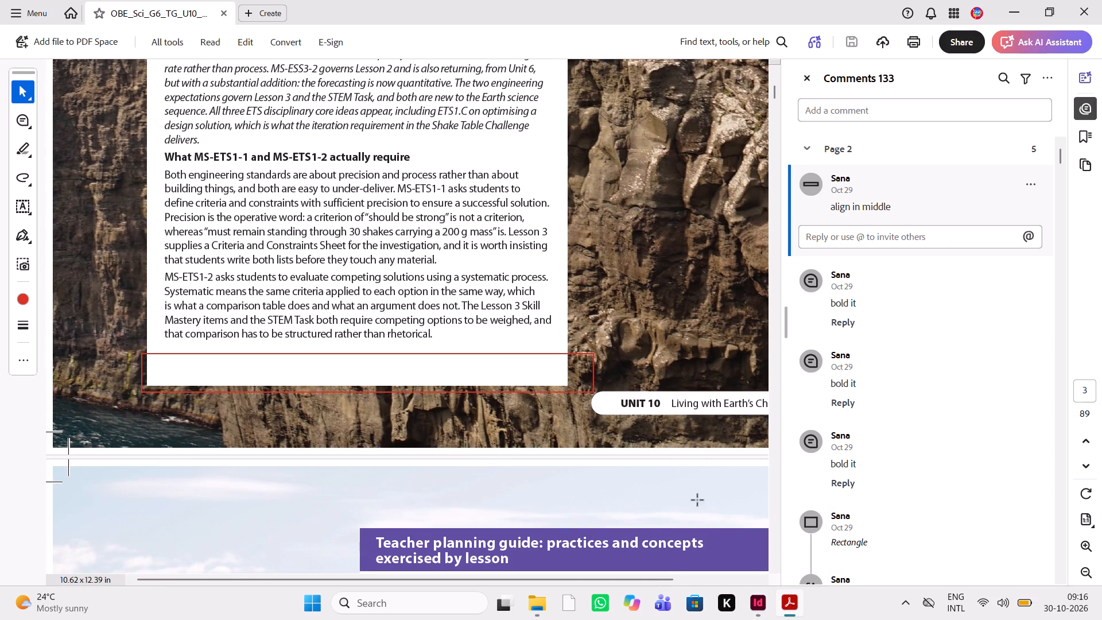
pyautogui.click(754, 607)
pyautogui.scroll(-1, 503, 399)
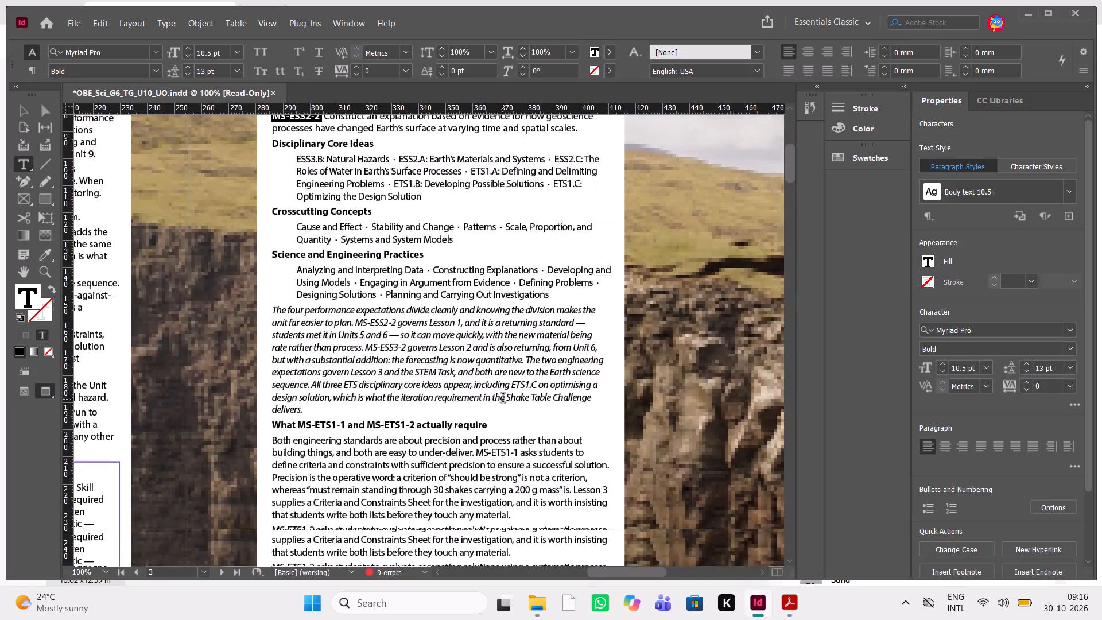
pyautogui.scroll(-2, 503, 399)
pyautogui.click(22, 103)
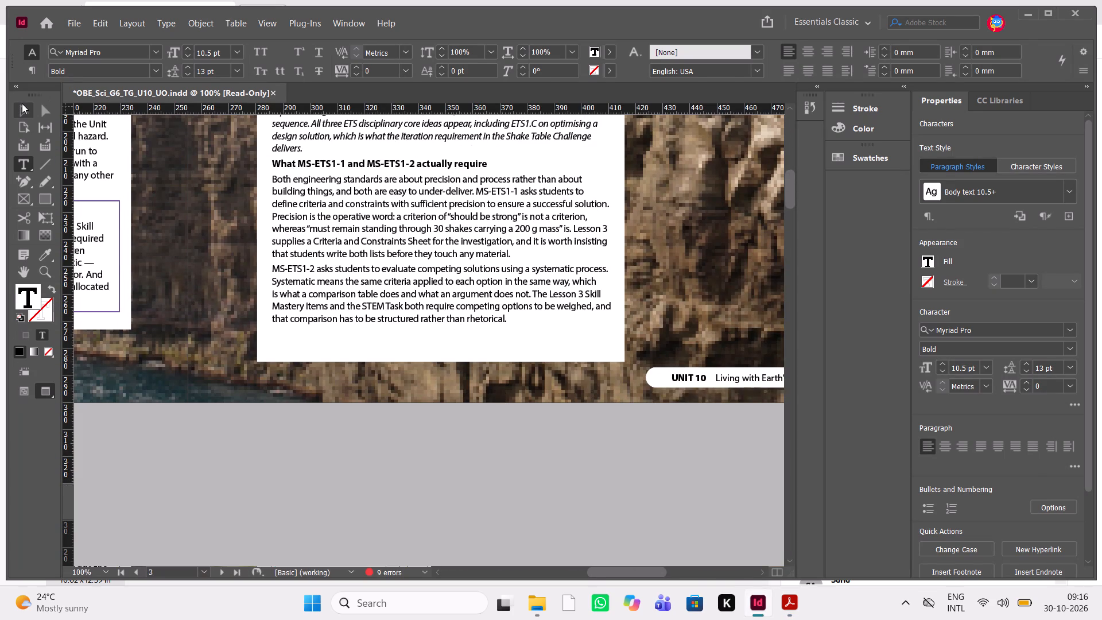
pyautogui.click(424, 355)
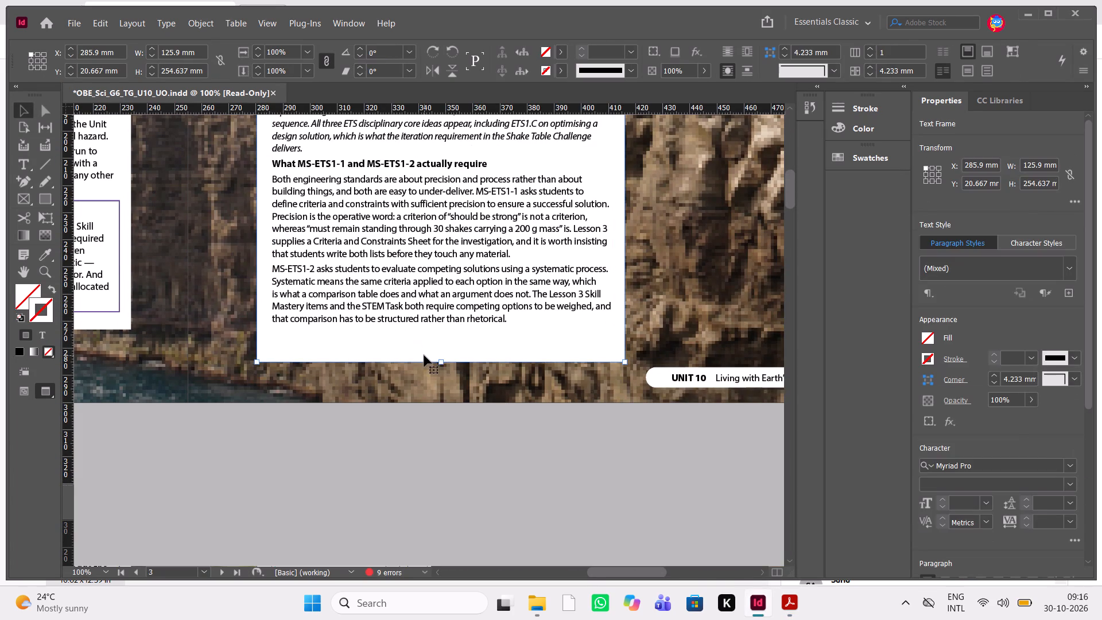
pyautogui.moveTo(441, 360); pyautogui.dragTo(444, 334)
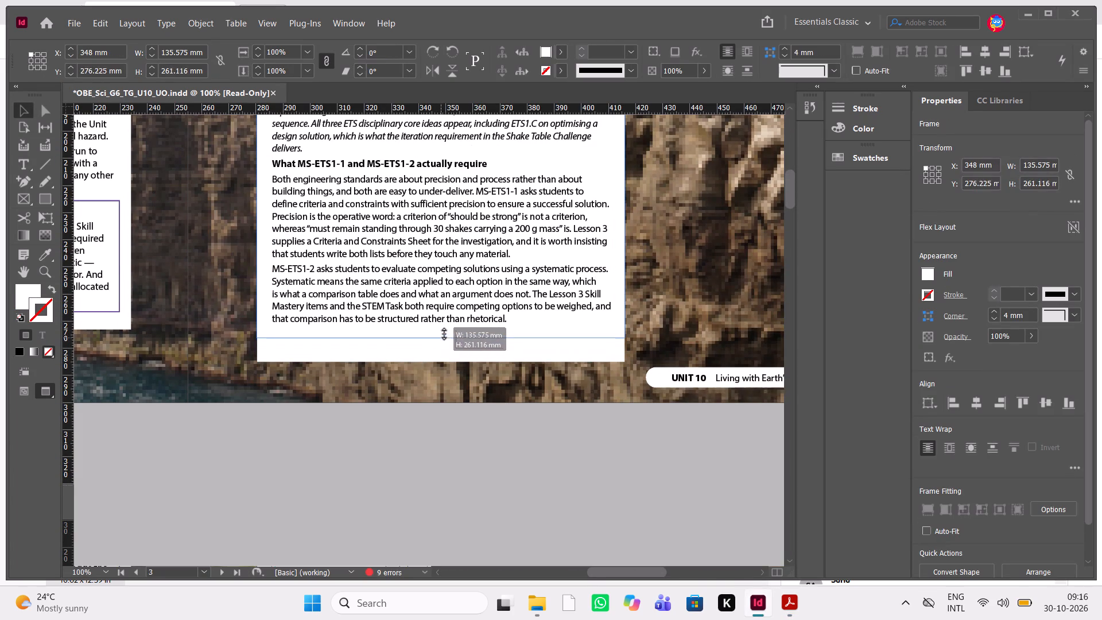
pyautogui.moveTo(444, 334); pyautogui.dragTo(448, 331)
pyautogui.click(457, 446)
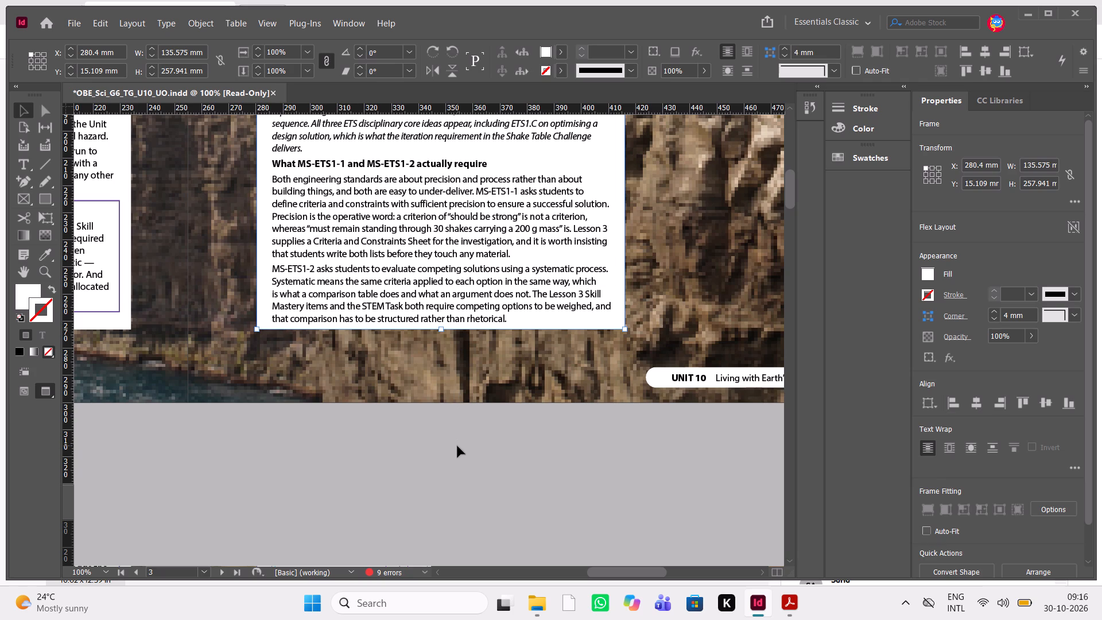
# Preview the shortened Unit Alignment to Standards panel without guides and inspect the space below its last paragraph.
pyautogui.write('wwww')
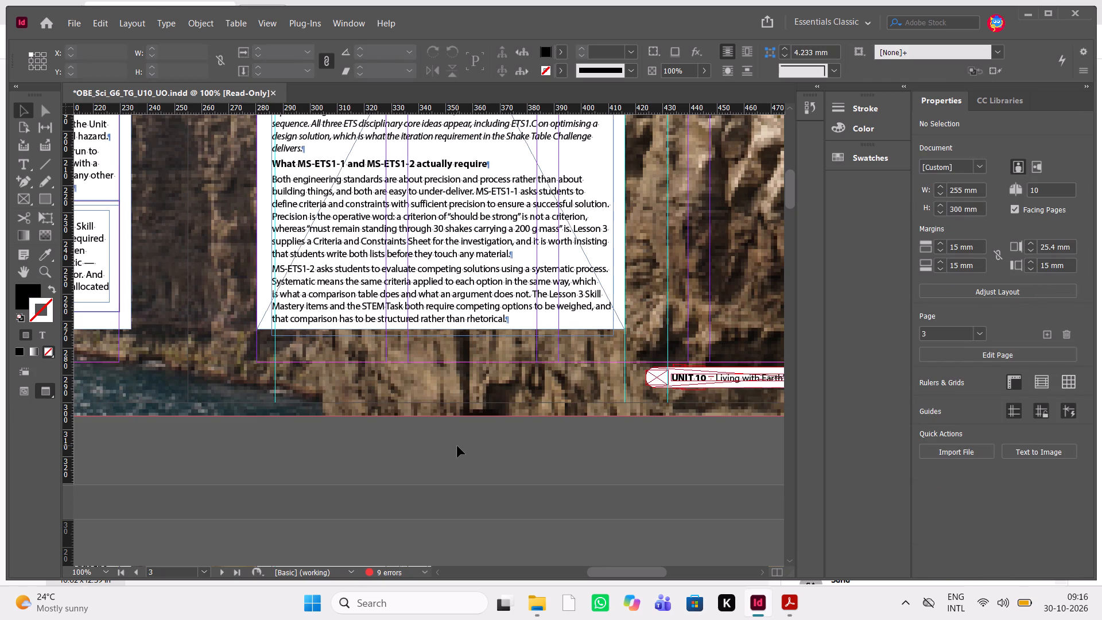
pyautogui.press('w')
pyautogui.scroll(1, 471, 447)
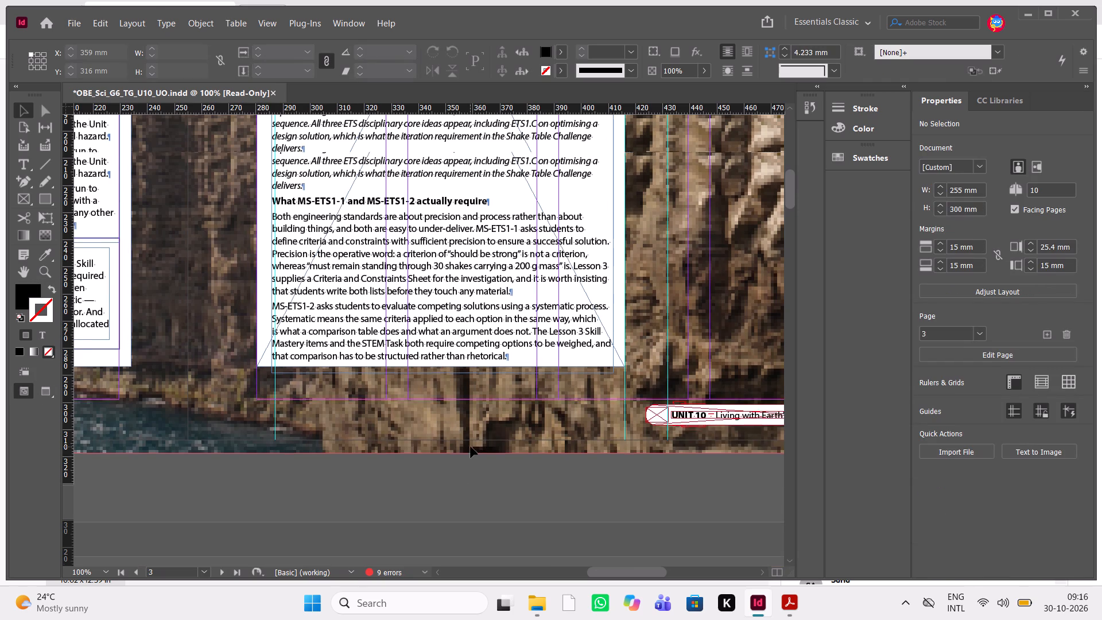
pyautogui.scroll(1, 471, 447)
pyautogui.scroll(-1, 471, 447)
pyautogui.scroll(2, 471, 447)
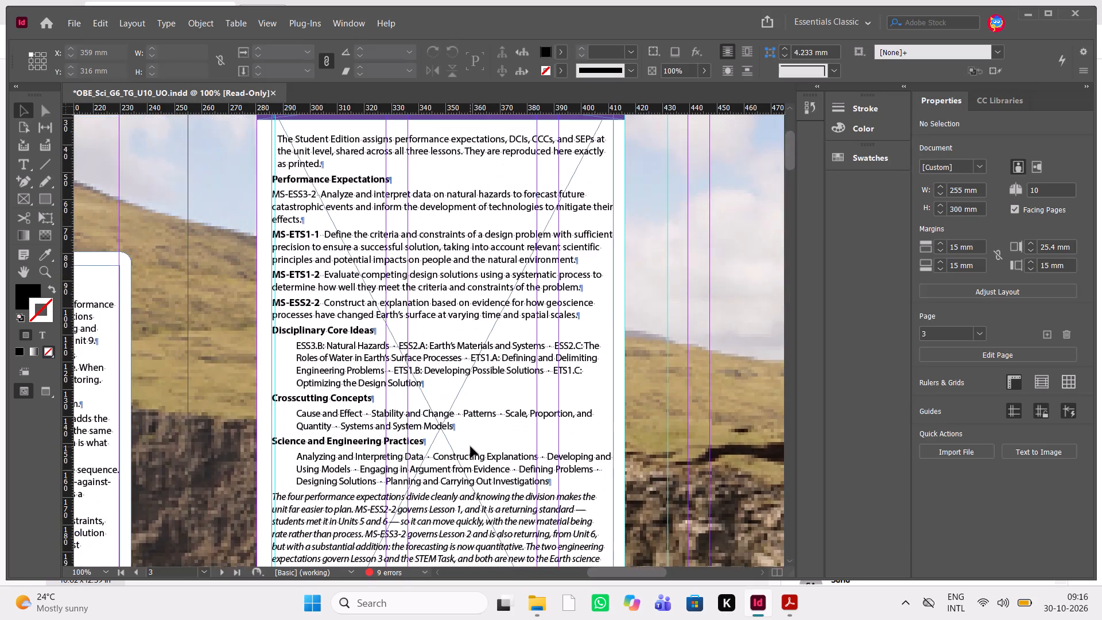
pyautogui.scroll(-2, 471, 447)
pyautogui.click(480, 506)
pyautogui.press('w')
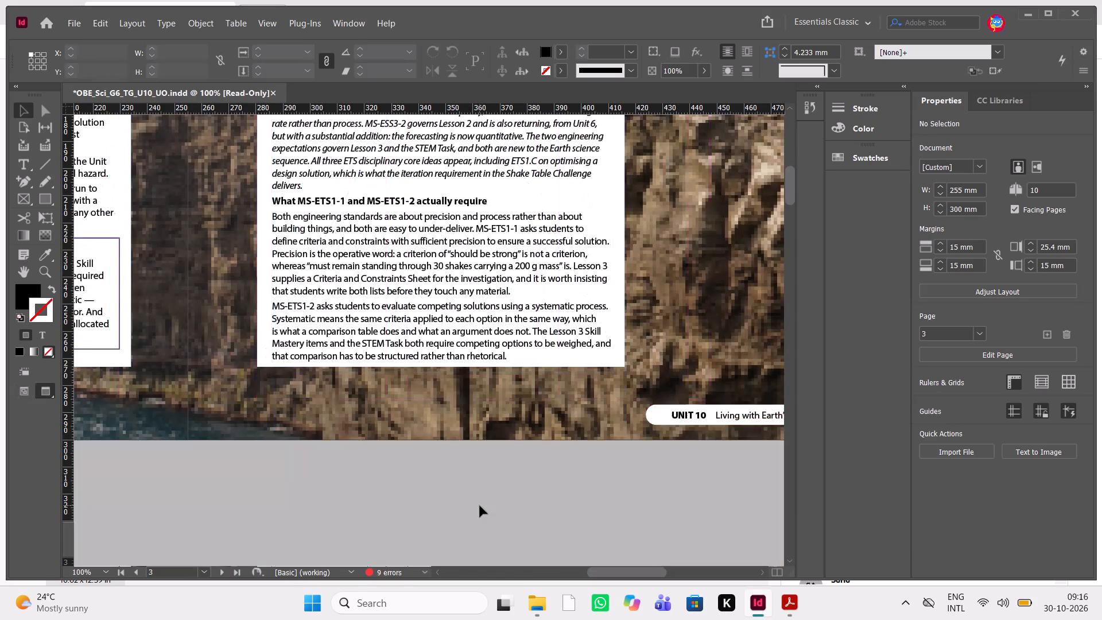
# Extend the white box's bottom edge slightly to a height of about 259.9 mm and preview it.
pyautogui.press('w')
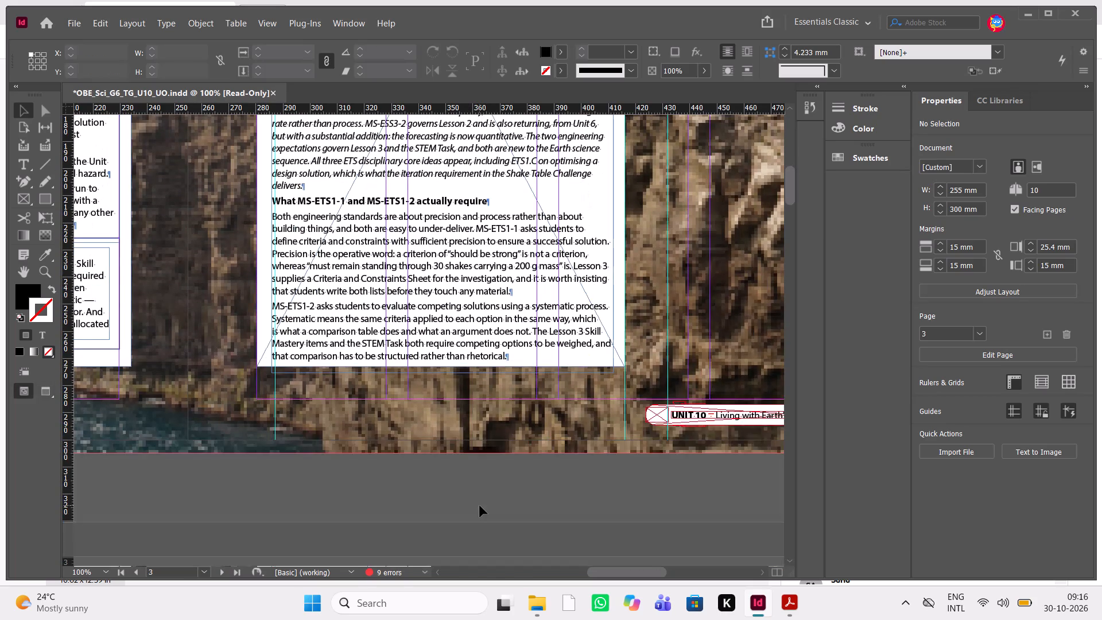
pyautogui.click(619, 359)
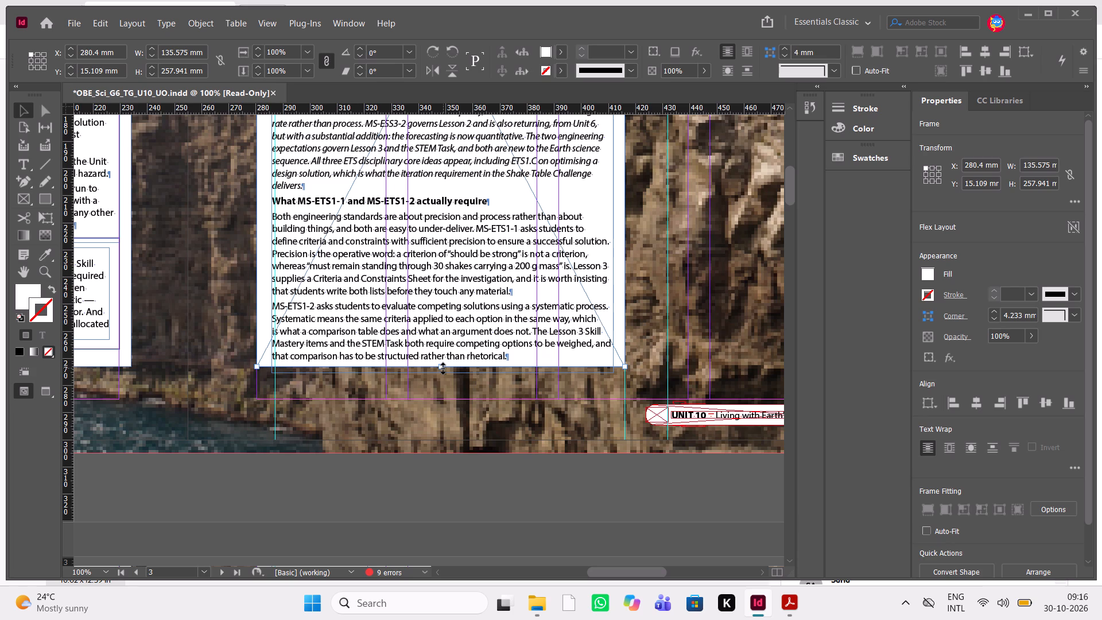
pyautogui.click(443, 369)
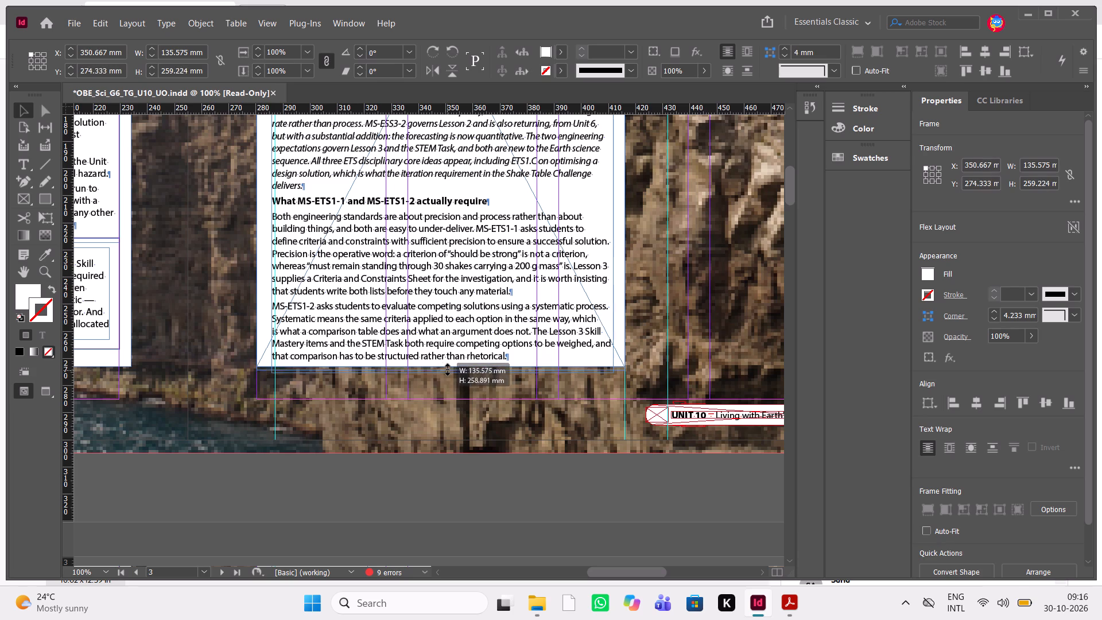
pyautogui.click(429, 501)
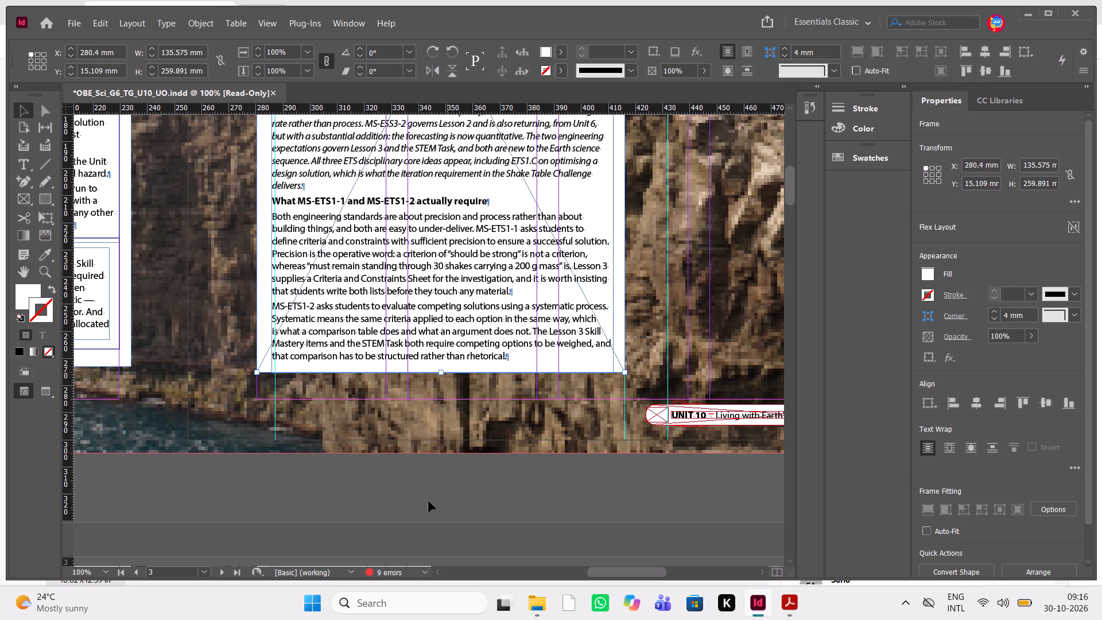
pyautogui.press('w')
# Locate the Teacher planning guide table on page 4 and open the source Word file OSW_Grade6_Unit10_Teacher_Guide from Downloads for reference.
pyautogui.hscroll(1, 429, 501)
pyautogui.scroll(1, 429, 501)
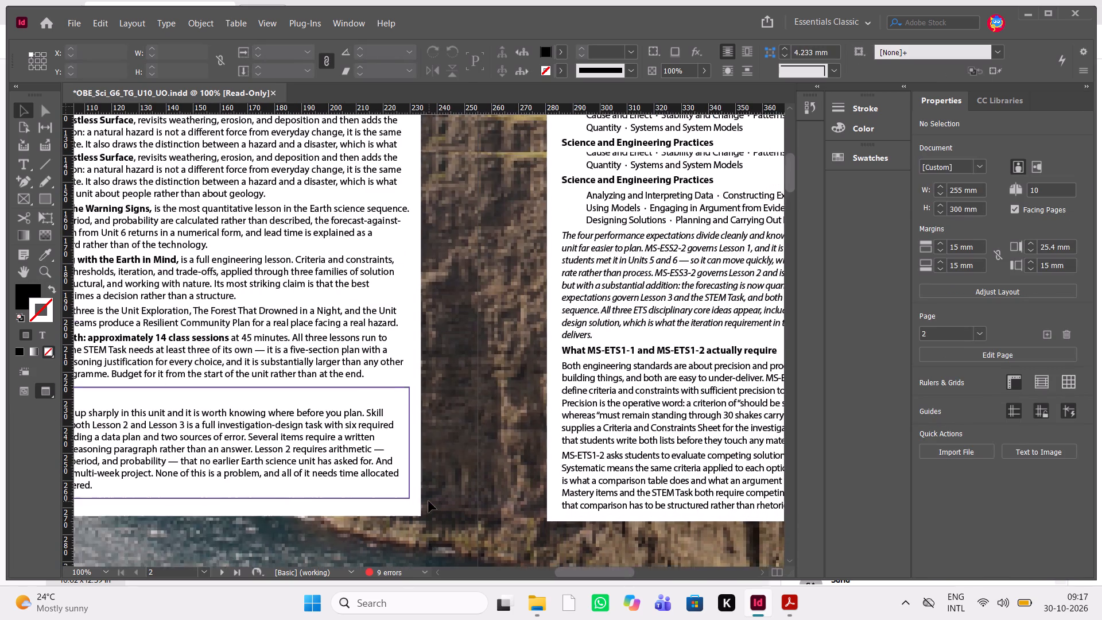
pyautogui.scroll(1, 429, 501)
pyautogui.hscroll(1, 429, 501)
pyautogui.scroll(-3, 432, 489)
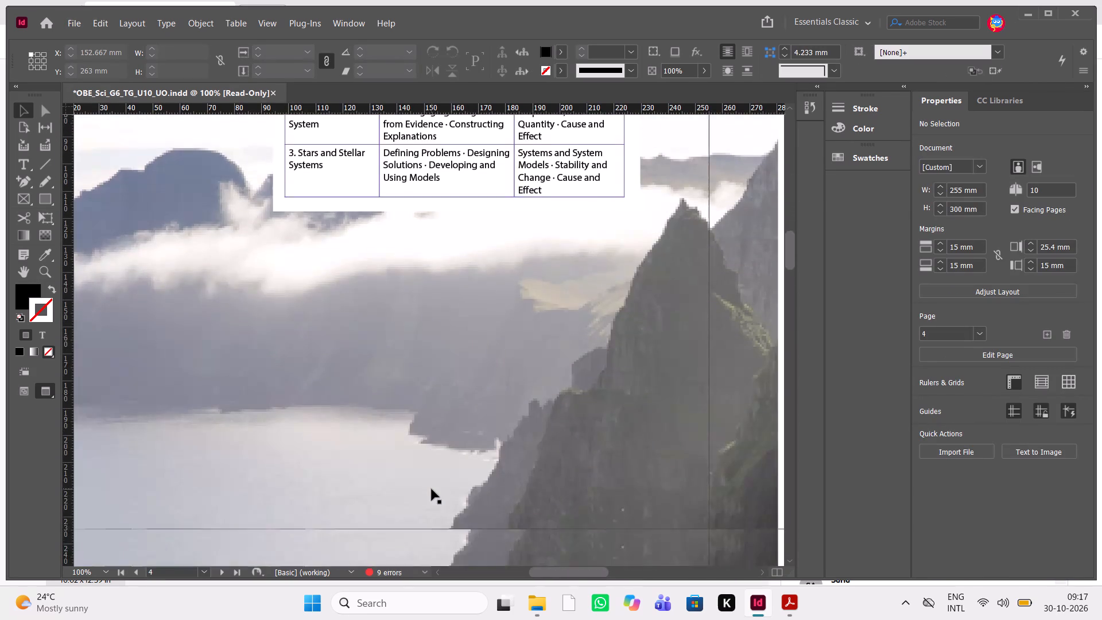
pyautogui.scroll(-1, 432, 489)
pyautogui.scroll(1, 432, 489)
pyautogui.press('w')
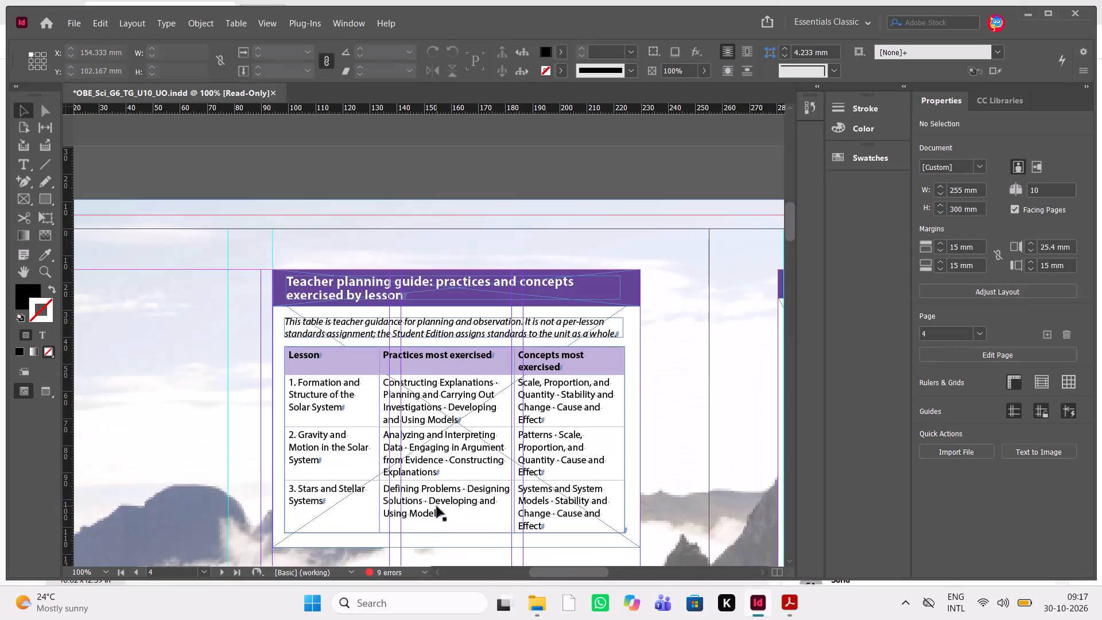
pyautogui.click(541, 619)
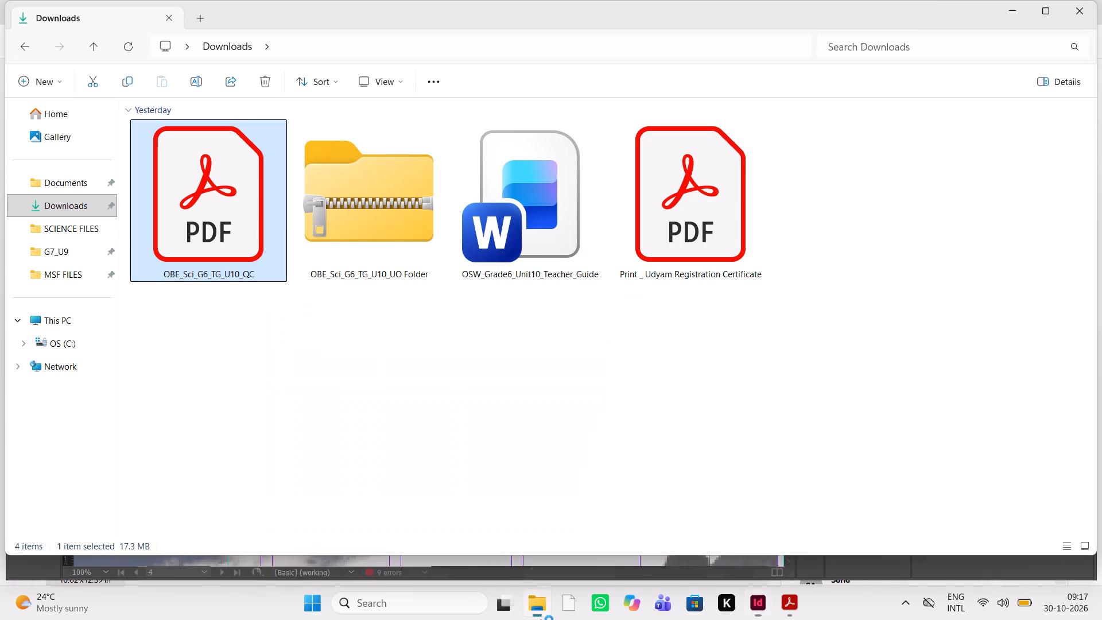
pyautogui.click(546, 206)
pyautogui.press('Return')
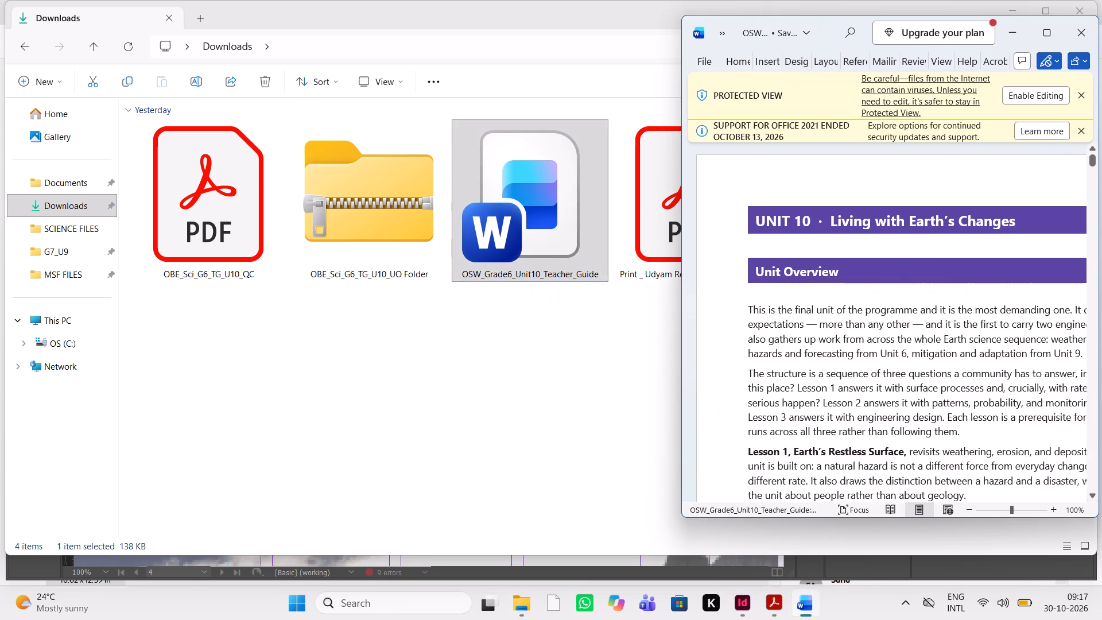
pyautogui.rightClick(872, 518)
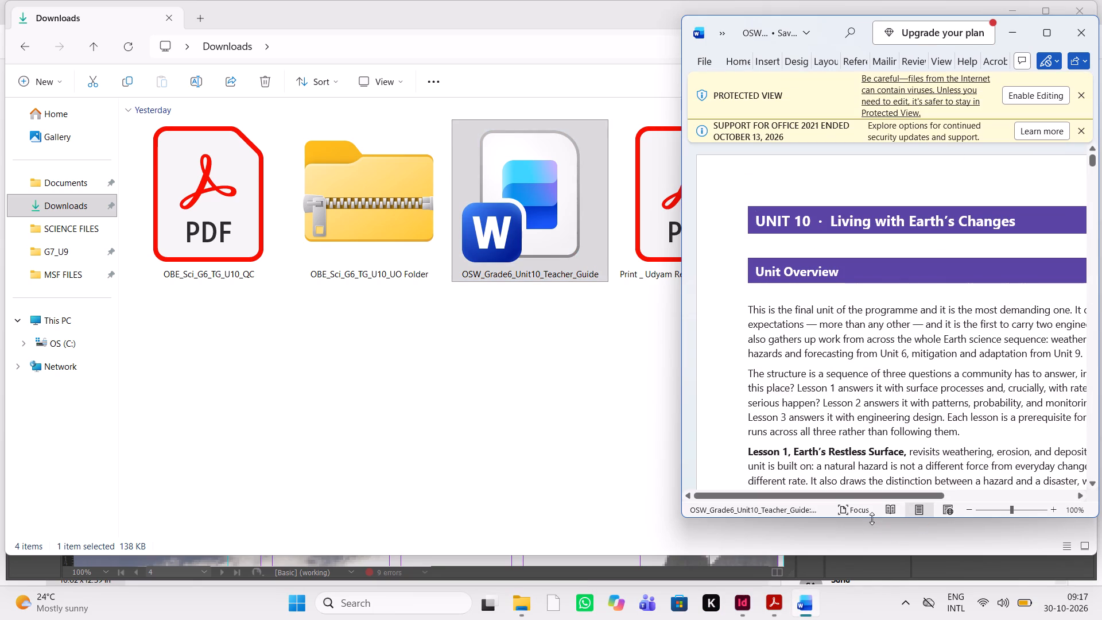
pyautogui.moveTo(878, 520); pyautogui.dragTo(890, 585)
# Copy the three lesson rows, without the header, from the Word file's table of practices and concepts exercised by lesson.
pyautogui.scroll(-6, 881, 507)
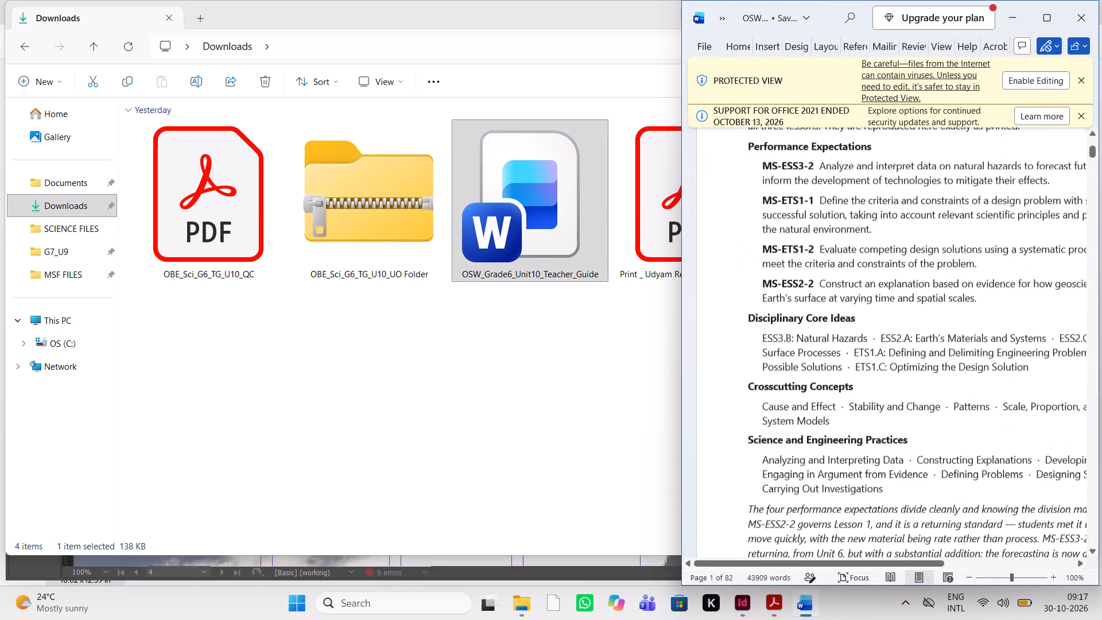
pyautogui.scroll(-6, 881, 507)
pyautogui.scroll(4, 881, 507)
pyautogui.scroll(-1, 881, 507)
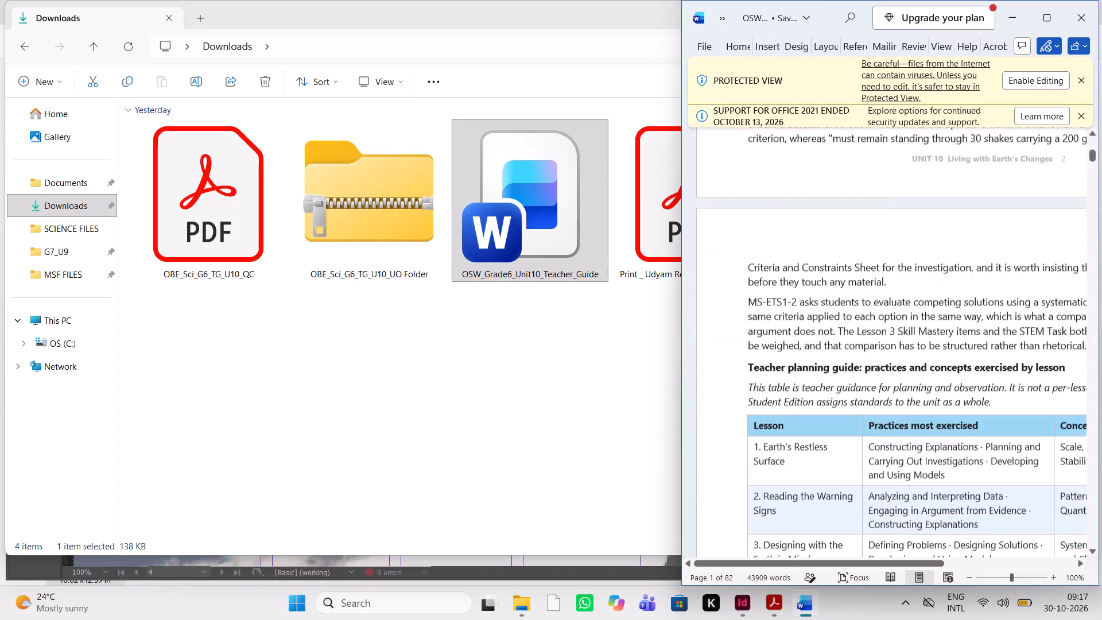
pyautogui.scroll(-1, 881, 507)
pyautogui.scroll(1, 812, 400)
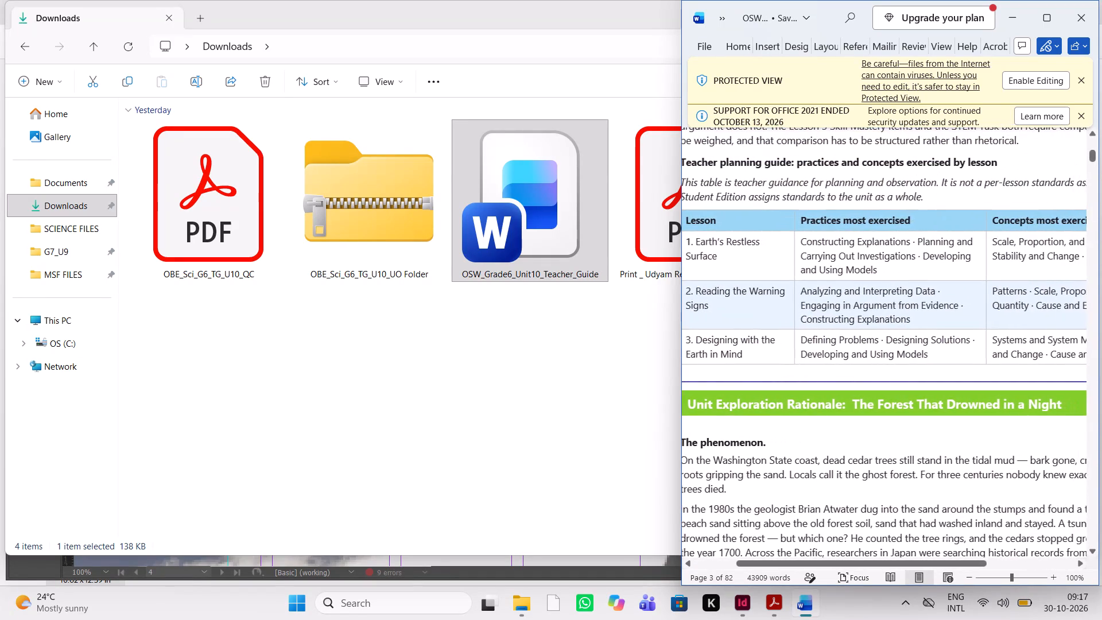
pyautogui.hscroll(-1, 1065, 352)
pyautogui.moveTo(1061, 353); pyautogui.dragTo(956, 352)
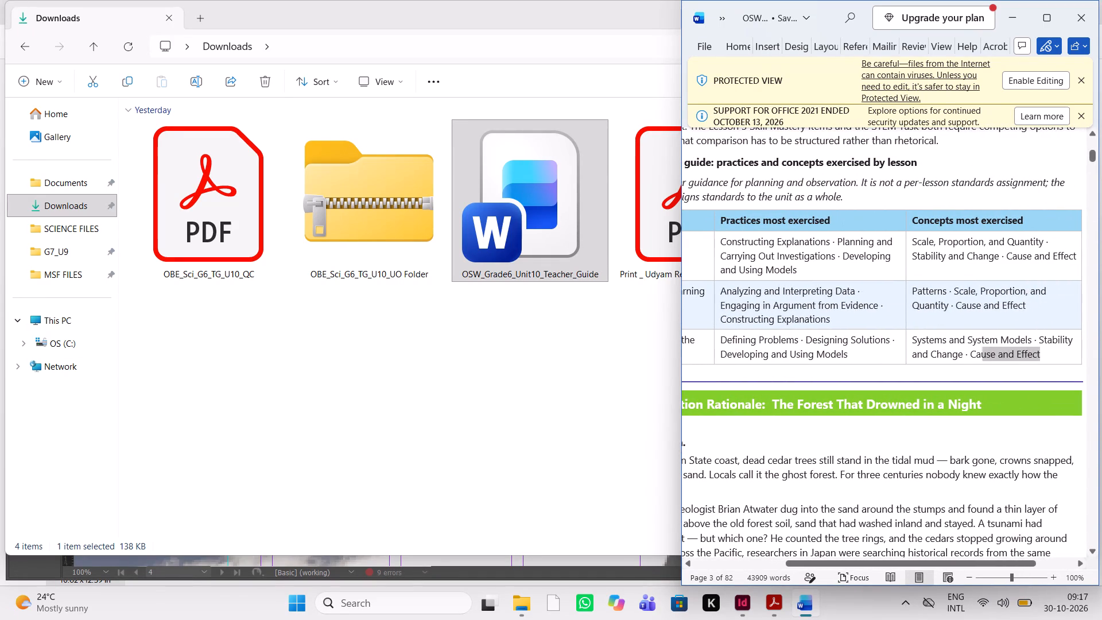
pyautogui.moveTo(956, 352); pyautogui.dragTo(689, 267)
pyautogui.hotkey('ctrl', 'c')
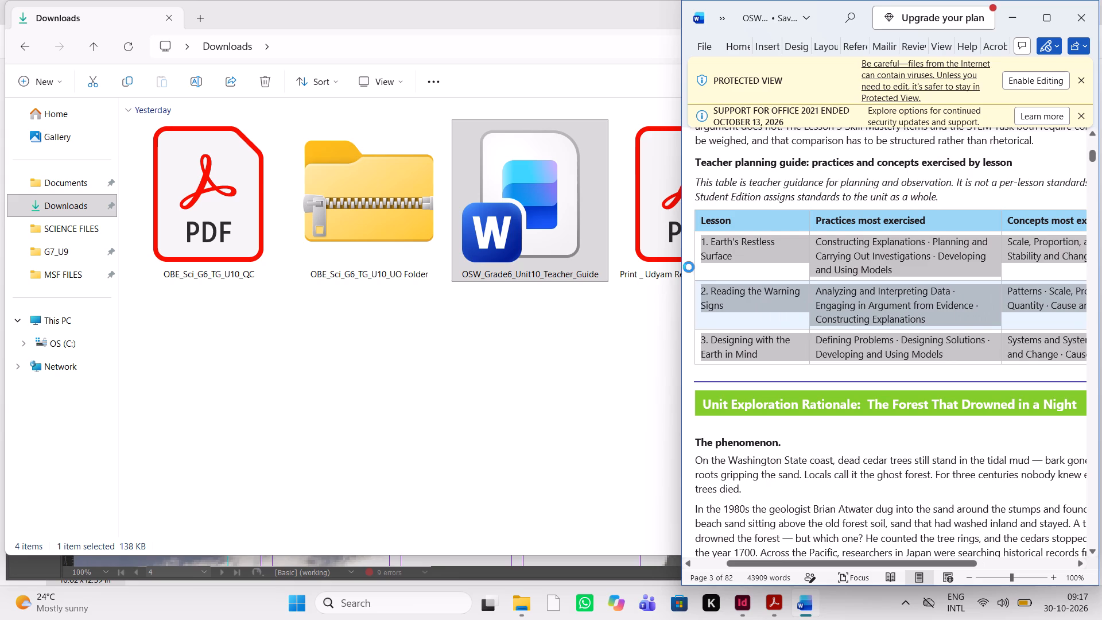
pyautogui.hotkey('ctrl', 'c')
pyautogui.hotkey('ctrl', 'c')
pyautogui.hotkey('ctrl', 'c')
pyautogui.hotkey('ctrl', 'c')
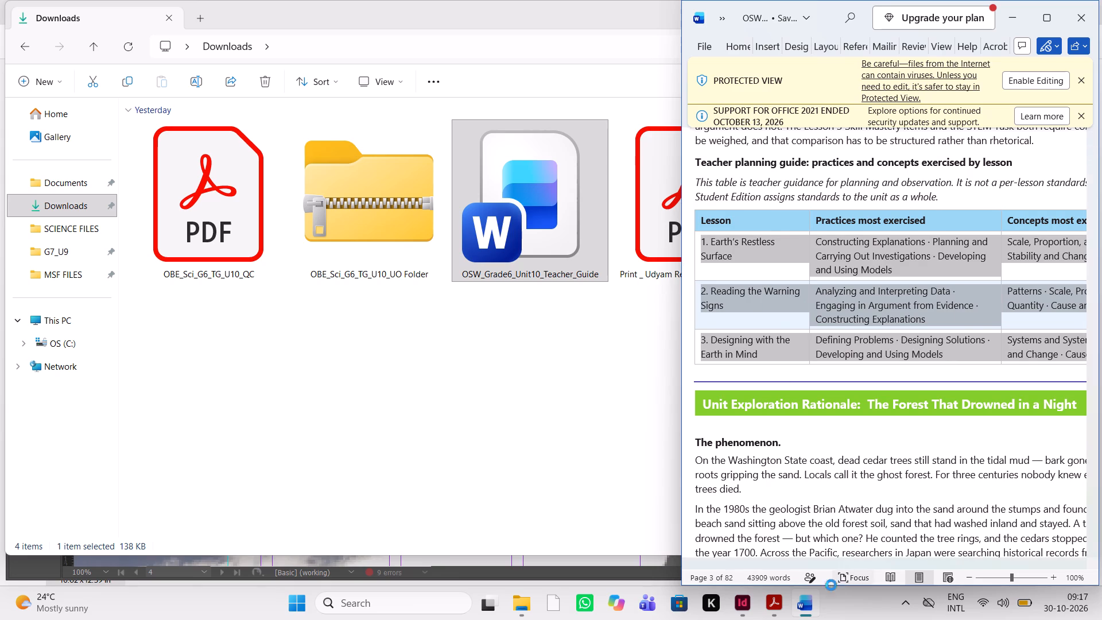
# Replace the three body rows of the page 4 Teacher planning guide table in InDesign with the copied Word rows.
pyautogui.click(743, 609)
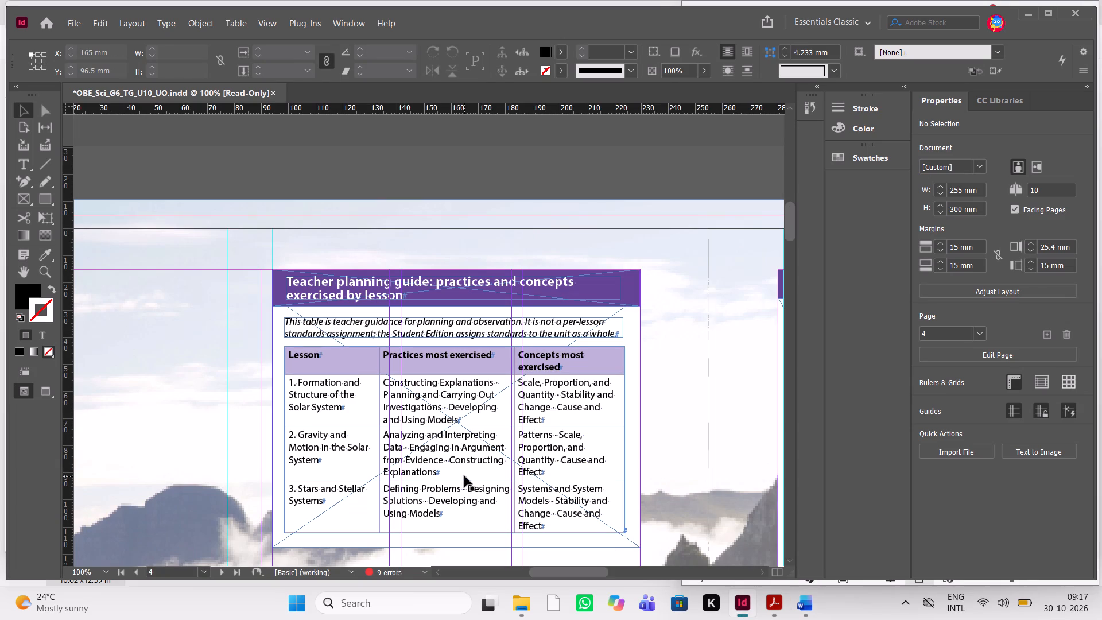
pyautogui.tripleClick(464, 476)
pyautogui.moveTo(564, 528); pyautogui.dragTo(533, 522)
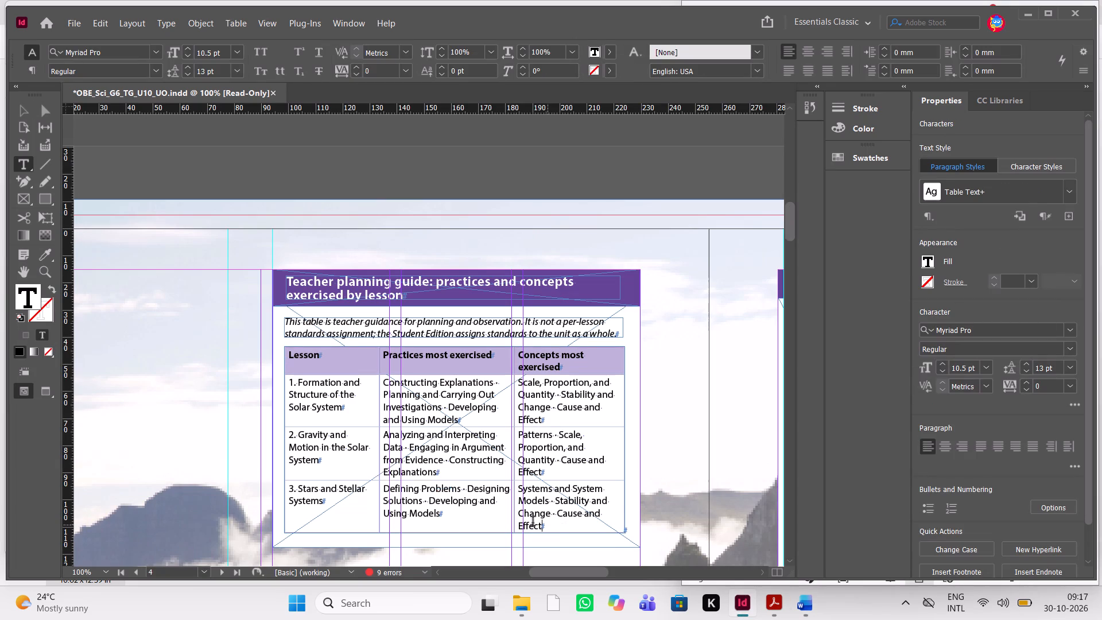
pyautogui.moveTo(533, 522); pyautogui.dragTo(313, 413)
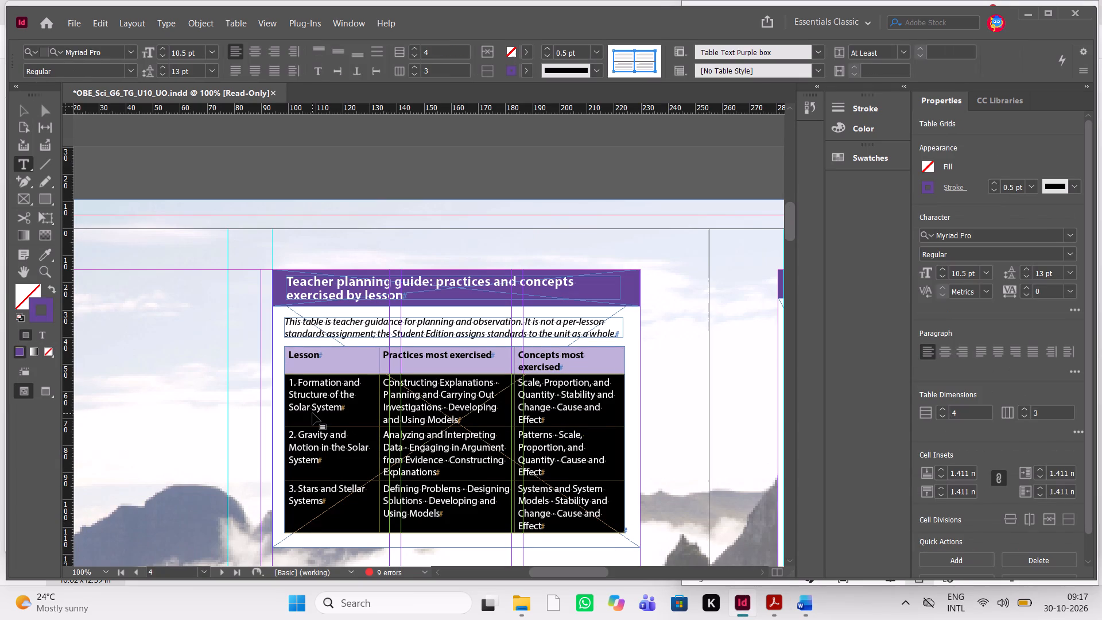
pyautogui.hotkey('ctrl', 'v')
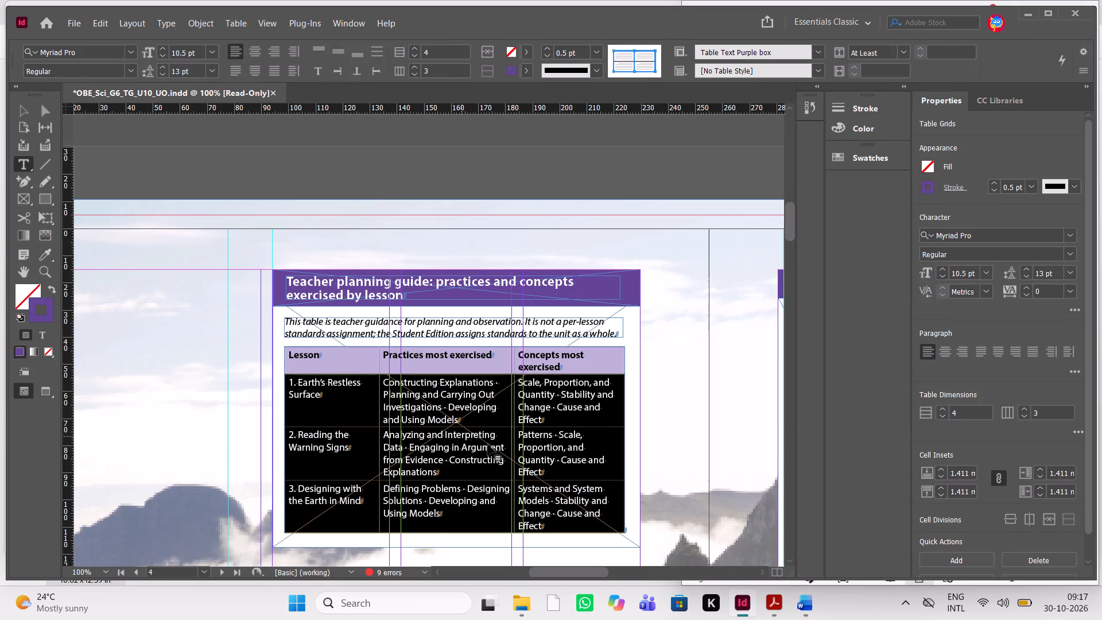
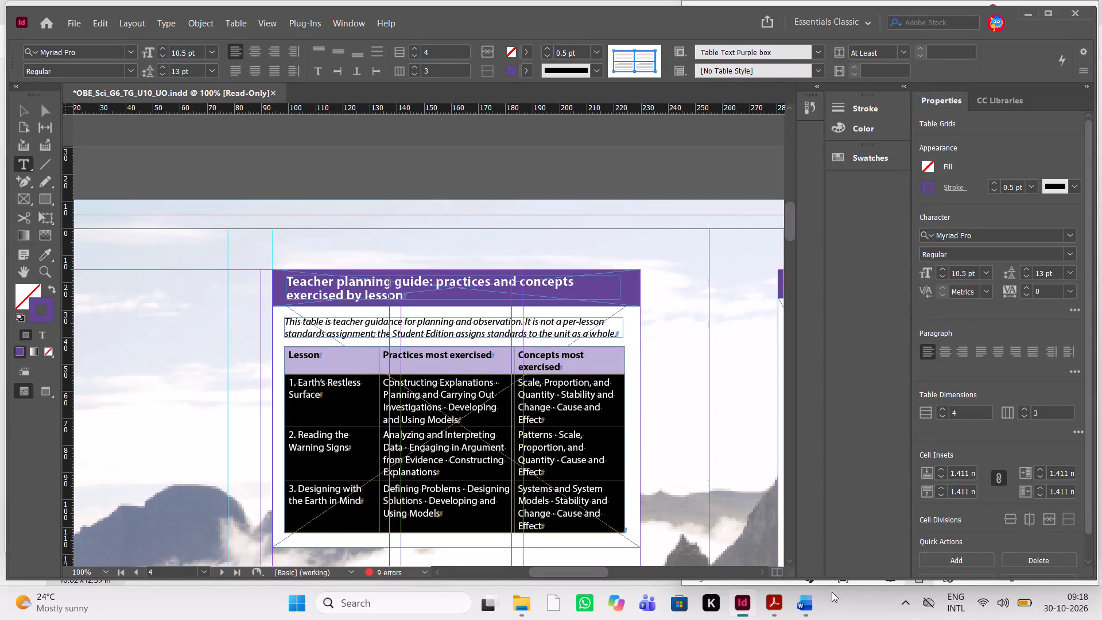
# Compare the page 4 Teacher planning guide table with the Word source table, including its concepts column, and return to the InDesign layout.
pyautogui.click(802, 598)
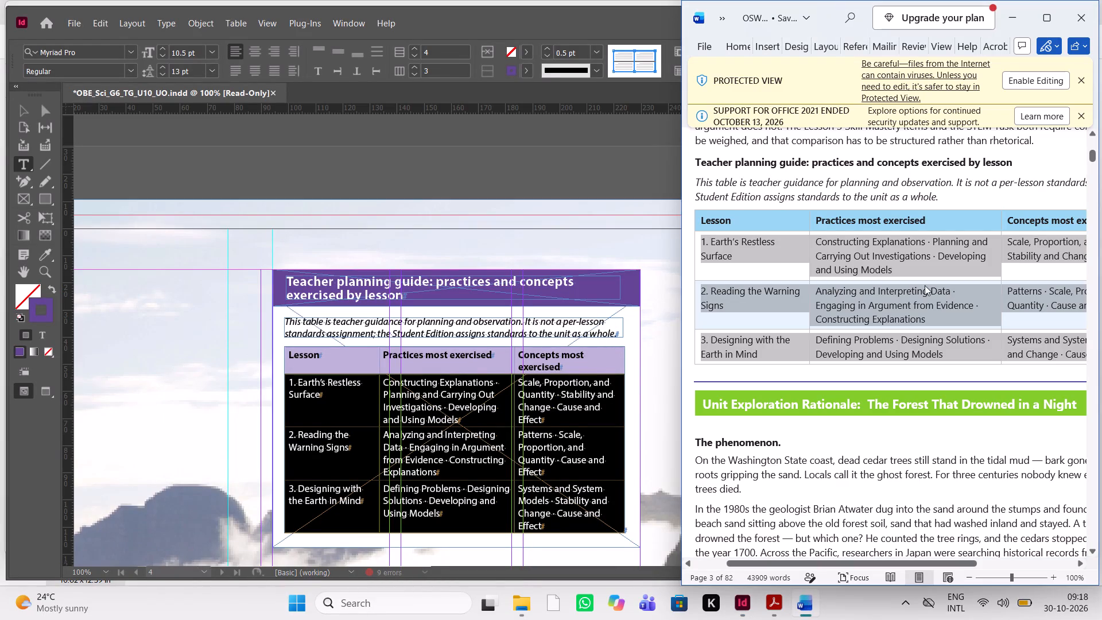
pyautogui.click(851, 291)
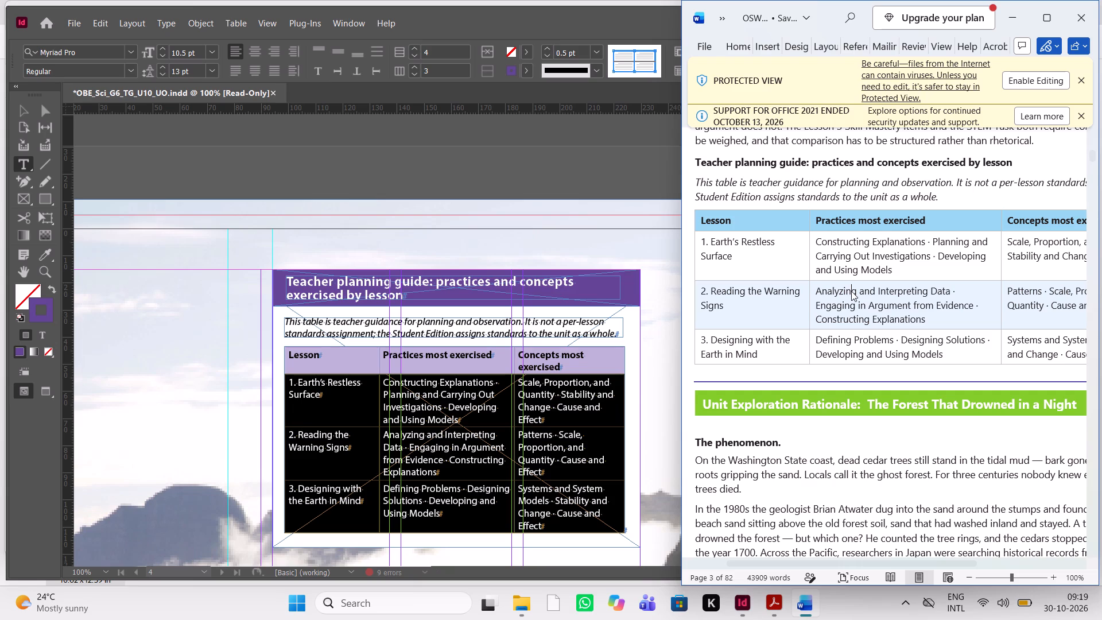
pyautogui.hscroll(-1, 843, 292)
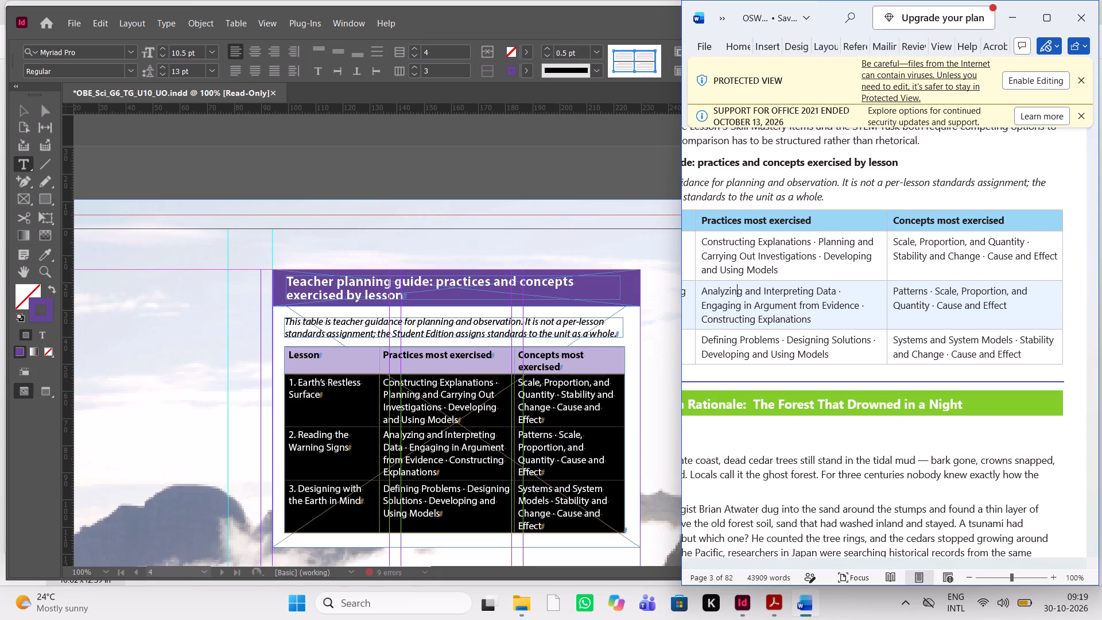
pyautogui.scroll(-1, 843, 292)
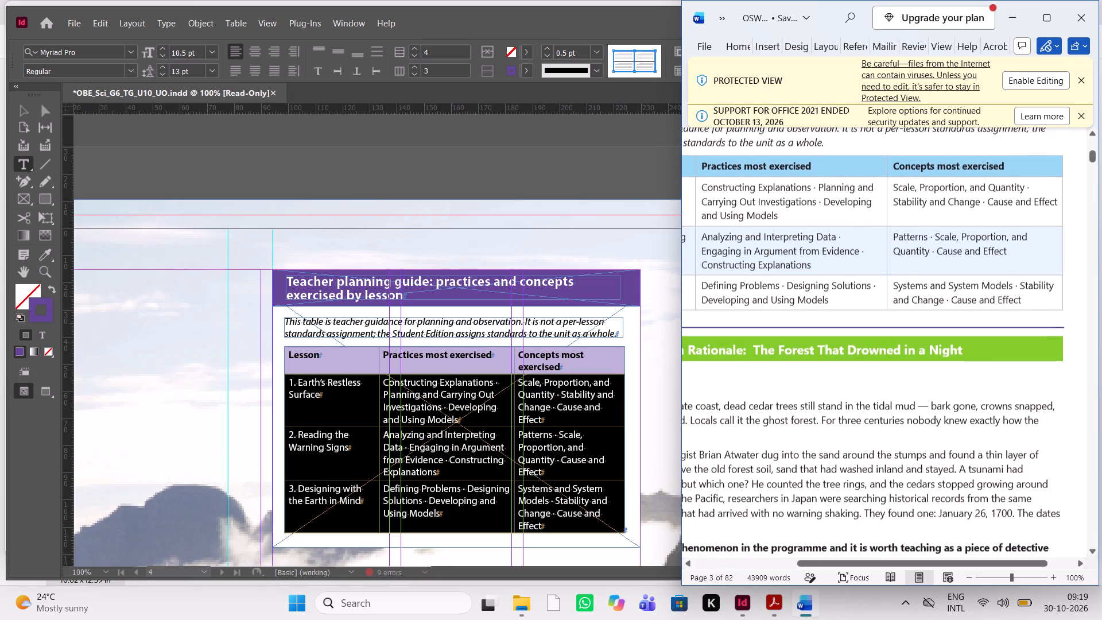
pyautogui.scroll(-1, 843, 292)
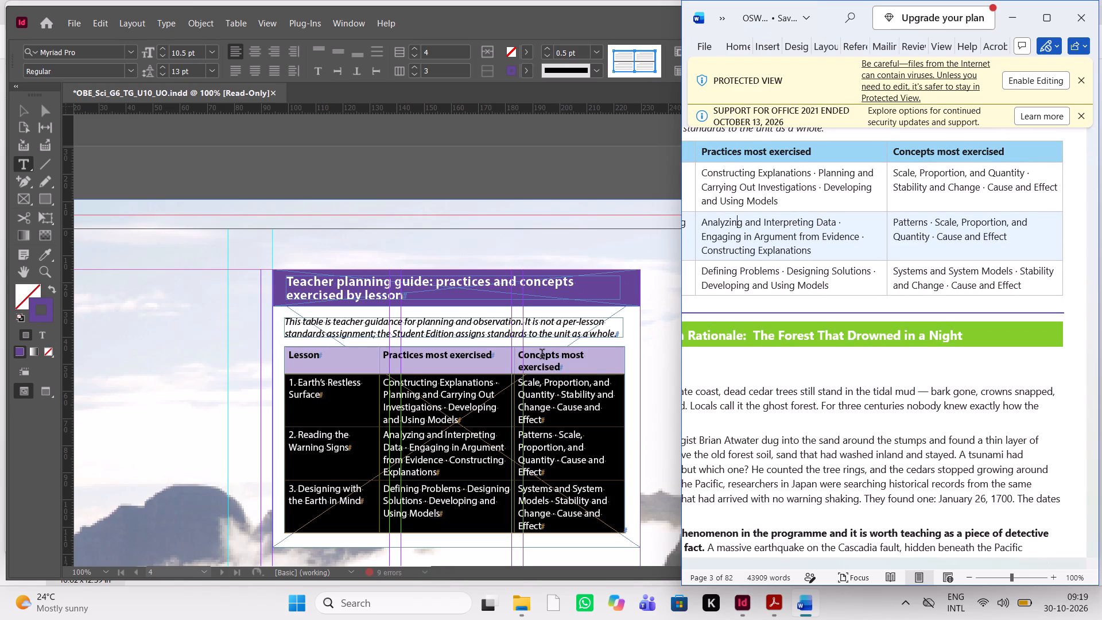
pyautogui.scroll(-4, 542, 355)
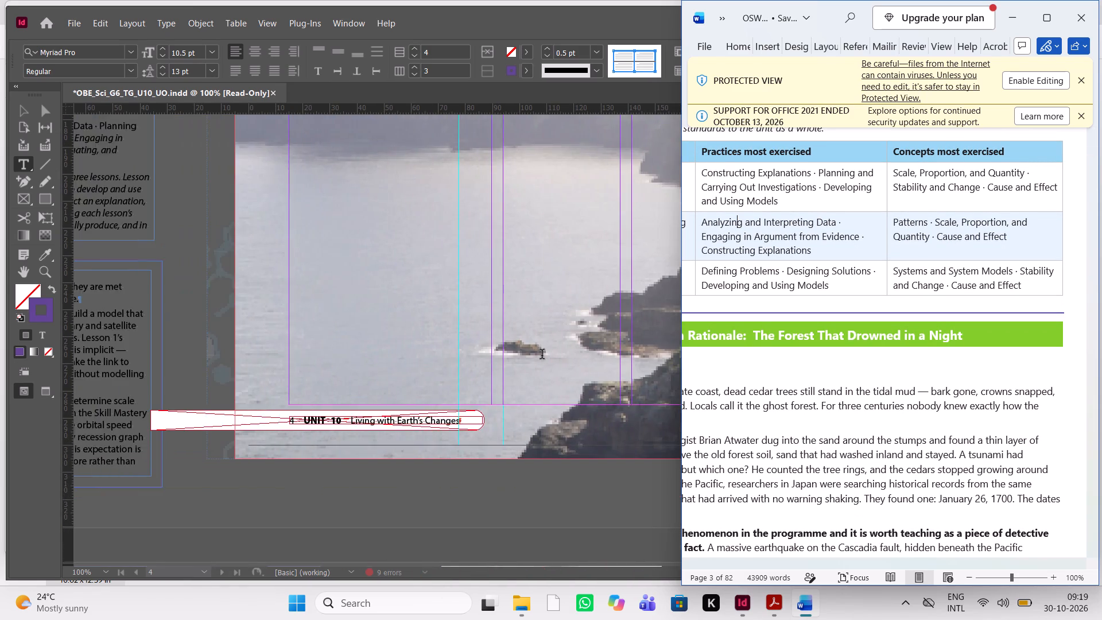
pyautogui.scroll(-1, 542, 355)
pyautogui.scroll(3, 542, 355)
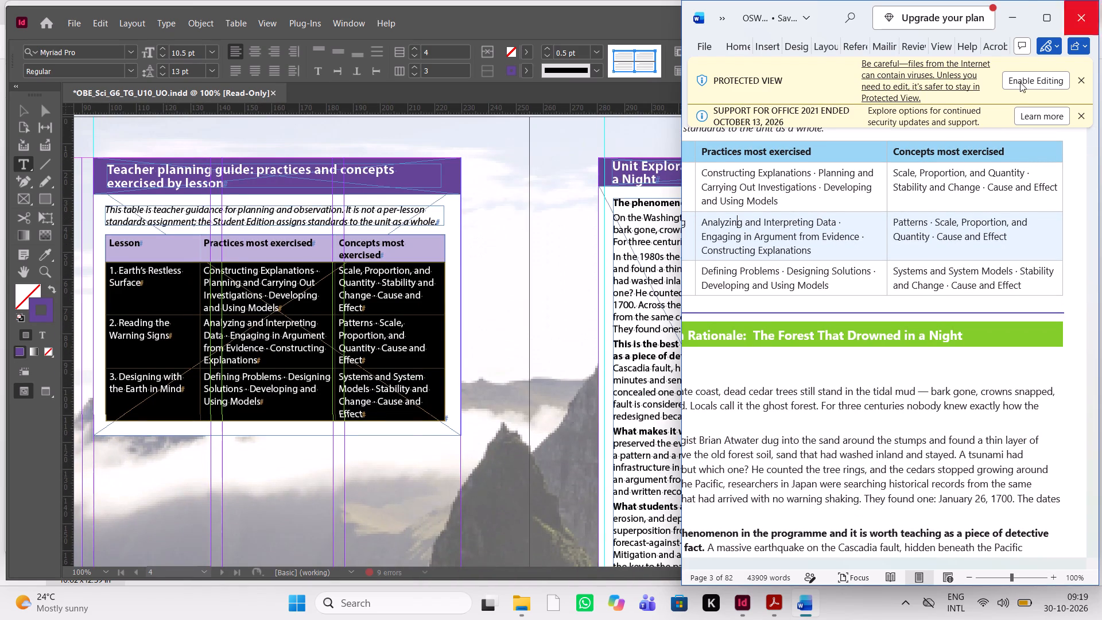
pyautogui.click(1016, 26)
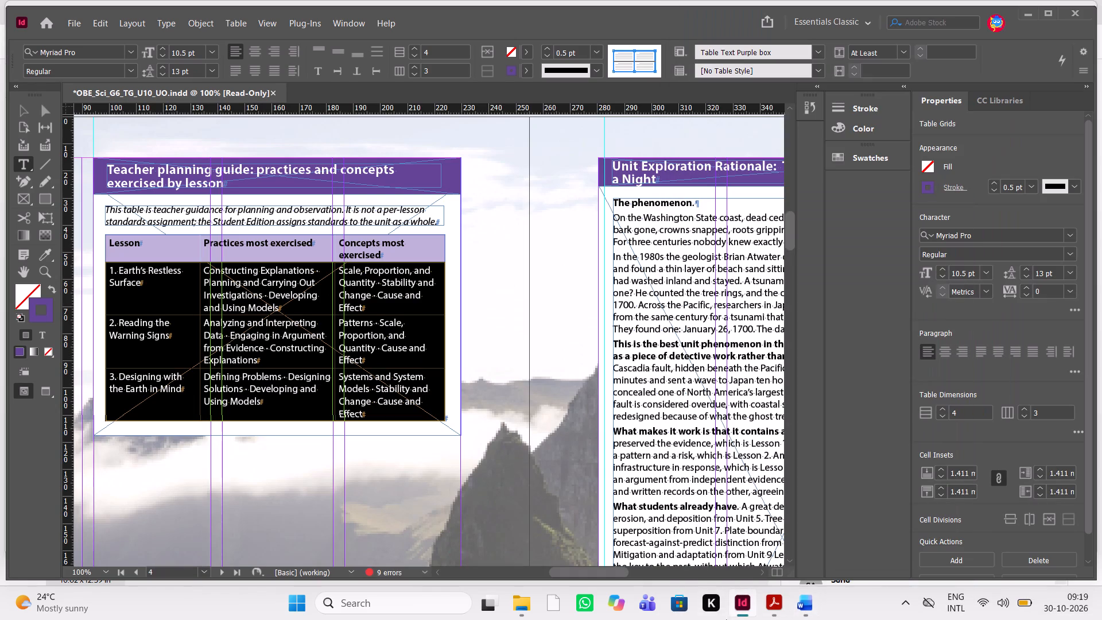
# Browse the GRADE-7 science files in File Explorer, opening the G7_U9 folder and its Lesson 1 subfolder.
pyautogui.click(525, 618)
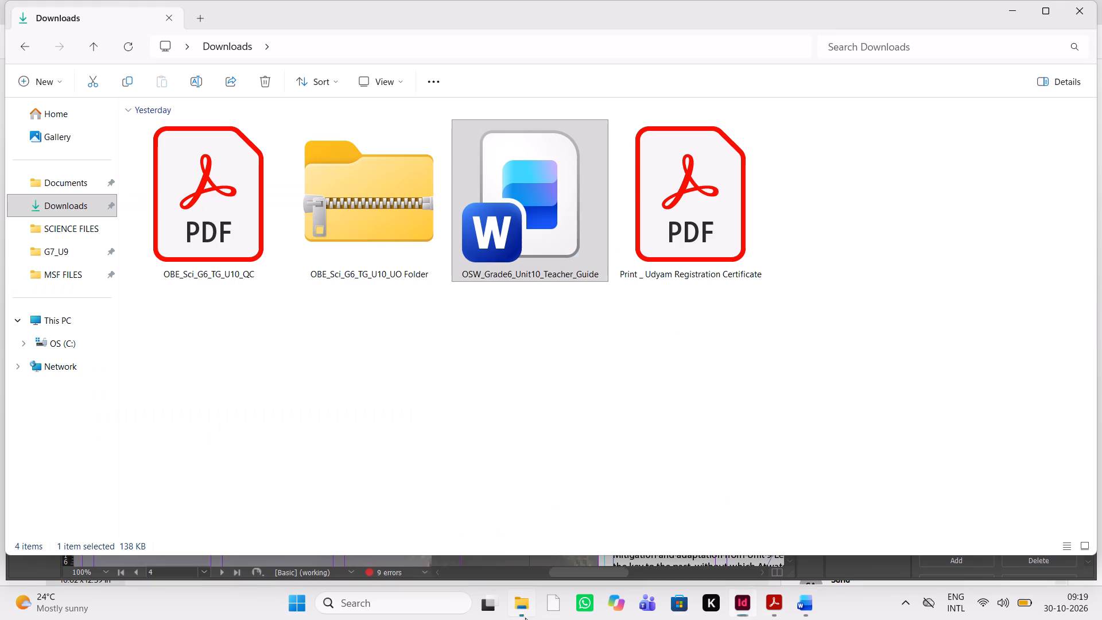
pyautogui.doubleClick(63, 226)
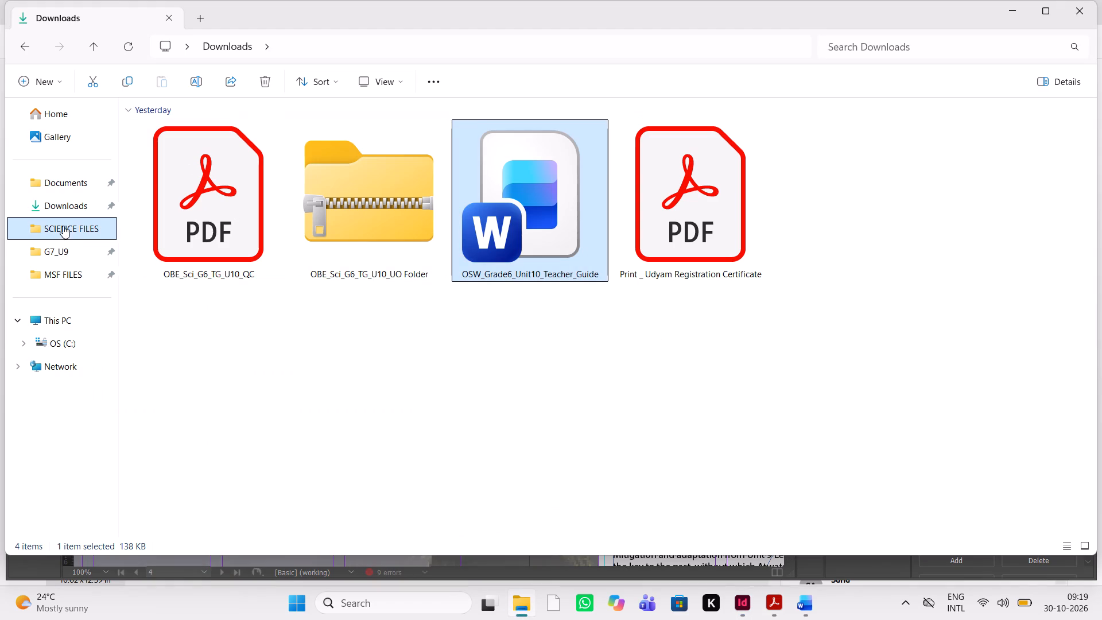
pyautogui.doubleClick(72, 246)
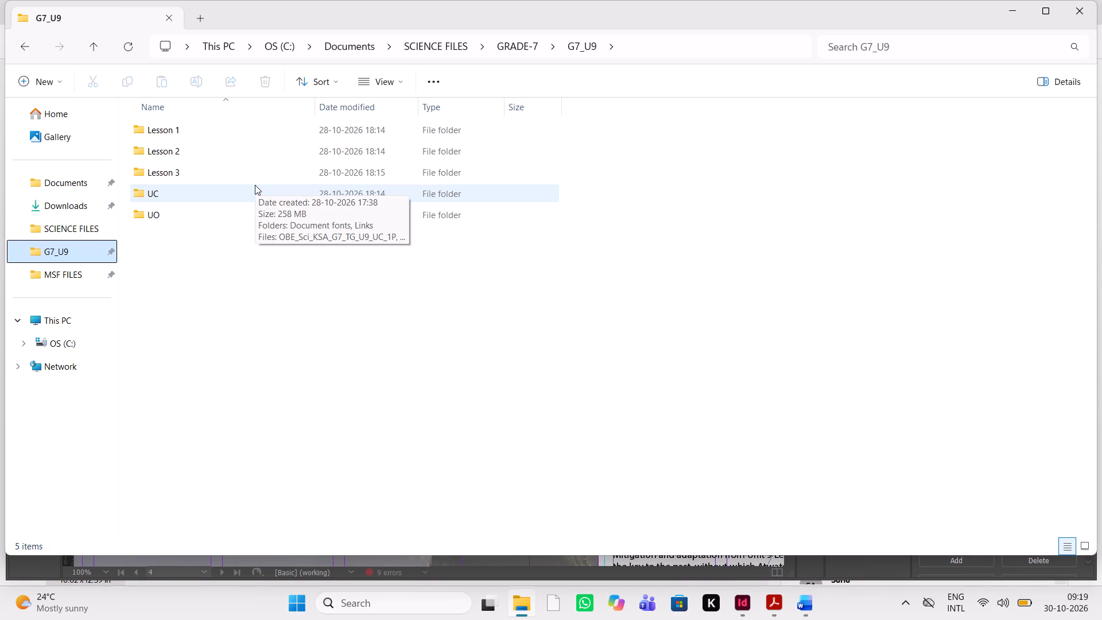
pyautogui.doubleClick(314, 137)
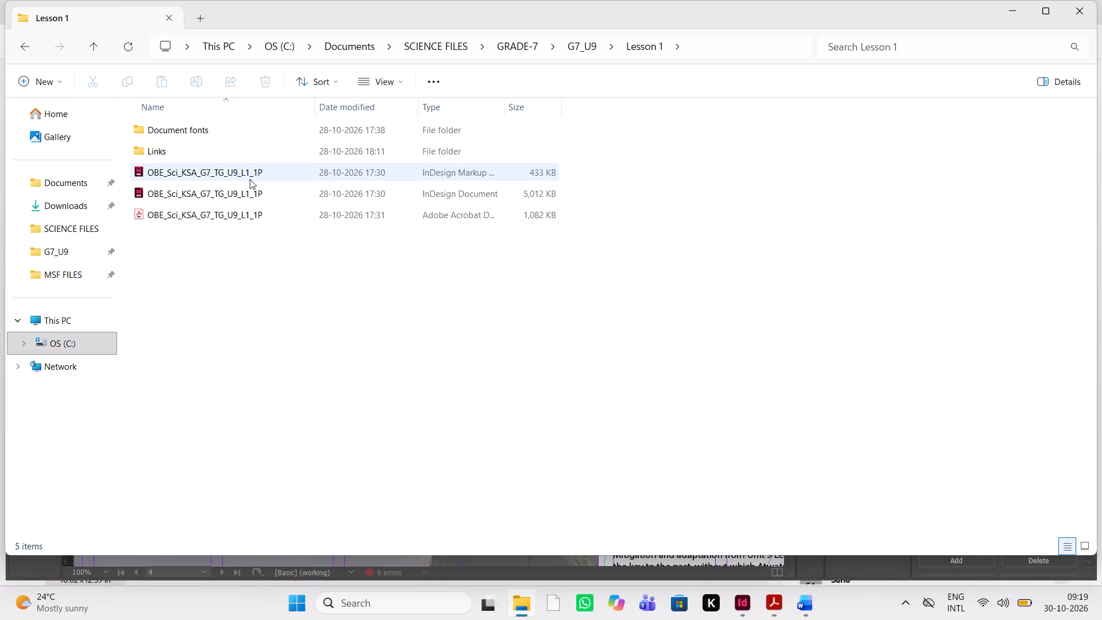
pyautogui.click(570, 37)
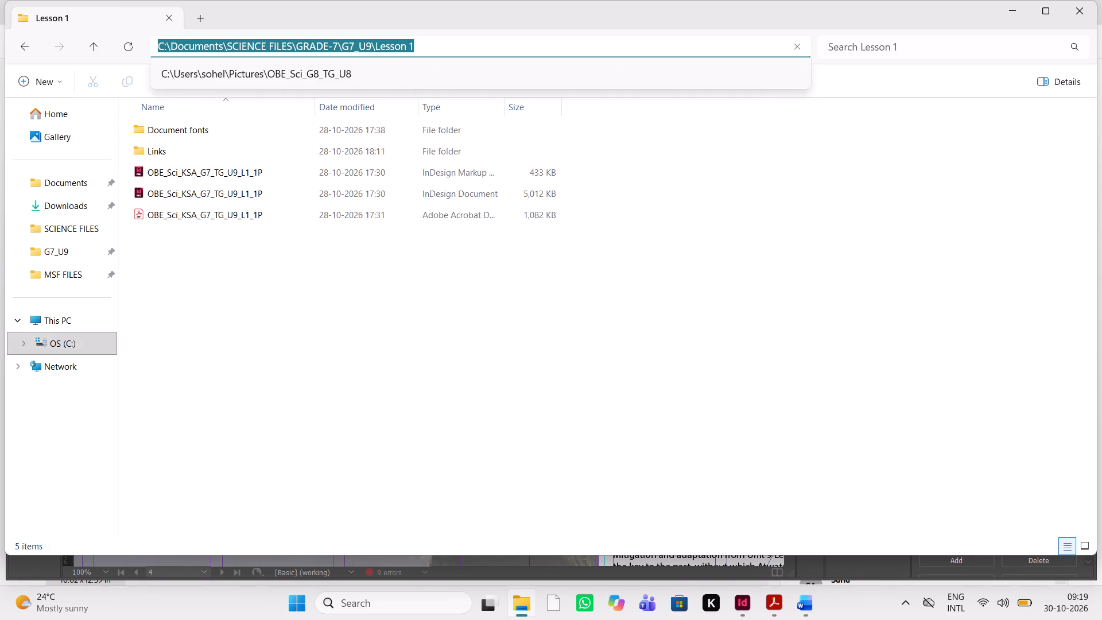
pyautogui.click(568, 39)
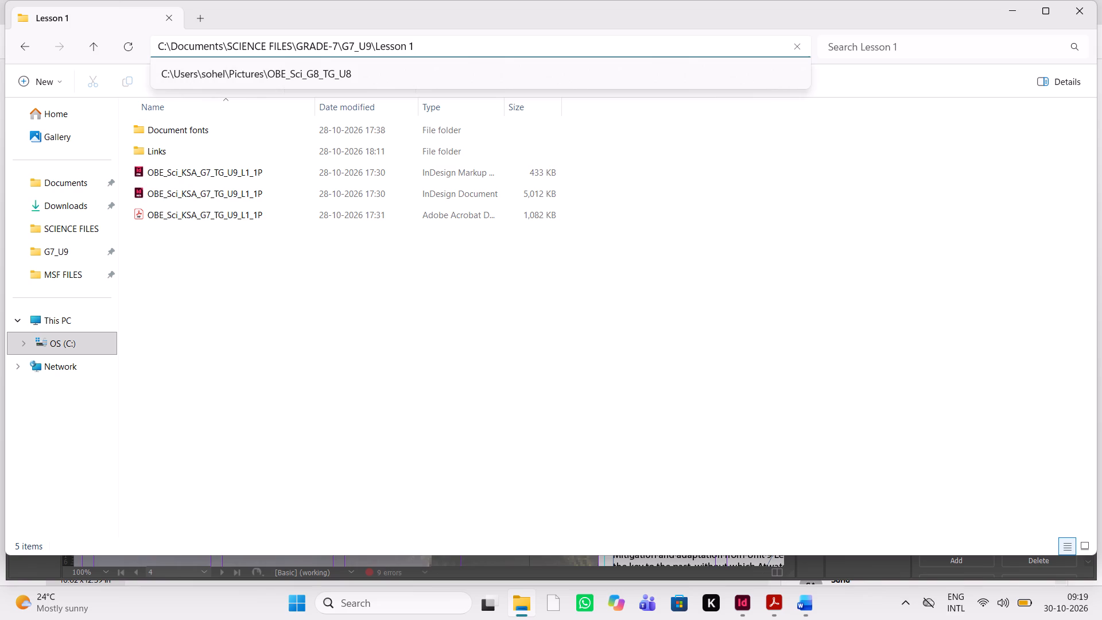
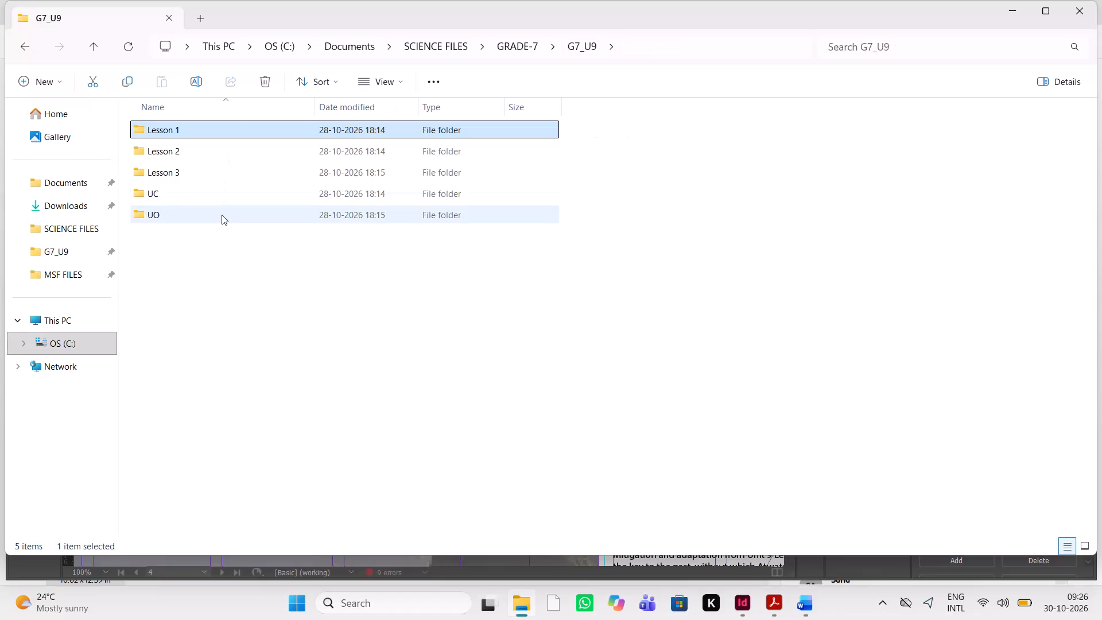
# Open the InDesign document OBE_Sci_KSA_G7_TG_U9_UO_1P from the UO folder and dismiss the missing-links notice.
pyautogui.doubleClick(222, 215)
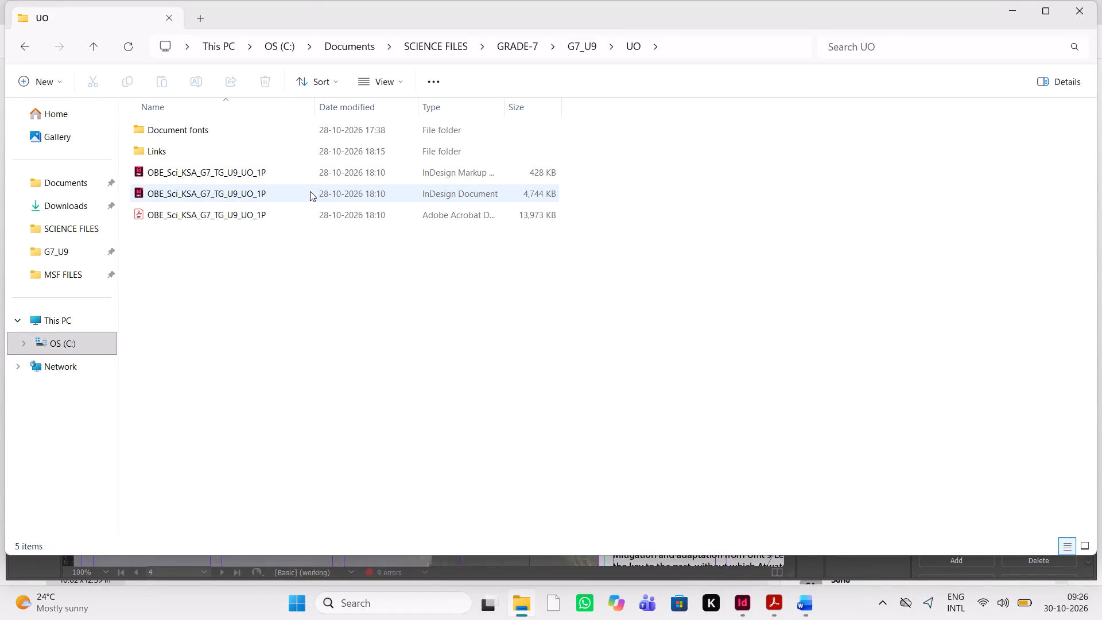
pyautogui.click(310, 191)
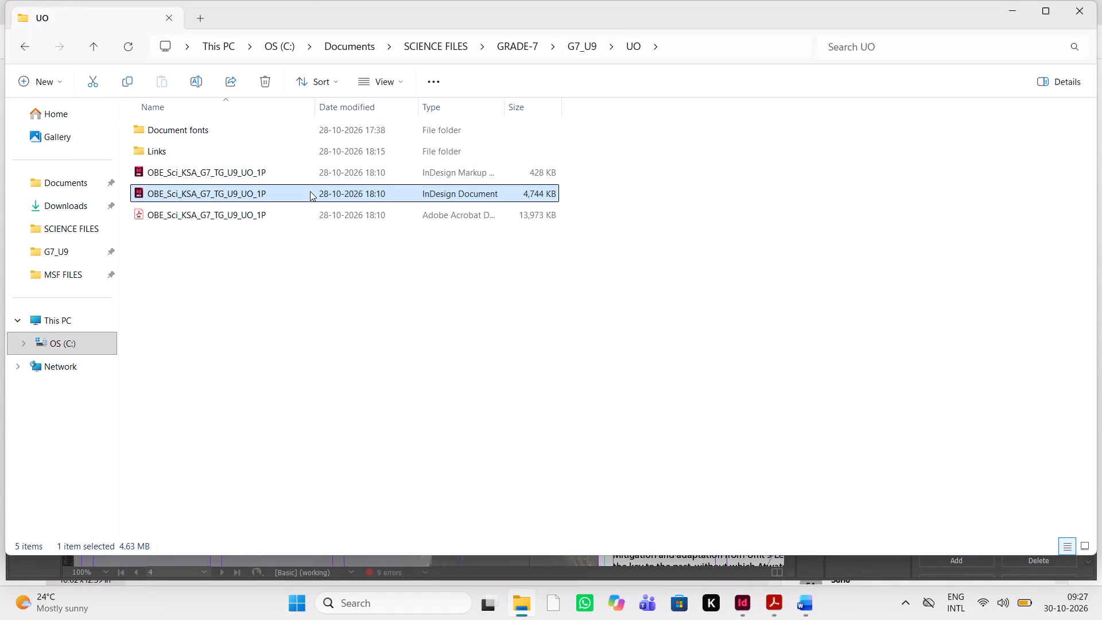
pyautogui.press('Return')
pyautogui.click(743, 611)
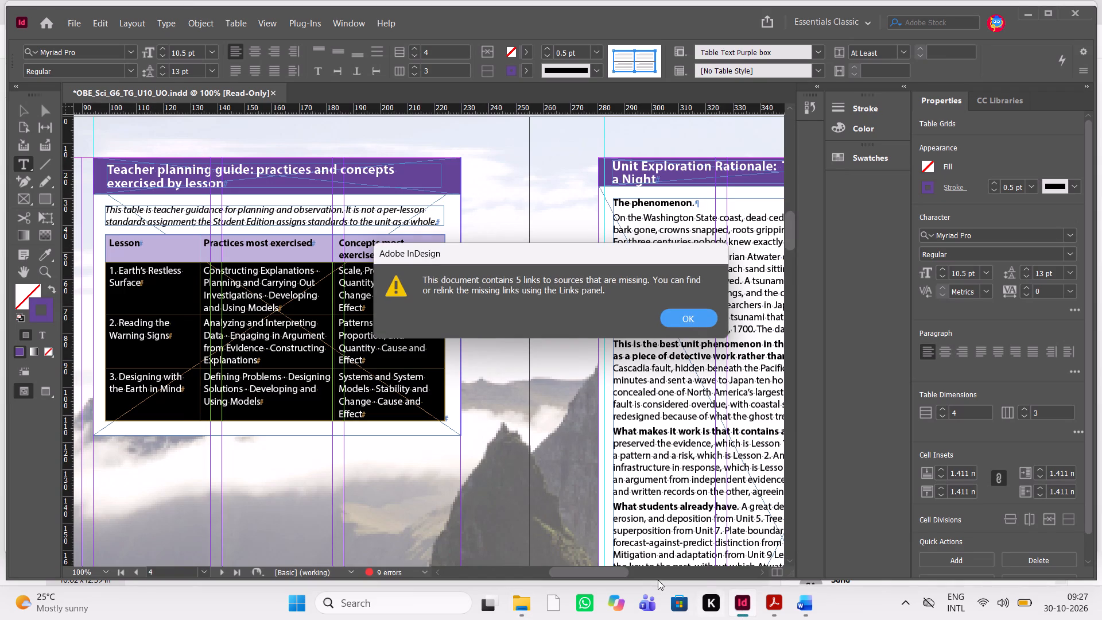
pyautogui.click(708, 324)
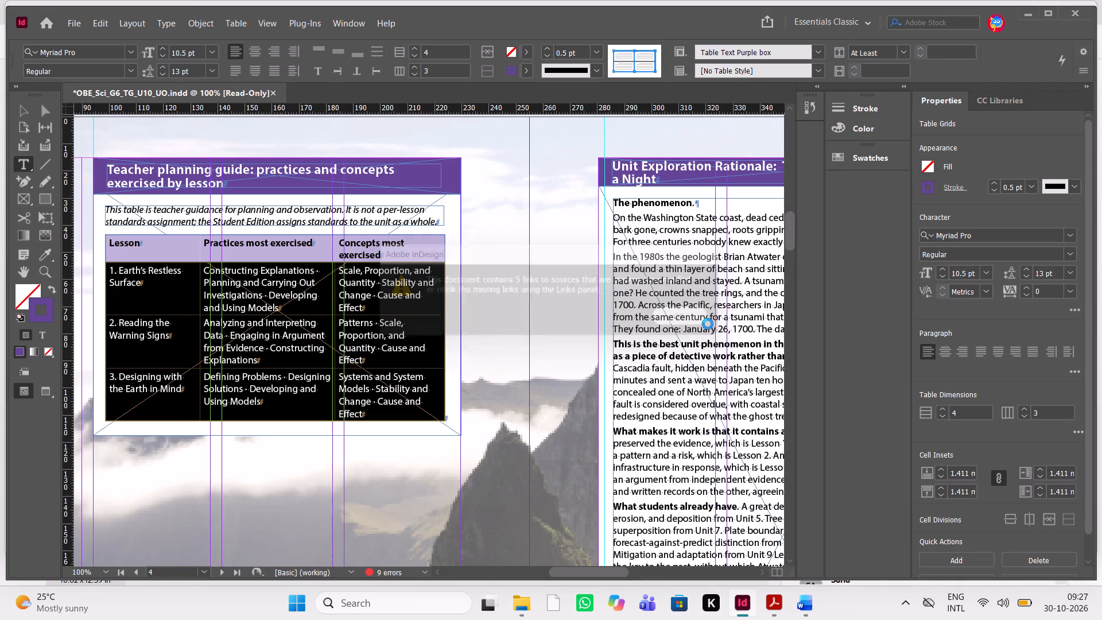
pyautogui.hscroll(-1, 579, 353)
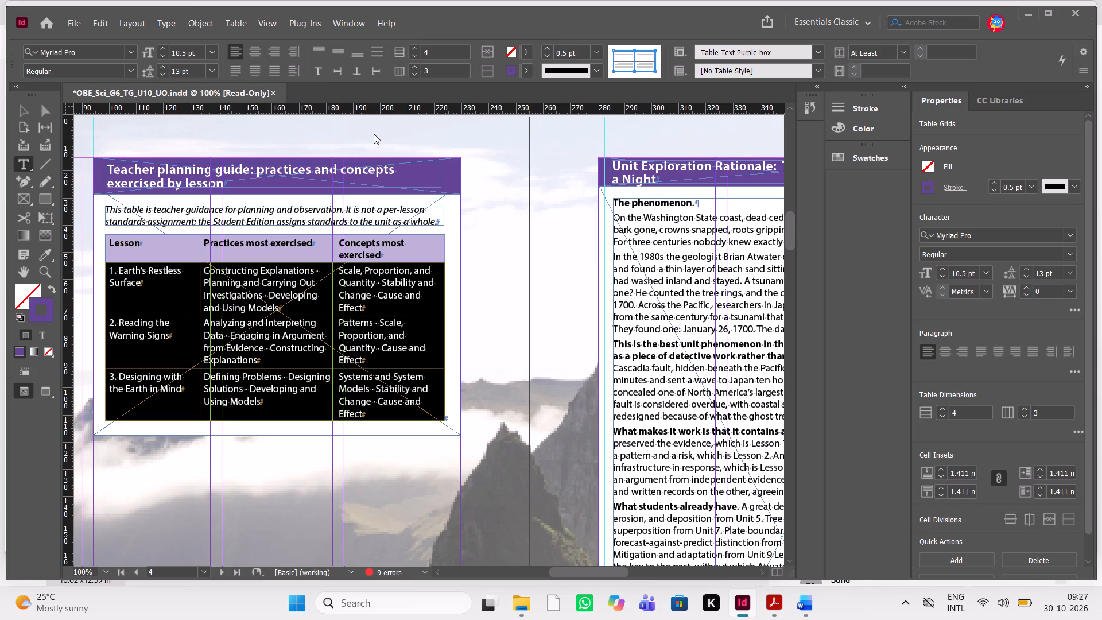
pyautogui.hscroll(-2, 374, 134)
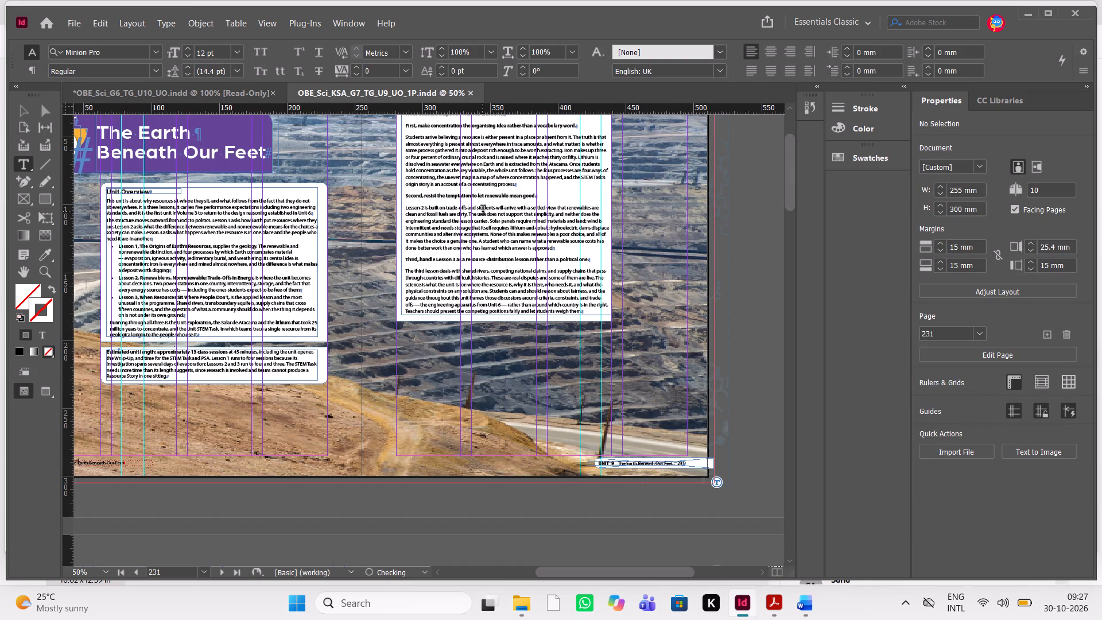
# Copy the round icon group beside the Unit Exploration Rationale heading on page 235 of the Grade 7 document.
pyautogui.scroll(-7, 483, 211)
pyautogui.scroll(1, 483, 211)
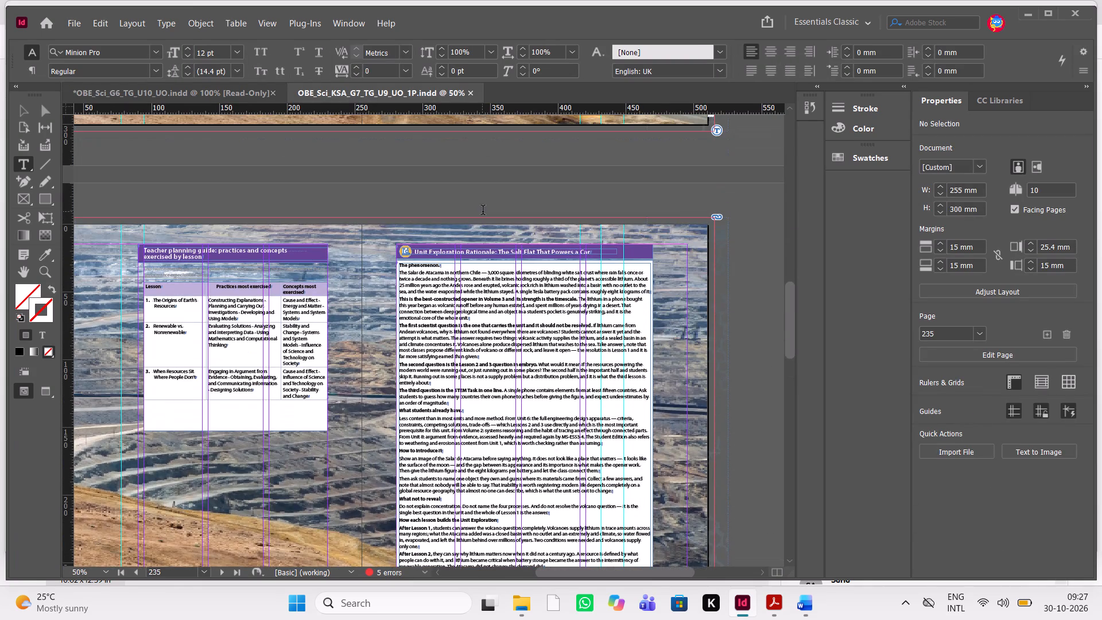
pyautogui.hotkey('ctrl', '=')
pyautogui.hotkey('ctrl', '=')
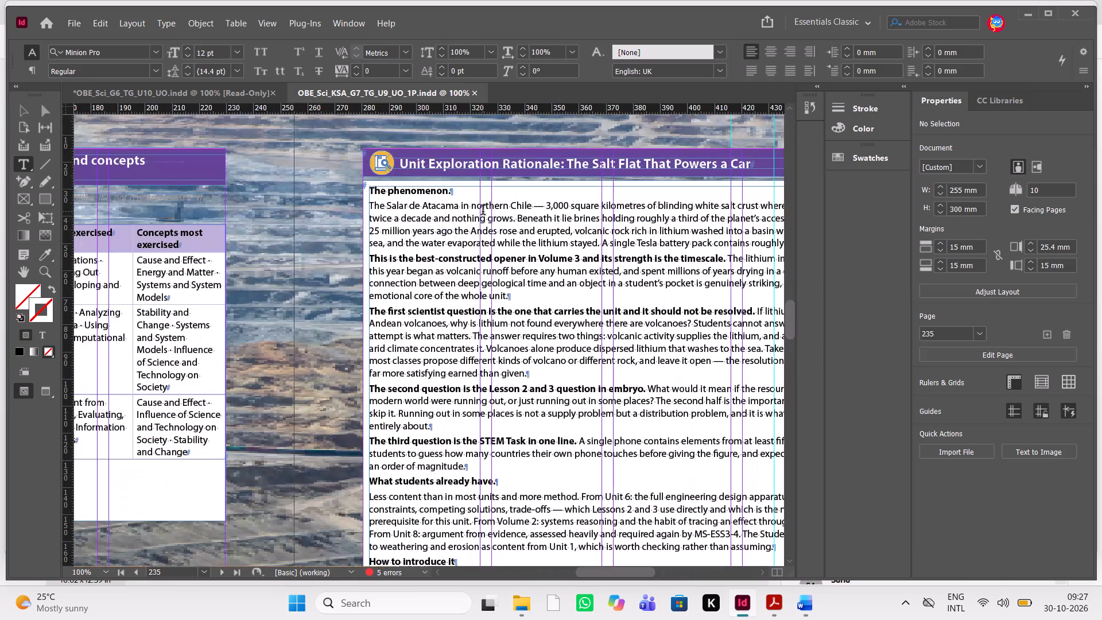
pyautogui.press('Escape')
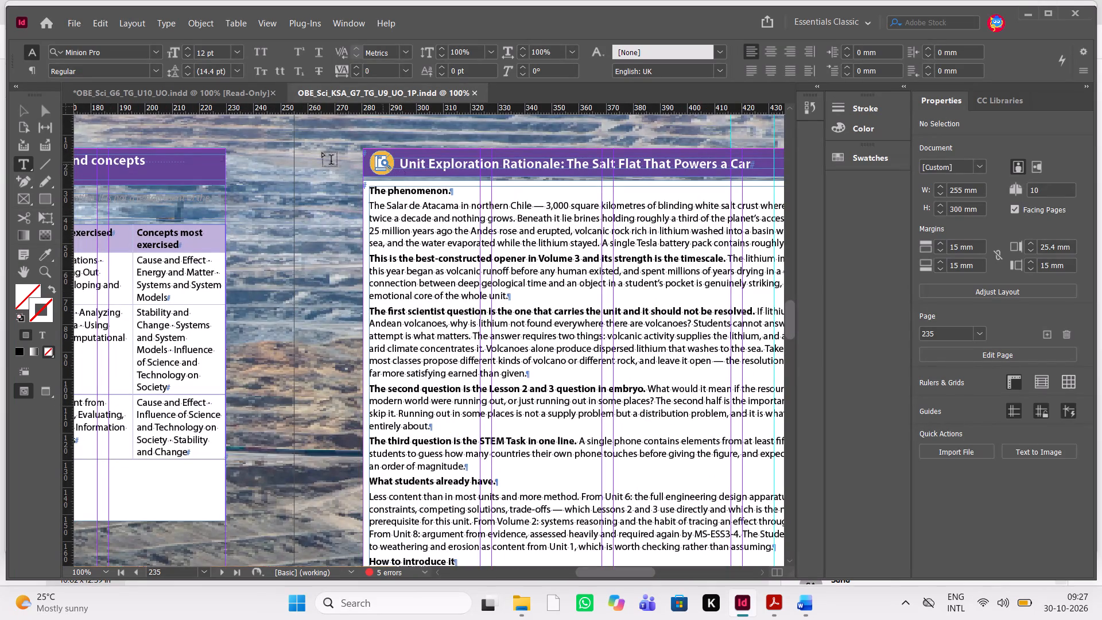
pyautogui.click(23, 115)
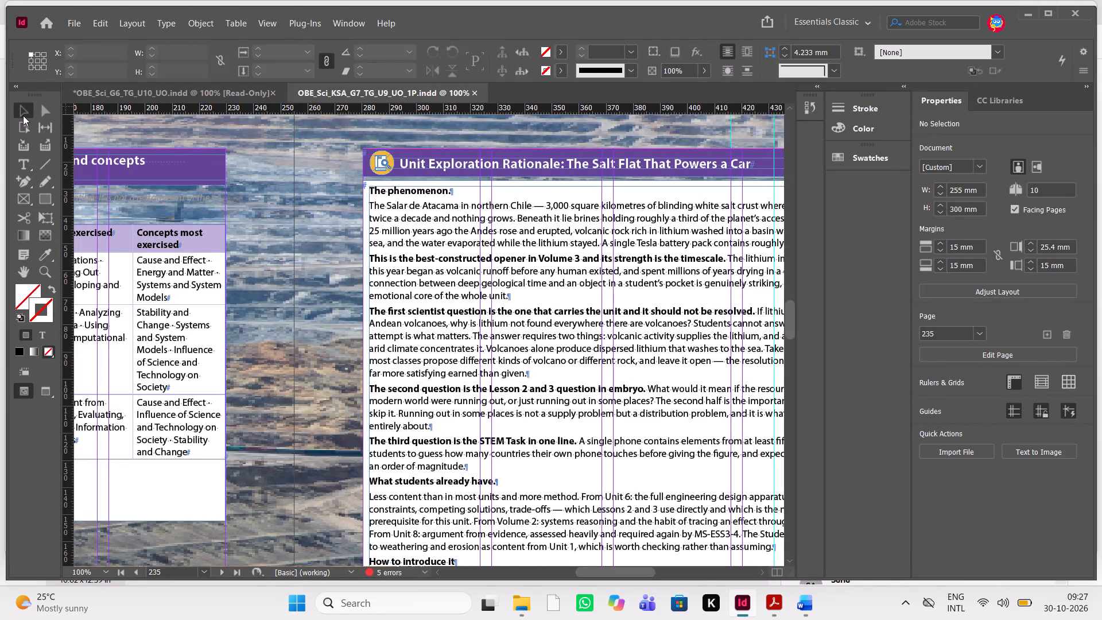
pyautogui.click(384, 176)
pyautogui.hotkey('ctrl', 'c')
pyautogui.hotkey('ctrl', 'c')
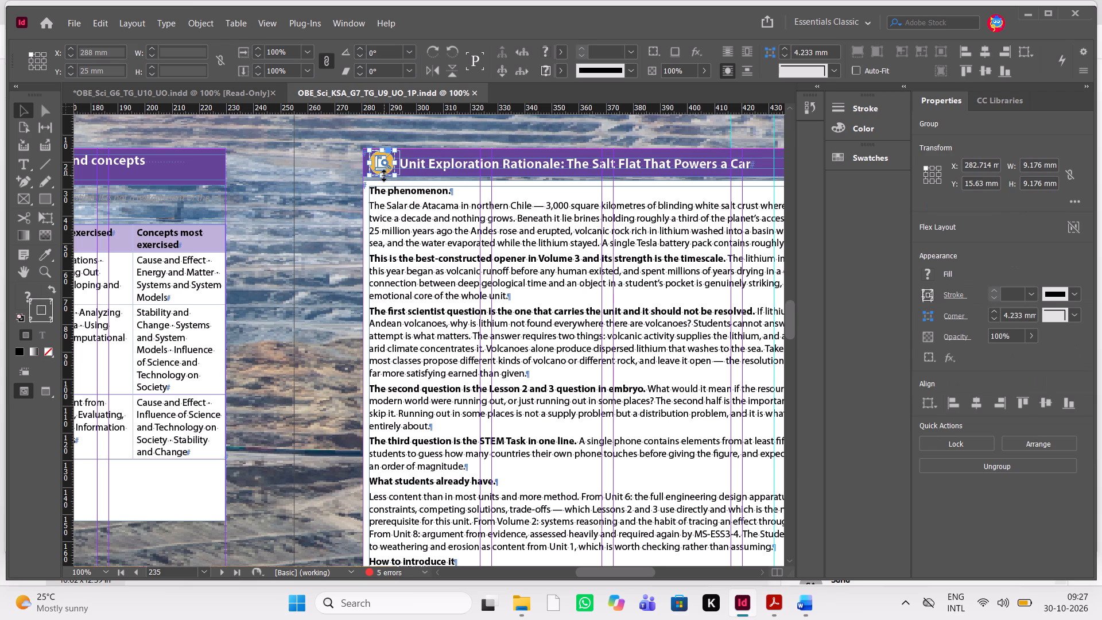
# Check the Unit Exploration Rationale heading on page 5 of the Grade 6 document, and return to the Grade 7 document.
pyautogui.click(205, 84)
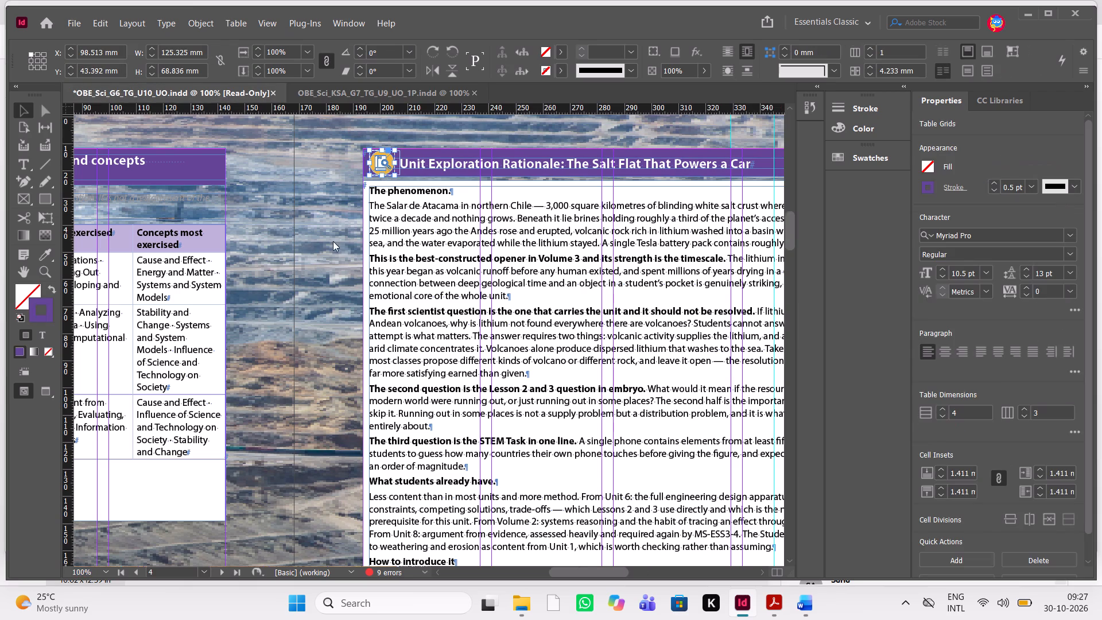
pyautogui.hscroll(-2, 501, 244)
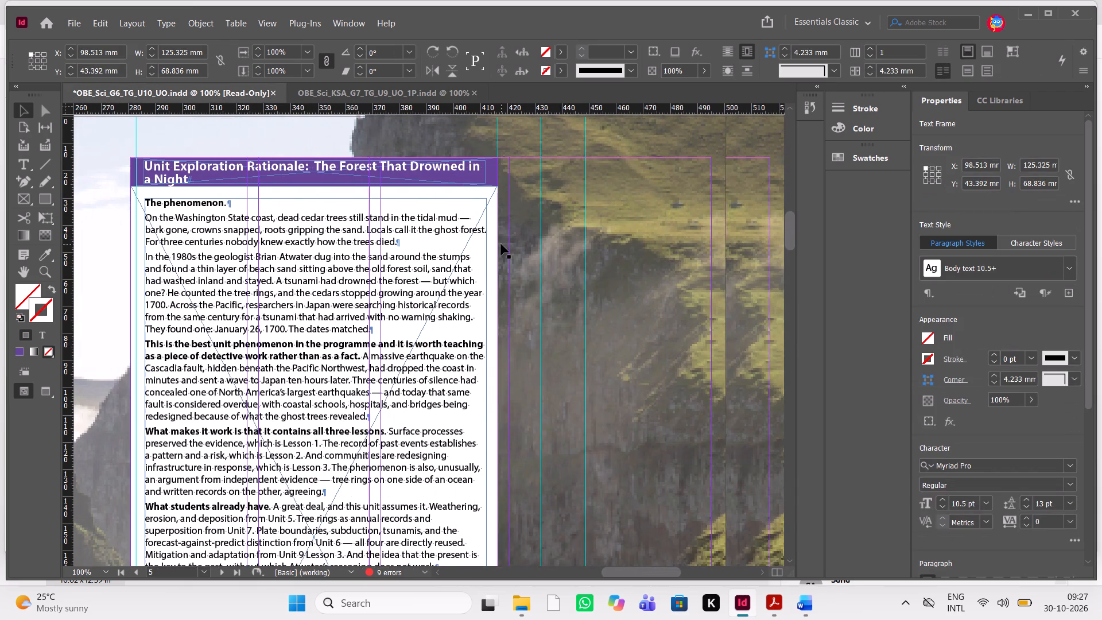
pyautogui.click(395, 89)
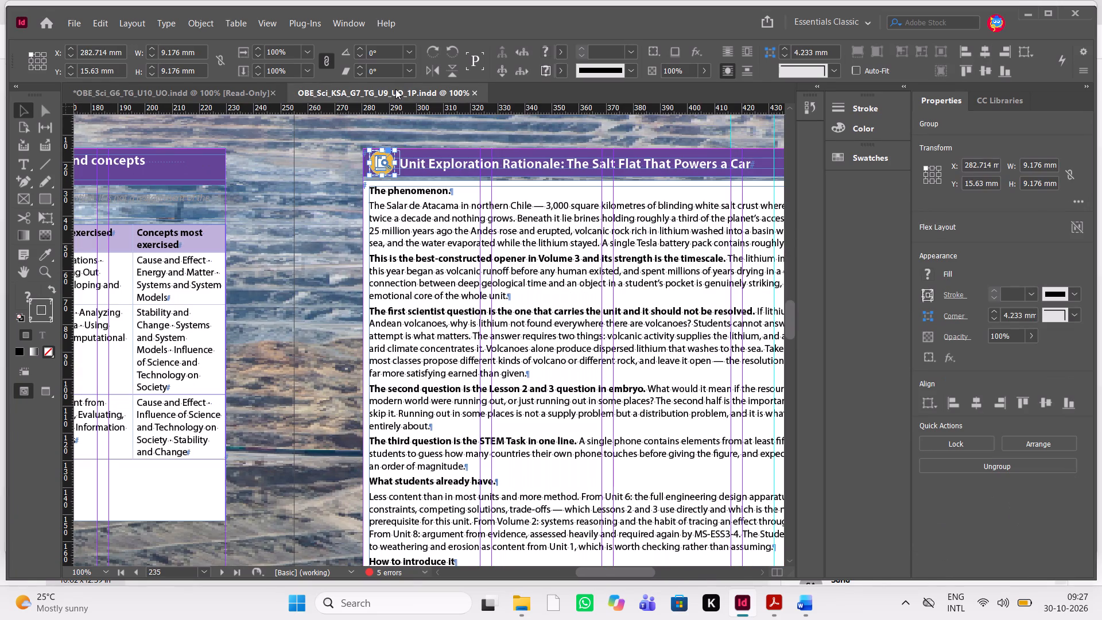
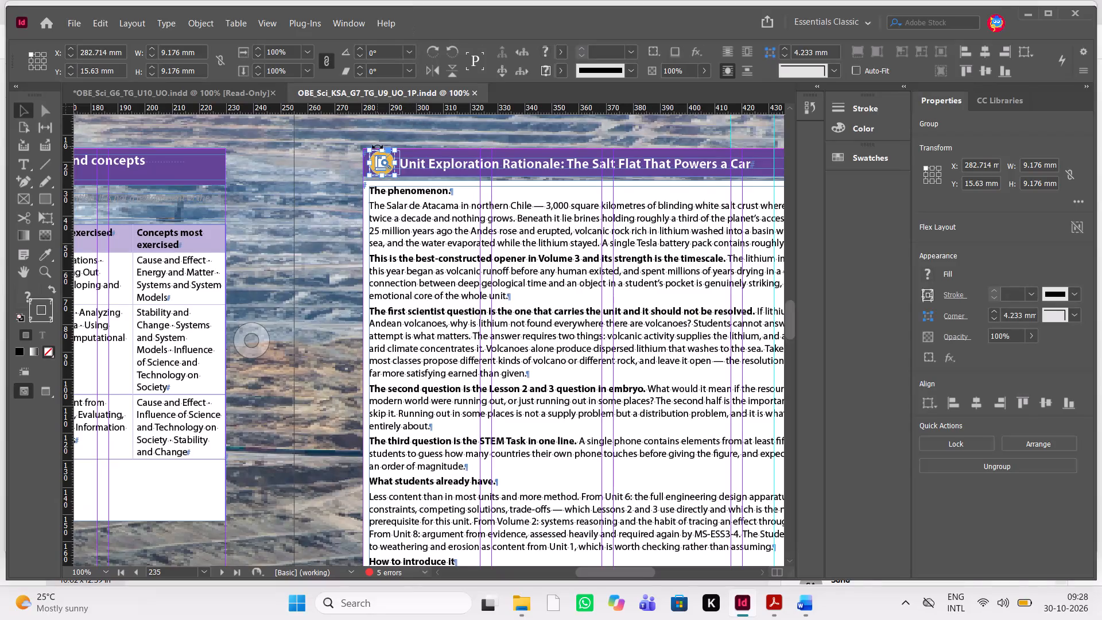
# Copy the round icon group beside the Unit Exploration Rationale heading and return to the Grade 6 document.
pyautogui.scroll(-1, 377, 146)
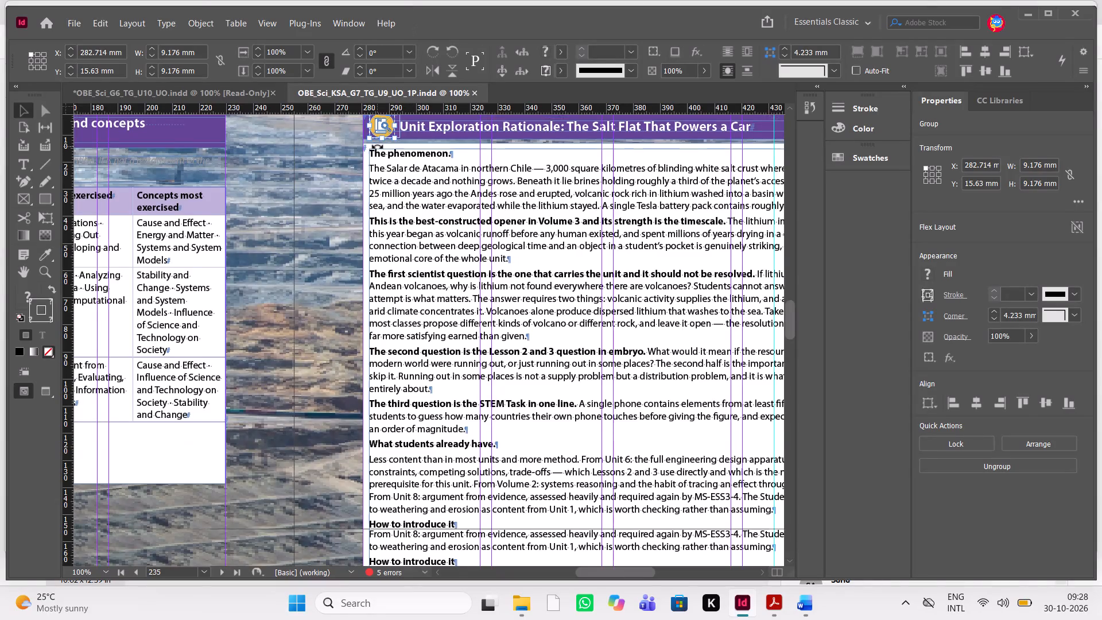
pyautogui.scroll(-1, 377, 146)
pyautogui.scroll(2, 377, 146)
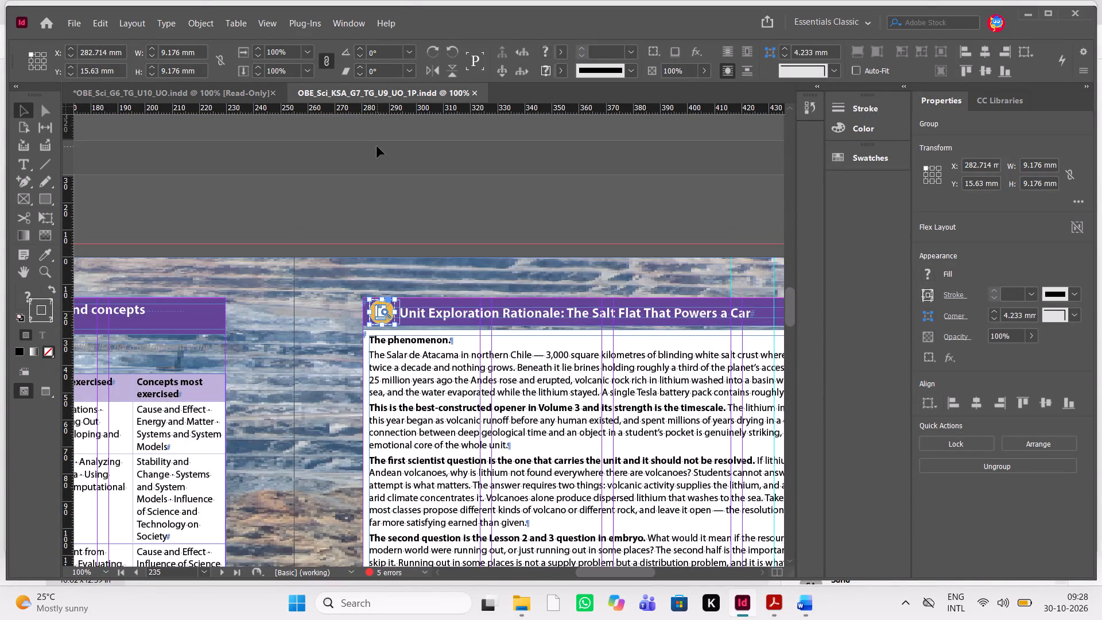
pyautogui.hotkey('ctrl', 'c')
pyautogui.hotkey('ctrl', 'c')
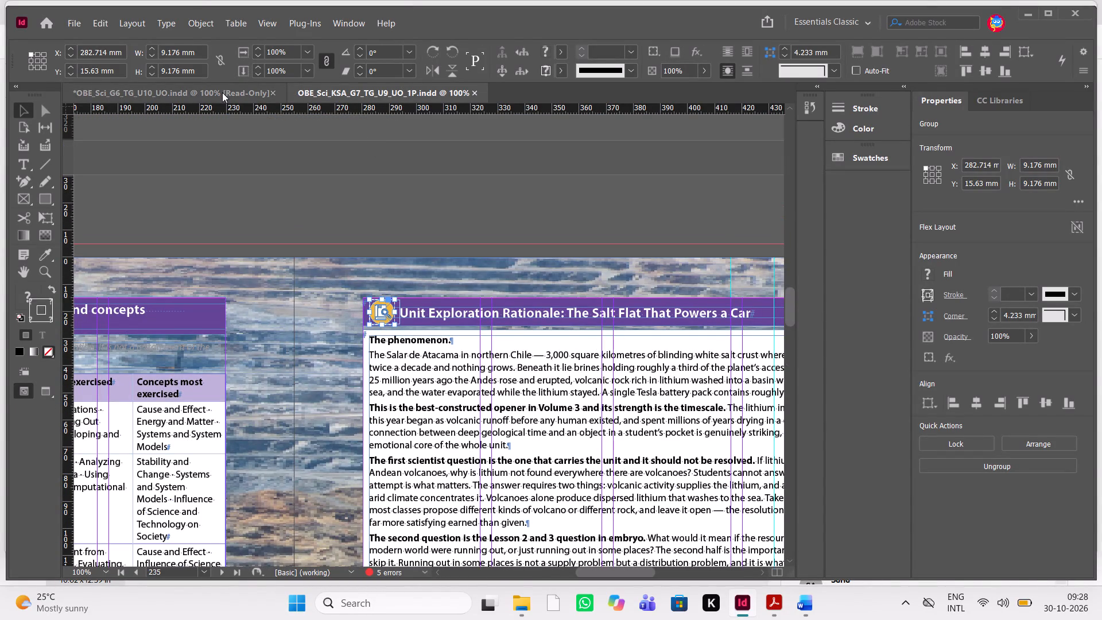
pyautogui.click(222, 92)
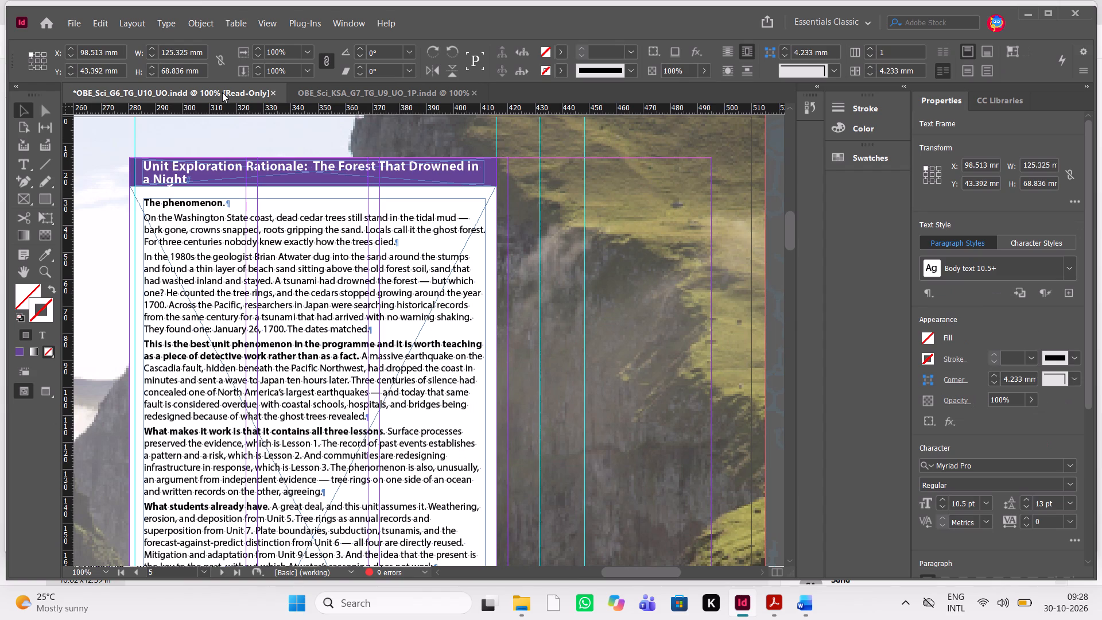
# Shift the page 5 Unit Exploration Rationale heading text frame right to X about 303 mm to make room for the icon.
pyautogui.click(232, 176)
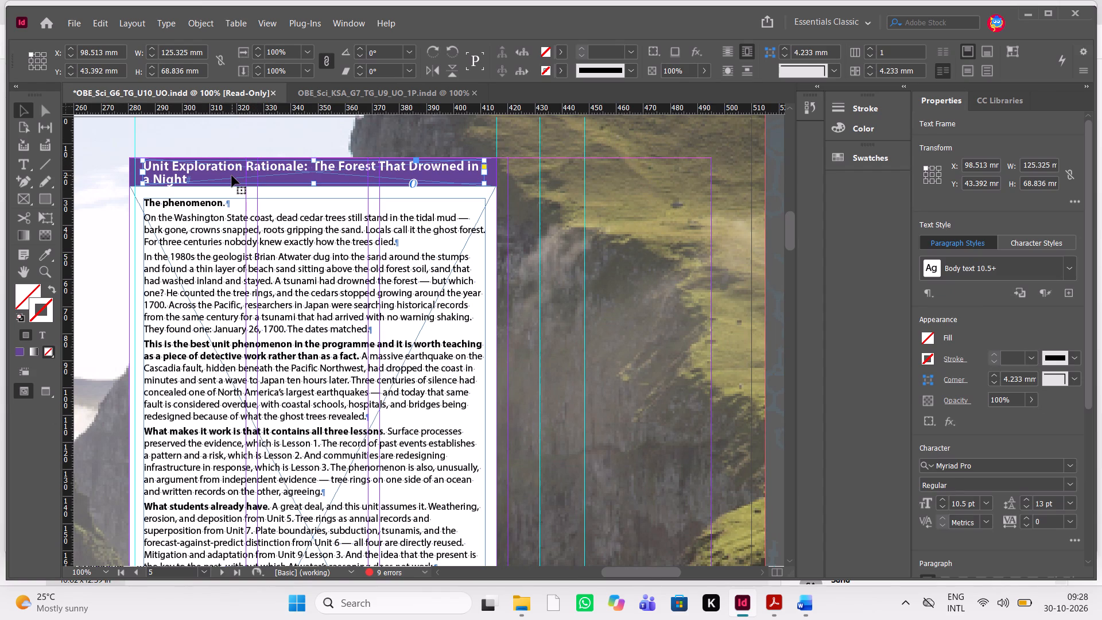
pyautogui.hotkey('shift', 'Right')
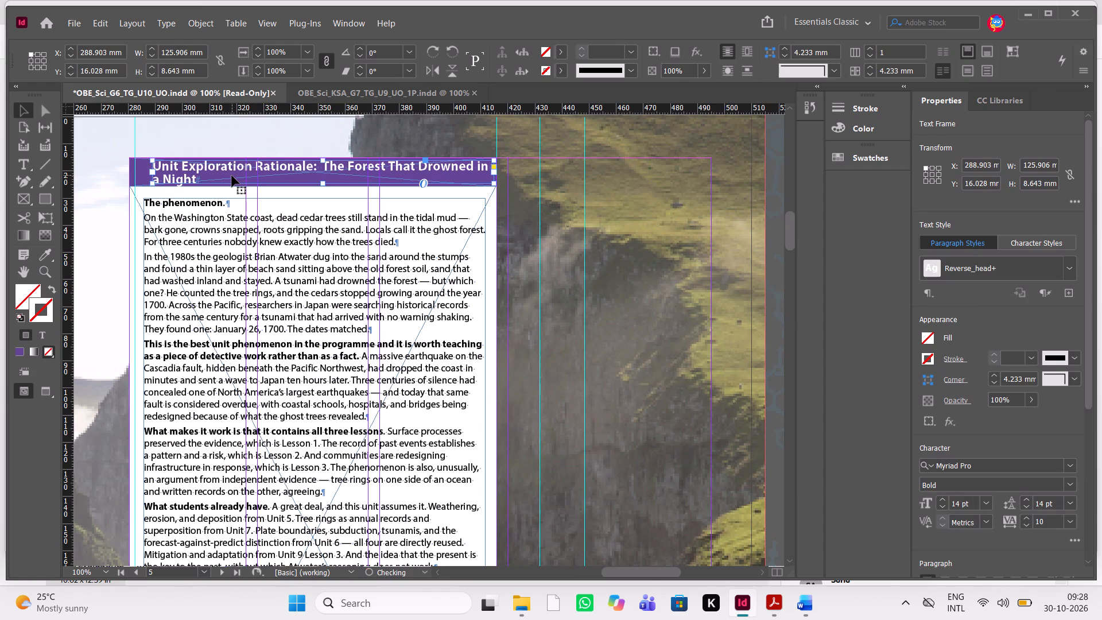
pyautogui.hotkey('shift', 'Right')
pyautogui.hotkey('shift', 'Right')
pyautogui.hotkey('shift', 'Right')
pyautogui.hotkey('shift', 'Right')
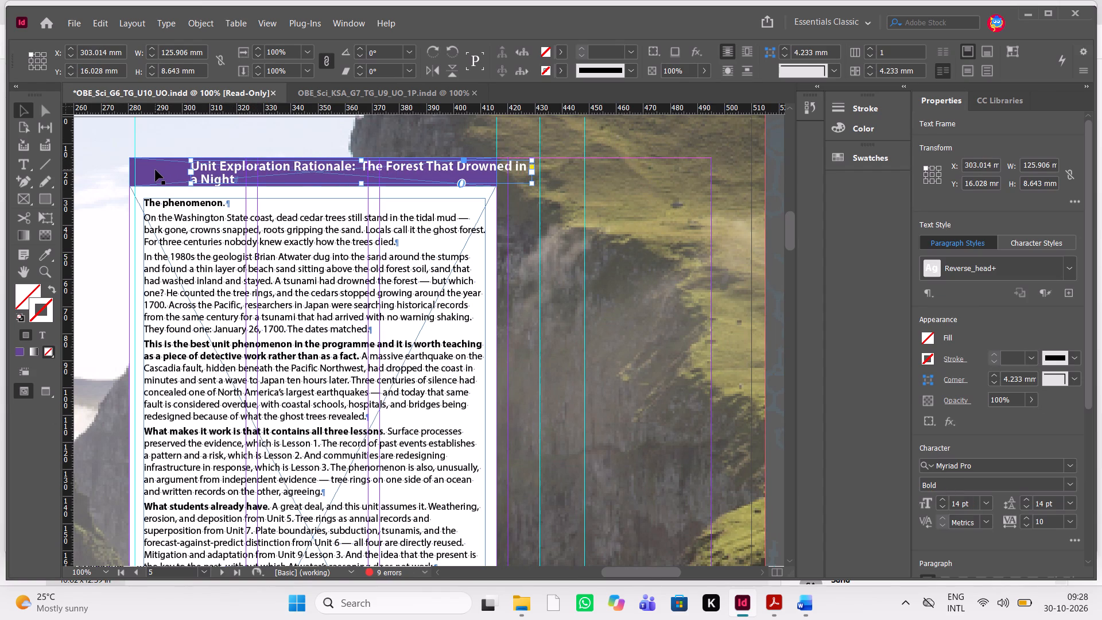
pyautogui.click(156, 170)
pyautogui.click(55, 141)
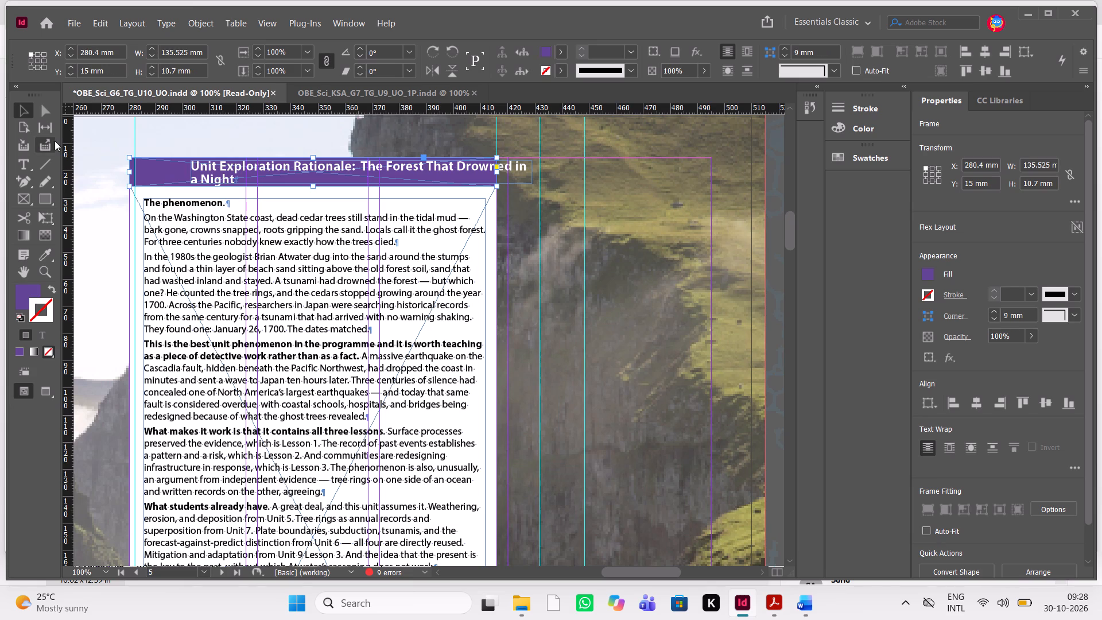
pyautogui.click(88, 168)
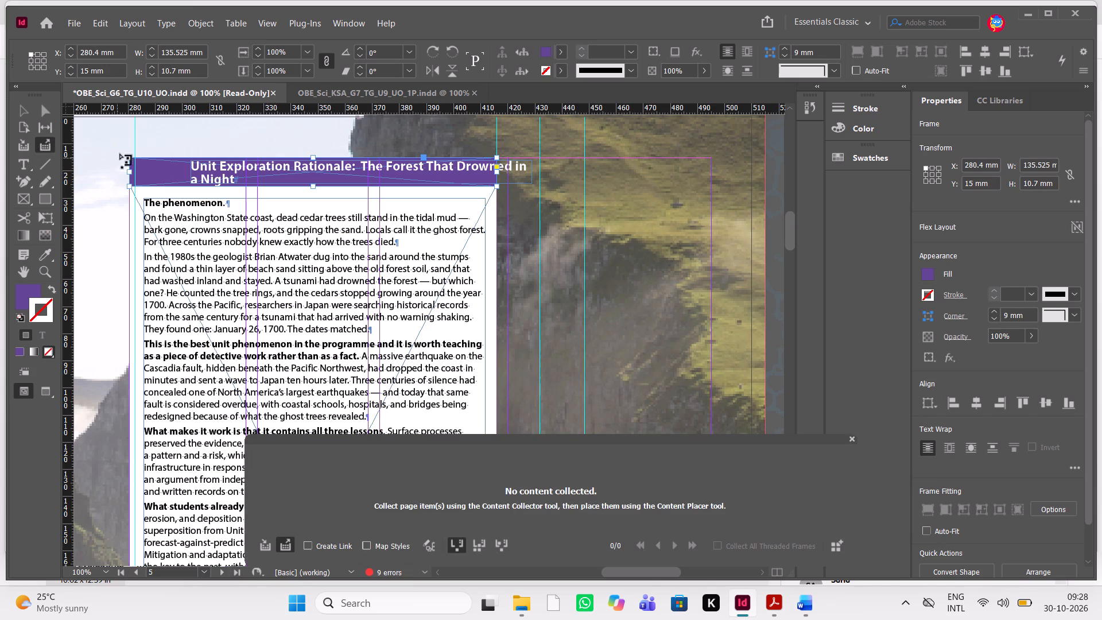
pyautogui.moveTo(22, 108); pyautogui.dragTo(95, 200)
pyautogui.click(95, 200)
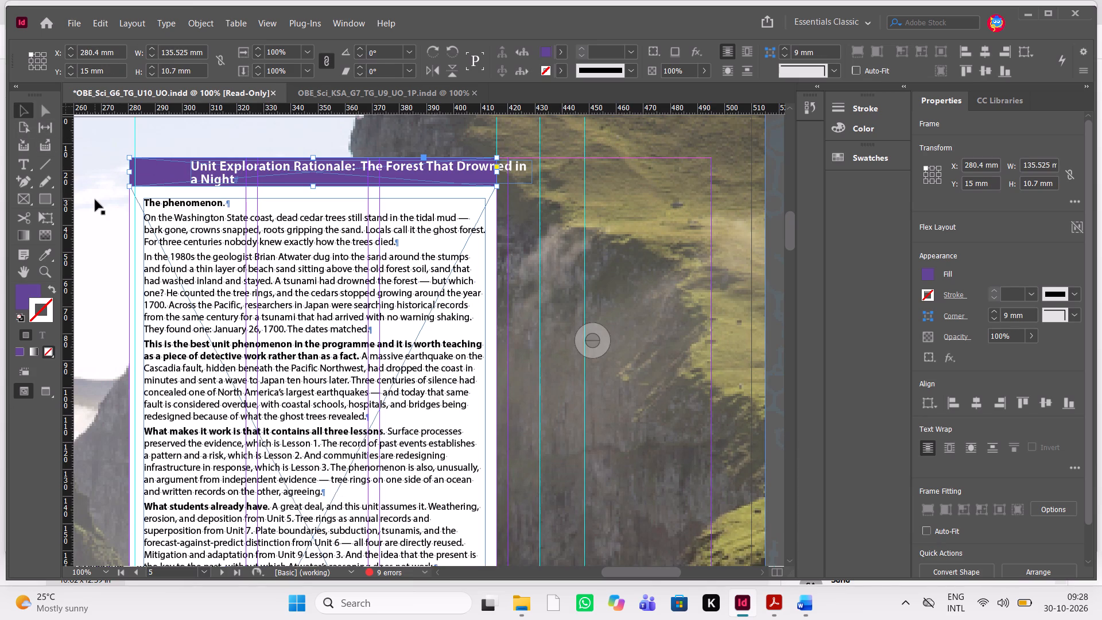
# Paste the round icon group and place it at the left end of the purple heading bar, at about X 282.6 mm, Y 15.9 mm.
pyautogui.hotkey('ctrl', 'v')
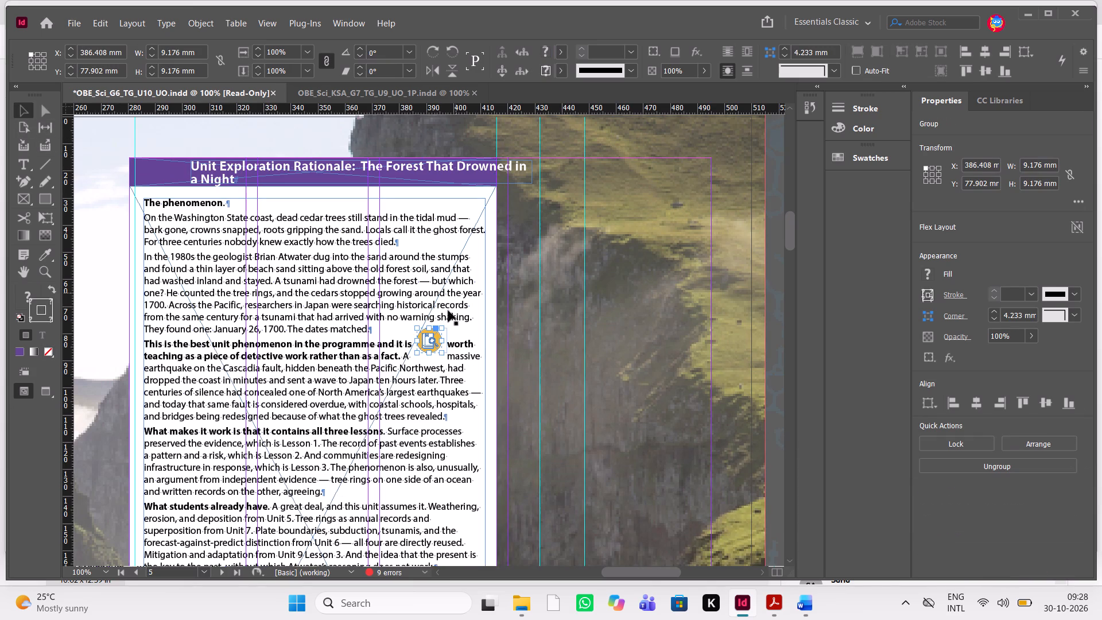
pyautogui.moveTo(431, 346); pyautogui.dragTo(144, 175)
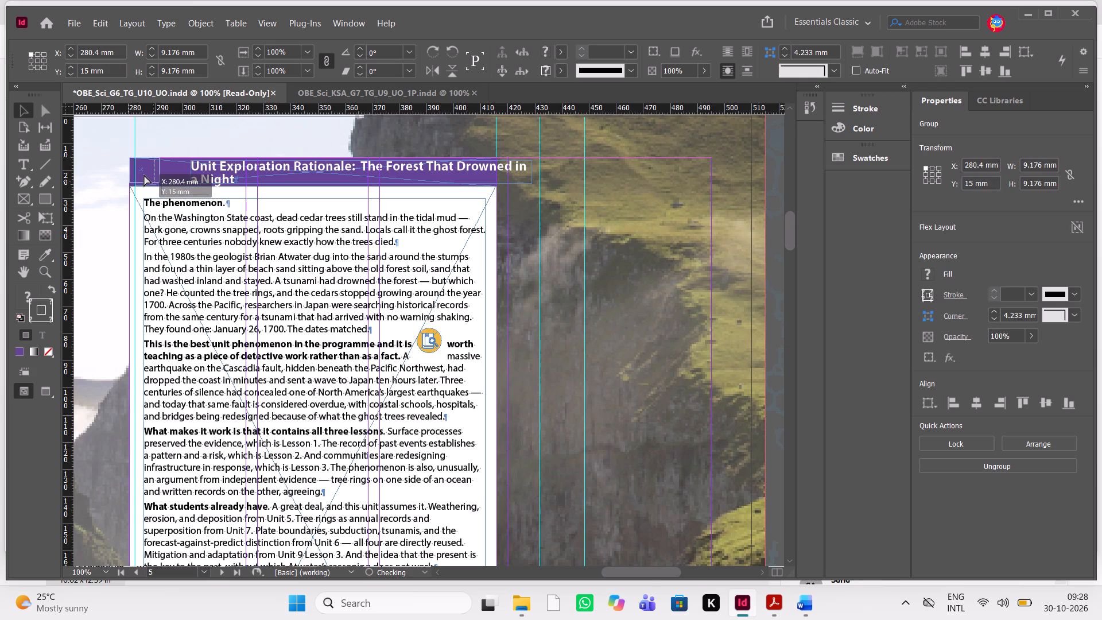
pyautogui.moveTo(144, 175); pyautogui.dragTo(149, 177)
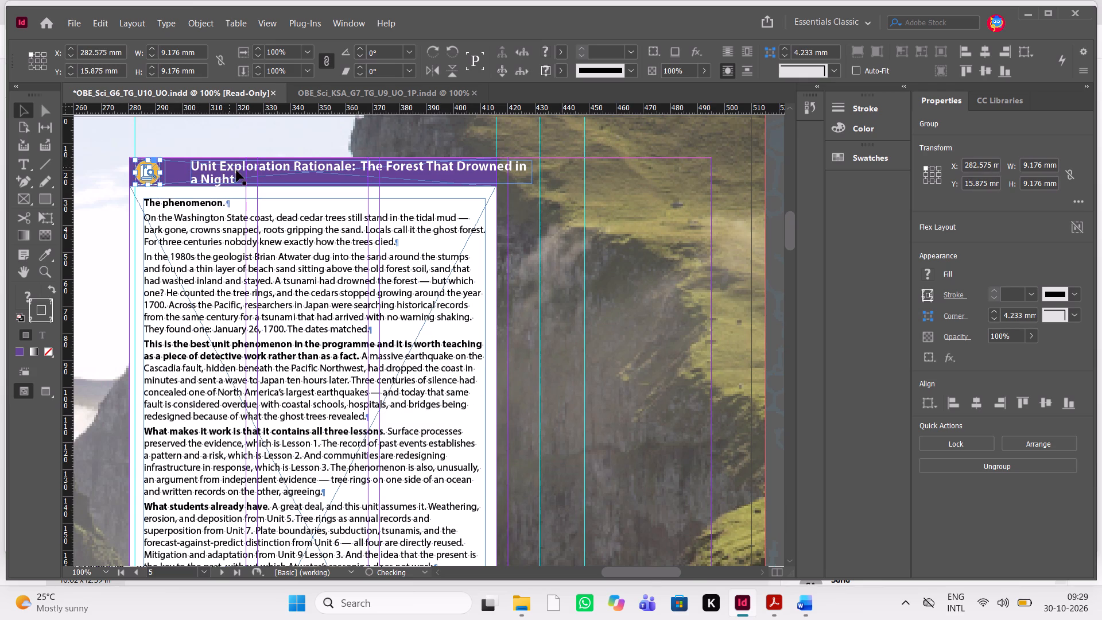
# Nudge the heading text frame left to X about 287.8 mm so the title sits close beside the icon.
pyautogui.click(242, 172)
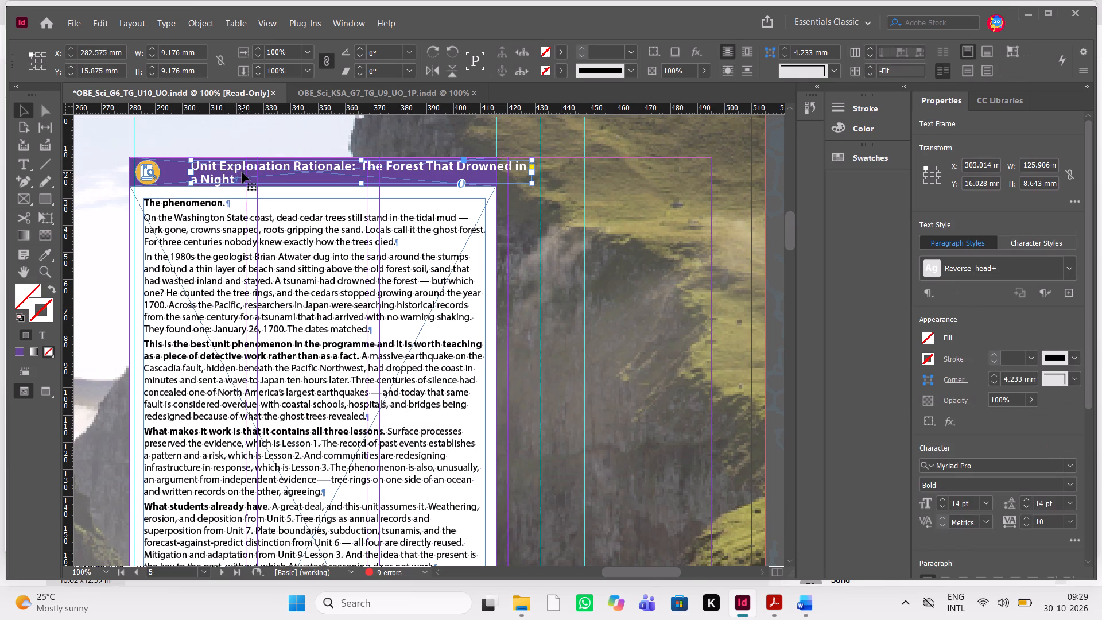
pyautogui.hotkey('shift', 'Left')
pyautogui.hotkey('shift', 'Left')
pyautogui.hotkey('shift', 'Left')
pyautogui.hotkey('shift', 'Left')
pyautogui.press('Left')
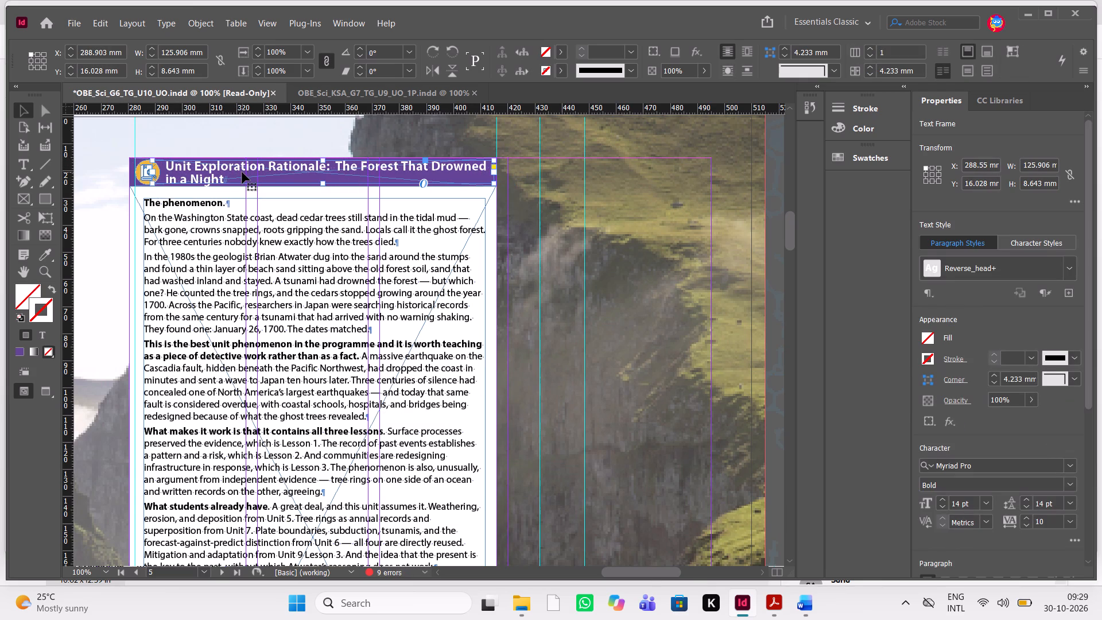
pyautogui.press('Left')
pyautogui.press('Left')
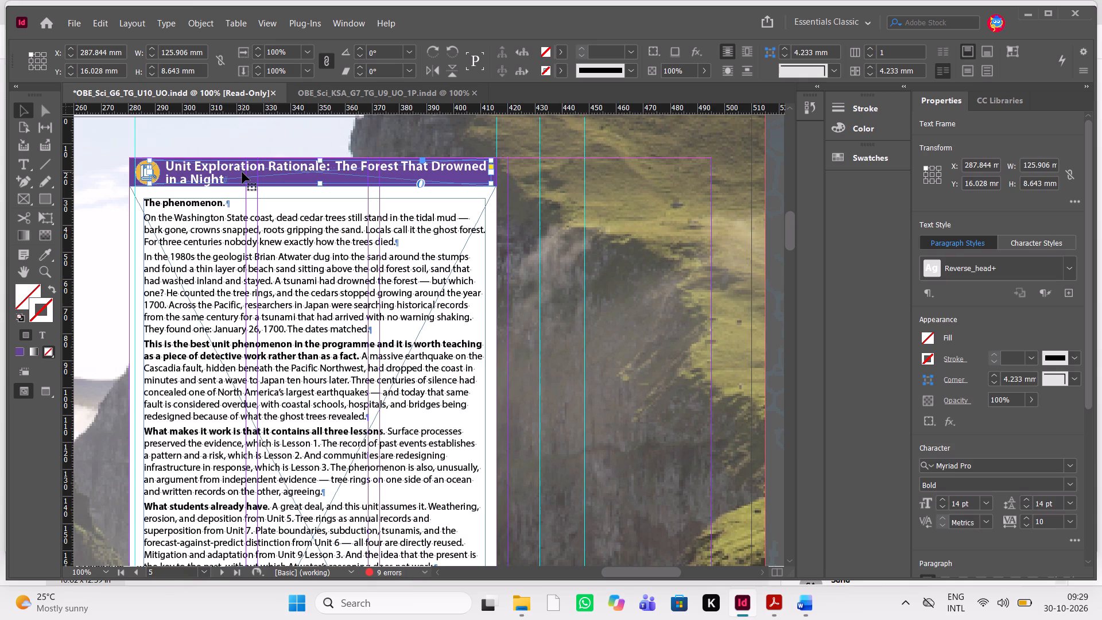
# Preview page 5 without guides and check its heading against the page 5 comment marks in the QC PDF in Acrobat.
pyautogui.click(620, 291)
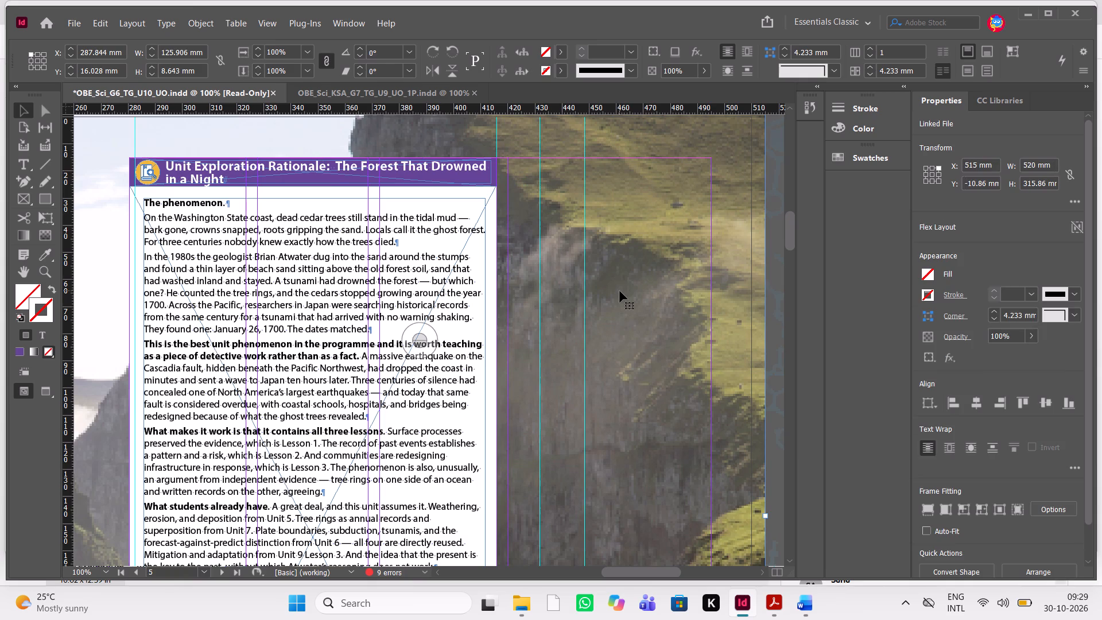
pyautogui.press('w')
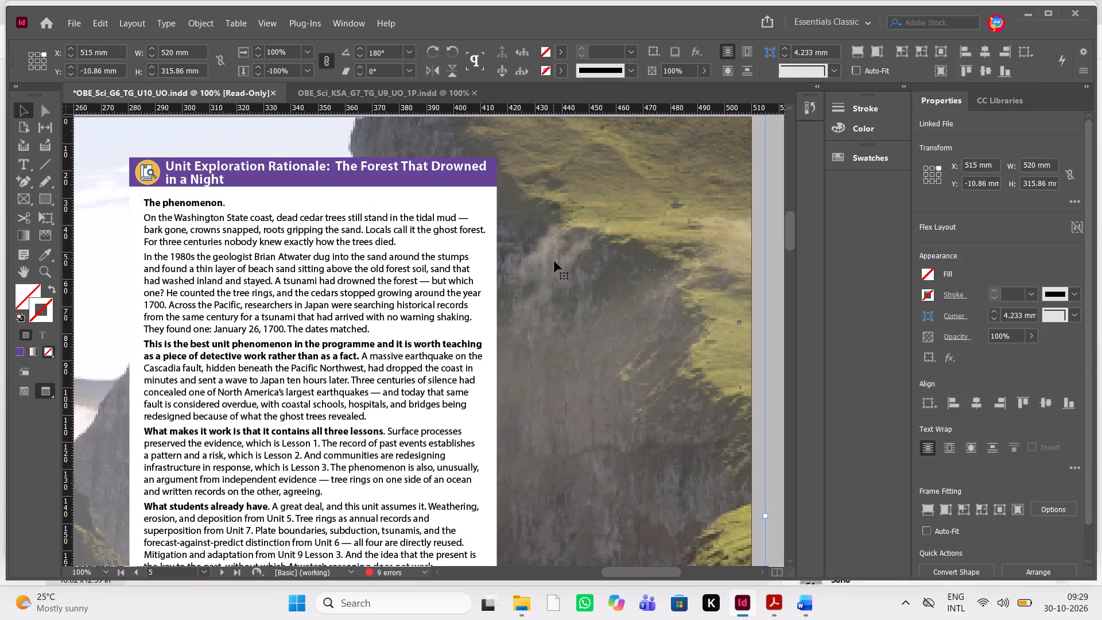
pyautogui.click(777, 608)
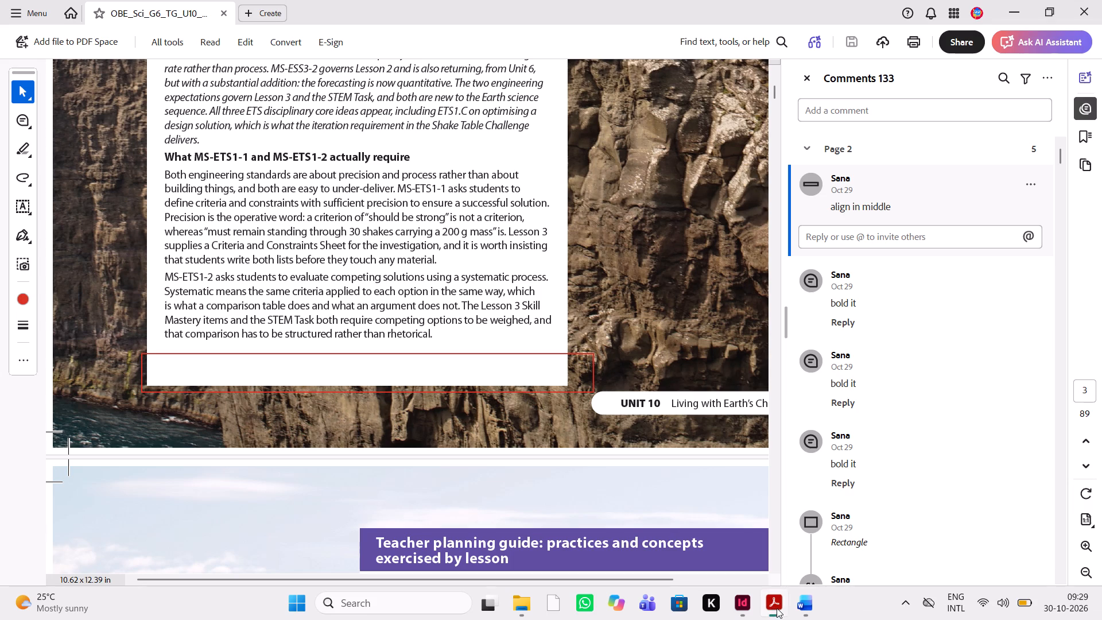
pyautogui.scroll(-5, 669, 462)
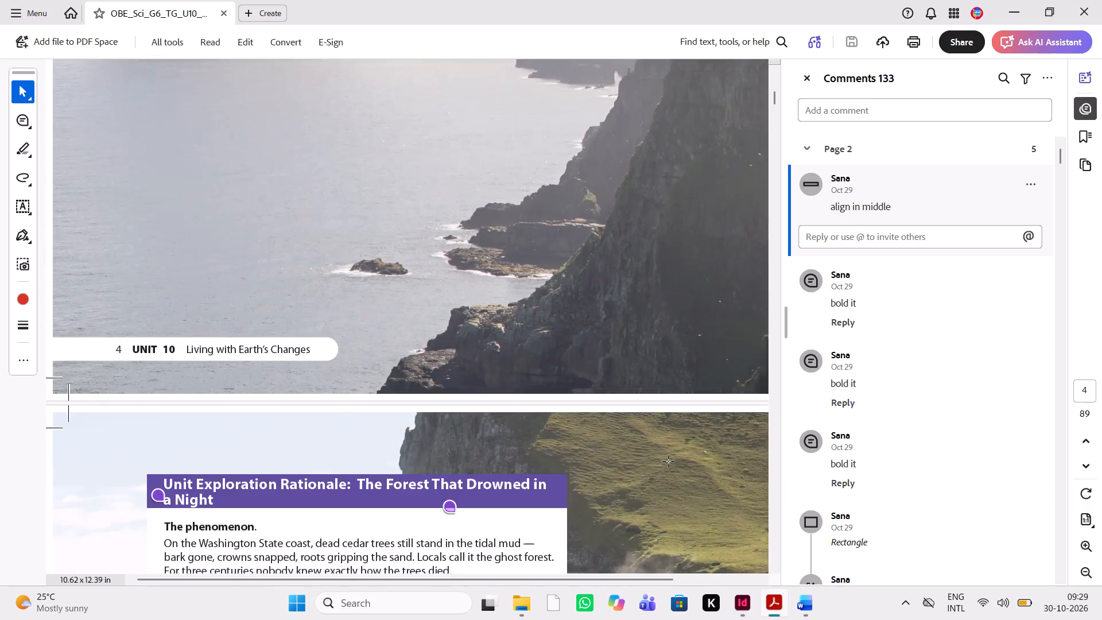
pyautogui.scroll(-3, 669, 462)
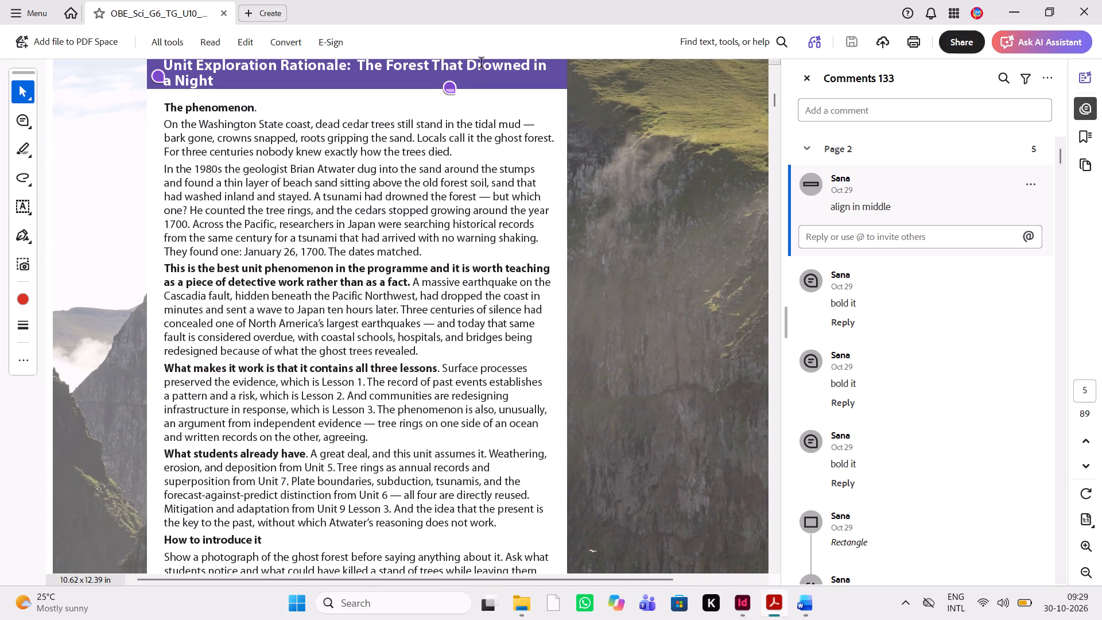
pyautogui.click(739, 619)
pyautogui.hscroll(1, 540, 251)
pyautogui.scroll(1, 540, 251)
pyautogui.scroll(-1, 540, 251)
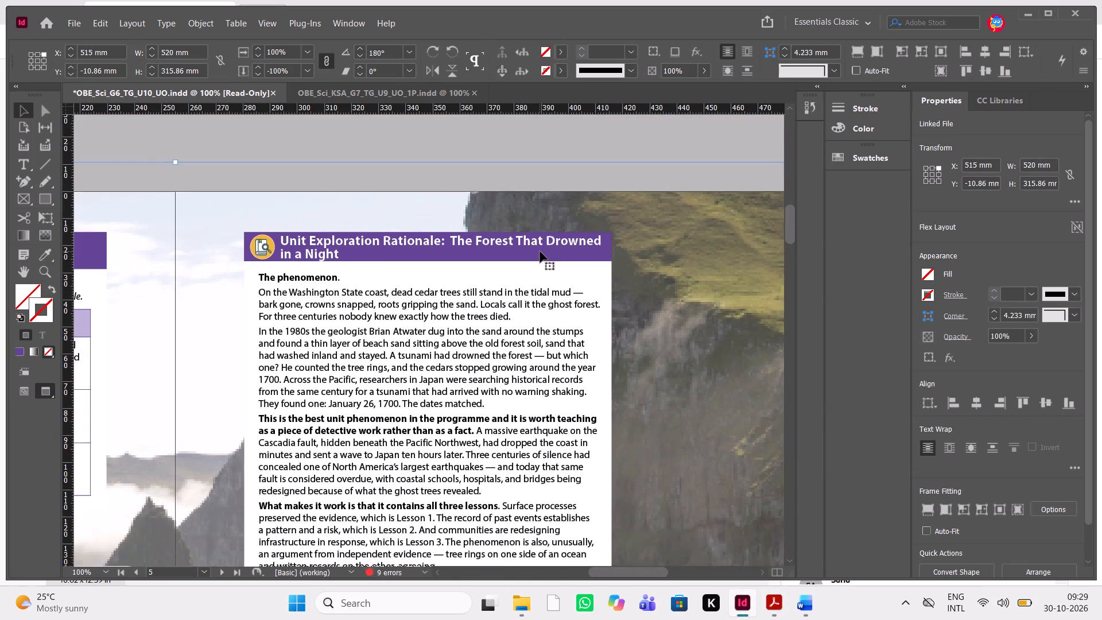
pyautogui.scroll(-1, 540, 251)
pyautogui.scroll(2, 540, 251)
pyautogui.click(531, 176)
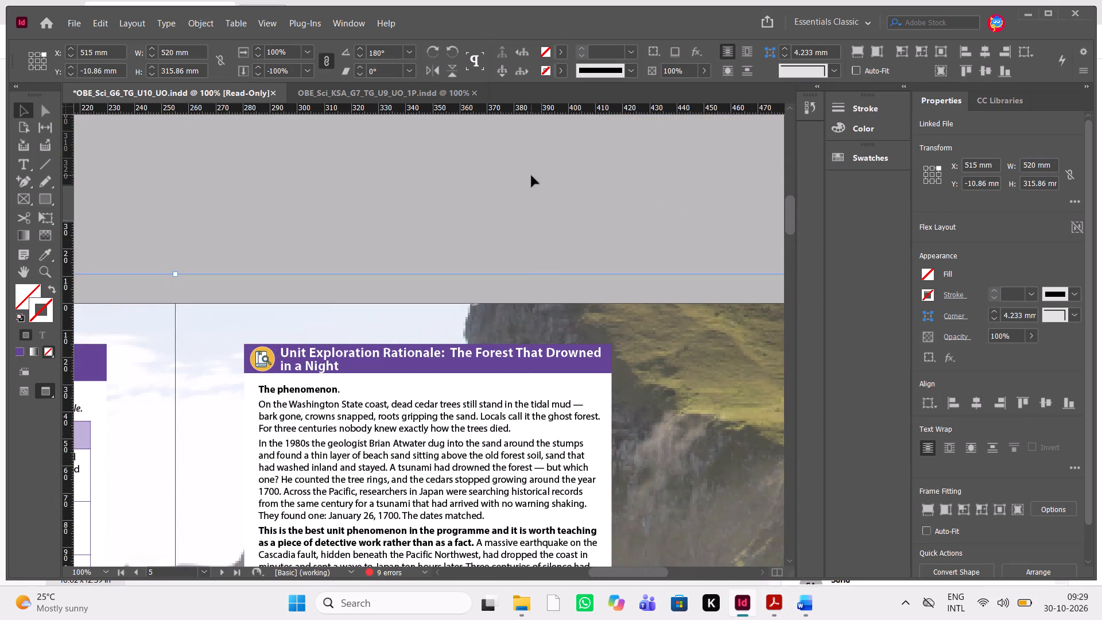
pyautogui.press('w')
# Move the threaded body text frame below the page 5 heading down to Y about 37.2 mm.
pyautogui.scroll(-3, 531, 176)
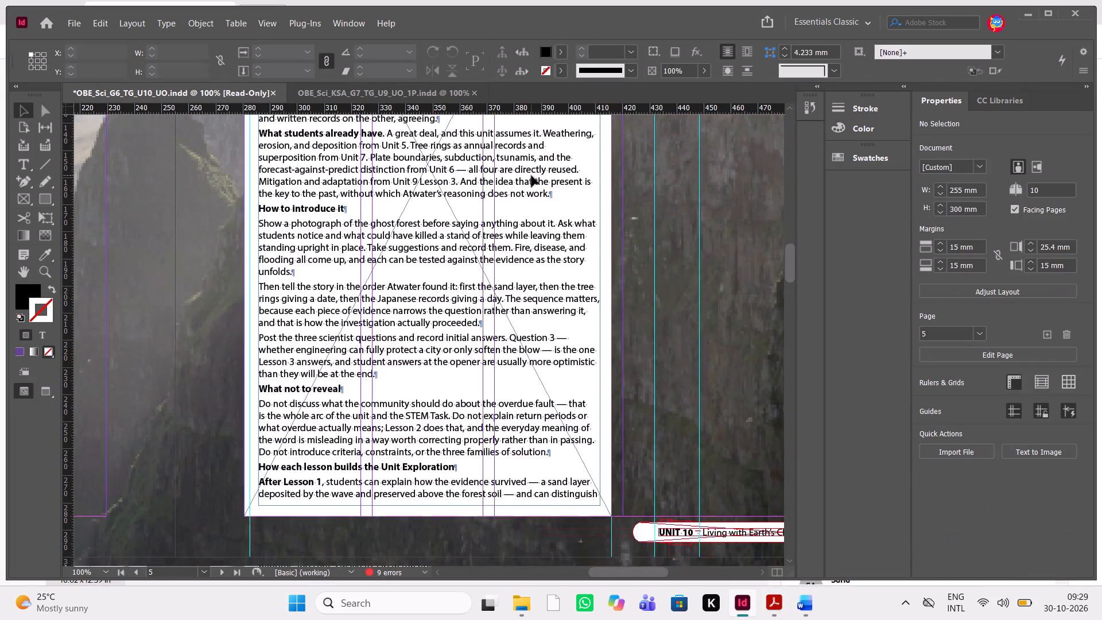
pyautogui.scroll(-1, 531, 176)
pyautogui.scroll(3, 531, 176)
pyautogui.click(501, 346)
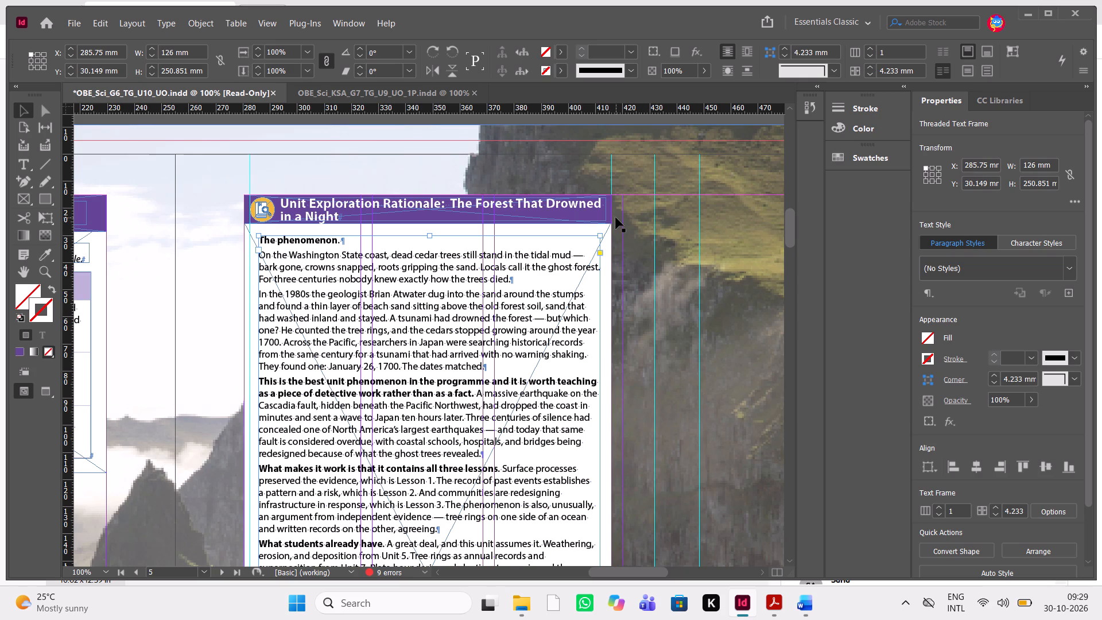
pyautogui.scroll(-3, 616, 218)
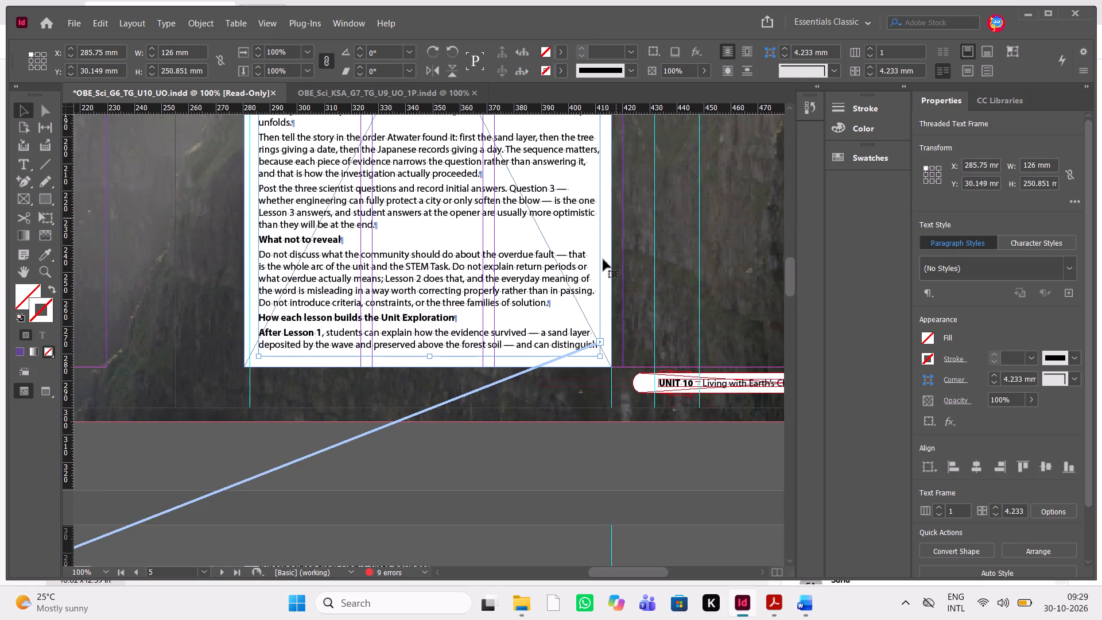
pyautogui.hotkey('shift', 'Down')
pyautogui.hotkey('shift', 'Down')
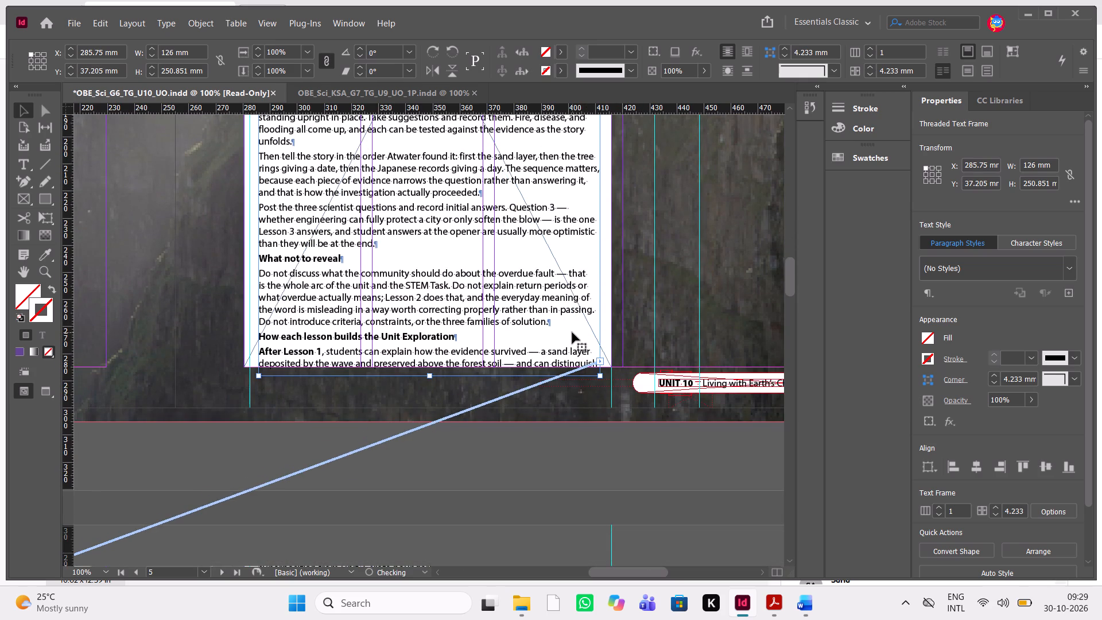
pyautogui.scroll(2, 572, 332)
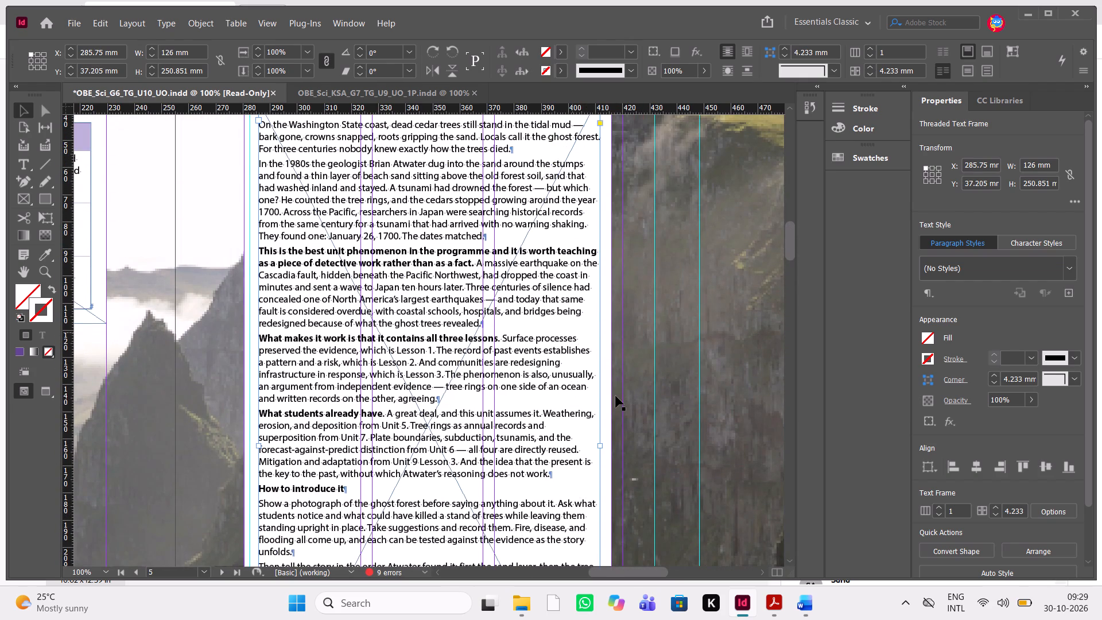
pyautogui.scroll(1, 616, 396)
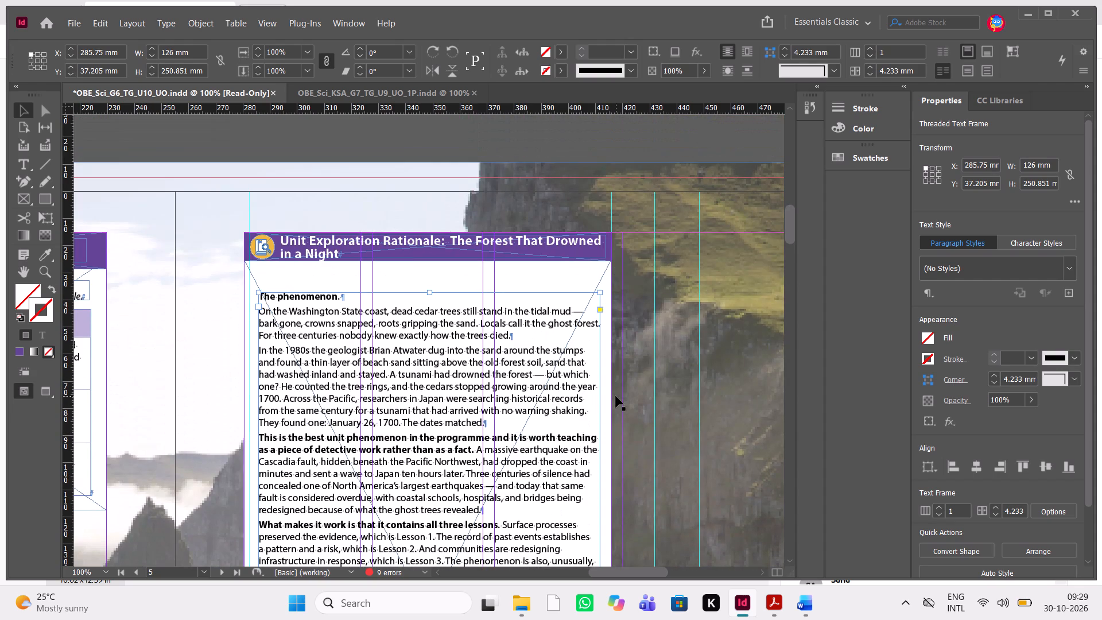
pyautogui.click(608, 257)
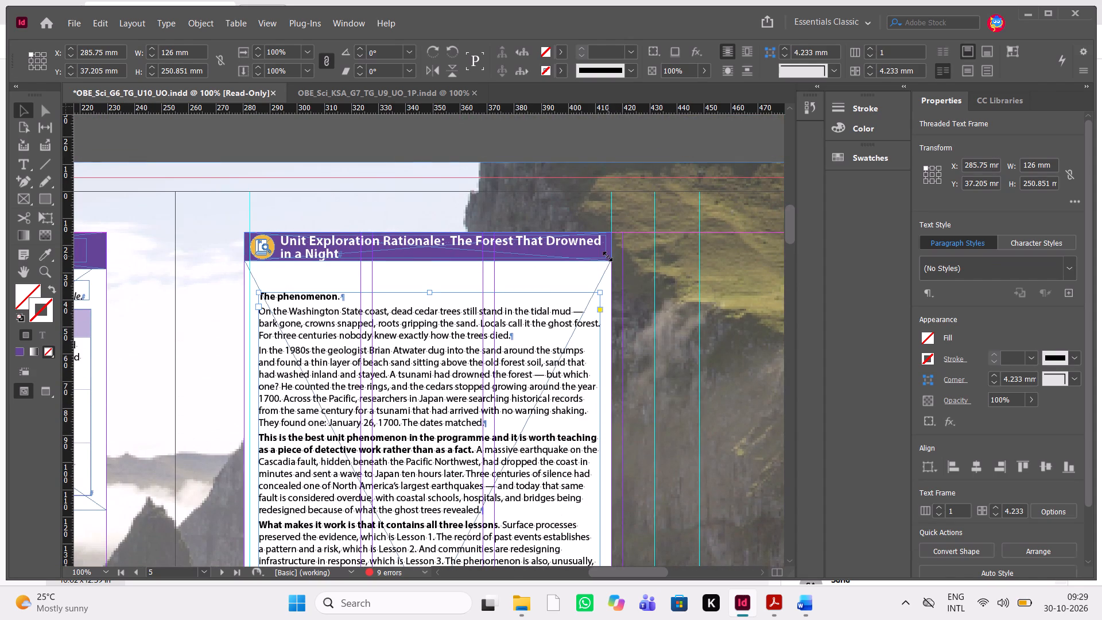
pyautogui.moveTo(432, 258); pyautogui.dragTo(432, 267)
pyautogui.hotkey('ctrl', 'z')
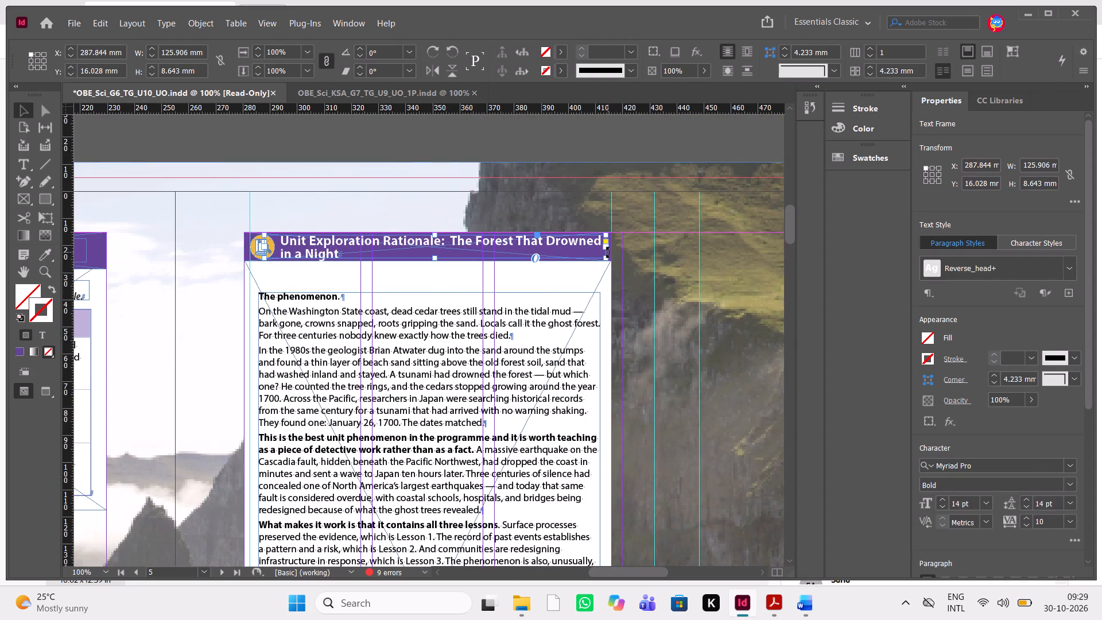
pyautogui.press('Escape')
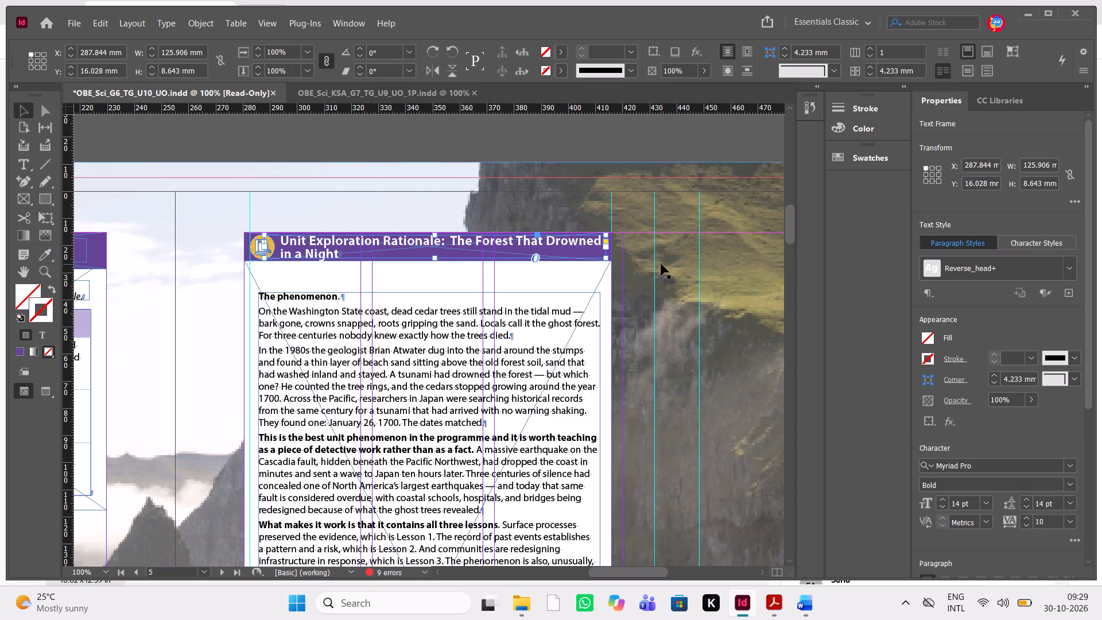
# Extend the lower edge of the purple bar behind the page 5 heading to make it 15 mm high.
pyautogui.click(661, 264)
pyautogui.click(611, 252)
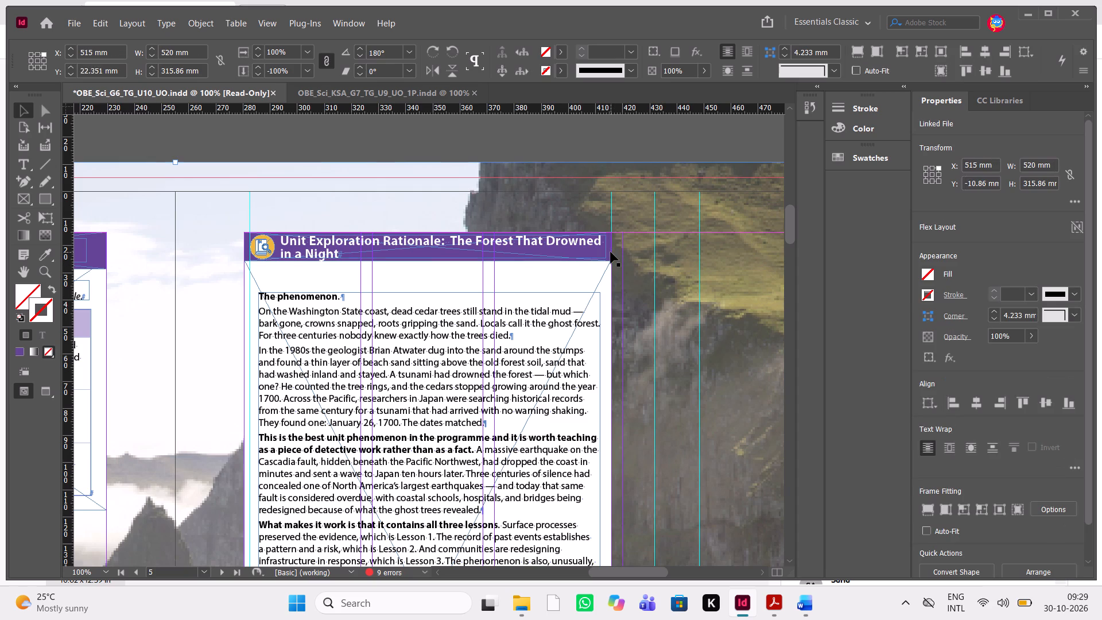
pyautogui.click(609, 257)
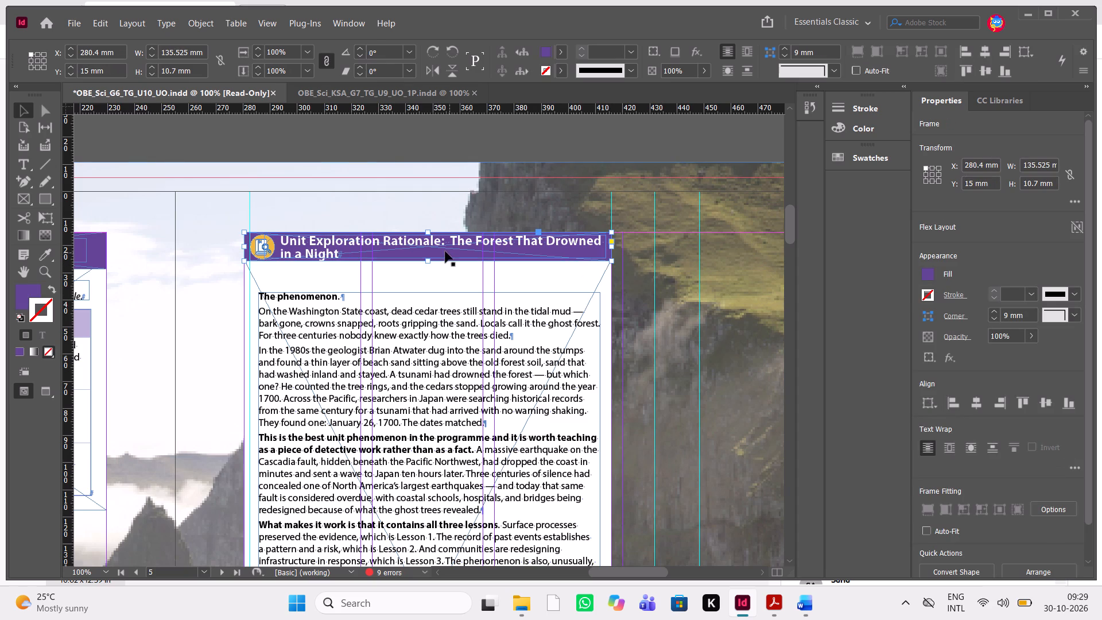
pyautogui.moveTo(428, 262); pyautogui.dragTo(429, 273)
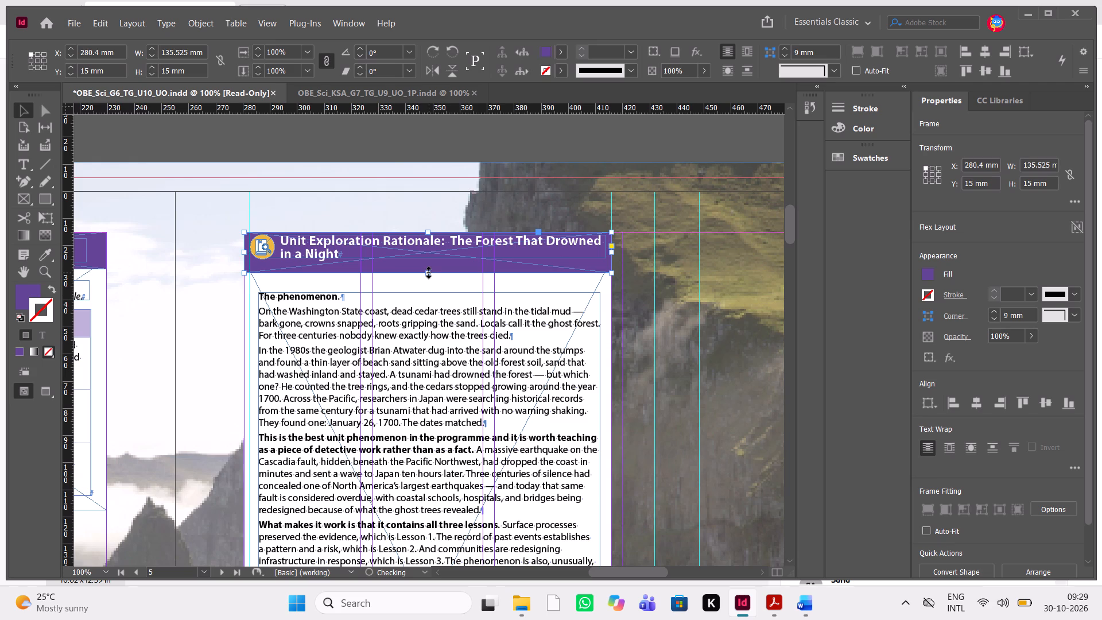
# Move the page 5 heading icon and title together down to Y about 18.3 mm in the purple bar, and preview without guides.
pyautogui.click(267, 244)
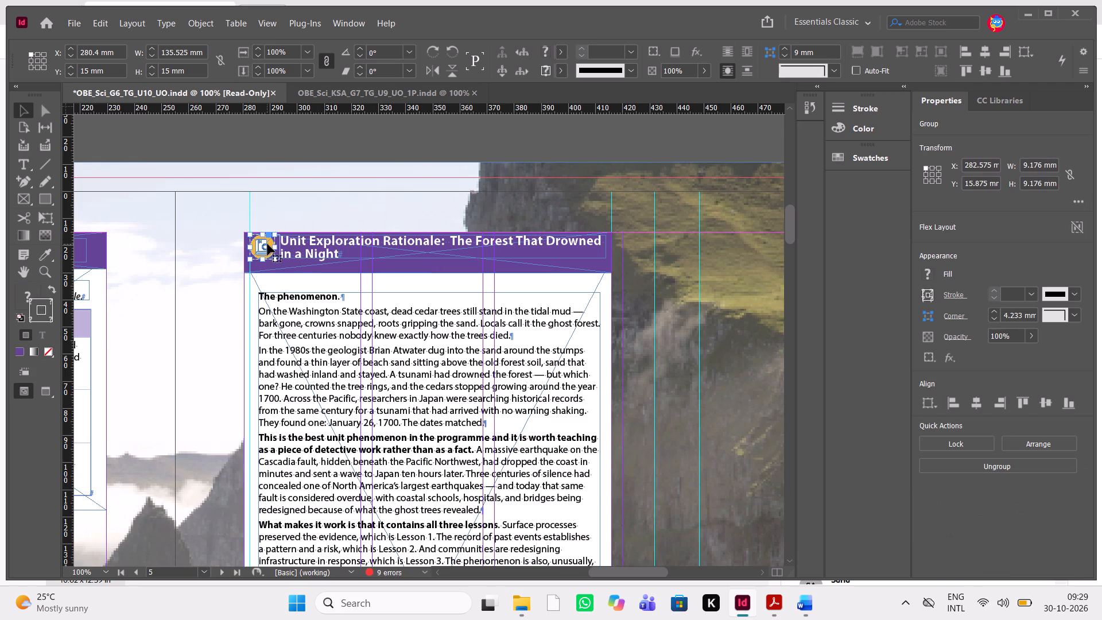
pyautogui.keyDown('shift'); pyautogui.click(303, 250); pyautogui.keyUp('shift')
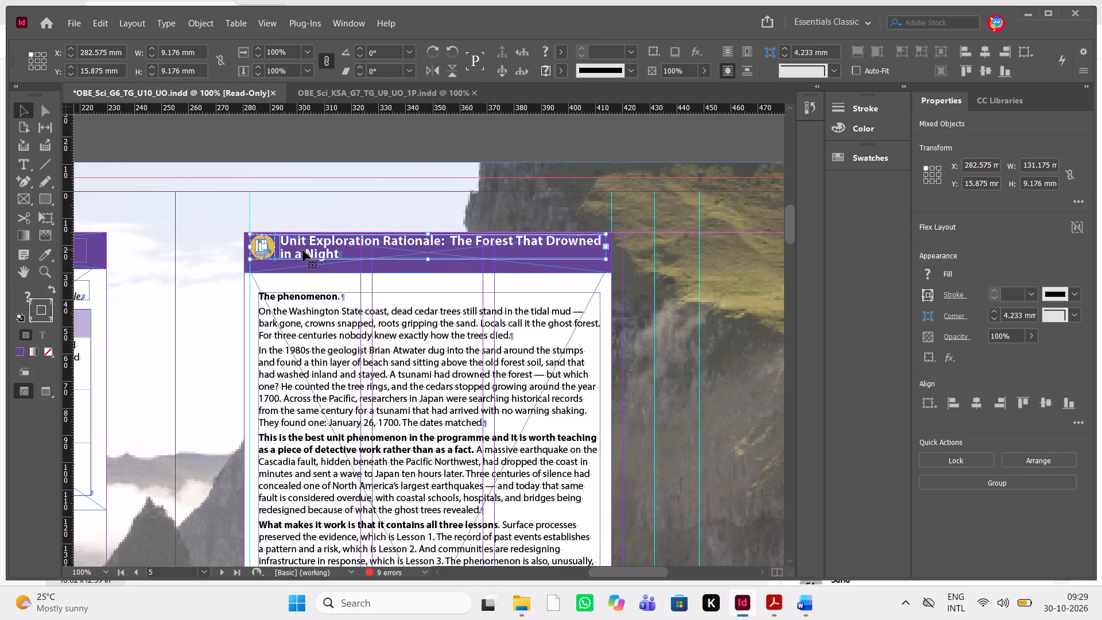
pyautogui.hotkey('shift', 'Down')
pyautogui.press('Up')
pyautogui.press('Up')
pyautogui.press('Up')
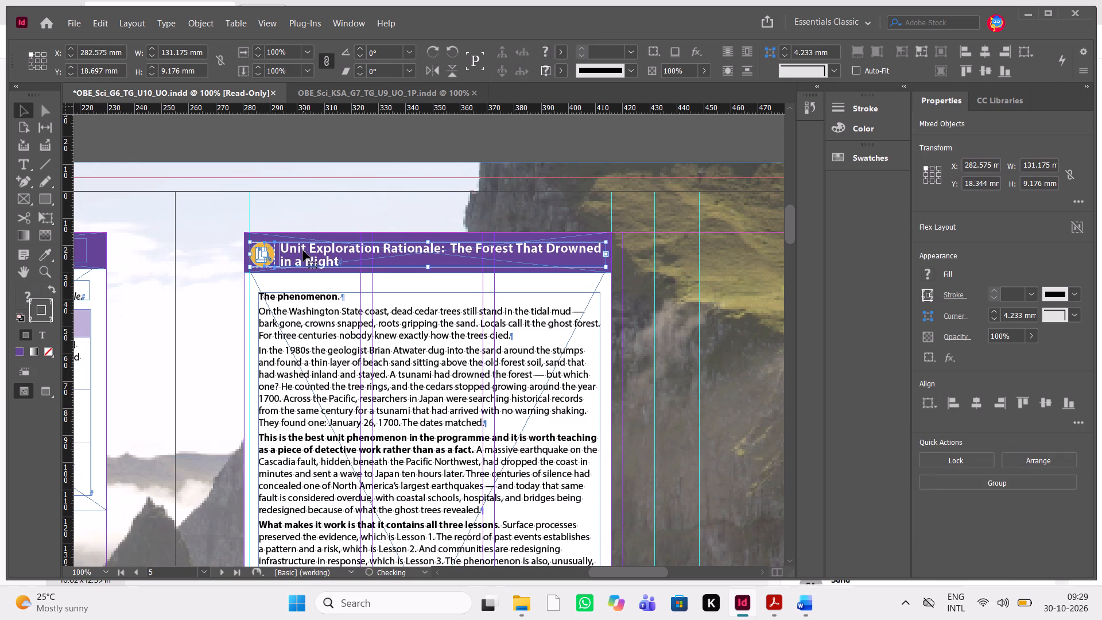
pyautogui.press('Up')
pyautogui.press('Down')
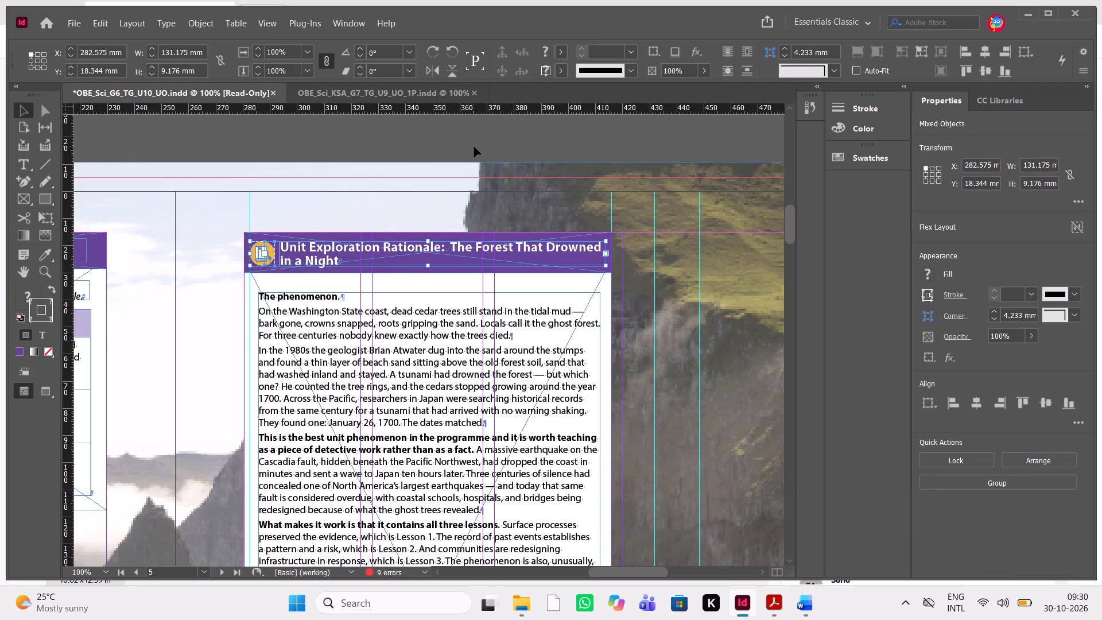
pyautogui.click(475, 147)
pyautogui.press('w')
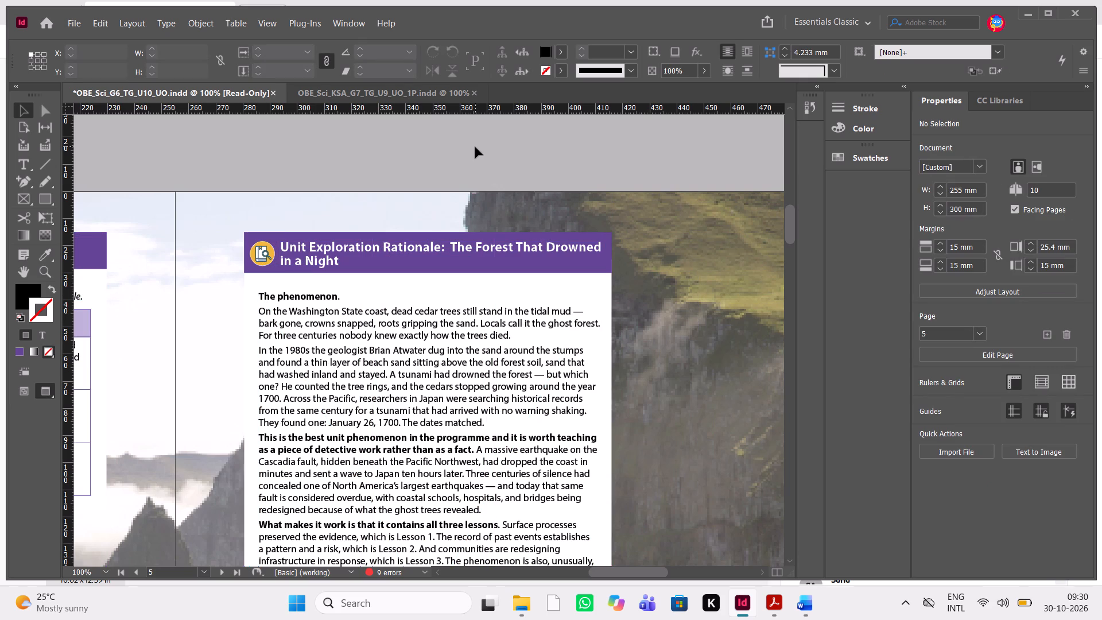
pyautogui.press('w')
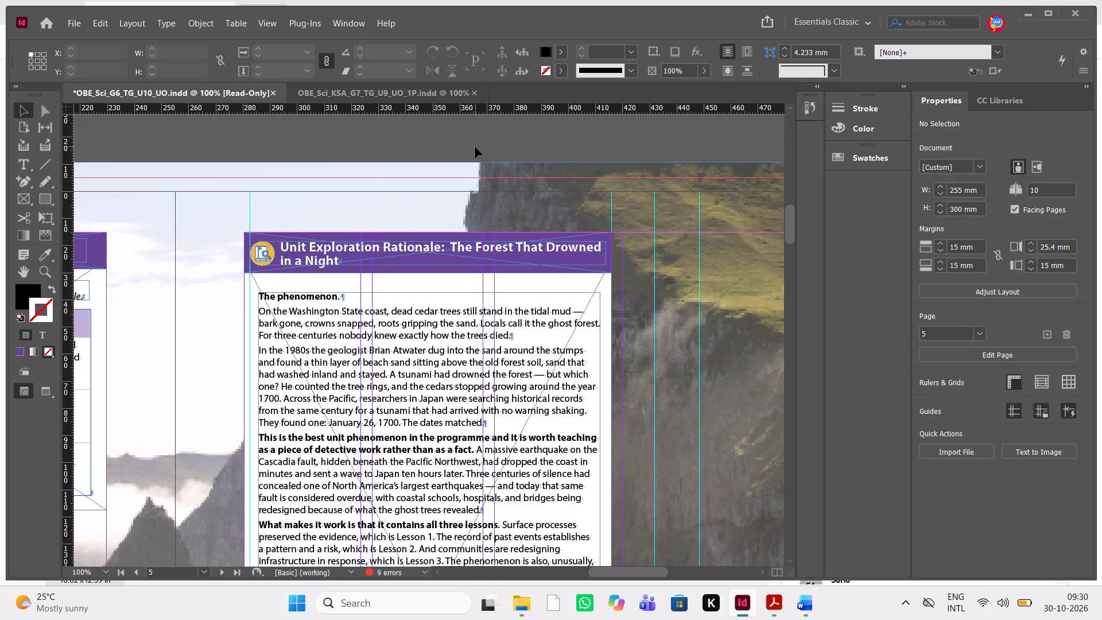
# Nudge the heading icon and title together up to Y about 18 mm, and preview page 5 without guides.
pyautogui.click(262, 250)
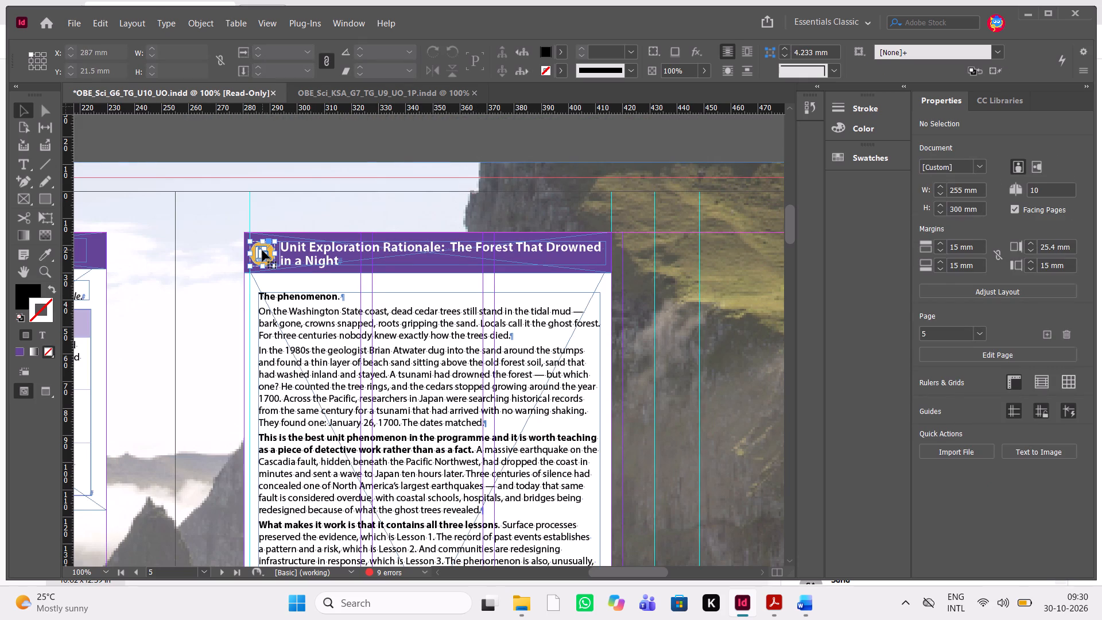
pyautogui.keyDown('shift'); pyautogui.click(312, 250); pyautogui.keyUp('shift')
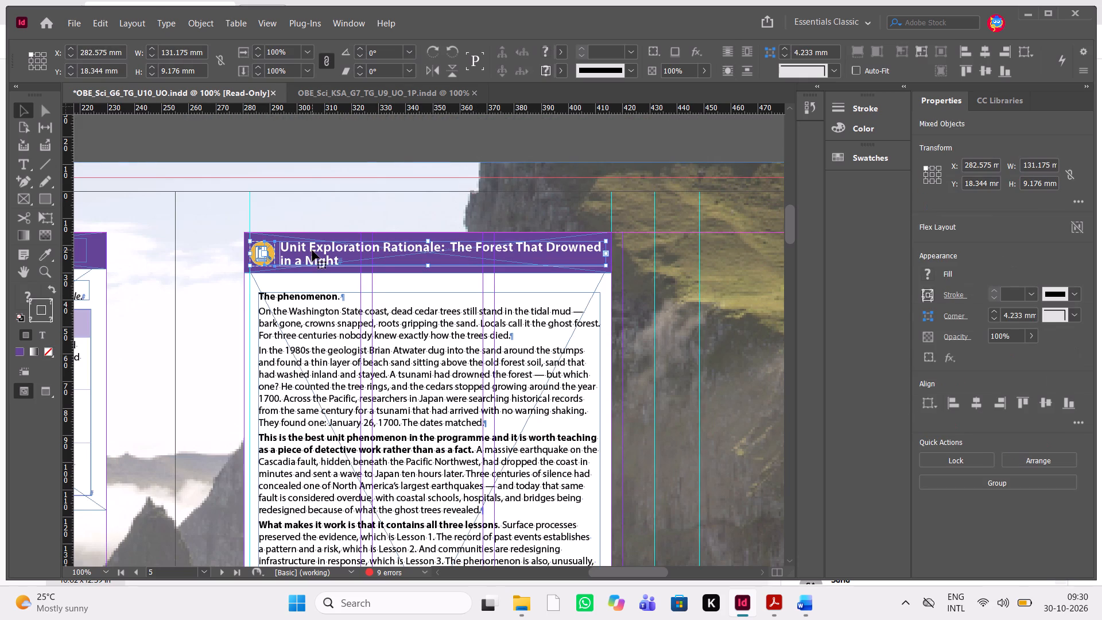
pyautogui.press('Up')
pyautogui.press('Down')
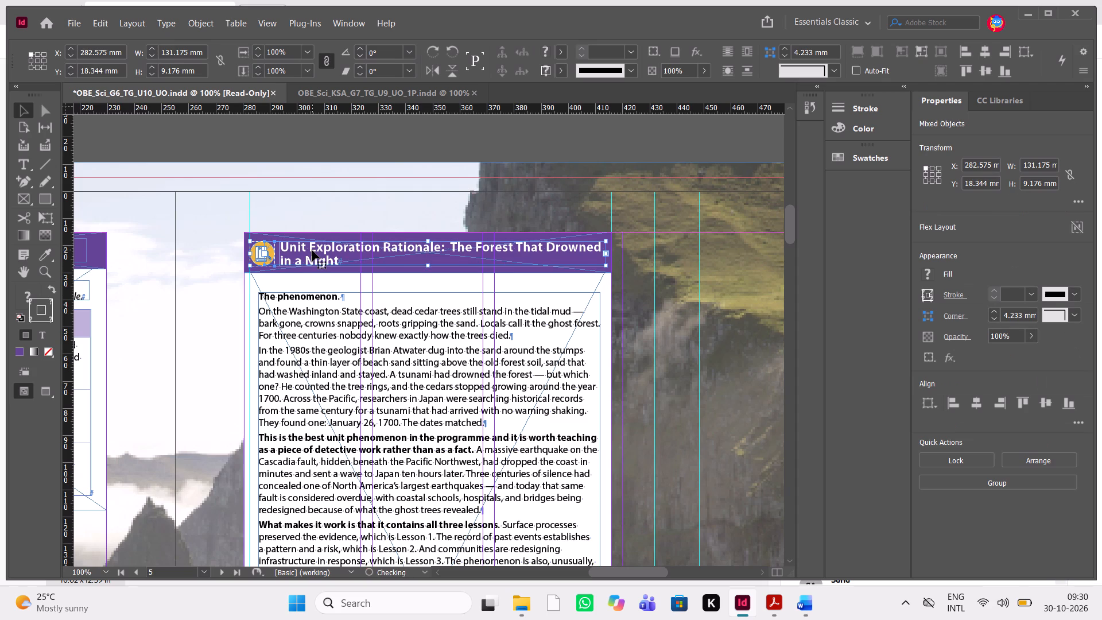
pyautogui.press('Up')
pyautogui.press('Down')
pyautogui.press('Up')
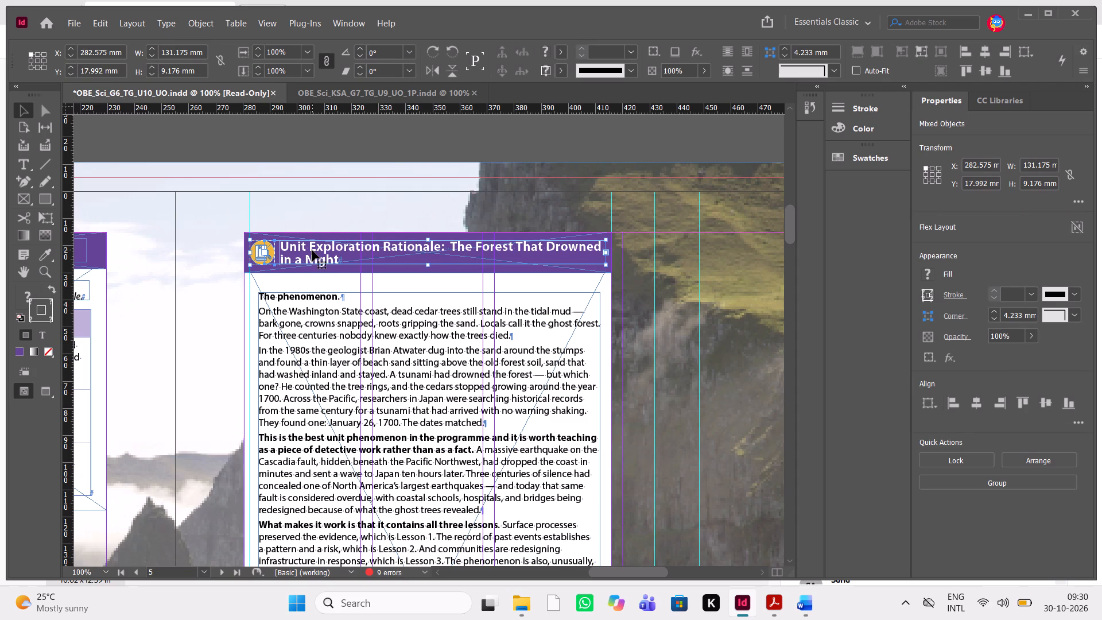
pyautogui.press('Down')
pyautogui.press('Up')
pyautogui.click(491, 123)
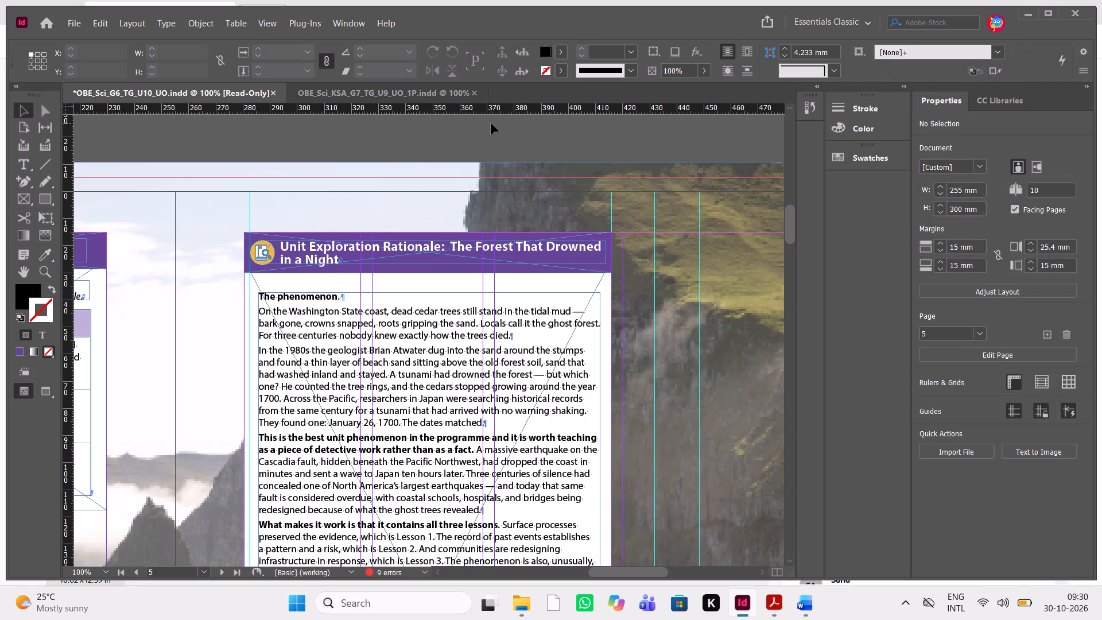
pyautogui.press('w')
pyautogui.press('w')
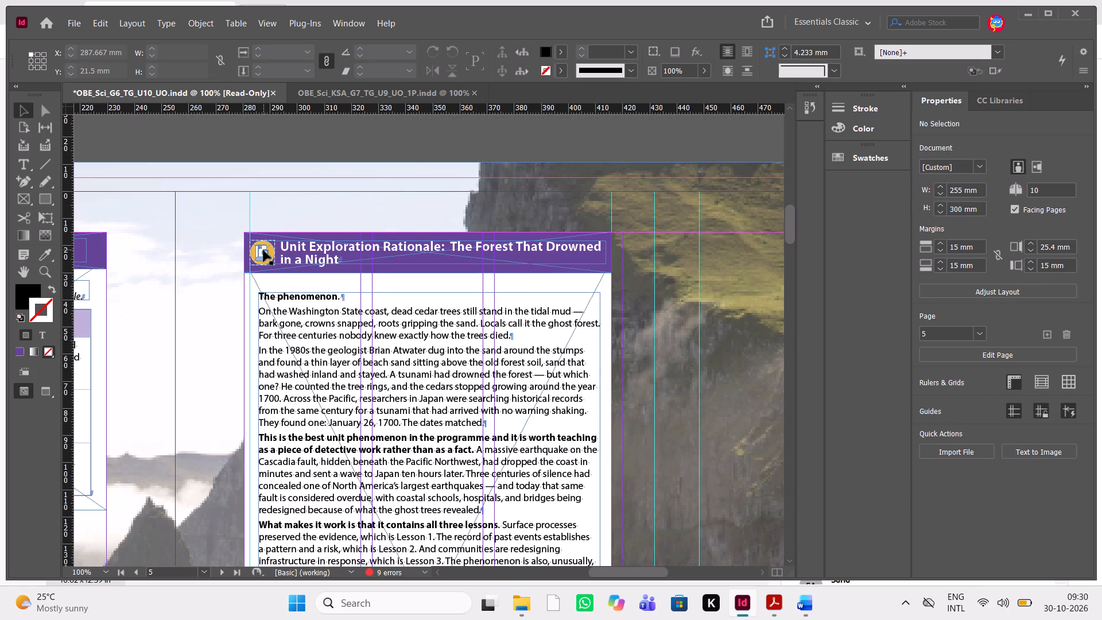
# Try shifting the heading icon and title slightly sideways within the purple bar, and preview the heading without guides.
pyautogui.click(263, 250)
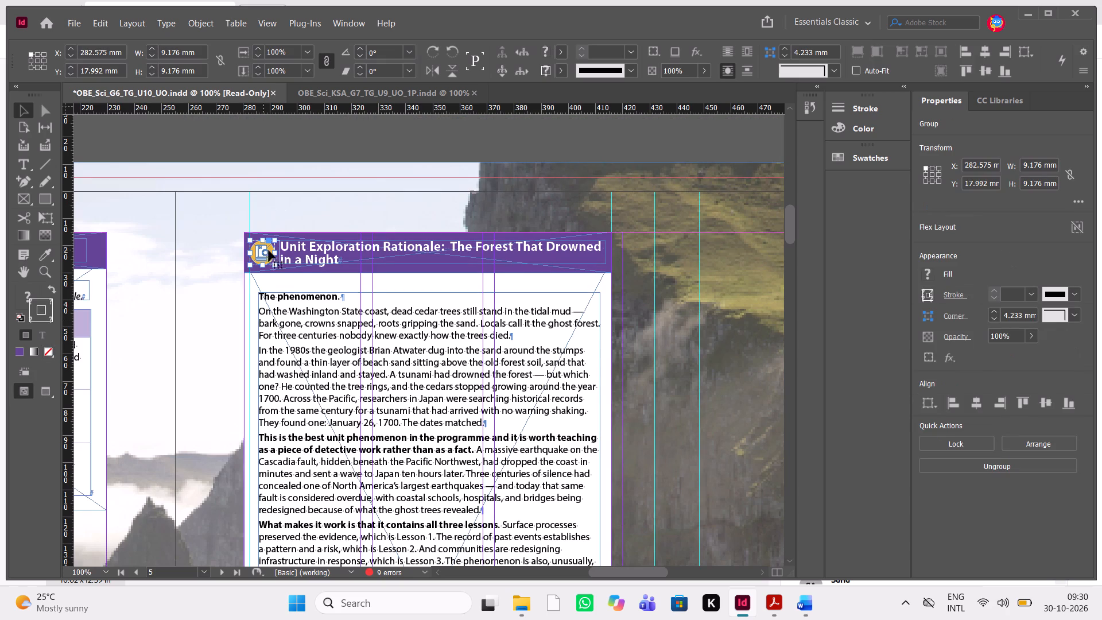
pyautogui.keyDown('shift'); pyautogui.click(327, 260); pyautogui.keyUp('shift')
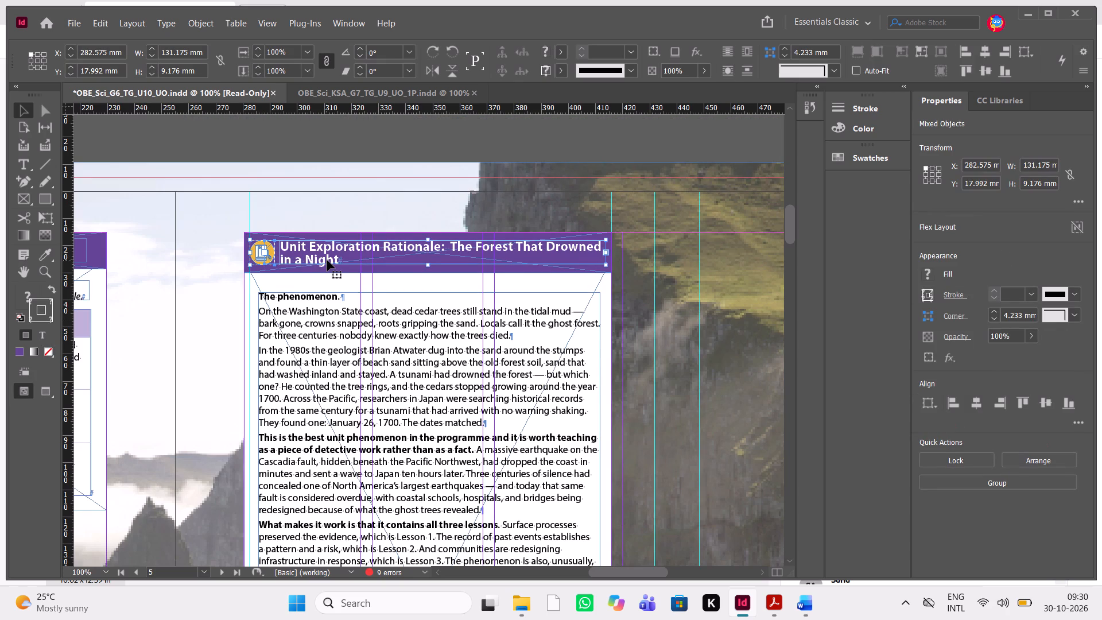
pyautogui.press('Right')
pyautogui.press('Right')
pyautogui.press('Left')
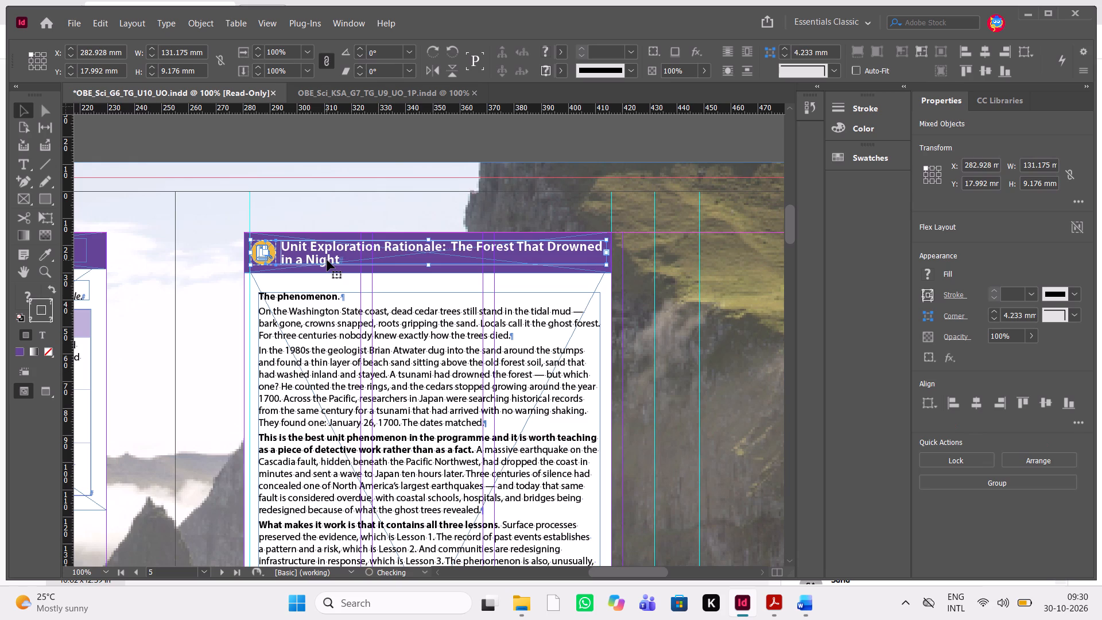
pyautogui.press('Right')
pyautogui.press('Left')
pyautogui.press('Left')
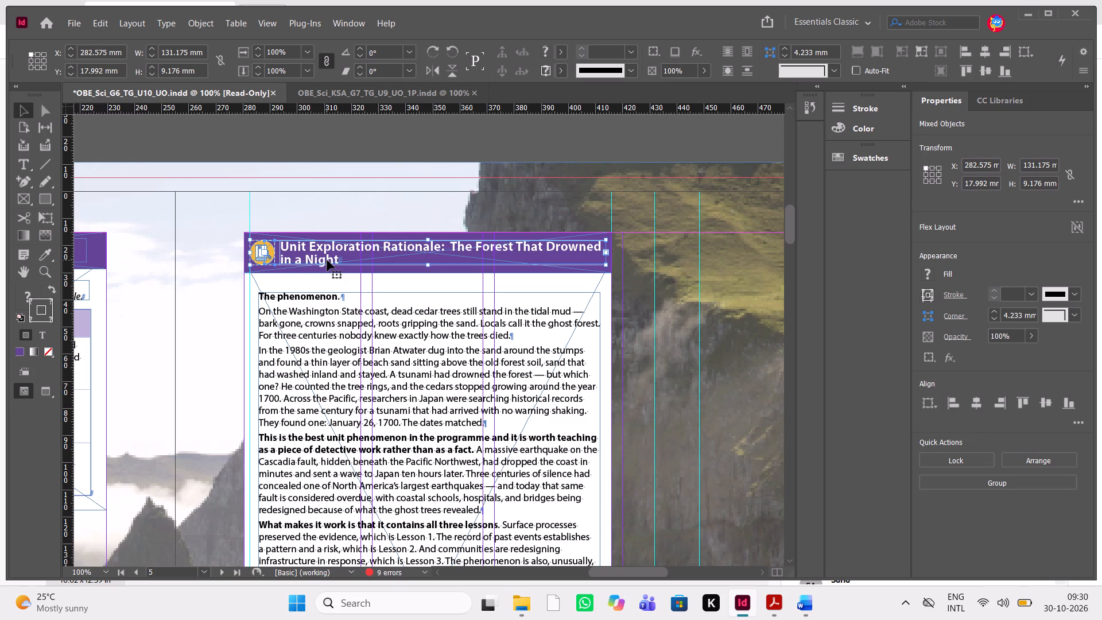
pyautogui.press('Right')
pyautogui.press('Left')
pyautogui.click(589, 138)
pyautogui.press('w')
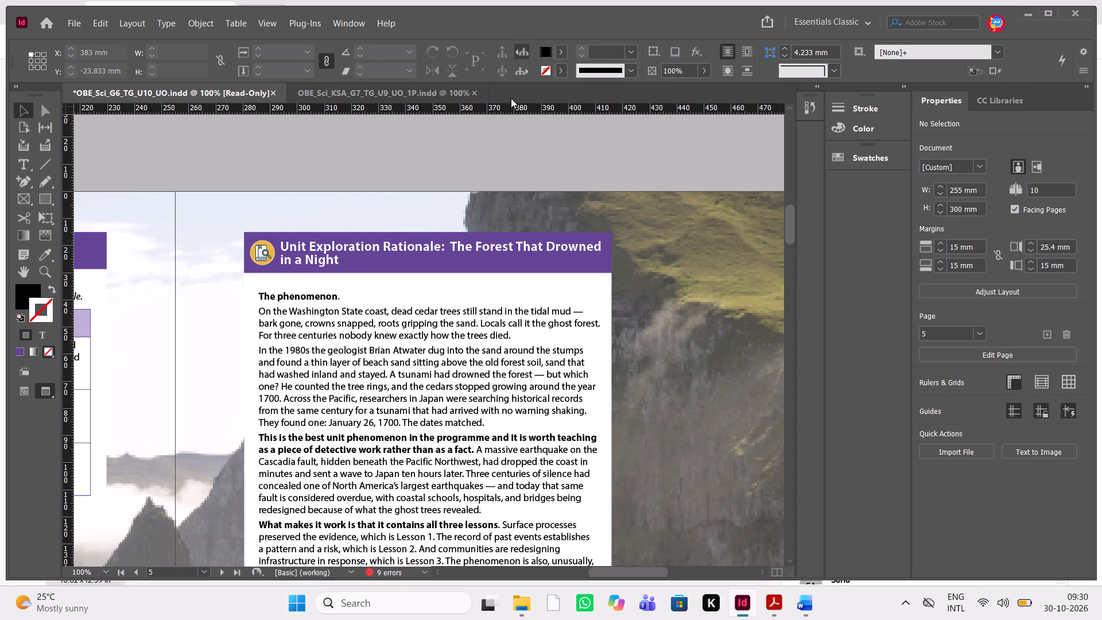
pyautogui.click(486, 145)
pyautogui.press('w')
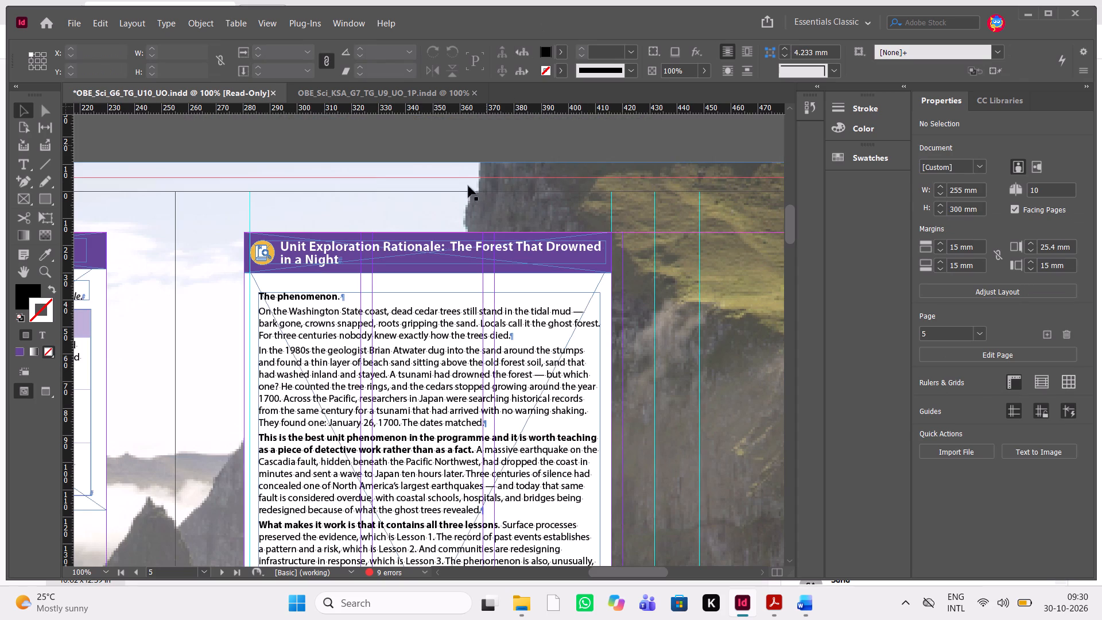
# Reposition the threaded body text frame below the page 5 heading to X about 287.2 mm and Y about 35.8 mm.
pyautogui.click(414, 361)
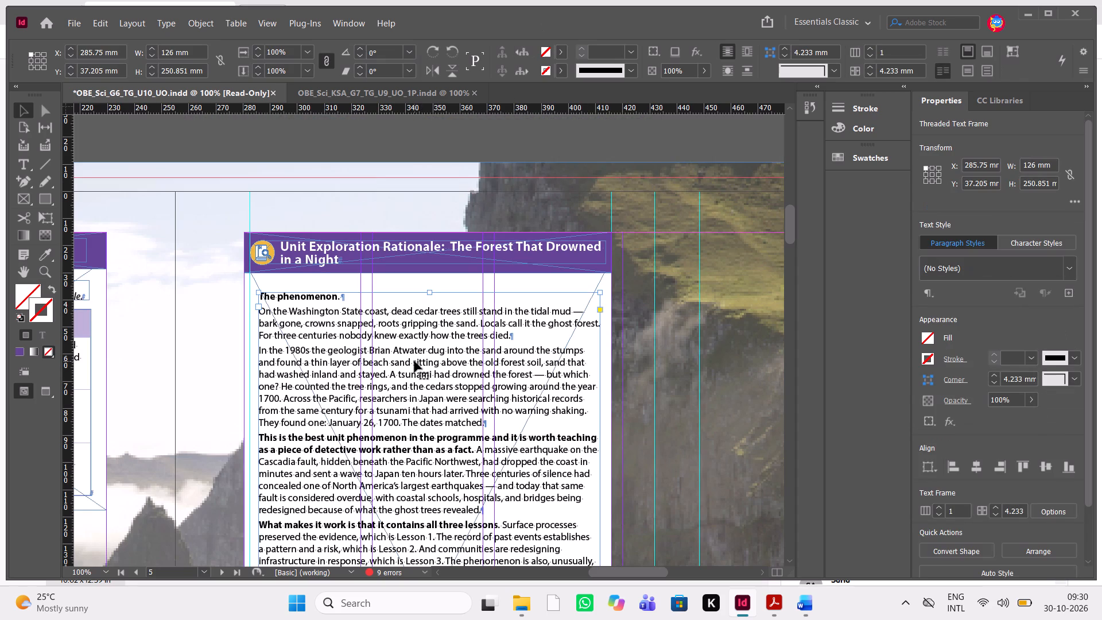
pyautogui.press('Left')
pyautogui.press('Left')
pyautogui.press('Up')
pyautogui.press('Up')
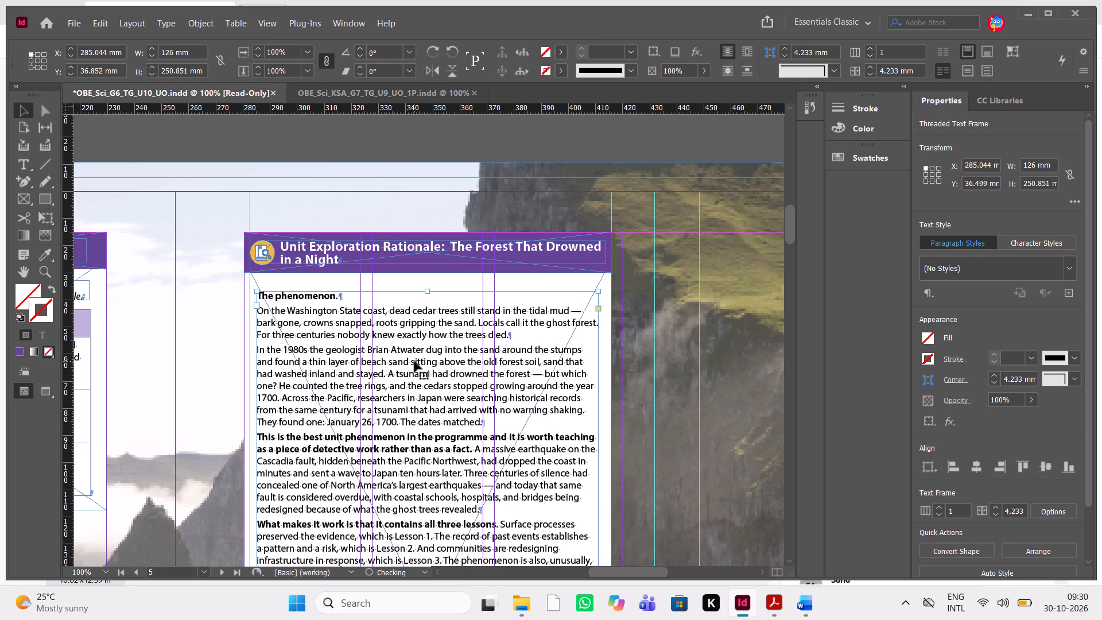
pyautogui.press('Up')
pyautogui.press('Up')
pyautogui.press('Up')
pyautogui.press('Right')
pyautogui.press('Right')
pyautogui.press('Right')
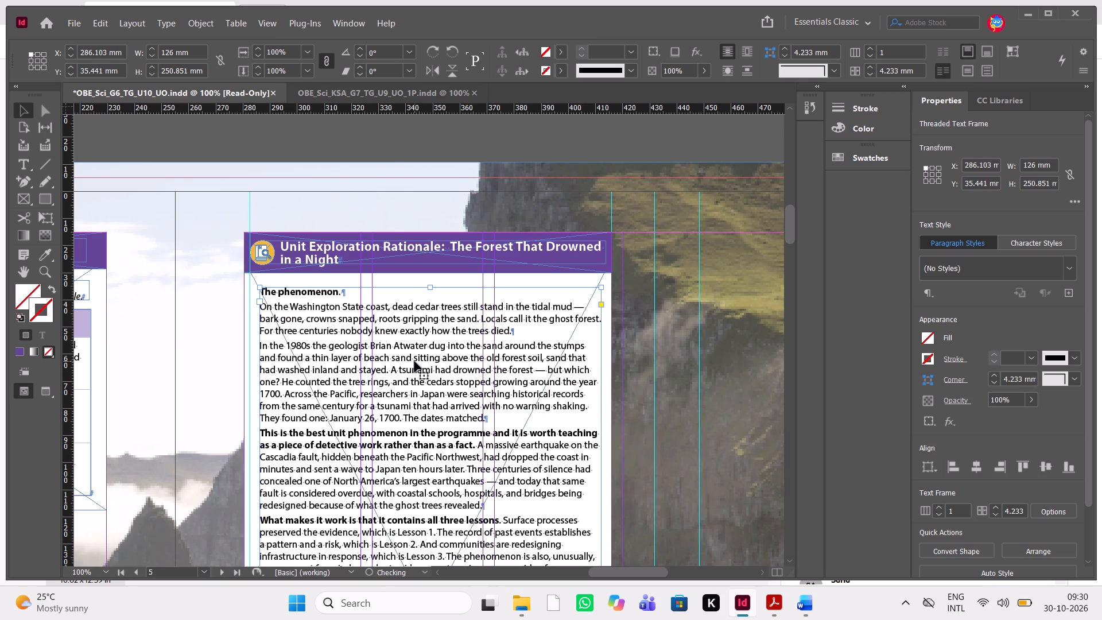
pyautogui.press('Left')
pyautogui.press('Down')
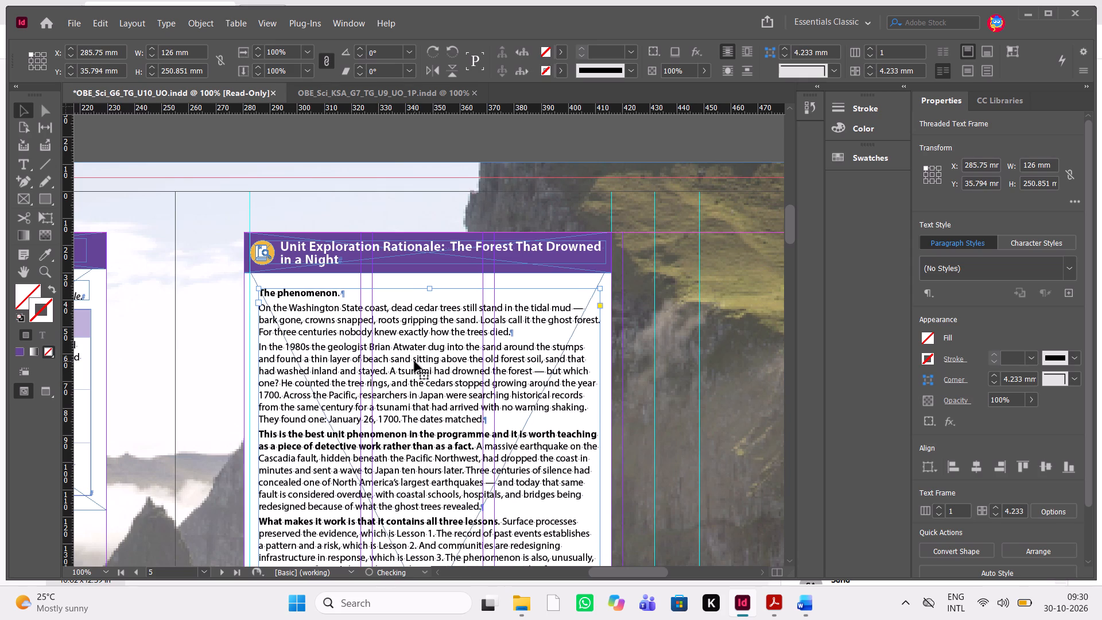
pyautogui.press('Right')
pyautogui.press('Right')
pyautogui.press('Right')
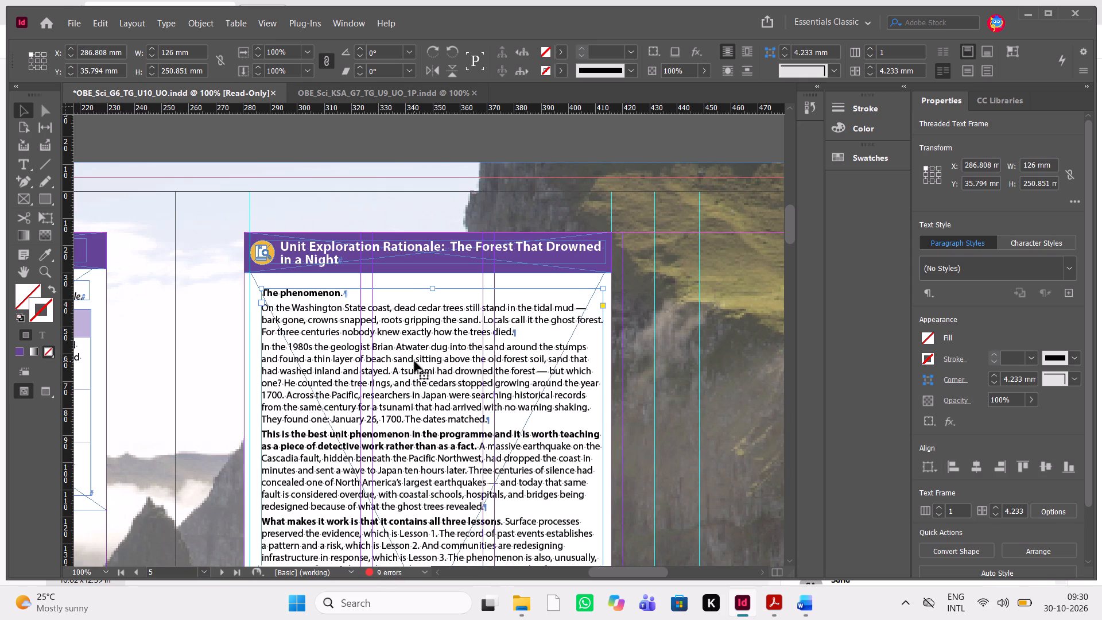
pyautogui.press('Right')
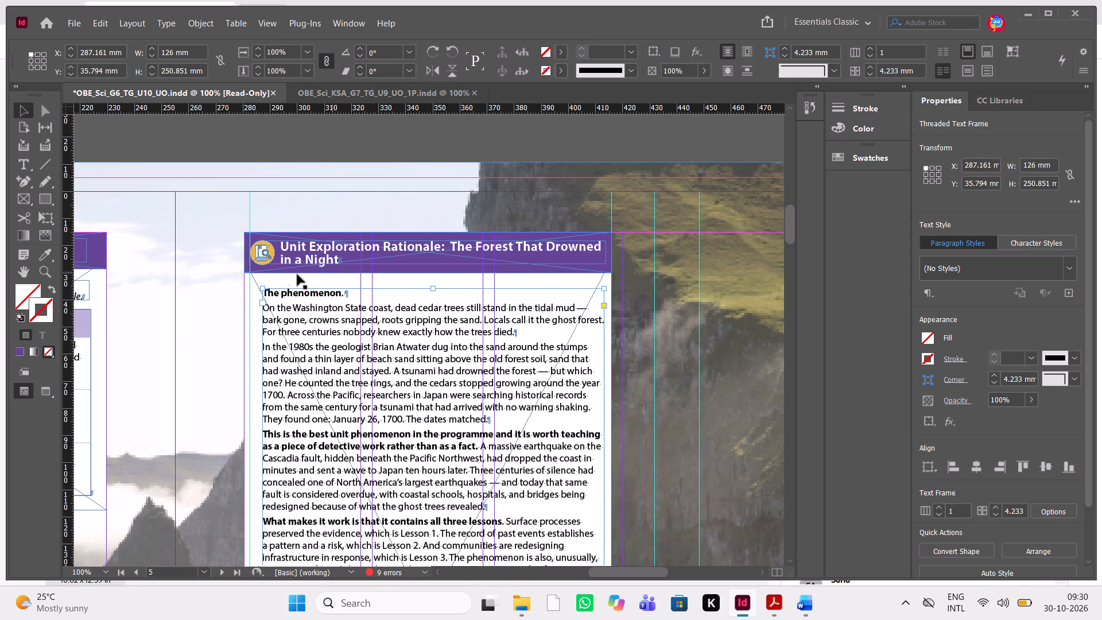
# Nudge the heading icon and title together left to X about 281.9 mm, and preview page 5 without guides.
pyautogui.click(265, 266)
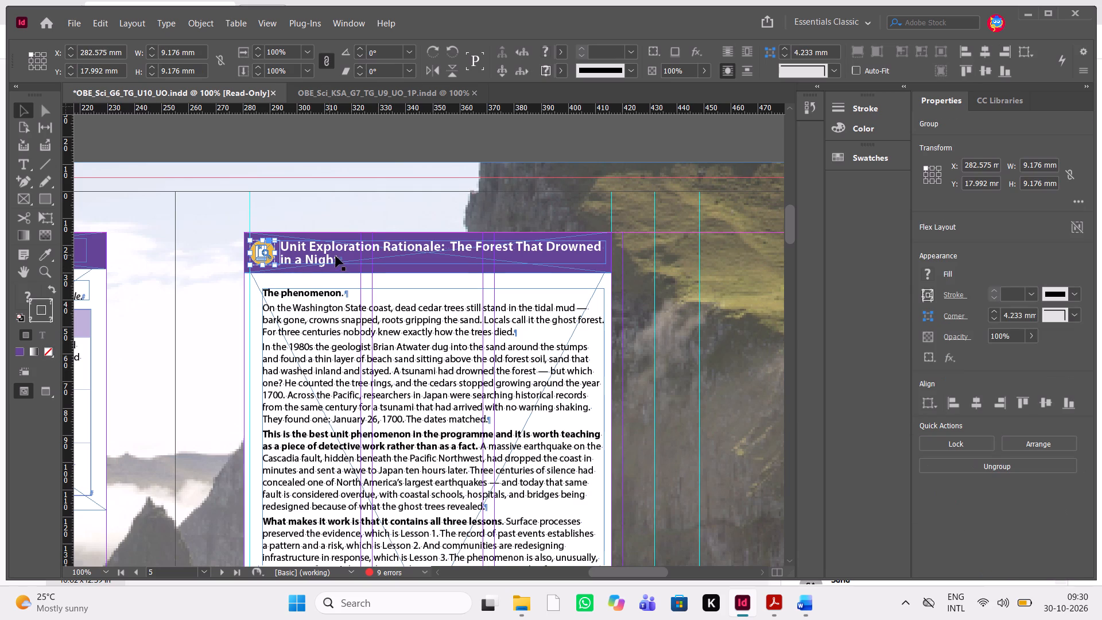
pyautogui.keyDown('shift'); pyautogui.click(352, 257); pyautogui.keyUp('shift')
pyautogui.press('Left')
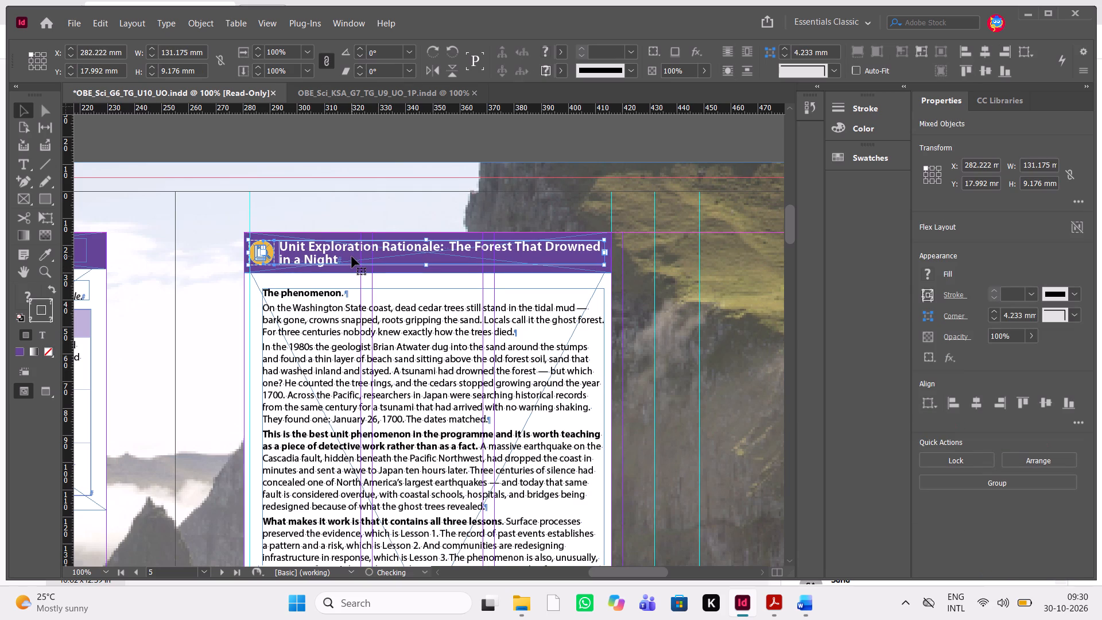
pyautogui.press('Left')
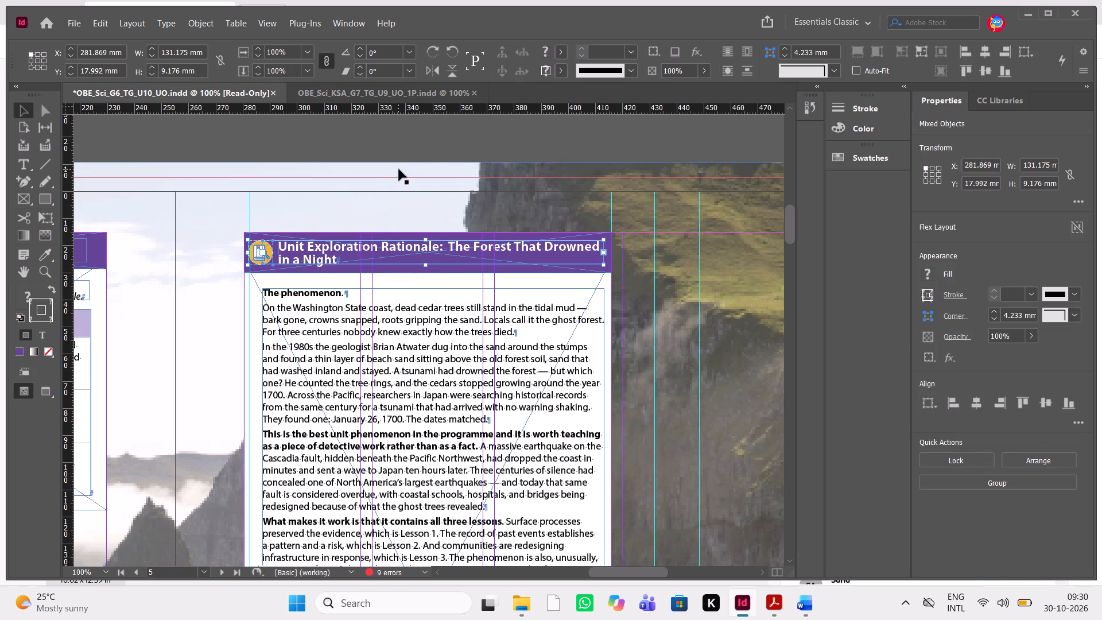
pyautogui.click(445, 145)
pyautogui.press('w')
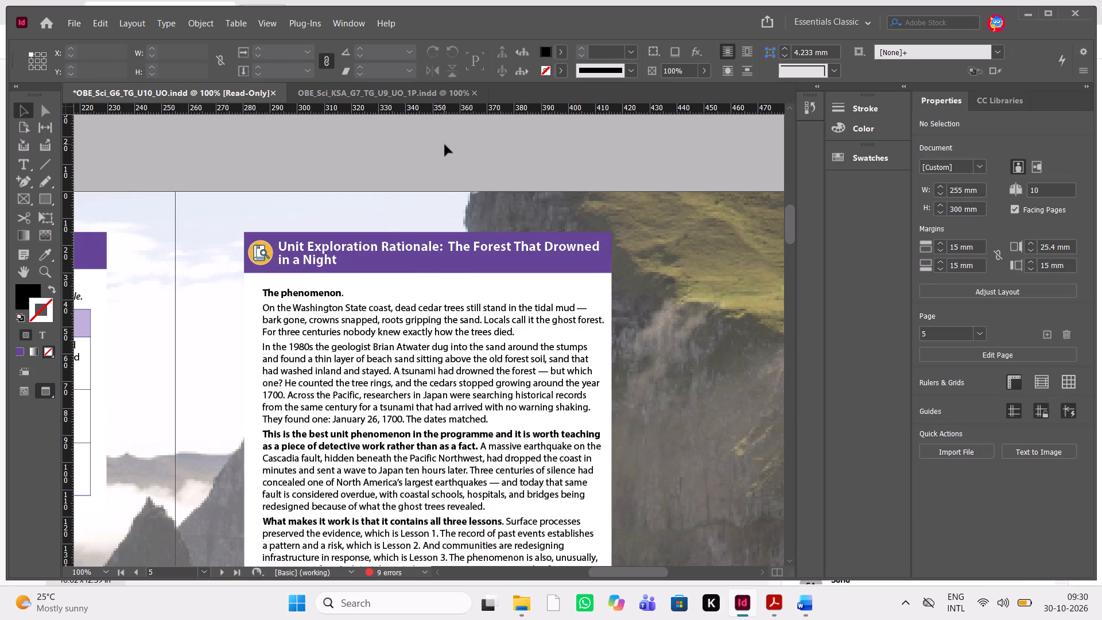
# Check the alignment of page 5's body text with its heading title, and look through the page and on to page 7.
pyautogui.click(301, 346)
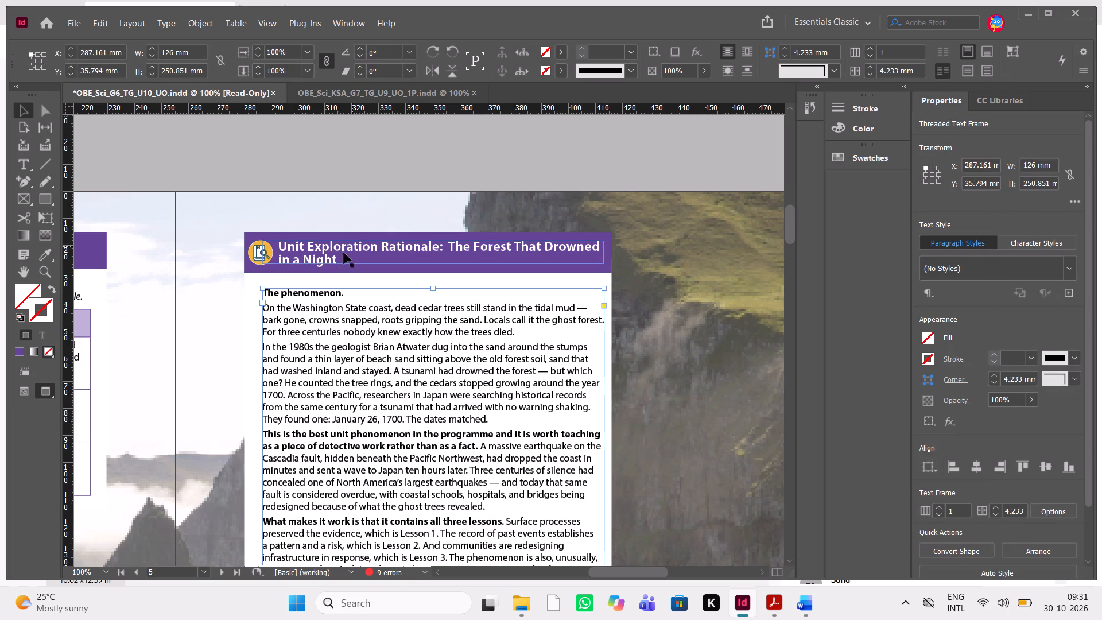
pyautogui.click(326, 254)
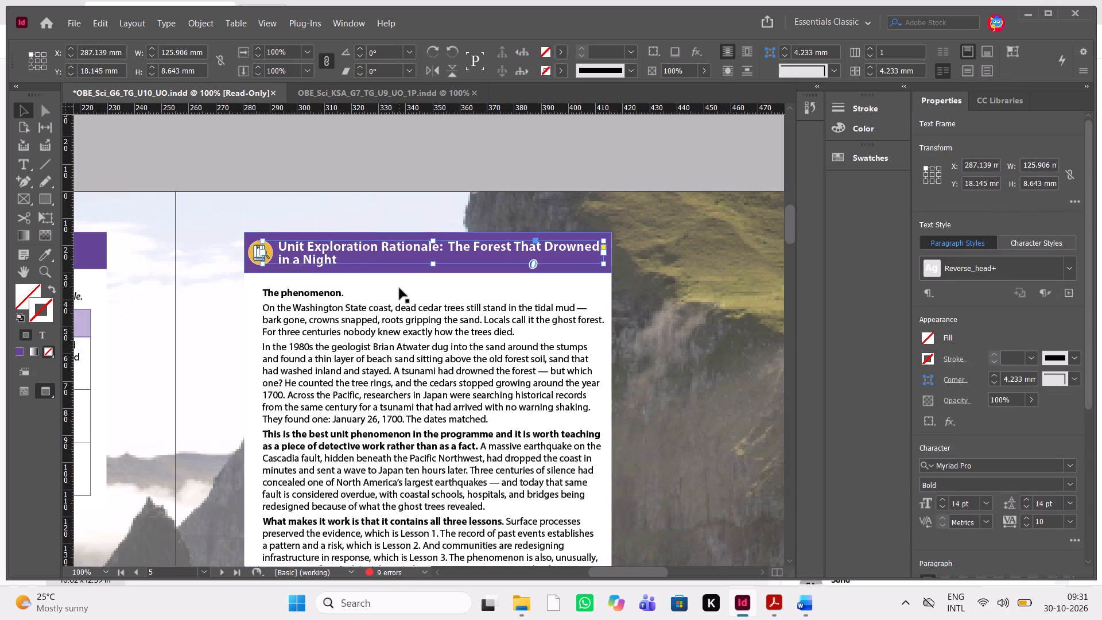
pyautogui.click(413, 369)
pyautogui.scroll(-1, 413, 369)
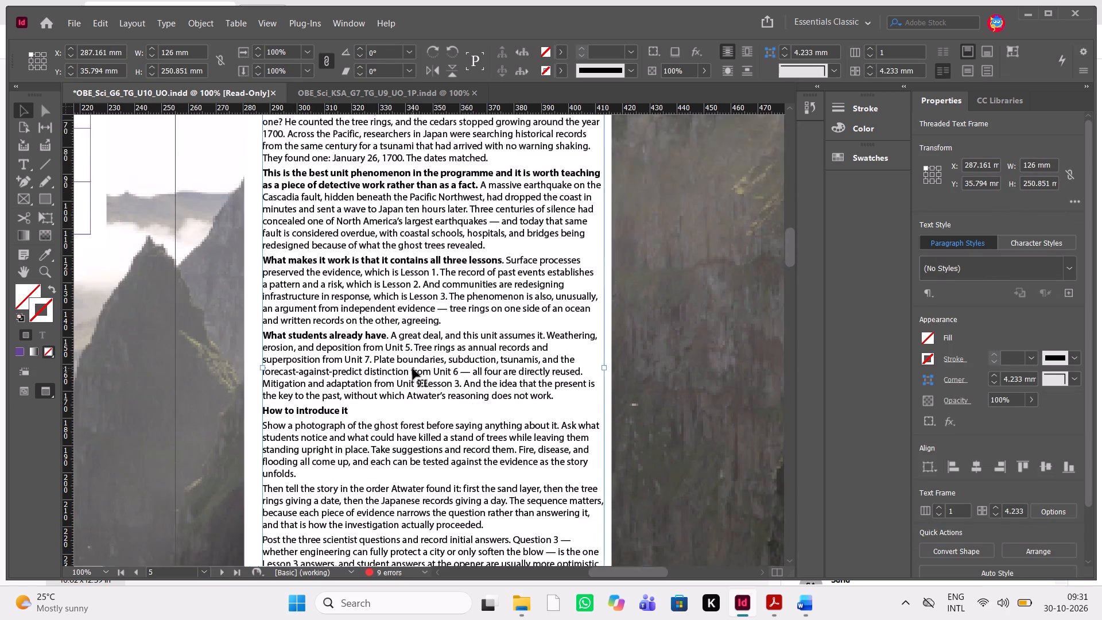
pyautogui.scroll(-1, 413, 369)
pyautogui.scroll(2, 413, 369)
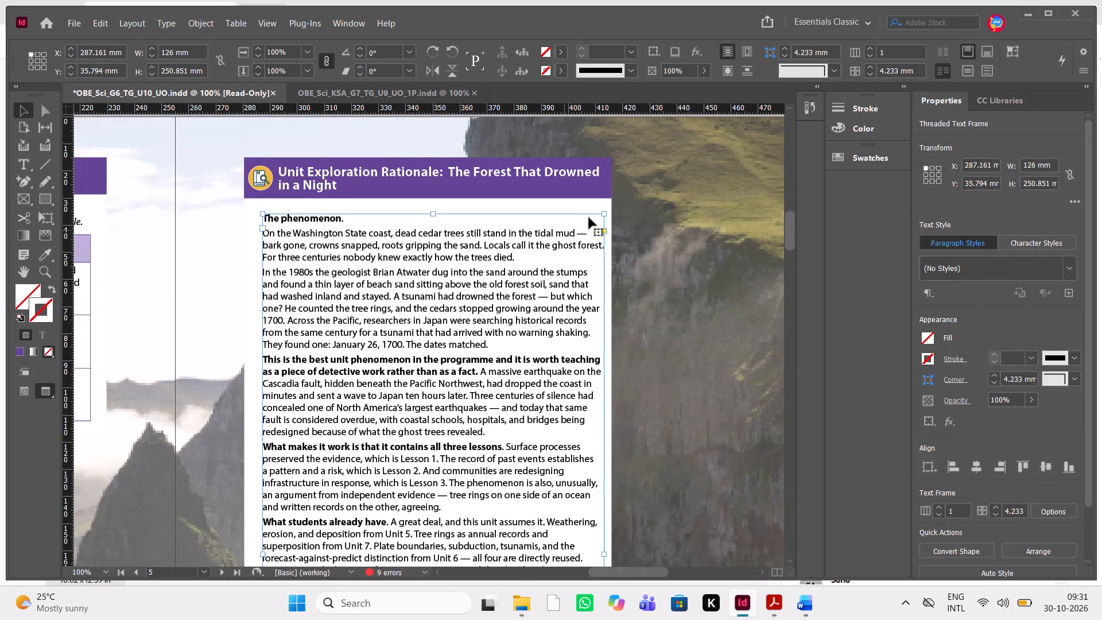
pyautogui.click(666, 250)
pyautogui.scroll(-4, 666, 250)
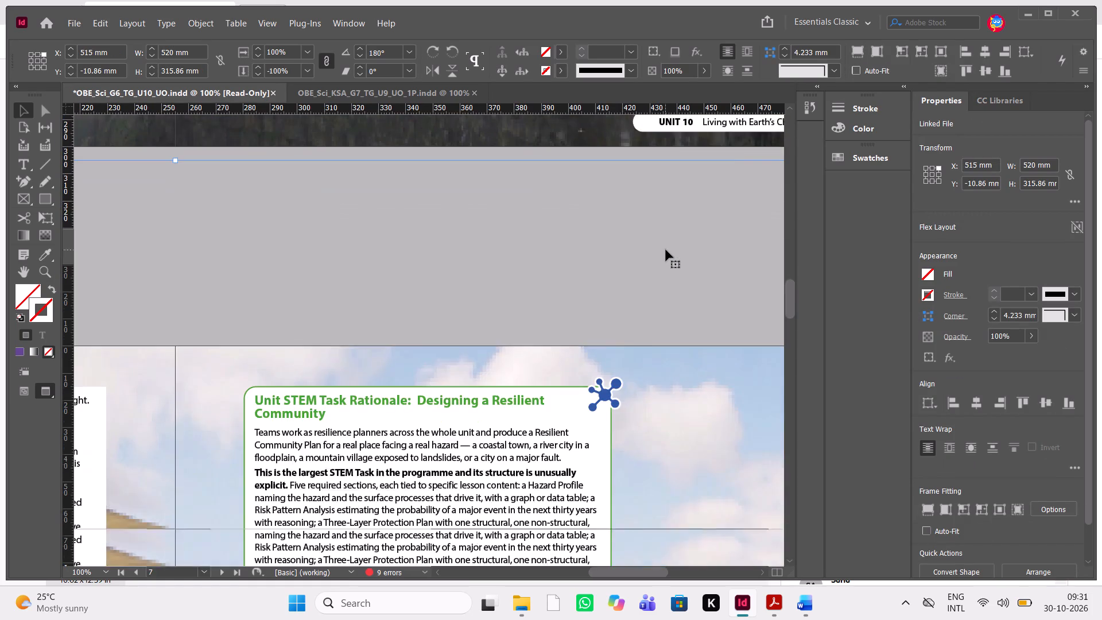
# Show the guides and extend the bottom edge of page 5's white background frame to a height of about 260.7 mm.
pyautogui.scroll(1, 666, 250)
pyautogui.press('w')
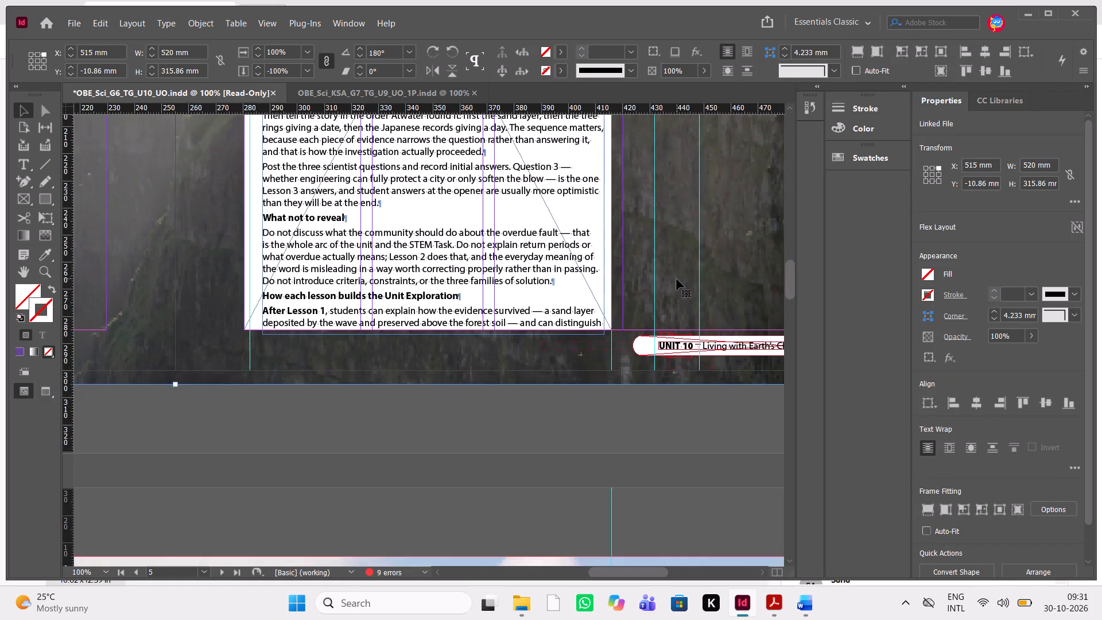
pyautogui.click(610, 319)
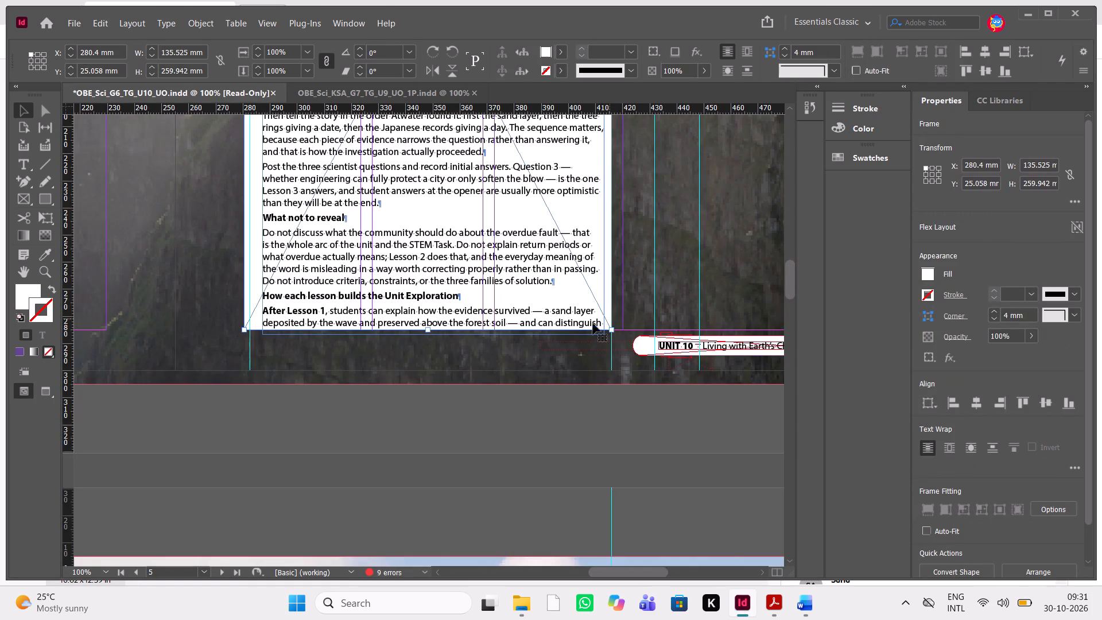
pyautogui.moveTo(427, 330); pyautogui.dragTo(427, 332)
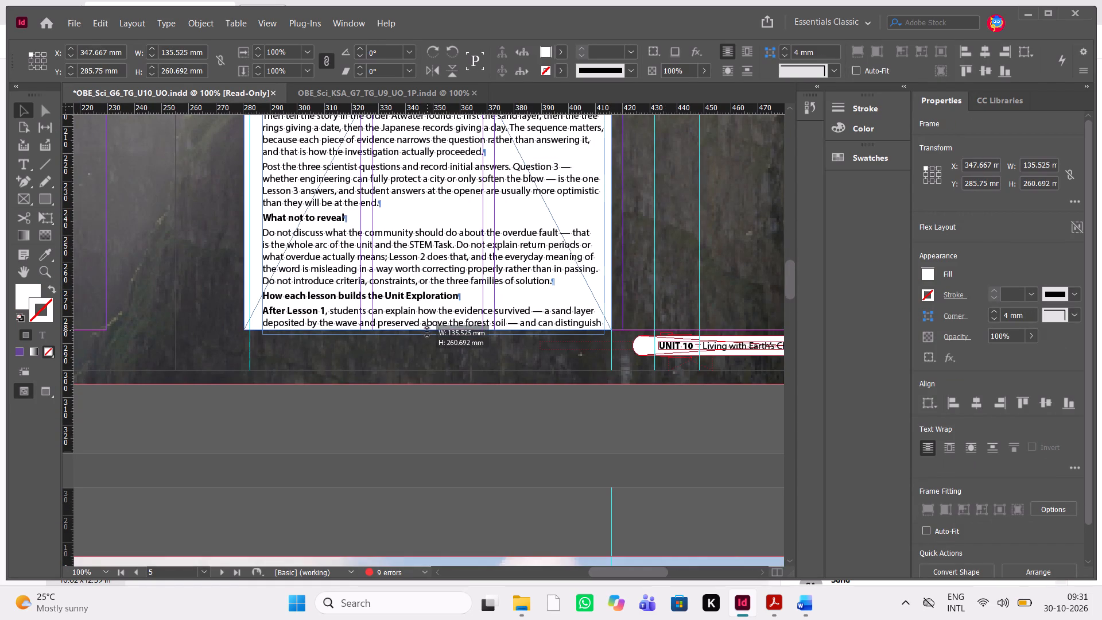
pyautogui.moveTo(427, 332); pyautogui.dragTo(430, 333)
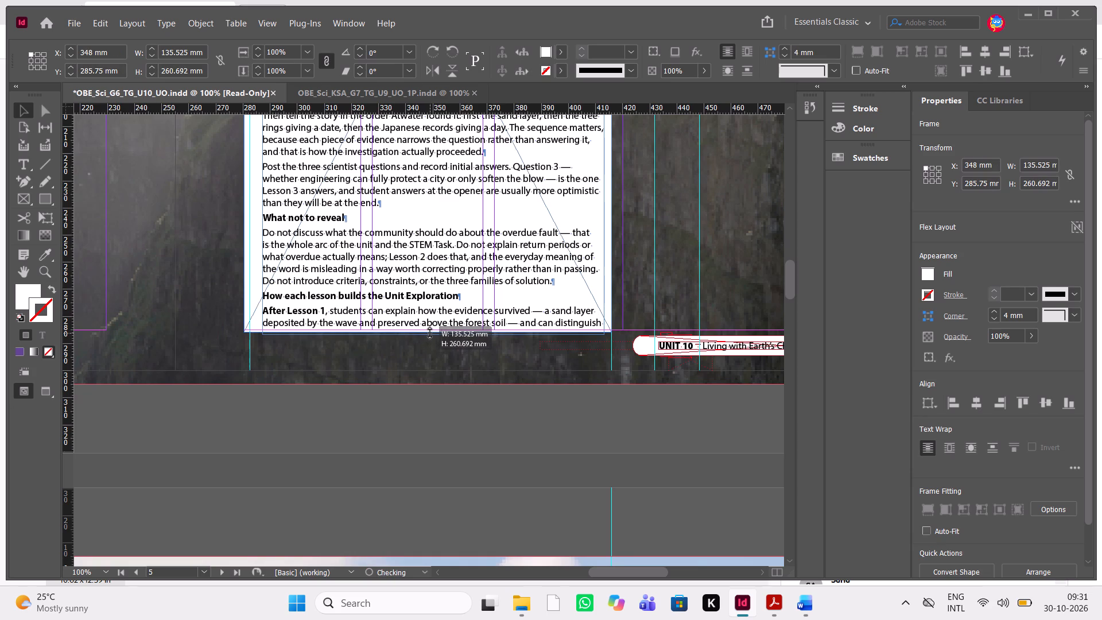
pyautogui.moveTo(430, 333); pyautogui.dragTo(432, 334)
# Check page 5's heading and body text alignment both with and without guides.
pyautogui.scroll(2, 432, 334)
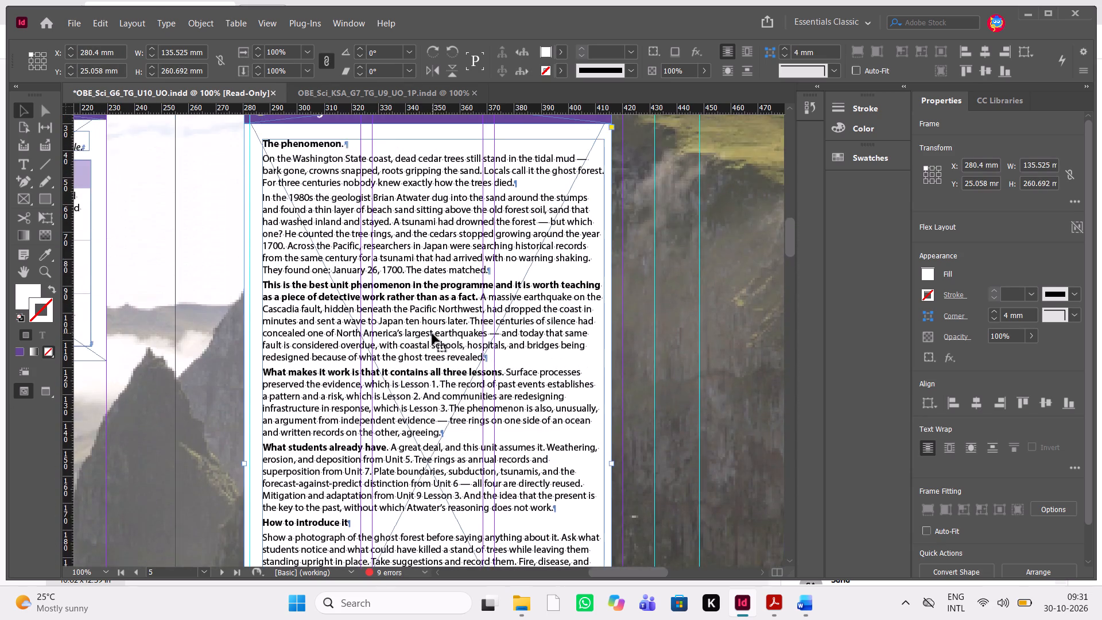
pyautogui.scroll(1, 432, 334)
pyautogui.hscroll(1, 319, 188)
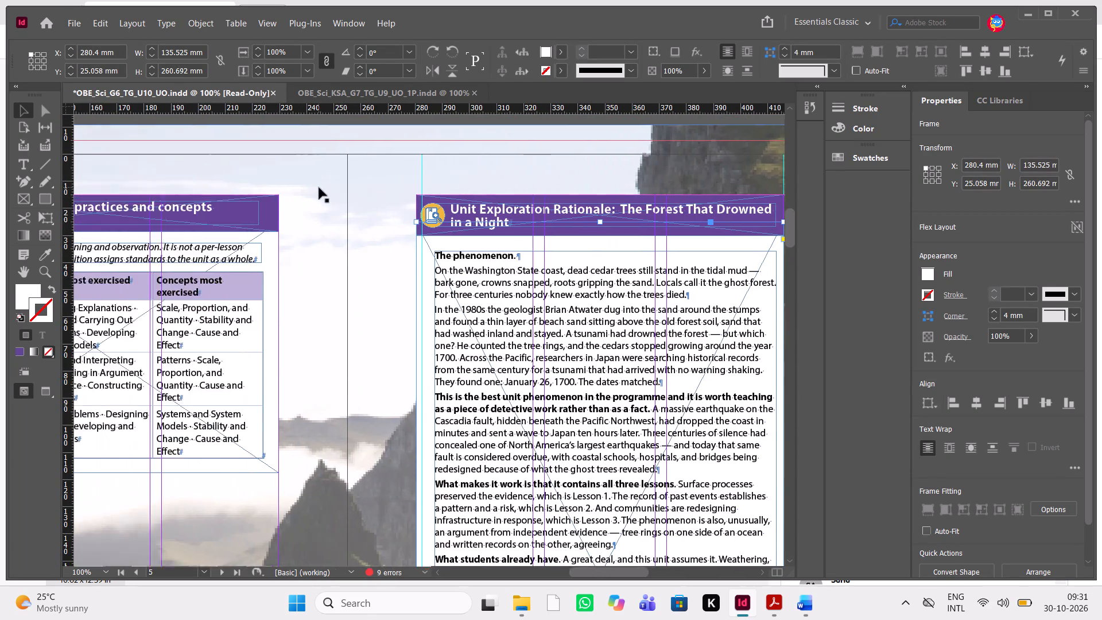
pyautogui.scroll(1, 319, 188)
pyautogui.click(425, 193)
pyautogui.write('ww')
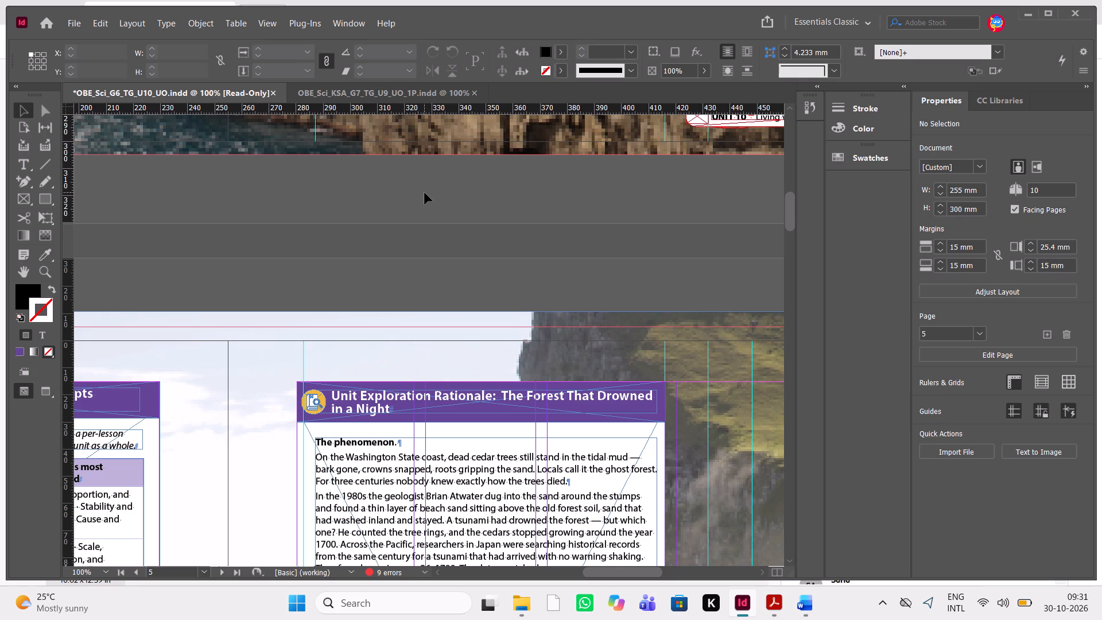
pyautogui.click(469, 238)
pyautogui.press('w')
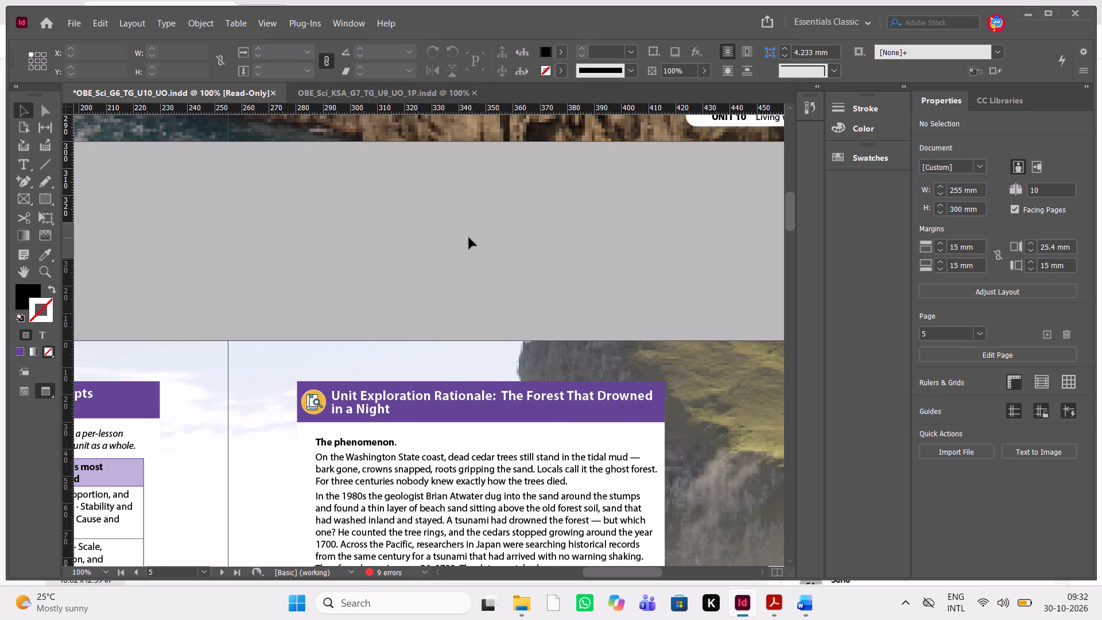
pyautogui.write('ww')
pyautogui.scroll(-1, 469, 238)
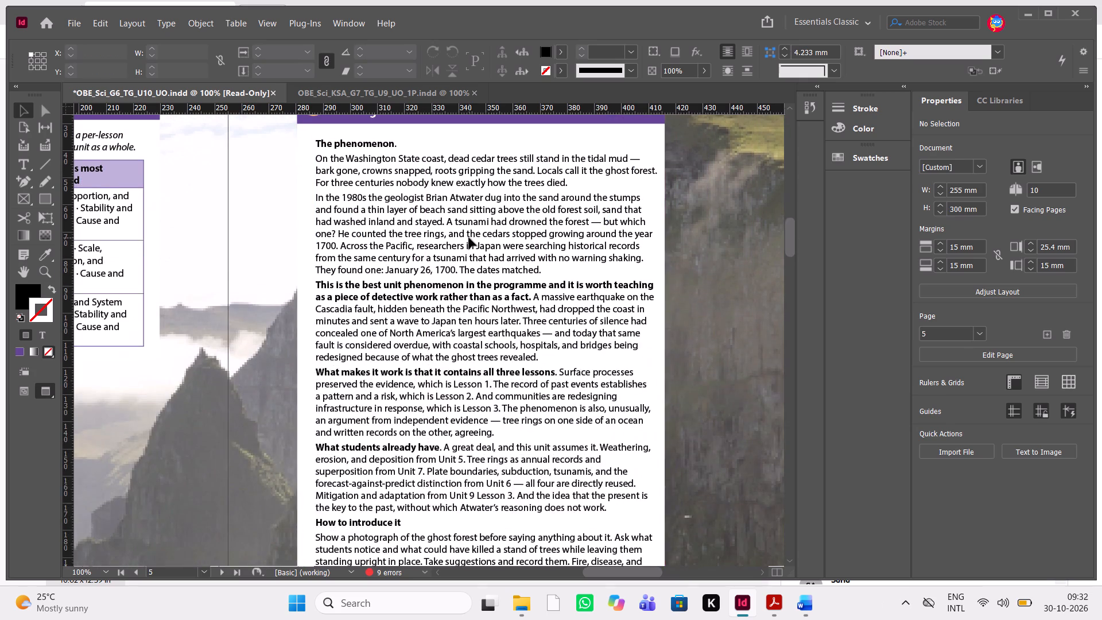
pyautogui.scroll(1, 469, 238)
pyautogui.scroll(-2, 469, 238)
pyautogui.scroll(1, 469, 238)
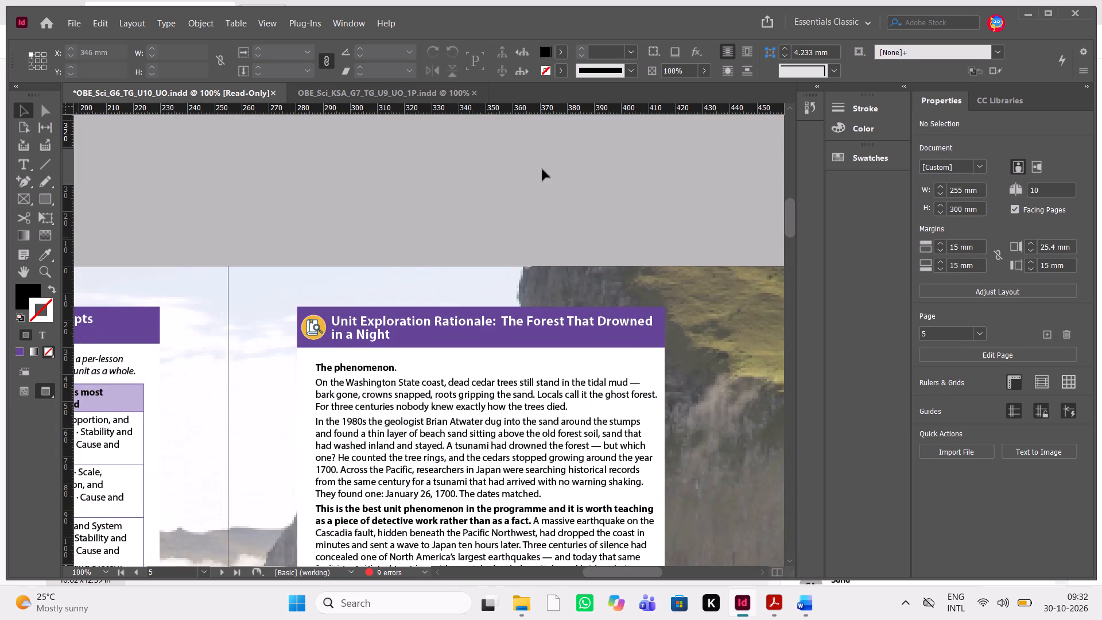
pyautogui.click(608, 133)
pyautogui.press('w')
pyautogui.press('w')
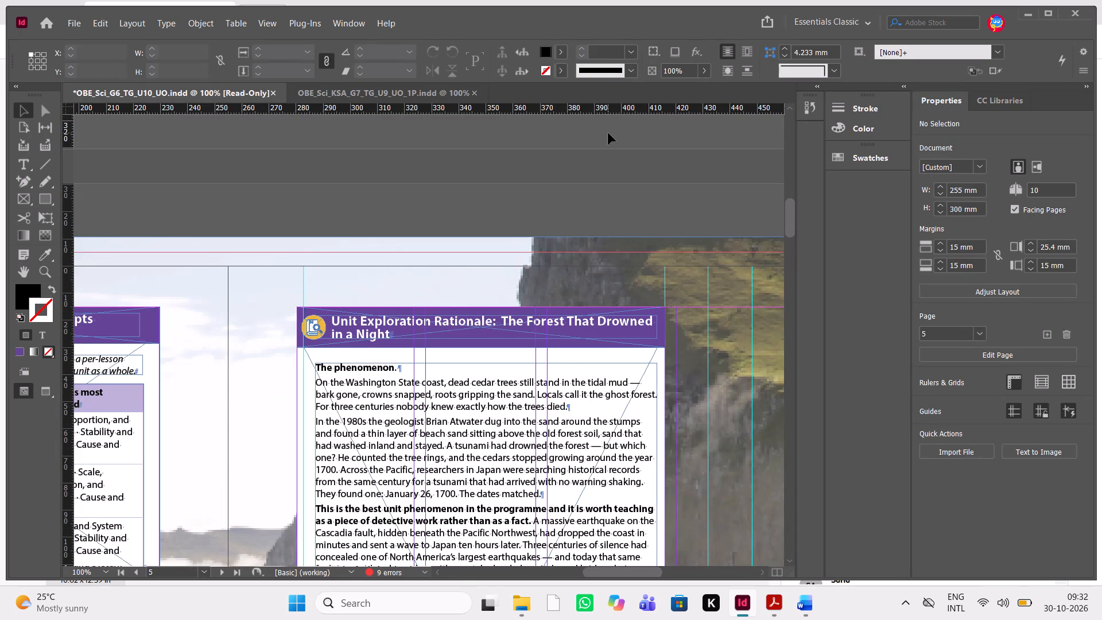
# Compare page 5's heading and body text layout with the teacher planning guide box on page 4.
pyautogui.hscroll(1, 626, 305)
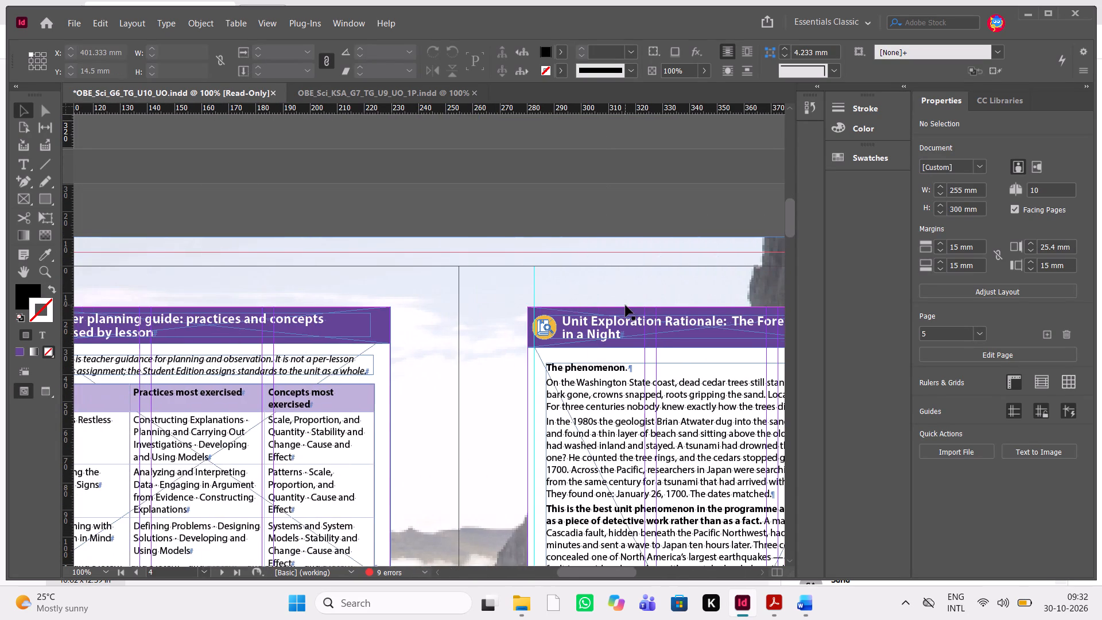
pyautogui.hscroll(1, 626, 305)
pyautogui.hscroll(-1, 626, 305)
pyautogui.hscroll(1, 626, 305)
pyautogui.scroll(-1, 626, 305)
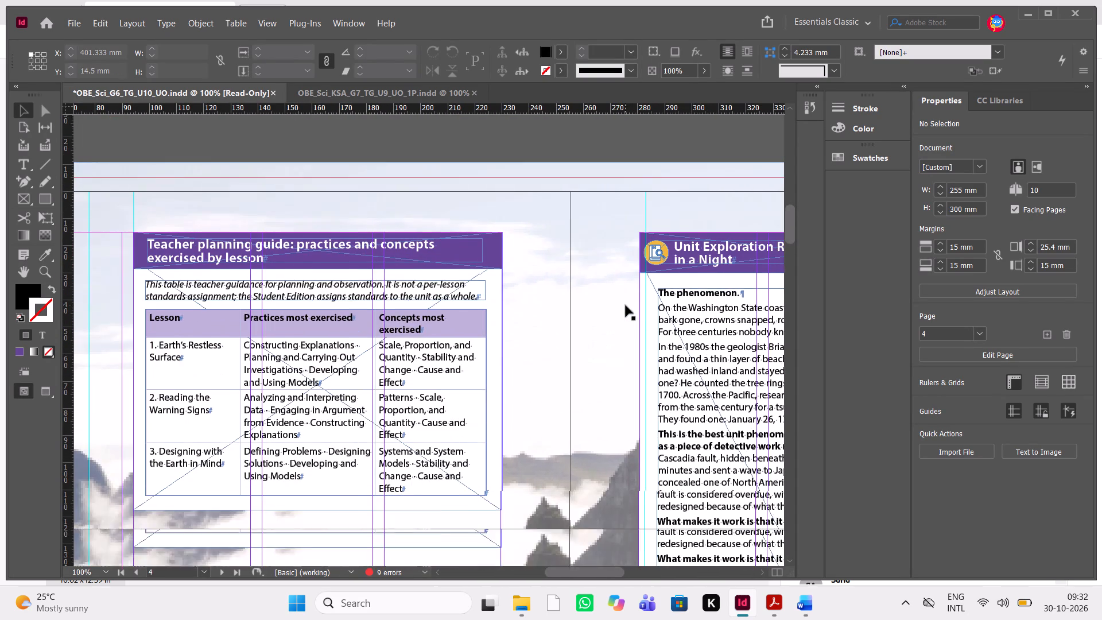
pyautogui.scroll(-1, 626, 305)
pyautogui.hscroll(-1, 626, 305)
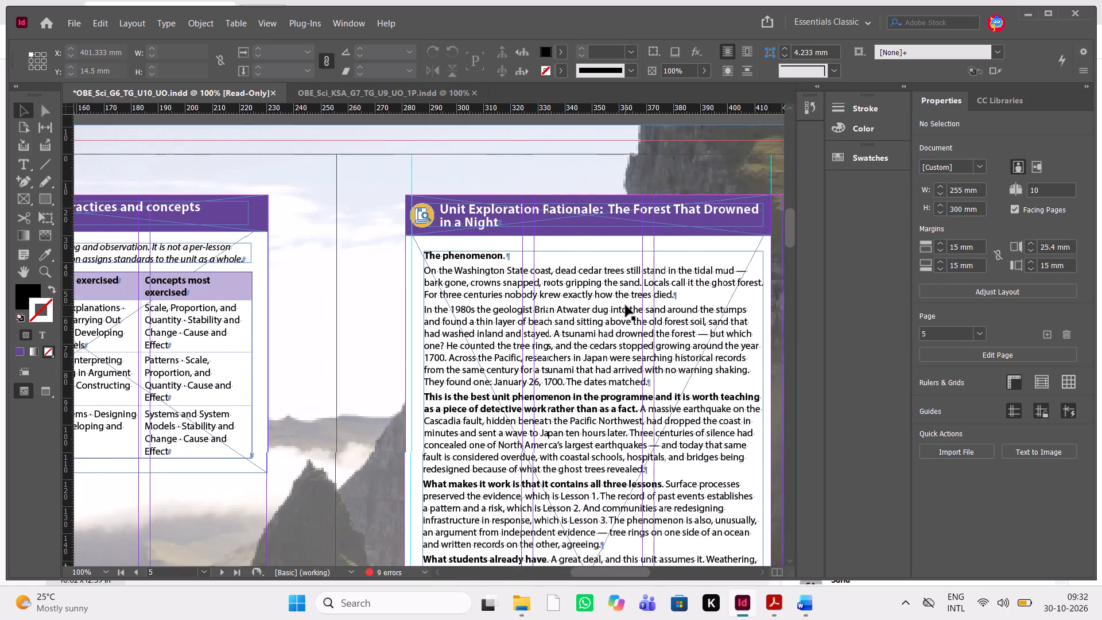
pyautogui.scroll(-2, 626, 305)
pyautogui.scroll(1, 626, 305)
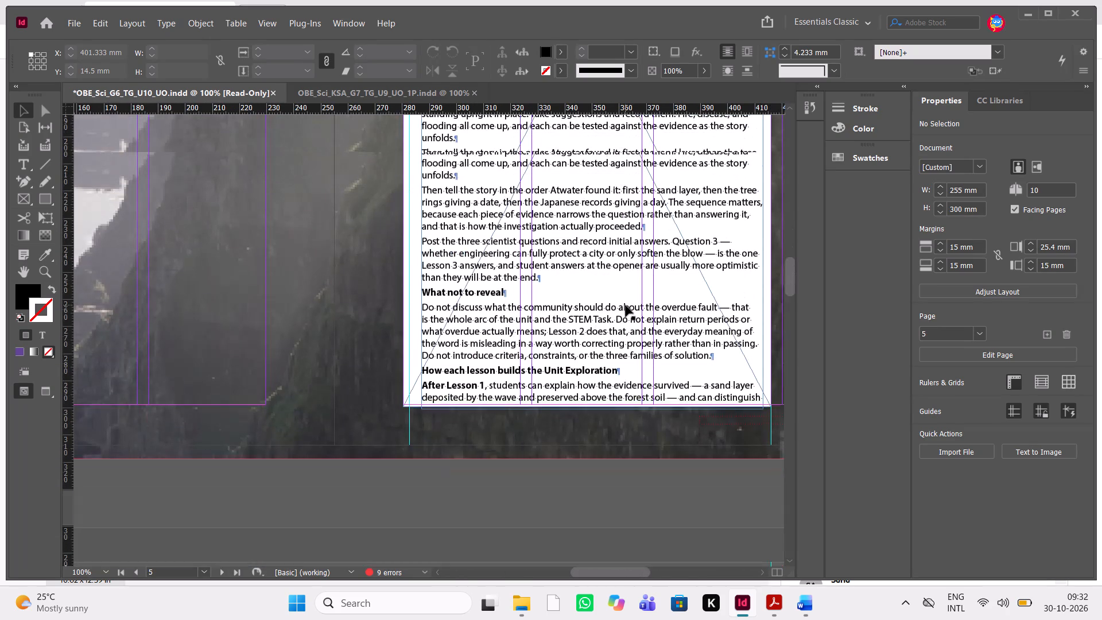
pyautogui.scroll(2, 626, 305)
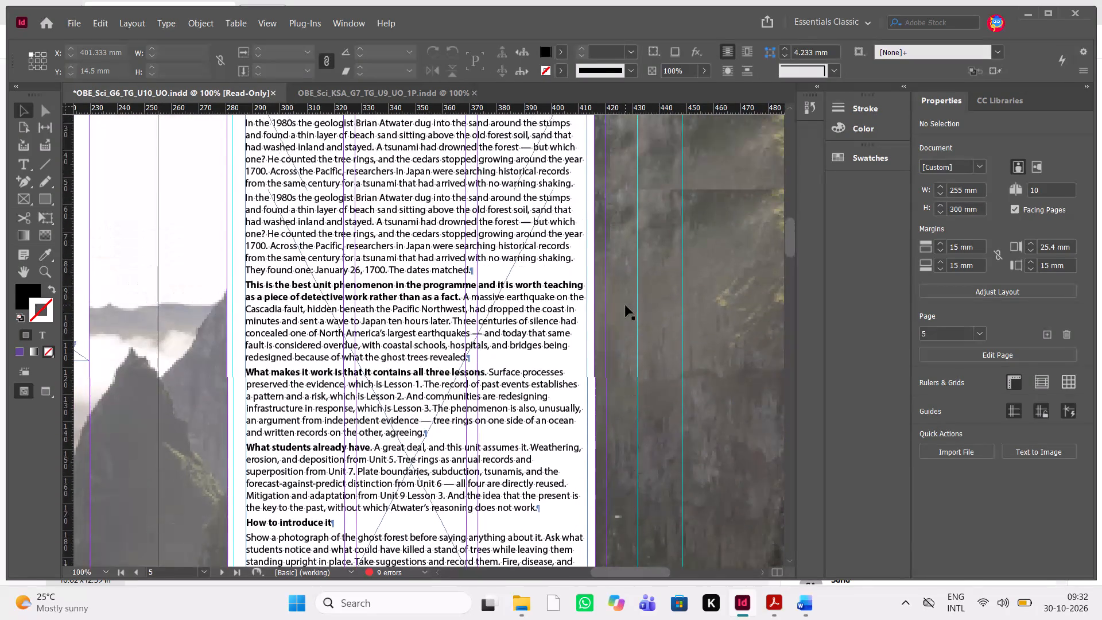
pyautogui.scroll(2, 626, 305)
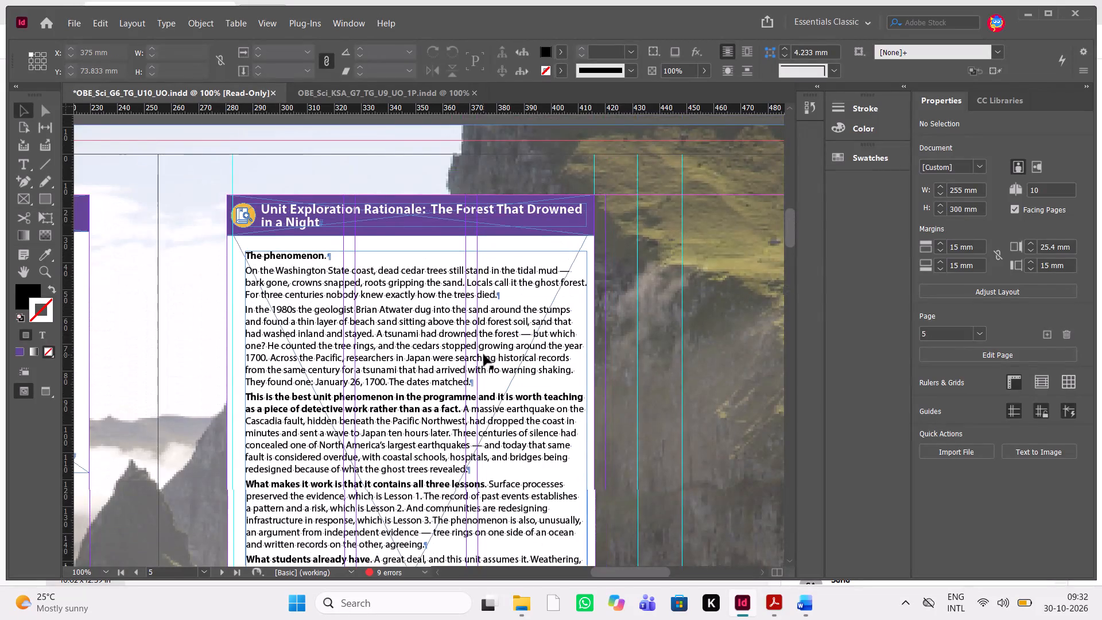
# Widen page 5's threaded body text frame leftward to X 285.75 mm and a width of about 127.4 mm.
pyautogui.scroll(-1, 484, 355)
pyautogui.click(349, 274)
pyautogui.scroll(1, 349, 274)
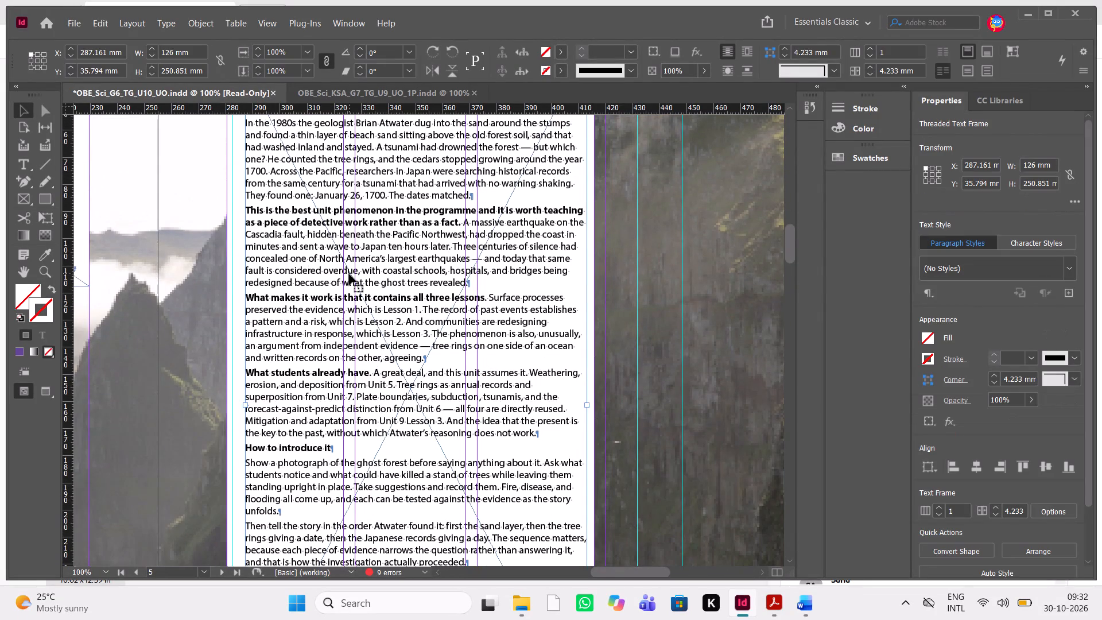
pyautogui.scroll(1, 349, 274)
pyautogui.scroll(-1, 349, 274)
pyautogui.scroll(1, 349, 274)
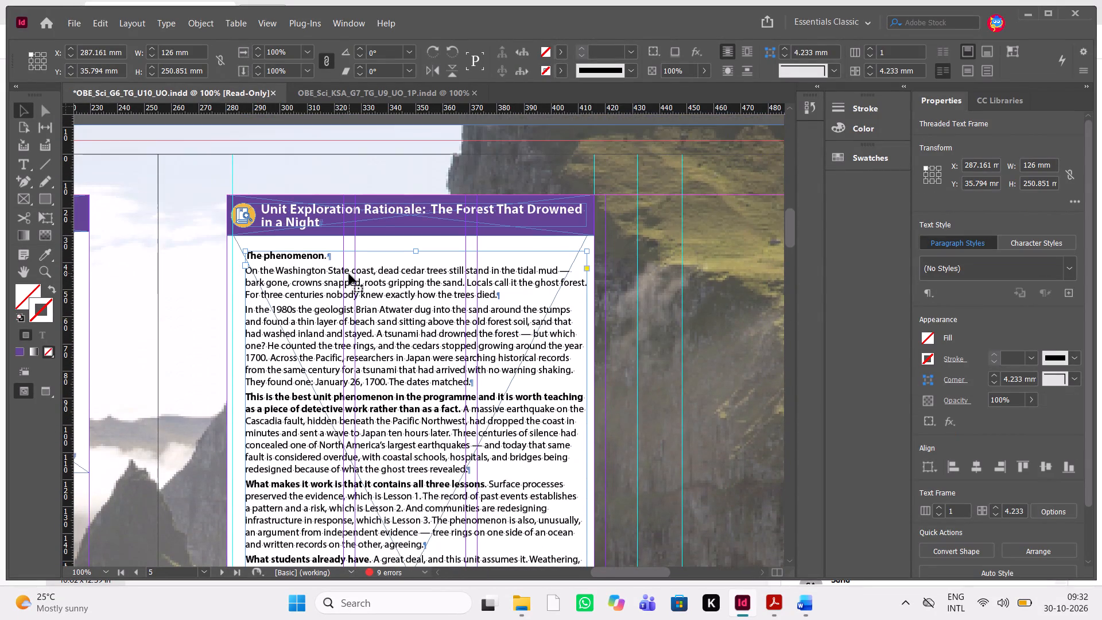
pyautogui.scroll(-1, 349, 274)
pyautogui.moveTo(246, 406); pyautogui.dragTo(240, 407)
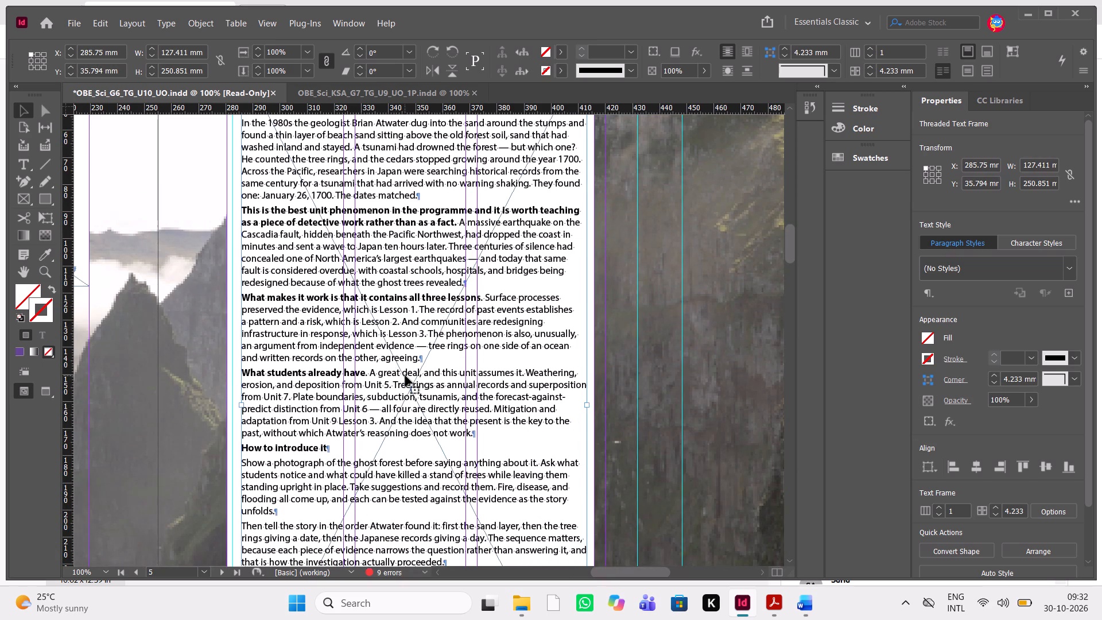
# Nudge the body text frame up toward the page 5 heading to Y about 34.4 mm.
pyautogui.scroll(1, 405, 375)
pyautogui.scroll(-1, 405, 375)
pyautogui.scroll(1, 405, 375)
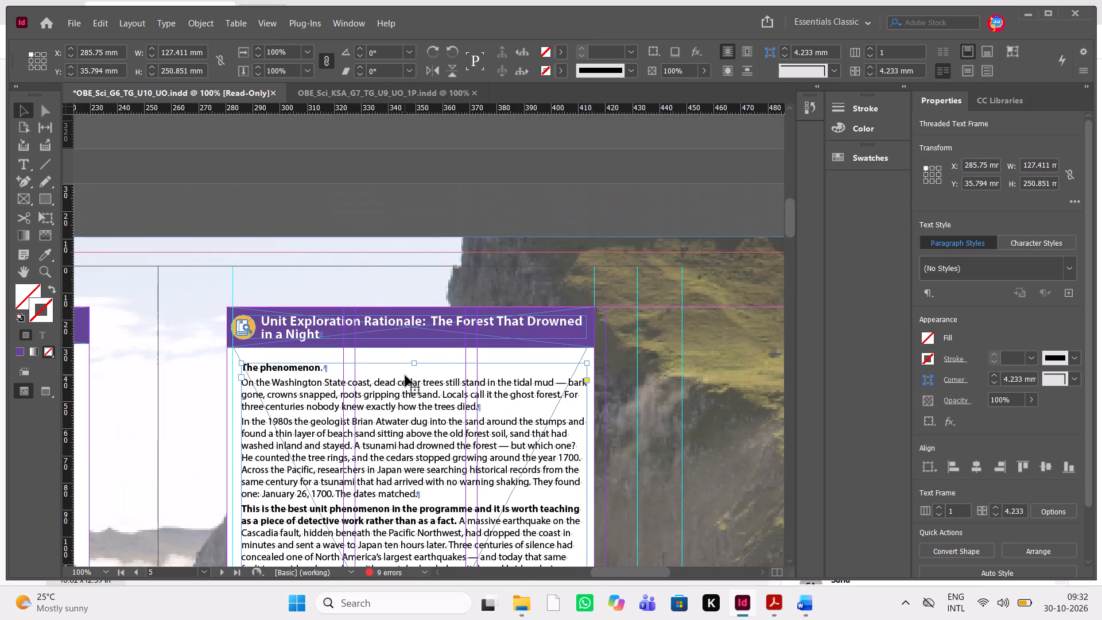
pyautogui.press('Up')
pyautogui.press('Up')
pyautogui.press('Up')
pyautogui.press('Up')
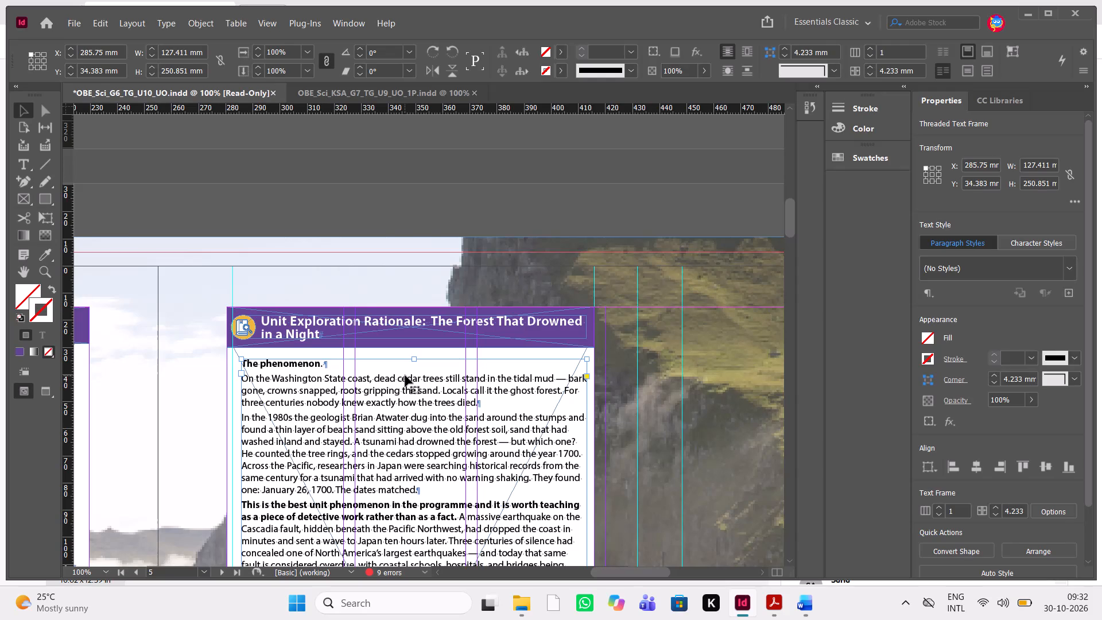
# Check how the body text sits at the bottom of page 5's white frame, with and without guides.
pyautogui.scroll(-3, 405, 375)
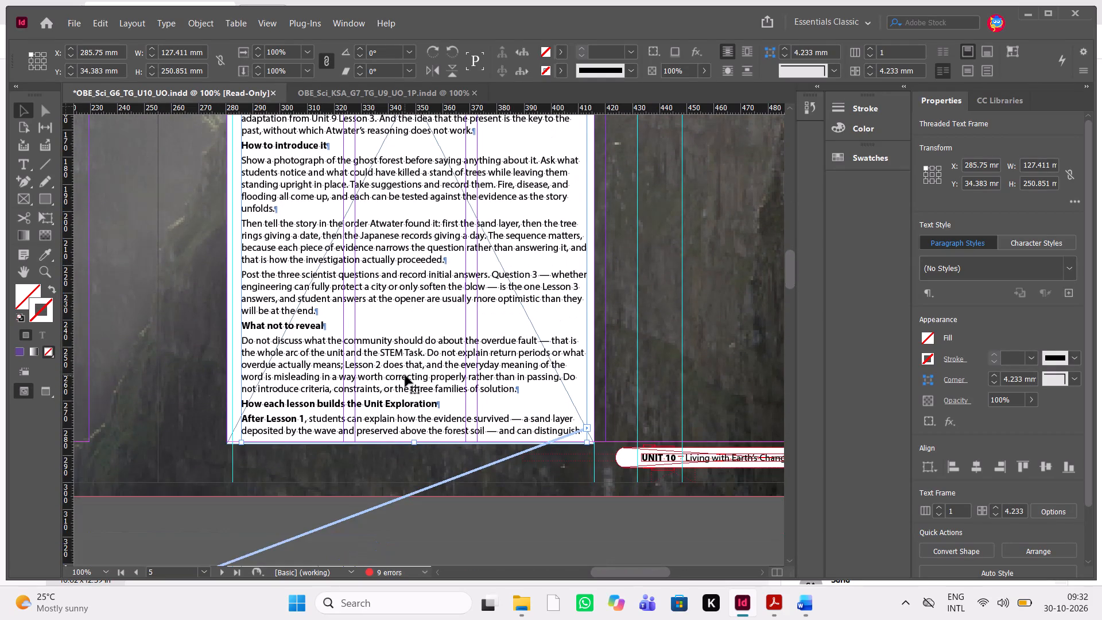
pyautogui.scroll(1, 597, 461)
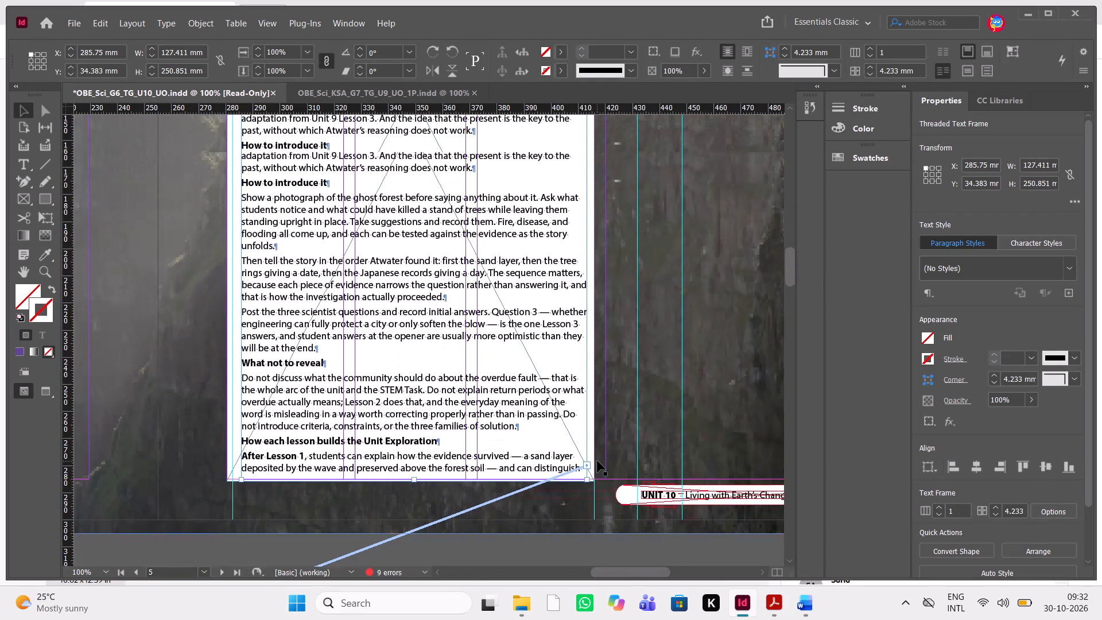
pyautogui.scroll(1, 597, 461)
pyautogui.scroll(-1, 741, 451)
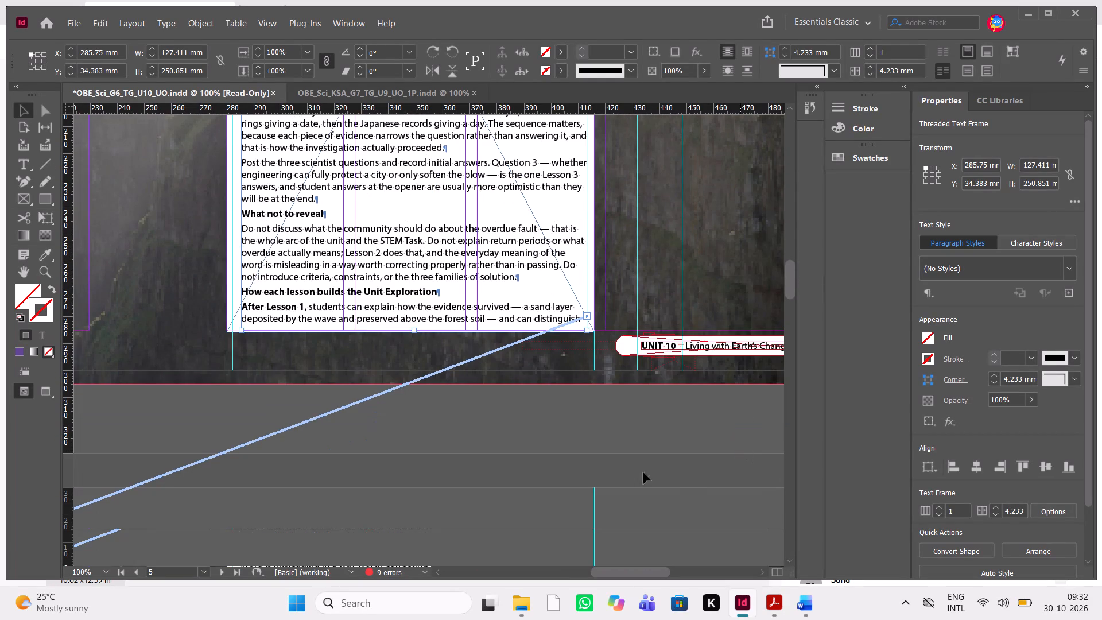
pyautogui.click(599, 475)
pyautogui.press('w')
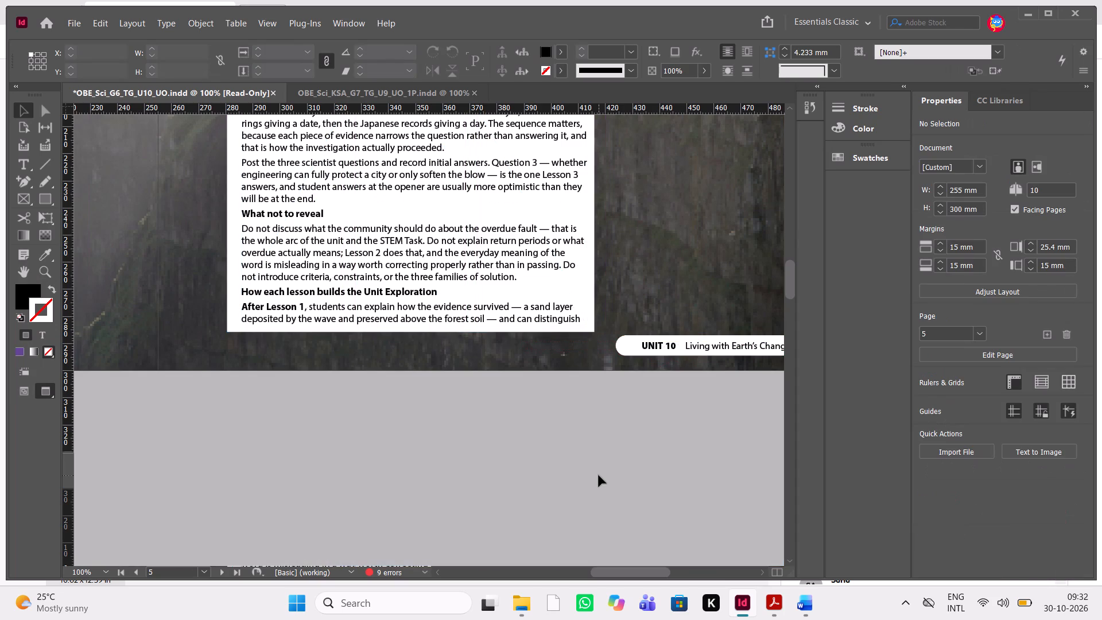
pyautogui.press('w')
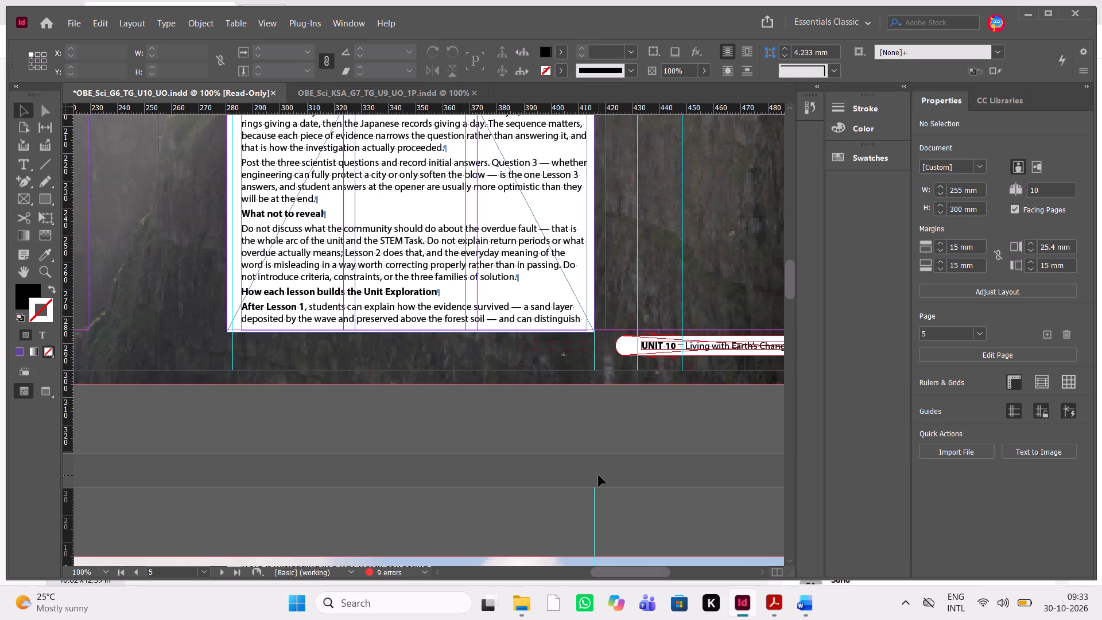
# Look through the annotated PDF in Acrobat from page 5 to page 8 for the next marked correction.
pyautogui.scroll(-2, 555, 468)
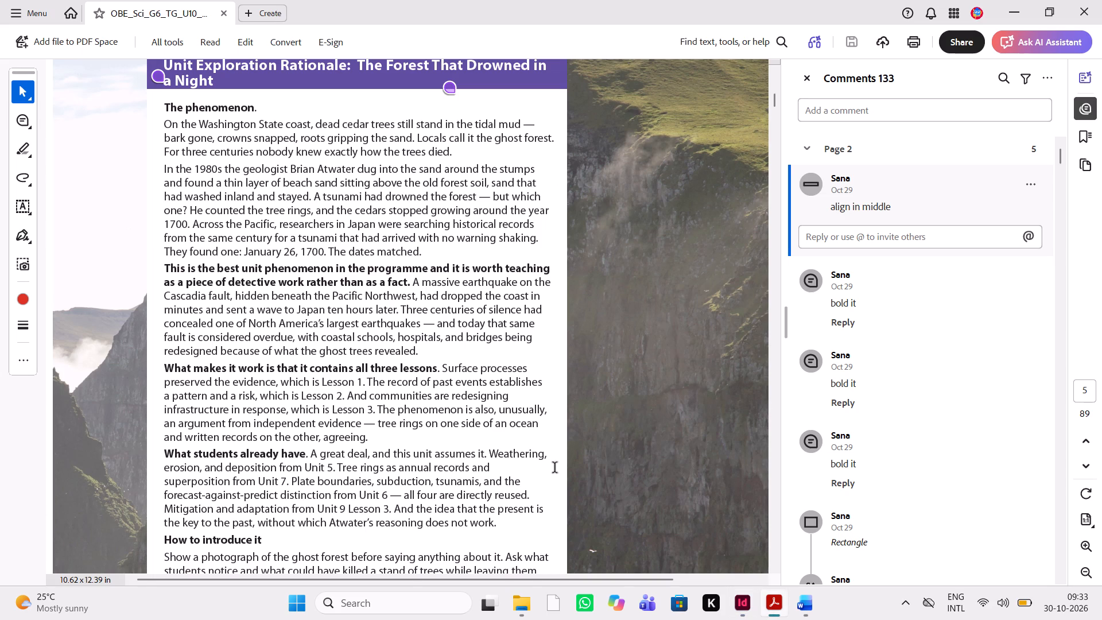
pyautogui.scroll(-4, 526, 410)
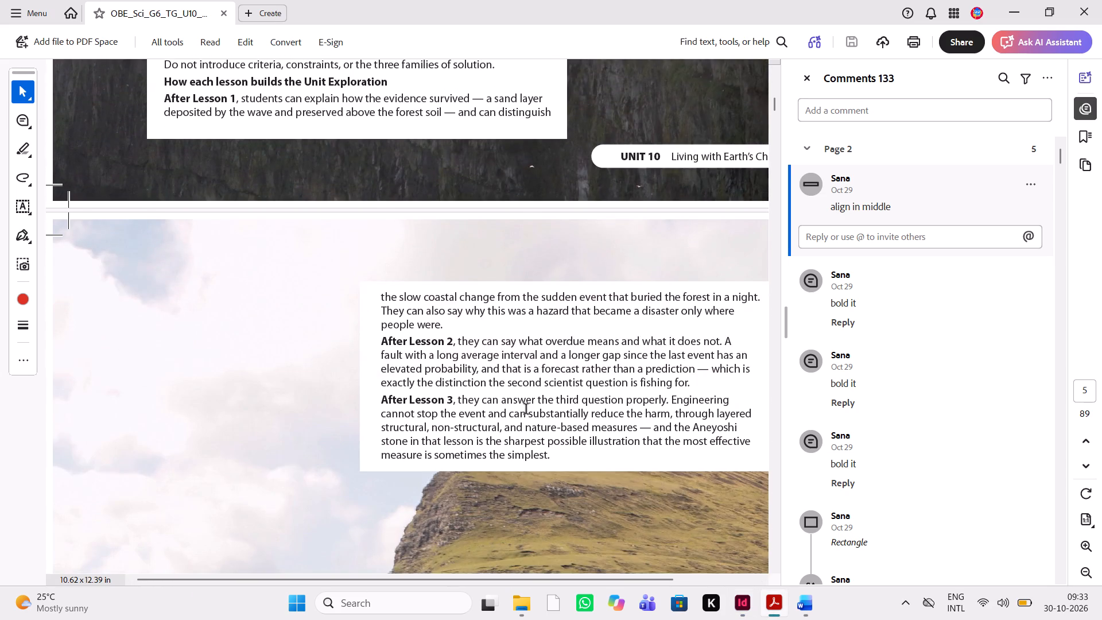
pyautogui.scroll(-5, 526, 410)
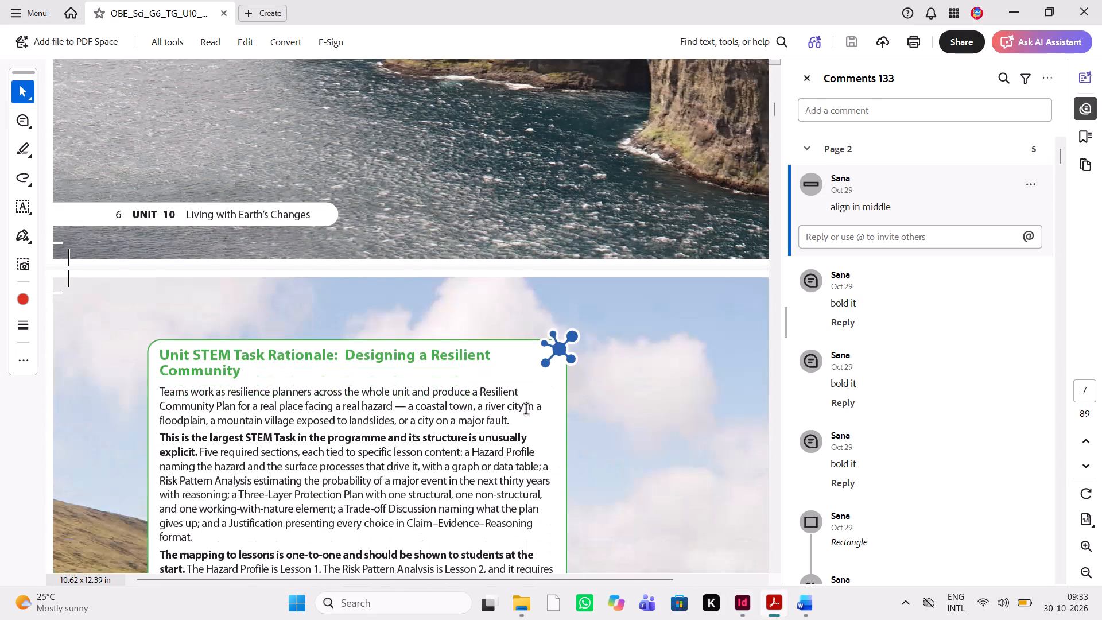
pyautogui.scroll(-5, 402, 465)
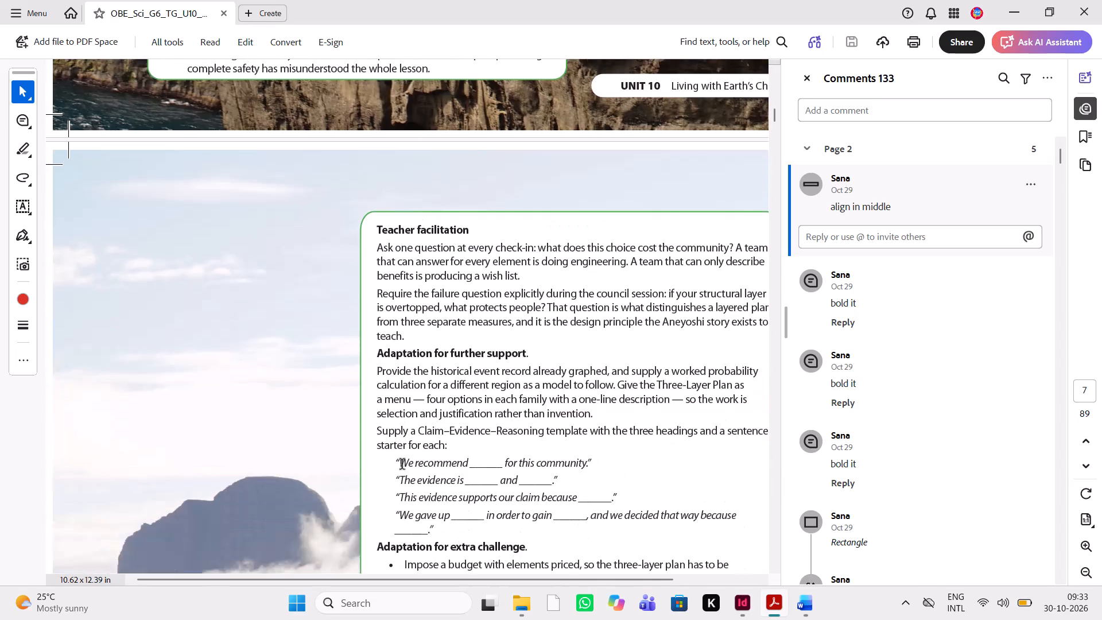
pyautogui.scroll(-1, 402, 465)
pyautogui.hscroll(-1, 402, 465)
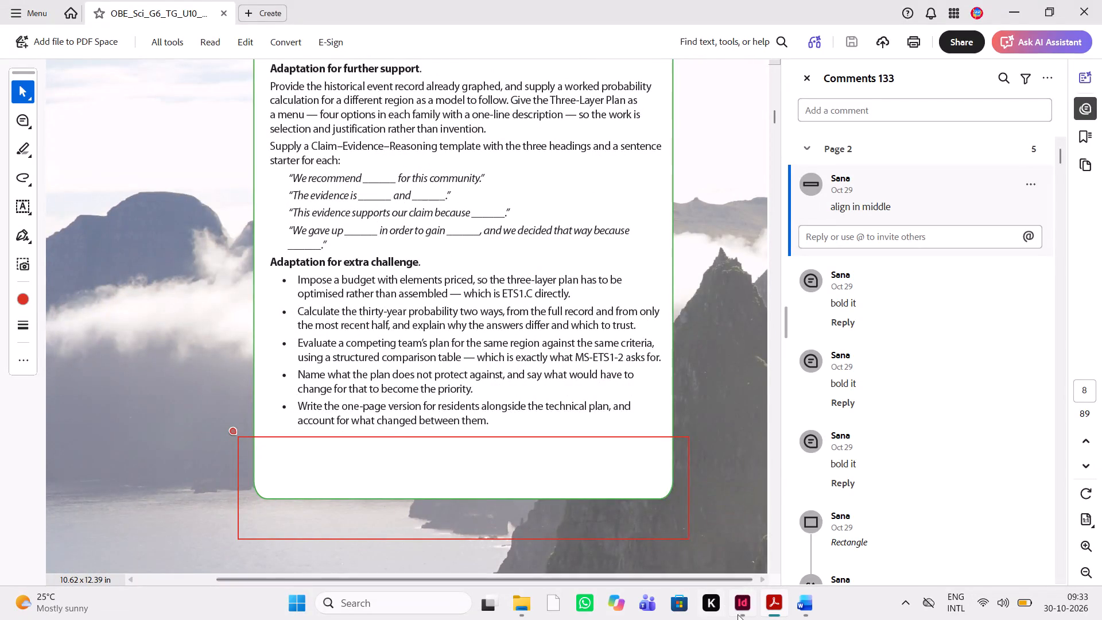
# Switch to InDesign and select the green-bordered box around the "Adaptation for extra challenge" list on page 8, checking it against the PDF markup.
pyautogui.click(740, 615)
pyautogui.scroll(-2, 608, 478)
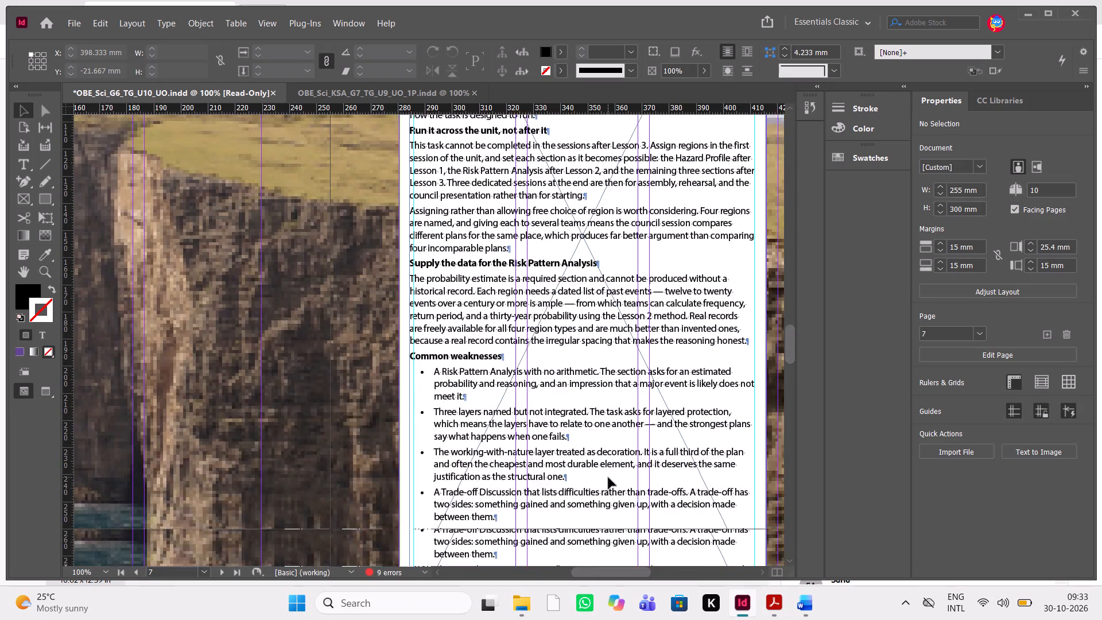
pyautogui.scroll(-1, 608, 478)
pyautogui.scroll(3, 608, 478)
pyautogui.scroll(-1, 608, 478)
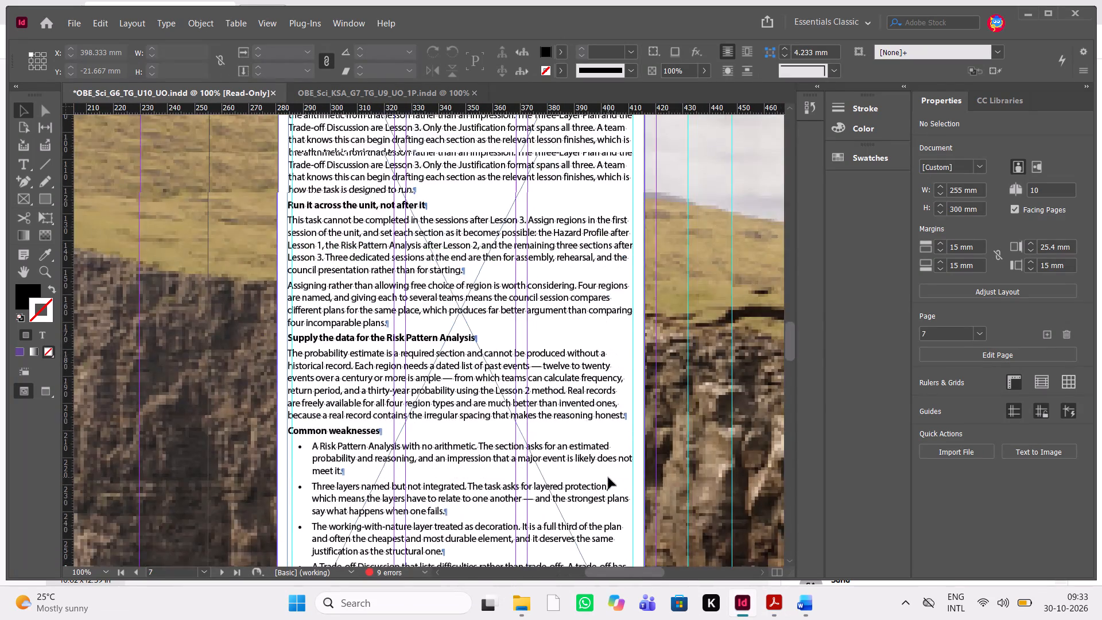
pyautogui.scroll(-3, 608, 478)
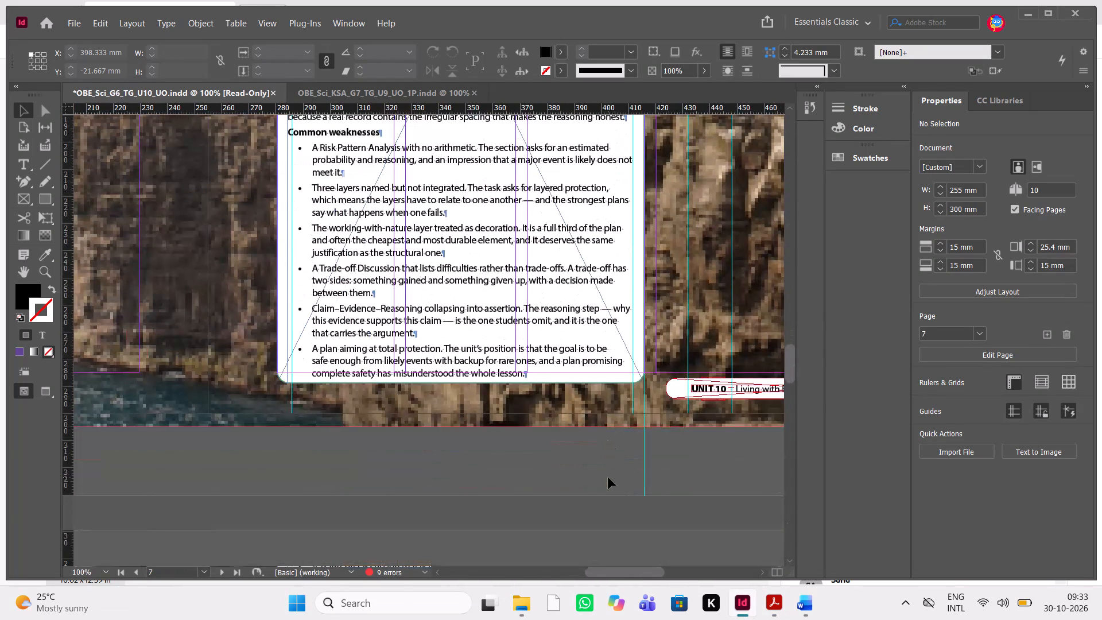
pyautogui.hotkey('alt', 'Tab')
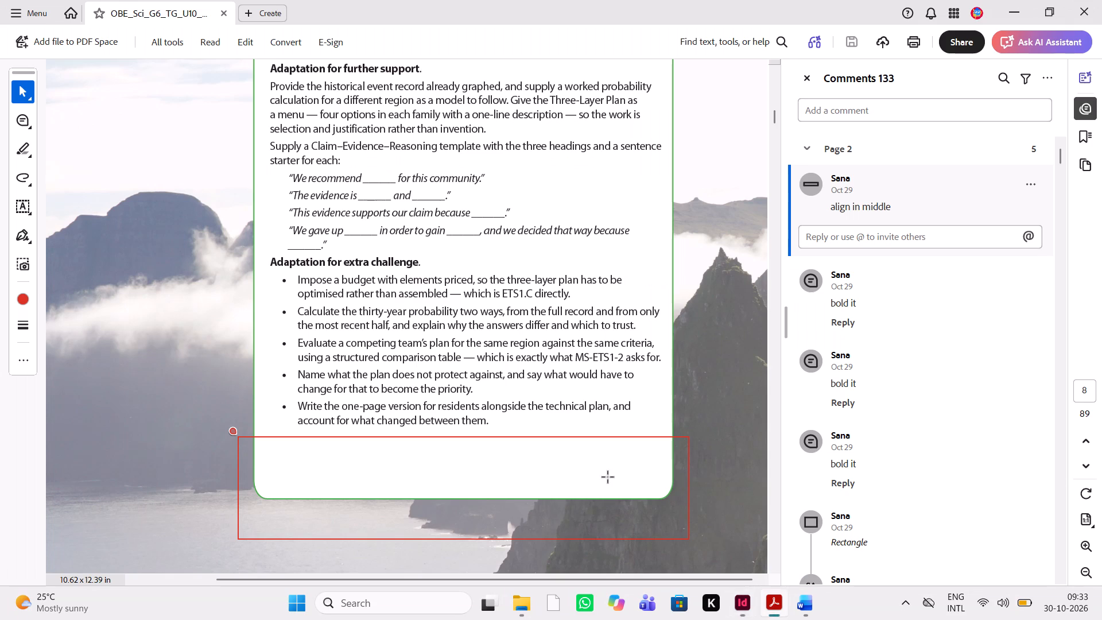
pyautogui.hotkey('alt', 'Tab')
pyautogui.scroll(1, 650, 517)
pyautogui.scroll(-4, 650, 517)
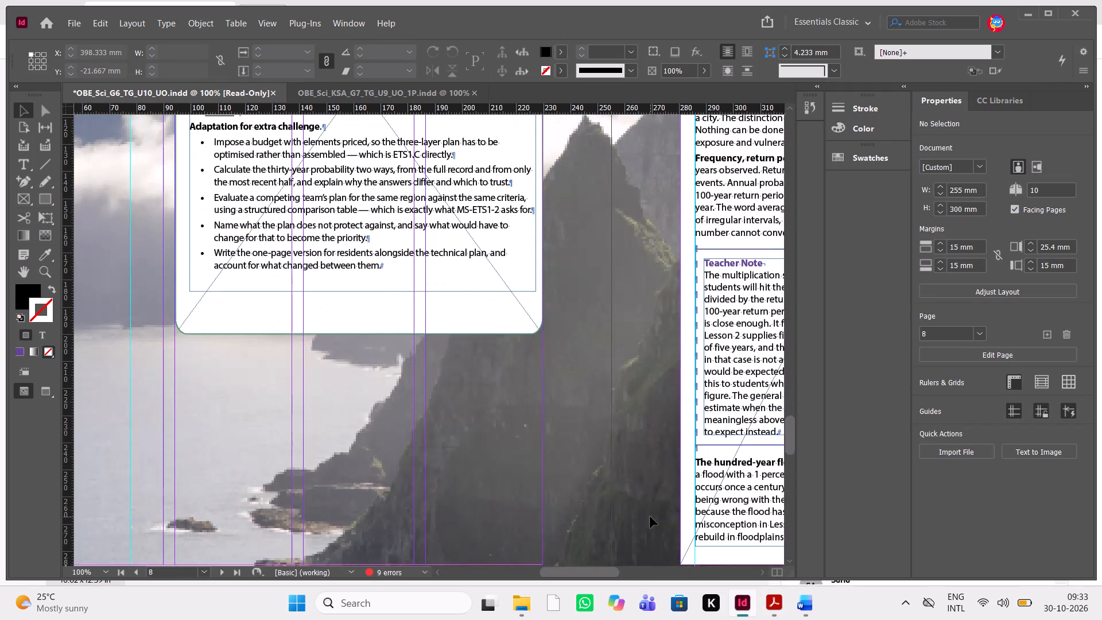
pyautogui.click(514, 332)
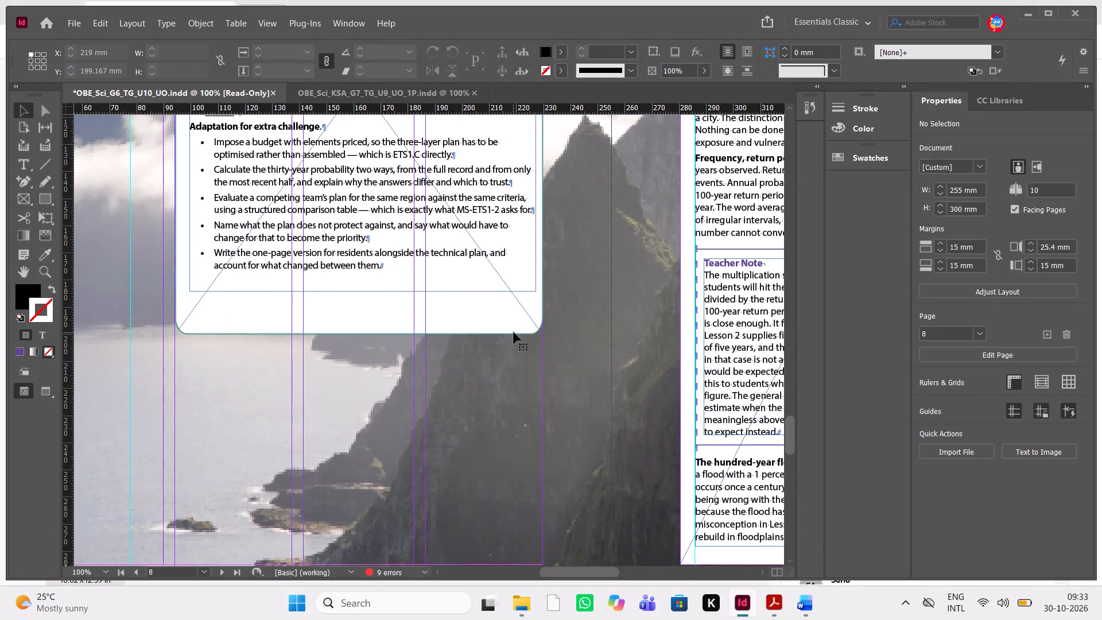
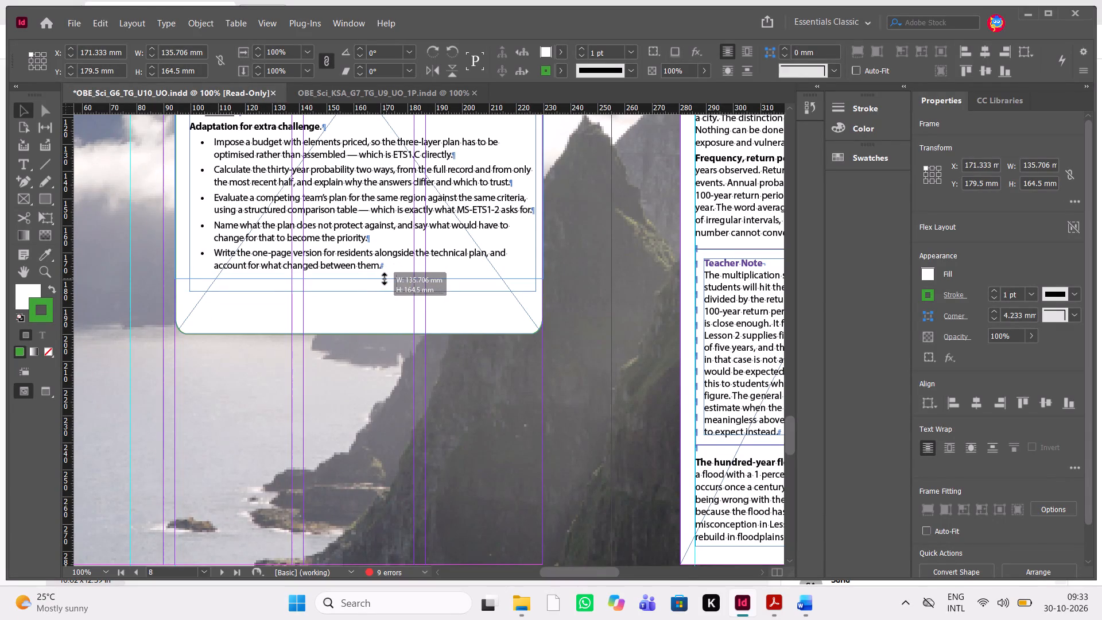
# Fit the bottom edge of page 8's green-bordered box just below the last bullet, about 166 mm high, checking it with guides hidden.
pyautogui.click(430, 344)
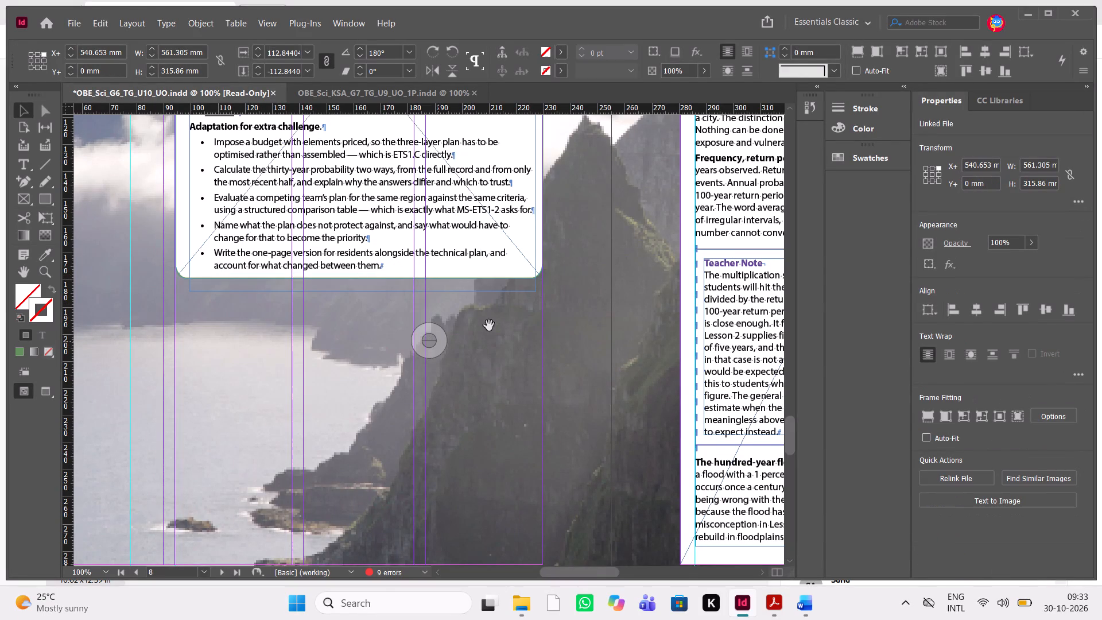
pyautogui.click(601, 404)
pyautogui.press('w')
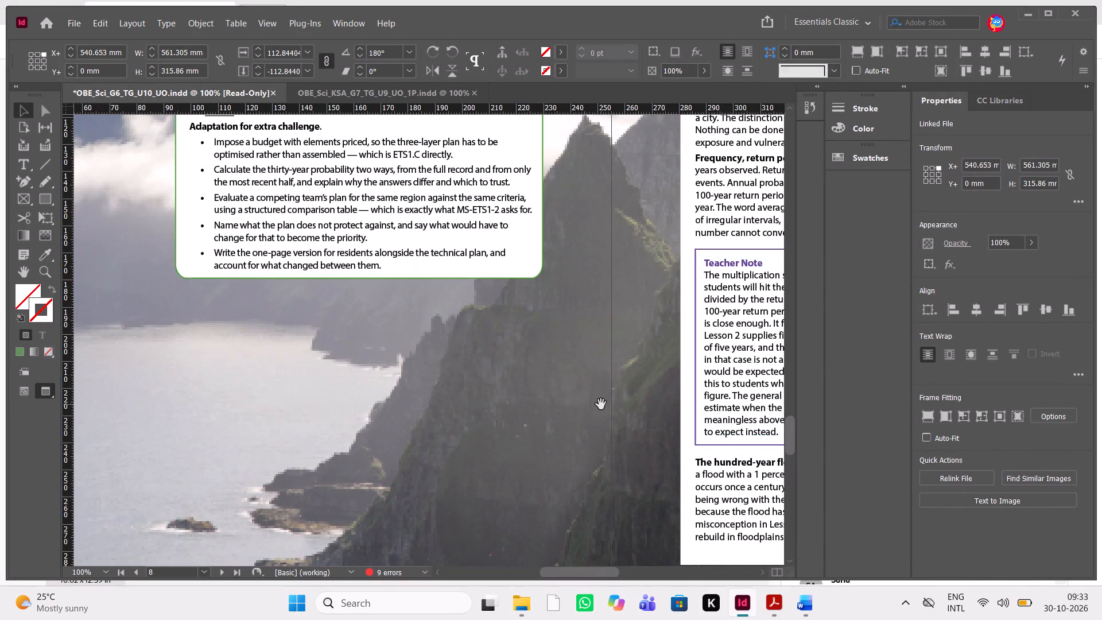
pyautogui.press('w')
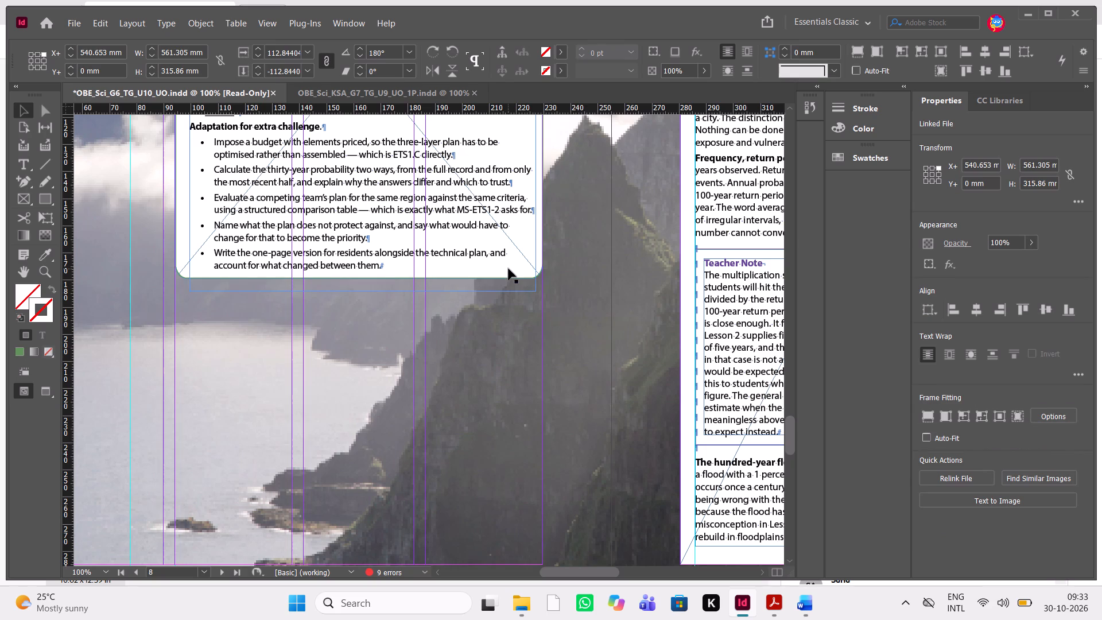
pyautogui.click(509, 269)
pyautogui.click(539, 266)
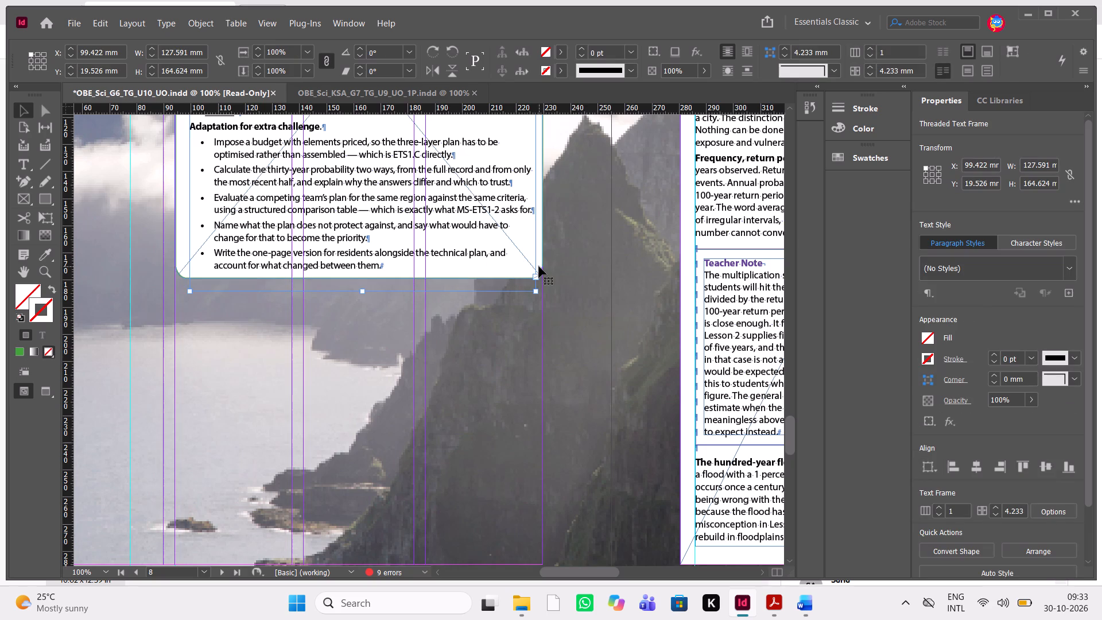
pyautogui.click(360, 277)
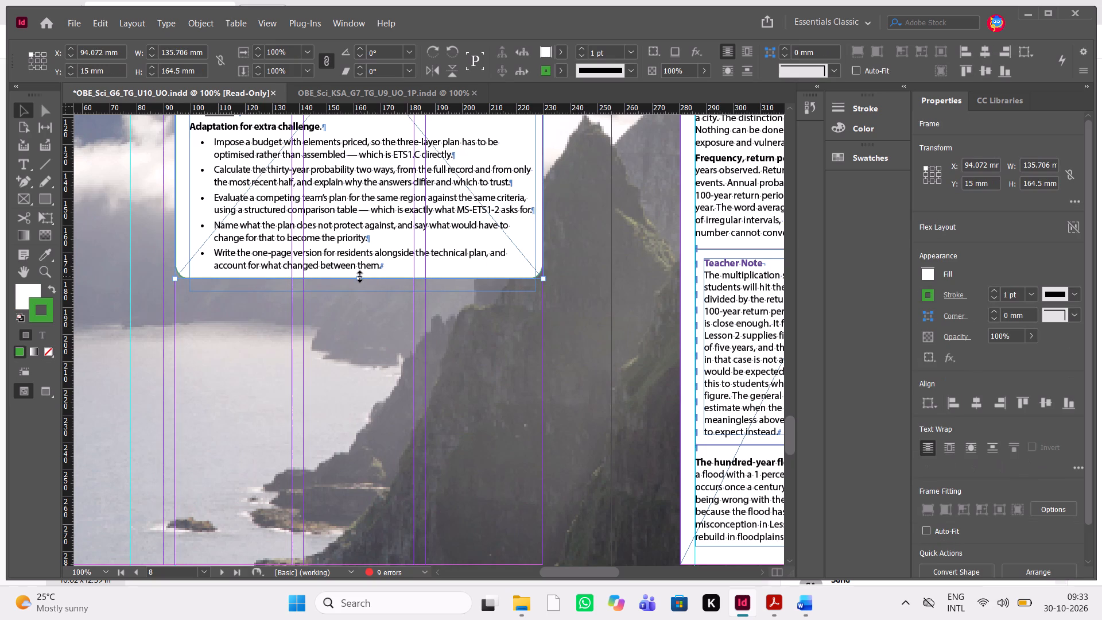
pyautogui.click(455, 393)
pyautogui.write('ww')
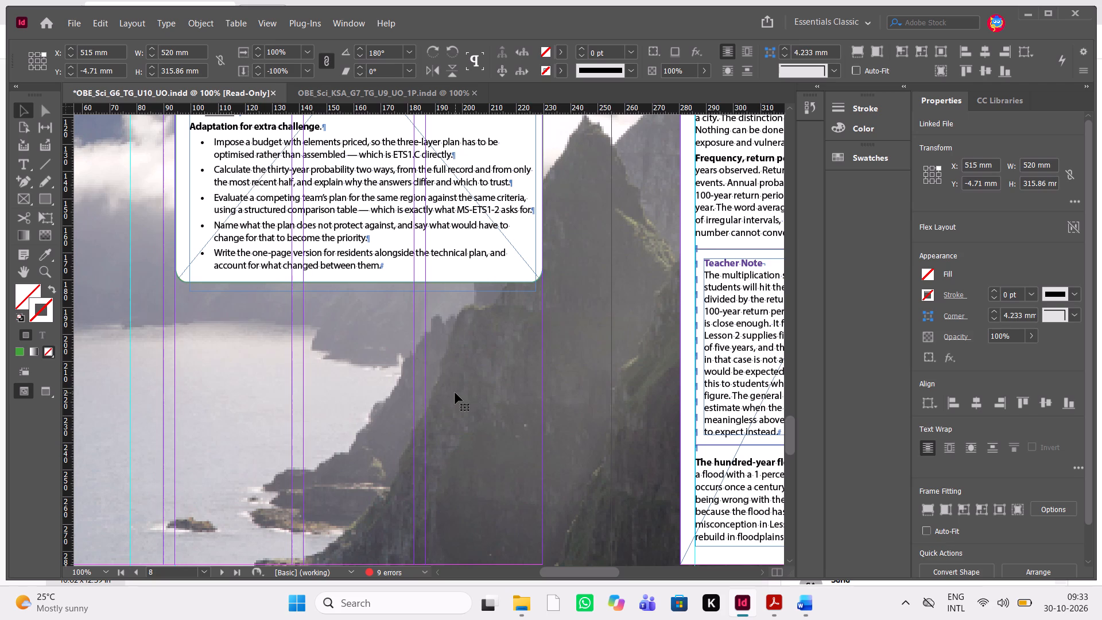
# Look up the next marked correction in the annotated PDF in Acrobat and compare it with the bottom of page 9 in InDesign.
pyautogui.hotkey('alt', 'Tab')
pyautogui.scroll(-3, 676, 370)
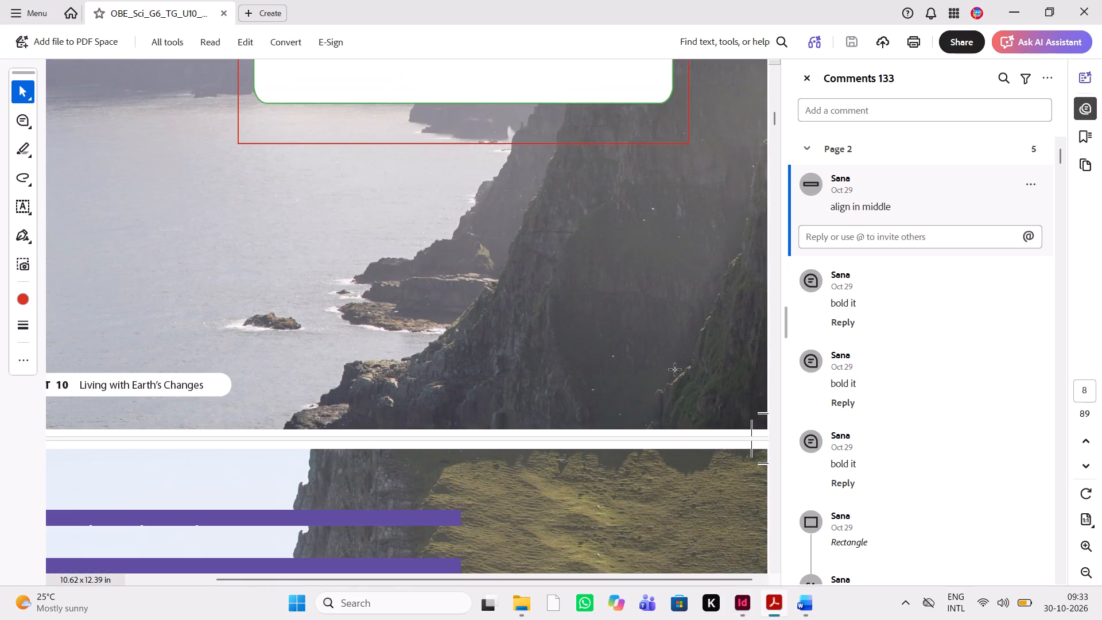
pyautogui.scroll(-7, 676, 370)
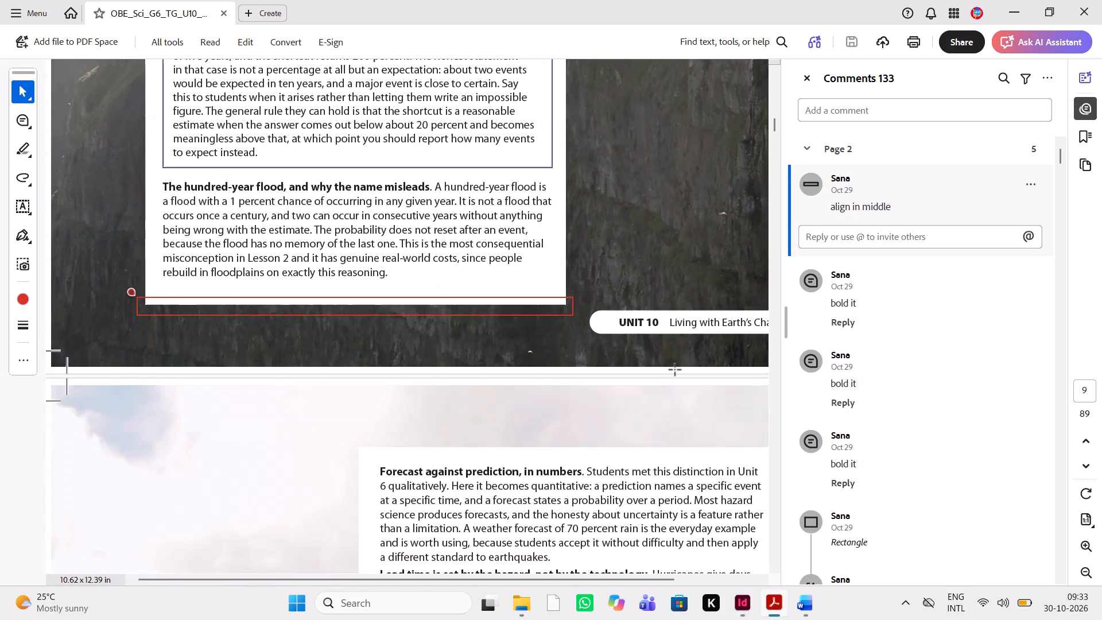
pyautogui.hotkey('alt', 'Tab')
pyautogui.hscroll(-2, 676, 370)
pyautogui.scroll(-2, 676, 370)
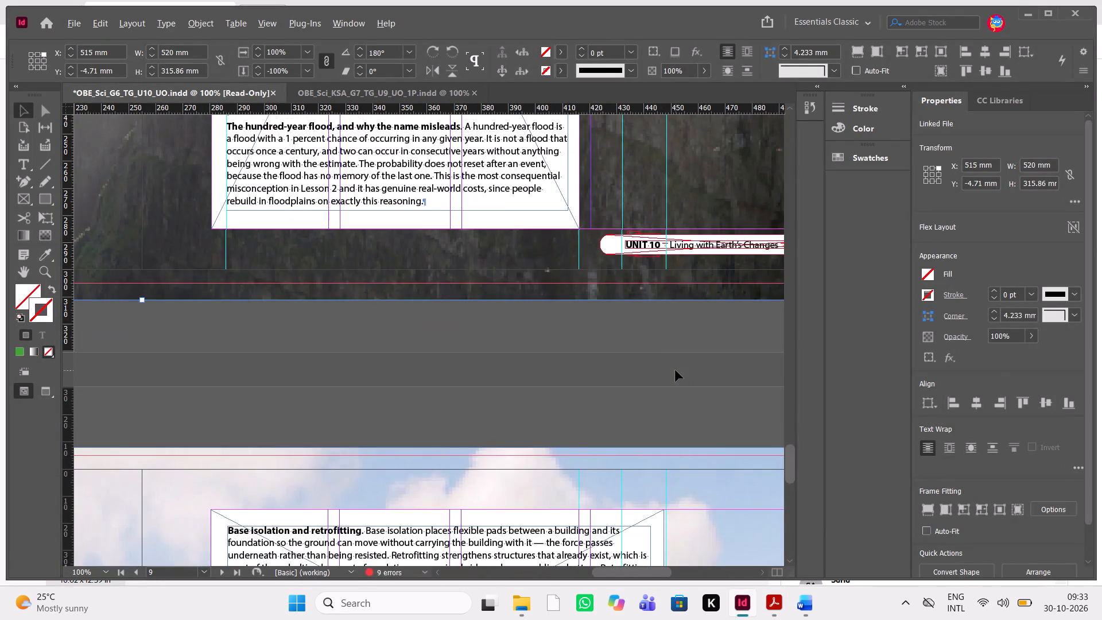
pyautogui.hotkey('alt', 'Tab')
pyautogui.hotkey('alt', 'Tab')
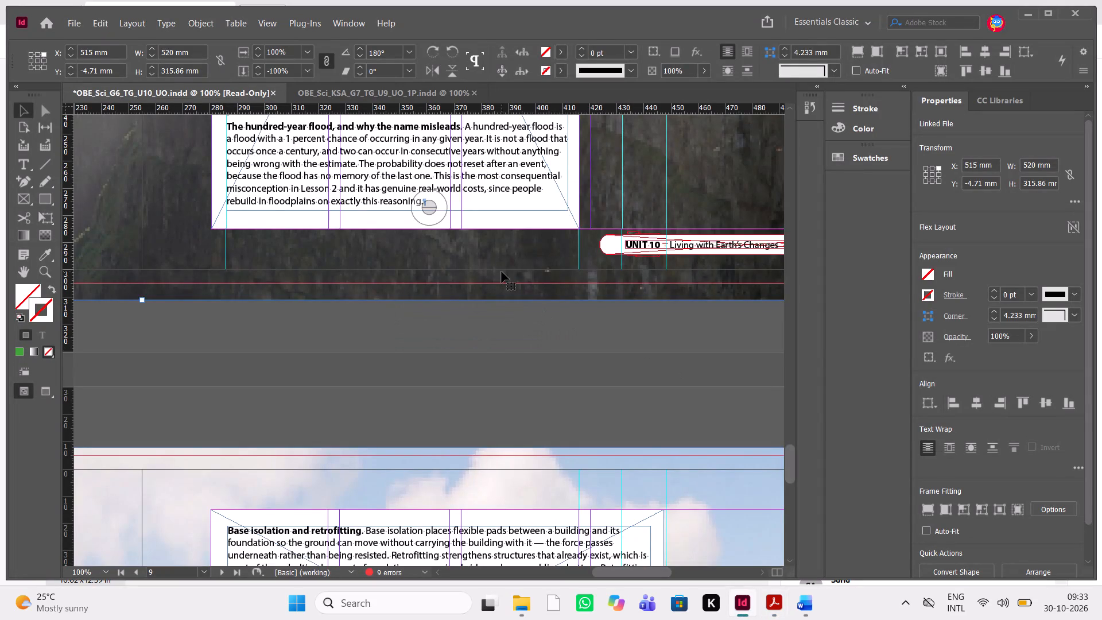
# Ungroup page 9's text and white background frame, and raise the white frame's bottom edge slightly toward the last paragraph.
pyautogui.click(538, 227)
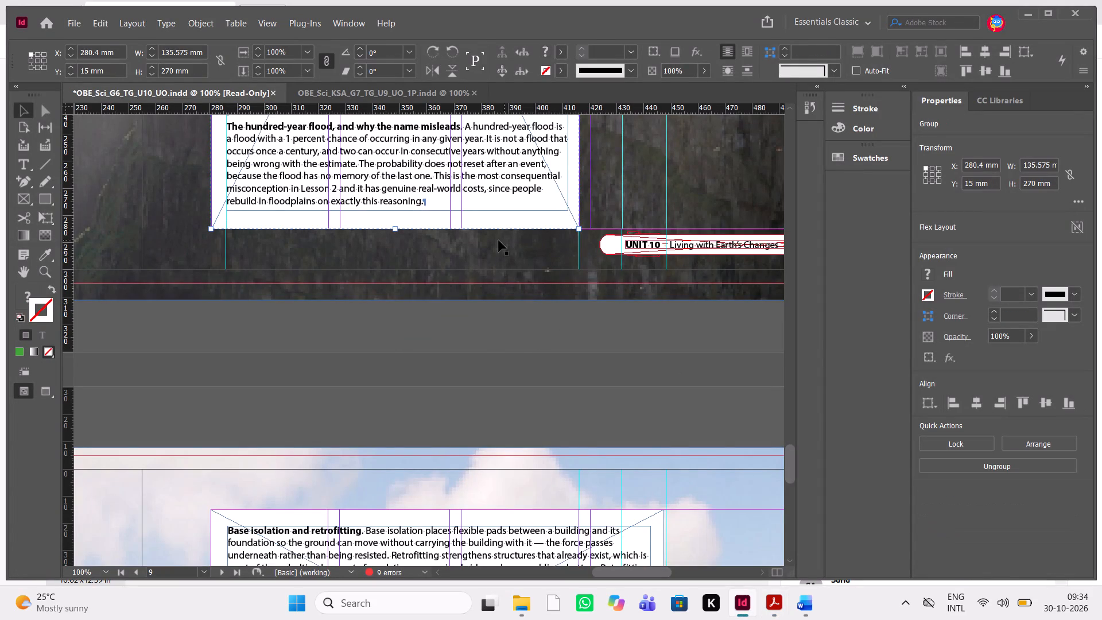
pyautogui.hotkey('ctrl', 'shift', 'g')
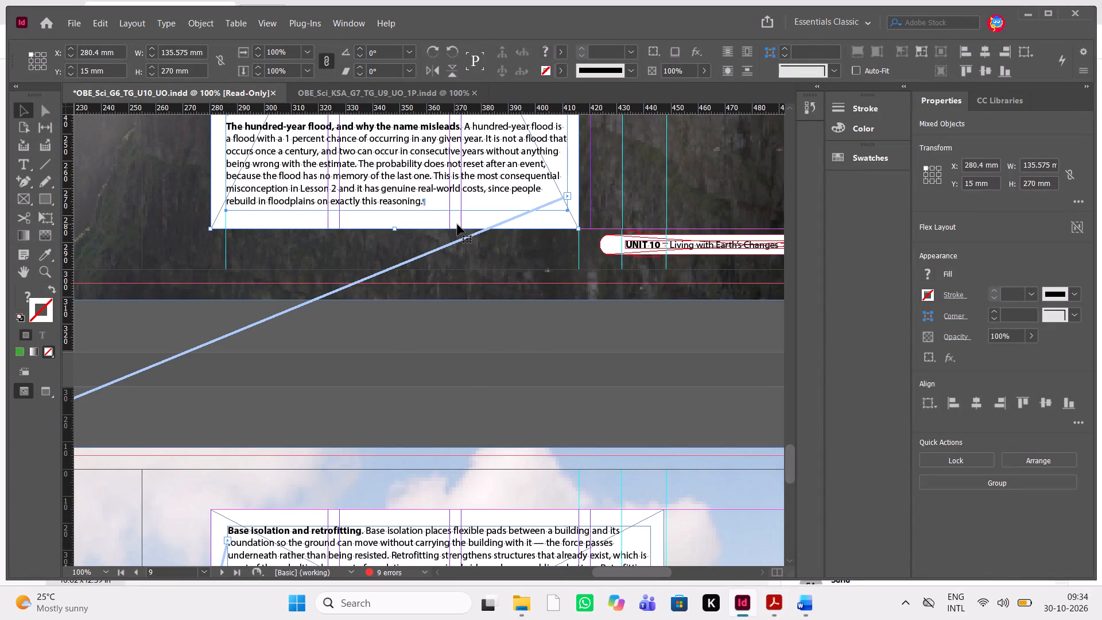
pyautogui.click(475, 396)
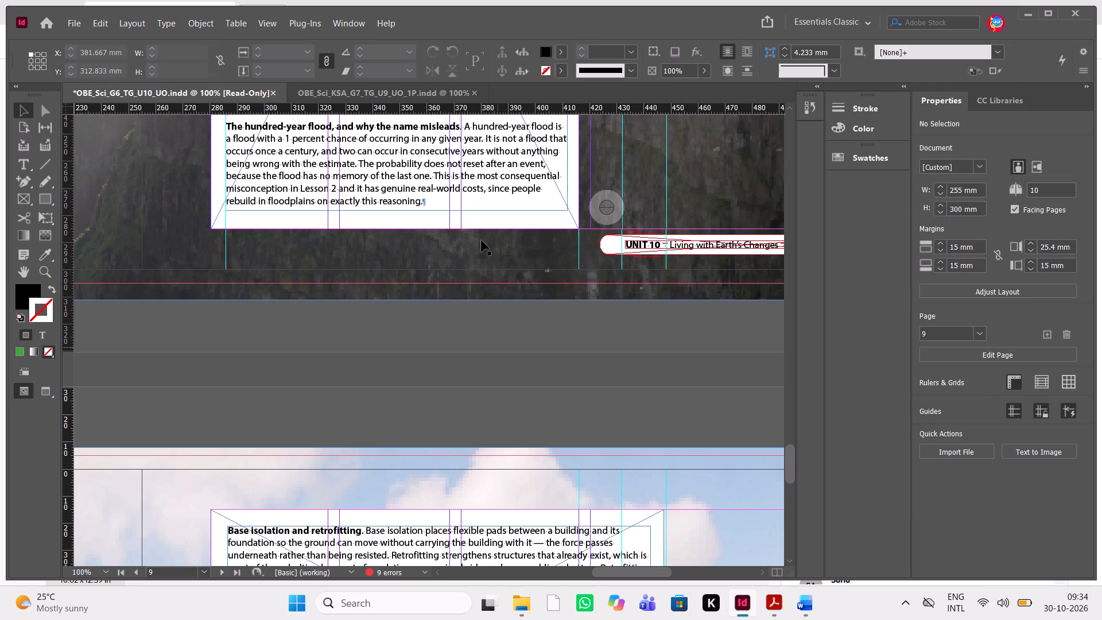
pyautogui.click(451, 230)
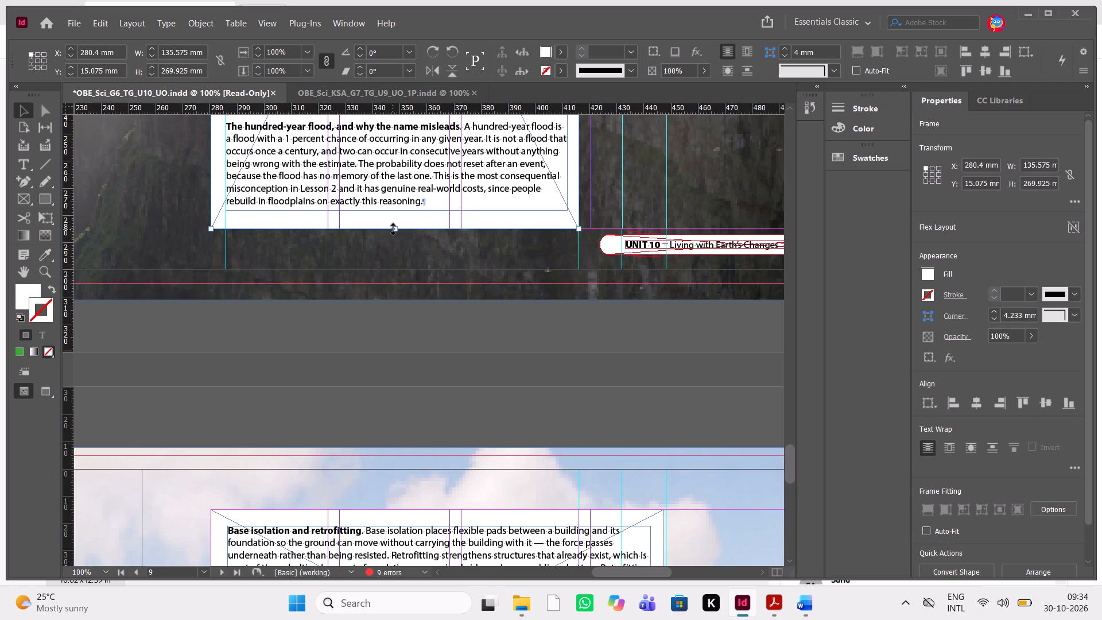
pyautogui.moveTo(393, 229); pyautogui.dragTo(393, 221)
pyautogui.click(452, 365)
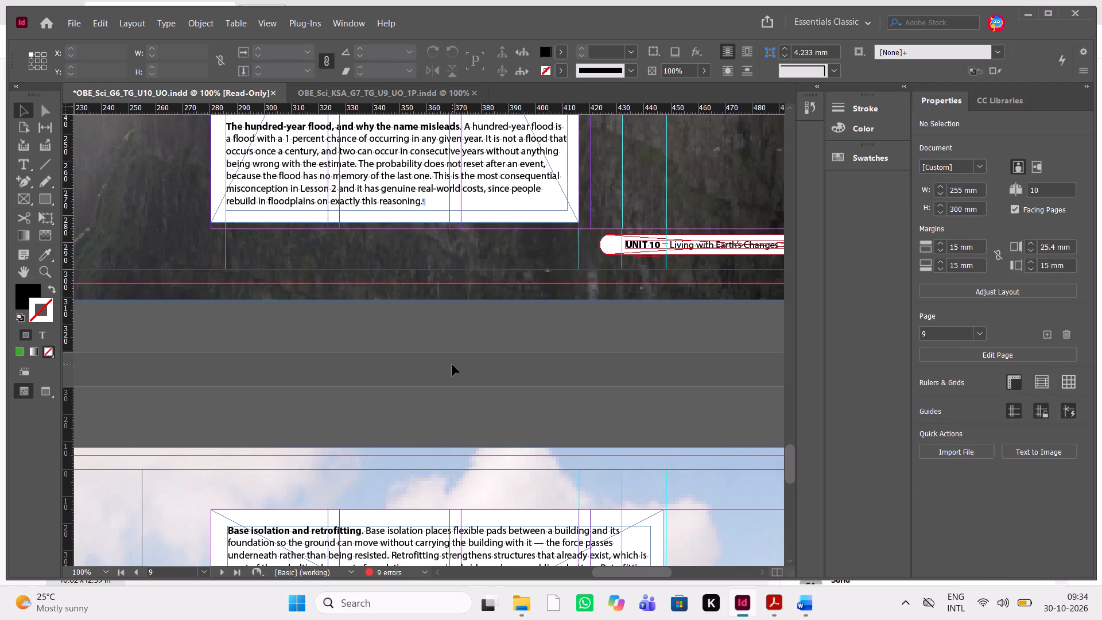
# Examine the following spread, pages 10 and 11, for the next correction.
pyautogui.scroll(-1, 452, 365)
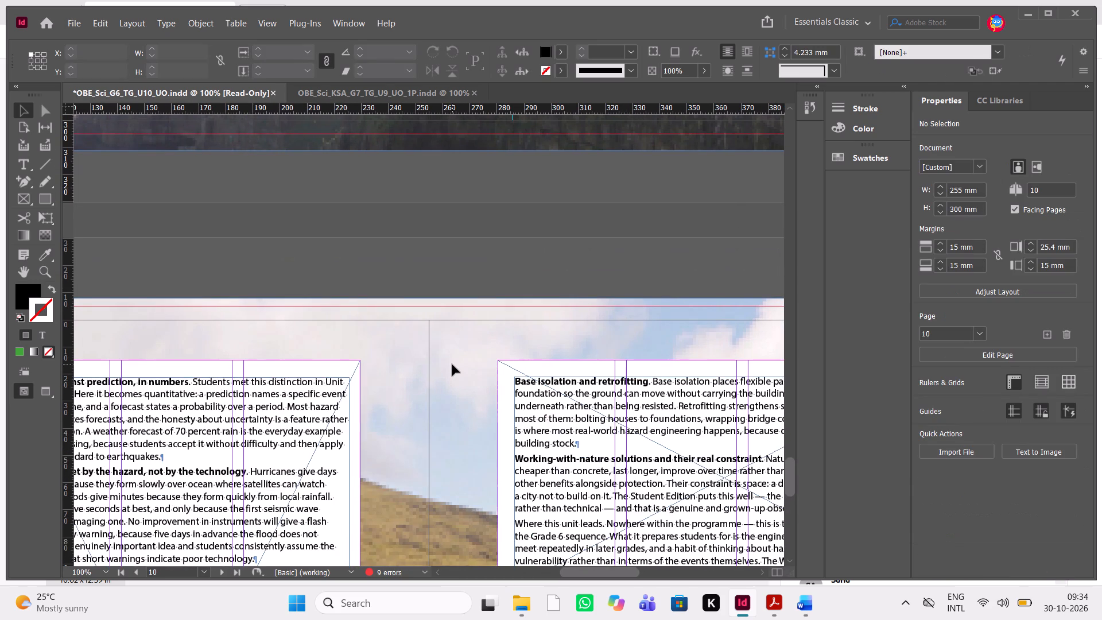
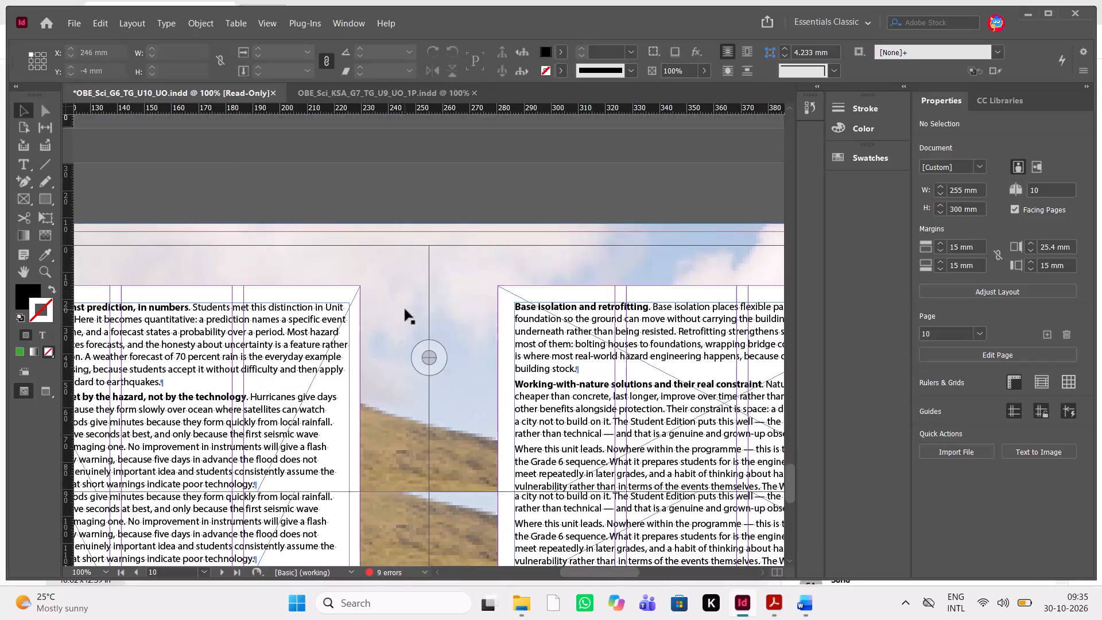
# Raise the bottom edge of page 10's white background frame to just below the last paragraph, about 262 mm high, checking it with guides hidden.
pyautogui.hscroll(-1, 405, 309)
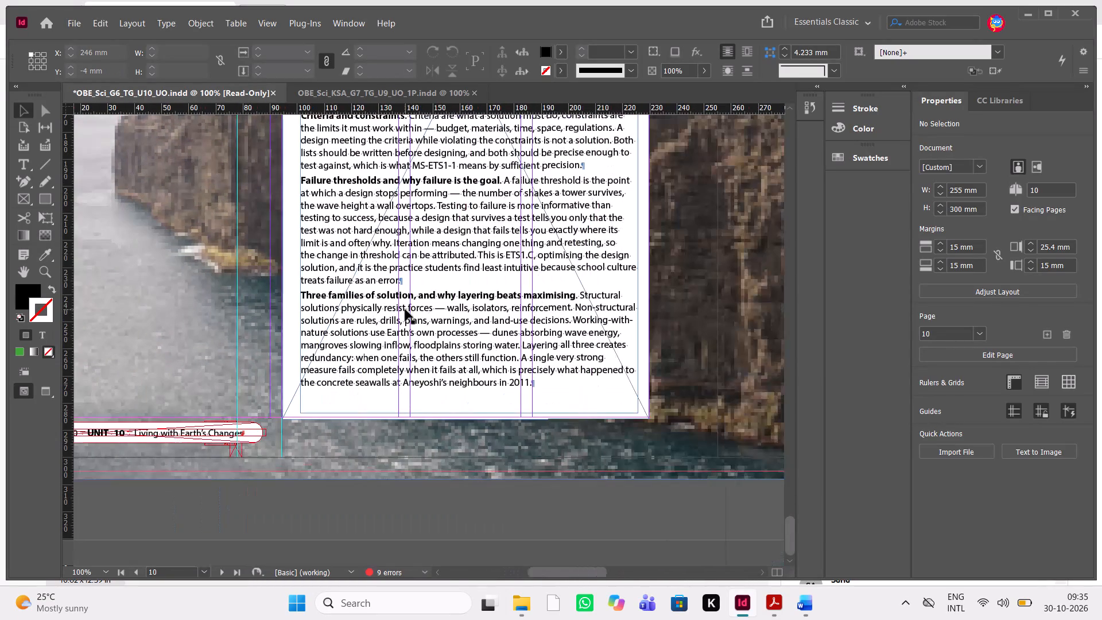
pyautogui.hotkey('alt', 'Tab')
pyautogui.scroll(-1, 536, 402)
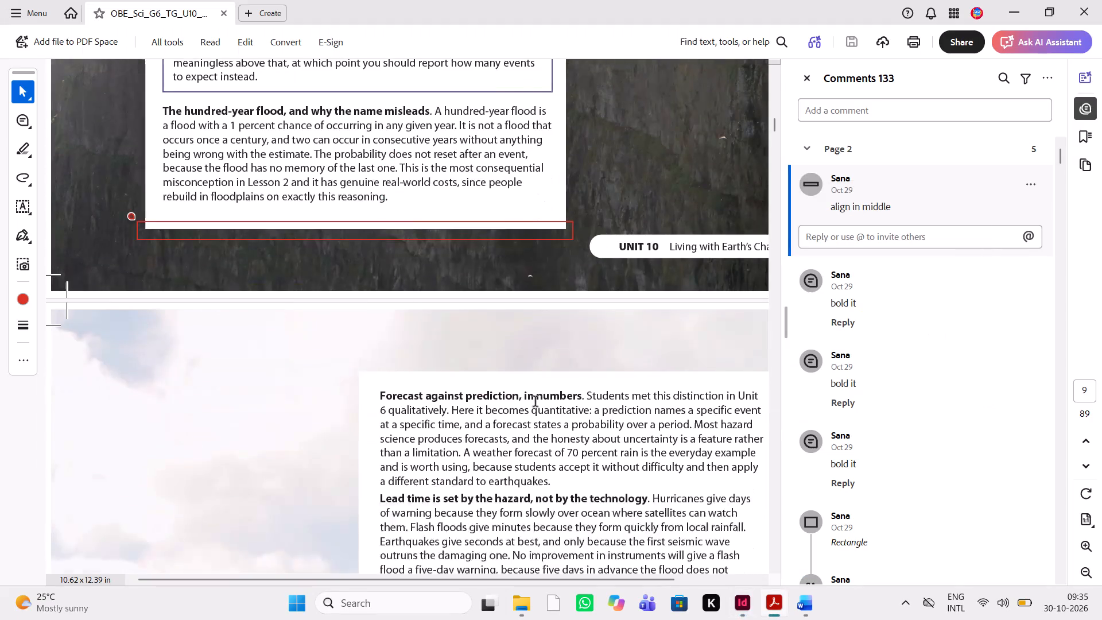
pyautogui.scroll(-5, 536, 402)
pyautogui.hotkey('alt', 'Tab')
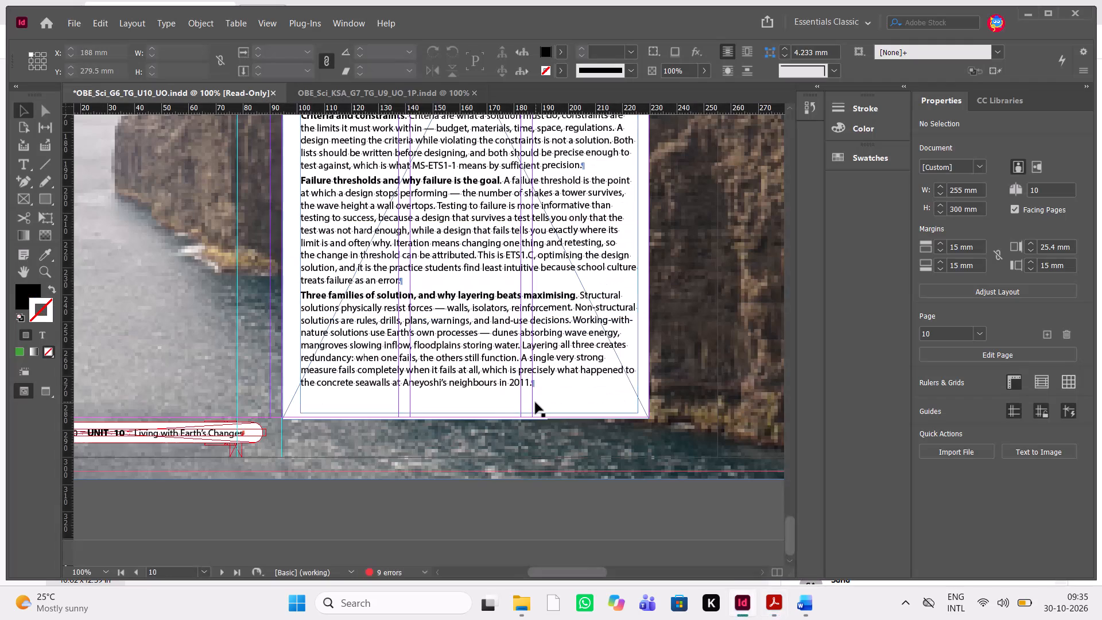
pyautogui.click(495, 416)
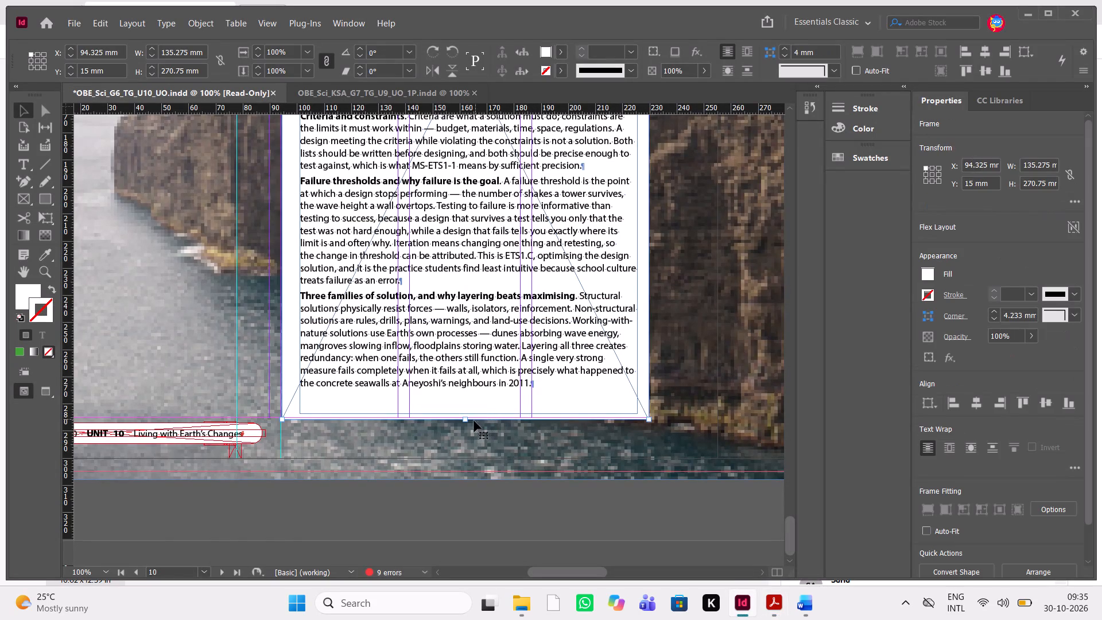
pyautogui.moveTo(466, 421); pyautogui.dragTo(464, 401)
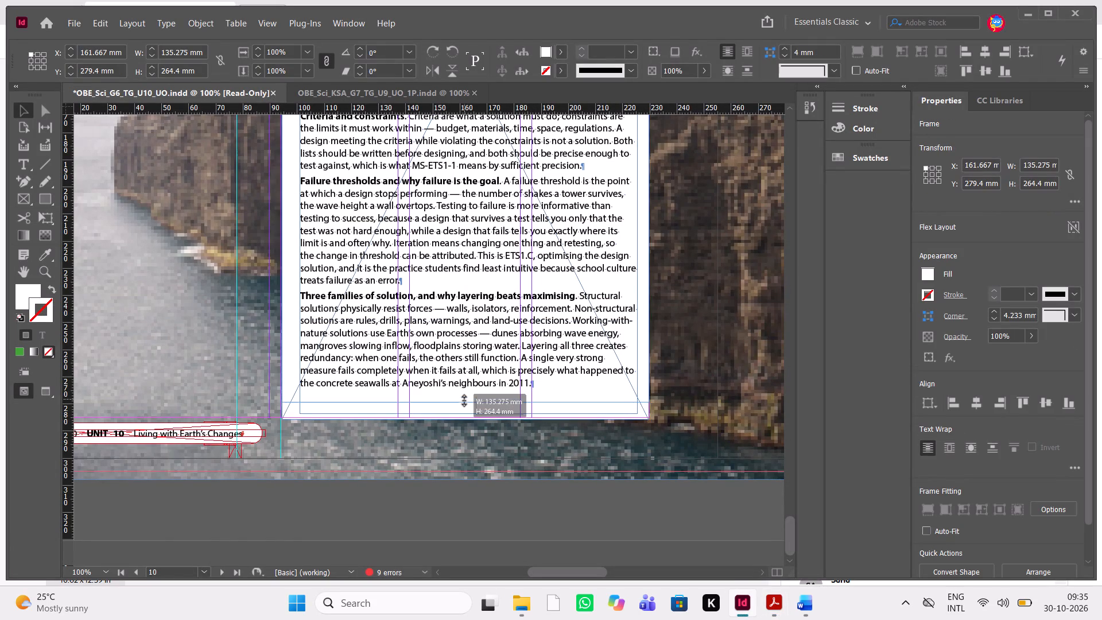
pyautogui.moveTo(464, 401); pyautogui.dragTo(465, 397)
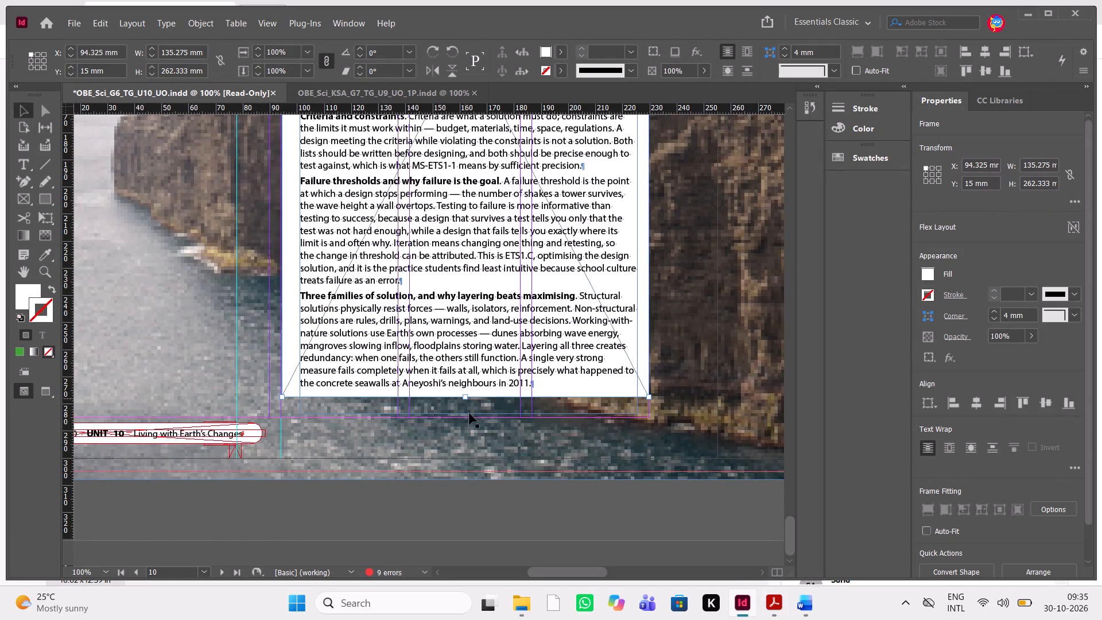
pyautogui.click(473, 456)
pyautogui.click(459, 512)
pyautogui.press('w')
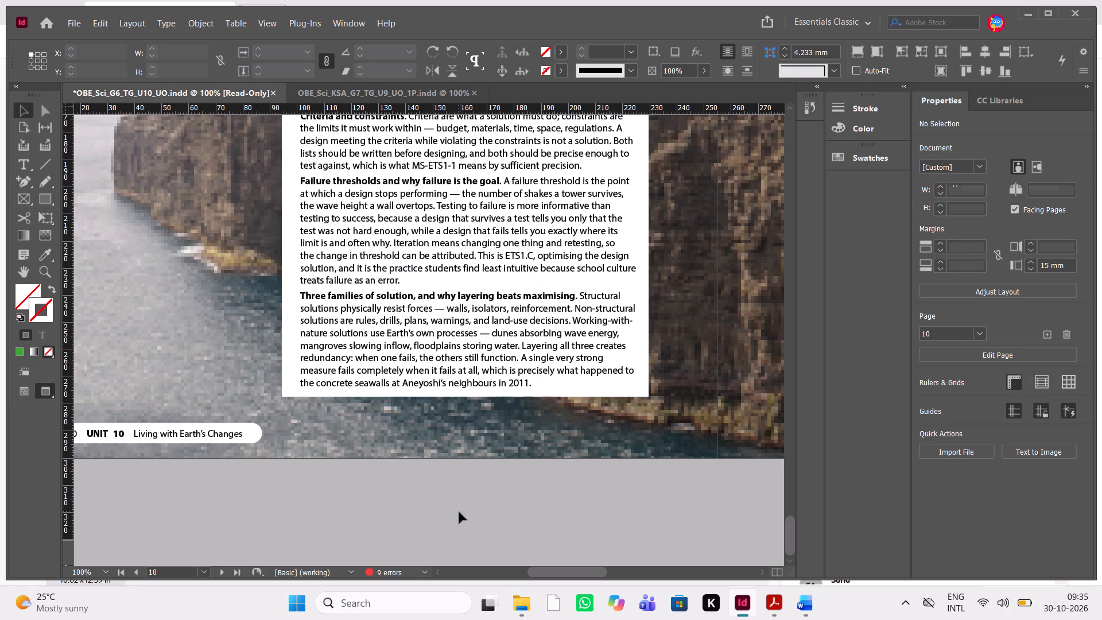
pyautogui.press('w')
# Check the next mark in the annotated PDF in Acrobat and make "Where this unit leads." bold on page 11 in InDesign.
pyautogui.hotkey('alt', 'Tab')
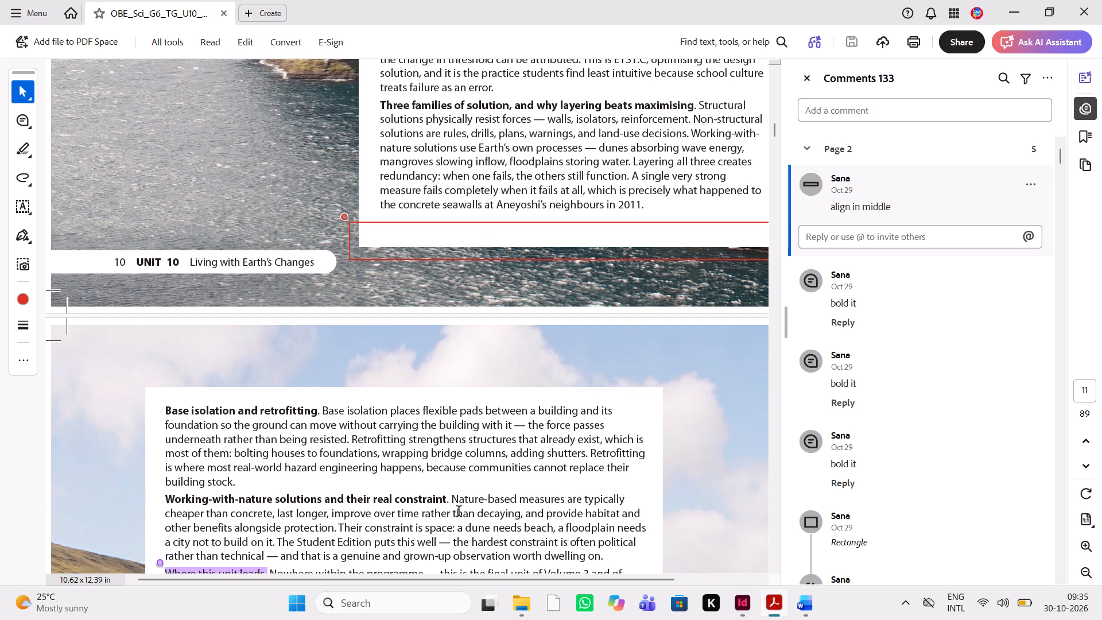
pyautogui.scroll(-2, 459, 512)
pyautogui.scroll(1, 459, 512)
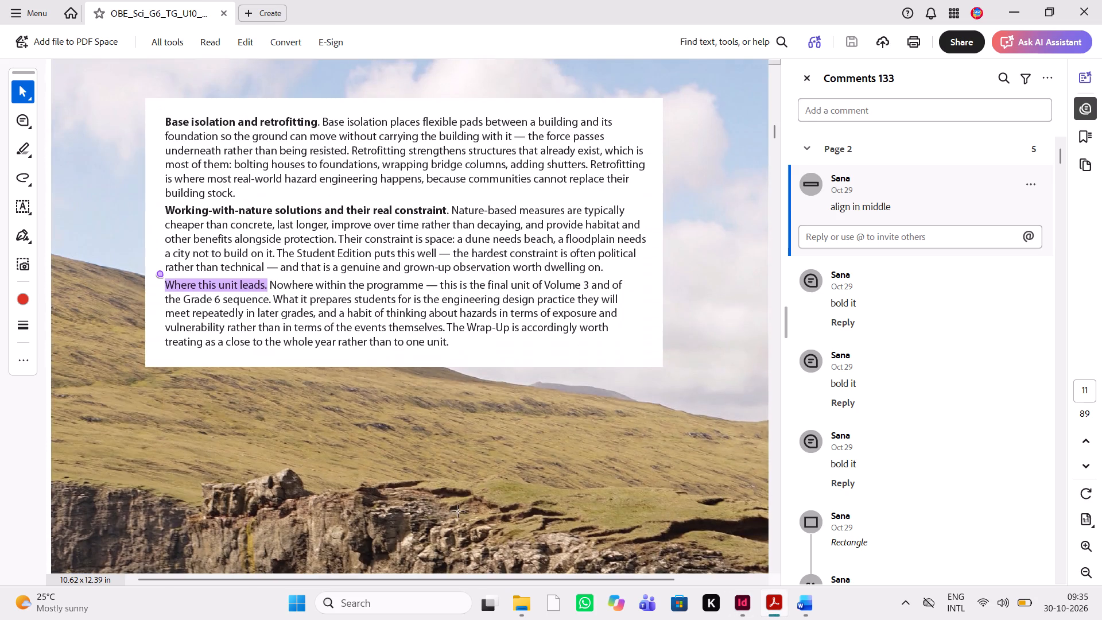
pyautogui.hotkey('alt', 'Tab')
pyautogui.scroll(1, 578, 378)
pyautogui.scroll(-2, 578, 378)
pyautogui.click(484, 524)
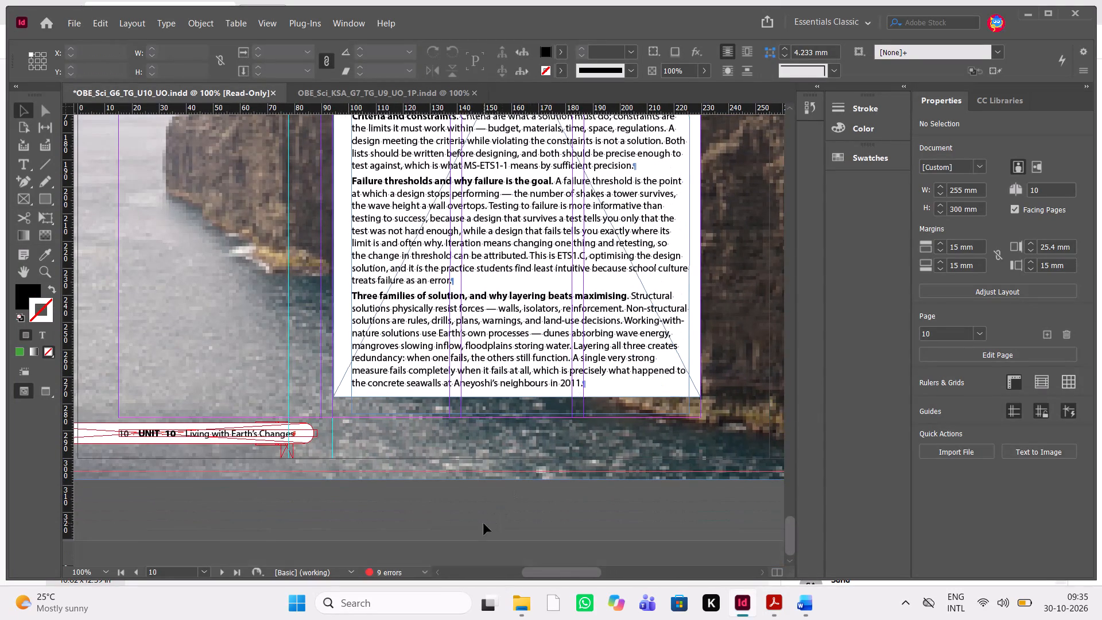
pyautogui.press('w')
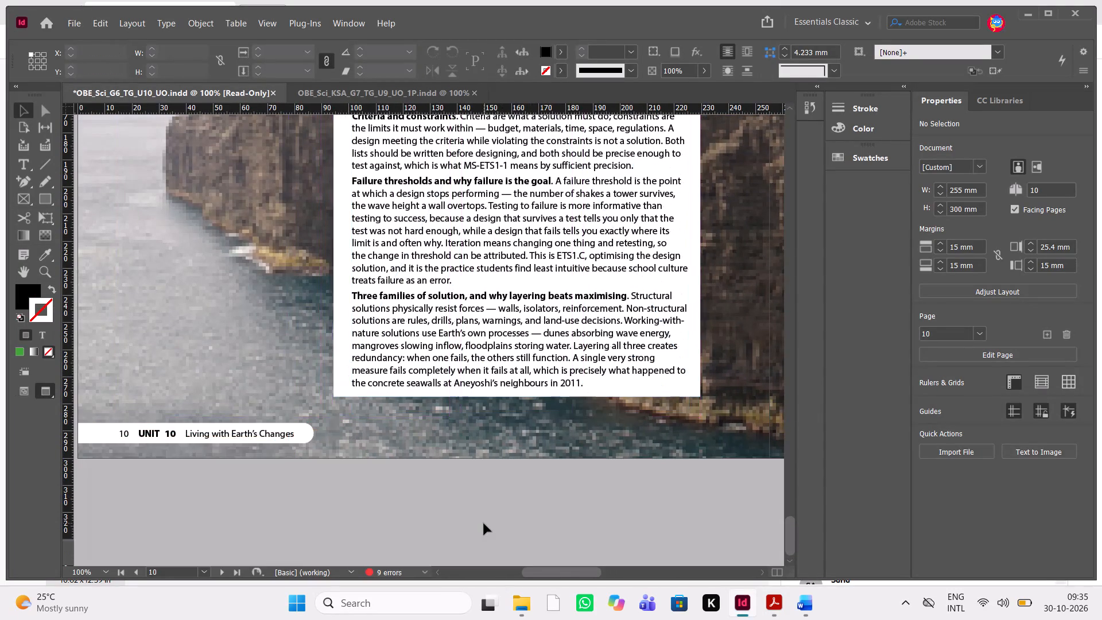
pyautogui.press('w')
pyautogui.scroll(2, 484, 524)
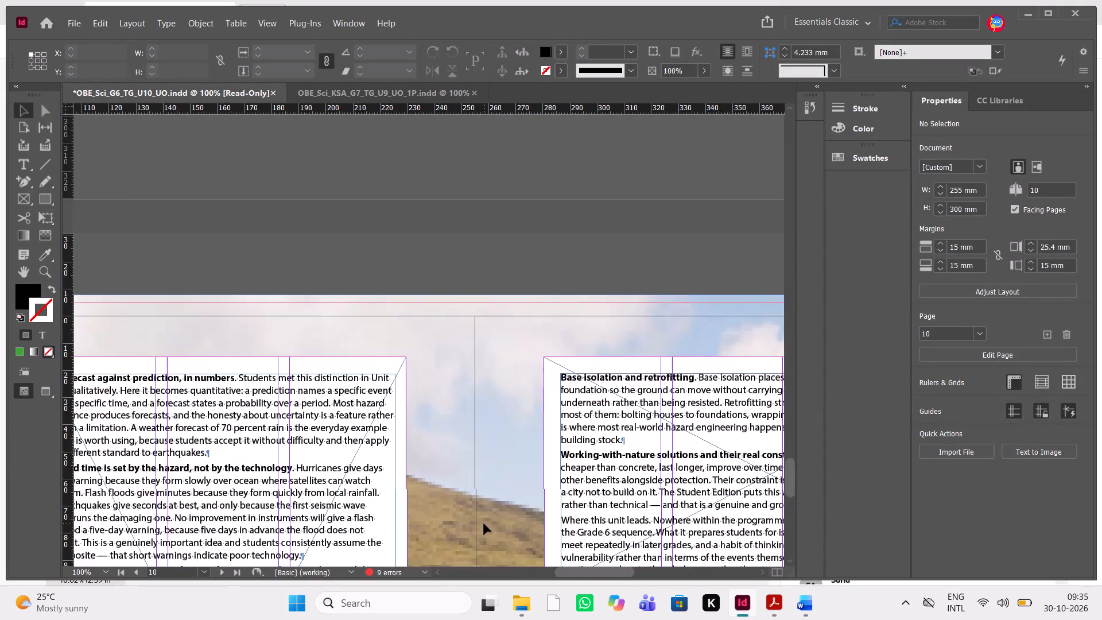
pyautogui.scroll(1, 484, 524)
pyautogui.scroll(-1, 484, 524)
pyautogui.doubleClick(481, 373)
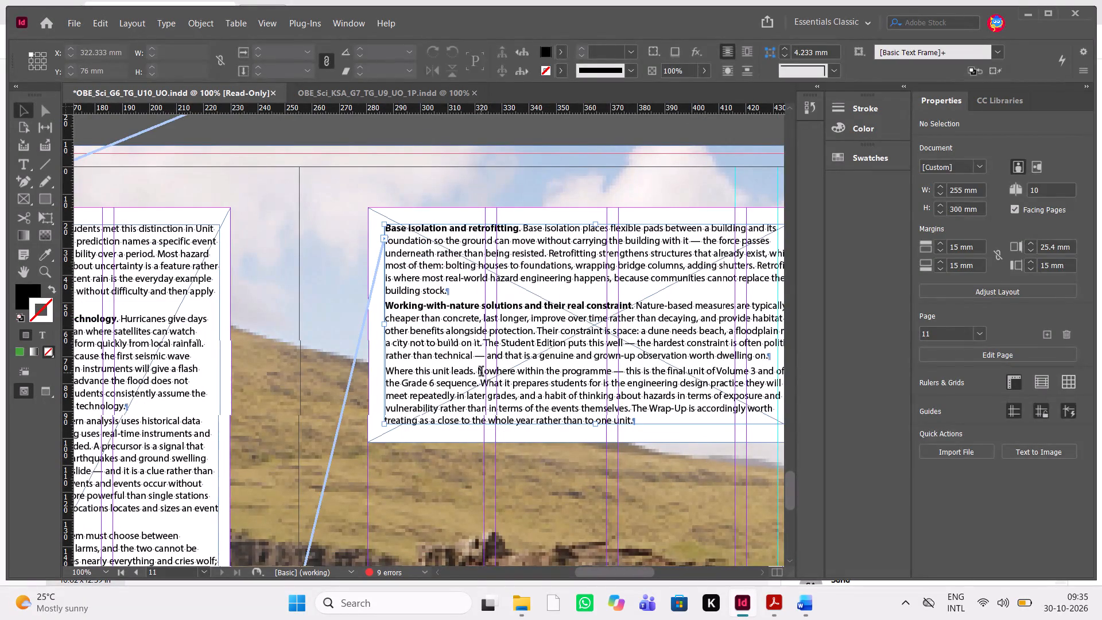
pyautogui.moveTo(475, 373); pyautogui.dragTo(468, 373)
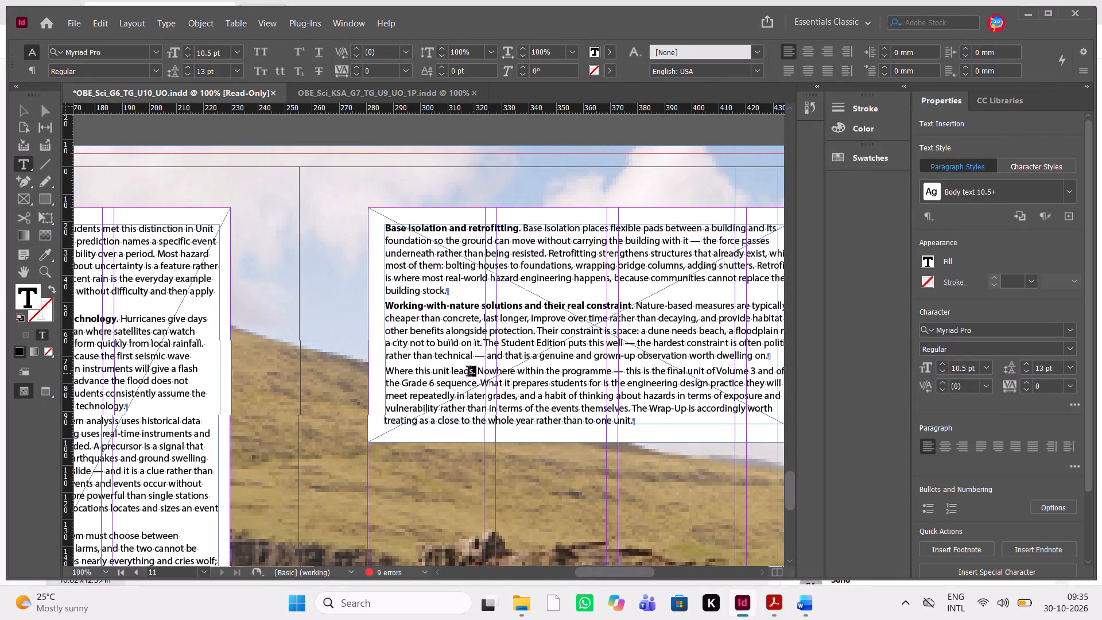
pyautogui.moveTo(468, 373); pyautogui.dragTo(383, 370)
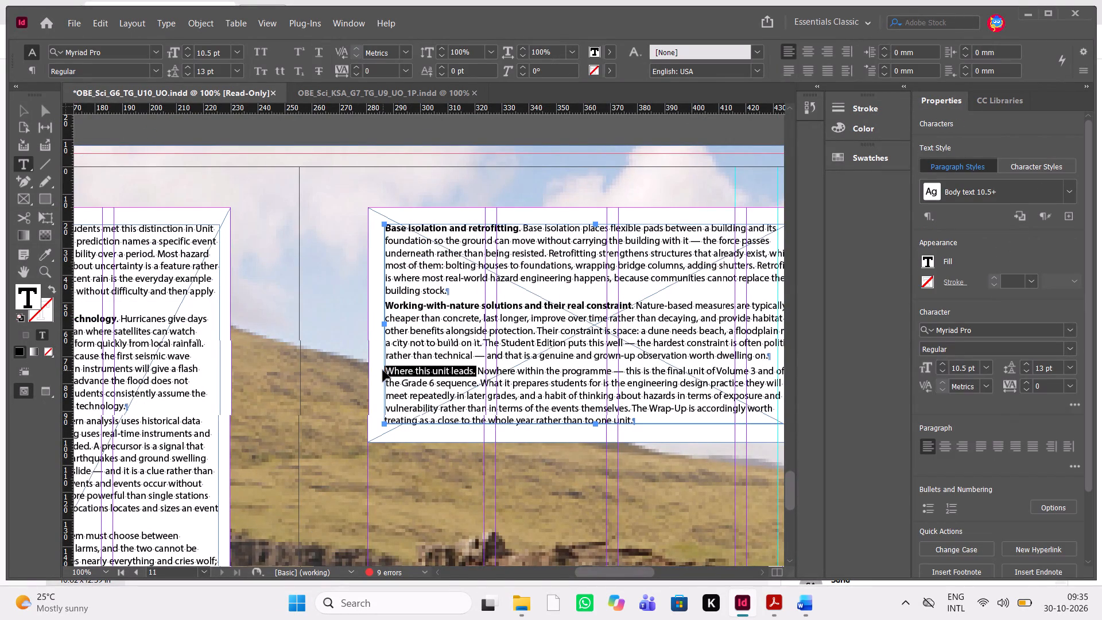
pyautogui.hotkey('ctrl', 'shift', 'b')
# Close the Grade 7 document OBE_Sci_KSA_G7_TG_U9_UO_1P.indd.
pyautogui.scroll(-6, 577, 419)
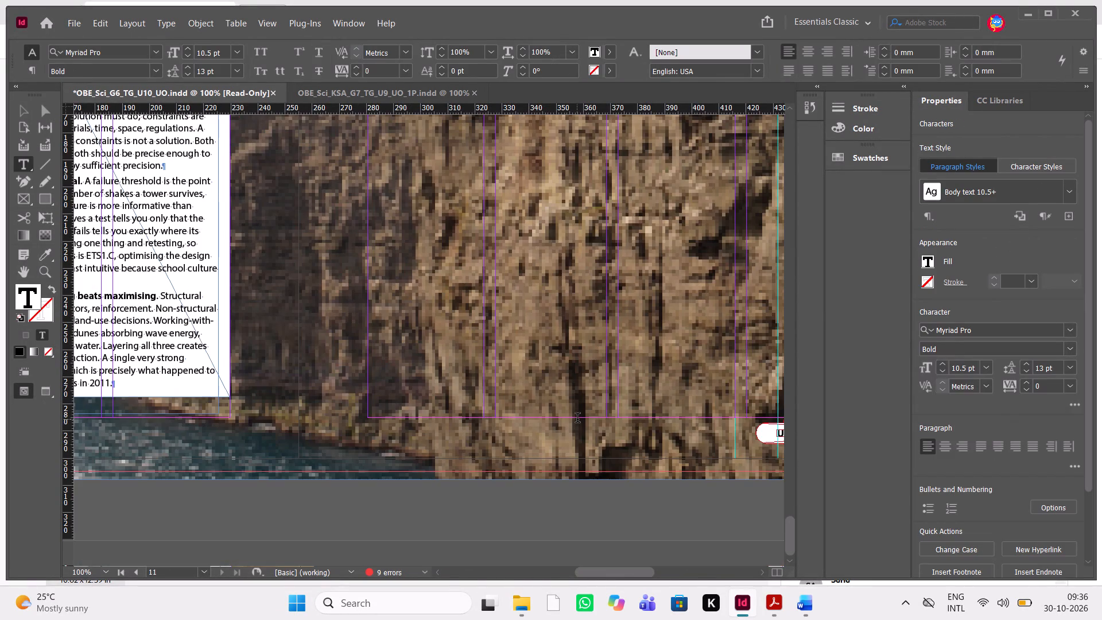
pyautogui.scroll(-4, 577, 419)
pyautogui.scroll(13, 577, 419)
pyautogui.hscroll(1, 577, 419)
pyautogui.scroll(1, 577, 419)
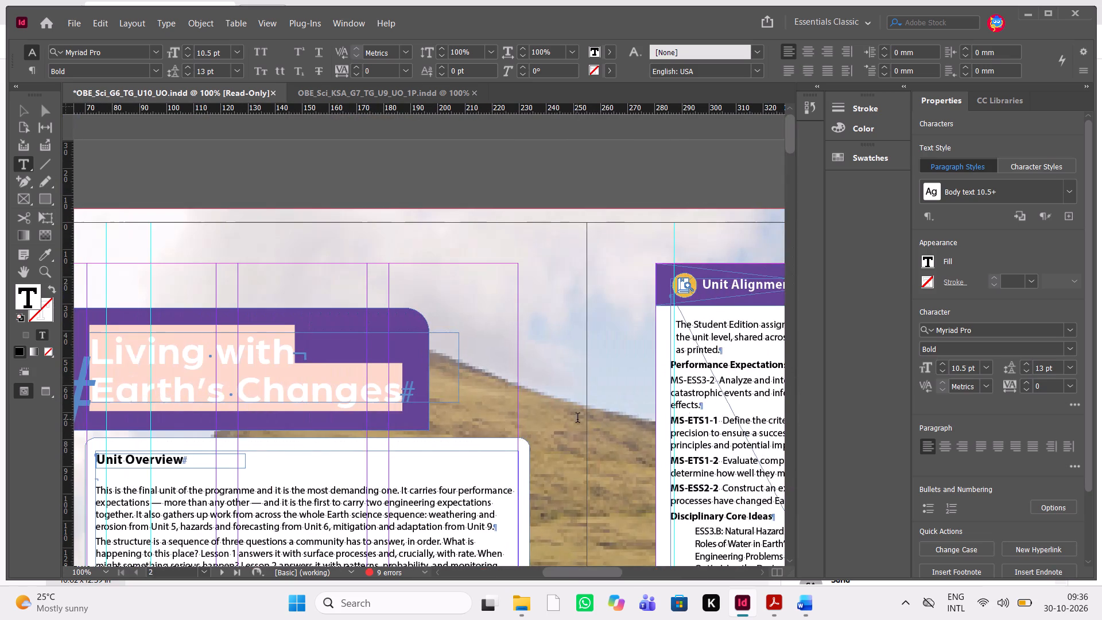
pyautogui.scroll(1, 577, 419)
pyautogui.hscroll(1, 577, 419)
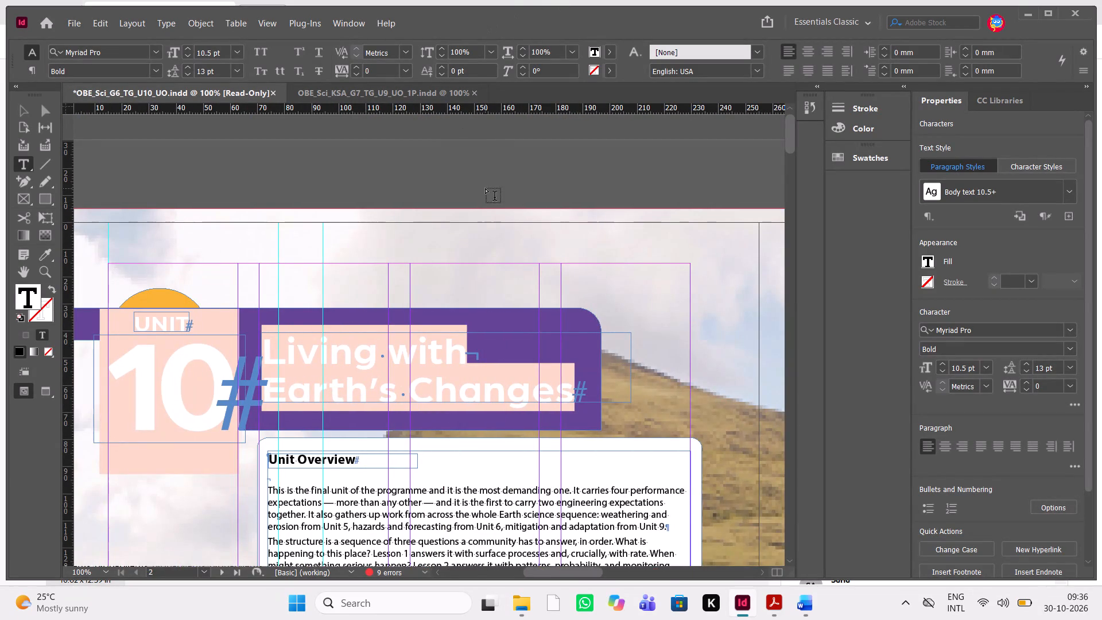
pyautogui.click(476, 92)
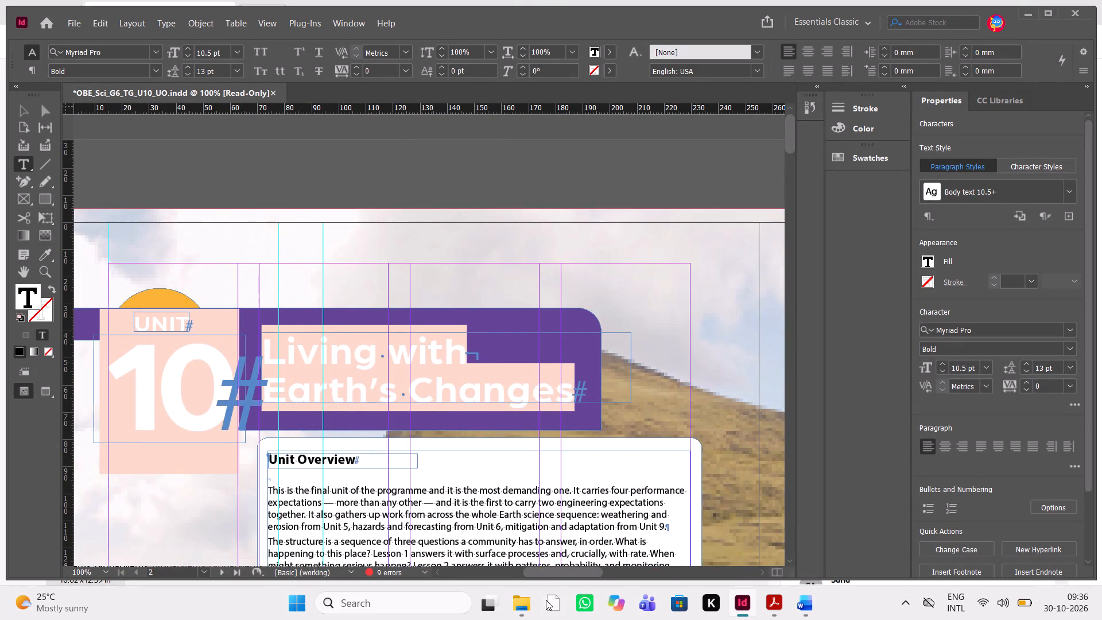
# Open the OBE_Sci_G6_TG_U10_L1 InDesign document from the downloaded Unit 10 folder, skipping font replacement.
pyautogui.click(524, 617)
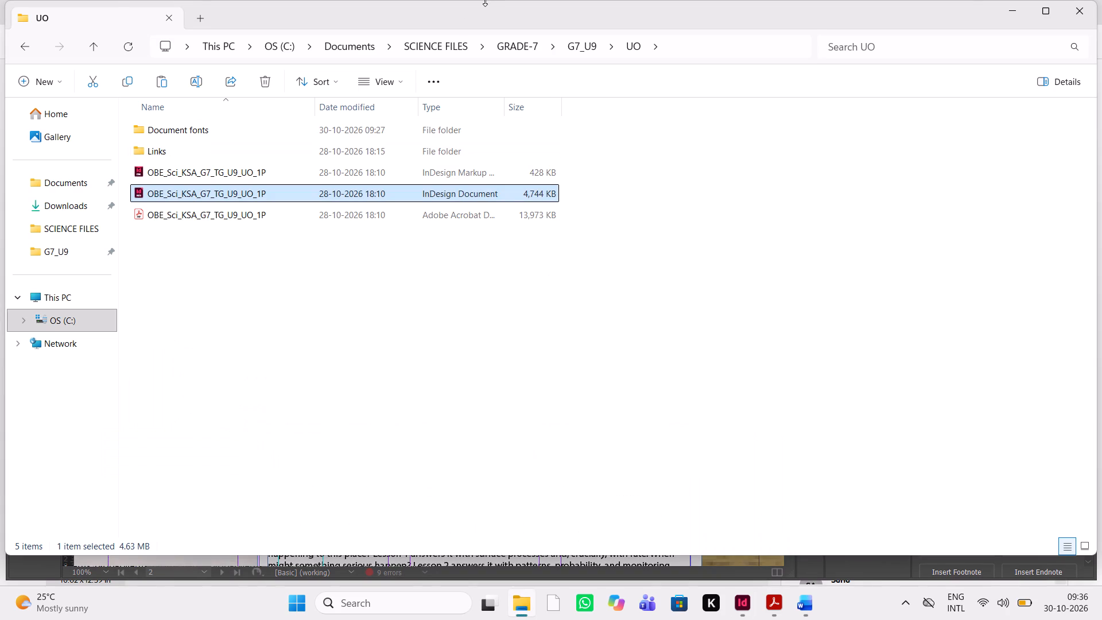
pyautogui.click(85, 208)
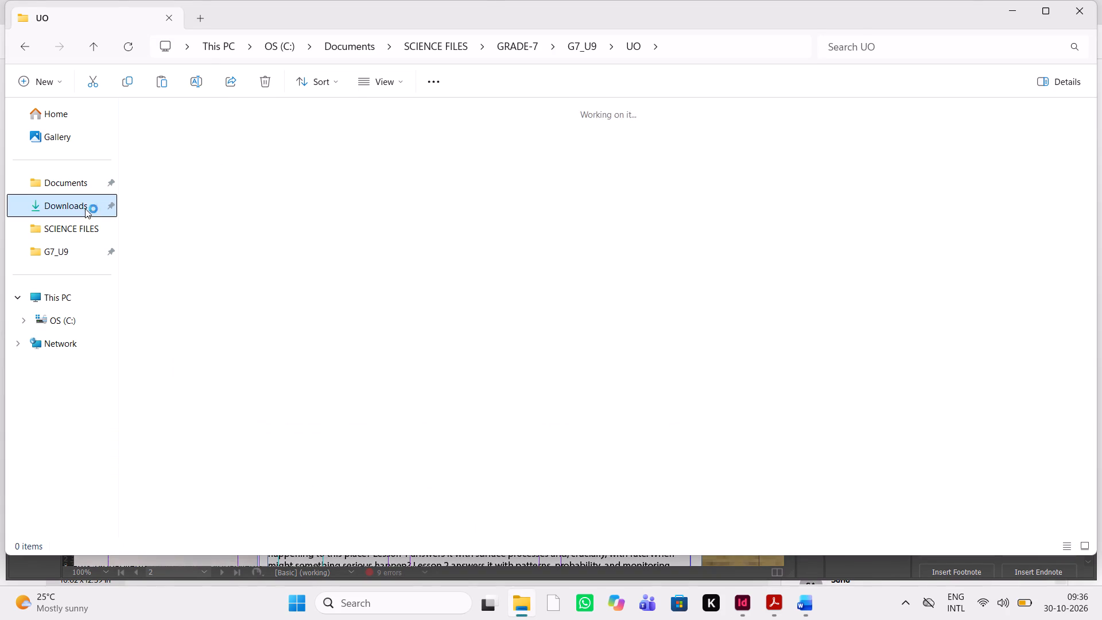
pyautogui.doubleClick(357, 227)
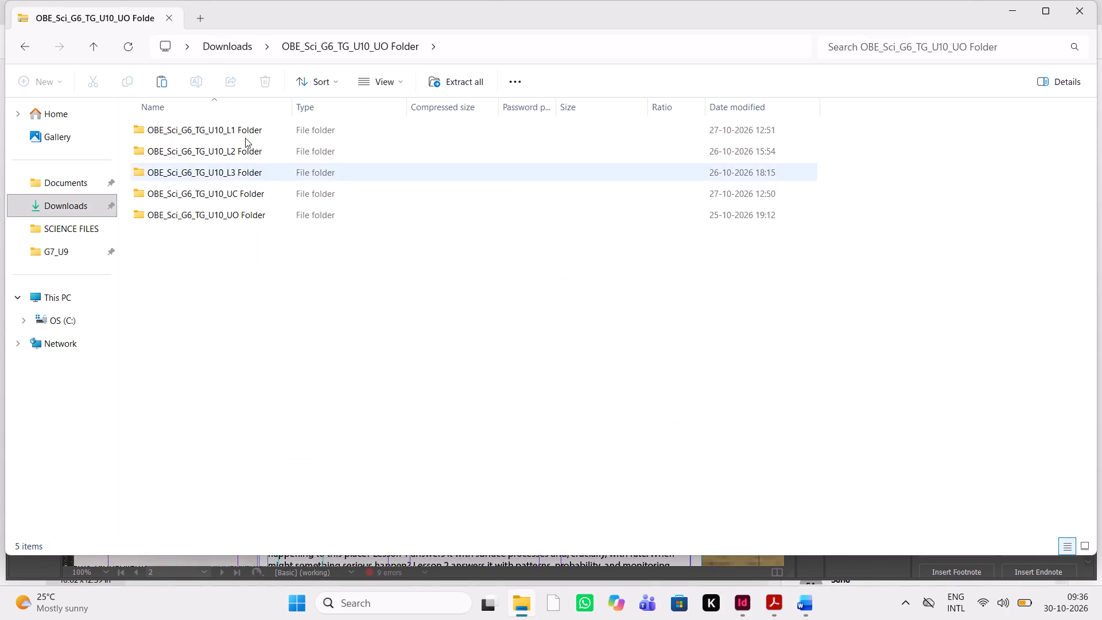
pyautogui.doubleClick(297, 129)
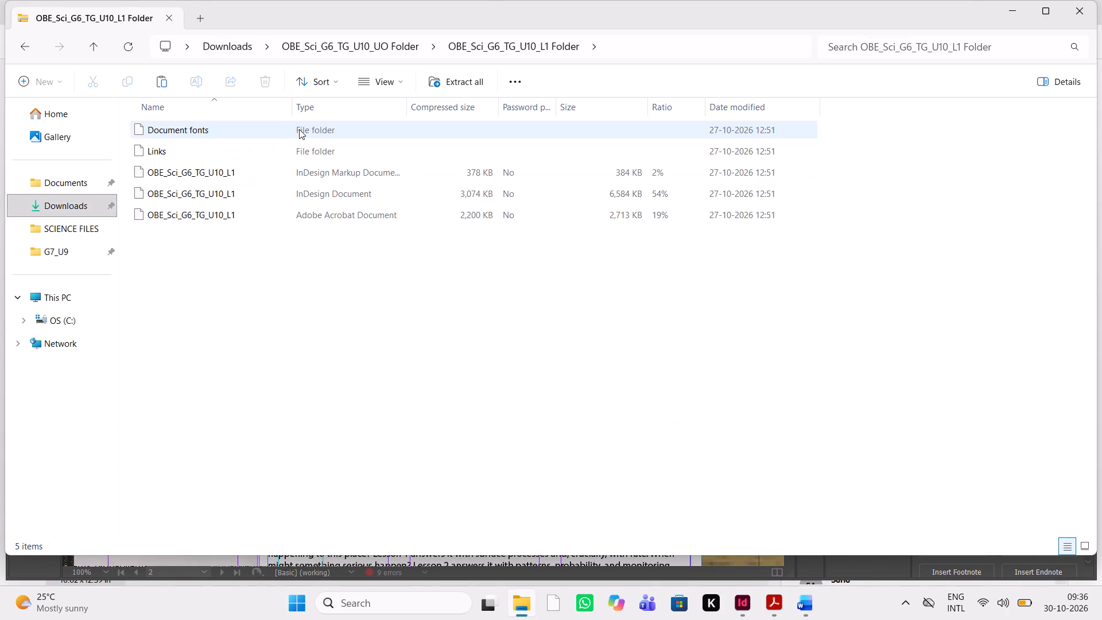
pyautogui.click(267, 196)
pyautogui.press('Return')
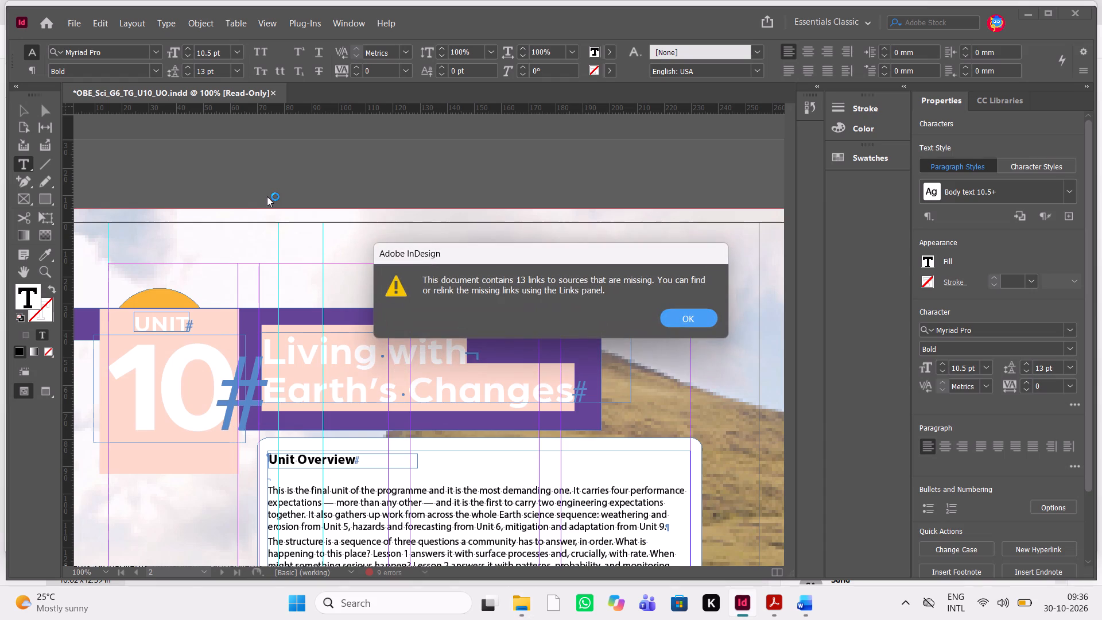
pyautogui.click(695, 316)
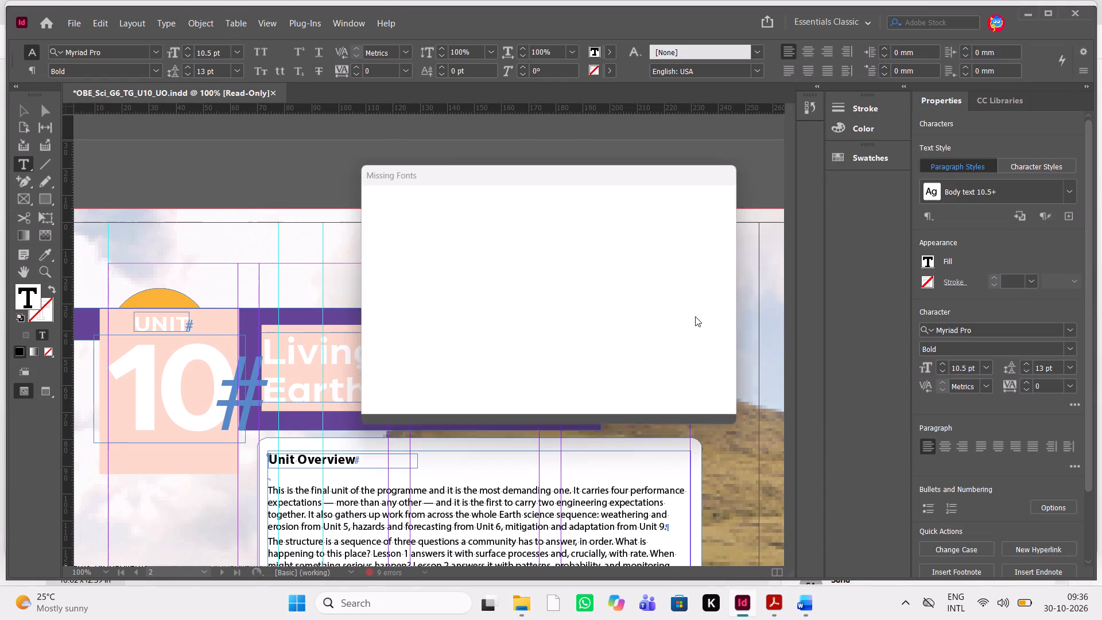
pyautogui.click(713, 385)
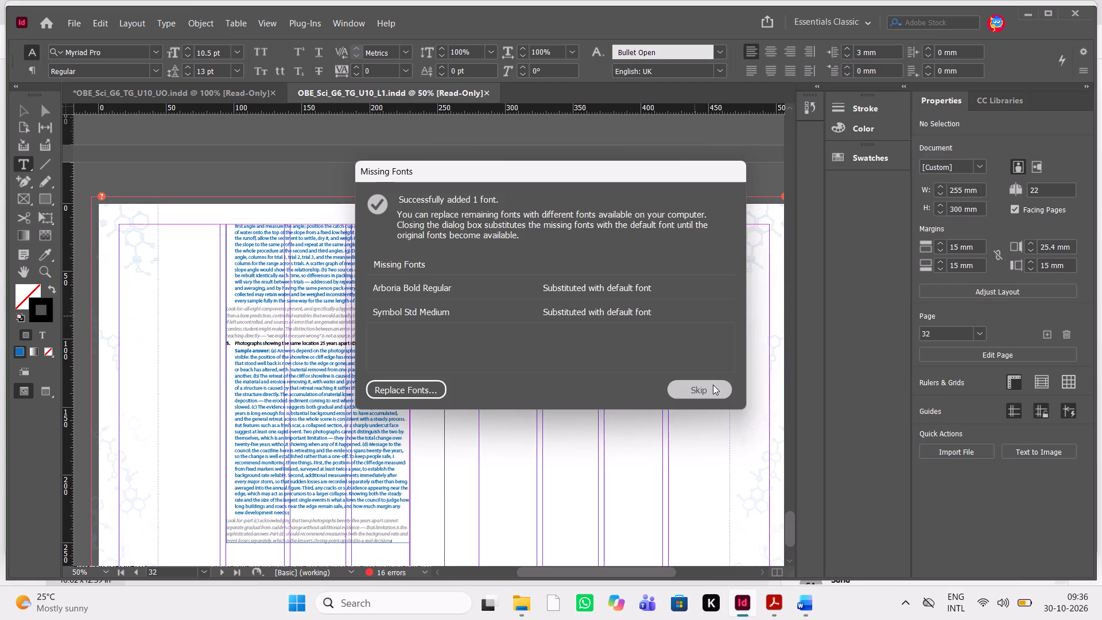
# Examine the Lesson 1 document from its opening page, including the lesson title, Standards Note and Essential Question boxes.
pyautogui.scroll(20, 723, 257)
pyautogui.scroll(20, 723, 257)
pyautogui.scroll(20, 723, 257)
pyautogui.scroll(-7, 723, 257)
pyautogui.scroll(20, 723, 257)
pyautogui.scroll(20, 723, 257)
pyautogui.scroll(20, 723, 257)
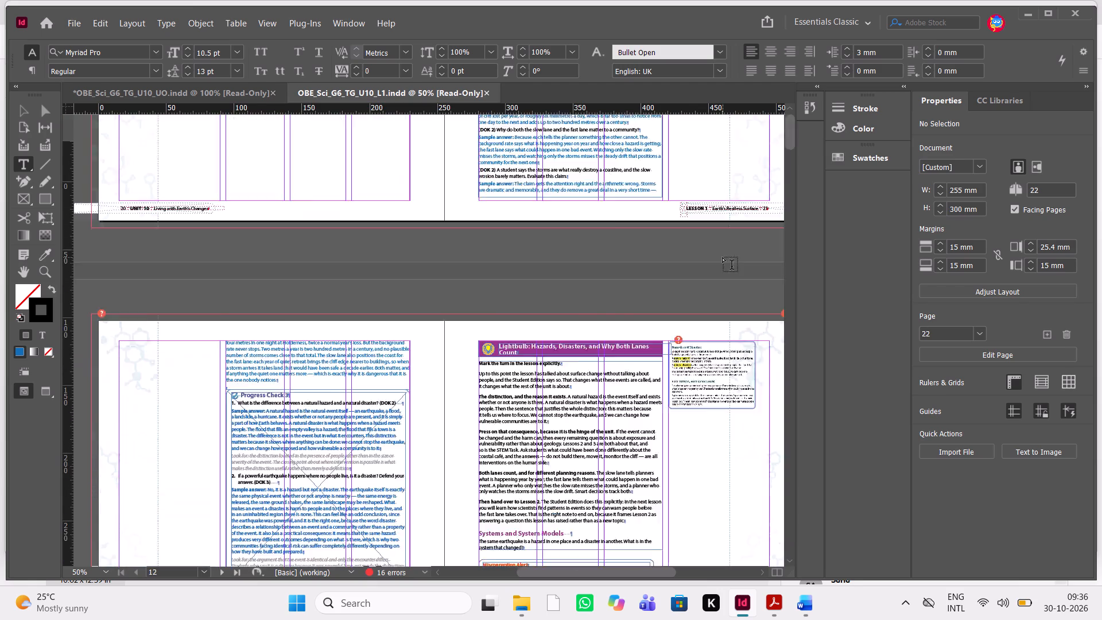
pyautogui.scroll(16, 723, 257)
pyautogui.scroll(20, 723, 257)
pyautogui.scroll(20, 723, 257)
pyautogui.scroll(20, 723, 257)
pyautogui.scroll(3, 723, 257)
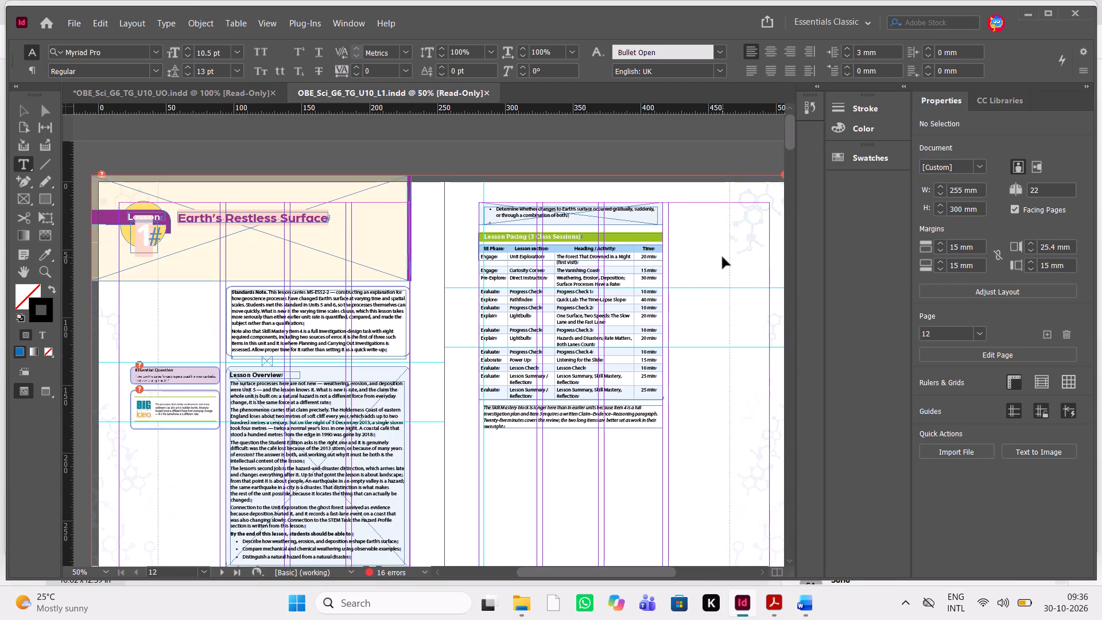
pyautogui.hotkey('ctrl', '=')
pyautogui.hotkey('ctrl', '=')
pyautogui.hotkey('ctrl', '=')
pyautogui.scroll(-1, 723, 257)
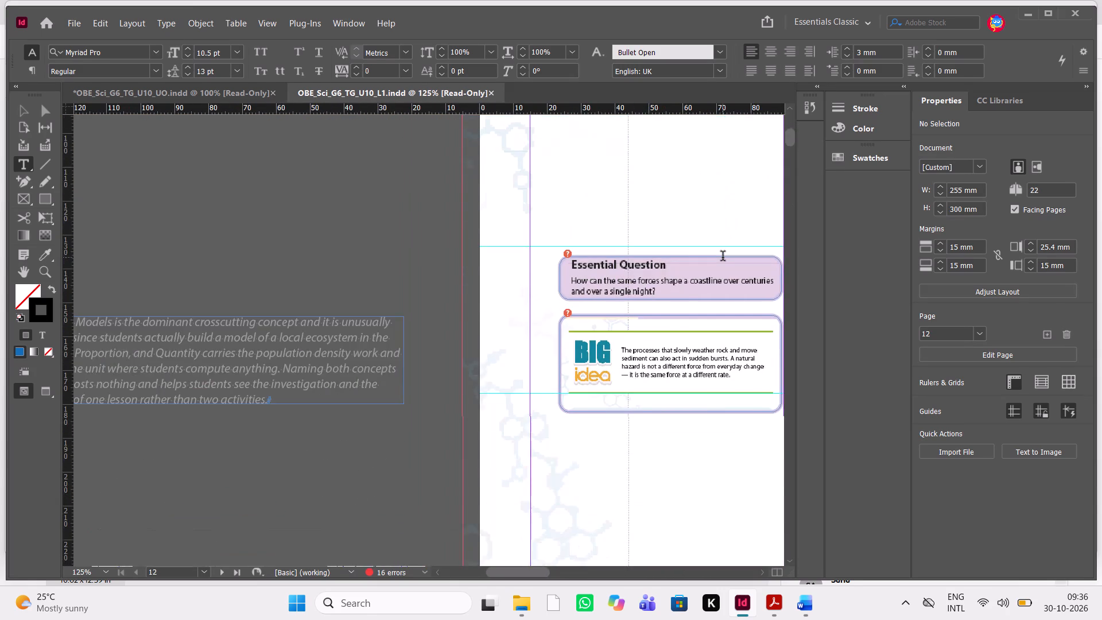
pyautogui.scroll(-1, 723, 257)
pyautogui.hscroll(-2, 723, 257)
pyautogui.scroll(1, 723, 257)
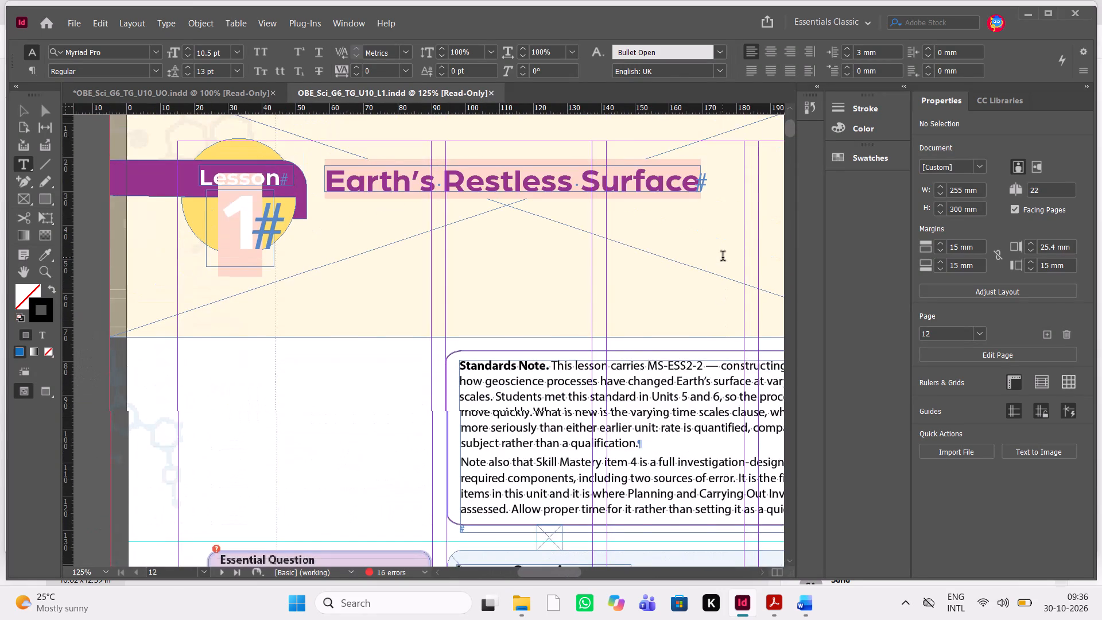
pyautogui.hscroll(-1, 723, 257)
pyautogui.scroll(-1, 723, 257)
pyautogui.scroll(1, 723, 257)
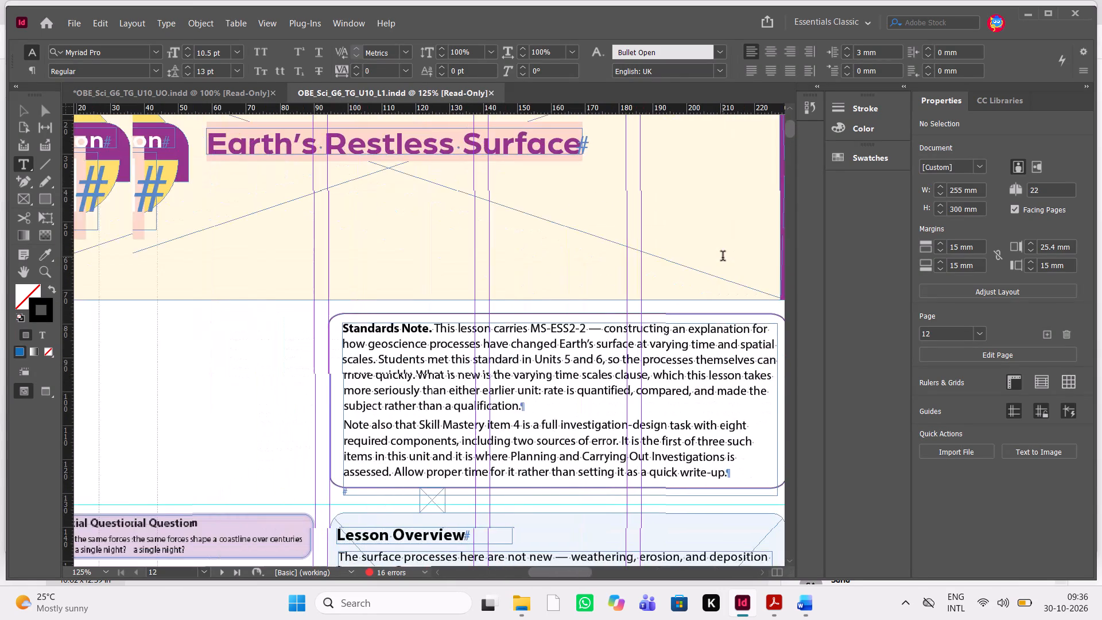
# Check the page 13 marks in the annotated PDF in Acrobat and delete the duplicate final Lesson Summary / Reflection row from InDesign's Lesson Pacing table.
pyautogui.hotkey('alt', 'Tab')
pyautogui.hotkey('alt', 'Tab')
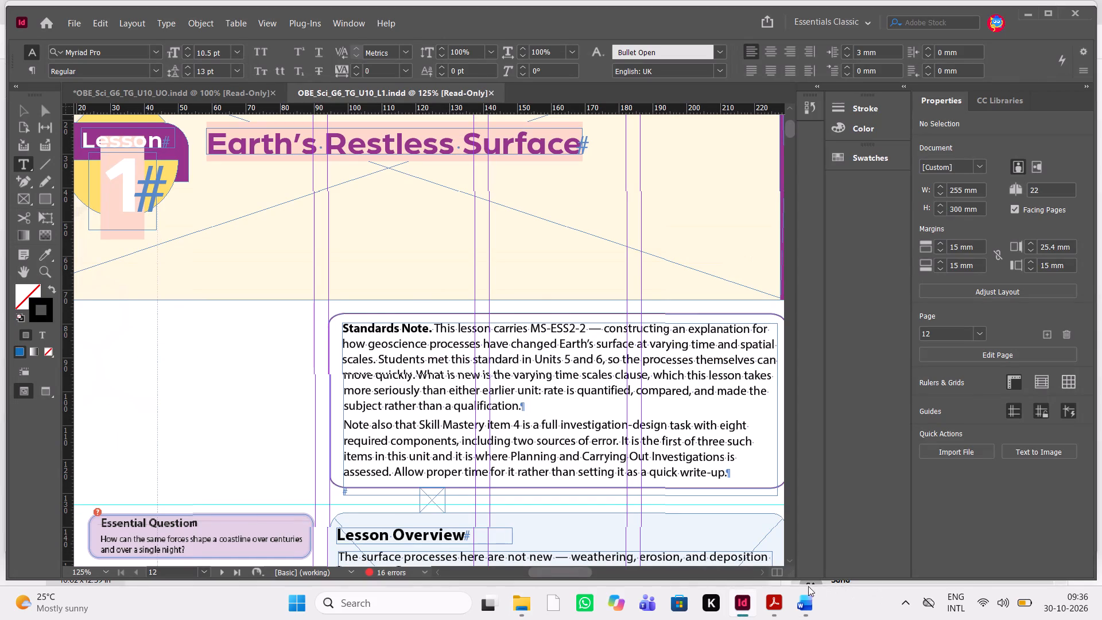
pyautogui.click(774, 609)
pyautogui.scroll(-2, 632, 439)
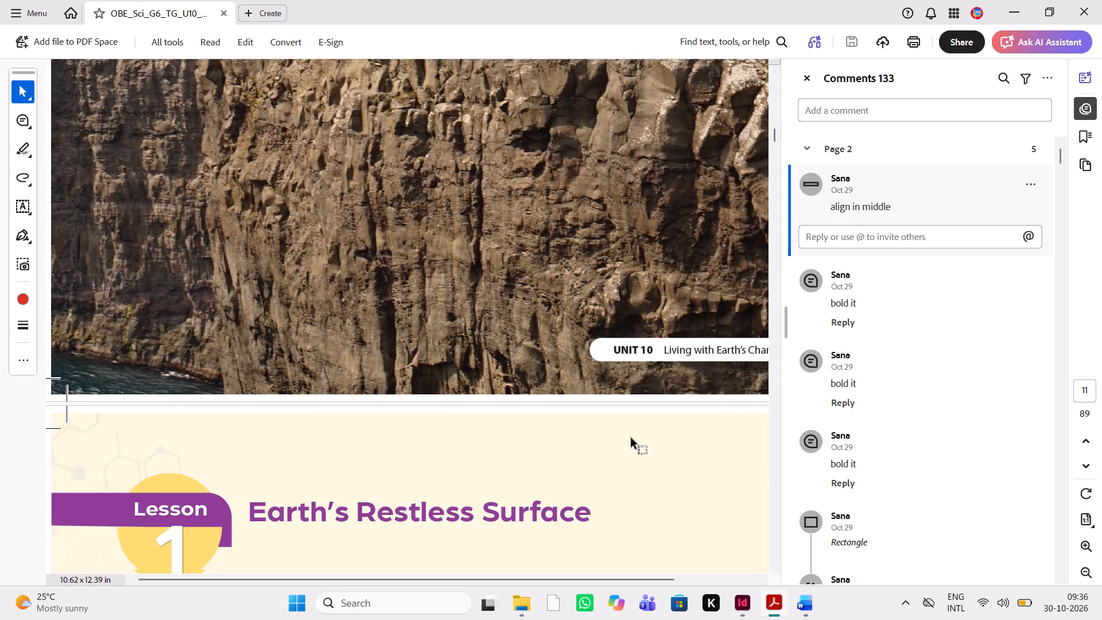
pyautogui.scroll(-8, 632, 439)
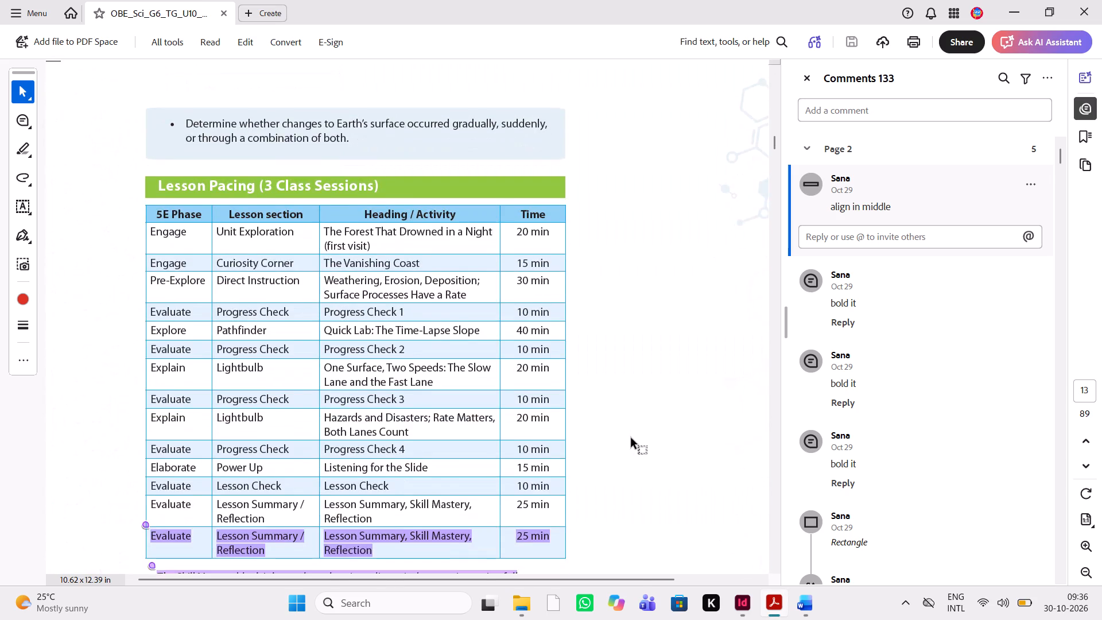
pyautogui.scroll(-2, 632, 439)
pyautogui.hotkey('alt', 'Tab')
pyautogui.hscroll(-1, 513, 421)
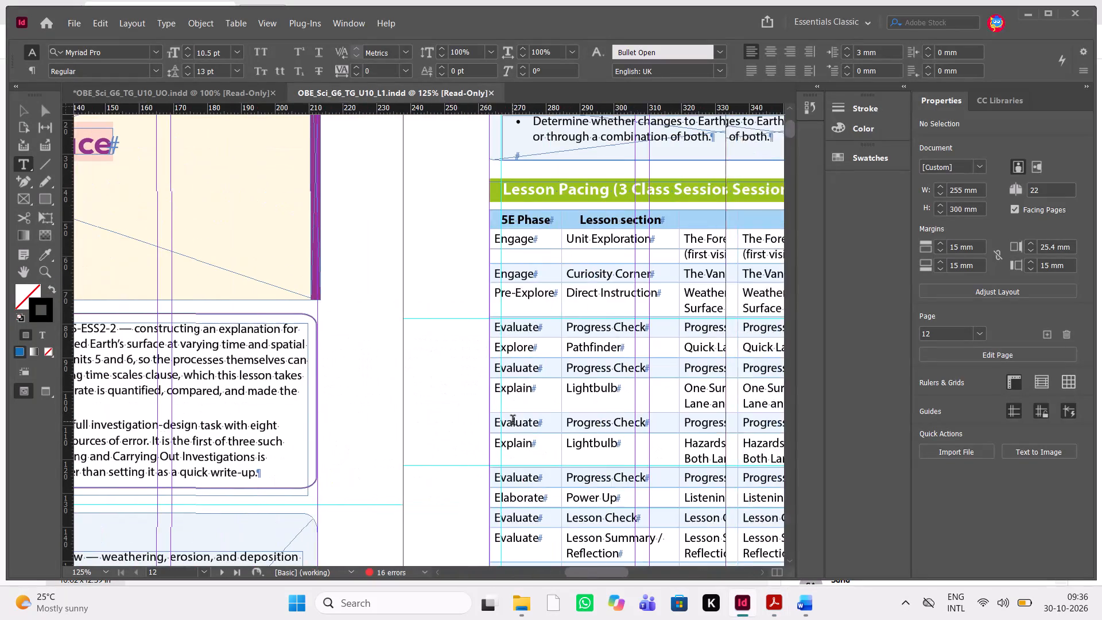
pyautogui.hscroll(-2, 513, 421)
pyautogui.scroll(-1, 513, 421)
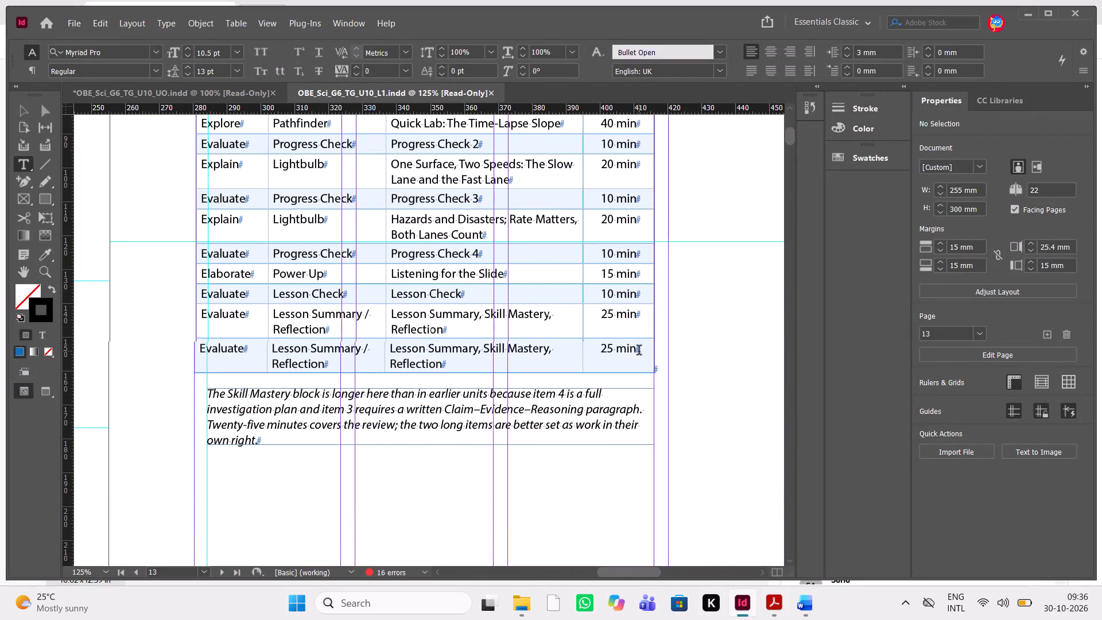
pyautogui.moveTo(639, 351); pyautogui.dragTo(211, 361)
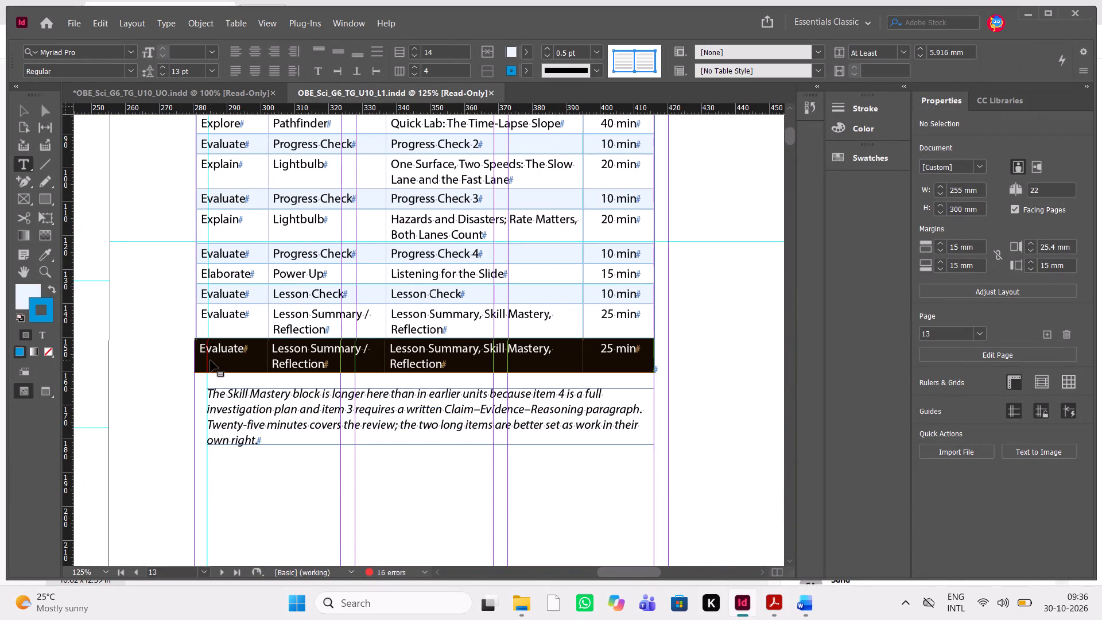
pyautogui.rightClick(211, 361)
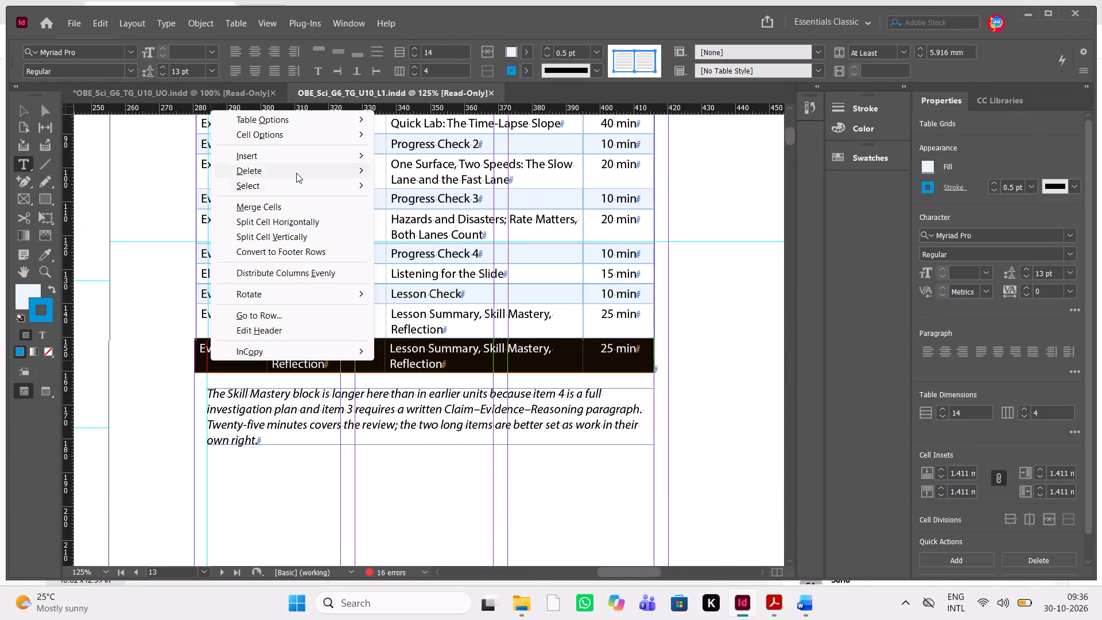
pyautogui.click(296, 173)
pyautogui.click(444, 174)
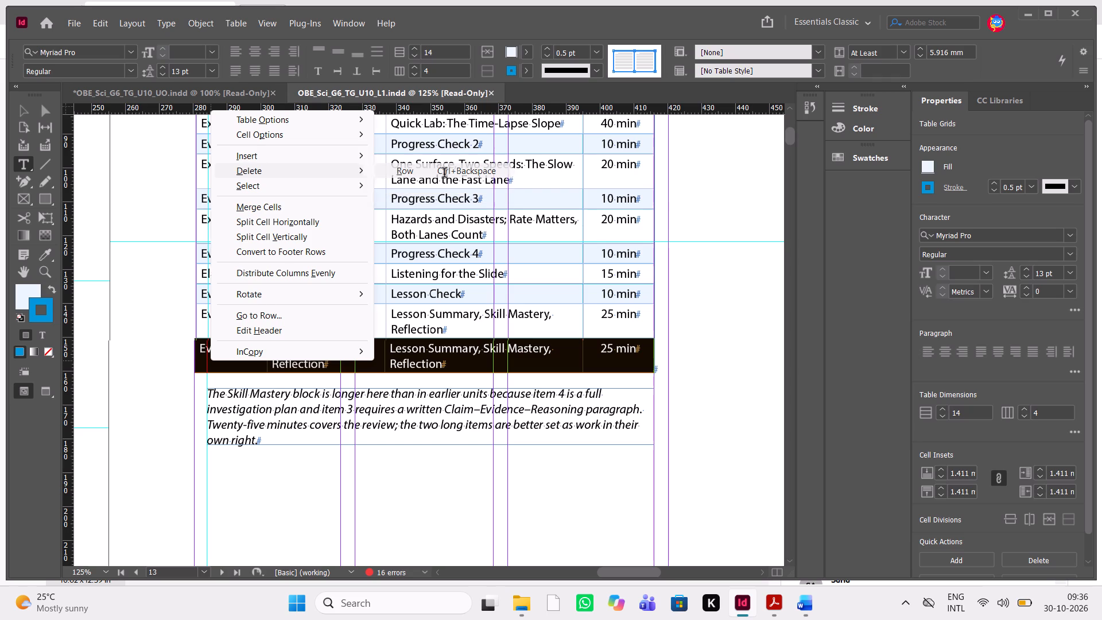
# Recheck the page 13 marks in Acrobat, and in InDesign ungroup the Lesson Pacing table and shorten its text frame to about 106 mm high.
pyautogui.hotkey('alt', 'Tab')
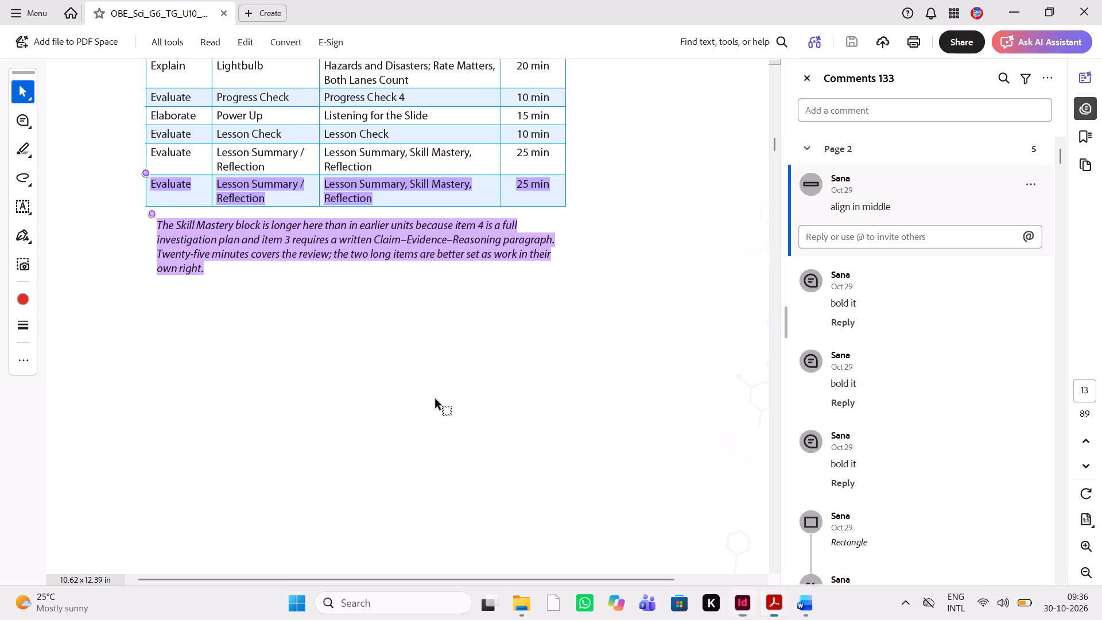
pyautogui.hotkey('alt', 'Tab')
pyautogui.hotkey('alt', 'Tab')
pyautogui.hotkey('alt', 'Tab')
pyautogui.hotkey('alt', 'Tab')
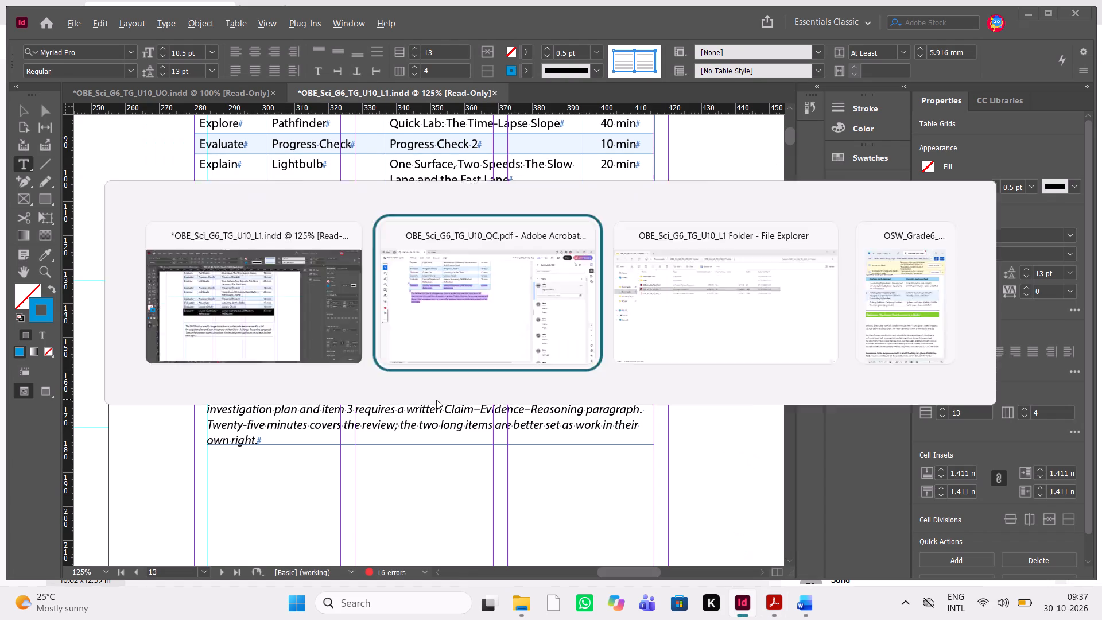
pyautogui.hotkey('alt', 'Tab')
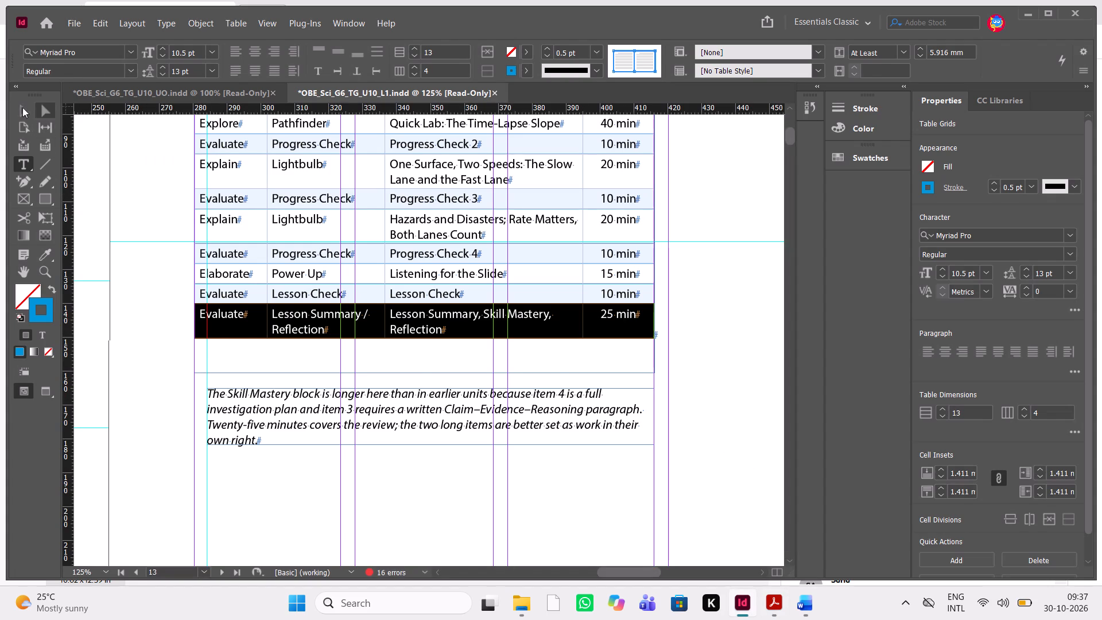
pyautogui.click(22, 107)
pyautogui.click(264, 405)
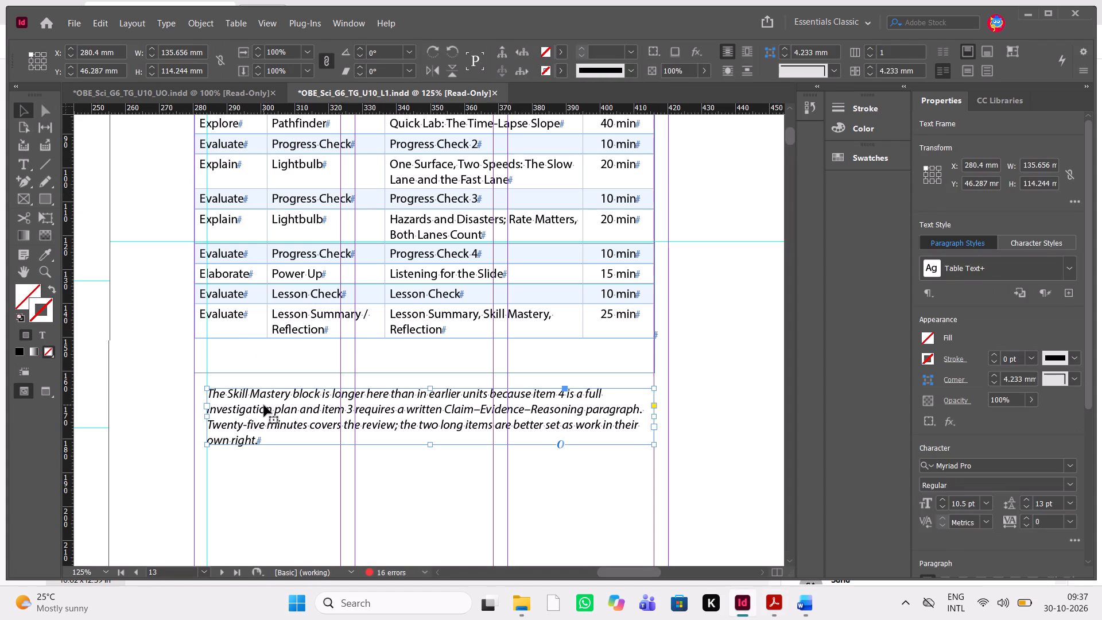
pyautogui.click(395, 349)
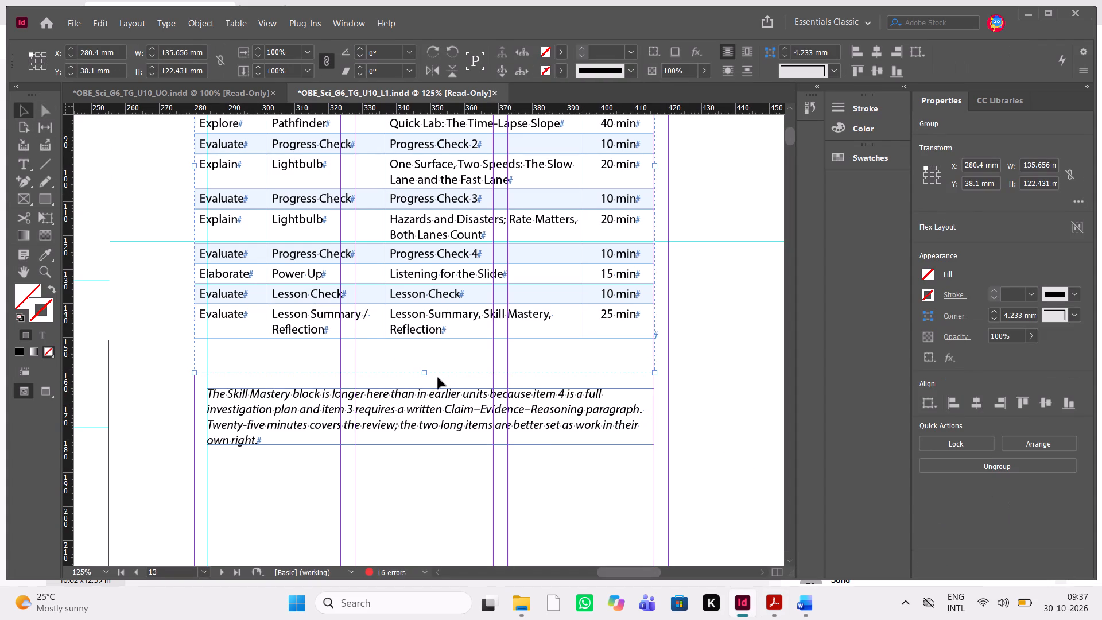
pyautogui.hotkey('ctrl', 'shift', 'g')
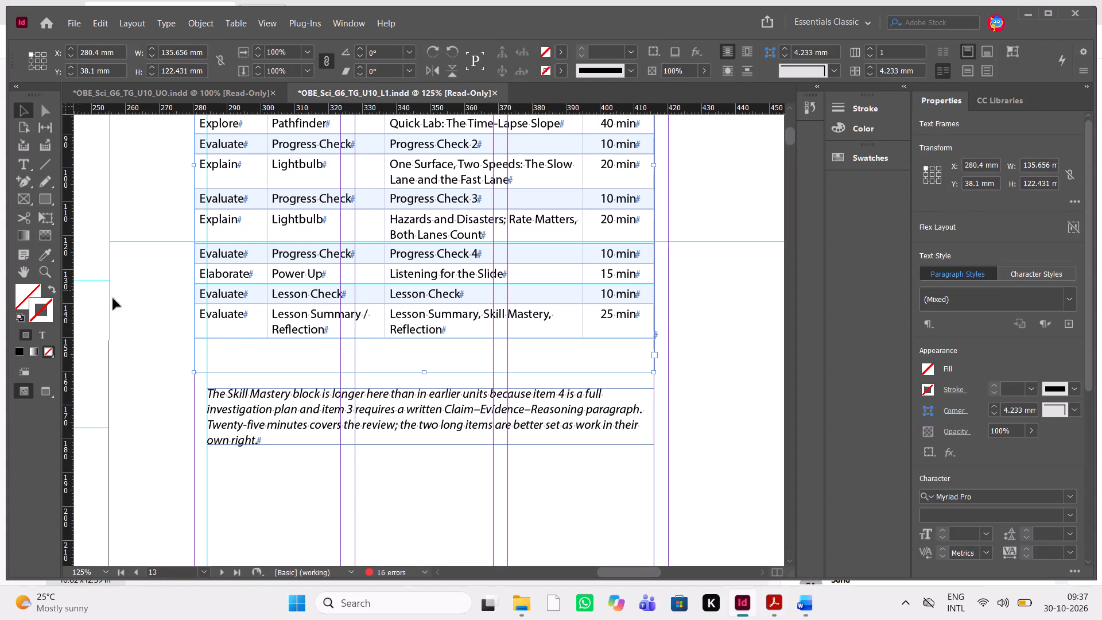
pyautogui.click(164, 329)
pyautogui.click(525, 363)
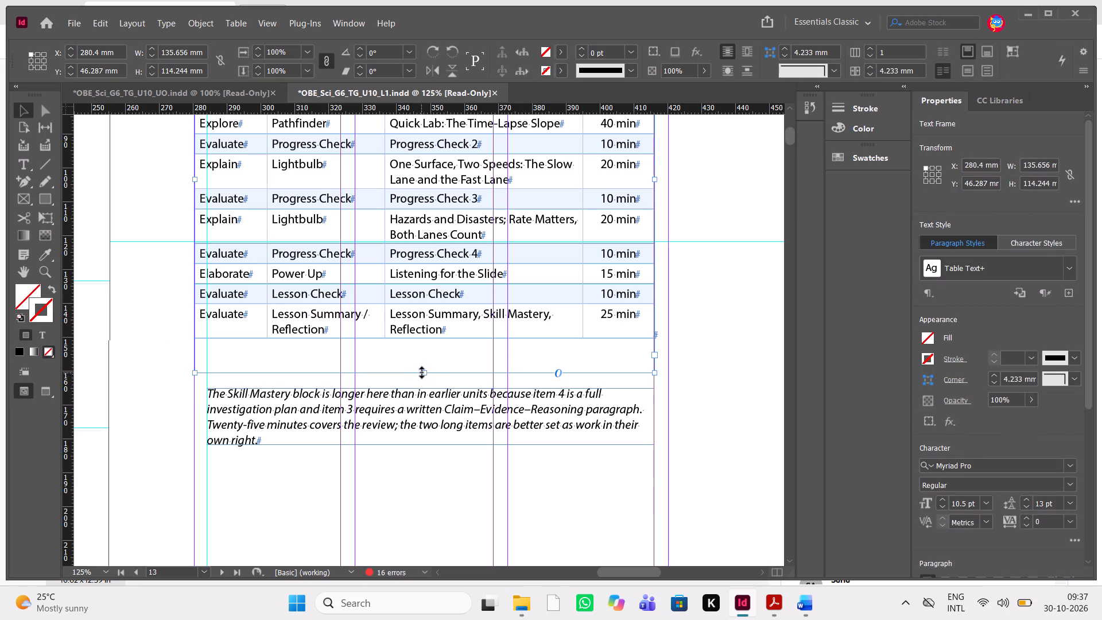
pyautogui.moveTo(422, 373); pyautogui.dragTo(432, 347)
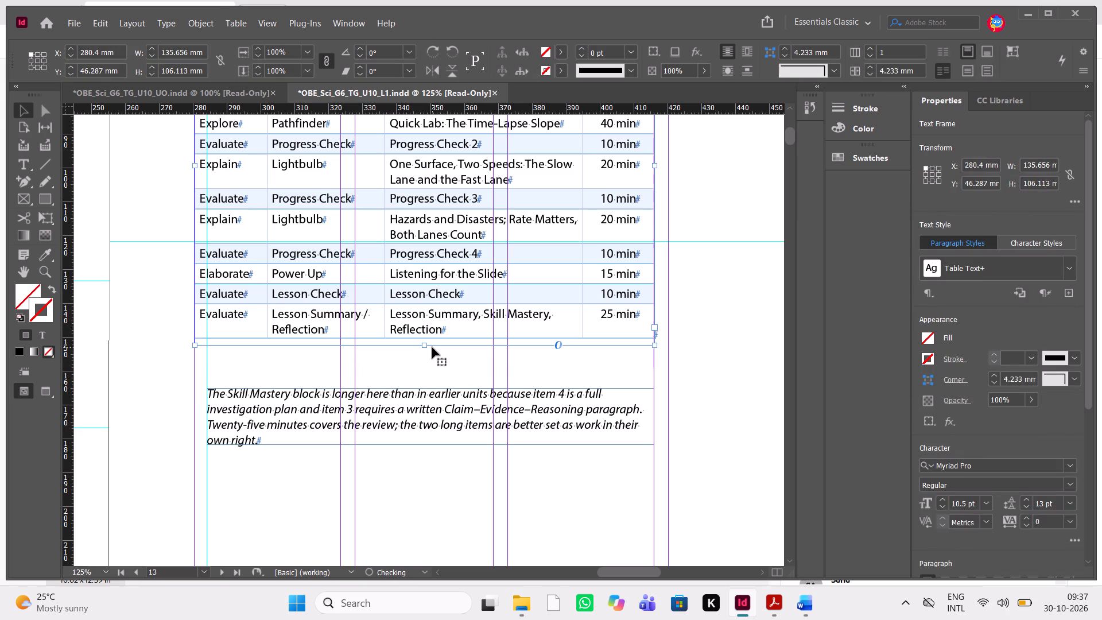
# Move the italic Skill Mastery note below the Lesson Pacing table up to Y 155.1 mm.
pyautogui.click(275, 416)
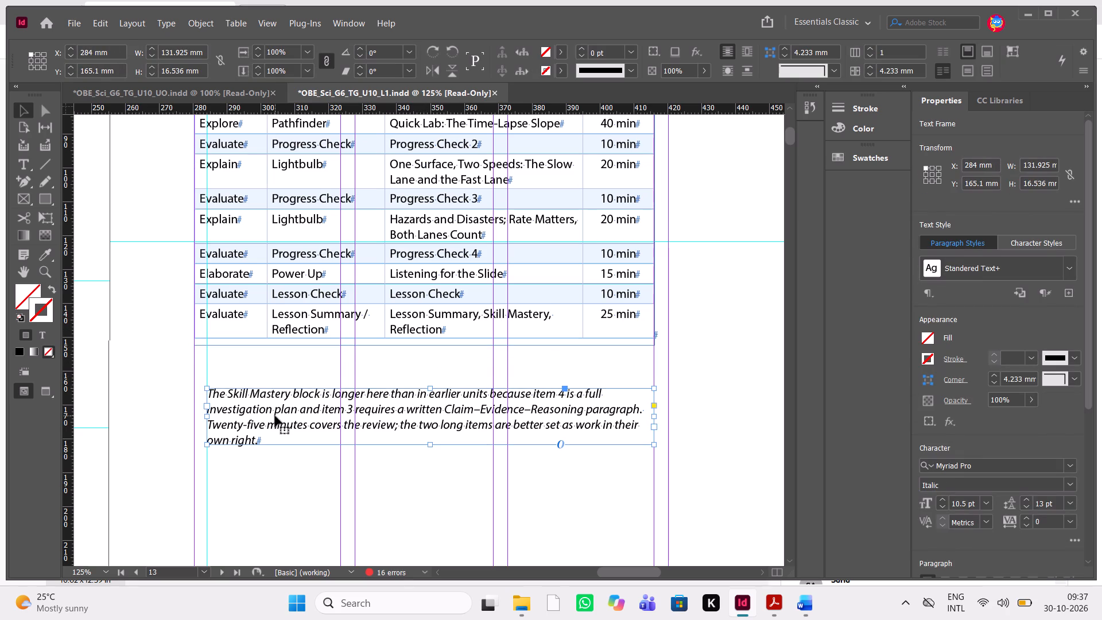
pyautogui.hotkey('shift', 'Up')
pyautogui.hotkey('shift', 'Down')
pyautogui.hotkey('shift', 'Up')
pyautogui.hotkey('shift', 'Up')
pyautogui.hotkey('shift', 'Up')
pyautogui.hotkey('shift', 'Up')
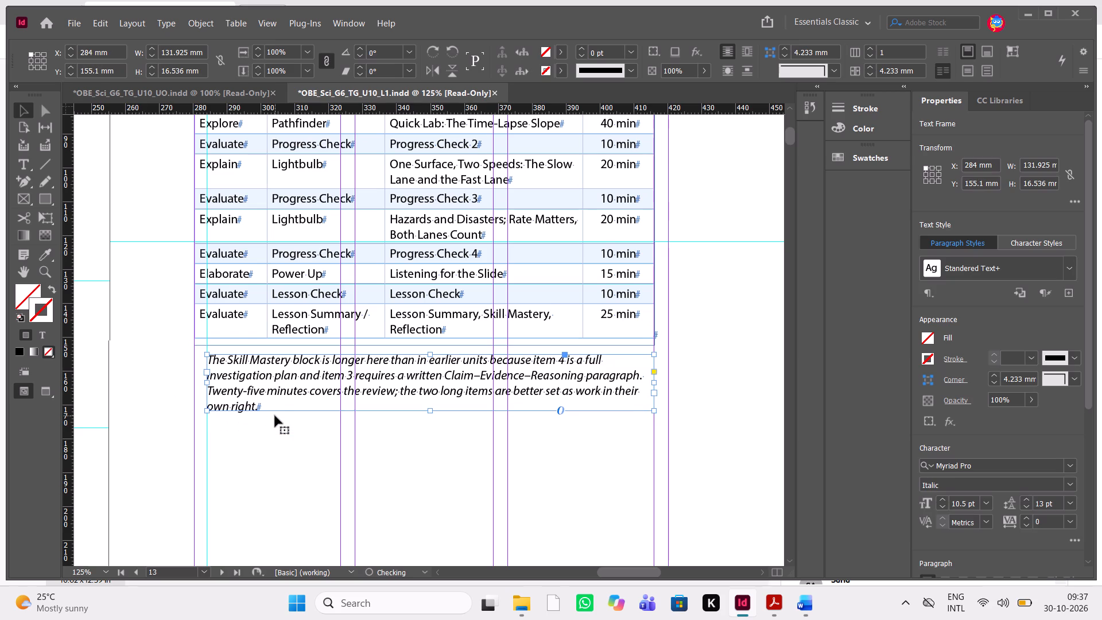
# Recolour the whole italic Skill Mastery note with a new CMYK swatch of C=0 M=0 Y=0 K=50.
pyautogui.doubleClick(291, 402)
pyautogui.moveTo(263, 404); pyautogui.dragTo(208, 357)
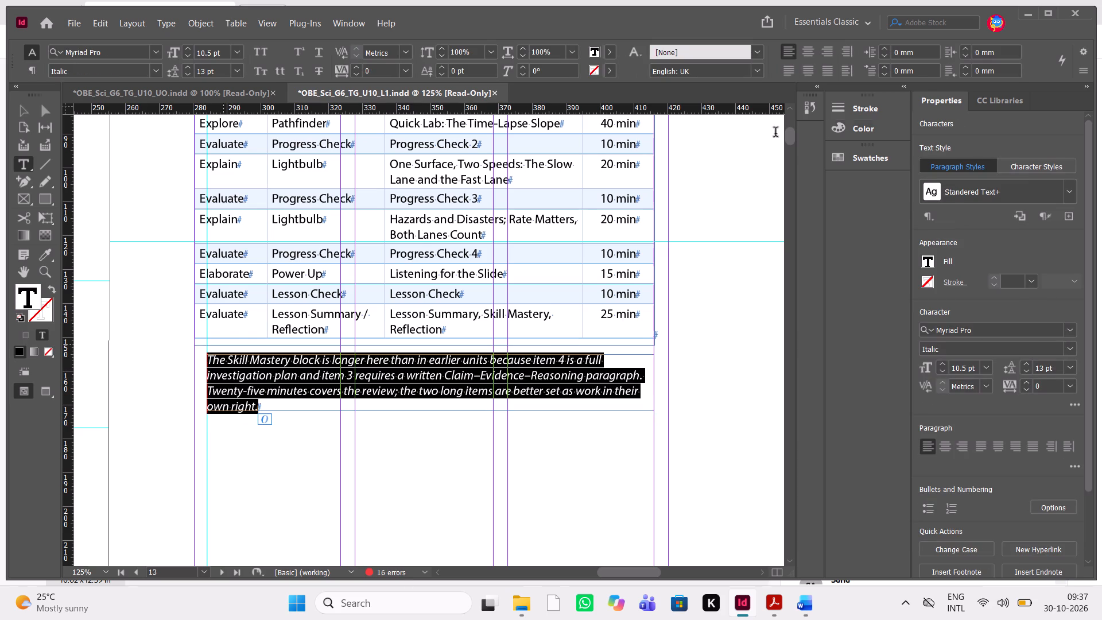
pyautogui.click(872, 159)
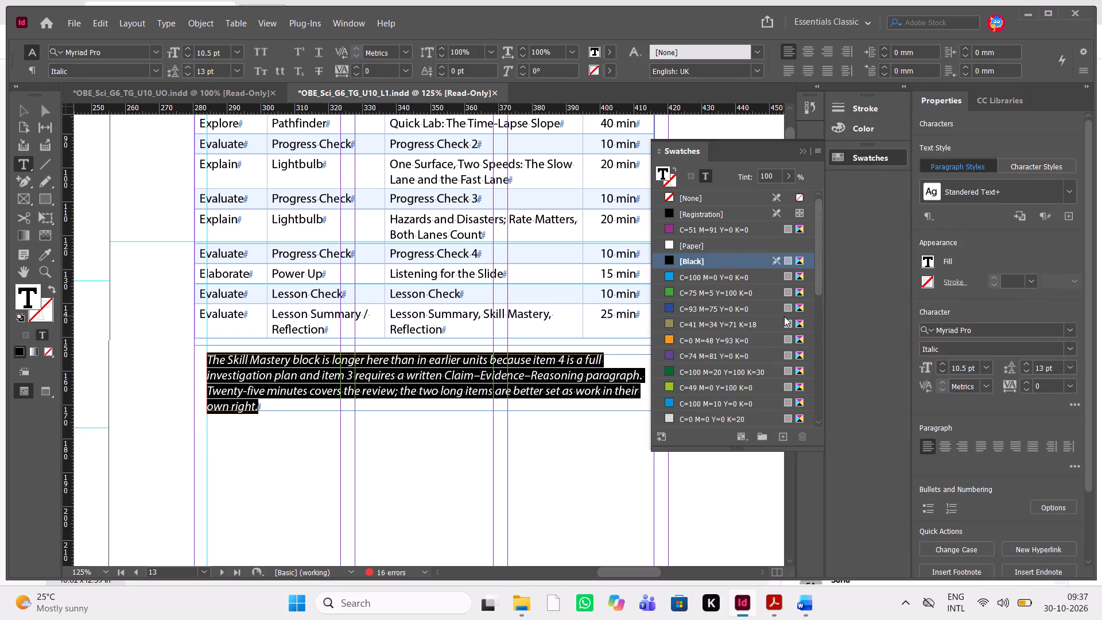
pyautogui.scroll(-20, 784, 316)
pyautogui.scroll(-20, 784, 316)
pyautogui.scroll(-20, 784, 316)
pyautogui.scroll(20, 784, 316)
pyautogui.scroll(7, 784, 316)
pyautogui.doubleClick(28, 295)
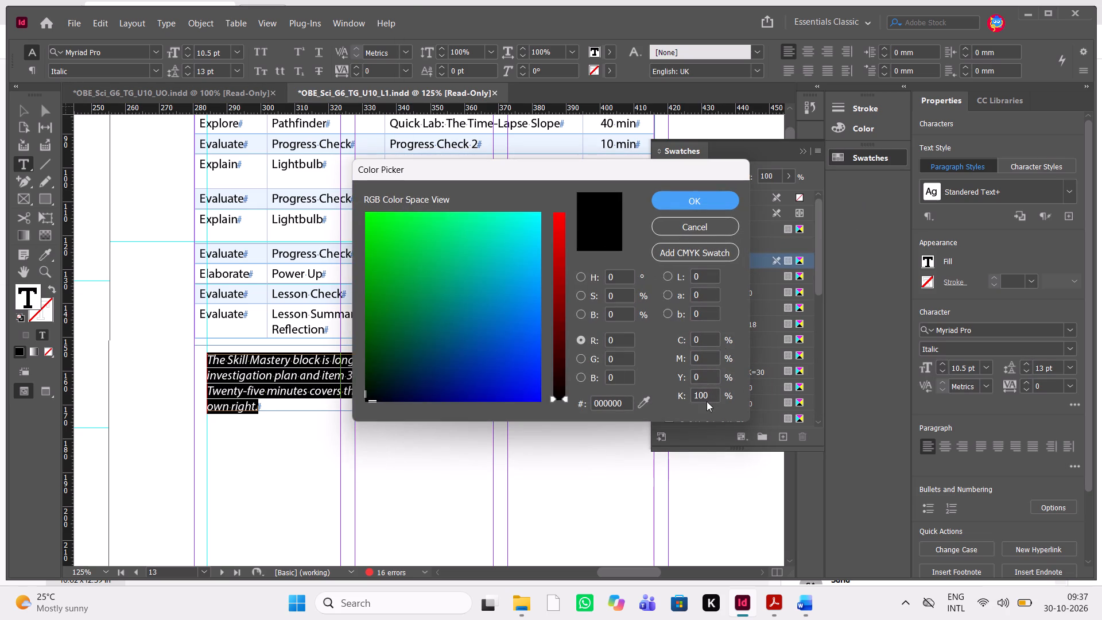
pyautogui.moveTo(713, 396); pyautogui.dragTo(565, 404)
pyautogui.press('BackSpace')
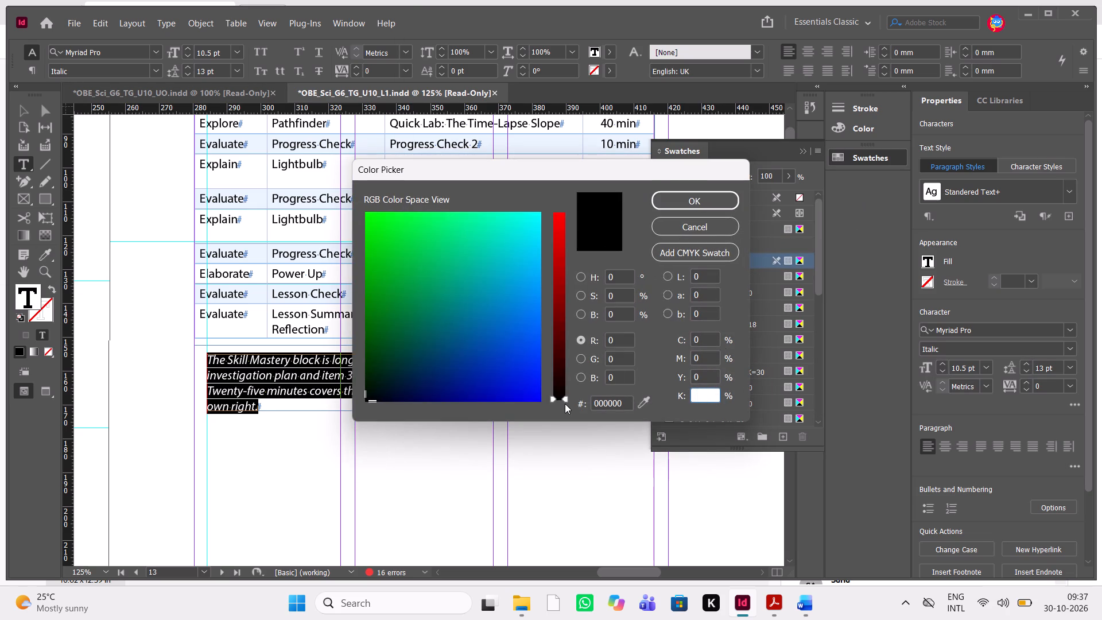
pyautogui.press('Clear')
pyautogui.press('Insert')
pyautogui.write('50')
pyautogui.click(705, 238)
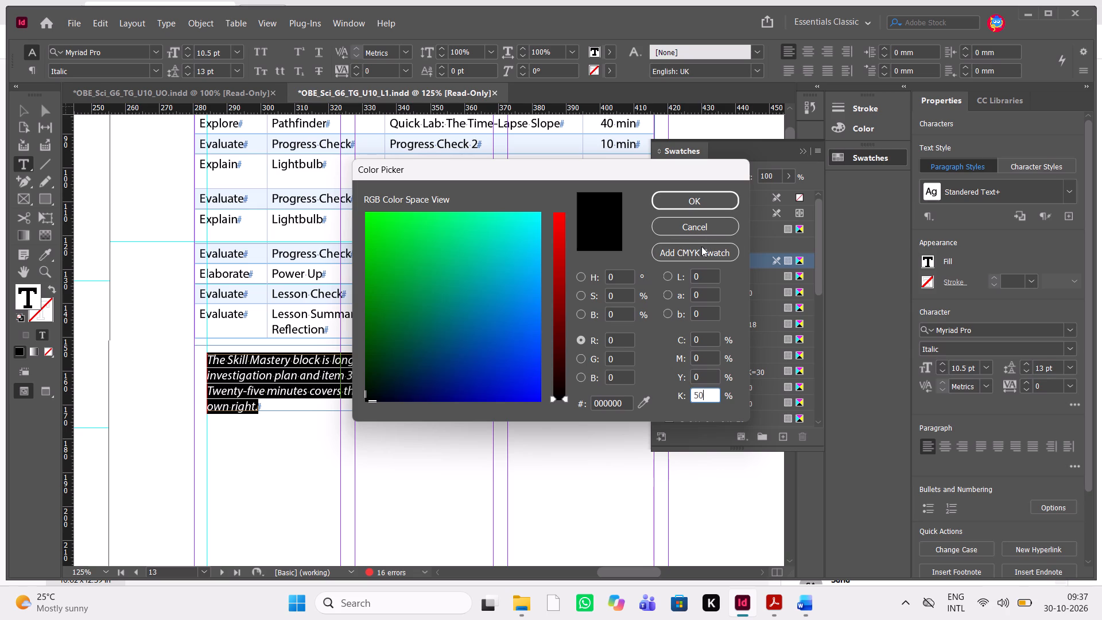
pyautogui.click(701, 246)
pyautogui.click(704, 200)
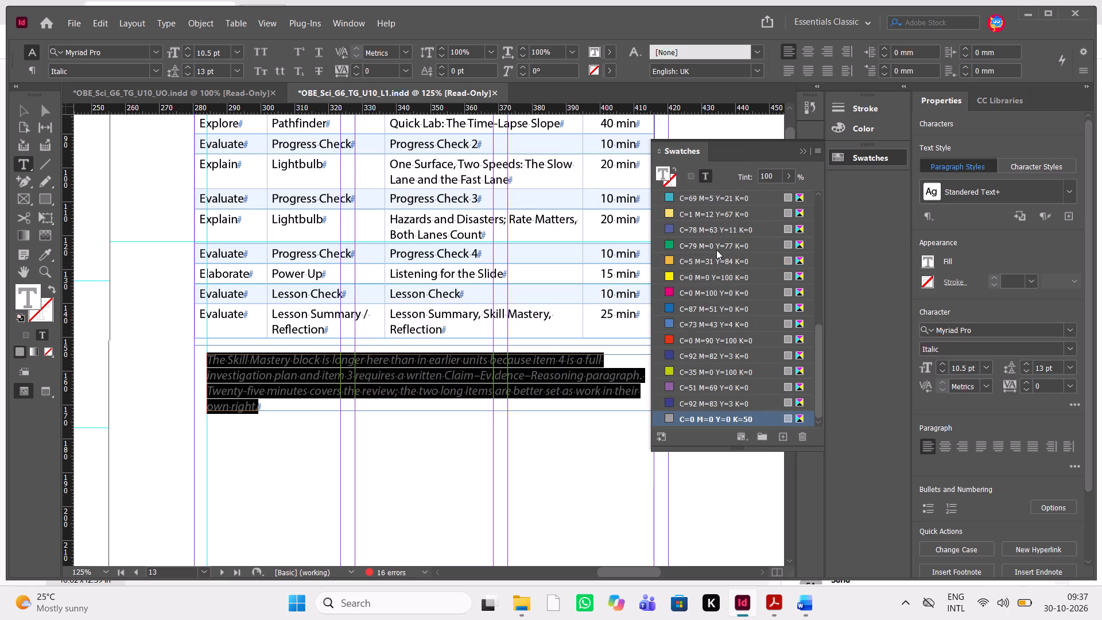
pyautogui.click(797, 150)
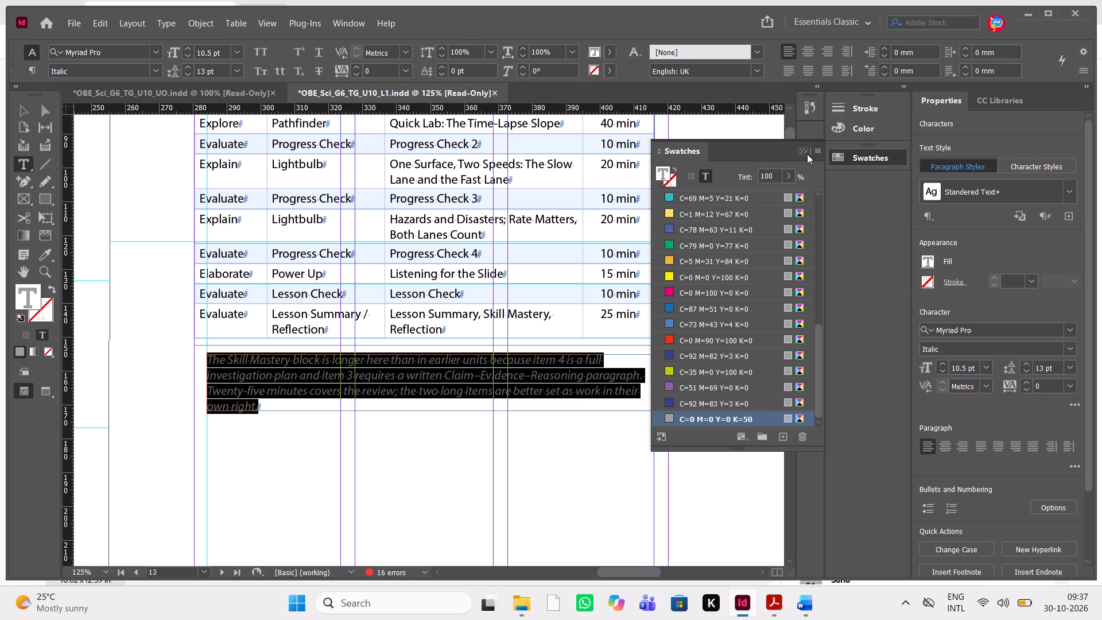
pyautogui.click(807, 154)
pyautogui.click(320, 396)
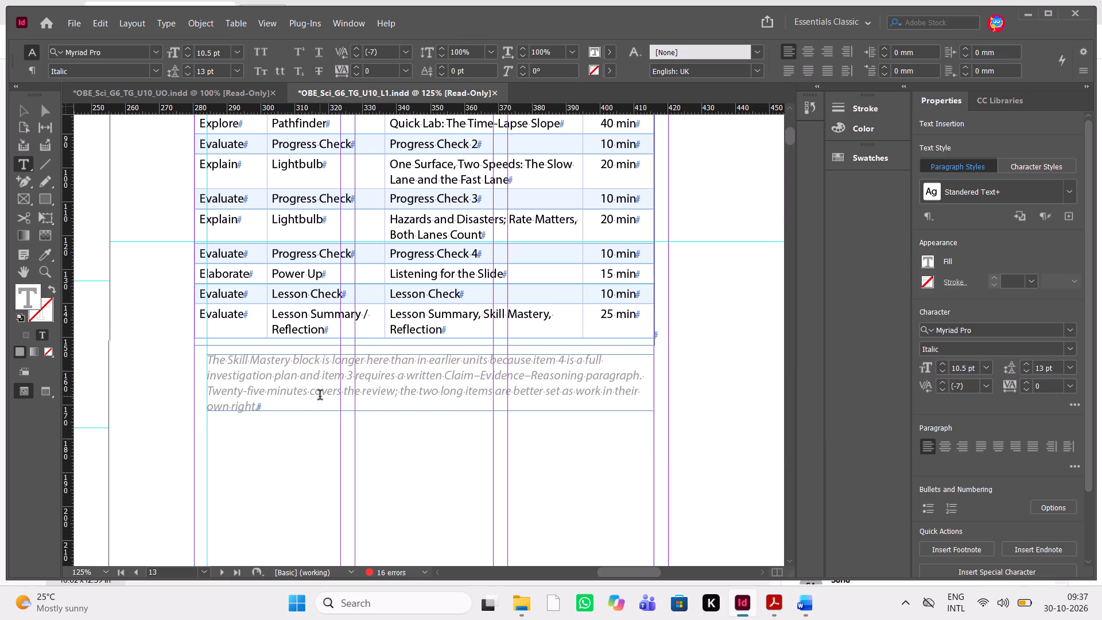
pyautogui.press('Escape')
pyautogui.click(129, 413)
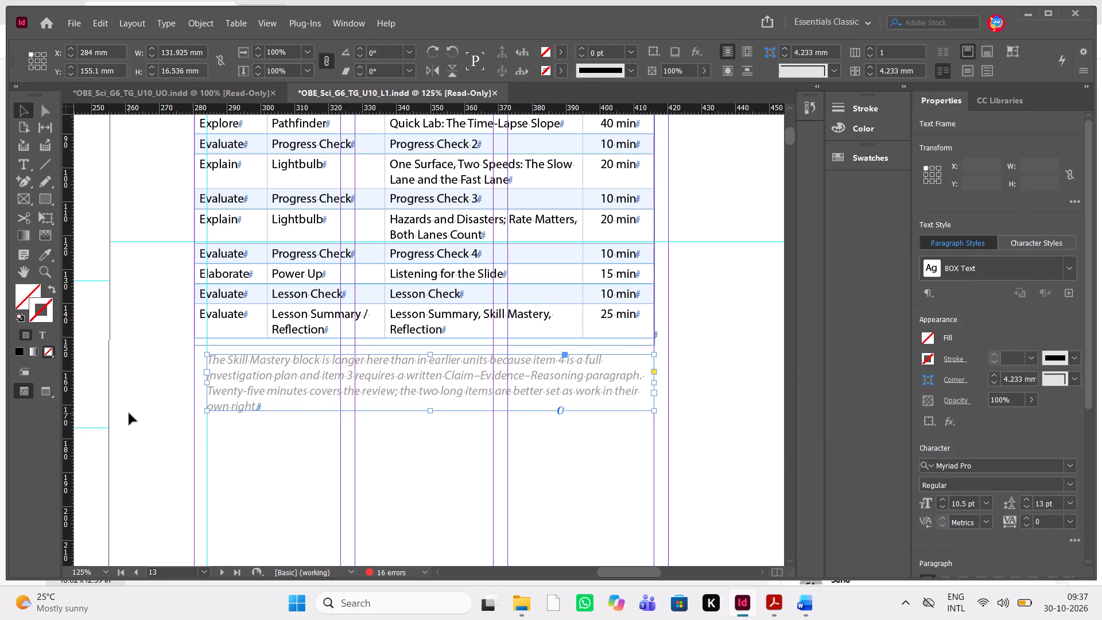
# Preview page 13 without guides and nudge the italic Skill Mastery note up to Y 153.6 mm.
pyautogui.press('w')
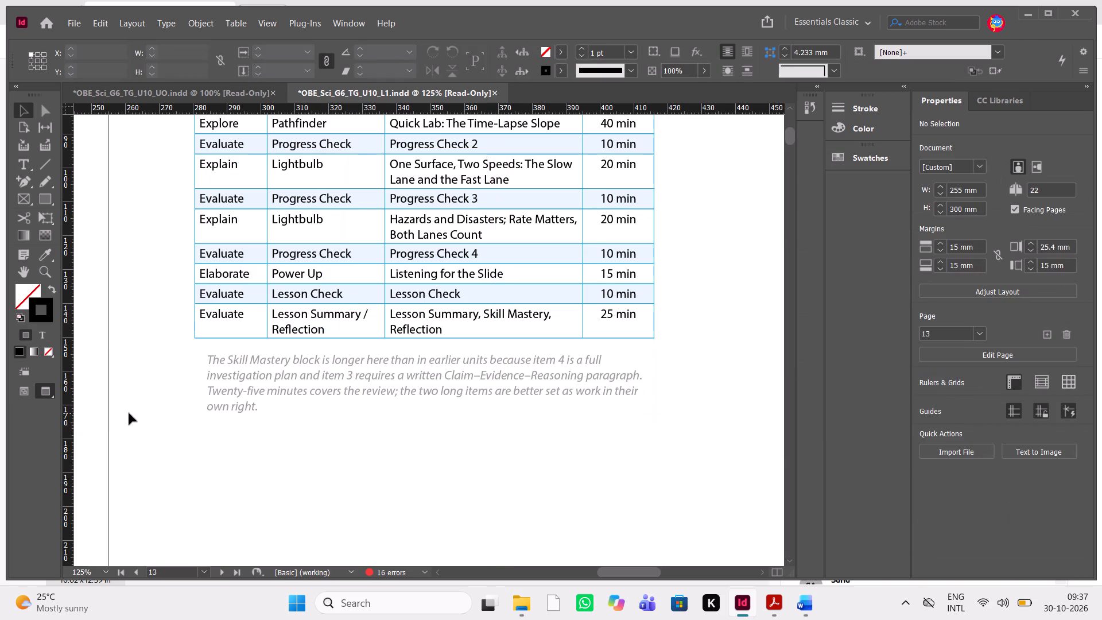
pyautogui.write('ww')
pyautogui.write('ww')
pyautogui.click(354, 393)
pyautogui.press('Up')
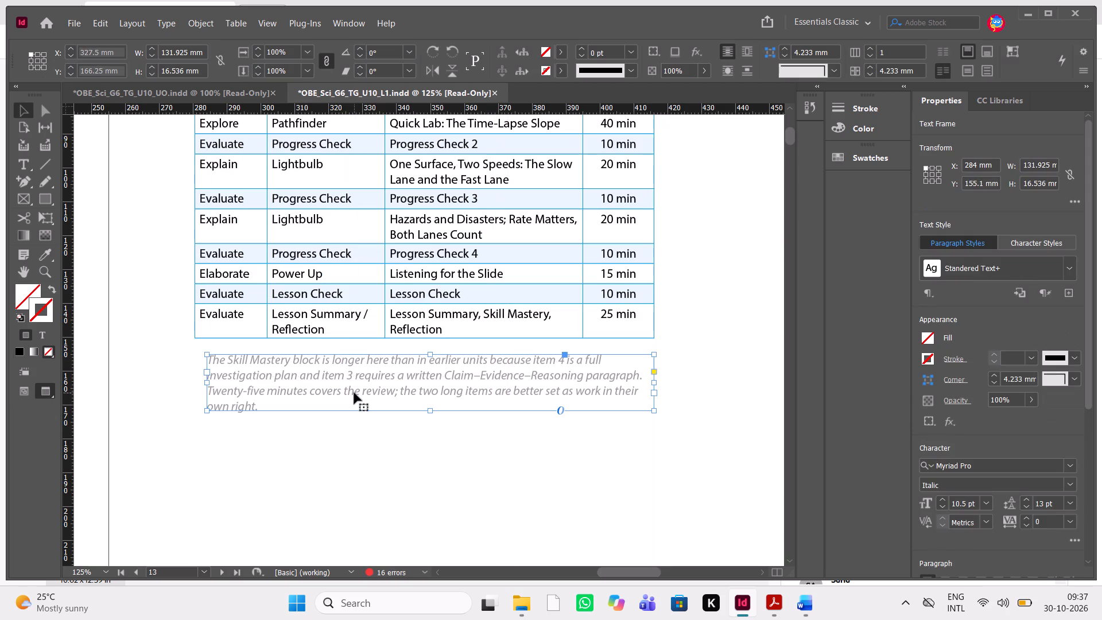
pyautogui.press('Up')
pyautogui.press('Up')
pyautogui.press('Up')
pyautogui.press('Up')
pyautogui.press('Up')
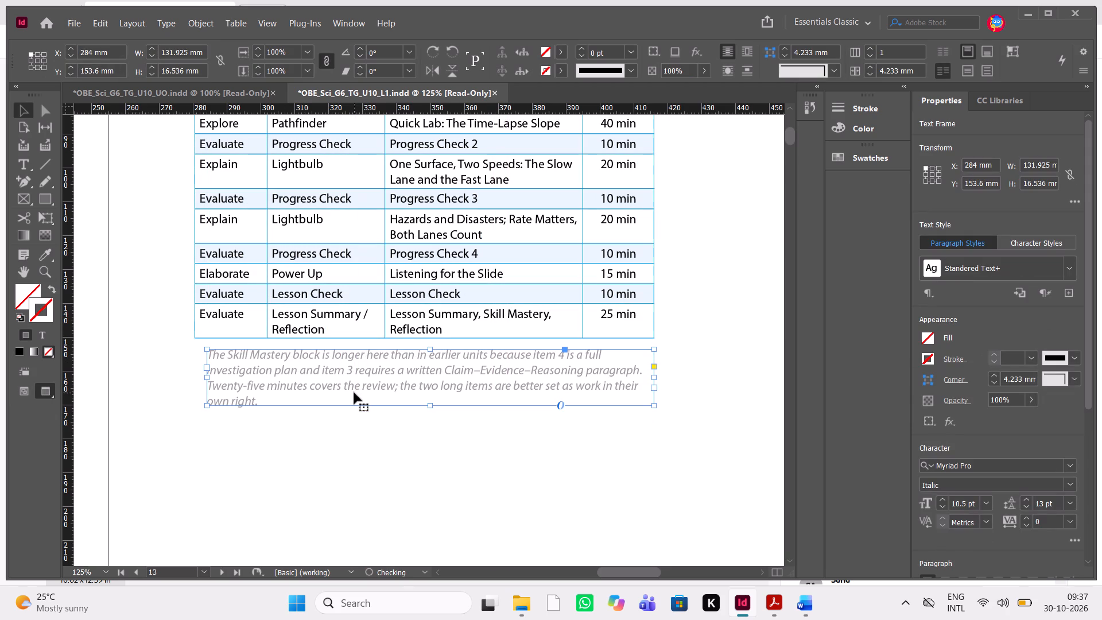
pyautogui.click(177, 351)
pyautogui.press('2')
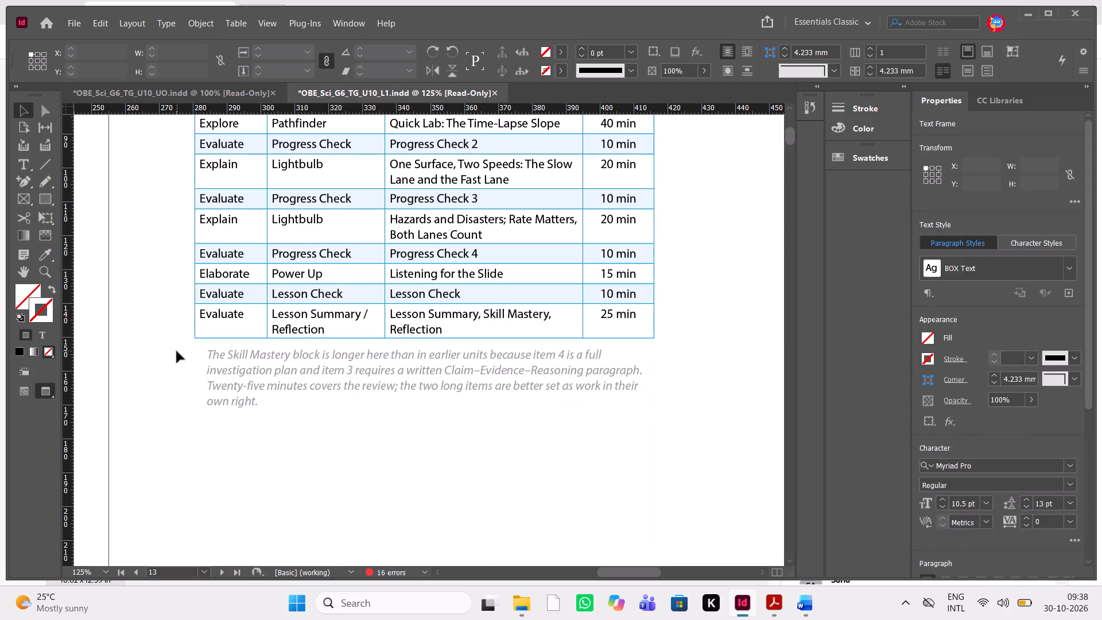
pyautogui.press('w')
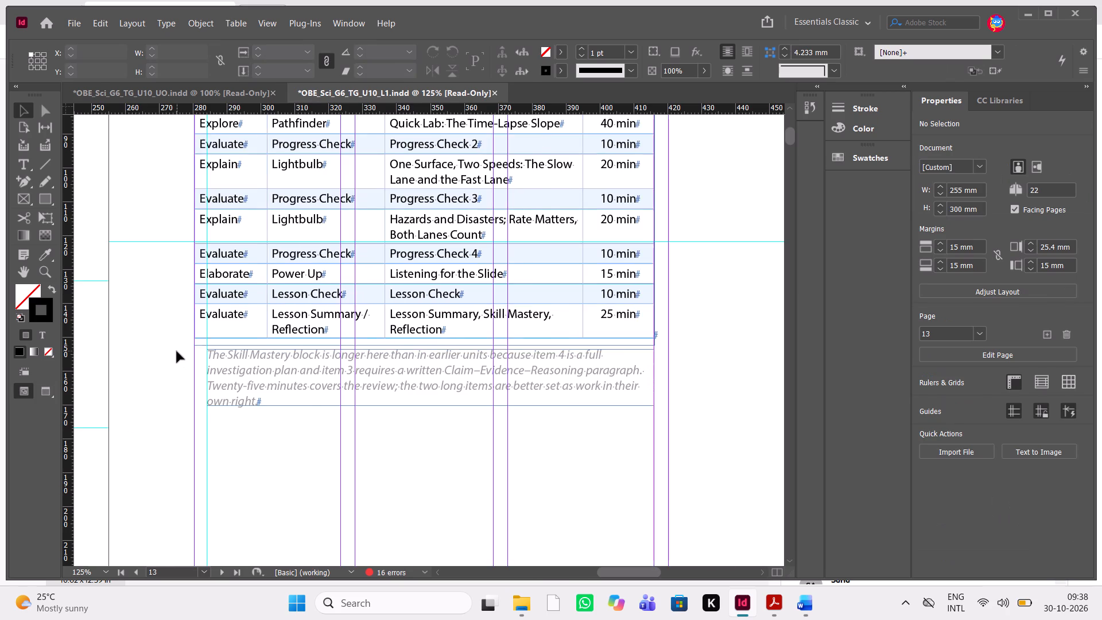
# On page 14, lower the top edge of the green Curiosity Corner banner so it is about 14.2 mm high.
pyautogui.scroll(-6, 177, 351)
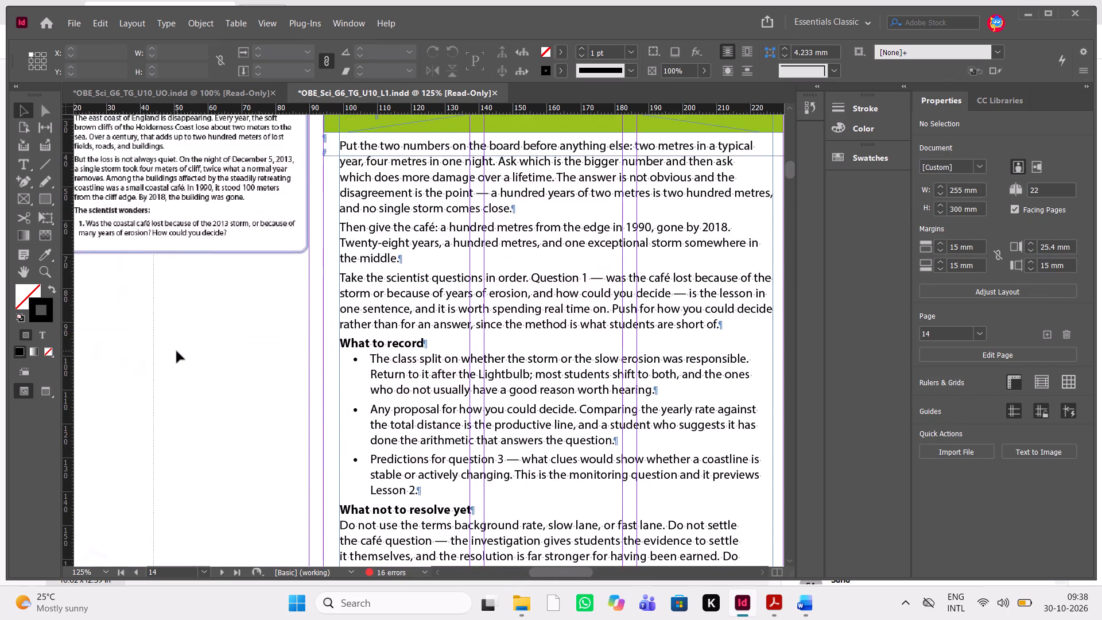
pyautogui.scroll(1, 177, 351)
pyautogui.hscroll(-1, 375, 270)
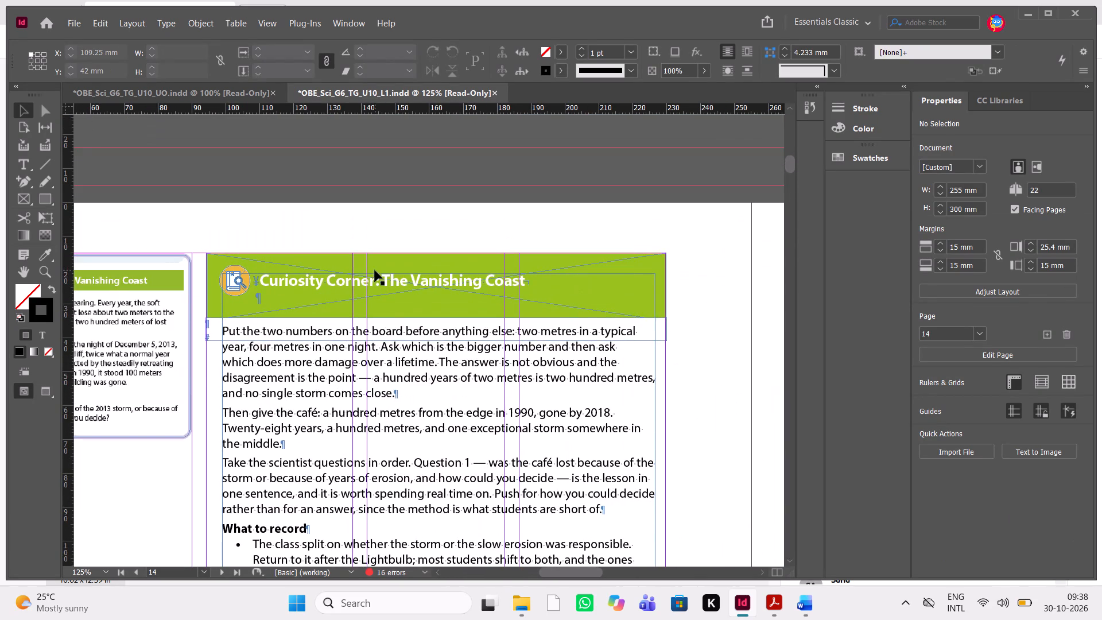
pyautogui.click(595, 273)
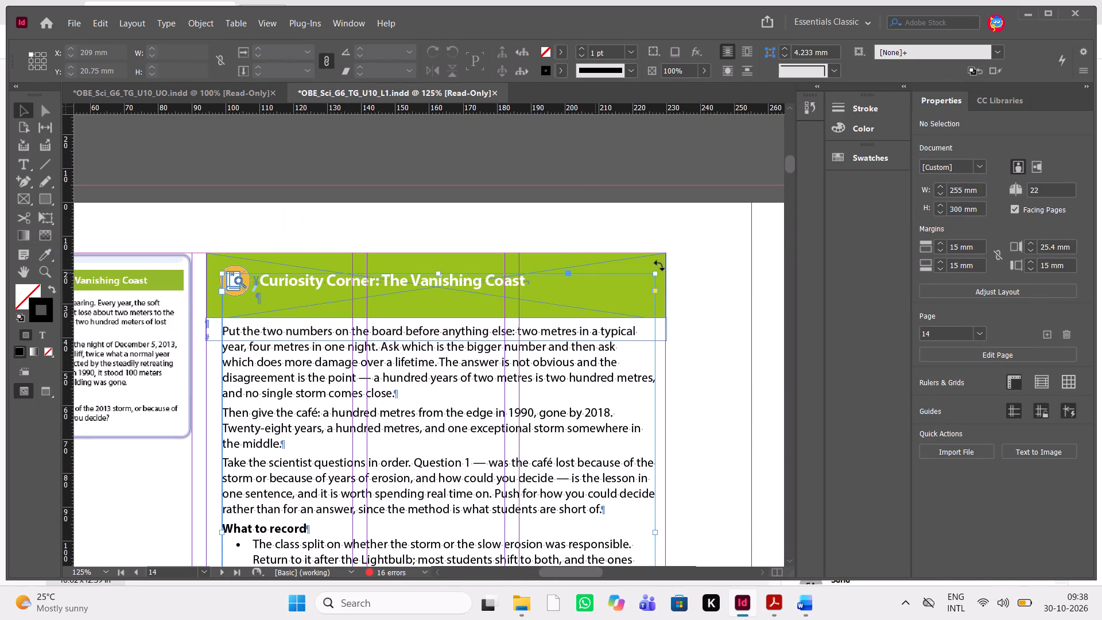
pyautogui.click(659, 265)
pyautogui.click(668, 270)
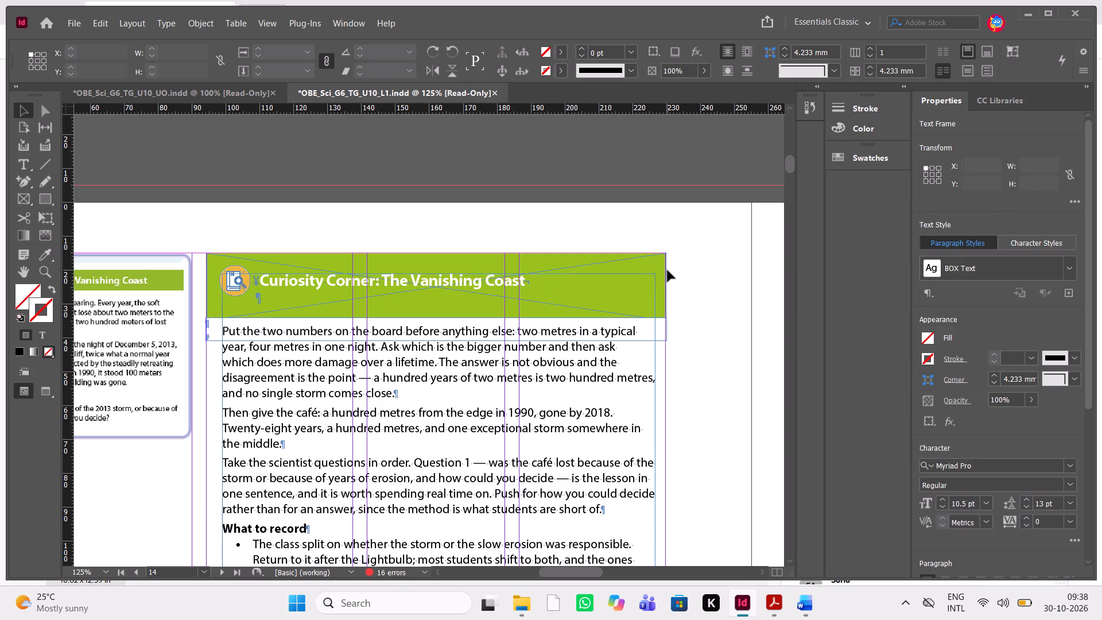
pyautogui.click(602, 265)
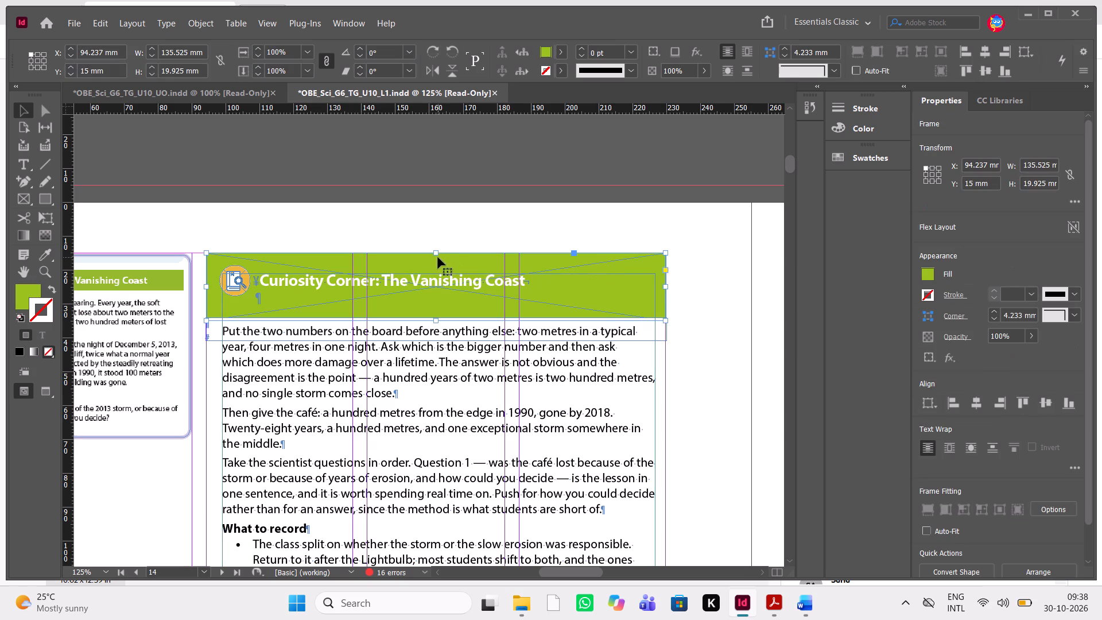
pyautogui.moveTo(437, 252); pyautogui.dragTo(440, 273)
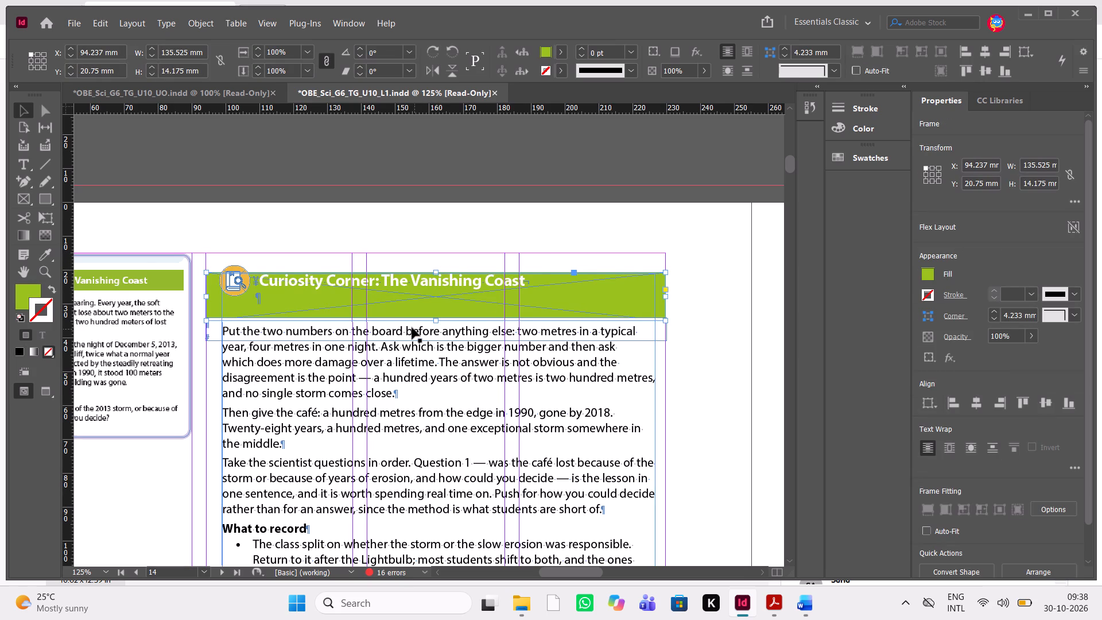
pyautogui.scroll(-4, 412, 328)
pyautogui.scroll(2, 412, 328)
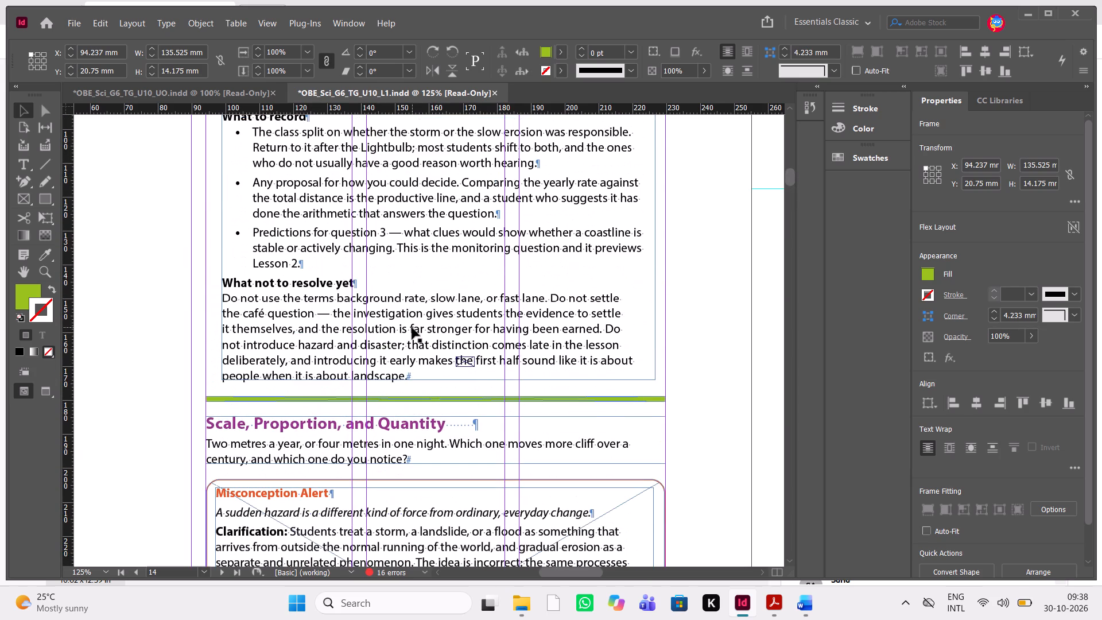
pyautogui.scroll(2, 475, 398)
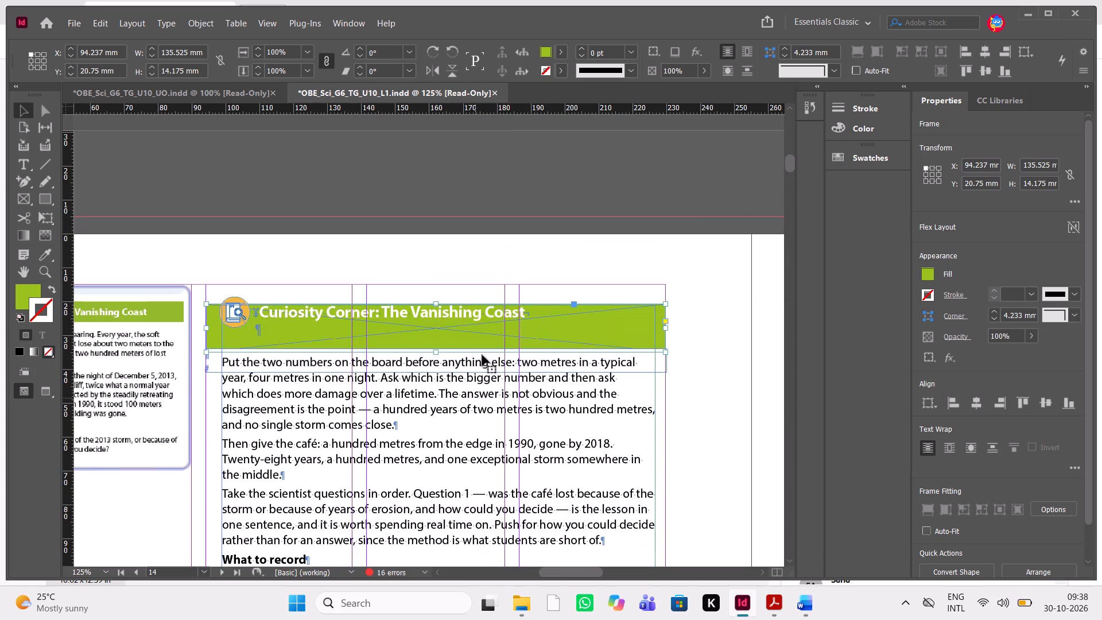
pyautogui.click(530, 216)
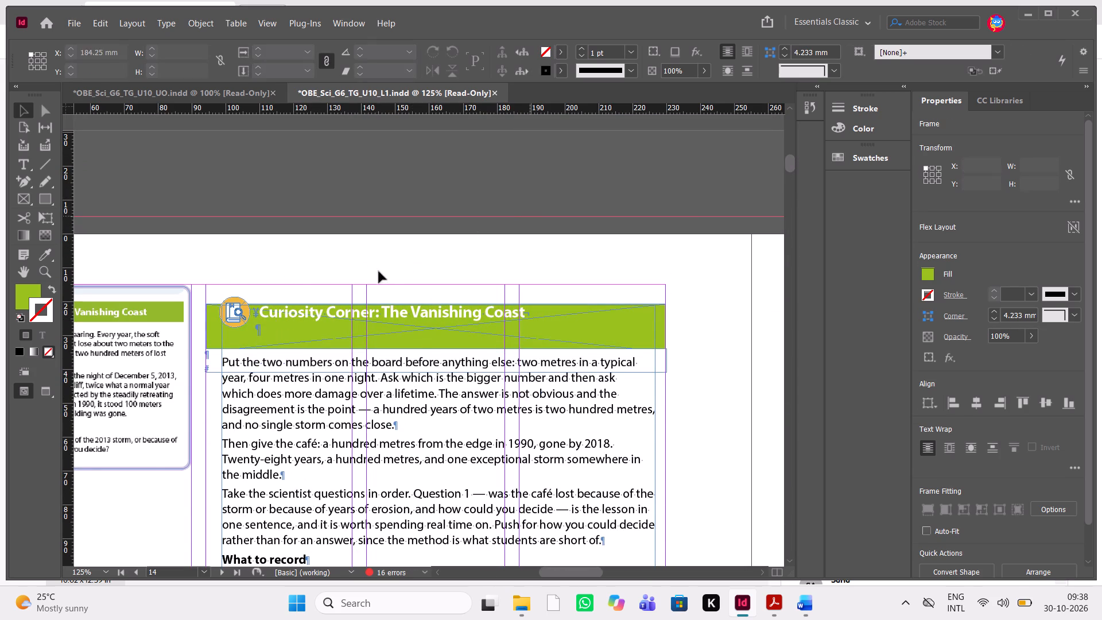
# Nudge the anchored Curiosity Corner icon down within the green banner to about Y 22.5 mm.
pyautogui.click(235, 311)
pyautogui.press('Down')
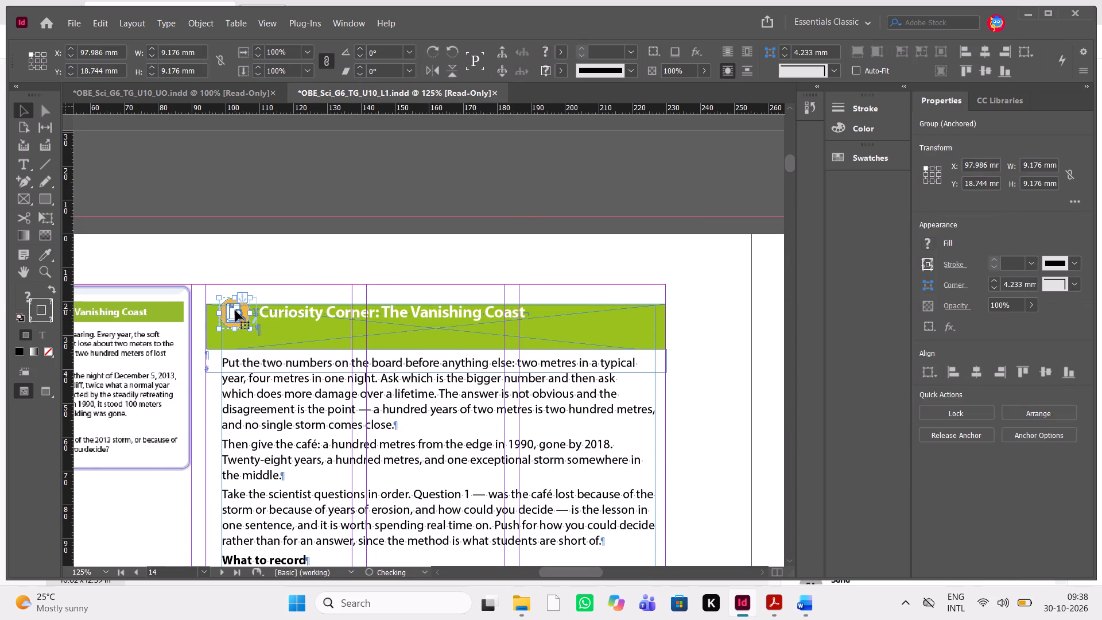
pyautogui.press('Down')
pyautogui.press('Down')
pyautogui.press('Down')
pyautogui.press('Down')
pyautogui.press('Down')
pyautogui.press('Down')
pyautogui.press('Down')
pyautogui.press('Down')
pyautogui.press('Down')
pyautogui.press('Down')
pyautogui.press('Down')
pyautogui.press('Down')
pyautogui.press('Down')
pyautogui.press('Down')
pyautogui.press('Down')
pyautogui.press('Down')
pyautogui.press('Down')
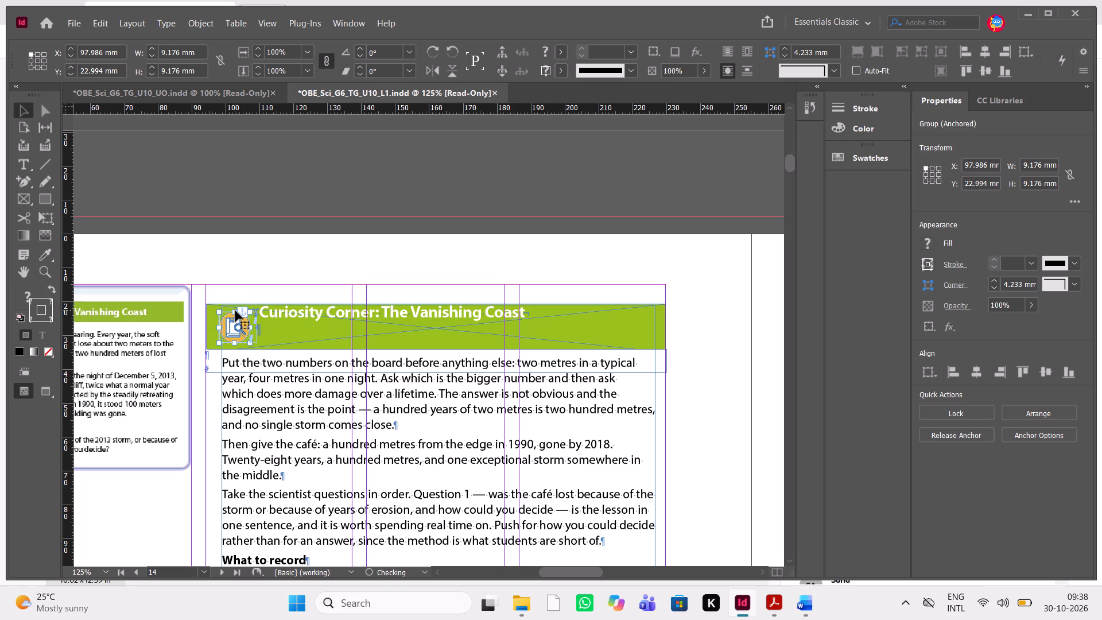
pyautogui.press('Down')
pyautogui.press('Up')
pyautogui.press('Up')
pyautogui.press('Up')
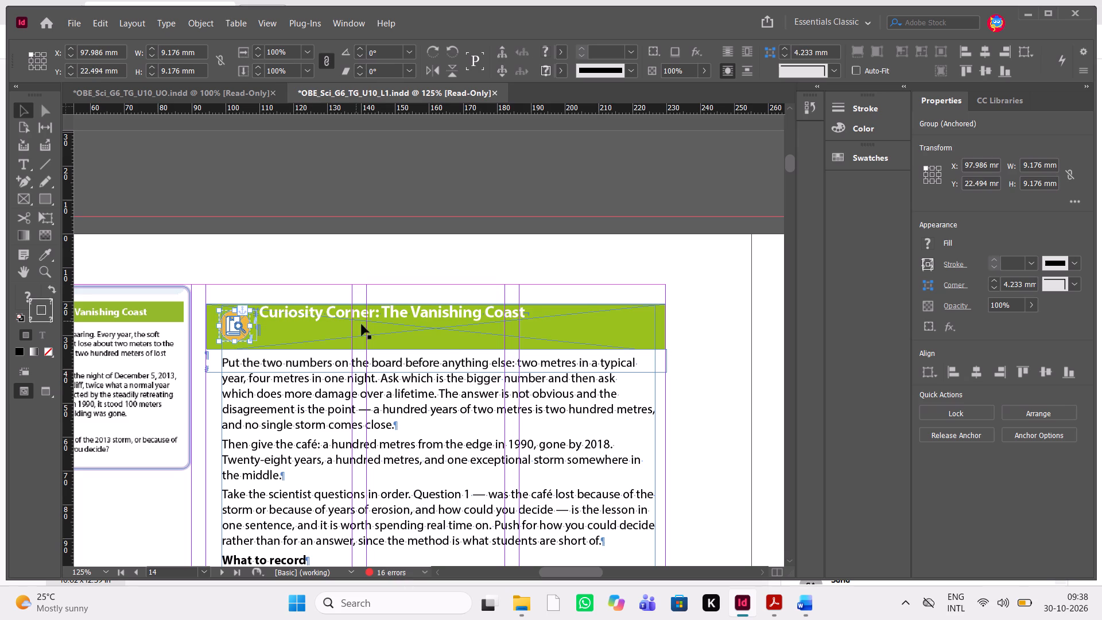
# Lower the top edge of the Curiosity Corner text frame to Y 25.4 mm, making the frame about 148.6 mm high.
pyautogui.click(448, 343)
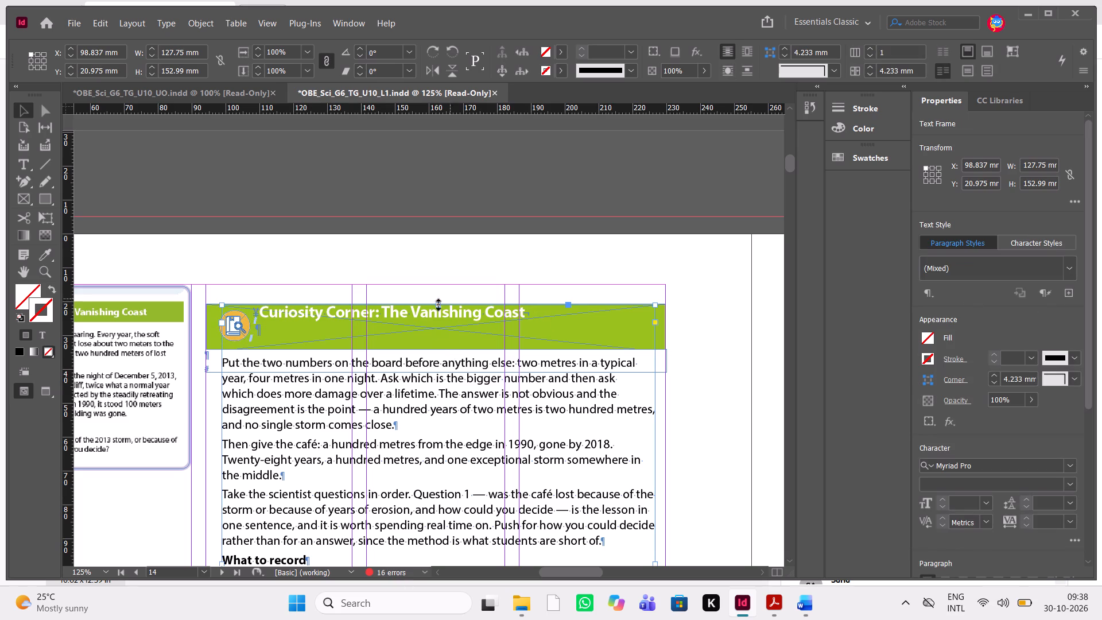
pyautogui.click(443, 339)
pyautogui.click(483, 441)
pyautogui.moveTo(440, 307); pyautogui.dragTo(440, 320)
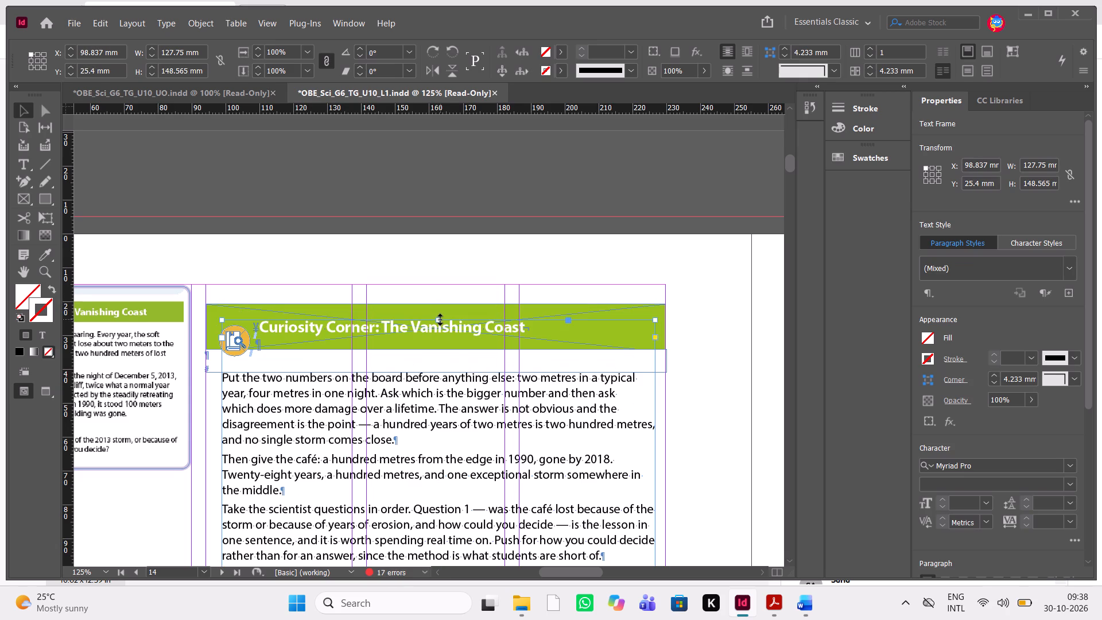
# Move the green banner and its overlapping text frames up together to Y 15.25 mm.
pyautogui.moveTo(707, 437); pyautogui.dragTo(245, 278)
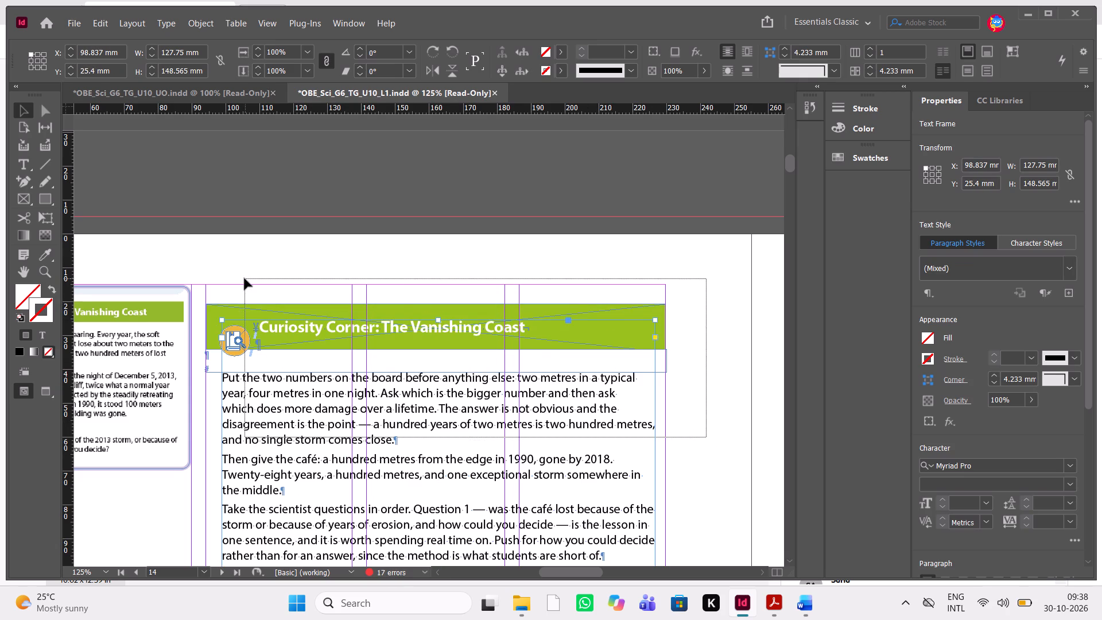
pyautogui.moveTo(245, 278); pyautogui.dragTo(226, 281)
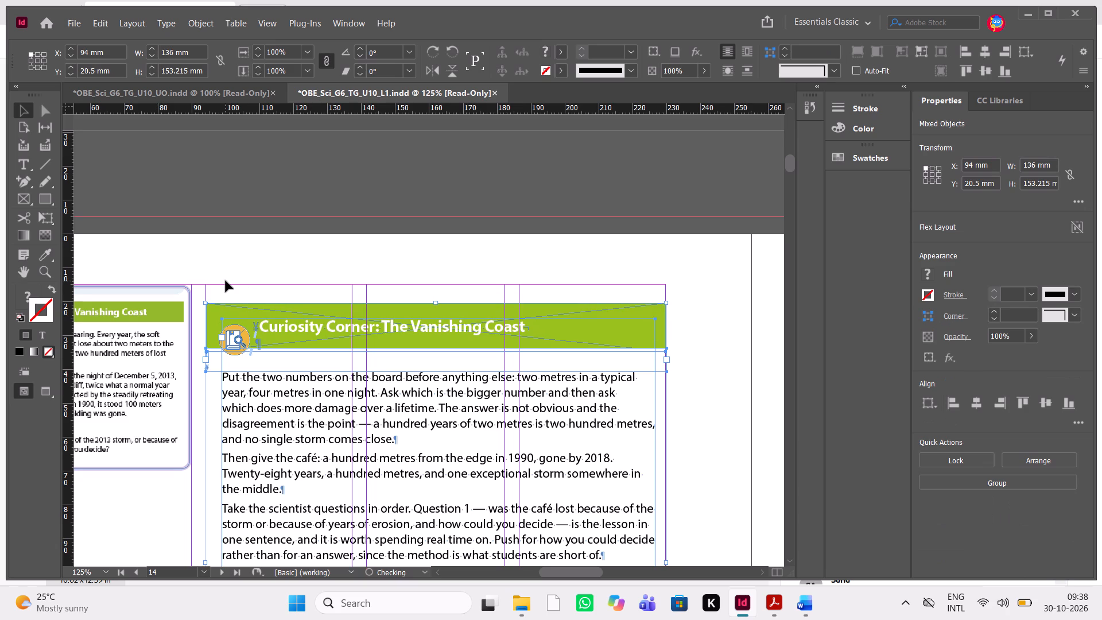
pyautogui.press('Up')
pyautogui.press('Up')
pyautogui.press('Up')
pyautogui.press('Up')
pyautogui.press('Up')
pyautogui.press('Up')
pyautogui.press('Up')
pyautogui.press('Up')
pyautogui.press('Up')
pyautogui.press('Up')
pyautogui.press('Up')
pyautogui.press('Up')
pyautogui.press('Up')
pyautogui.press('Up')
pyautogui.press('Up')
pyautogui.press('Up')
pyautogui.press('Up')
pyautogui.press('Up')
pyautogui.press('Up')
pyautogui.press('Up')
pyautogui.press('Up')
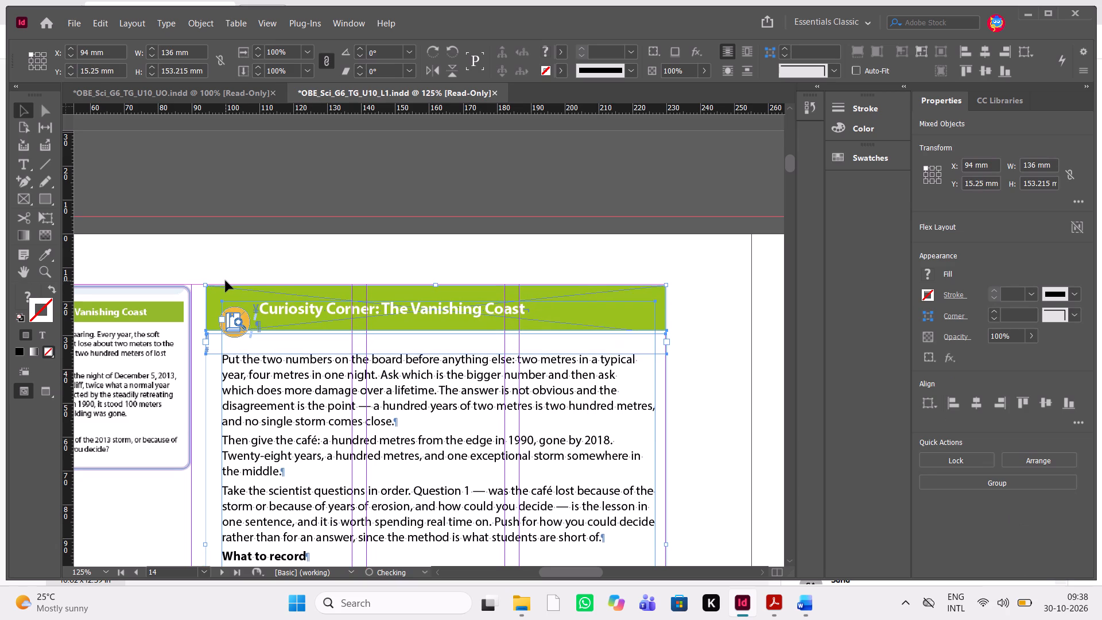
pyautogui.press('Down')
pyautogui.press('Up')
pyautogui.press('Up')
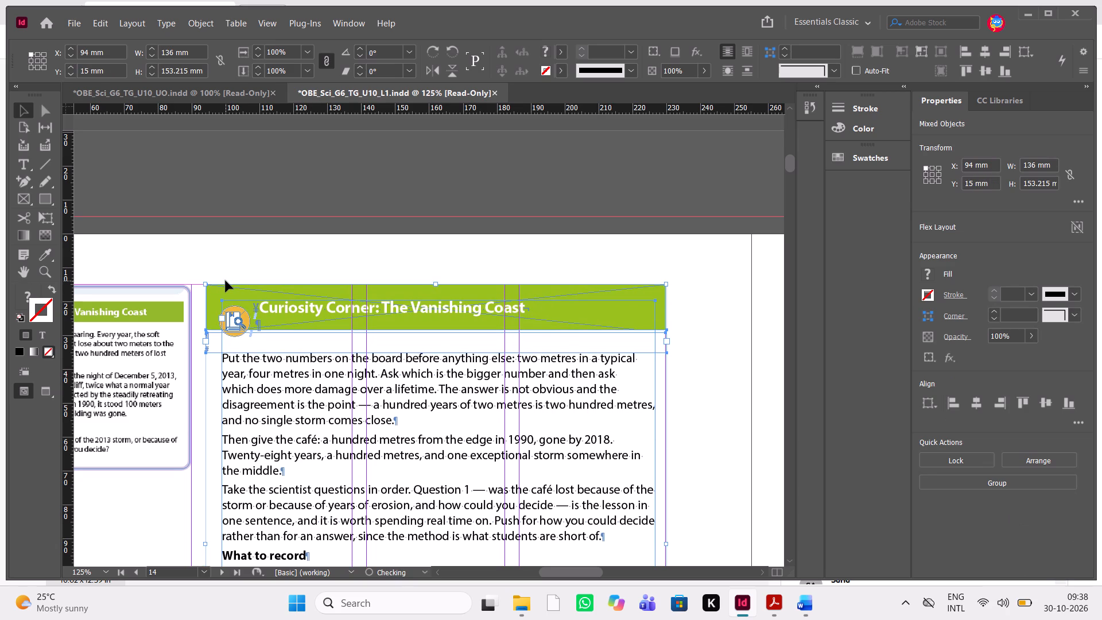
pyautogui.press('Down')
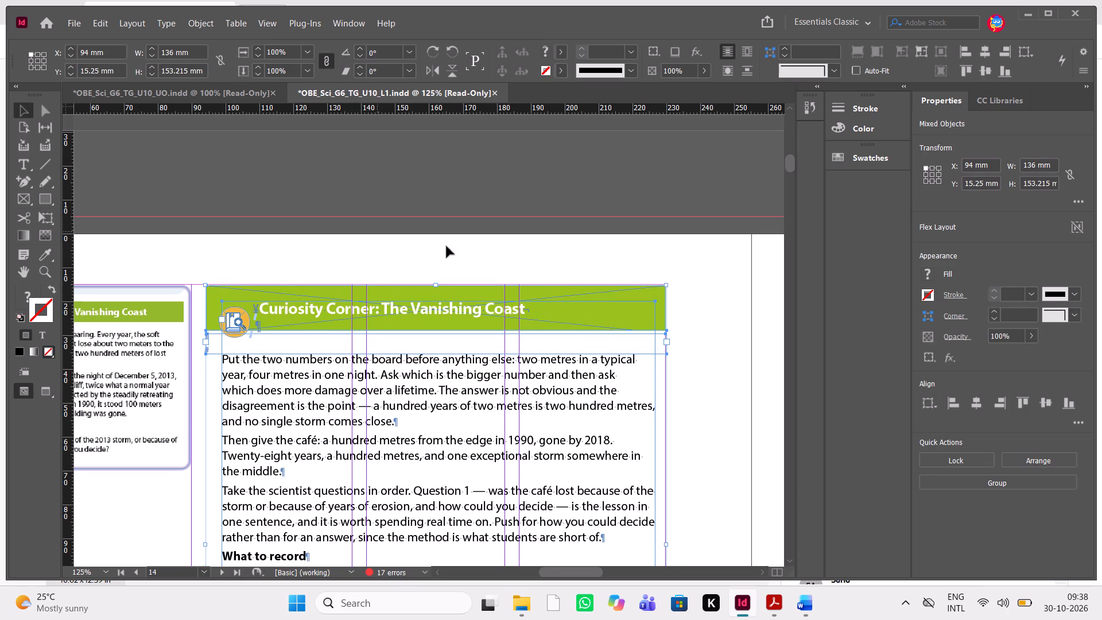
pyautogui.click(721, 324)
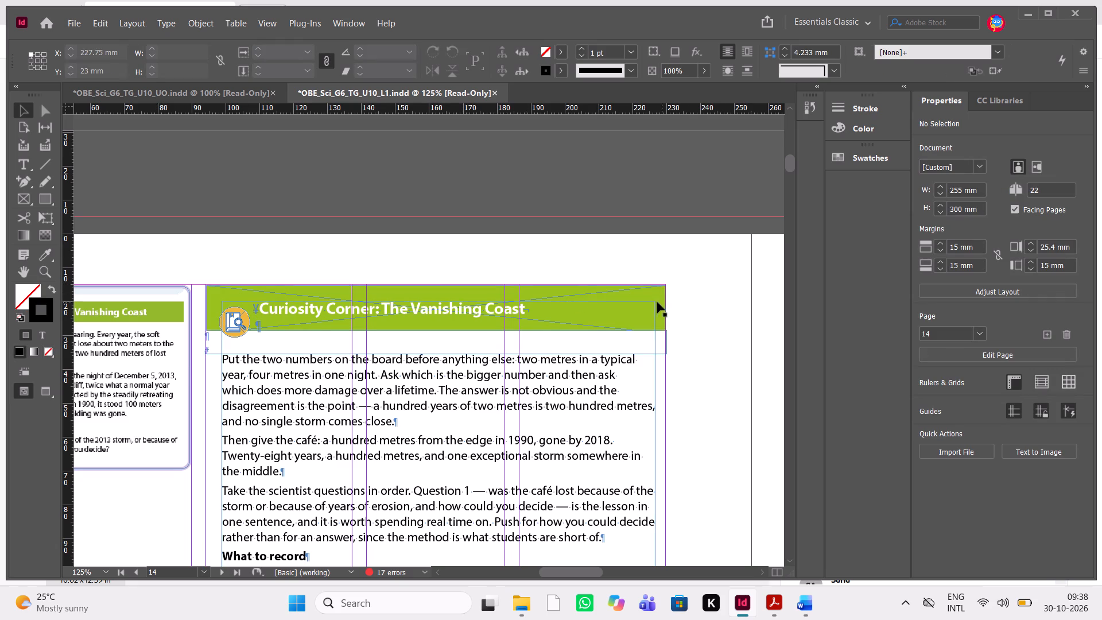
# Lower the top edge of the green Curiosity Corner banner again so it is about 11.4 mm high.
pyautogui.click(655, 304)
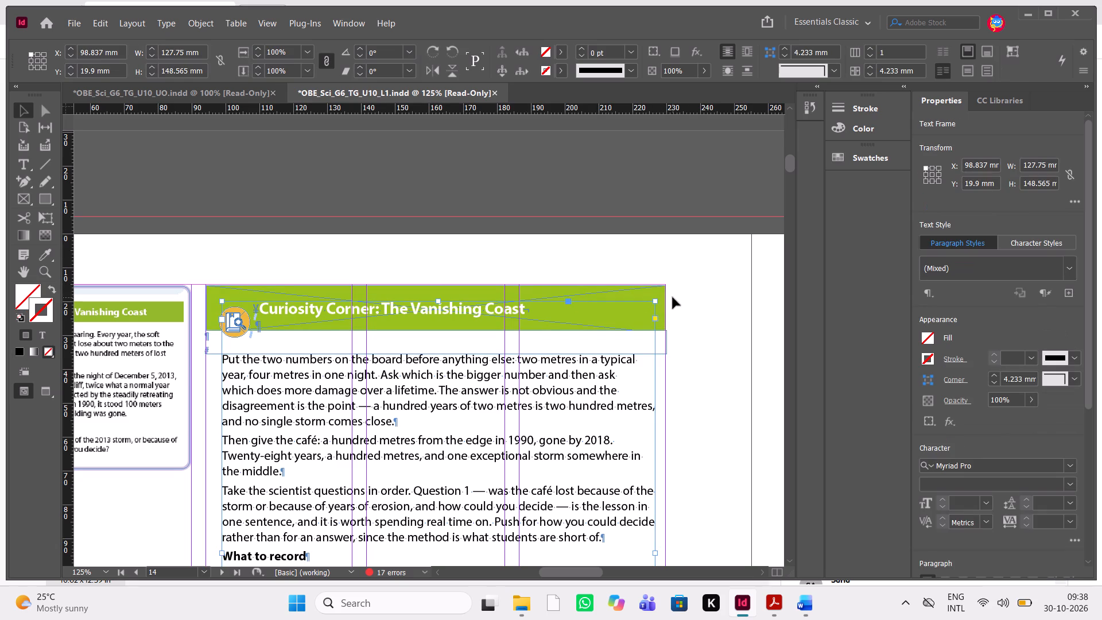
pyautogui.press('Escape')
pyautogui.click(517, 254)
pyautogui.click(646, 293)
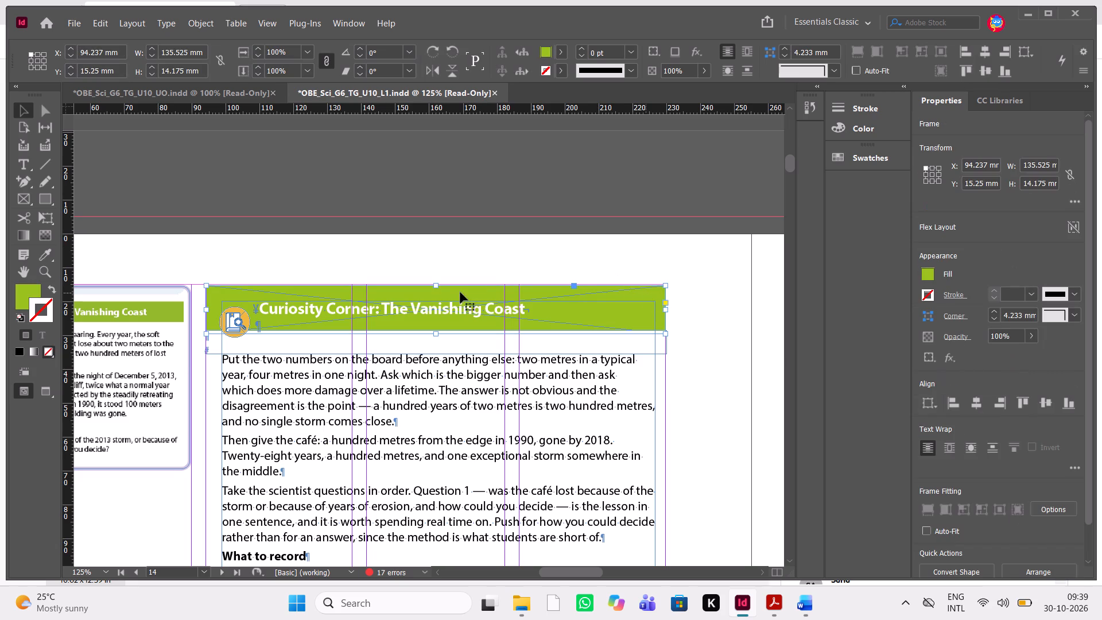
pyautogui.moveTo(436, 285); pyautogui.dragTo(438, 294)
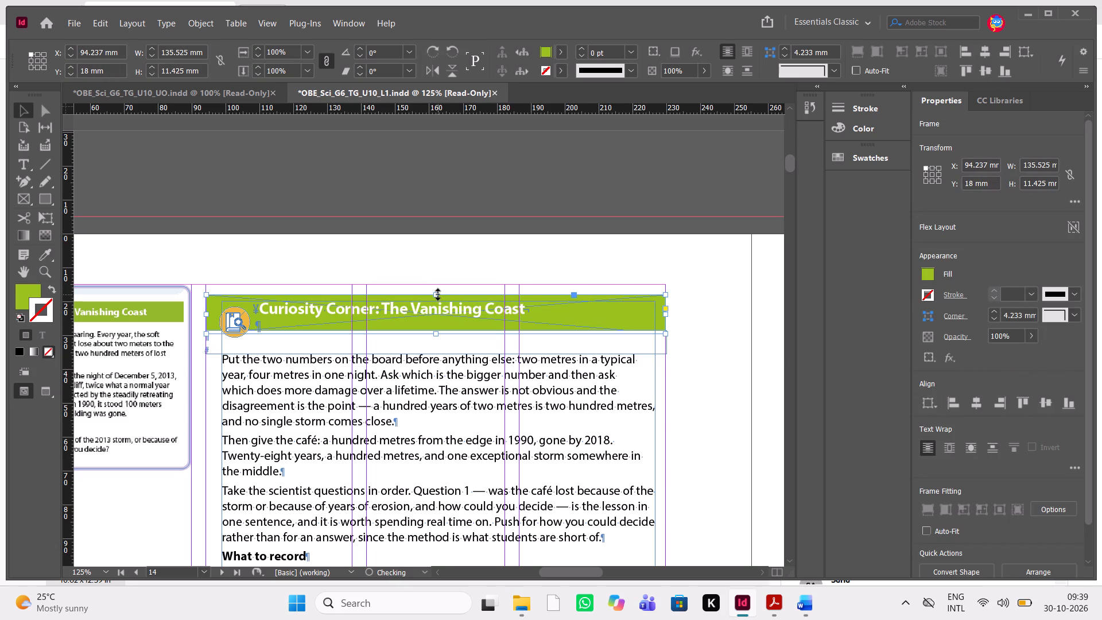
# Move the shortened green banner and its text frames up together to the top margin at Y 15 mm.
pyautogui.moveTo(725, 347); pyautogui.dragTo(330, 366)
pyautogui.moveTo(330, 366); pyautogui.dragTo(206, 262)
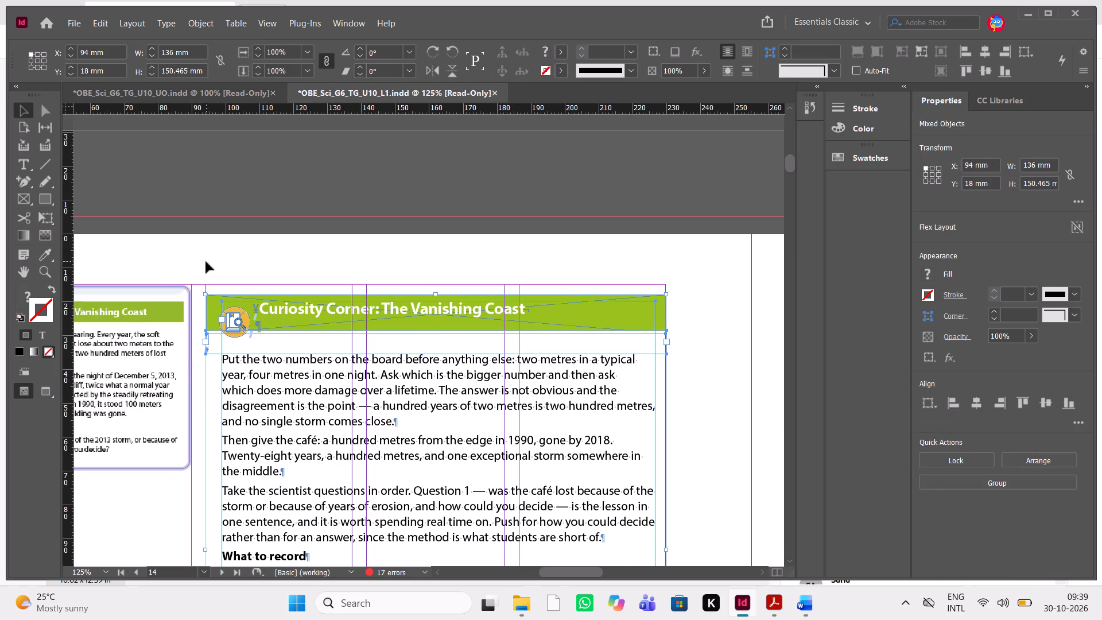
pyautogui.hotkey('shift', 'Up')
pyautogui.press('Up')
pyautogui.press('Up')
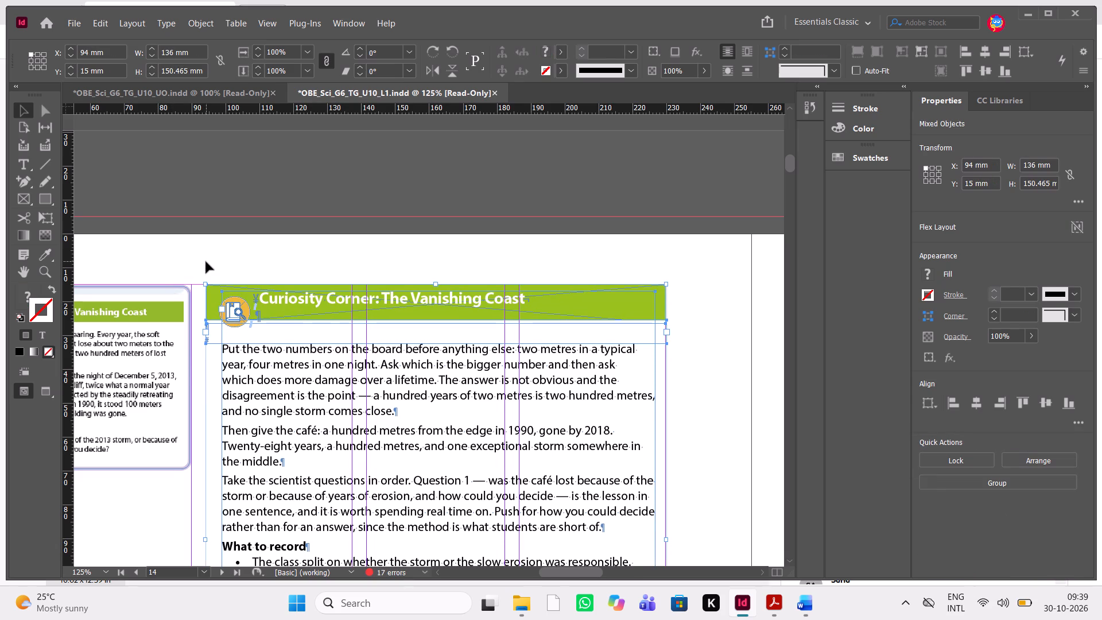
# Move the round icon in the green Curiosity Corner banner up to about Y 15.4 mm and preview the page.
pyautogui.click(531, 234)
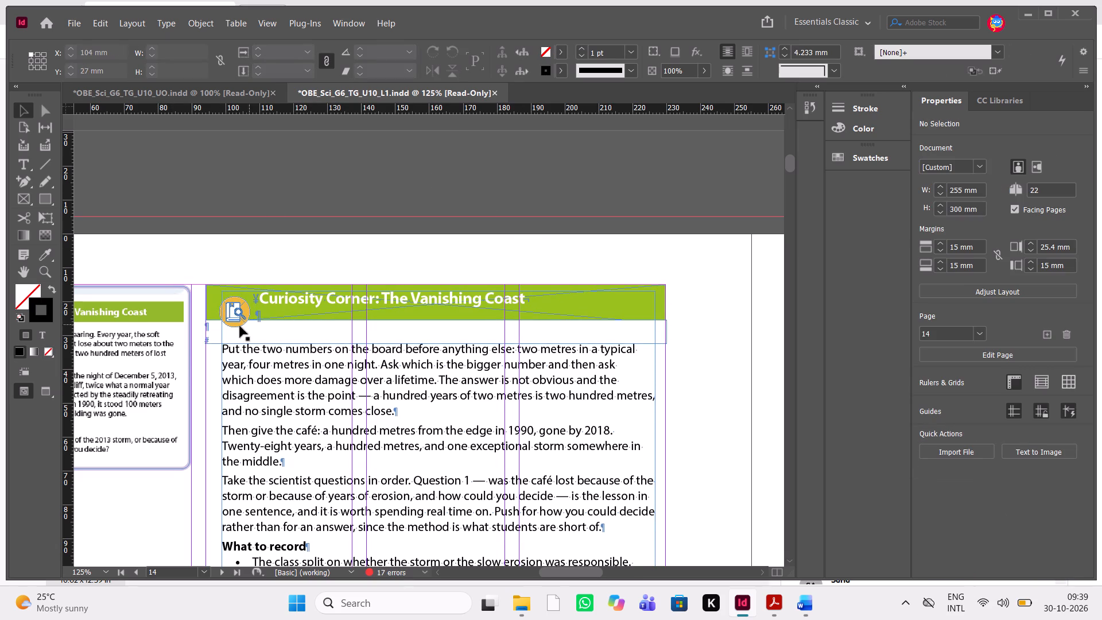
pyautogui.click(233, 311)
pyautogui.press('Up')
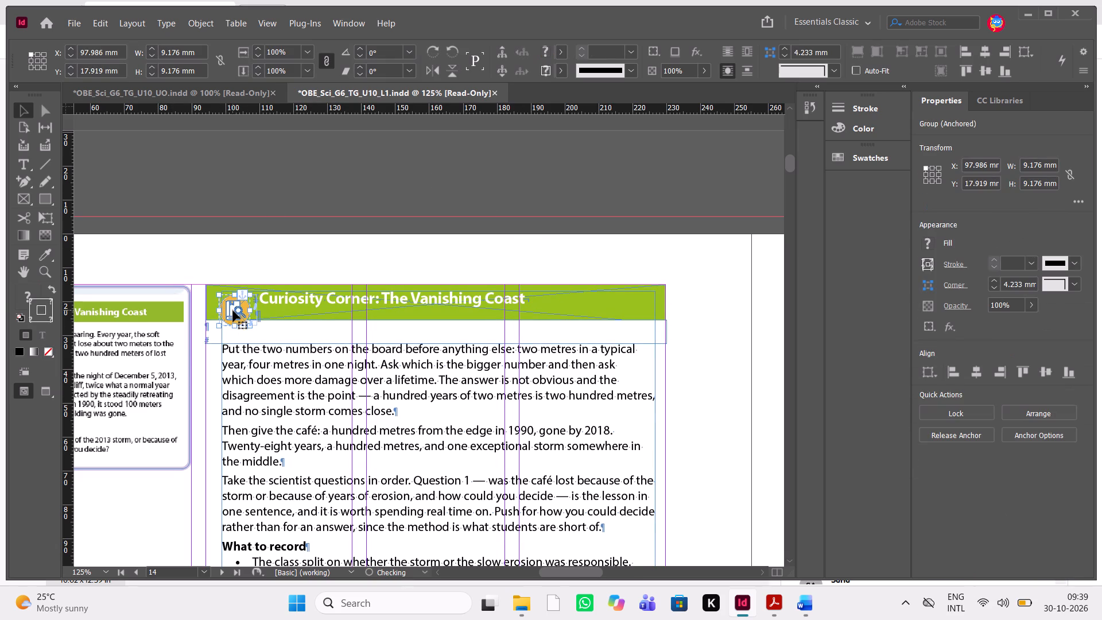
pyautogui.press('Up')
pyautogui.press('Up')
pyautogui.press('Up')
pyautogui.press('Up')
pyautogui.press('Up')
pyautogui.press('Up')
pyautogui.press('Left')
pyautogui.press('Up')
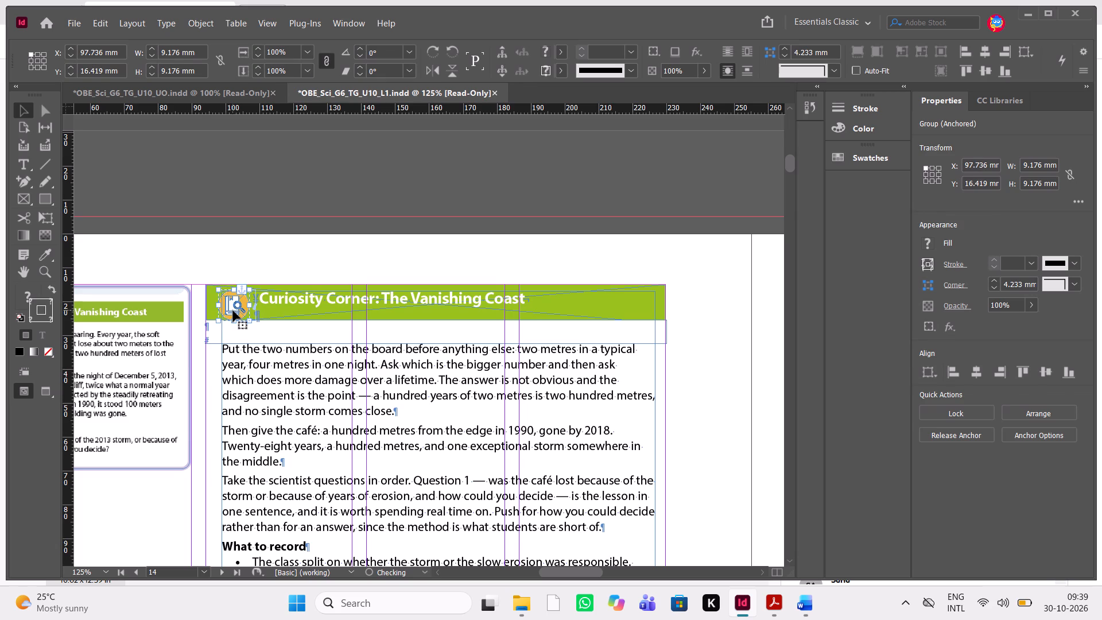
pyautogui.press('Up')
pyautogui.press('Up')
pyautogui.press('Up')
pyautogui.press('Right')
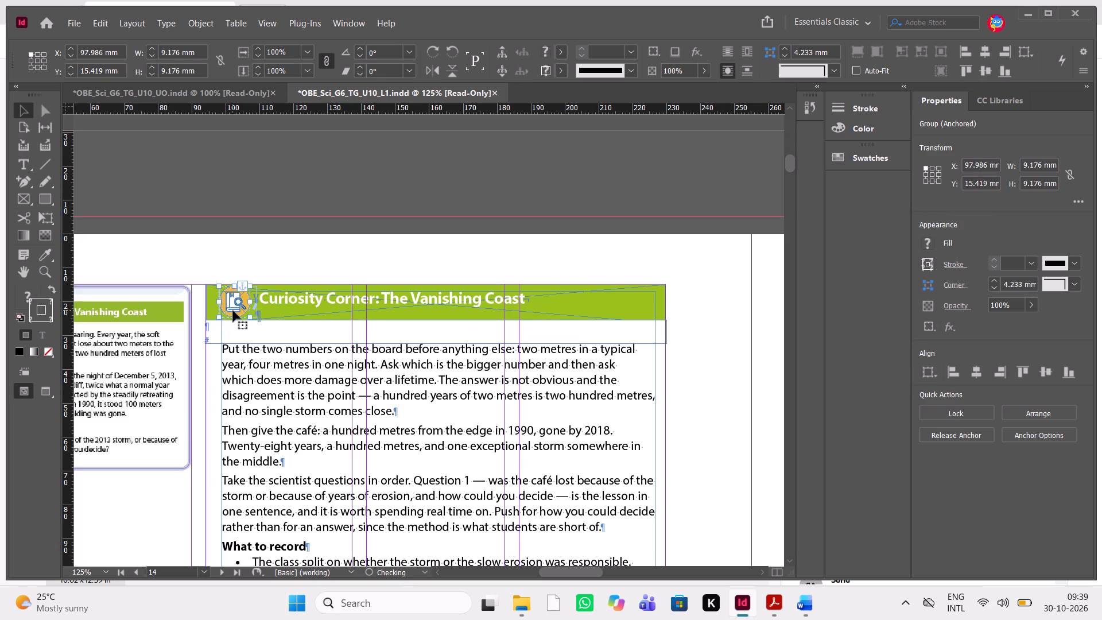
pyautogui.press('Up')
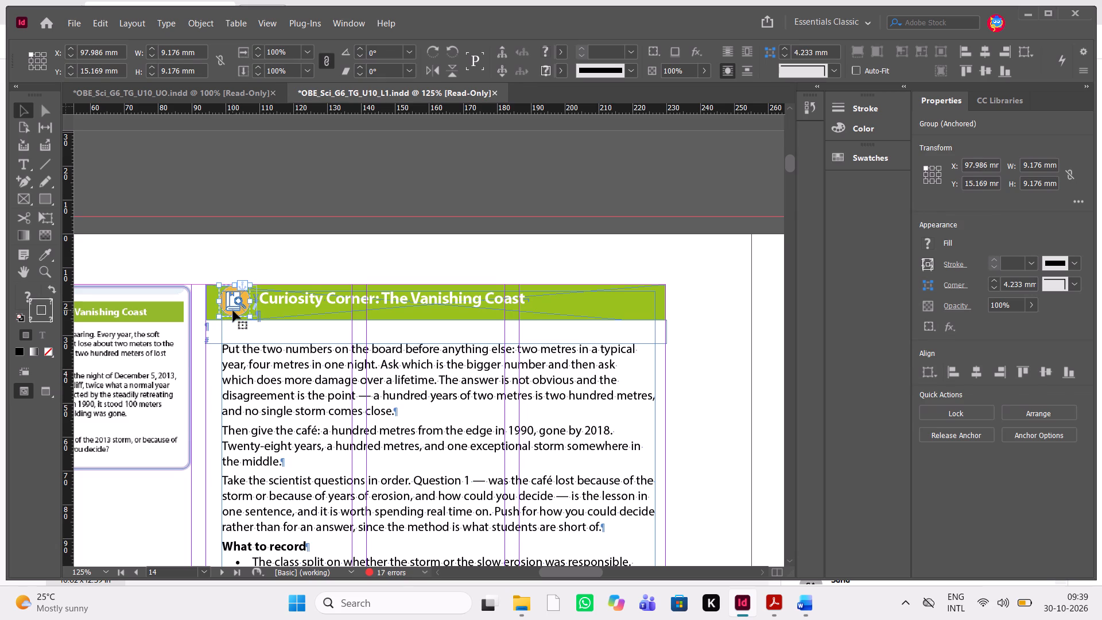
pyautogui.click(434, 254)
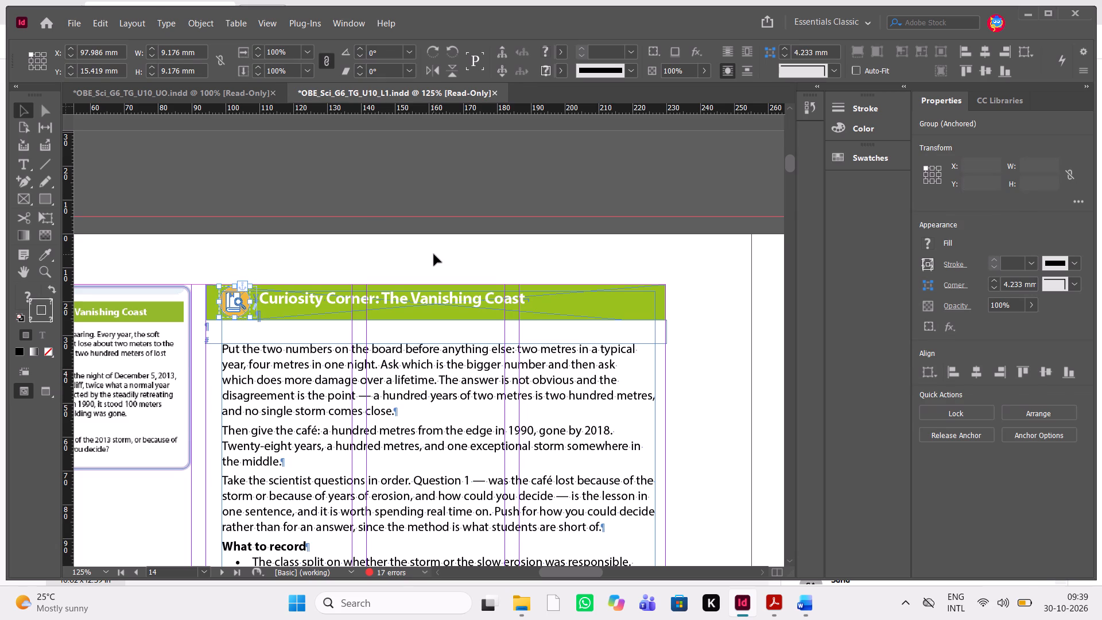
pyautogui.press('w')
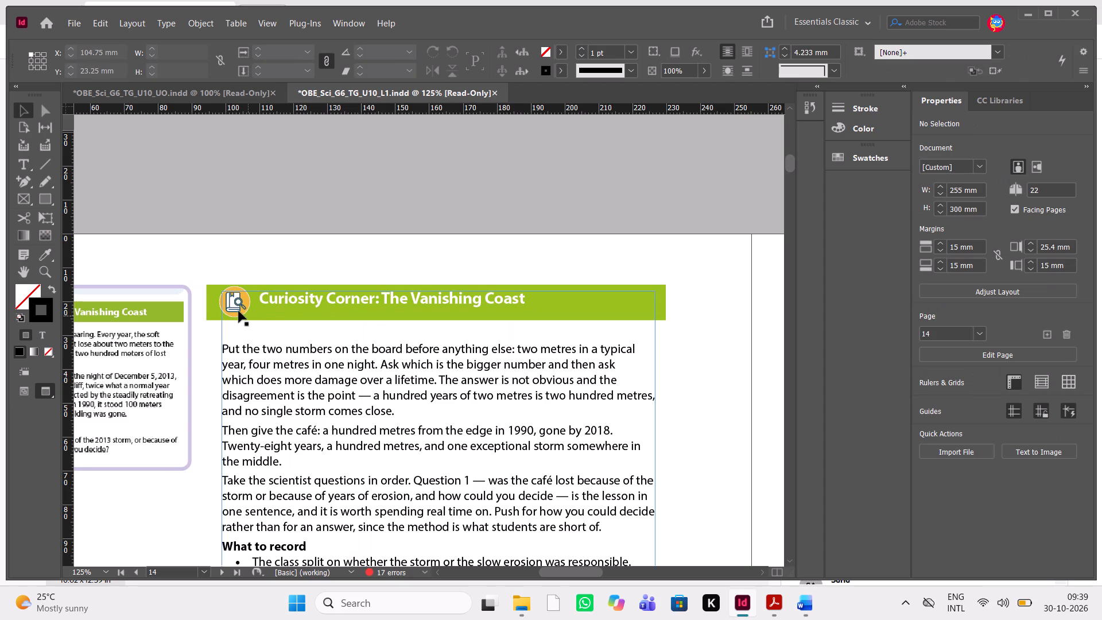
# Undo the icon nudges, the last upward moves of the banner with its text frames, and the banner's latest shortening.
pyautogui.click(234, 309)
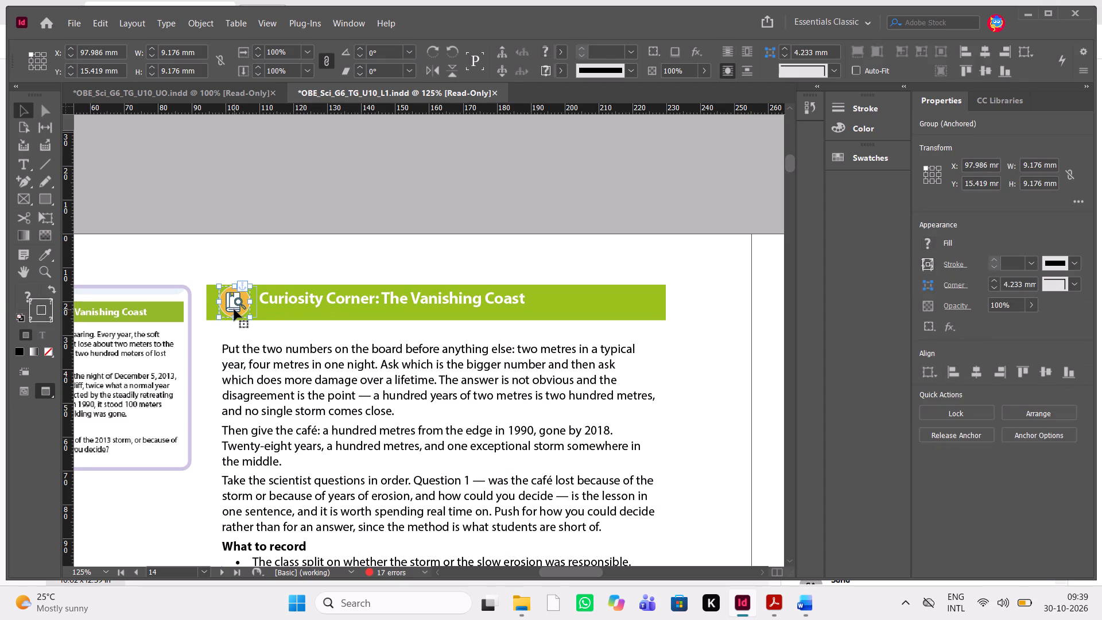
pyautogui.hotkey('ctrl', 'z')
pyautogui.hotkey('ctrl', 'z')
pyautogui.hotkey('ctrl', 'z')
pyautogui.hotkey('ctrl', 'z')
pyautogui.hotkey('ctrl', 'z')
pyautogui.hotkey('ctrl', 'z')
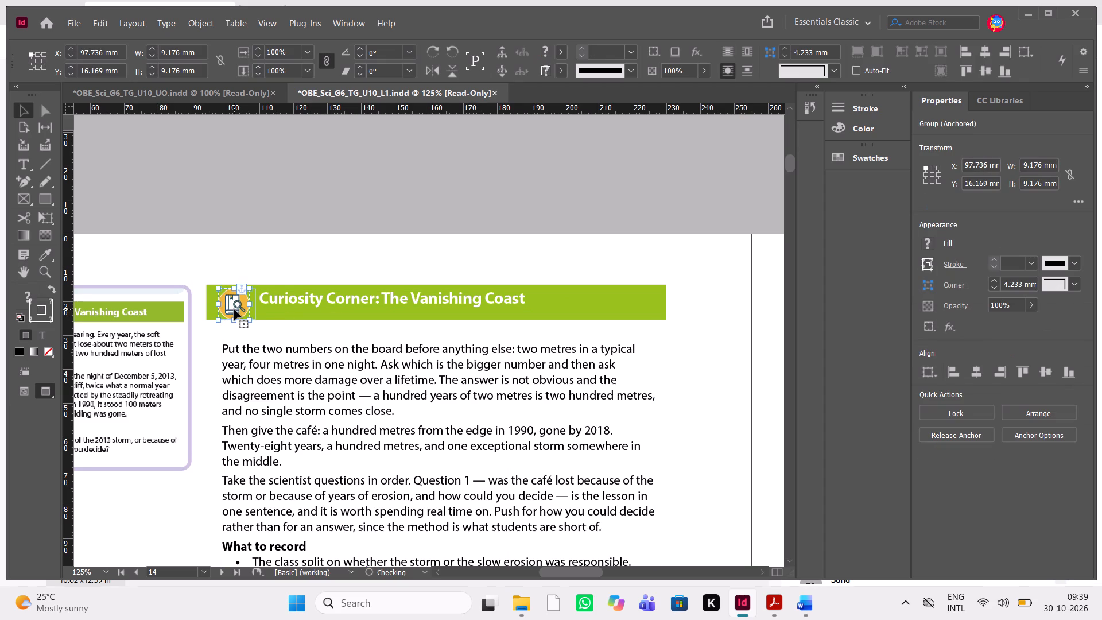
pyautogui.hotkey('ctrl', 'z')
pyautogui.hotkey('ctrl', 'z')
pyautogui.hotkey('ctrl', 'z')
pyautogui.hotkey('ctrl', 'z')
pyautogui.hotkey('ctrl', 'z')
pyautogui.hotkey('ctrl', 'z')
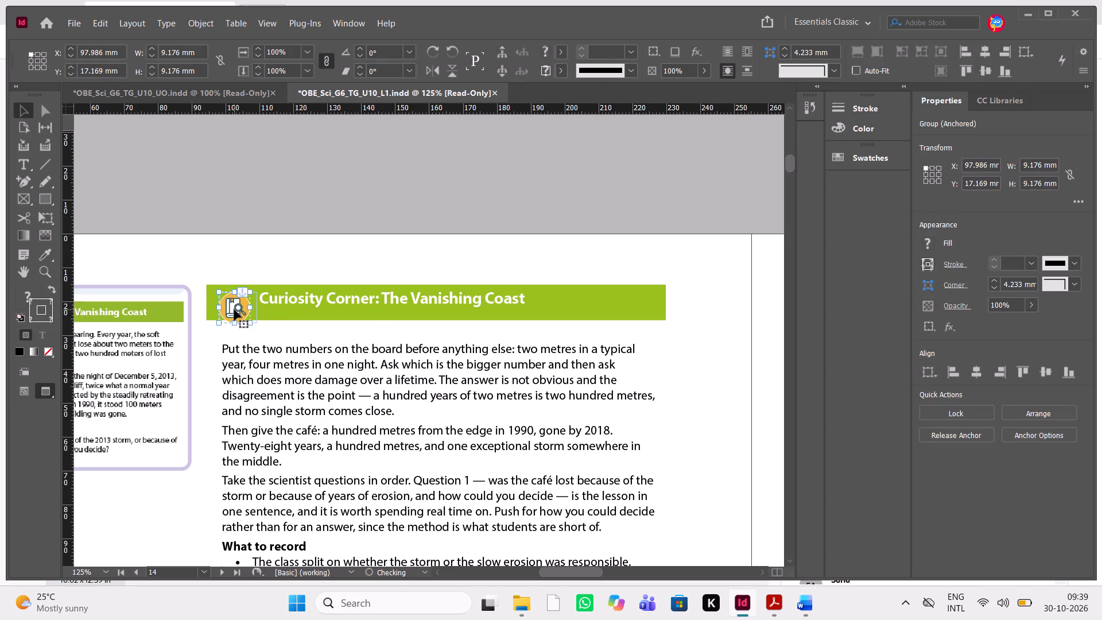
pyautogui.hotkey('ctrl', 'z')
pyautogui.hotkey('ctrl', 'z')
pyautogui.hotkey('ctrl', 'z')
pyautogui.hotkey('ctrl', 'z')
pyautogui.hotkey('ctrl', 'z')
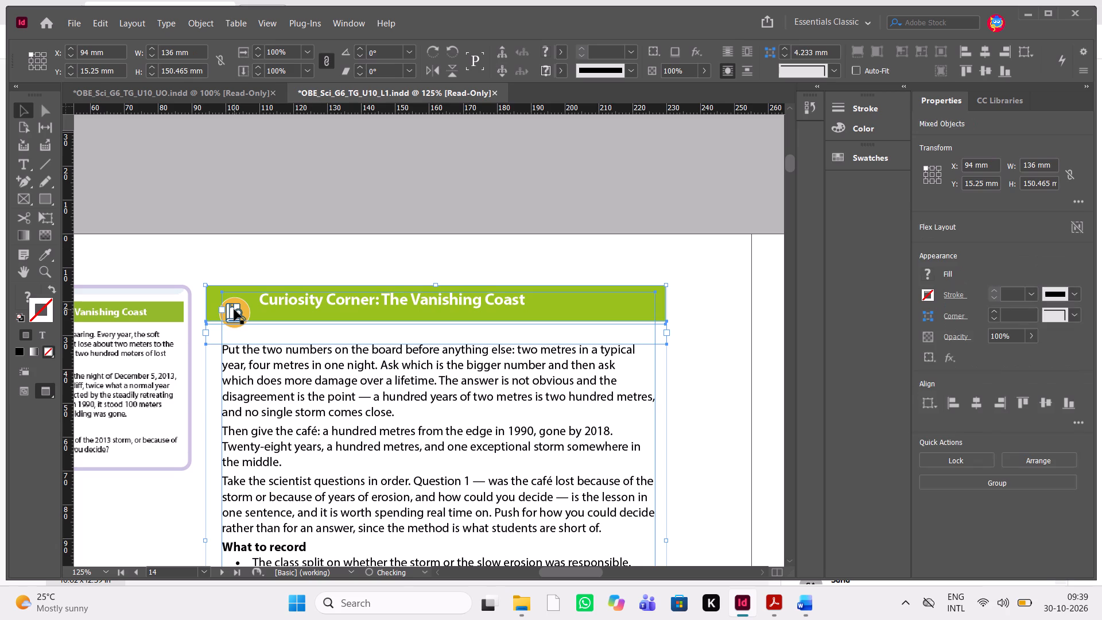
pyautogui.hotkey('ctrl', 'z')
pyautogui.hotkey('ctrl', 'z')
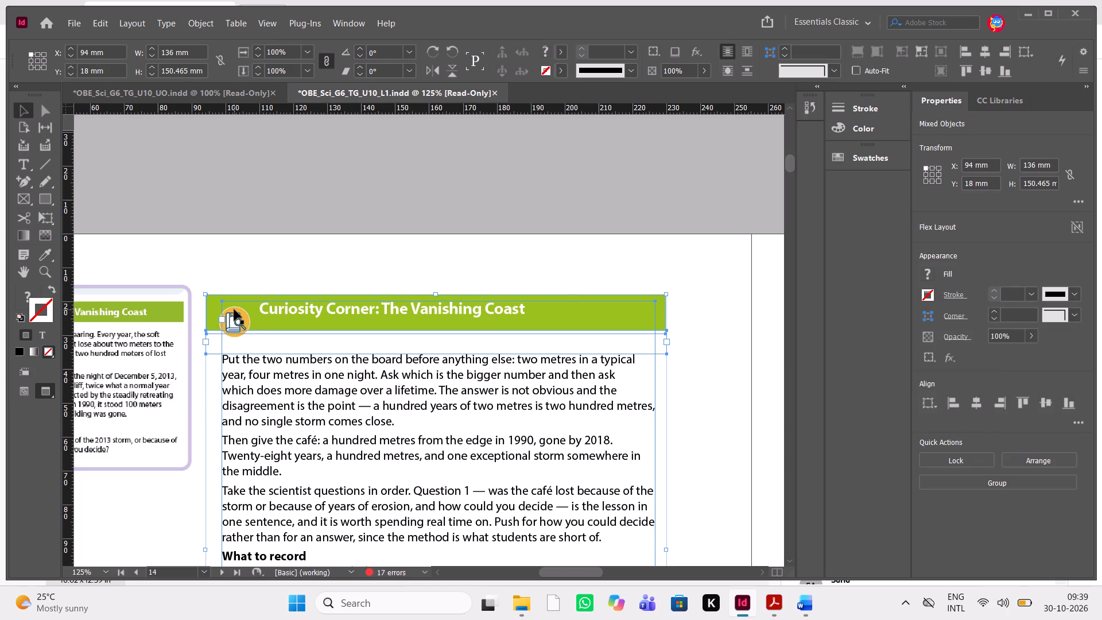
pyautogui.hotkey('ctrl', 'z')
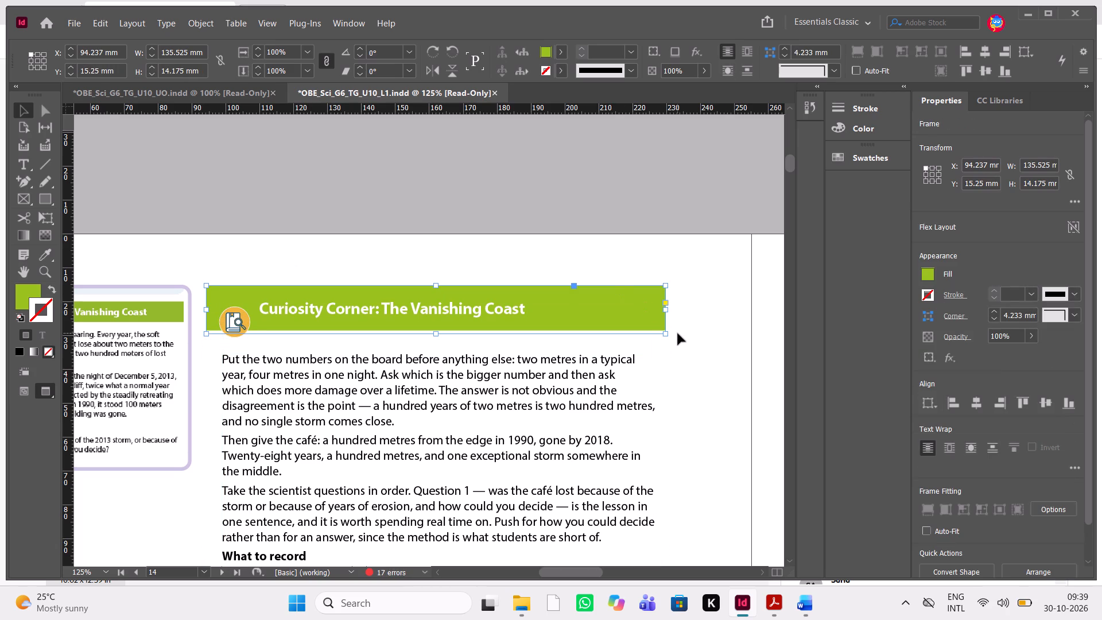
# Move the round icon in the green banner up to about Y 17.4 mm, level with the heading.
pyautogui.keyDown('ctrl'); pyautogui.click(678, 334); pyautogui.keyUp('ctrl')
pyautogui.click(241, 320)
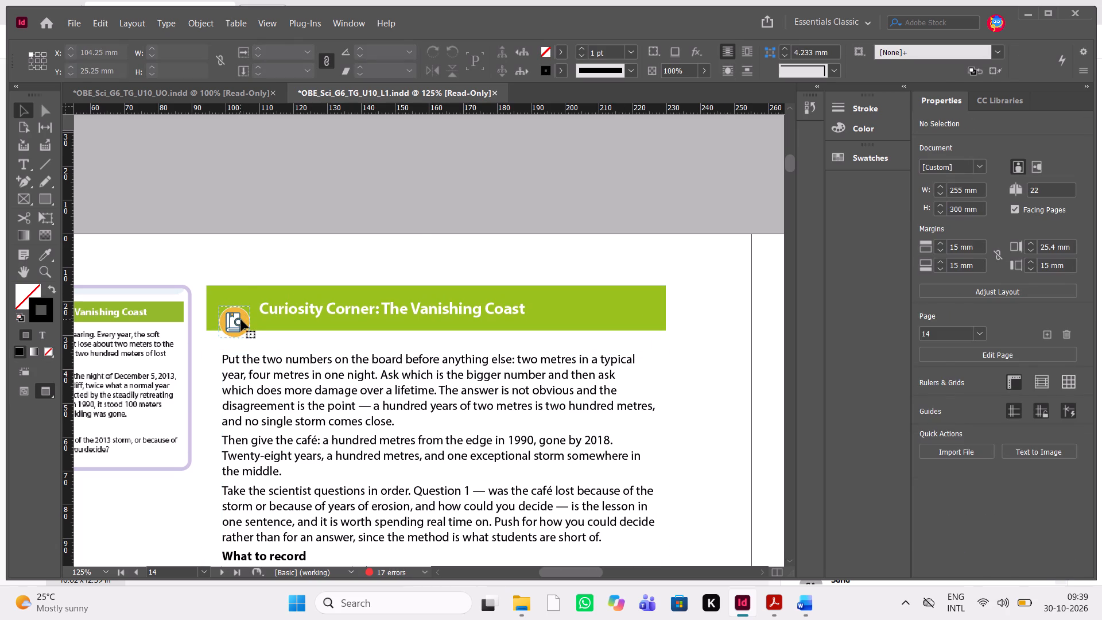
pyautogui.press('Up')
pyautogui.press('Up')
pyautogui.press('Up')
pyautogui.press('Up')
pyautogui.press('Up')
pyautogui.press('Up')
pyautogui.press('Up')
pyautogui.press('Up')
pyautogui.press('Up')
pyautogui.press('Up')
pyautogui.press('Up')
pyautogui.press('Up')
pyautogui.press('Up')
pyautogui.press('Up')
pyautogui.press('Up')
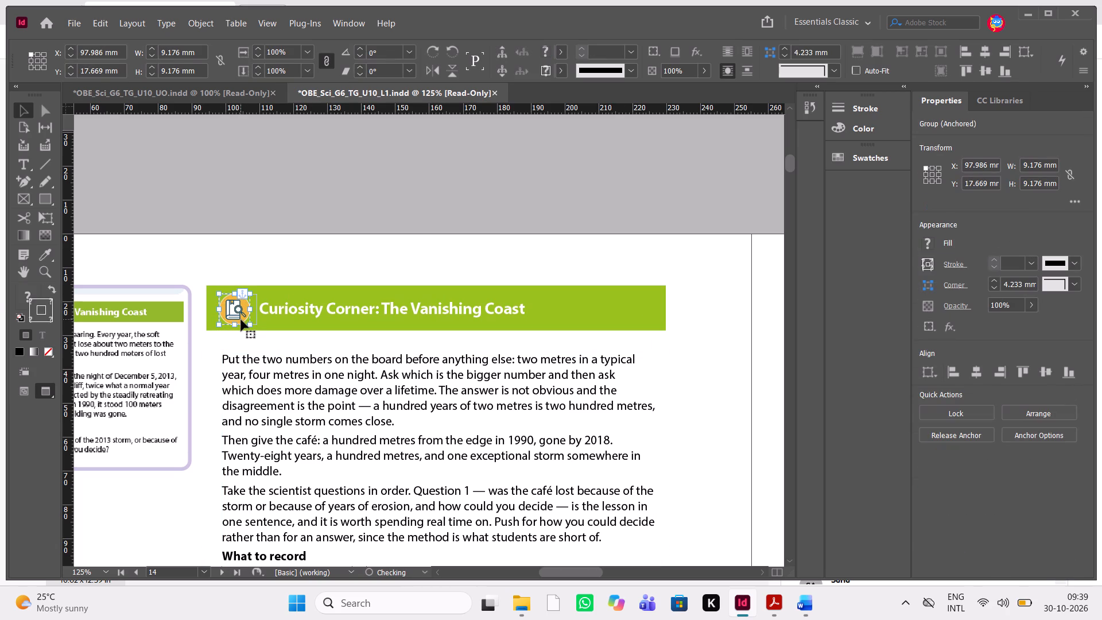
pyautogui.press('Up')
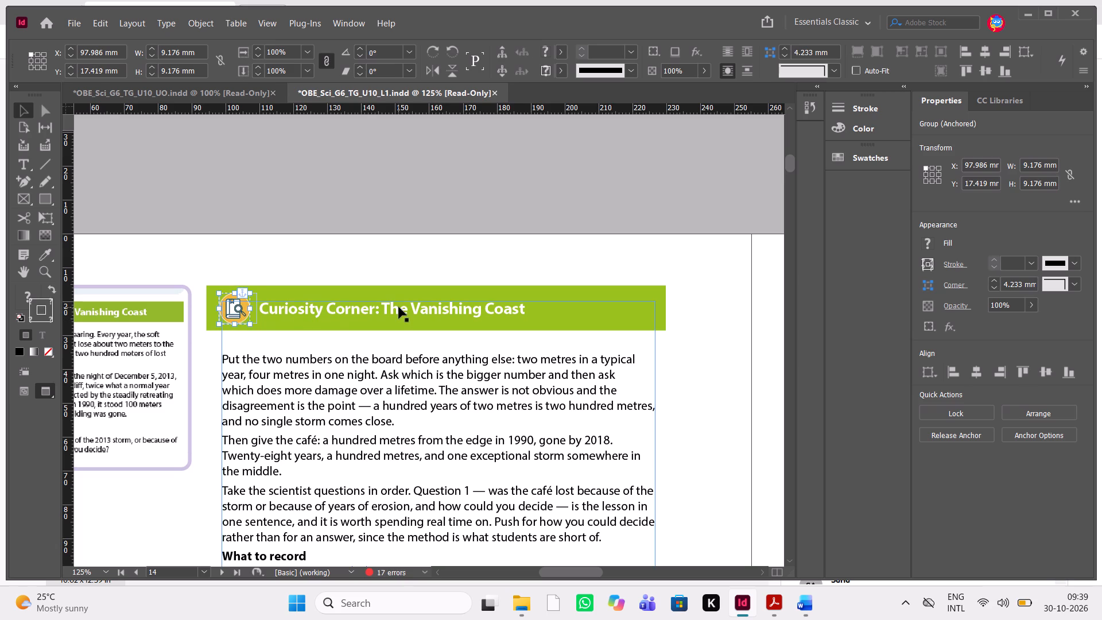
pyautogui.click(399, 307)
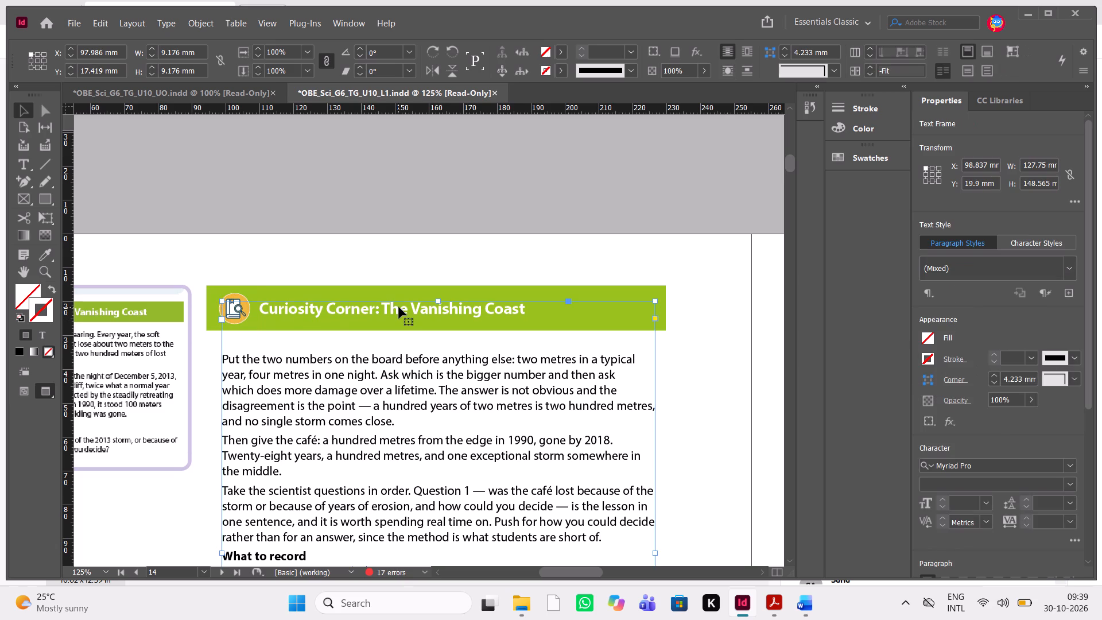
pyautogui.click(615, 194)
pyautogui.write('ww')
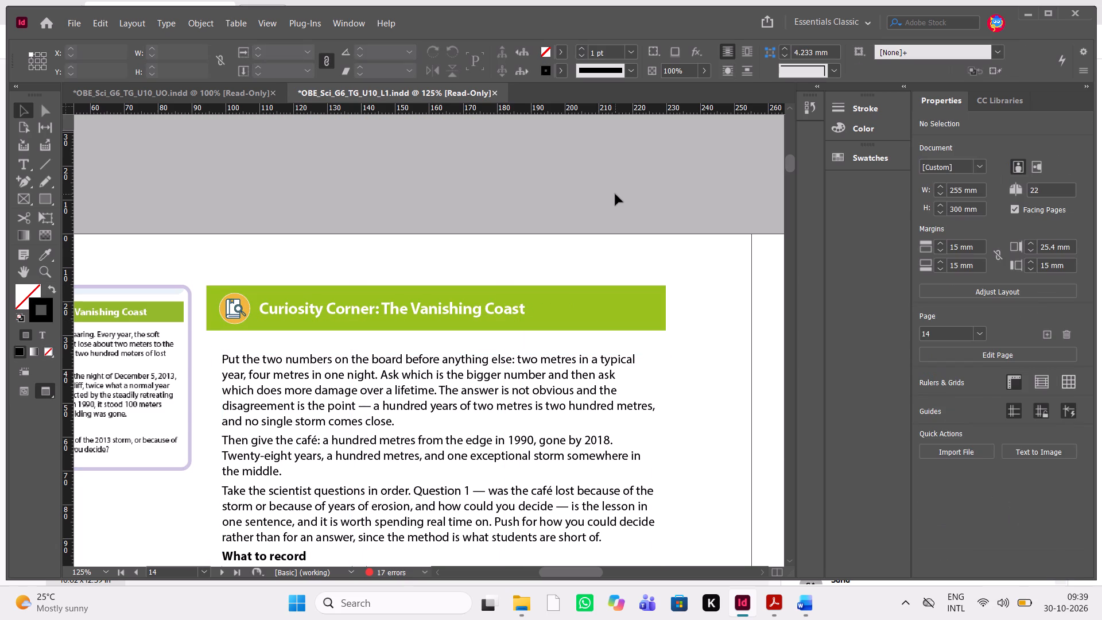
# Delete "Curiosity Corner:" from the banner heading so it reads "The Vanishing Coast".
pyautogui.doubleClick(467, 320)
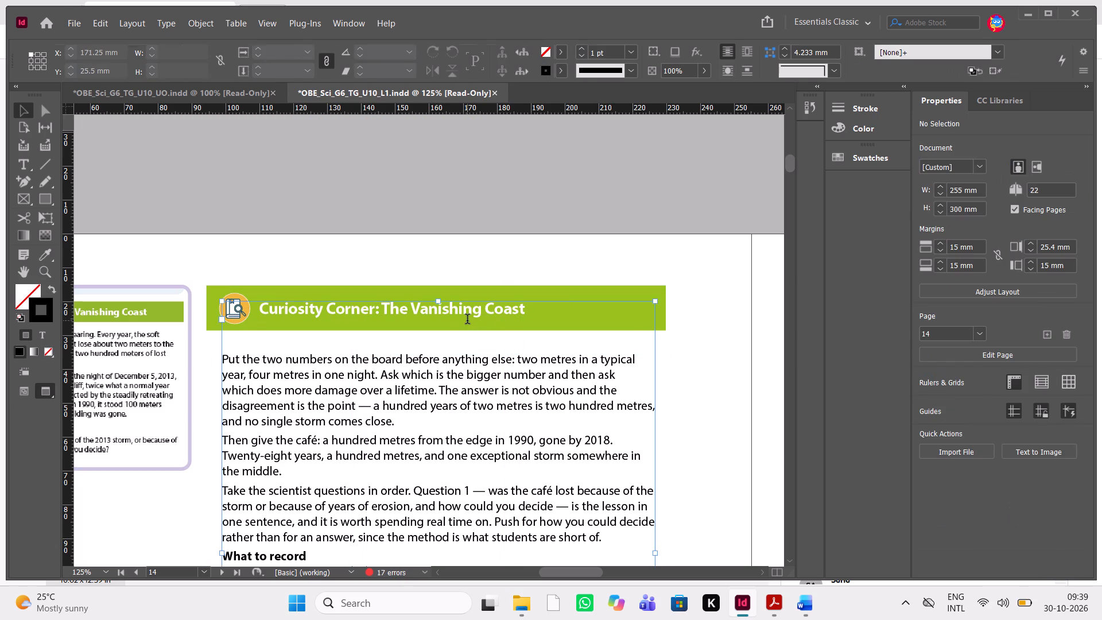
pyautogui.moveTo(381, 308); pyautogui.dragTo(275, 309)
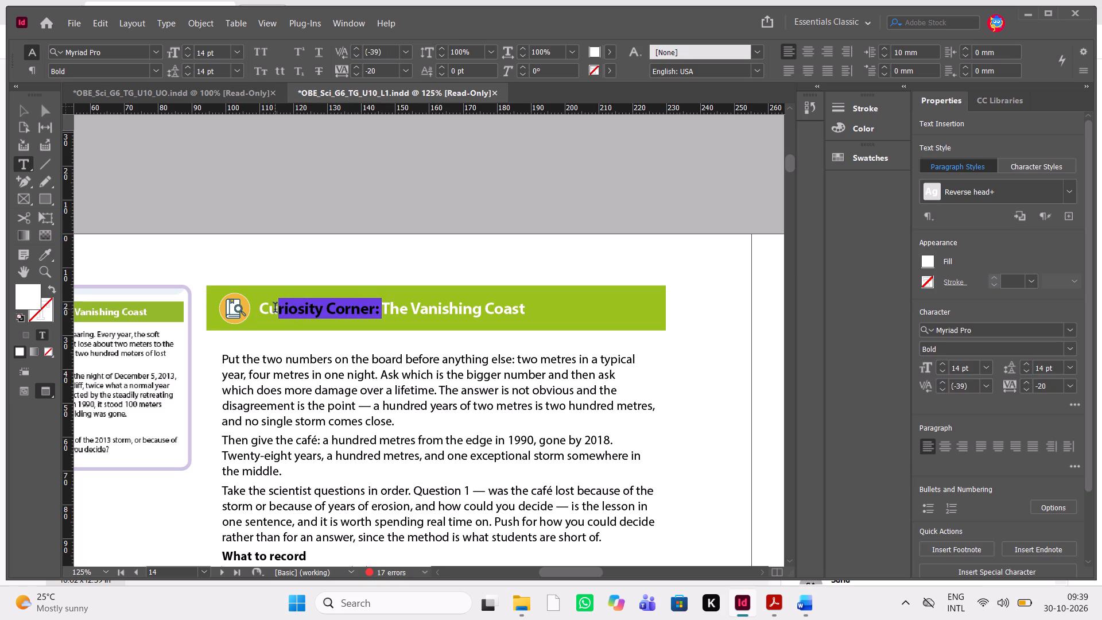
pyautogui.moveTo(275, 309); pyautogui.dragTo(261, 305)
pyautogui.press('Delete')
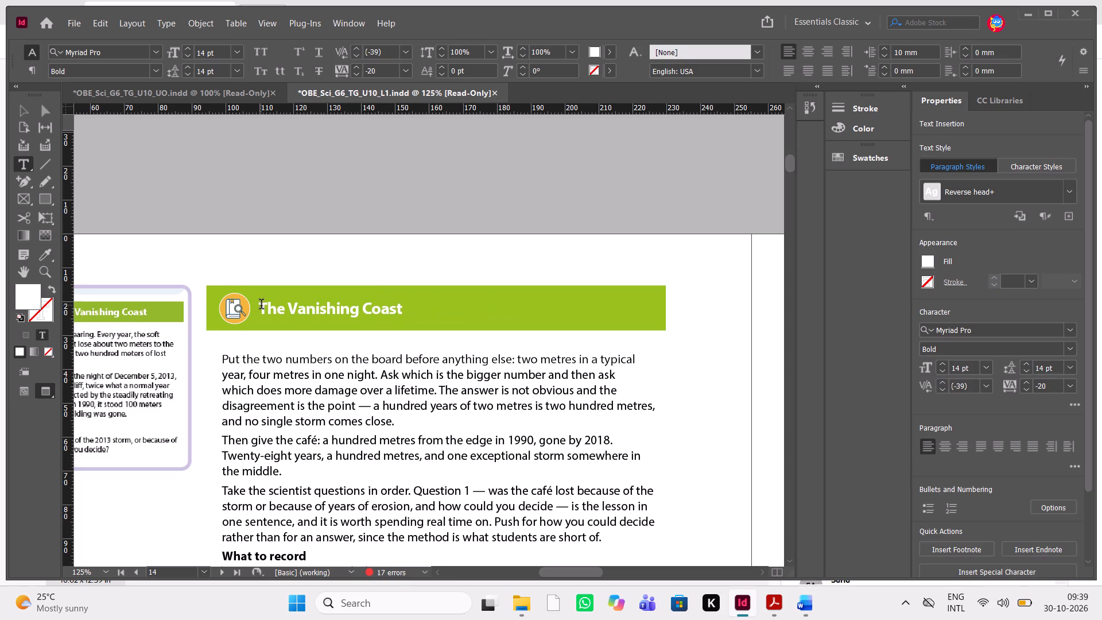
# Delete an empty paragraph from the narrow text frame just beneath the green banner.
pyautogui.click(324, 364)
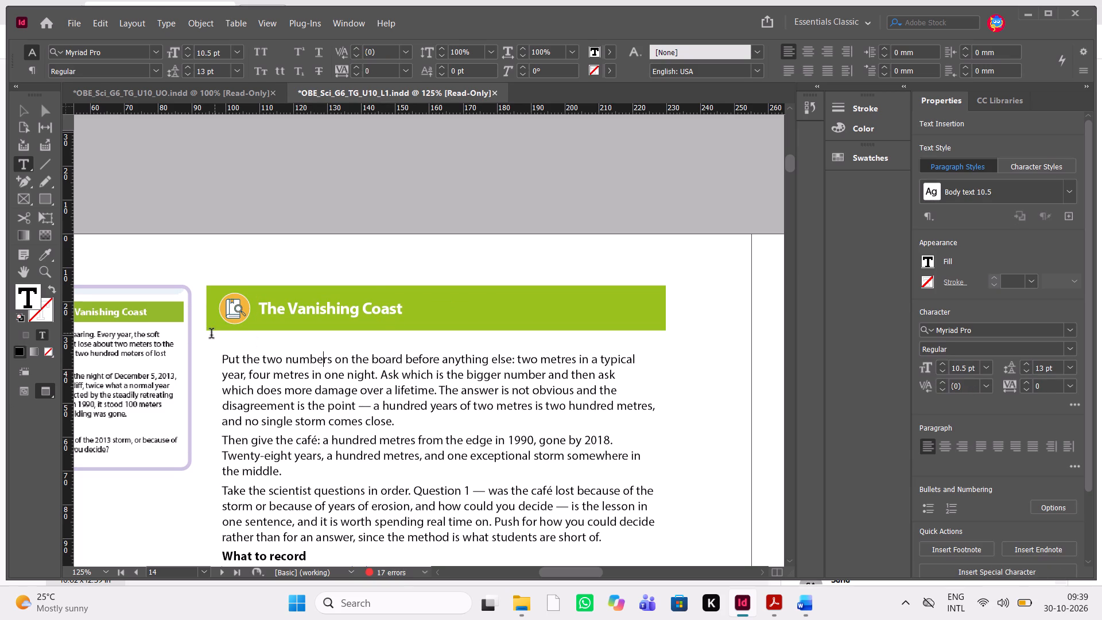
pyautogui.click(211, 335)
pyautogui.press('Delete')
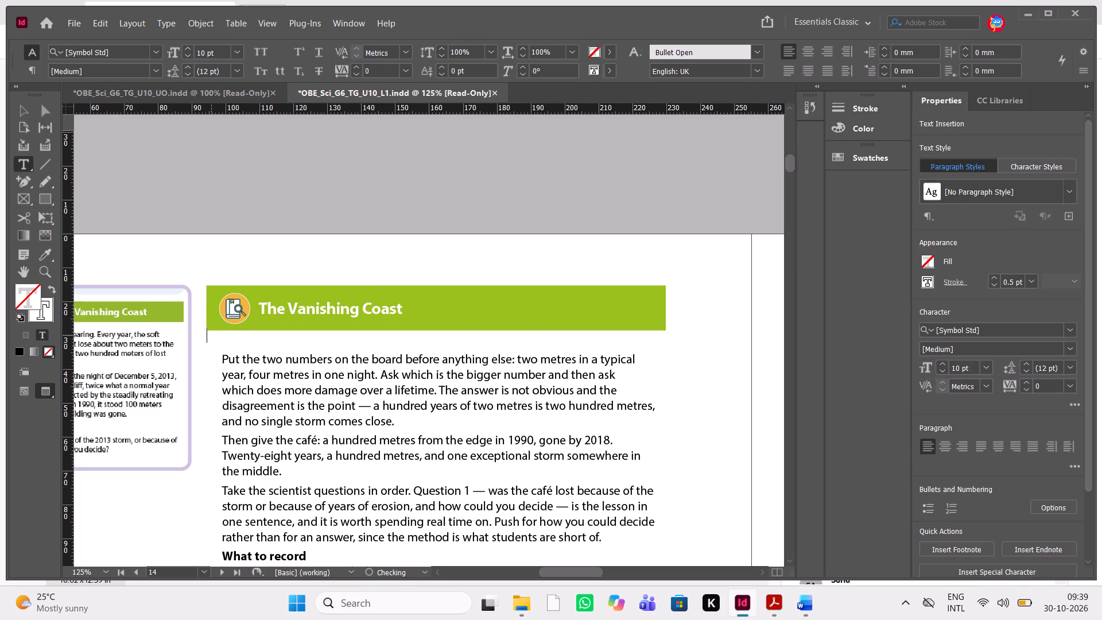
pyautogui.press('Escape')
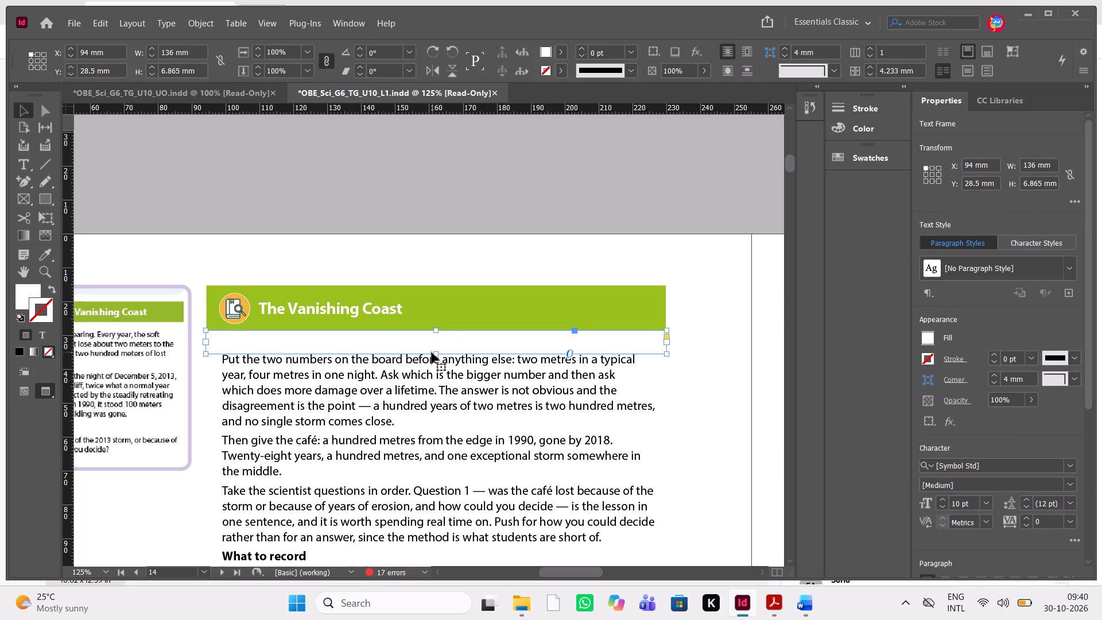
# Raise the bottom edge of the narrow text frame beneath the banner, making it about 1.06 mm high.
pyautogui.moveTo(436, 354); pyautogui.dragTo(438, 334)
pyautogui.click(587, 234)
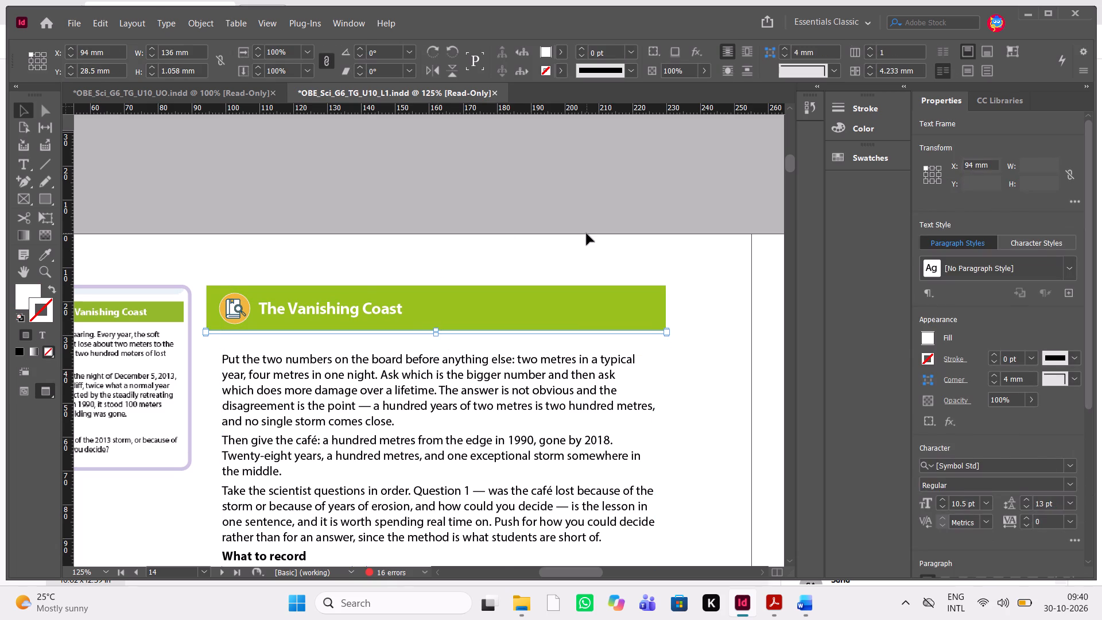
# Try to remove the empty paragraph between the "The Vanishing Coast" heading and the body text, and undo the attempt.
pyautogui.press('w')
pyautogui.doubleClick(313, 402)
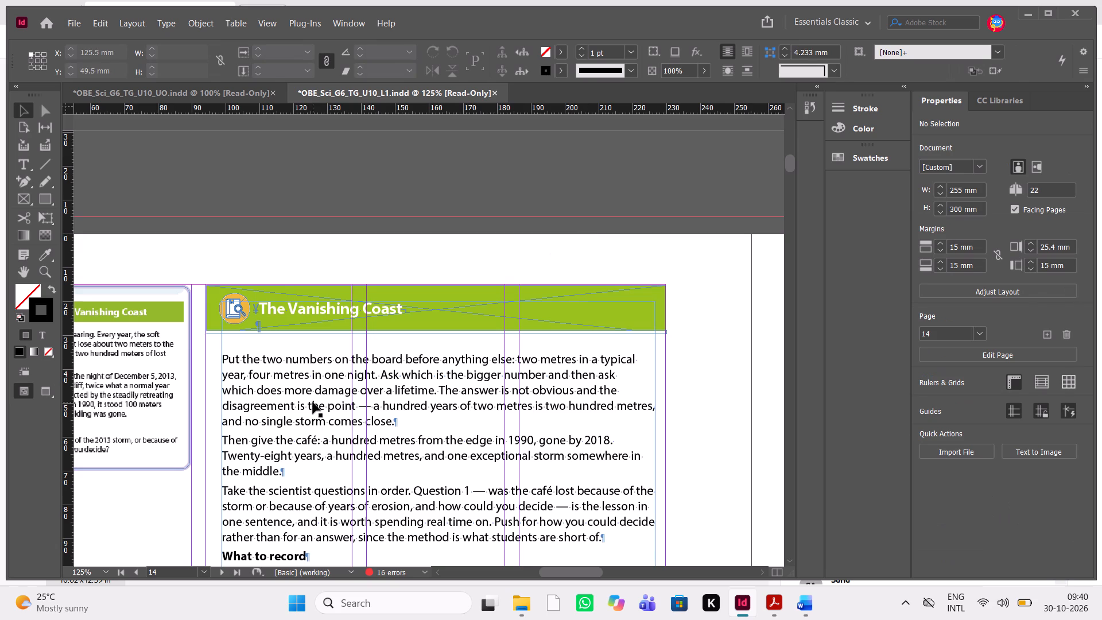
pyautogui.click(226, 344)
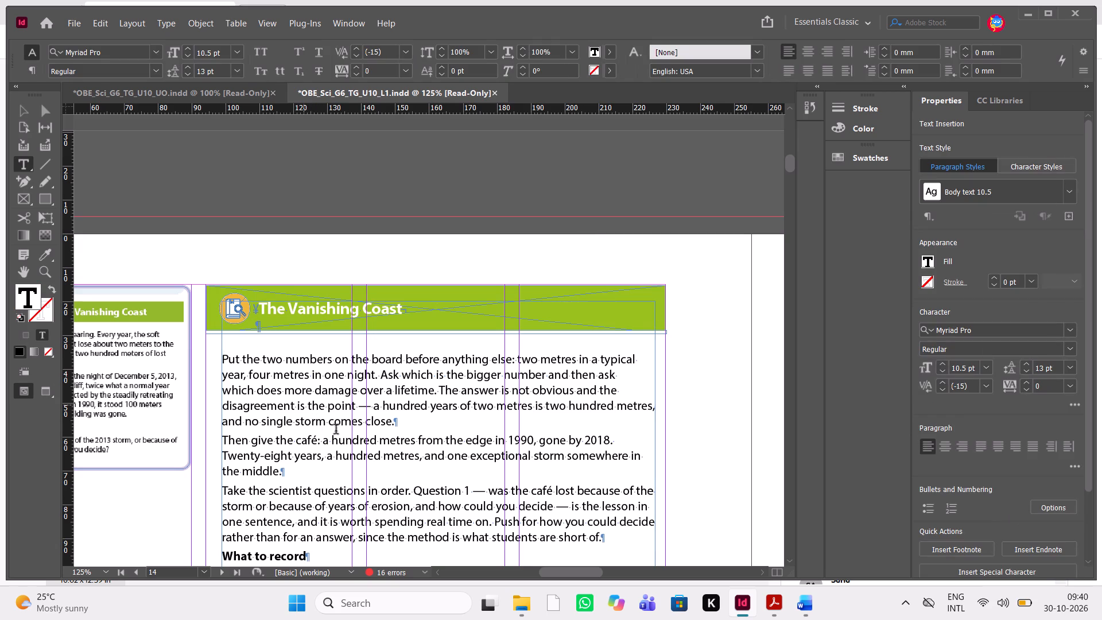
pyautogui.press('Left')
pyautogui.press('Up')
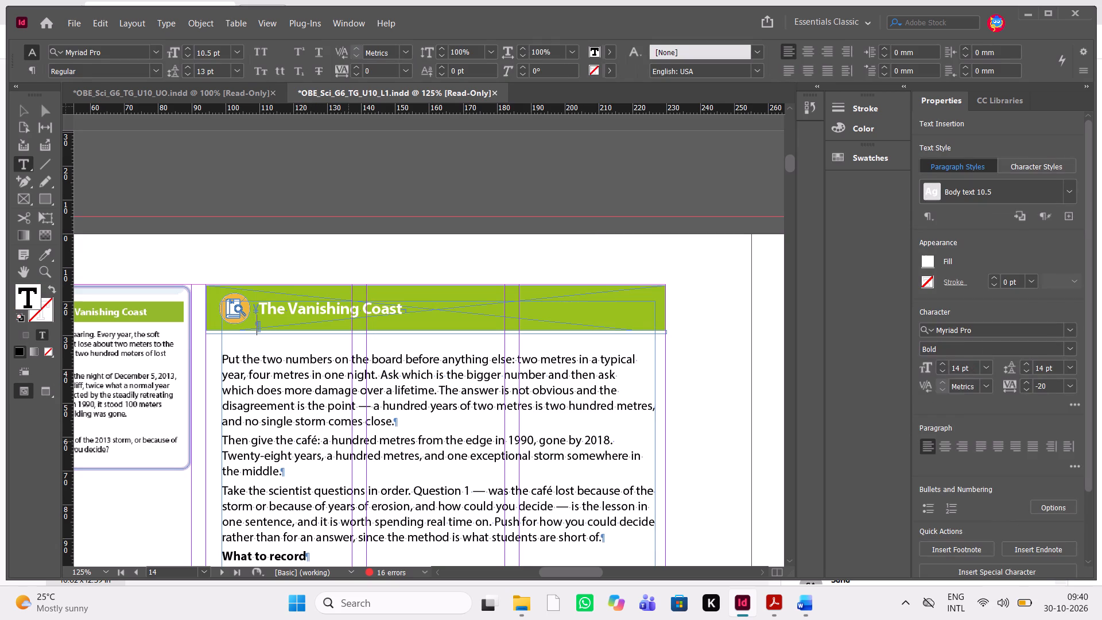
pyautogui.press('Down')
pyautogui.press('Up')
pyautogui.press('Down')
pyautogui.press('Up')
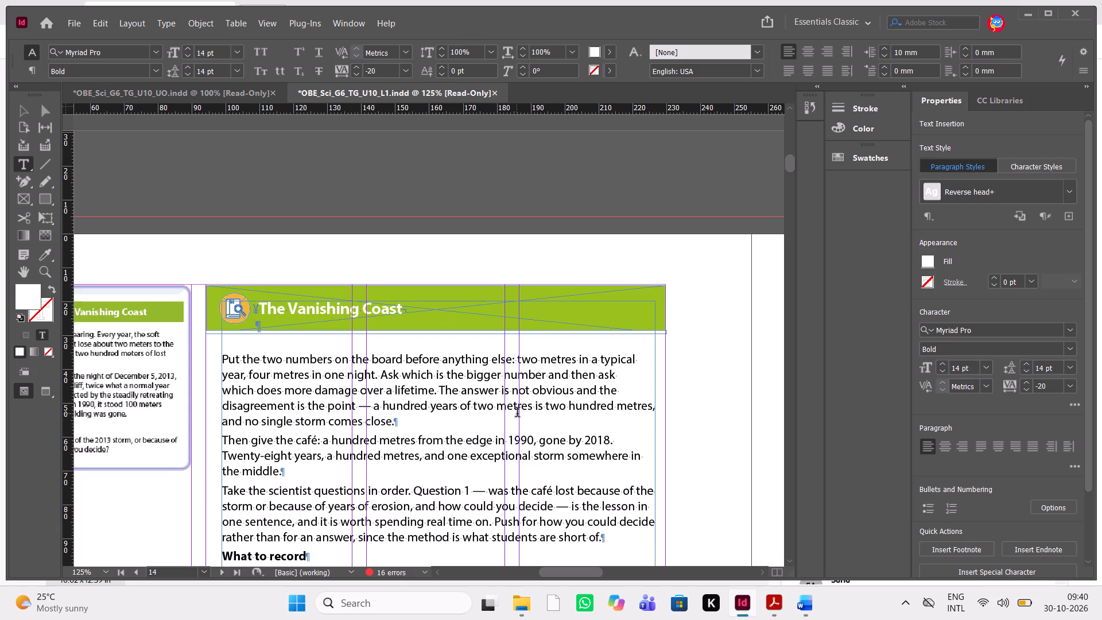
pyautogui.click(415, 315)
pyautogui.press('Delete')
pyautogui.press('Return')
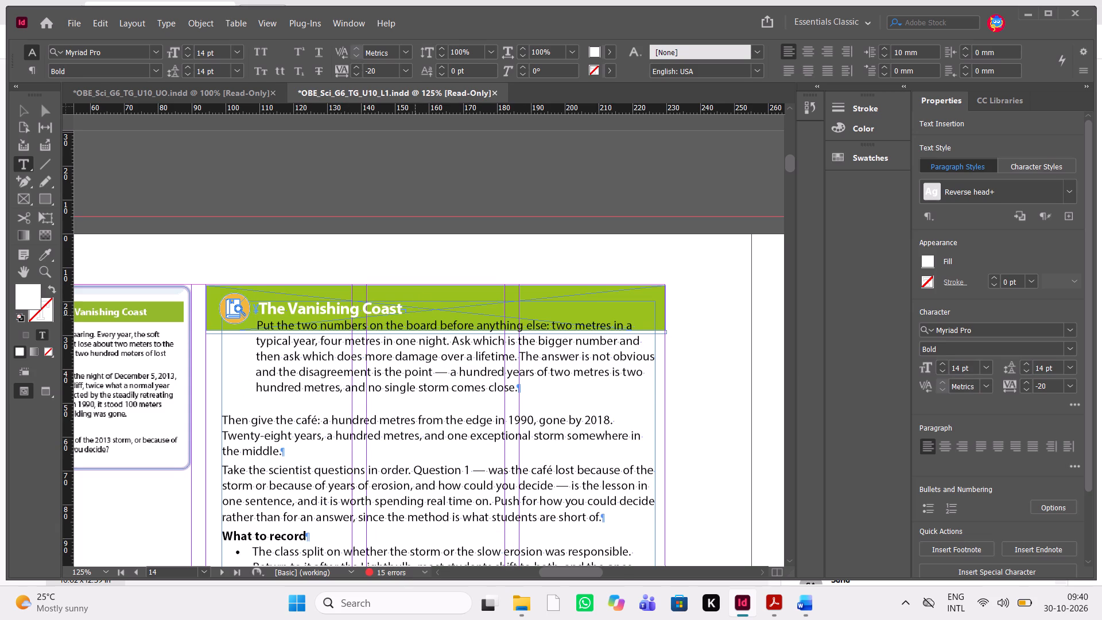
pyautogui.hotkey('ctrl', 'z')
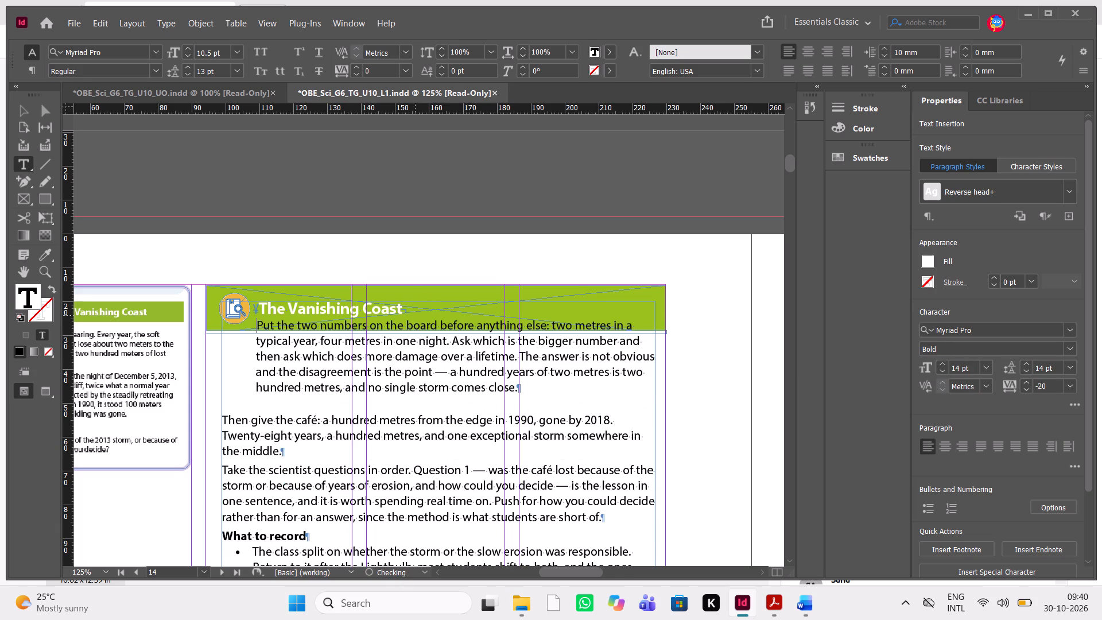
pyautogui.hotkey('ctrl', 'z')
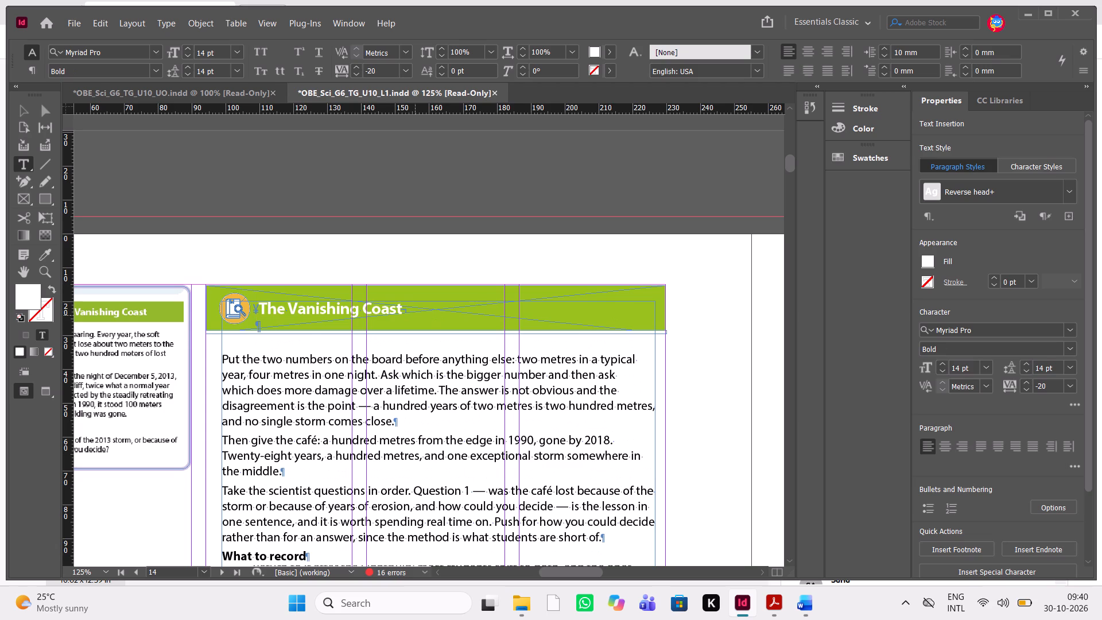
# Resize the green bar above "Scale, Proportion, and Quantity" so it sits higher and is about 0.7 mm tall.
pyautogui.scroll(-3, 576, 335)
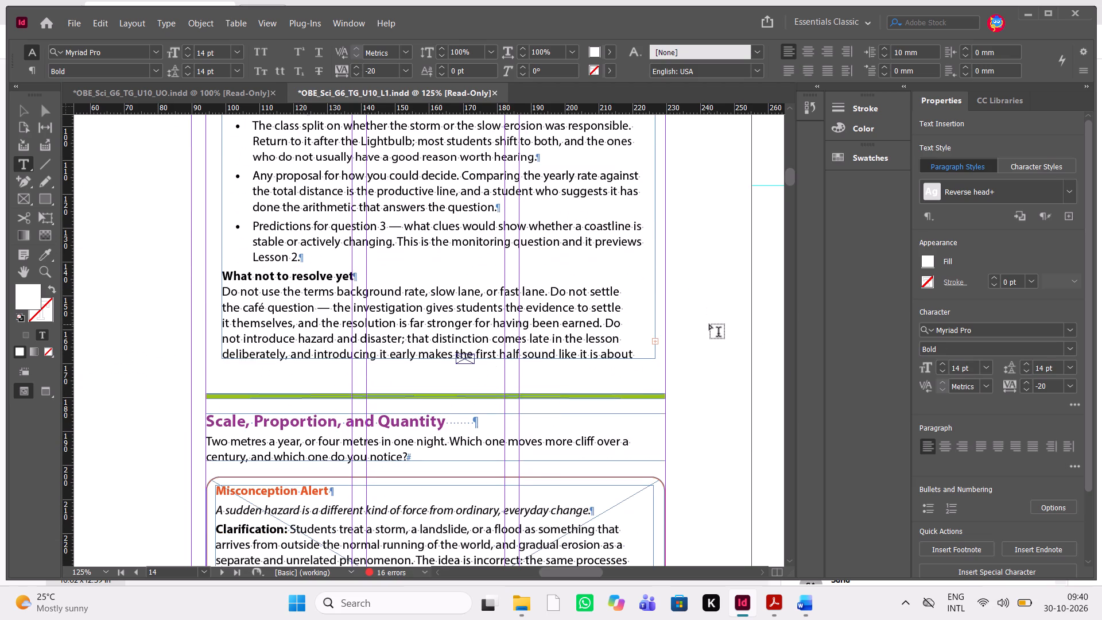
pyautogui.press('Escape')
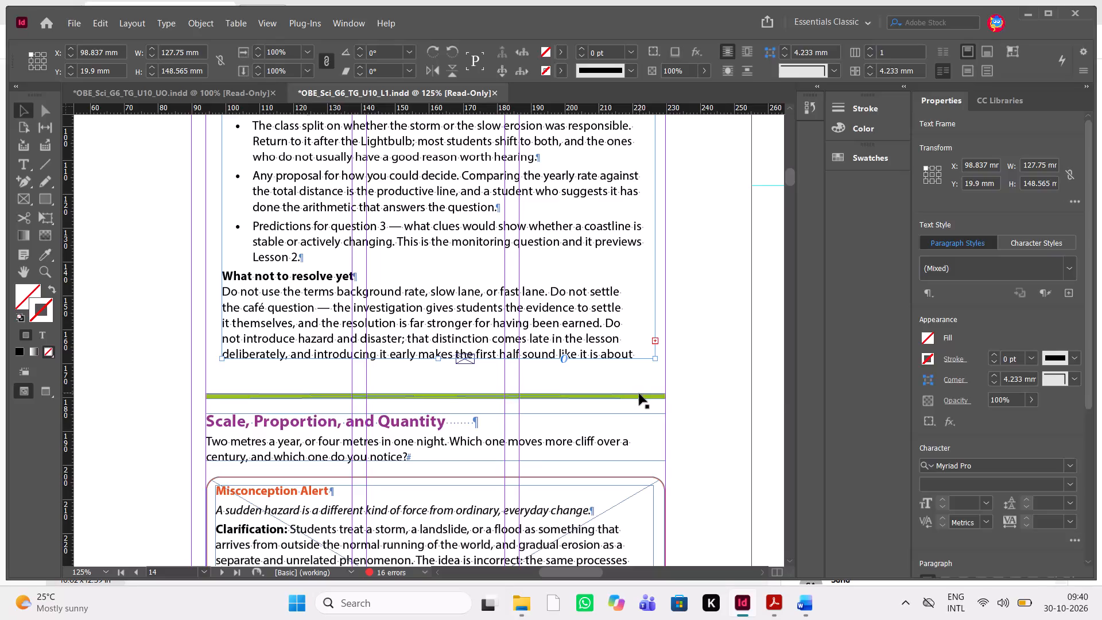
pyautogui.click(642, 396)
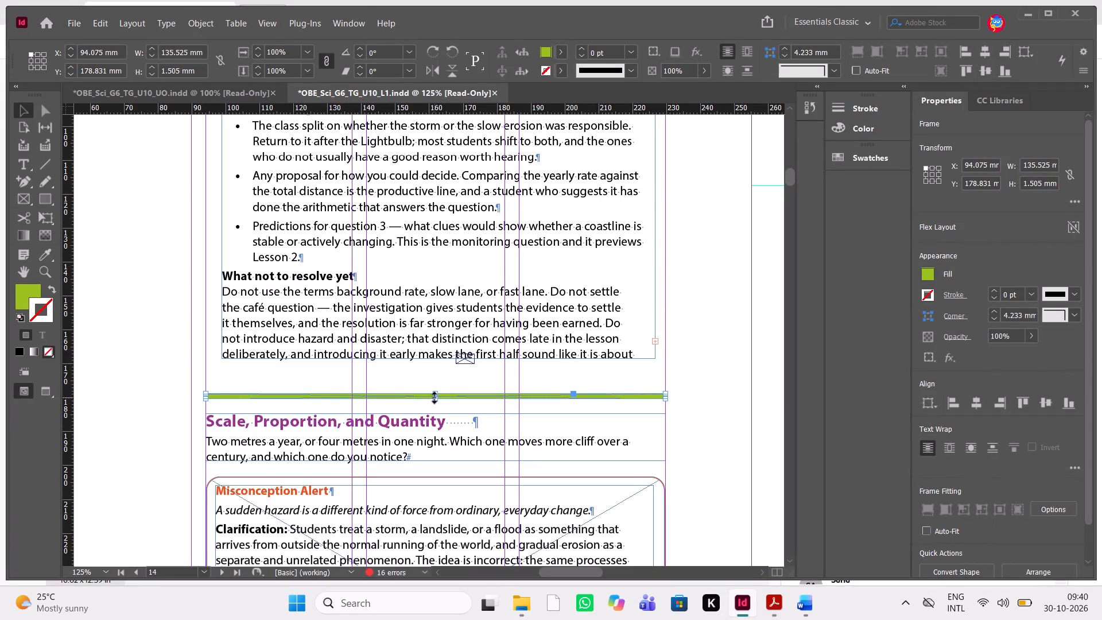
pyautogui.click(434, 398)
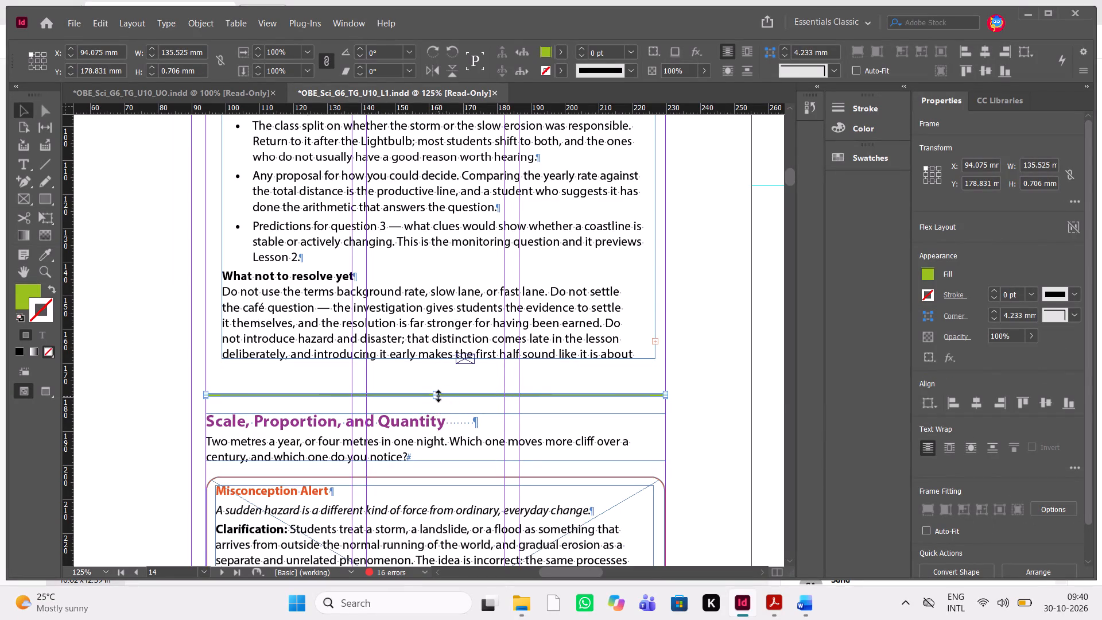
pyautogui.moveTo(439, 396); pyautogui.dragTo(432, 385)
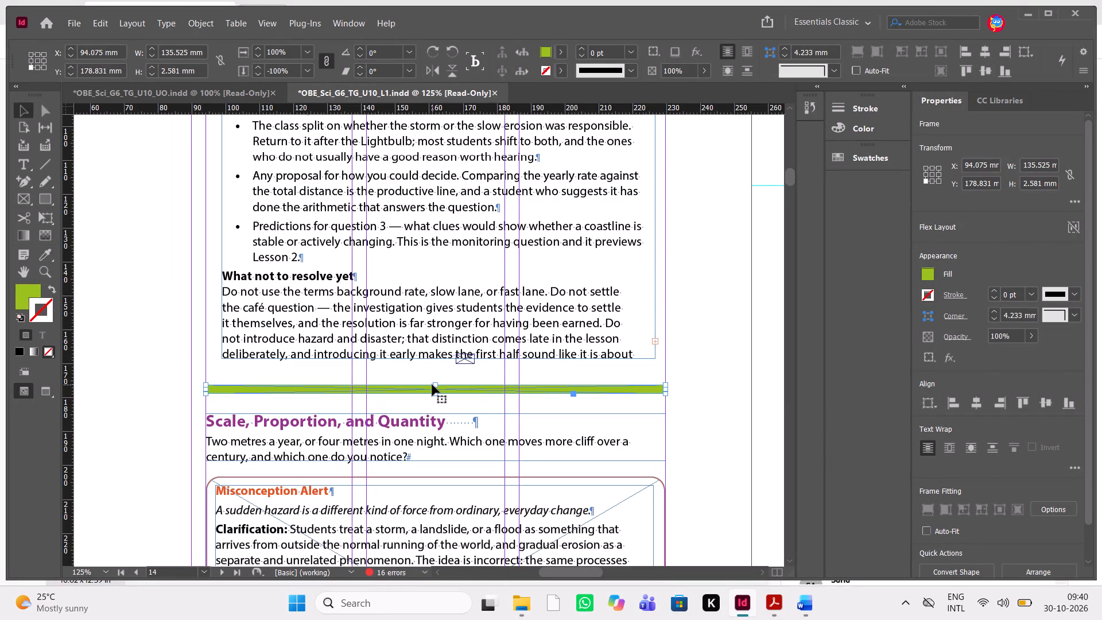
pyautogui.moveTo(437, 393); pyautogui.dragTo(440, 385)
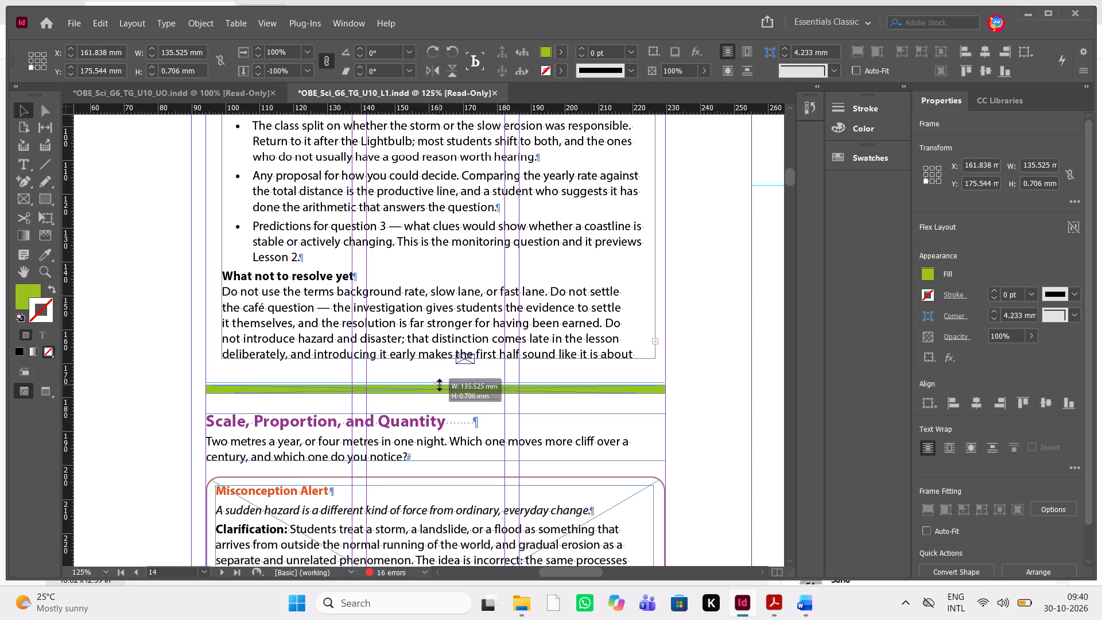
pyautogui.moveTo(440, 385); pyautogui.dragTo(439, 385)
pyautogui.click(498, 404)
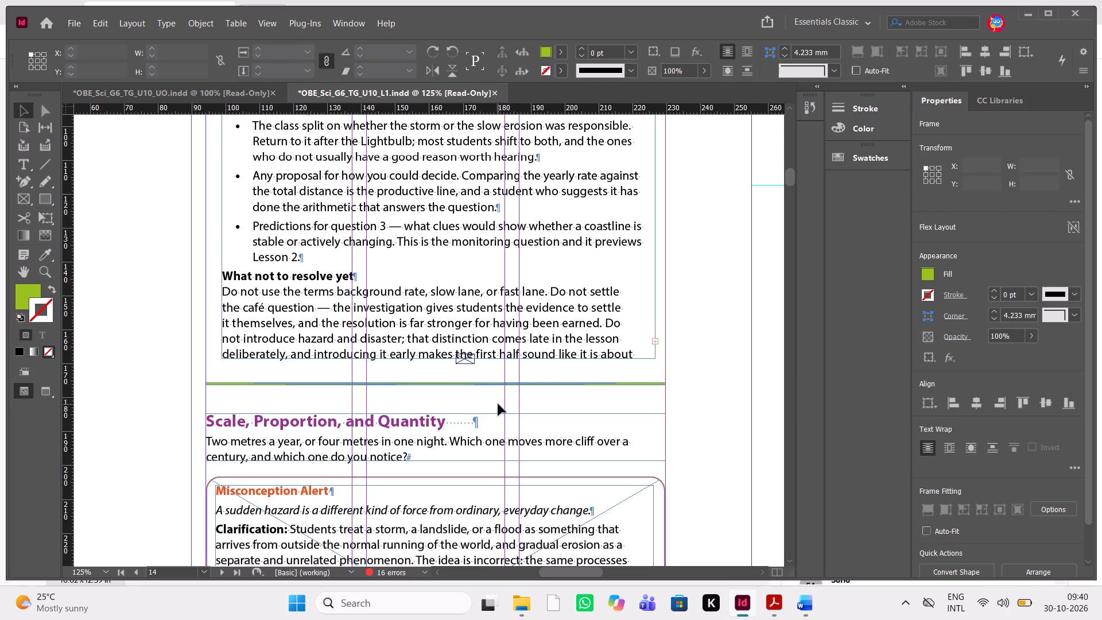
# Extend the bottom of the Vanishing Coast text frame to about 154.7 mm high so its last line fits.
pyautogui.click(584, 344)
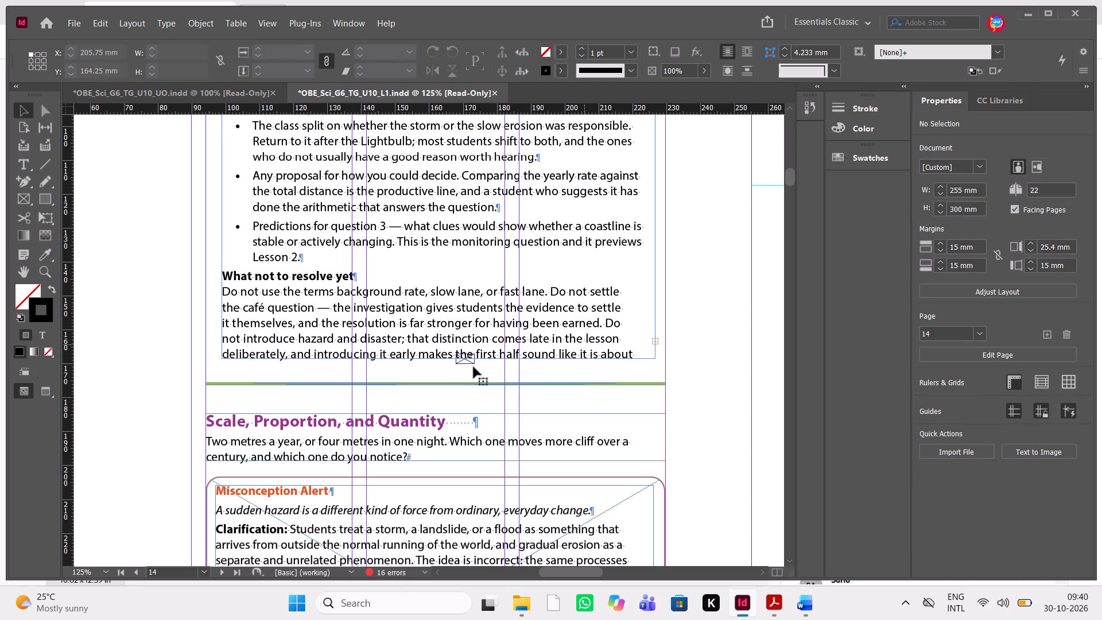
pyautogui.moveTo(437, 358); pyautogui.dragTo(440, 370)
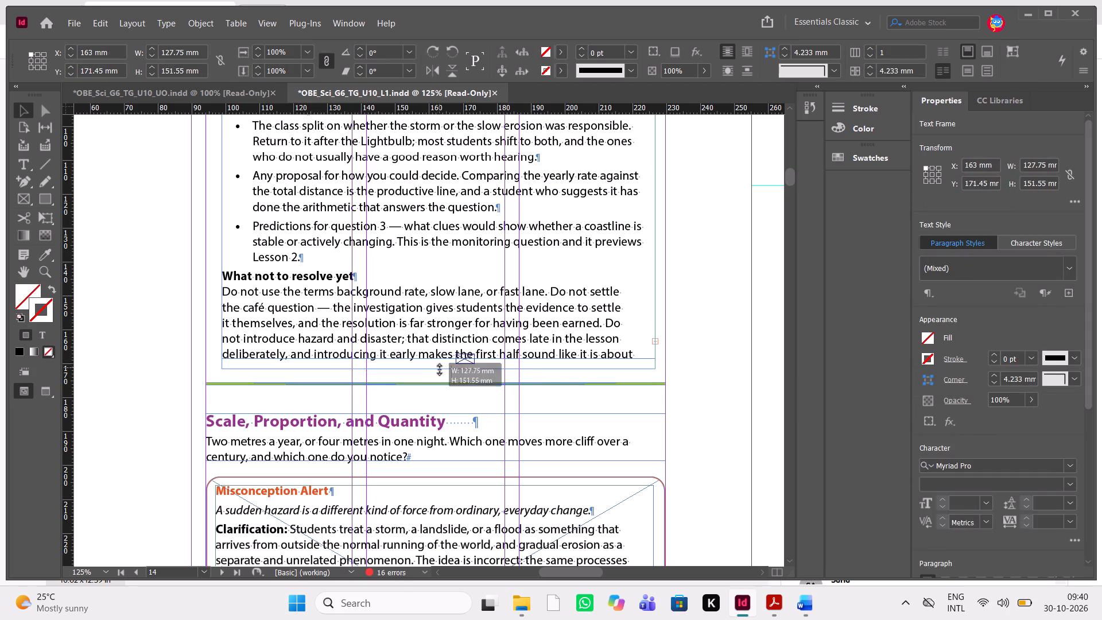
pyautogui.moveTo(440, 370); pyautogui.dragTo(440, 378)
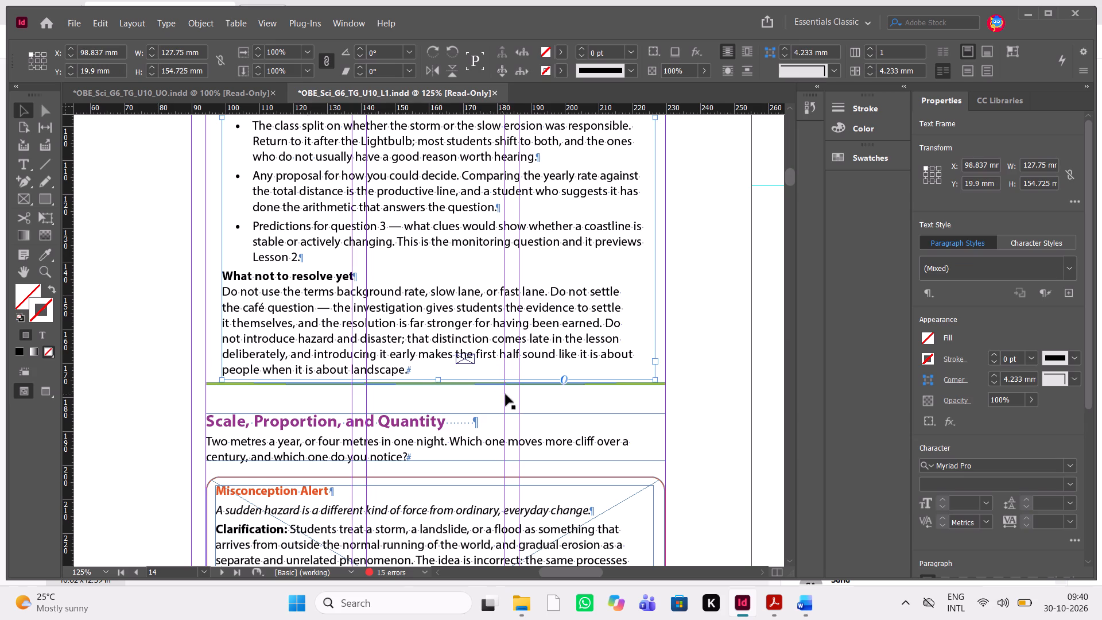
pyautogui.click(509, 395)
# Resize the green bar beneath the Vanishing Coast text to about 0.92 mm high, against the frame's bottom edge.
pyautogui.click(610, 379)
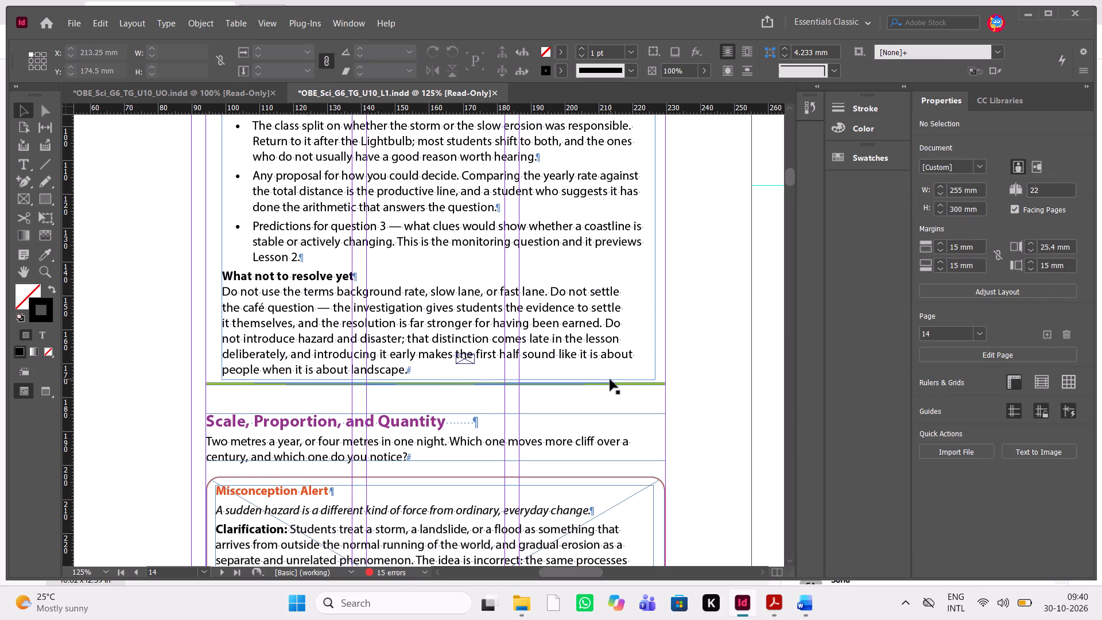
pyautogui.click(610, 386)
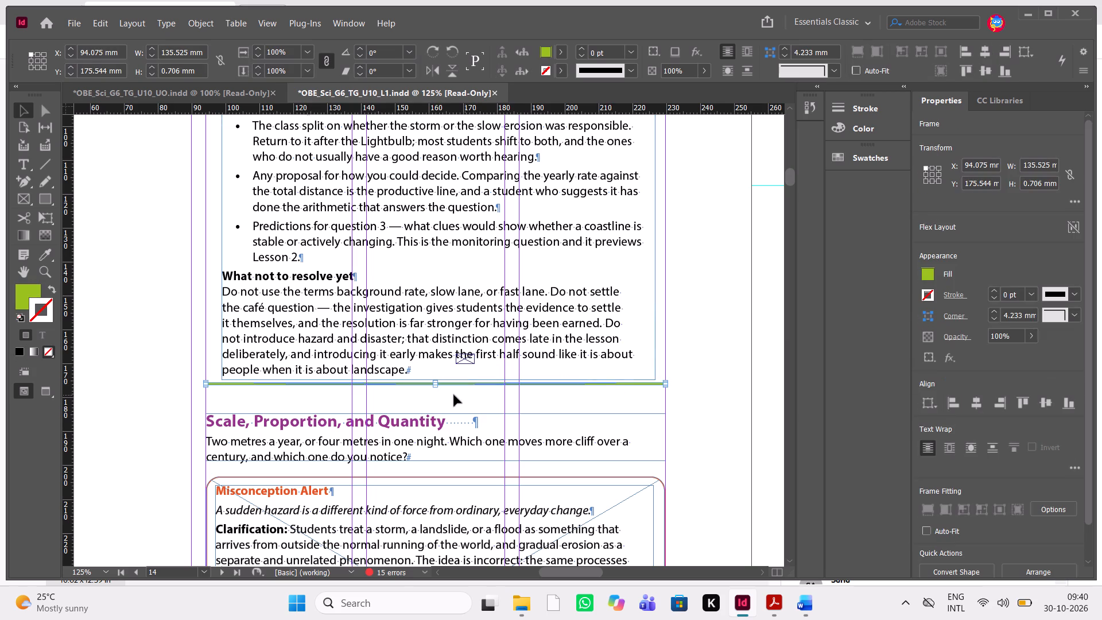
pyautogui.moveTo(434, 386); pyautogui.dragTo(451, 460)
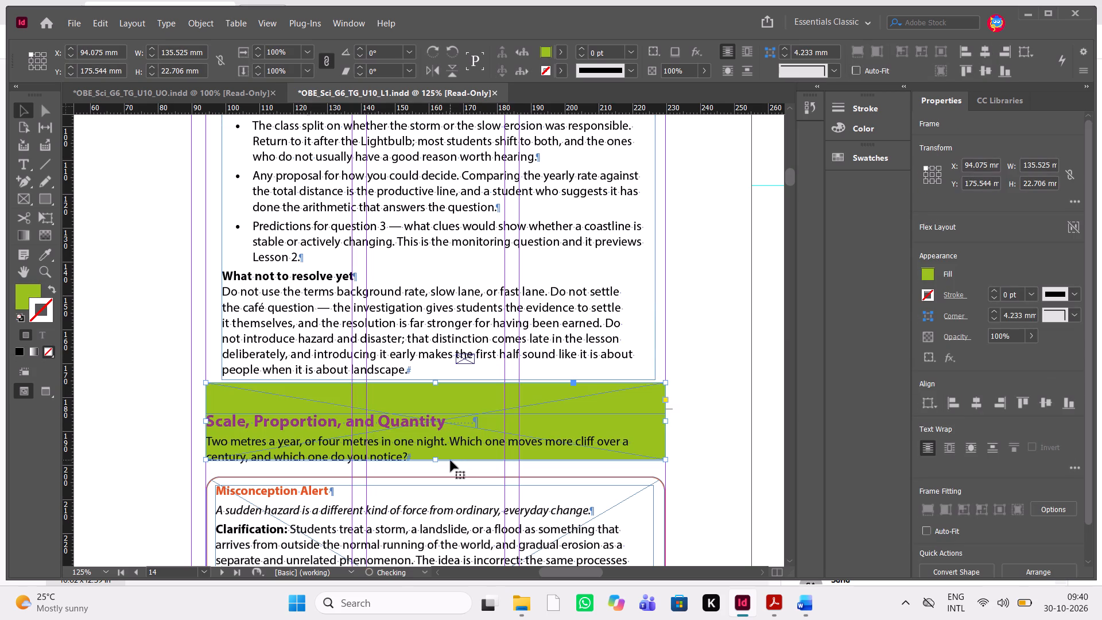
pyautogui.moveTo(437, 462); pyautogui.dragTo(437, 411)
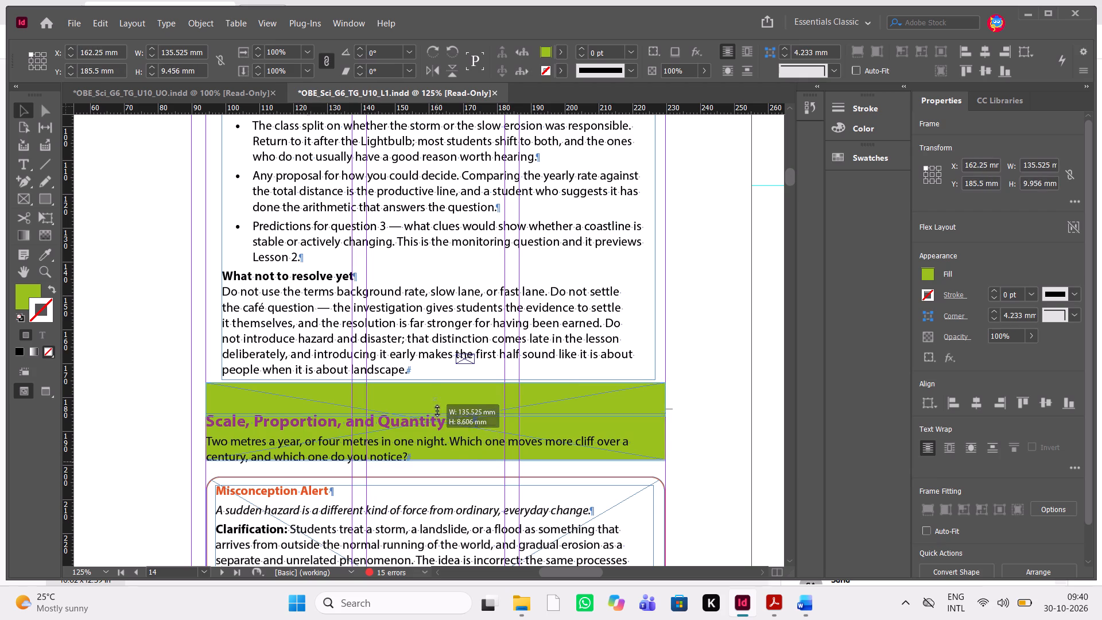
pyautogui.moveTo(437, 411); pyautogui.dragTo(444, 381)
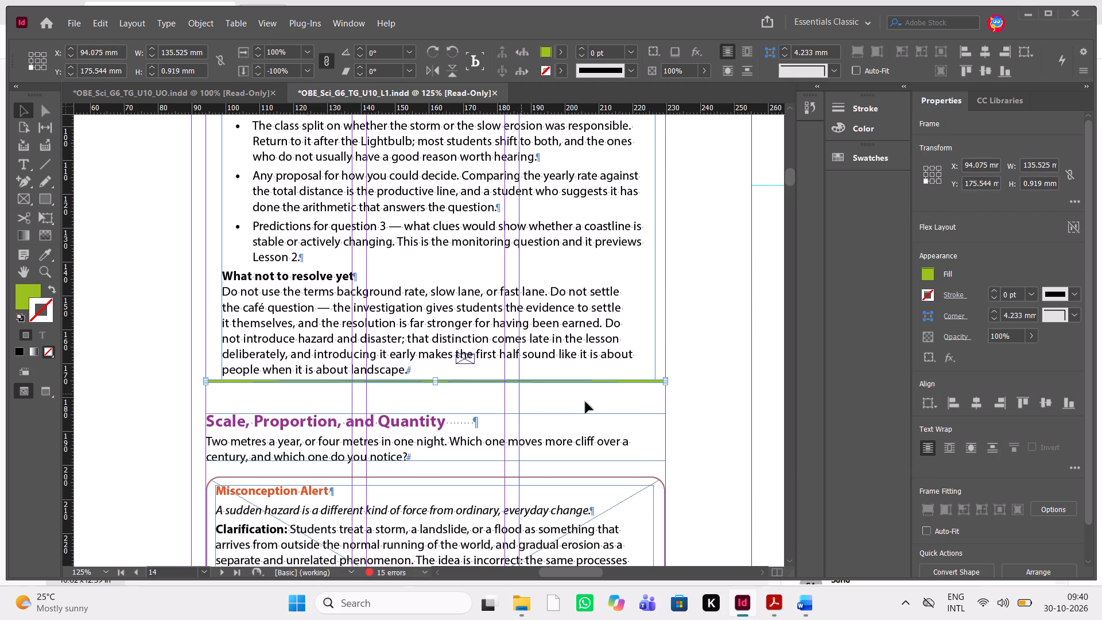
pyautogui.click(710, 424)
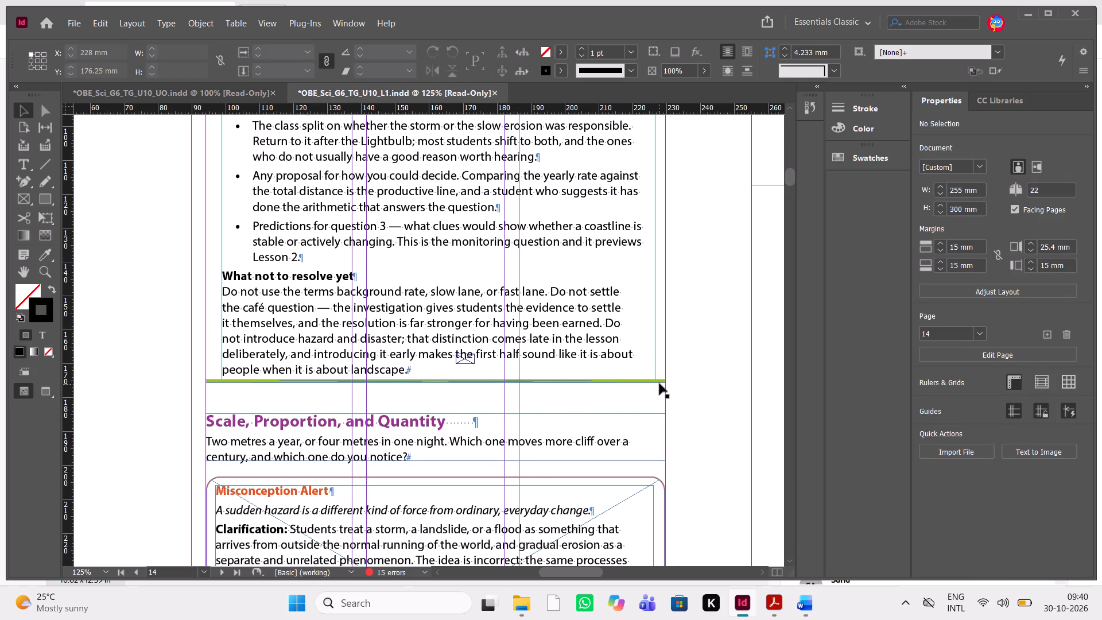
# Delete the thin green bar between the Vanishing Coast text and "Scale, Proportion, and Quantity".
pyautogui.click(659, 383)
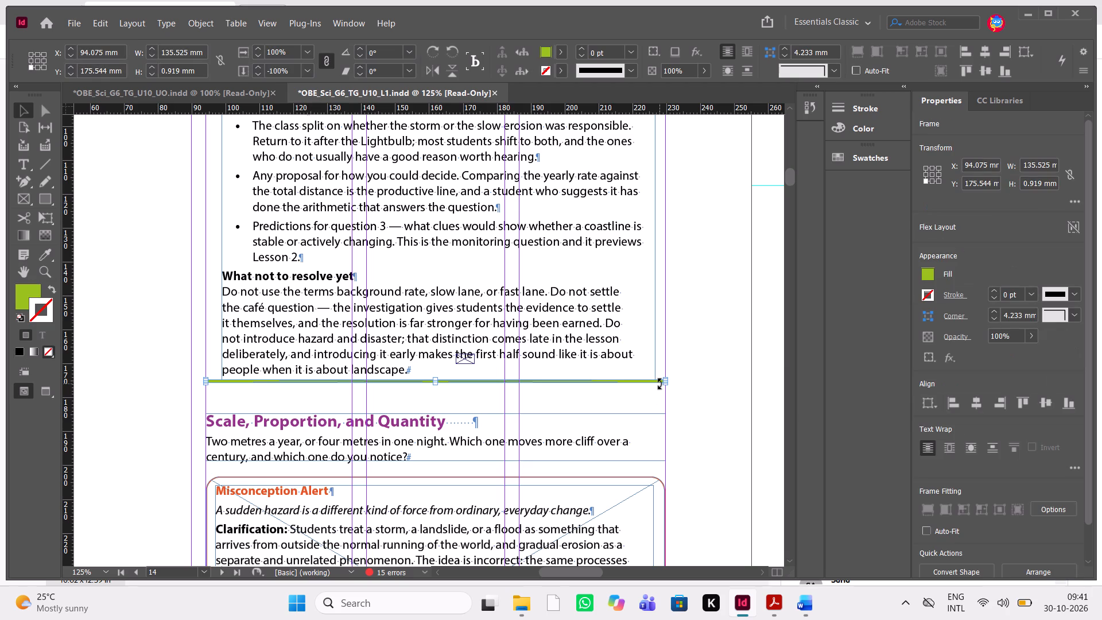
pyautogui.press('Escape')
pyautogui.press('Escape')
pyautogui.scroll(2, 682, 392)
pyautogui.scroll(-2, 682, 392)
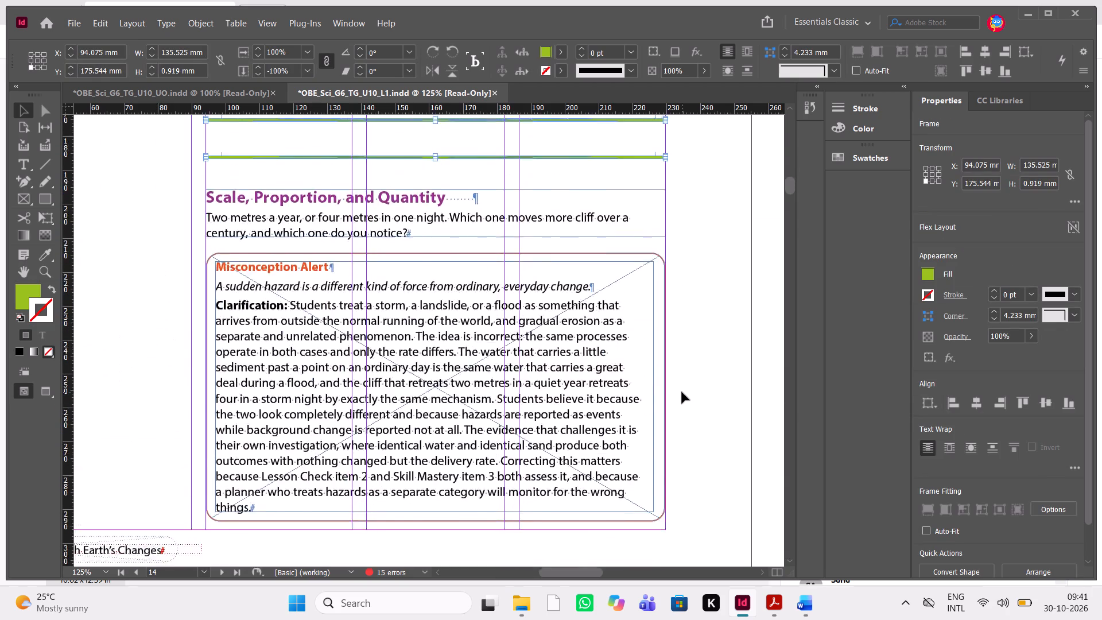
pyautogui.scroll(-1, 682, 392)
pyautogui.press('Delete')
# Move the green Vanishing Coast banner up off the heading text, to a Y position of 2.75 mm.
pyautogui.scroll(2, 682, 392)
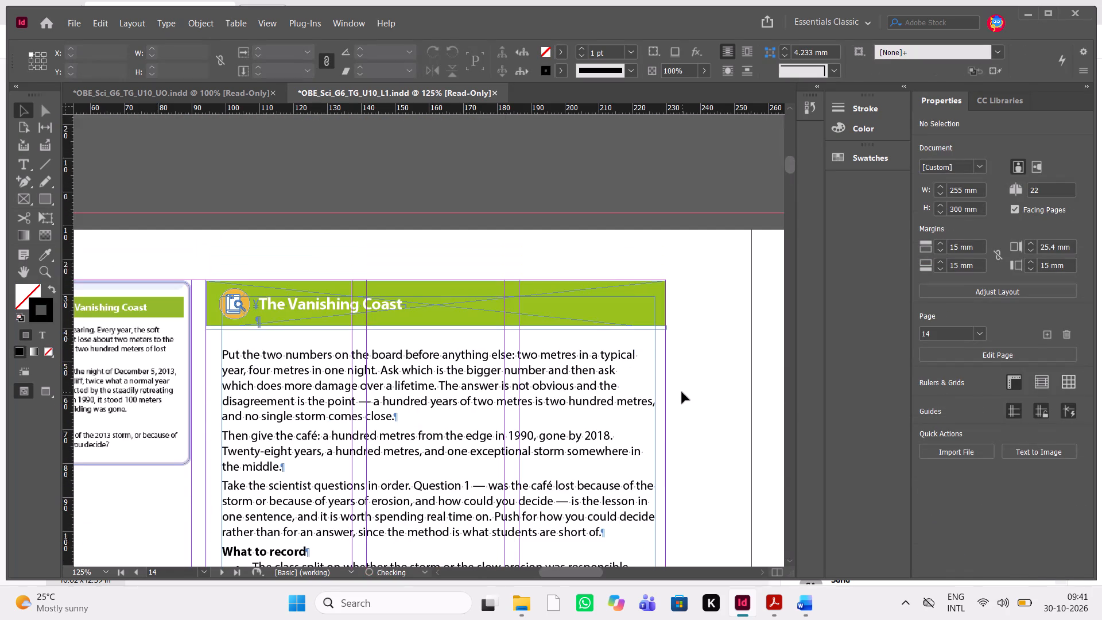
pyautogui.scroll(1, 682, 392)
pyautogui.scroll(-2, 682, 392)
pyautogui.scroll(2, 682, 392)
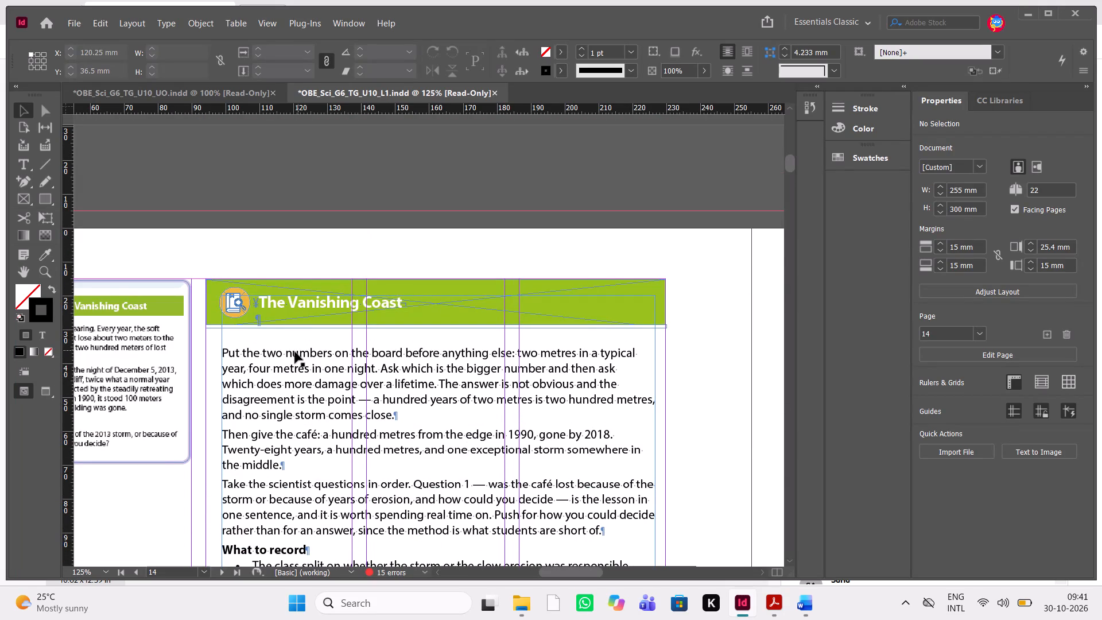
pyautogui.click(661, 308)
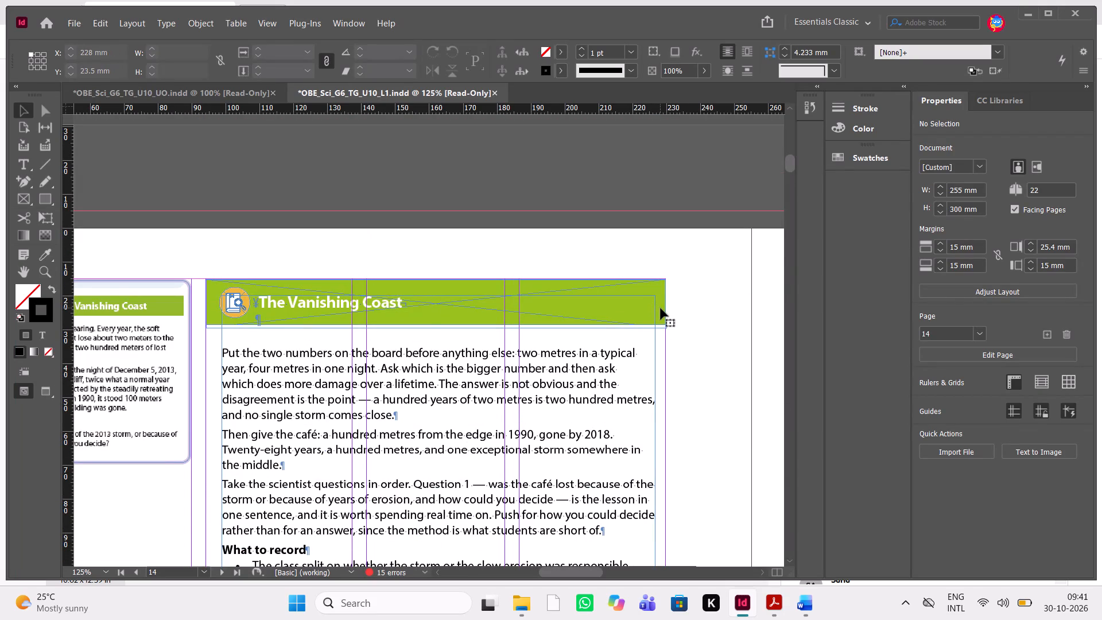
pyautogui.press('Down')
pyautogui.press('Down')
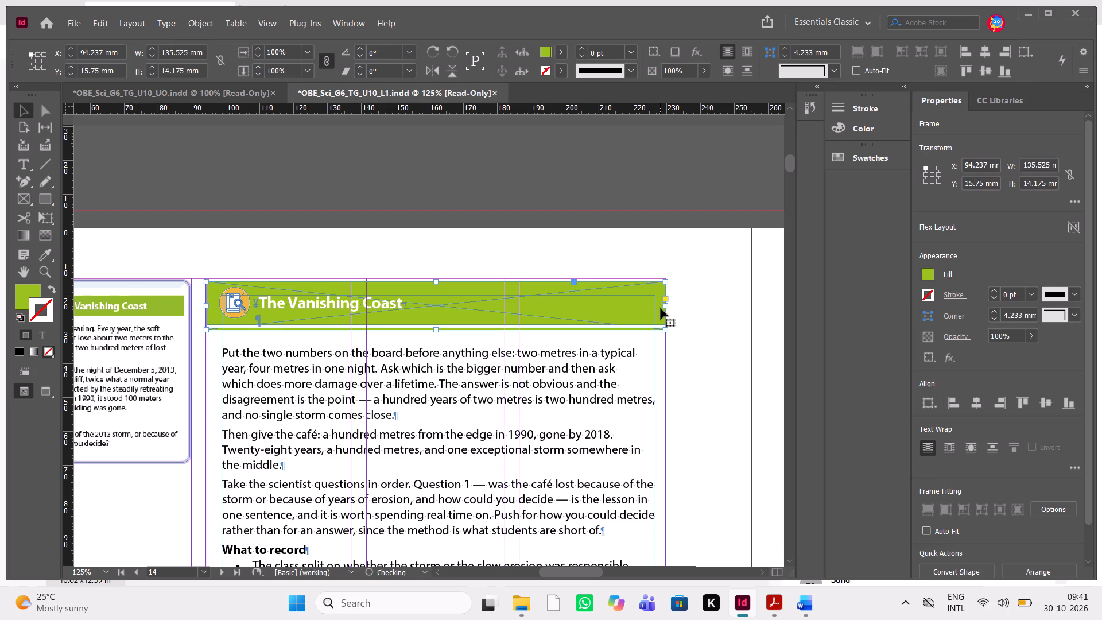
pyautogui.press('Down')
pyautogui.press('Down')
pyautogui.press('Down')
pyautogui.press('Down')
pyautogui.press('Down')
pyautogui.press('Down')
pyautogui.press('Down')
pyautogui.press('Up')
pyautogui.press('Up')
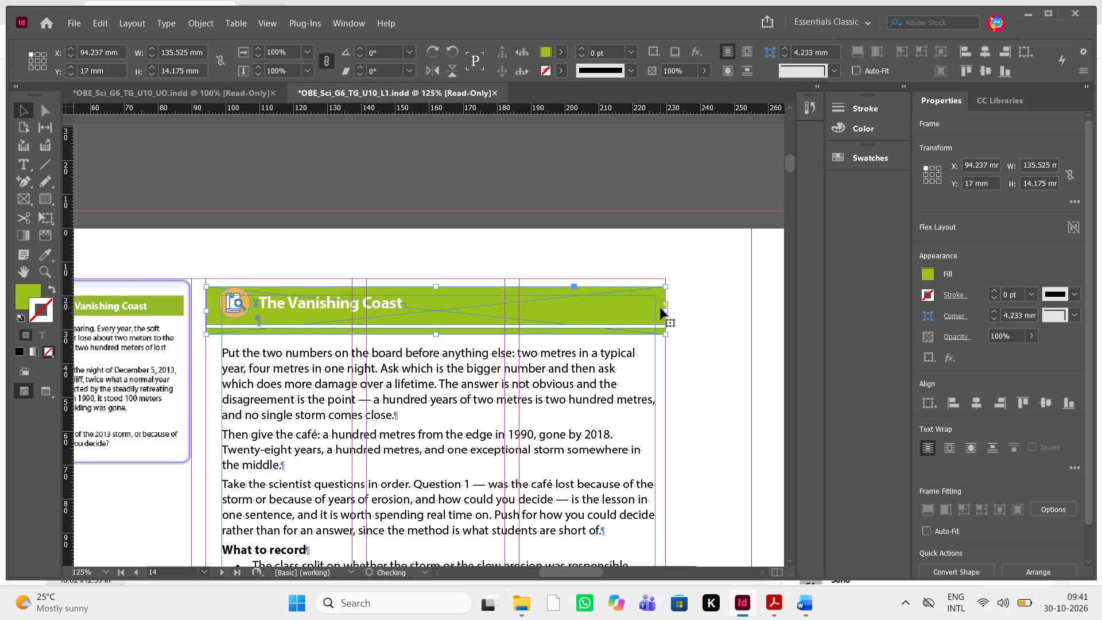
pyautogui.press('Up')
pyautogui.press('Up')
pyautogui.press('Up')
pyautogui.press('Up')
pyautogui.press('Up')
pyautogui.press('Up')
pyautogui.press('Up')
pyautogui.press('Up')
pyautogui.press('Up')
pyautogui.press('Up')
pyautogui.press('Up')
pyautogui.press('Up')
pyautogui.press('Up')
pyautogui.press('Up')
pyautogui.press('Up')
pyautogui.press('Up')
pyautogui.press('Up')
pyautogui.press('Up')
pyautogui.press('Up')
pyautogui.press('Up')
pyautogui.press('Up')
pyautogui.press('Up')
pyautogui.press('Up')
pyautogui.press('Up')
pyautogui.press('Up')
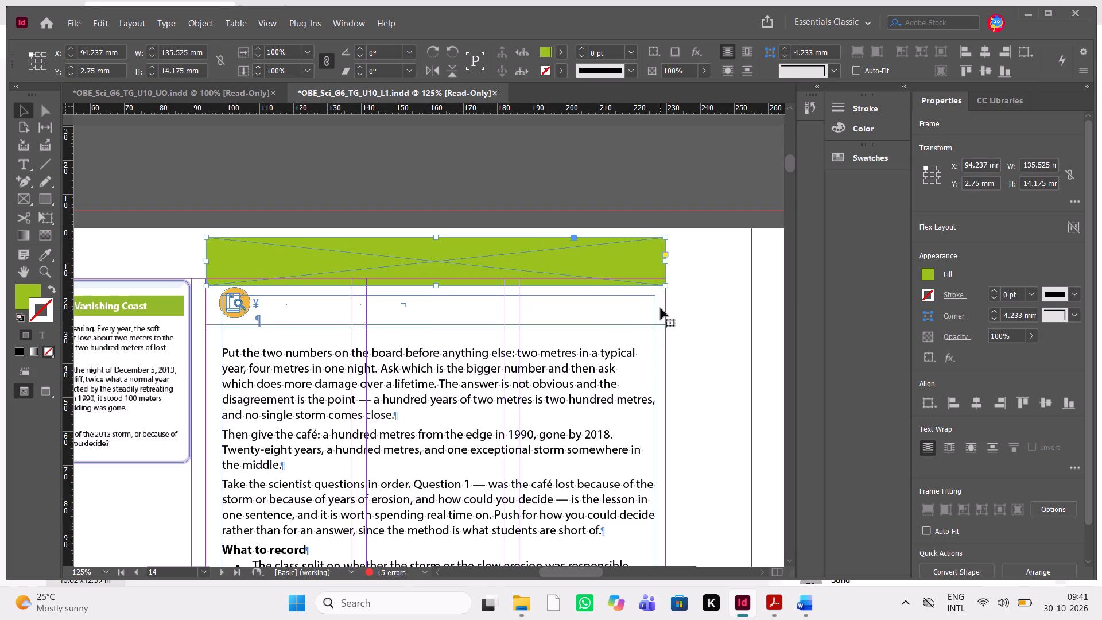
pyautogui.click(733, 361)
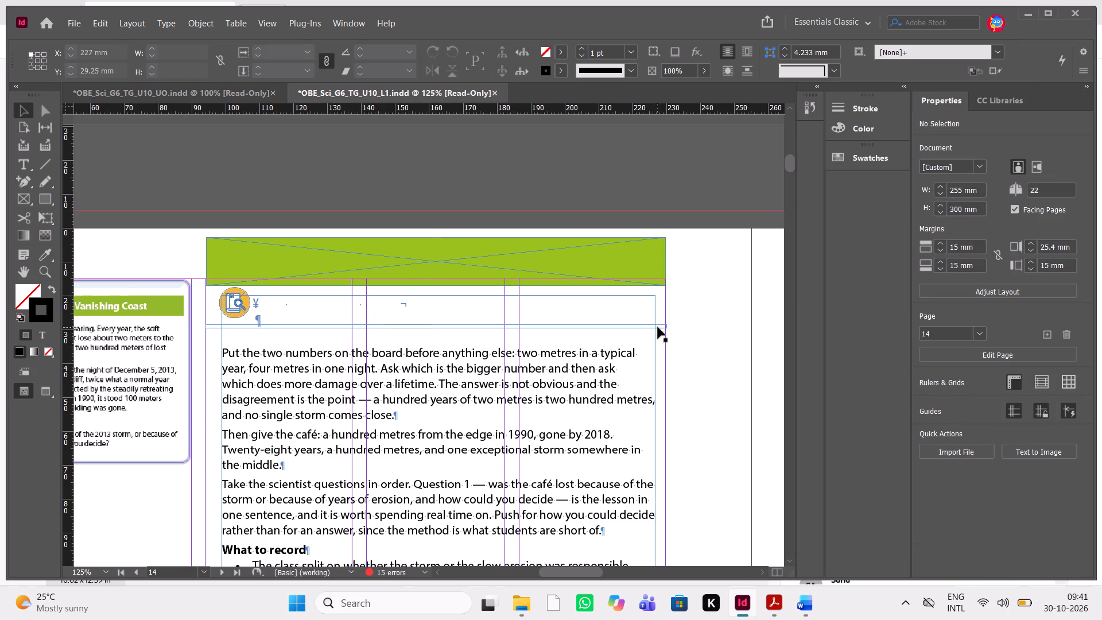
# Delete the narrow, empty text frame between the Vanishing Coast heading and the body text.
pyautogui.click(658, 327)
pyautogui.press('Delete')
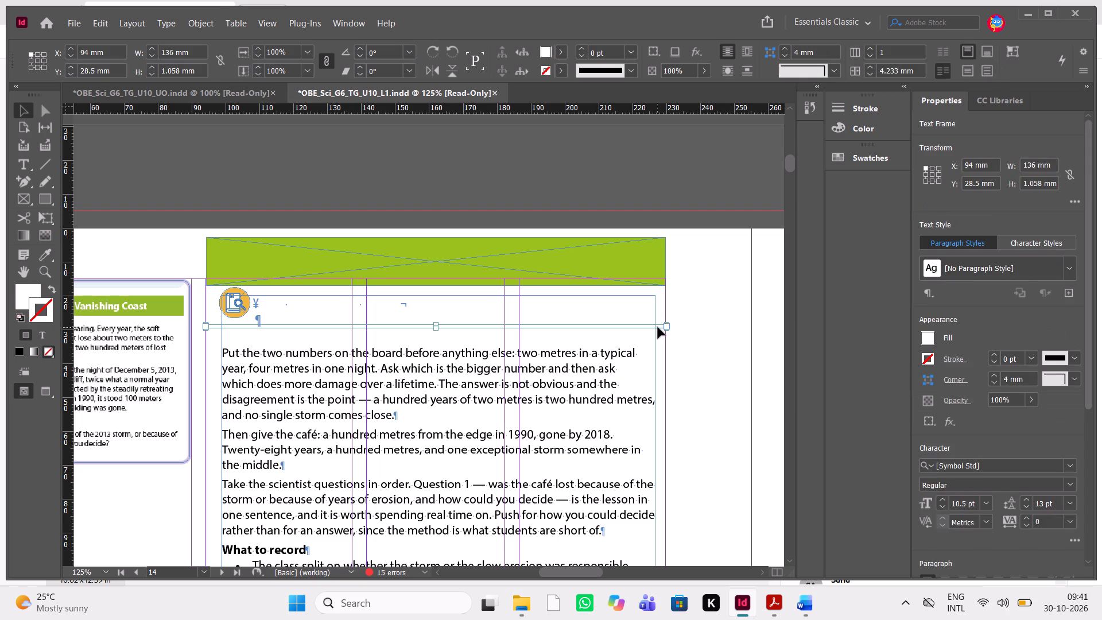
# Move the green banner back down behind the "The Vanishing Coast" heading, to a Y position of 17.75 mm.
pyautogui.scroll(-2, 658, 327)
pyautogui.scroll(1, 658, 327)
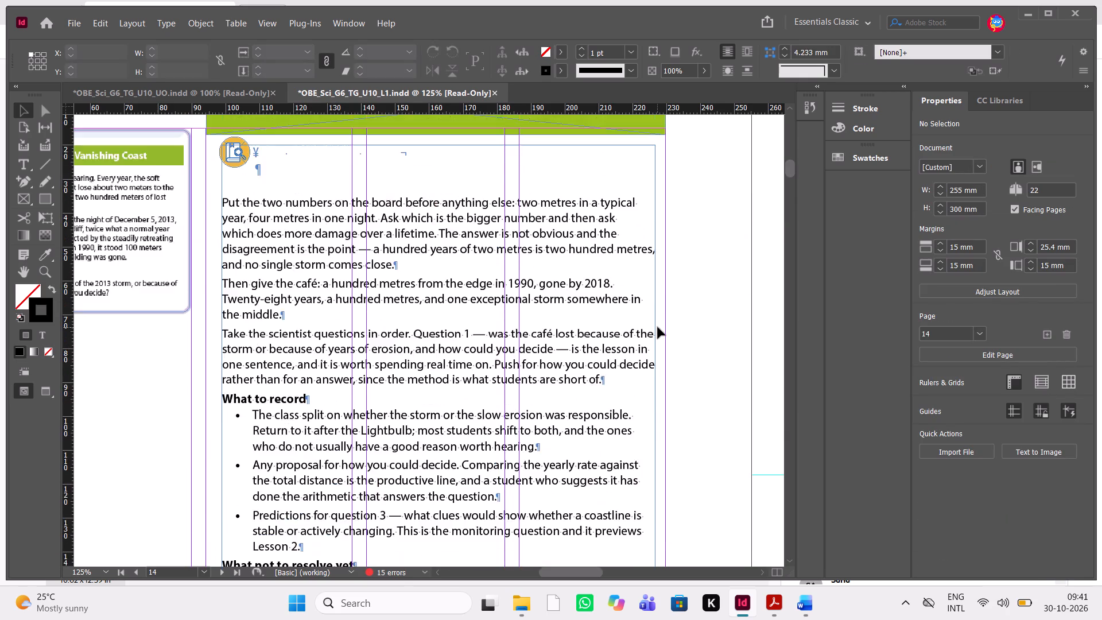
pyautogui.scroll(1, 658, 327)
pyautogui.click(667, 285)
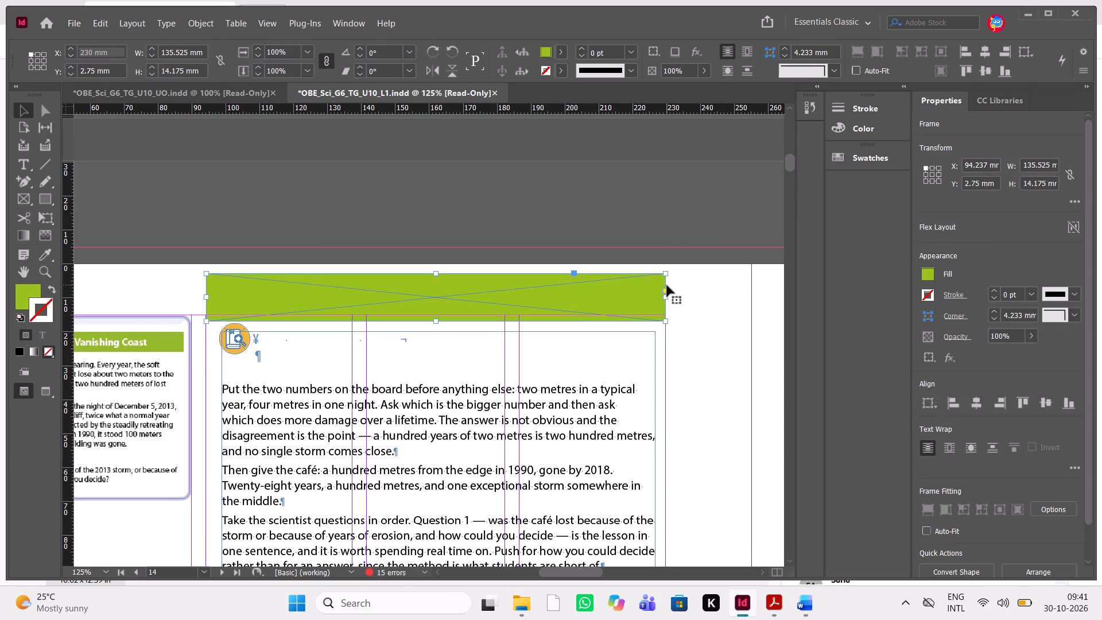
pyautogui.press('Down')
pyautogui.press('Down')
pyautogui.press('Down')
pyautogui.press('Down')
pyautogui.press('Down')
pyautogui.press('Down')
pyautogui.press('Down')
pyautogui.press('Down')
pyautogui.press('Down')
pyautogui.press('Down')
pyautogui.press('Down')
pyautogui.press('Down')
pyautogui.press('Down')
pyautogui.press('Down')
pyautogui.press('Down')
pyautogui.press('Down')
pyautogui.press('Down')
pyautogui.press('Down')
pyautogui.press('Down')
pyautogui.press('Down')
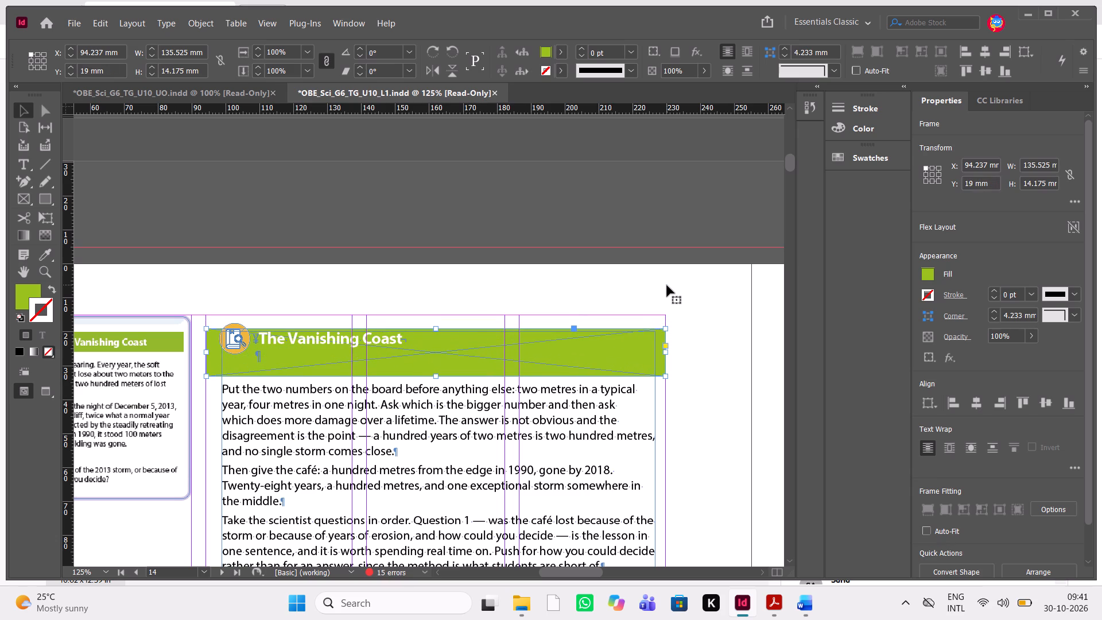
pyautogui.press('Up')
pyautogui.press('Up')
pyautogui.press('Up')
pyautogui.press('Up')
pyautogui.press('Up')
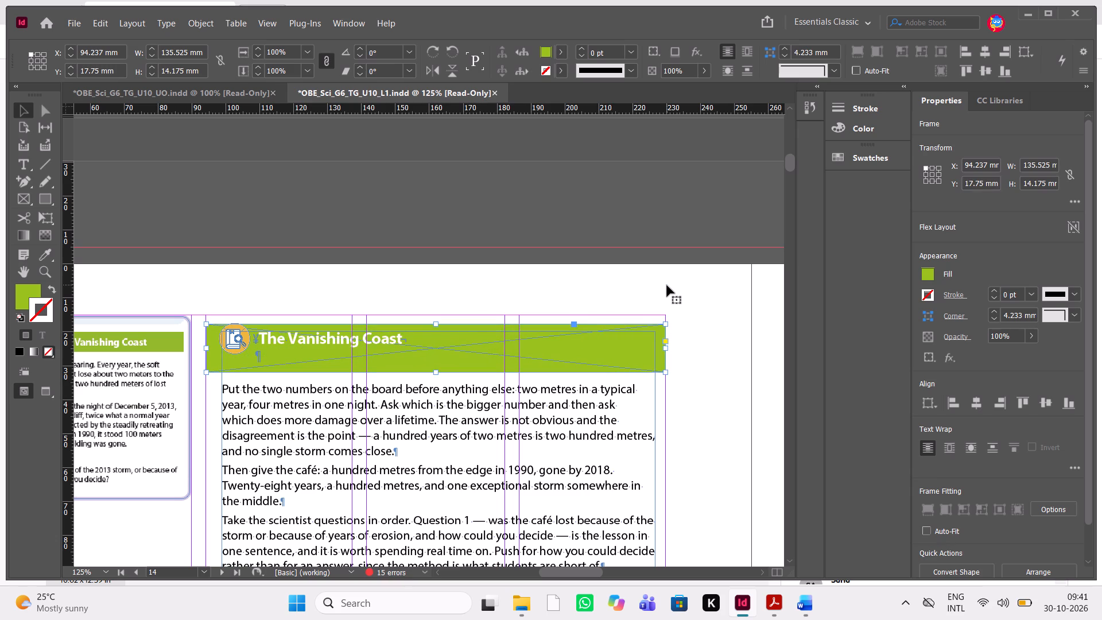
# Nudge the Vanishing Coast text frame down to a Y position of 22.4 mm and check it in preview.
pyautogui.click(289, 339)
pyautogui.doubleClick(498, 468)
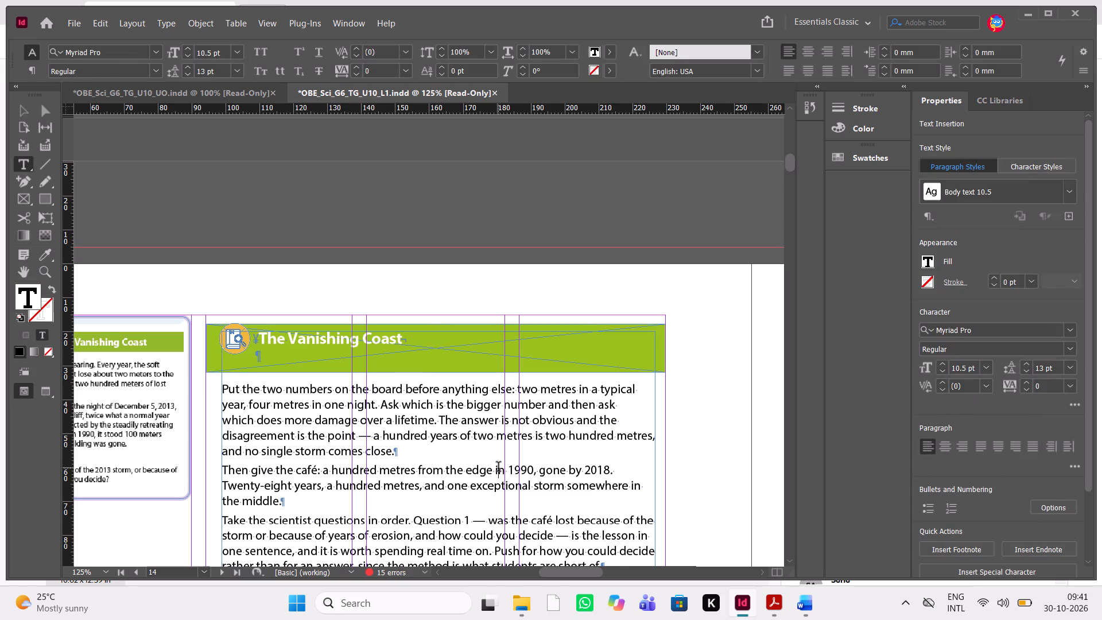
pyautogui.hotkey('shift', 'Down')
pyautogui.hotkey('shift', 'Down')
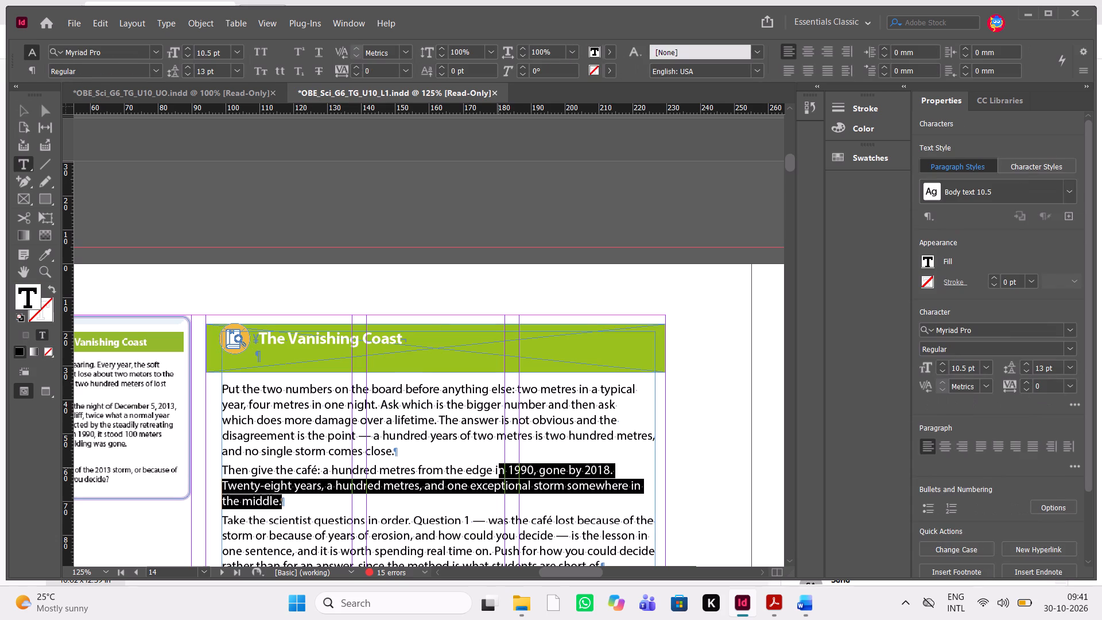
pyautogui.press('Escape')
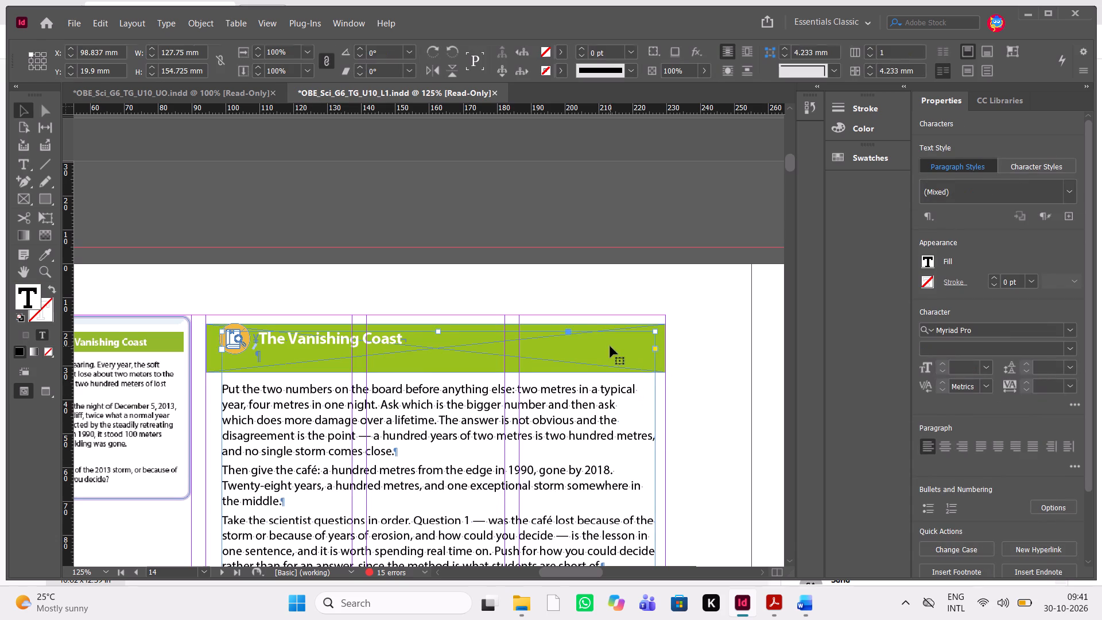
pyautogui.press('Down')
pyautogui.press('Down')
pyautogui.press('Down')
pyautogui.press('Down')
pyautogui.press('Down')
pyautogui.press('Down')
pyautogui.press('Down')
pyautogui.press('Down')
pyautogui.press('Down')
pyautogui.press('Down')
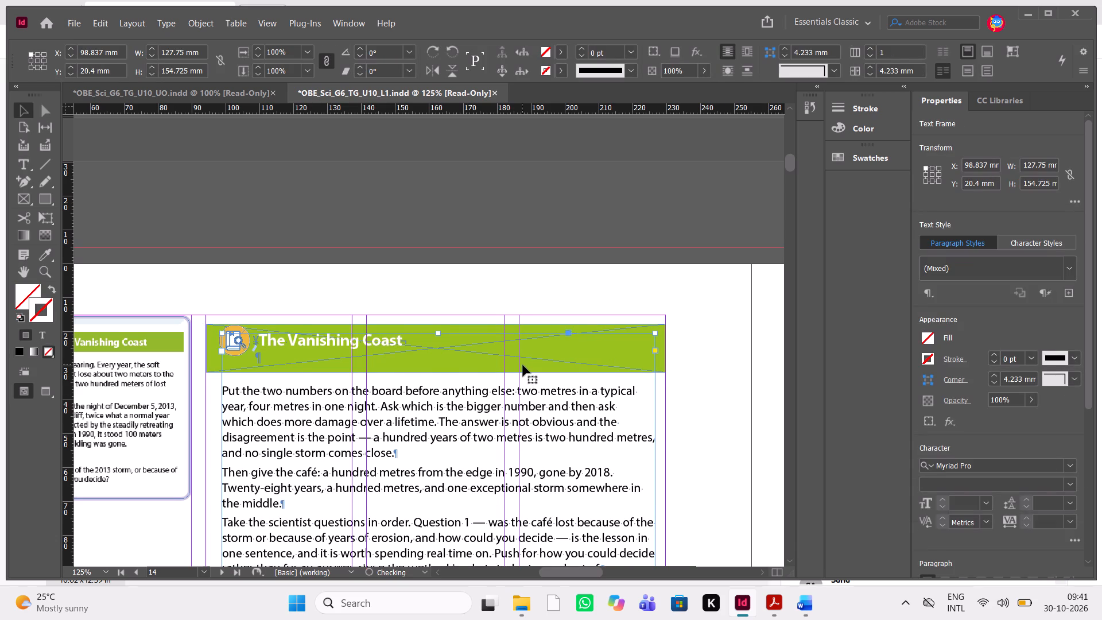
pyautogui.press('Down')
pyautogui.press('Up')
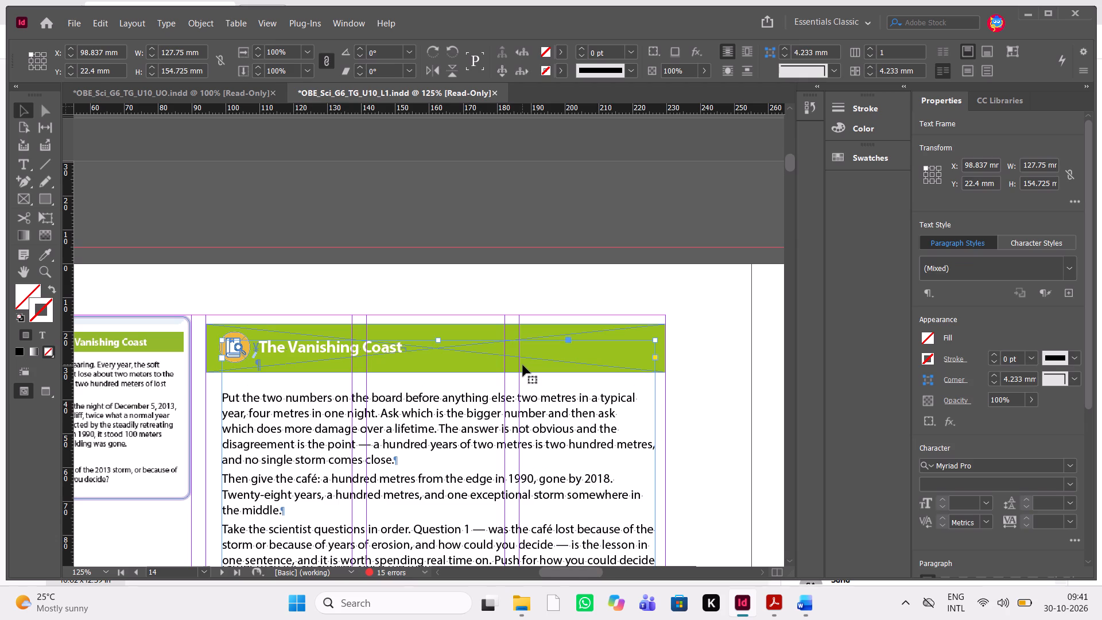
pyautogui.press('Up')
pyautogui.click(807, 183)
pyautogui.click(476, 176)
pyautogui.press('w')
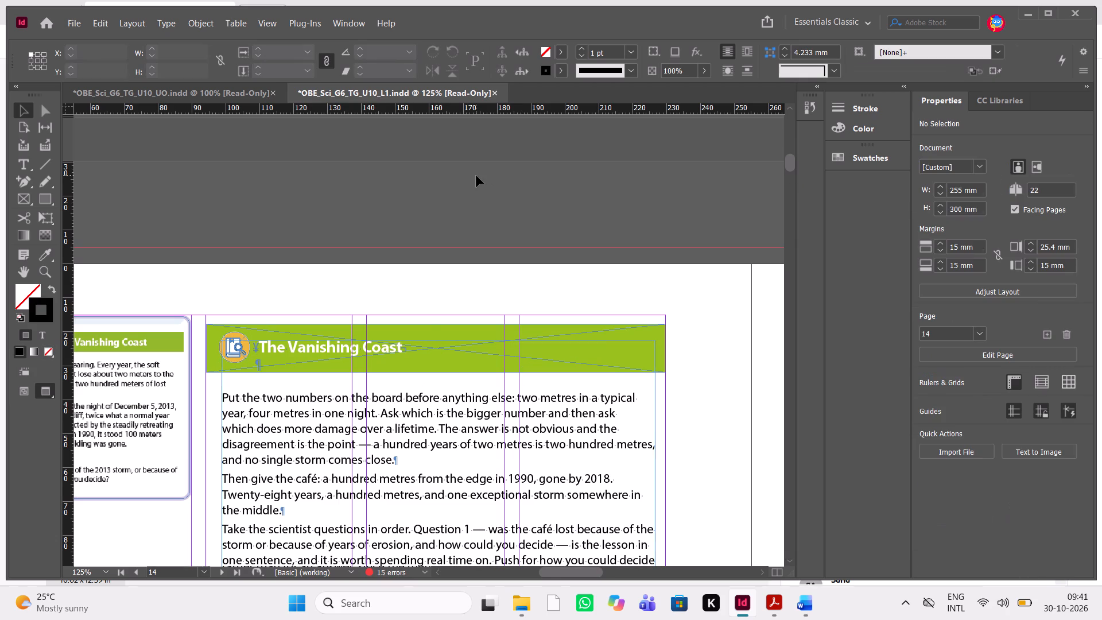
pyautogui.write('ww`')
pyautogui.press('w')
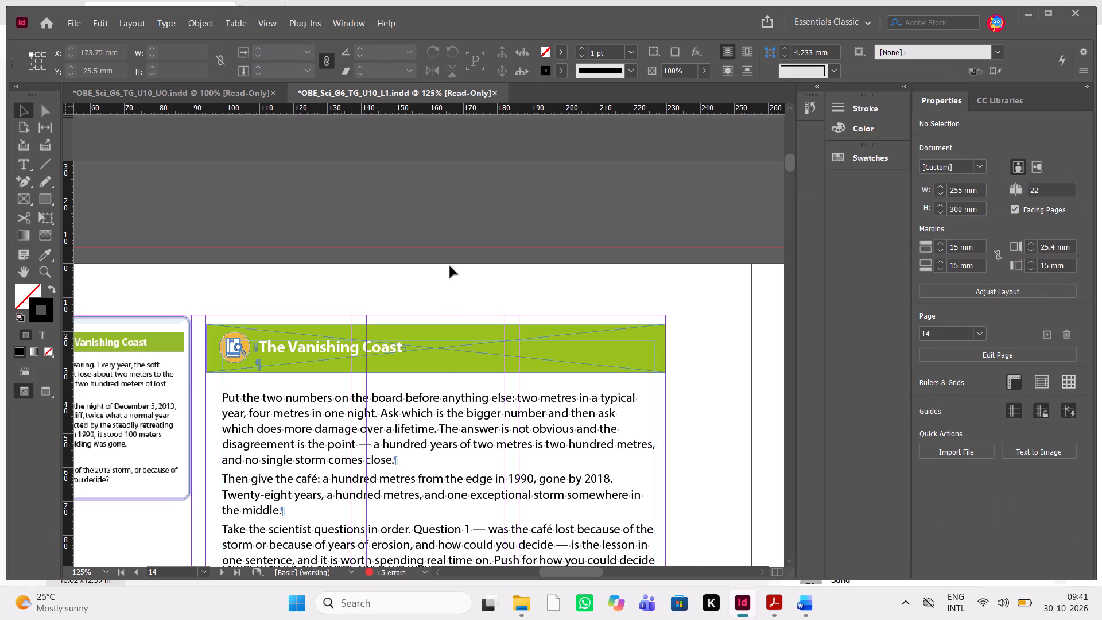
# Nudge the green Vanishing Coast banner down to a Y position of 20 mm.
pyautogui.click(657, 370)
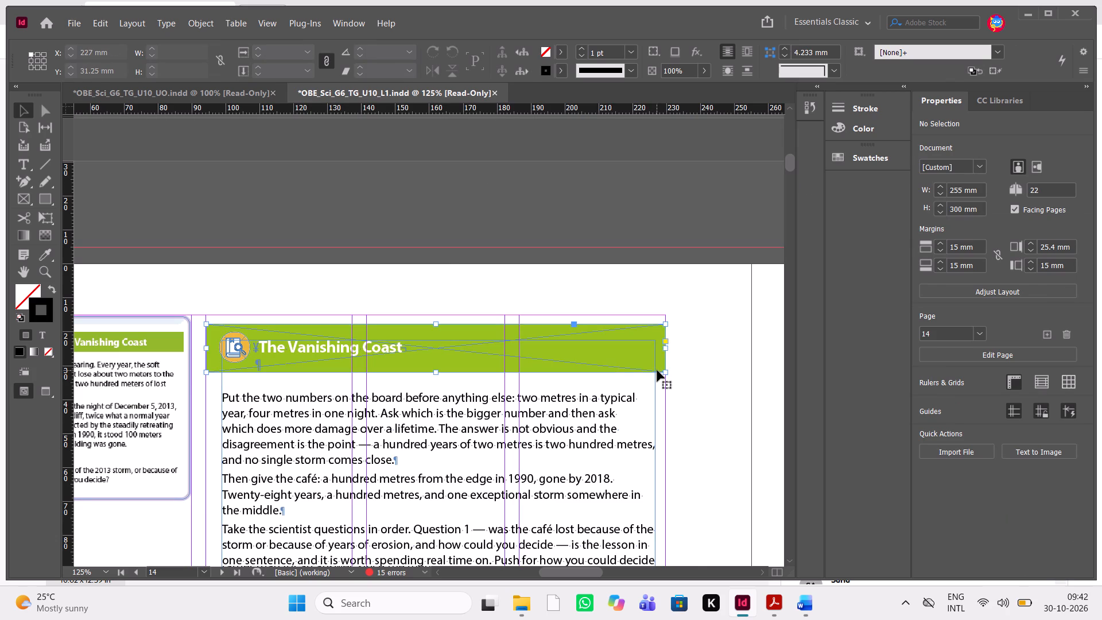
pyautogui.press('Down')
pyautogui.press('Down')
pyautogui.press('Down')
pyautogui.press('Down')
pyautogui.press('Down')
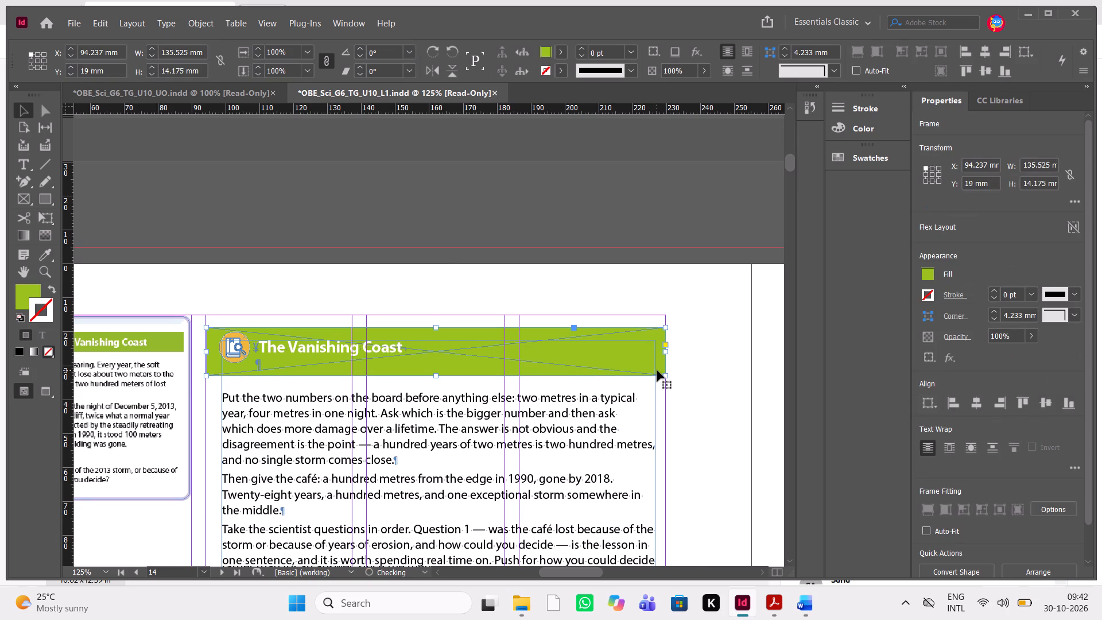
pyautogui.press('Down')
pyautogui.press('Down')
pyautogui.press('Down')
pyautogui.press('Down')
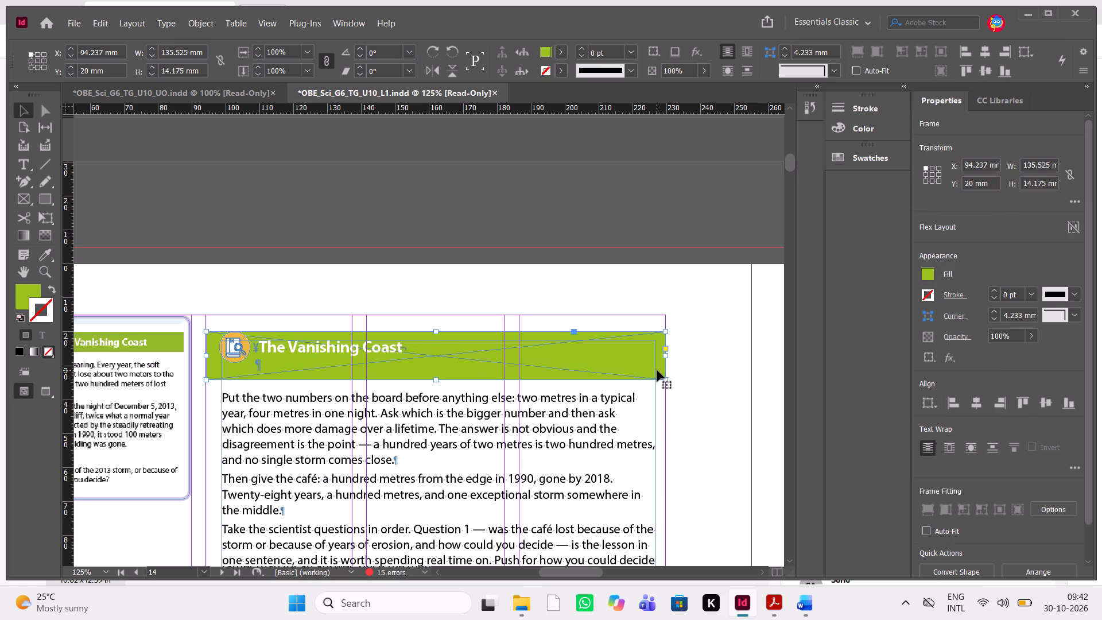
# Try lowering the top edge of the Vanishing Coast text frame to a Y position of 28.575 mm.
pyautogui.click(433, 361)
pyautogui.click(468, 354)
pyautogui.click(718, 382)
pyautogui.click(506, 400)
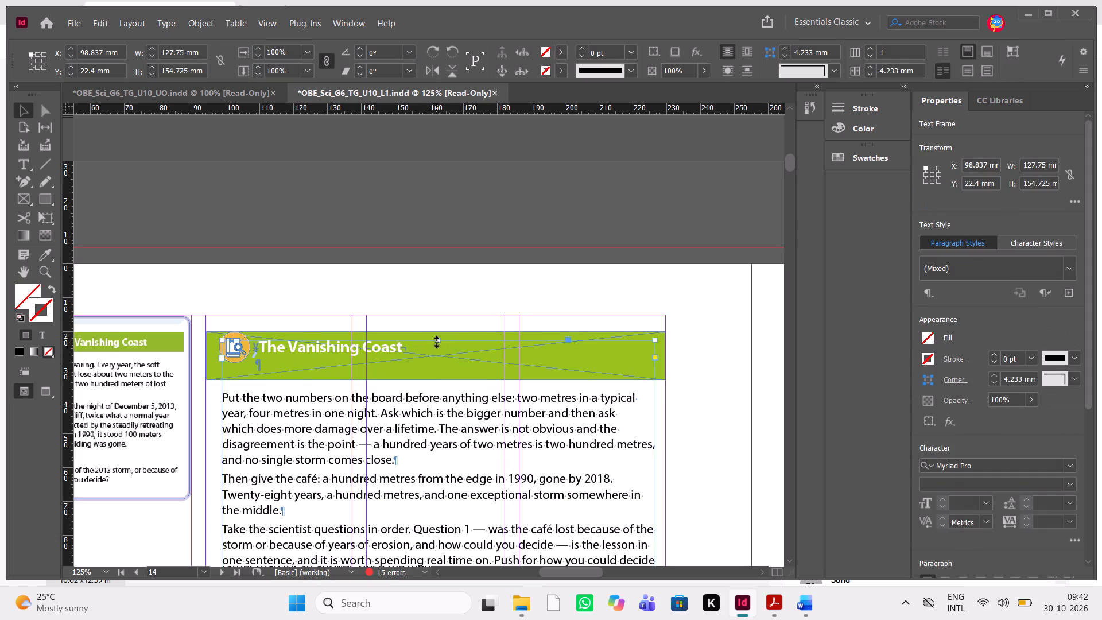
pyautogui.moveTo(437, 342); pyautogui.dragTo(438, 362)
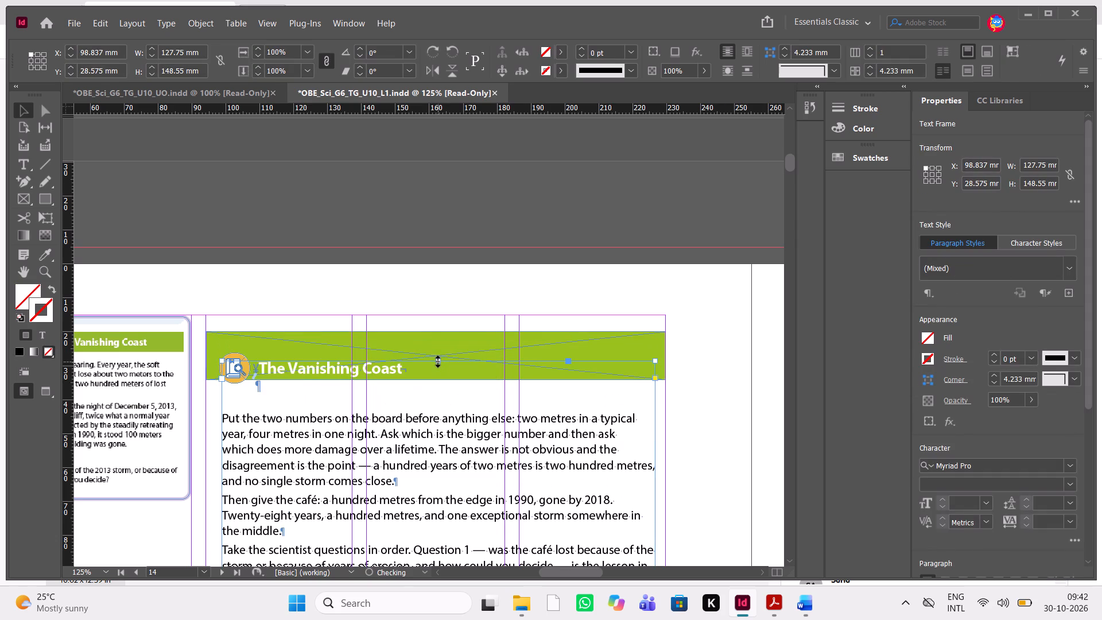
# Undo the text frame and banner changes until the green banner is back at a Y position of 15 mm.
pyautogui.hotkey('ctrl', 'z')
pyautogui.hotkey('ctrl', 'z')
pyautogui.hotkey('ctrl', 'z')
pyautogui.hotkey('ctrl', 'z')
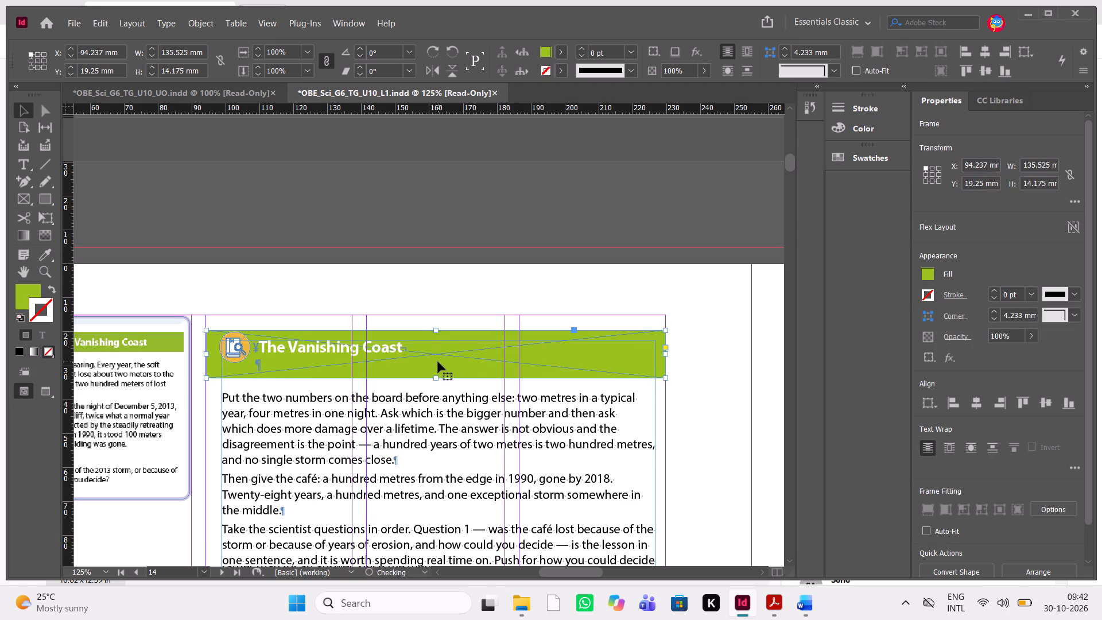
pyautogui.hotkey('ctrl', 'z')
pyautogui.hotkey('ctrl', 'z')
pyautogui.hotkey('ctrl', 'z')
pyautogui.hotkey('ctrl', 'z')
pyautogui.hotkey('ctrl', 'z')
pyautogui.hotkey('ctrl', 'z')
pyautogui.hotkey('ctrl', 'z')
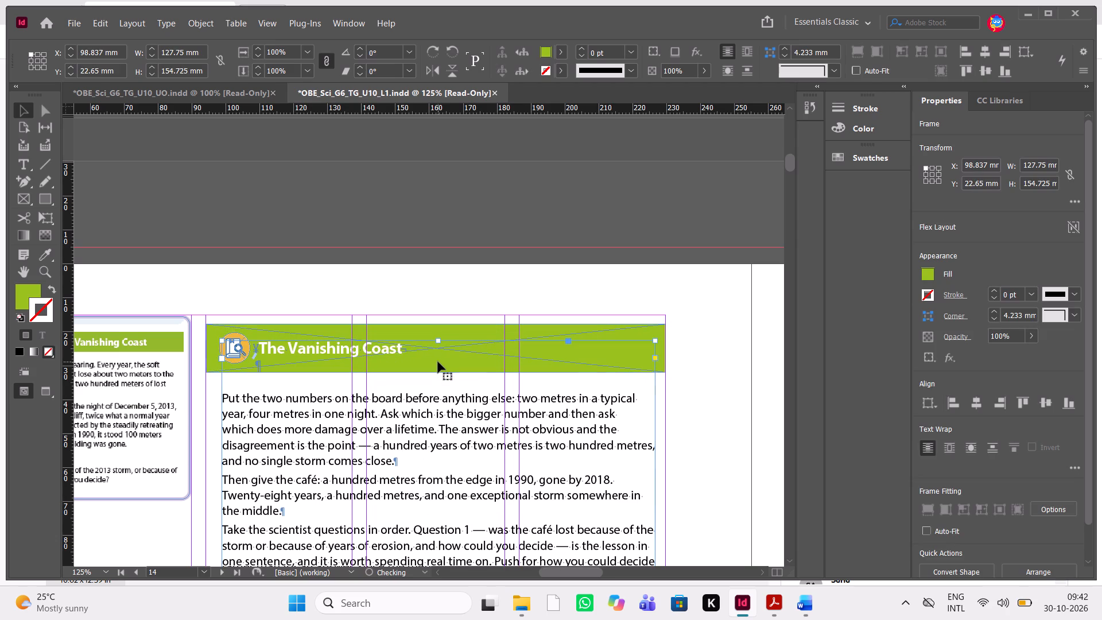
pyautogui.hotkey('ctrl', 'z')
pyautogui.hotkey('ctrl', 'z')
pyautogui.hotkey('ctrl', 'z')
pyautogui.hotkey('ctrl', 'z')
pyautogui.hotkey('ctrl', 'z')
pyautogui.hotkey('ctrl', 'z')
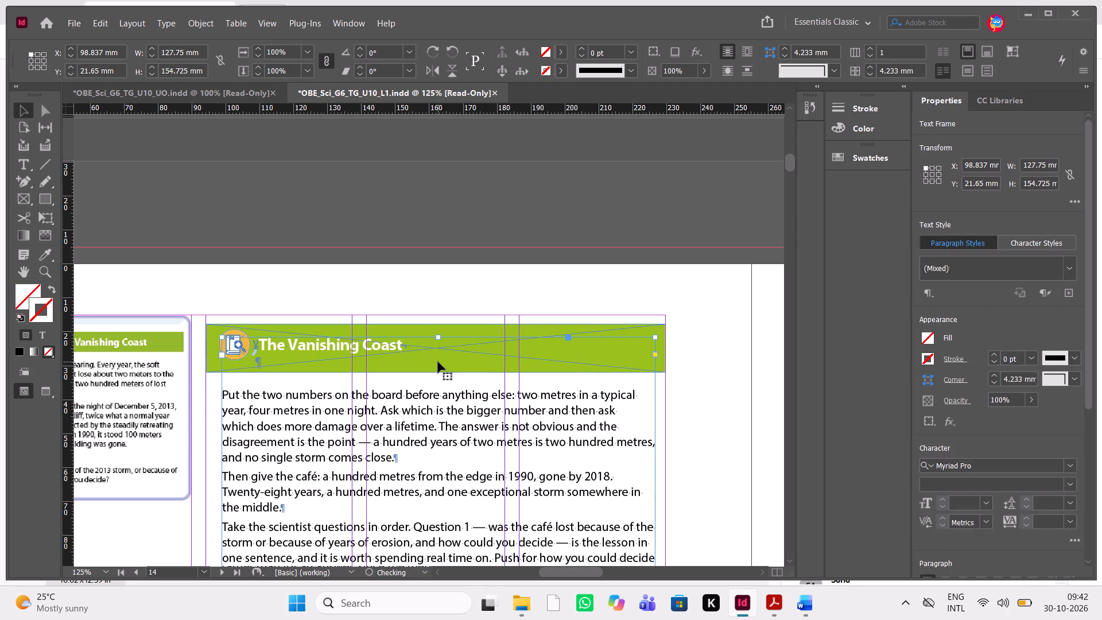
pyautogui.hotkey('ctrl', 'z')
pyautogui.hotkey('ctrl', 'z')
pyautogui.hotkey('ctrl', 'z')
pyautogui.hotkey('ctrl', 'z')
pyautogui.hotkey('ctrl', 'z')
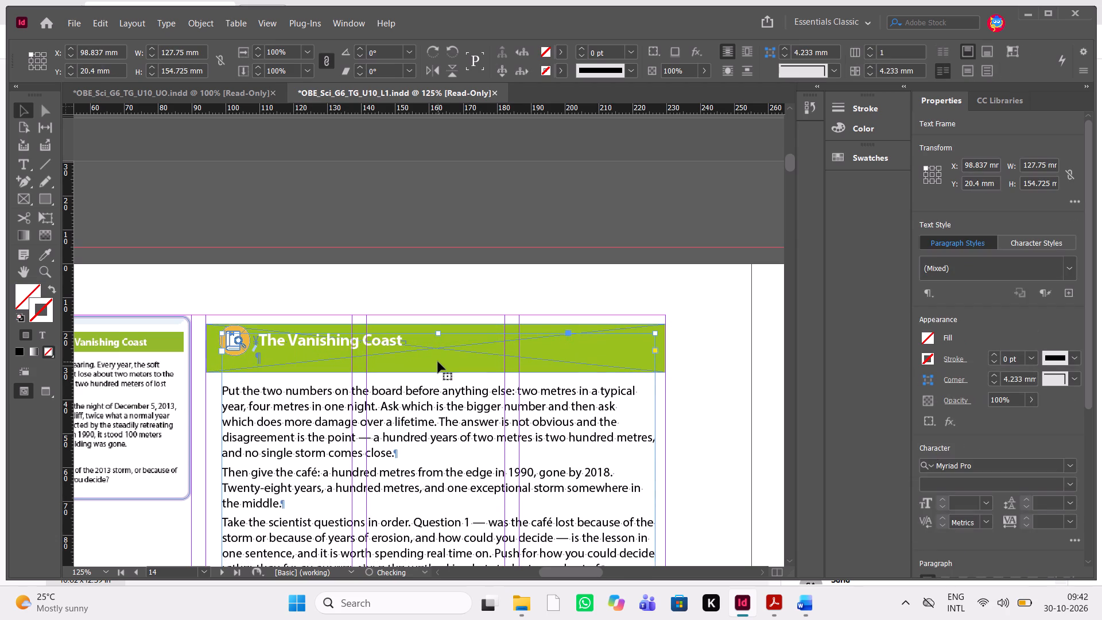
pyautogui.hotkey('ctrl', 'z')
pyautogui.hotkey('ctrl', 'z')
pyautogui.hotkey('ctrl', 'z')
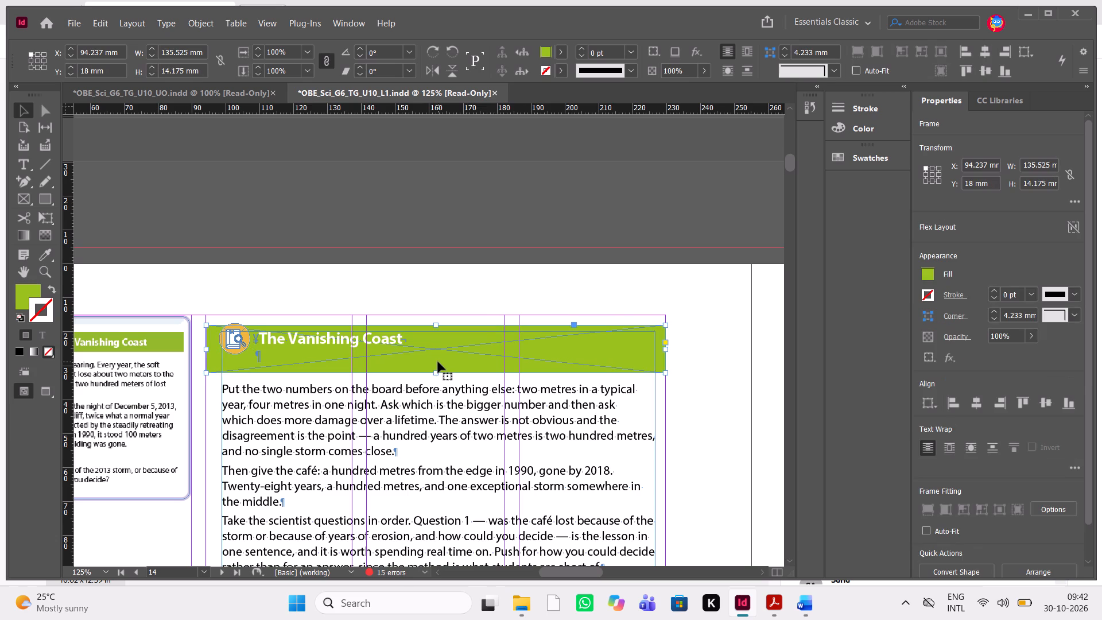
pyautogui.hotkey('ctrl', 'z')
pyautogui.hotkey('ctrl', 'z')
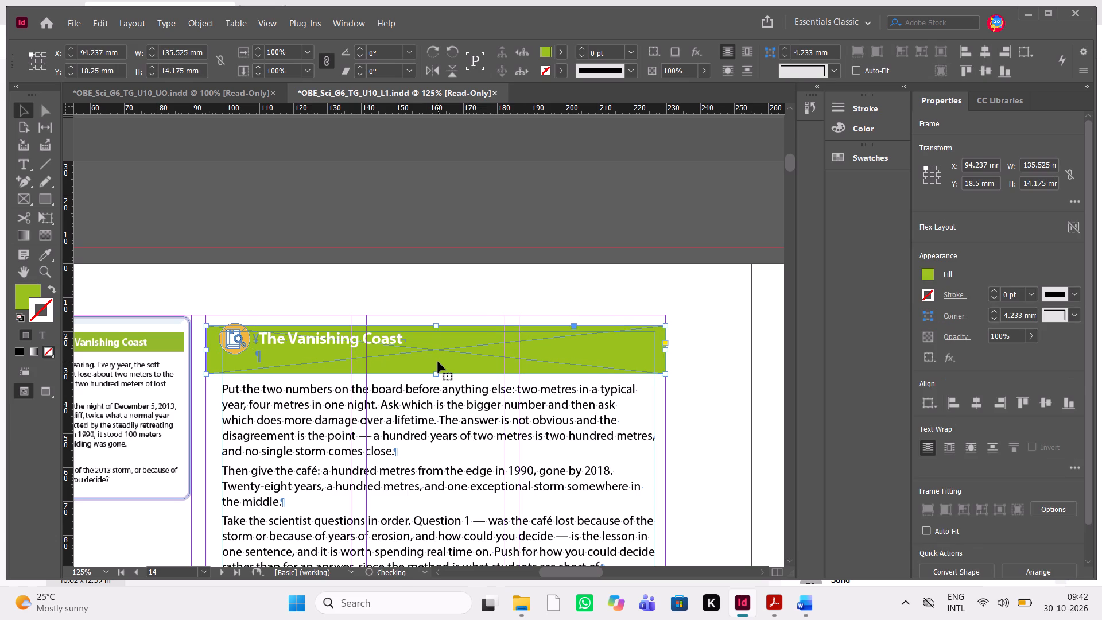
pyautogui.hotkey('ctrl', 'z')
pyautogui.hotkey('ctrl', 'z')
pyautogui.hotkey('ctrl', 'z')
pyautogui.hotkey('ctrl', 'z')
pyautogui.hotkey('ctrl', 'z')
pyautogui.hotkey('ctrl', 'z')
pyautogui.hotkey('ctrl', 'z')
pyautogui.hotkey('ctrl', 'z')
pyautogui.hotkey('ctrl', 'z')
pyautogui.hotkey('ctrl', 'z')
pyautogui.hotkey('ctrl', 'z')
pyautogui.hotkey('ctrl', 'z')
pyautogui.hotkey('ctrl', 'z')
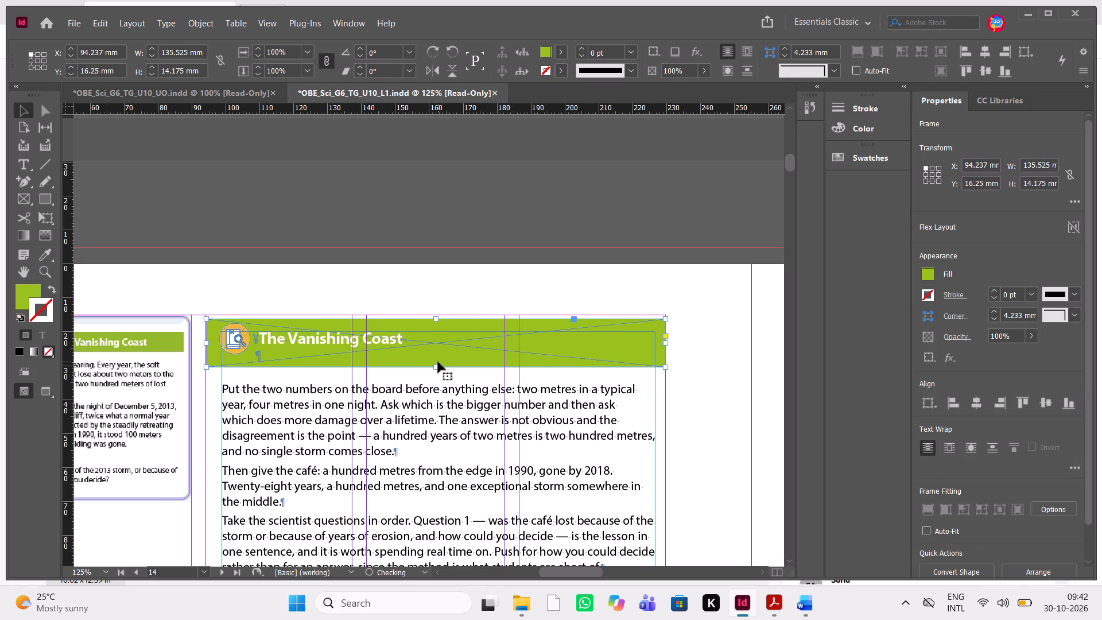
pyautogui.hotkey('ctrl', 'z')
pyautogui.hotkey('ctrl', 'z')
pyautogui.hotkey('ctrl', 'z')
pyautogui.hotkey('ctrl', 'z')
pyautogui.hotkey('ctrl', 'z')
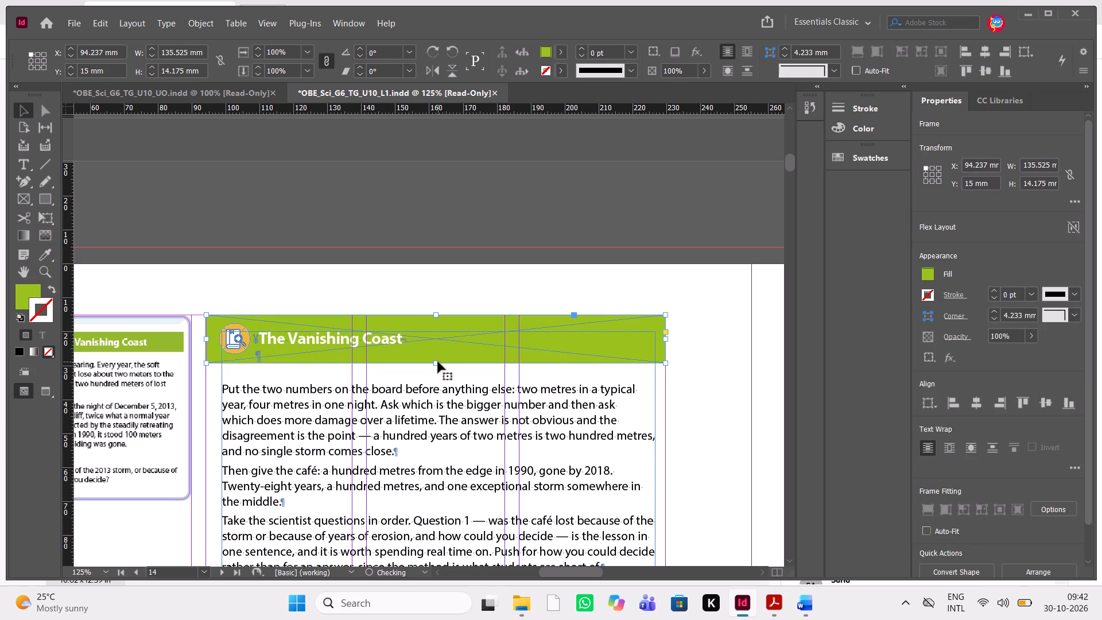
# Check the Vanishing Coast banner and heading in preview without guides and frame edges.
pyautogui.keyDown('ctrl'); pyautogui.click(704, 352); pyautogui.keyUp('ctrl')
pyautogui.hotkey('ctrl', 'w')
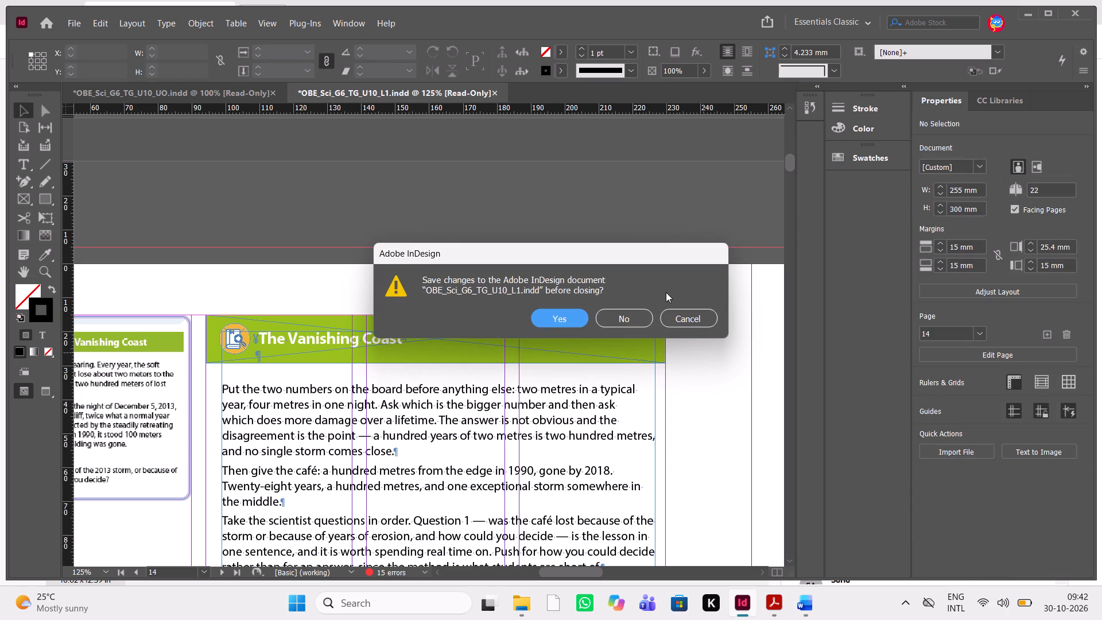
pyautogui.keyDown('ctrl'); pyautogui.click(691, 319); pyautogui.keyUp('ctrl')
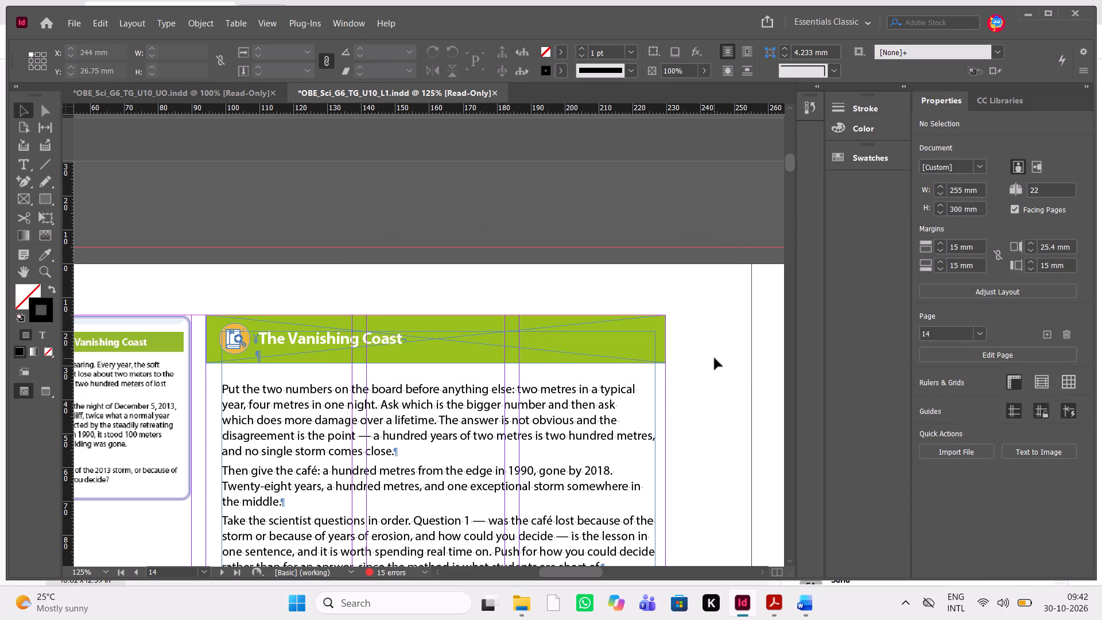
pyautogui.click(715, 358)
pyautogui.press('w')
pyautogui.press('w')
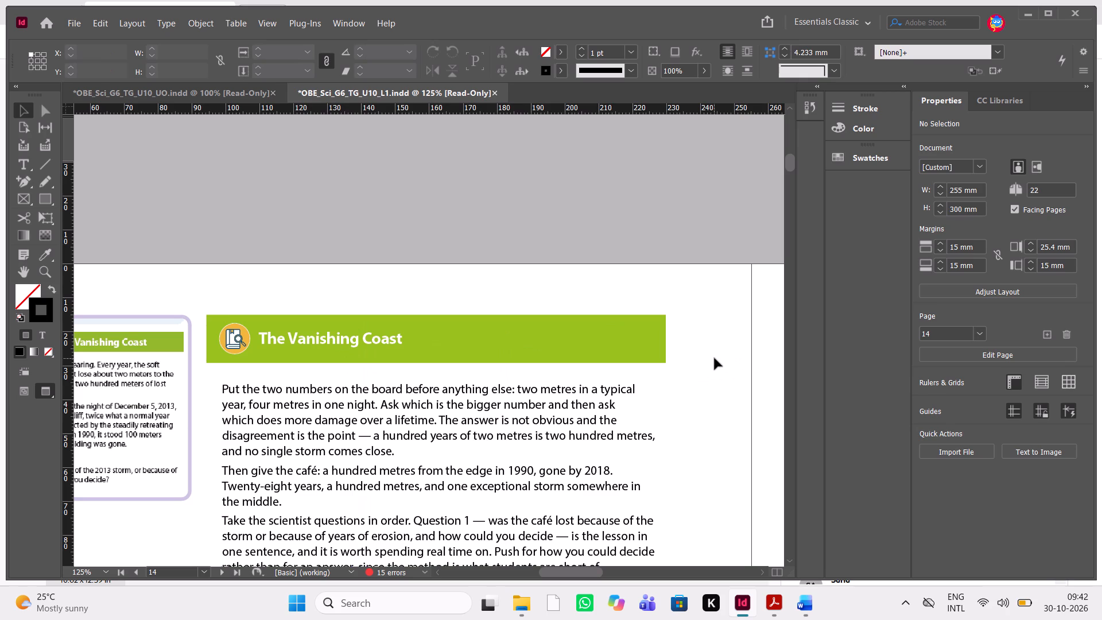
pyautogui.press('w')
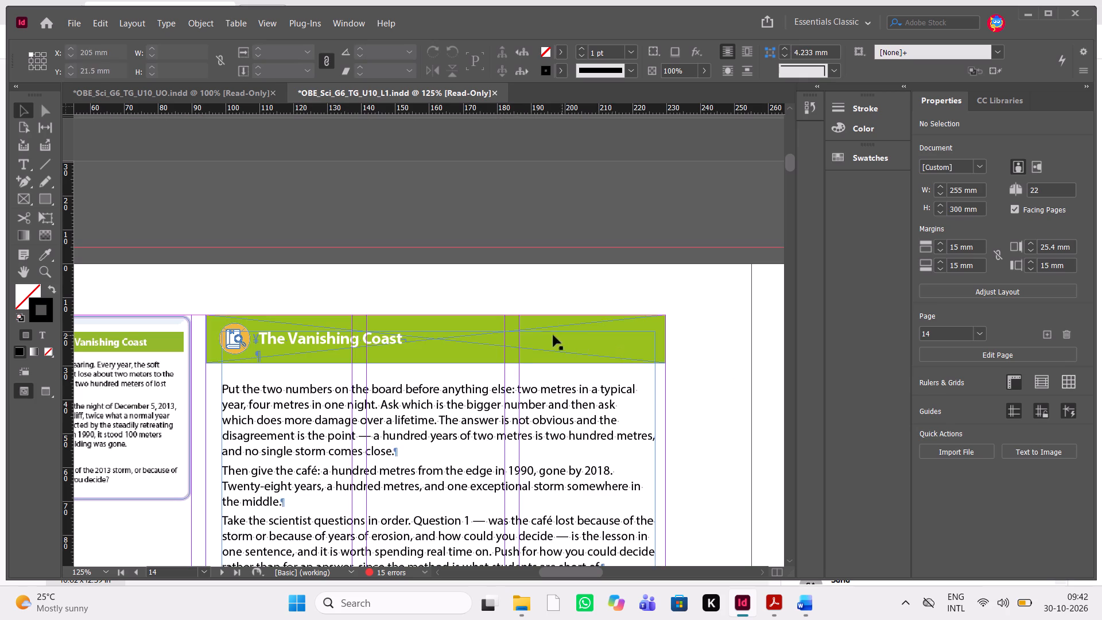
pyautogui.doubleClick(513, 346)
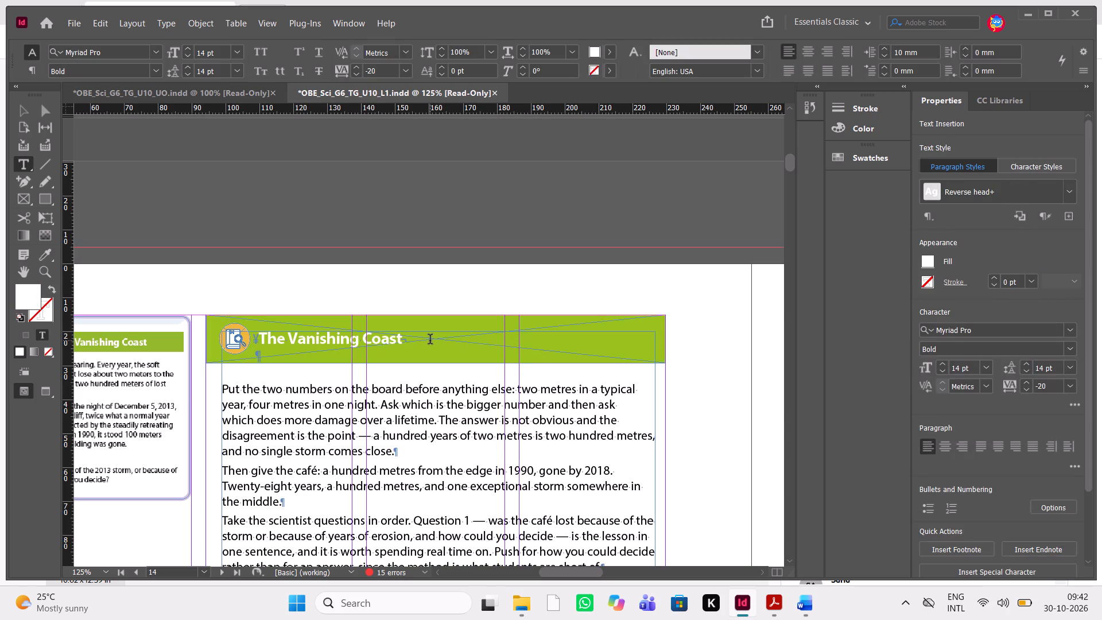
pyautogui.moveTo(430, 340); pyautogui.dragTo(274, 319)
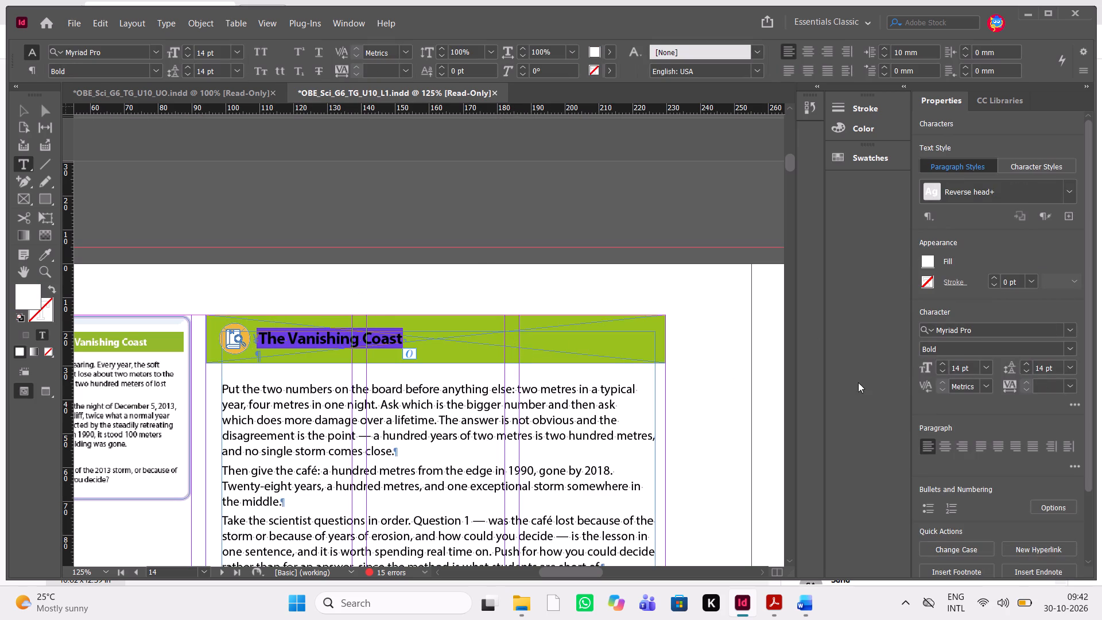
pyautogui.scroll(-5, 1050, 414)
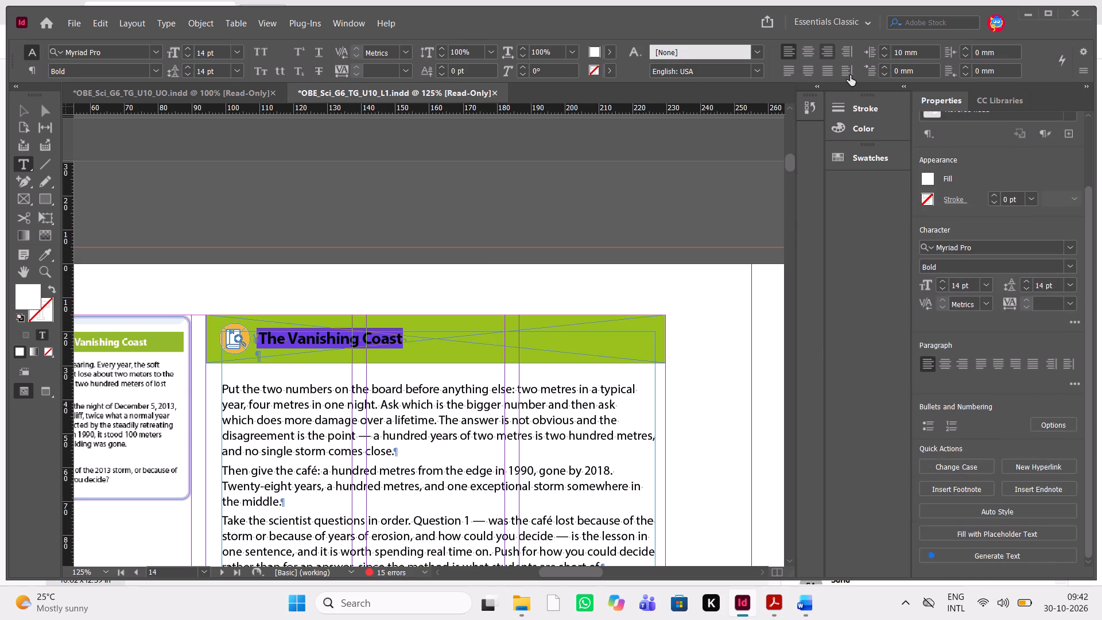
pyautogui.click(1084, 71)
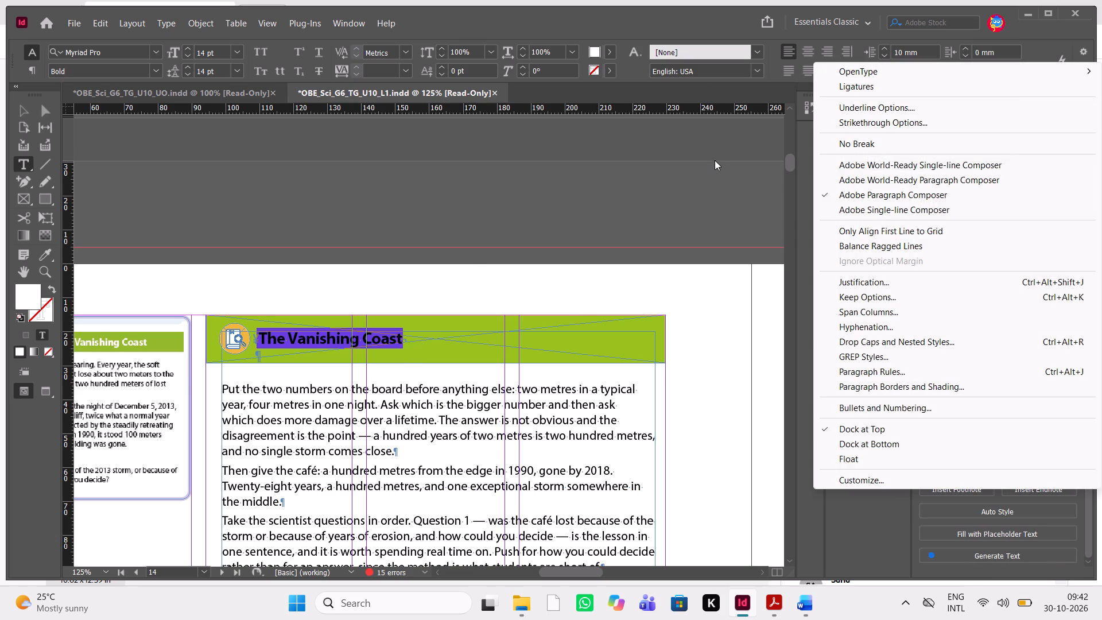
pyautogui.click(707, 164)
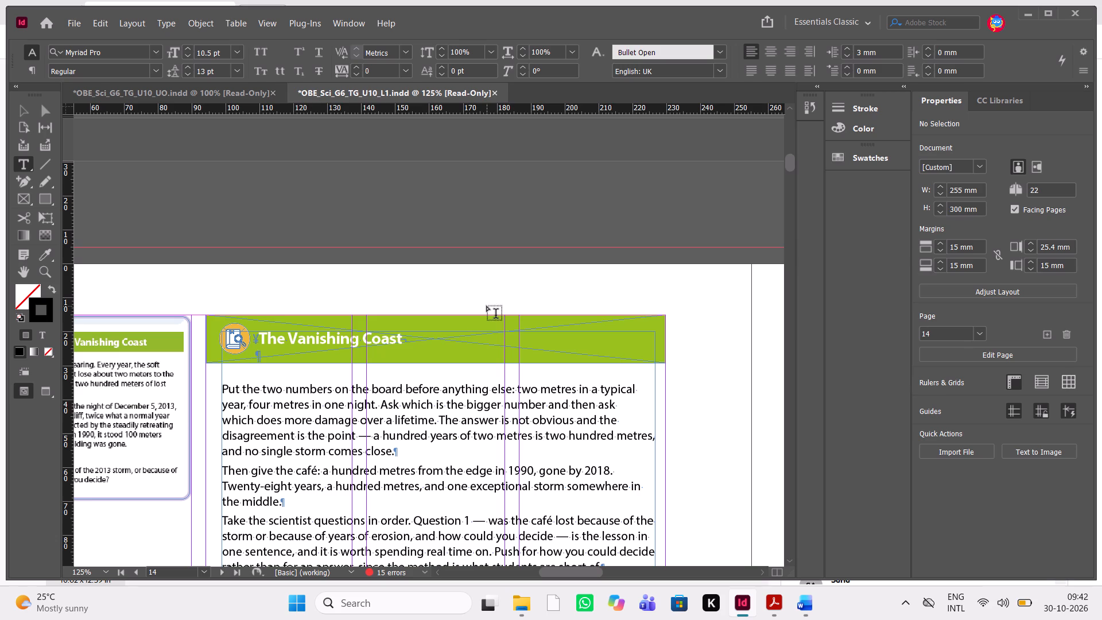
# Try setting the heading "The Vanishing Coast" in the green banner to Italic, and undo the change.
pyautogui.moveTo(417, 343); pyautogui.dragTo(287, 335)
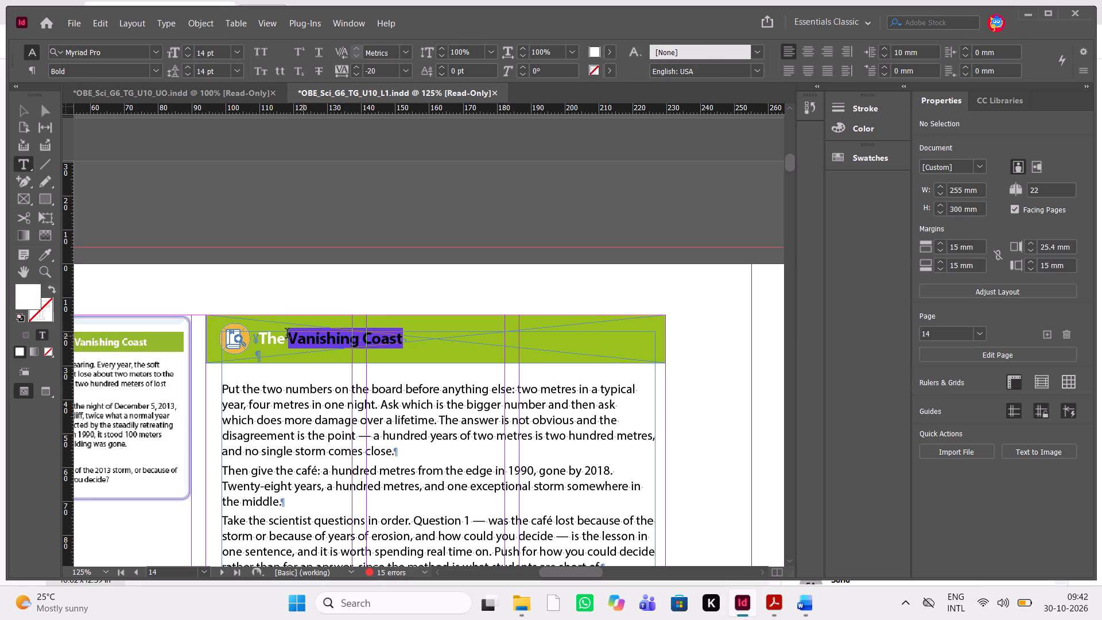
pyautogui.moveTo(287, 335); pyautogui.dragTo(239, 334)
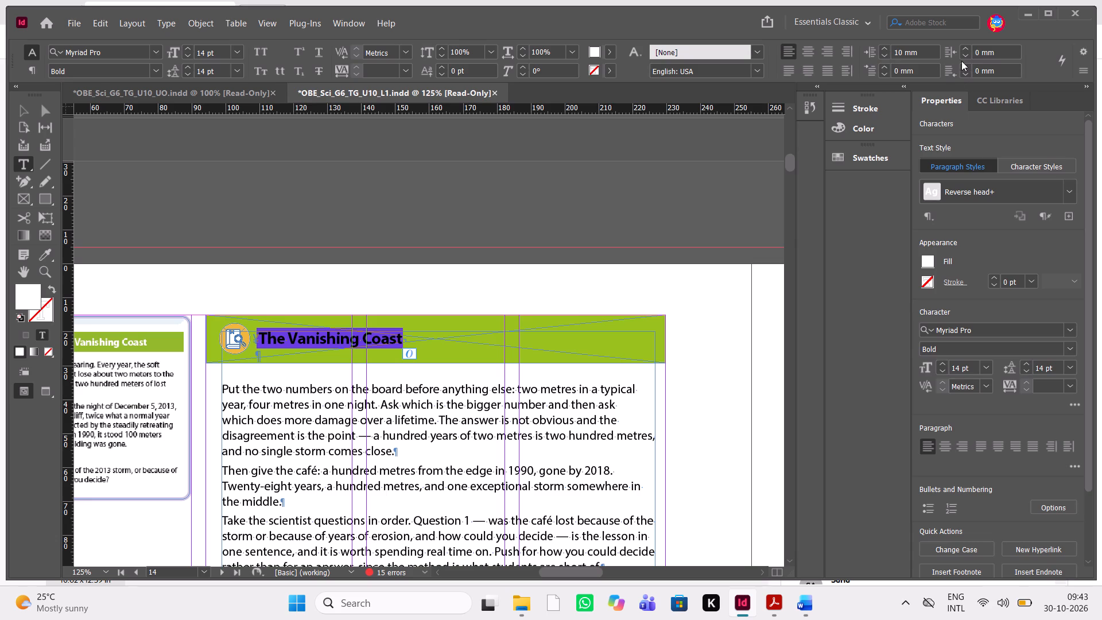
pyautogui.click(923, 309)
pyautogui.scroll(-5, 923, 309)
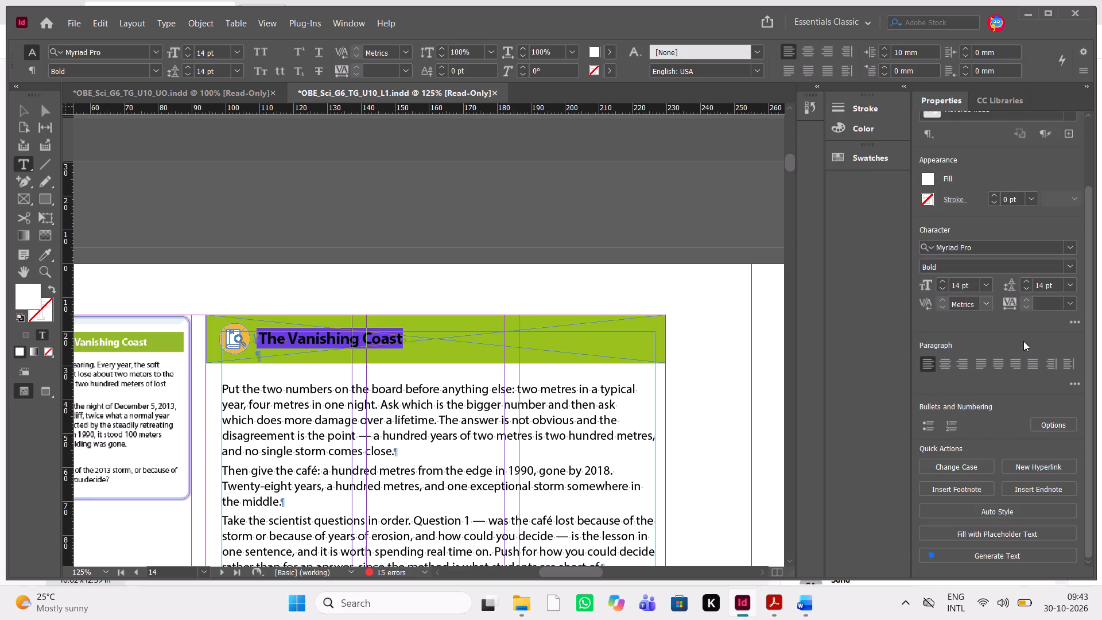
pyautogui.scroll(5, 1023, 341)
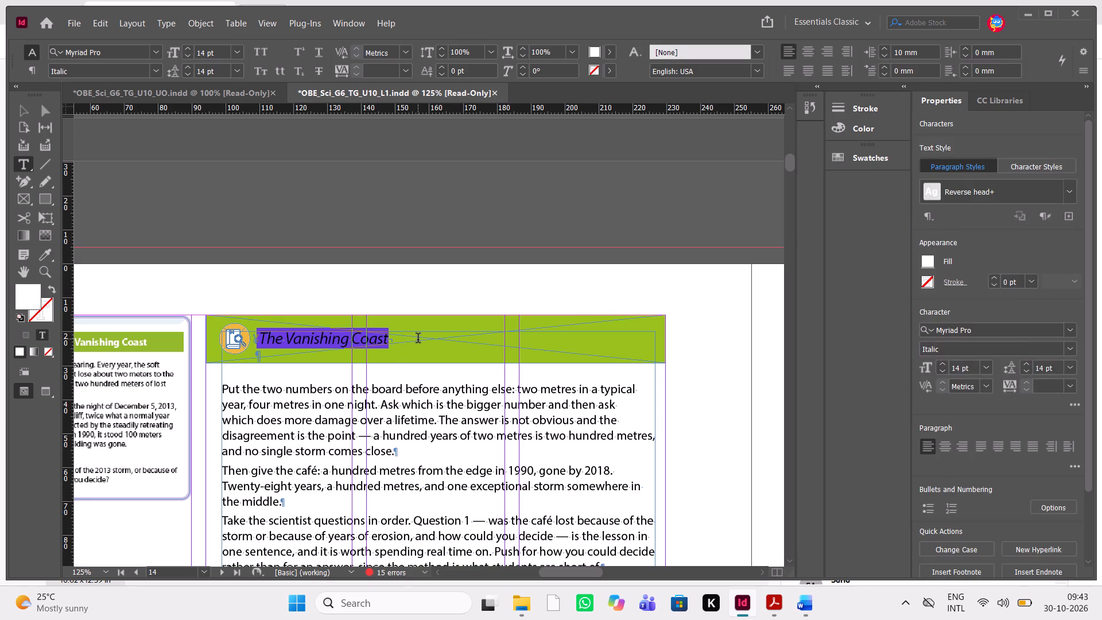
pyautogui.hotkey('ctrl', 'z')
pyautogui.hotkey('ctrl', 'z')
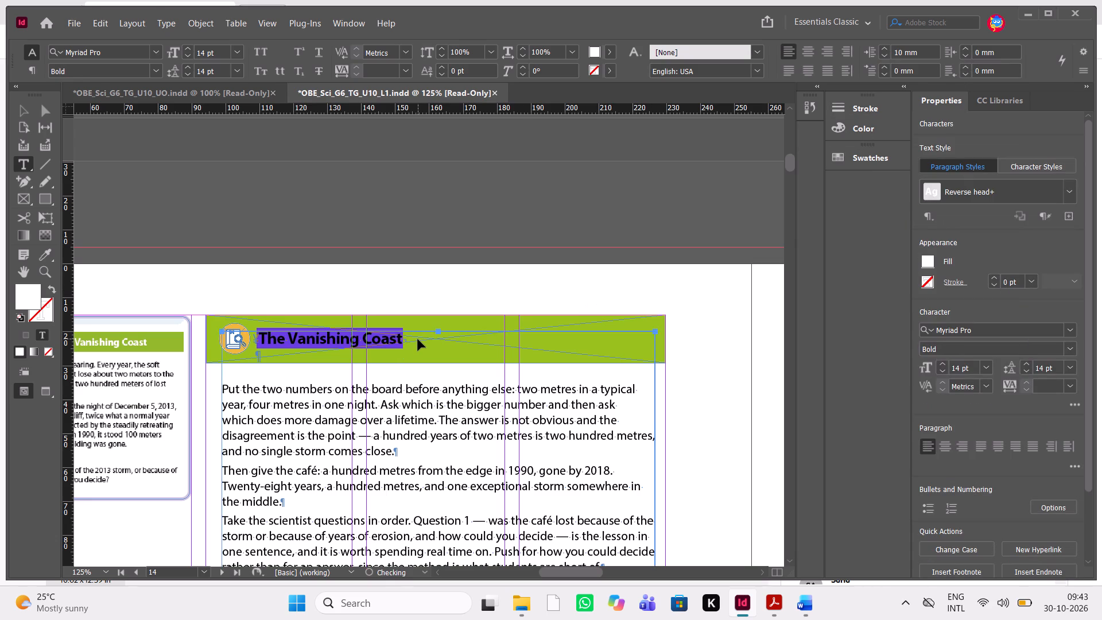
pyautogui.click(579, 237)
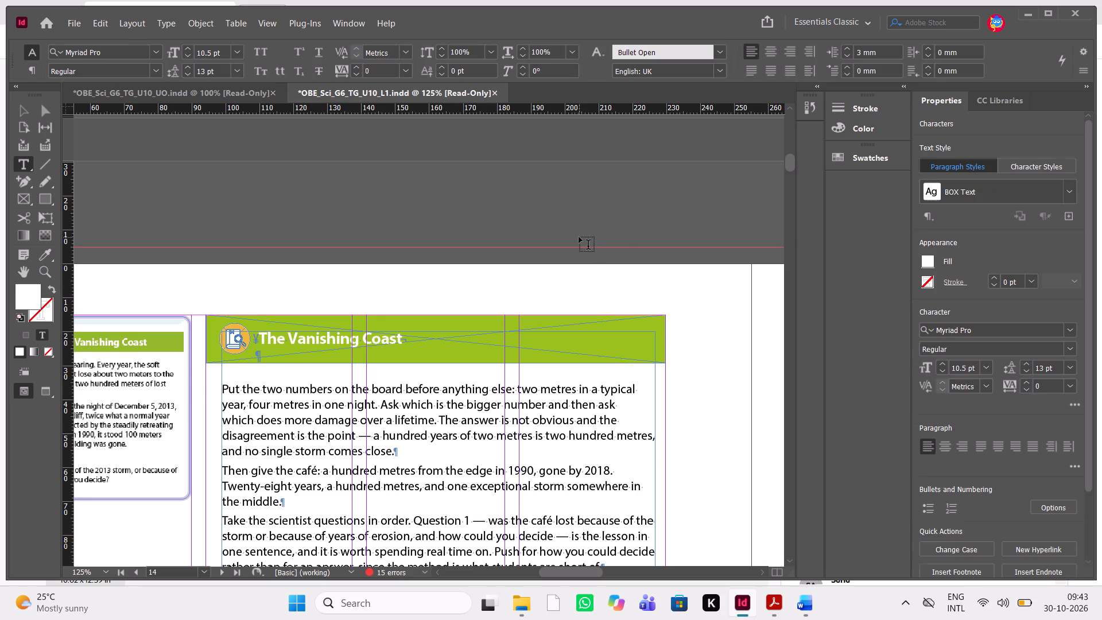
# Delete the small stray empty frame overlapping the last paragraph under "What not to resolve yet" on page 14.
pyautogui.scroll(-3, 499, 391)
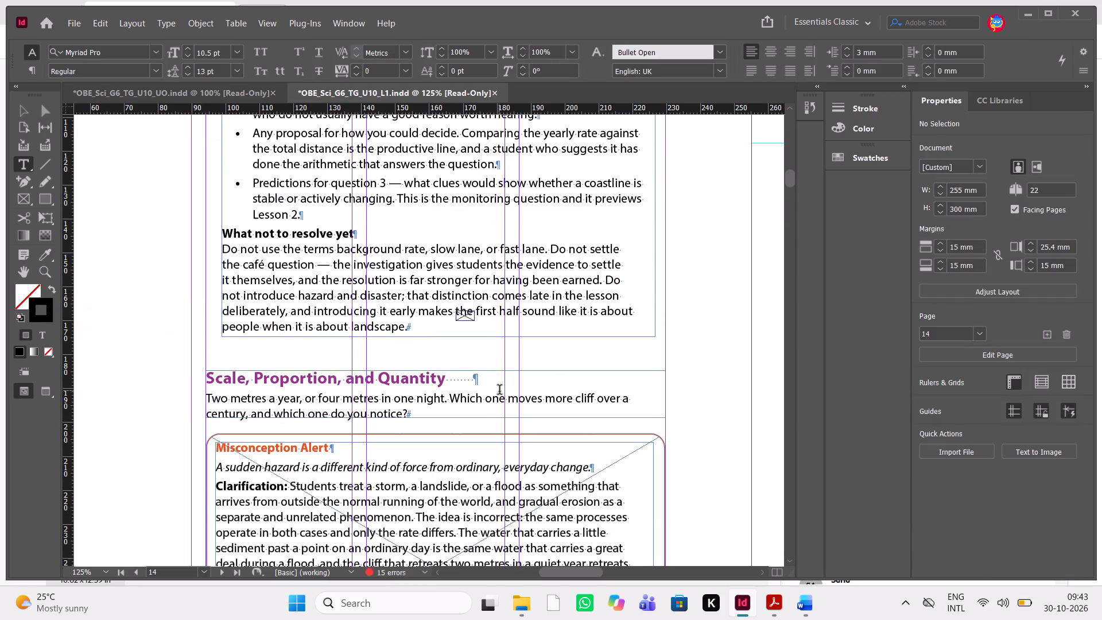
pyautogui.press('Escape')
pyautogui.press('Escape')
pyautogui.moveTo(20, 108); pyautogui.dragTo(398, 383)
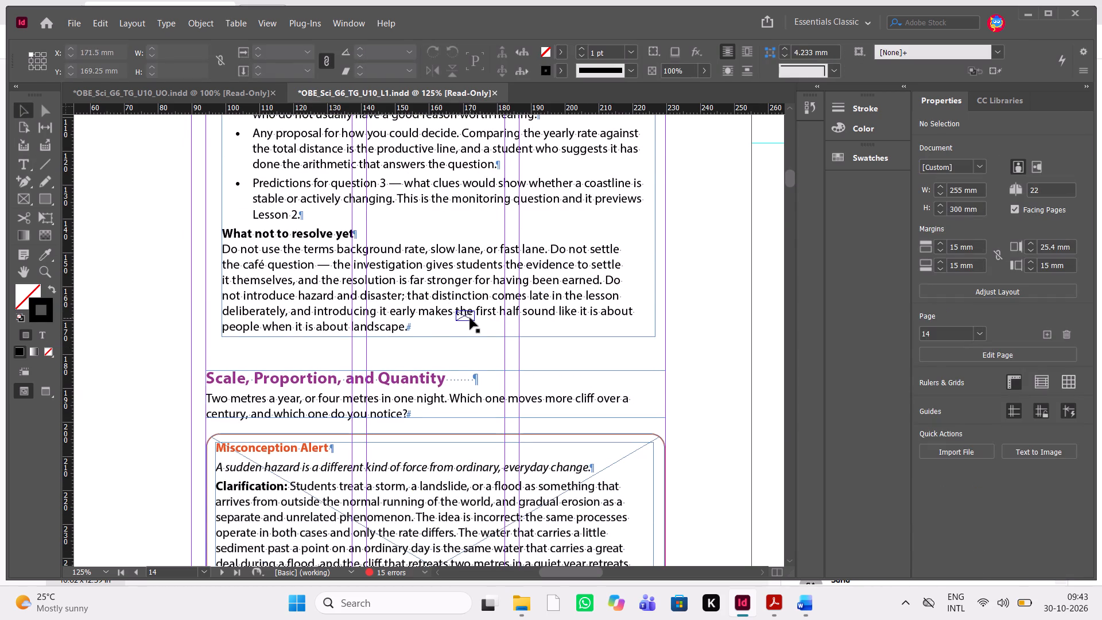
pyautogui.click(470, 318)
pyautogui.press('Delete')
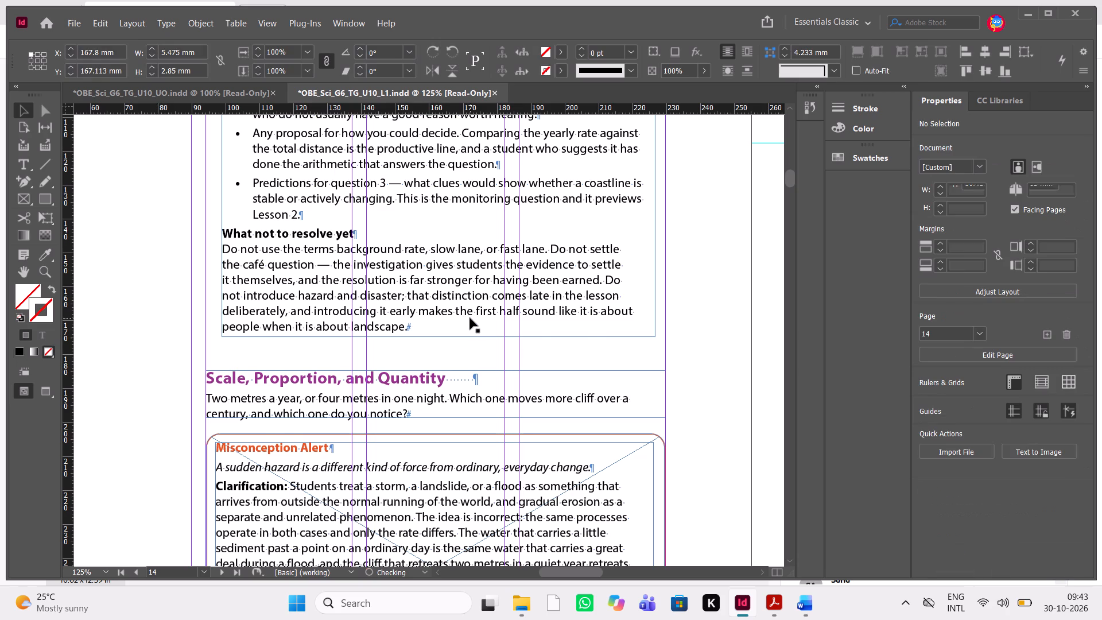
# Nudge the "Scale, Proportion, and Quantity" text frame and the Misconception Alert box up together to a Y position of 178.761 mm.
pyautogui.scroll(4, 470, 318)
pyautogui.scroll(-4, 470, 318)
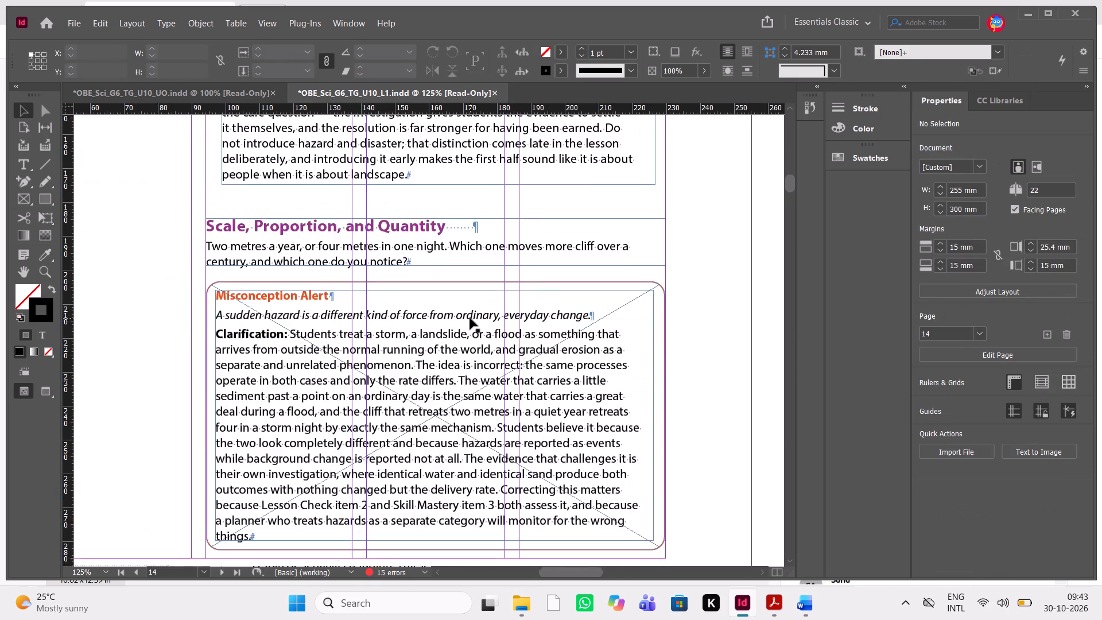
pyautogui.moveTo(179, 281); pyautogui.dragTo(353, 445)
pyautogui.hotkey('shift', 'Up')
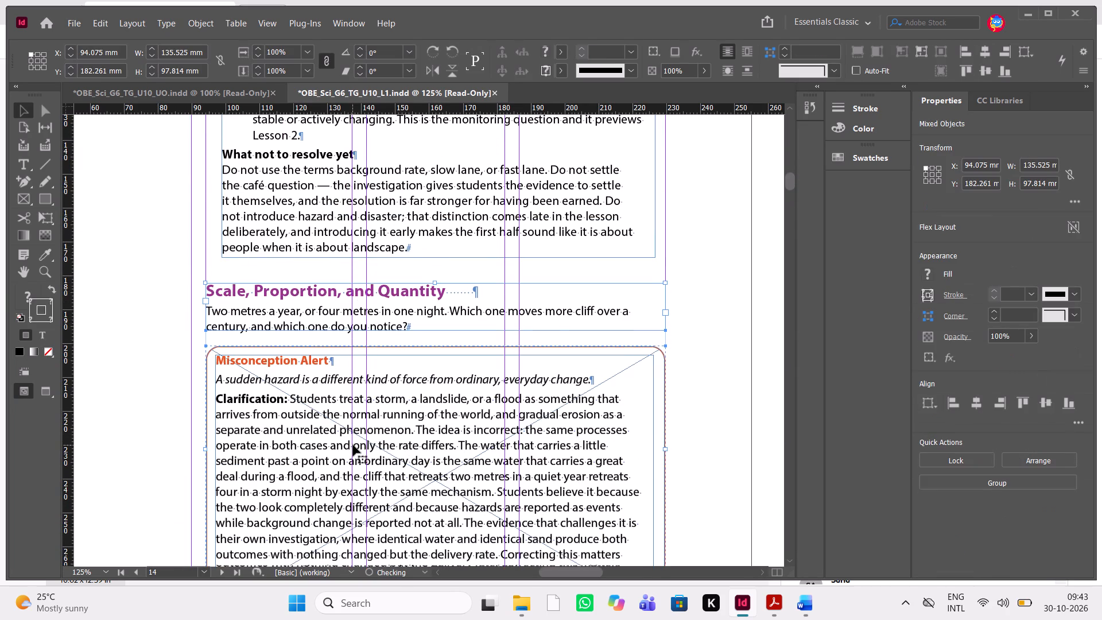
pyautogui.hotkey('shift', 'Up')
pyautogui.press('Up')
pyautogui.press('Up')
pyautogui.press('Up')
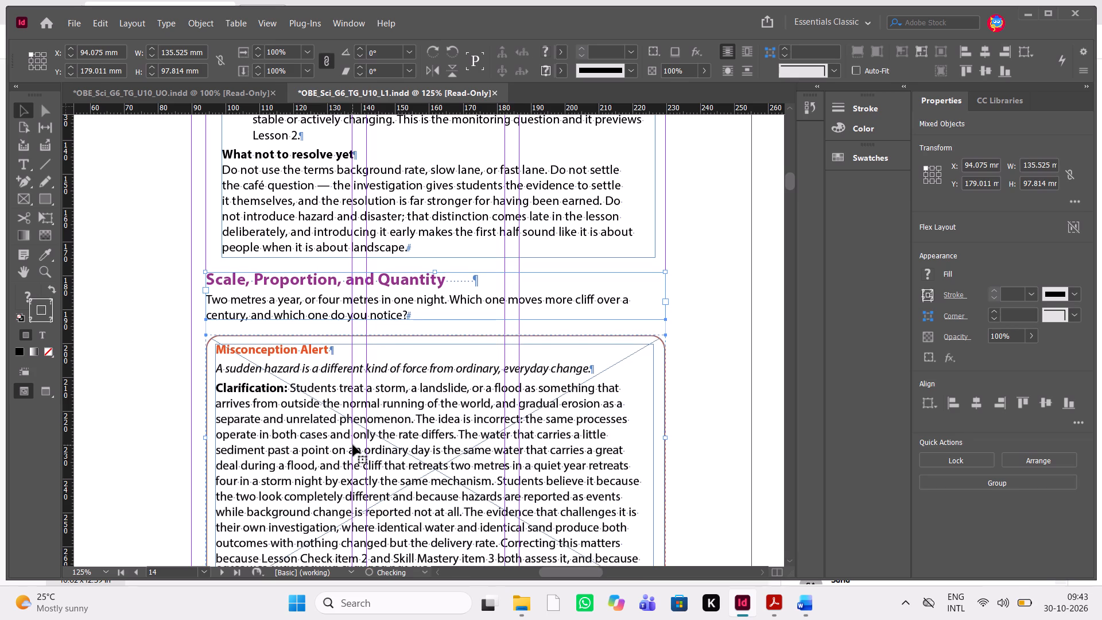
pyautogui.press('Up')
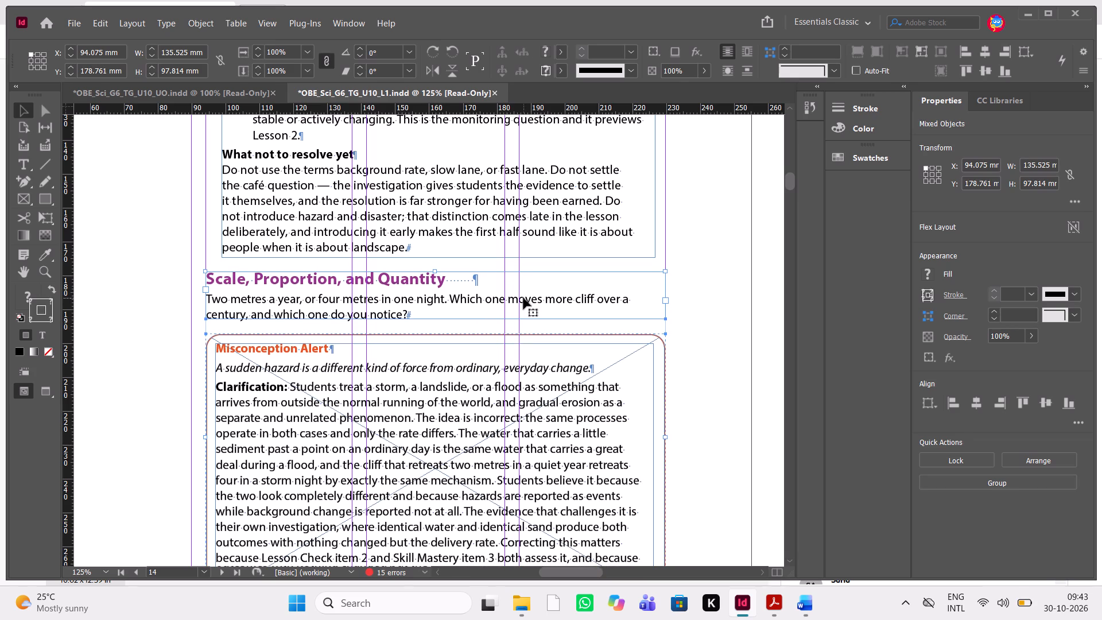
# Reduce the "Scale, Proportion, and Quantity" heading to 12 pt, and then, with its trailing spaces included, to 11 pt.
pyautogui.doubleClick(523, 298)
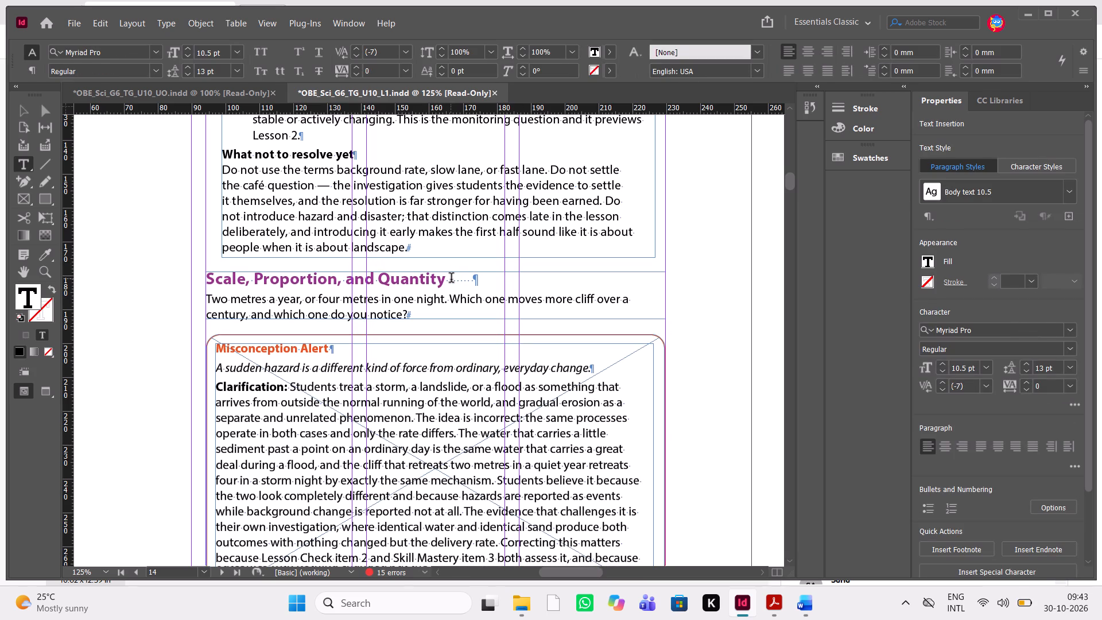
pyautogui.moveTo(451, 279); pyautogui.dragTo(193, 284)
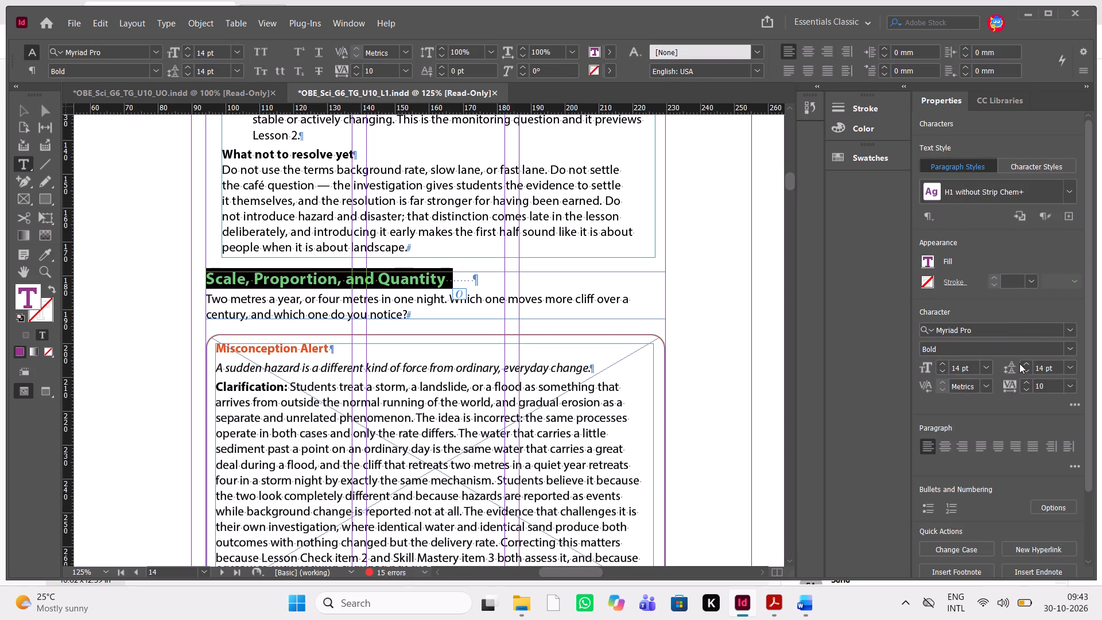
pyautogui.click(988, 367)
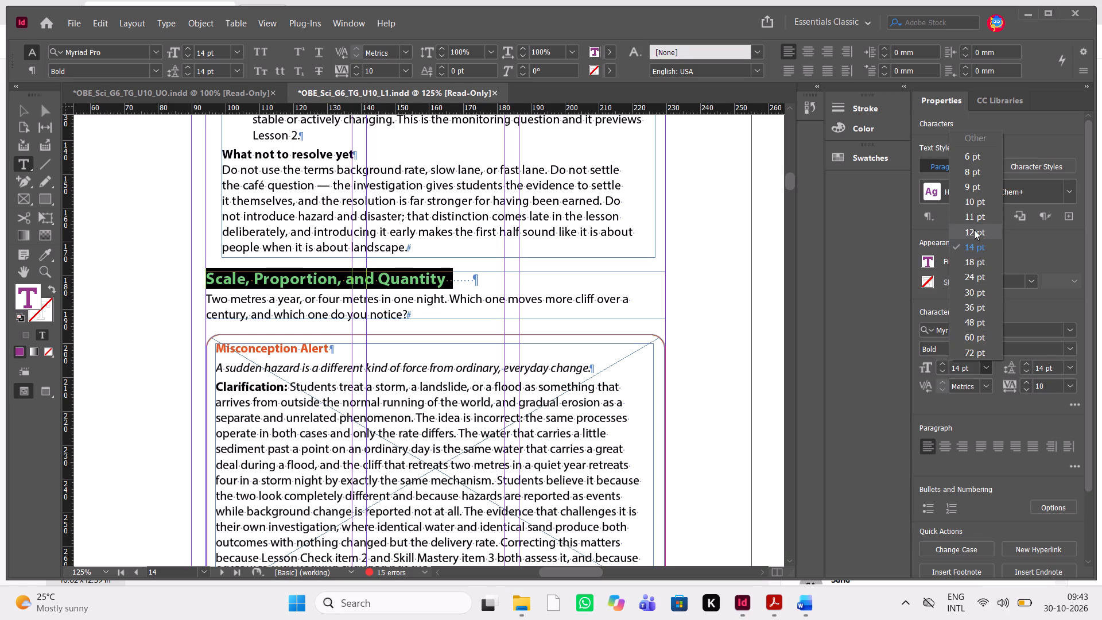
pyautogui.click(974, 229)
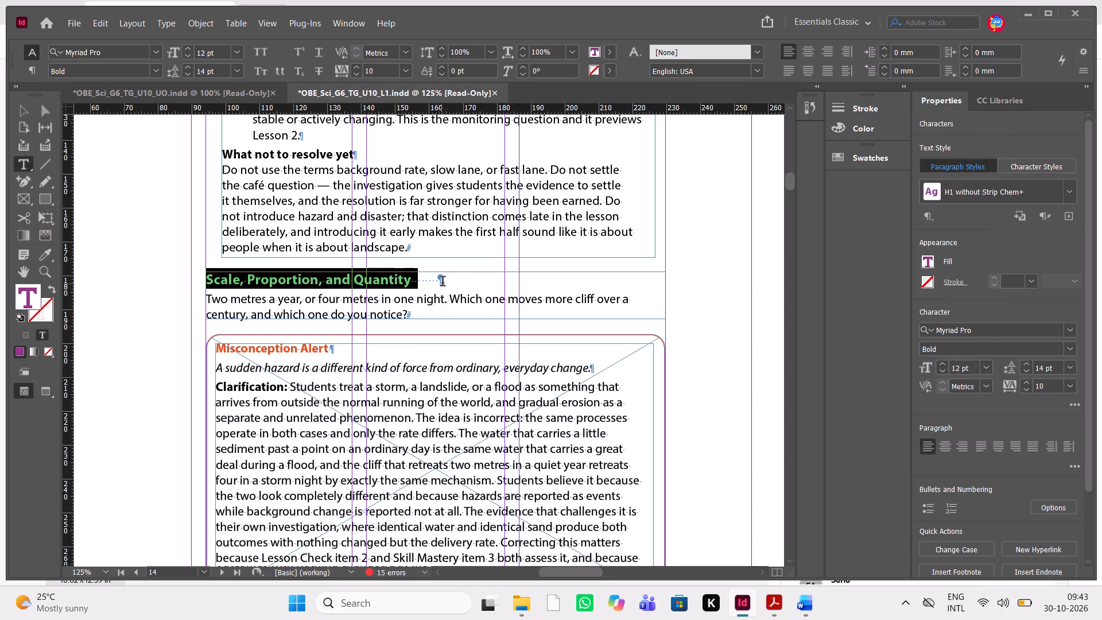
pyautogui.click(443, 282)
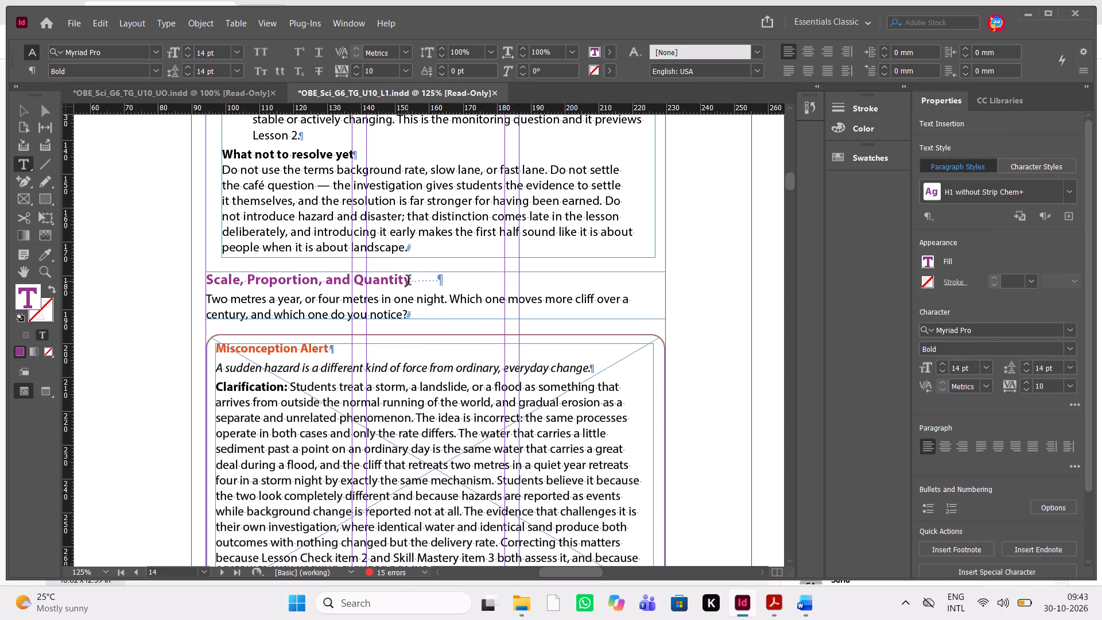
pyautogui.moveTo(436, 278); pyautogui.dragTo(182, 287)
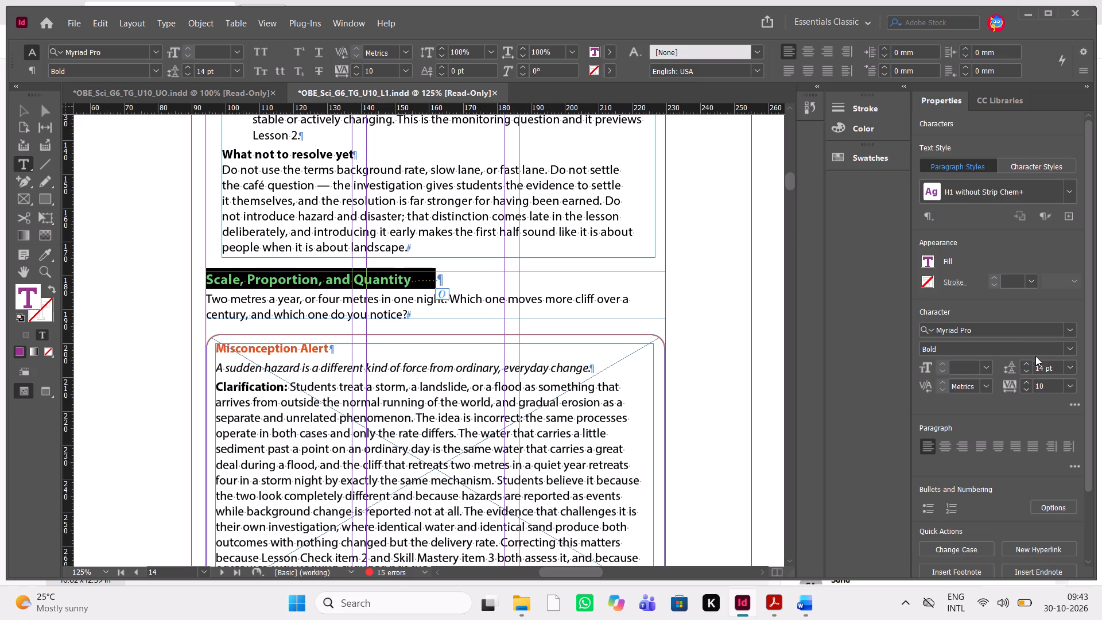
pyautogui.click(990, 363)
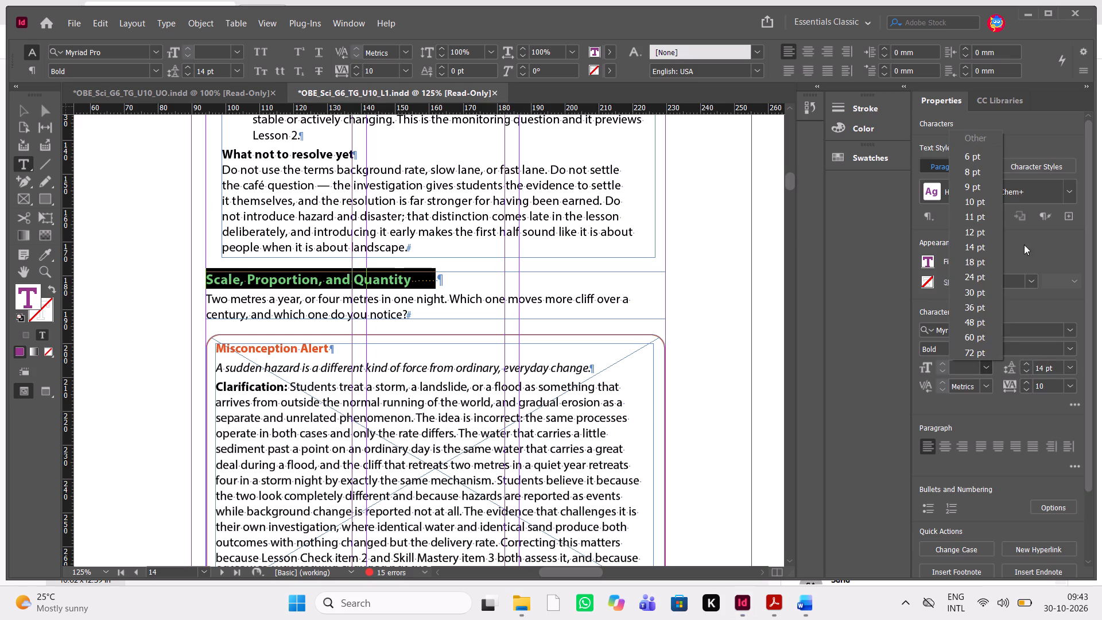
pyautogui.click(972, 218)
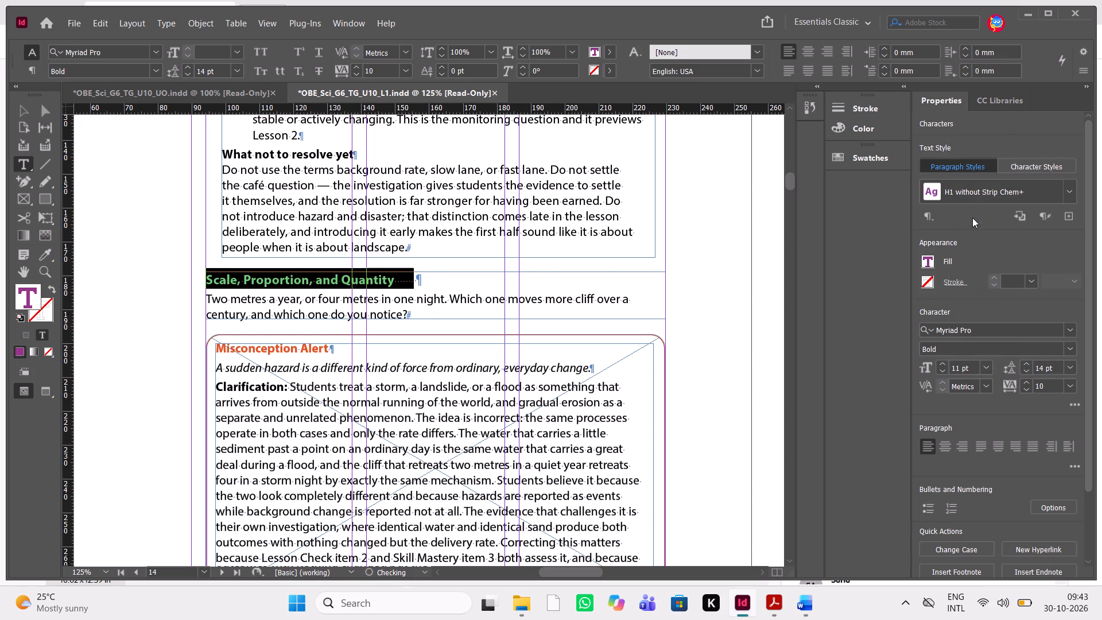
pyautogui.click(426, 313)
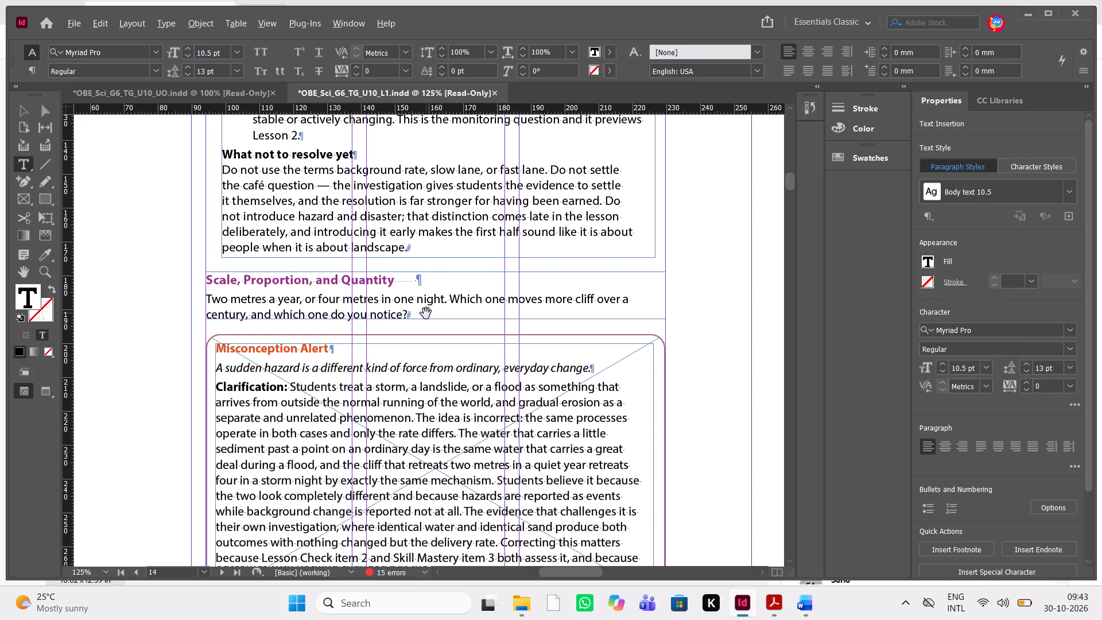
# Switch to the QC PDF in Acrobat and check the comment on the last line of page 14's Misconception Alert box.
pyautogui.hotkey('alt', 'Tab')
pyautogui.scroll(-4, 763, 377)
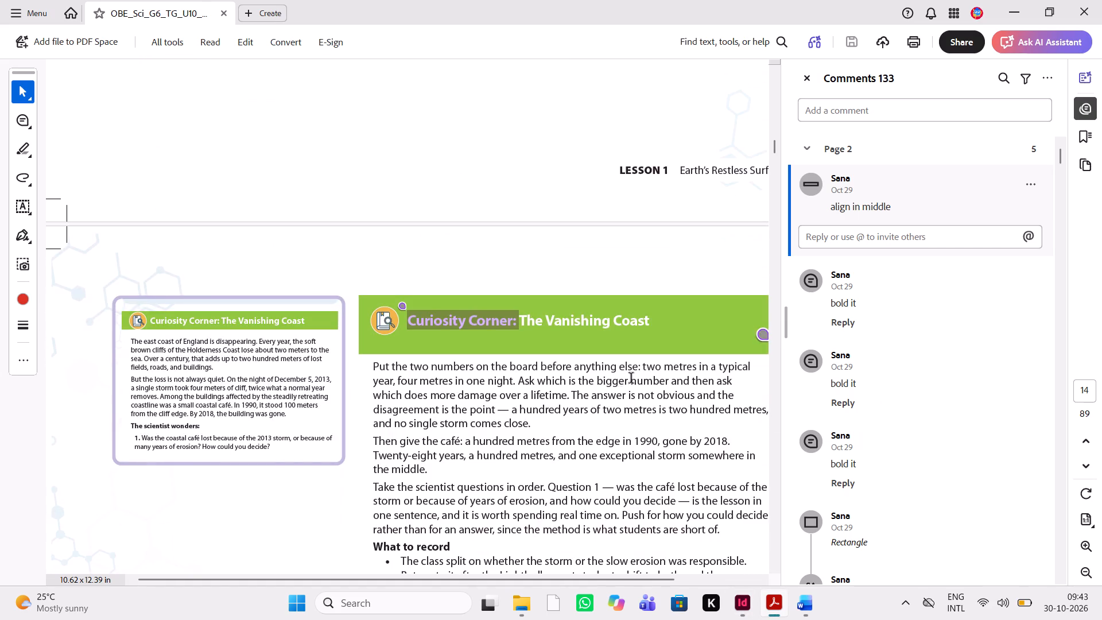
pyautogui.scroll(-4, 604, 388)
pyautogui.click(604, 388)
pyautogui.scroll(-1, 604, 388)
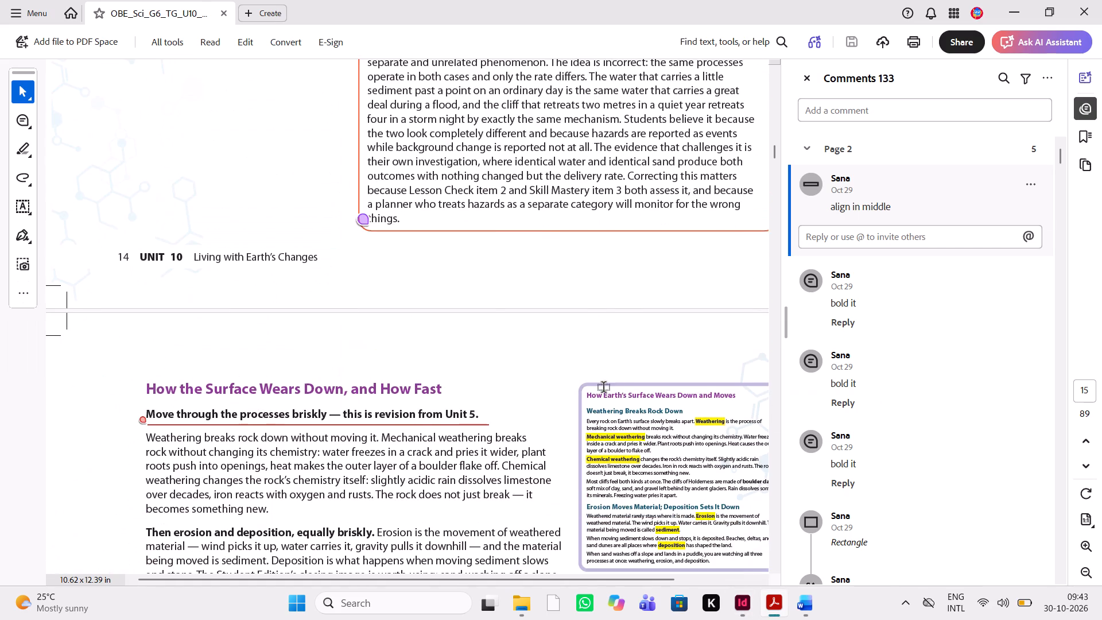
pyautogui.hotkey('alt', 'Tab')
pyautogui.hotkey('alt', 'Tab')
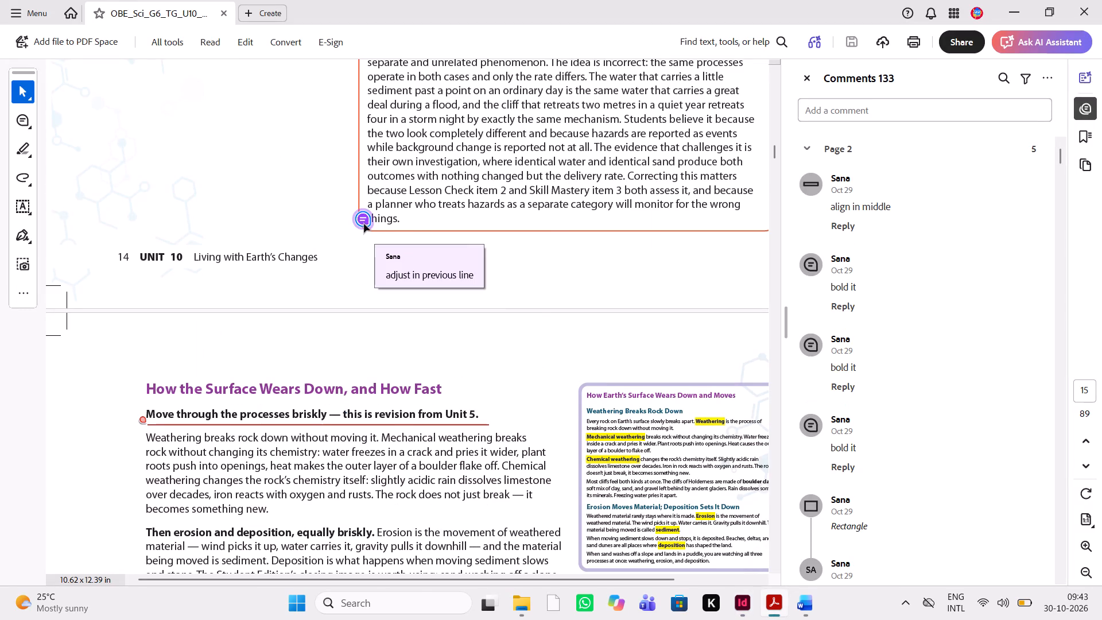
pyautogui.hotkey('alt', 'Tab')
# Set the tracking of the Misconception Alert body text, from "A sudden hazard" to "wrong things.", to -5.
pyautogui.scroll(-1, 495, 406)
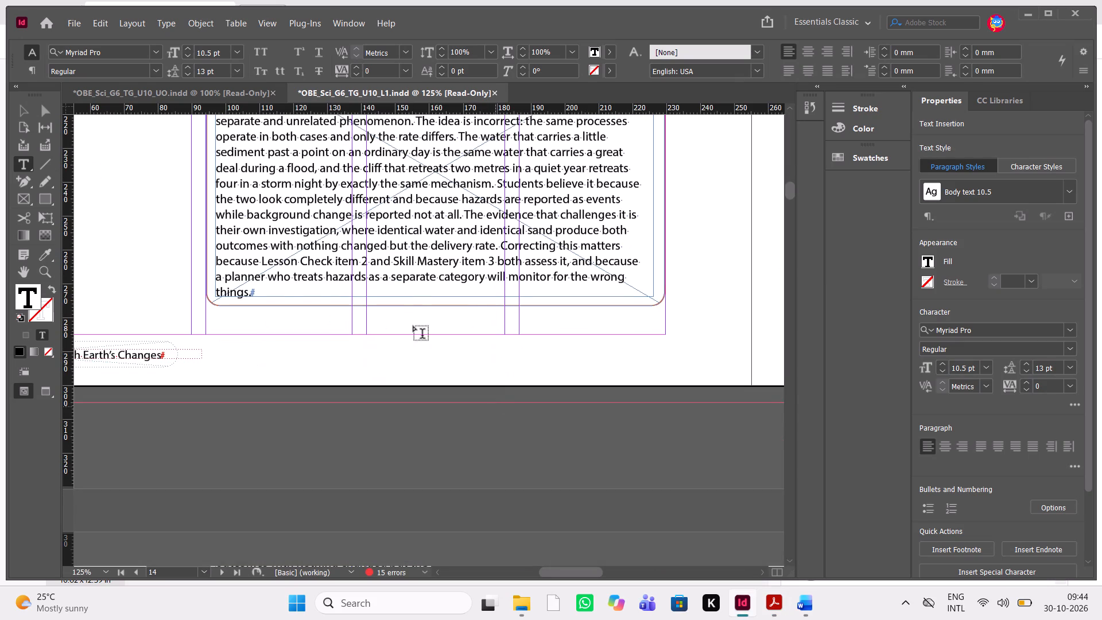
pyautogui.moveTo(257, 292); pyautogui.dragTo(207, 130)
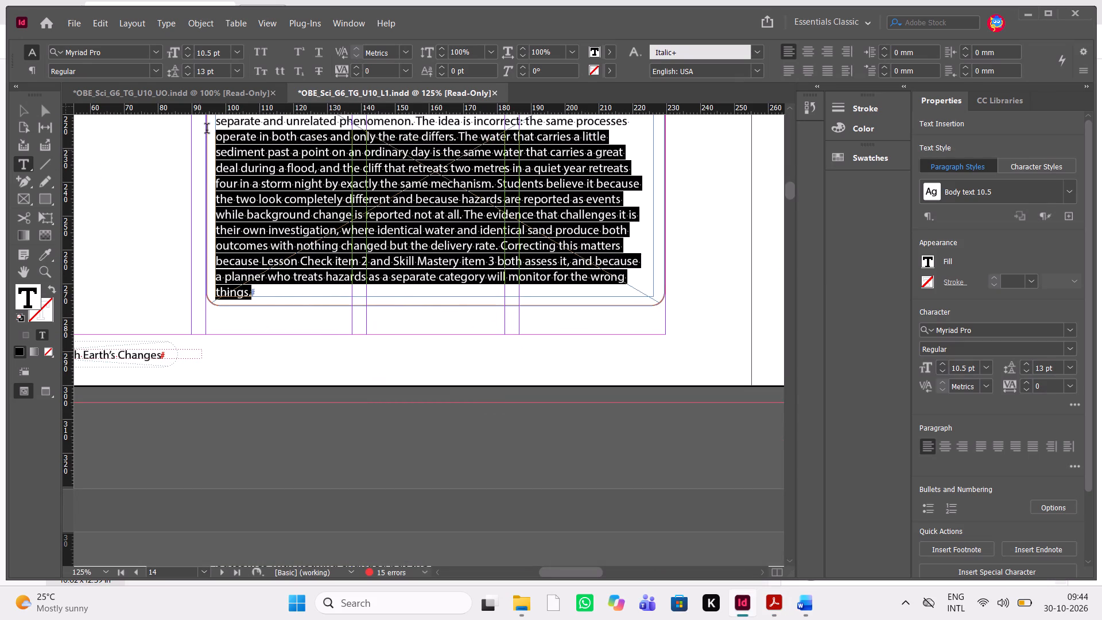
pyautogui.moveTo(207, 130); pyautogui.dragTo(197, 308)
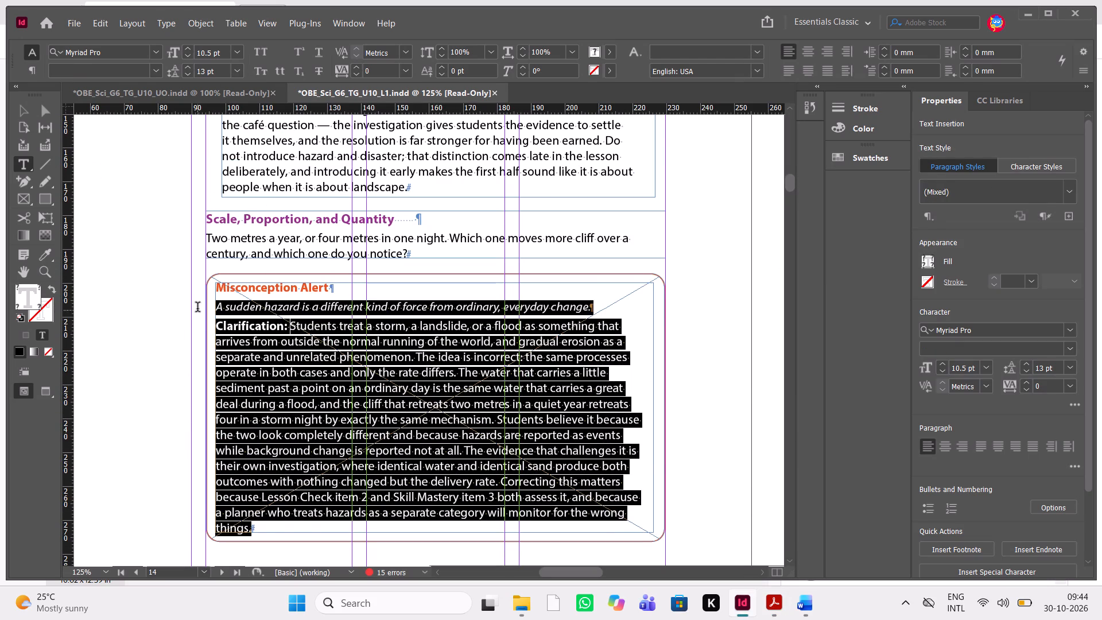
pyautogui.moveTo(197, 308); pyautogui.dragTo(197, 307)
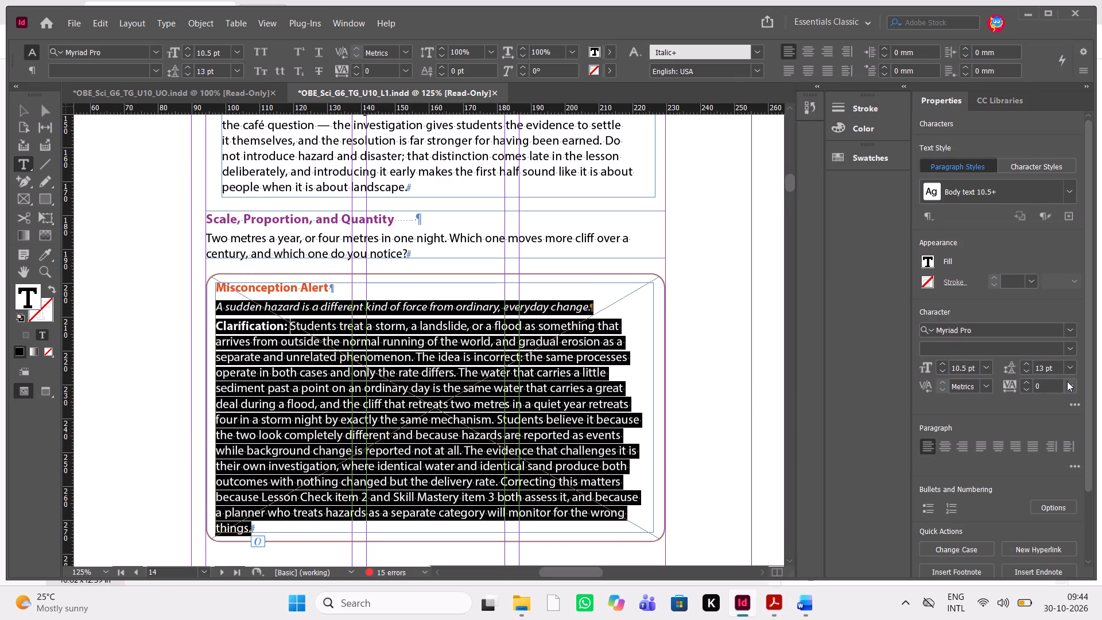
pyautogui.click(1066, 388)
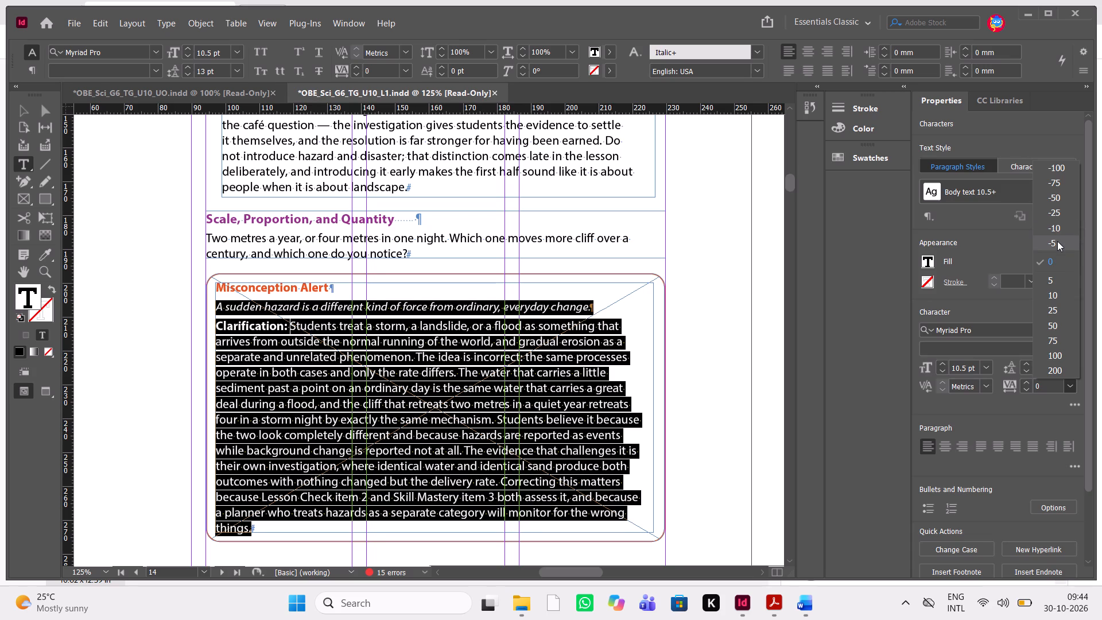
pyautogui.click(1057, 241)
pyautogui.click(502, 483)
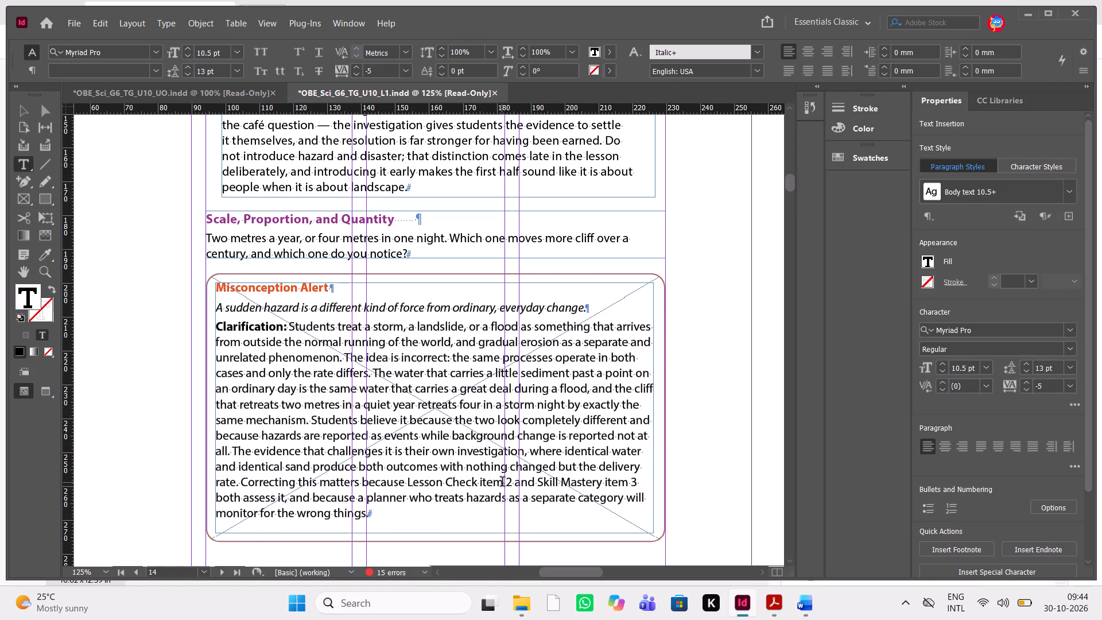
# Ungroup page 14's Misconception Alert box and shorten its orange-outlined frame so the bottom edge sits closer to the last text line.
pyautogui.scroll(-1, 502, 483)
pyautogui.press('Escape')
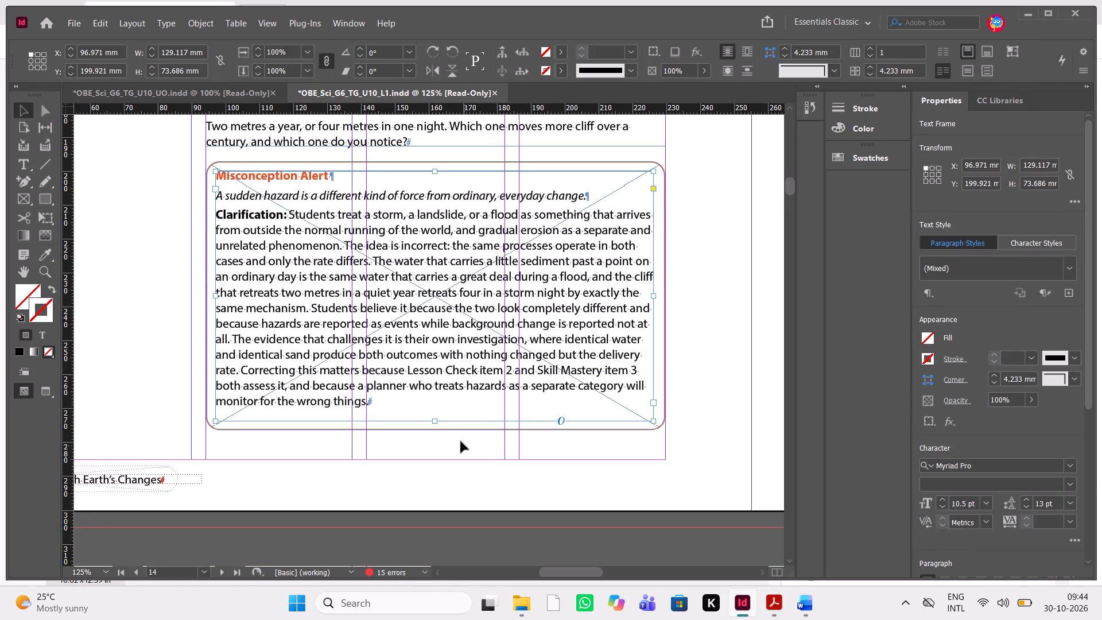
pyautogui.click(464, 433)
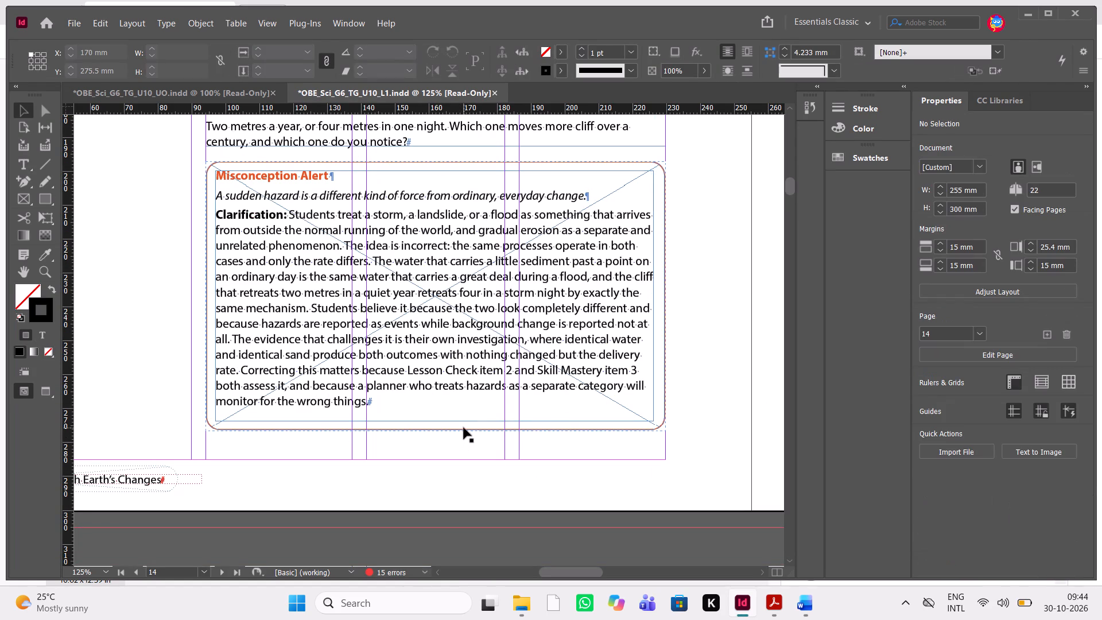
pyautogui.click(464, 428)
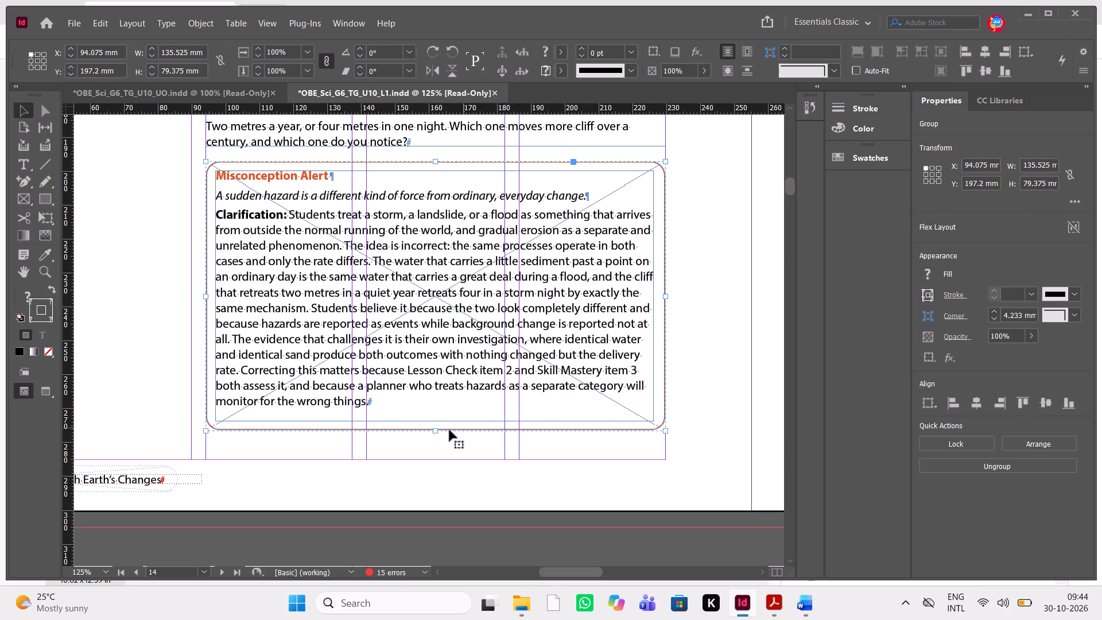
pyautogui.hotkey('ctrl', 'shift', 'g')
pyautogui.click(534, 451)
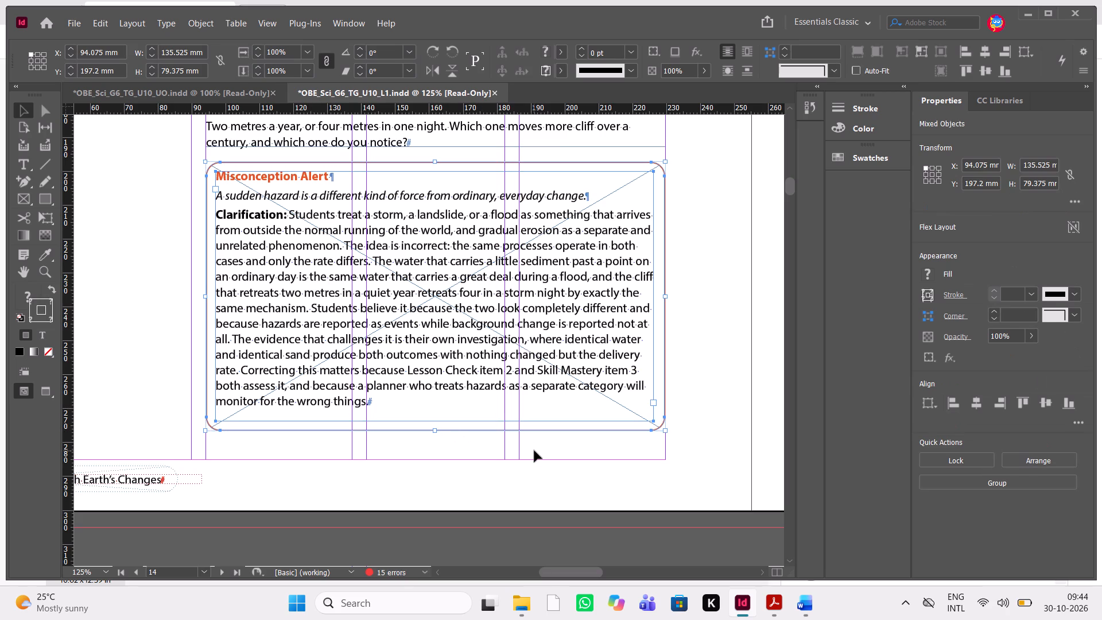
pyautogui.click(491, 429)
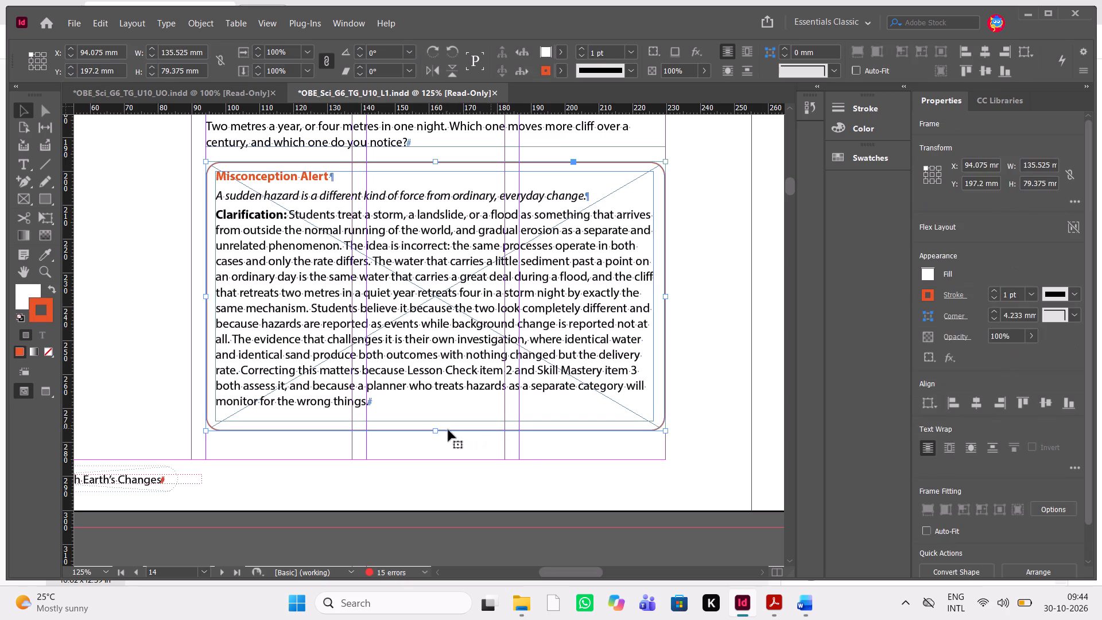
pyautogui.doubleClick(438, 431)
pyautogui.moveTo(434, 429); pyautogui.dragTo(442, 419)
pyautogui.click(460, 493)
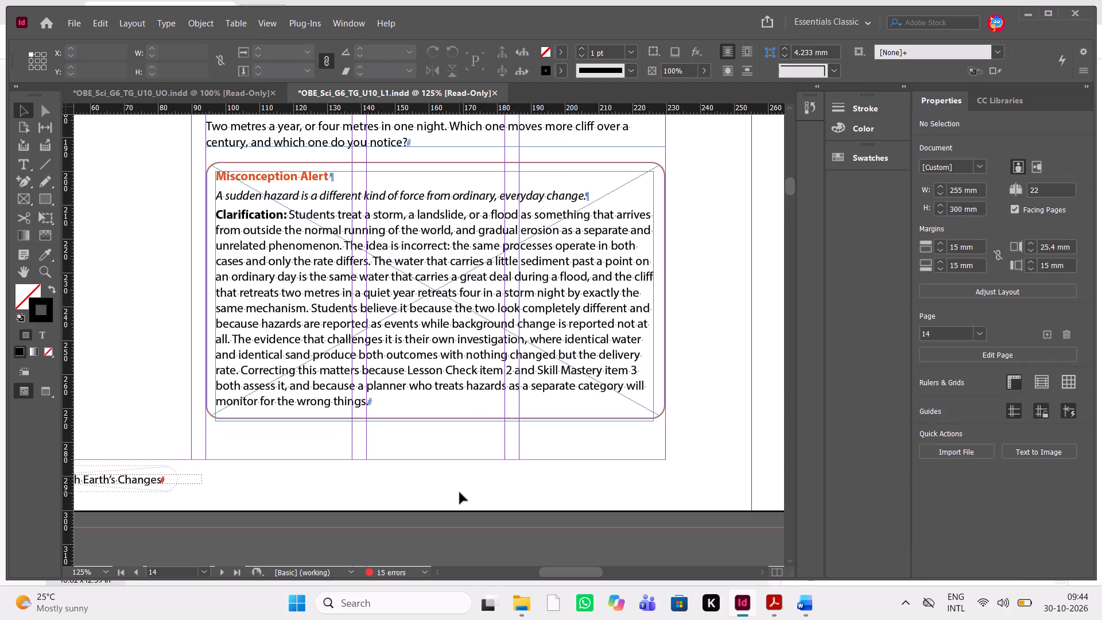
pyautogui.press('w')
pyautogui.press('w')
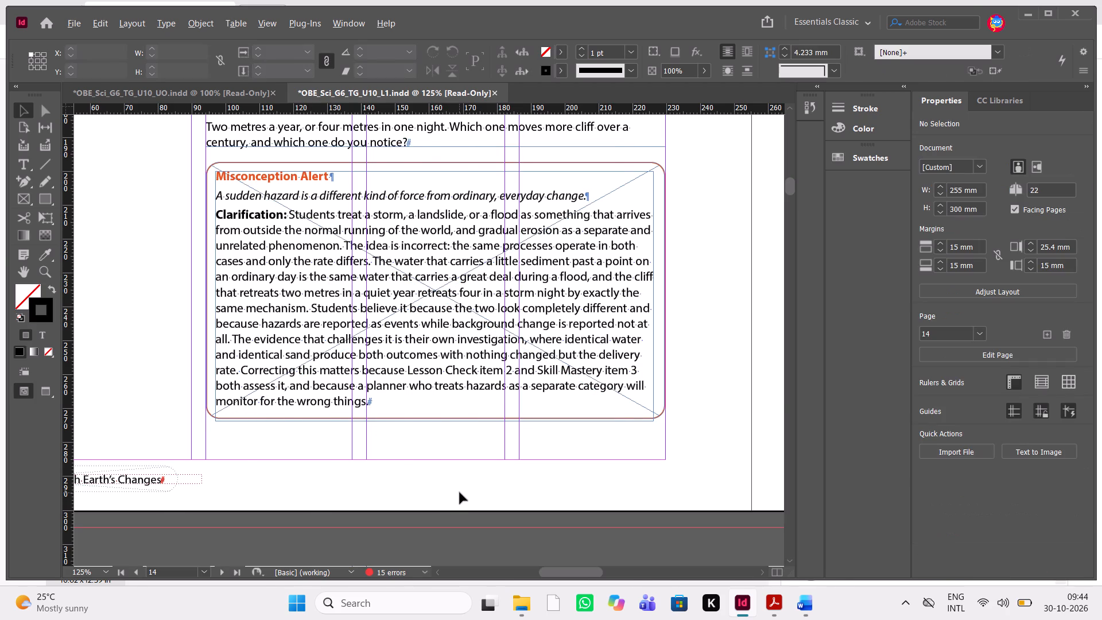
# Switch to the QC PDF in Acrobat and check the marked line under page 15's heading "How the Surface Wears Down, and How Fast".
pyautogui.hotkey('alt', 'Tab')
pyautogui.scroll(-2, 460, 493)
pyautogui.scroll(1, 460, 493)
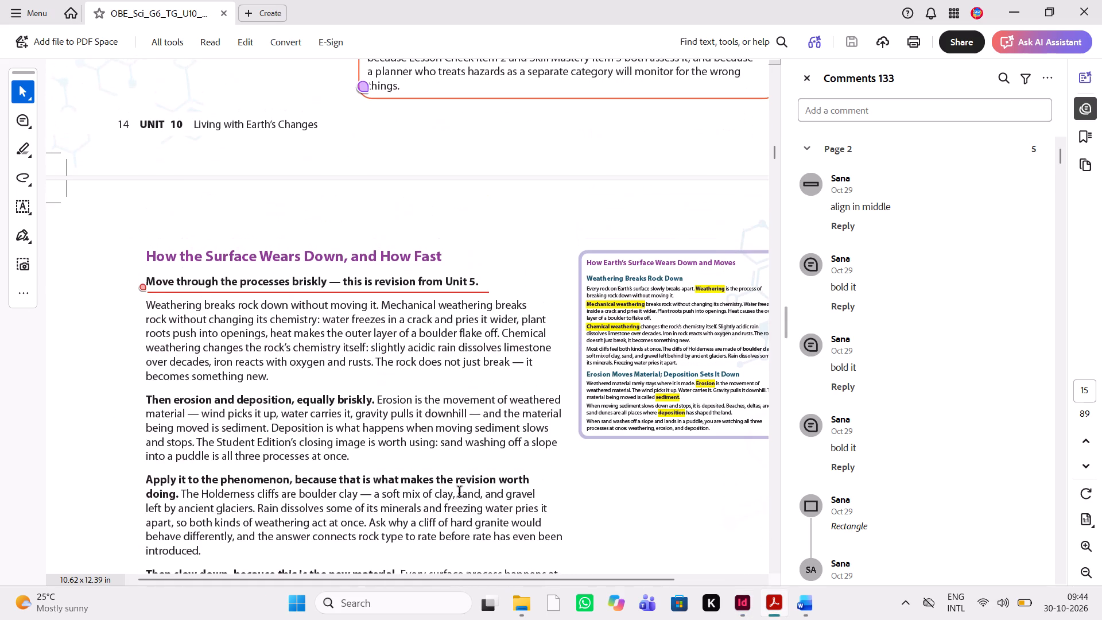
pyautogui.moveTo(460, 493); pyautogui.dragTo(397, 304)
pyautogui.click(397, 304)
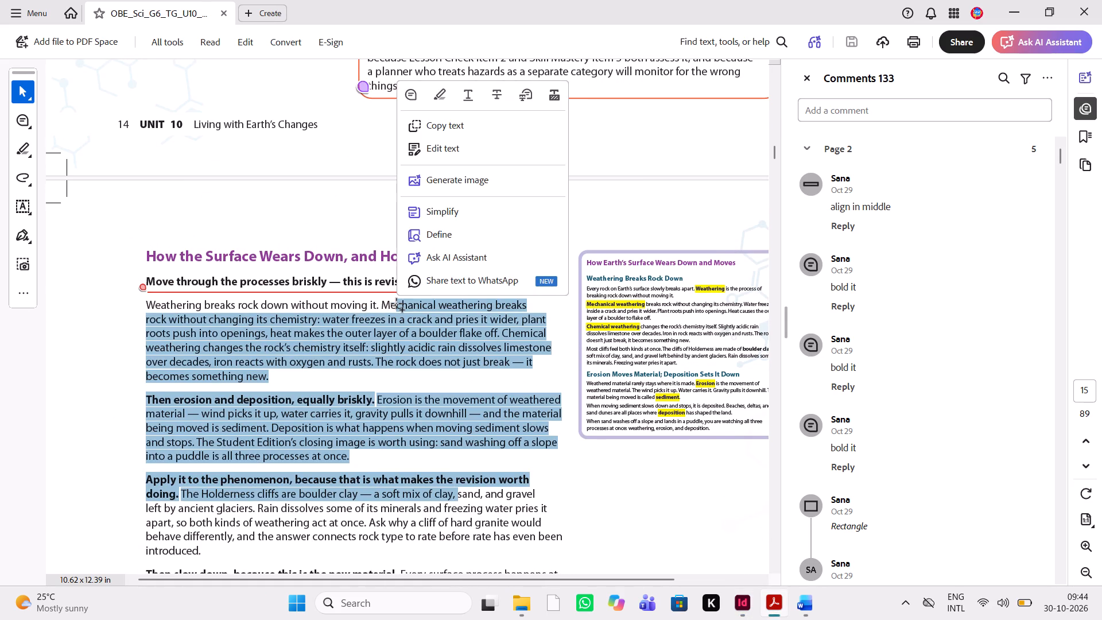
# Switch back to InDesign and select page 15's bold line "Move through the processes briskly — this is revision from Unit 5.".
pyautogui.hotkey('alt', 'Tab')
pyautogui.scroll(1, 574, 351)
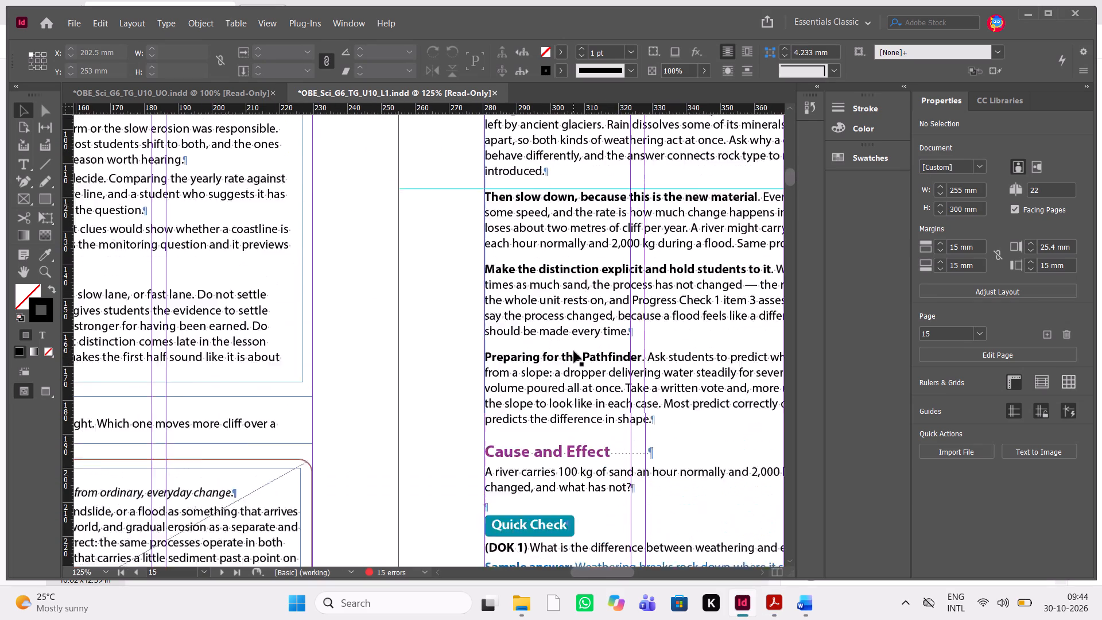
pyautogui.scroll(1, 574, 351)
pyautogui.scroll(-1, 574, 351)
pyautogui.scroll(2, 574, 351)
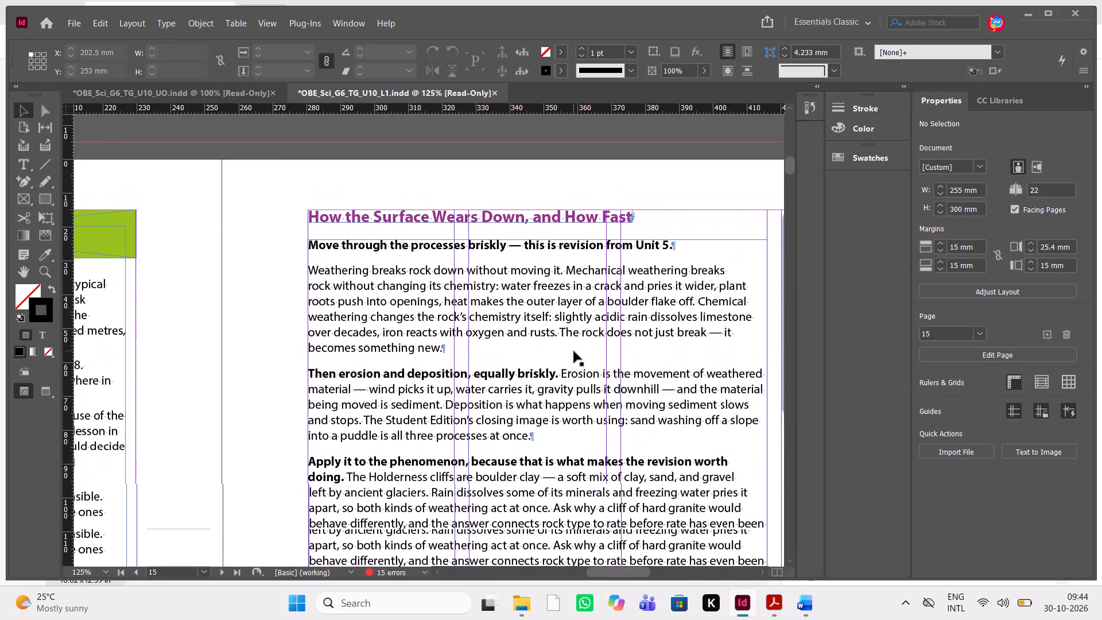
pyautogui.click(481, 255)
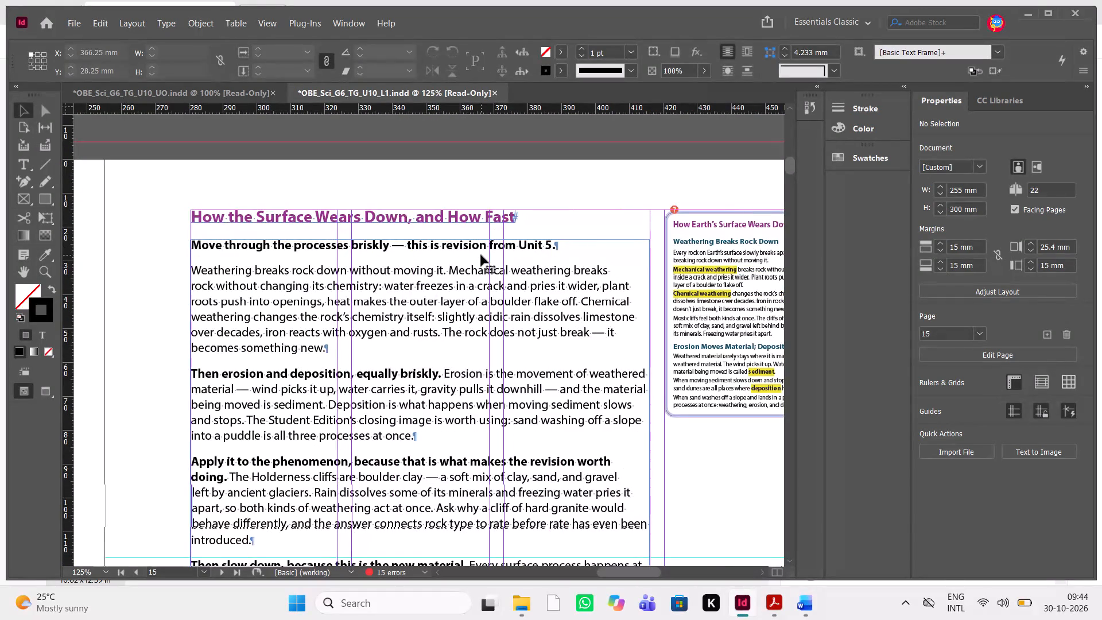
pyautogui.tripleClick(531, 251)
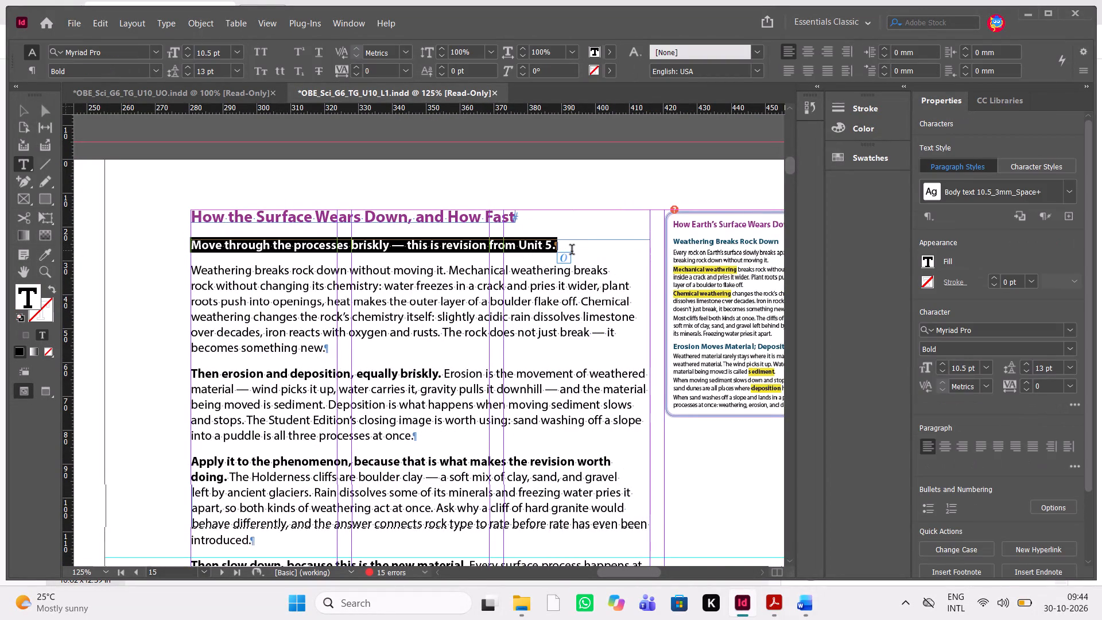
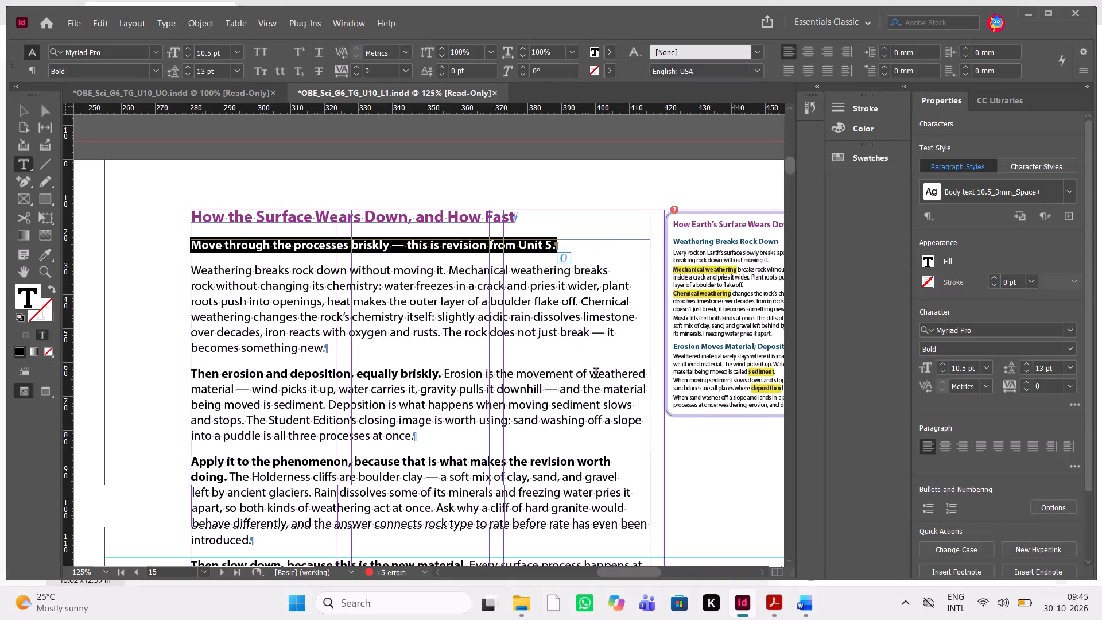
# Check the character formatting of page 15's selected bold line, "Move through the processes briskly — this is revision from Unit 5.".
pyautogui.click(358, 22)
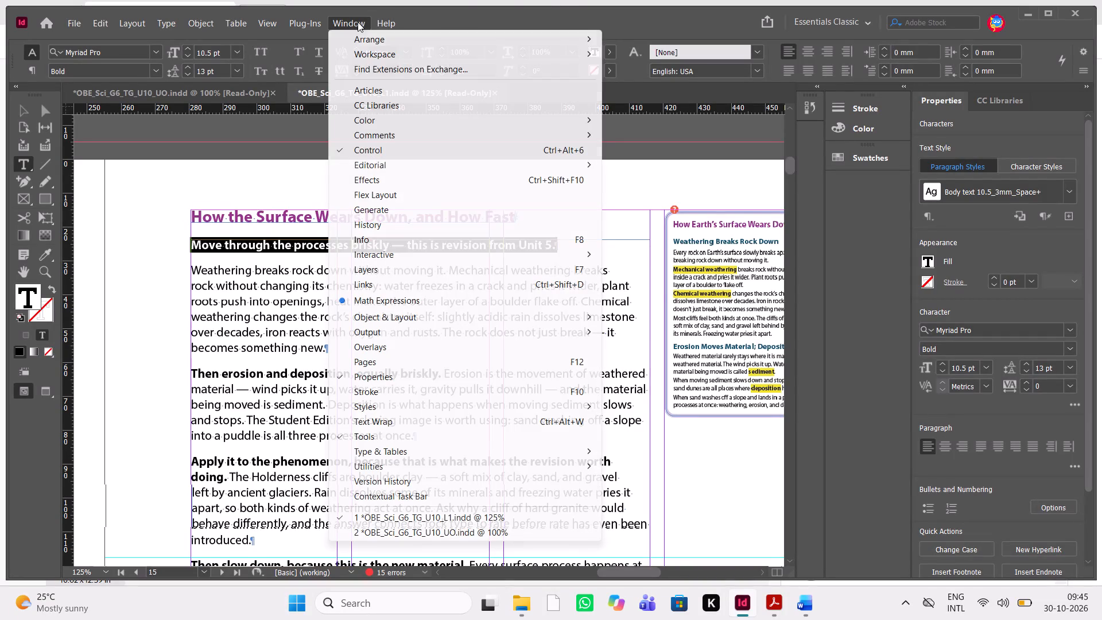
pyautogui.click(415, 455)
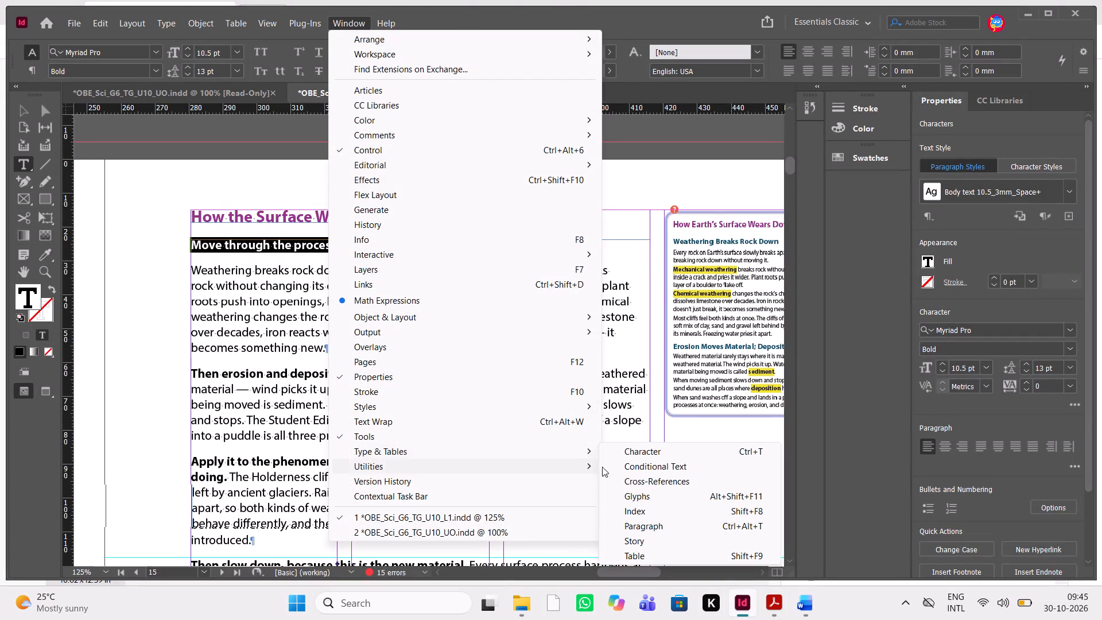
pyautogui.click(660, 455)
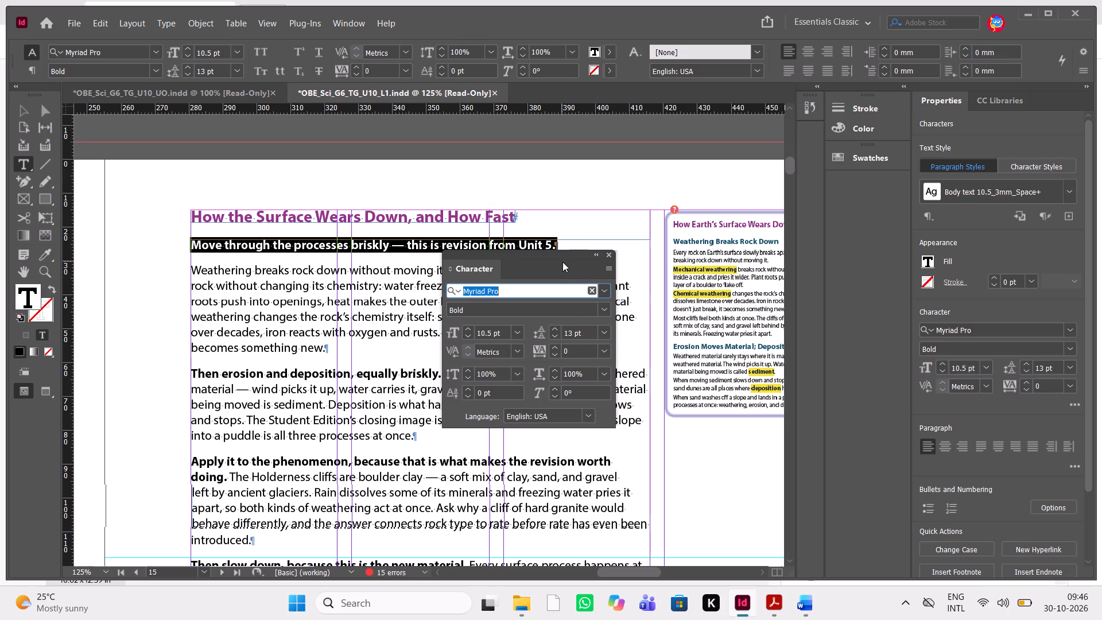
pyautogui.moveTo(562, 262); pyautogui.dragTo(755, 192)
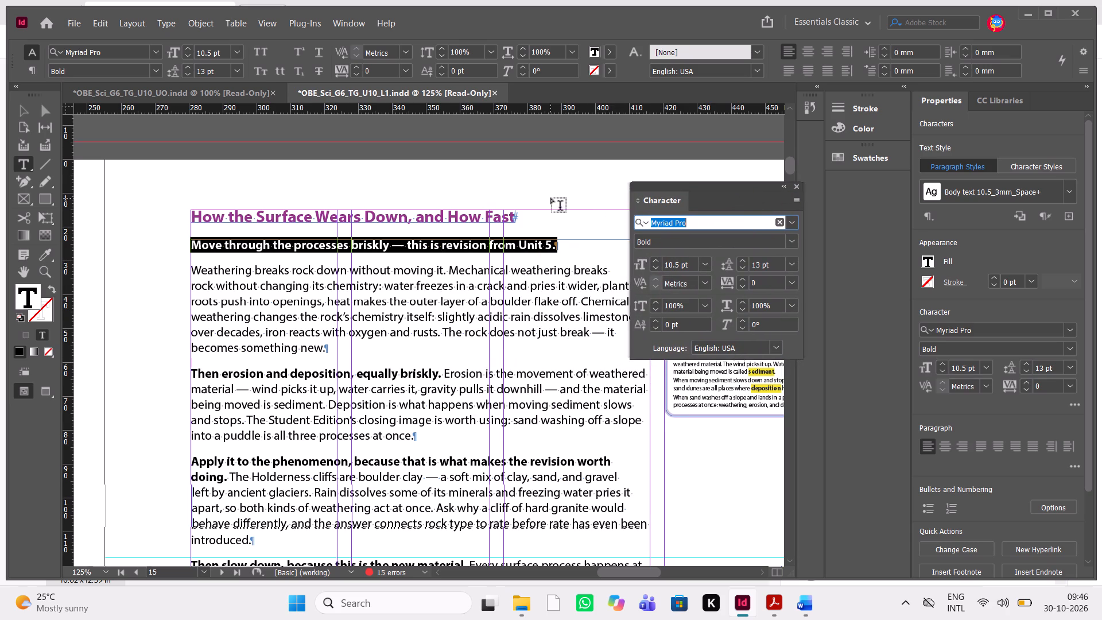
pyautogui.click(551, 198)
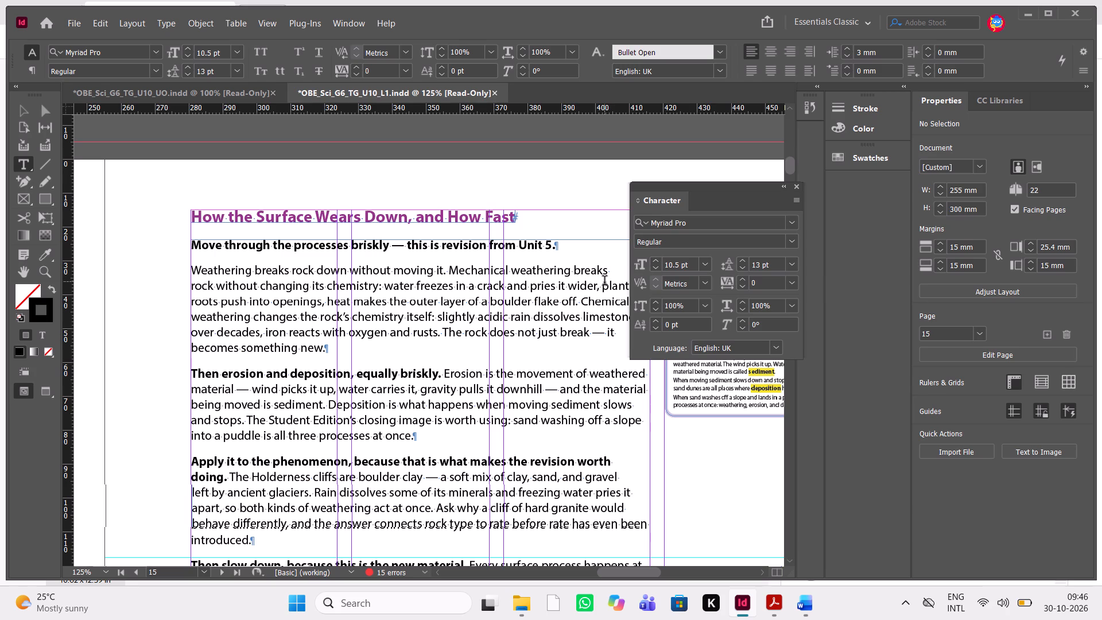
pyautogui.click(797, 187)
# Review page 15's main text column from the heading "How the Surface Wears Down, and How Fast" down to the Quick Check answers.
pyautogui.scroll(-1, 546, 296)
pyautogui.scroll(1, 546, 296)
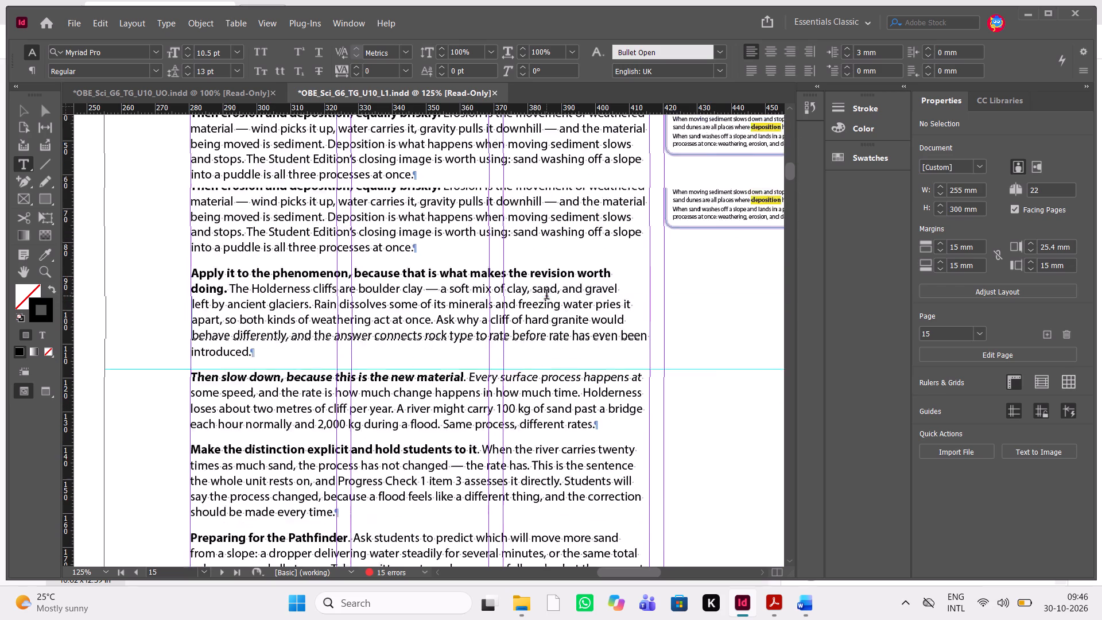
pyautogui.scroll(1, 546, 296)
pyautogui.scroll(-2, 546, 296)
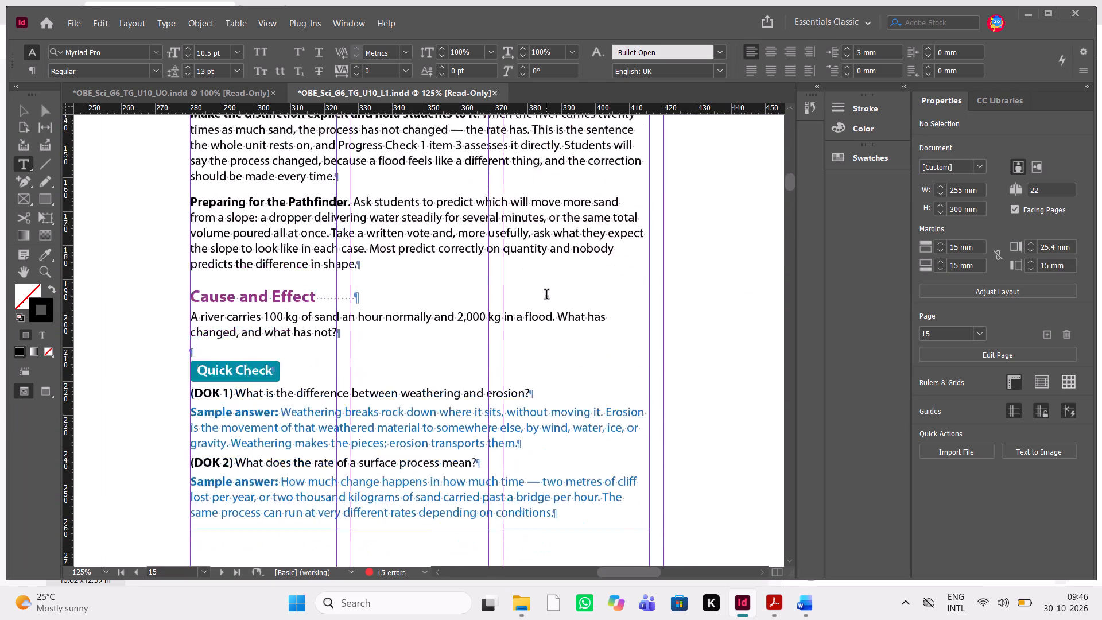
pyautogui.scroll(-1, 546, 296)
pyautogui.scroll(2, 546, 296)
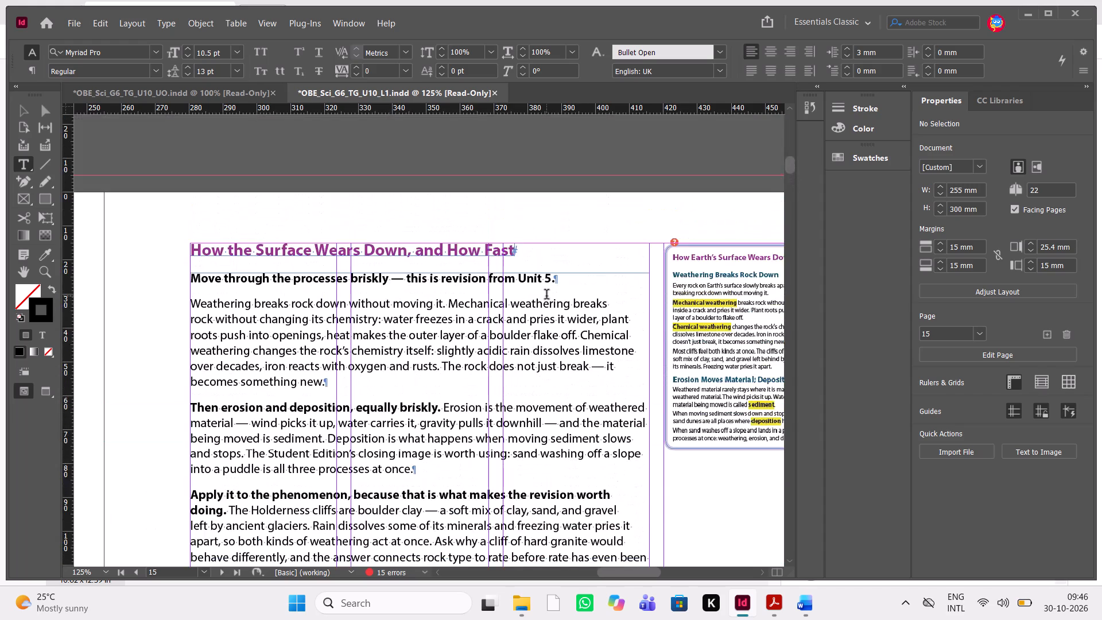
pyautogui.scroll(1, 546, 296)
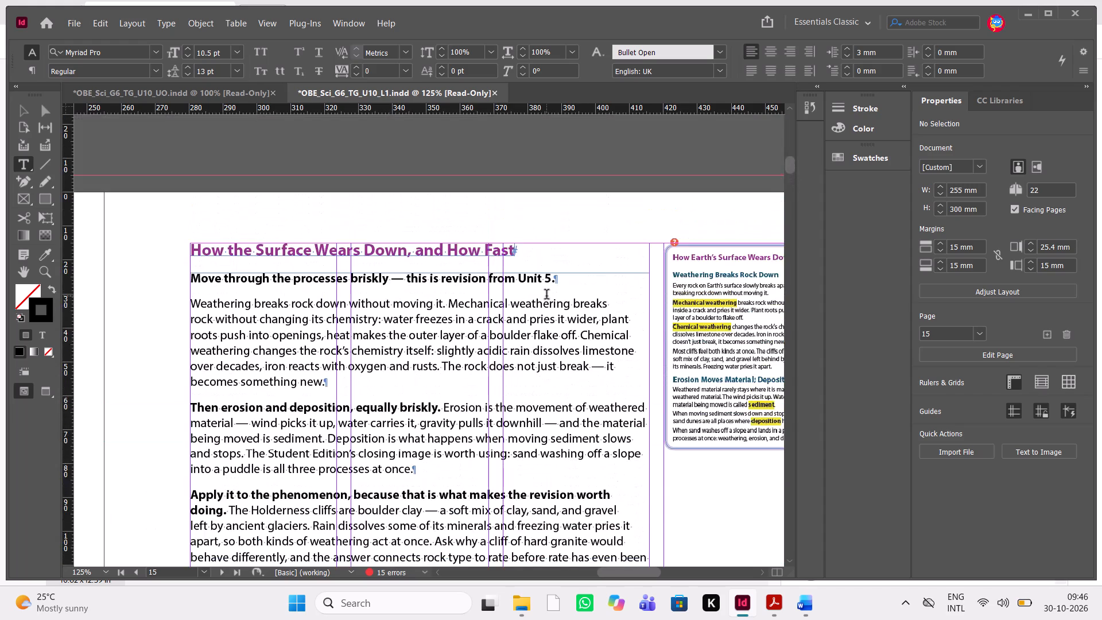
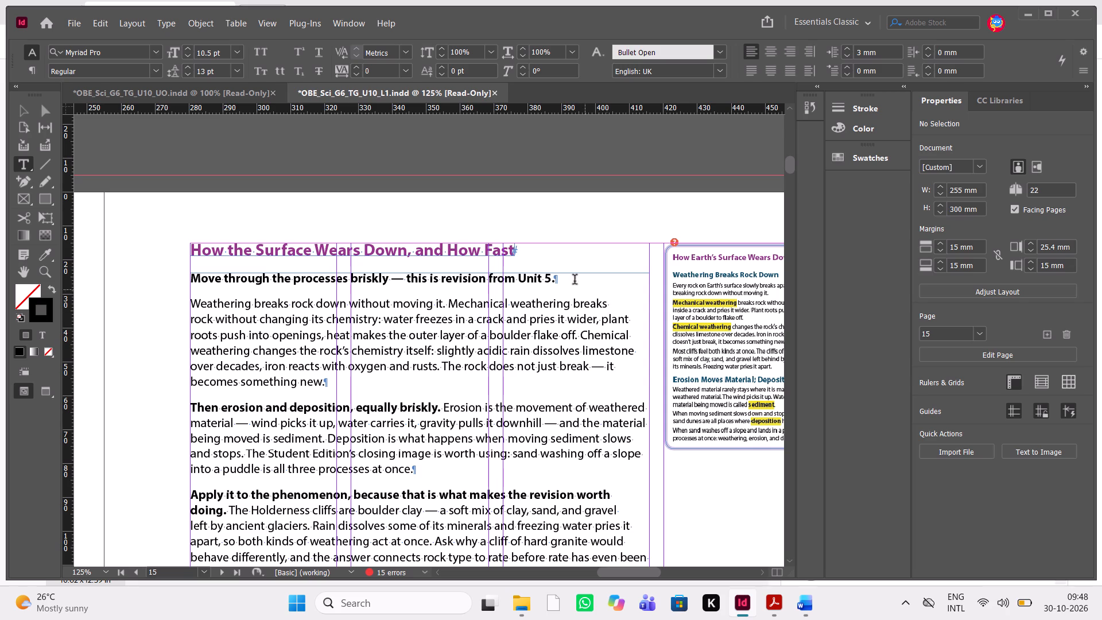
# Set the paragraph space after the bold line "Move through the processes briskly — this is revision from Unit 5." on page 15 to 1 mm.
pyautogui.moveTo(575, 280); pyautogui.dragTo(495, 275)
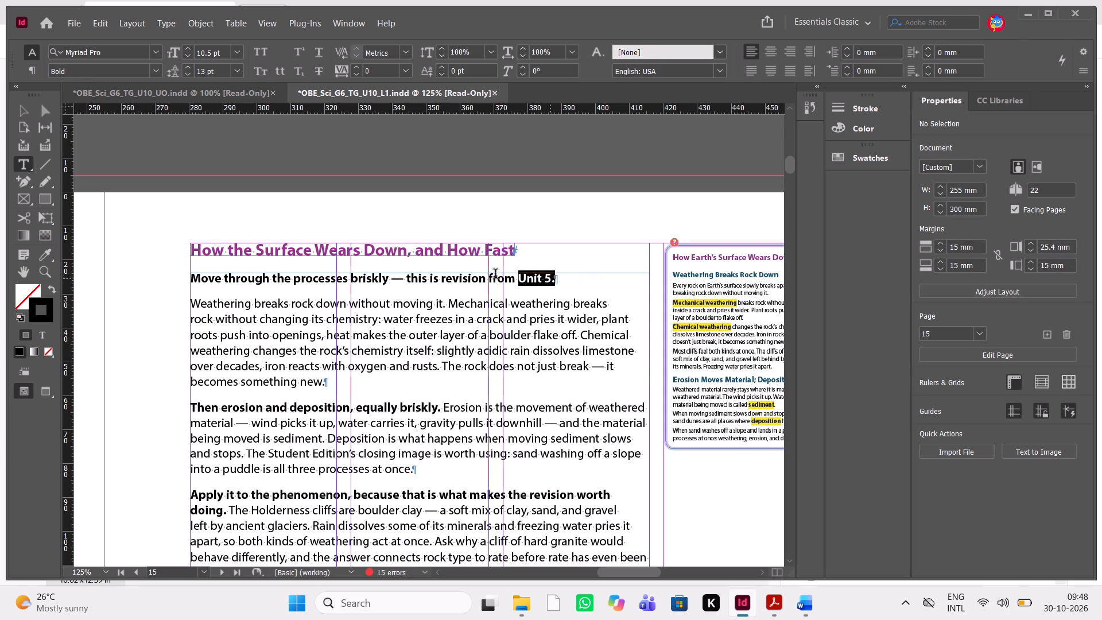
pyautogui.moveTo(495, 275); pyautogui.dragTo(179, 284)
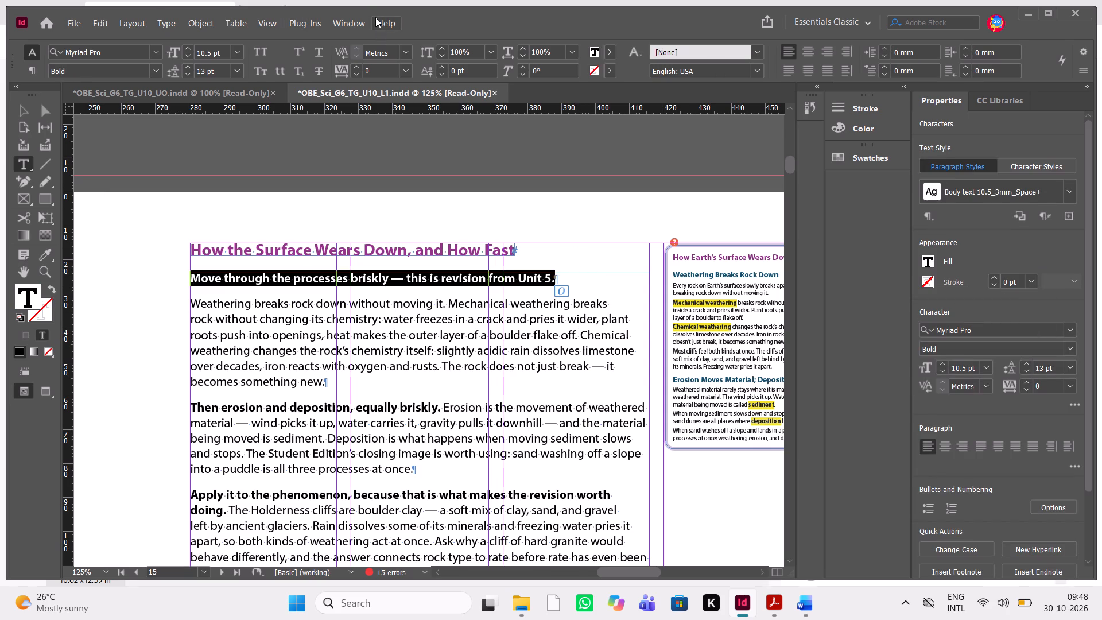
pyautogui.click(349, 20)
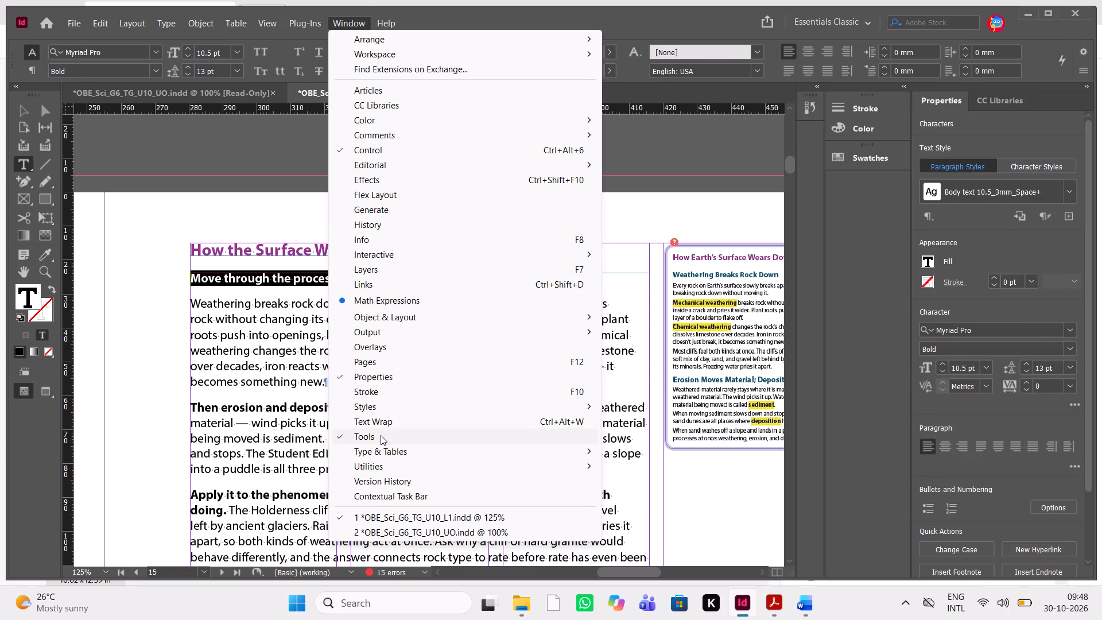
pyautogui.click(379, 452)
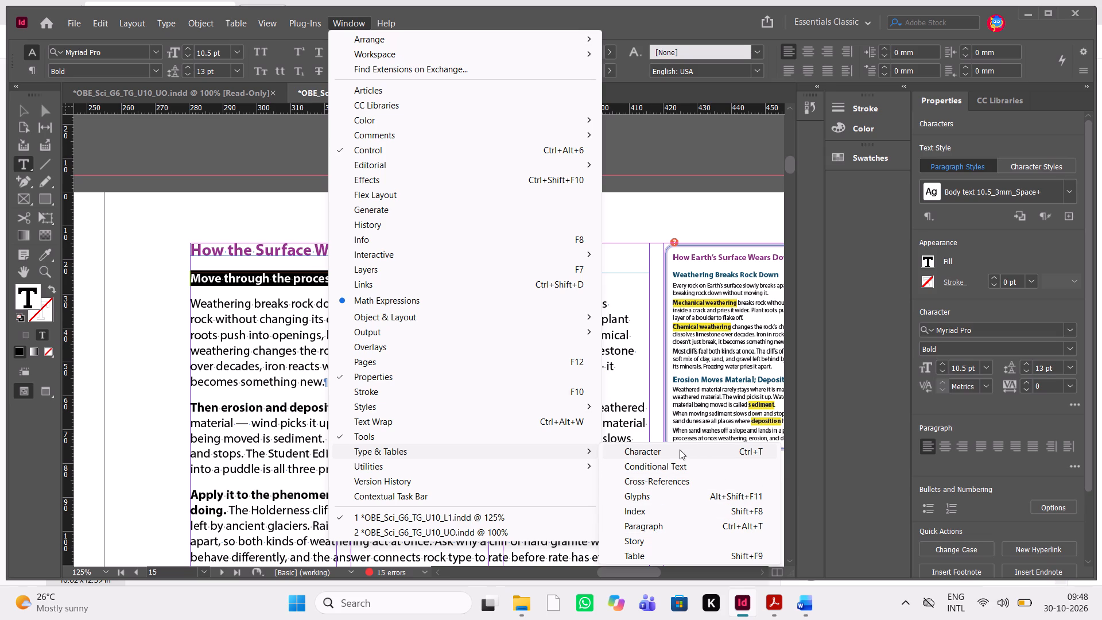
pyautogui.moveTo(657, 534); pyautogui.dragTo(671, 527)
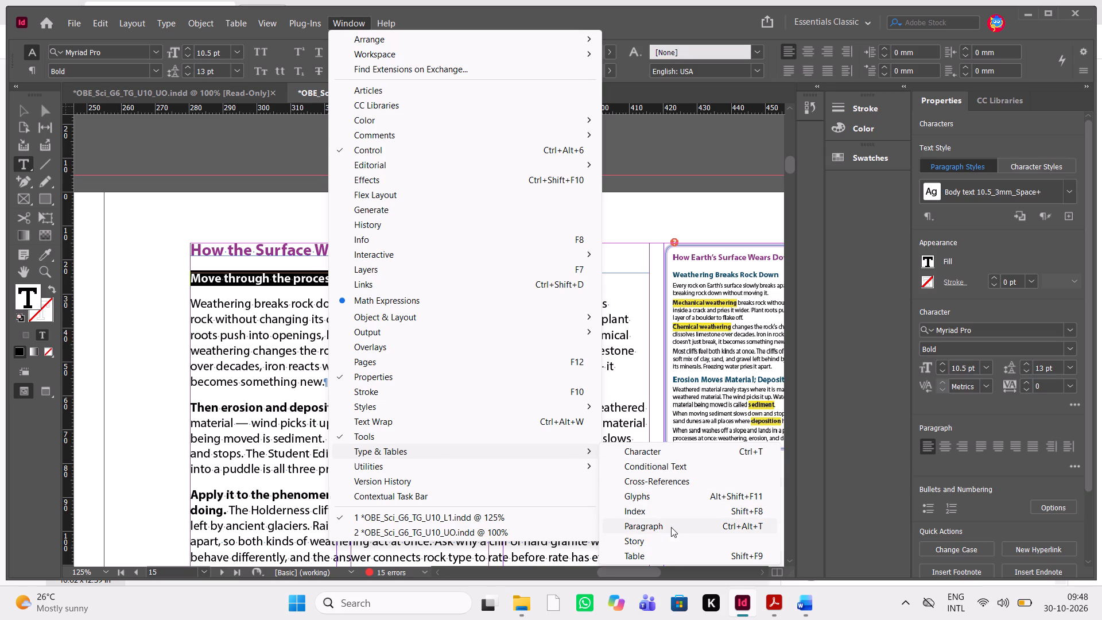
pyautogui.moveTo(671, 527); pyautogui.dragTo(672, 526)
pyautogui.click(672, 526)
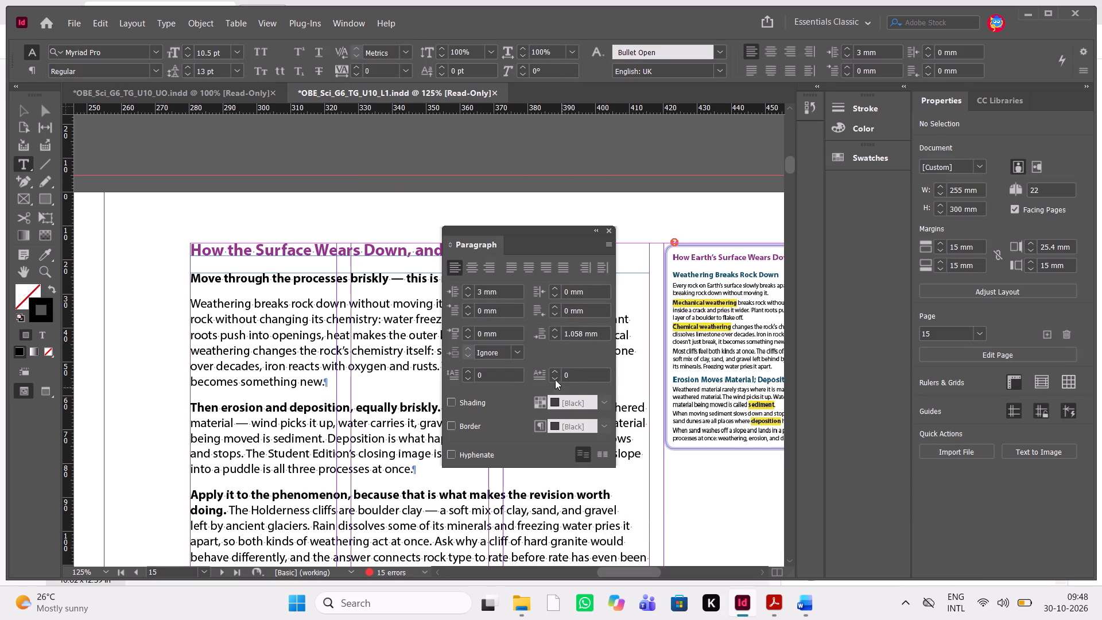
pyautogui.click(469, 298)
pyautogui.tripleClick(375, 282)
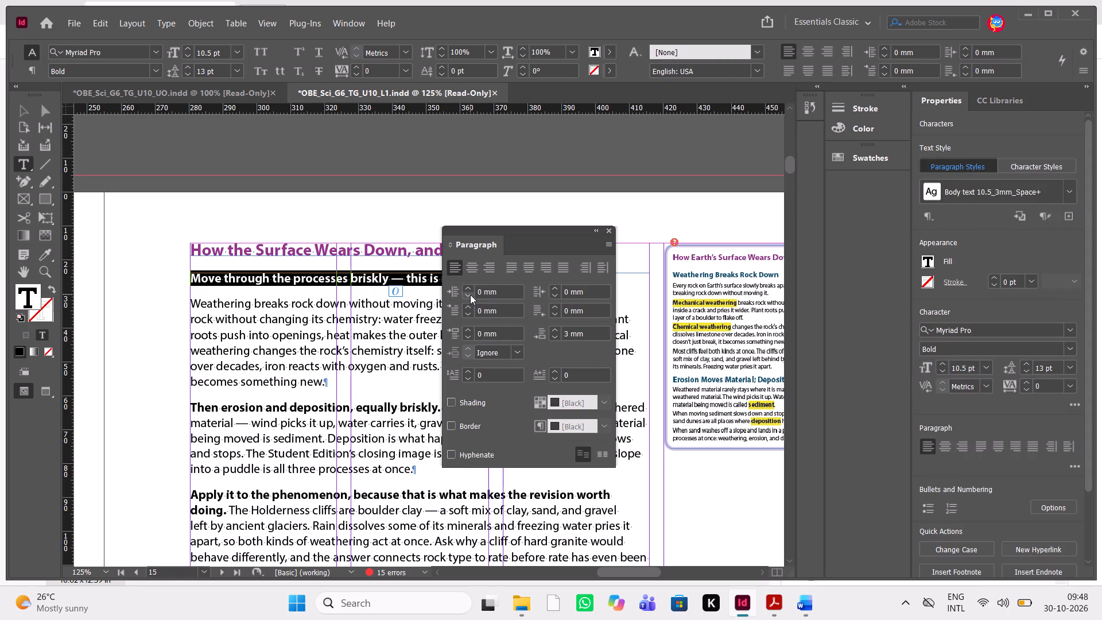
pyautogui.click(554, 339)
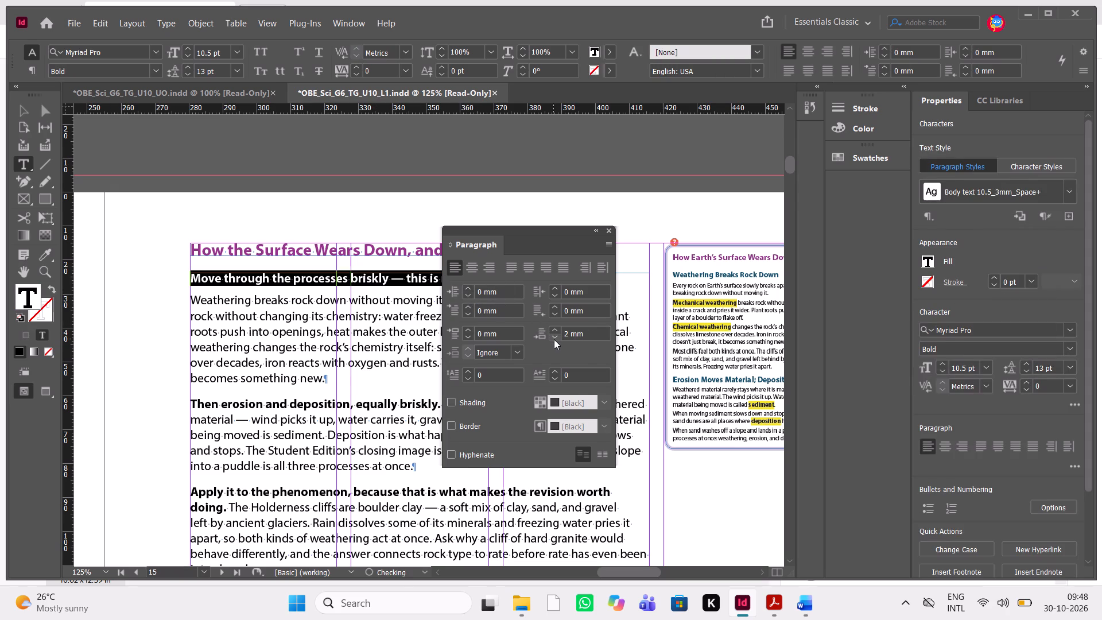
pyautogui.click(554, 339)
pyautogui.click(554, 339)
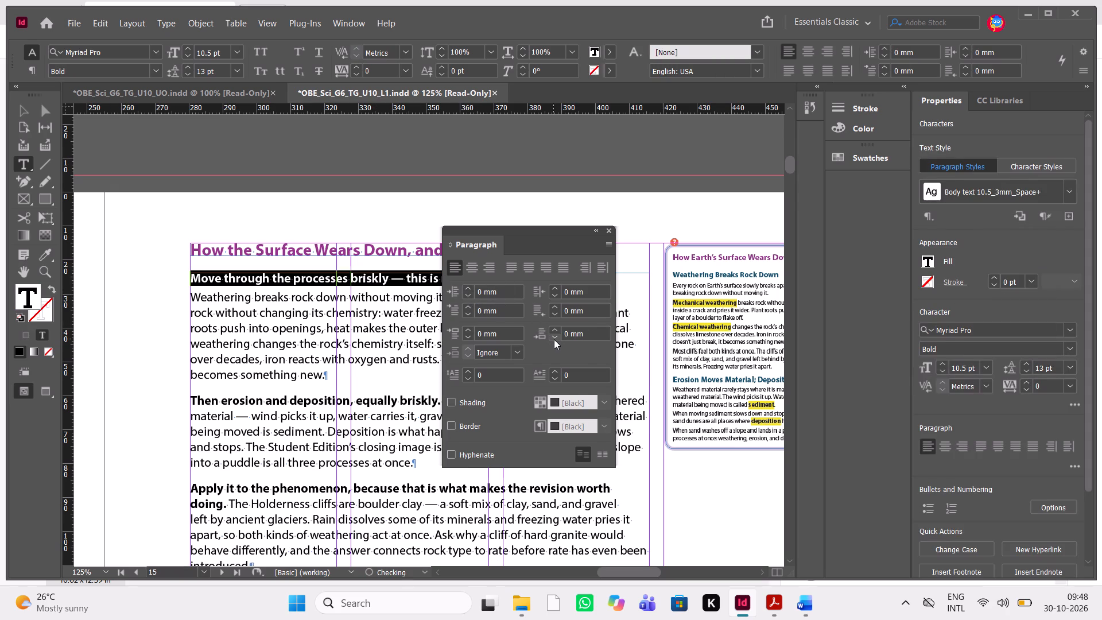
pyautogui.click(552, 326)
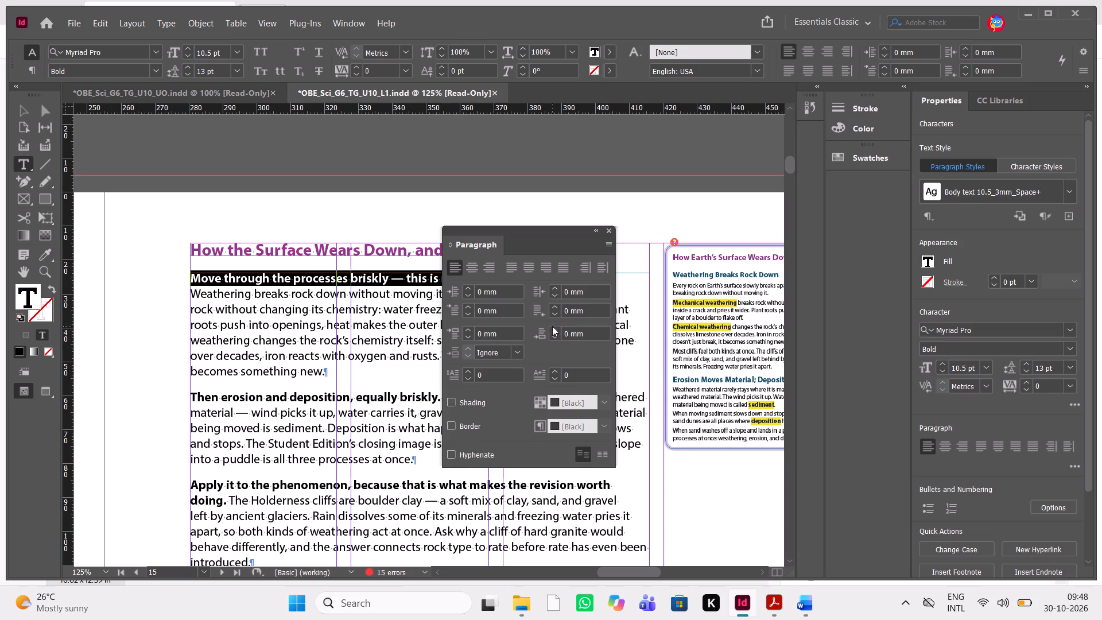
pyautogui.click(552, 328)
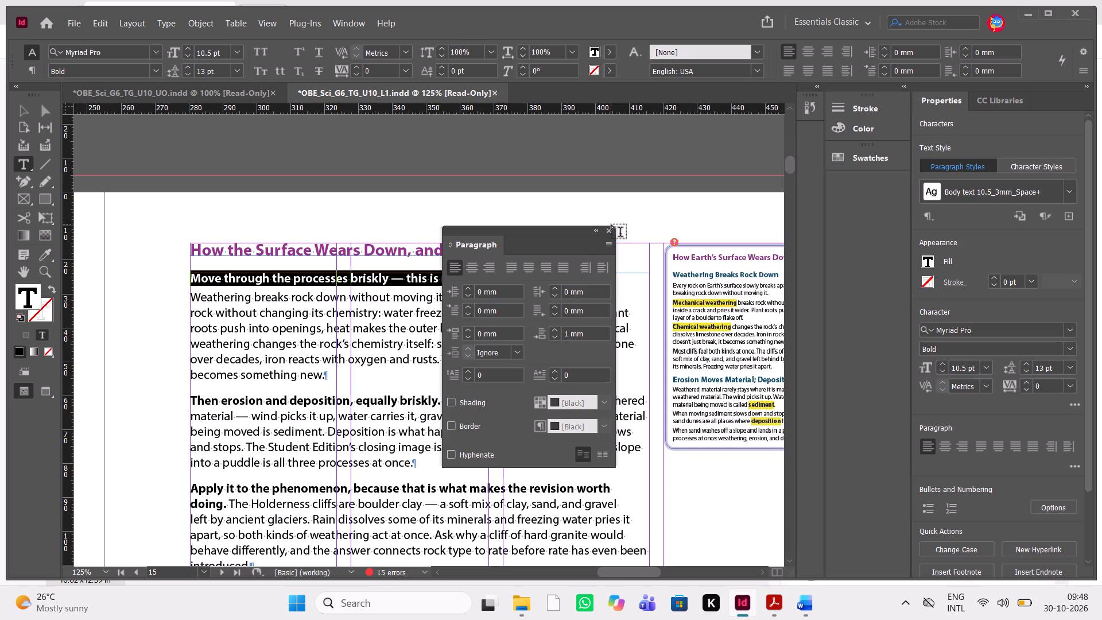
pyautogui.moveTo(545, 240); pyautogui.dragTo(766, 143)
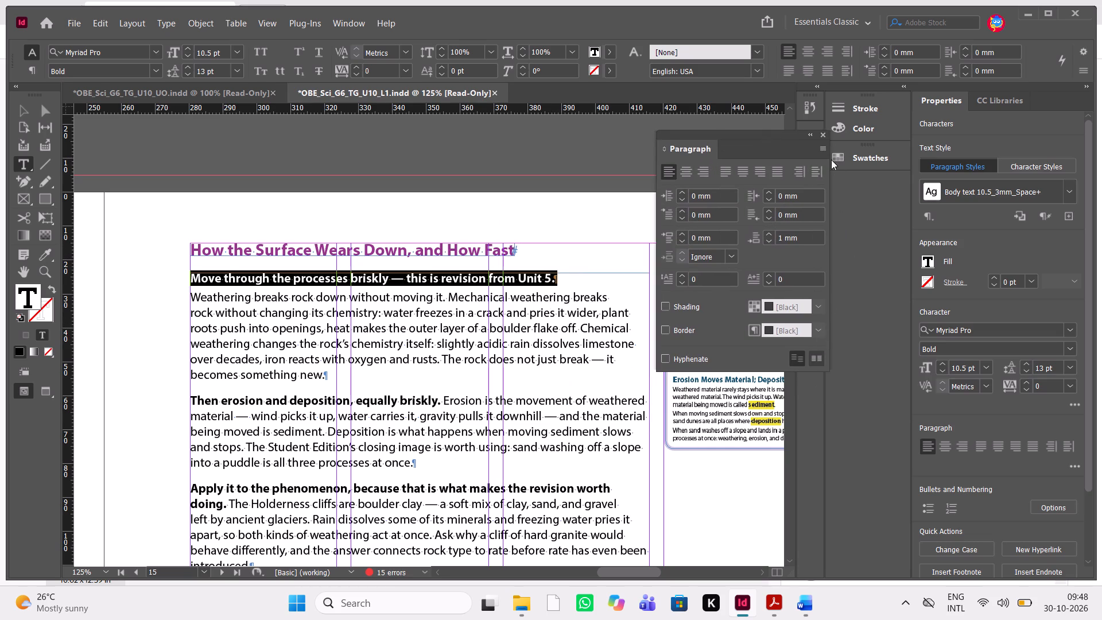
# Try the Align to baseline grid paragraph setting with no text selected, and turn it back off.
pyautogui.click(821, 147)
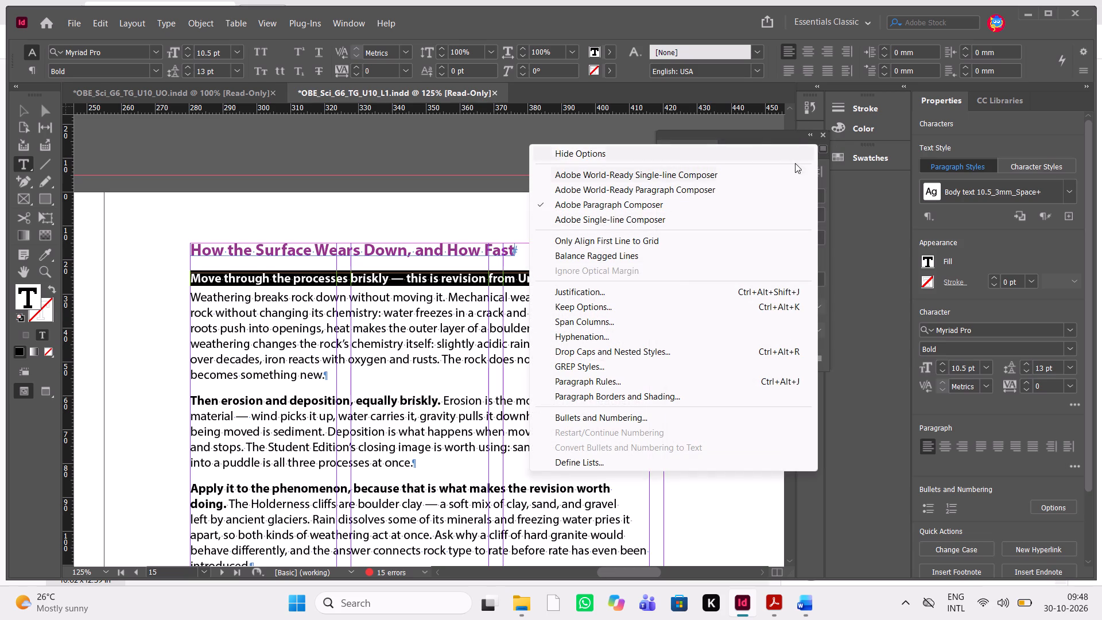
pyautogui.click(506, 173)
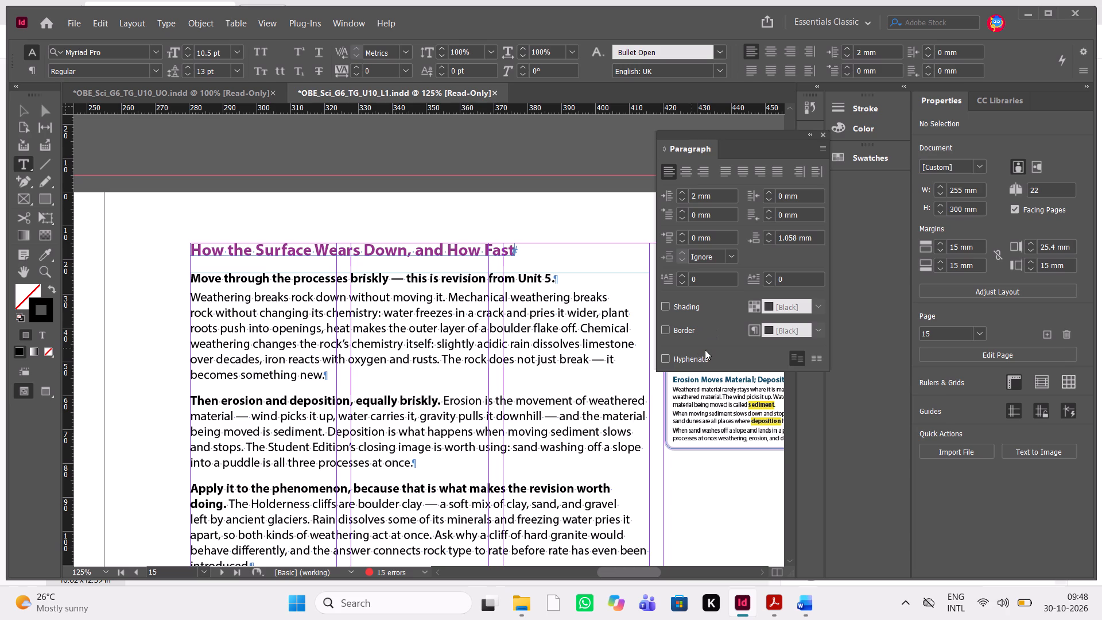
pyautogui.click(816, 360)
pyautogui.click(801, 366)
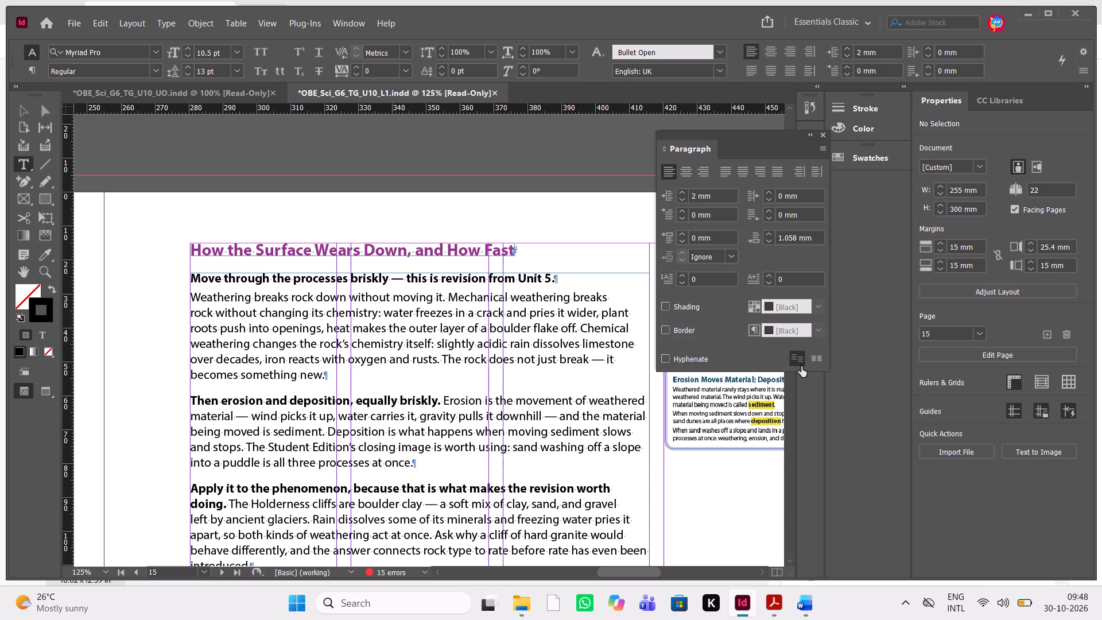
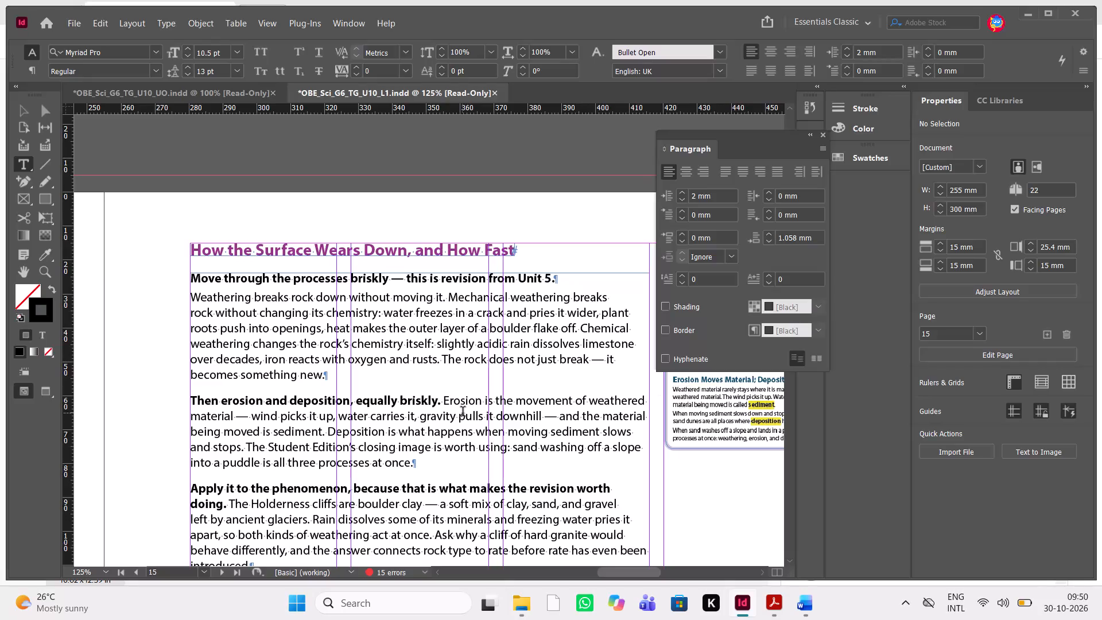
# Review the paragraph spacing on page 15 from "How the Surface Wears Down, and How Fast" through "Preparing for the Pathfinder".
pyautogui.scroll(-2, 463, 413)
pyautogui.scroll(1, 463, 413)
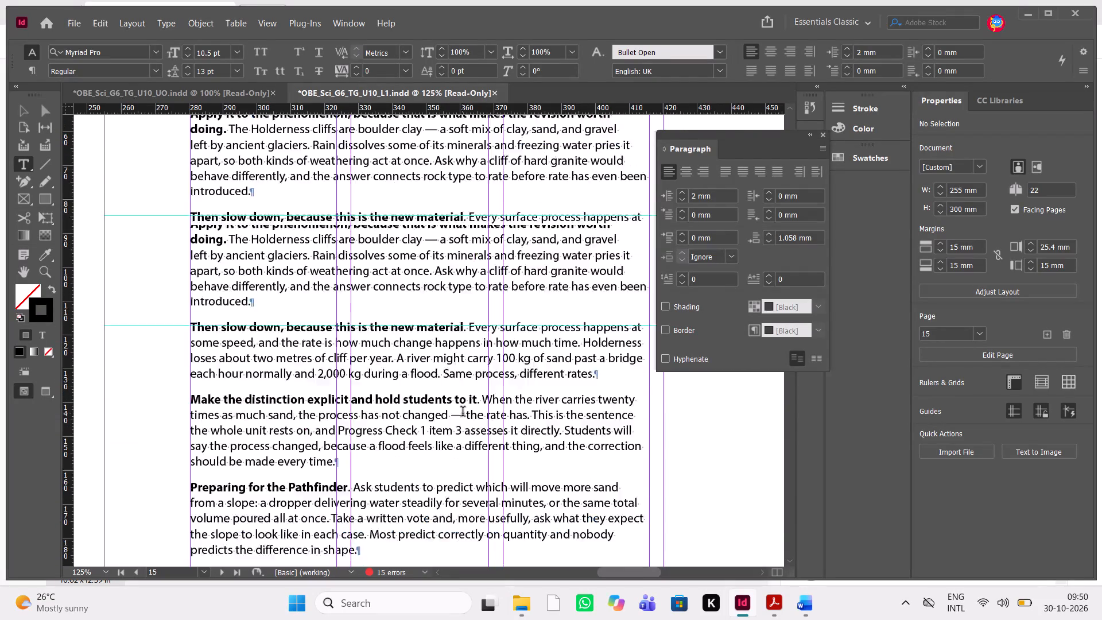
pyautogui.scroll(1, 463, 413)
pyautogui.scroll(-1, 463, 413)
pyautogui.scroll(2, 463, 413)
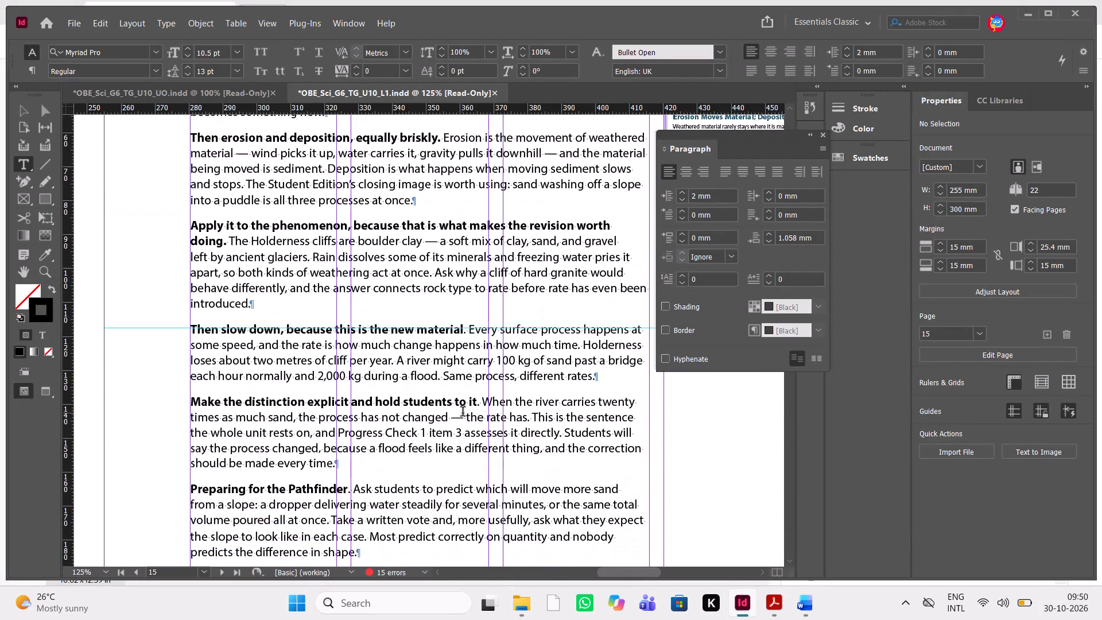
pyautogui.scroll(2, 463, 413)
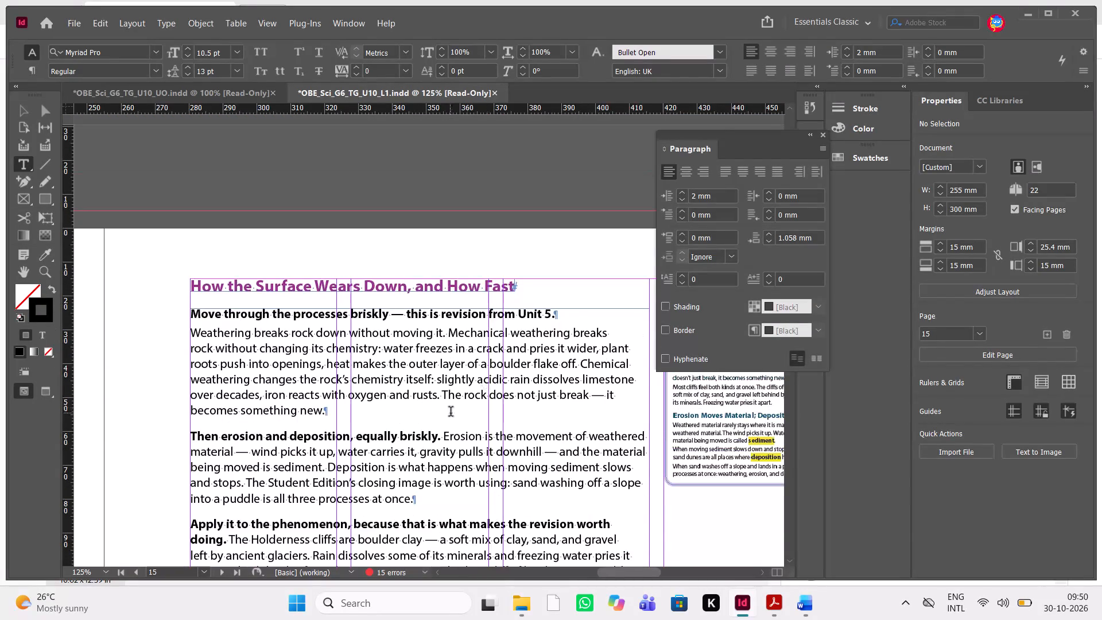
pyautogui.scroll(-1, 451, 413)
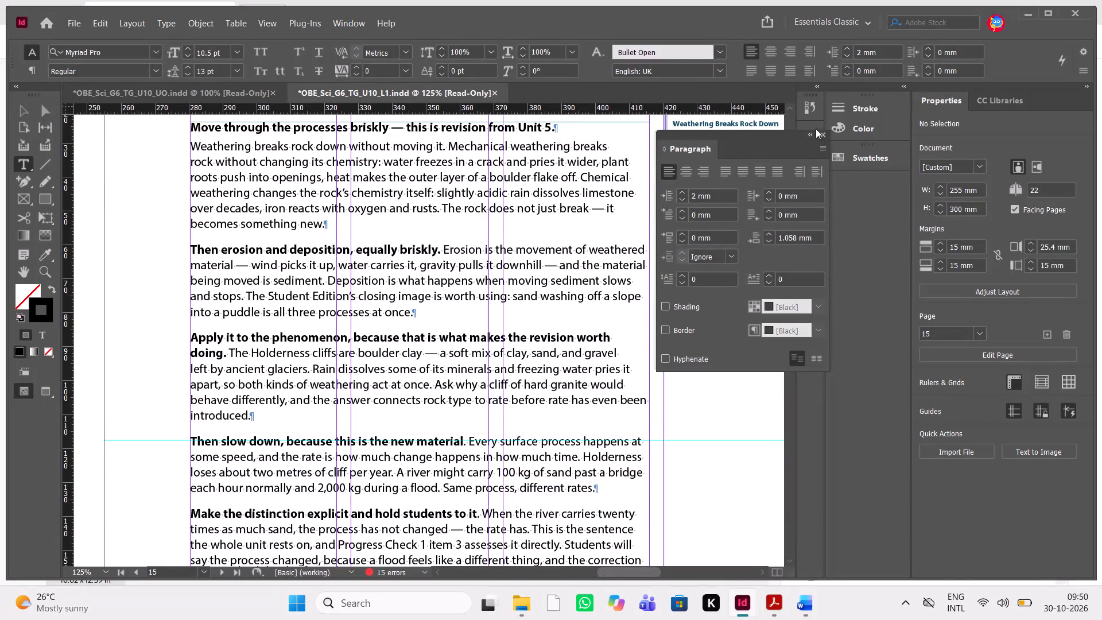
# Collapse the floating Paragraph panel and dock it directly below Swatches.
pyautogui.click(812, 134)
pyautogui.scroll(-1, 490, 310)
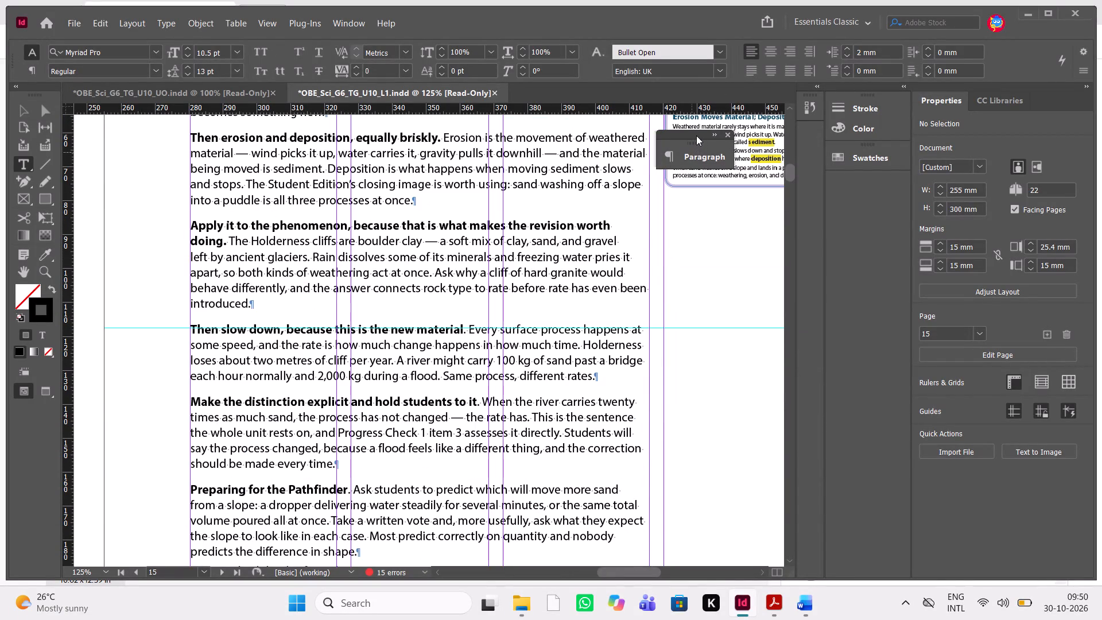
pyautogui.moveTo(696, 135); pyautogui.dragTo(880, 178)
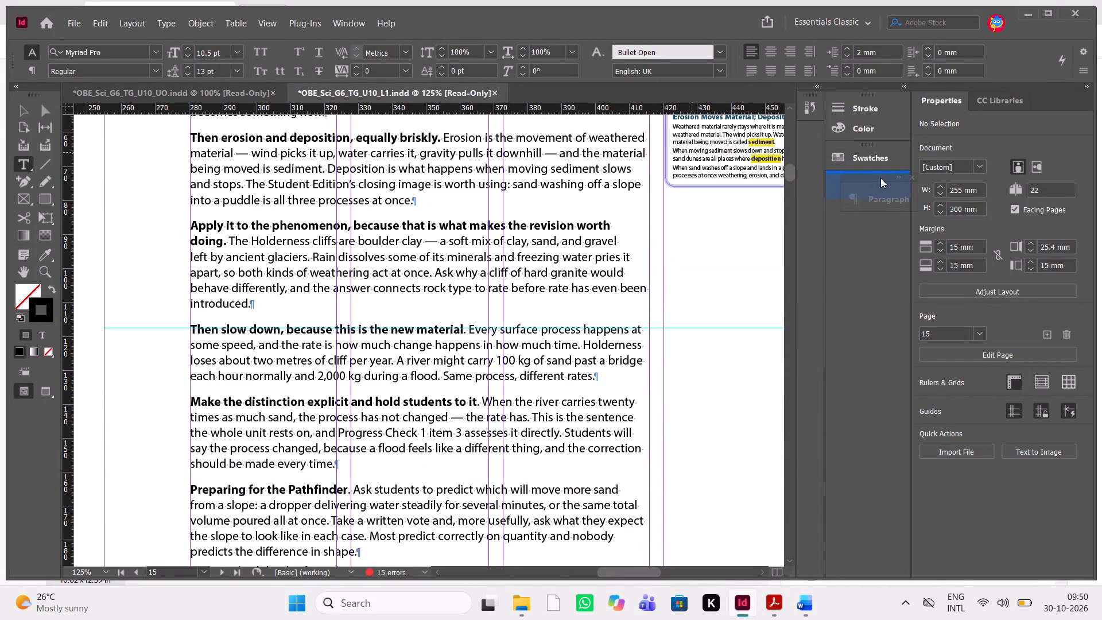
pyautogui.moveTo(880, 178); pyautogui.dragTo(880, 178)
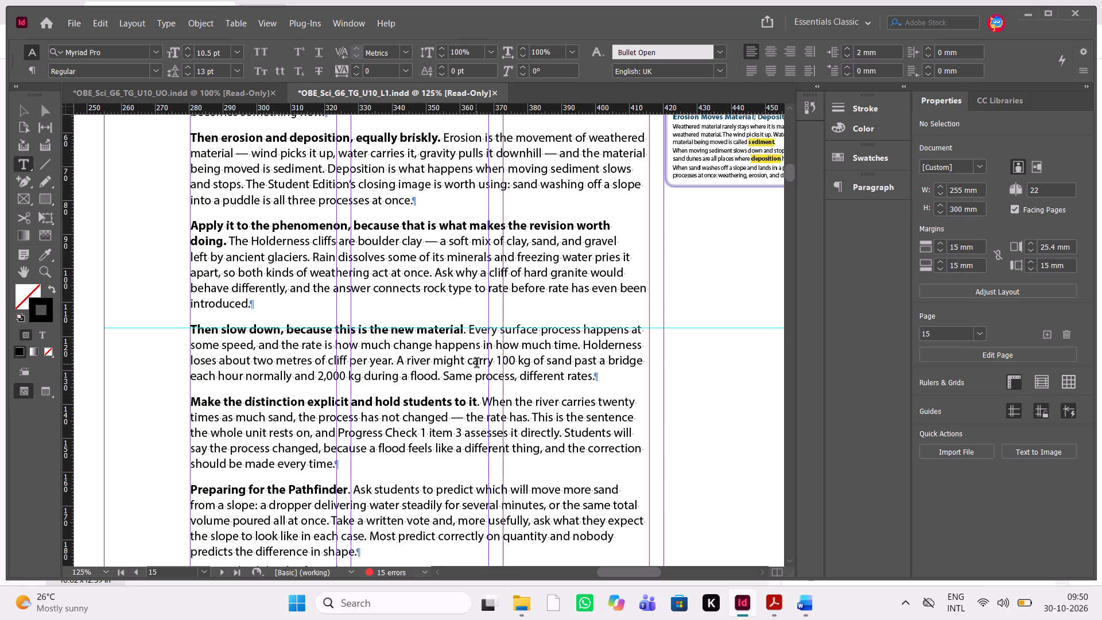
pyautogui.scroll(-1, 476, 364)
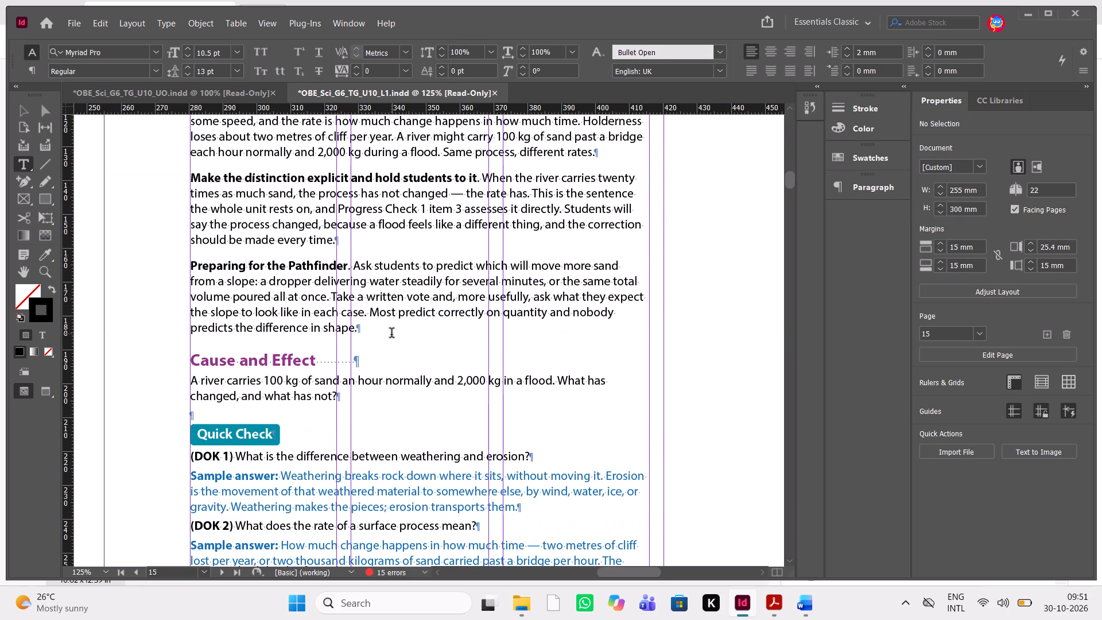
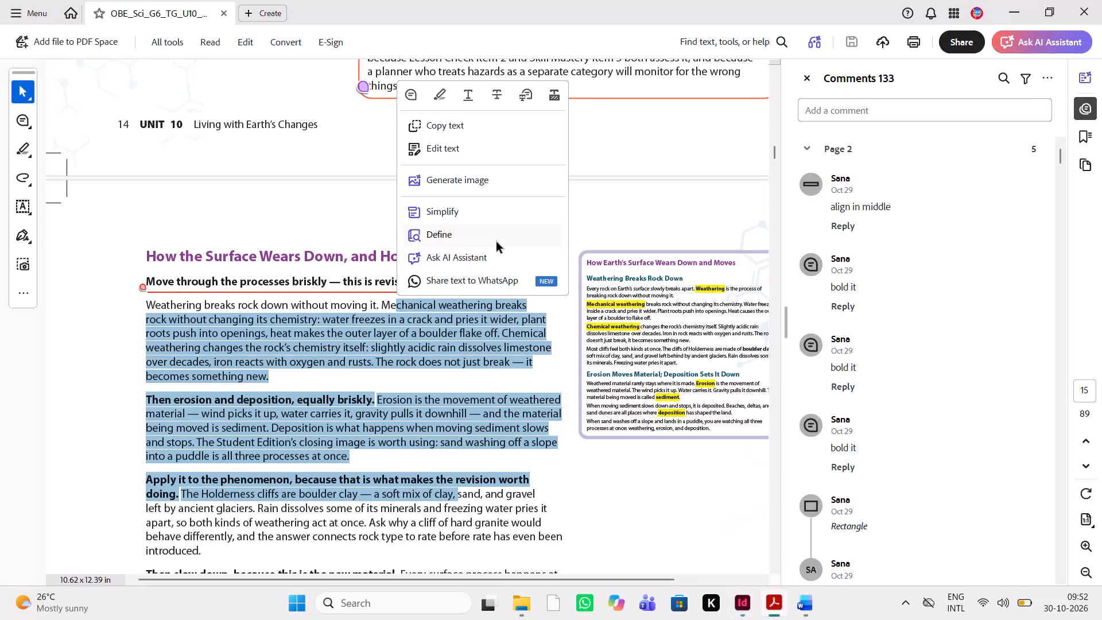
# Check the "Cause and Effect" markup in the QC PDF, and in InDesign set that page 15 heading's font size to 11 pt.
pyautogui.scroll(-1, 463, 490)
pyautogui.click(402, 191)
pyautogui.scroll(-2, 402, 191)
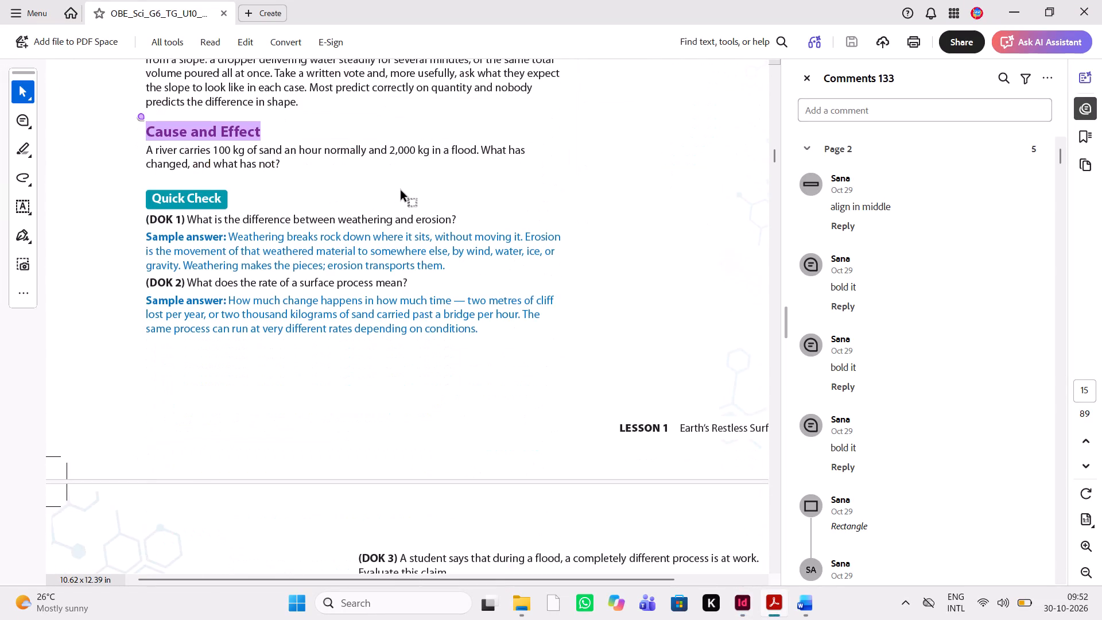
pyautogui.scroll(1, 402, 191)
pyautogui.hotkey('alt', 'Tab')
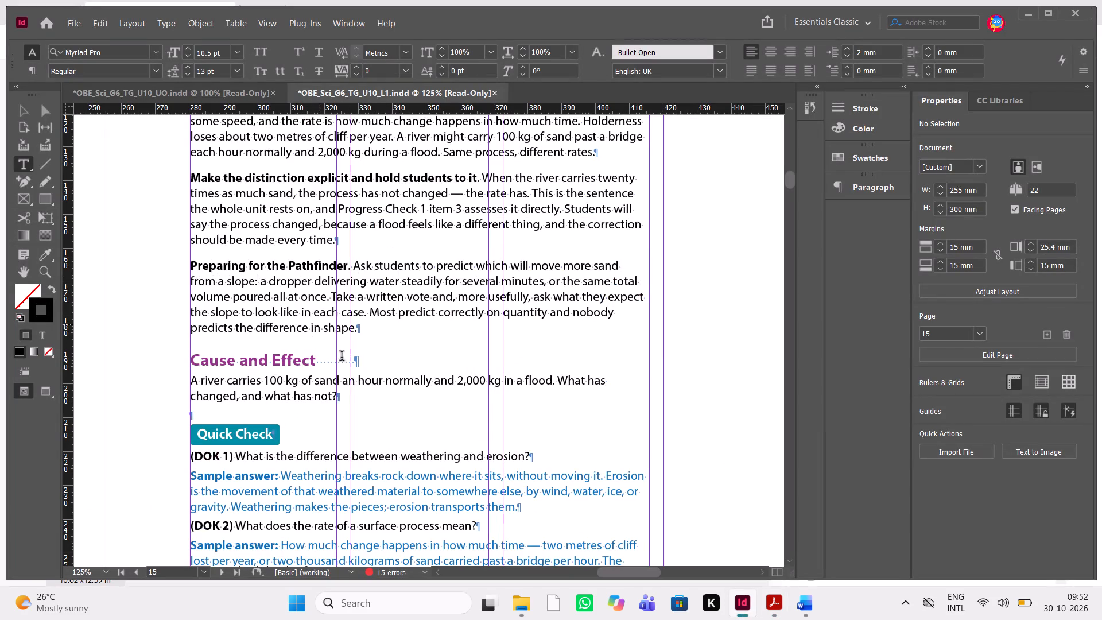
pyautogui.moveTo(378, 359); pyautogui.dragTo(165, 366)
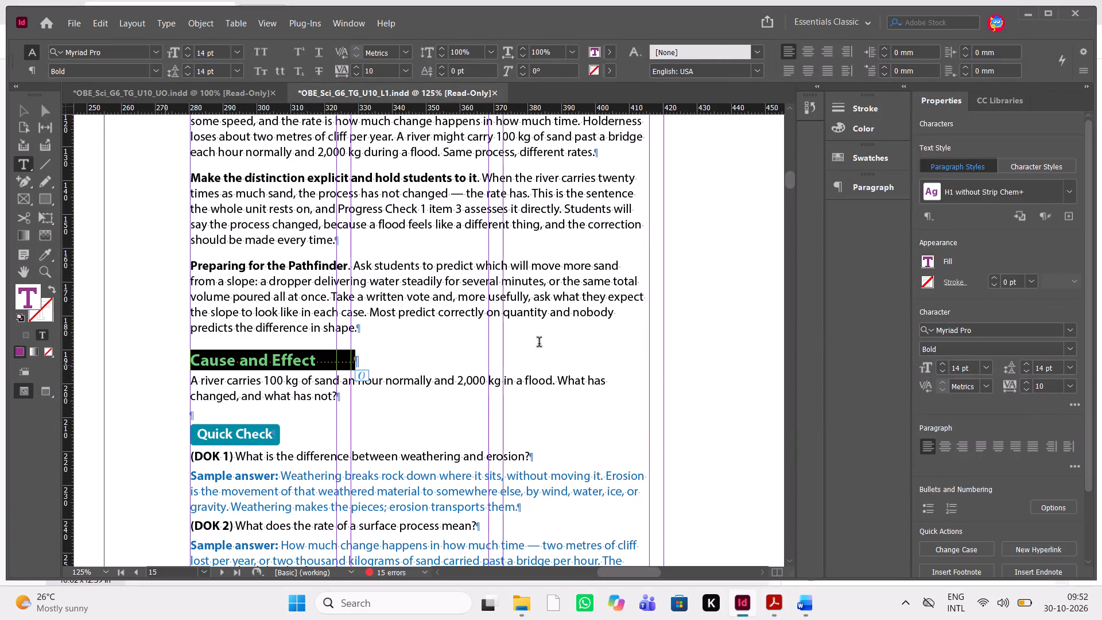
pyautogui.click(987, 367)
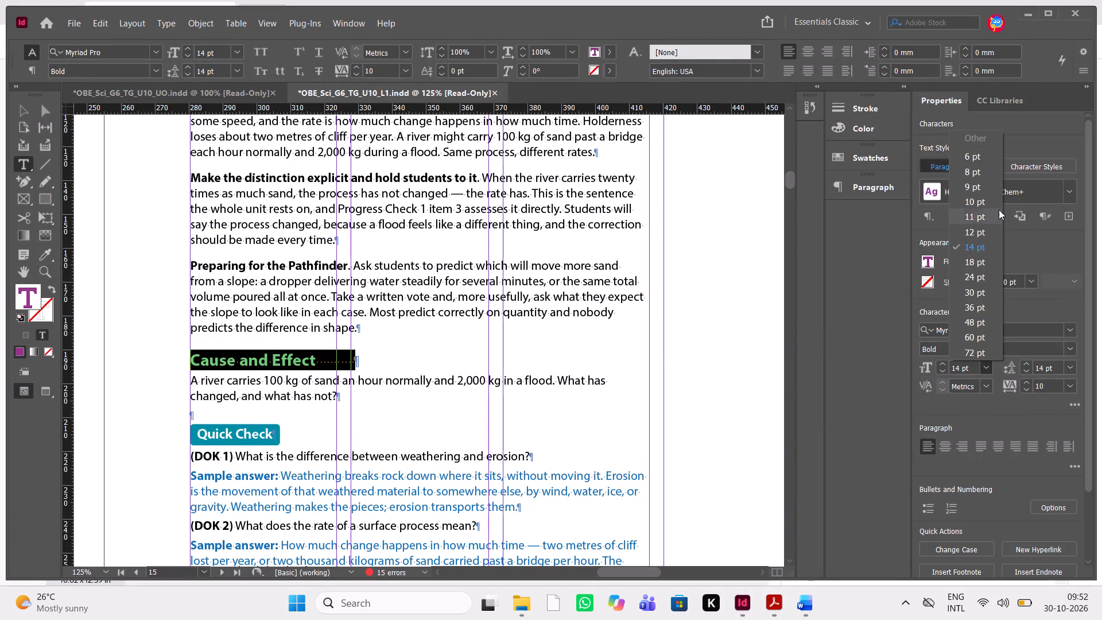
pyautogui.click(977, 222)
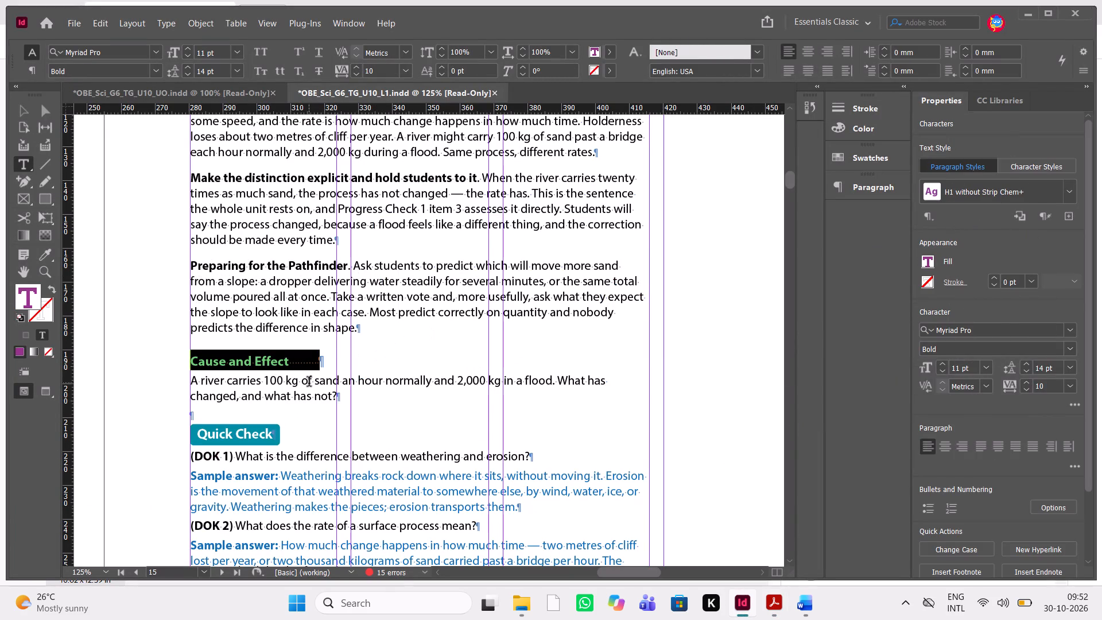
pyautogui.click(309, 383)
# Set the space after the "Preparing for the Pathfinder" paragraph on page 15 to 0 mm.
pyautogui.click(361, 323)
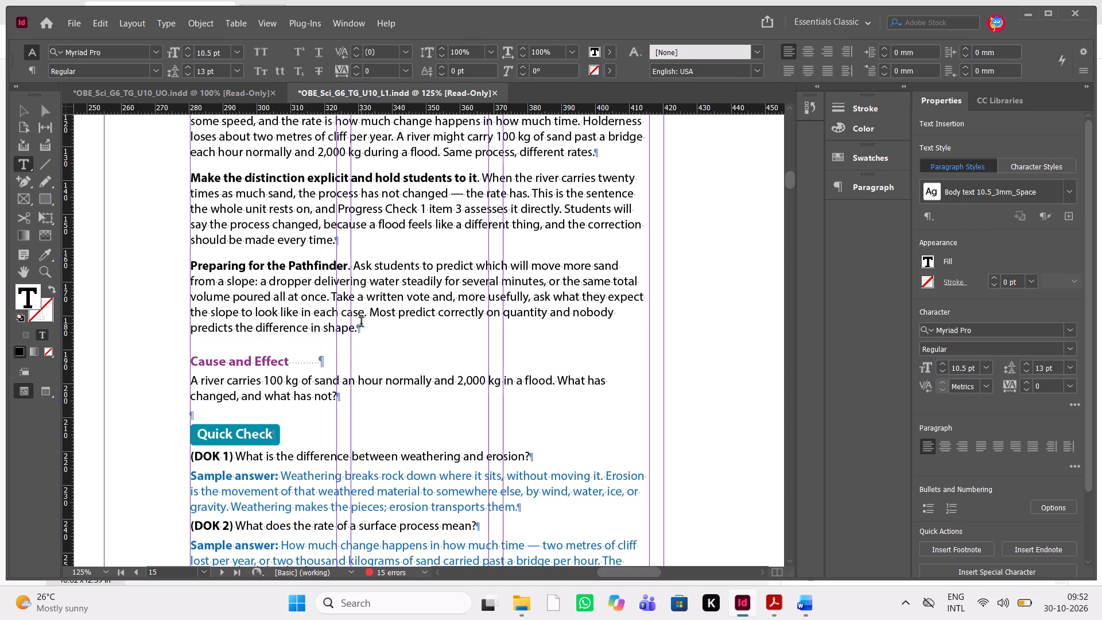
pyautogui.doubleClick(361, 323)
pyautogui.moveTo(361, 323); pyautogui.dragTo(175, 268)
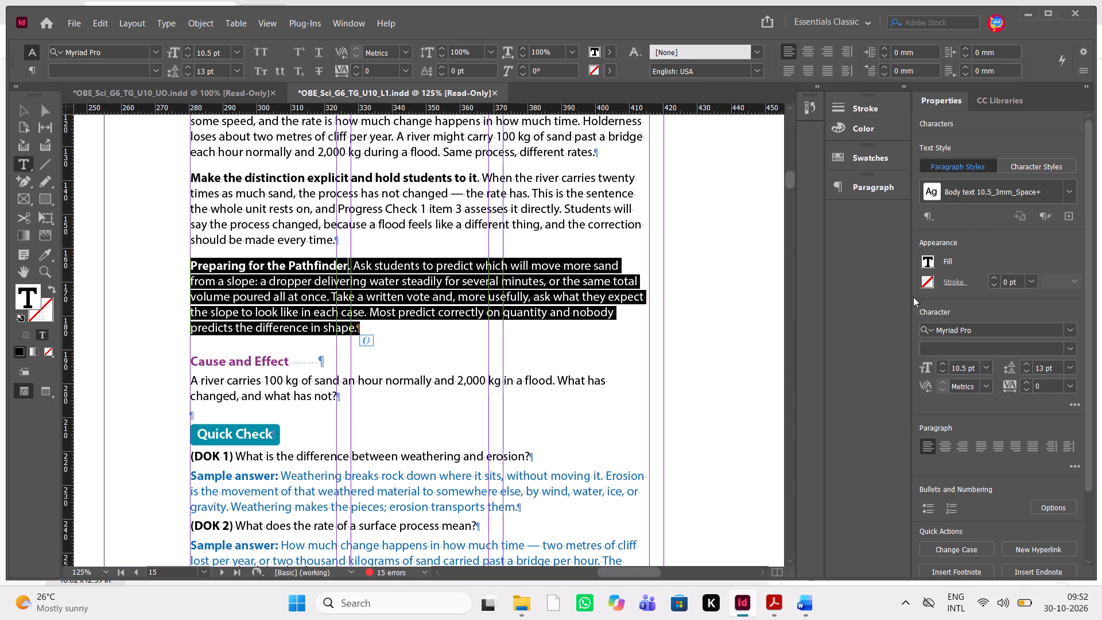
pyautogui.click(867, 189)
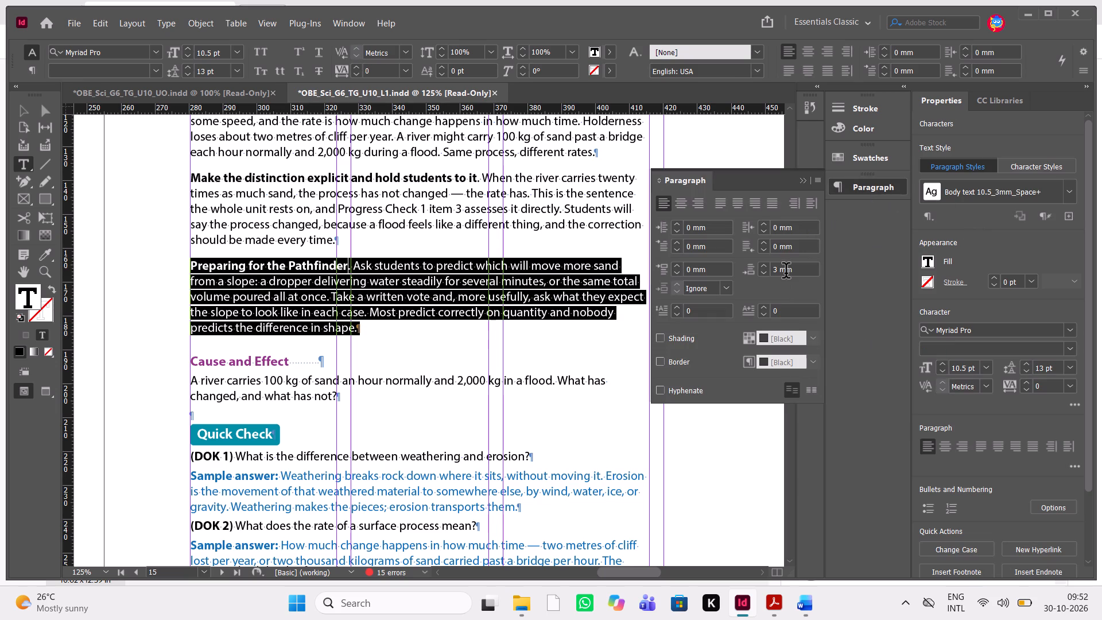
pyautogui.click(766, 275)
pyautogui.click(766, 275)
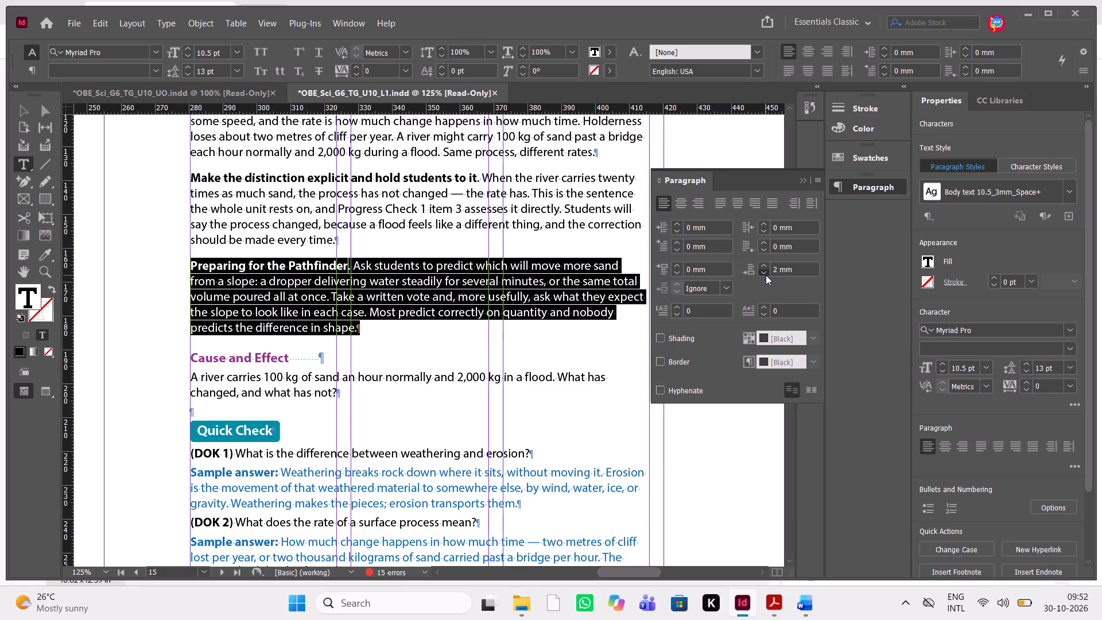
pyautogui.click(766, 275)
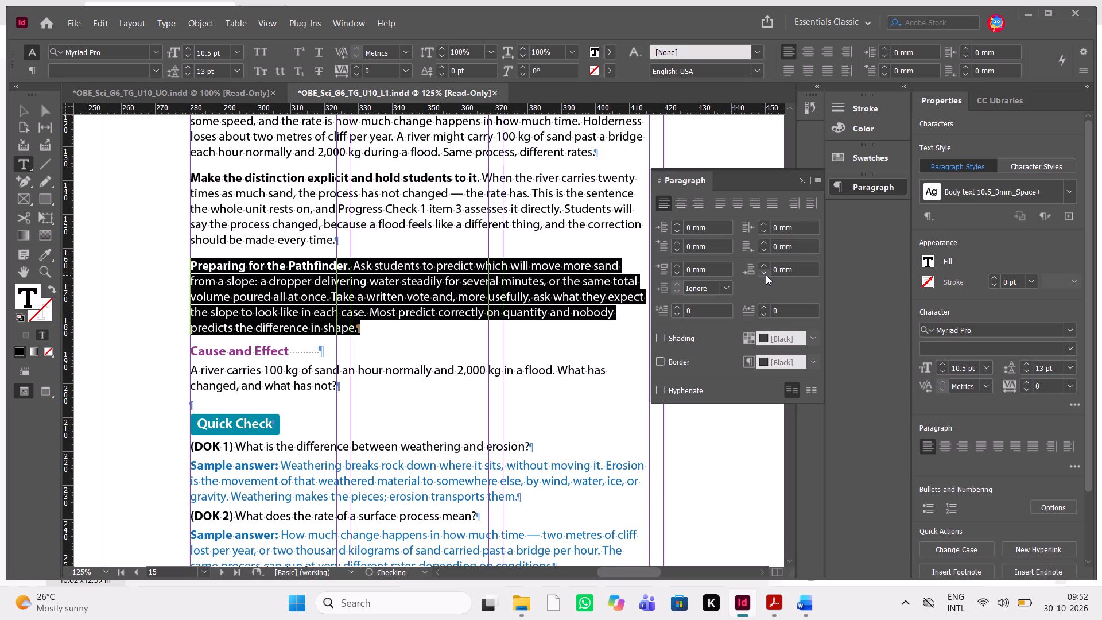
pyautogui.click(804, 183)
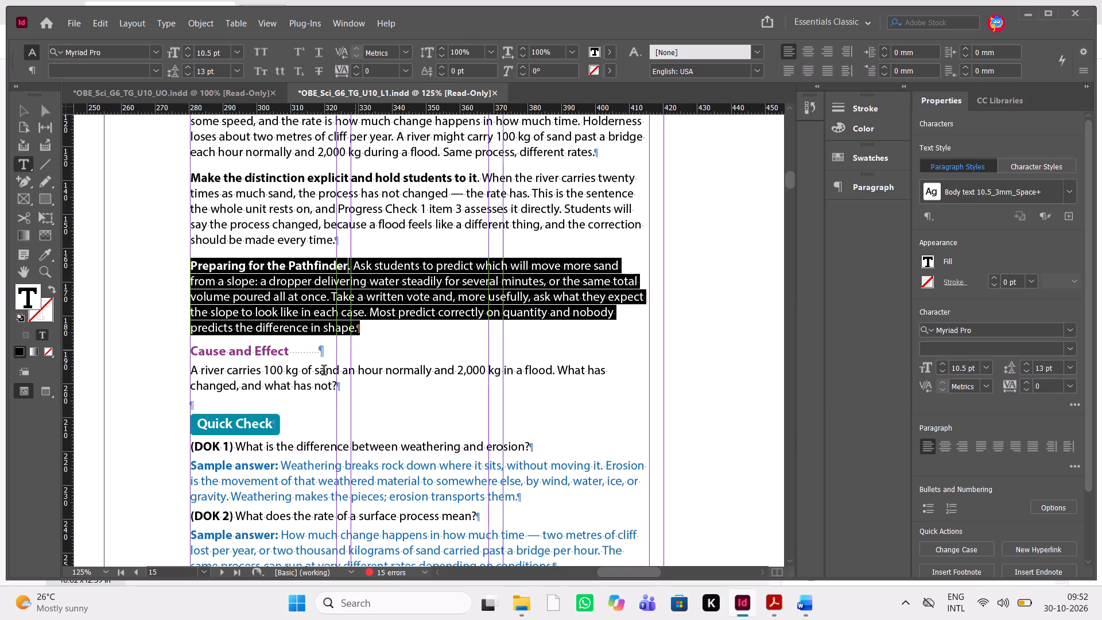
pyautogui.click(268, 405)
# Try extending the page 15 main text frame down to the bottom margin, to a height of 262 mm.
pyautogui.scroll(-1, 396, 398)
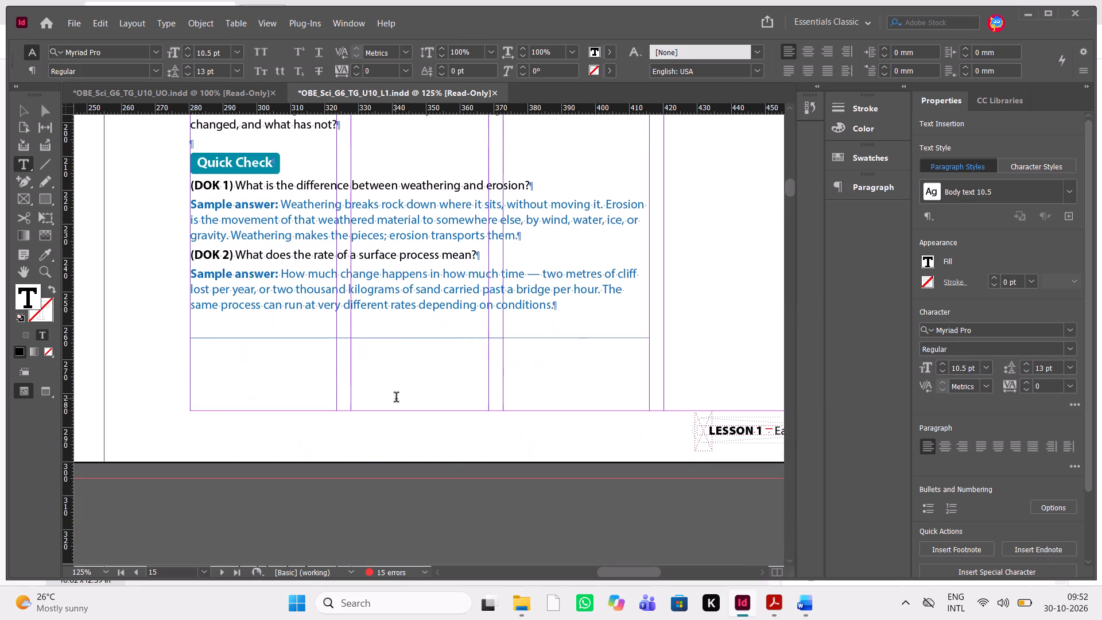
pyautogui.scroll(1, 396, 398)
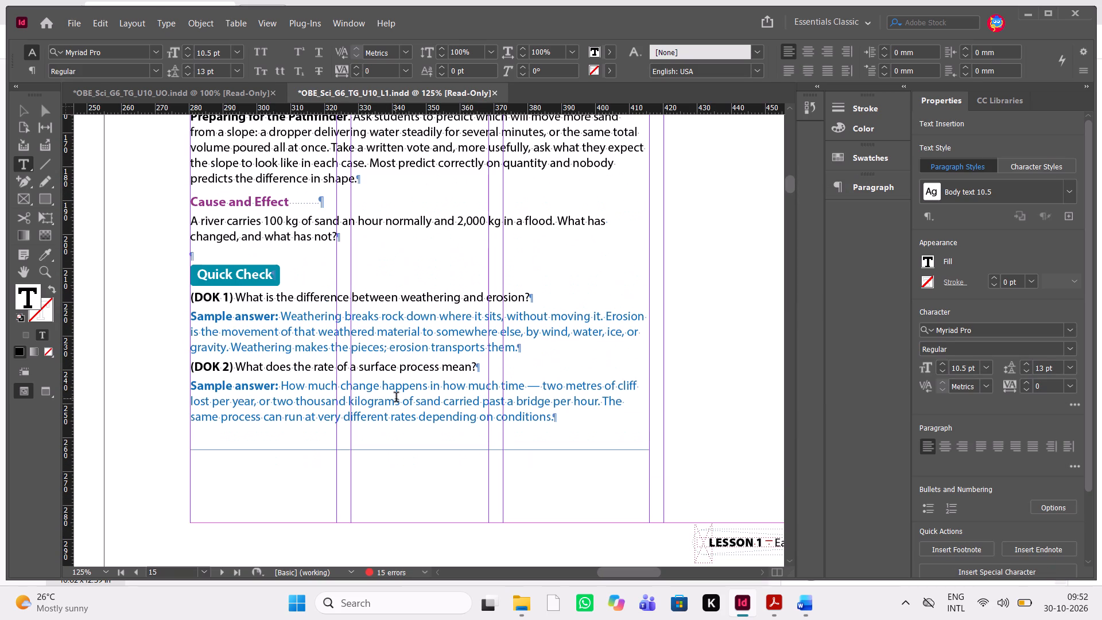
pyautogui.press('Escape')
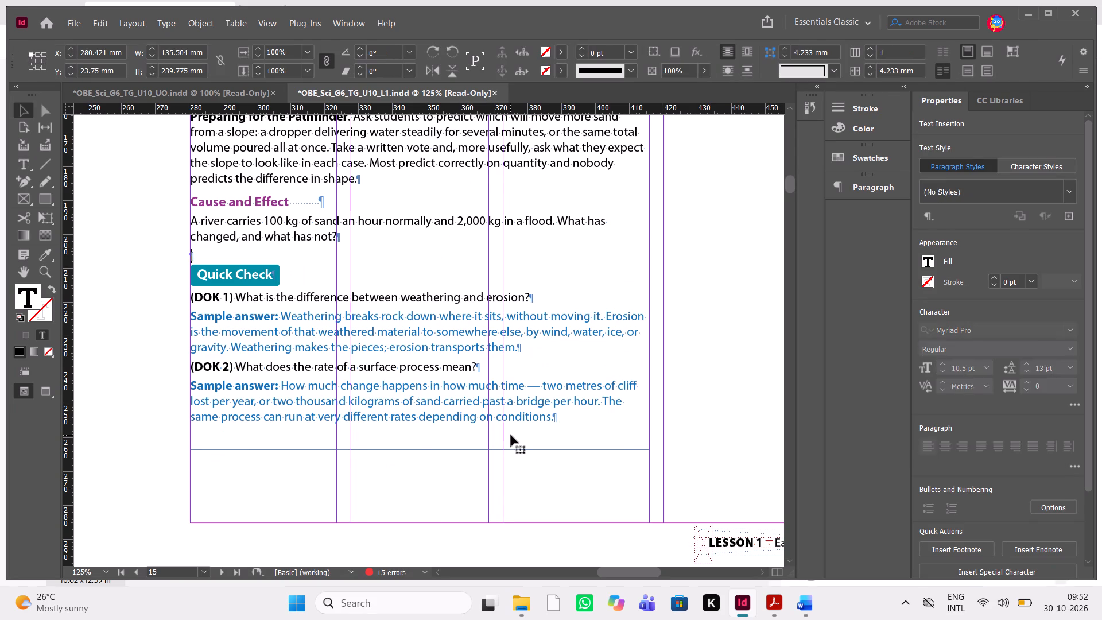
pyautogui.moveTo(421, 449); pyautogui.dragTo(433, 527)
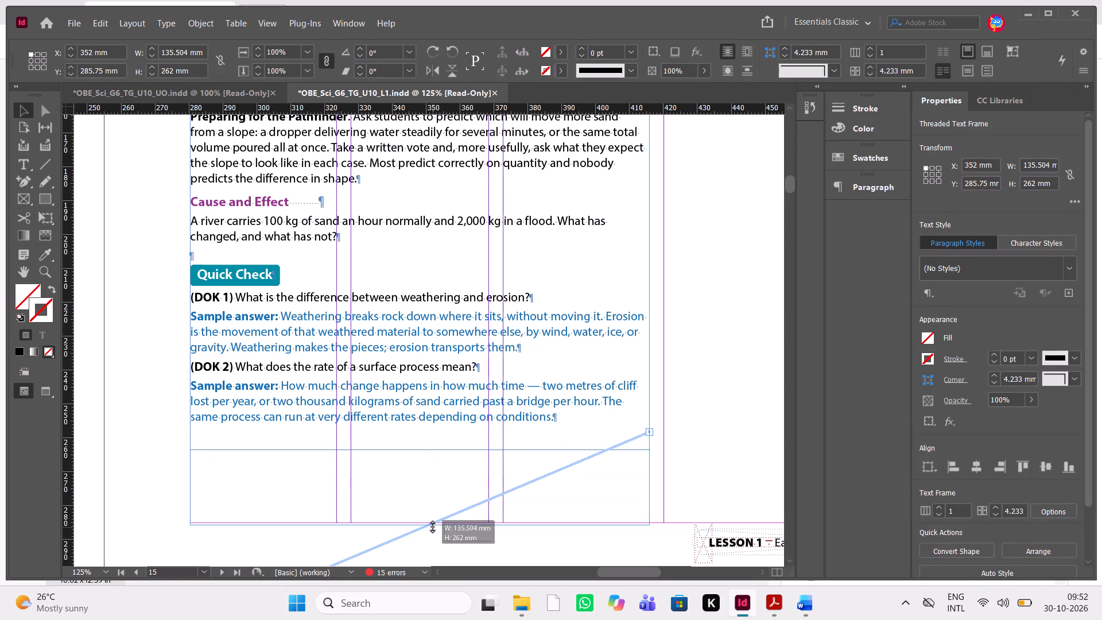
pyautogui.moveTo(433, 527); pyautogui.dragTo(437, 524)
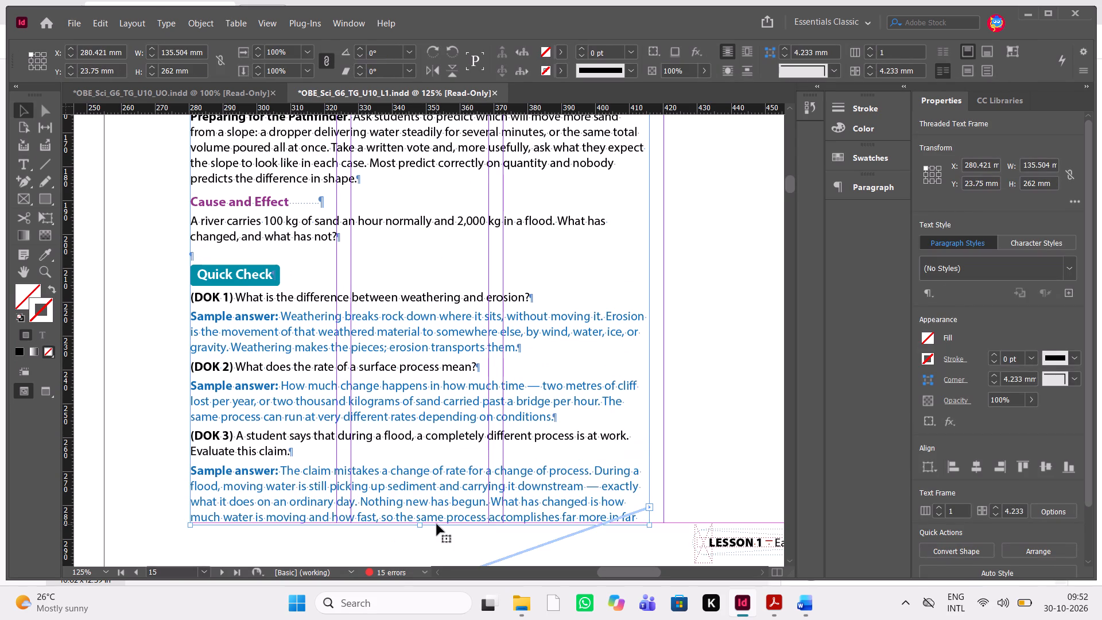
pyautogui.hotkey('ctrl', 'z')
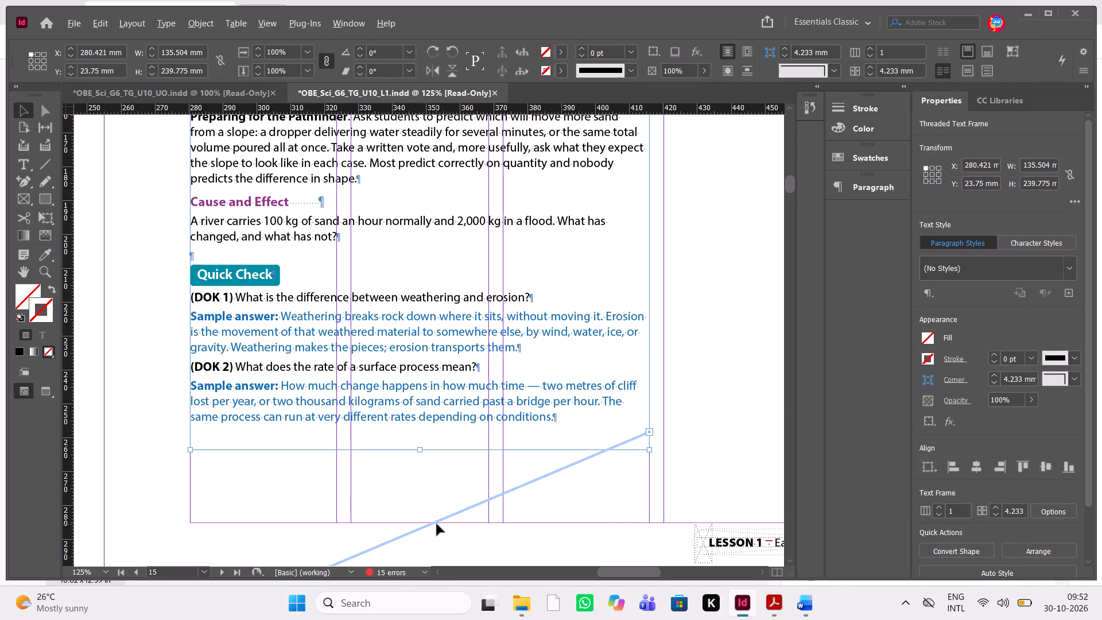
# Switch to the QC PDF in Acrobat and look through pages 15 to 17 for the next marked corrections.
pyautogui.hotkey('alt', 'Tab')
pyautogui.scroll(-3, 521, 425)
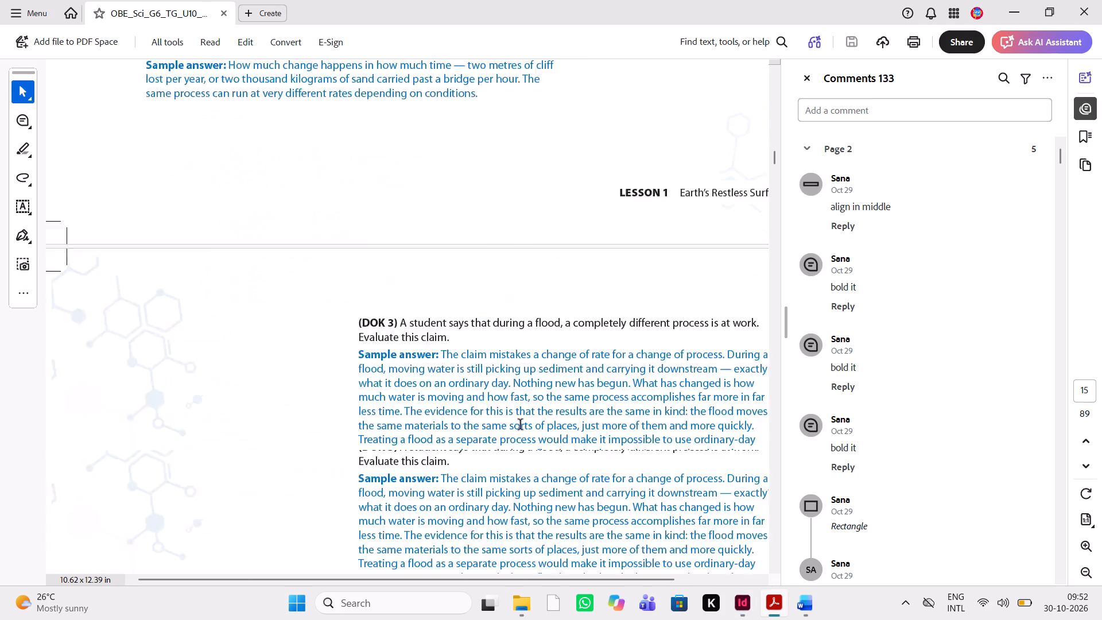
pyautogui.scroll(-2, 521, 425)
pyautogui.scroll(1, 521, 425)
pyautogui.scroll(-2, 521, 425)
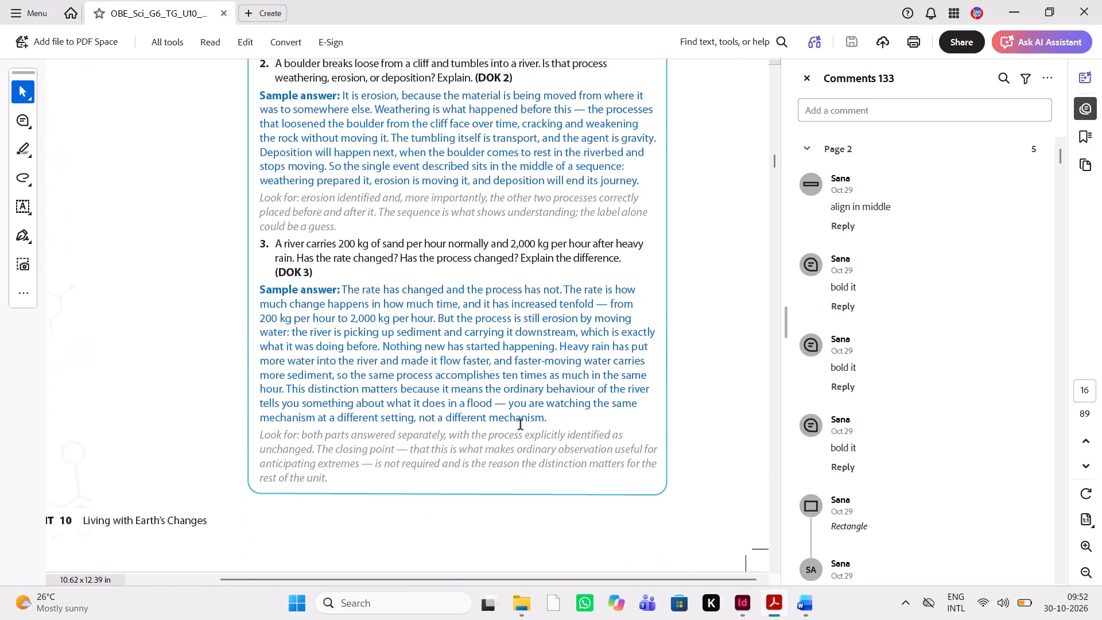
pyautogui.scroll(-5, 521, 425)
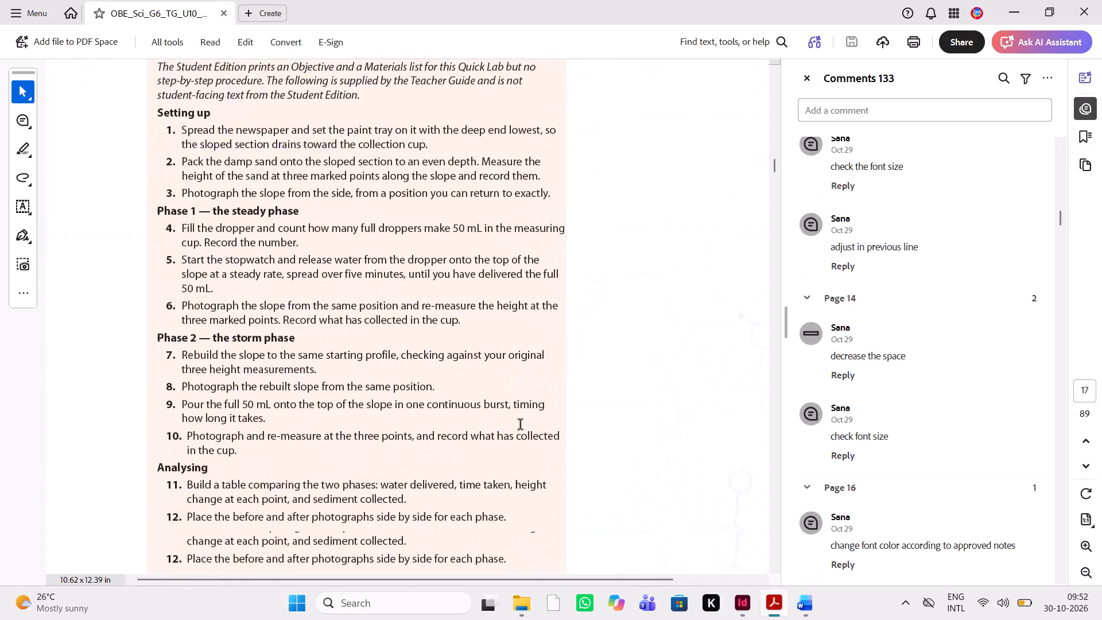
pyautogui.scroll(-1, 521, 425)
# In InDesign, recolour the "Procedure — Teacher Guide–authored" line in the page 17 Quick Lab box with the [Black] swatch.
pyautogui.hotkey('alt', 'Tab')
pyautogui.scroll(-6, 521, 425)
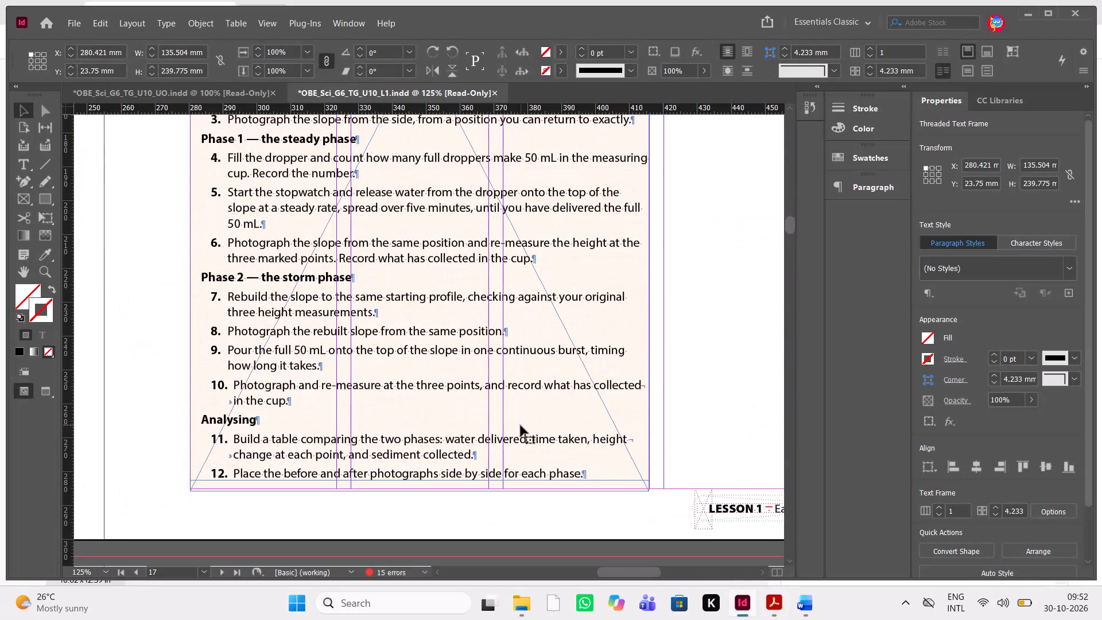
pyautogui.scroll(1, 434, 422)
pyautogui.scroll(1, 419, 544)
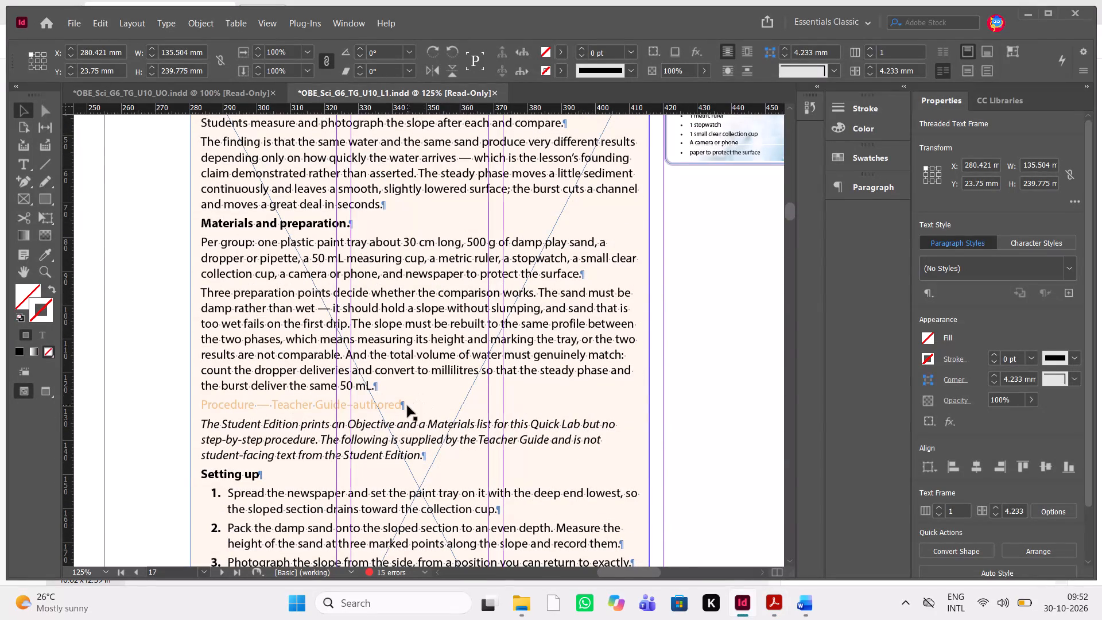
pyautogui.doubleClick(408, 406)
pyautogui.moveTo(409, 408); pyautogui.dragTo(186, 393)
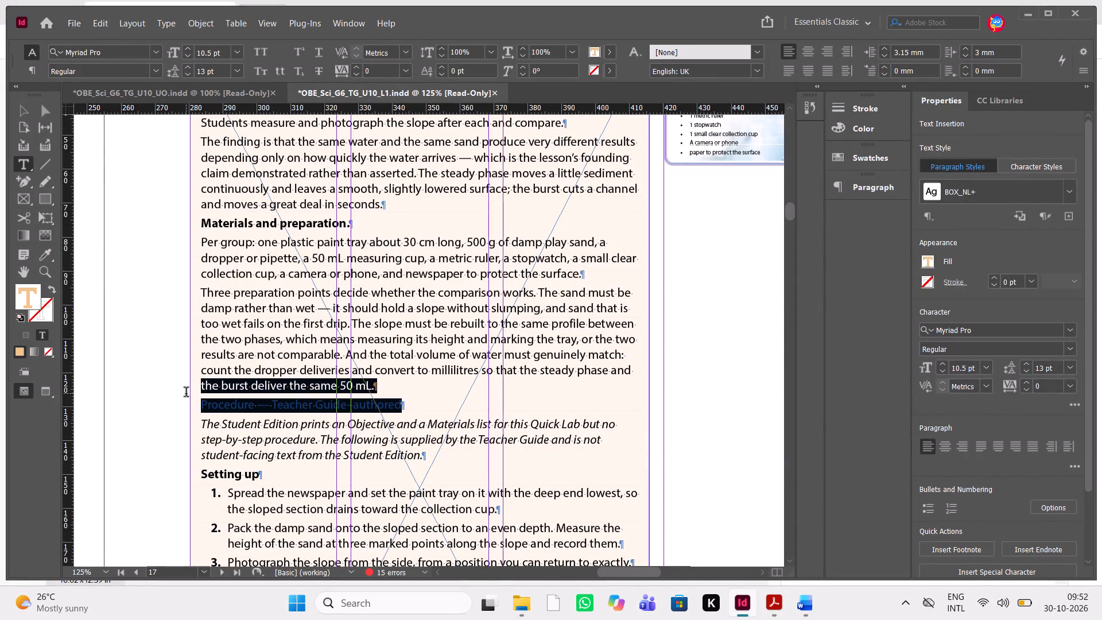
pyautogui.moveTo(186, 393); pyautogui.dragTo(169, 406)
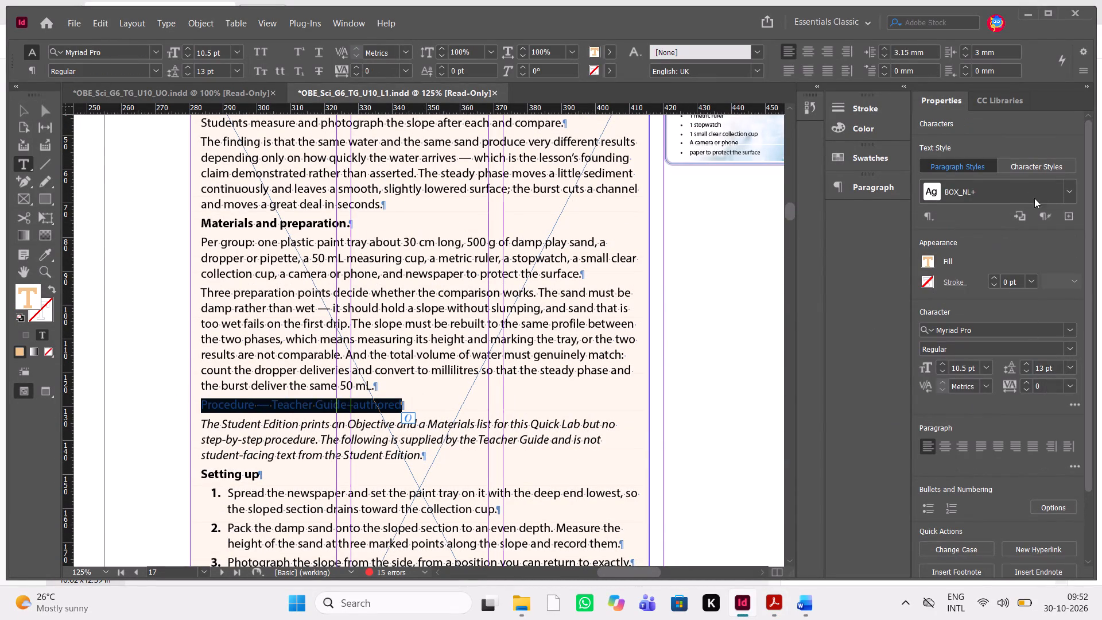
pyautogui.click(882, 161)
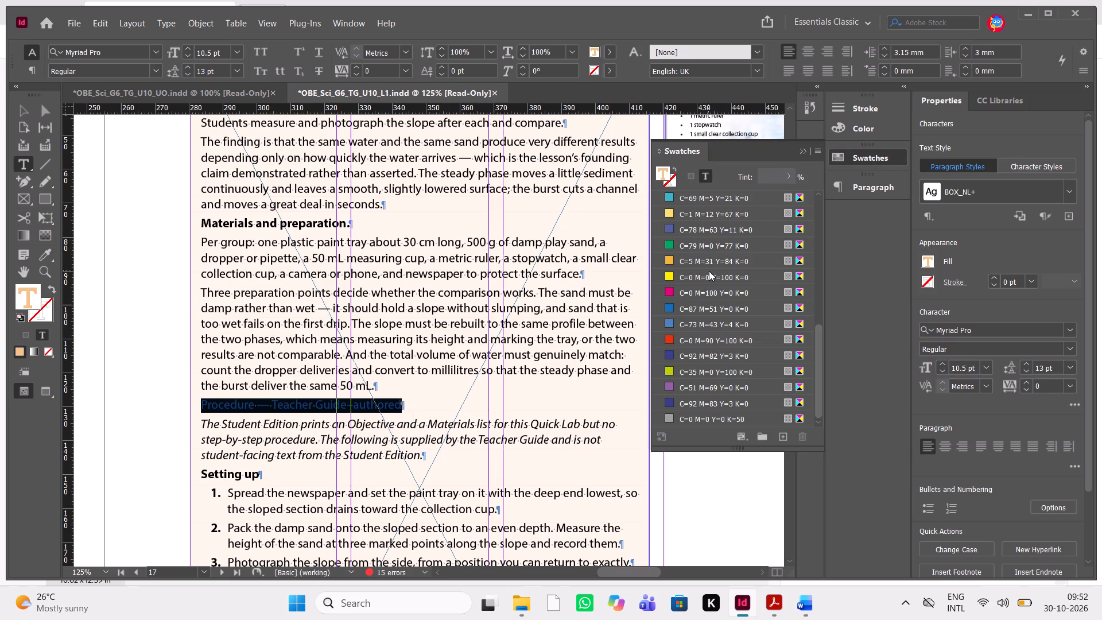
pyautogui.scroll(-8, 709, 271)
pyautogui.scroll(20, 709, 271)
pyautogui.scroll(20, 709, 271)
pyautogui.scroll(18, 709, 271)
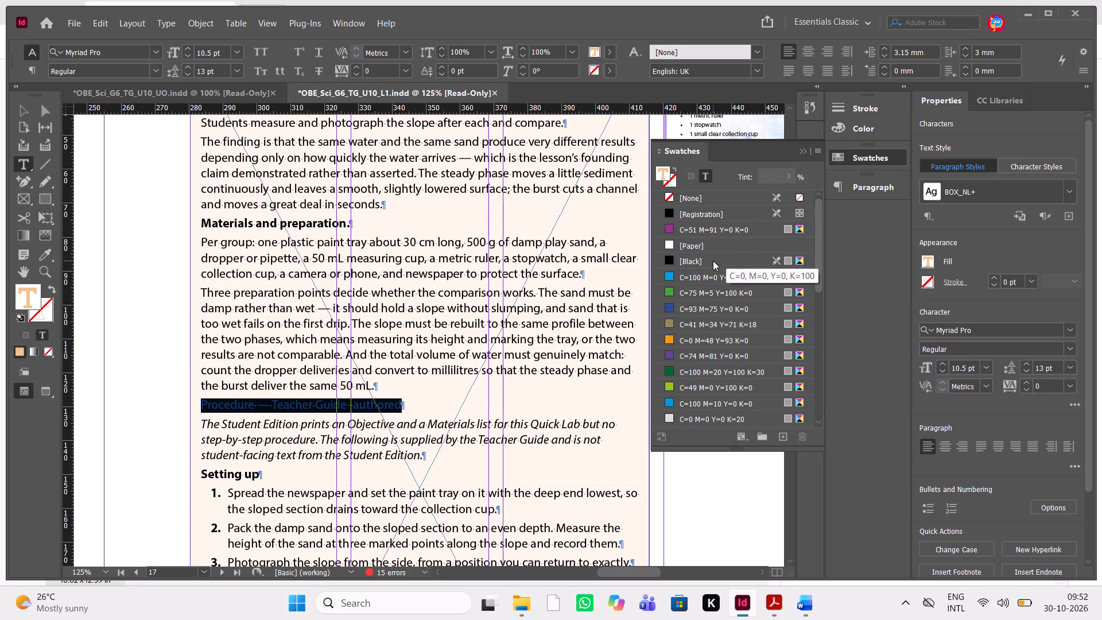
pyautogui.click(713, 261)
pyautogui.click(359, 424)
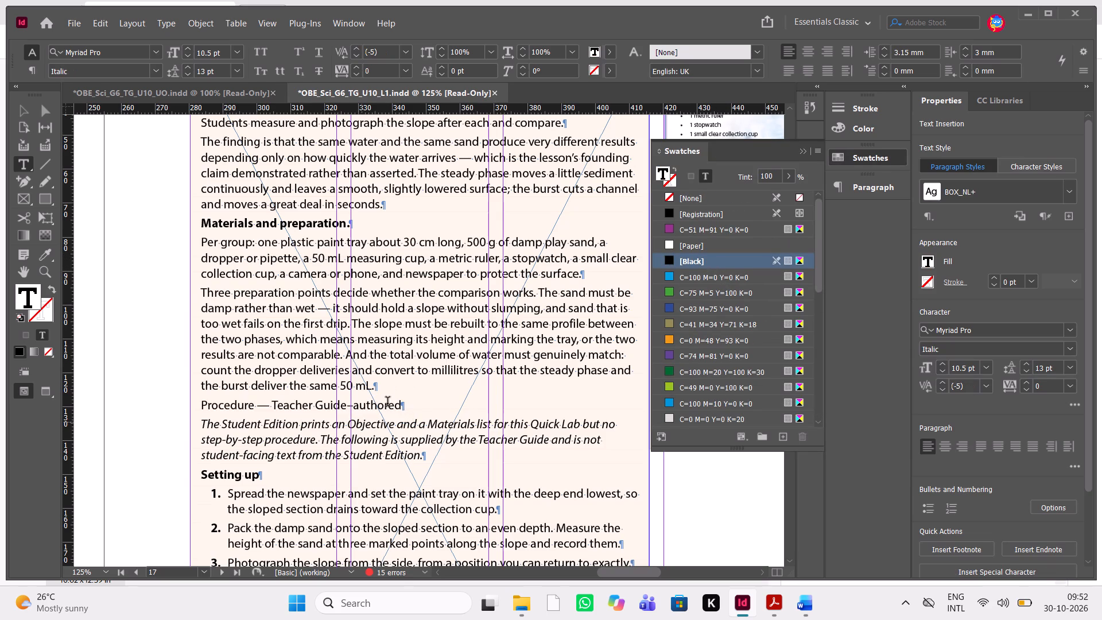
# Make the "Procedure — Teacher Guide–authored" line on page 17 bold.
pyautogui.moveTo(411, 404); pyautogui.dragTo(193, 401)
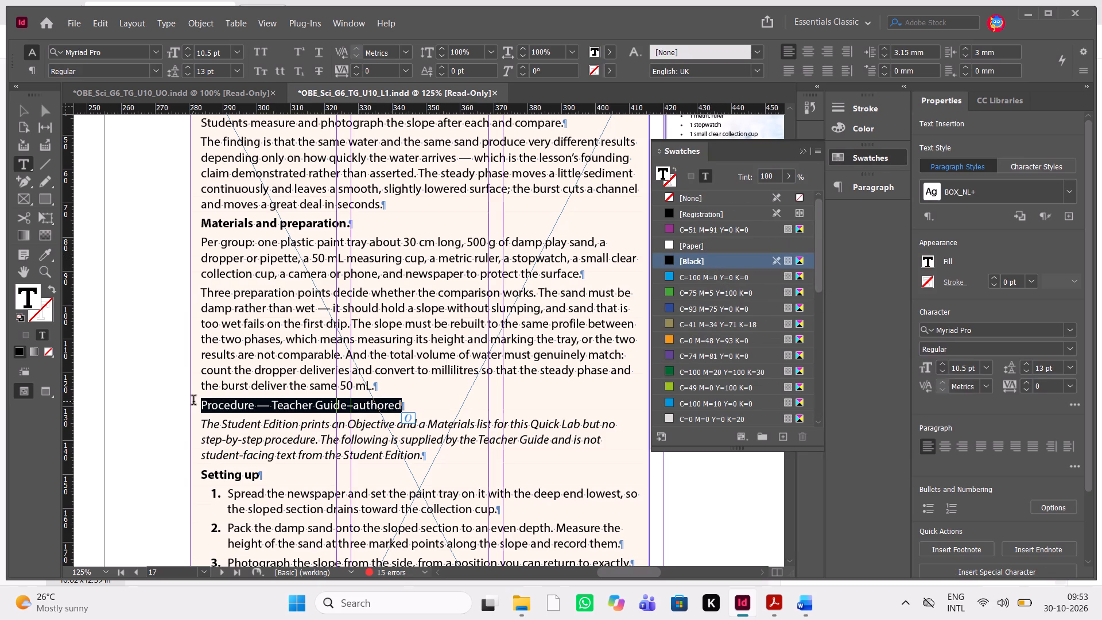
pyautogui.hotkey('ctrl', 'shift', 'b')
pyautogui.click(309, 452)
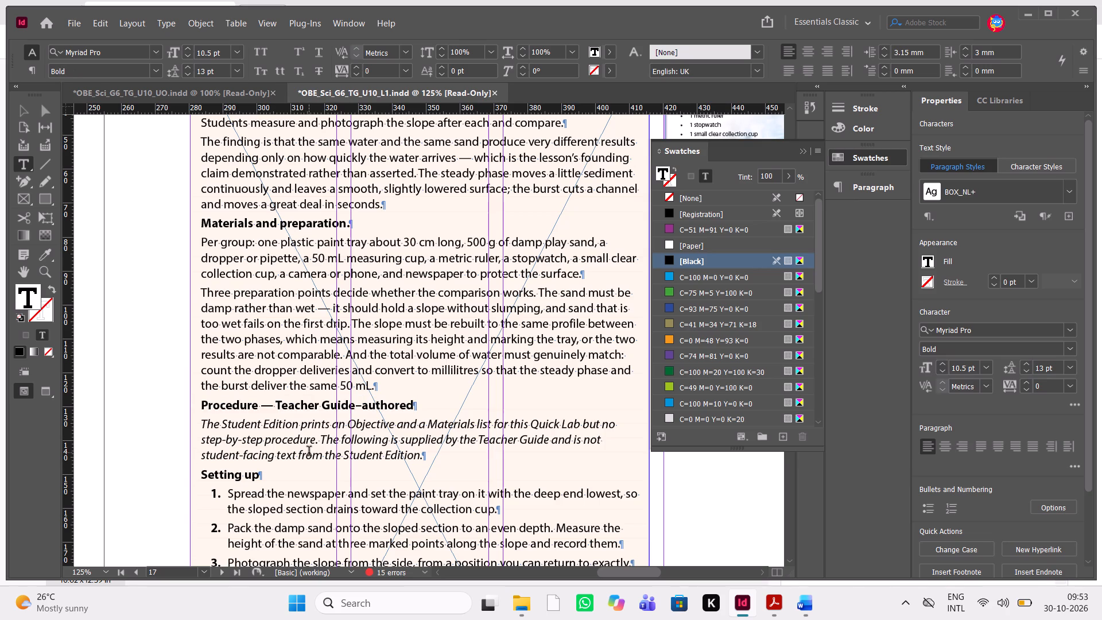
# Compare the rest of page 17 in the QC PDF in Acrobat with the same page in the InDesign layout.
pyautogui.hotkey('alt', 'Tab')
pyautogui.scroll(-2, 309, 452)
pyautogui.scroll(1, 309, 452)
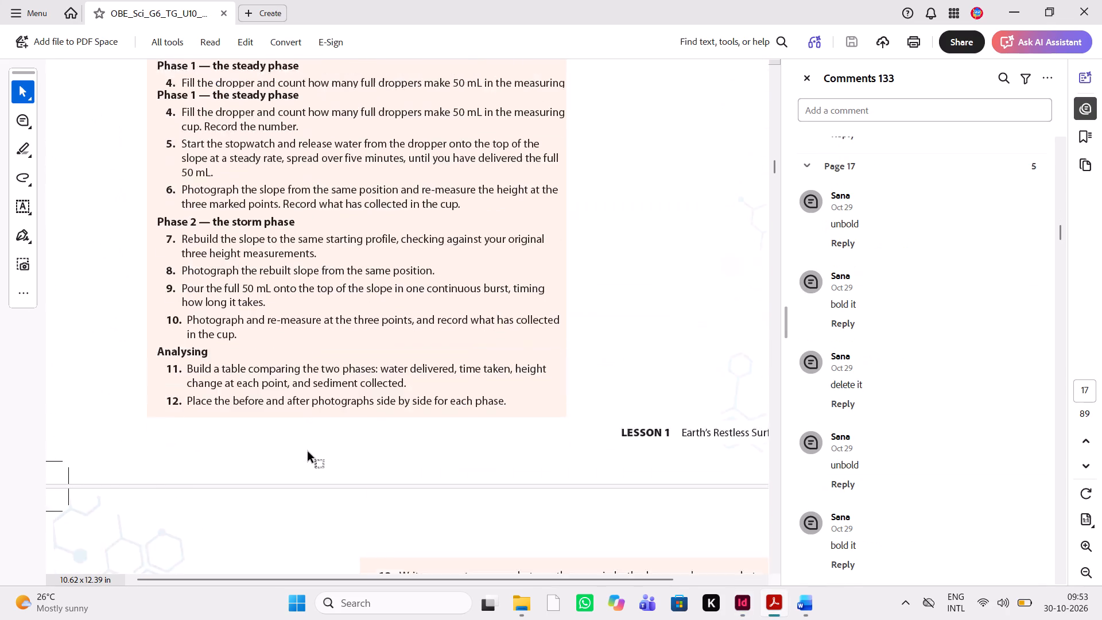
pyautogui.scroll(2, 309, 452)
pyautogui.hotkey('alt', 'Tab')
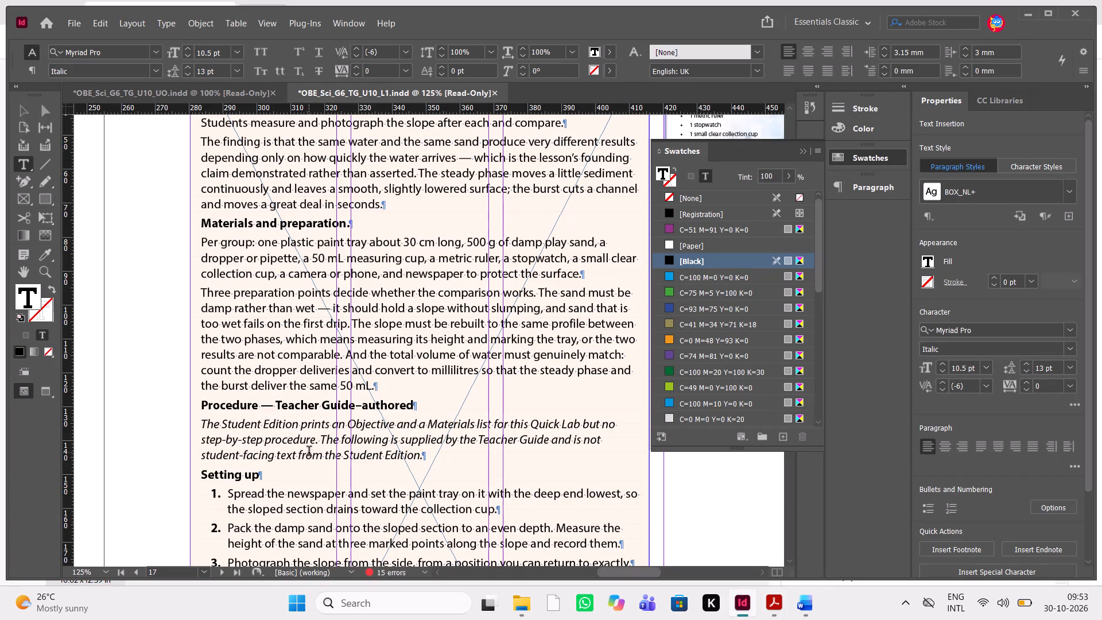
pyautogui.scroll(-3, 309, 452)
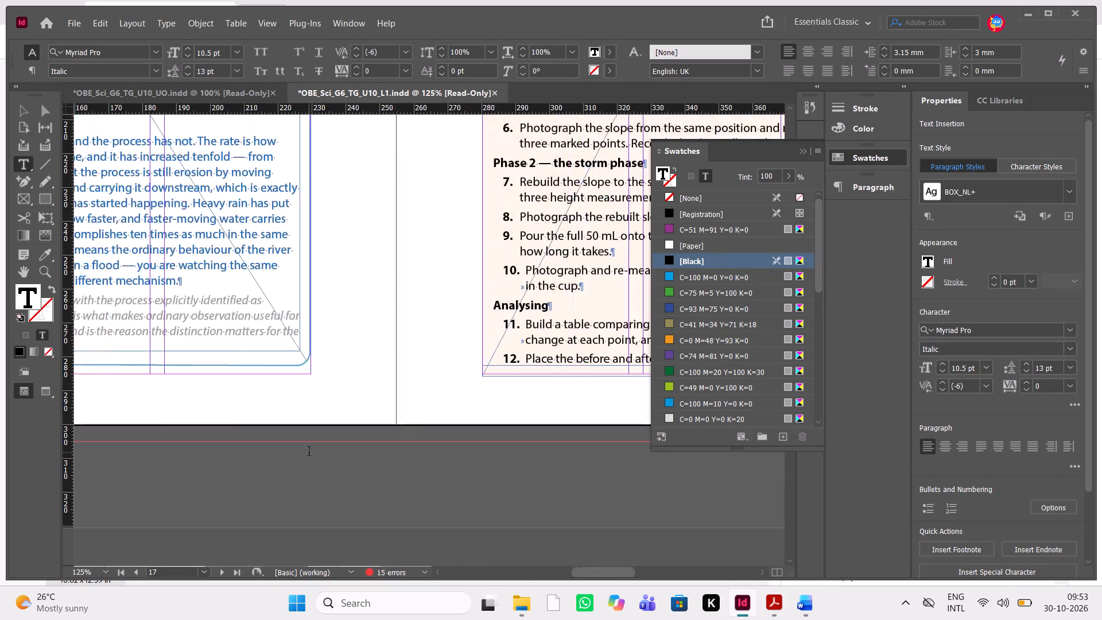
pyautogui.scroll(-2, 309, 452)
# Switch to the QC PDF in Acrobat and look through pages 18 and 19 for the next marked corrections.
pyautogui.hotkey('alt', 'Tab')
pyautogui.scroll(-1, 309, 452)
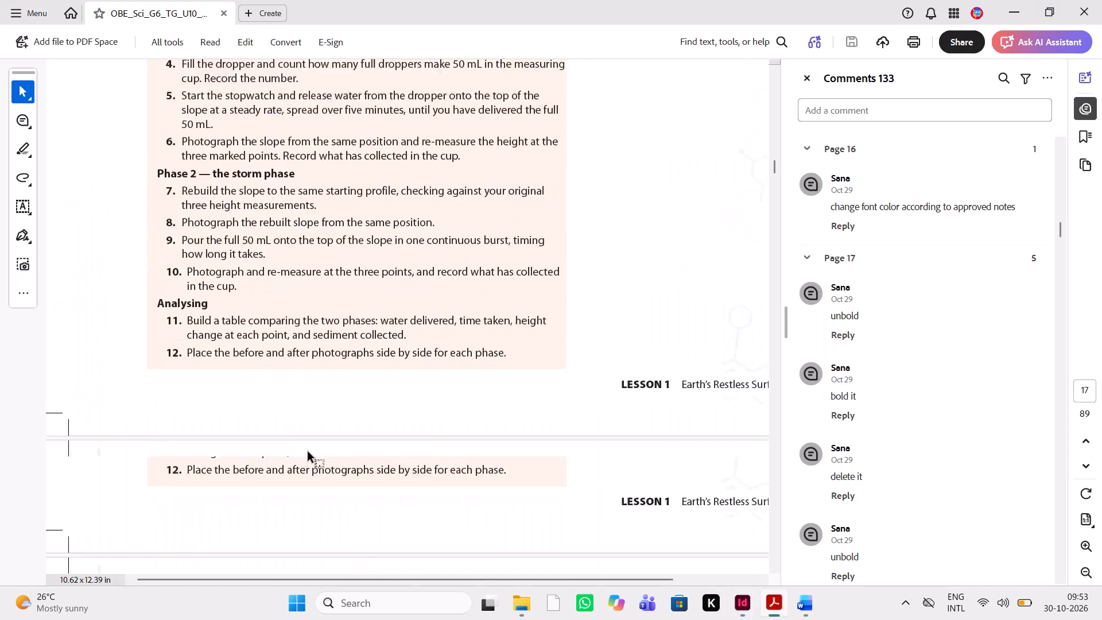
pyautogui.scroll(-3, 309, 452)
pyautogui.hscroll(-1, 309, 452)
pyautogui.scroll(-1, 309, 452)
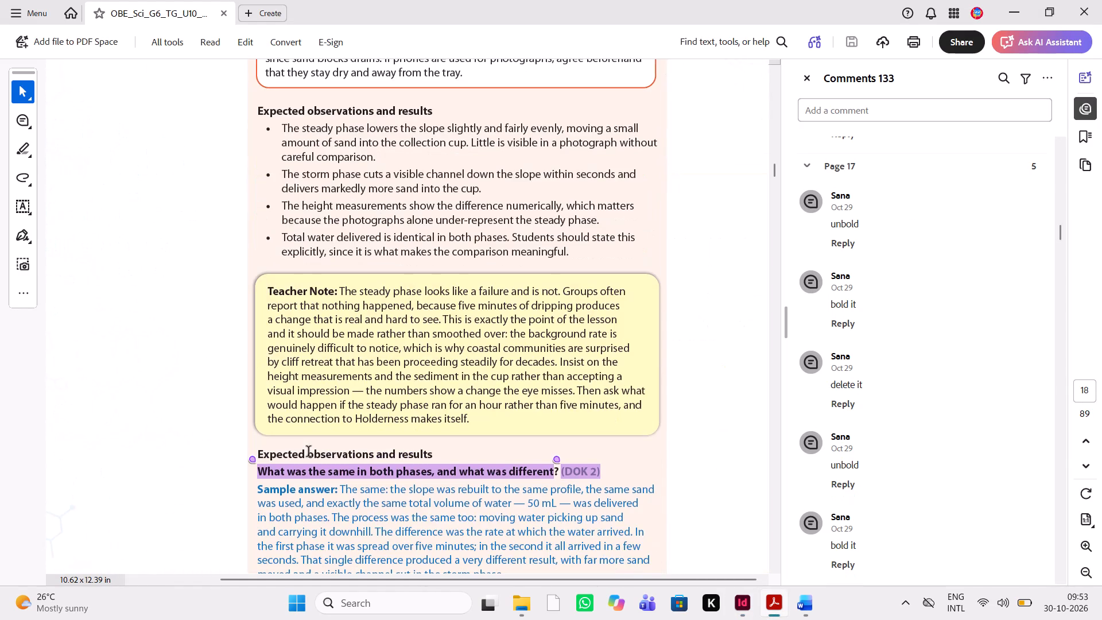
pyautogui.scroll(-3, 309, 452)
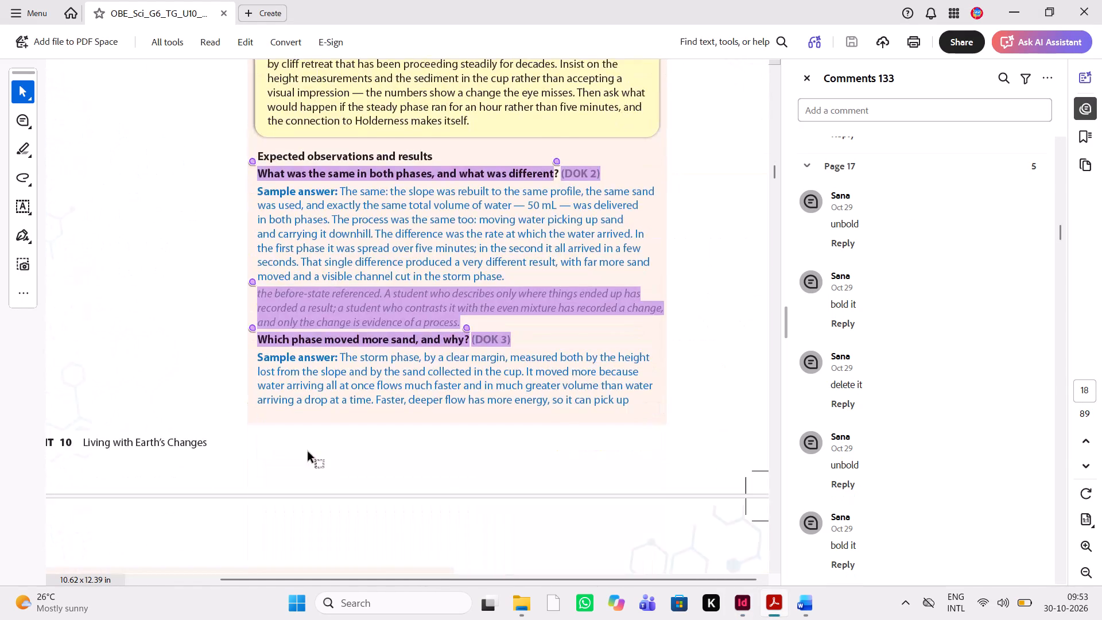
pyautogui.scroll(3, 309, 452)
pyautogui.scroll(-4, 309, 452)
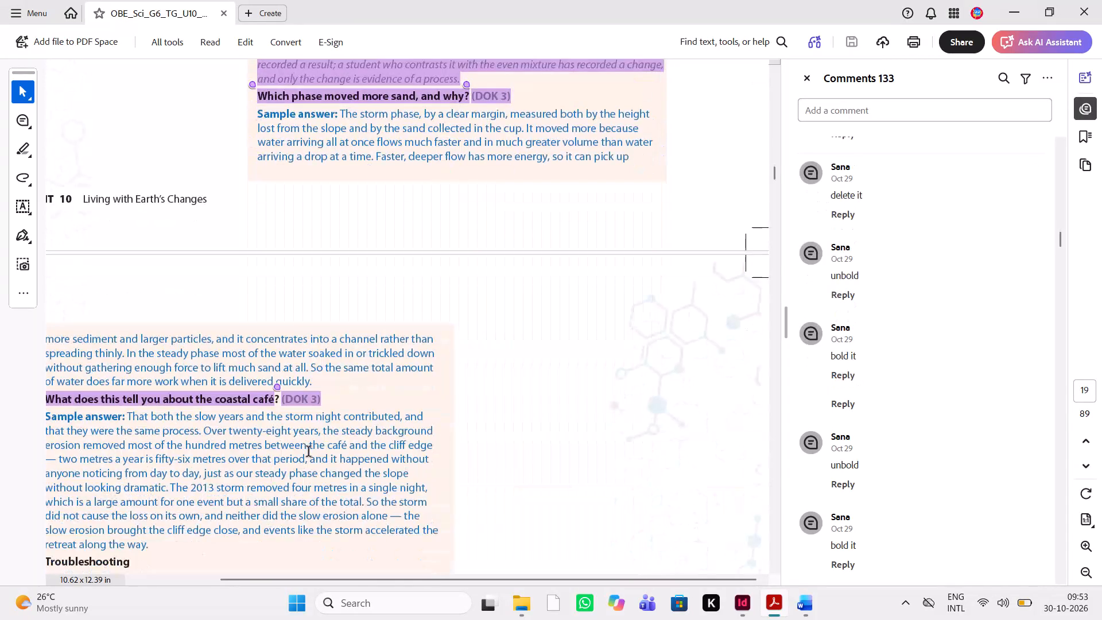
pyautogui.scroll(-2, 309, 452)
pyautogui.scroll(1, 309, 452)
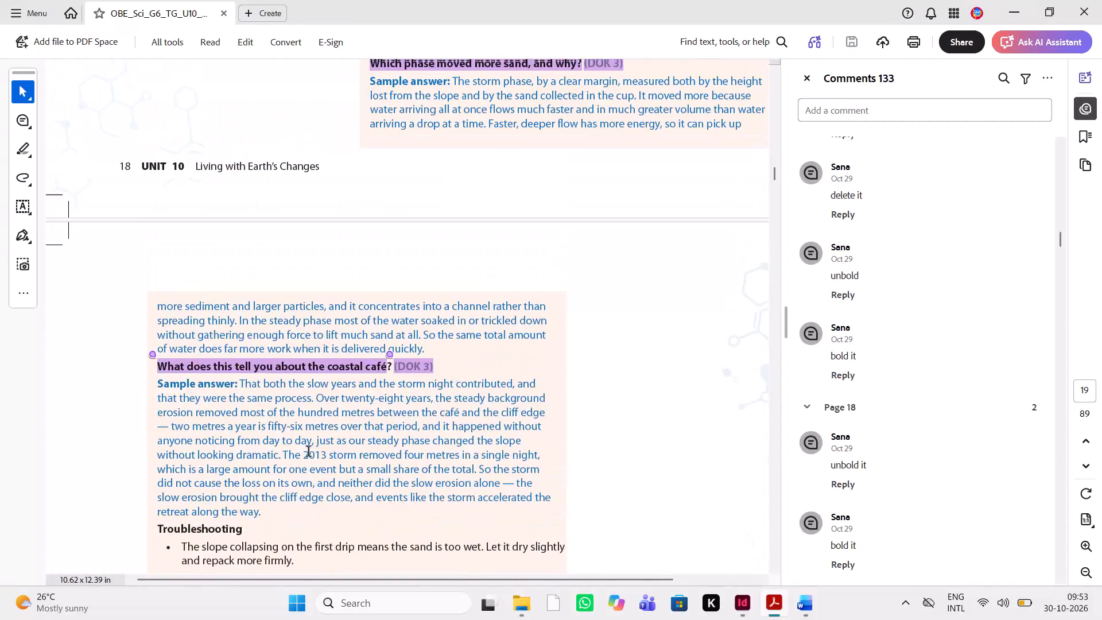
pyautogui.scroll(1, 309, 452)
# In InDesign, remove the bold from the question "What was the same in both phases, and what was different?" on page 18.
pyautogui.hotkey('alt', 'Tab')
pyautogui.scroll(-1, 324, 384)
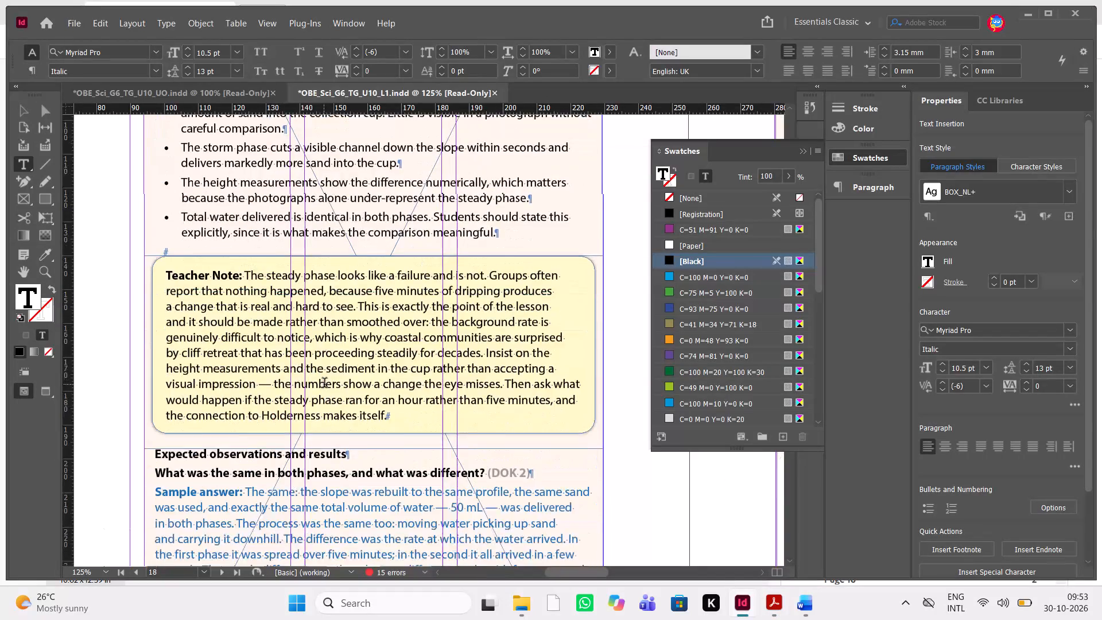
pyautogui.scroll(-1, 324, 384)
pyautogui.moveTo(488, 399); pyautogui.dragTo(149, 394)
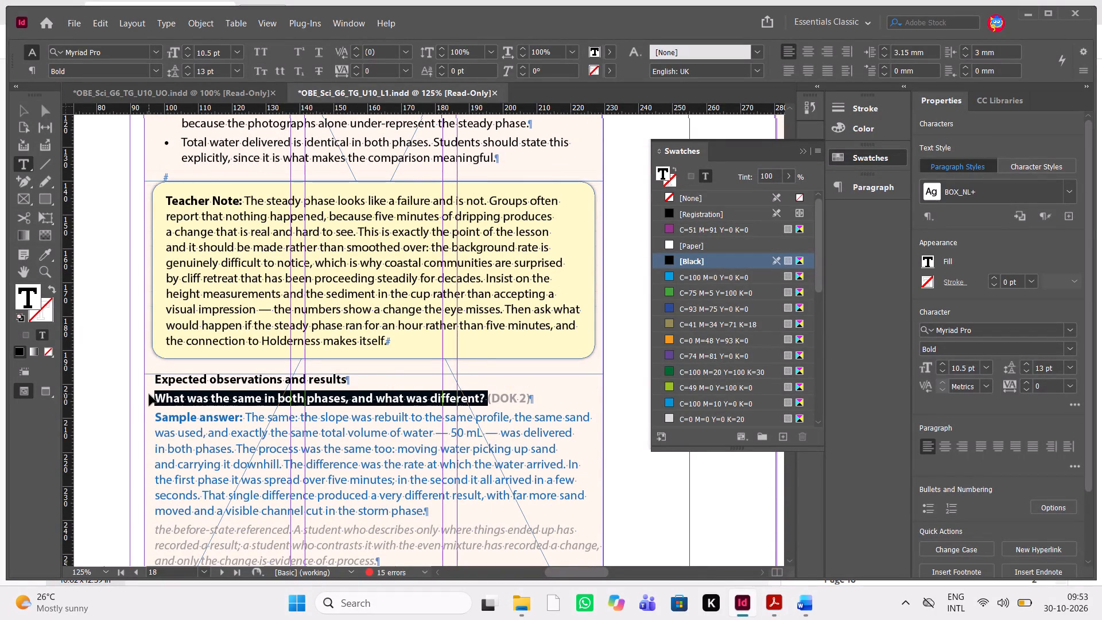
pyautogui.hotkey('ctrl', 'shift', 'b')
# Apply the [Black] swatch to the "(DOK 2)" tag after the "What was the same in both phases" question.
pyautogui.moveTo(521, 399); pyautogui.dragTo(467, 396)
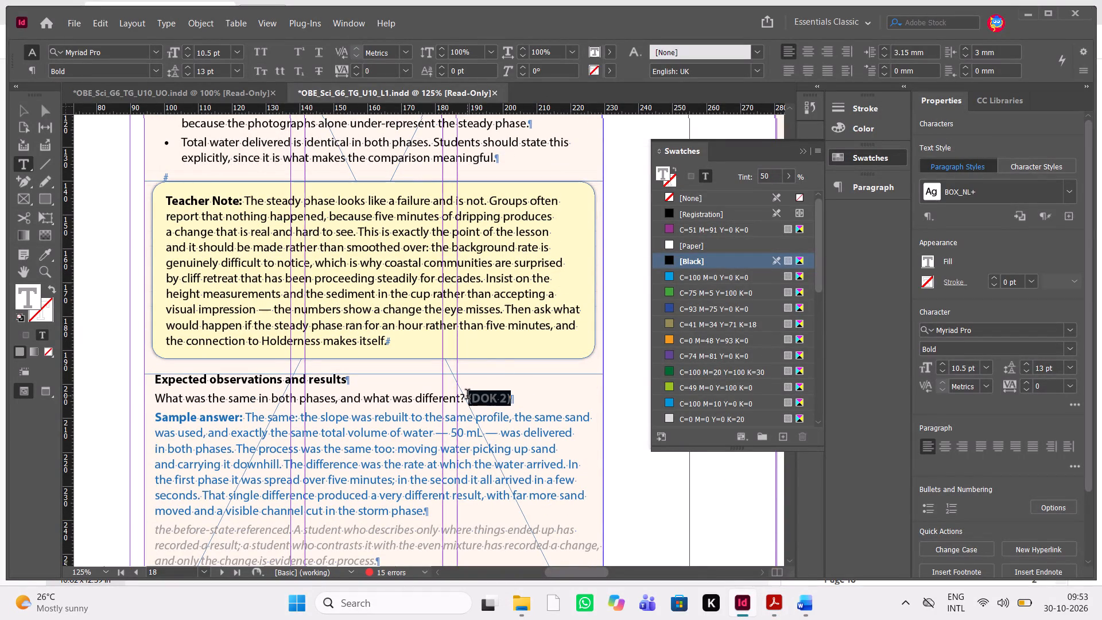
pyautogui.moveTo(467, 396); pyautogui.dragTo(467, 396)
pyautogui.click(749, 262)
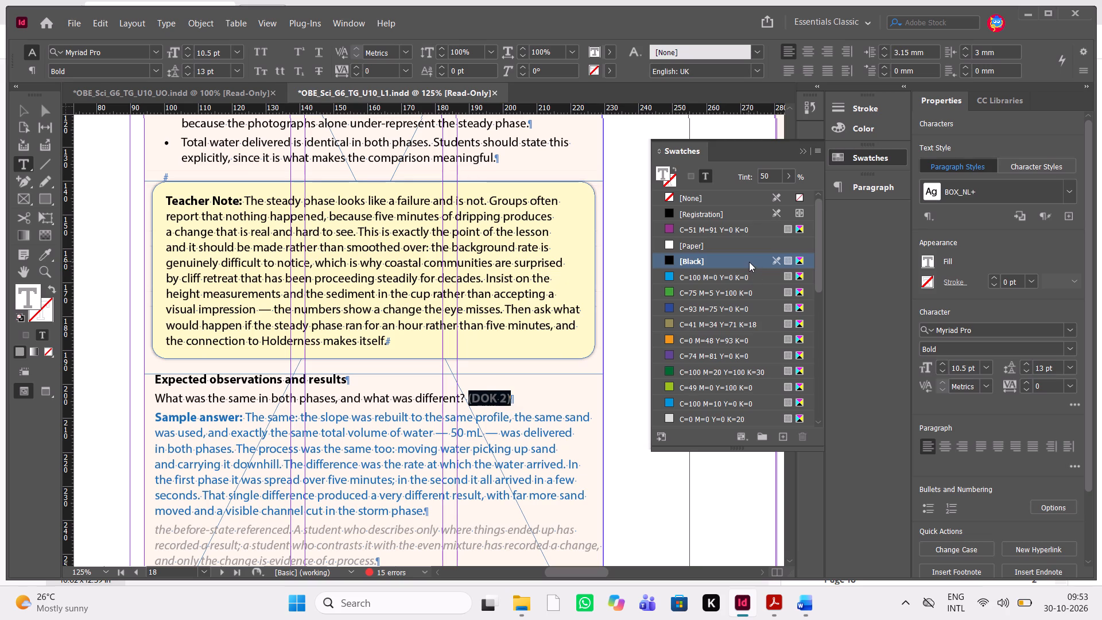
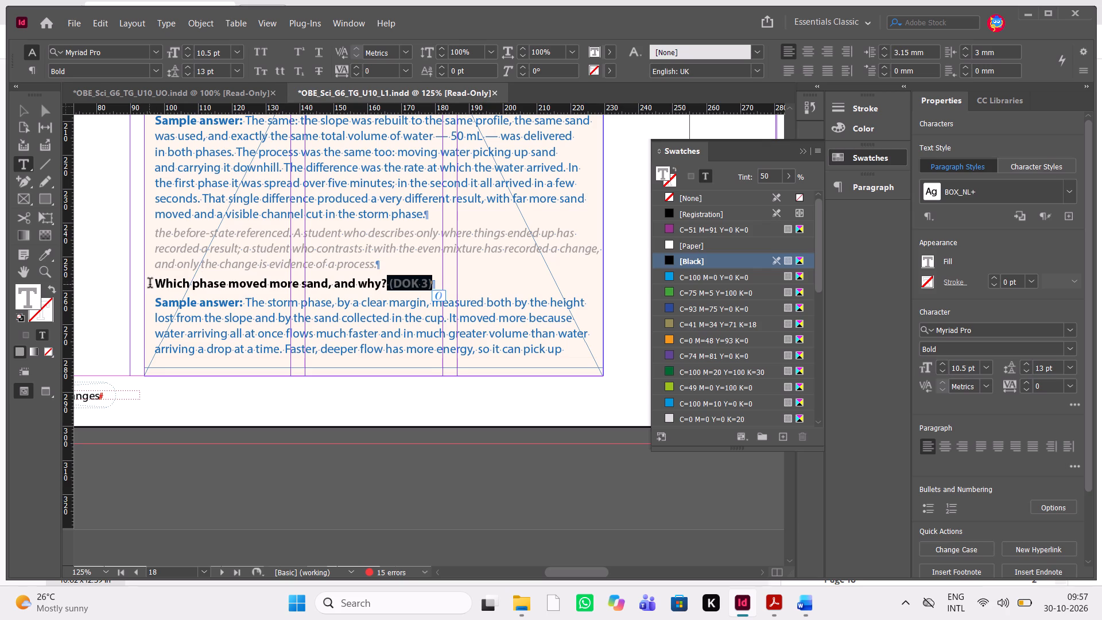
# Change the question "Which phase moved more sand, and why?" on page 18 from bold to Regular.
pyautogui.moveTo(150, 284); pyautogui.dragTo(382, 283)
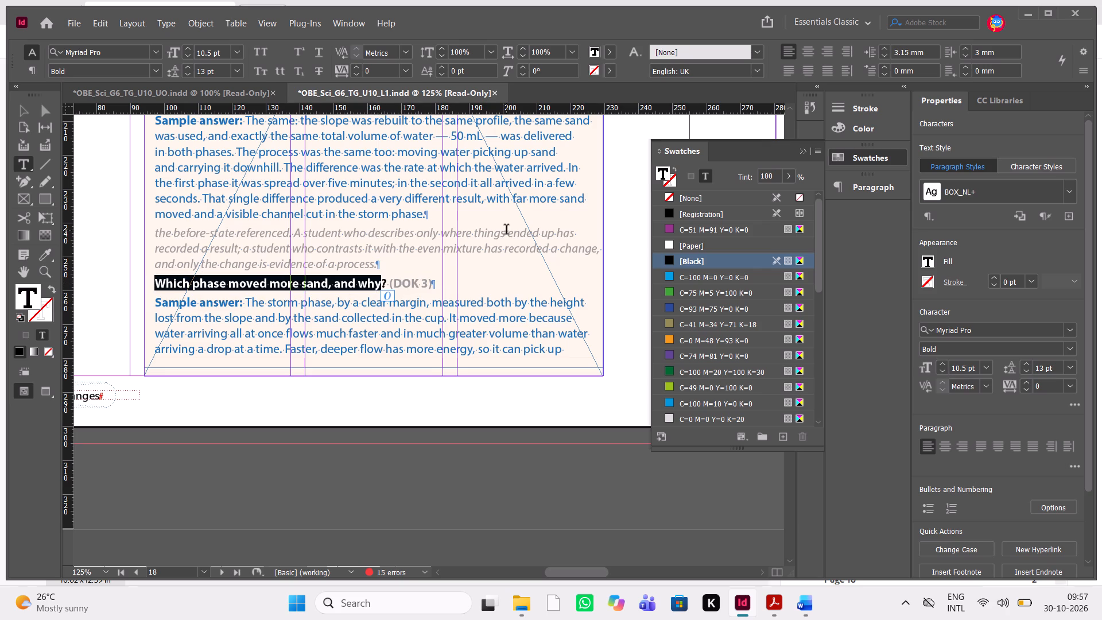
pyautogui.hotkey('shift', 'Right')
pyautogui.click(1070, 348)
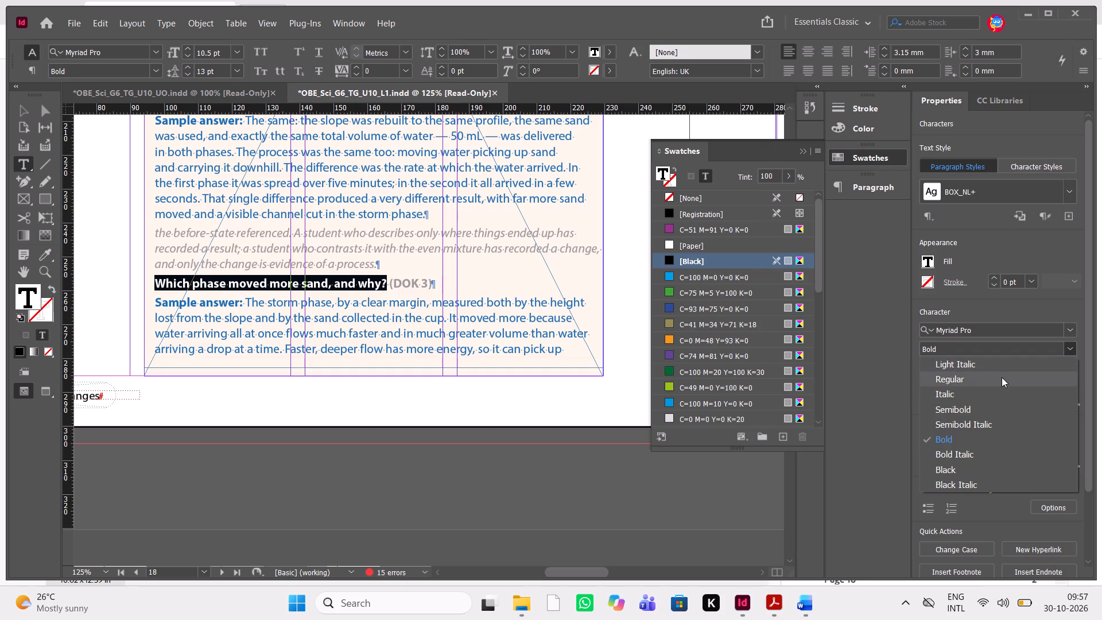
pyautogui.click(1001, 377)
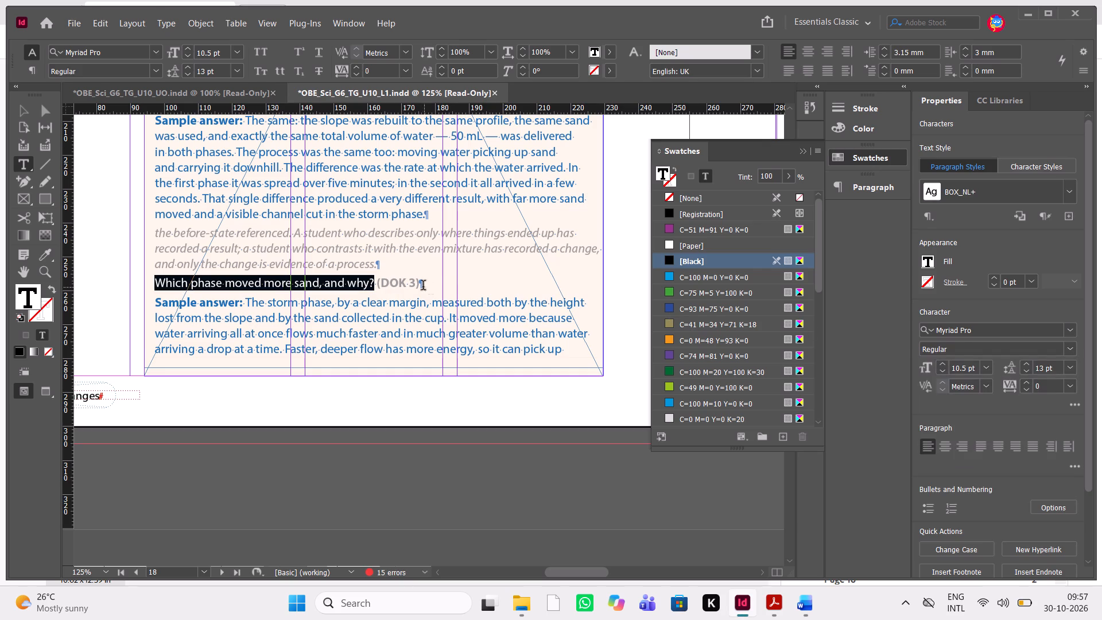
# Apply the [Black] swatch to the "(DOK 3)" tag after the "Which phase moved more sand" question.
pyautogui.moveTo(424, 277); pyautogui.dragTo(375, 285)
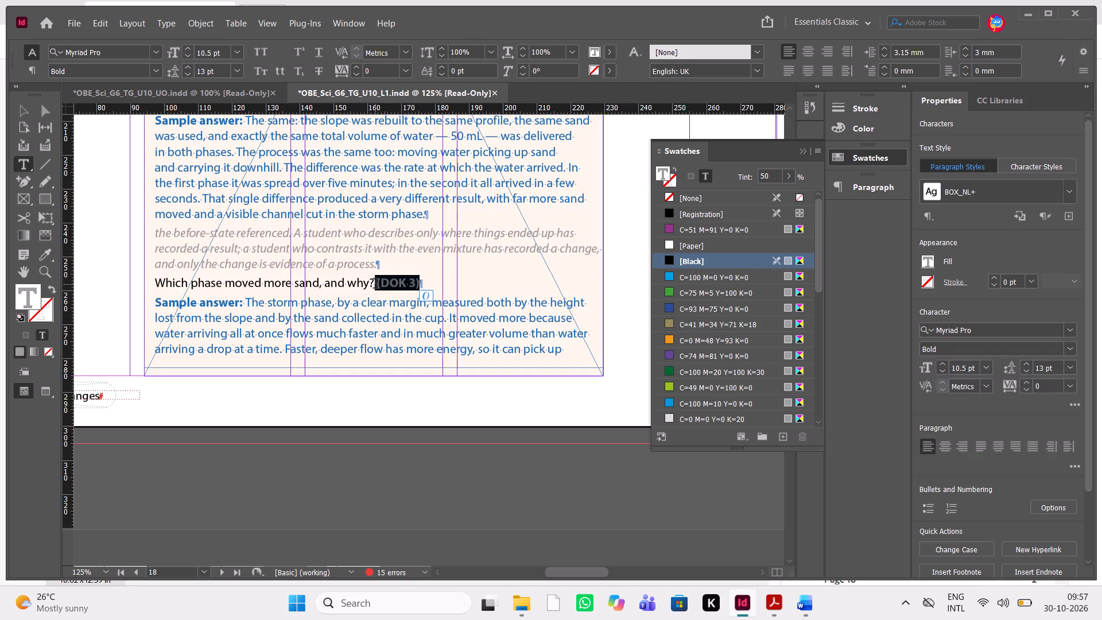
pyautogui.click(757, 260)
pyautogui.click(447, 348)
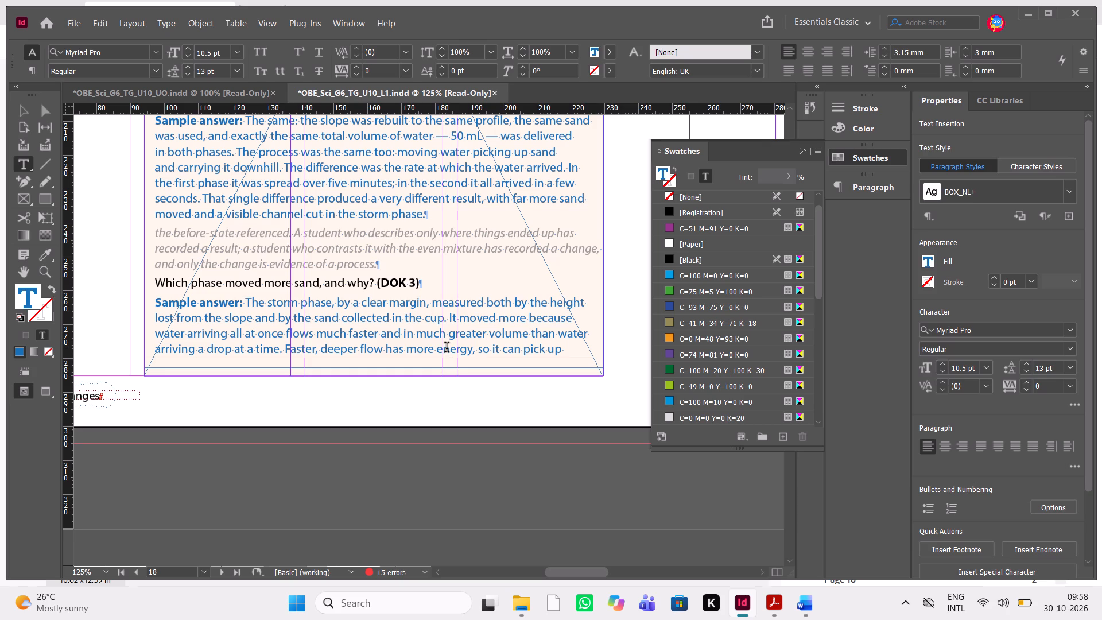
# On page 19, apply the [Black] swatch to the "(DOK 3" text after the question "What does this tell you about the coastal café?".
pyautogui.scroll(1, 393, 376)
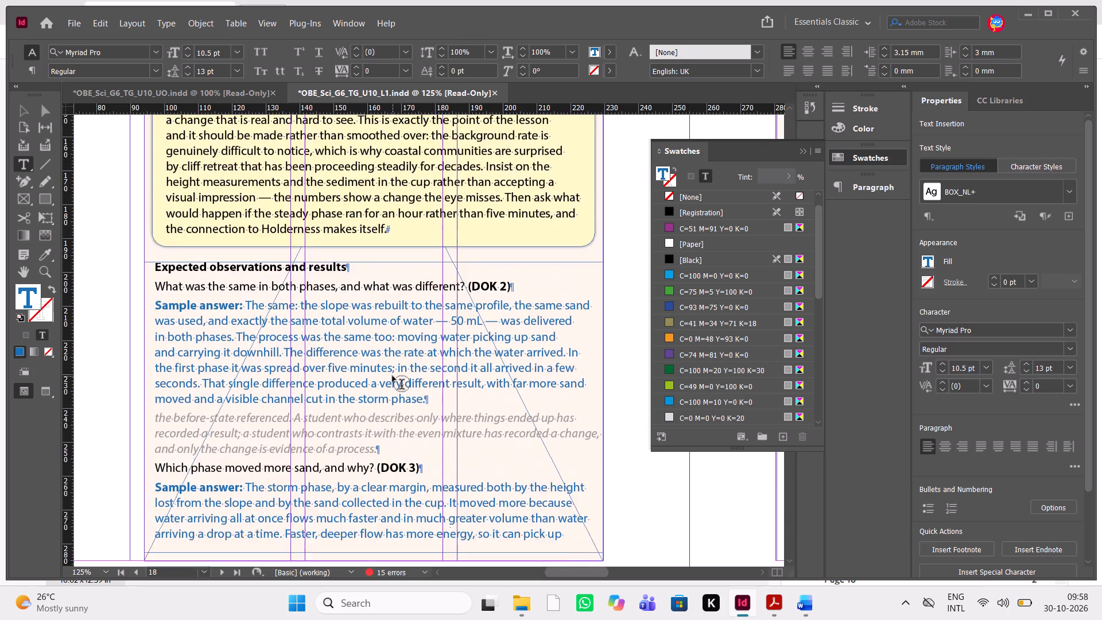
pyautogui.scroll(1, 393, 376)
pyautogui.scroll(-4, 393, 376)
pyautogui.scroll(1, 393, 376)
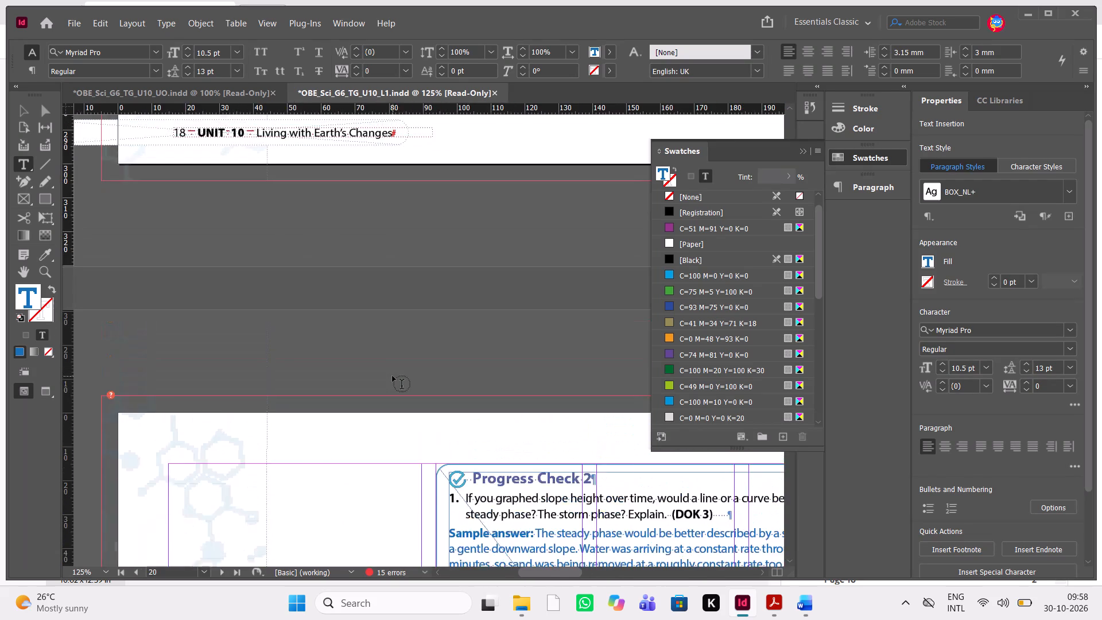
pyautogui.scroll(4, 393, 376)
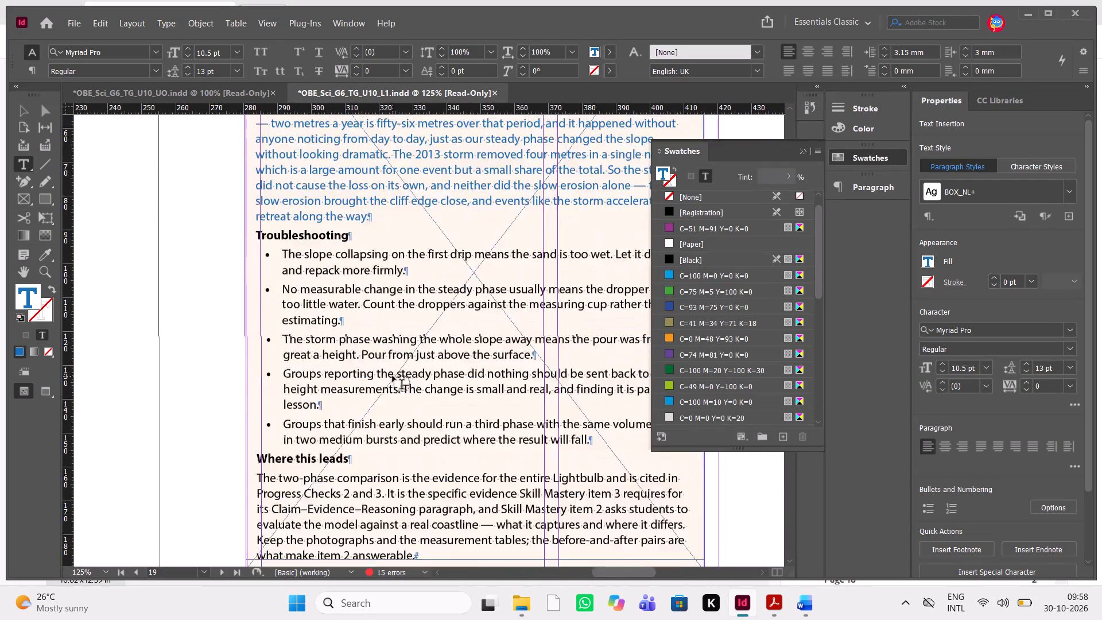
pyautogui.scroll(2, 393, 376)
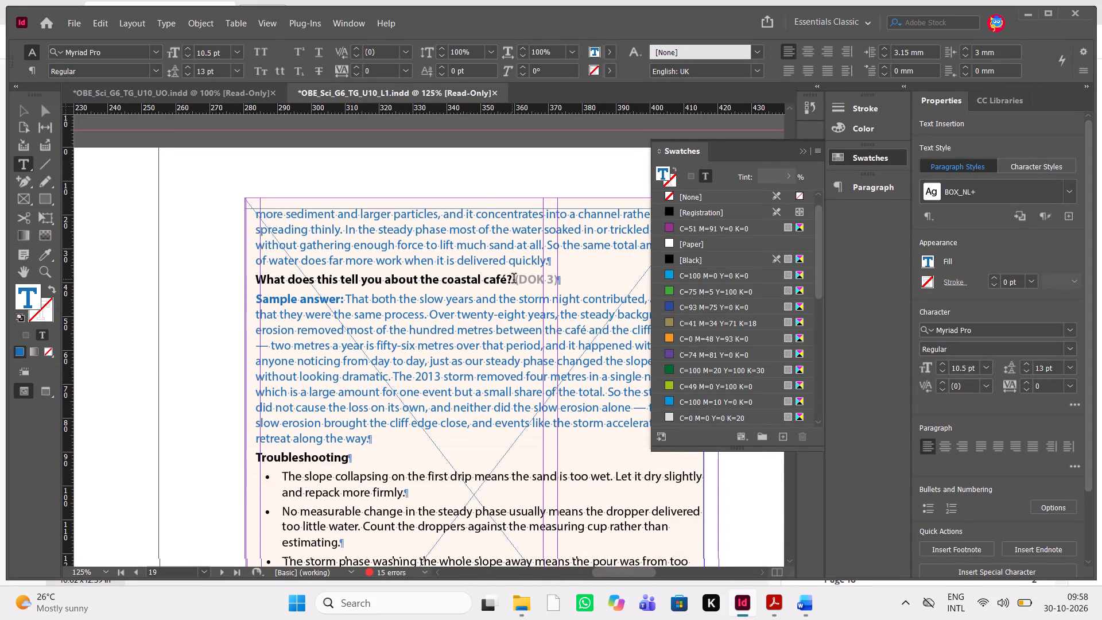
pyautogui.moveTo(514, 280); pyautogui.dragTo(554, 284)
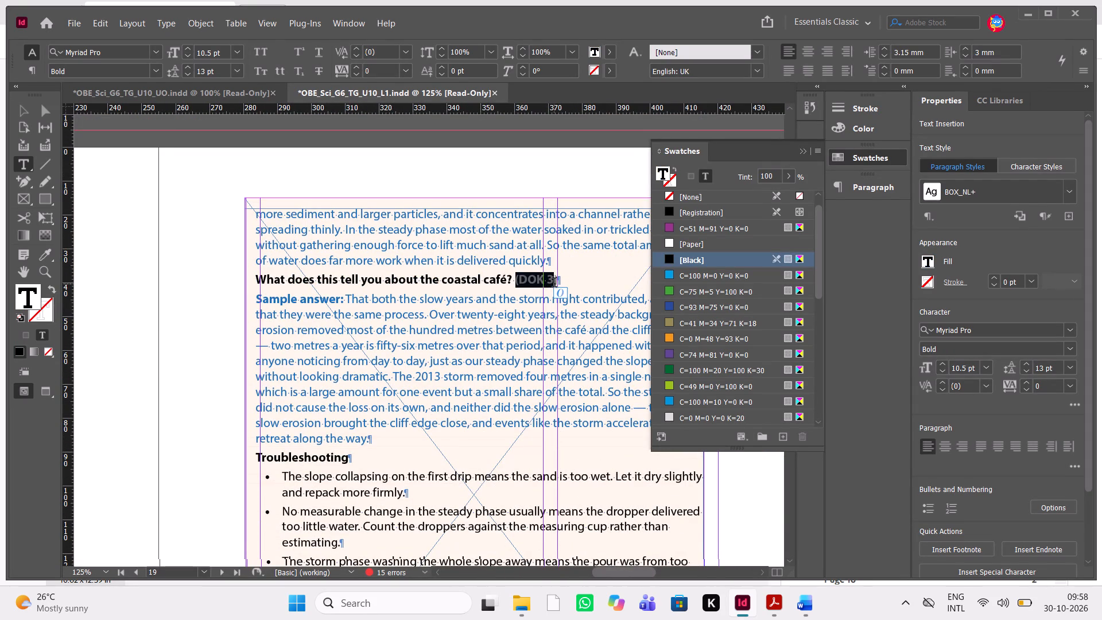
pyautogui.click(713, 265)
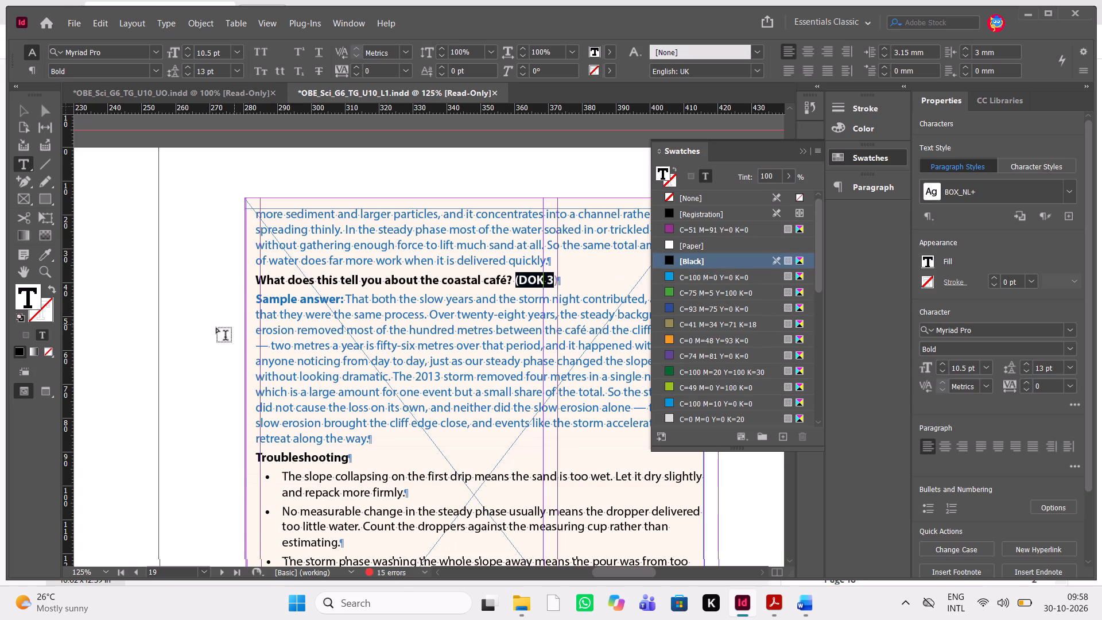
# Set the question "What does this tell you about the coastal café?" to Regular, leaving out its DOK tag.
pyautogui.moveTo(249, 275); pyautogui.dragTo(457, 299)
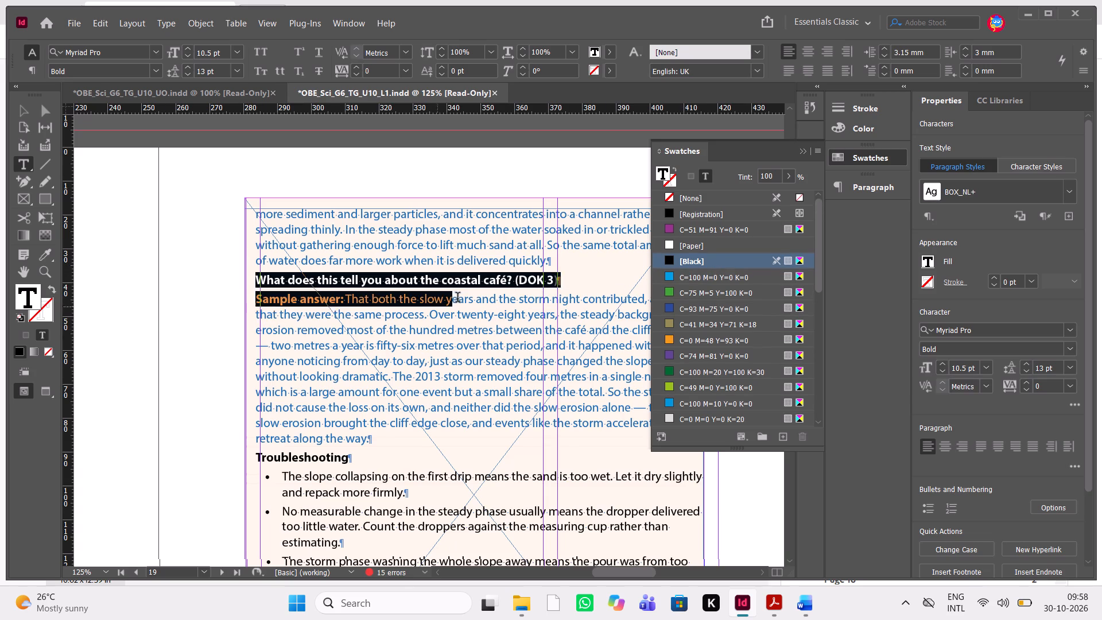
pyautogui.moveTo(457, 299); pyautogui.dragTo(509, 276)
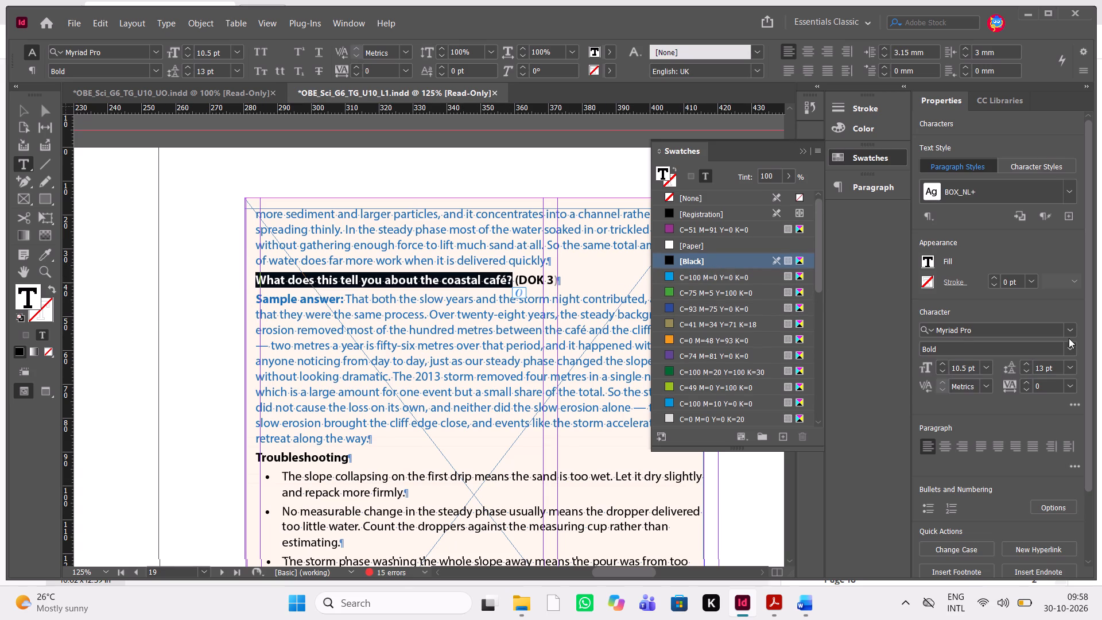
pyautogui.click(1072, 347)
pyautogui.click(992, 381)
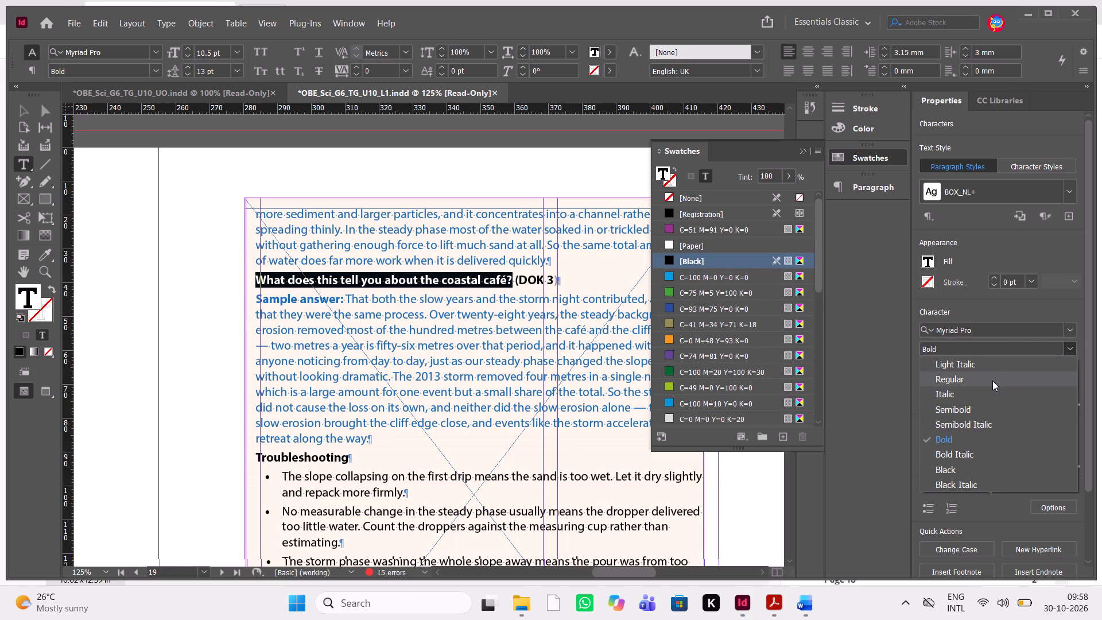
pyautogui.moveTo(992, 381); pyautogui.dragTo(804, 153)
pyautogui.click(804, 153)
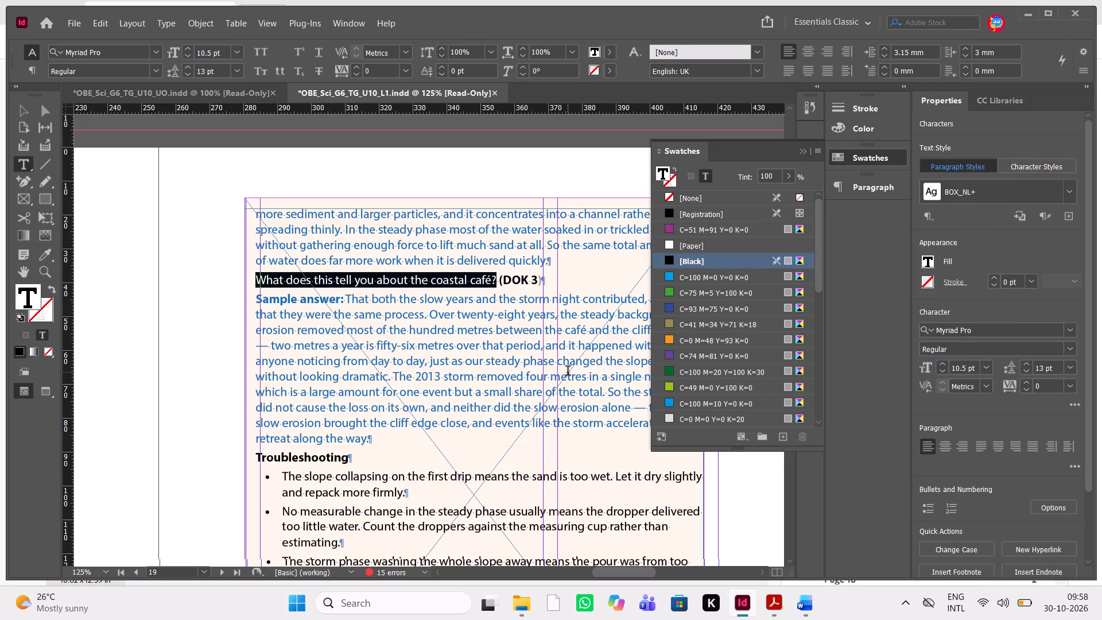
pyautogui.click(568, 372)
pyautogui.scroll(-2, 568, 372)
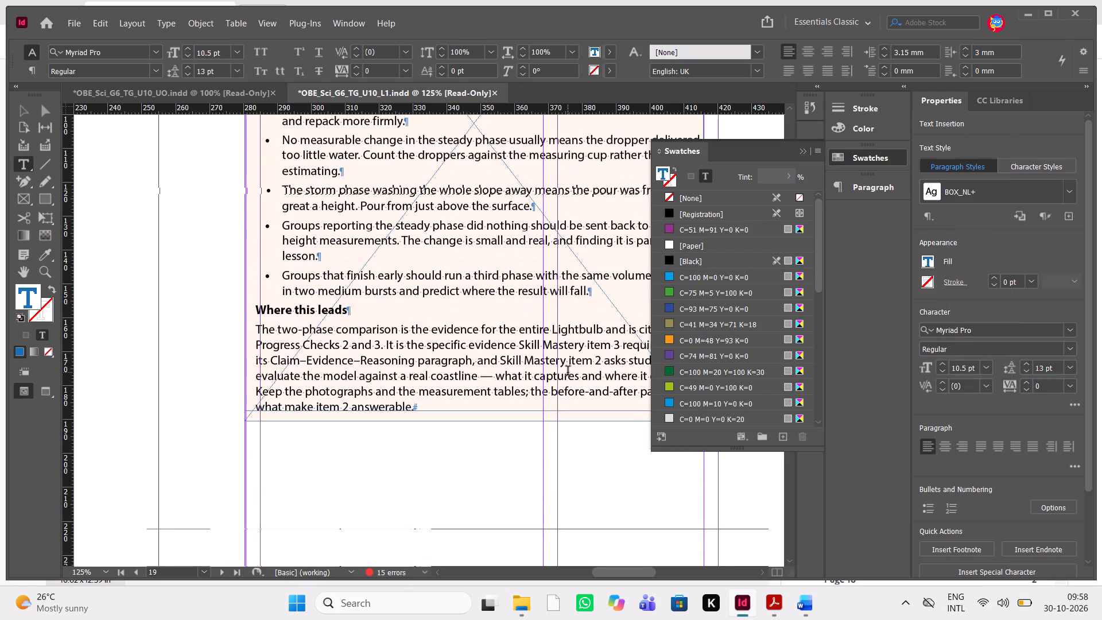
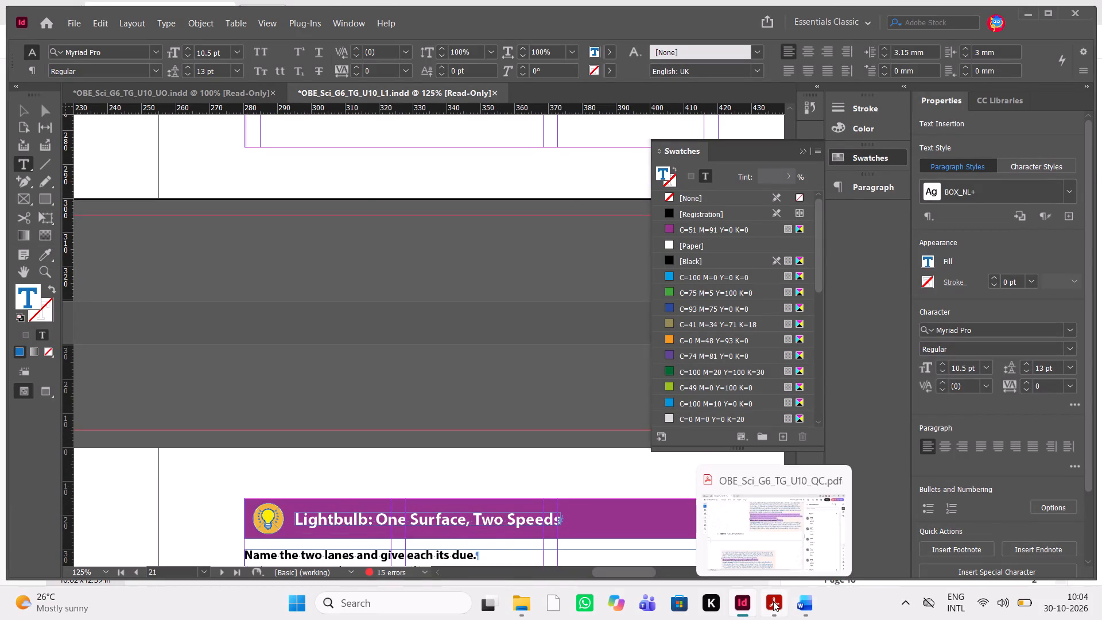
# Check the QC PDF markups on pages 18 to 21, including the Lightbulb section comments on page 21.
pyautogui.click(773, 601)
pyautogui.scroll(-1, 552, 369)
pyautogui.scroll(1, 552, 369)
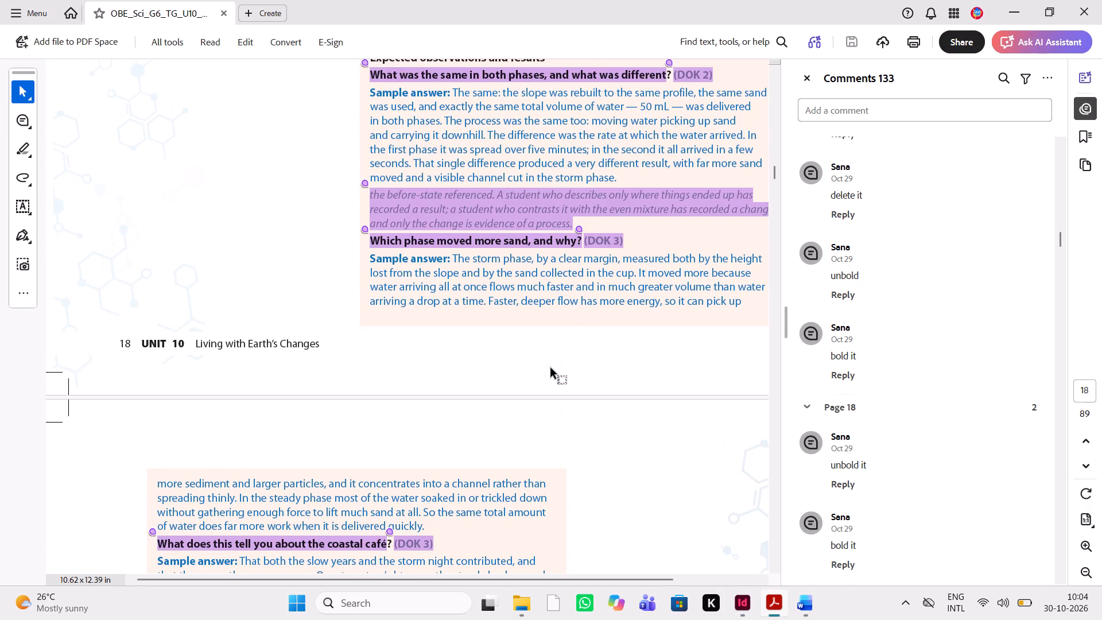
pyautogui.click(674, 130)
pyautogui.scroll(-4, 674, 130)
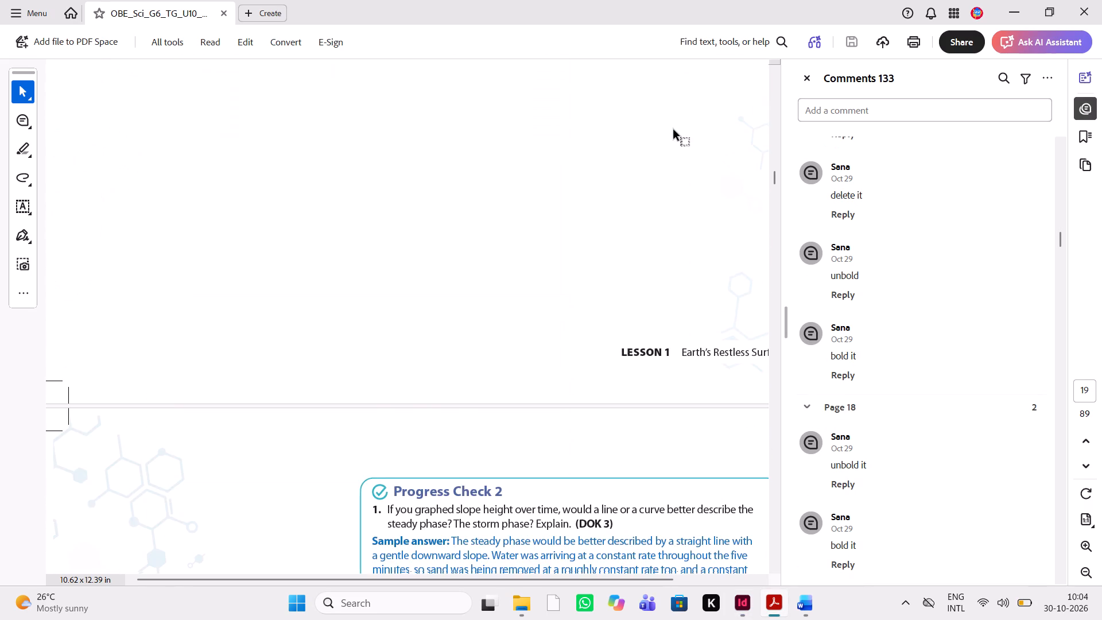
pyautogui.scroll(-3, 674, 130)
pyautogui.hscroll(-2, 674, 130)
pyautogui.scroll(-5, 674, 130)
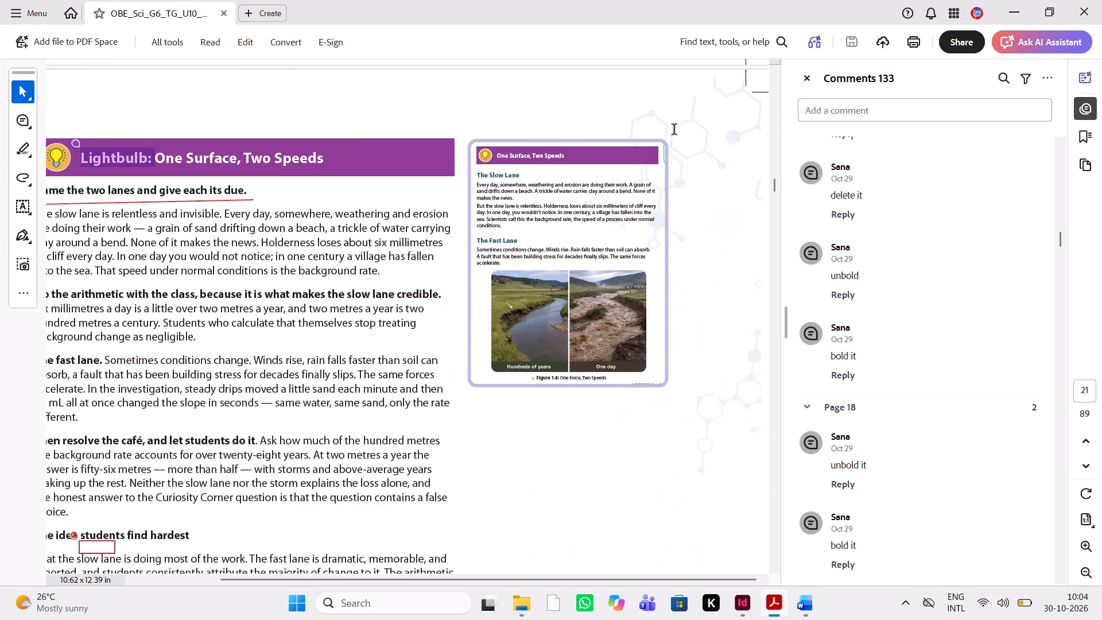
pyautogui.scroll(-1, 674, 130)
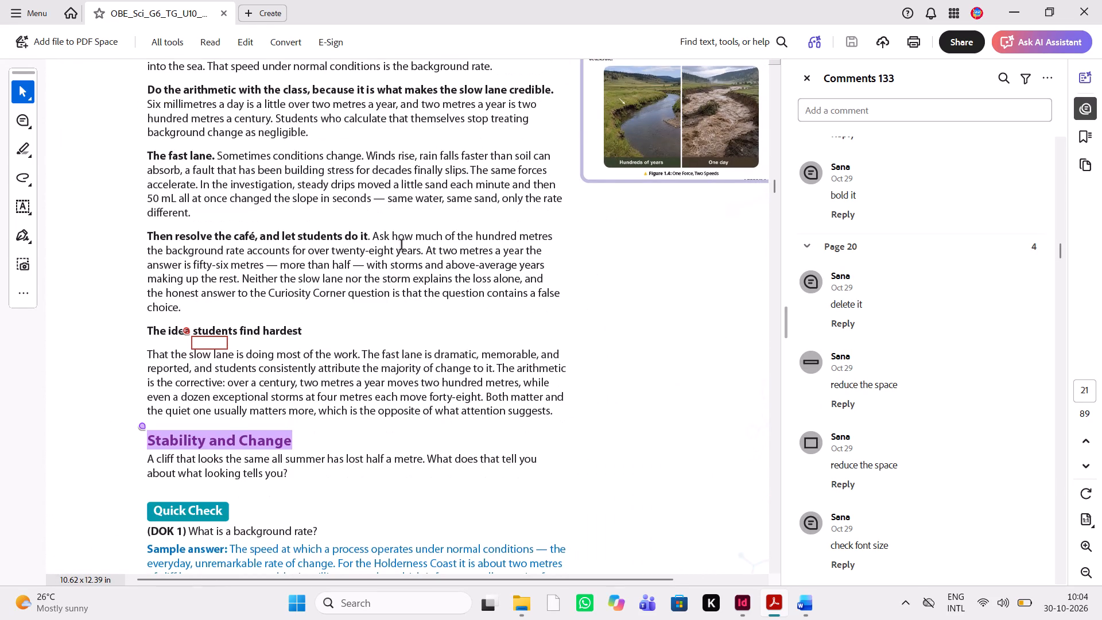
pyautogui.scroll(4, 402, 246)
pyautogui.hscroll(1, 402, 246)
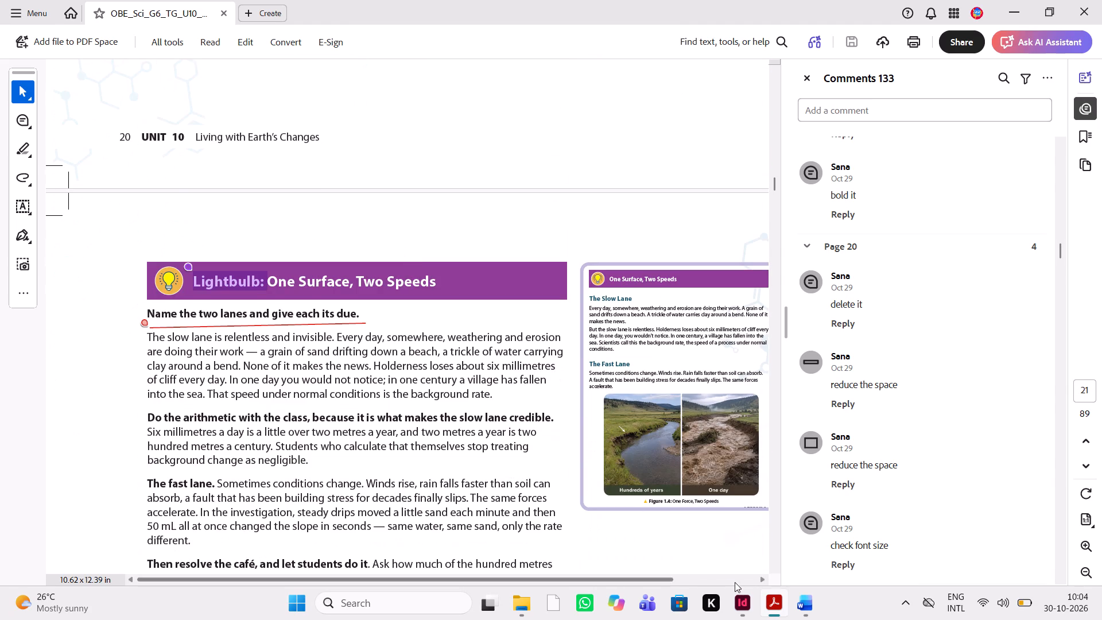
# Ungroup the "Progress Check 2" box on page 20 of the Lesson 1 layout.
pyautogui.click(743, 619)
pyautogui.scroll(-1, 432, 465)
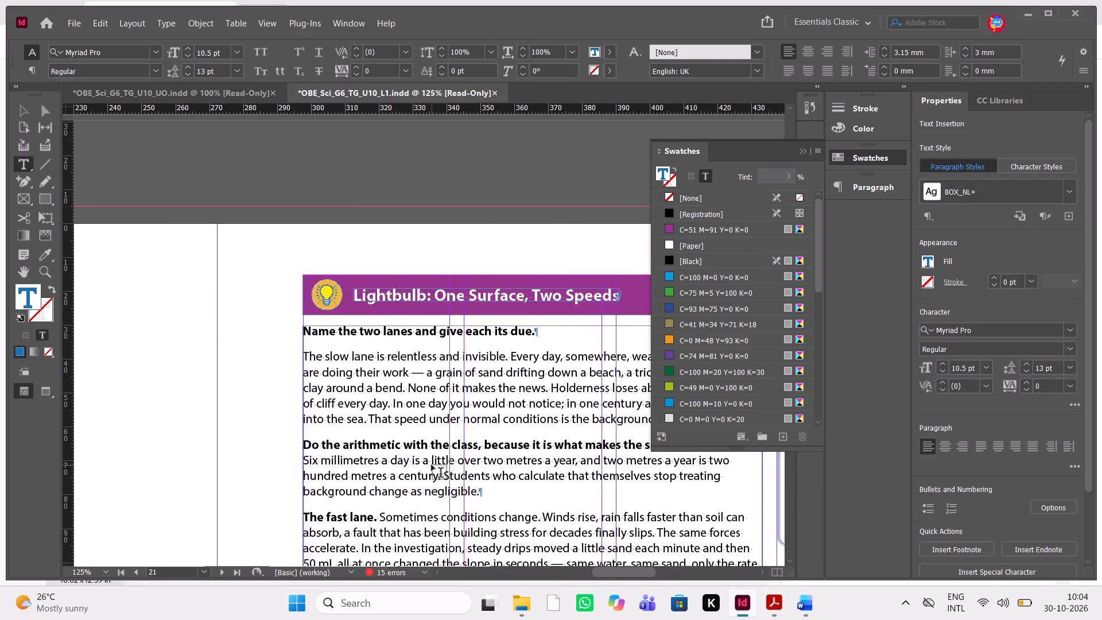
pyautogui.scroll(-1, 432, 465)
pyautogui.hscroll(-1, 432, 465)
pyautogui.scroll(-1, 432, 465)
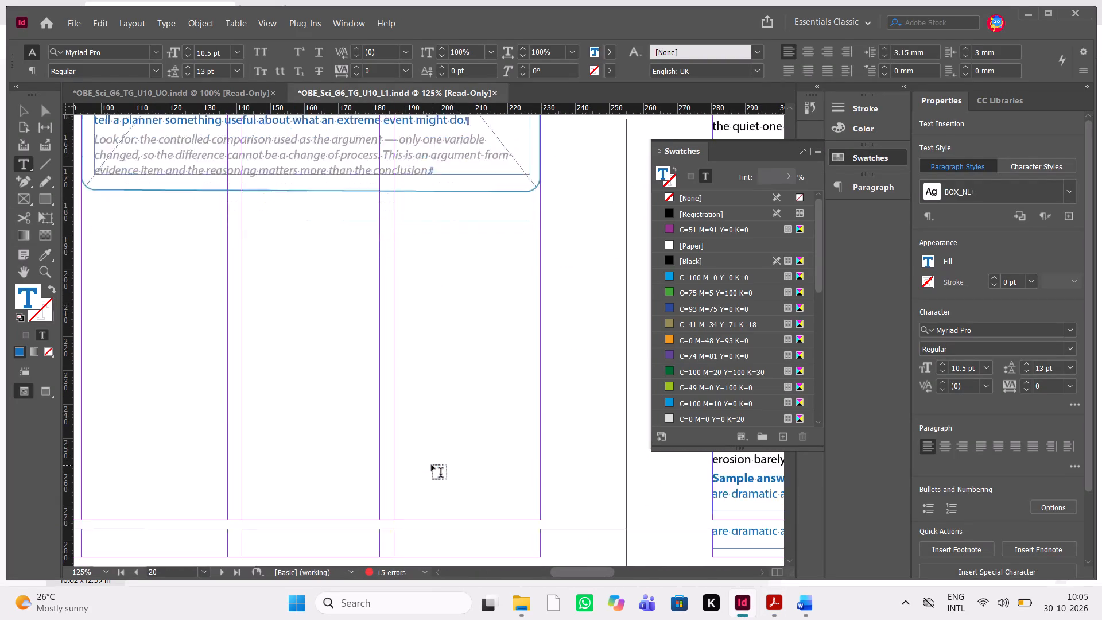
pyautogui.scroll(-1, 432, 465)
pyautogui.scroll(1, 432, 465)
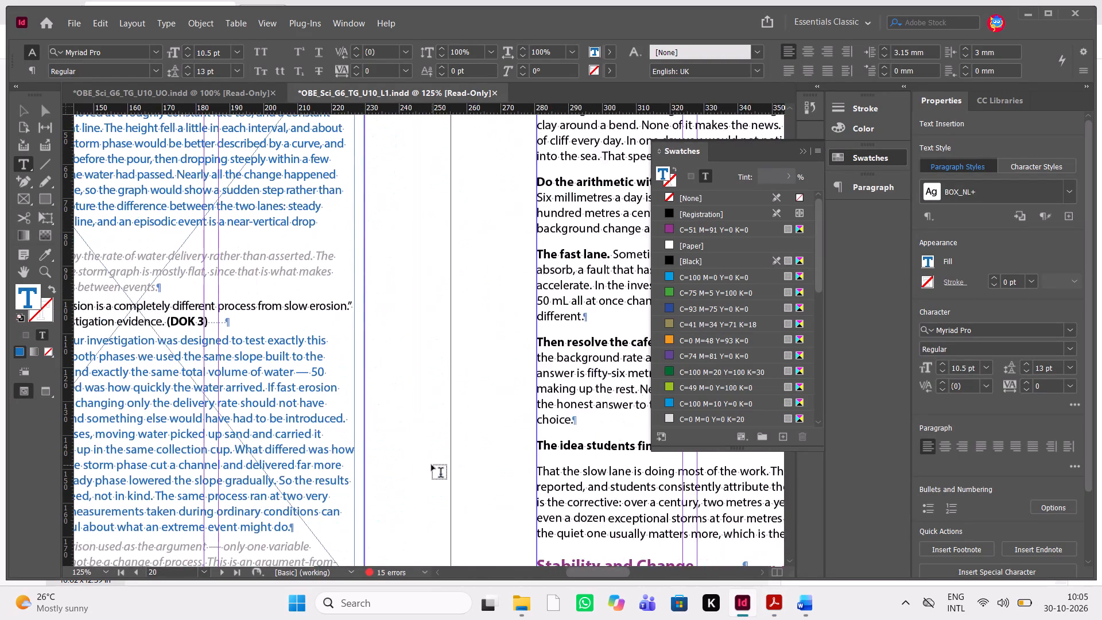
pyautogui.scroll(-1, 432, 465)
pyautogui.hscroll(-1, 432, 465)
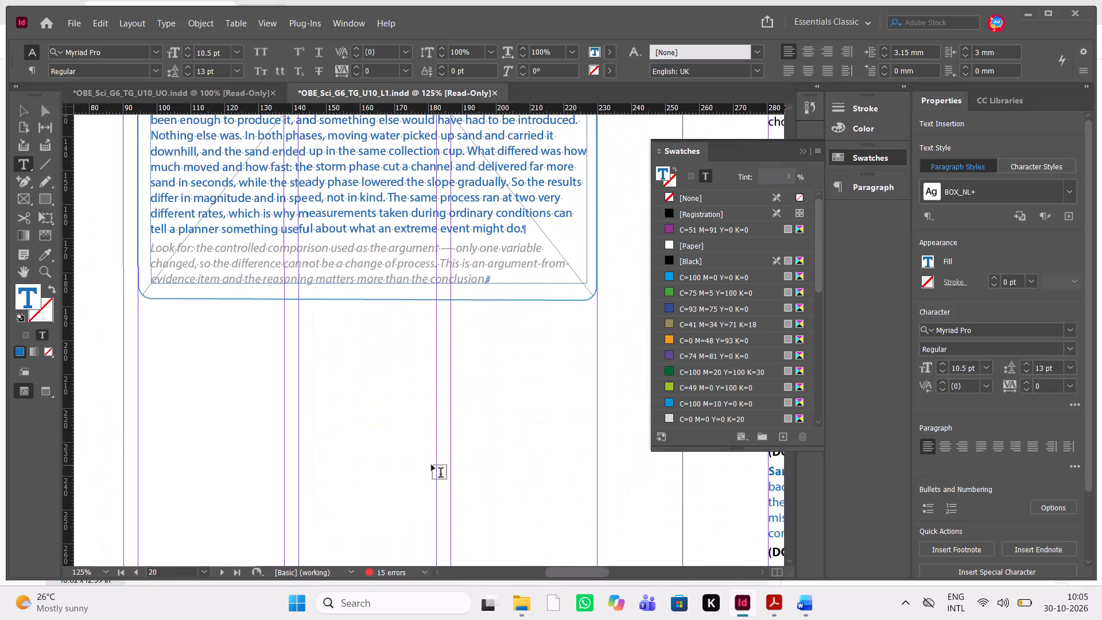
pyautogui.press('Escape')
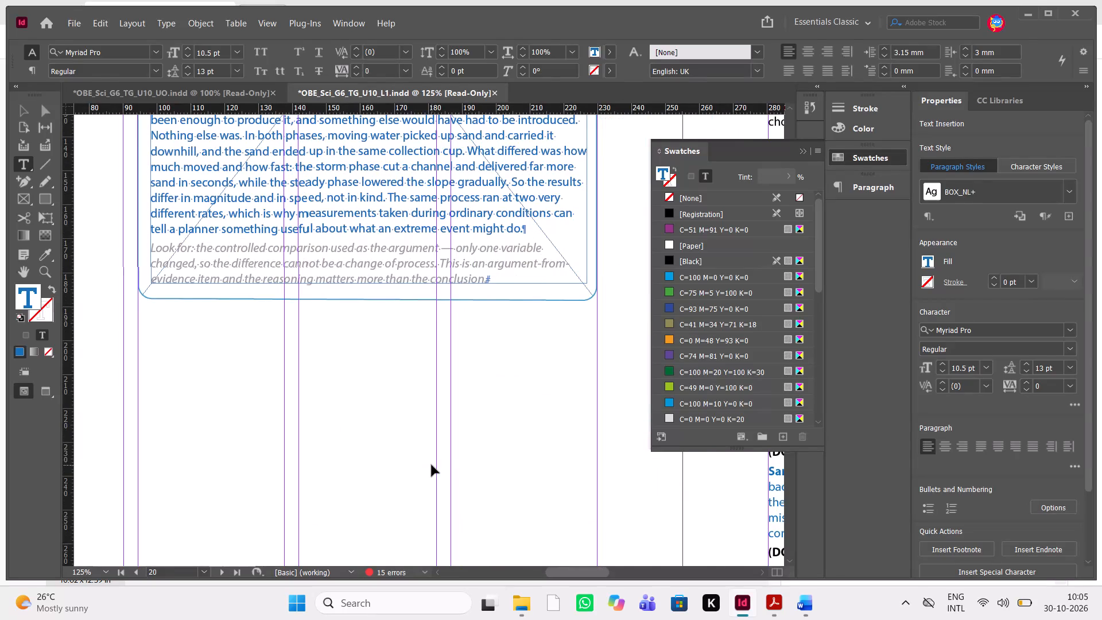
pyautogui.click(413, 298)
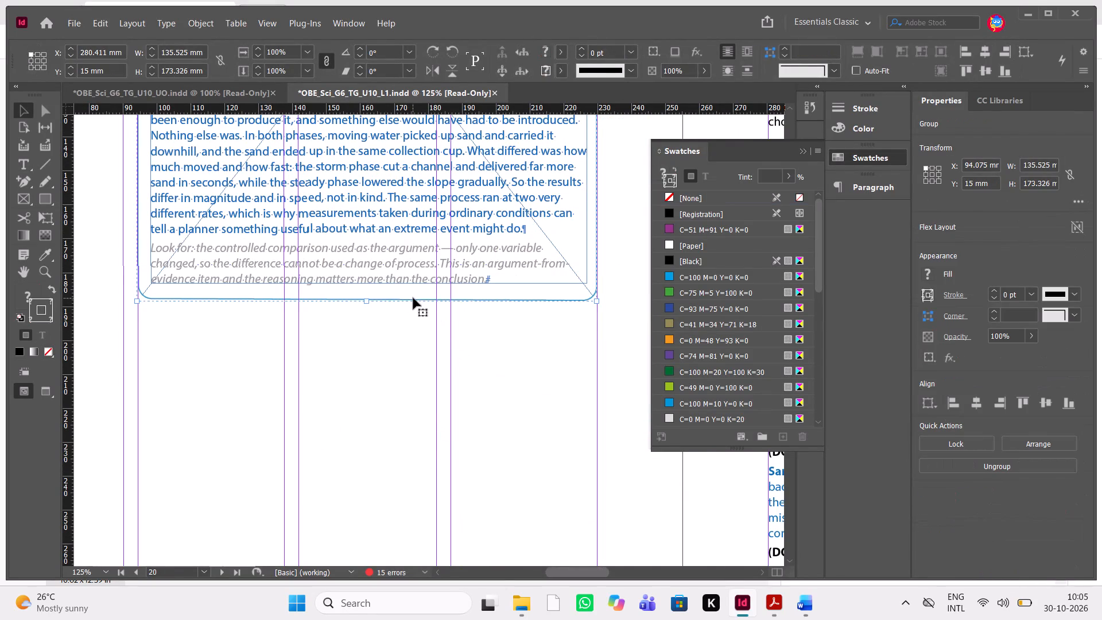
pyautogui.hotkey('ctrl', 'shift', 'g')
pyautogui.click(413, 375)
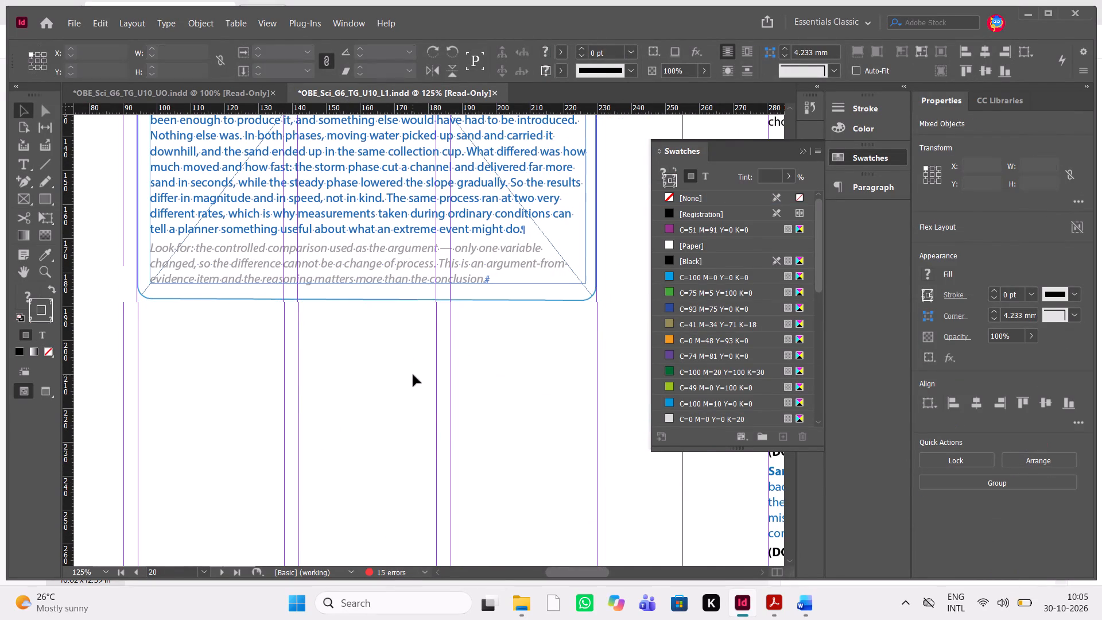
# Shorten the outlined "Progress Check 2" frame on page 20 slightly, bringing its bottom edge closer beneath the last "Look for" line.
pyautogui.scroll(3, 413, 375)
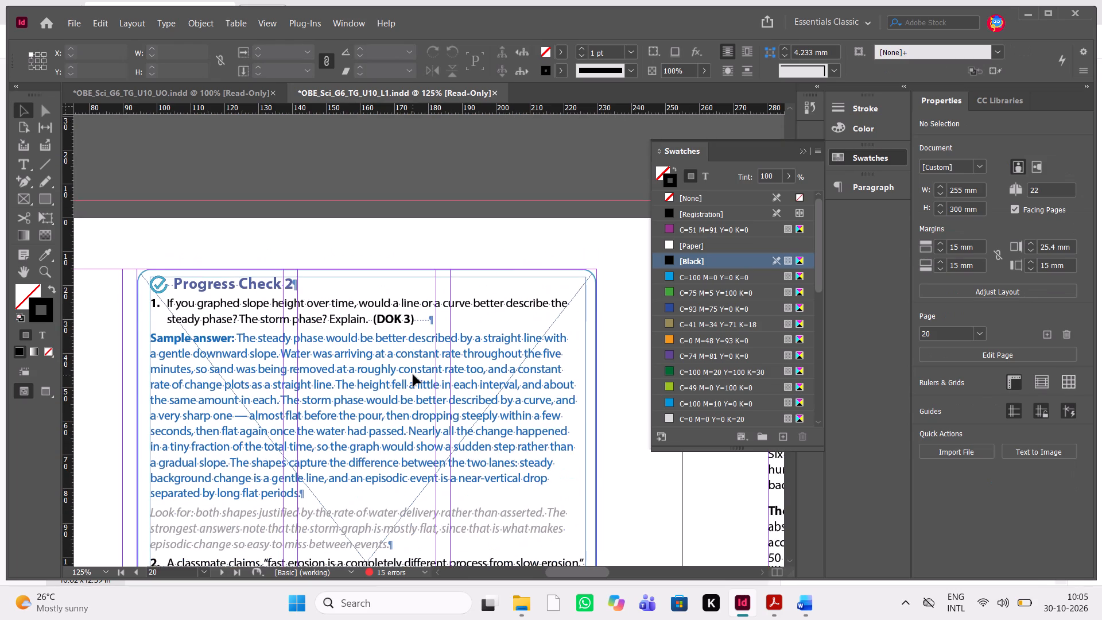
pyautogui.scroll(-2, 413, 375)
pyautogui.scroll(2, 413, 375)
pyautogui.scroll(-1, 413, 375)
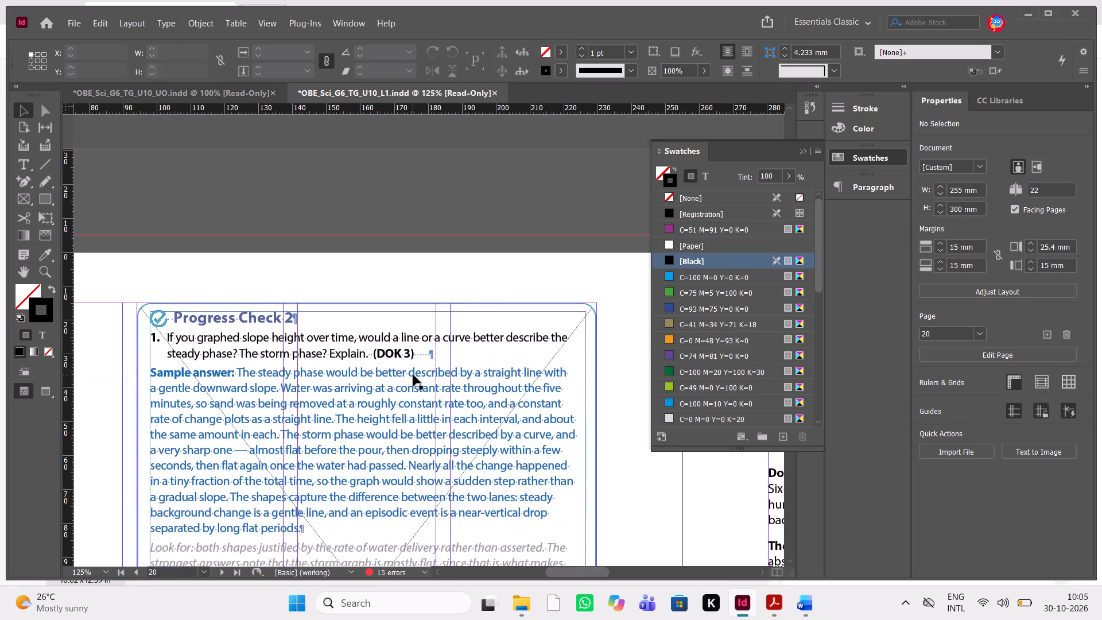
pyautogui.scroll(-2, 413, 375)
pyautogui.click(405, 333)
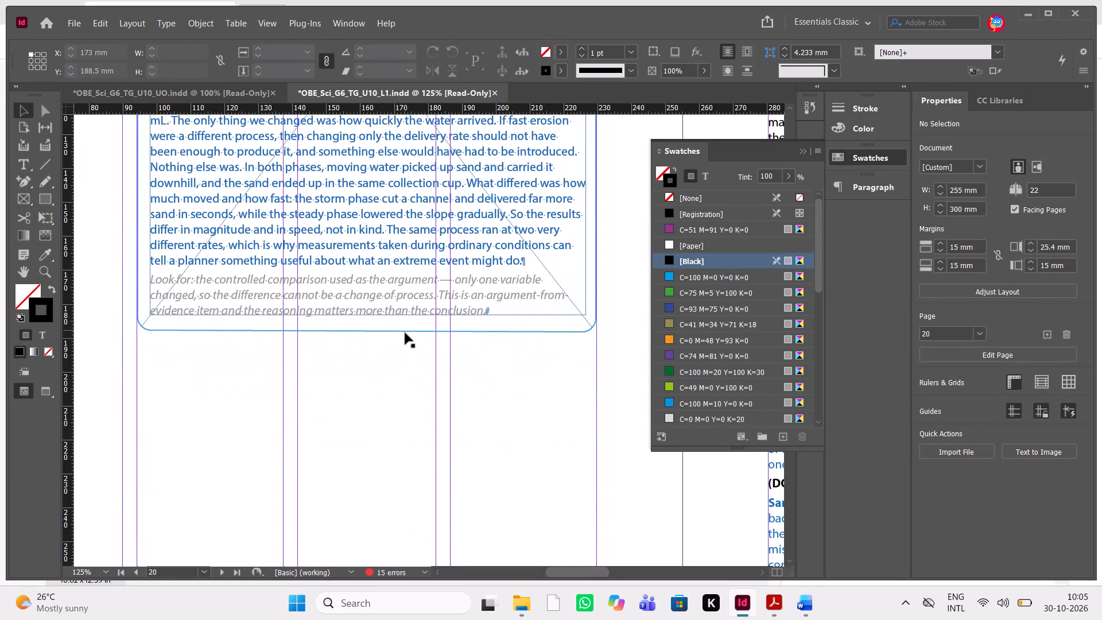
pyautogui.moveTo(366, 335); pyautogui.dragTo(367, 328)
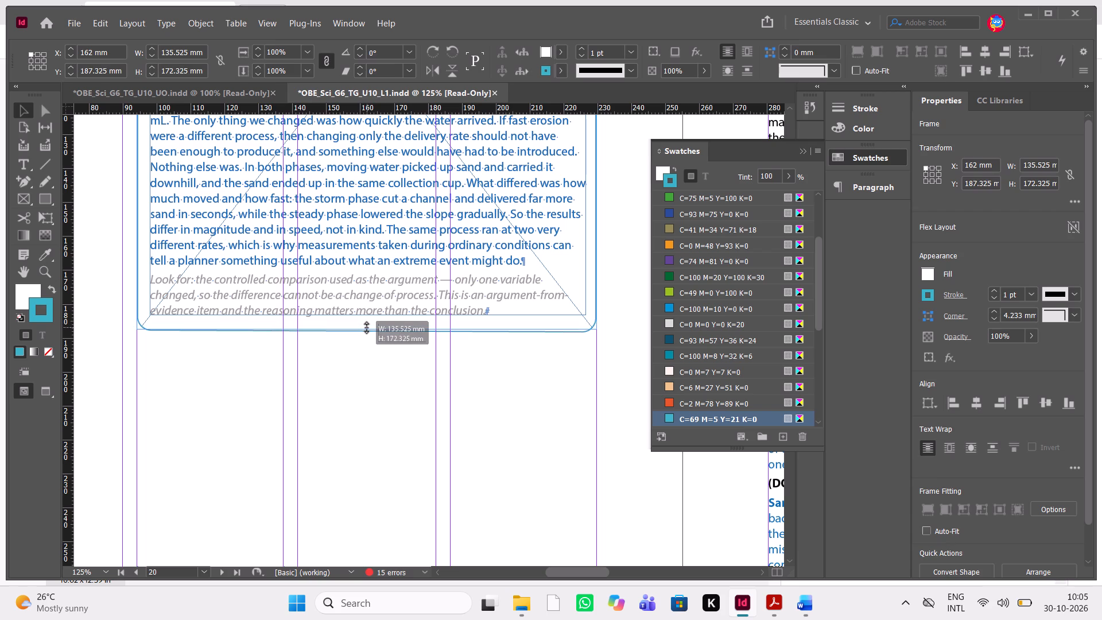
pyautogui.moveTo(367, 328); pyautogui.dragTo(368, 326)
pyautogui.click(360, 380)
pyautogui.write('wwww')
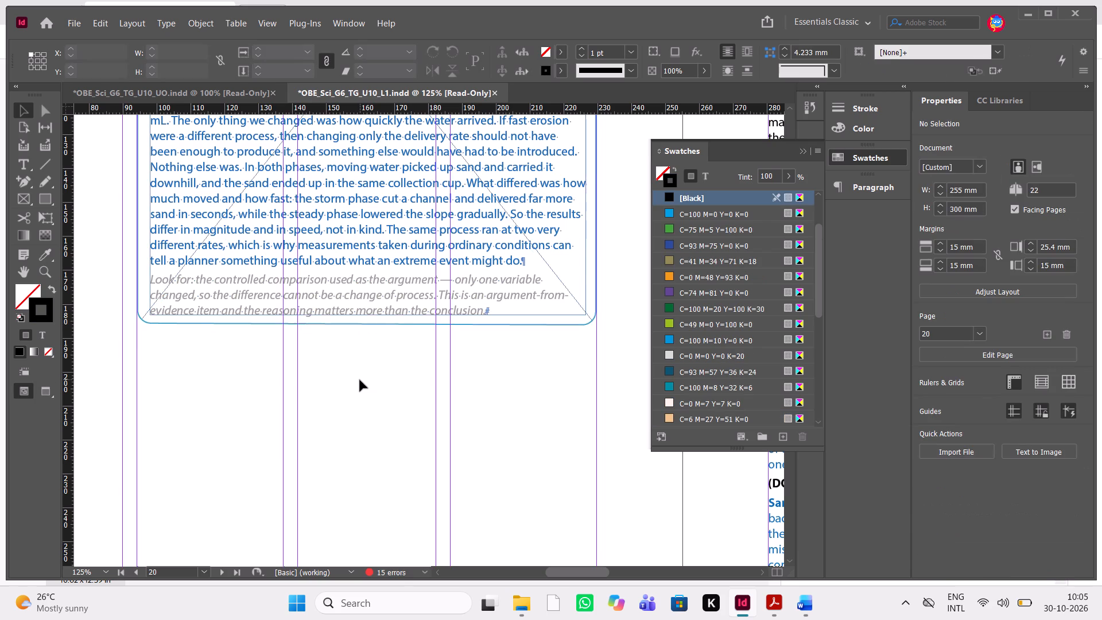
# Delete "Lightbulb:" from the page 21 heading banner, leaving "One Surface, Two Speeds".
pyautogui.scroll(3, 360, 380)
pyautogui.scroll(-1, 360, 380)
pyautogui.scroll(1, 360, 380)
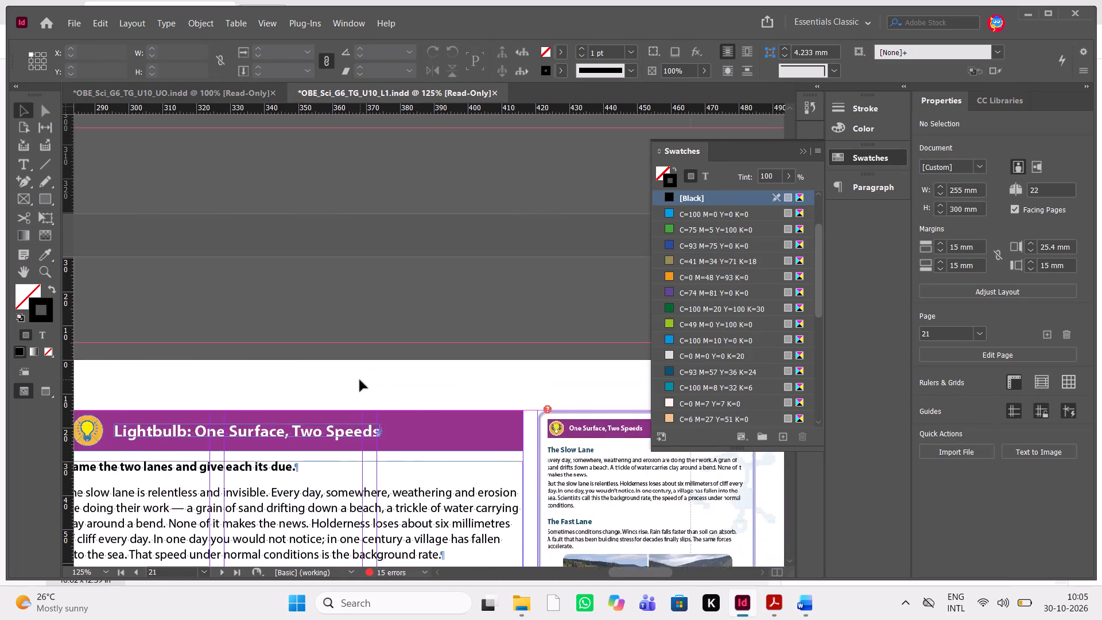
pyautogui.hscroll(1, 360, 380)
pyautogui.doubleClick(358, 433)
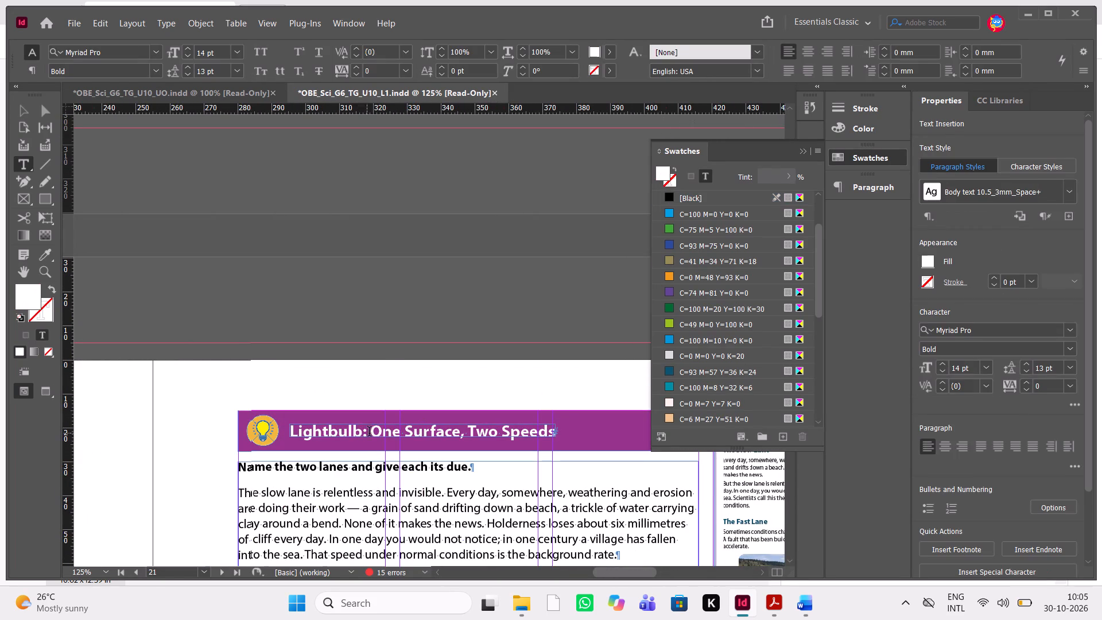
pyautogui.moveTo(372, 433); pyautogui.dragTo(289, 432)
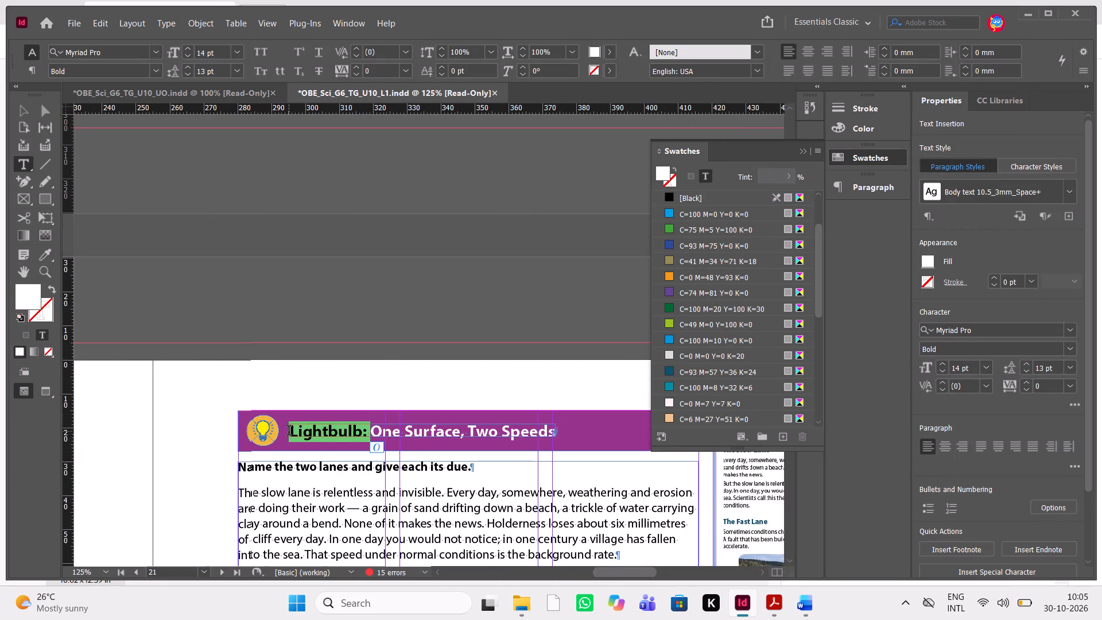
pyautogui.press('Delete')
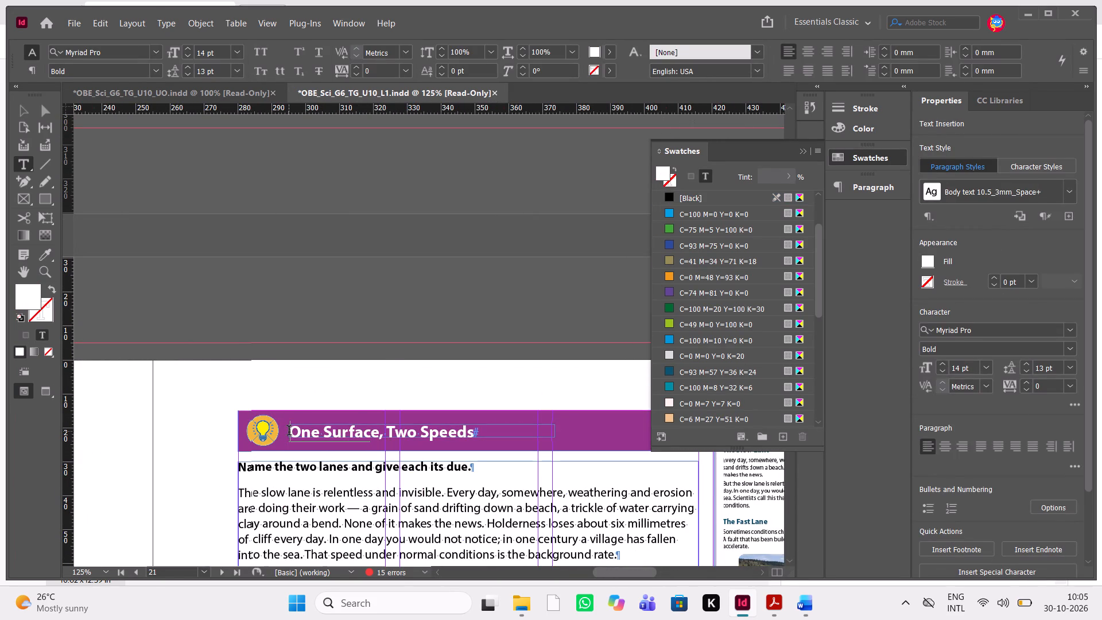
# Set the space after the subheading "Name the two lanes and give each its due." on page 21 to 1 mm.
pyautogui.moveTo(485, 466); pyautogui.dragTo(193, 454)
pyautogui.click(886, 185)
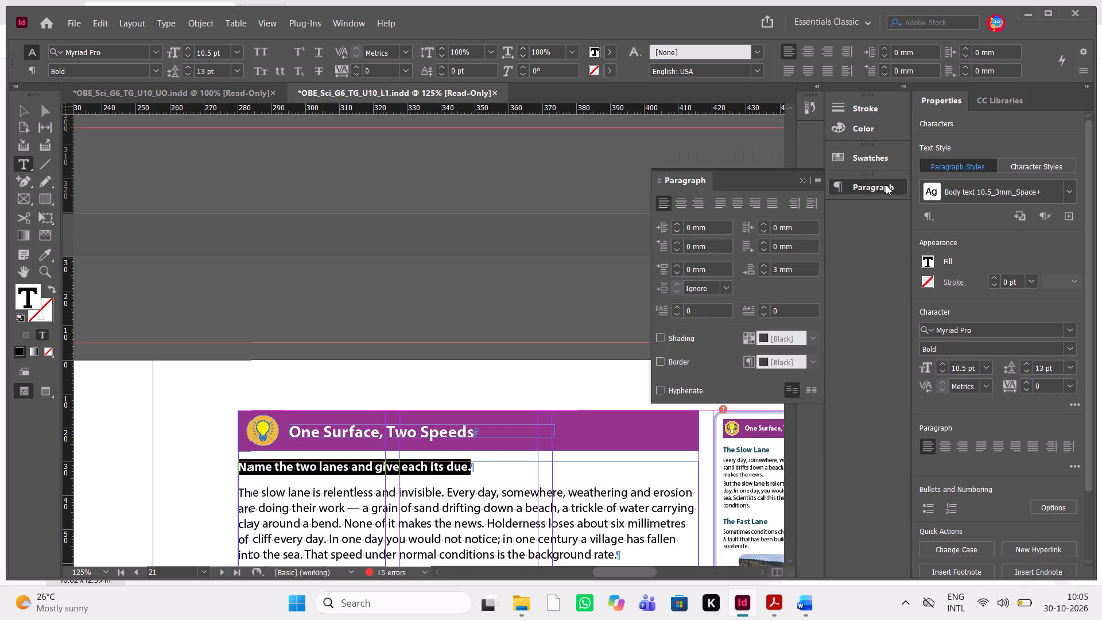
pyautogui.click(768, 270)
pyautogui.click(768, 270)
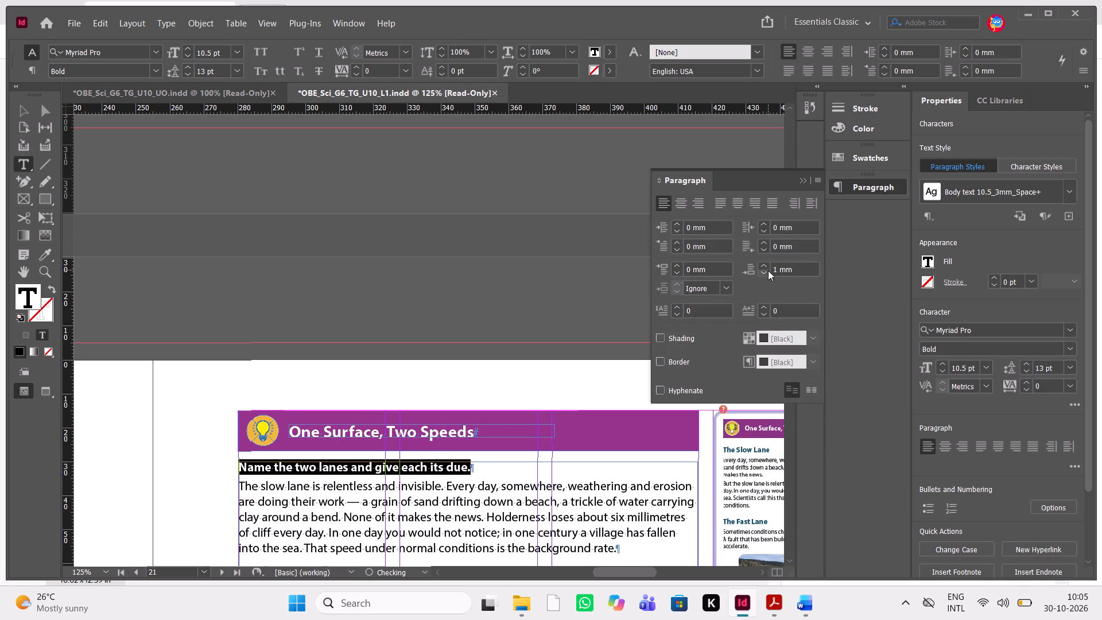
# Set the space after the subheading "The idea students find hardest" to 1 mm.
pyautogui.scroll(-1, 535, 470)
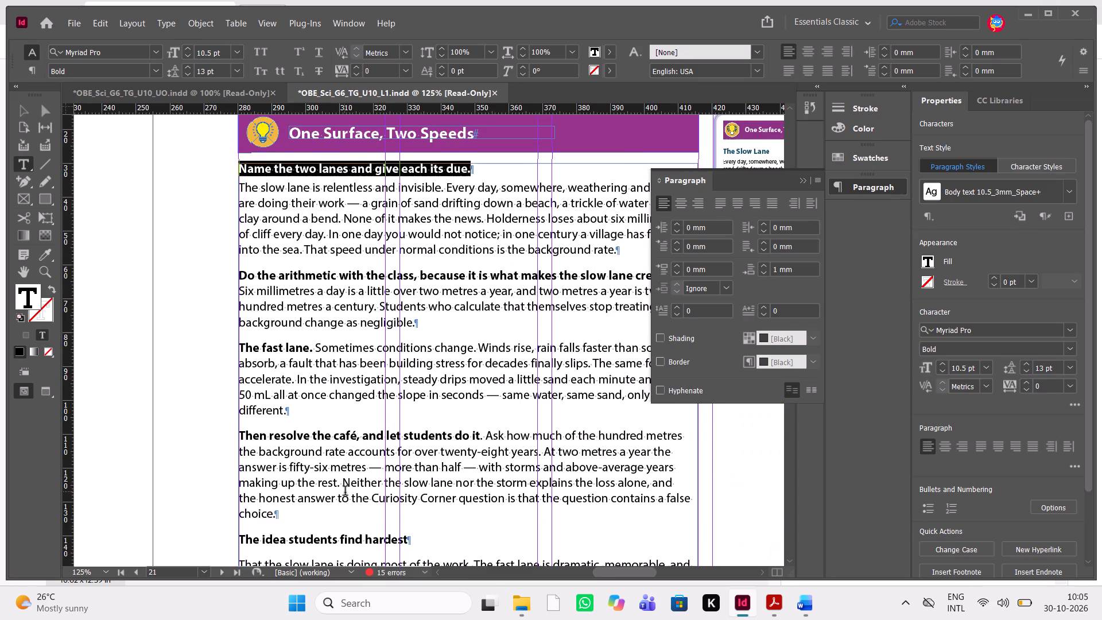
pyautogui.scroll(-1, 345, 492)
pyautogui.moveTo(421, 347); pyautogui.dragTo(259, 364)
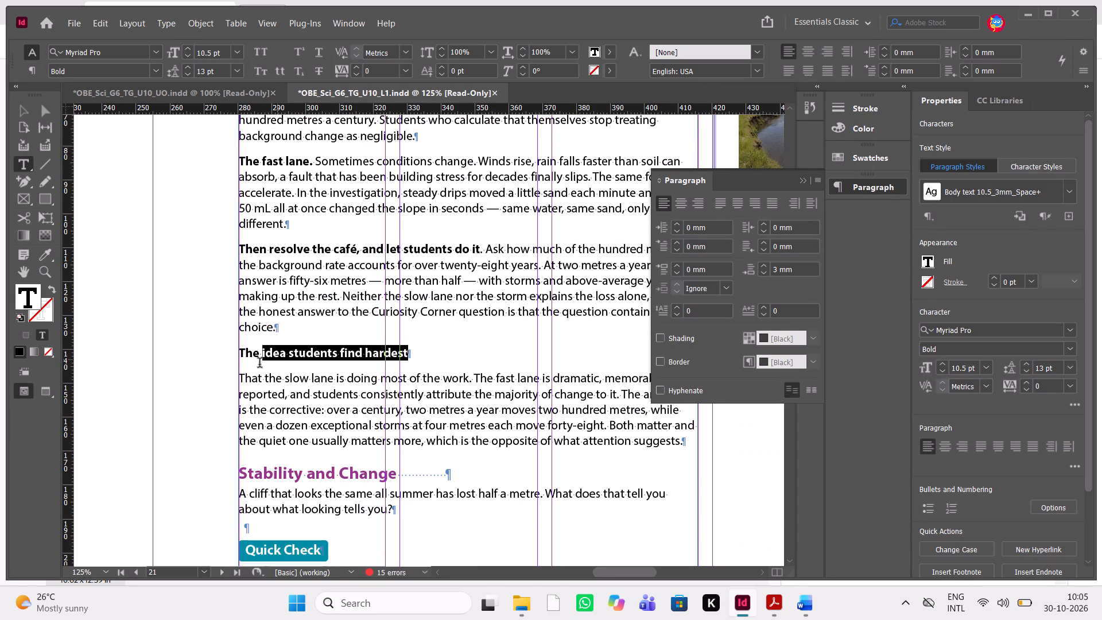
pyautogui.moveTo(259, 364); pyautogui.dragTo(238, 364)
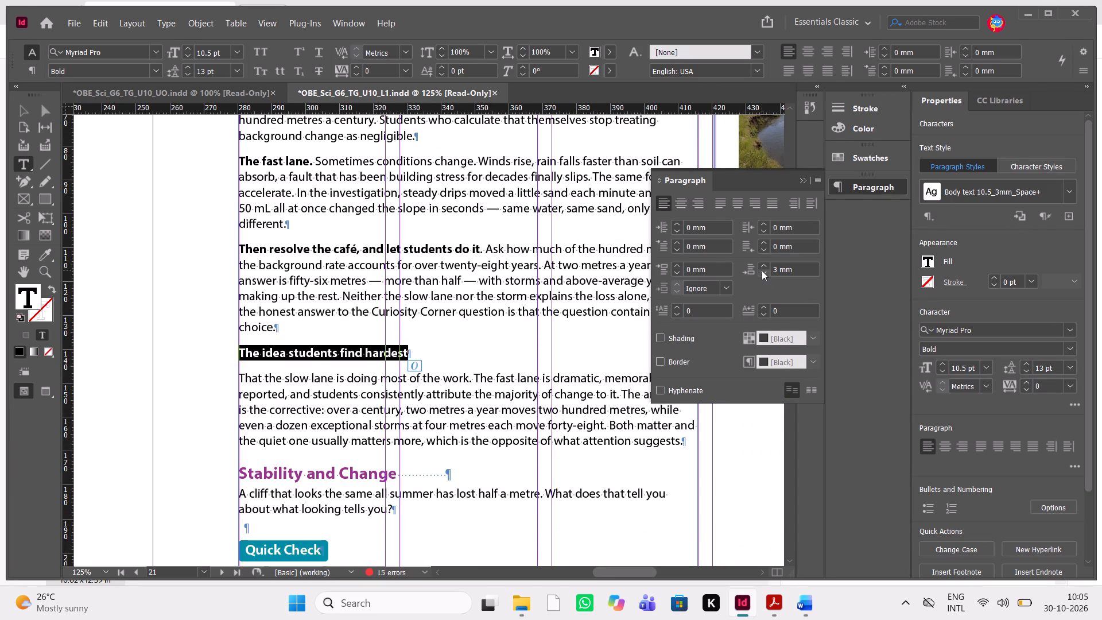
pyautogui.click(762, 270)
pyautogui.click(762, 270)
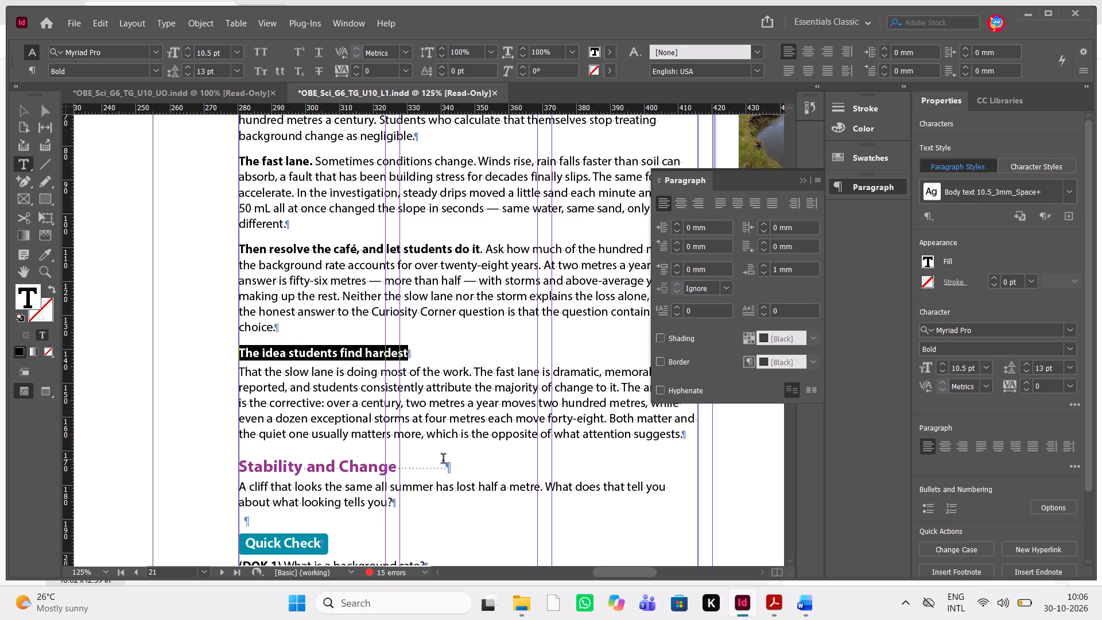
# Set the font size of the "Stability and Change" heading on page 21 to 11 pt.
pyautogui.moveTo(443, 460); pyautogui.dragTo(231, 456)
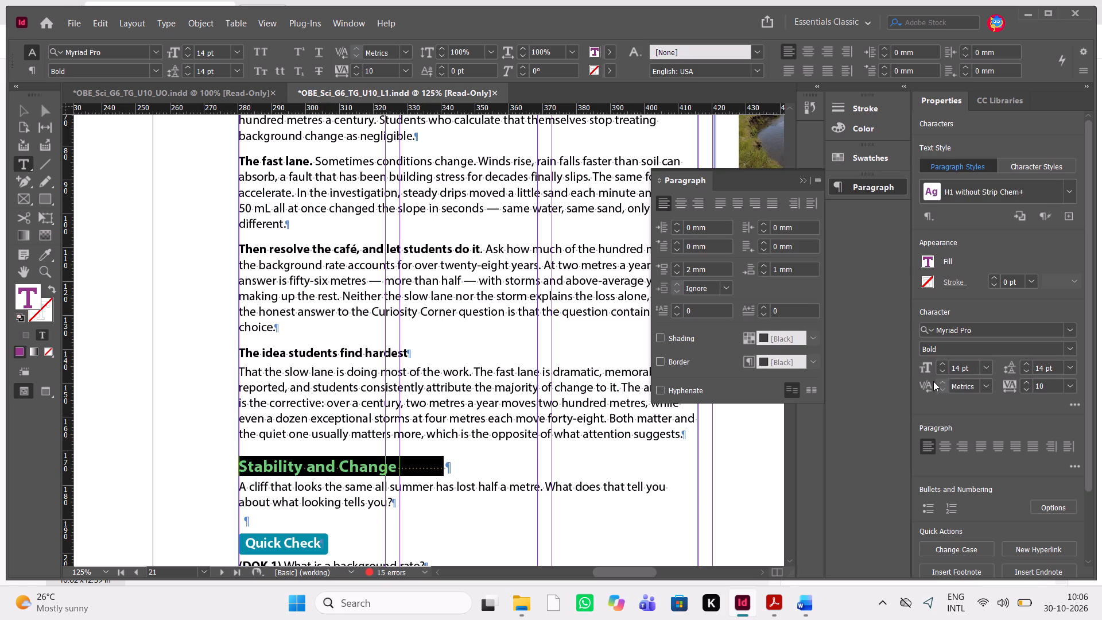
pyautogui.click(988, 369)
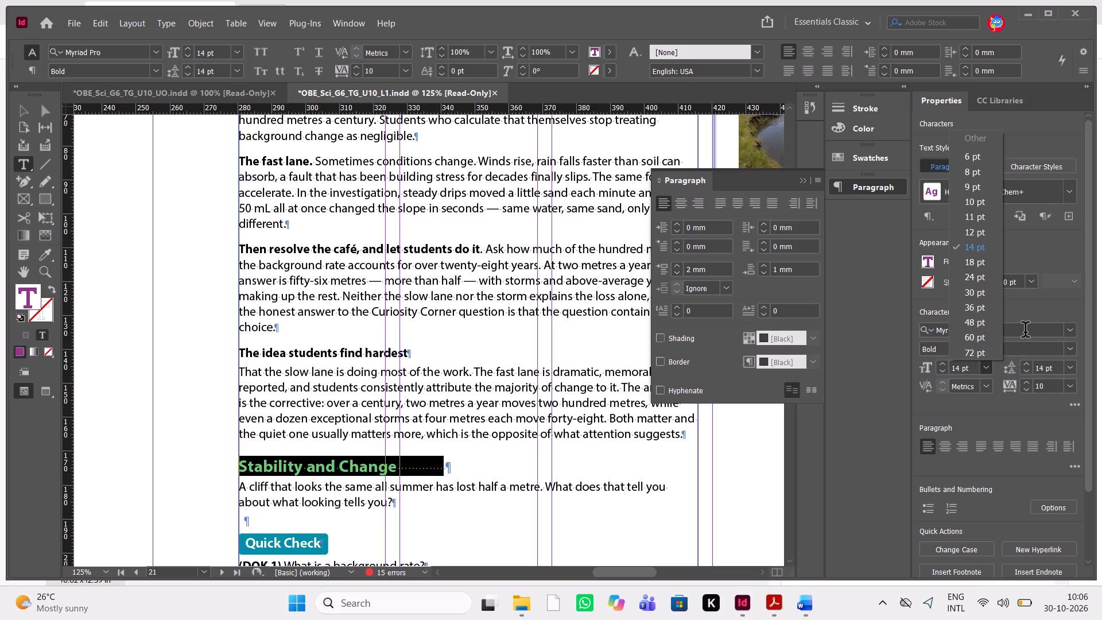
pyautogui.click(973, 217)
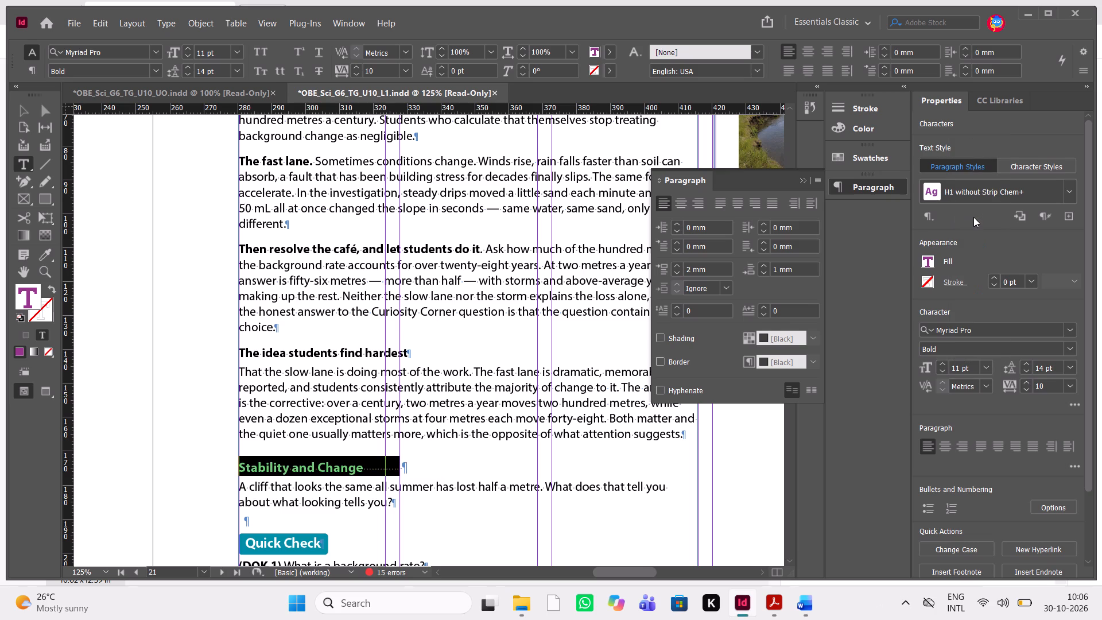
pyautogui.click(808, 180)
pyautogui.click(468, 459)
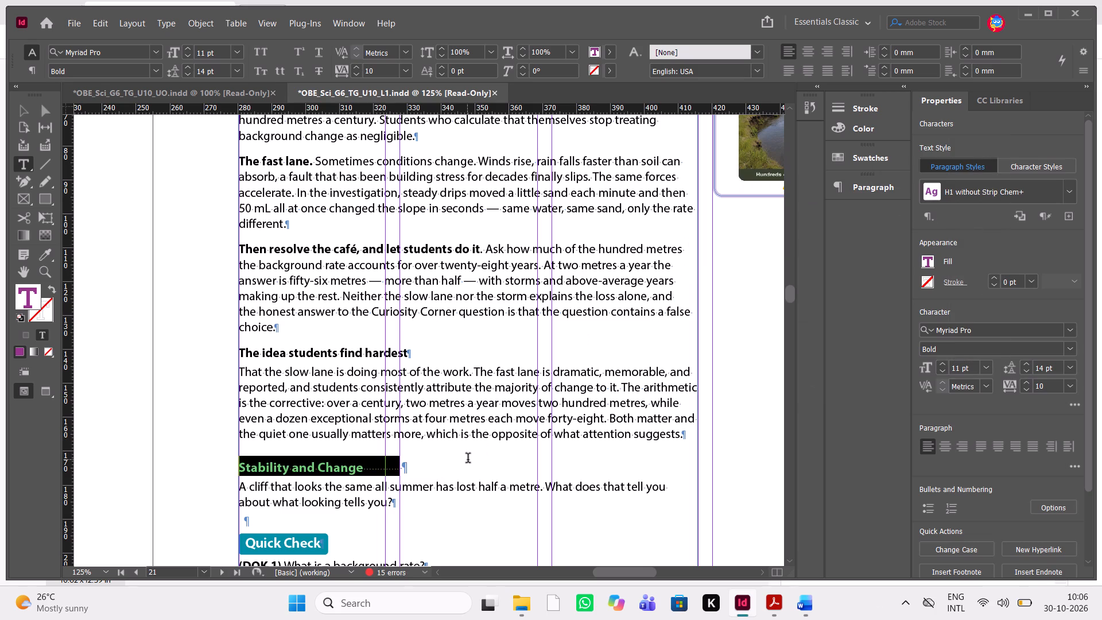
# Shorten the page 21 threaded text frame to about 226 mm high, ending it after the second Quick Check sample answer.
pyautogui.scroll(-2, 468, 459)
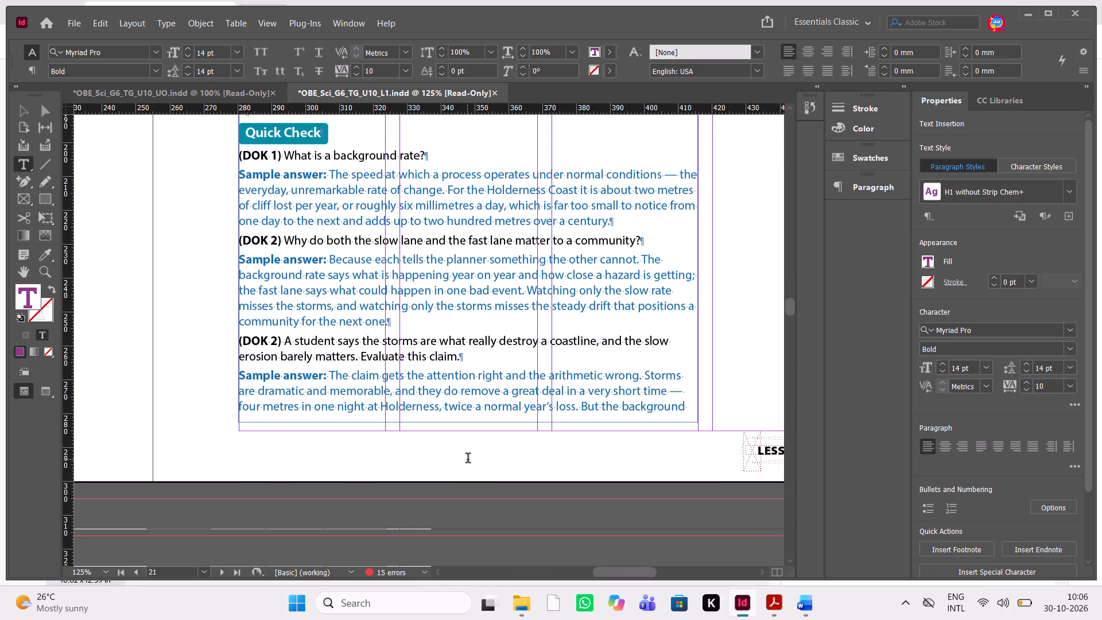
pyautogui.press('Escape')
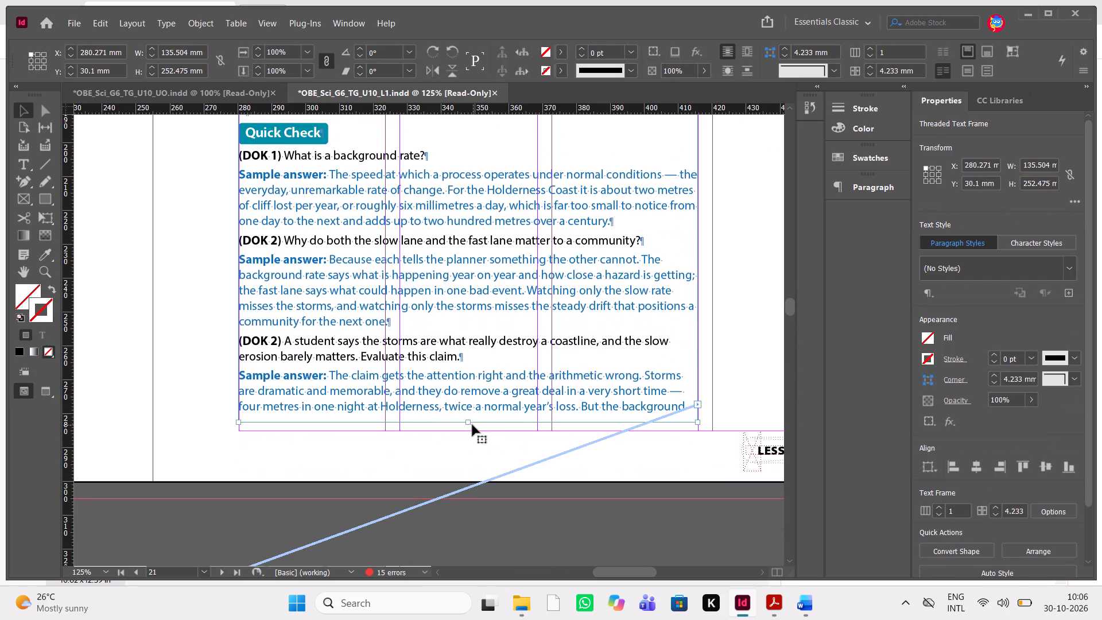
pyautogui.moveTo(469, 421); pyautogui.dragTo(456, 282)
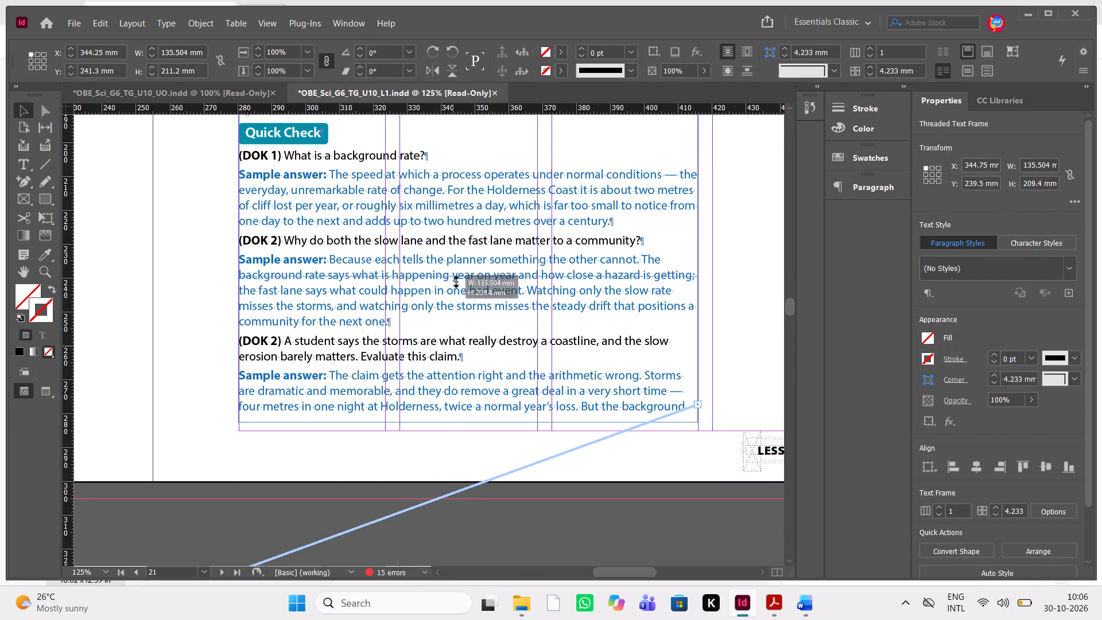
pyautogui.moveTo(456, 282); pyautogui.dragTo(457, 332)
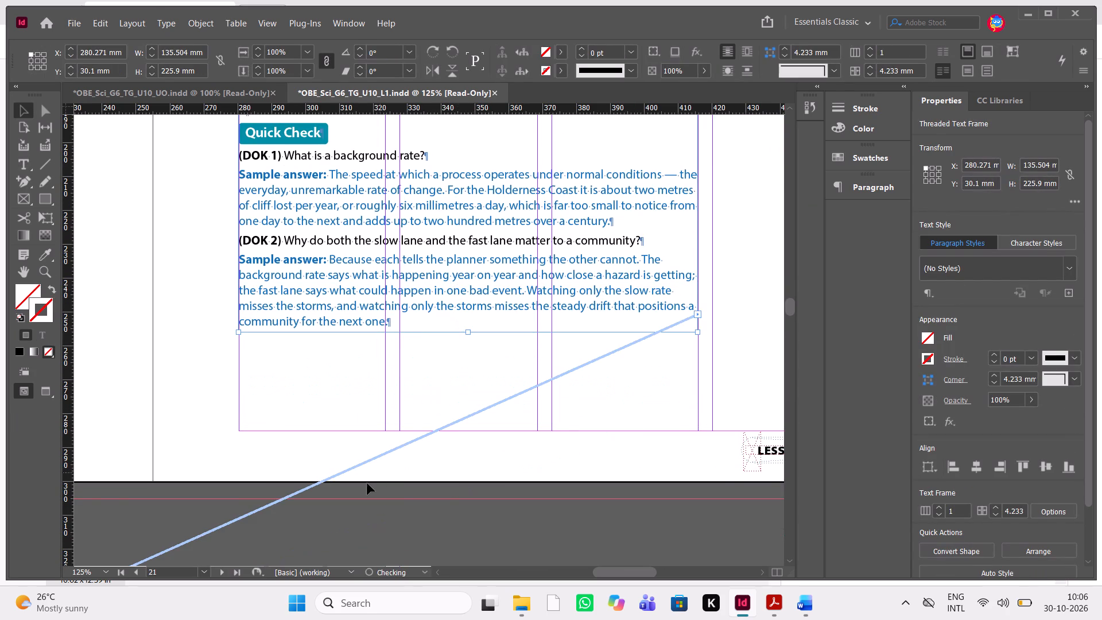
# Extend the threaded text frame on page 21 downward to about 228 mm high.
pyautogui.scroll(-3, 367, 483)
pyautogui.hscroll(-1, 367, 483)
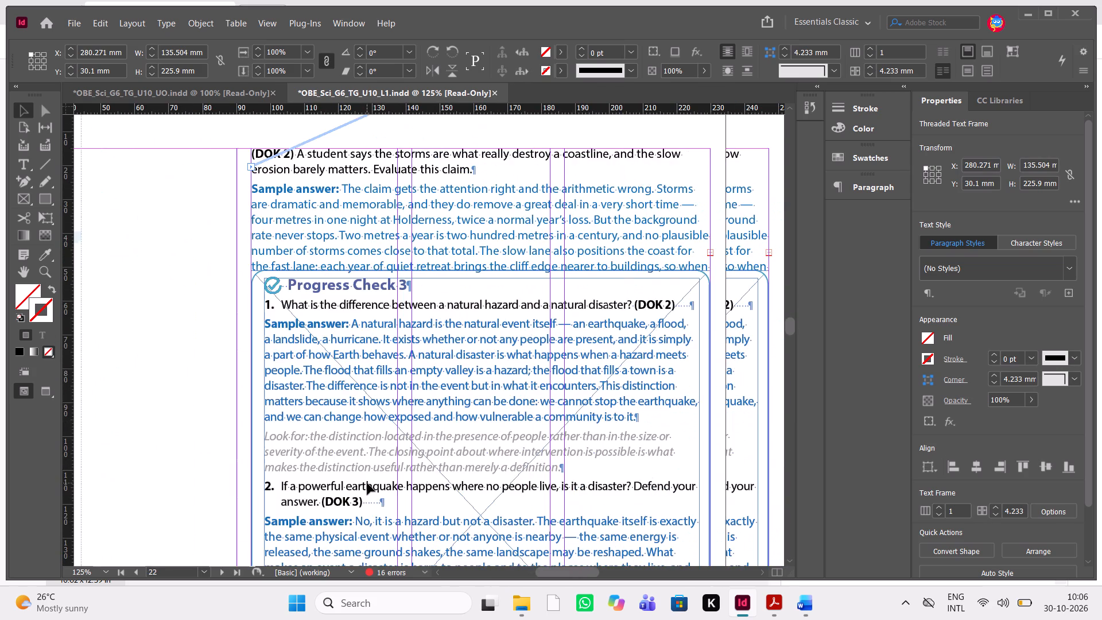
pyautogui.scroll(-2, 367, 483)
pyautogui.scroll(2, 367, 483)
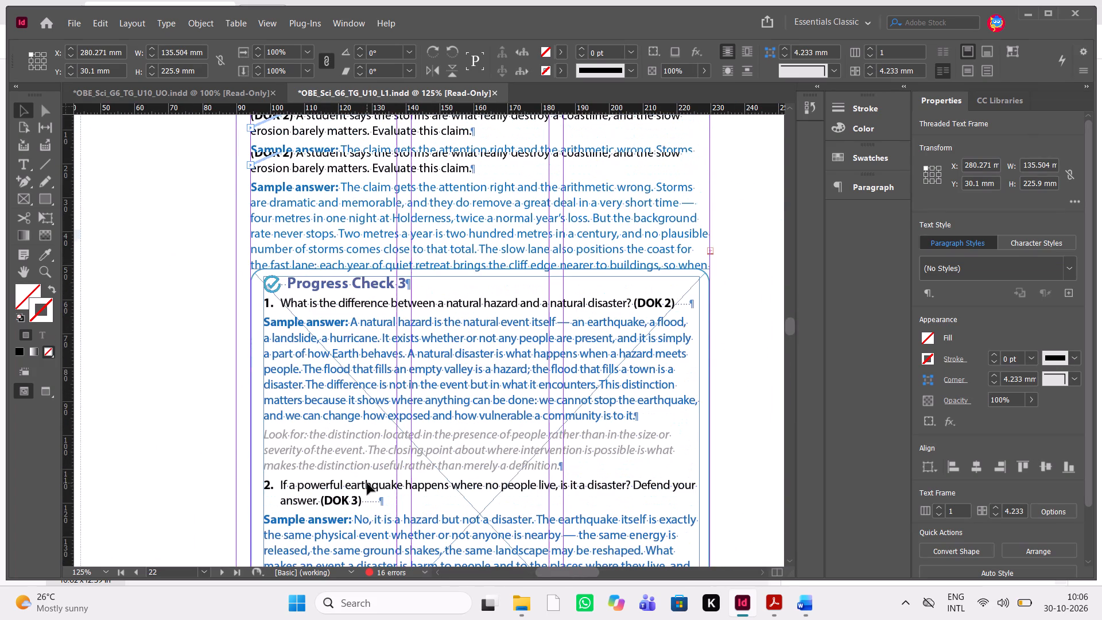
pyautogui.scroll(3, 367, 483)
pyautogui.hscroll(-1, 367, 483)
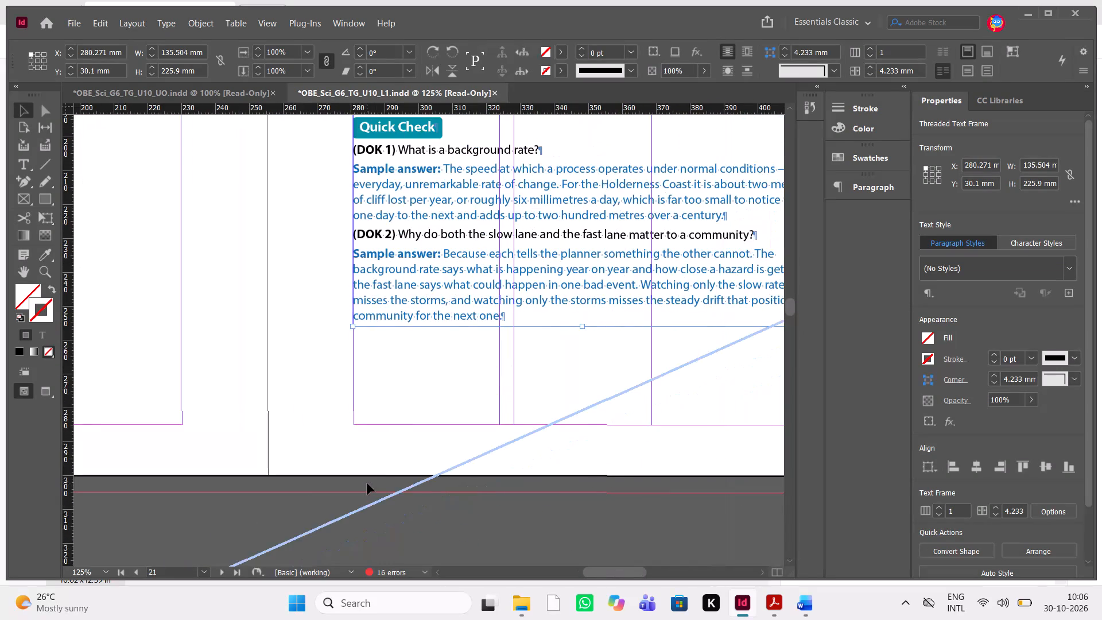
pyautogui.moveTo(581, 325); pyautogui.dragTo(581, 334)
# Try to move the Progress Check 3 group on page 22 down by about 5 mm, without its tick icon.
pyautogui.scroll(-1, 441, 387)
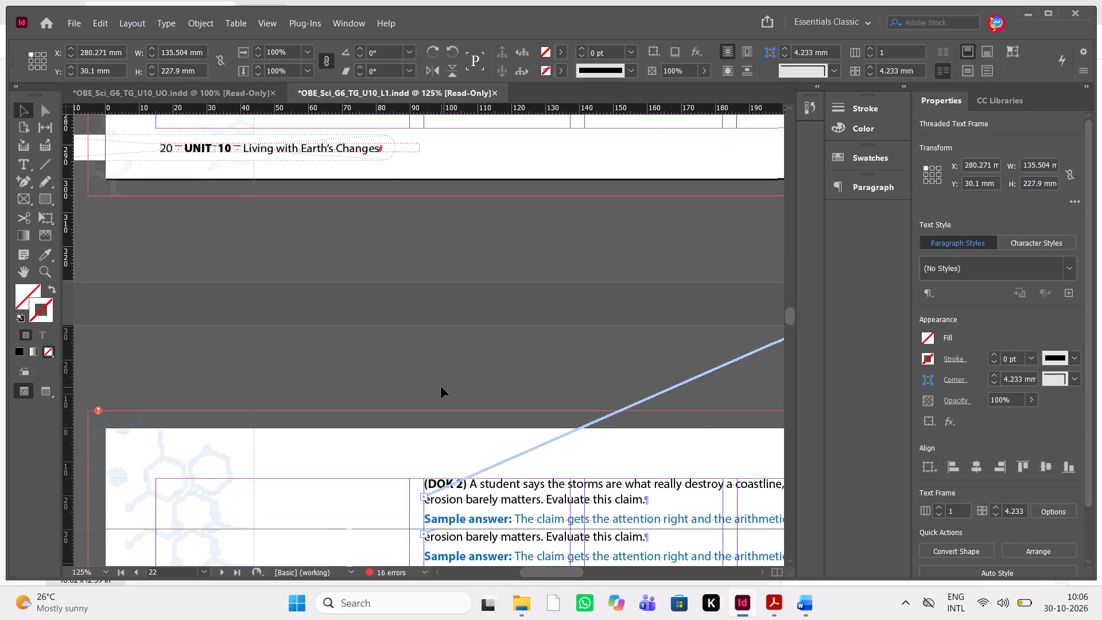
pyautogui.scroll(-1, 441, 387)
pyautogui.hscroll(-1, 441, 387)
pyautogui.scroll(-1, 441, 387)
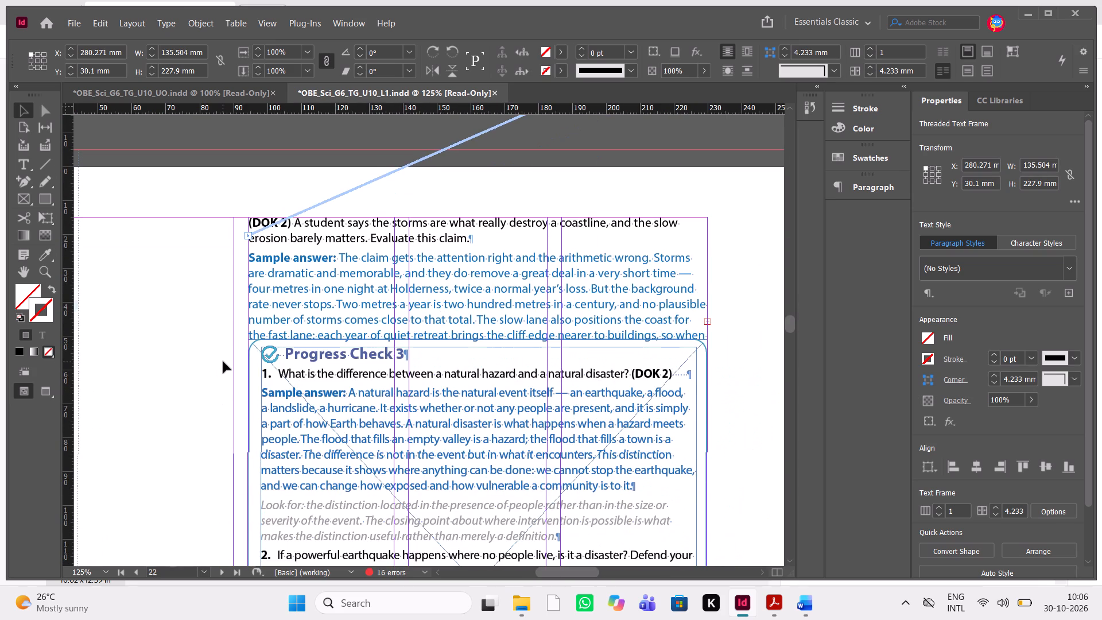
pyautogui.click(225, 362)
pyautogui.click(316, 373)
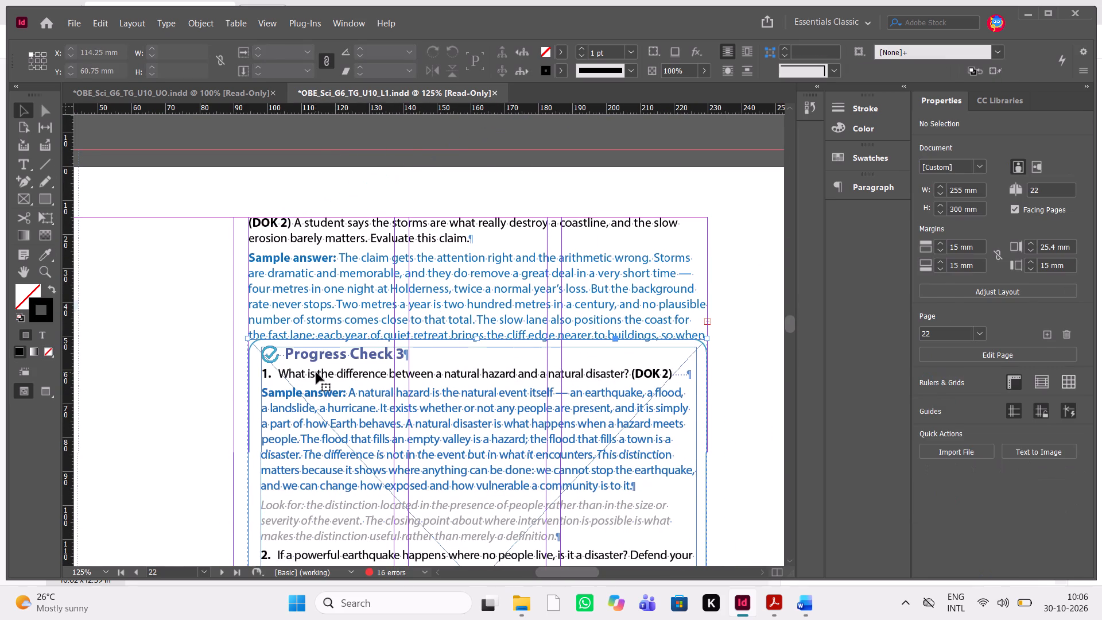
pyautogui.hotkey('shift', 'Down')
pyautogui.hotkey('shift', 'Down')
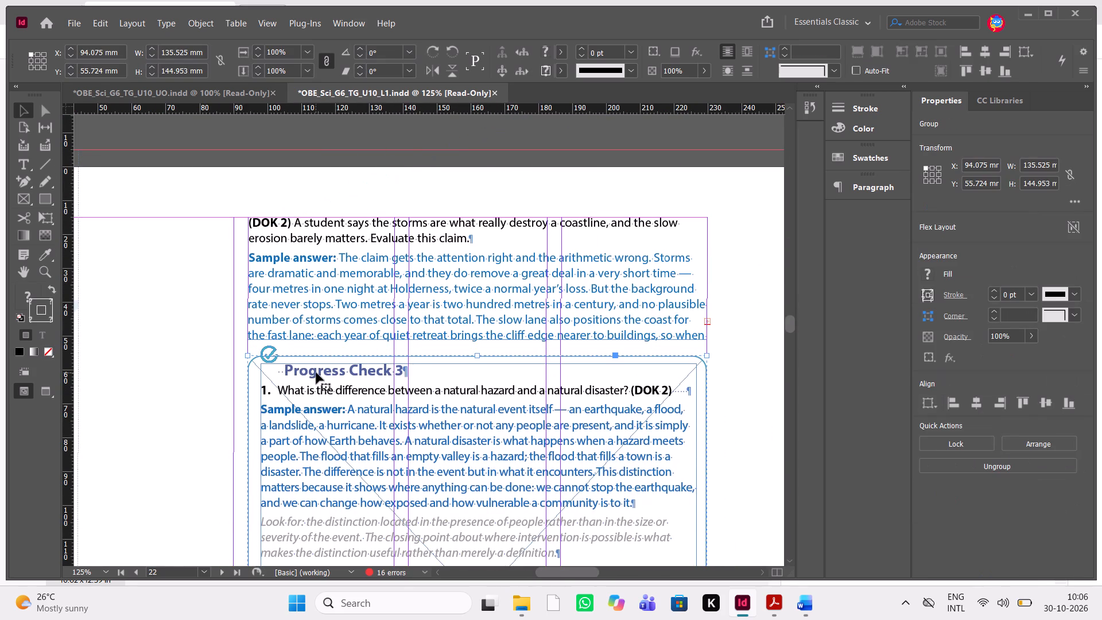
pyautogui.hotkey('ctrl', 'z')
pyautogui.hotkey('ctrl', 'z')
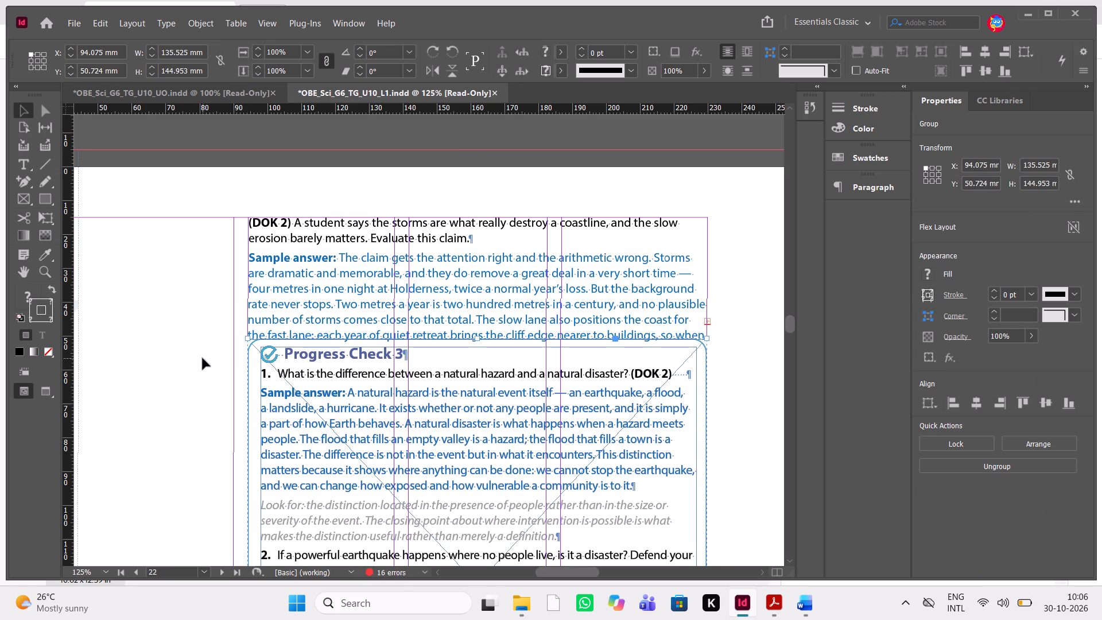
# Move the Progress Check 3 box together with its tick icon down page 22, placing its top edge at about Y 68 mm.
pyautogui.moveTo(203, 358); pyautogui.dragTo(337, 389)
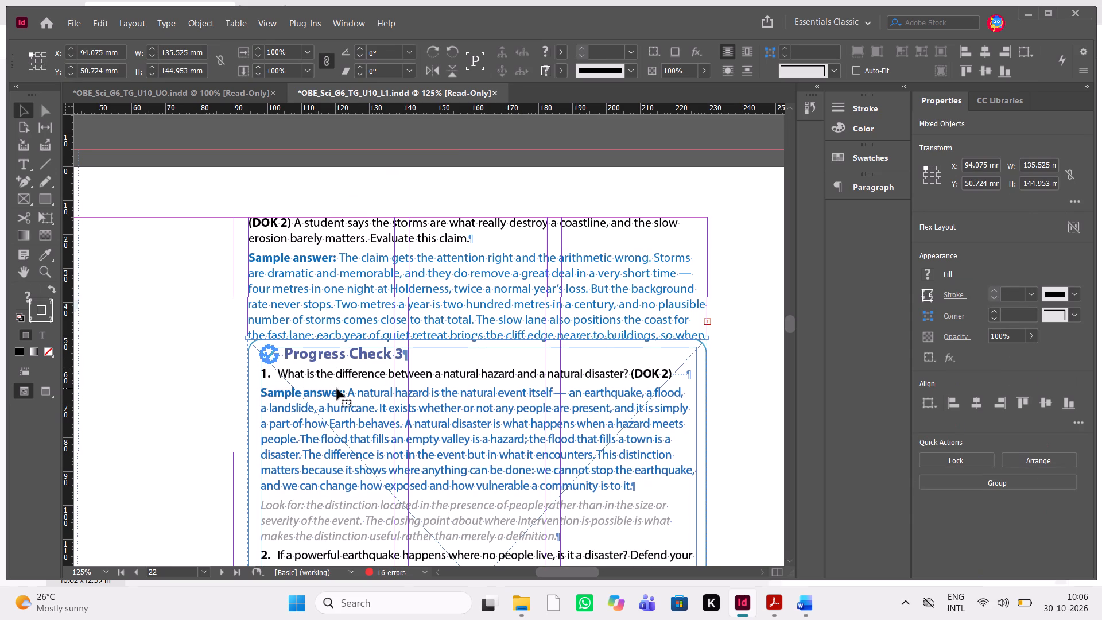
pyautogui.hotkey('shift', 'Down')
pyautogui.hotkey('shift', 'Down')
pyautogui.hotkey('shift', 'Down')
pyautogui.press('Down')
pyautogui.press('Down')
pyautogui.press('Down')
pyautogui.press('Down')
pyautogui.press('Down')
pyautogui.press('Down')
pyautogui.press('Down')
pyautogui.press('Down')
pyautogui.press('Down')
pyautogui.press('Down')
pyautogui.press('Down')
pyautogui.press('Down')
pyautogui.press('Down')
pyautogui.press('Down')
pyautogui.press('Down')
pyautogui.press('Down')
pyautogui.press('Down')
pyautogui.press('Down')
pyautogui.press('Down')
pyautogui.press('Down')
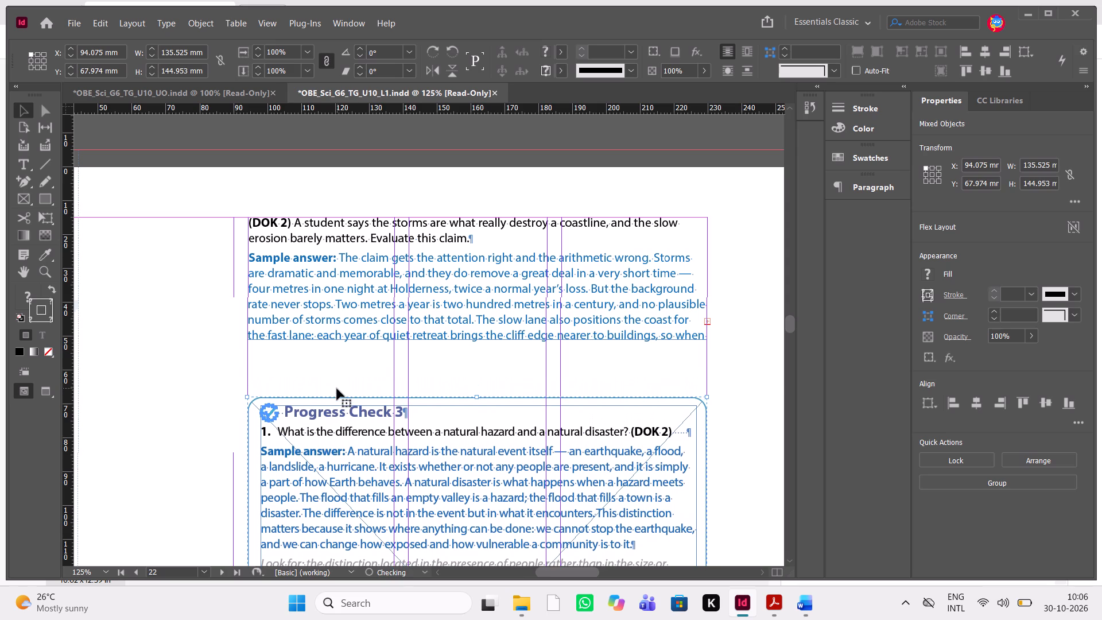
# Extend the threaded text frame above Progress Check 3 on page 22 to about 48.5 mm high.
pyautogui.click(228, 350)
pyautogui.click(540, 315)
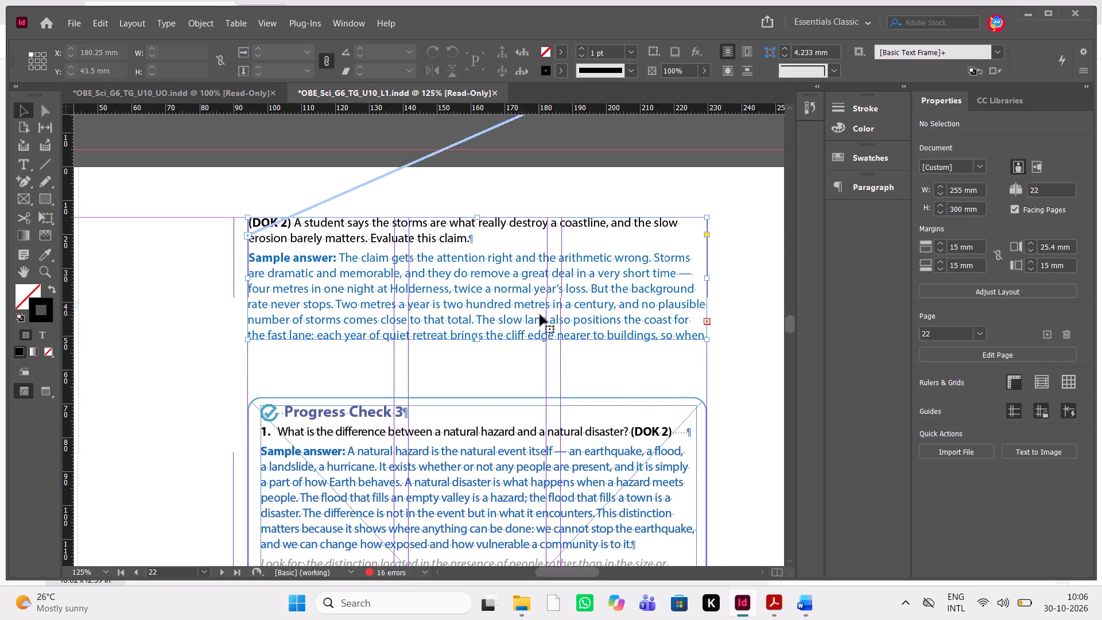
pyautogui.moveTo(480, 340); pyautogui.dragTo(482, 358)
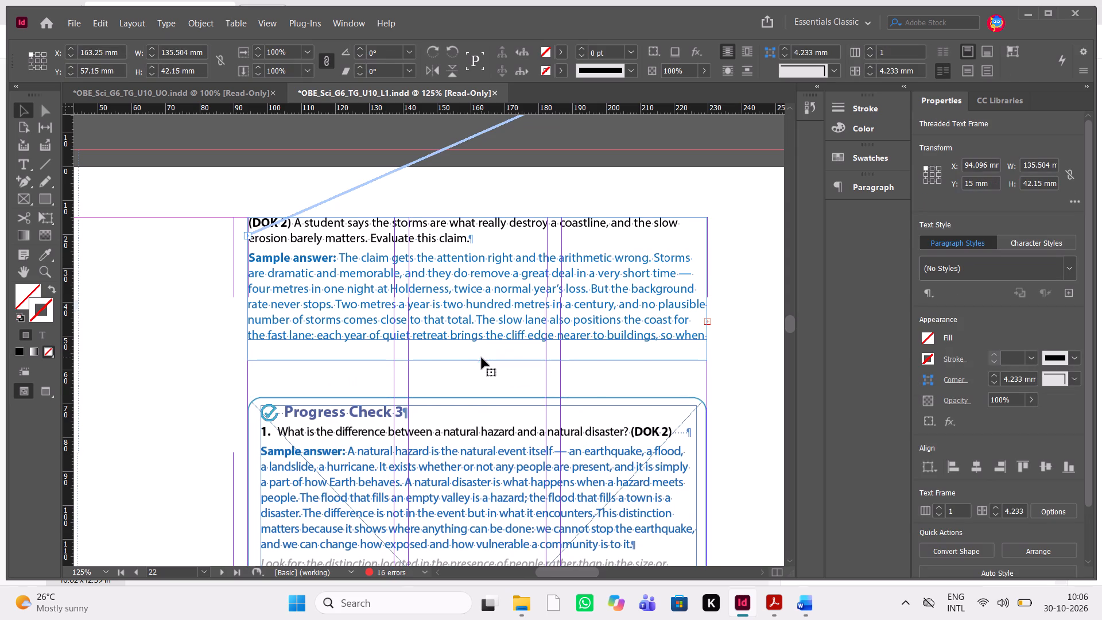
pyautogui.moveTo(479, 359); pyautogui.dragTo(482, 377)
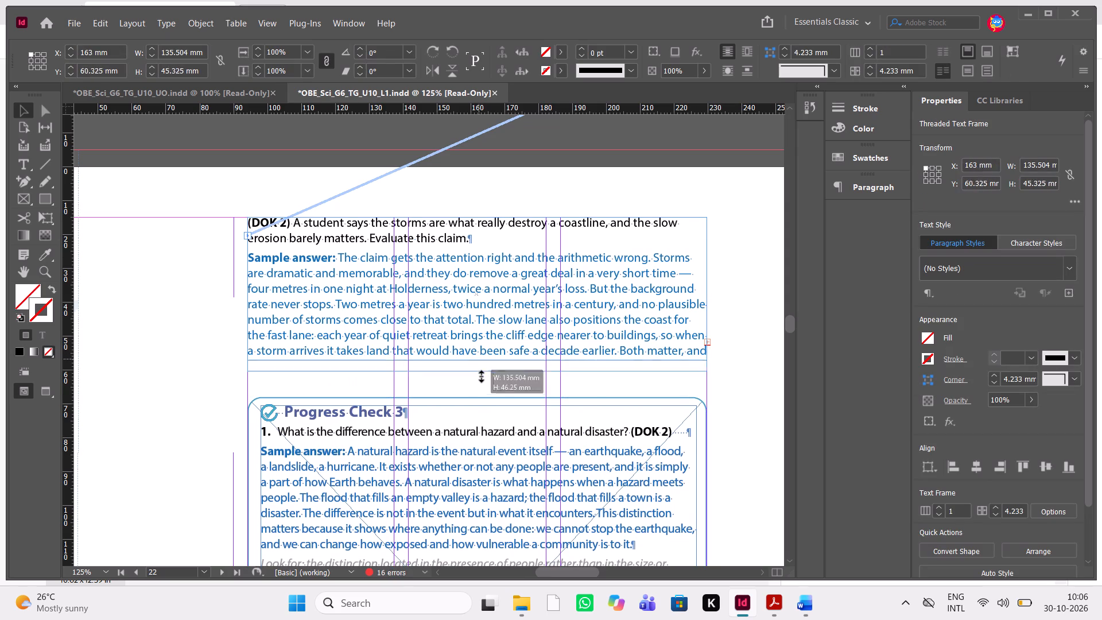
pyautogui.moveTo(482, 377); pyautogui.dragTo(482, 383)
# Switch to Acrobat and check the QC PDF pages and comments around pages 19–22 against the layout.
pyautogui.scroll(2, 482, 383)
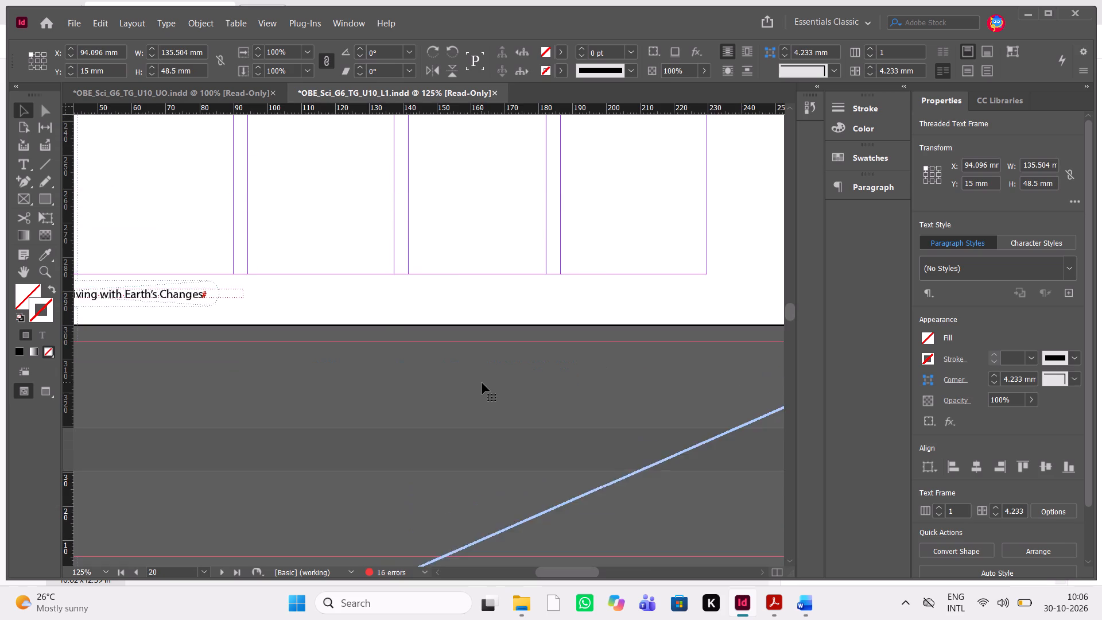
pyautogui.scroll(2, 482, 383)
pyautogui.scroll(-2, 482, 383)
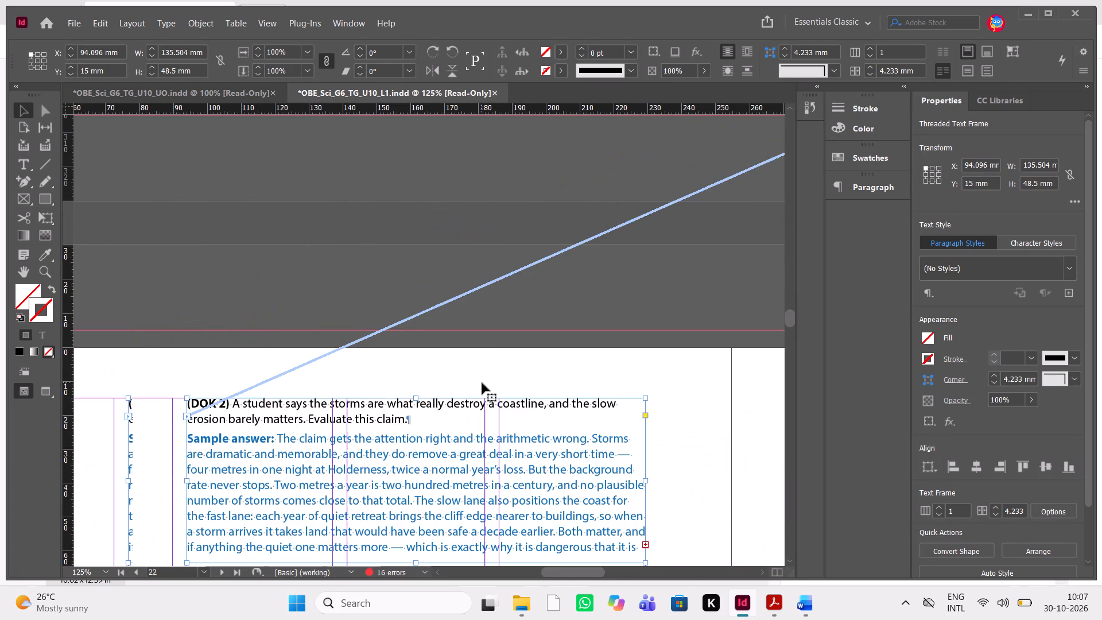
pyautogui.scroll(-1, 482, 383)
pyautogui.hotkey('alt', 'Tab')
pyautogui.scroll(3, 482, 383)
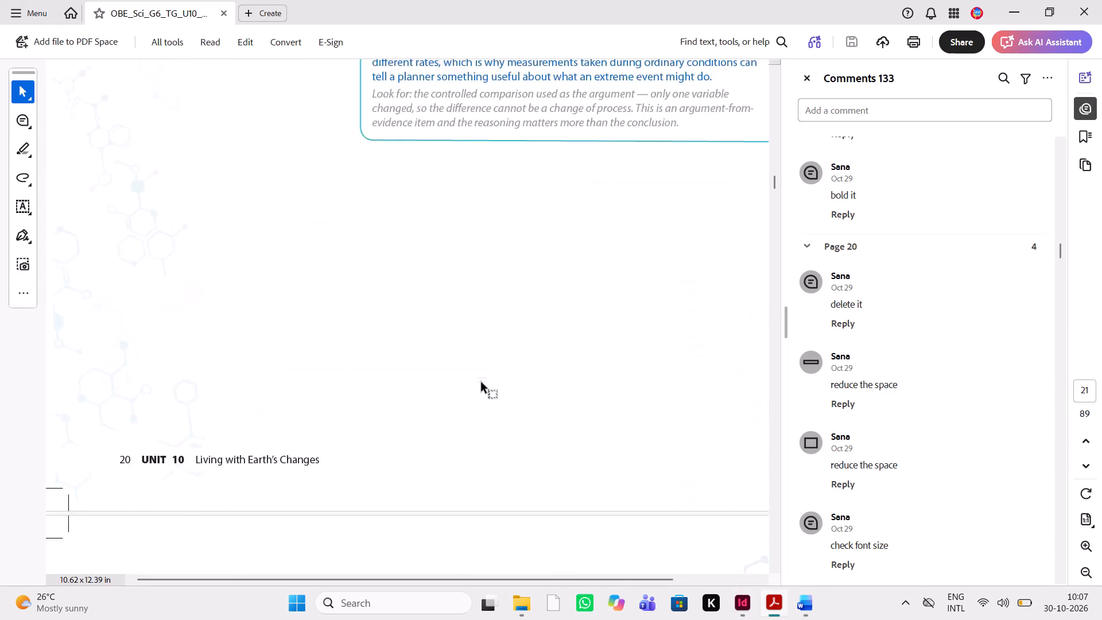
pyautogui.scroll(9, 482, 383)
pyautogui.scroll(-1, 482, 383)
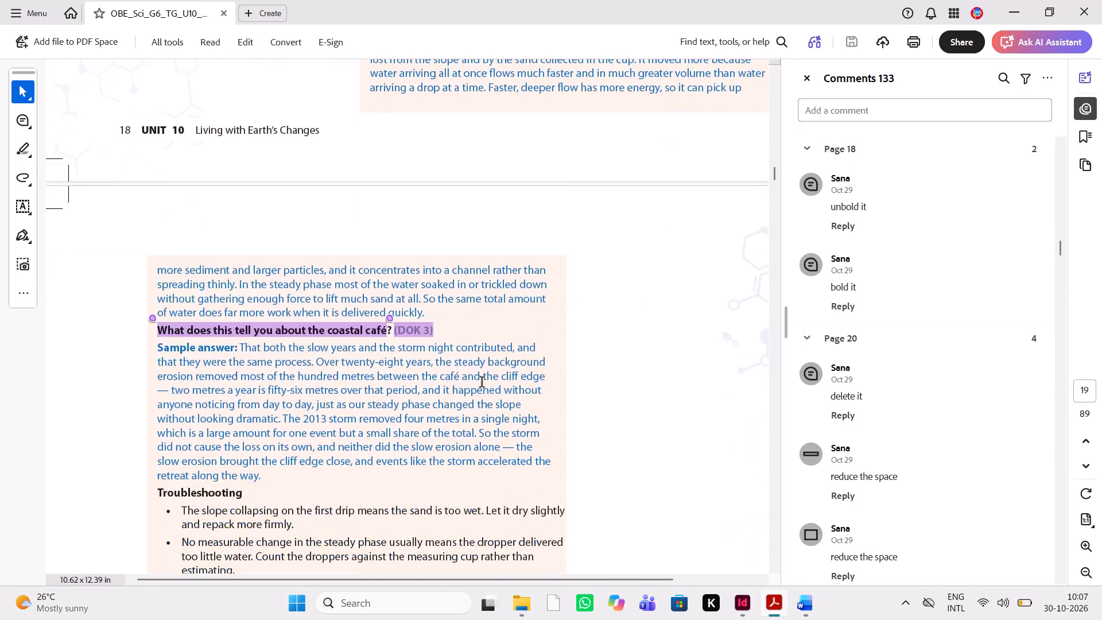
pyautogui.scroll(-10, 482, 383)
pyautogui.scroll(1, 482, 383)
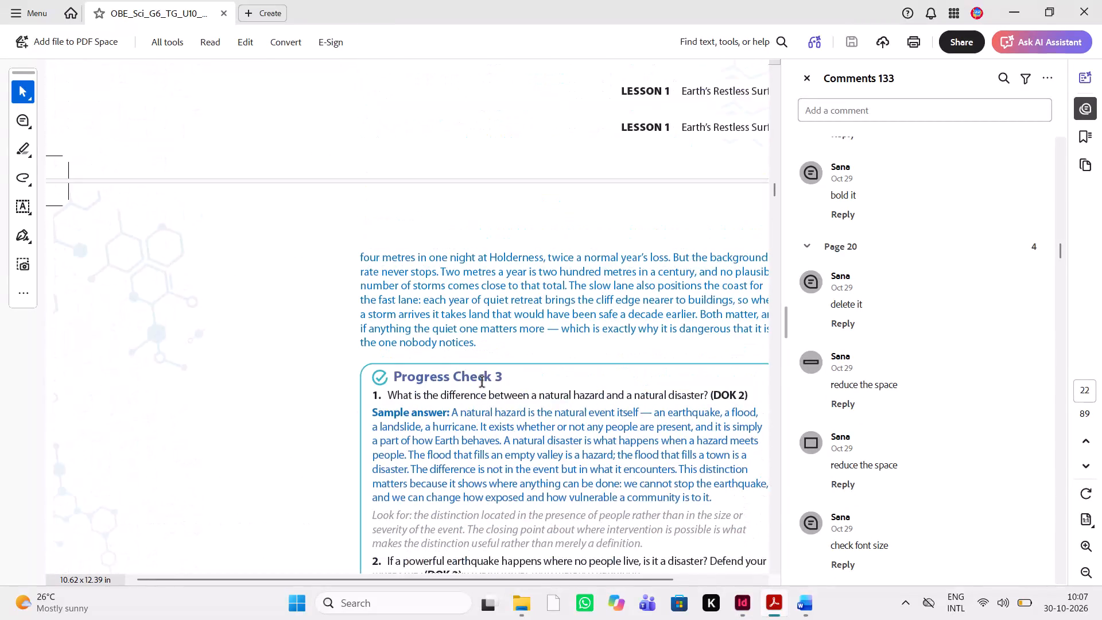
pyautogui.scroll(2, 482, 383)
pyautogui.hscroll(1, 482, 383)
pyautogui.scroll(-1, 482, 383)
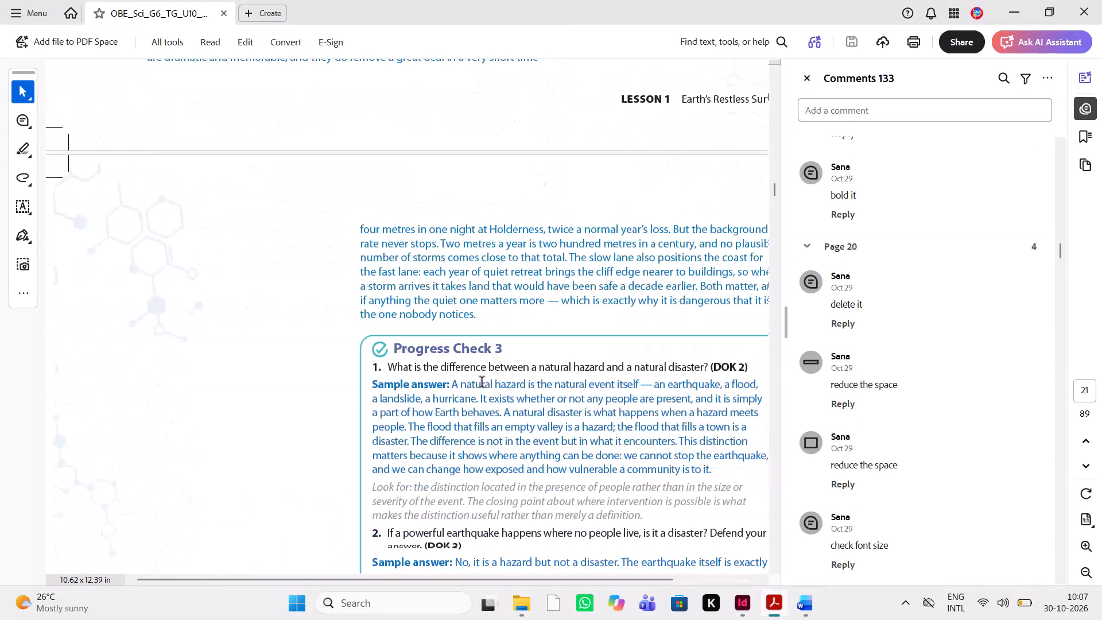
pyautogui.hotkey('alt', 'Tab')
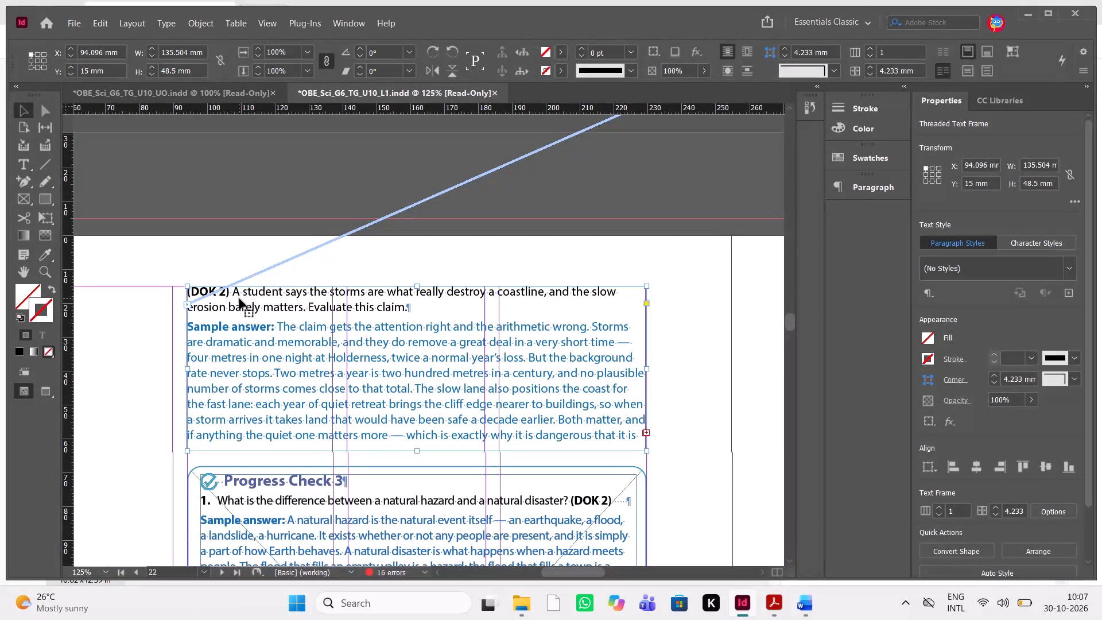
# Change the label of the question "A student says the storms are what really destroy a coastline" on page 22 to (DOK 3).
pyautogui.doubleClick(239, 299)
pyautogui.click(226, 292)
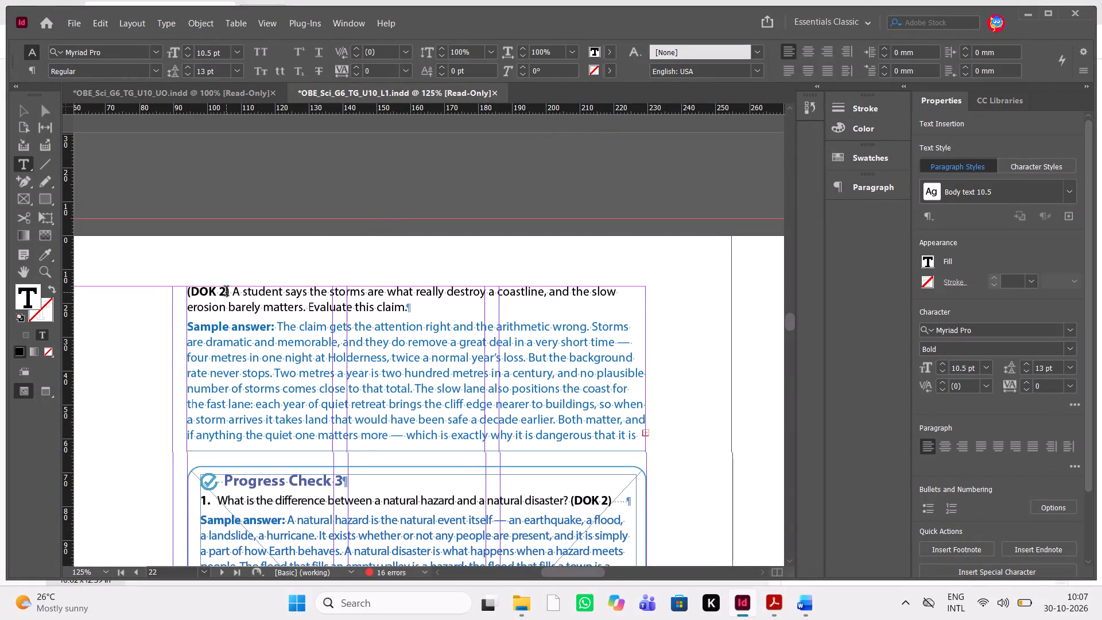
pyautogui.press('BackSpace')
pyautogui.press('3')
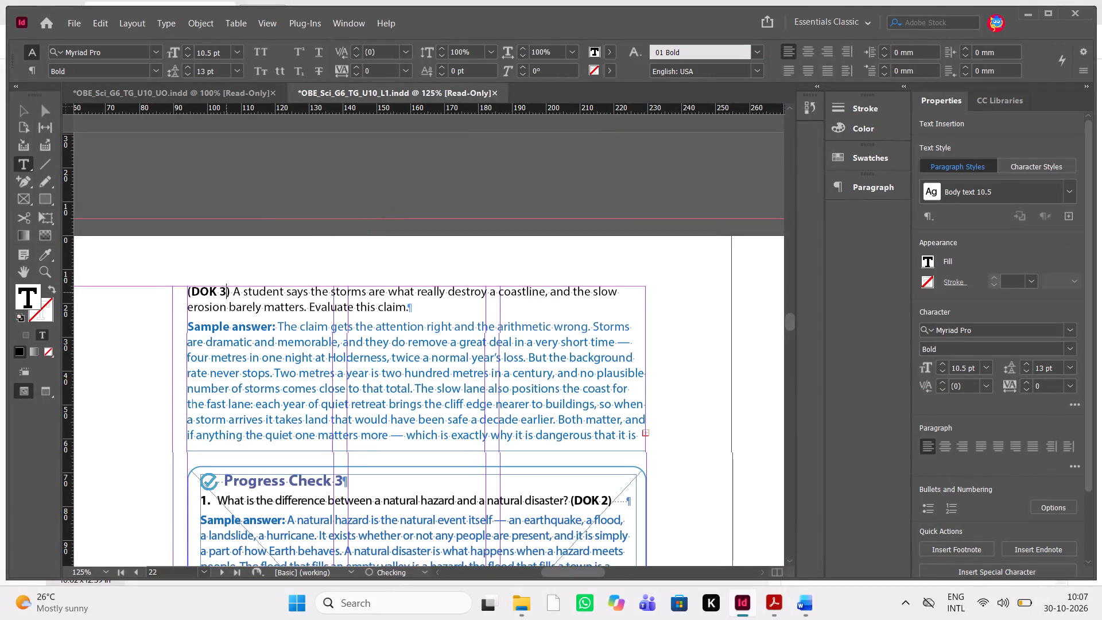
pyautogui.press('Escape')
# Extend the threaded text frame above Progress Check 3 to about 51.7 mm high, fitting the line "the one nobody notices.".
pyautogui.scroll(-1, 323, 369)
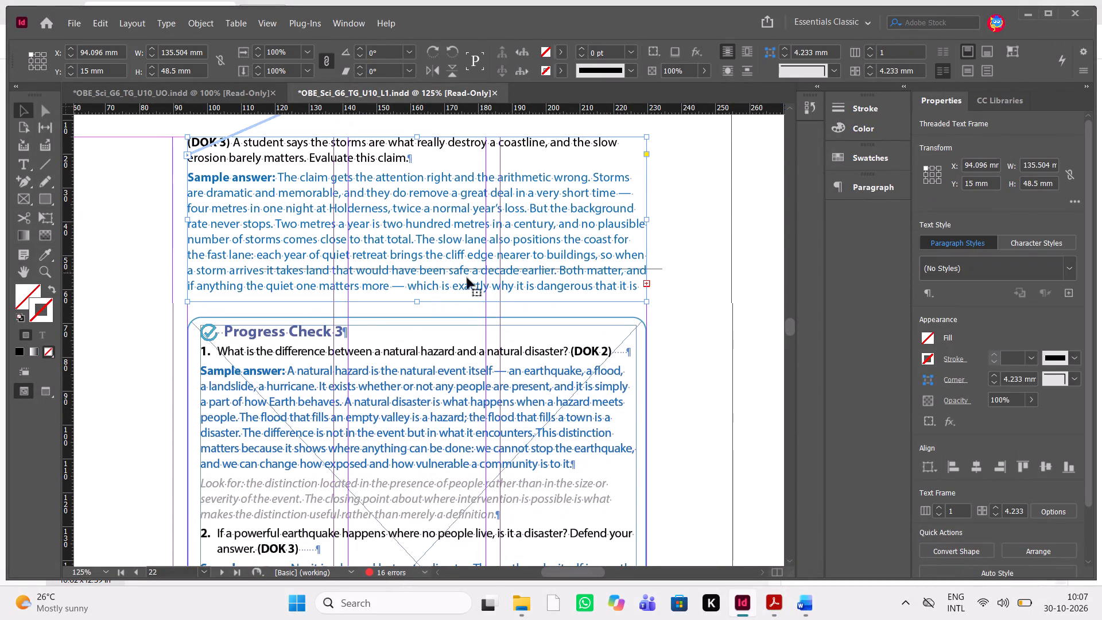
pyautogui.moveTo(417, 301); pyautogui.dragTo(417, 326)
pyautogui.moveTo(417, 326); pyautogui.dragTo(420, 315)
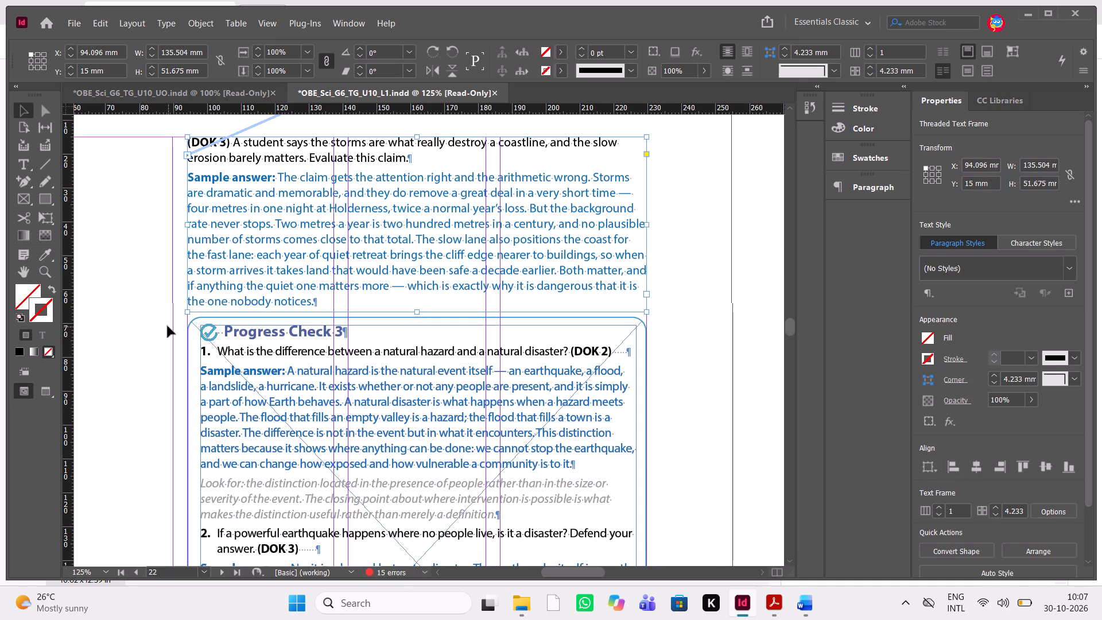
# Move the Progress Check 3 box and its tick icon down 2.5 mm to about Y 70.5 mm and preview the page.
pyautogui.moveTo(163, 325); pyautogui.dragTo(277, 365)
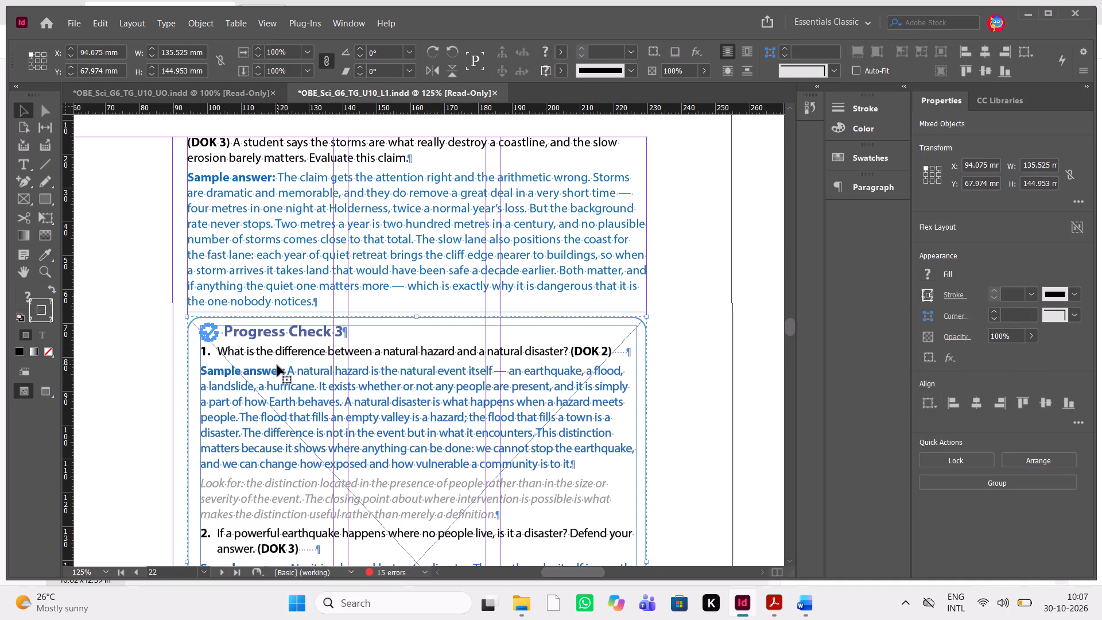
pyautogui.hotkey('shift', 'Down')
pyautogui.hotkey('shift', 'Down')
pyautogui.hotkey('shift', 'Up')
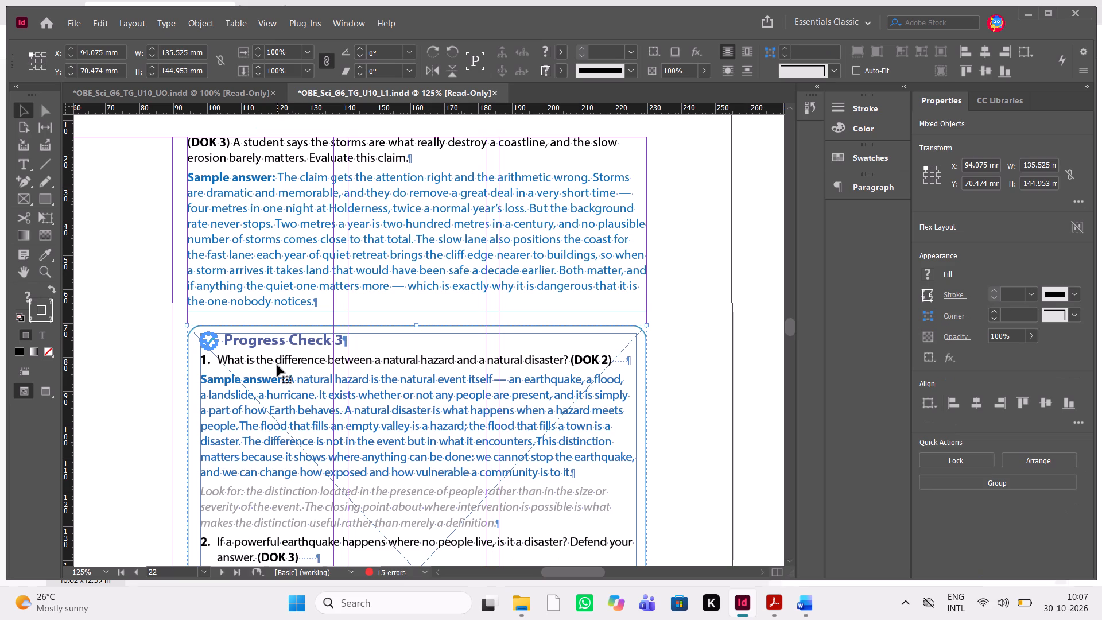
pyautogui.click(130, 314)
pyautogui.press('w')
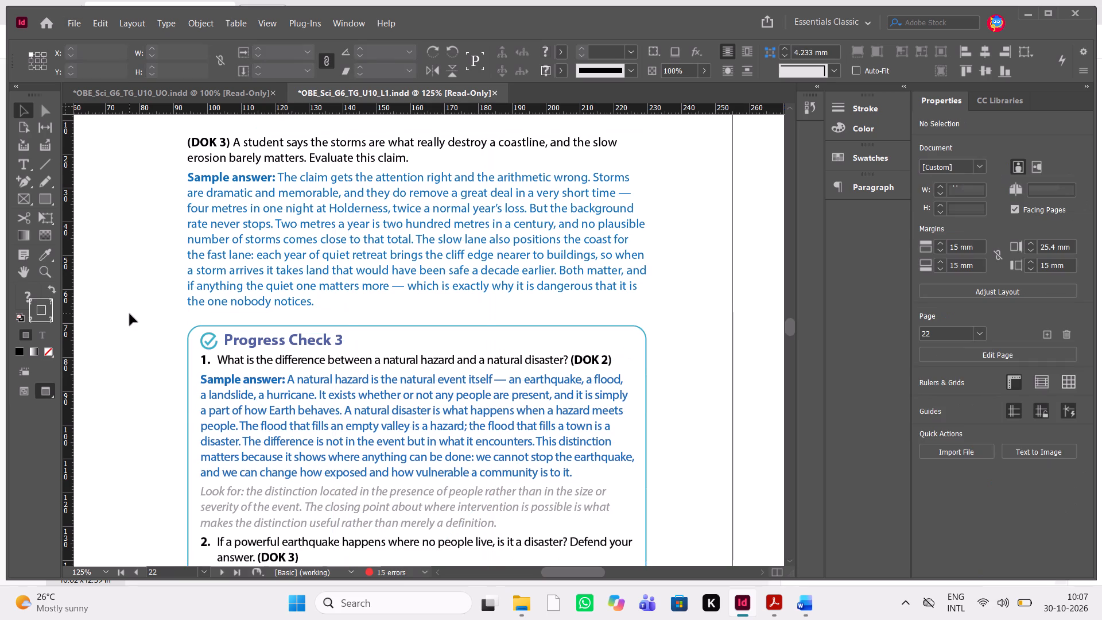
pyautogui.press('w')
# Following the QC PDF comment in Acrobat, delete "Lightbulb:" from the purple banner heading on page 23.
pyautogui.hotkey('alt', 'Tab')
pyautogui.hotkey('alt', 'Tab')
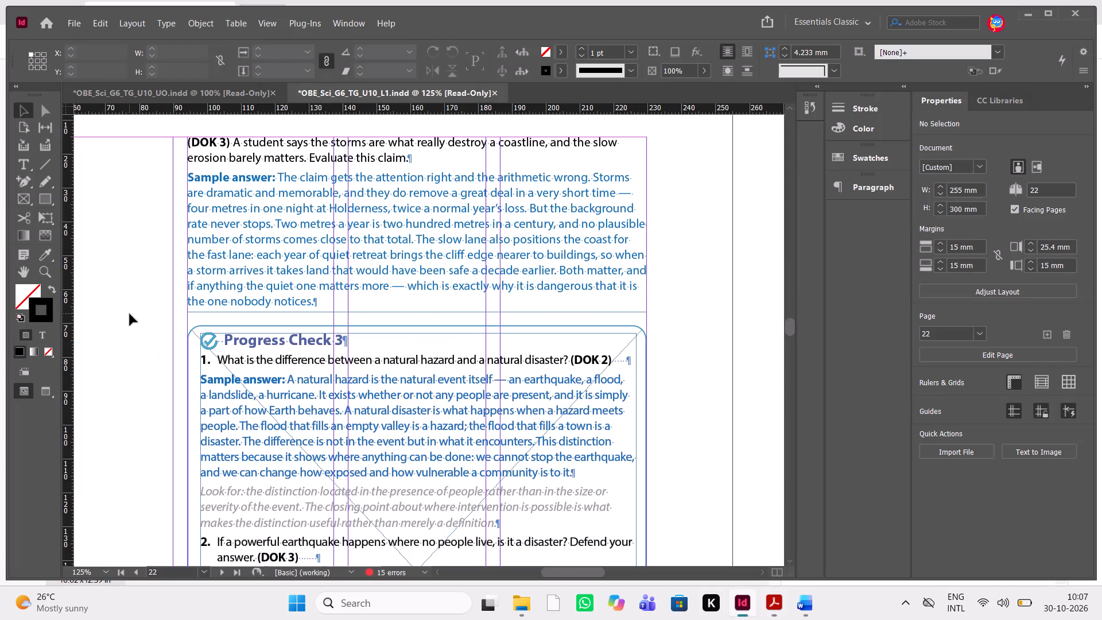
pyautogui.hotkey('alt', 'Tab')
pyautogui.scroll(-2, 571, 441)
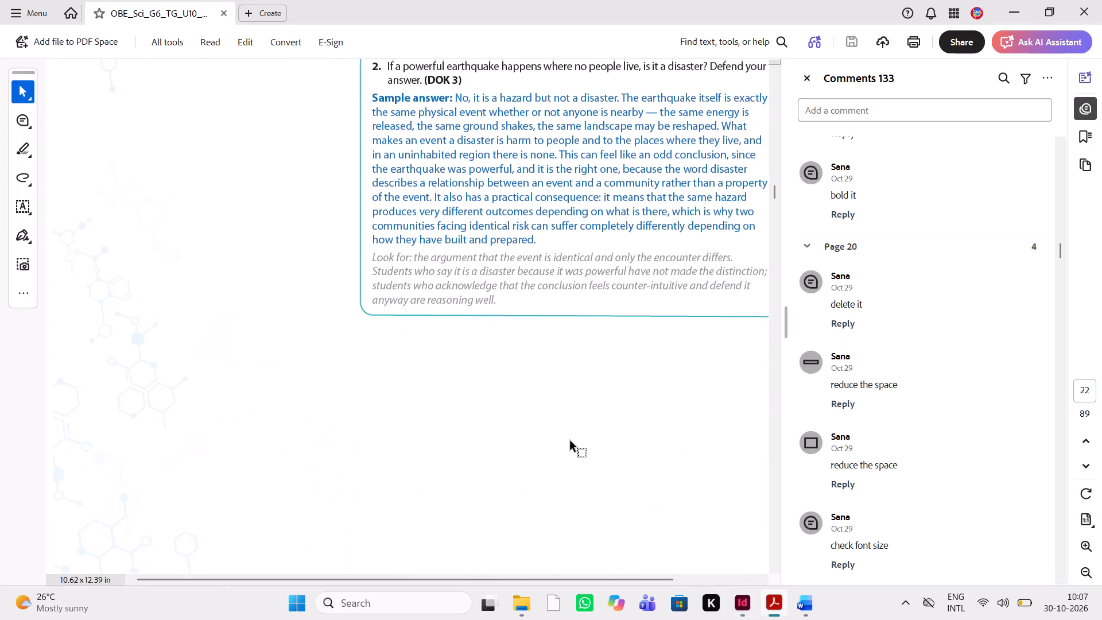
pyautogui.scroll(2, 571, 441)
pyautogui.scroll(-3, 571, 441)
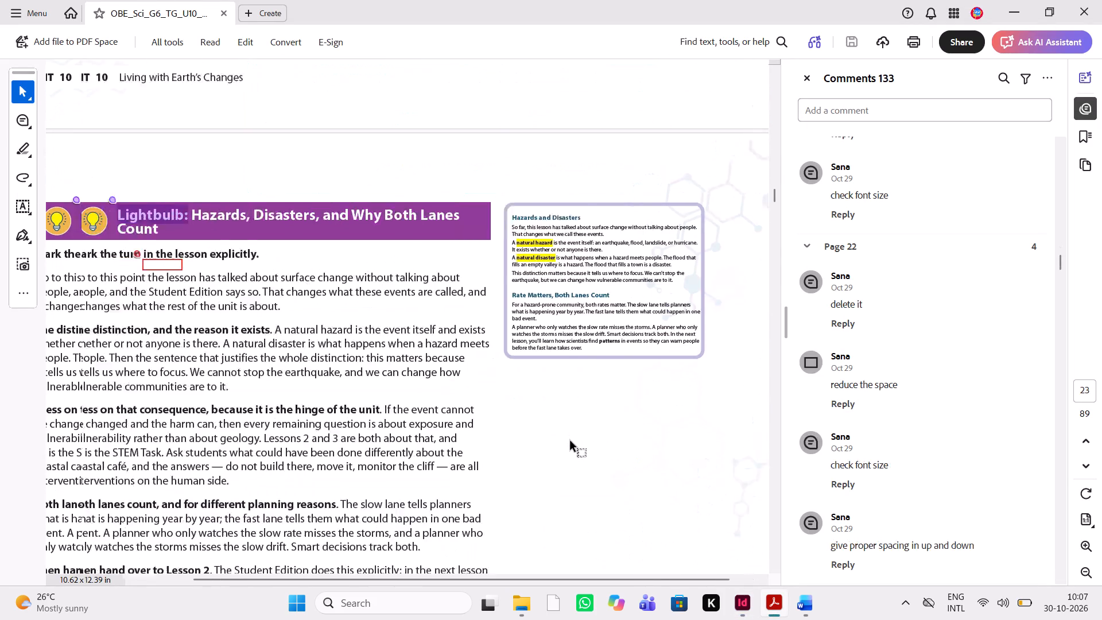
pyautogui.scroll(-1, 571, 441)
pyautogui.hotkey('alt', 'Tab')
pyautogui.scroll(-4, 571, 441)
pyautogui.scroll(1, 571, 441)
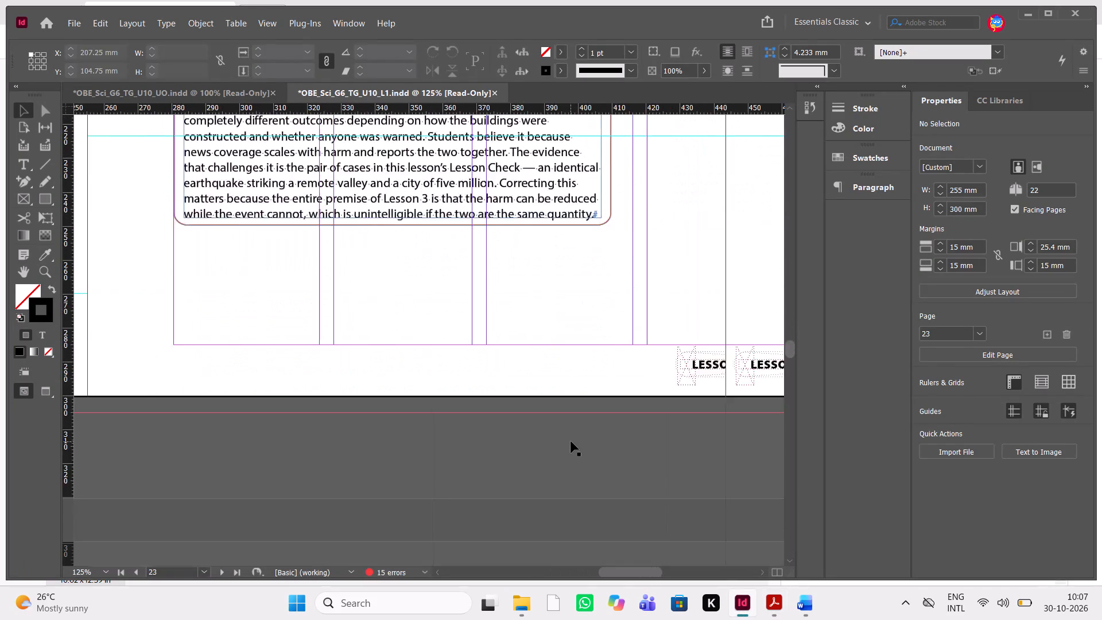
pyautogui.scroll(2, 571, 441)
pyautogui.doubleClick(274, 155)
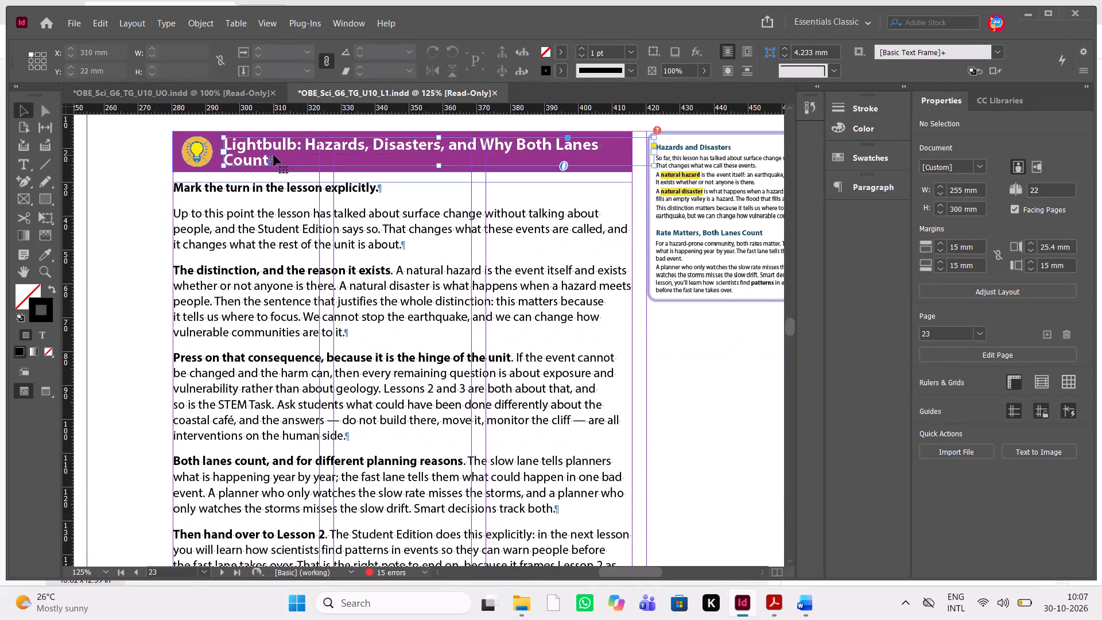
pyautogui.moveTo(301, 148); pyautogui.dragTo(183, 148)
pyautogui.press('Delete')
pyautogui.hotkey('alt', 'Tab')
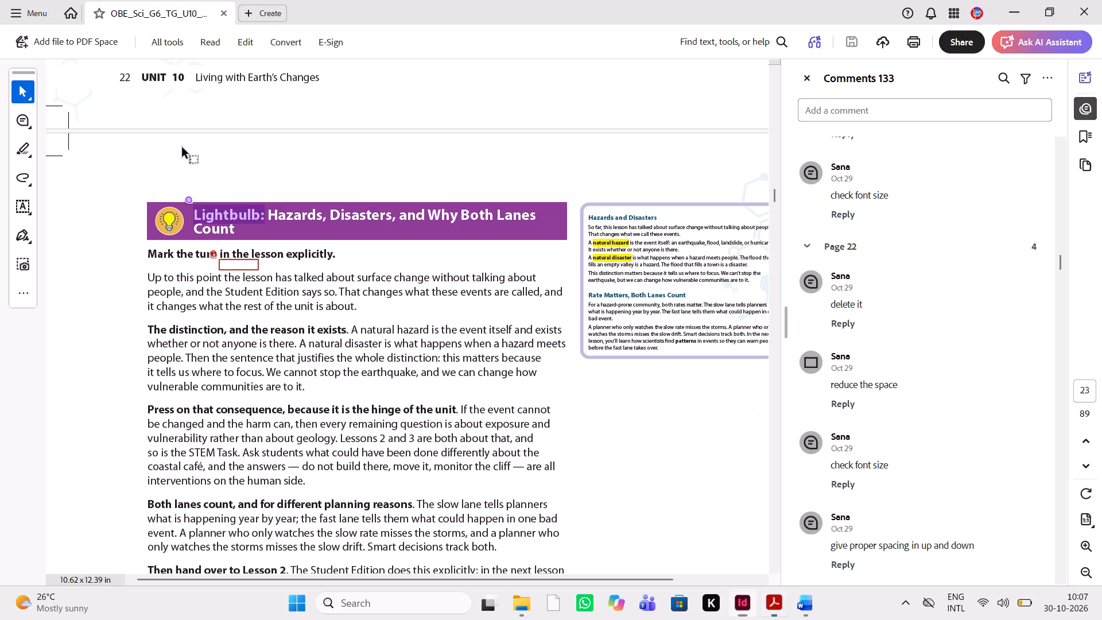
pyautogui.hotkey('alt', 'Tab')
pyautogui.press('Escape')
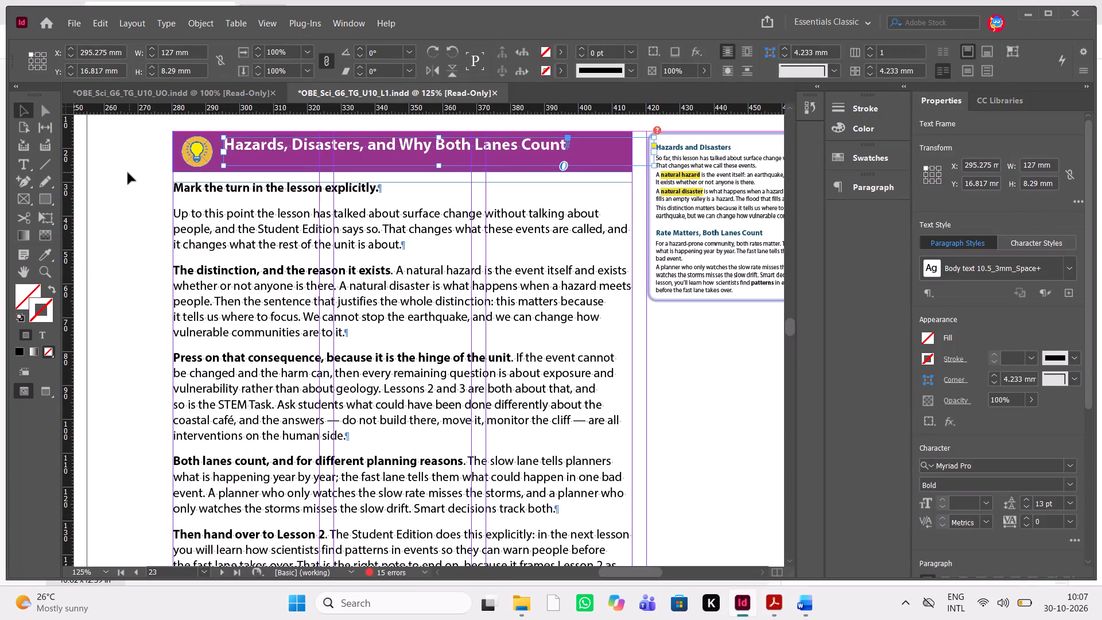
pyautogui.click(128, 173)
pyautogui.write('ww')
# Shorten the purple banner's heading text frame on page 23 to about 5.4 mm and centre it vertically at about Y 18.6 mm, previewing the page.
pyautogui.click(472, 159)
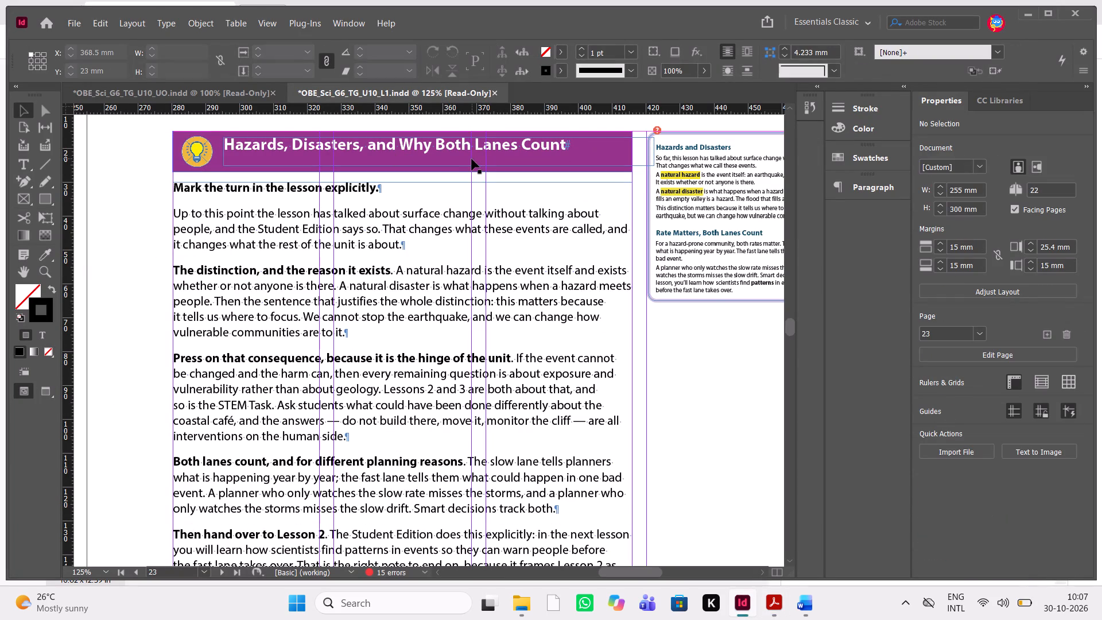
pyautogui.click(488, 160)
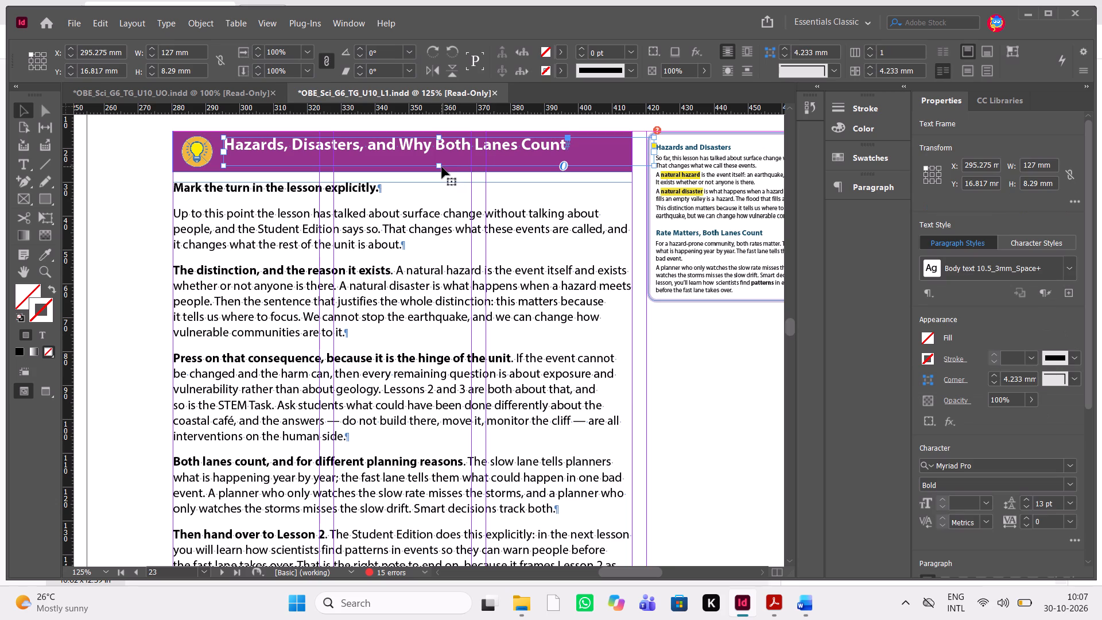
pyautogui.moveTo(437, 165); pyautogui.dragTo(442, 156)
pyautogui.press('Down')
pyautogui.press('Down')
pyautogui.press('Down')
pyautogui.press('Down')
pyautogui.press('Down')
pyautogui.press('Down')
pyautogui.press('Down')
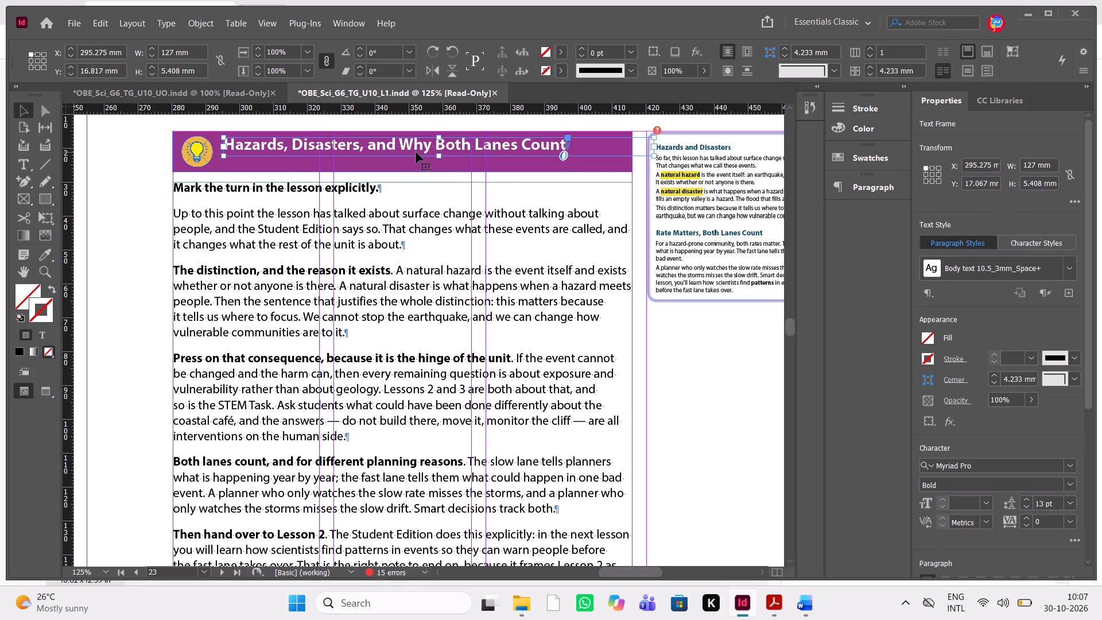
pyautogui.press('Down')
pyautogui.press('Up')
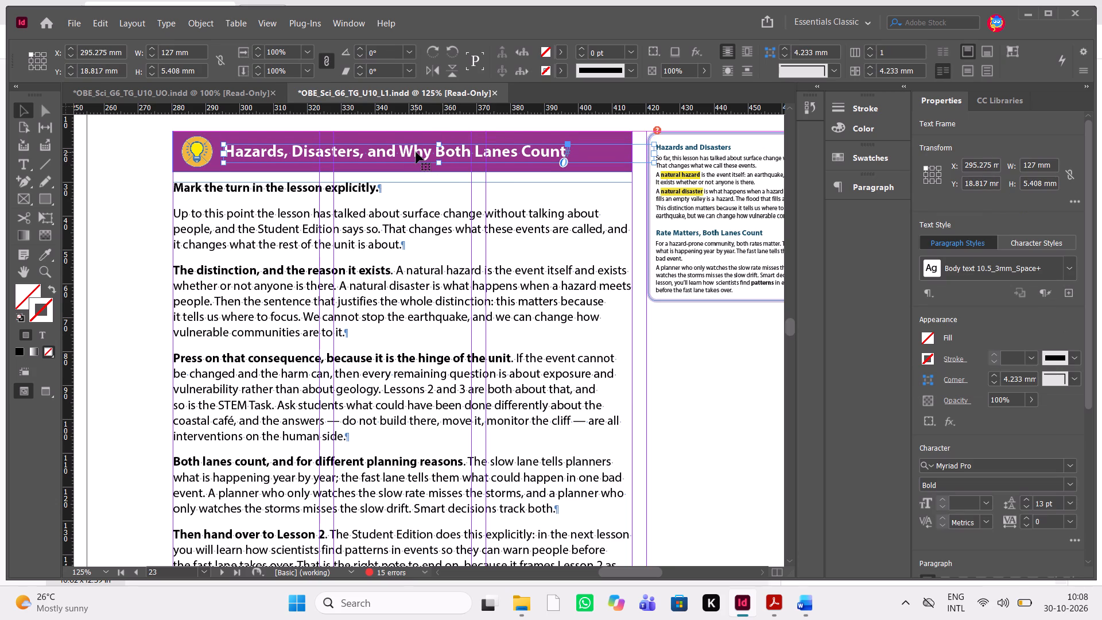
pyautogui.click(141, 208)
pyautogui.press('w')
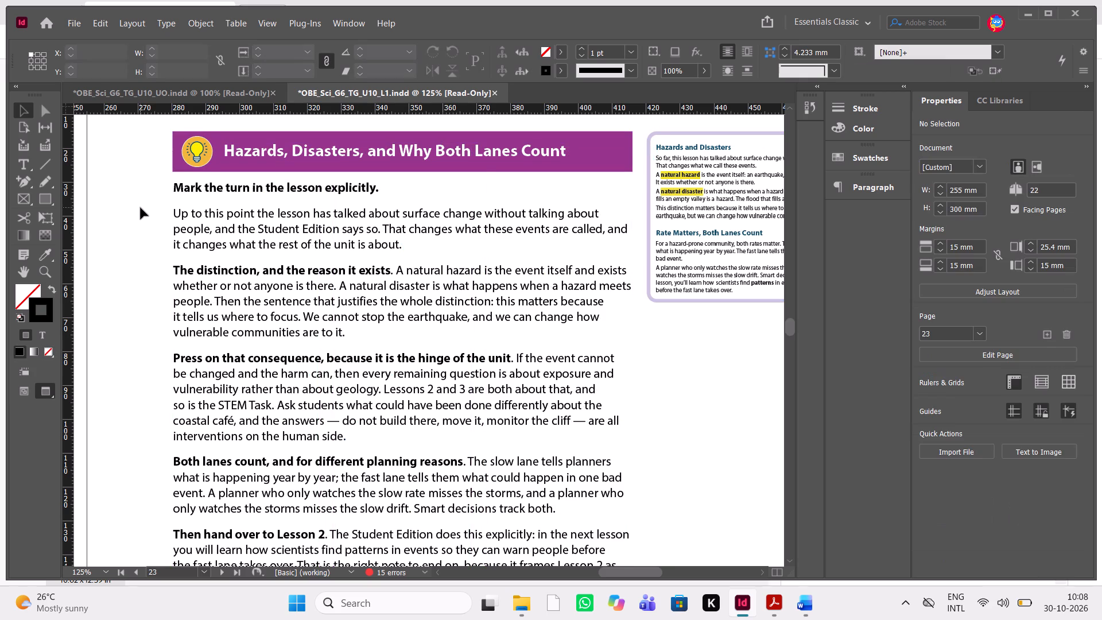
pyautogui.press('w')
# Set the space after the line "Mark the turn in the lesson explicitly." on page 23 to 1 mm.
pyautogui.hotkey('alt', 'Tab')
pyautogui.hotkey('alt', 'Tab')
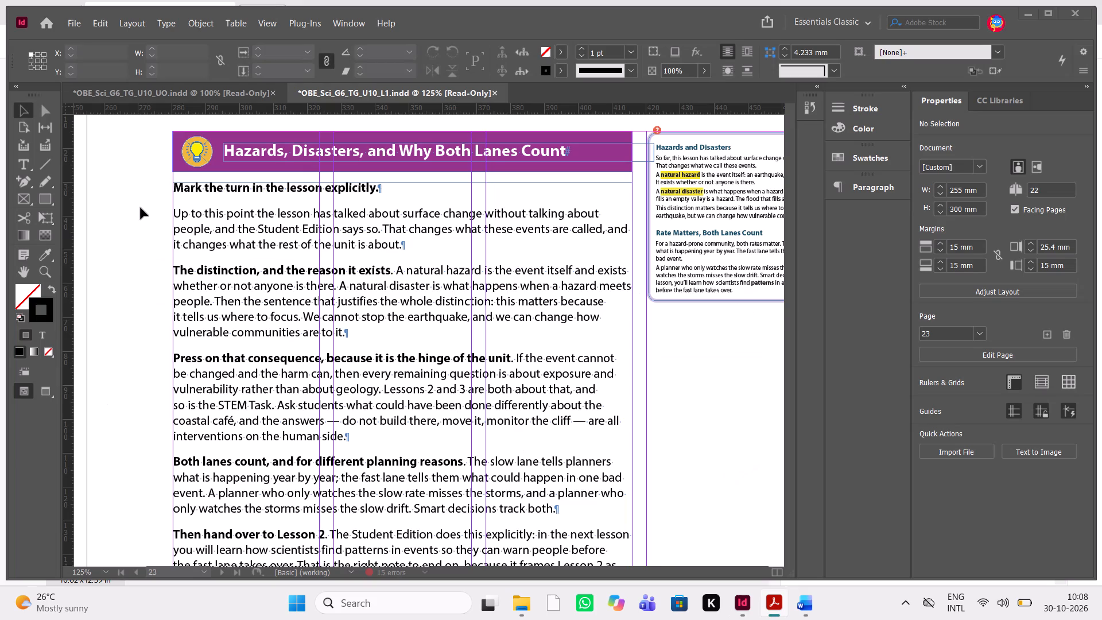
pyautogui.doubleClick(385, 182)
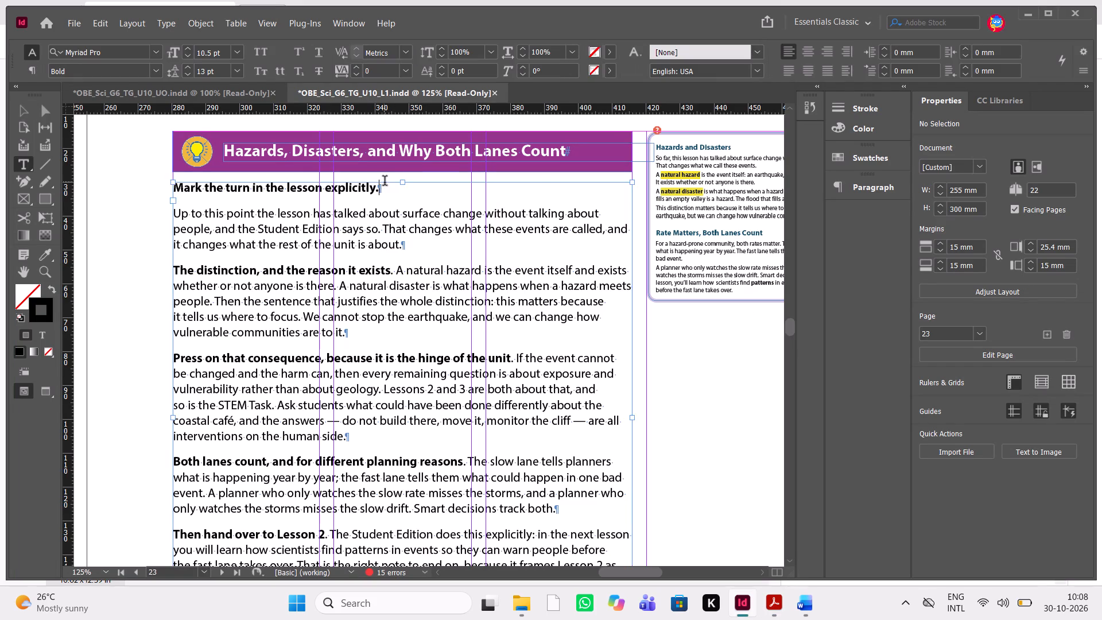
pyautogui.moveTo(387, 189); pyautogui.dragTo(160, 191)
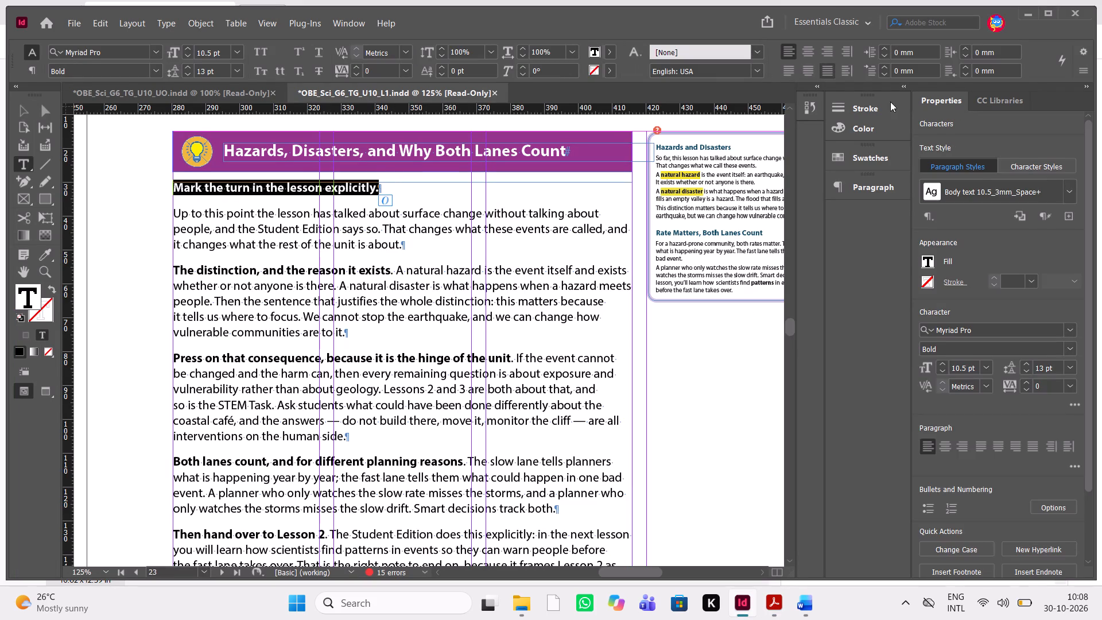
pyautogui.click(861, 185)
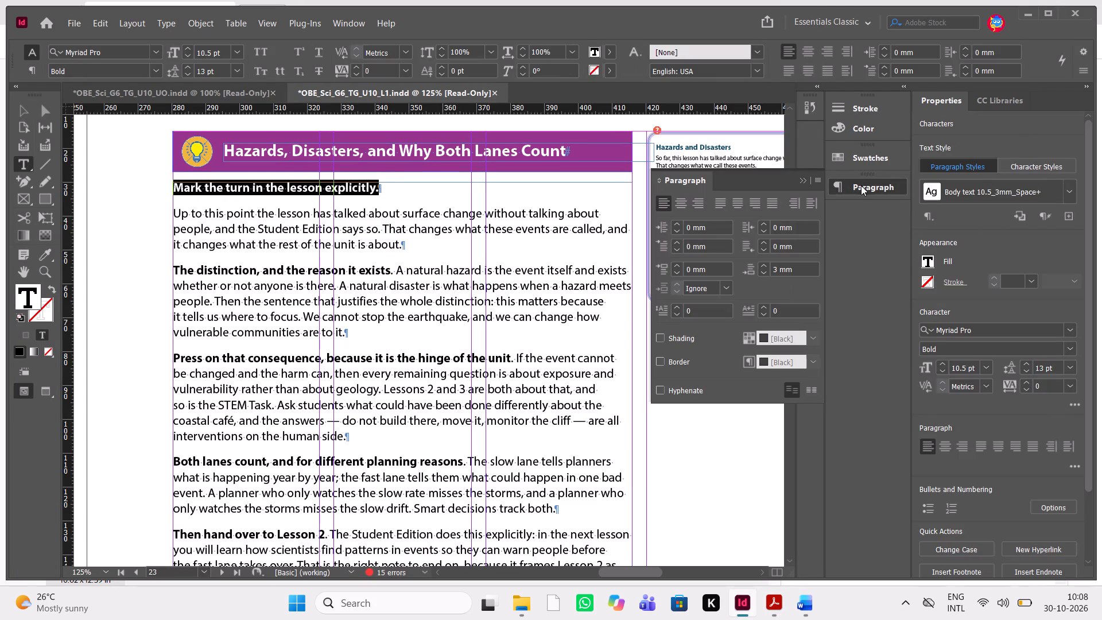
pyautogui.click(765, 273)
pyautogui.click(765, 273)
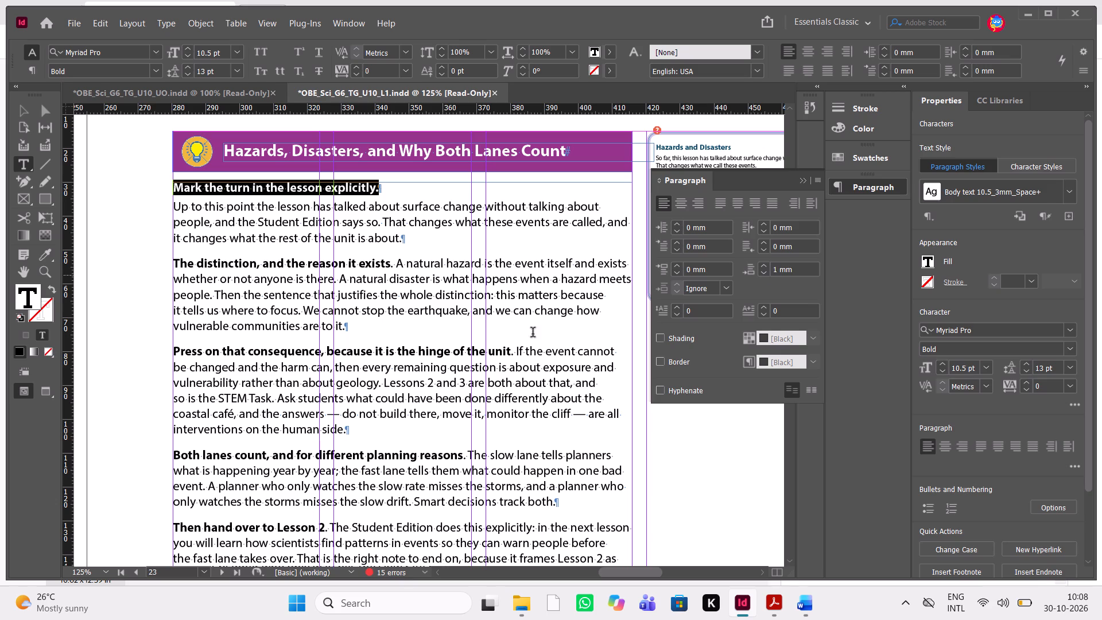
# Check the QC mark in Acrobat and set the "Systems and System Models" heading on page 23 to 11 pt.
pyautogui.scroll(-1, 390, 448)
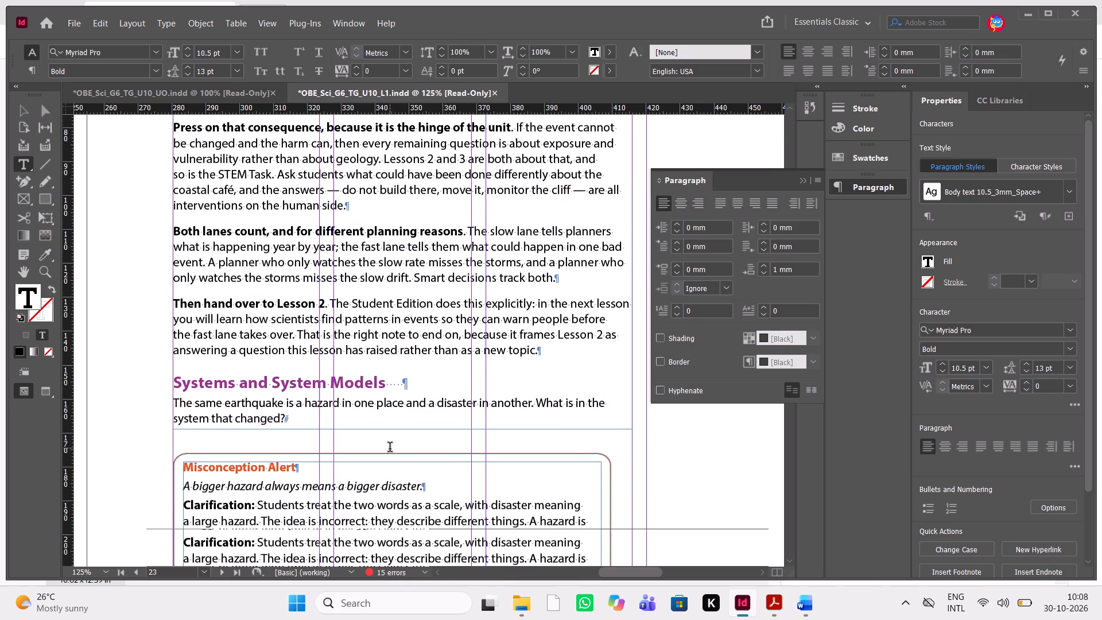
pyautogui.hotkey('alt', 'Tab')
pyautogui.scroll(-5, 390, 448)
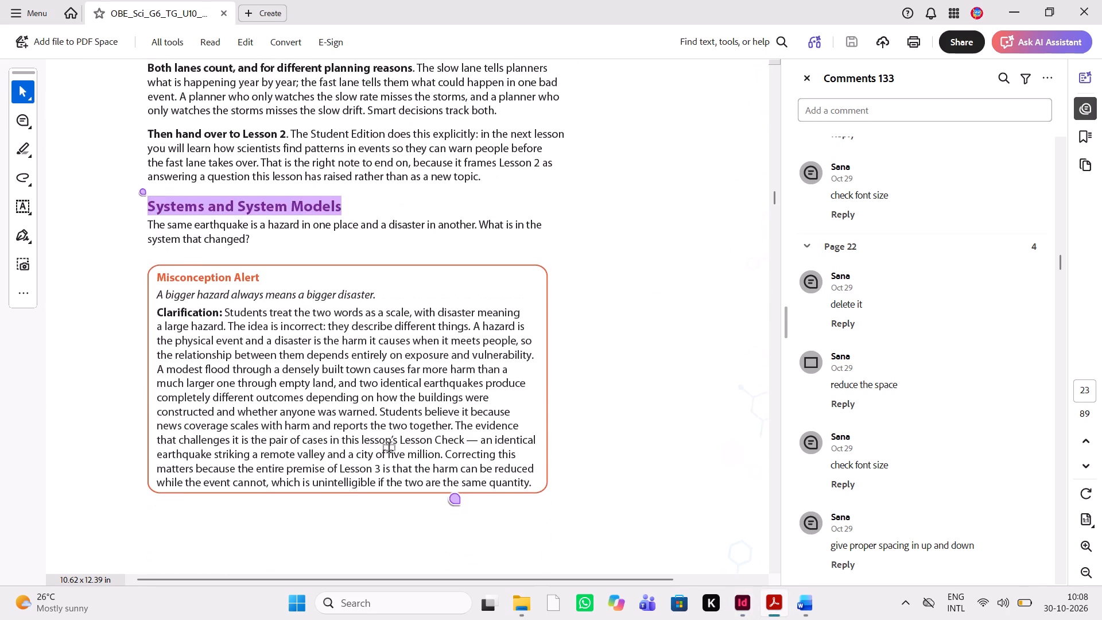
pyautogui.scroll(-1, 390, 448)
pyautogui.hotkey('alt', 'Tab')
pyautogui.moveTo(407, 386); pyautogui.dragTo(174, 378)
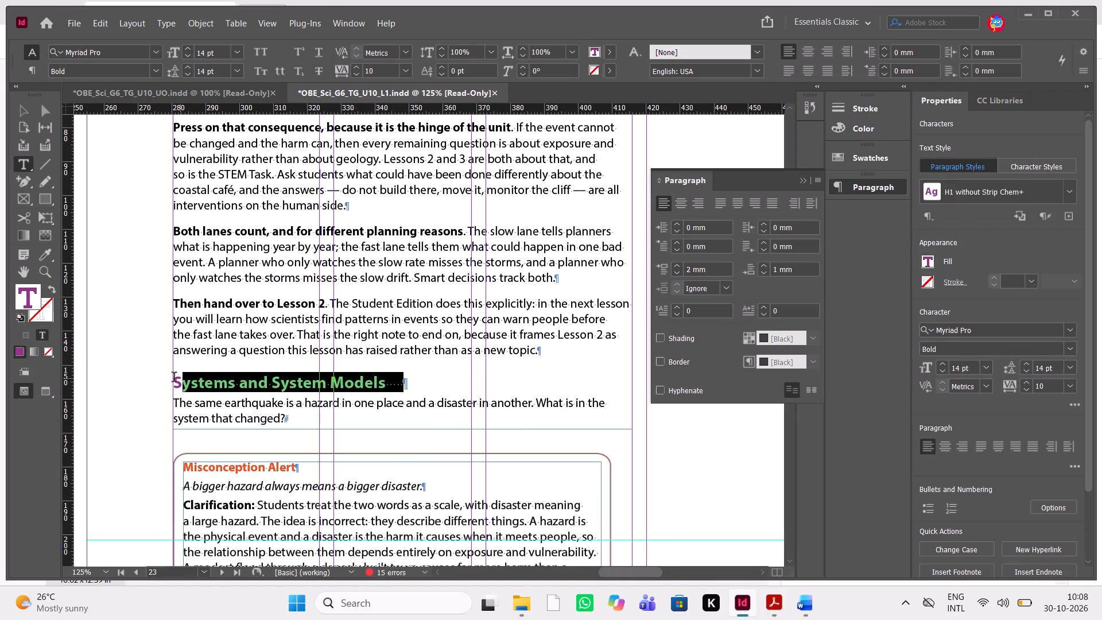
pyautogui.moveTo(174, 378); pyautogui.dragTo(167, 378)
pyautogui.click(987, 373)
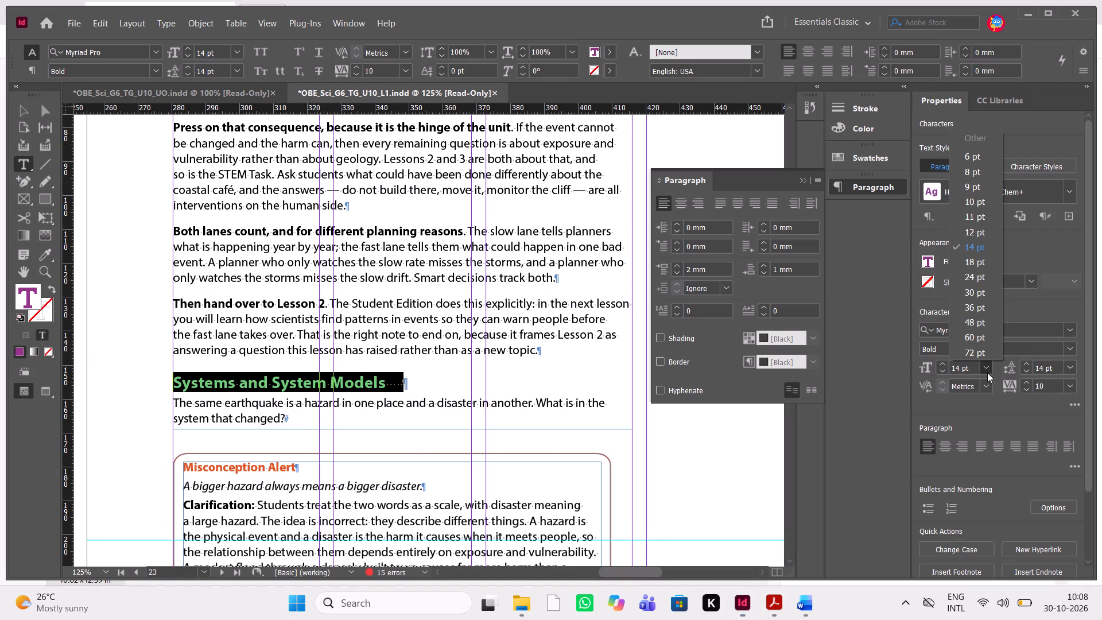
pyautogui.click(972, 210)
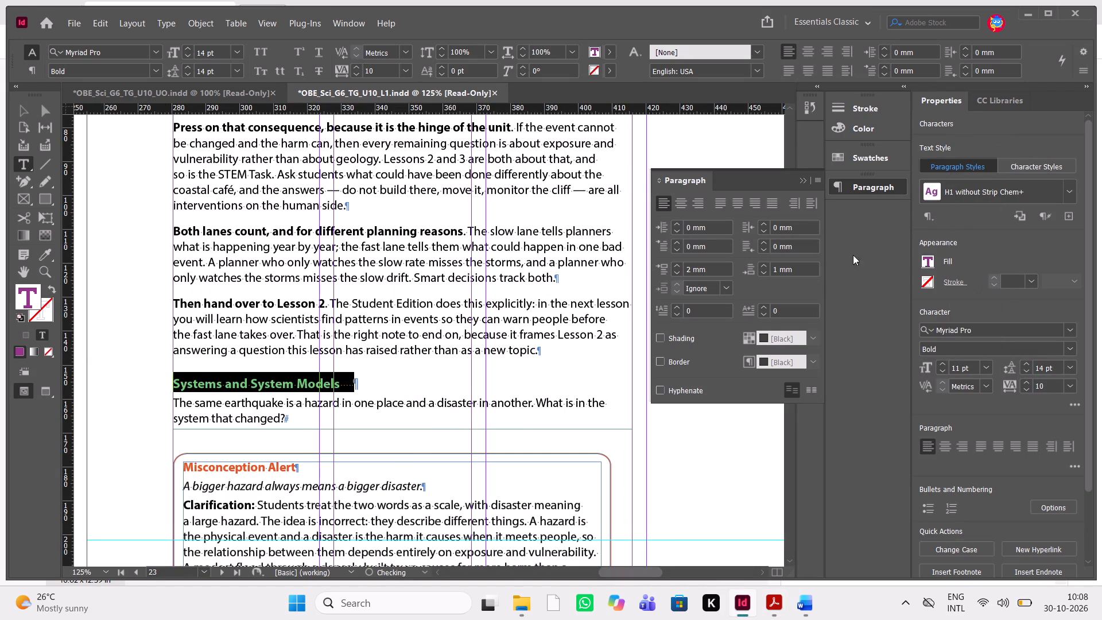
pyautogui.click(369, 375)
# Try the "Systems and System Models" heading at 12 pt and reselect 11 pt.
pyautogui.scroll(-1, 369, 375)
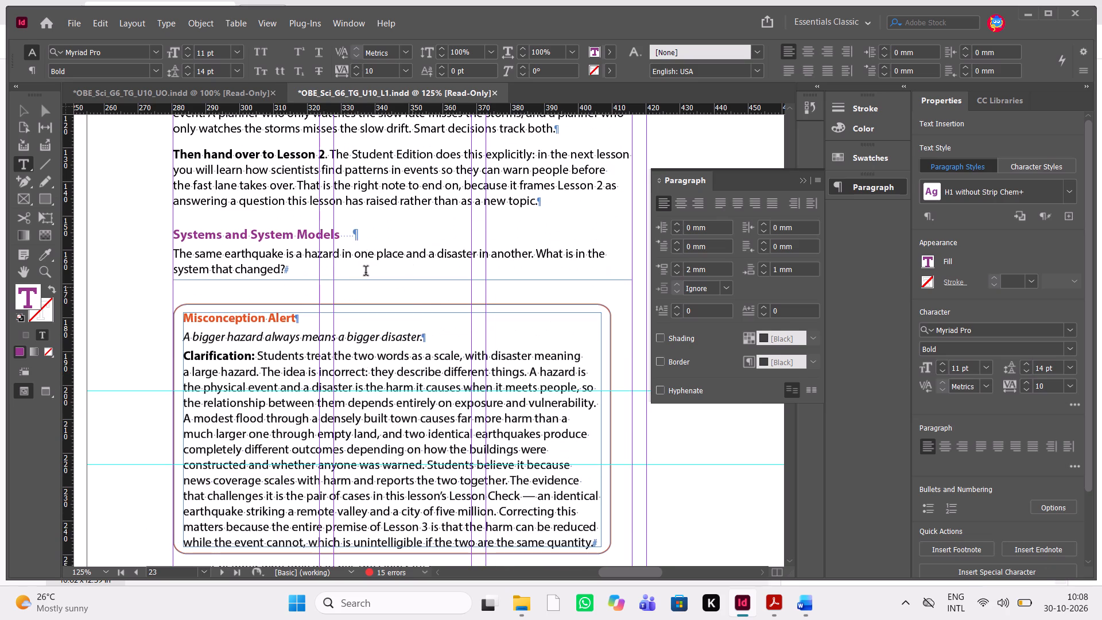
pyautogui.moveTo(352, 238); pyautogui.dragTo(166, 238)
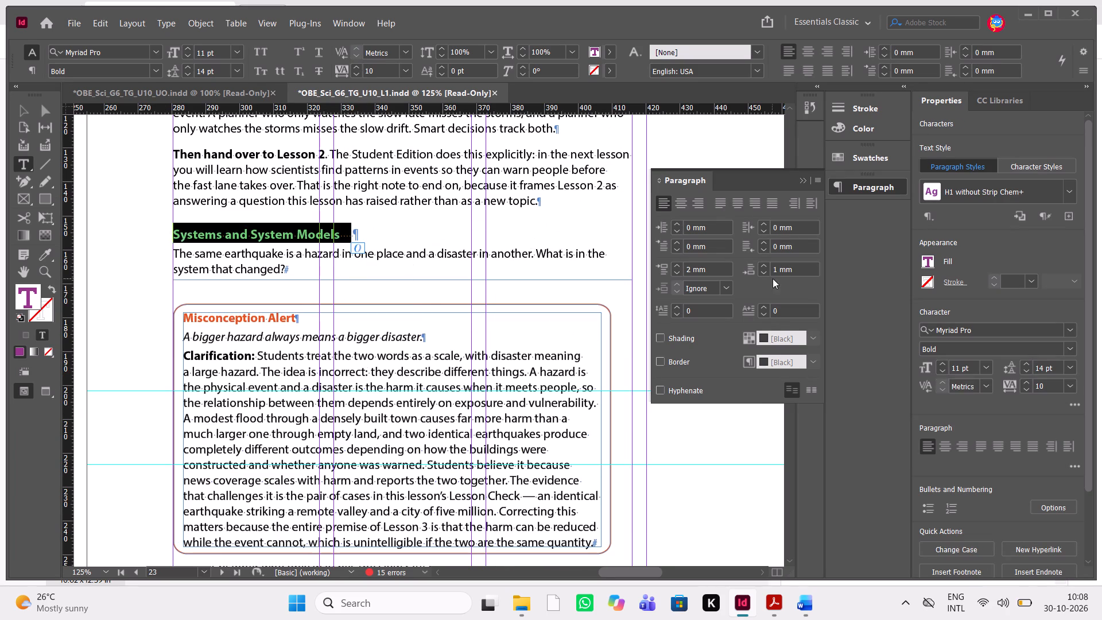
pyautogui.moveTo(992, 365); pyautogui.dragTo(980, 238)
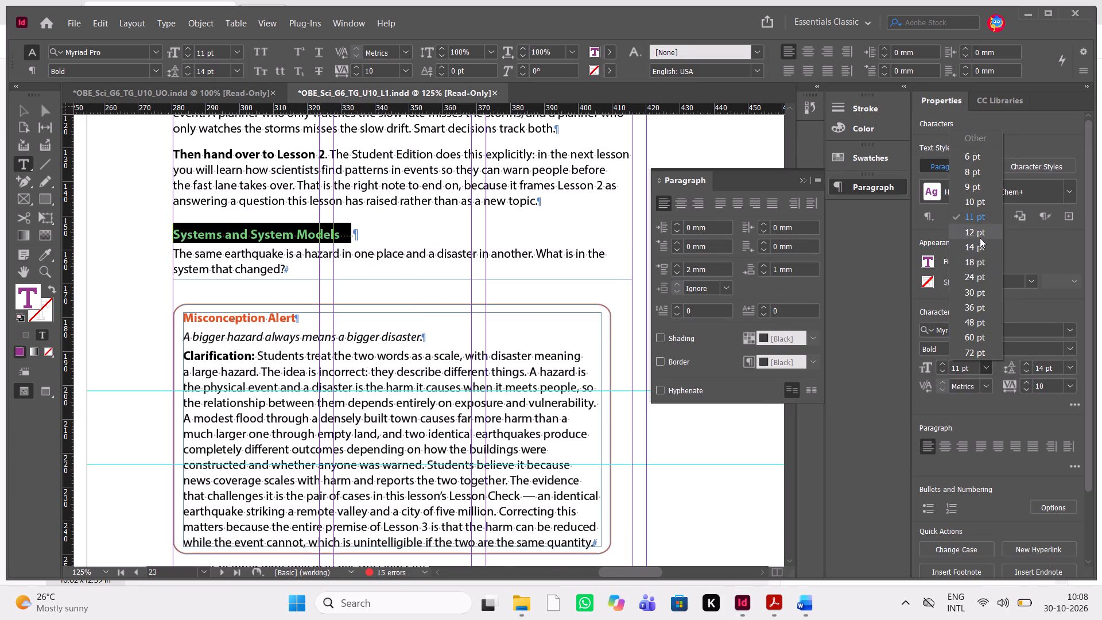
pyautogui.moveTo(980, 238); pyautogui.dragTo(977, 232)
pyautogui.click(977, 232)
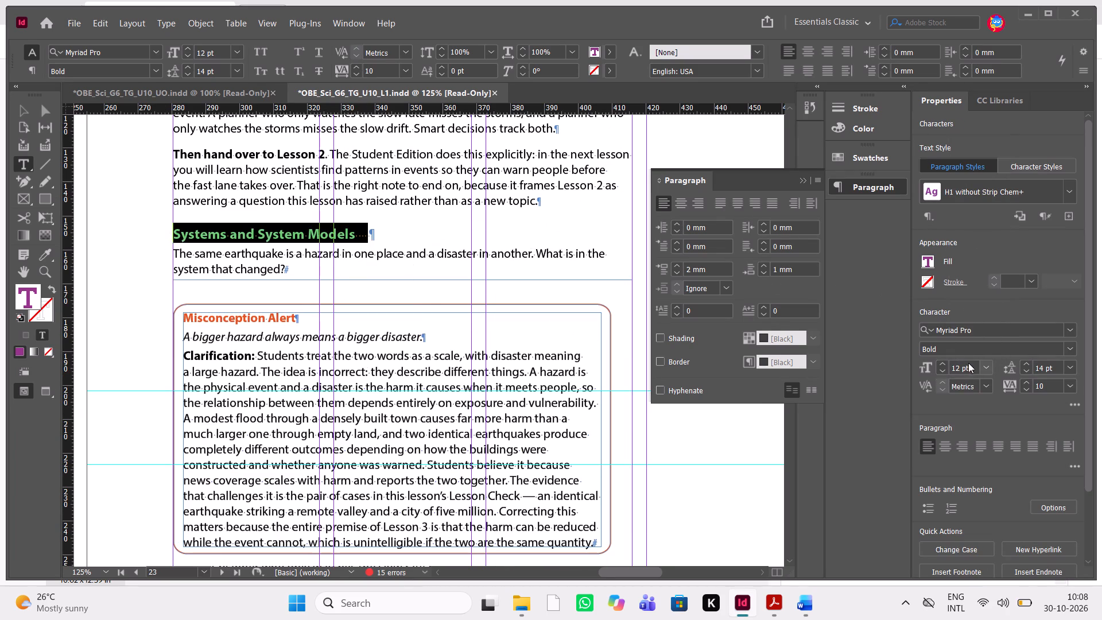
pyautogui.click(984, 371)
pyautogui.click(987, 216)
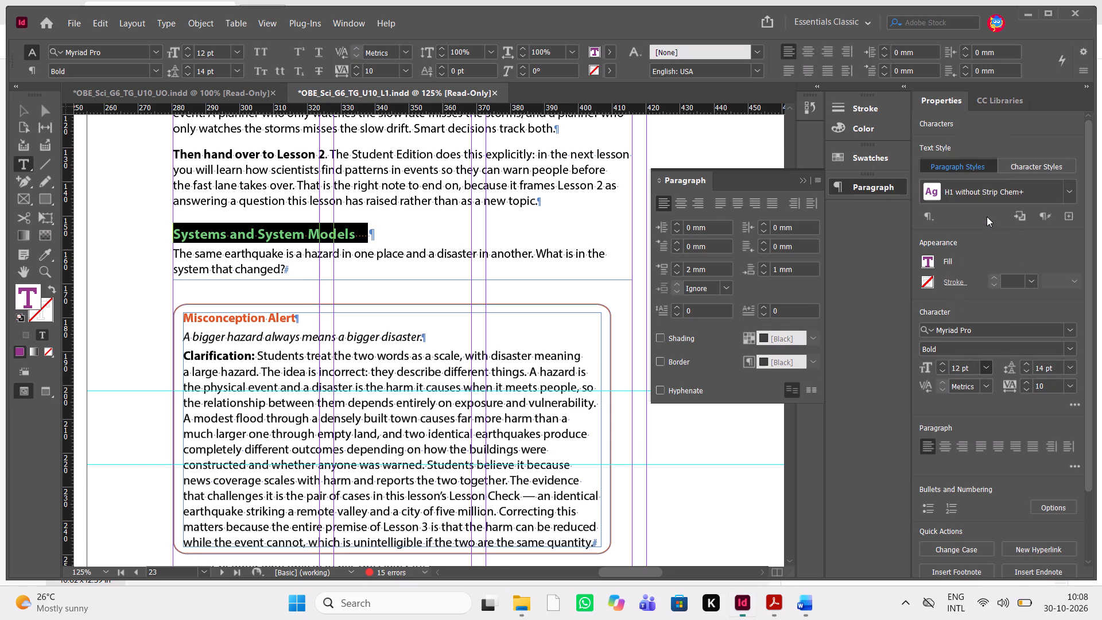
# Following the QC PDF in Acrobat, extend the bottom of the Misconception Alert outline on page 23 to about 74.9 mm high and preview it.
pyautogui.scroll(-1, 485, 347)
pyautogui.hotkey('alt', 'Tab')
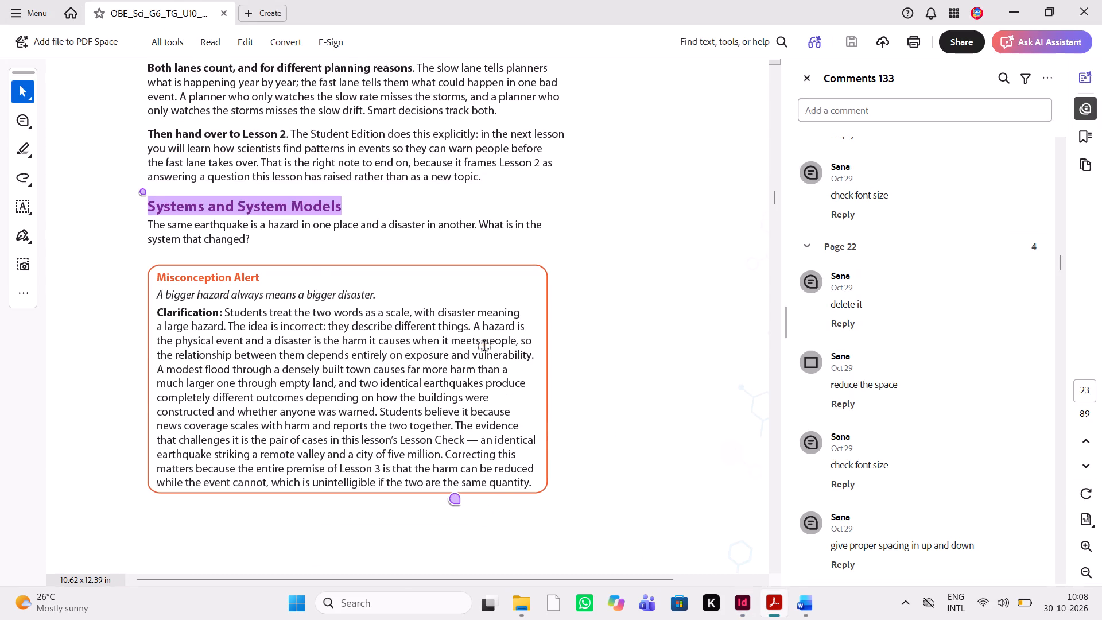
pyautogui.hotkey('alt', 'Tab')
pyautogui.press('Escape')
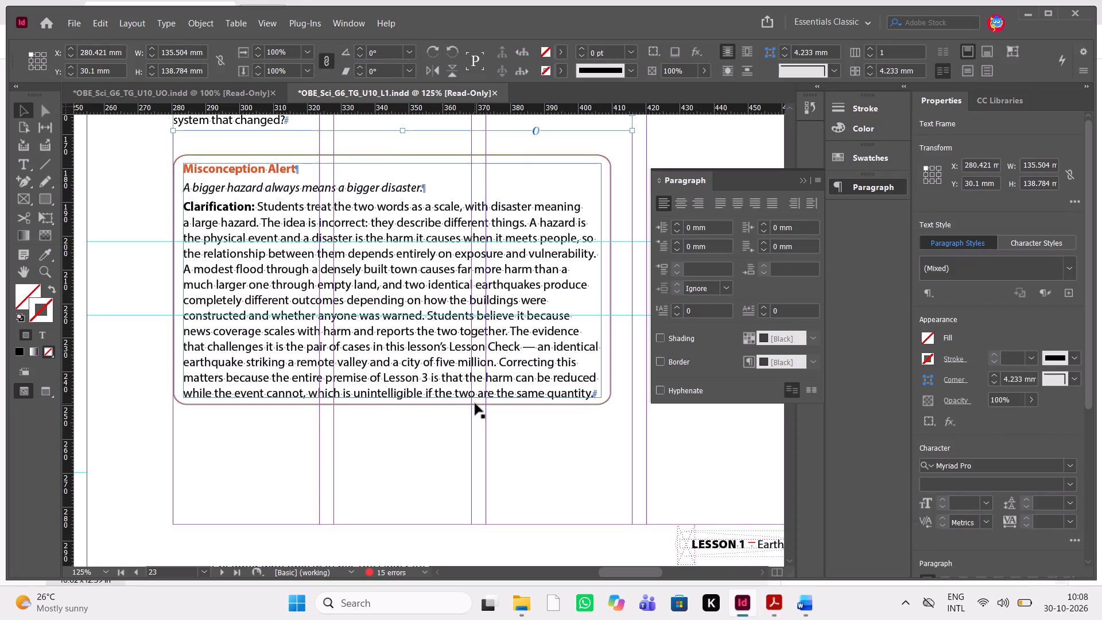
pyautogui.click(475, 404)
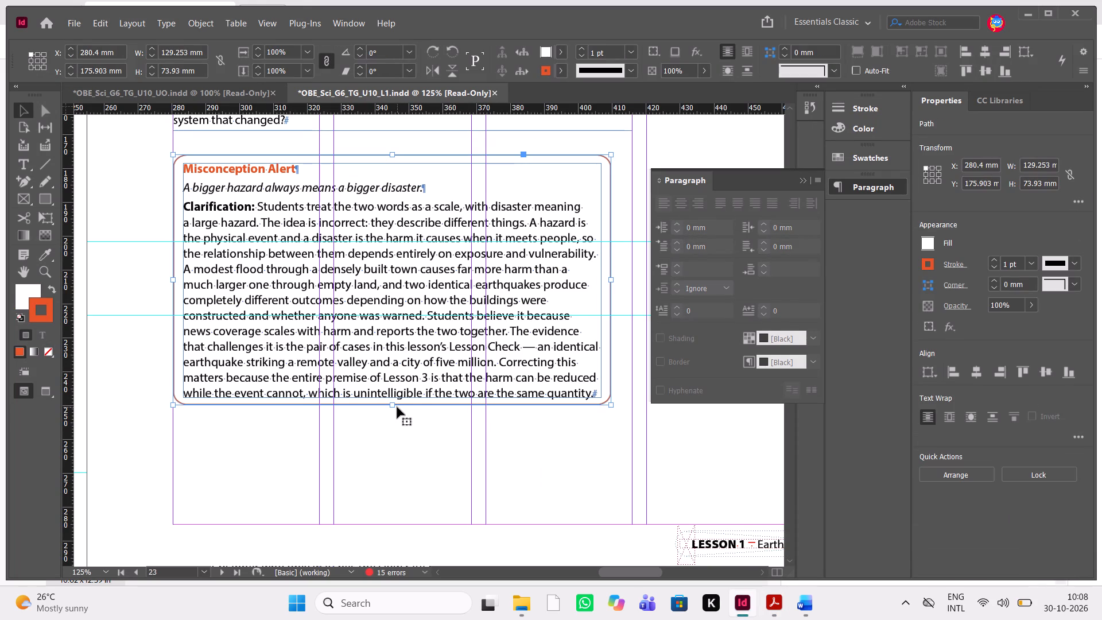
pyautogui.click(391, 406)
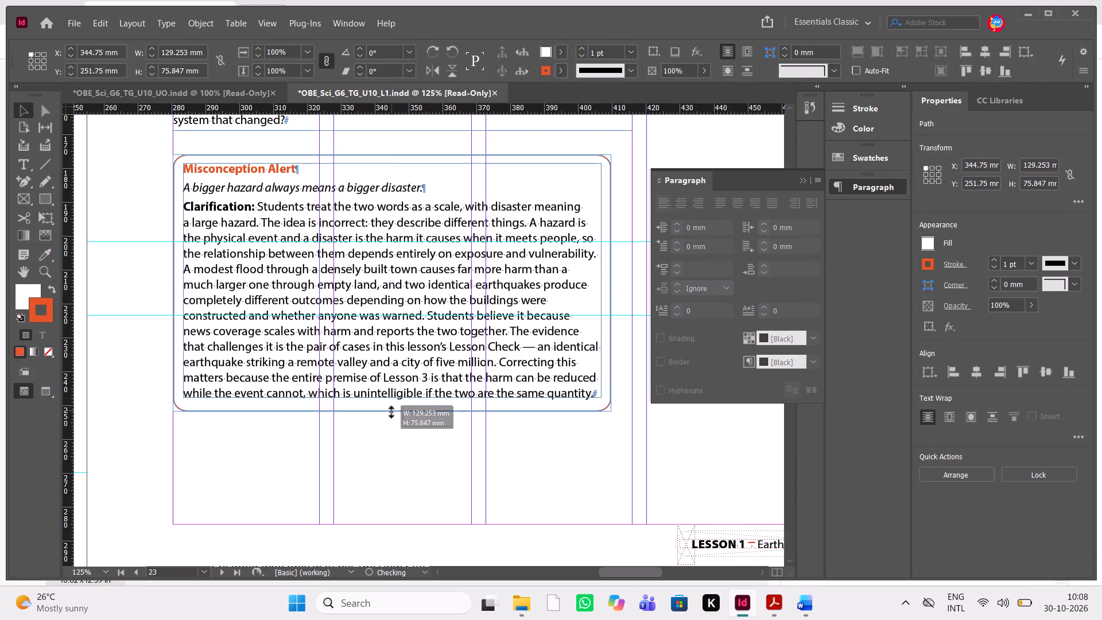
pyautogui.click(390, 465)
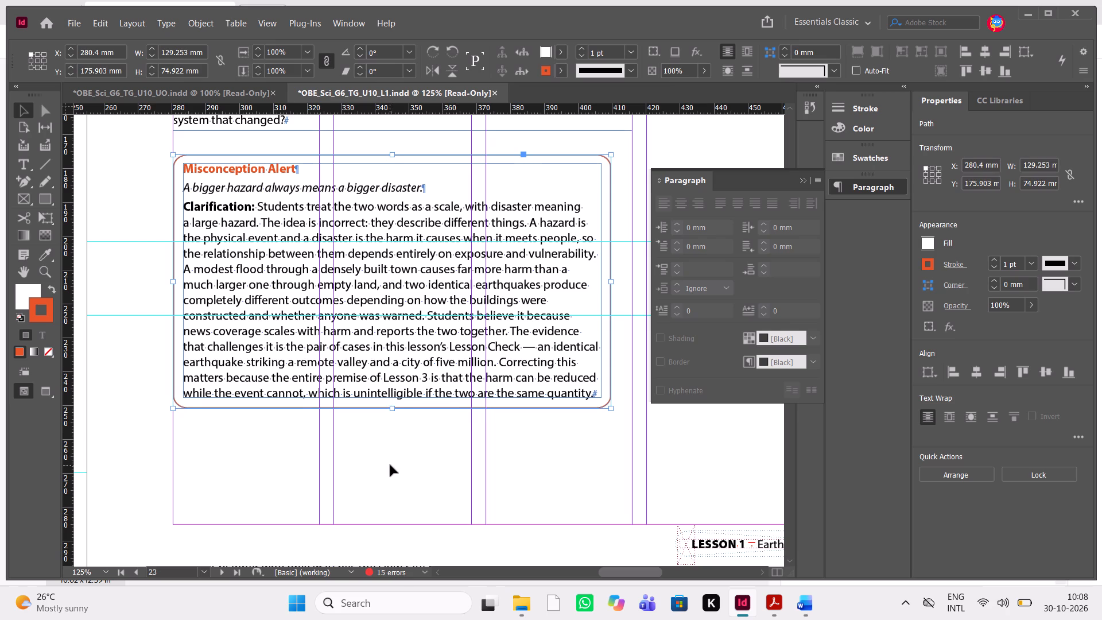
pyautogui.press('w')
pyautogui.press('w')
# Check the page 24 QC mark in Acrobat and ungroup the Progress Check 4 box in the InDesign layout.
pyautogui.scroll(-2, 390, 465)
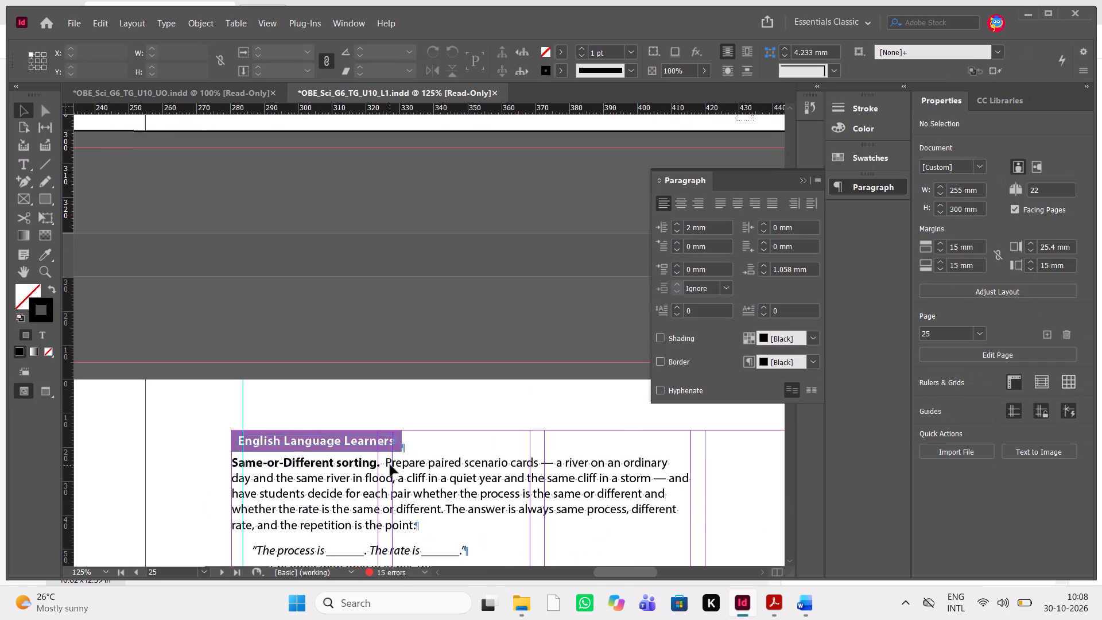
pyautogui.scroll(-2, 390, 465)
pyautogui.hotkey('alt', 'Tab')
pyautogui.scroll(-4, 390, 465)
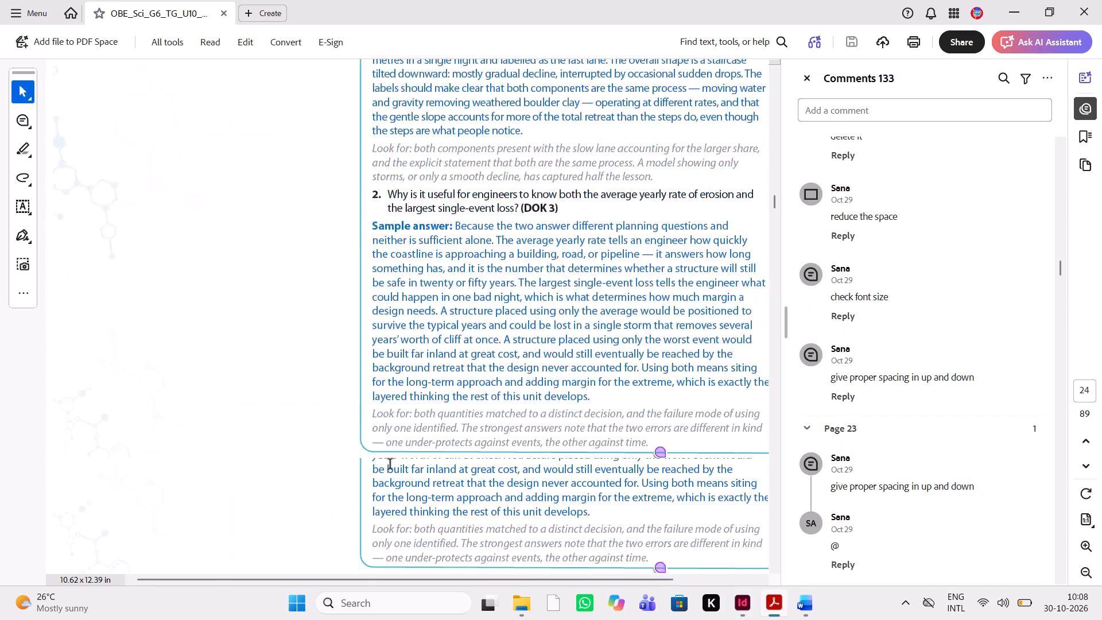
pyautogui.scroll(-1, 390, 465)
pyautogui.hscroll(-1, 390, 465)
pyautogui.hotkey('alt', 'Tab')
pyautogui.scroll(-2, 390, 465)
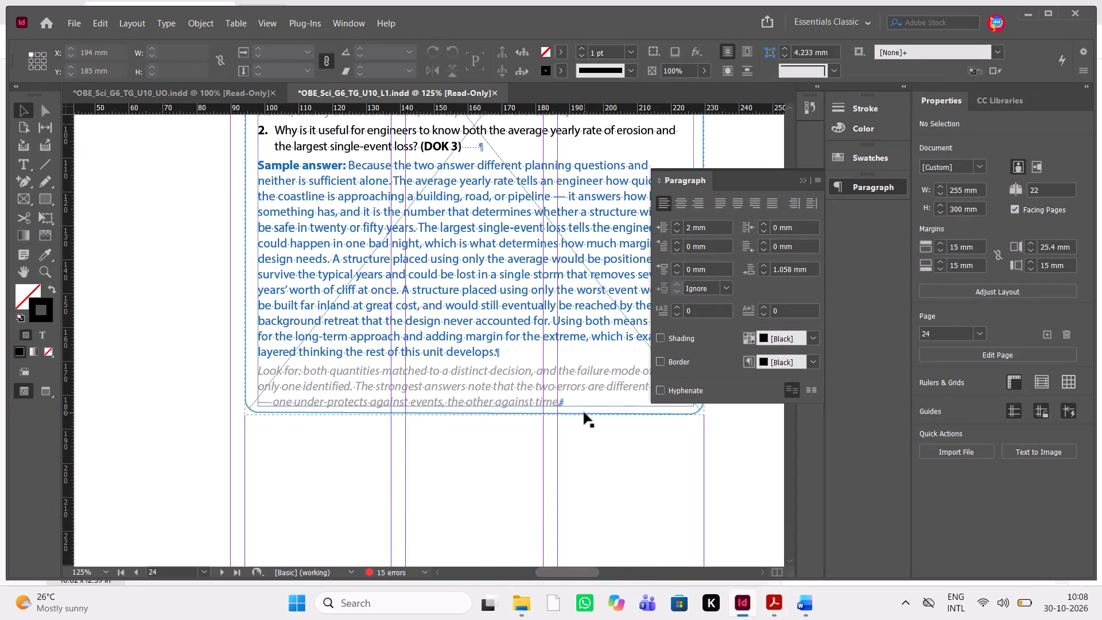
pyautogui.click(584, 413)
pyautogui.hotkey('ctrl', 'shift', 'g')
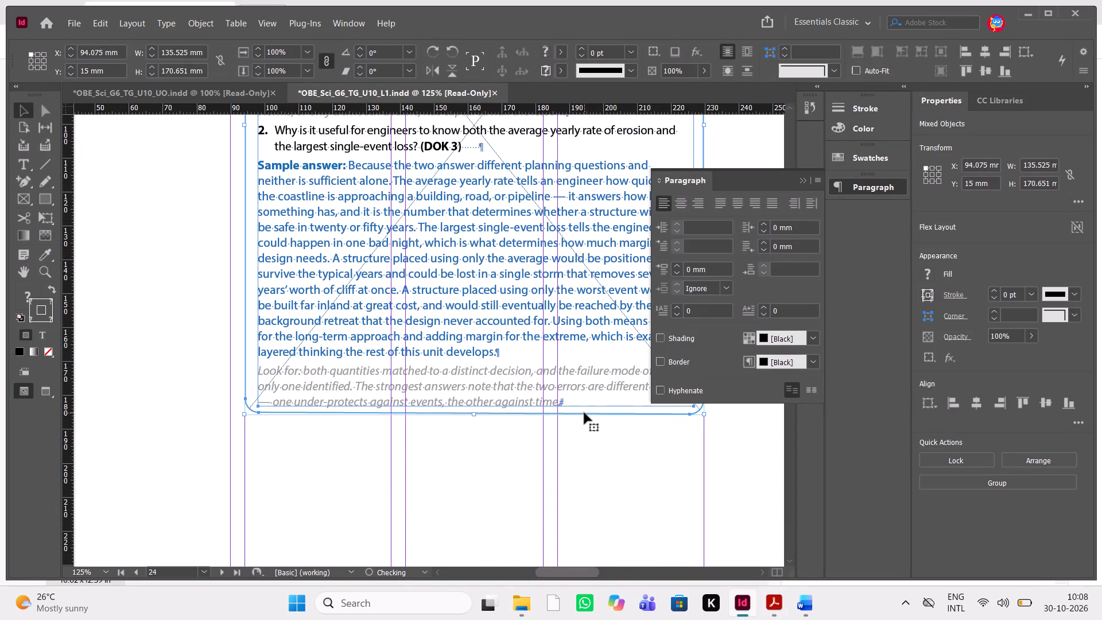
# Extend the bottom edge of the blue Progress Check 4 outline slightly for more space below the text, and preview page 24.
pyautogui.click(463, 456)
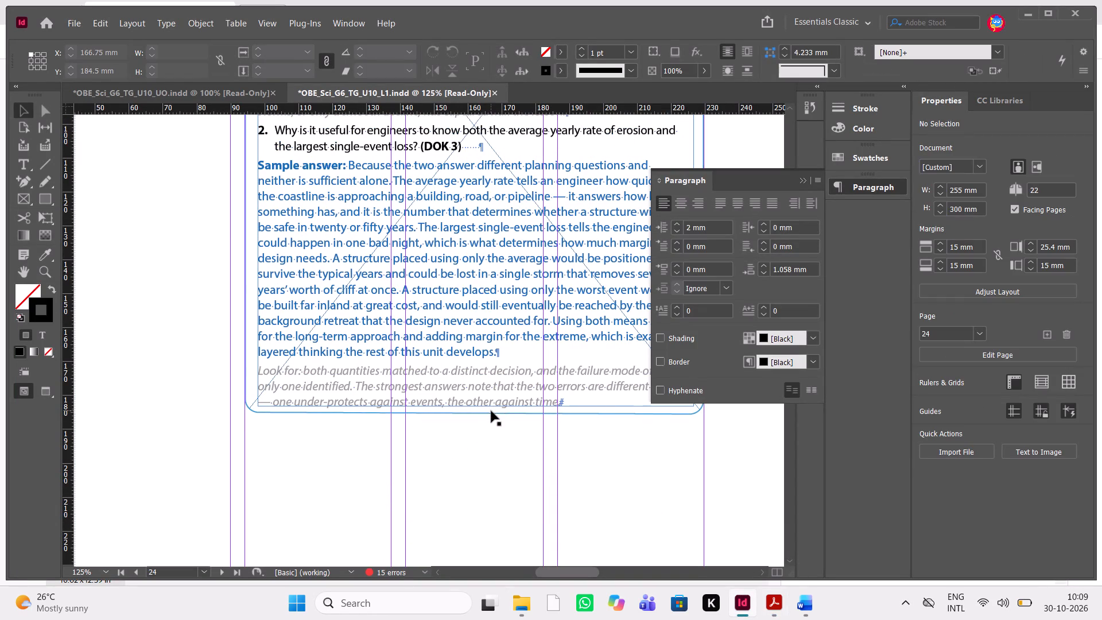
pyautogui.click(491, 411)
pyautogui.click(472, 414)
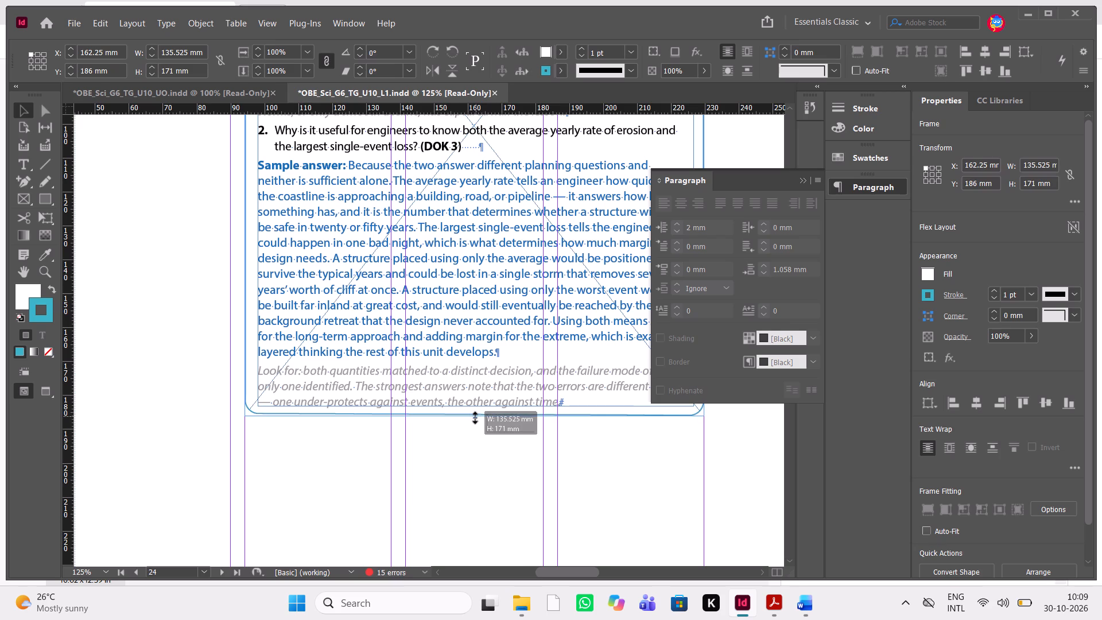
pyautogui.click(170, 406)
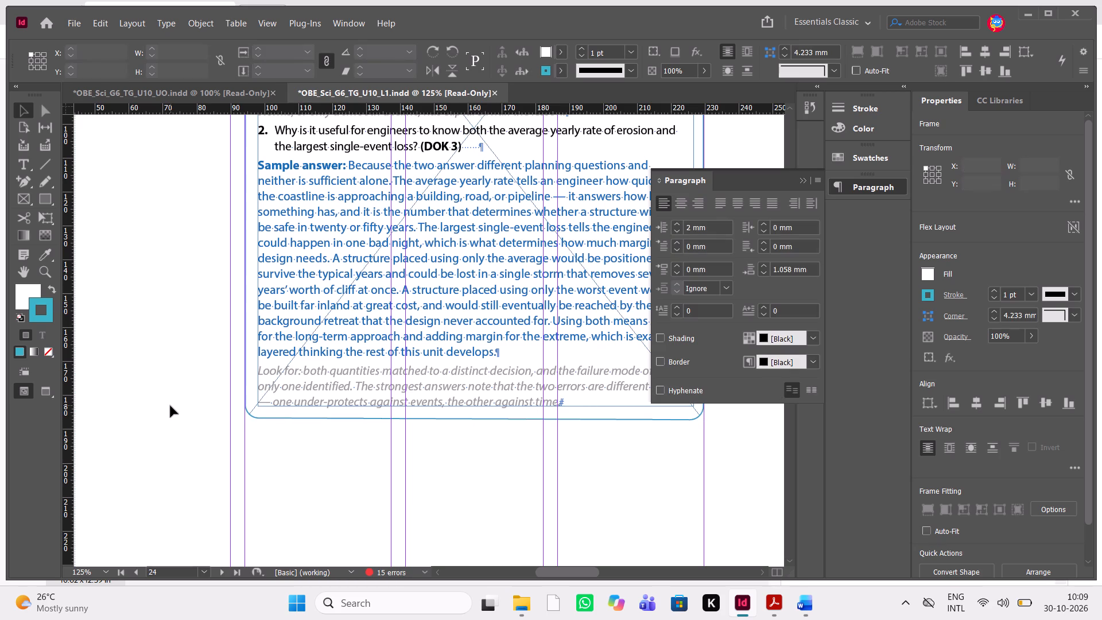
pyautogui.scroll(2, 430, 503)
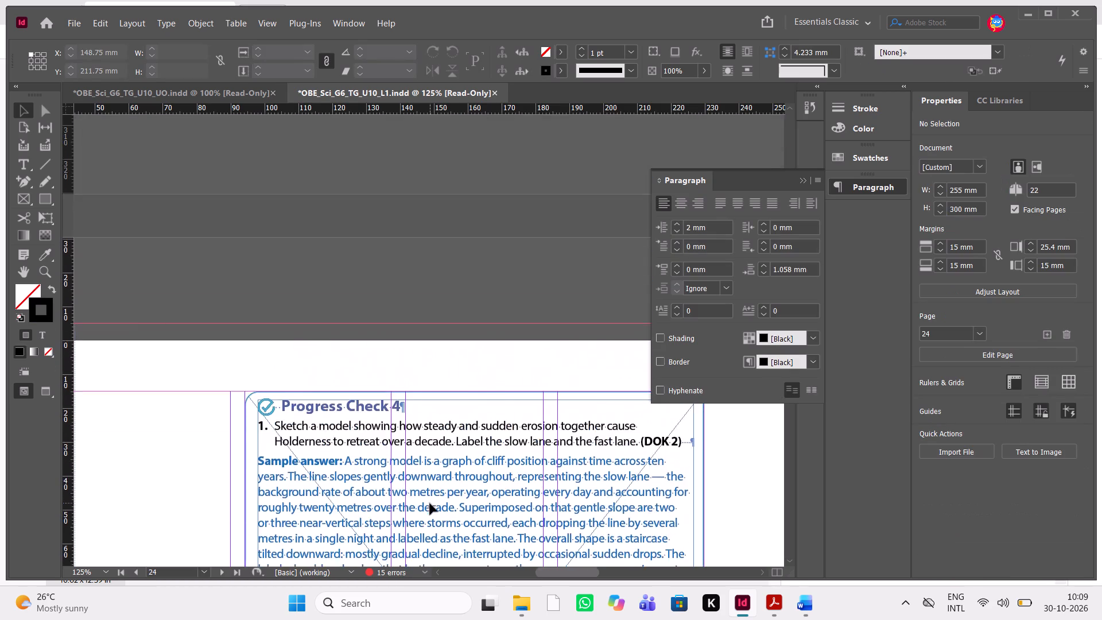
pyautogui.scroll(1, 430, 503)
pyautogui.scroll(-3, 430, 503)
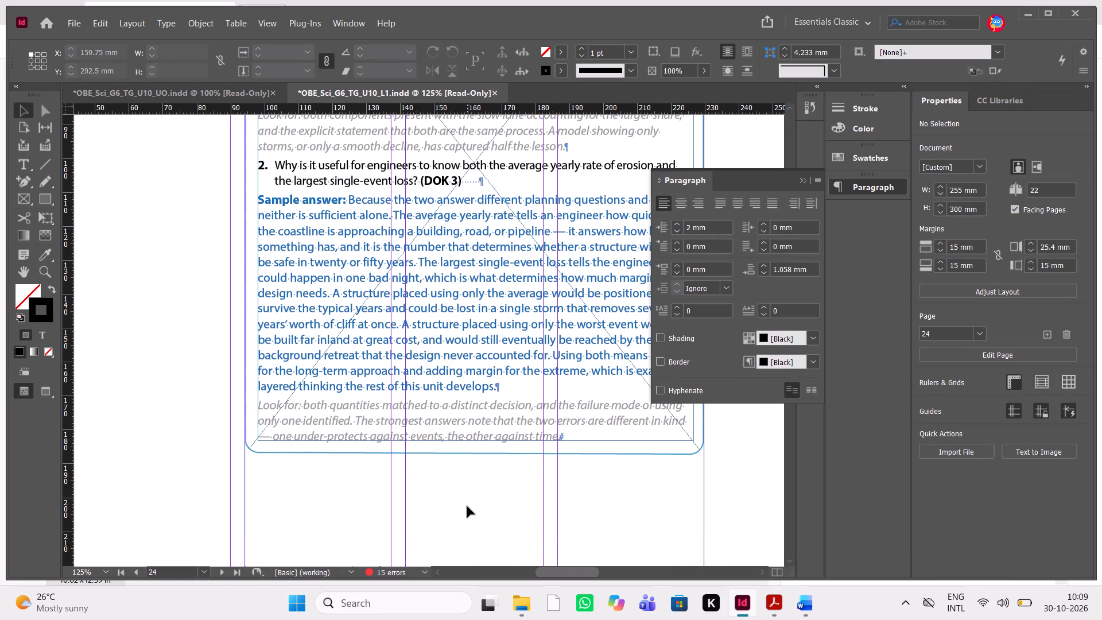
pyautogui.click(467, 506)
pyautogui.press('w')
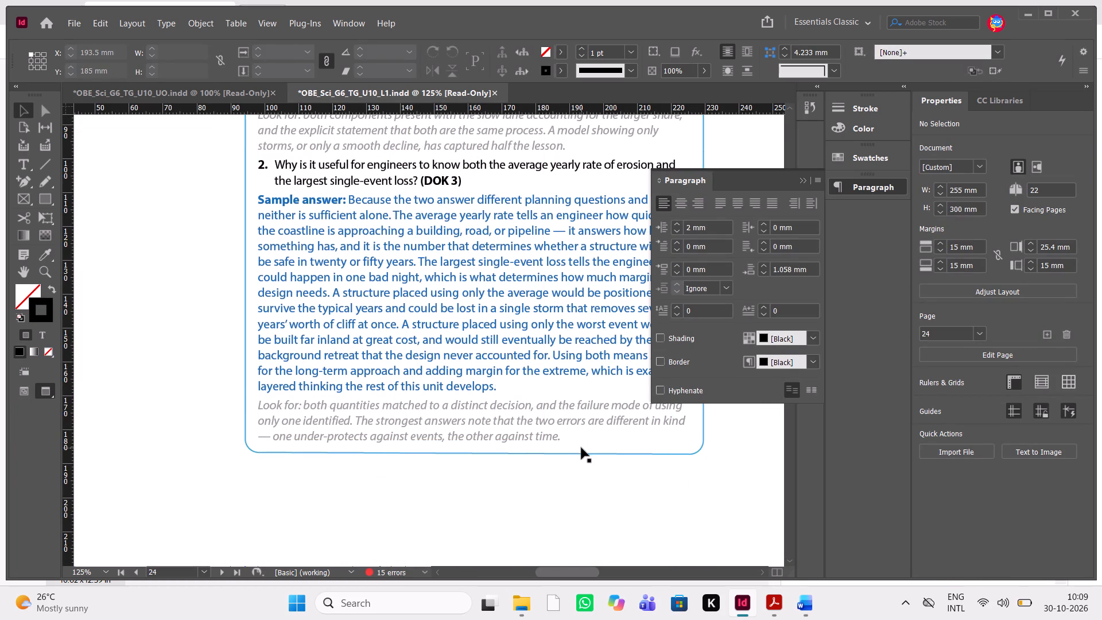
# Recheck the bottom edge of the Progress Check 4 outline on page 24 and return to the normal layout view.
pyautogui.click(580, 454)
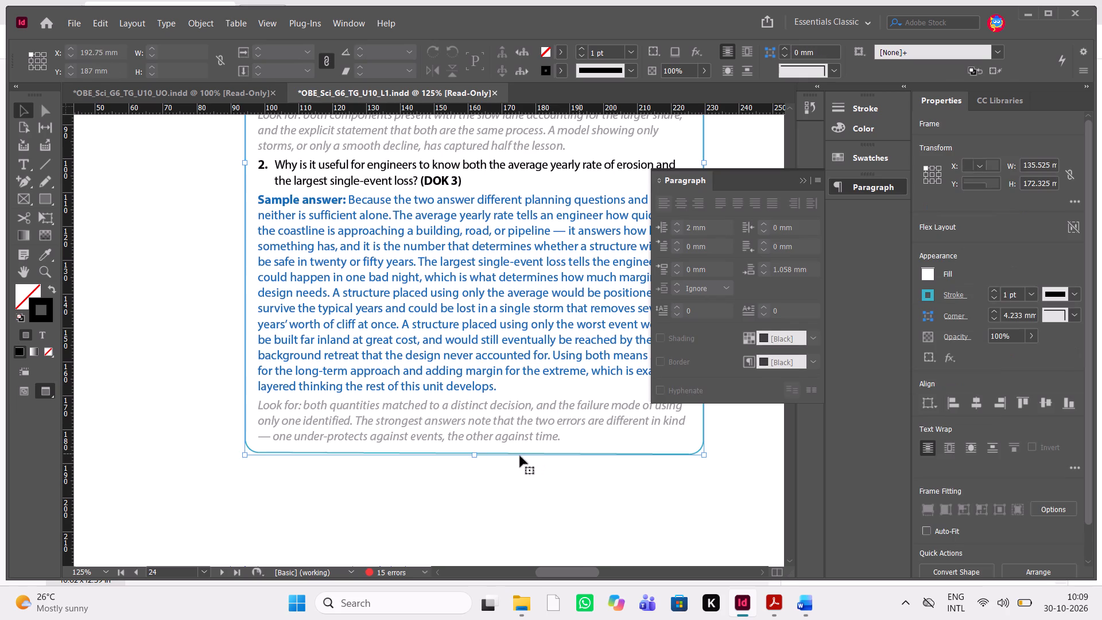
pyautogui.click(475, 458)
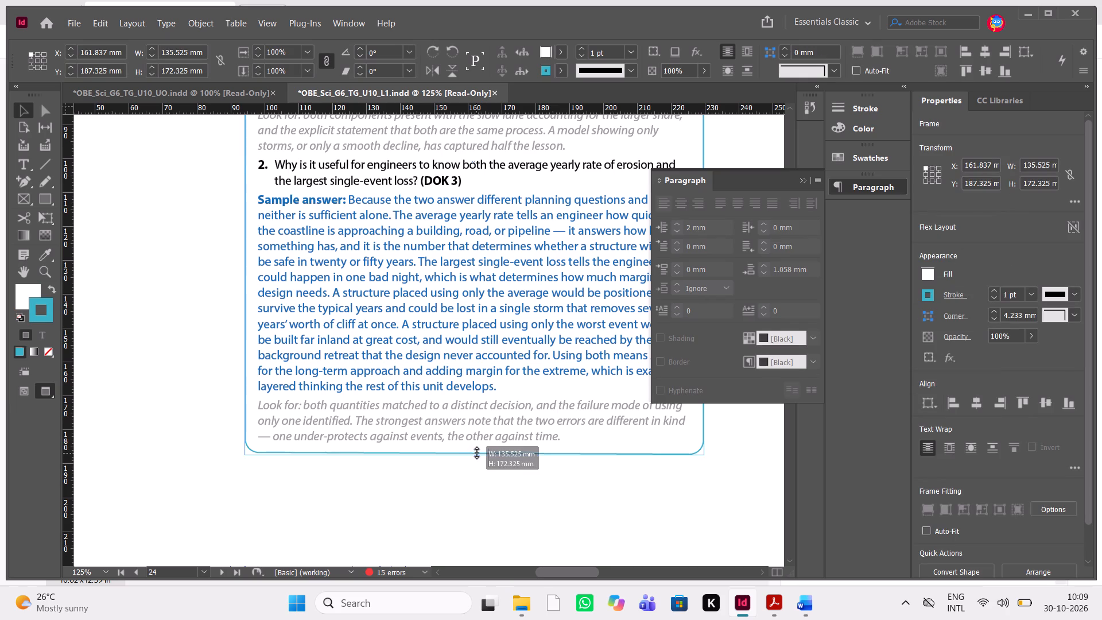
pyautogui.click(471, 506)
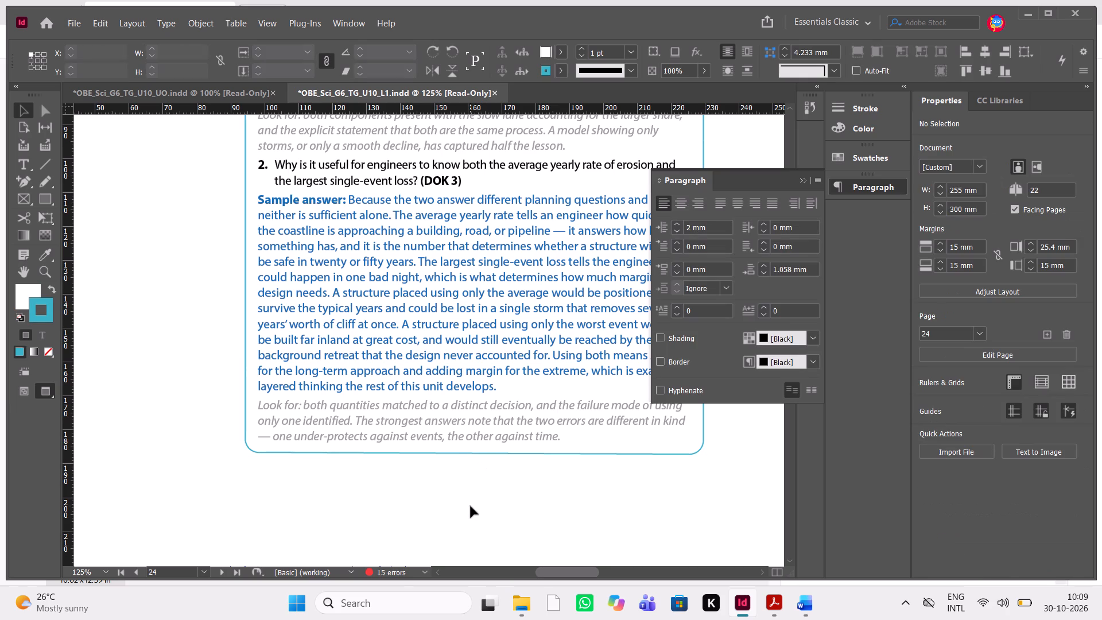
pyautogui.press('w')
# Look past page 24 of the QC PDF in Acrobat for the next correction mark, and return to InDesign.
pyautogui.hotkey('alt', 'Tab')
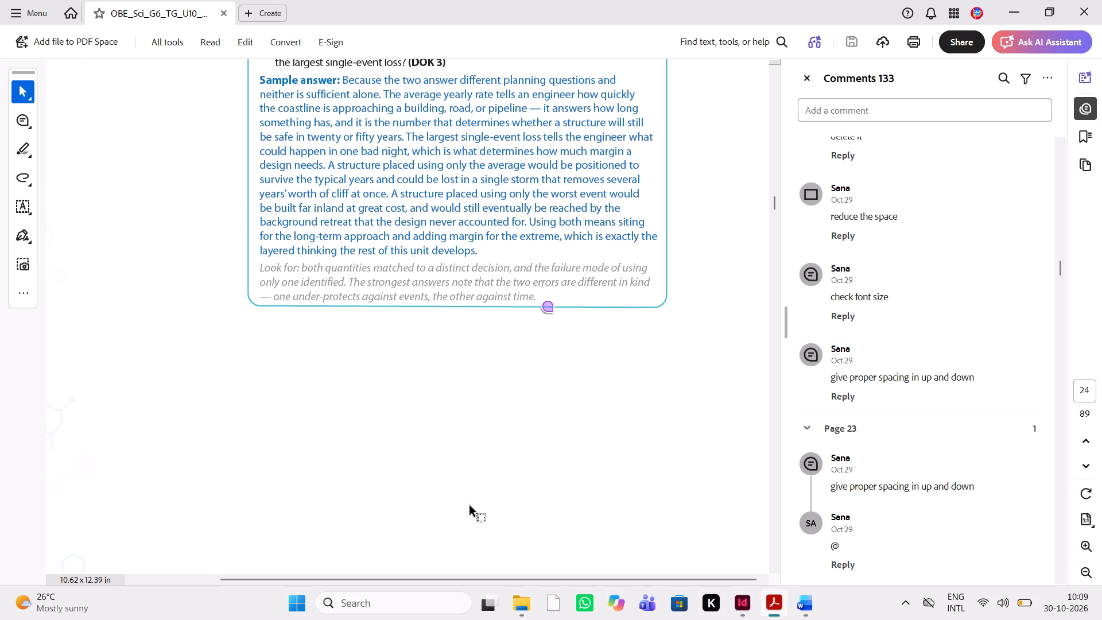
pyautogui.scroll(-6, 471, 506)
pyautogui.hotkey('alt', 'Tab')
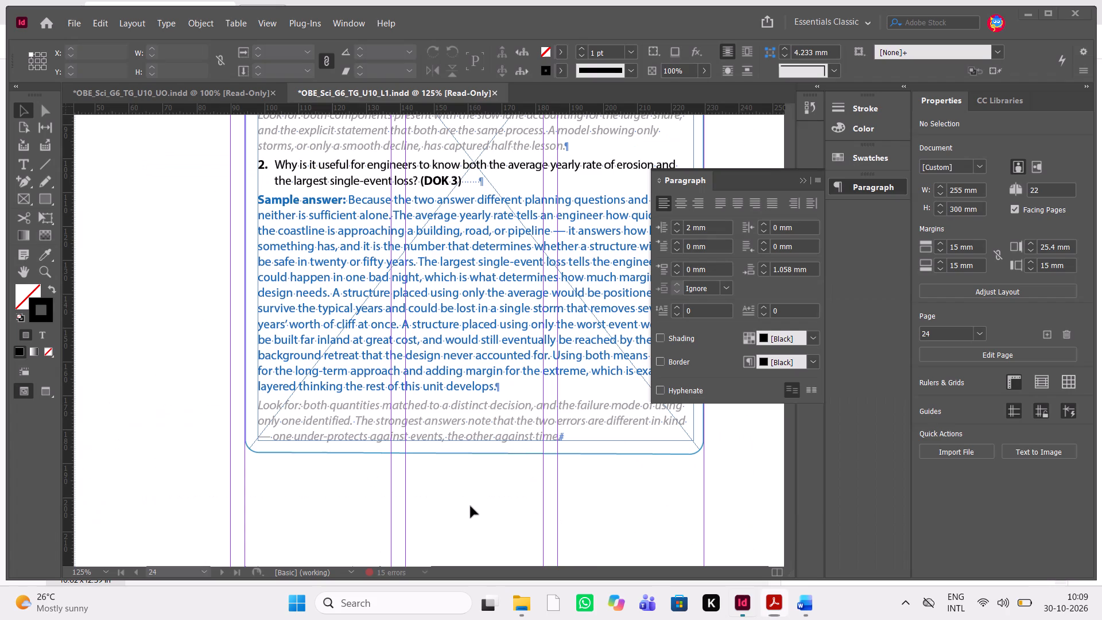
# Open the InDesign document OBE_Sci_KSA_G7_TG_U9_L1_1P from the G7_U9 Lesson 1 folder, updating its modified links.
pyautogui.click(527, 600)
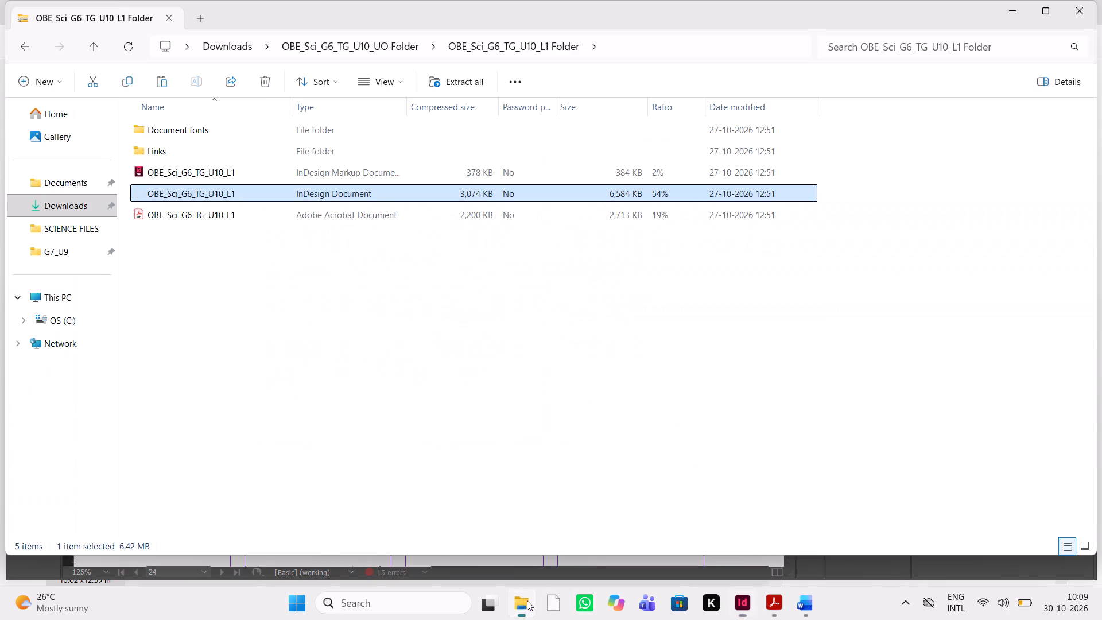
pyautogui.doubleClick(72, 251)
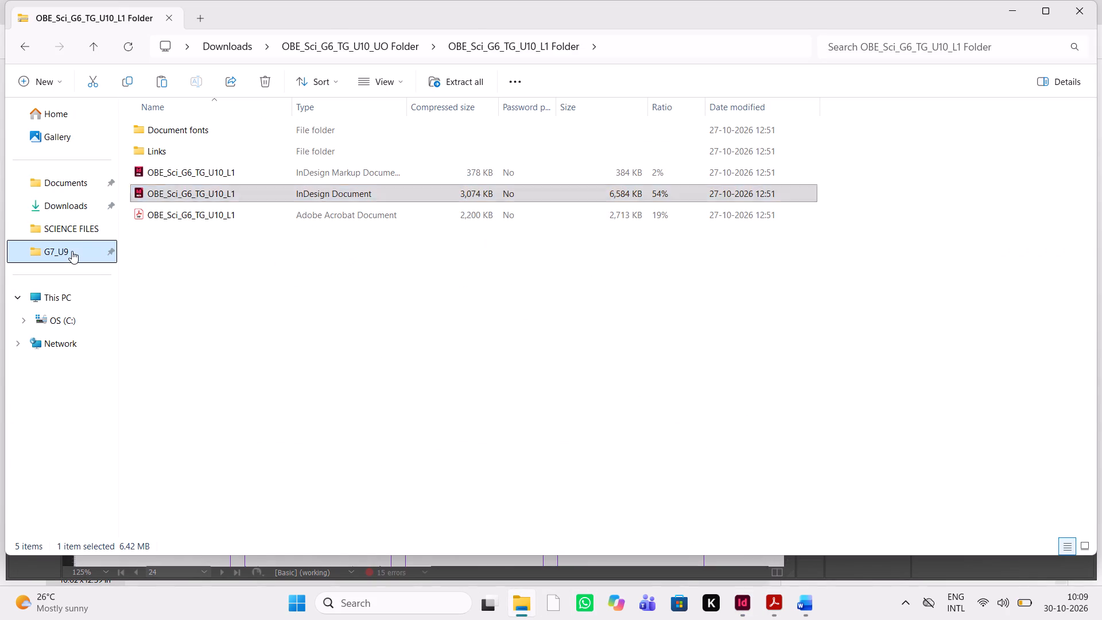
pyautogui.doubleClick(251, 127)
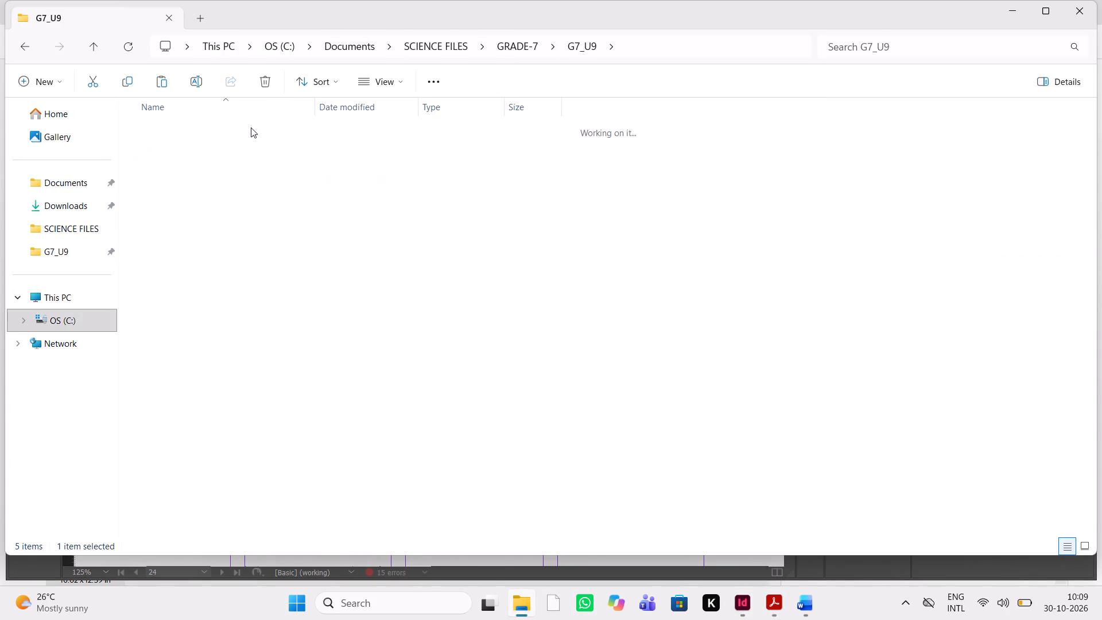
pyautogui.click(257, 196)
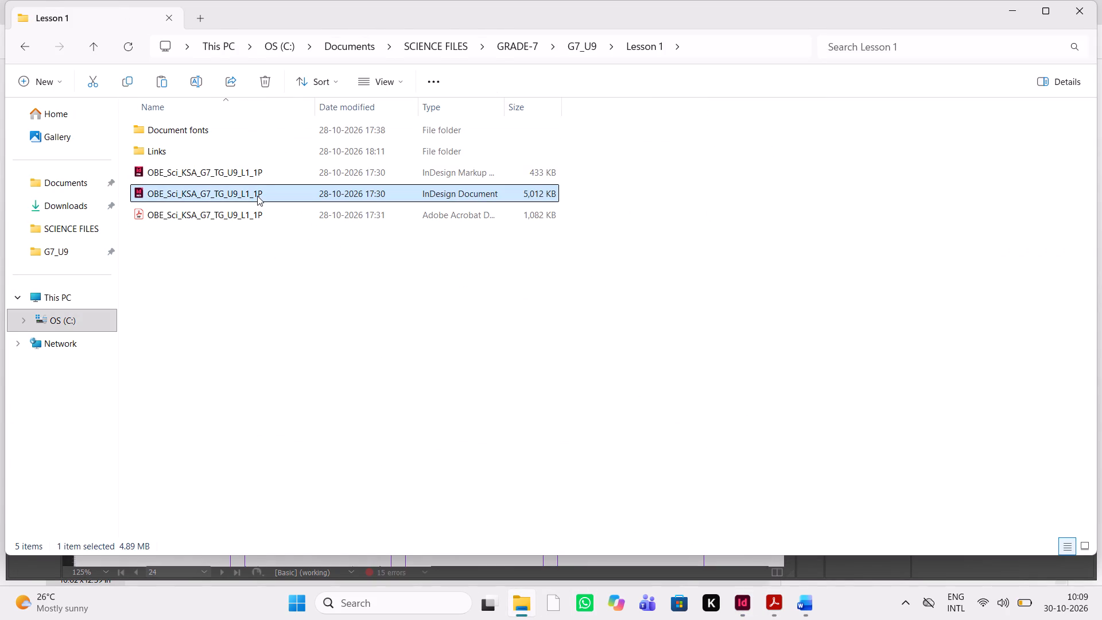
pyautogui.press('Return')
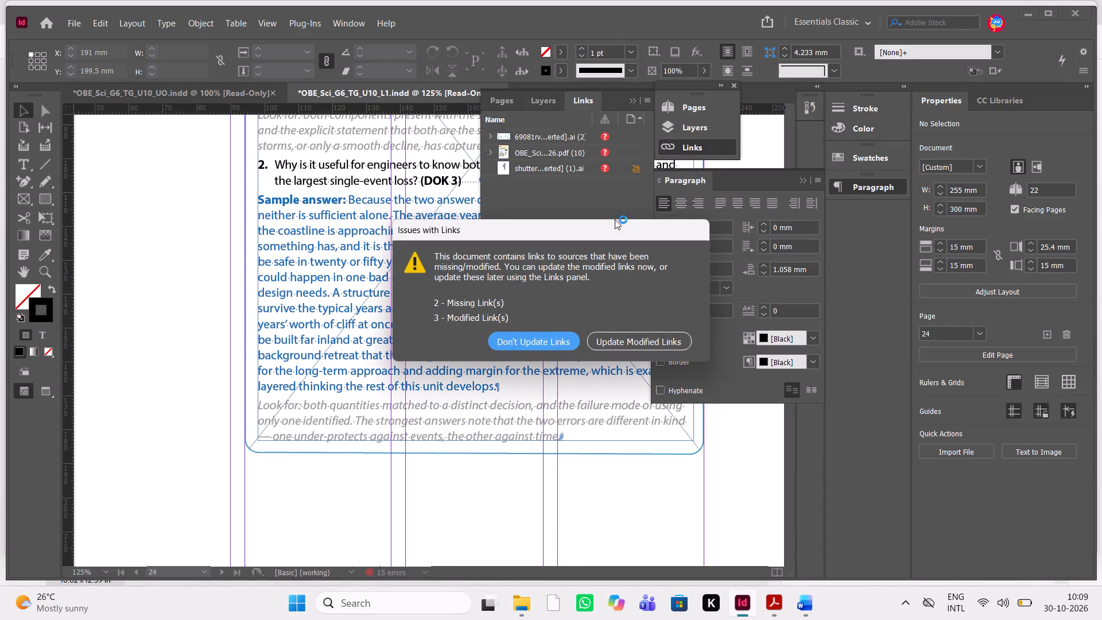
pyautogui.click(611, 338)
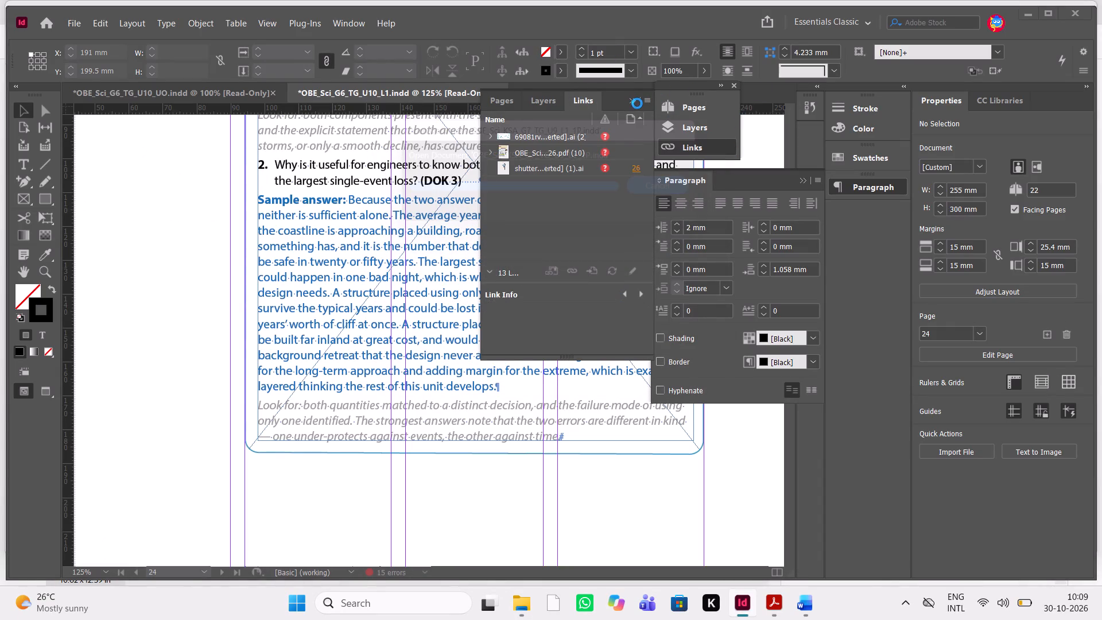
# Collapse the floating Links and Paragraph panels and dock the Pages, Layers and Links group below Paragraph.
pyautogui.click(633, 106)
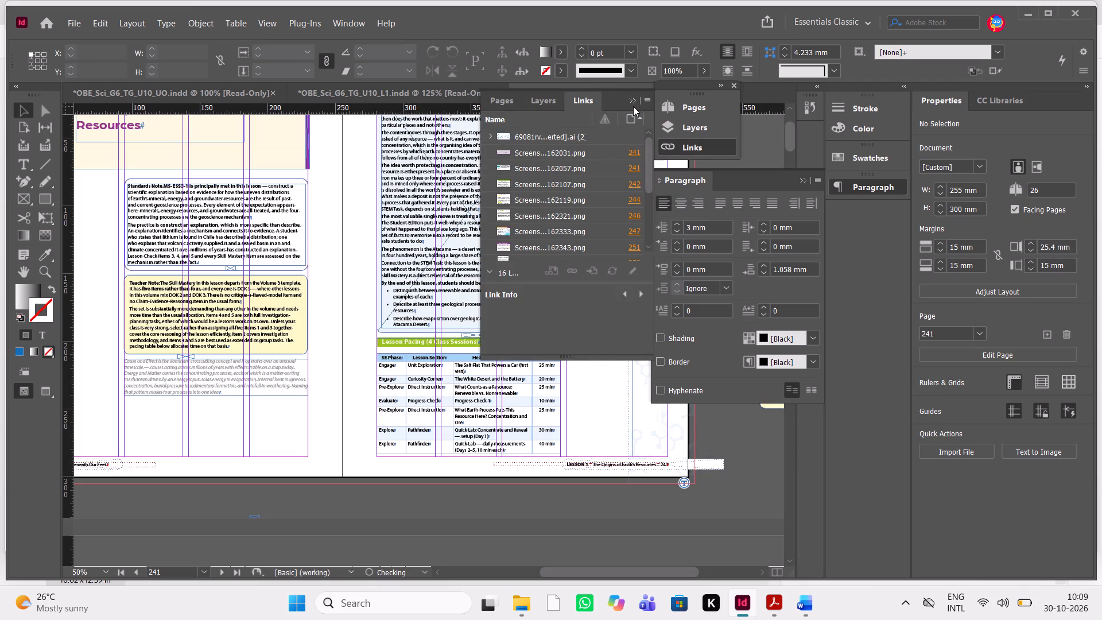
pyautogui.click(803, 186)
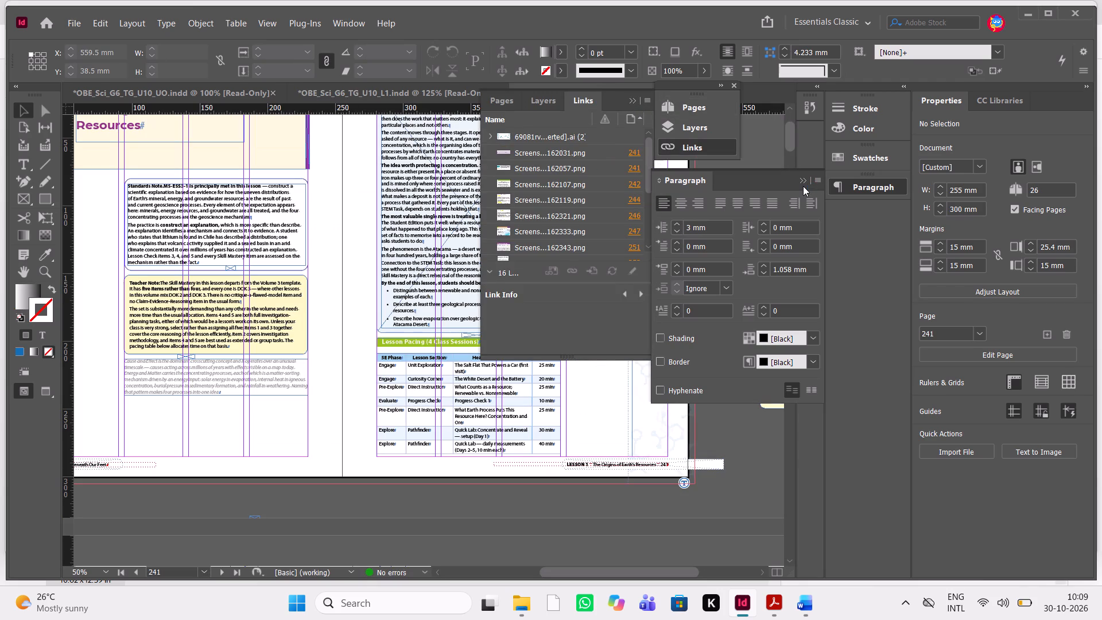
pyautogui.click(805, 181)
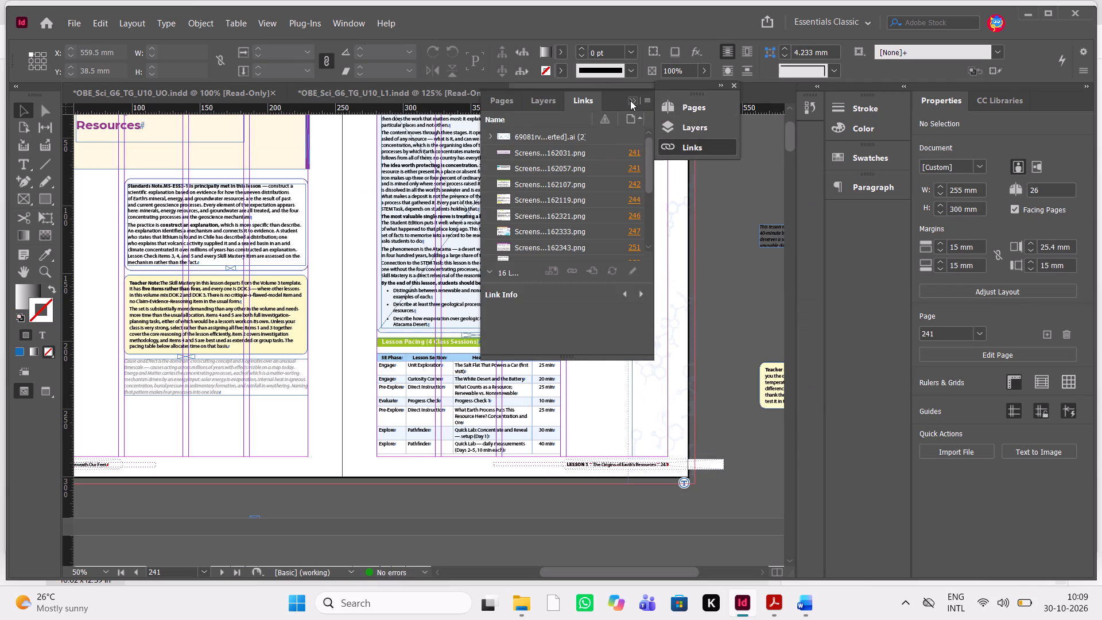
pyautogui.click(630, 100)
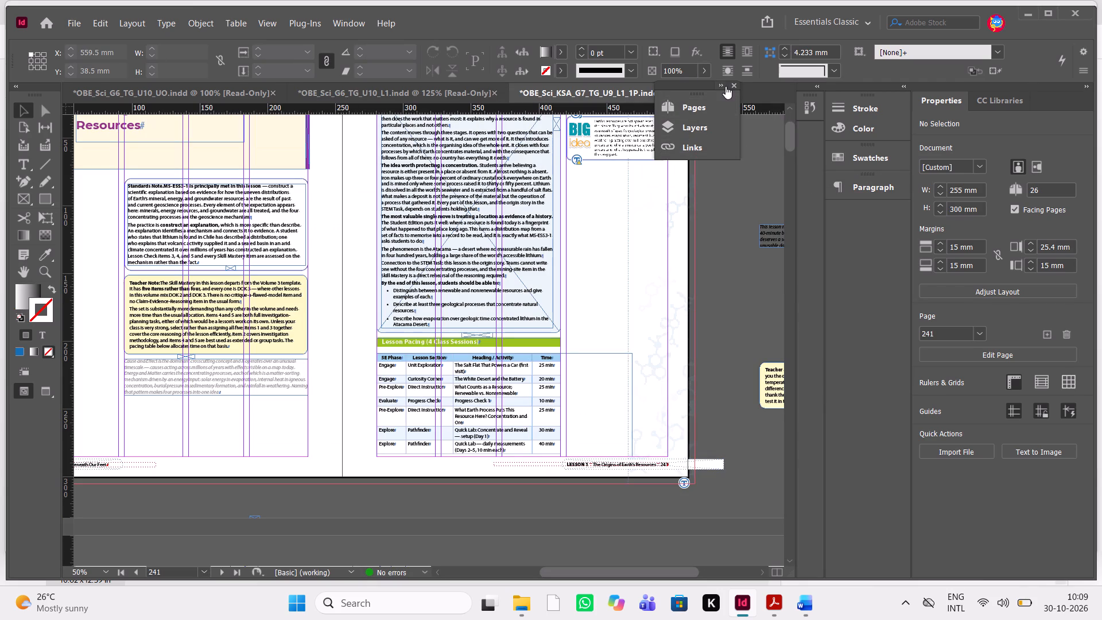
pyautogui.click(718, 84)
pyautogui.moveTo(720, 84); pyautogui.dragTo(870, 197)
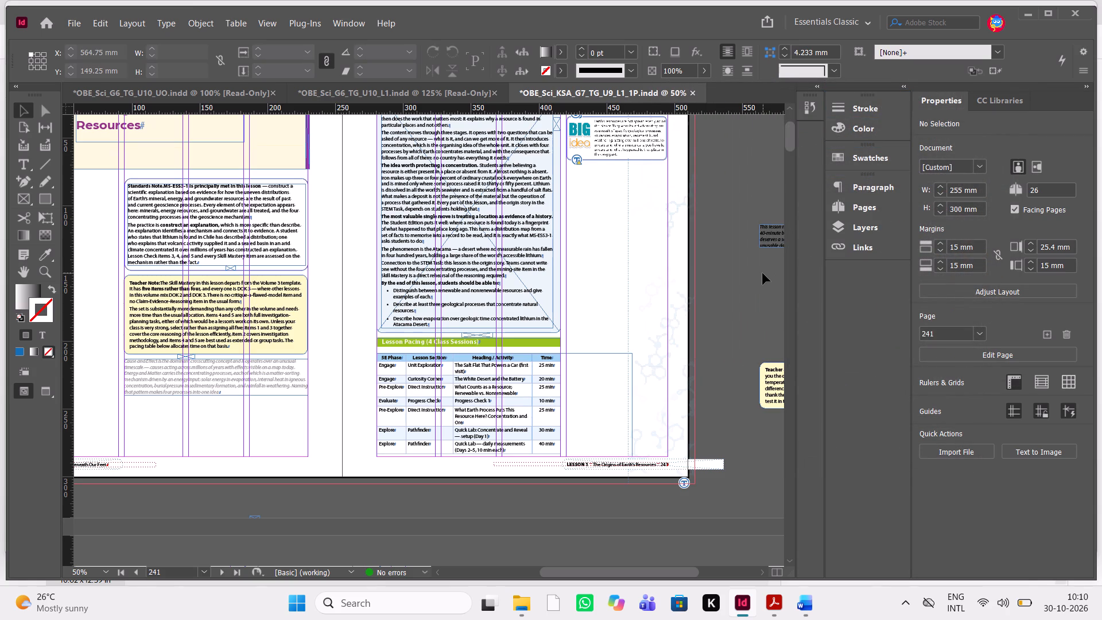
# Look through the opening spreads of the Grade 7 Unit 9 Lesson 1 document, pages 240–245, for reference formatting.
pyautogui.scroll(1, 763, 273)
pyautogui.hscroll(1, 763, 273)
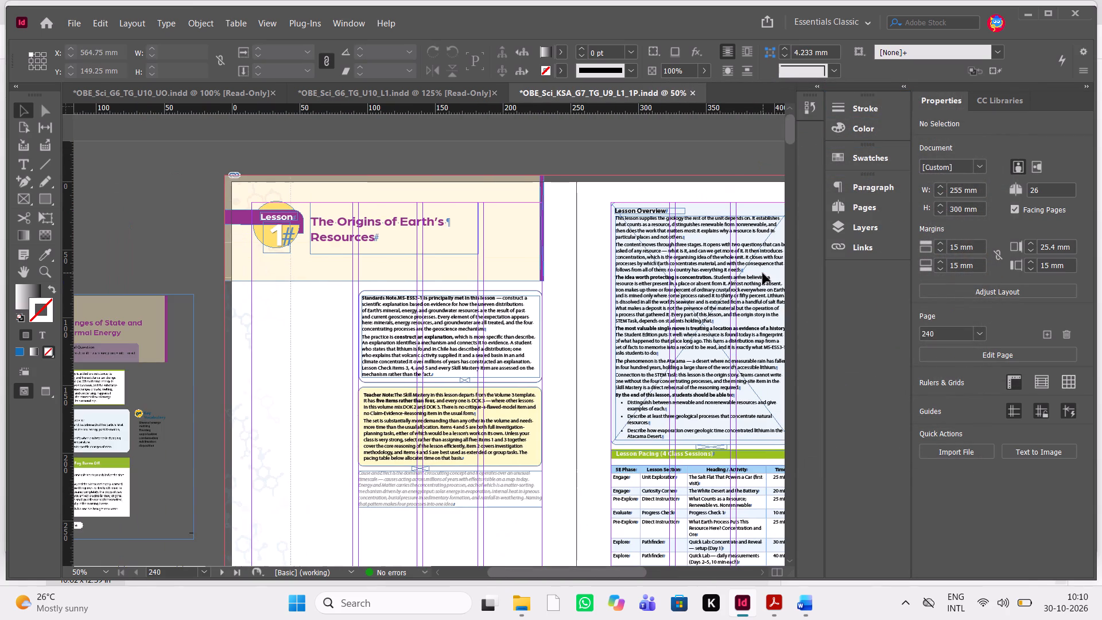
pyautogui.scroll(-3, 557, 293)
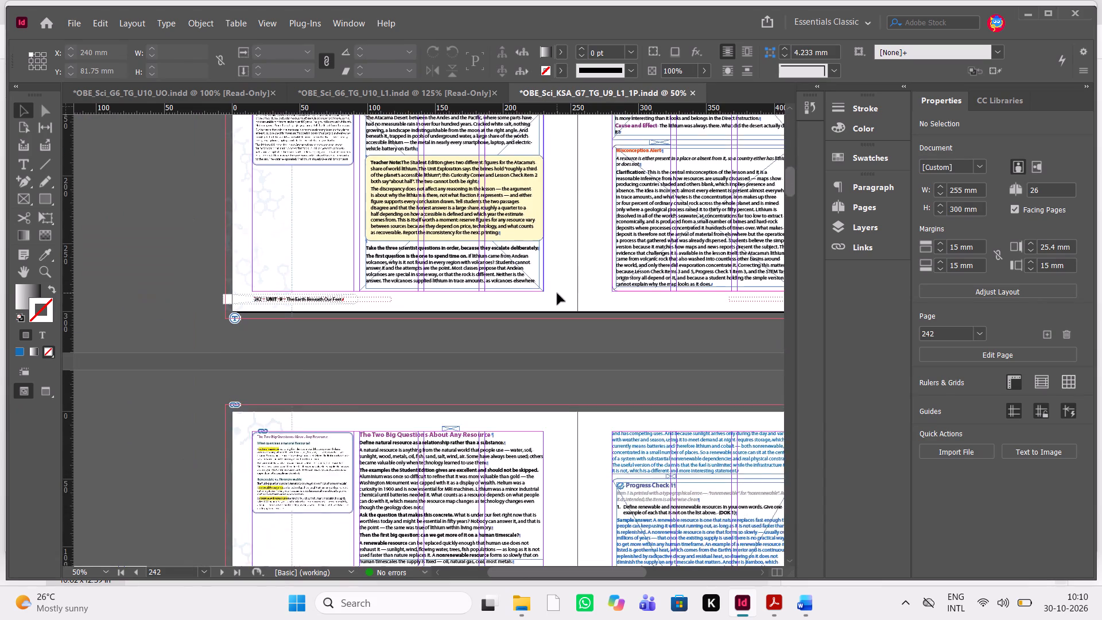
pyautogui.scroll(-2, 557, 293)
pyautogui.scroll(1, 557, 293)
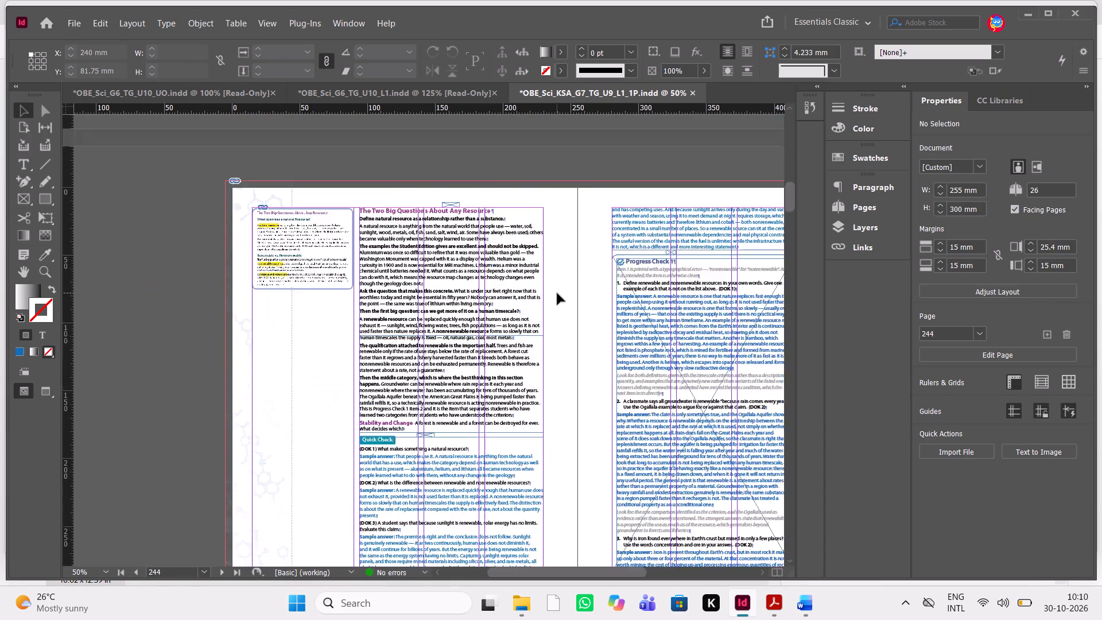
pyautogui.scroll(2, 557, 293)
pyautogui.scroll(-3, 557, 293)
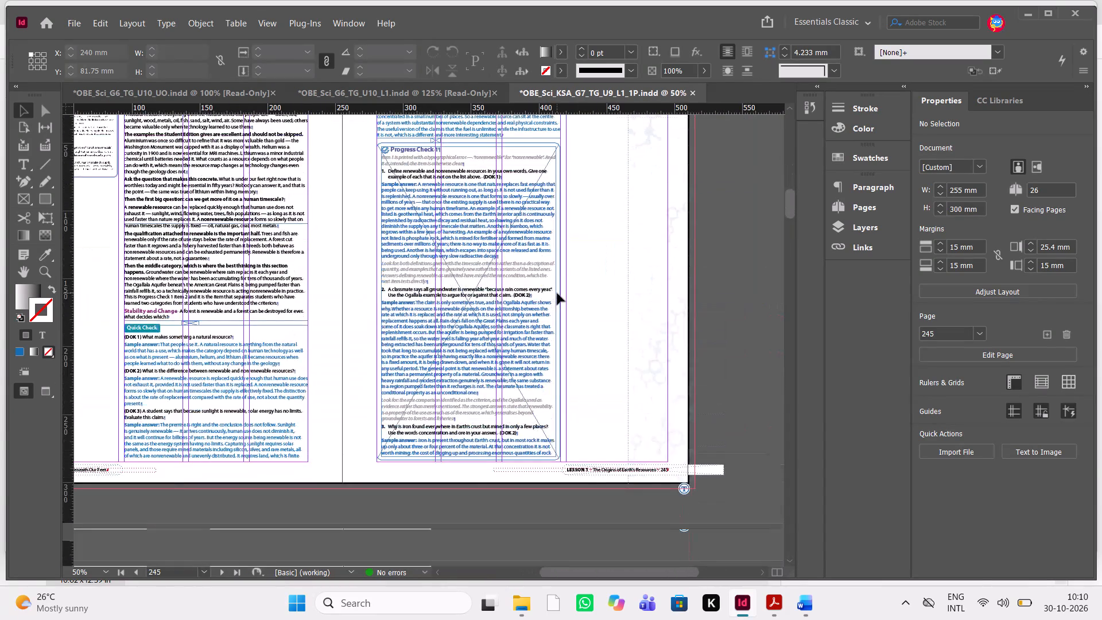
pyautogui.hscroll(1, 557, 293)
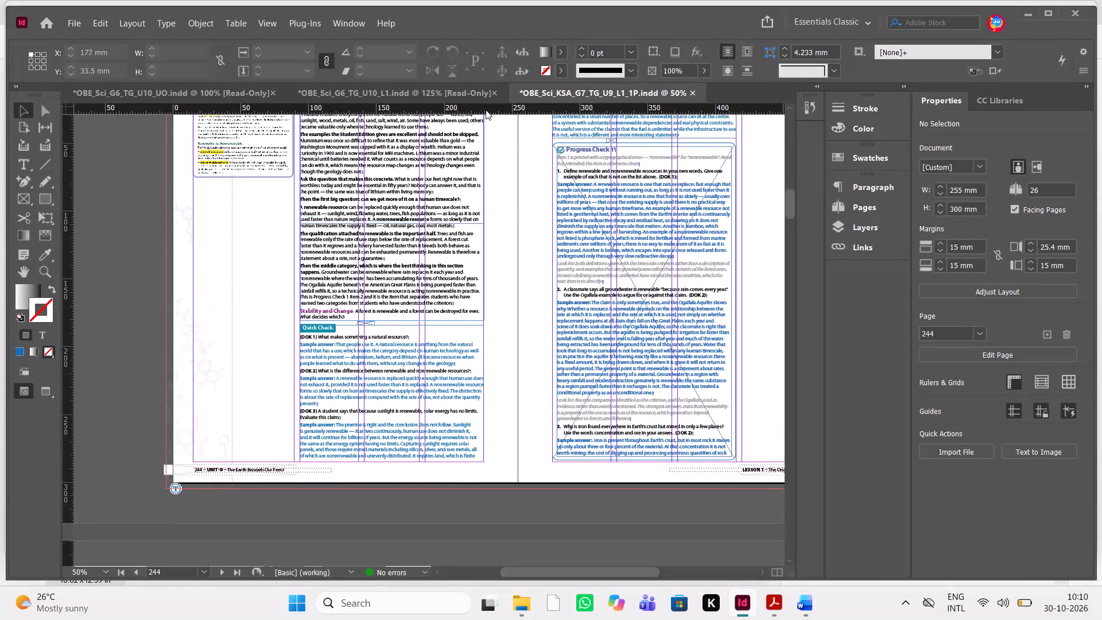
pyautogui.scroll(1, 533, 258)
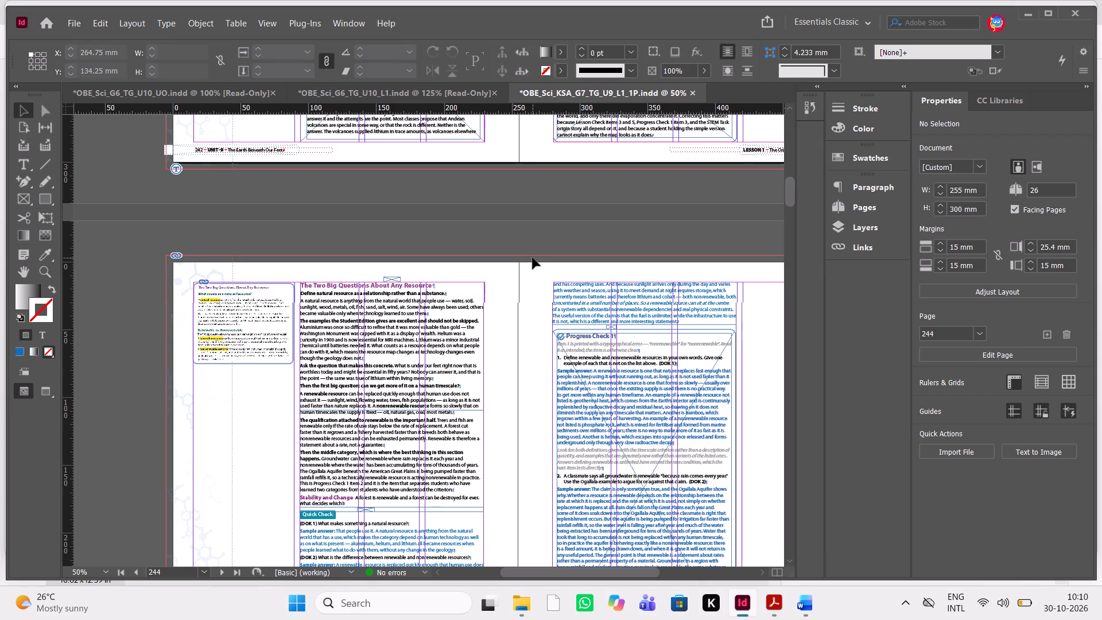
# Check the page 25 QC mark on the "Differentiated Instruction" heading in Acrobat and return to the Grade 7 InDesign document.
pyautogui.hotkey('alt', 'Tab')
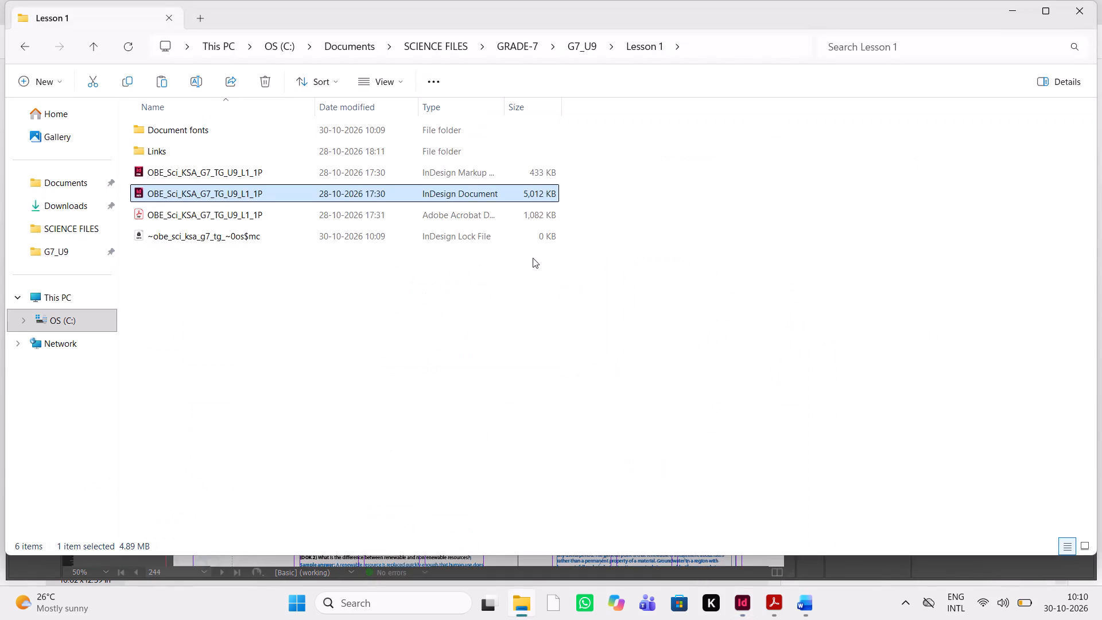
pyautogui.hotkey('alt', 'Tab')
pyautogui.hotkey('alt', 'Tab')
pyautogui.hotkey('alt', 'Tab')
pyautogui.hotkey('alt', 'Tab')
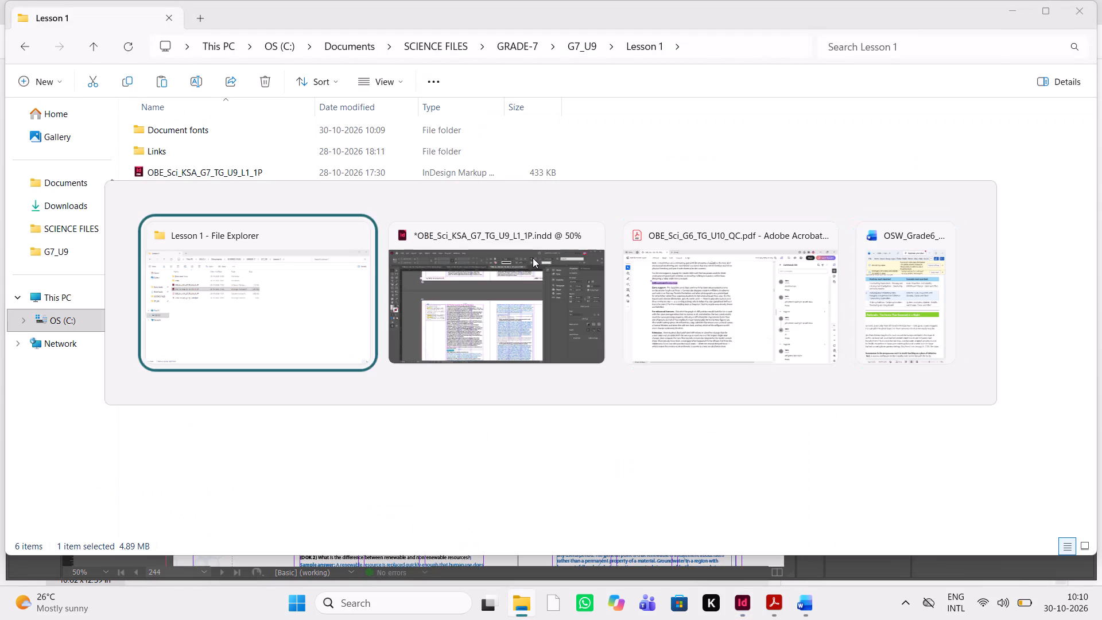
pyautogui.hotkey('alt', 'Tab')
pyautogui.hotkey('alt', 'Tab')
pyautogui.hotkey('alt', 'Tab')
pyautogui.hotkey('alt', 'Tab')
pyautogui.hotkey('alt', 'Delete')
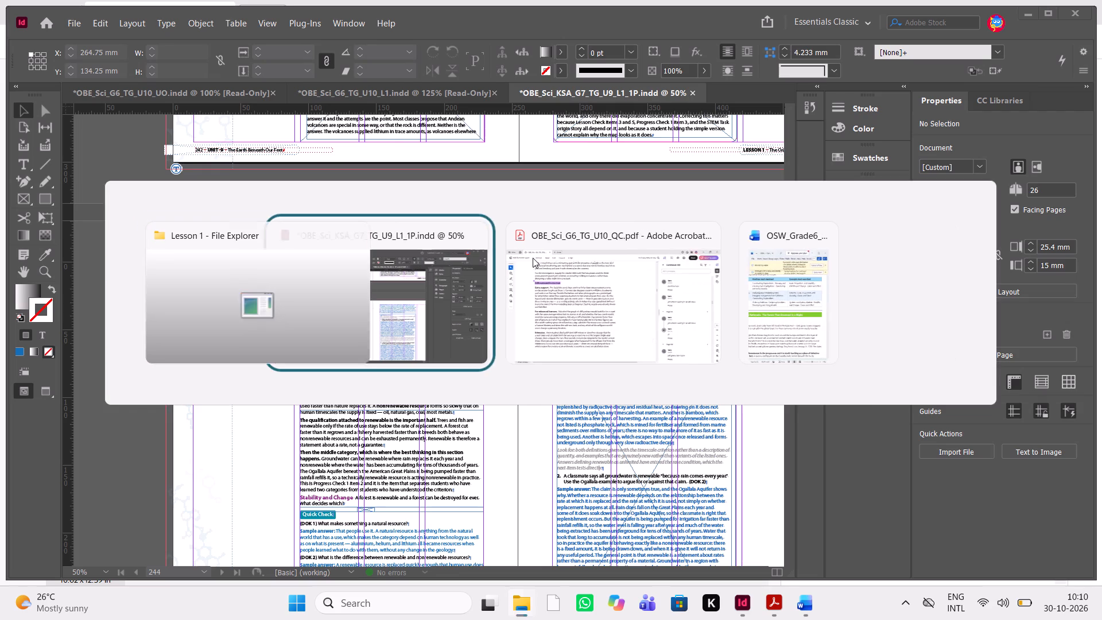
pyautogui.hotkey('alt', 'Tab')
pyautogui.hotkey('alt', 'Tab')
pyautogui.hotkey('alt', 'Tab')
pyautogui.hotkey('alt', 'Tab')
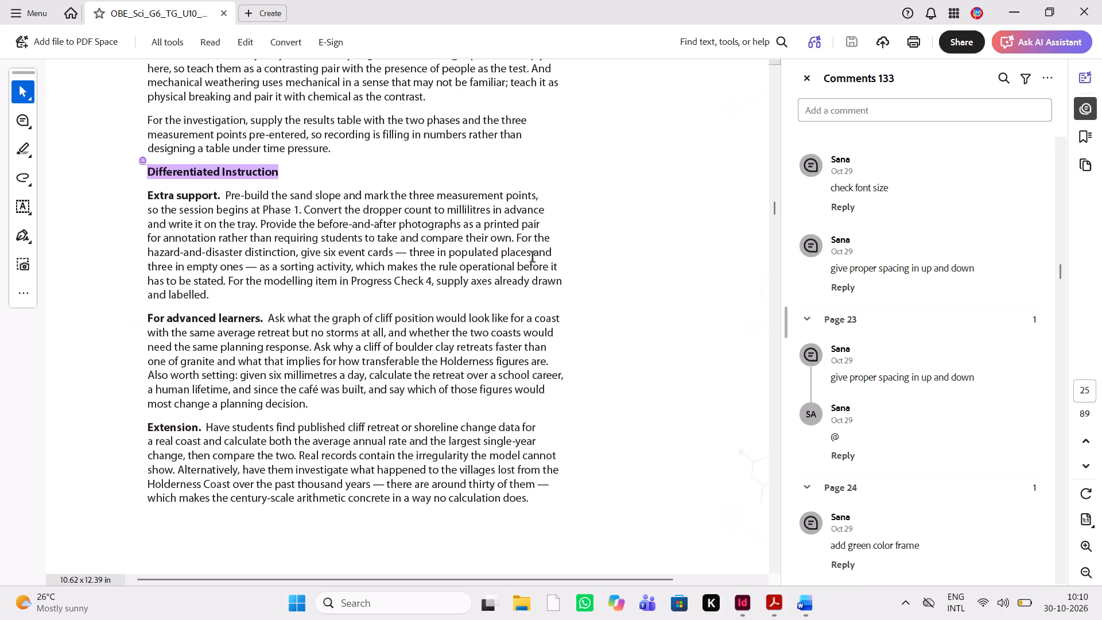
pyautogui.hotkey('alt', 'Tab')
pyautogui.hotkey('alt', 'Tab')
pyautogui.hotkey('alt', 'Tab')
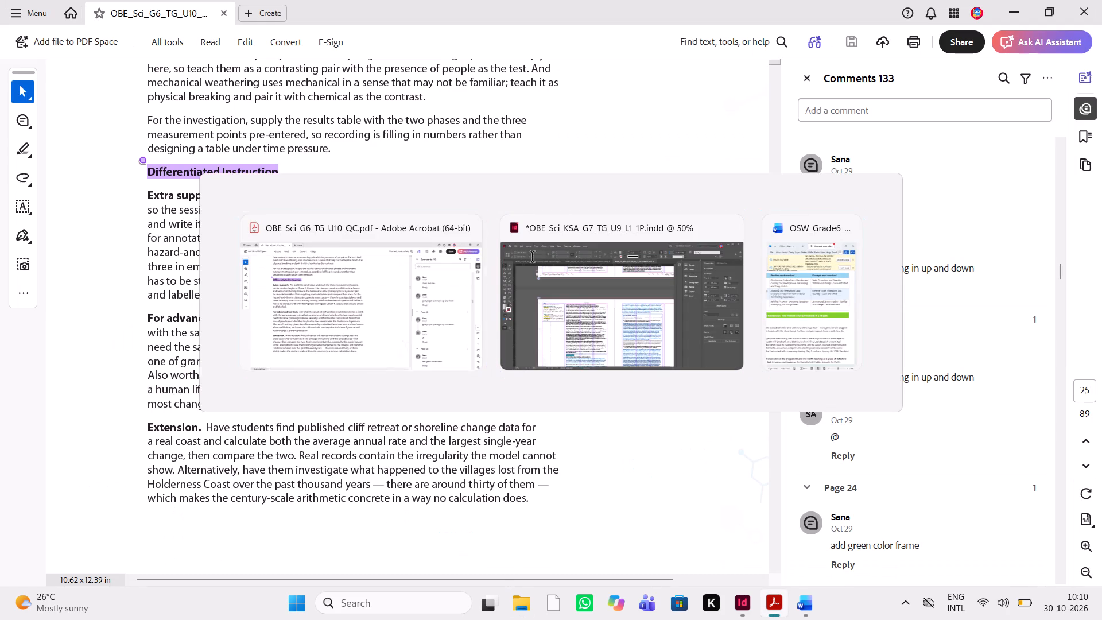
pyautogui.hotkey('alt', 'Tab')
pyautogui.hotkey('alt', 'Tab')
pyautogui.hotkey('alt', 'Tab')
pyautogui.hotkey('alt', 'Tab')
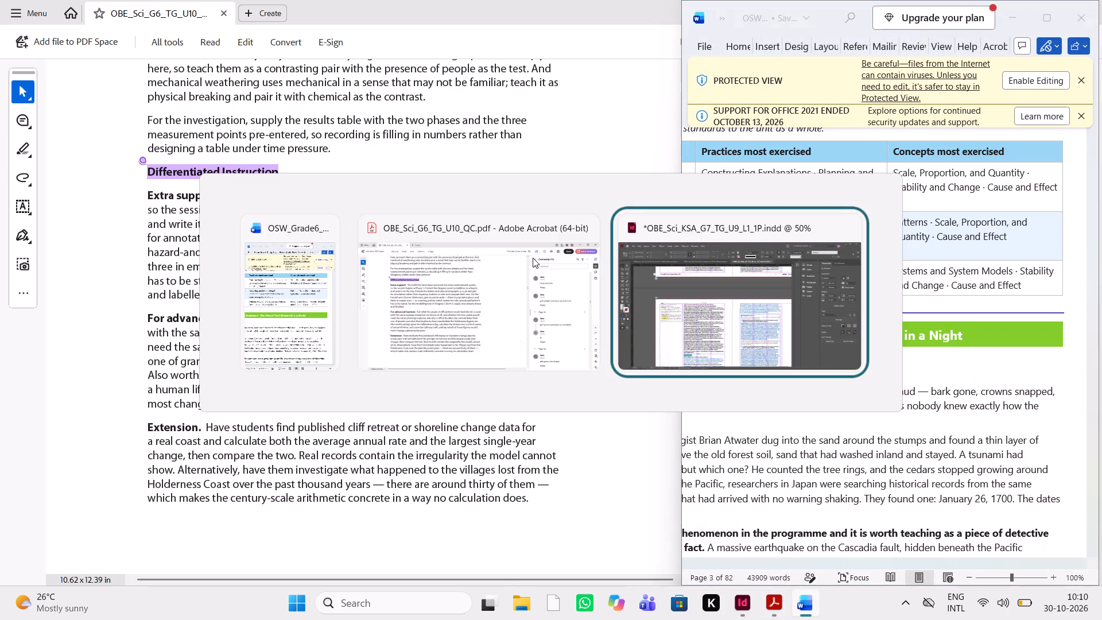
# Find the green-framed "Differentiated Instruction" heading on page 256 of the Grade 7 document and inspect its text frame up close.
pyautogui.scroll(-2, 484, 274)
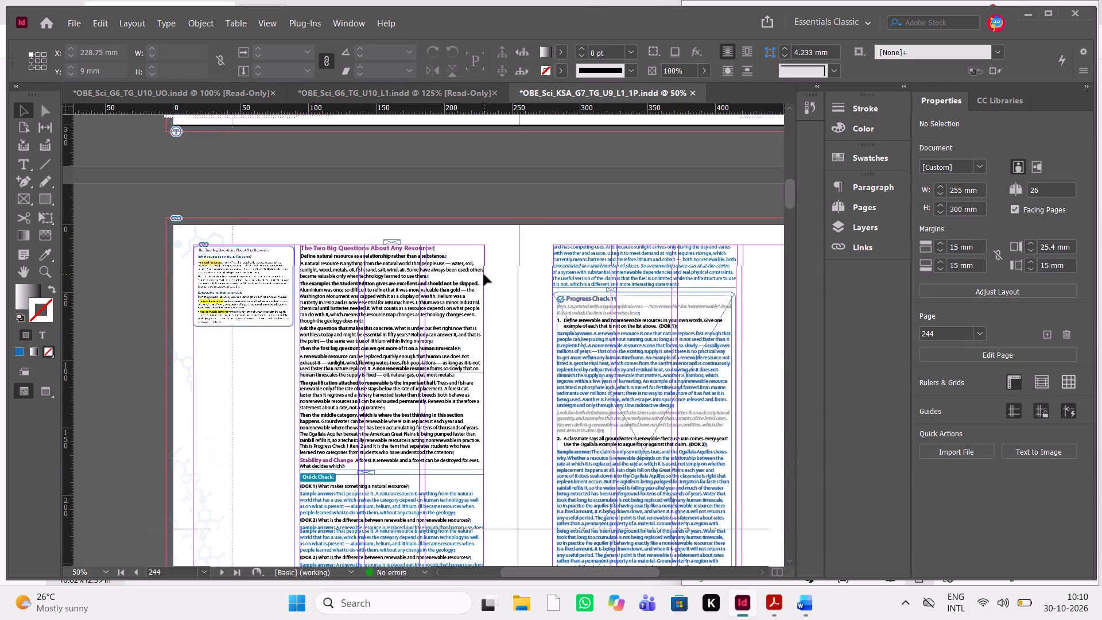
pyautogui.scroll(-12, 484, 274)
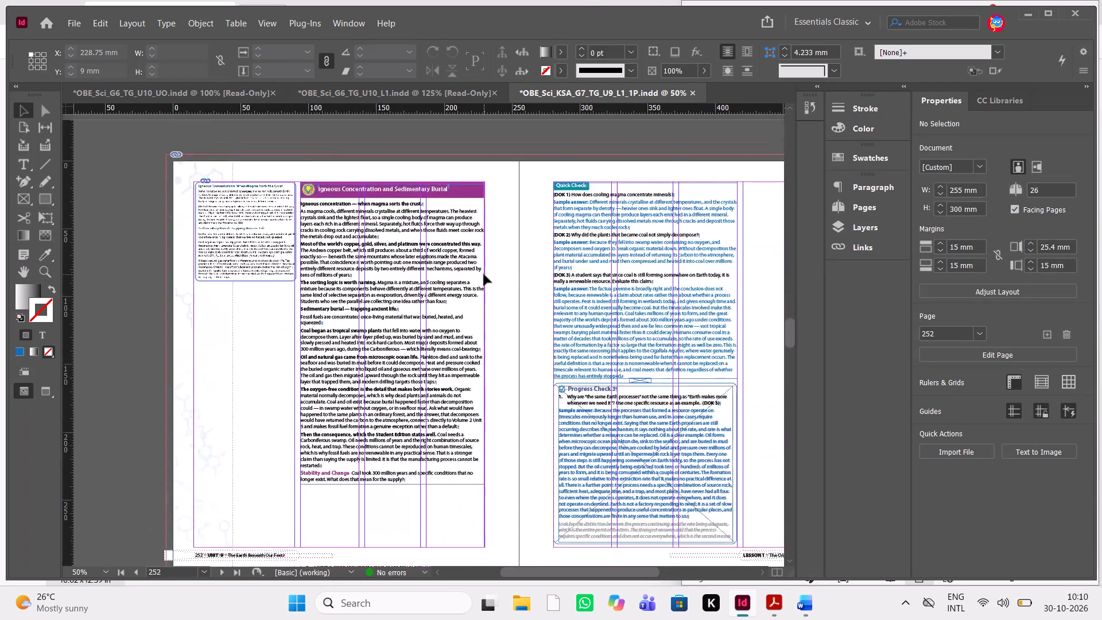
pyautogui.scroll(-12, 484, 274)
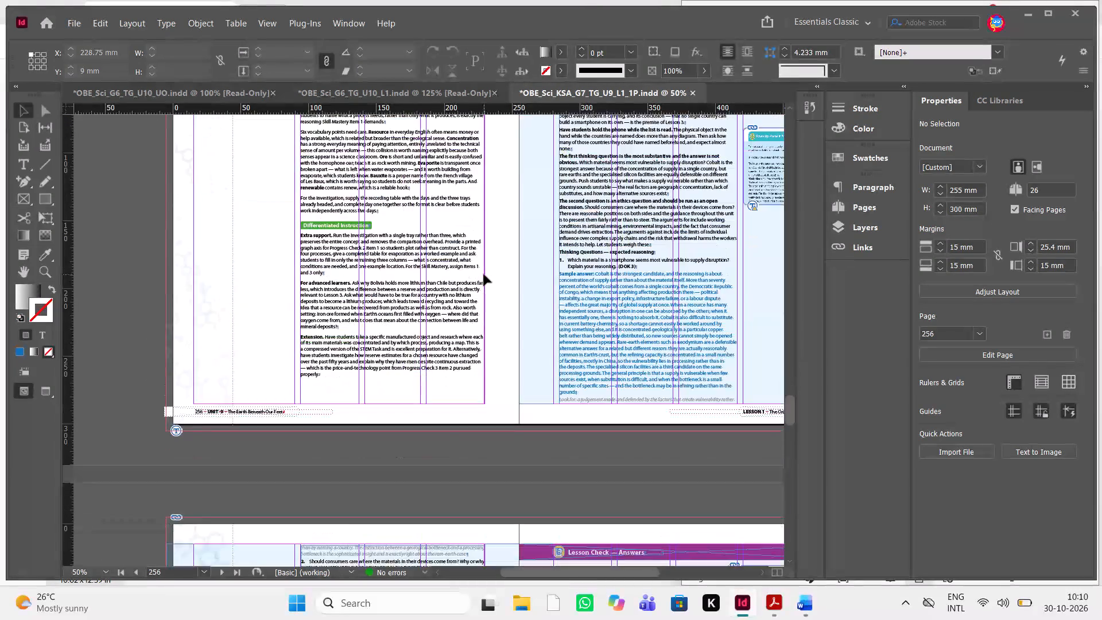
pyautogui.scroll(-1, 484, 274)
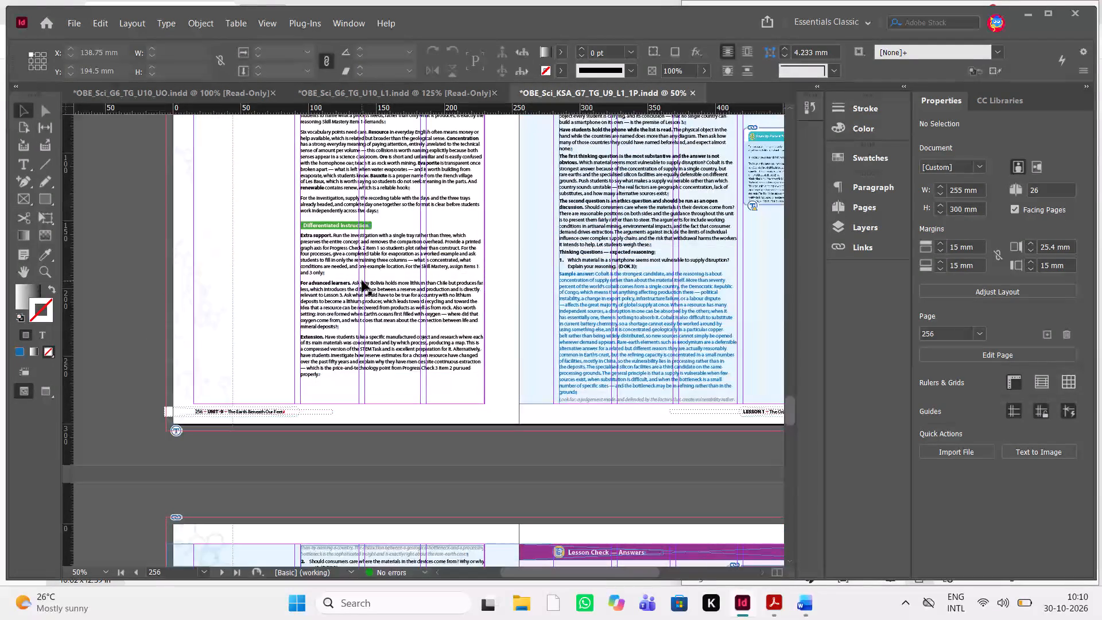
pyautogui.hotkey('ctrl', '=')
pyautogui.hotkey('ctrl', '=')
pyautogui.hotkey('ctrl', '=')
pyautogui.hotkey('ctrl', '=')
pyautogui.scroll(2, 362, 281)
pyautogui.hscroll(1, 362, 281)
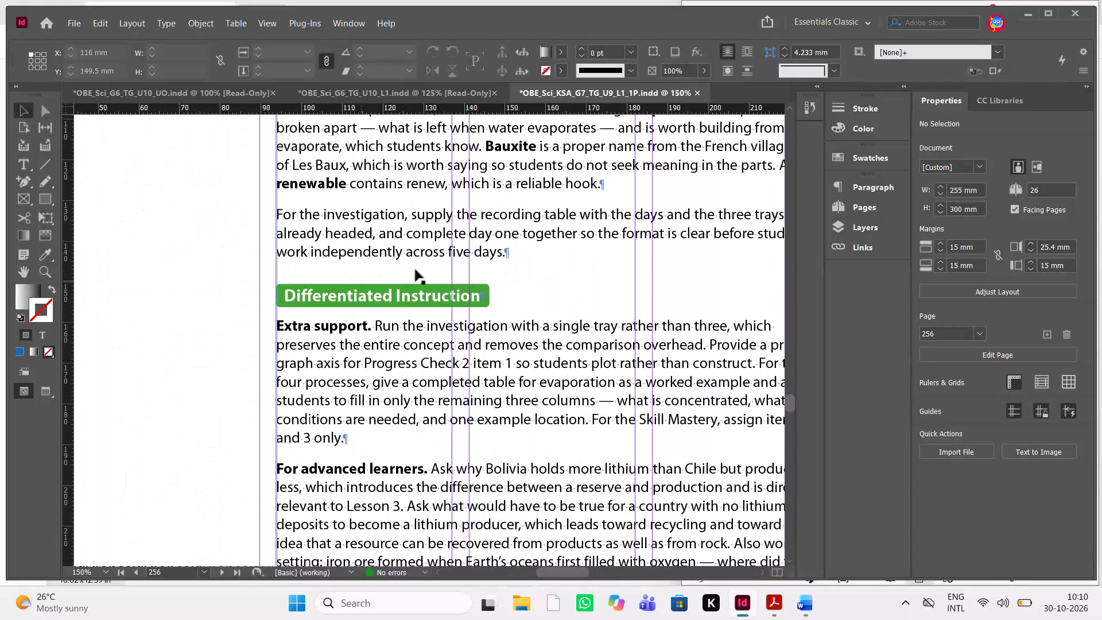
pyautogui.click(481, 306)
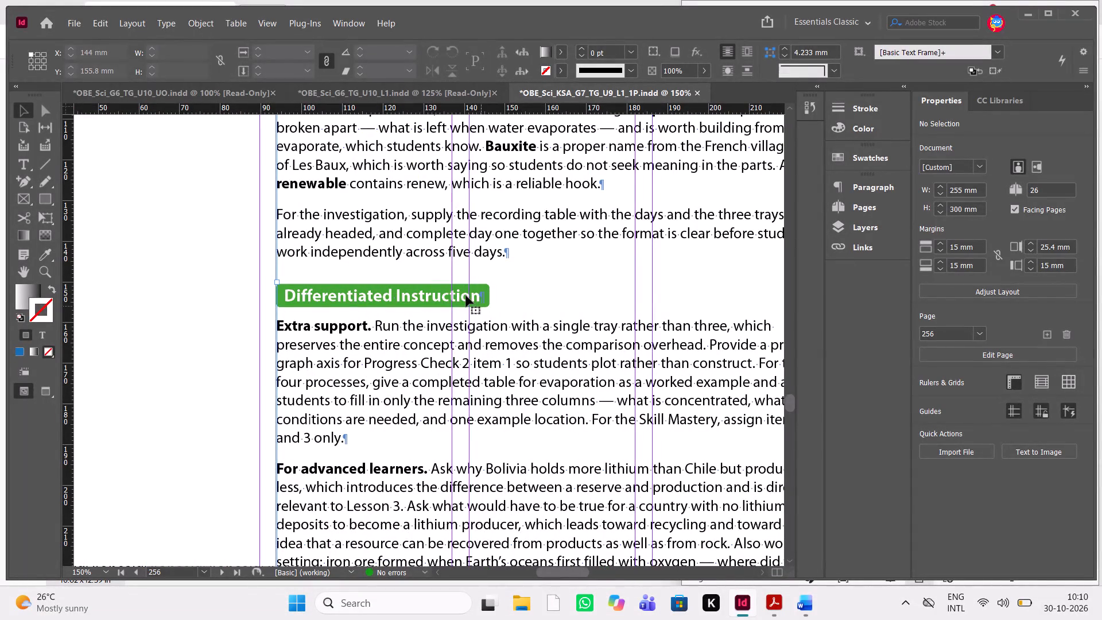
pyautogui.click(466, 296)
pyautogui.click(187, 241)
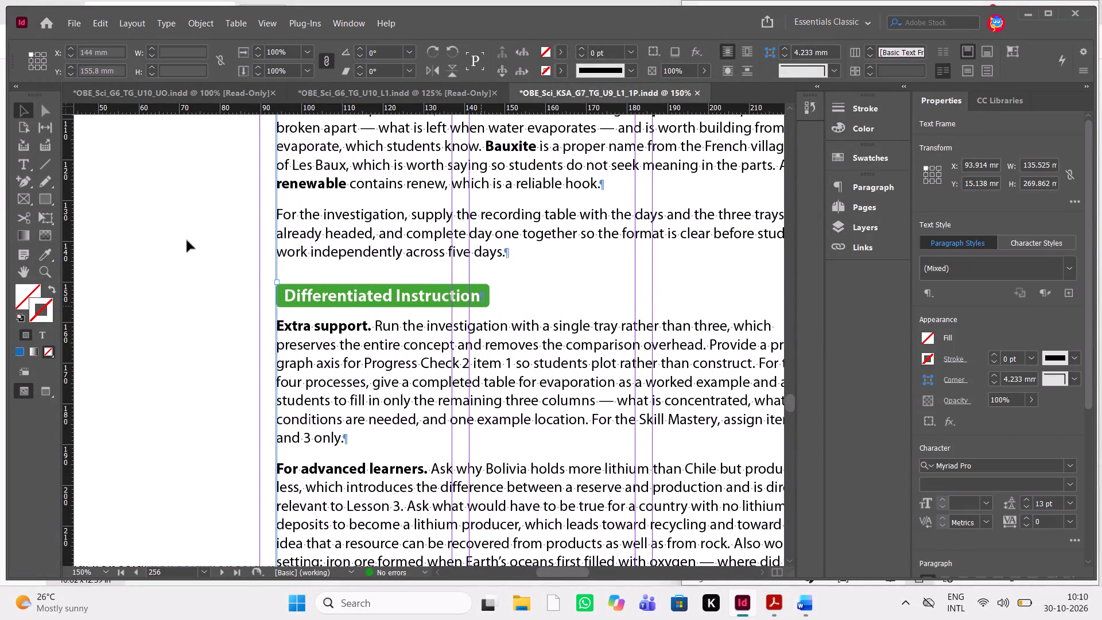
# Inspect the text and text frame of the green "Differentiated Instruction" heading on page 256 of the Grade 7 document.
pyautogui.click(340, 296)
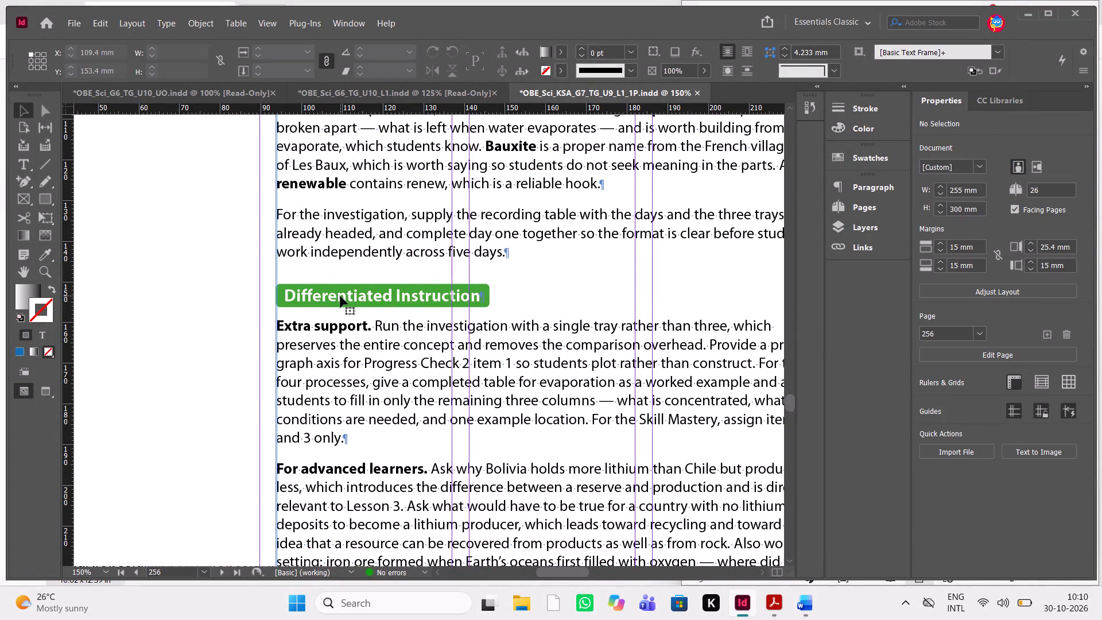
pyautogui.doubleClick(426, 295)
pyautogui.doubleClick(468, 294)
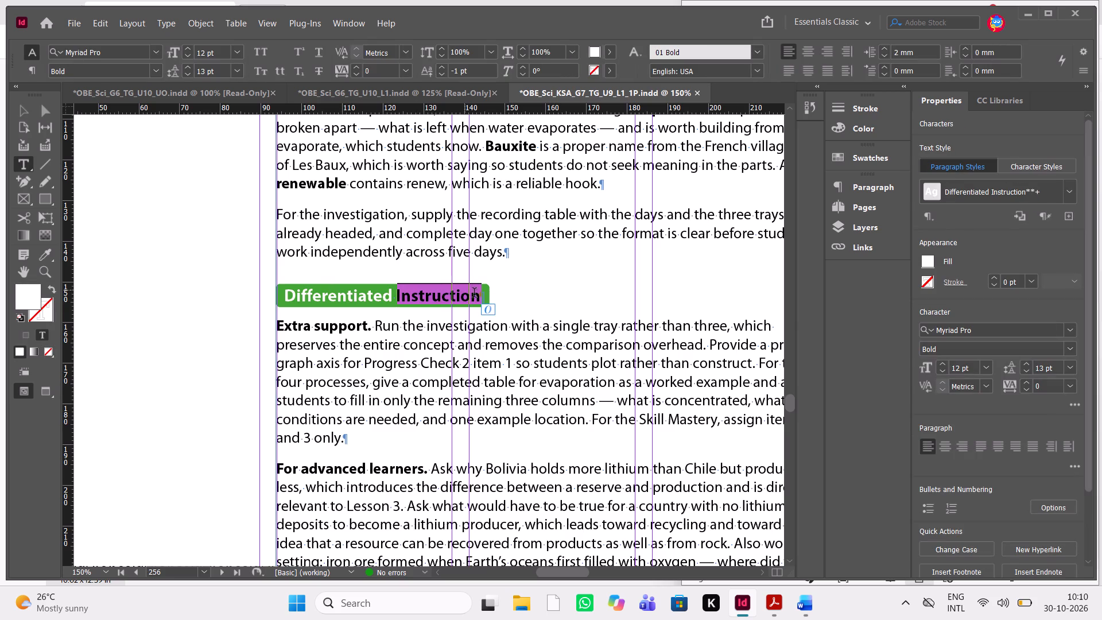
pyautogui.click(484, 296)
pyautogui.press('Escape')
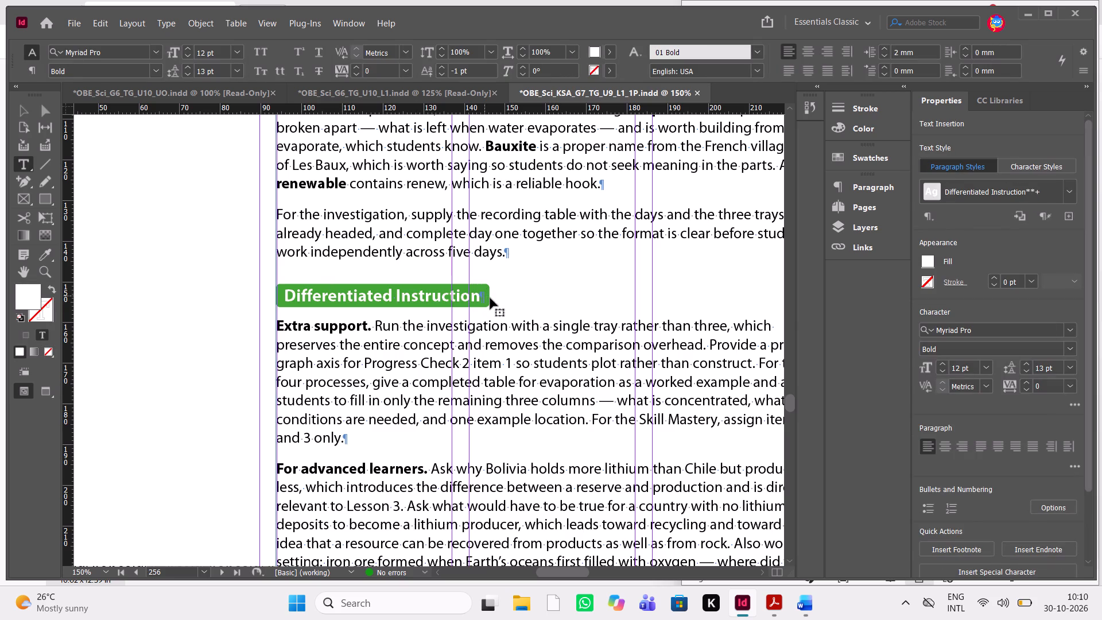
pyautogui.click(490, 300)
pyautogui.click(515, 307)
pyautogui.moveTo(515, 307); pyautogui.dragTo(403, 286)
pyautogui.tripleClick(403, 286)
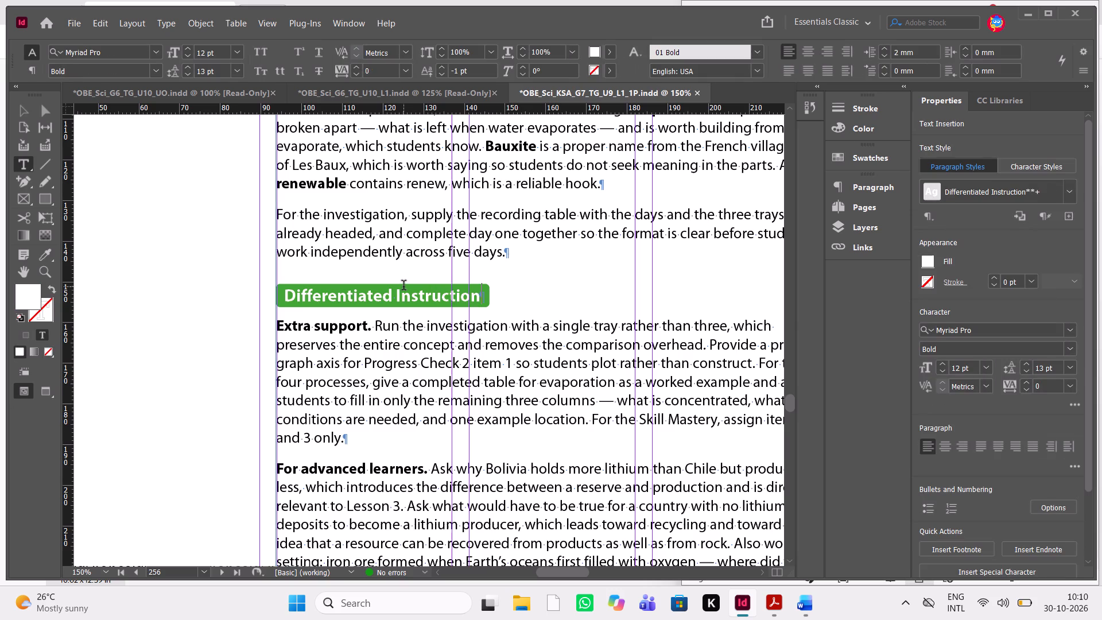
pyautogui.press('Escape')
pyautogui.scroll(3, 199, 243)
pyautogui.scroll(-5, 199, 243)
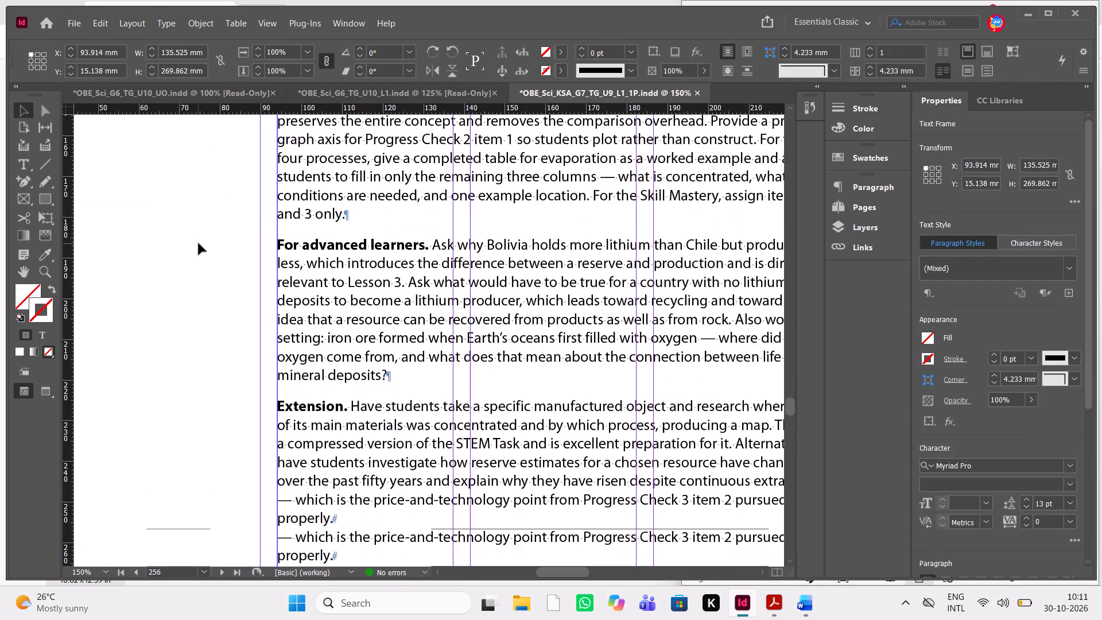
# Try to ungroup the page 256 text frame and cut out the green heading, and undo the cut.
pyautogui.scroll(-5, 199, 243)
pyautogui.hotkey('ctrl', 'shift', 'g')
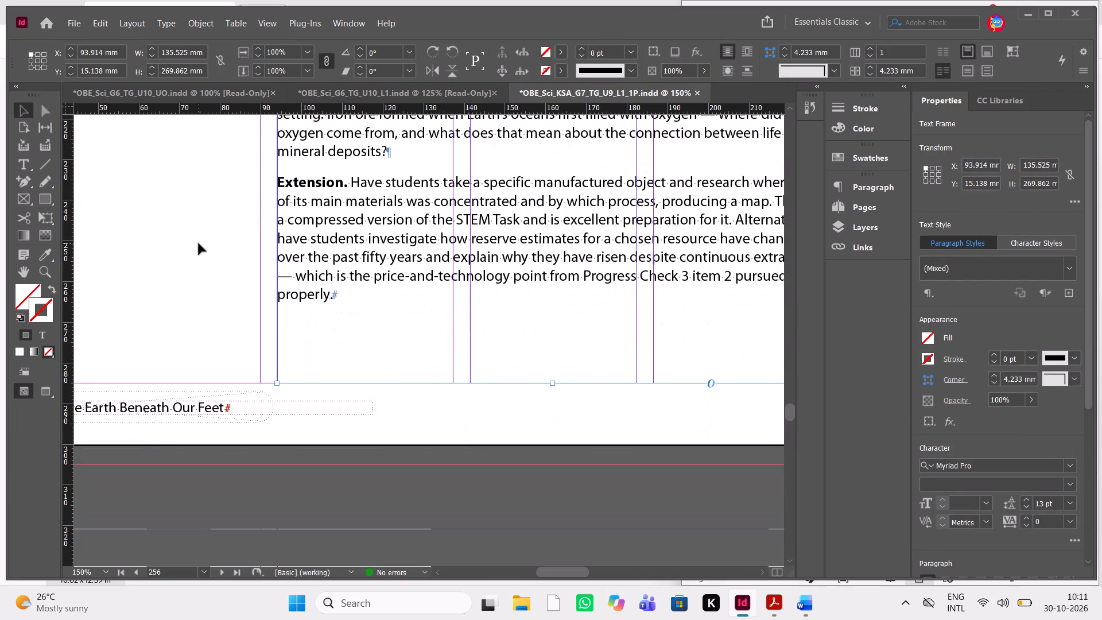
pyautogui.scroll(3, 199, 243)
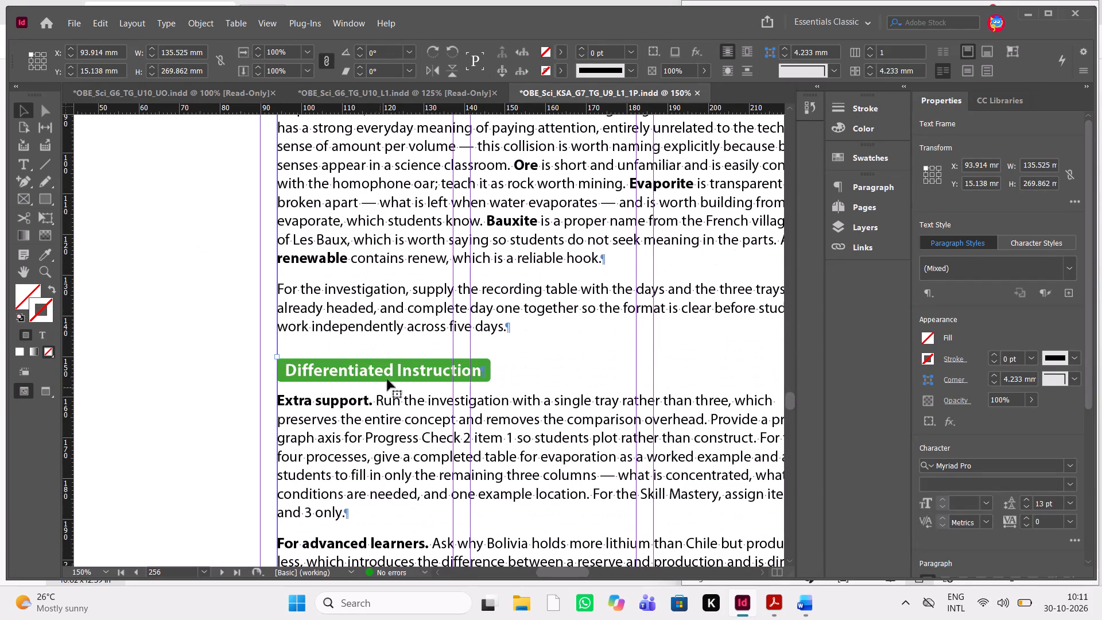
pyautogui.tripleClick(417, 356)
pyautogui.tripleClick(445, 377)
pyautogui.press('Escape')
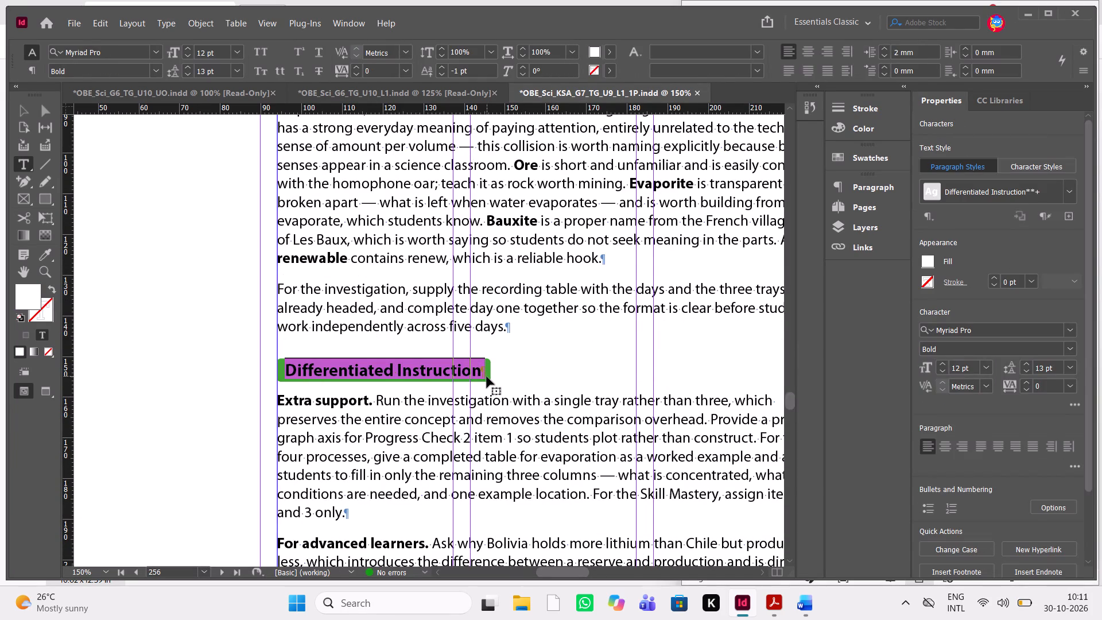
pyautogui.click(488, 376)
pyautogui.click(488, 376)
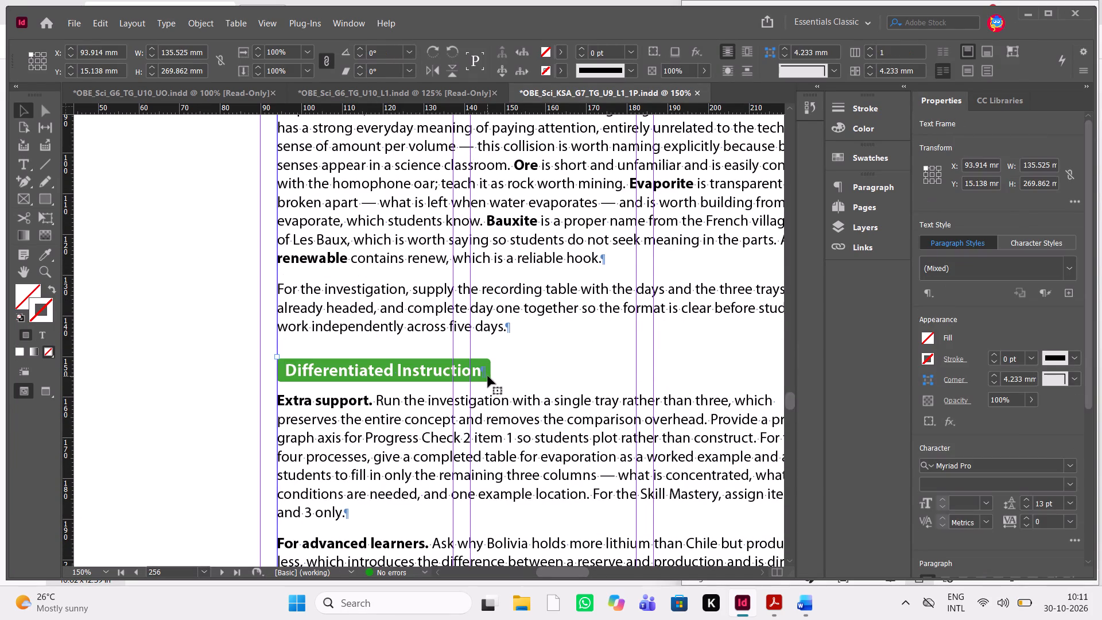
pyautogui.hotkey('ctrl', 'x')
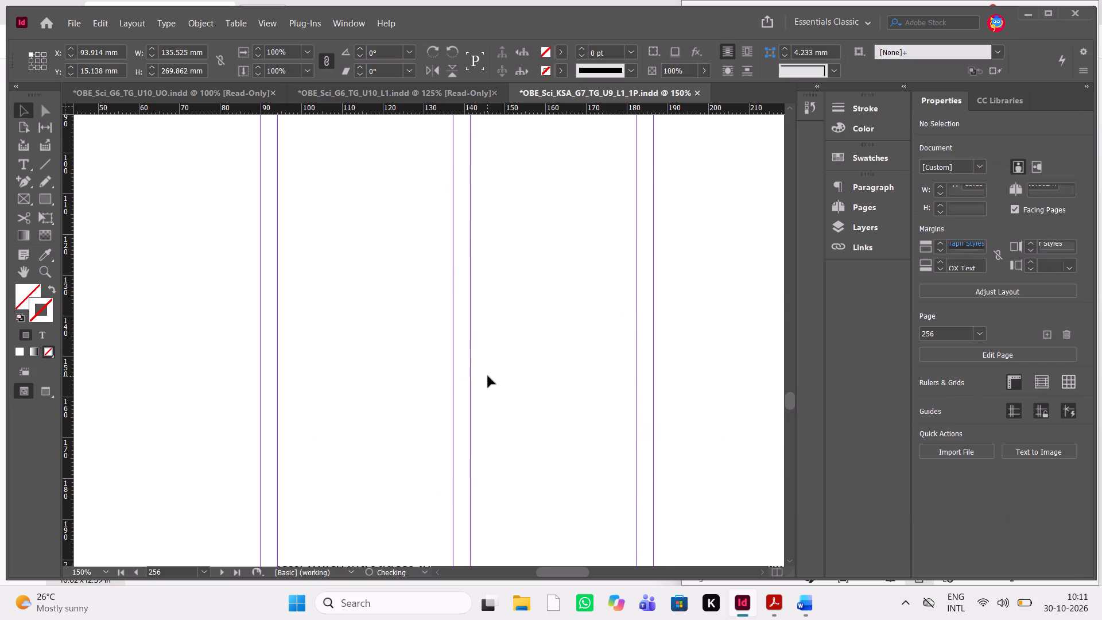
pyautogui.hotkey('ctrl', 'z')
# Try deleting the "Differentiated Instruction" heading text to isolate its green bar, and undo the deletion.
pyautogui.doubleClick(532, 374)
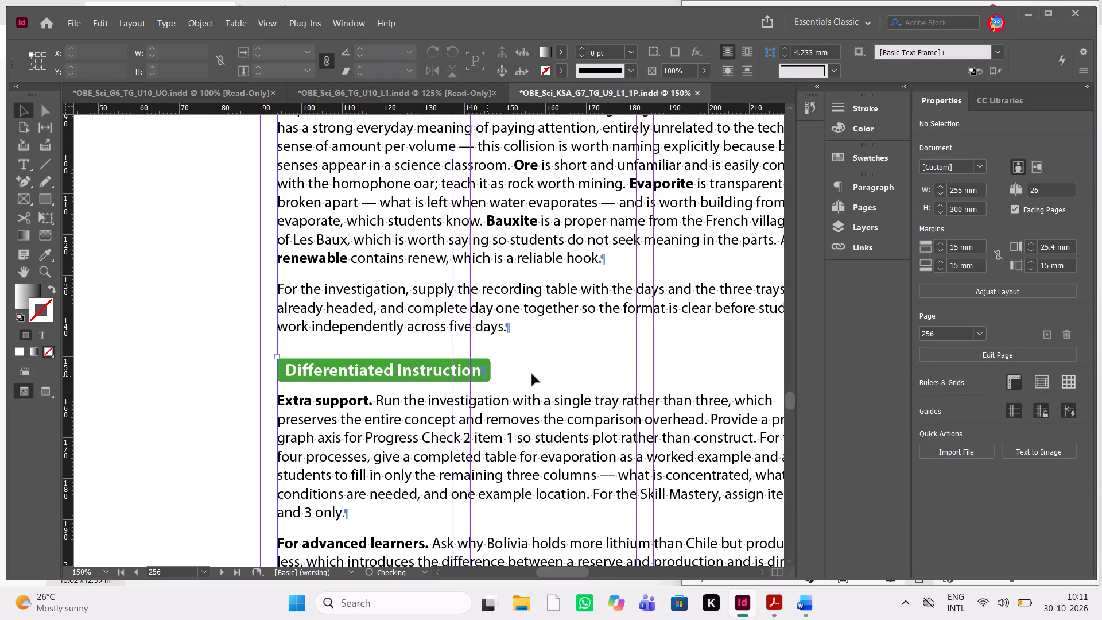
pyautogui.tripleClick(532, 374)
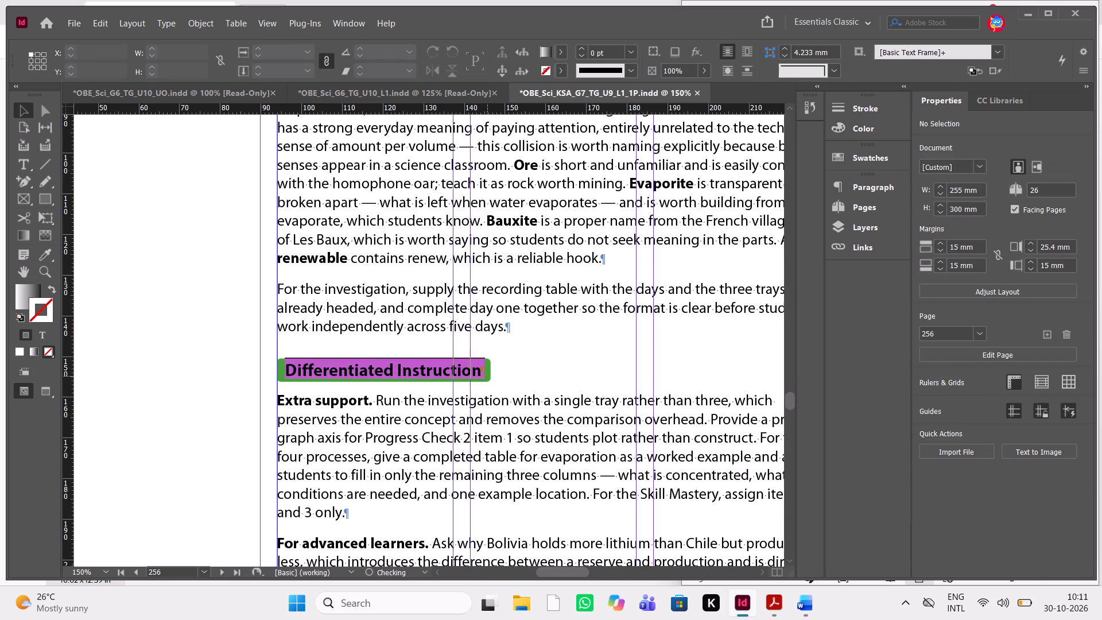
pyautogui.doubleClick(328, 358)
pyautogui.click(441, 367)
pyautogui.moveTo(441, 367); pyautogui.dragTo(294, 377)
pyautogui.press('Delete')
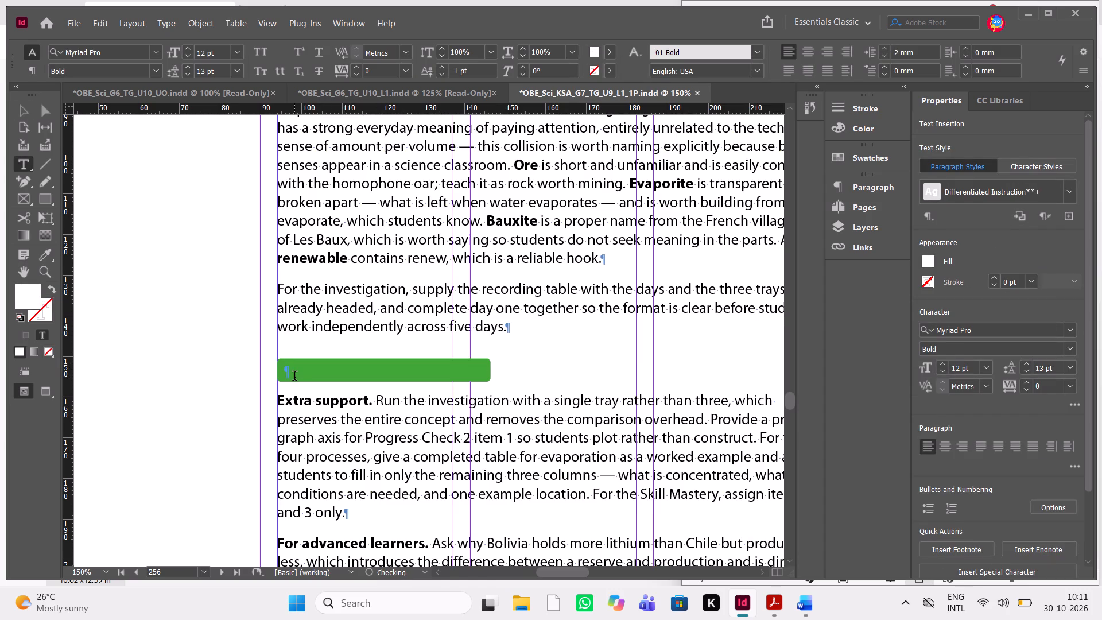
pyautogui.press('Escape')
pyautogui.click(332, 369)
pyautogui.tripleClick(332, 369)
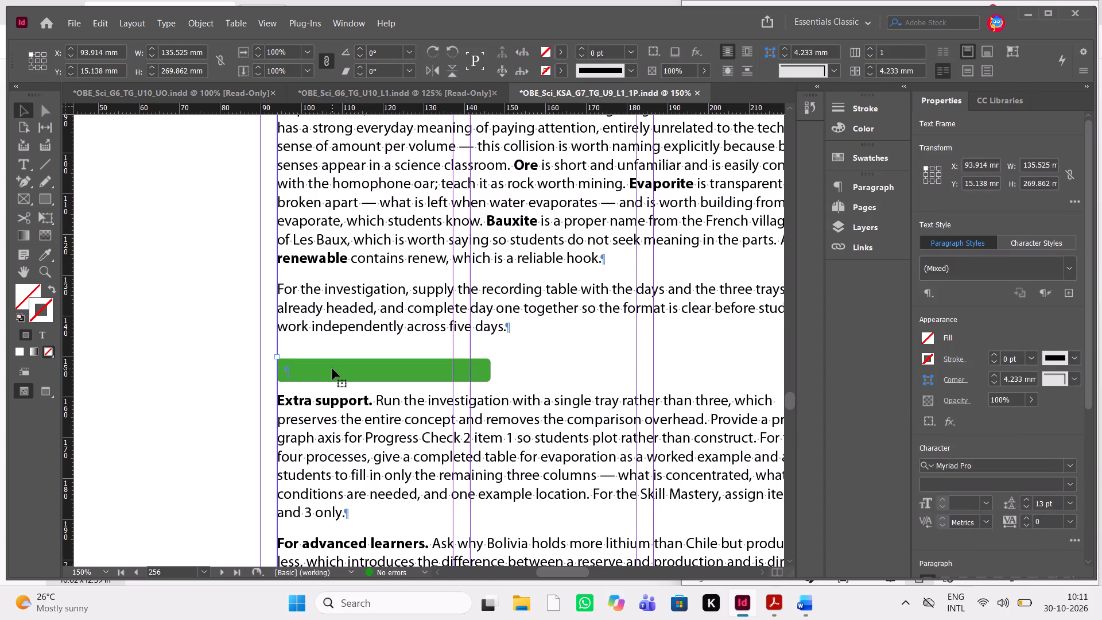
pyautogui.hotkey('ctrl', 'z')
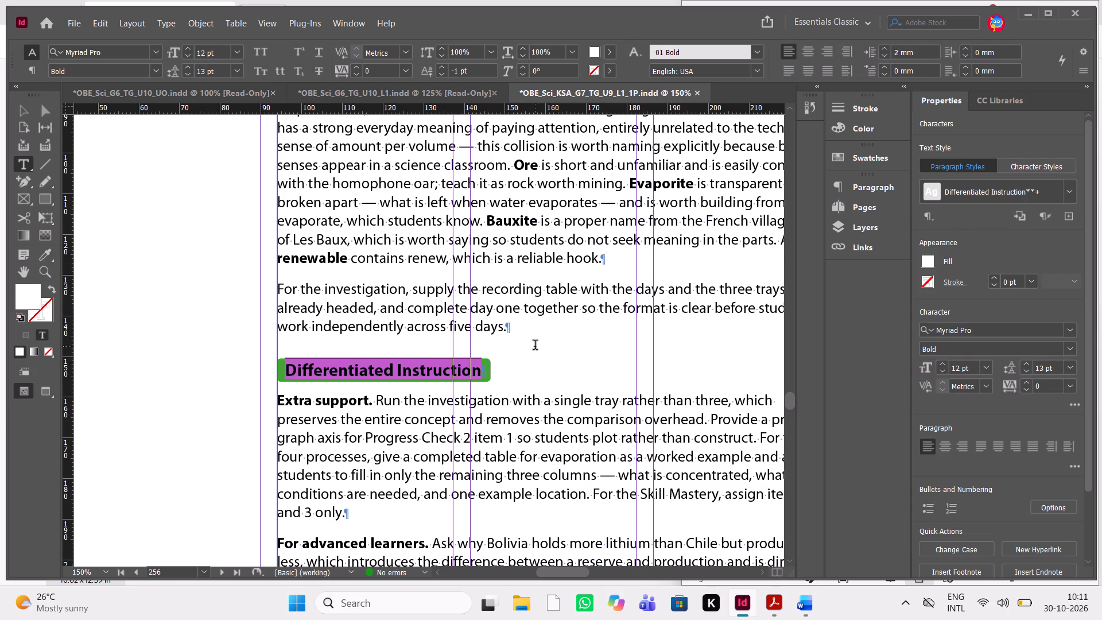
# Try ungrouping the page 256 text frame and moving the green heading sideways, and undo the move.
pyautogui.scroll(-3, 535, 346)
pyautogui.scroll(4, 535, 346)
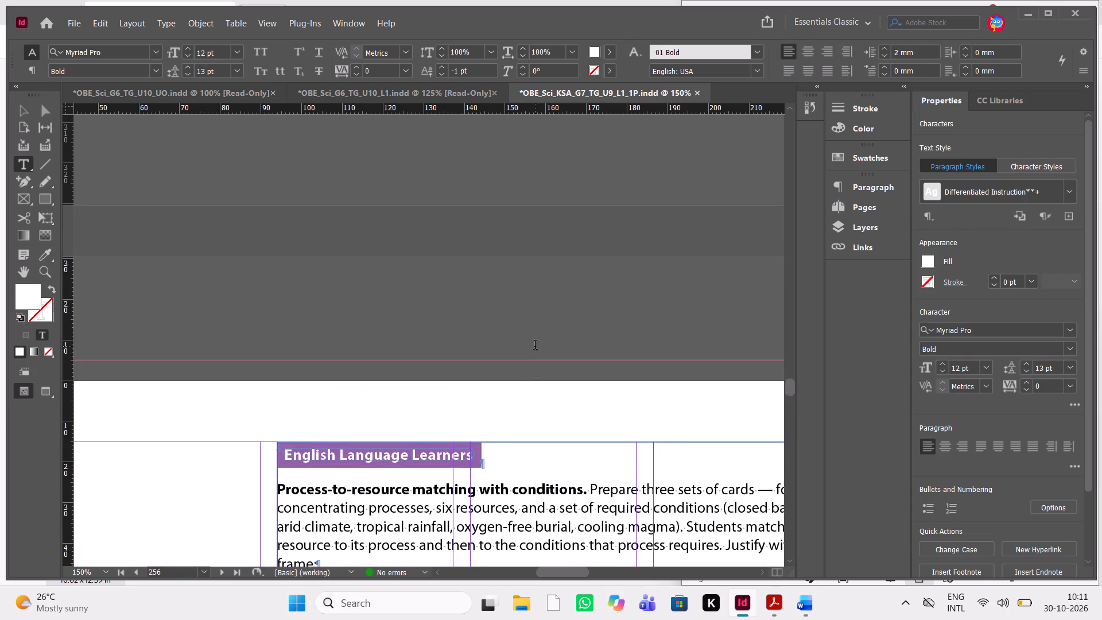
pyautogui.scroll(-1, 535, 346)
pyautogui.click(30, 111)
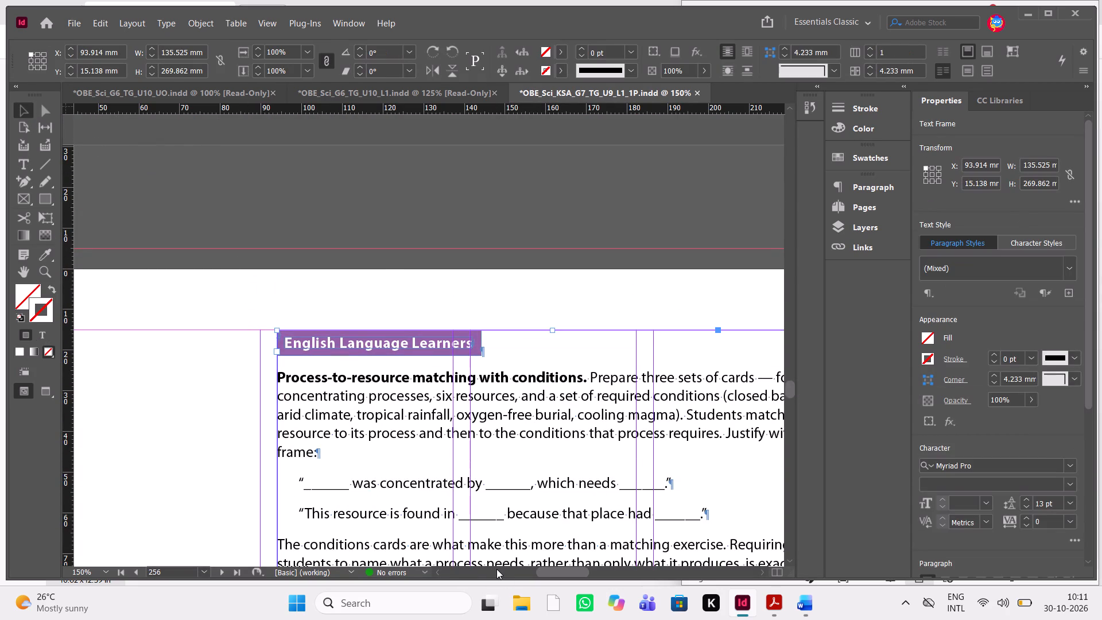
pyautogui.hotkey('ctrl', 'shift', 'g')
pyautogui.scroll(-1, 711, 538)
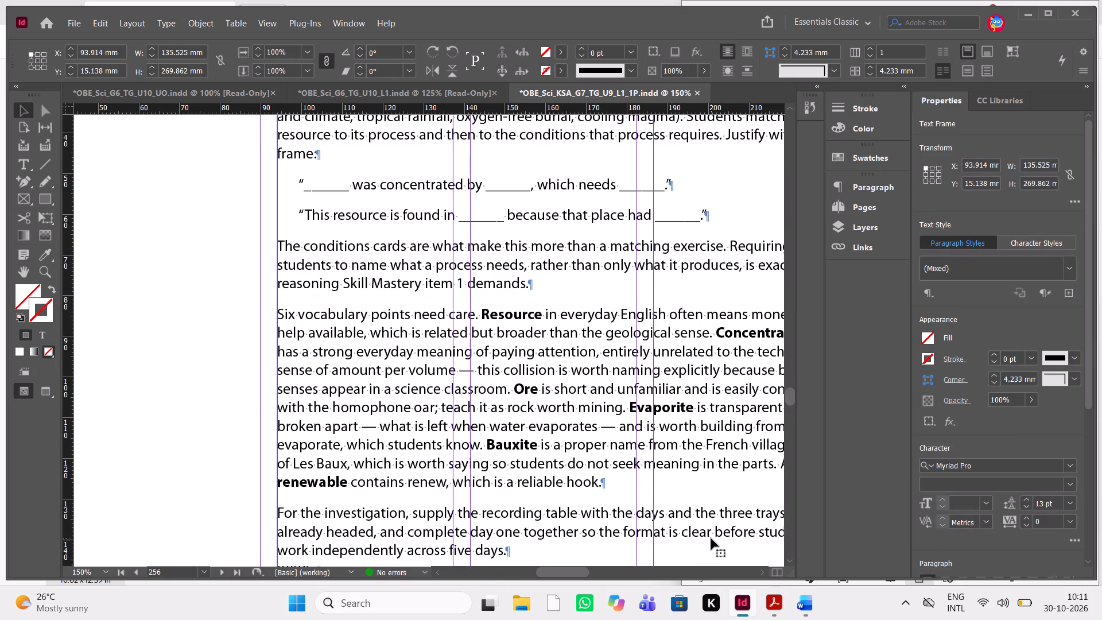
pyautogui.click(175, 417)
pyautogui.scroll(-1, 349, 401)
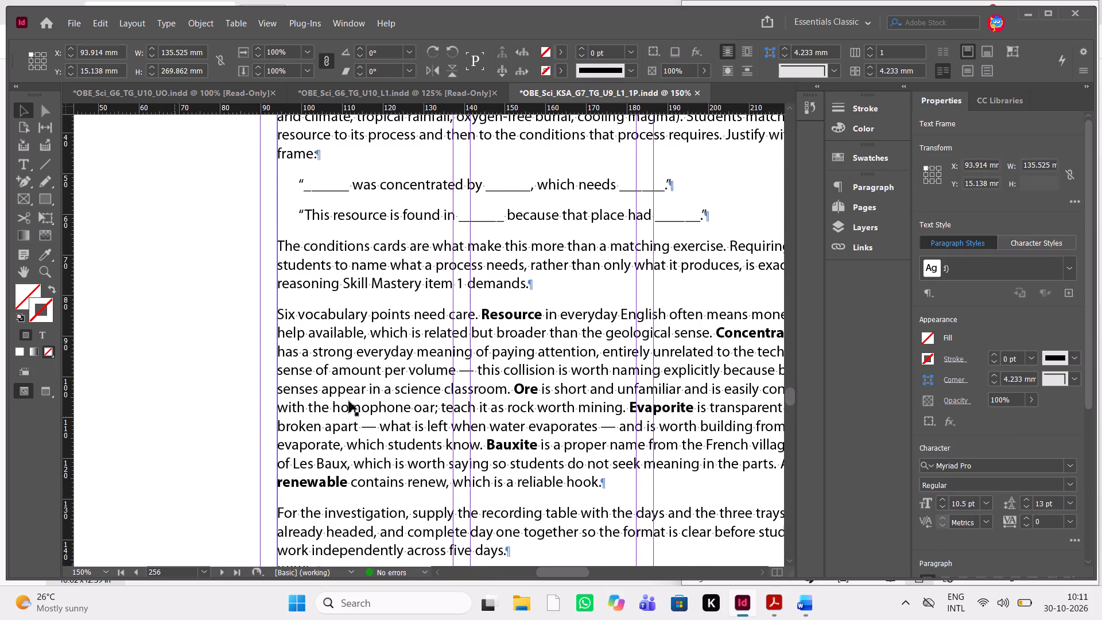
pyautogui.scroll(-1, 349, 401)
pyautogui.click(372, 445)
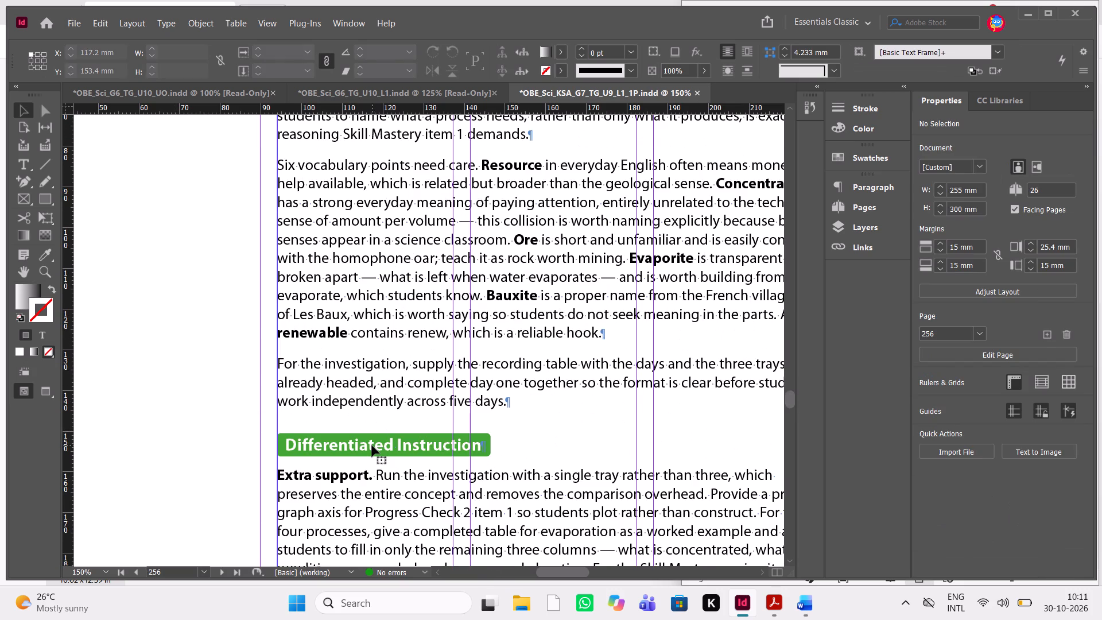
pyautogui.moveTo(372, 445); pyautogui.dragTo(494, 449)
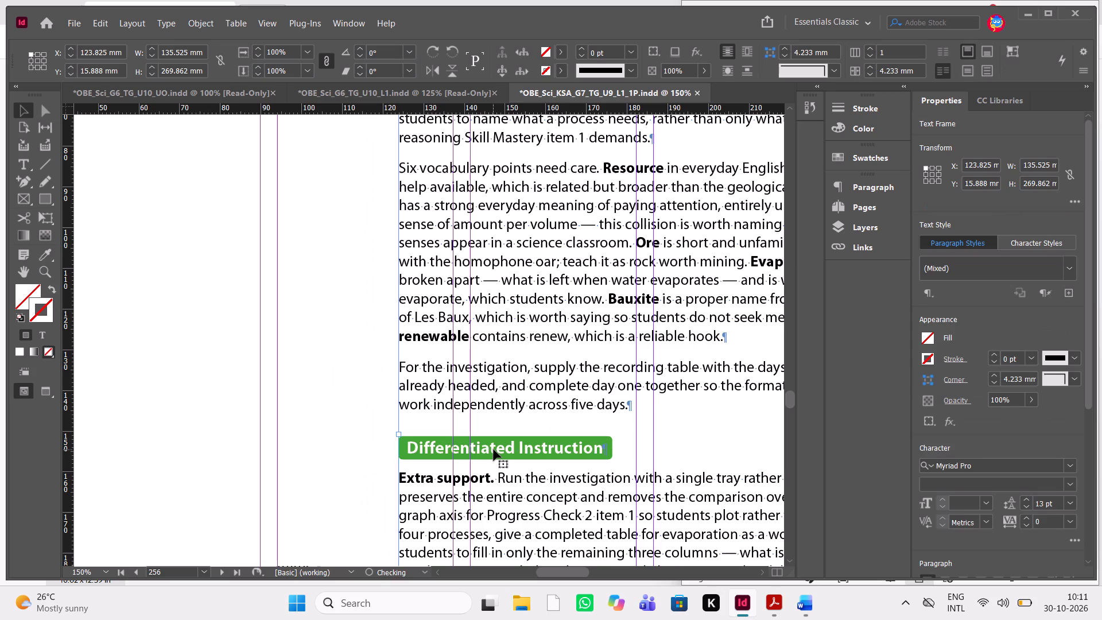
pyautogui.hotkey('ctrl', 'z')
# Copy the page 256 text frame that contains the green "Differentiated Instruction" heading.
pyautogui.scroll(2, 494, 449)
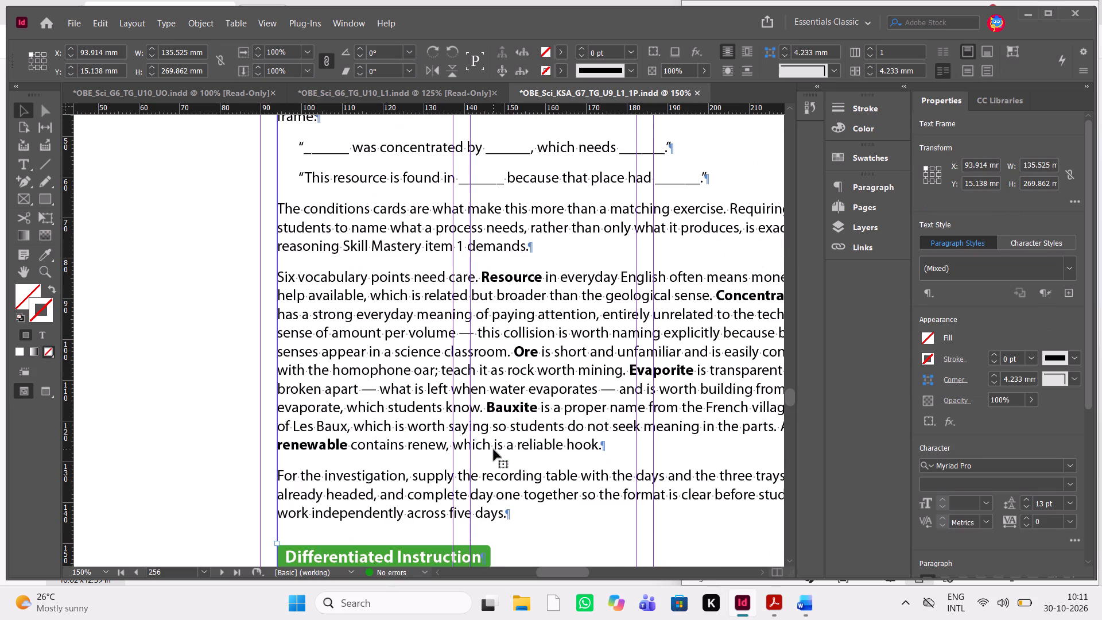
pyautogui.scroll(1, 494, 449)
pyautogui.scroll(-1, 494, 449)
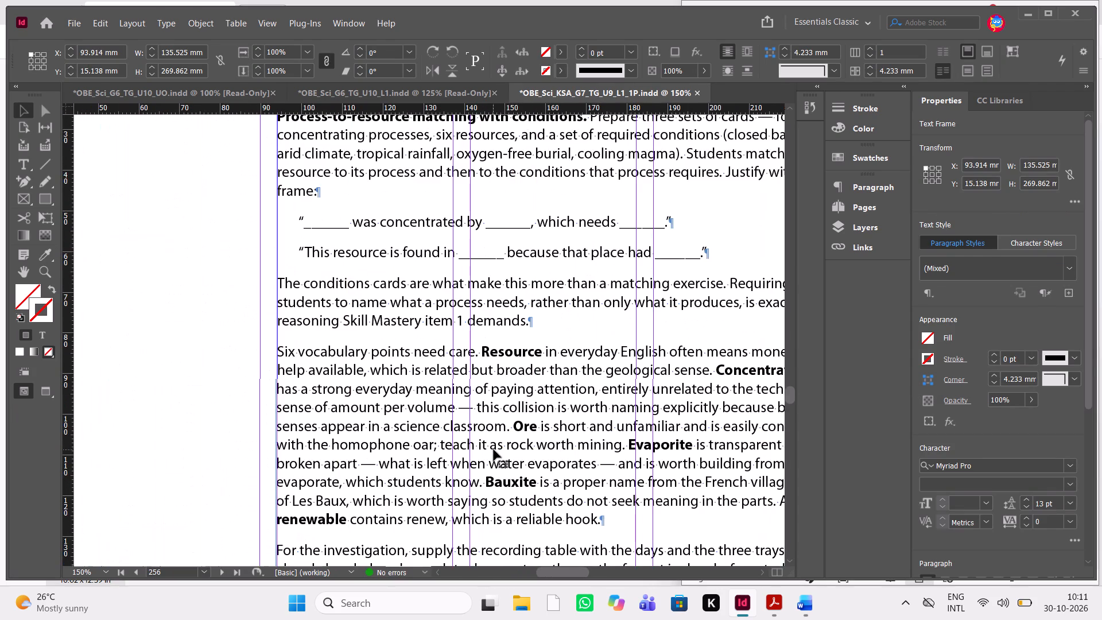
pyautogui.hotkey('ctrl', 'c')
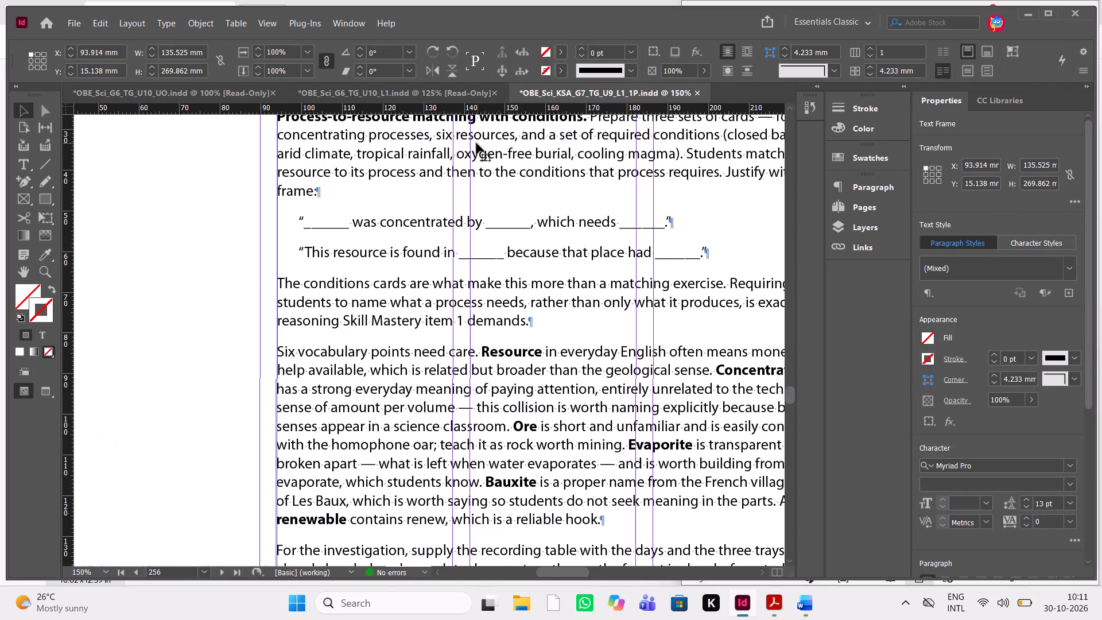
pyautogui.scroll(-1, 515, 385)
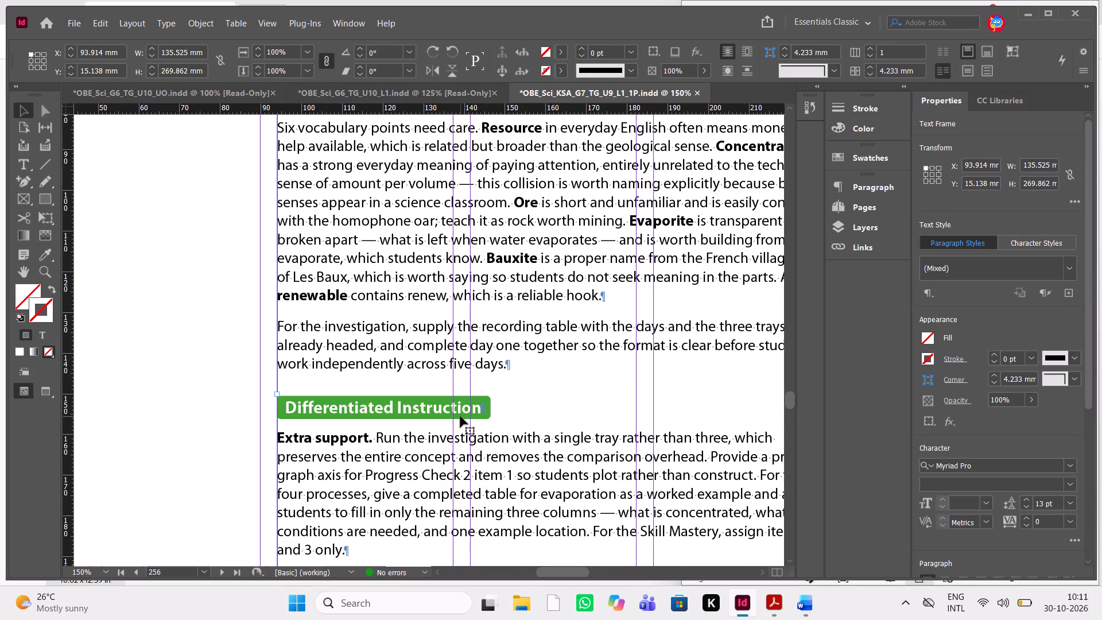
pyautogui.click(460, 416)
pyautogui.hscroll(1, 466, 413)
pyautogui.click(534, 528)
pyautogui.hscroll(1, 669, 602)
pyautogui.scroll(4, 702, 595)
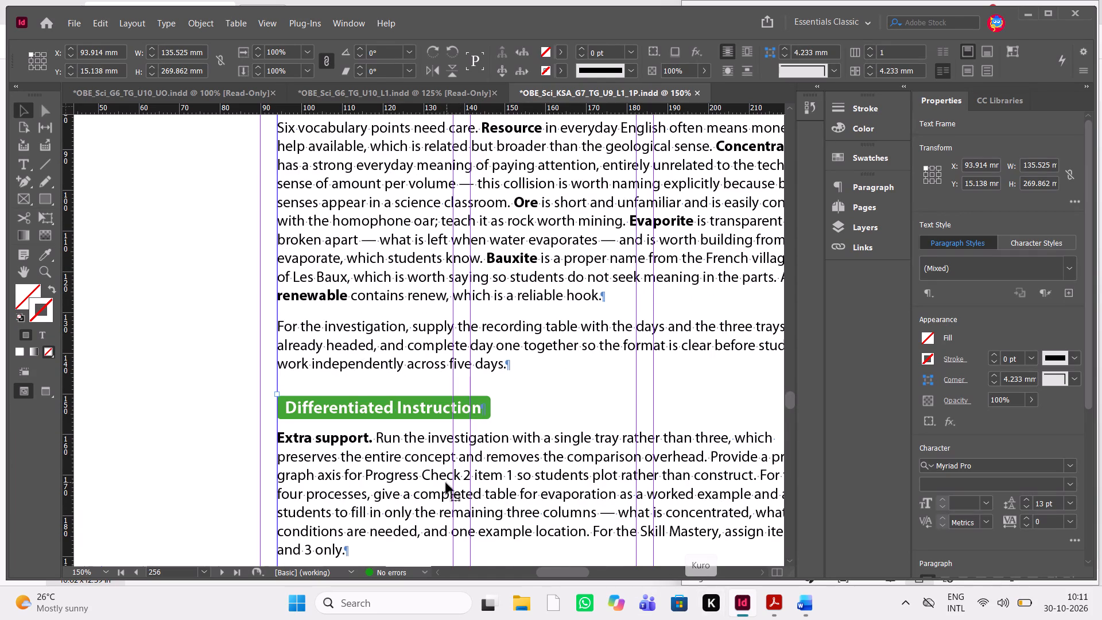
pyautogui.scroll(5, 446, 483)
pyautogui.scroll(-2, 445, 483)
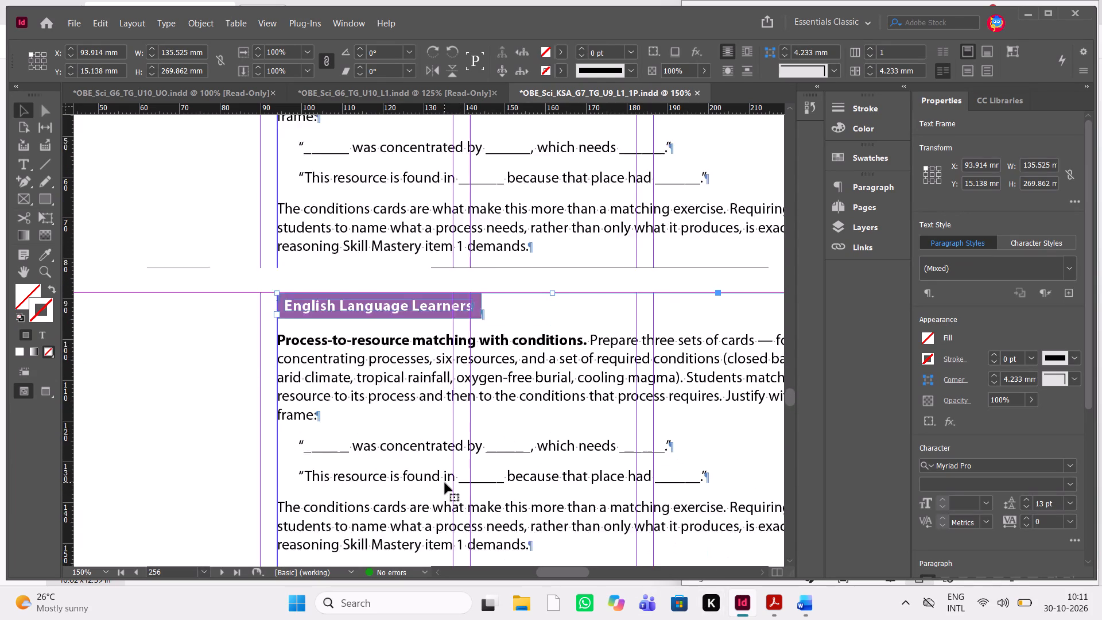
pyautogui.scroll(-12, 445, 483)
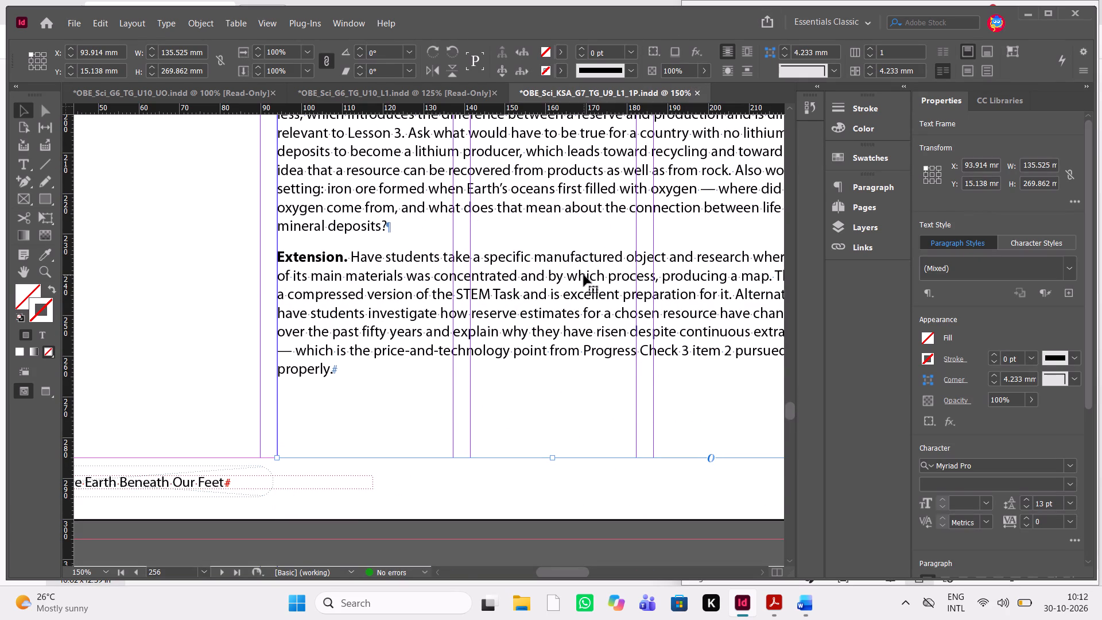
pyautogui.scroll(2, 584, 275)
pyautogui.hotkey('ctrl', 'c')
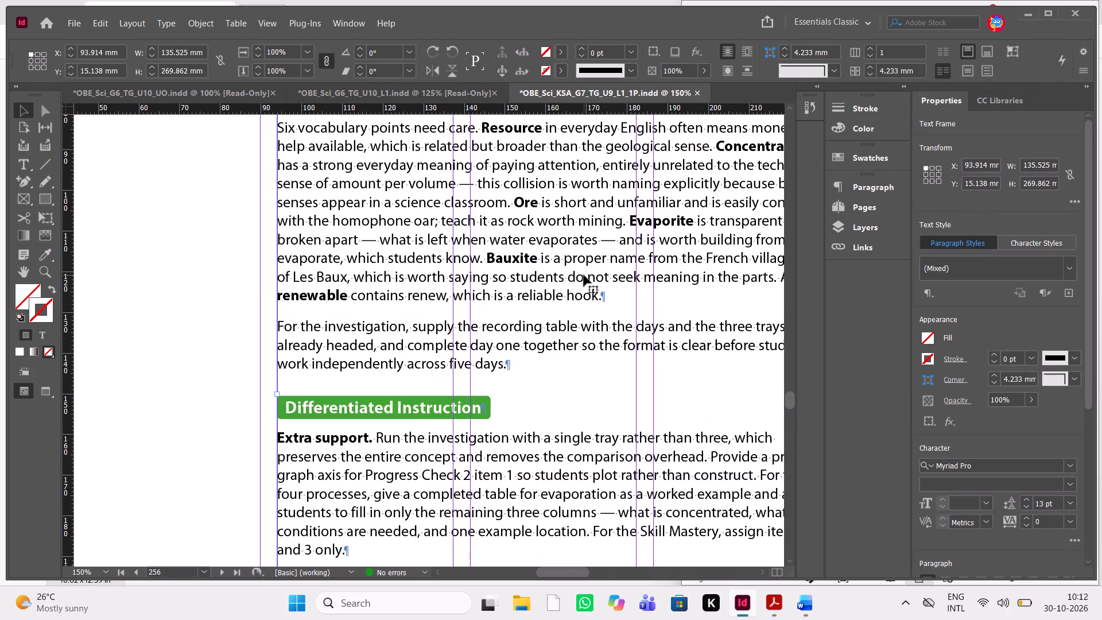
# Return to the Grade 6 Unit 10 Lesson 1 document and locate the plain "Differentiated Instruction" heading on page 25.
pyautogui.doubleClick(360, 91)
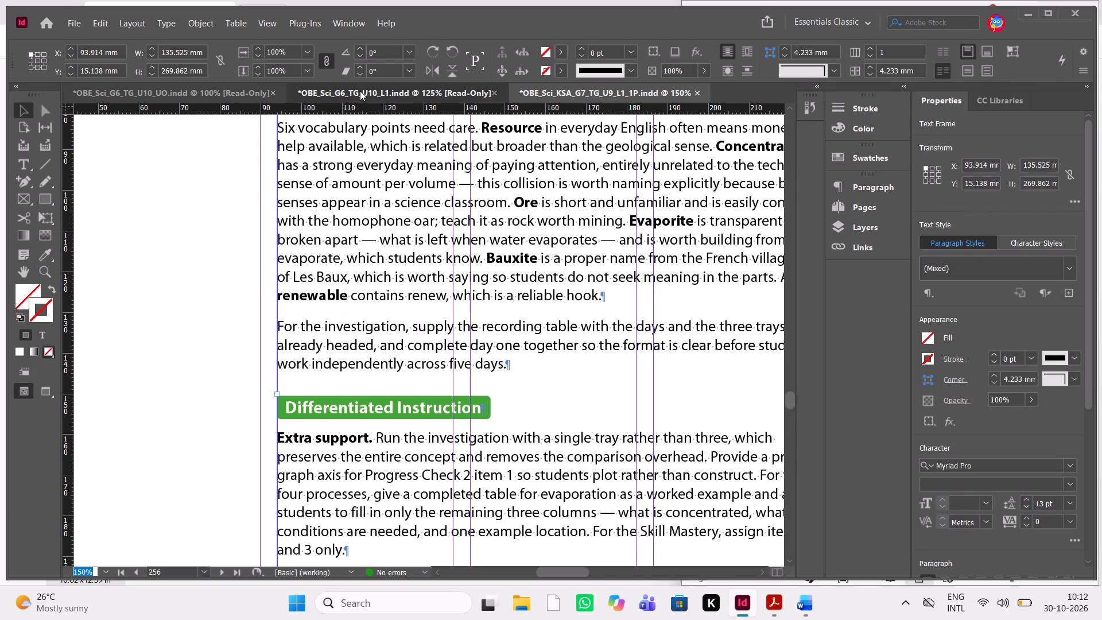
pyautogui.scroll(-3, 473, 359)
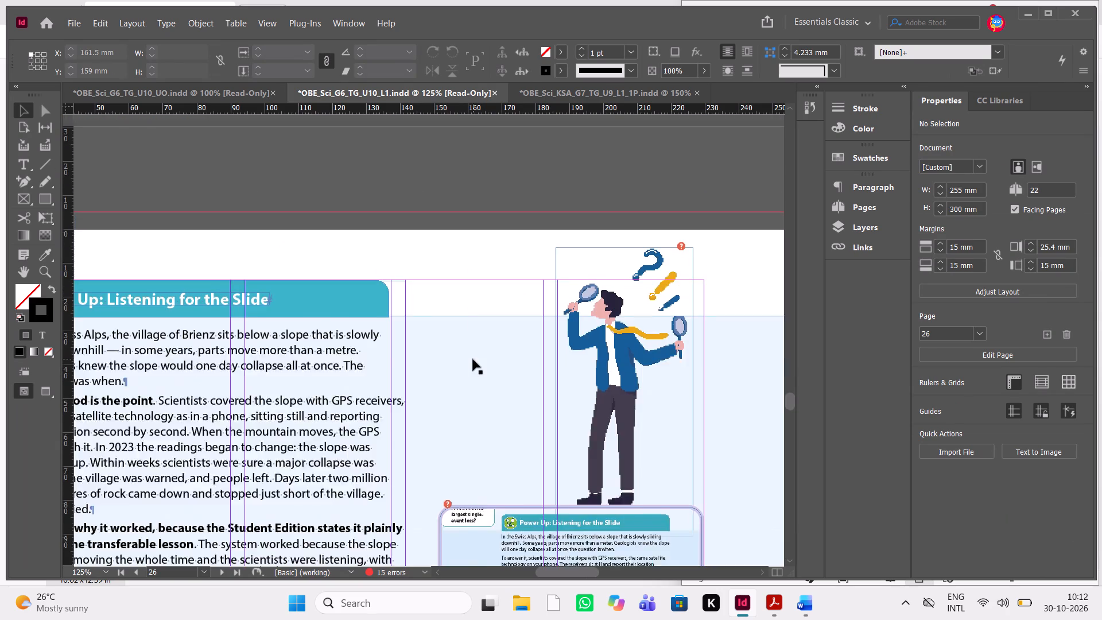
pyautogui.scroll(-3, 473, 359)
pyautogui.scroll(4, 473, 359)
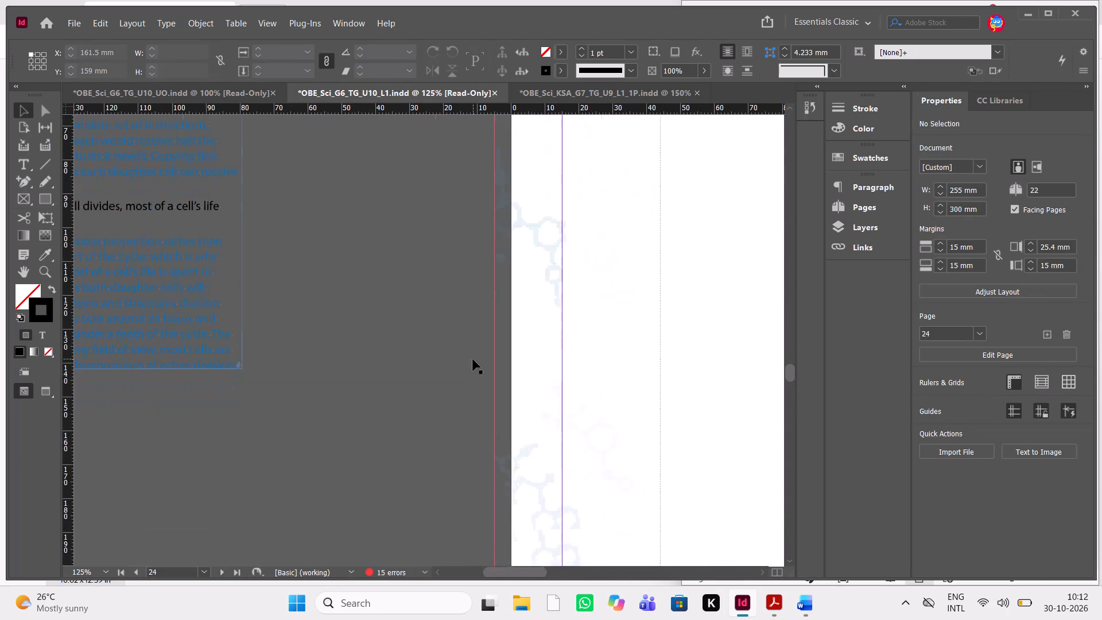
pyautogui.scroll(4, 473, 359)
pyautogui.scroll(-1, 473, 359)
pyautogui.hscroll(-1, 473, 359)
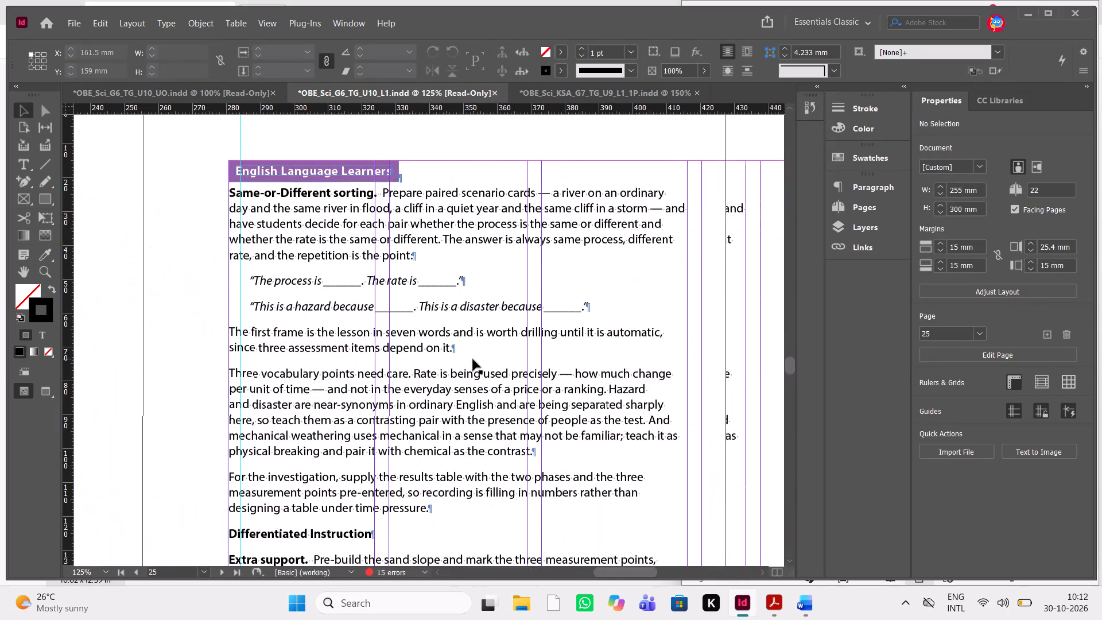
# Paste the copied text frame with the green "Differentiated Instruction" heading beside page 25 of the Lesson 1 document.
pyautogui.scroll(-1, 473, 359)
pyautogui.scroll(1, 451, 290)
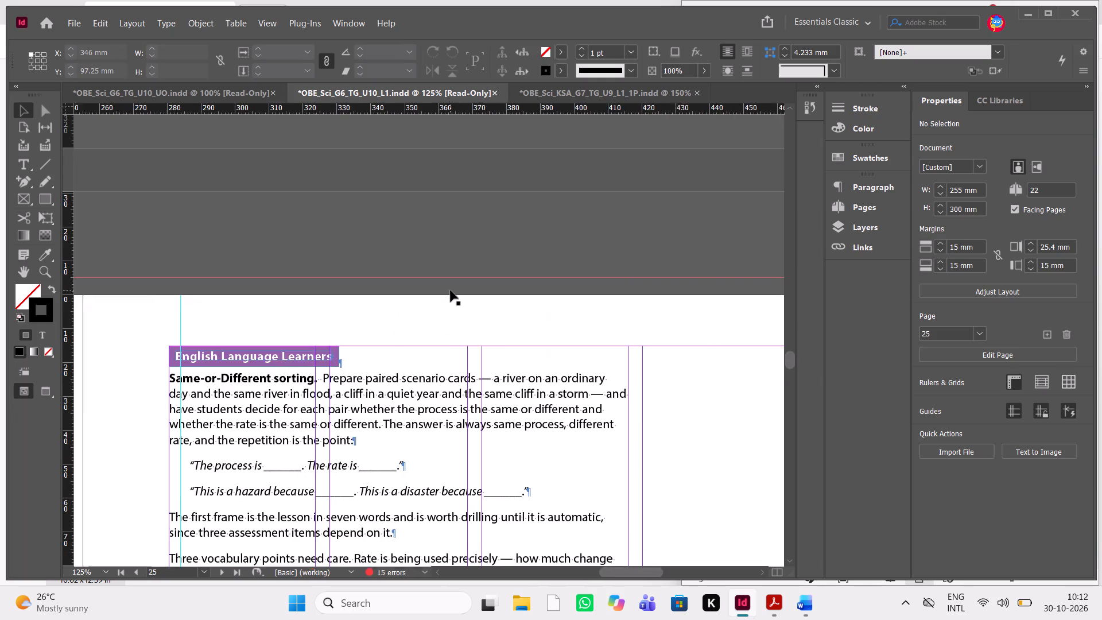
pyautogui.scroll(1, 451, 290)
pyautogui.scroll(-2, 451, 290)
pyautogui.hotkey('ctrl', 'v')
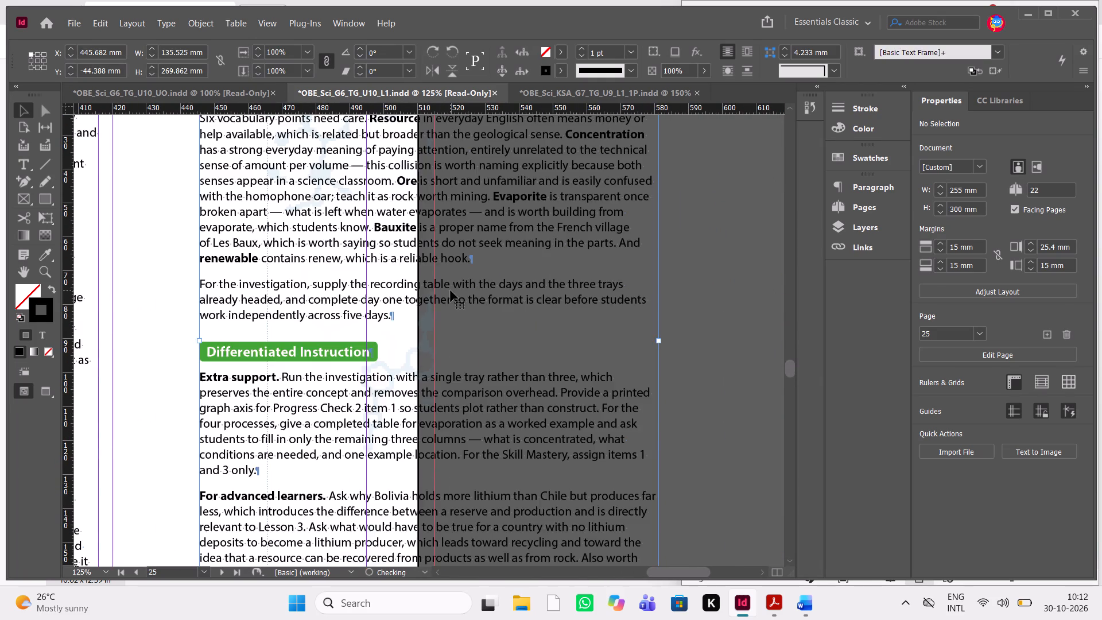
# Cut the English Language Learners body text, from "Same-or-Different sorting" to "under time pressure", out of the original page 25 frame.
pyautogui.scroll(1, 451, 290)
pyautogui.scroll(-1, 451, 290)
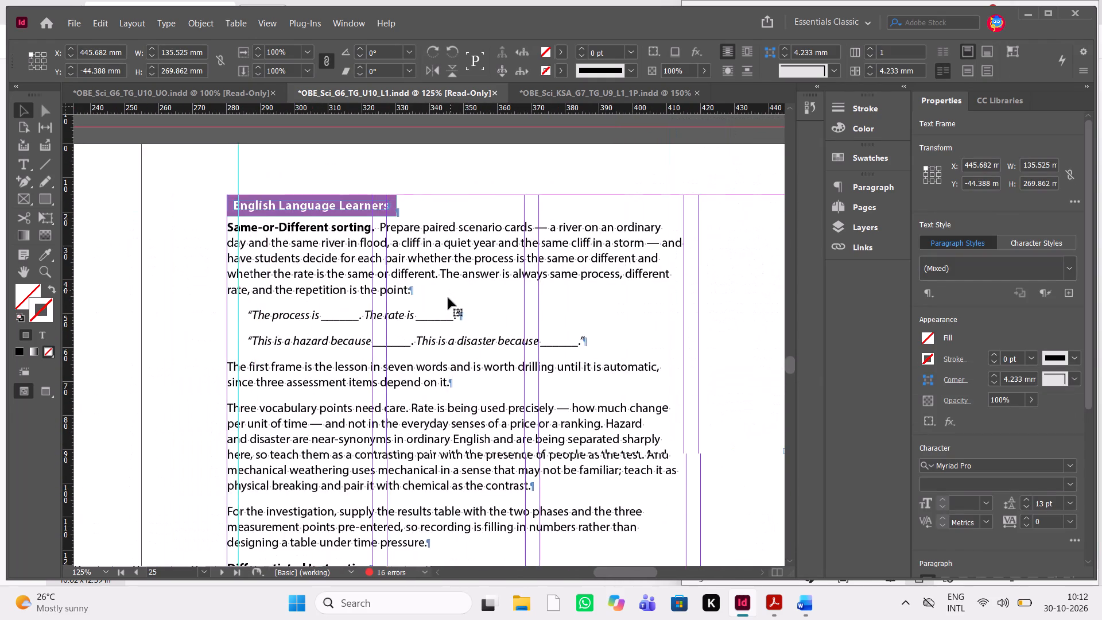
pyautogui.scroll(-1, 422, 383)
pyautogui.doubleClick(460, 410)
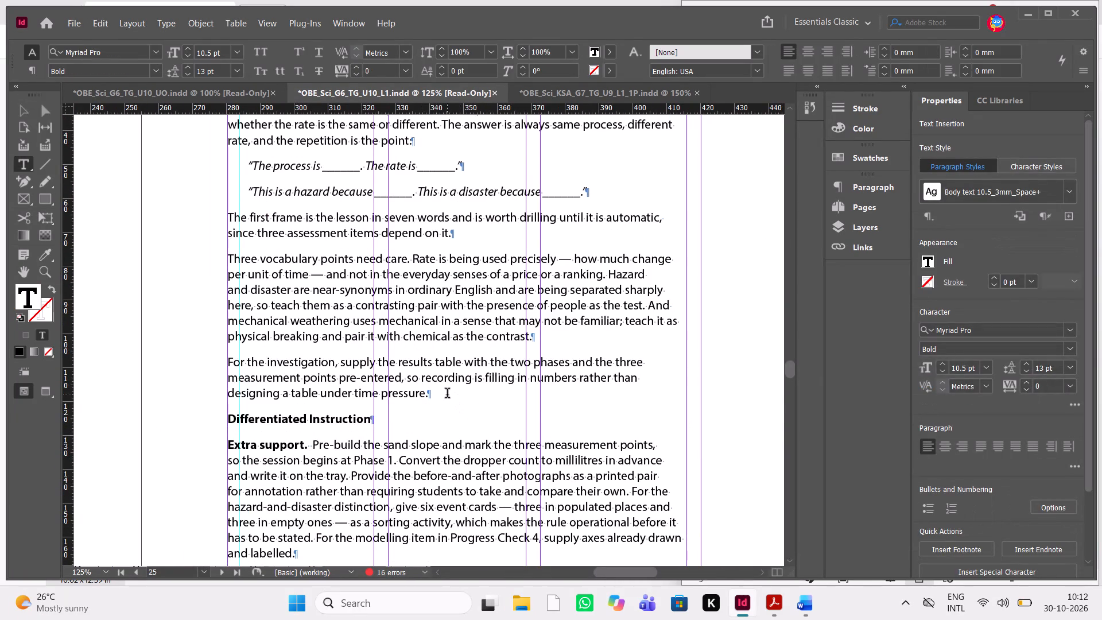
pyautogui.moveTo(443, 394); pyautogui.dragTo(235, 122)
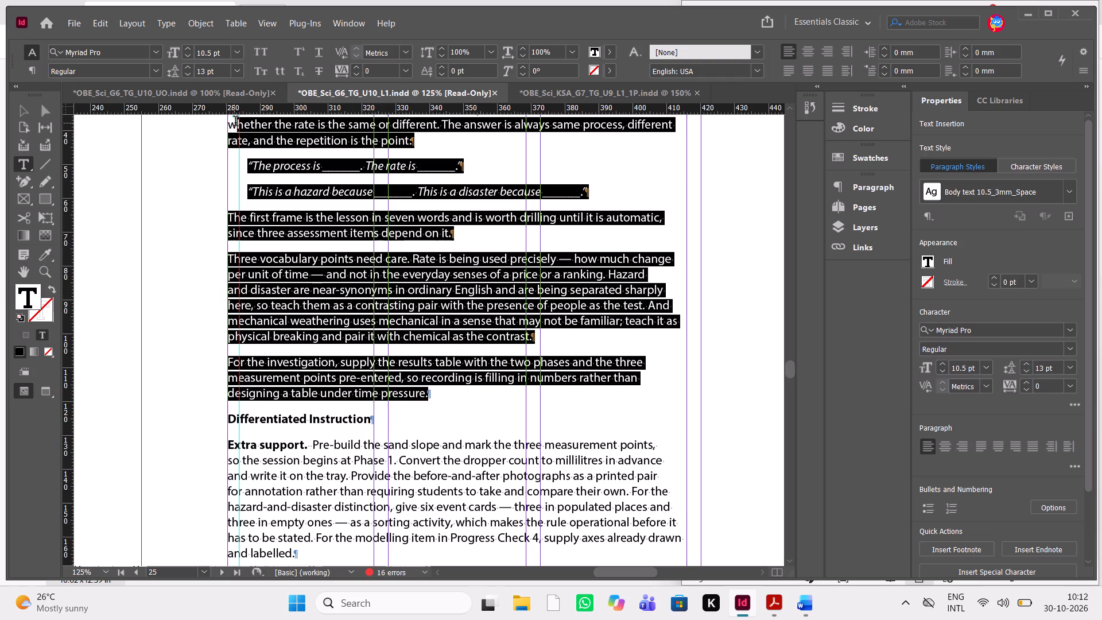
pyautogui.moveTo(235, 122); pyautogui.dragTo(218, 383)
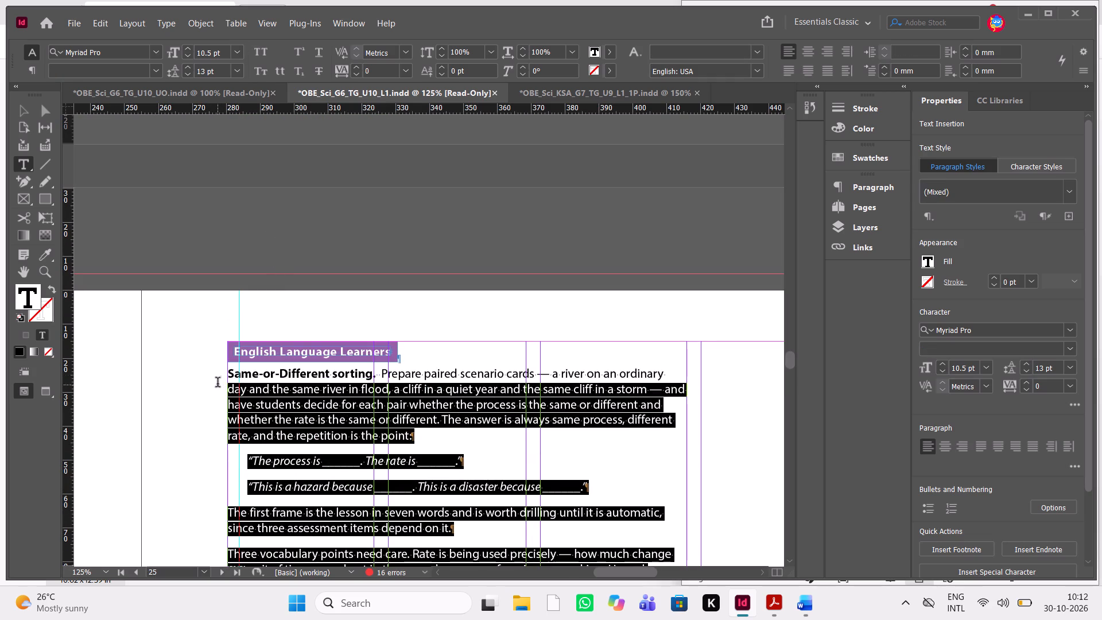
pyautogui.moveTo(218, 383); pyautogui.dragTo(220, 376)
pyautogui.hotkey('ctrl', 'x')
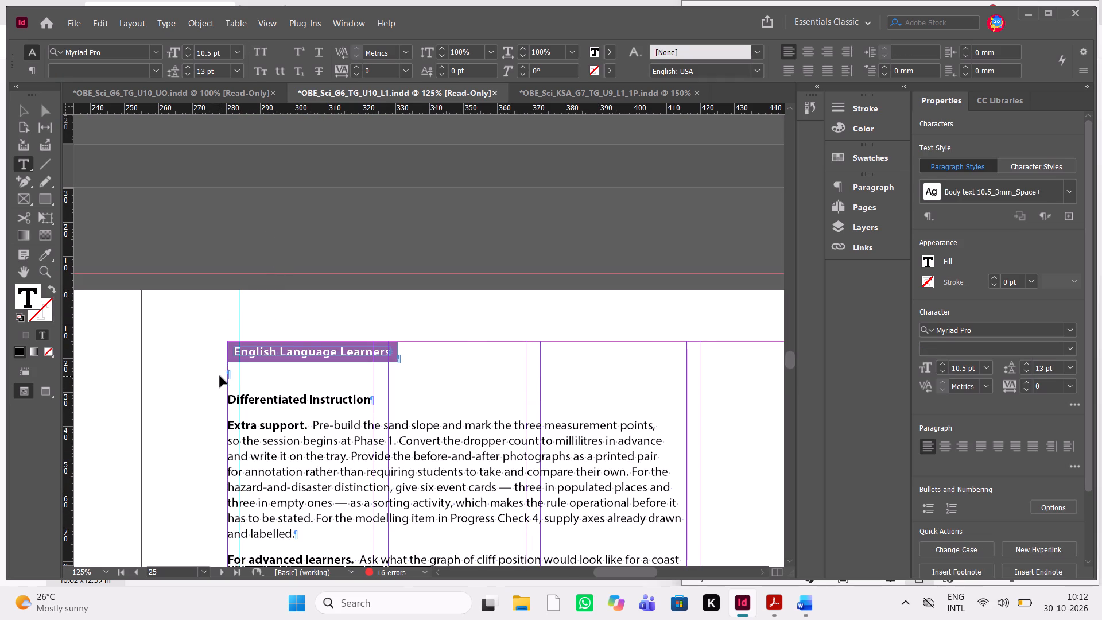
# Shift the pasted frame down and replace its English Language Learners body text with the cut "Same-or-Different sorting" text.
pyautogui.scroll(2, 587, 382)
pyautogui.scroll(-1, 587, 382)
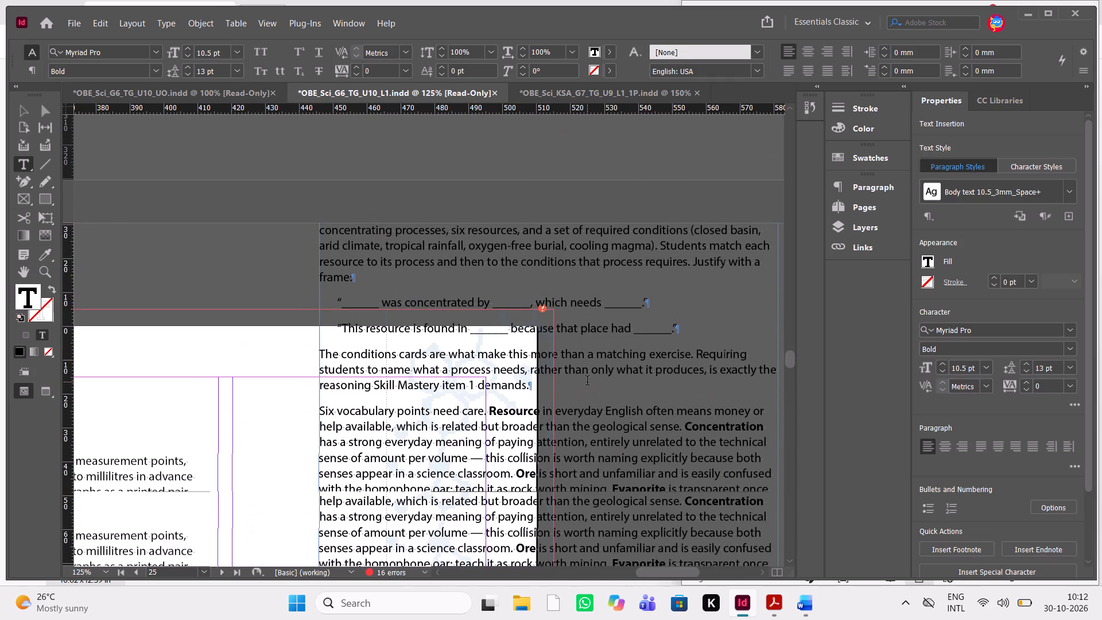
pyautogui.scroll(-1, 587, 382)
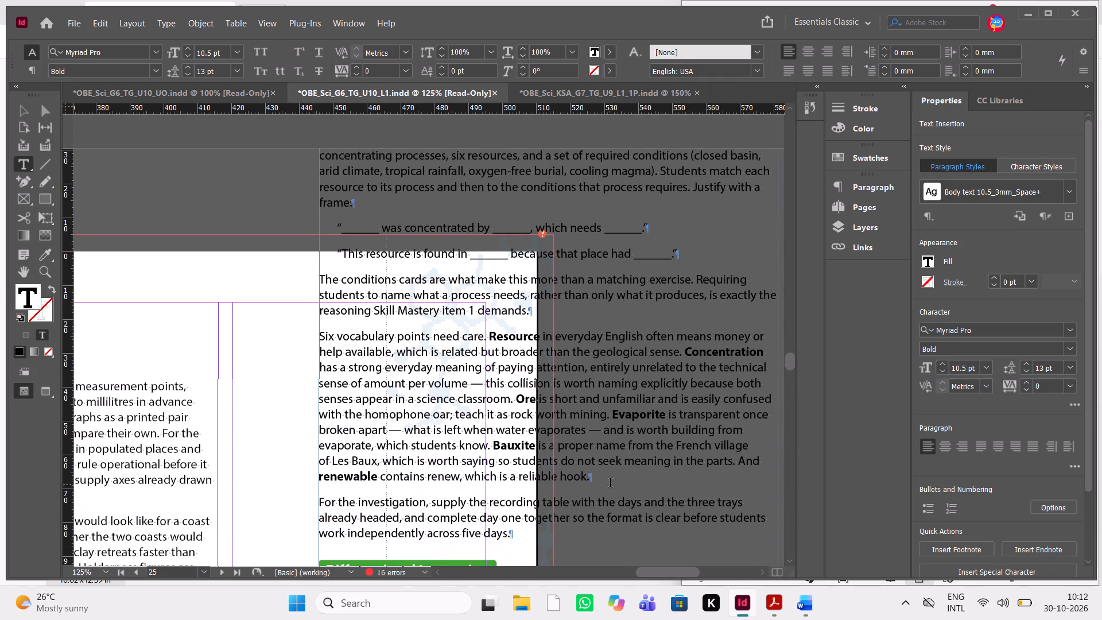
pyautogui.moveTo(611, 483); pyautogui.dragTo(391, 286)
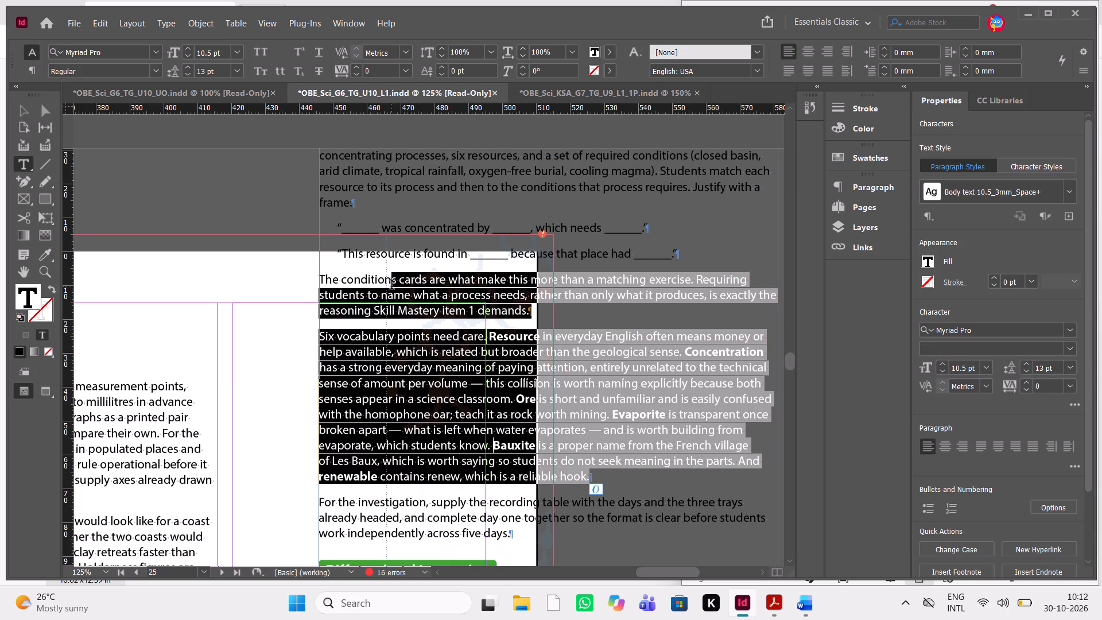
pyautogui.press('Escape')
pyautogui.hotkey('shift', 'Down')
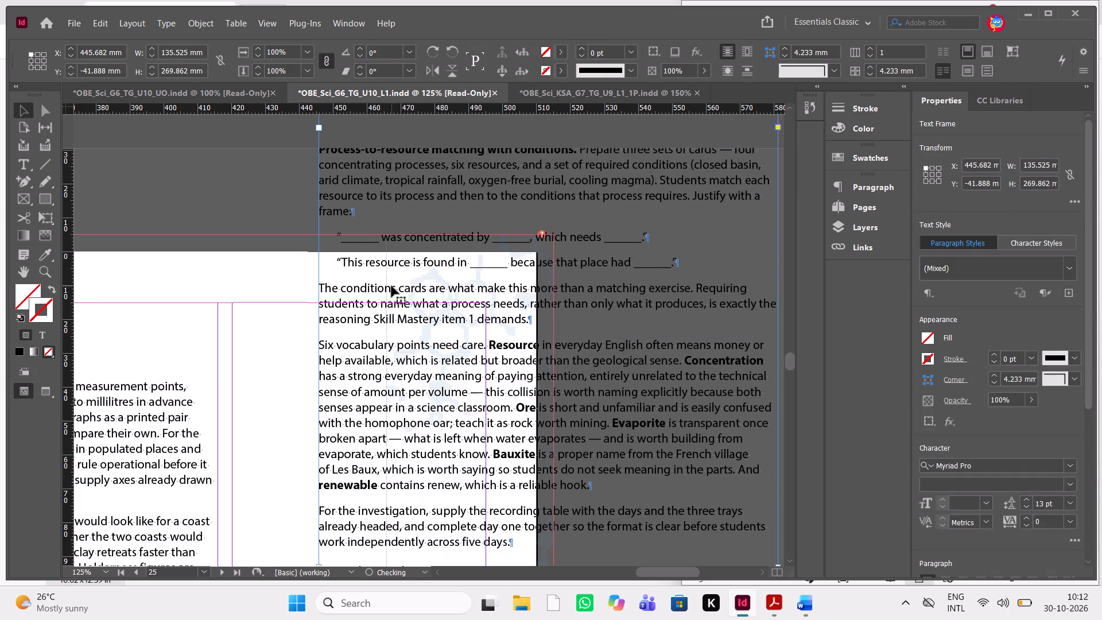
pyautogui.hotkey('shift', 'Down')
pyautogui.hotkey('shift', 'Down')
pyautogui.hotkey('shift', 'Down')
pyautogui.hotkey('shift', 'Down')
pyautogui.hotkey('shift', 'Down')
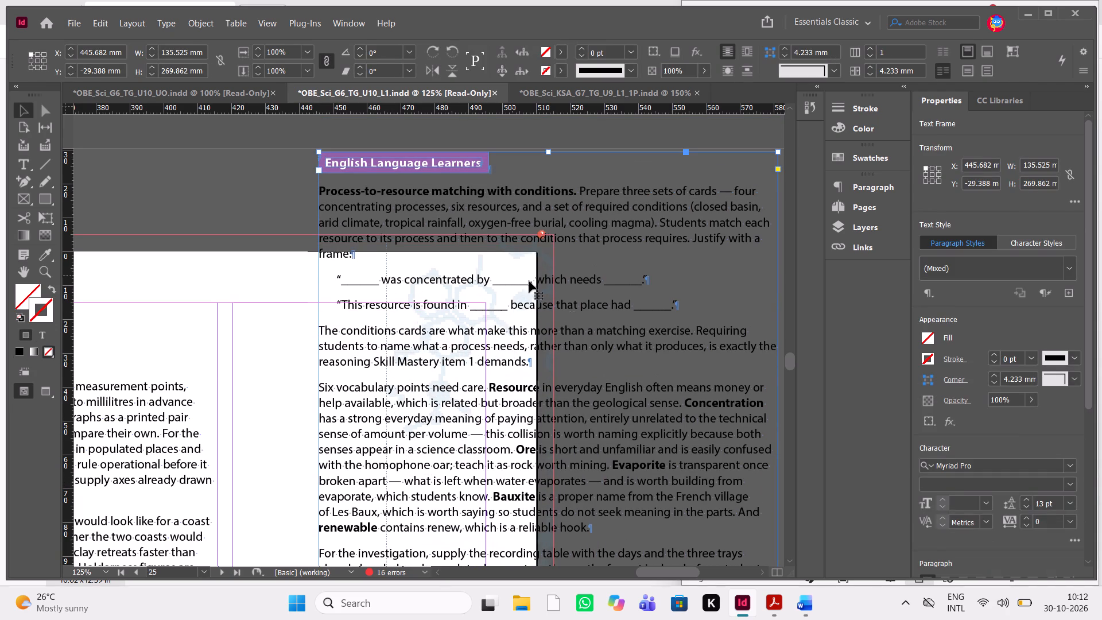
pyautogui.scroll(-1, 561, 301)
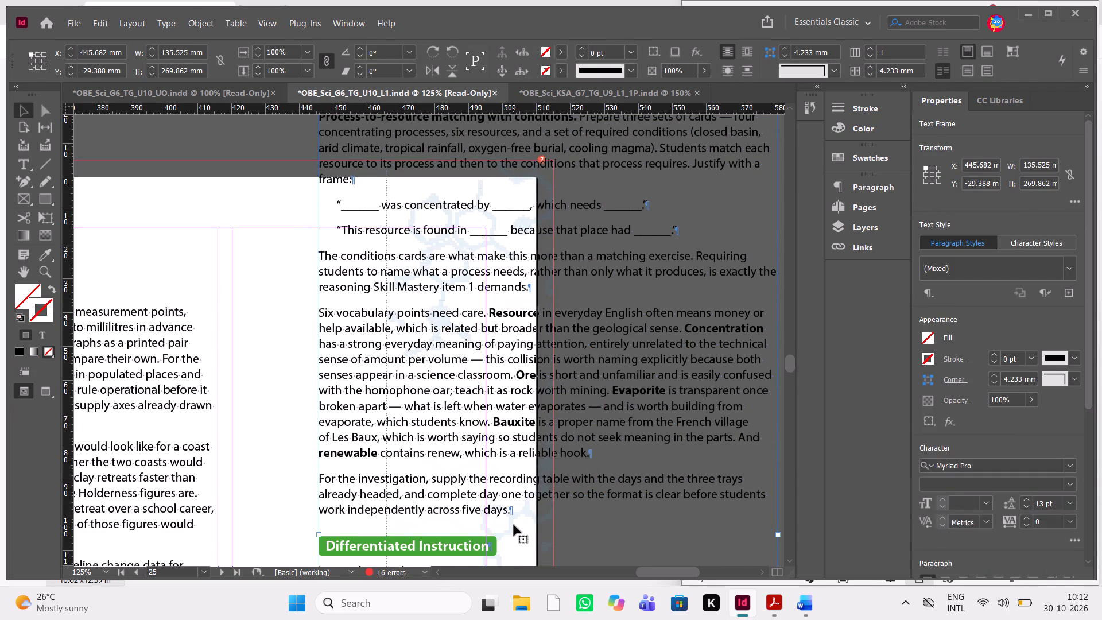
pyautogui.doubleClick(514, 525)
pyautogui.moveTo(528, 507); pyautogui.dragTo(360, 293)
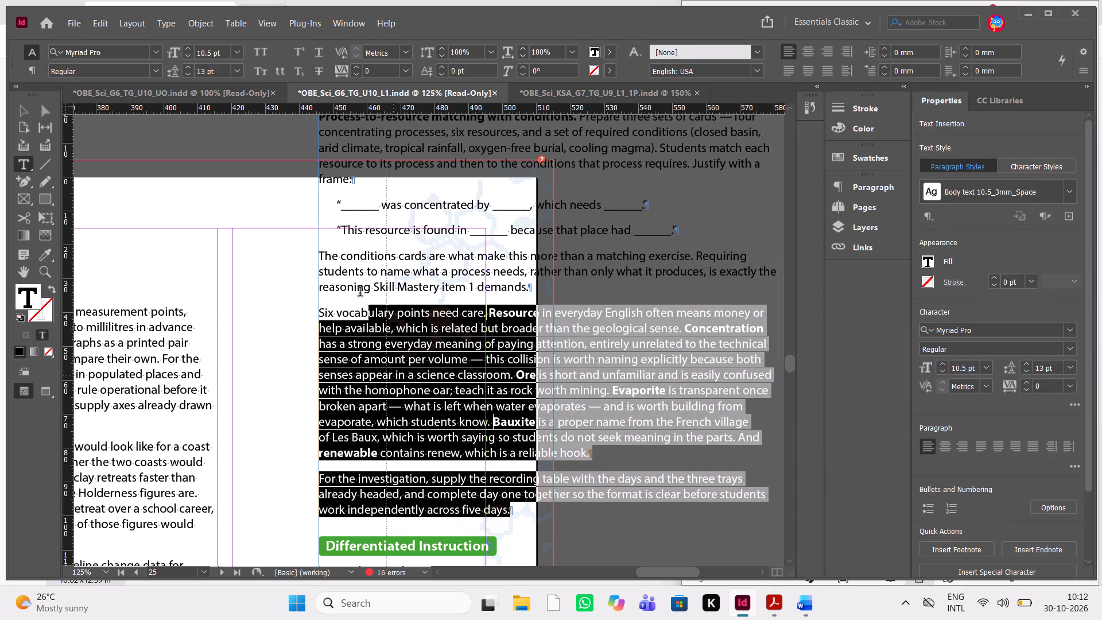
pyautogui.moveTo(360, 293); pyautogui.dragTo(316, 168)
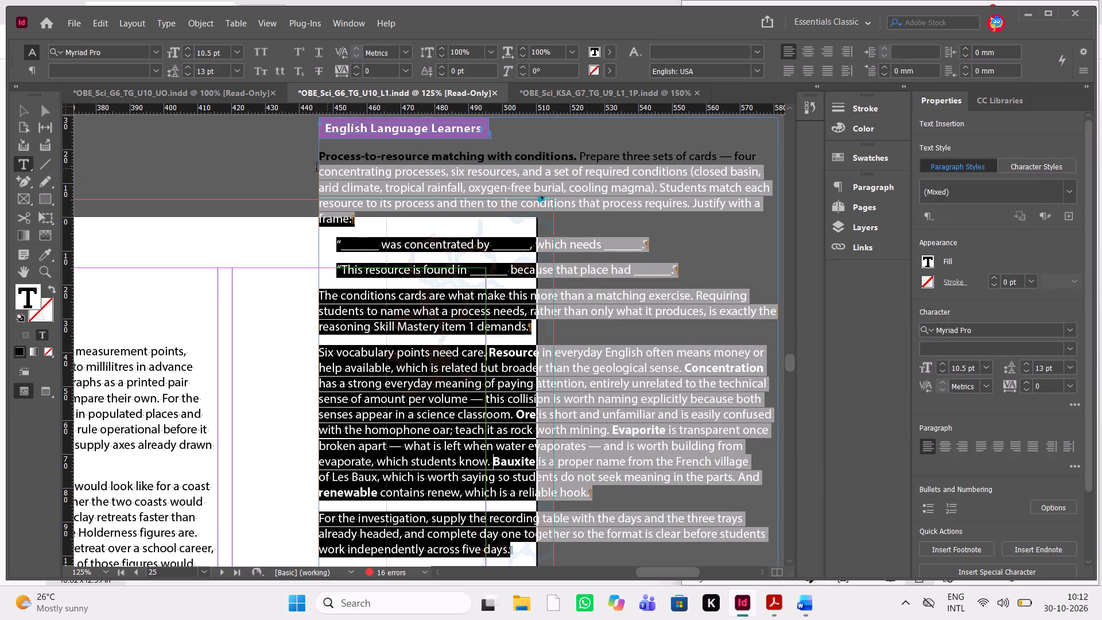
pyautogui.moveTo(316, 168); pyautogui.dragTo(311, 162)
pyautogui.hotkey('ctrl', 'v')
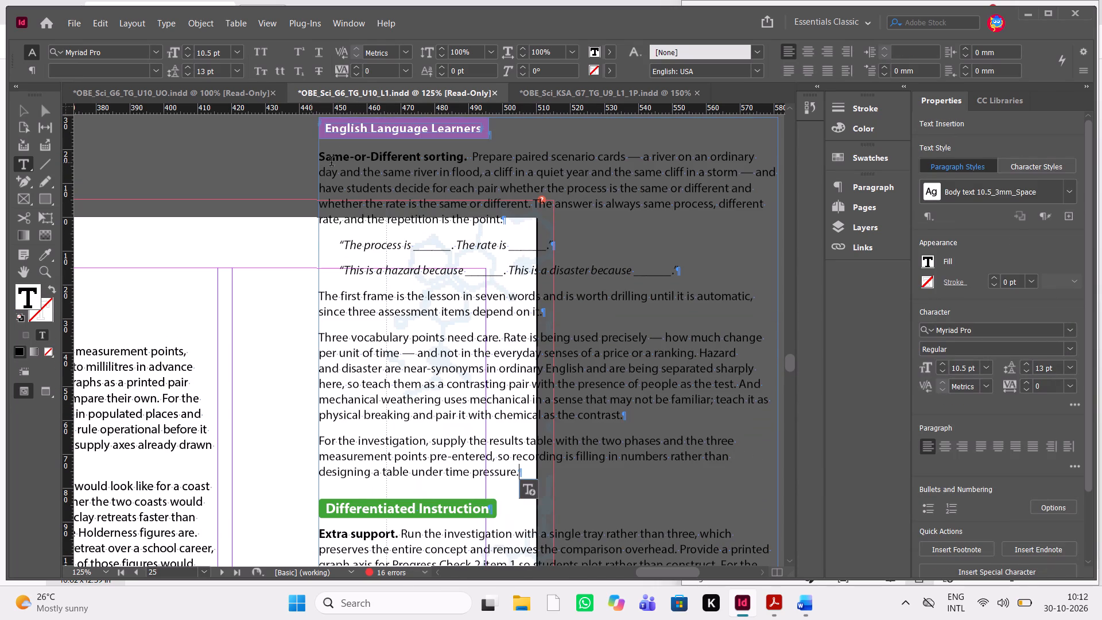
# Cut the Extra support, For advanced learners and Extension paragraphs out of the original page 25 frame.
pyautogui.scroll(-1, 466, 279)
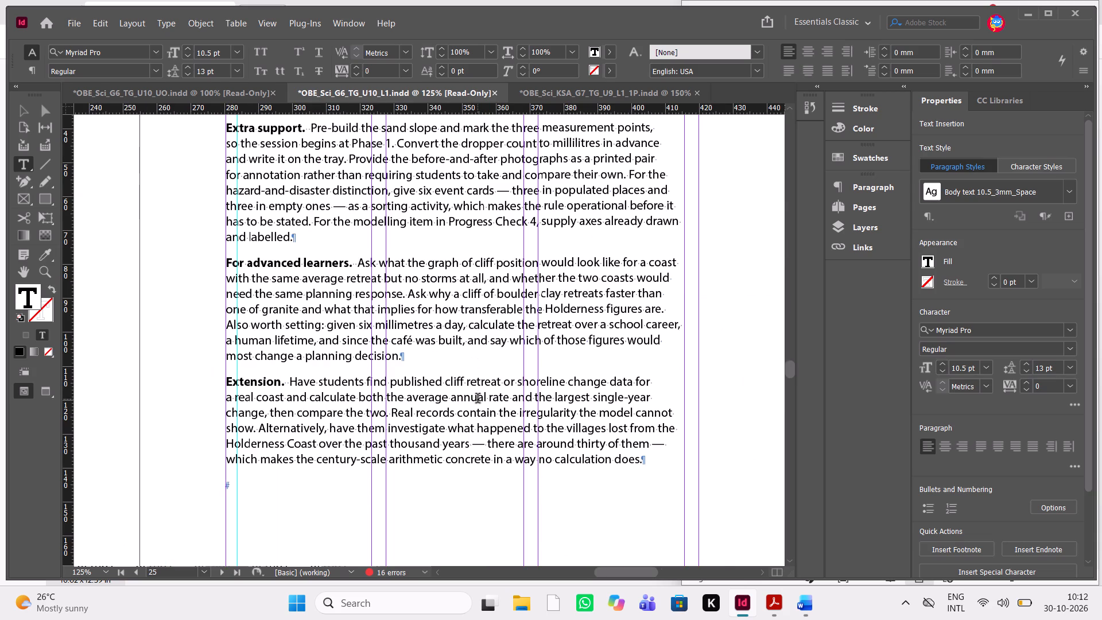
pyautogui.moveTo(655, 468); pyautogui.dragTo(139, 176)
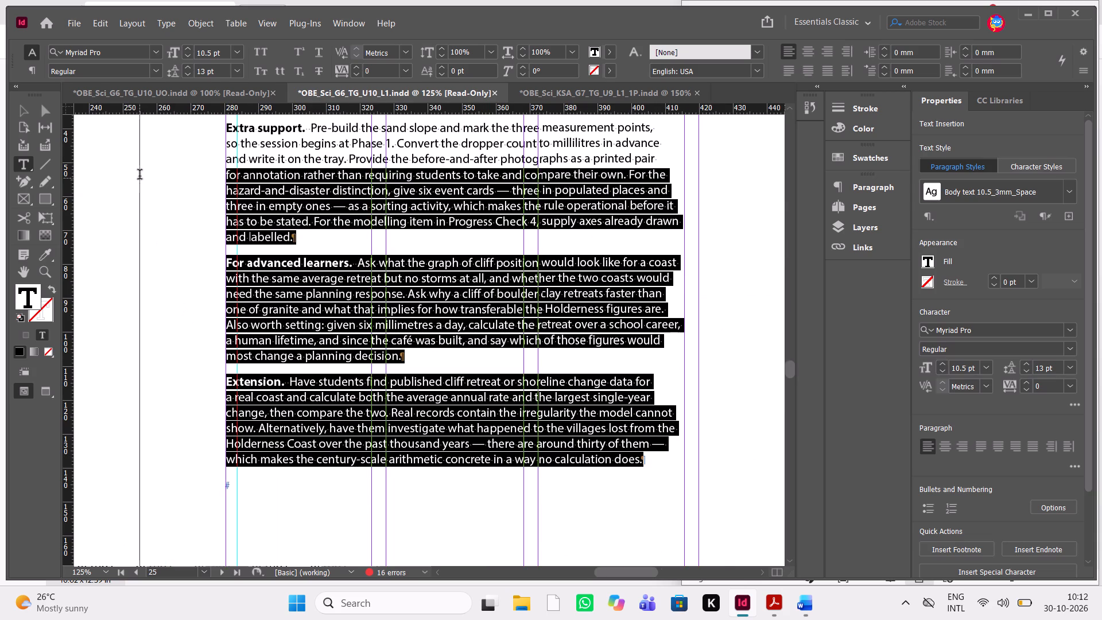
pyautogui.moveTo(139, 176); pyautogui.dragTo(200, 203)
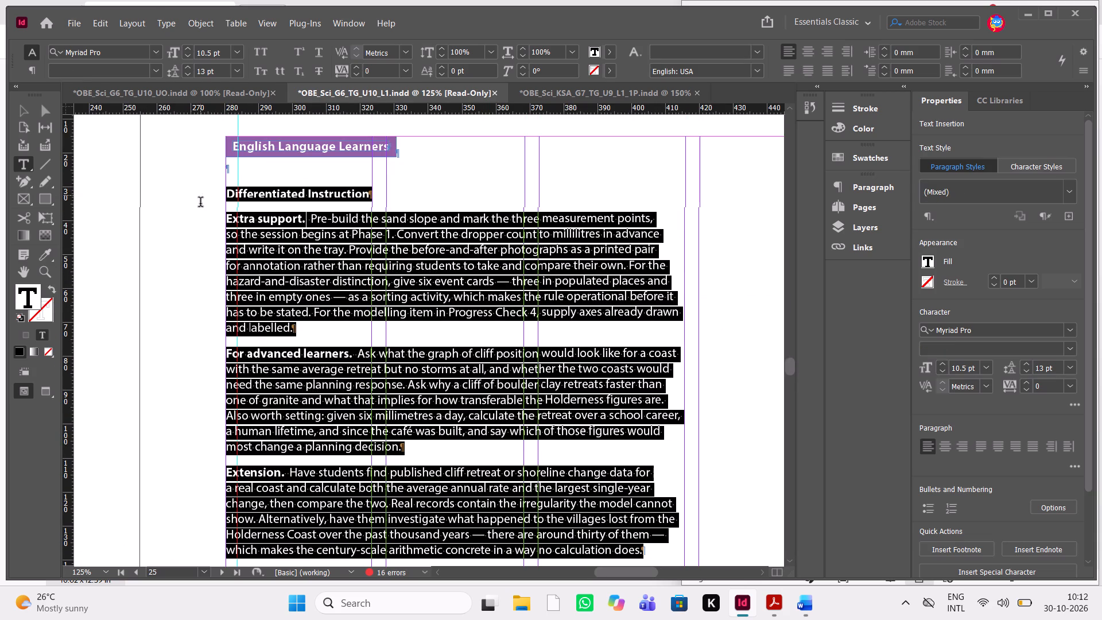
pyautogui.moveTo(200, 203); pyautogui.dragTo(197, 217)
pyautogui.hotkey('ctrl', 'x')
# Replace the pasted frame's paragraphs under the green "Differentiated Instruction" heading with the cut Extra support, For advanced learners and Extension text.
pyautogui.hscroll(-2, 486, 298)
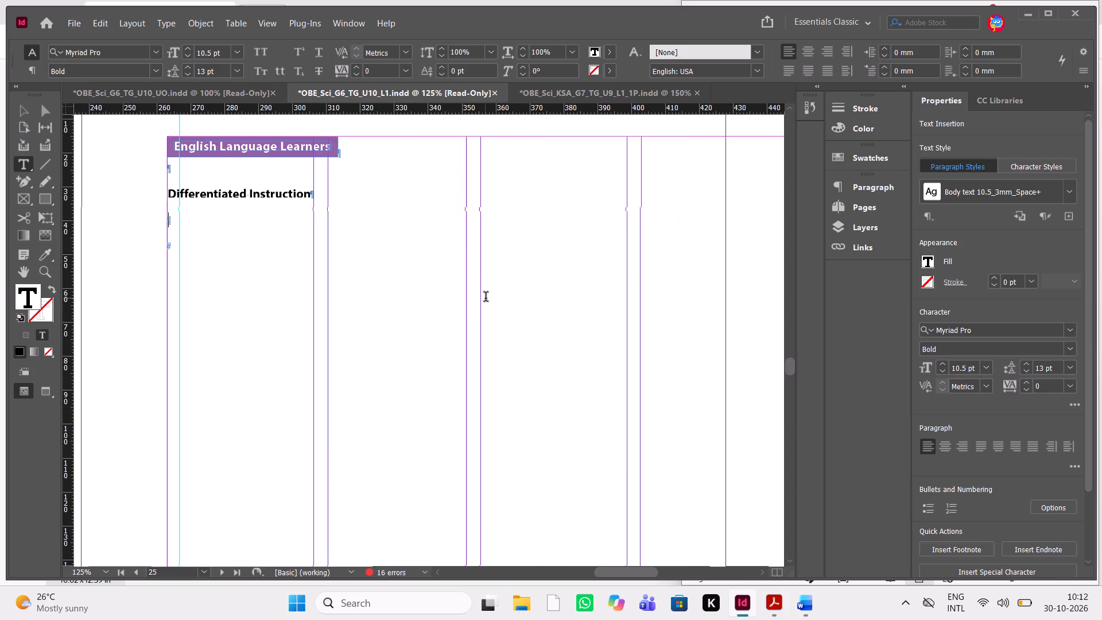
pyautogui.hscroll(-1, 486, 298)
pyautogui.scroll(-3, 486, 298)
pyautogui.hscroll(-2, 486, 298)
pyautogui.scroll(-1, 486, 298)
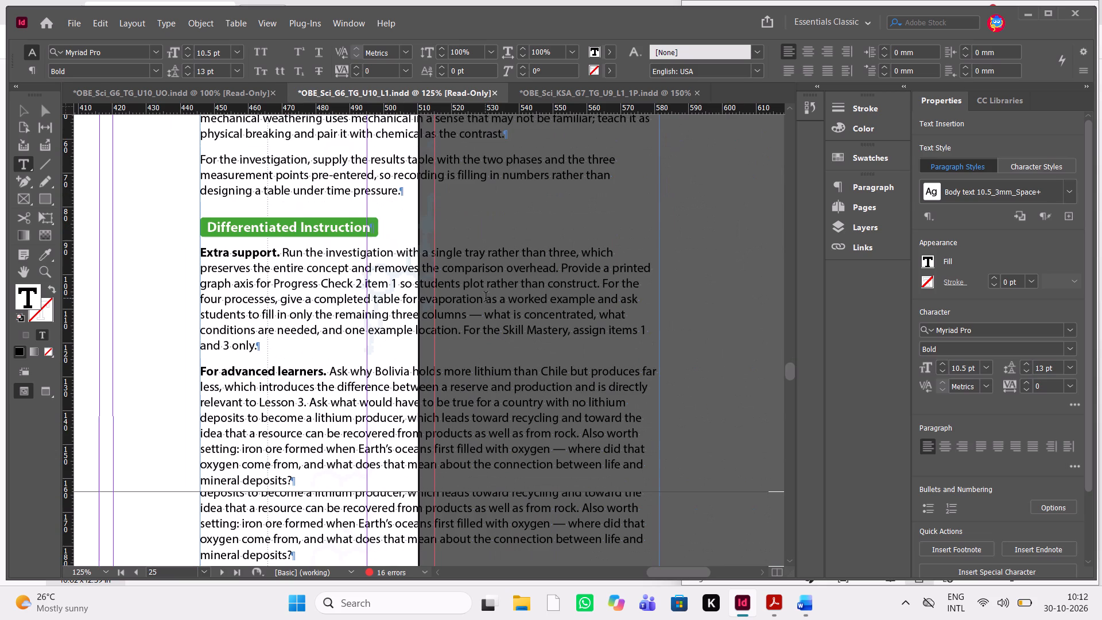
pyautogui.scroll(-3, 401, 532)
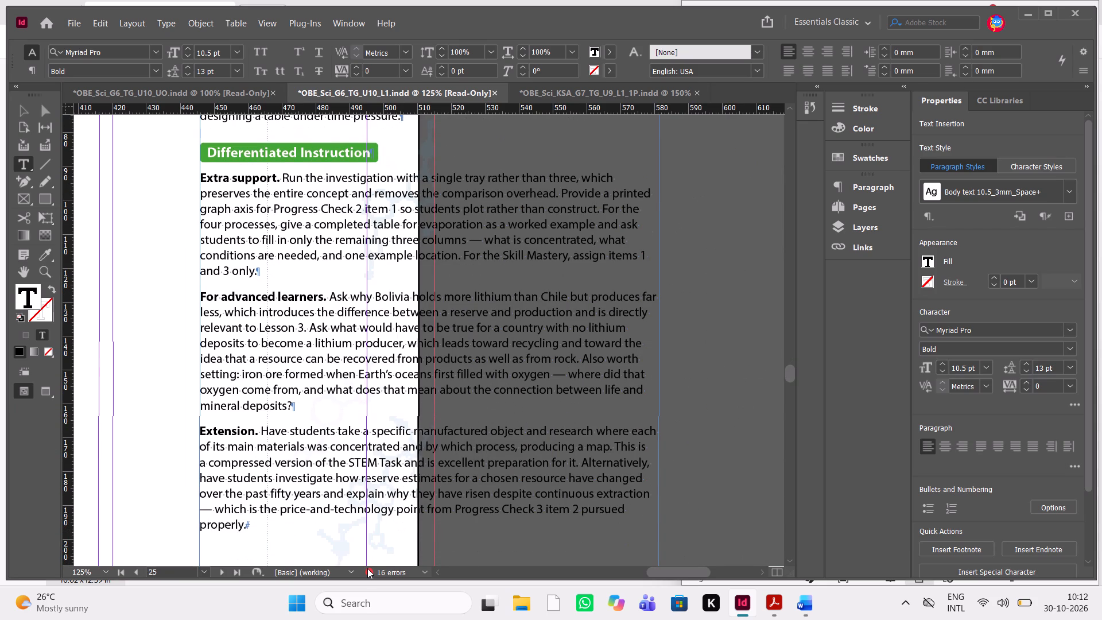
pyautogui.scroll(-2, 367, 568)
pyautogui.moveTo(258, 532); pyautogui.dragTo(230, 505)
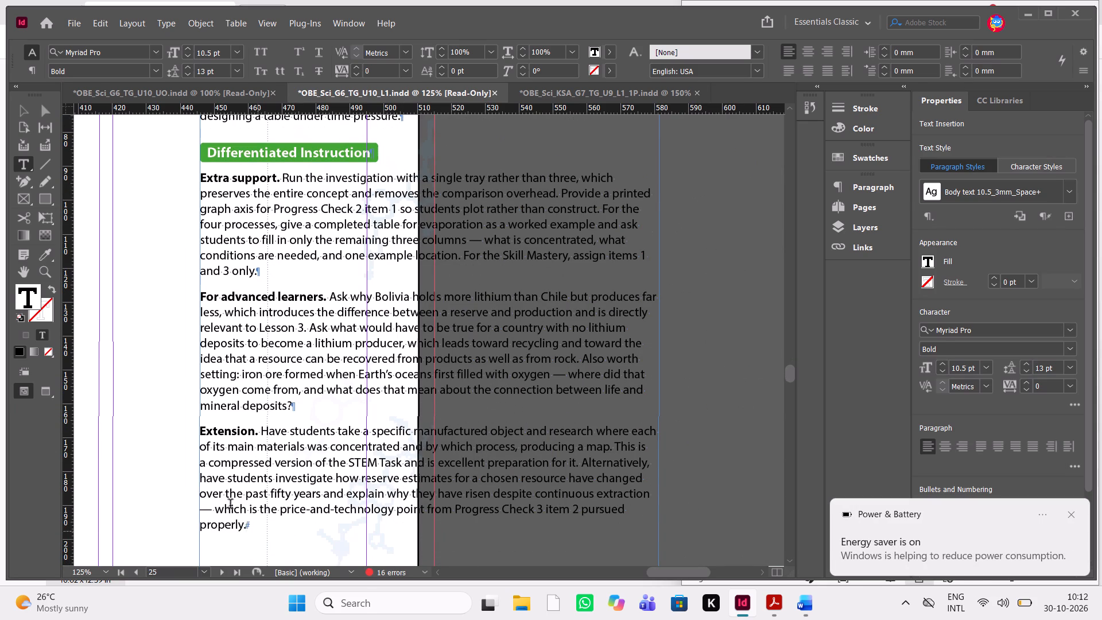
pyautogui.moveTo(230, 505); pyautogui.dragTo(173, 192)
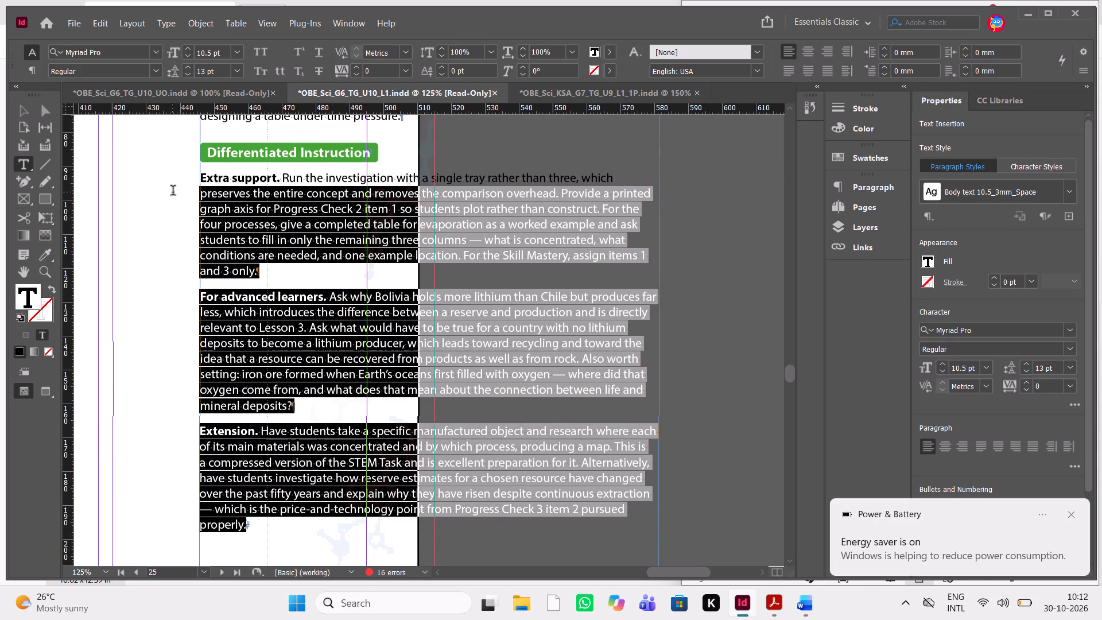
pyautogui.moveTo(173, 192); pyautogui.dragTo(169, 181)
pyautogui.hotkey('ctrl', 'v')
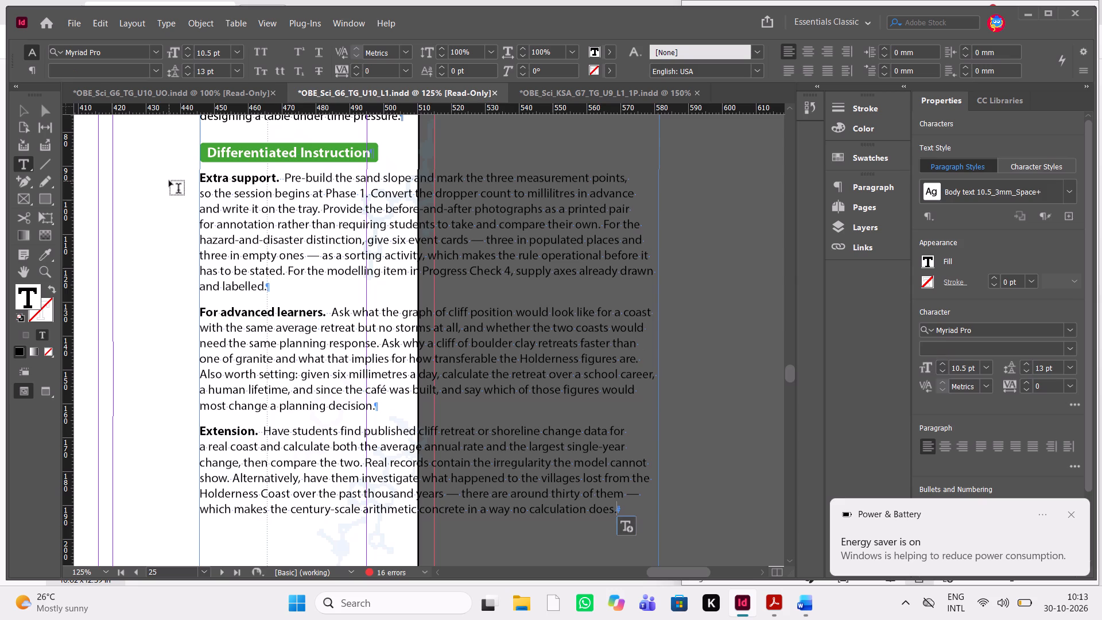
# Delete the original page 25 text frame that holds the plain "Differentiated Instruction" heading.
pyautogui.hscroll(2, 316, 266)
pyautogui.scroll(2, 316, 266)
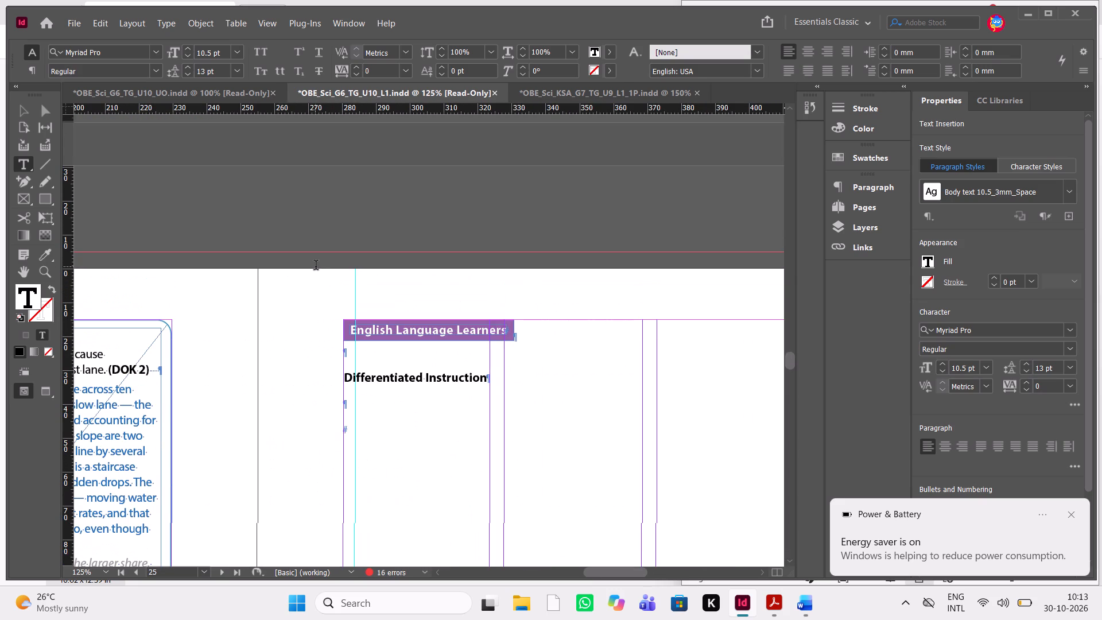
pyautogui.press('Escape')
pyautogui.click(440, 390)
pyautogui.press('Delete')
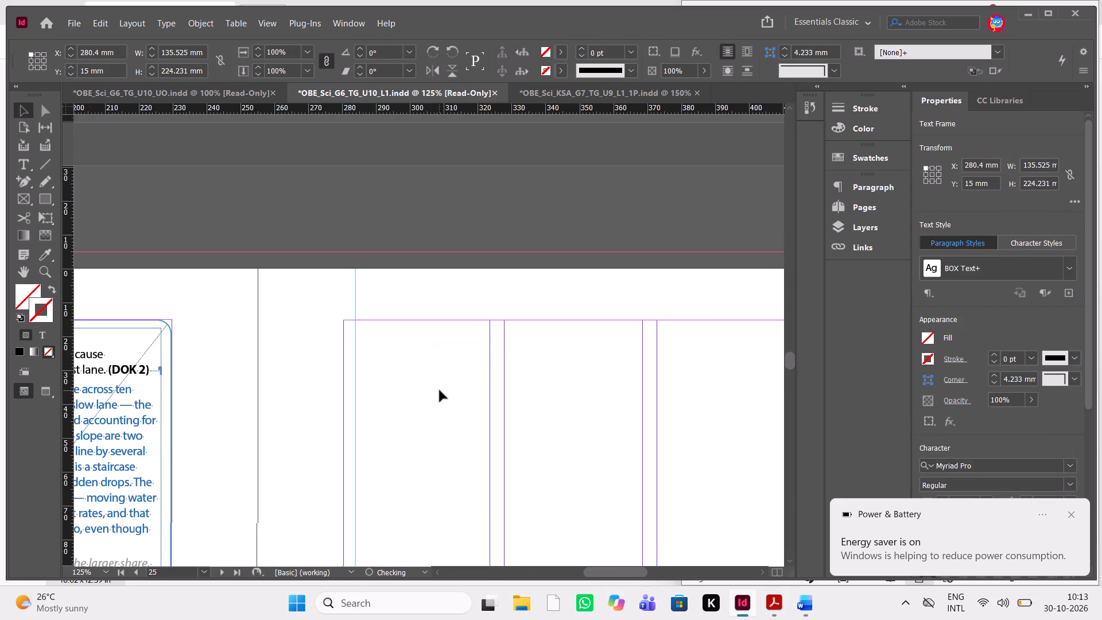
# Move the new text frame onto page 25 at X 280.4 mm, Y 15.225 mm, aligned with the top margin.
pyautogui.hscroll(-2, 440, 390)
pyautogui.moveTo(606, 234); pyautogui.dragTo(406, 354)
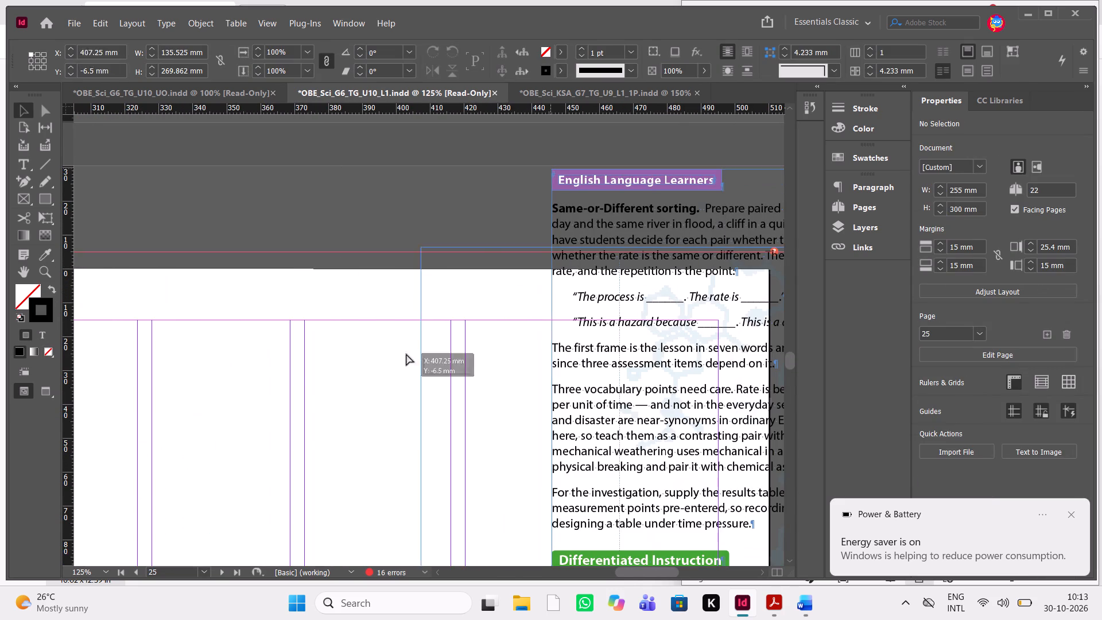
pyautogui.moveTo(406, 354); pyautogui.dragTo(257, 368)
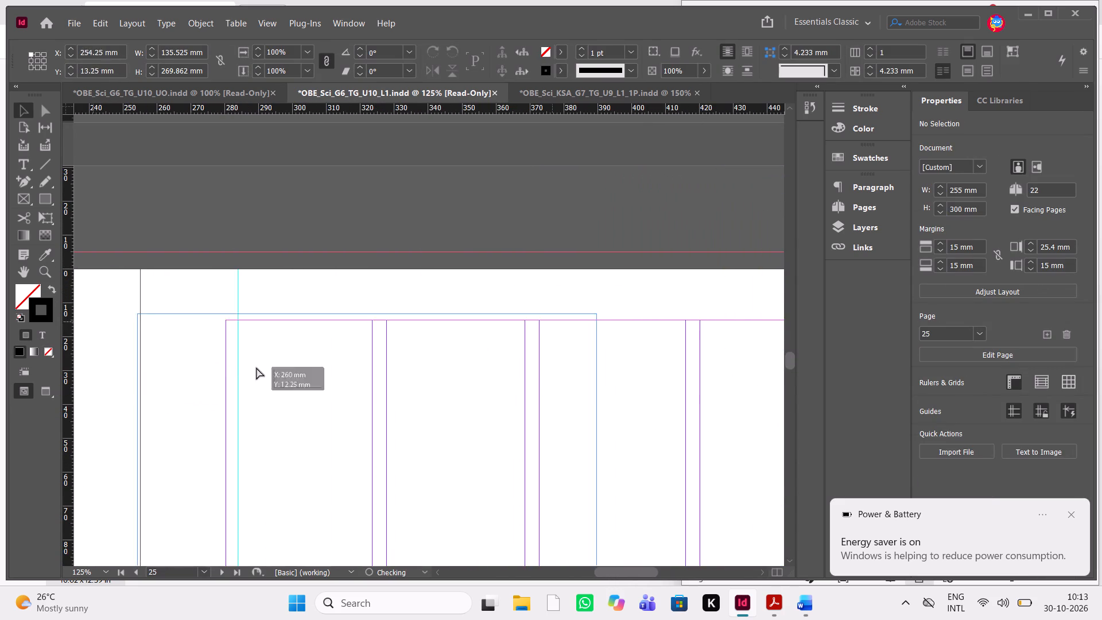
pyautogui.moveTo(257, 368); pyautogui.dragTo(281, 408)
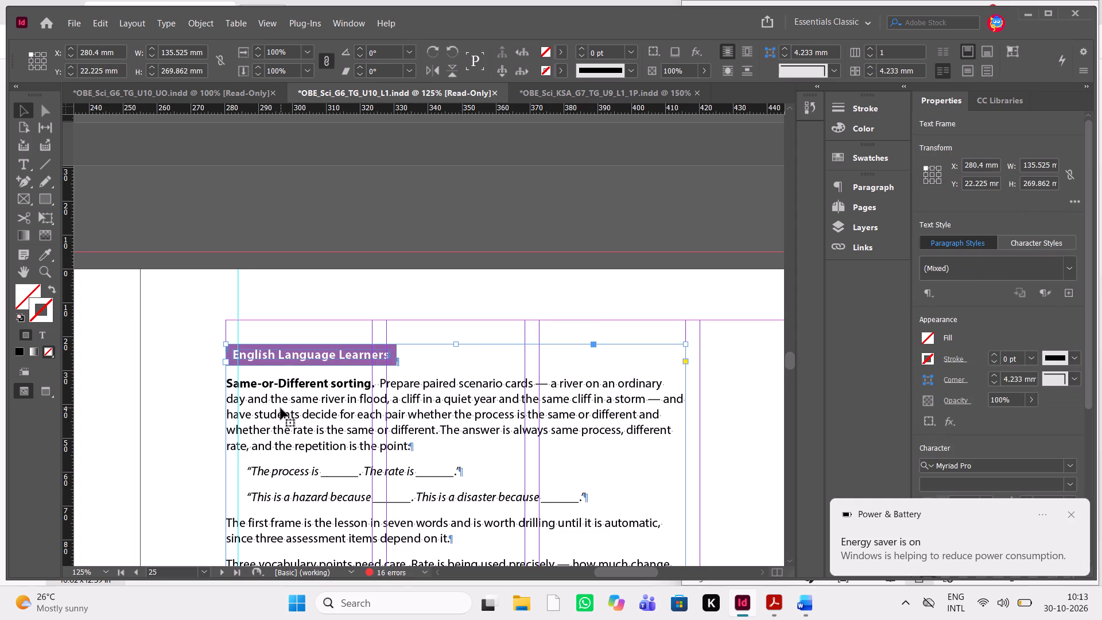
pyautogui.hotkey('shift', 'Up')
pyautogui.hotkey('shift', 'Up')
pyautogui.hotkey('shift', 'Up')
pyautogui.press('Down')
pyautogui.press('Down')
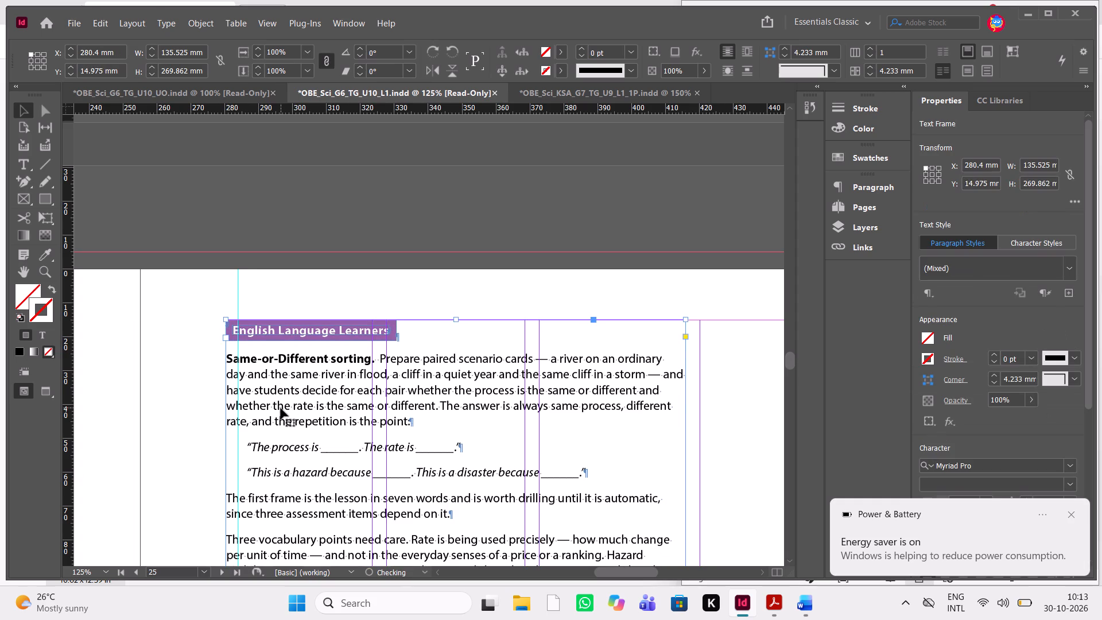
pyautogui.press('Down')
pyautogui.press('Down')
pyautogui.press('Up')
pyautogui.press('Up')
# Check the new frame's text down to the bottom of page 25, and switch to the Word document.
pyautogui.scroll(-1, 281, 408)
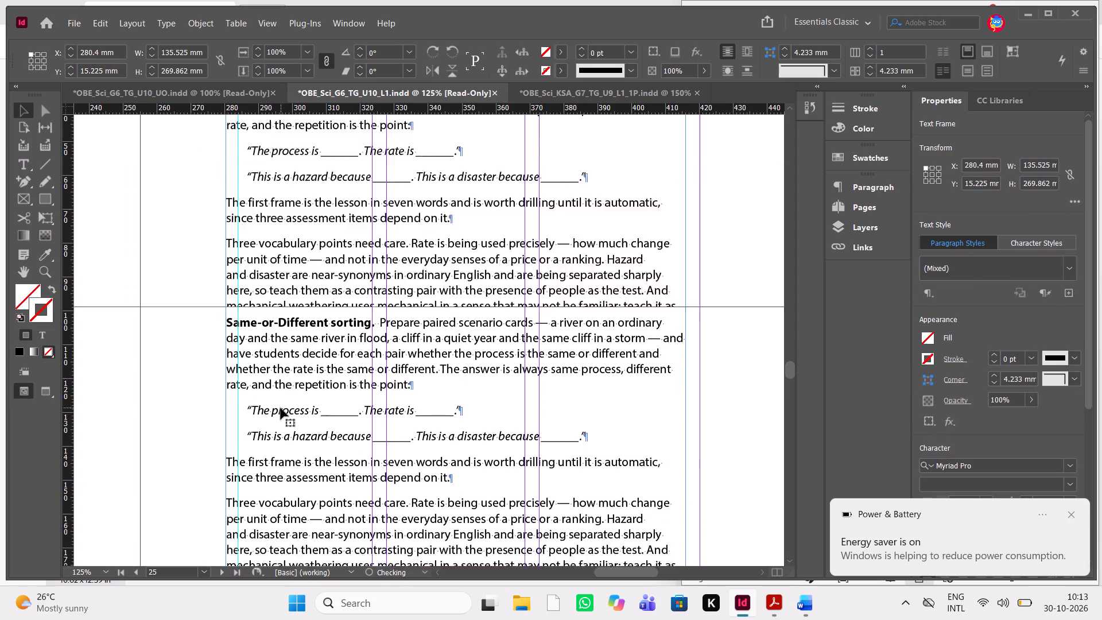
pyautogui.scroll(-1, 281, 408)
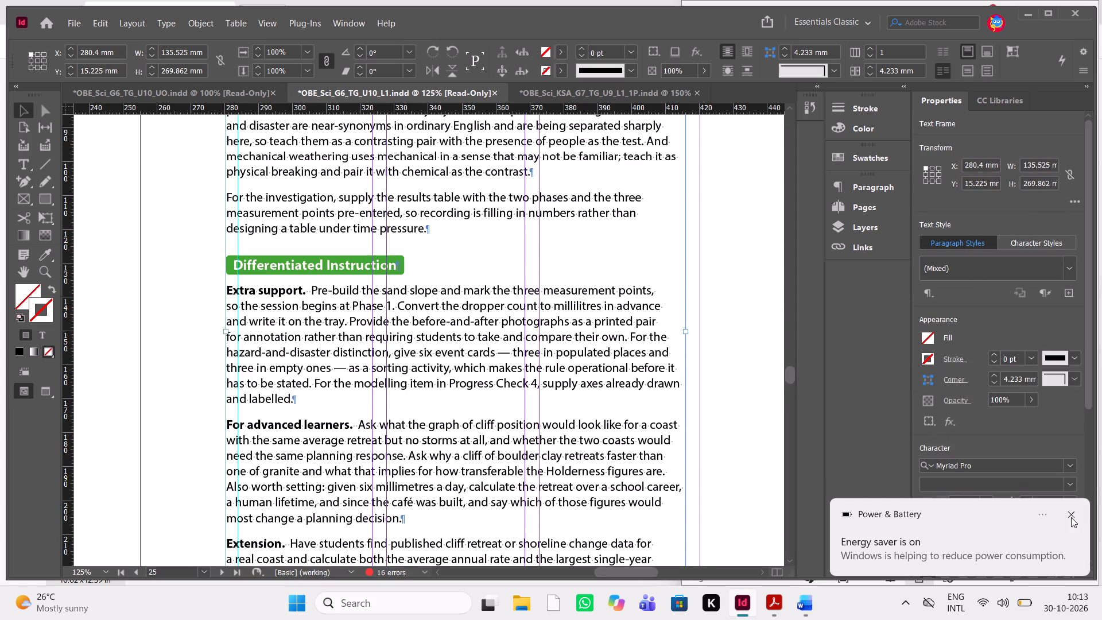
pyautogui.click(1071, 517)
pyautogui.scroll(-4, 615, 528)
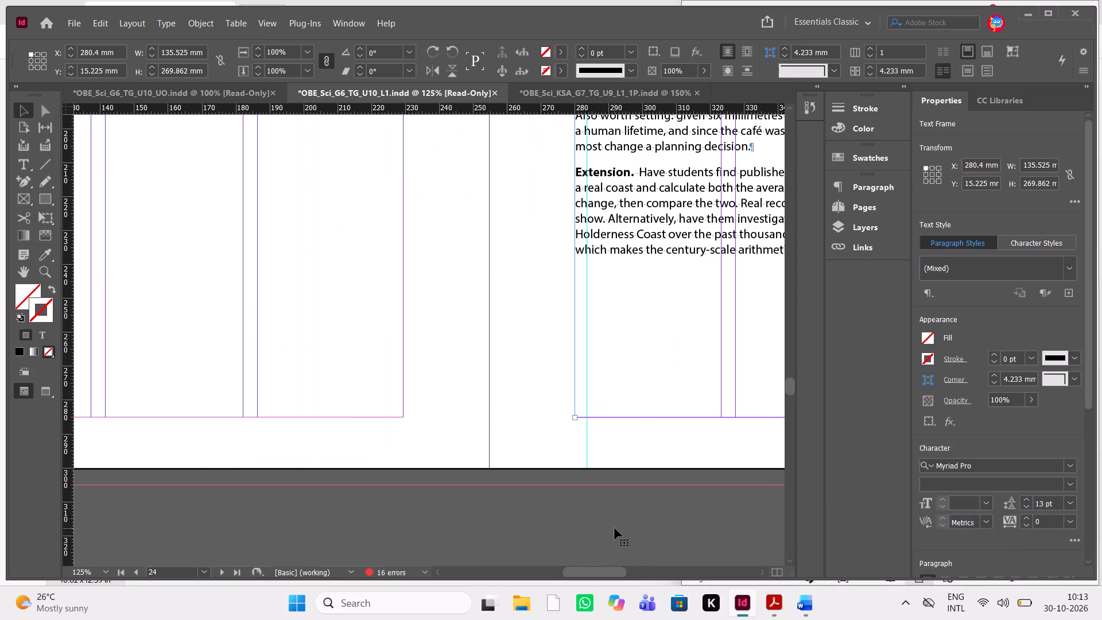
pyautogui.scroll(-7, 615, 528)
pyautogui.hotkey('alt', 'Tab')
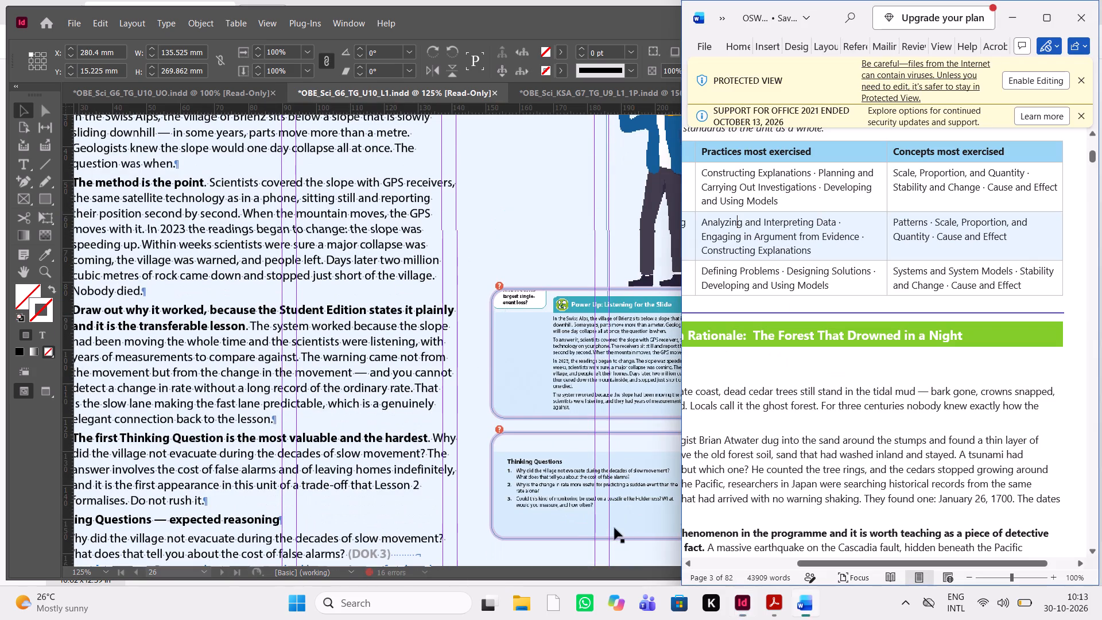
# Following the QC PDF markup, set the left indent of the four body paragraphs under "Power Up: Listening for the Slide" to 0.353 mm.
pyautogui.click(769, 611)
pyautogui.scroll(-2, 536, 479)
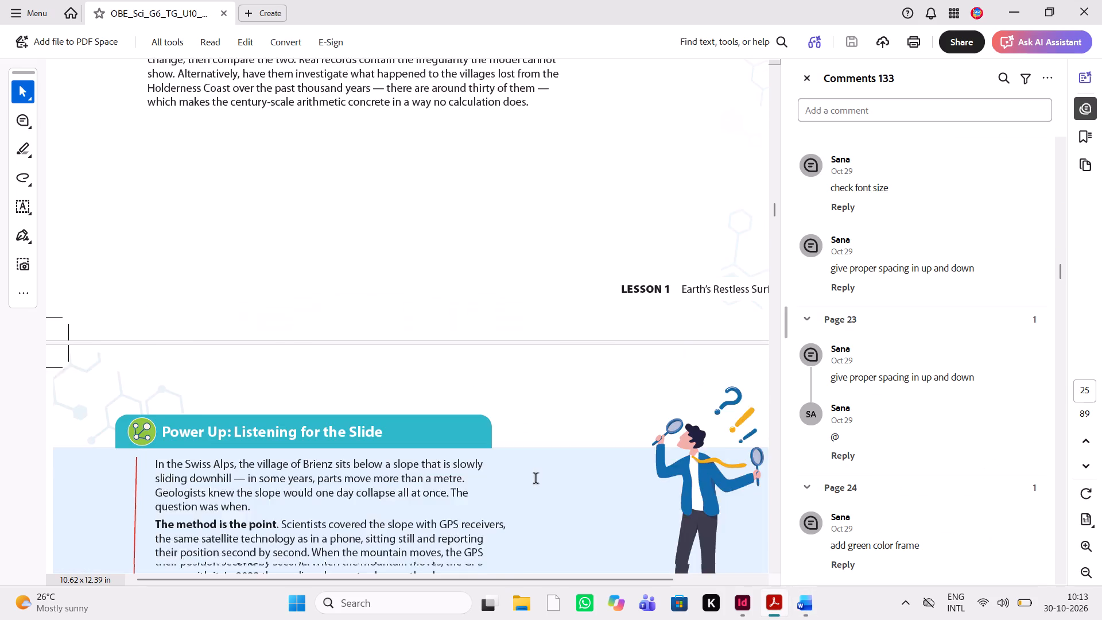
pyautogui.scroll(-3, 536, 479)
pyautogui.hotkey('alt', 'Tab')
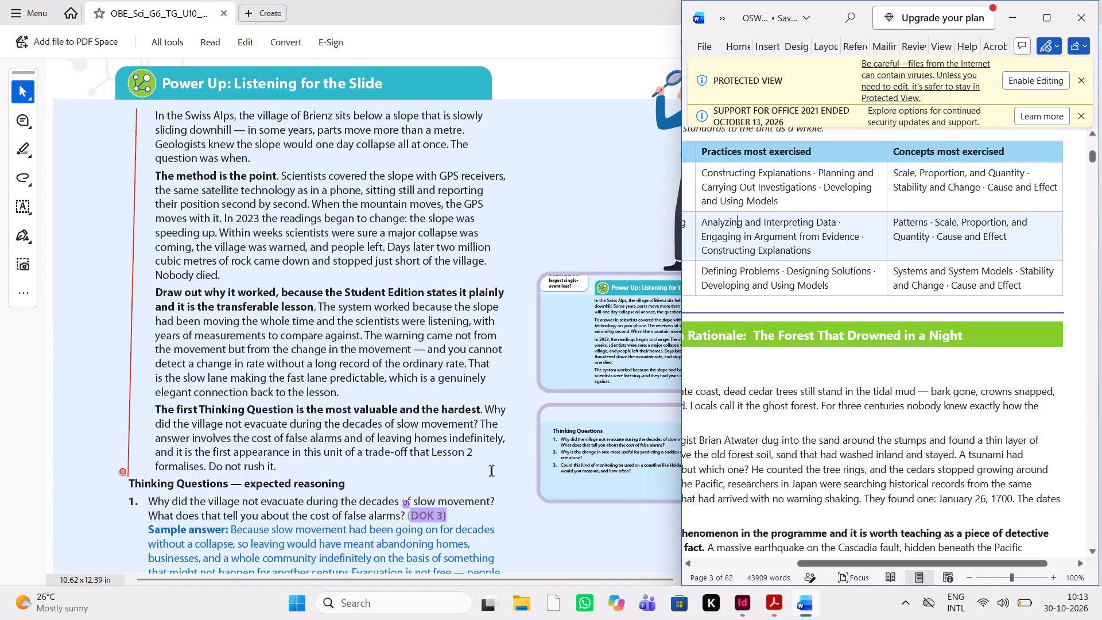
pyautogui.hotkey('alt', 'Tab')
pyautogui.hotkey('alt', 'Tab')
pyautogui.hscroll(1, 463, 437)
pyautogui.hscroll(-1, 463, 437)
pyautogui.scroll(-1, 463, 437)
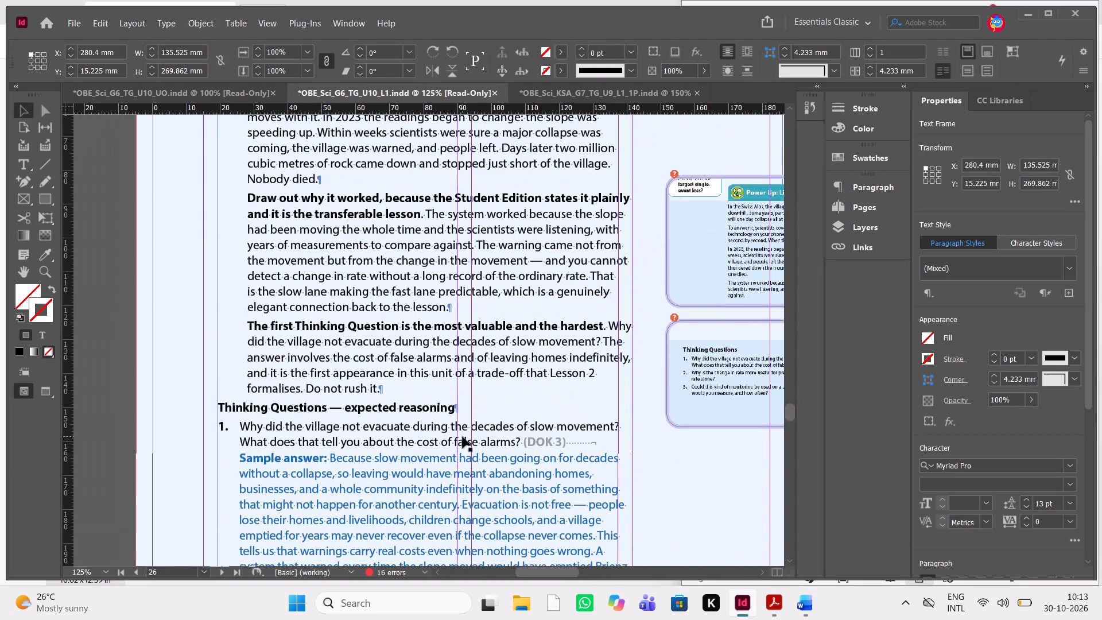
pyautogui.doubleClick(400, 387)
pyautogui.moveTo(400, 387); pyautogui.dragTo(247, 325)
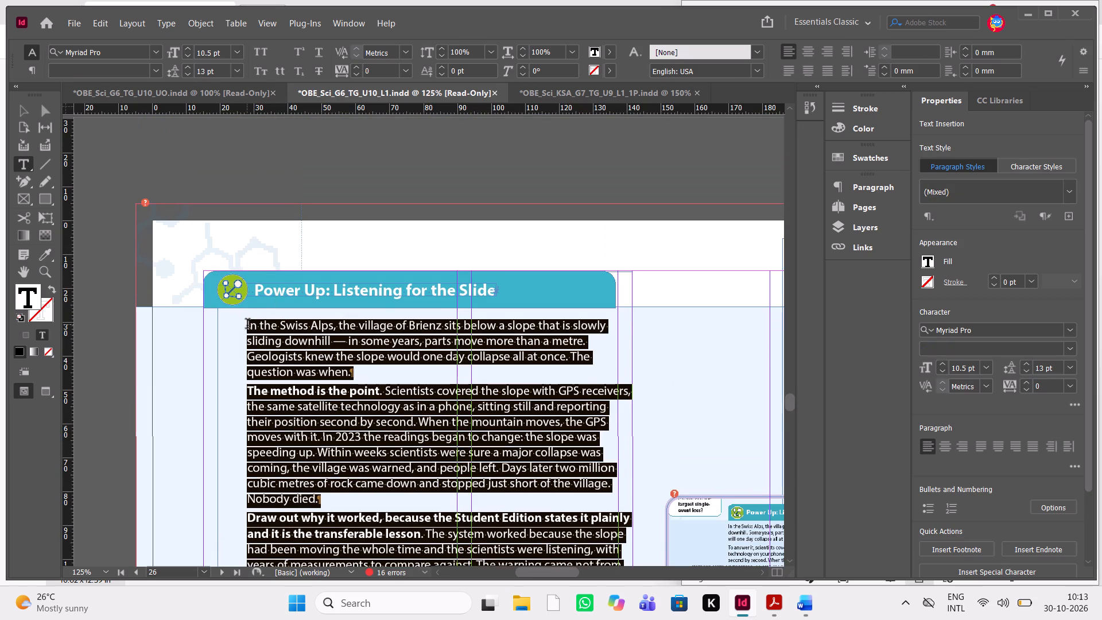
pyautogui.moveTo(247, 325); pyautogui.dragTo(245, 325)
pyautogui.hotkey('ctrl', 'shift', 't')
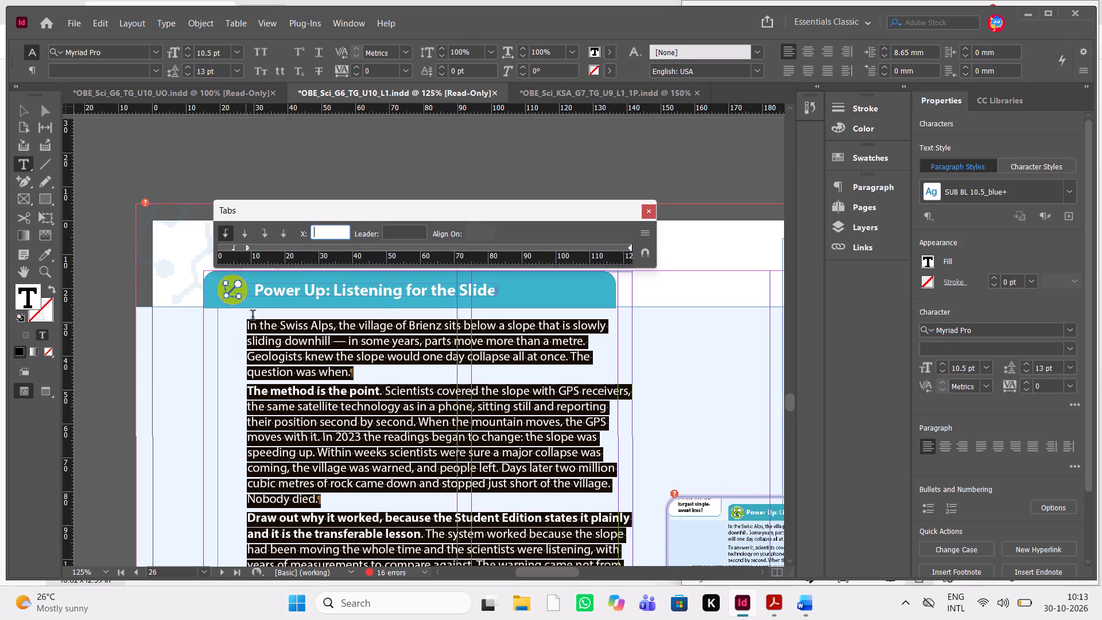
pyautogui.click(246, 250)
pyautogui.moveTo(246, 250); pyautogui.dragTo(214, 254)
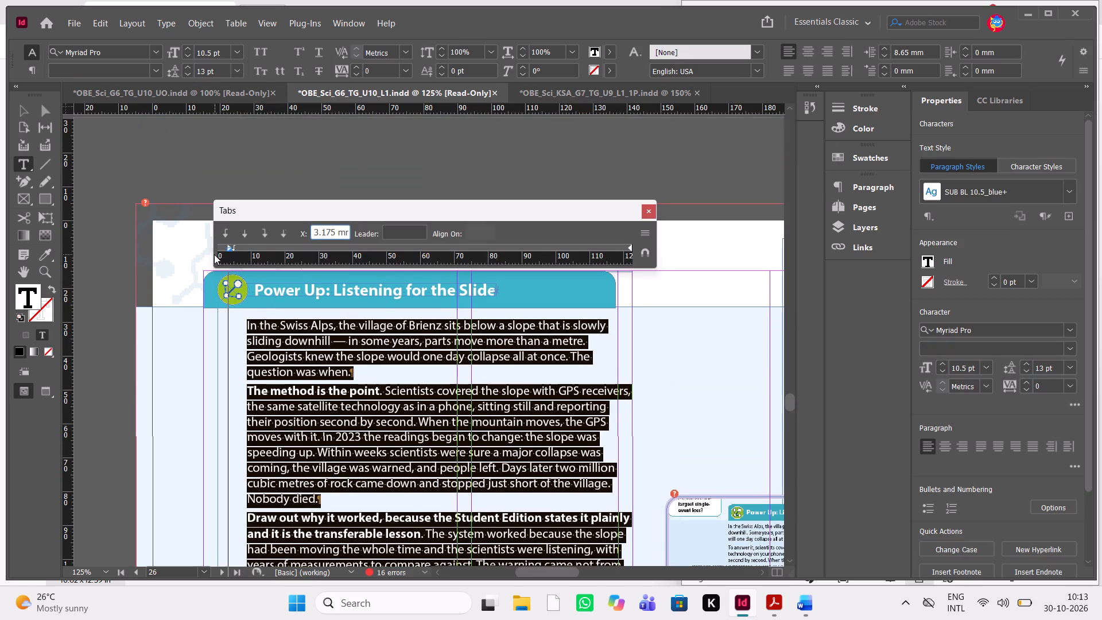
pyautogui.moveTo(214, 254); pyautogui.dragTo(214, 254)
pyautogui.moveTo(228, 249); pyautogui.dragTo(219, 251)
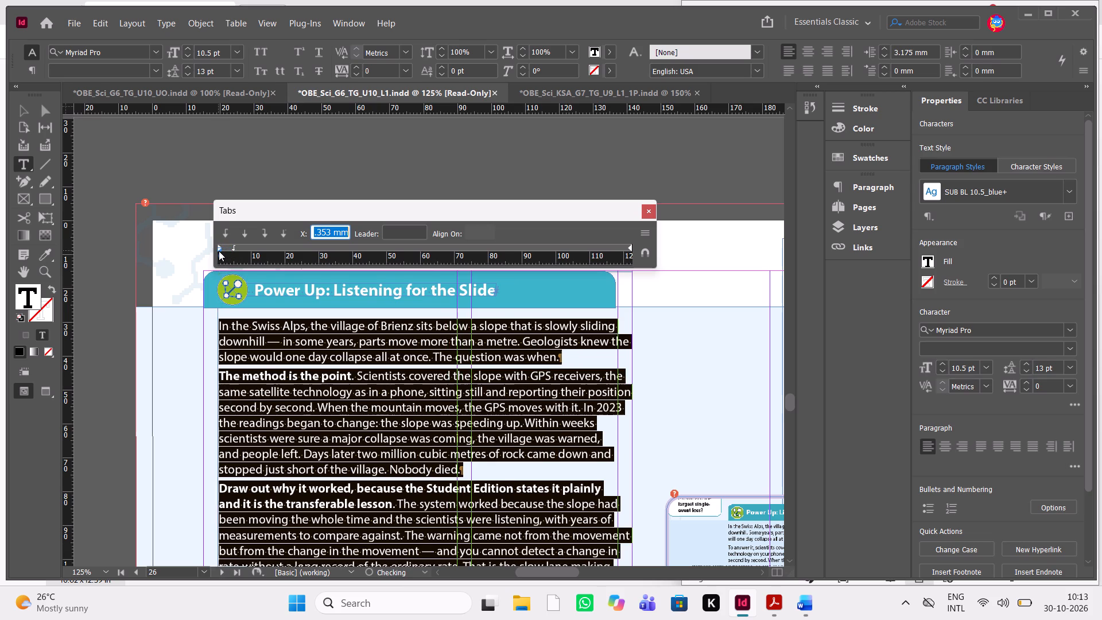
pyautogui.scroll(-2, 367, 421)
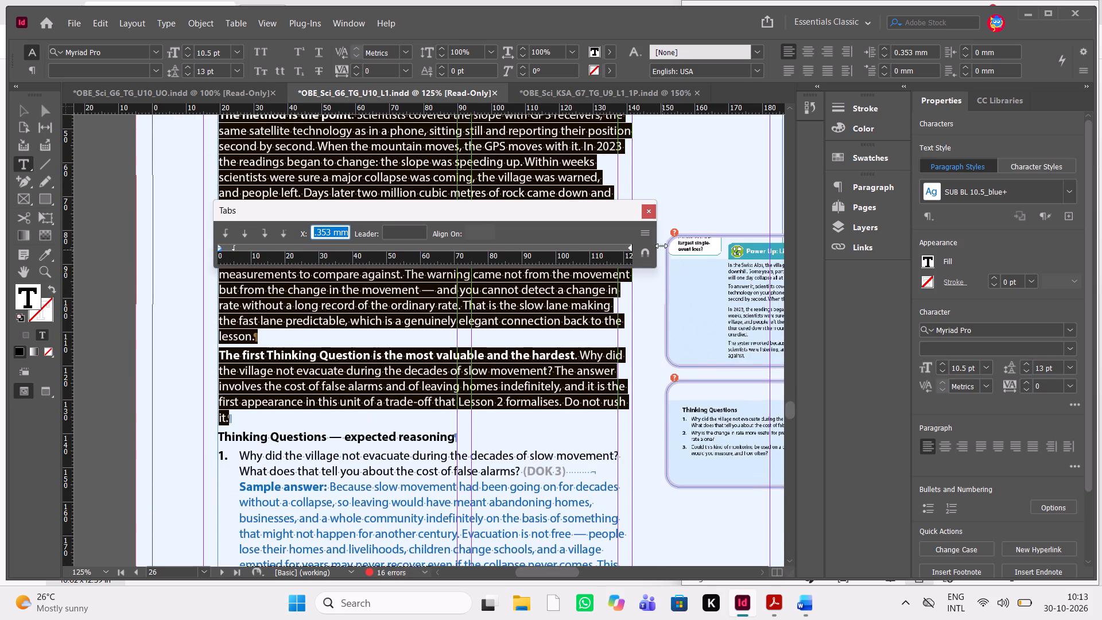
pyautogui.click(654, 216)
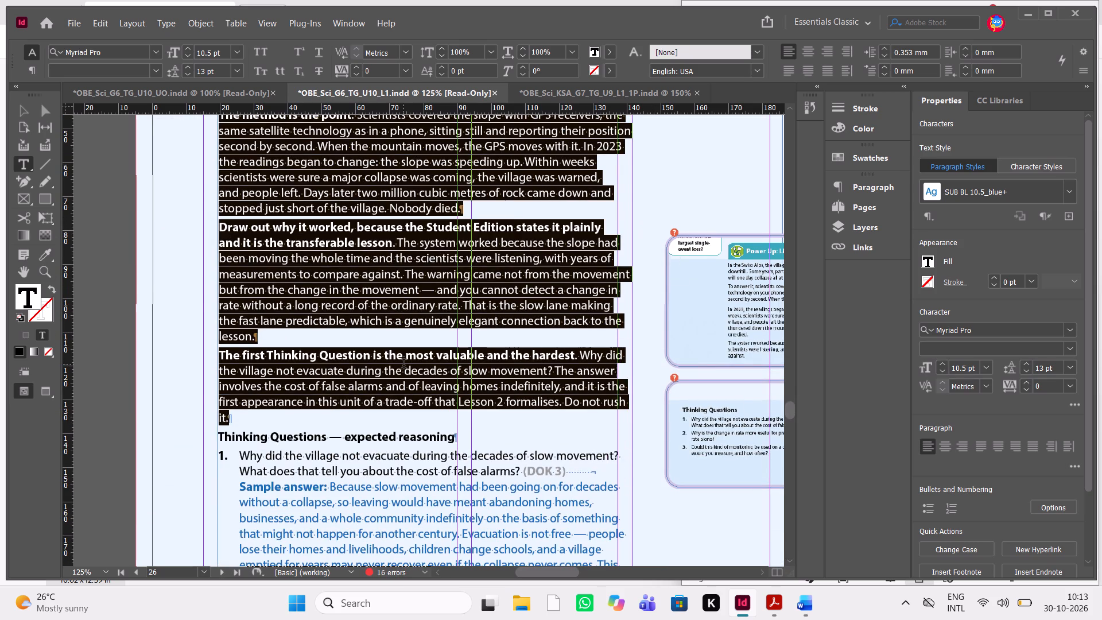
pyautogui.click(403, 365)
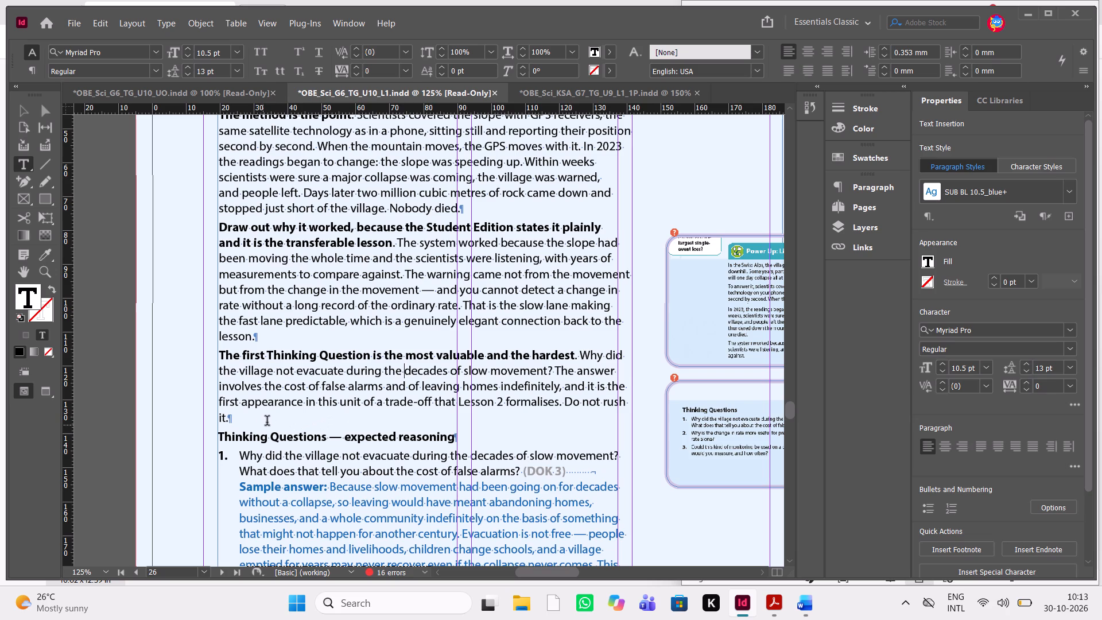
# Set the tracking of the paragraph beginning "The first Thinking Question is the most valuable" to -10, and preview the page.
pyautogui.moveTo(275, 417); pyautogui.dragTo(215, 363)
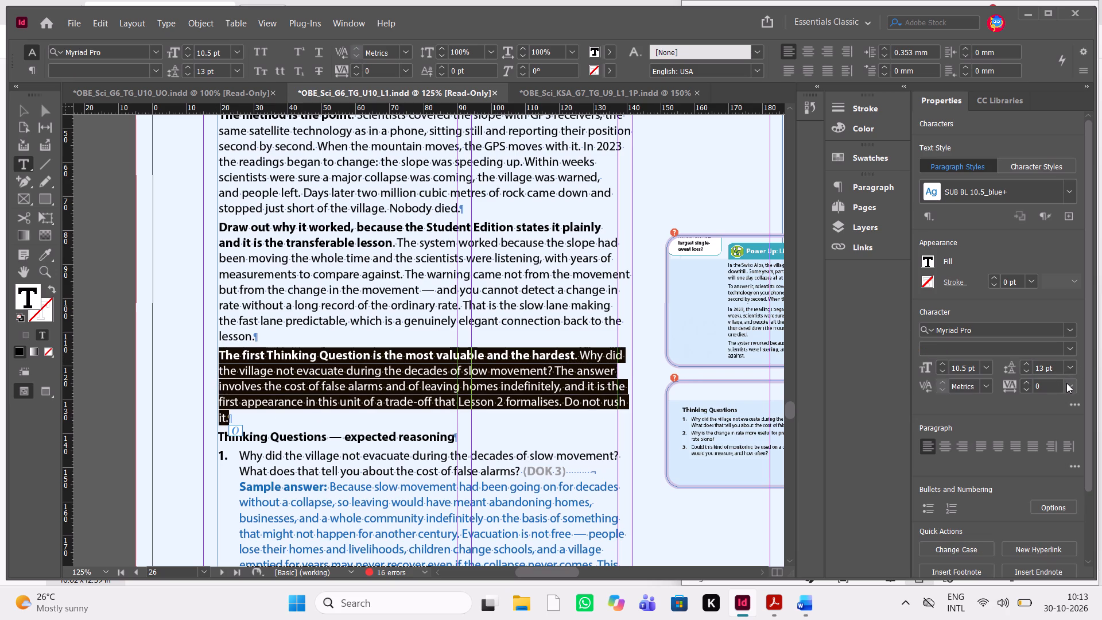
pyautogui.click(1066, 383)
pyautogui.click(1057, 245)
pyautogui.click(1071, 390)
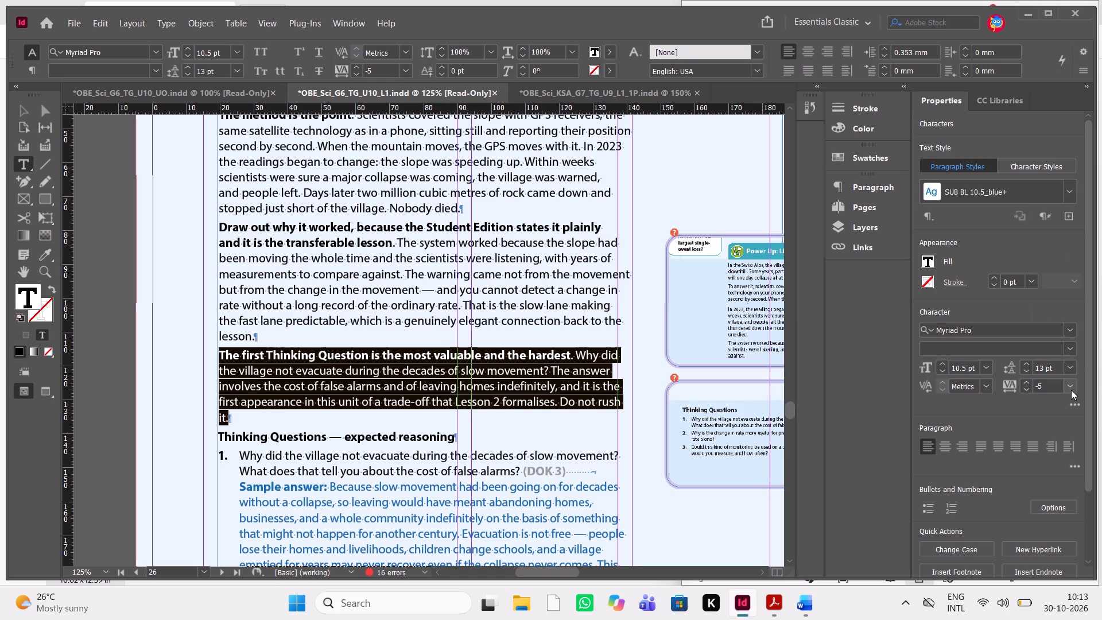
pyautogui.click(1066, 223)
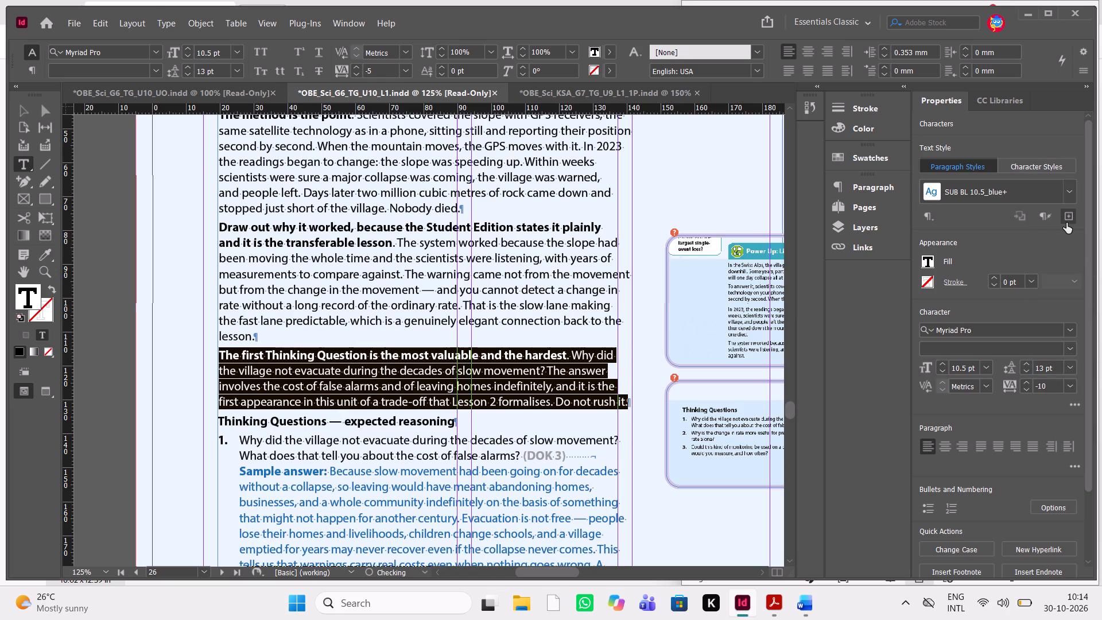
pyautogui.click(482, 383)
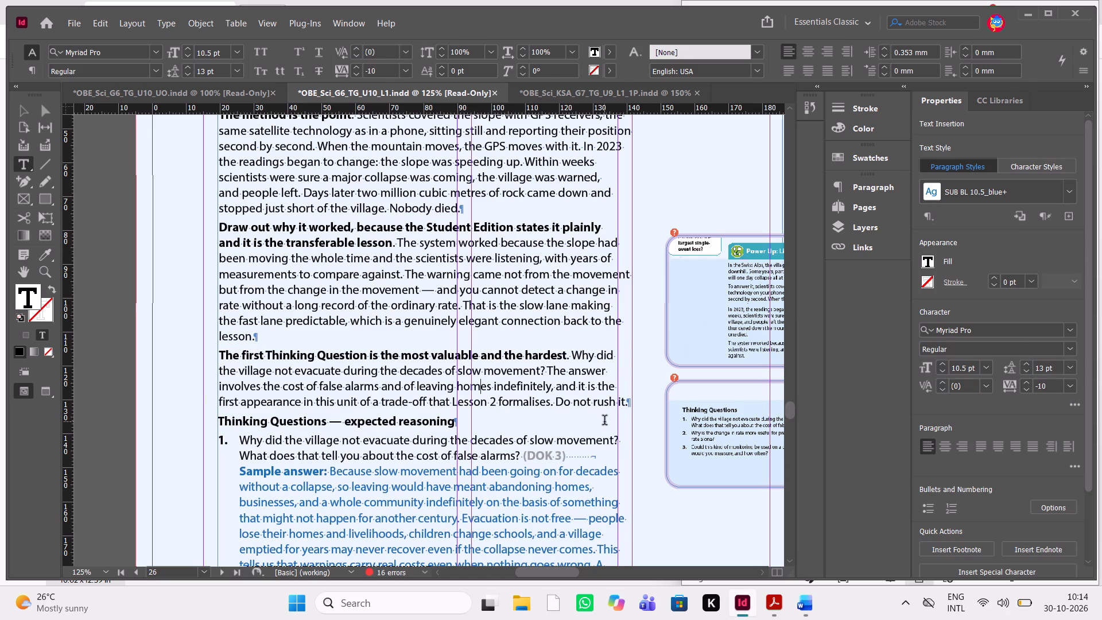
pyautogui.press('Escape')
pyautogui.click(660, 479)
pyautogui.press('w')
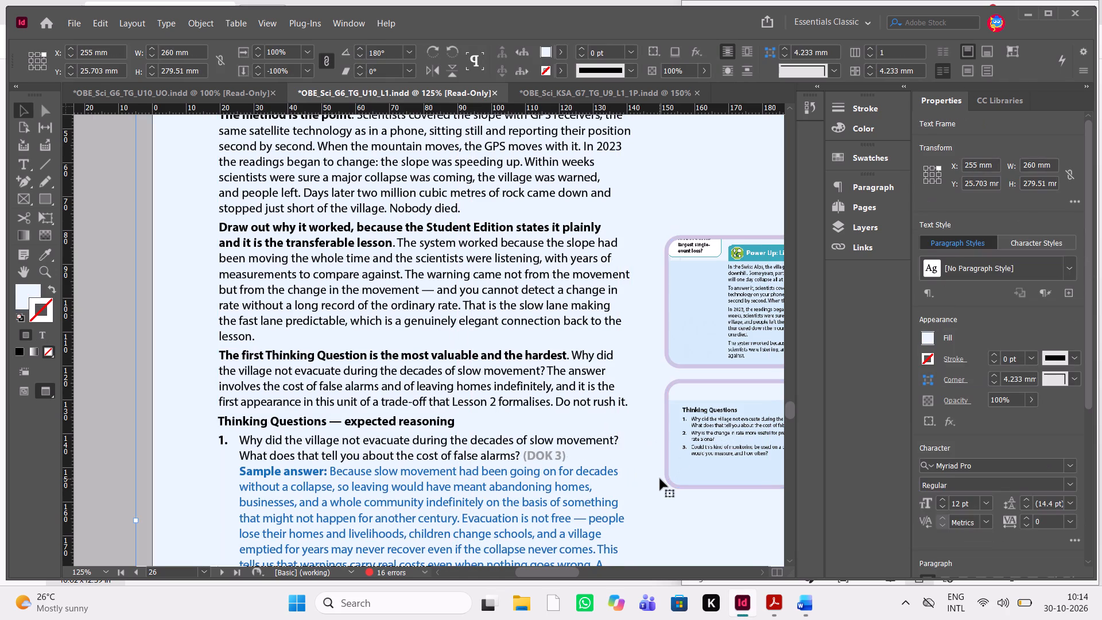
pyautogui.press('w')
# Check the QC PDF's comments and highlights on the "(DOK 3)" tags of the Power Up page, and return to the layout.
pyautogui.hotkey('alt', 'Tab')
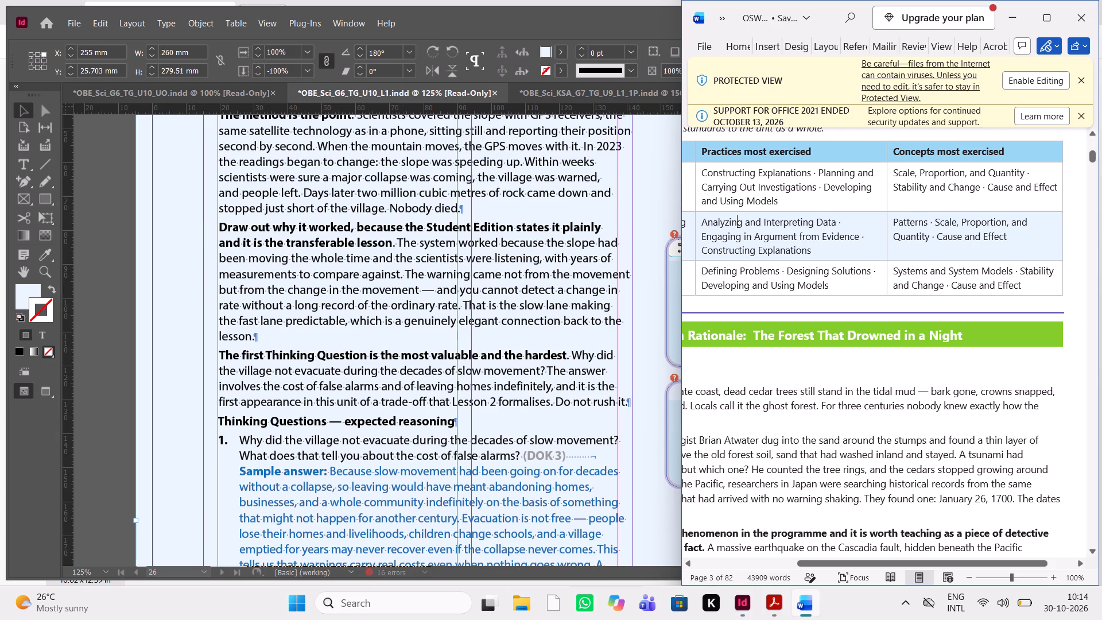
pyautogui.click(767, 613)
pyautogui.scroll(-1, 507, 479)
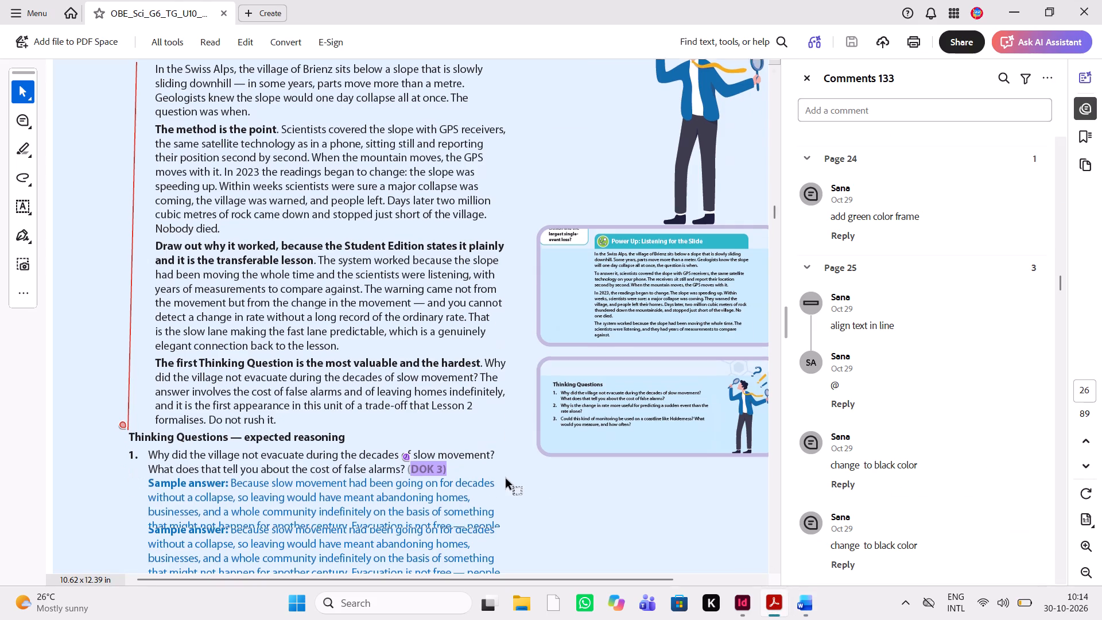
pyautogui.scroll(-1, 507, 479)
pyautogui.hotkey('alt', 'Tab')
pyautogui.rightClick(507, 479)
pyautogui.hotkey('alt', 'Tab')
pyautogui.hotkey('alt', 'Tab')
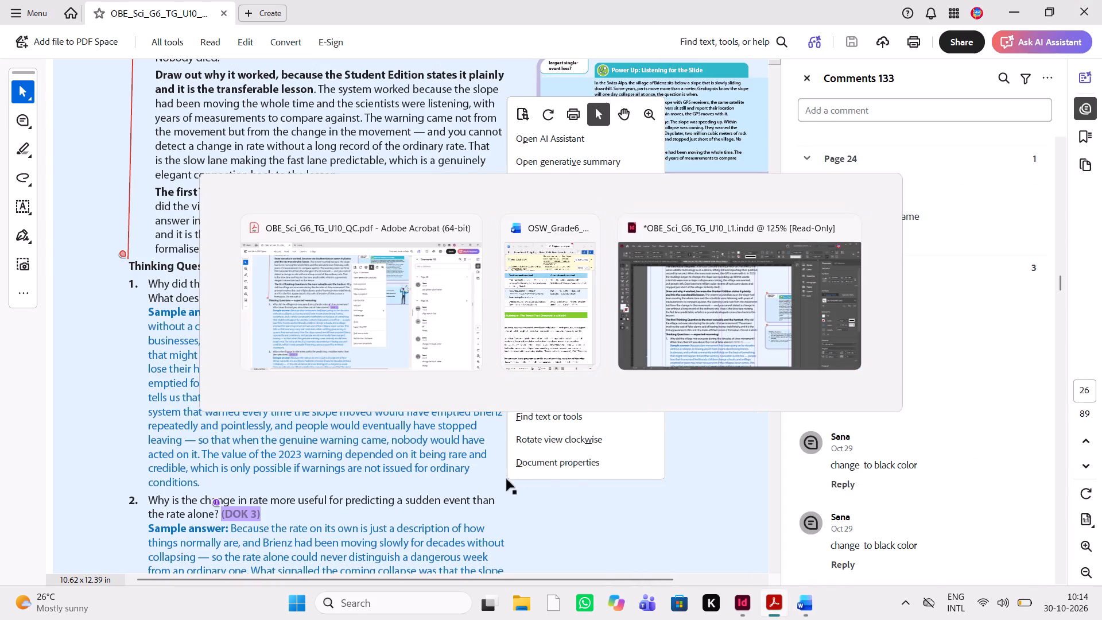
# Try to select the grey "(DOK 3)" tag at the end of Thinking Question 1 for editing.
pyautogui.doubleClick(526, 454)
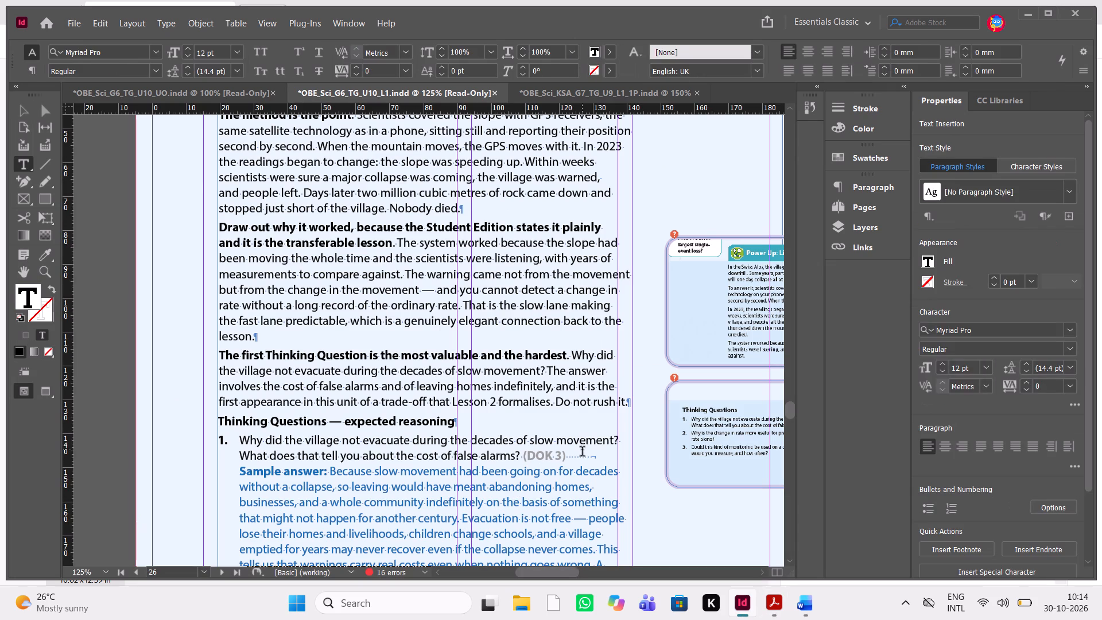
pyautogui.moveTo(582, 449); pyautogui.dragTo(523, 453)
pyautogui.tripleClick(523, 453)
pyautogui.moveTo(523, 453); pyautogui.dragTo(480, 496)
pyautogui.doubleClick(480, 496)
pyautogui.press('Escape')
# Send the large light-blue background frame behind the Power Up text to the back.
pyautogui.scroll(1, 697, 527)
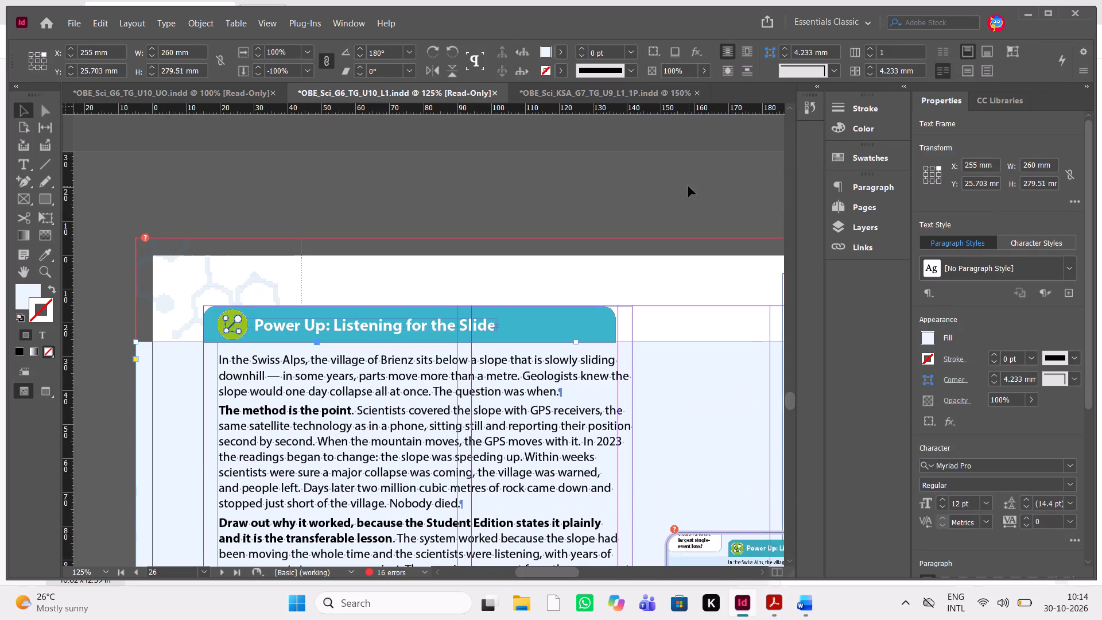
pyautogui.click(683, 183)
pyautogui.click(688, 369)
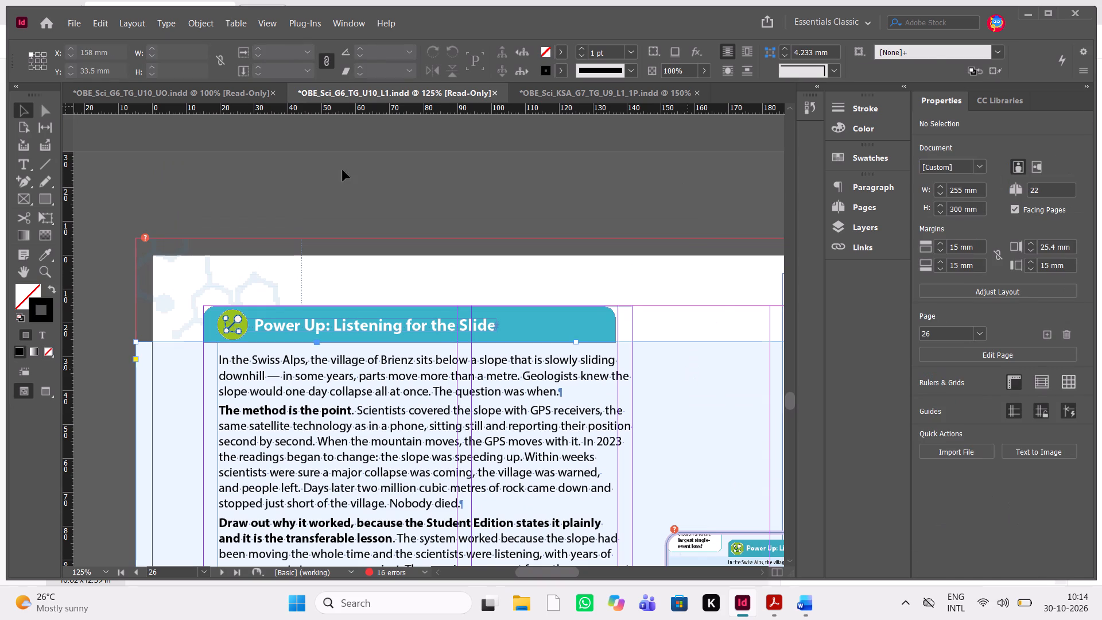
pyautogui.click(201, 25)
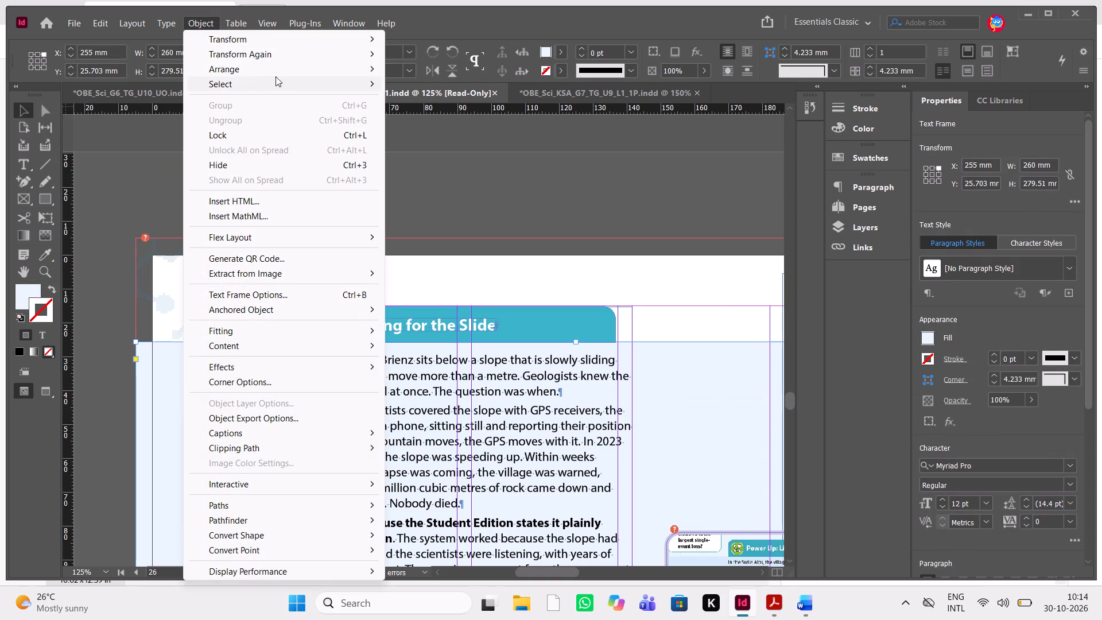
pyautogui.click(327, 72)
pyautogui.click(422, 113)
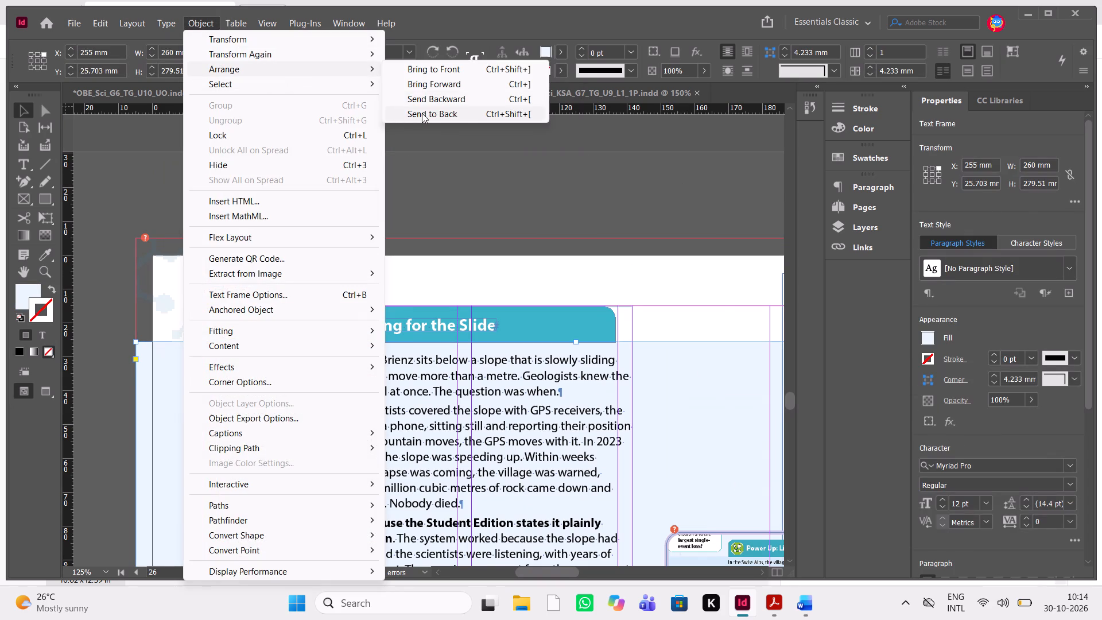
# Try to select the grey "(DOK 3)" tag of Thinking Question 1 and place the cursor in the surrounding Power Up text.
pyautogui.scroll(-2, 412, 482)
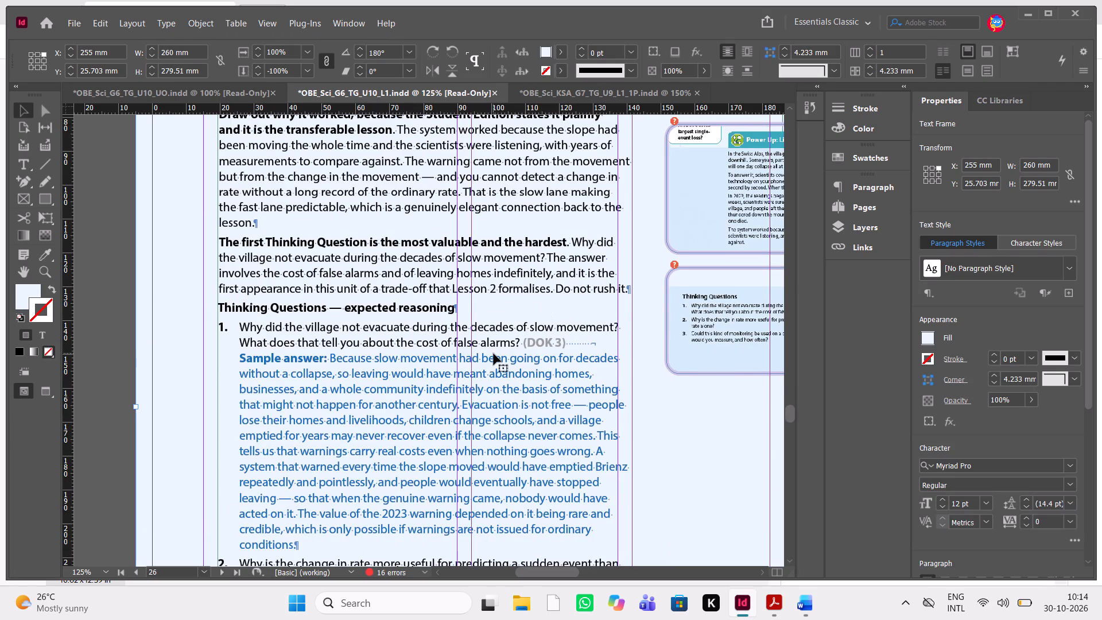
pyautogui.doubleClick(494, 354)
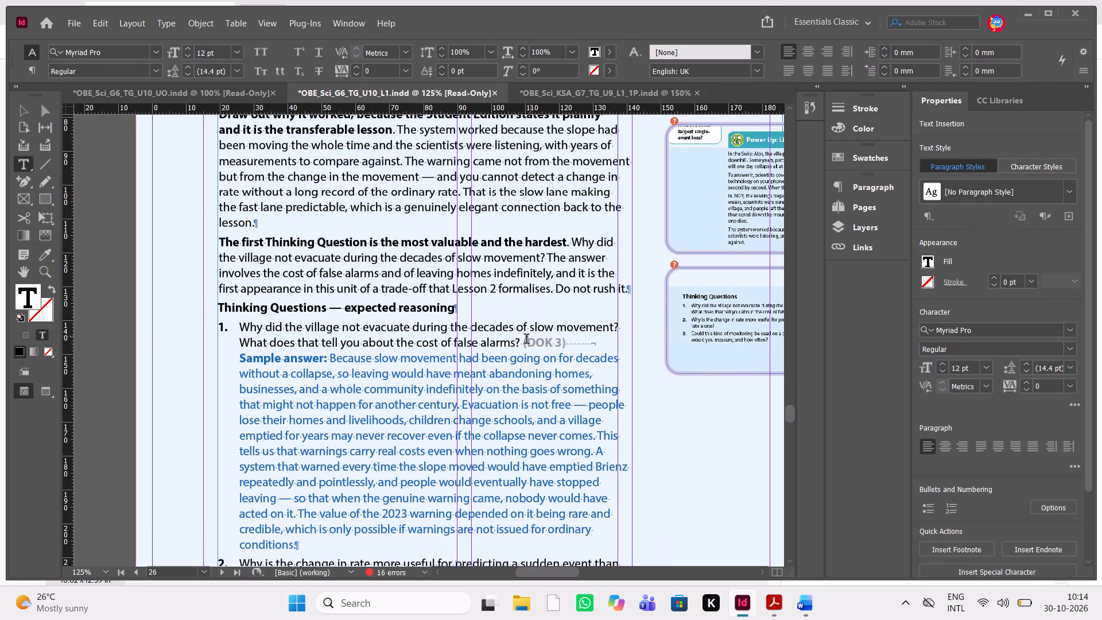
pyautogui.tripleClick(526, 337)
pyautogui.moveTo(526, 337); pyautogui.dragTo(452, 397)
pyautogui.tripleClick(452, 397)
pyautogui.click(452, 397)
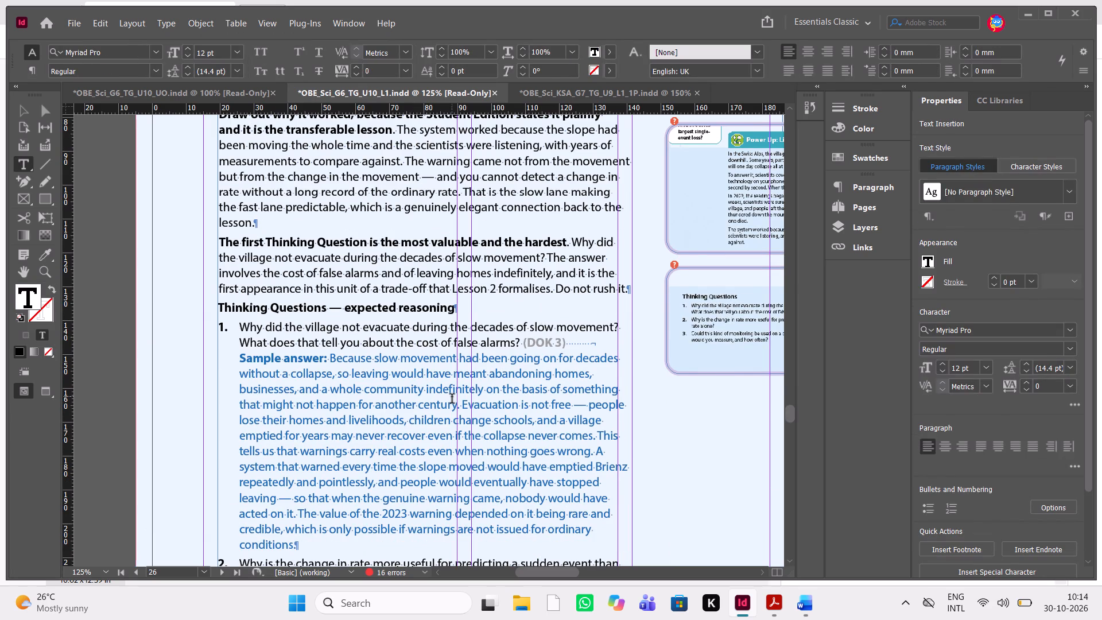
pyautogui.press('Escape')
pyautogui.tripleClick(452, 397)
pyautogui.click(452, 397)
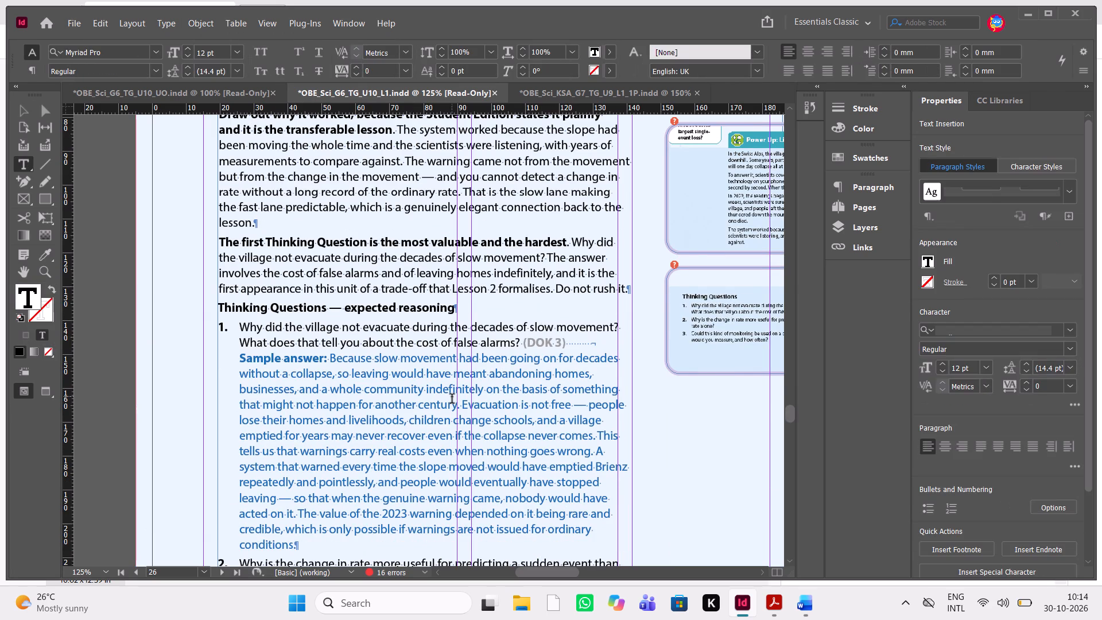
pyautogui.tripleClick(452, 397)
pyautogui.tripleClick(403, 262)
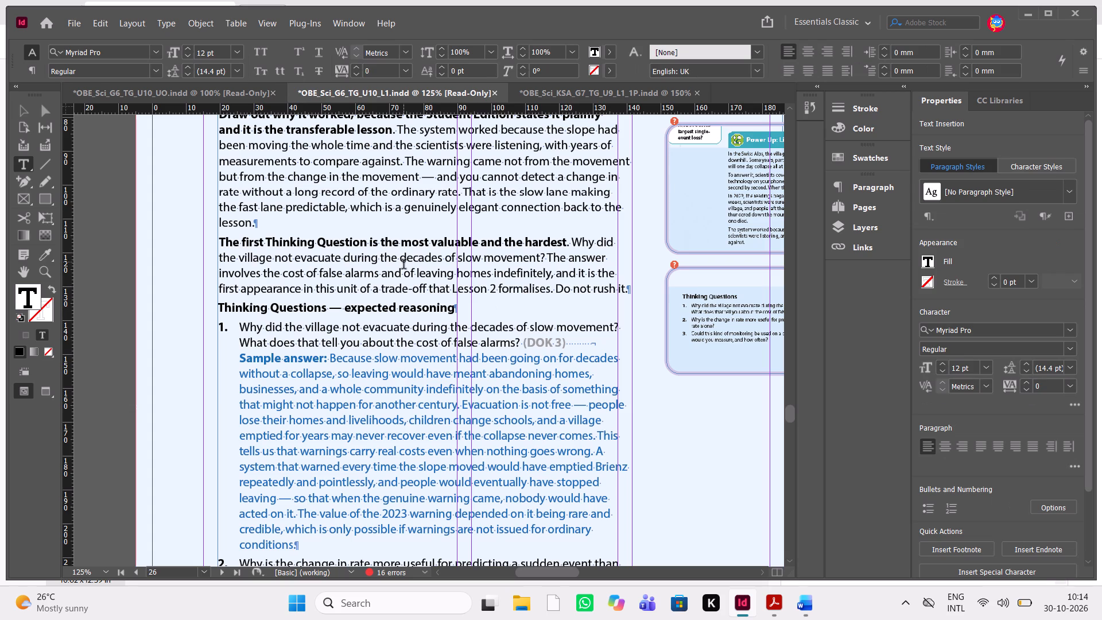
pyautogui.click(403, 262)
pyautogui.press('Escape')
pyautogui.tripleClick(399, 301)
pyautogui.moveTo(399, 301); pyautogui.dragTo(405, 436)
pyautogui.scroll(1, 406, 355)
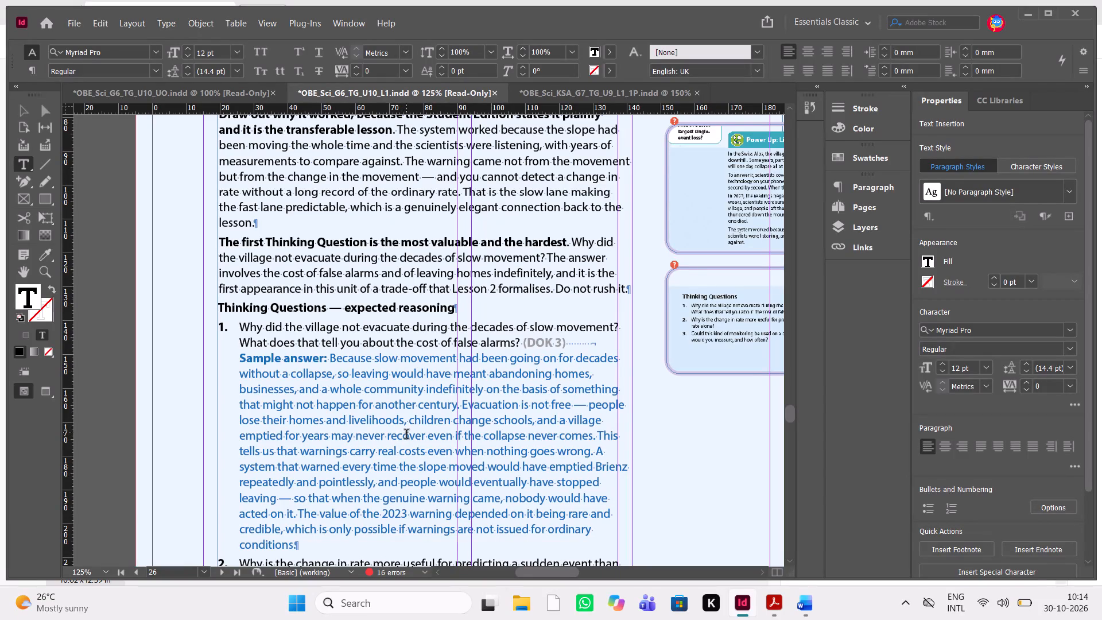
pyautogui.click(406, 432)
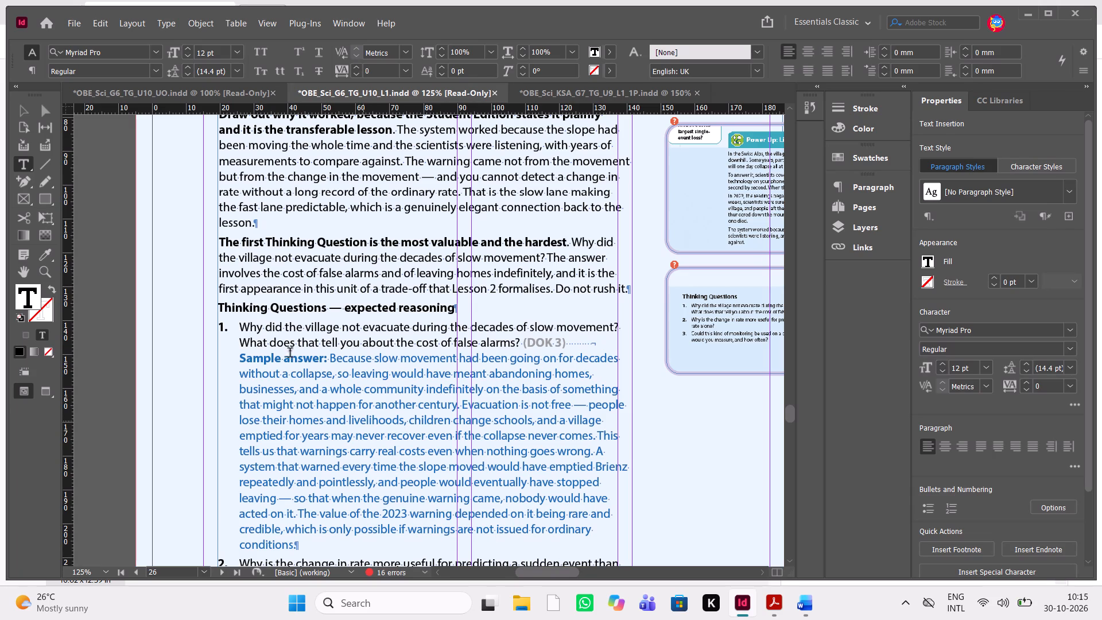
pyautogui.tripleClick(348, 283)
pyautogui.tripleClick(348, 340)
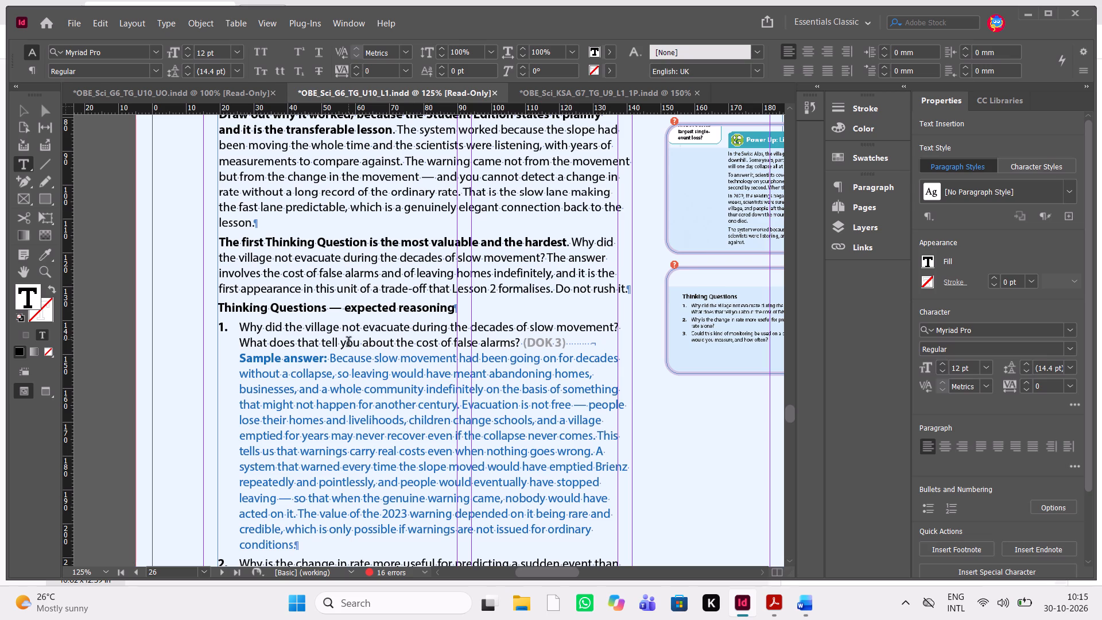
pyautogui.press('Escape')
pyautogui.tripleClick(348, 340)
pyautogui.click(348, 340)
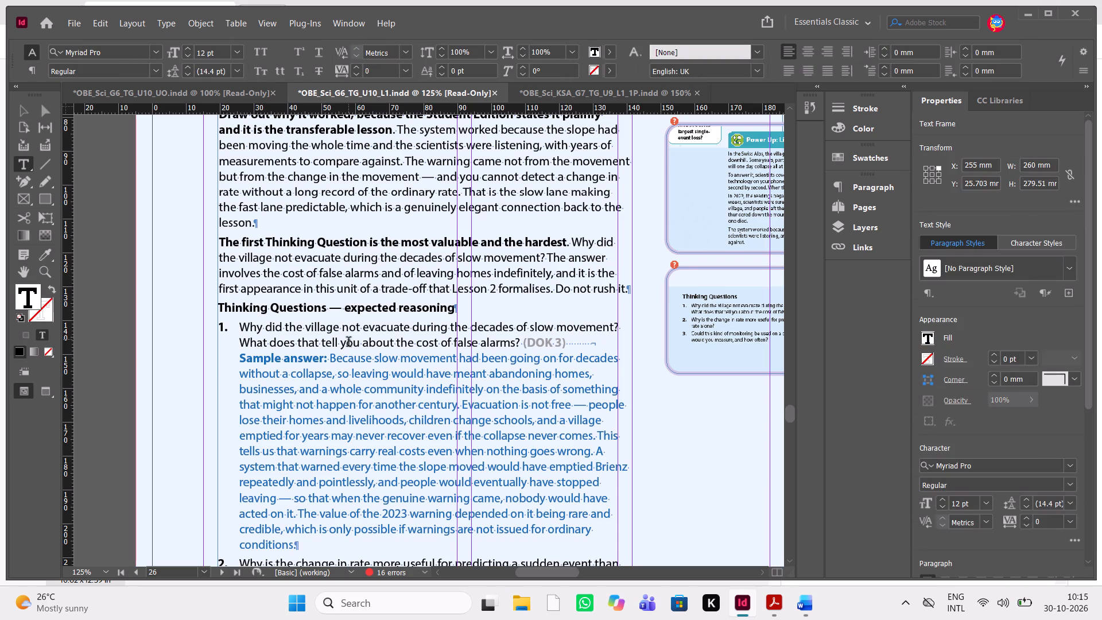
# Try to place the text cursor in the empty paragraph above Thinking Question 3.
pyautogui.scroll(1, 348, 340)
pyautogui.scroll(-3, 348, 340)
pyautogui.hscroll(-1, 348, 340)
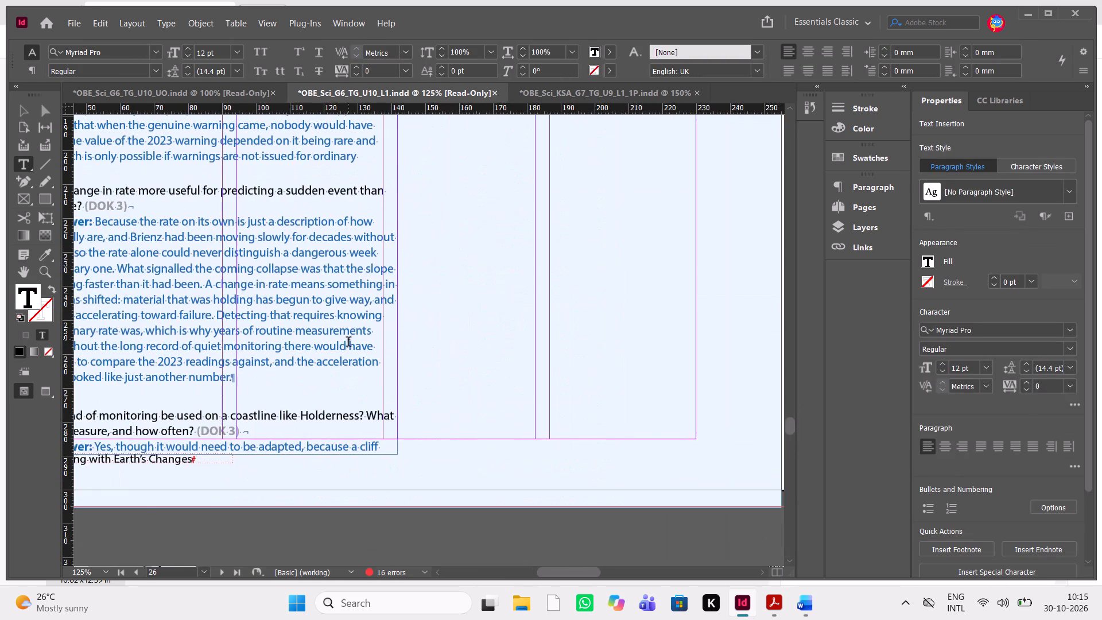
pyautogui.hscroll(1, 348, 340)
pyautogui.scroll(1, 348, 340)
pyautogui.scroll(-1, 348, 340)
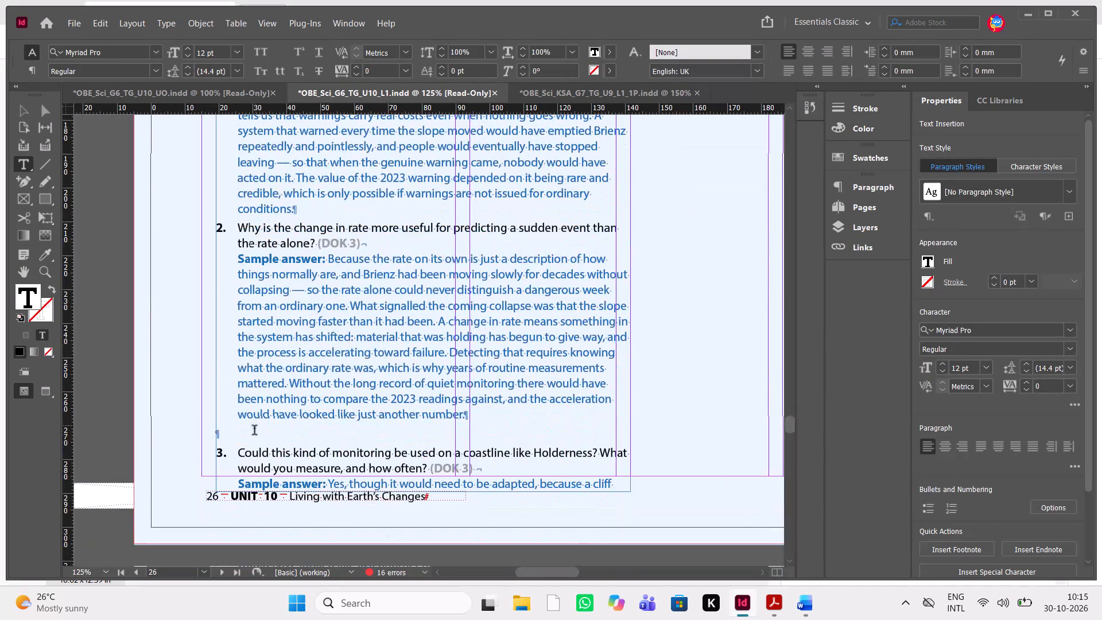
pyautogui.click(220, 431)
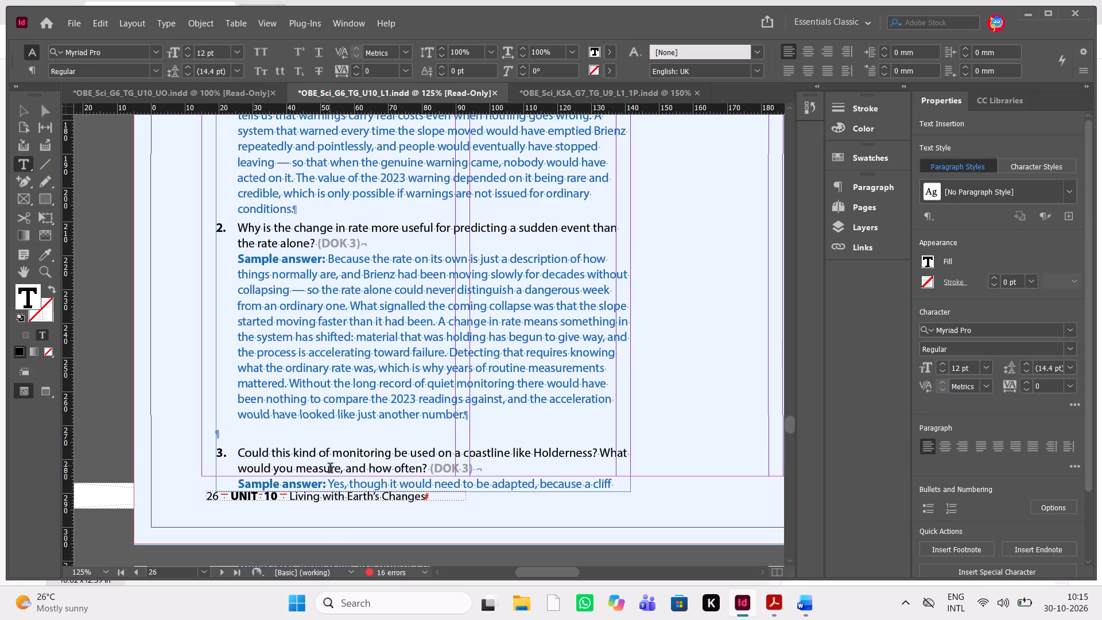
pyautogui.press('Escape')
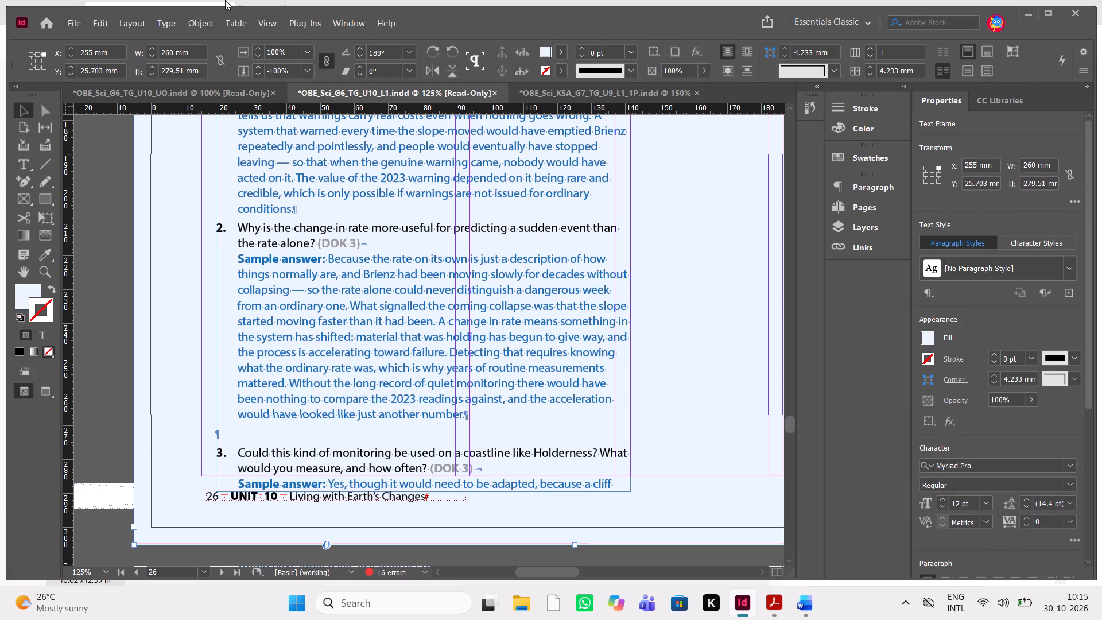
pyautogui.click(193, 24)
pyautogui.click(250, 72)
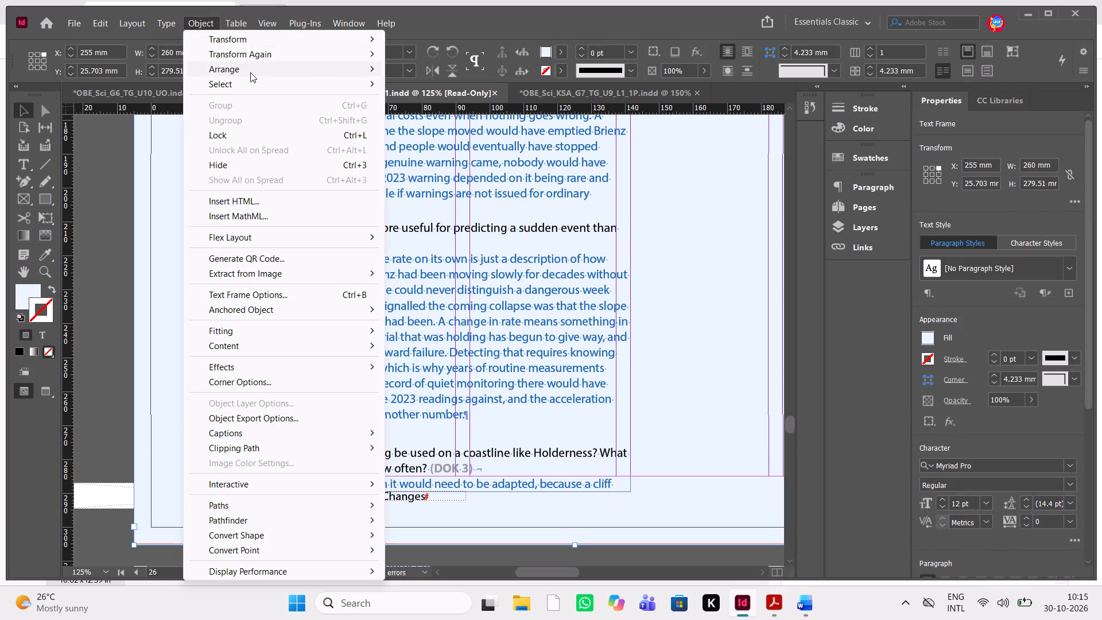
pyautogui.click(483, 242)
# Move the large light-blue background frame up to Y -154.297 mm, clear of the Thinking Questions text.
pyautogui.scroll(2, 483, 242)
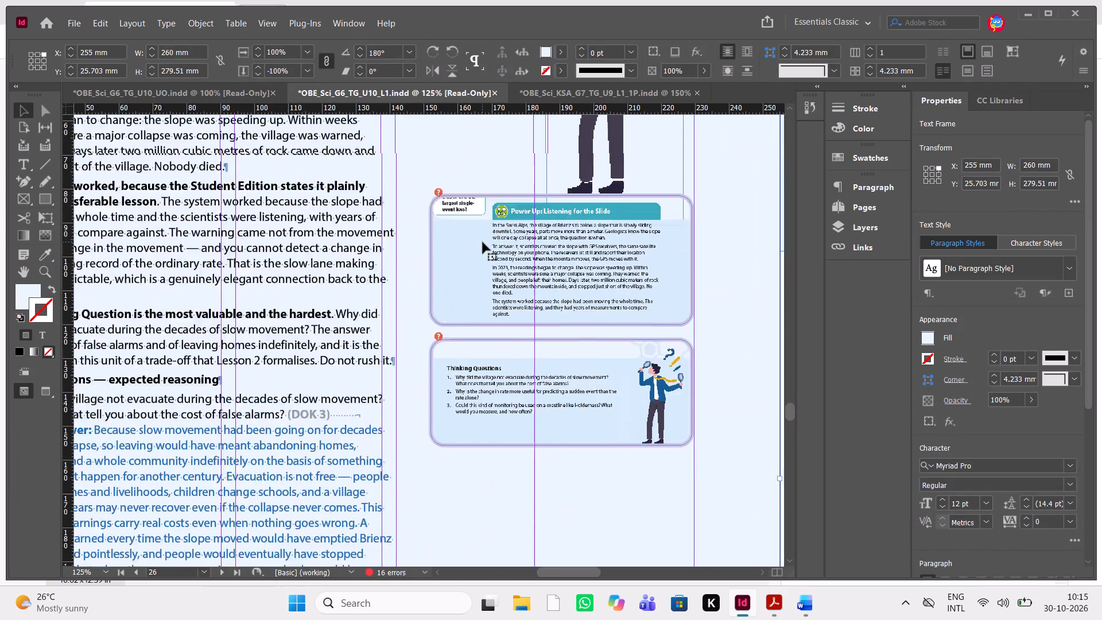
pyautogui.scroll(1, 483, 242)
pyautogui.scroll(-4, 483, 242)
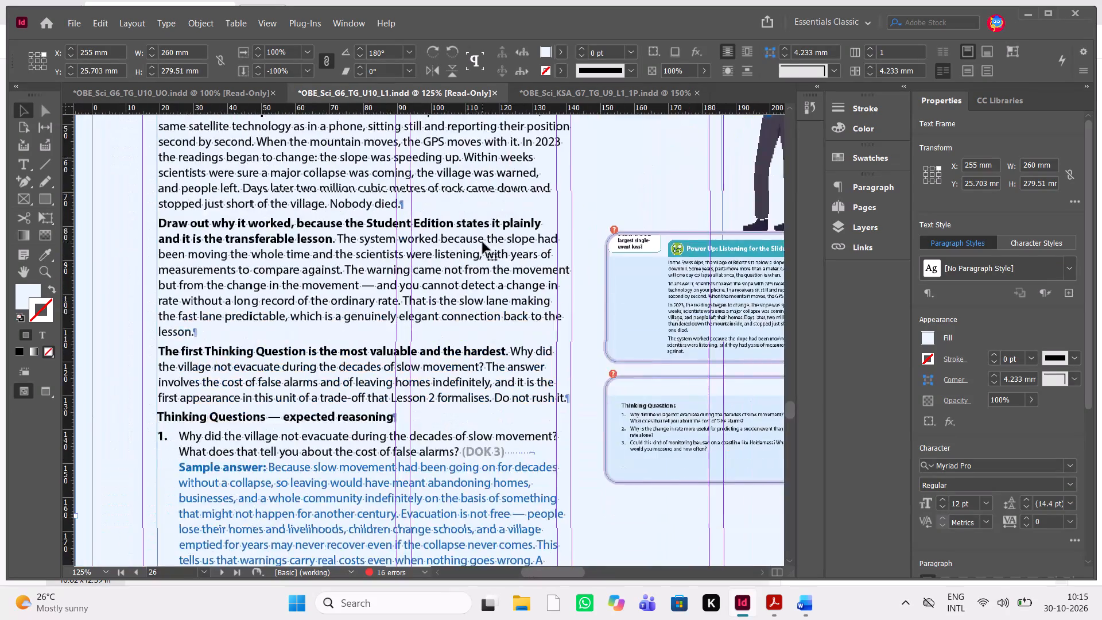
pyautogui.scroll(-3, 483, 242)
pyautogui.scroll(4, 483, 242)
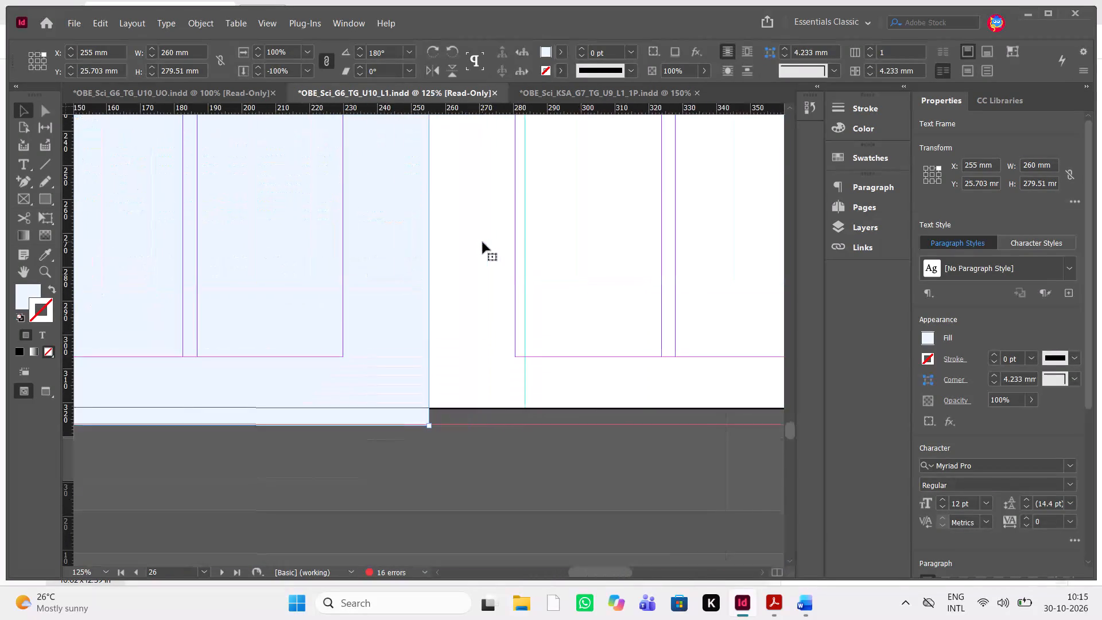
pyautogui.scroll(3, 483, 242)
pyautogui.scroll(-2, 483, 242)
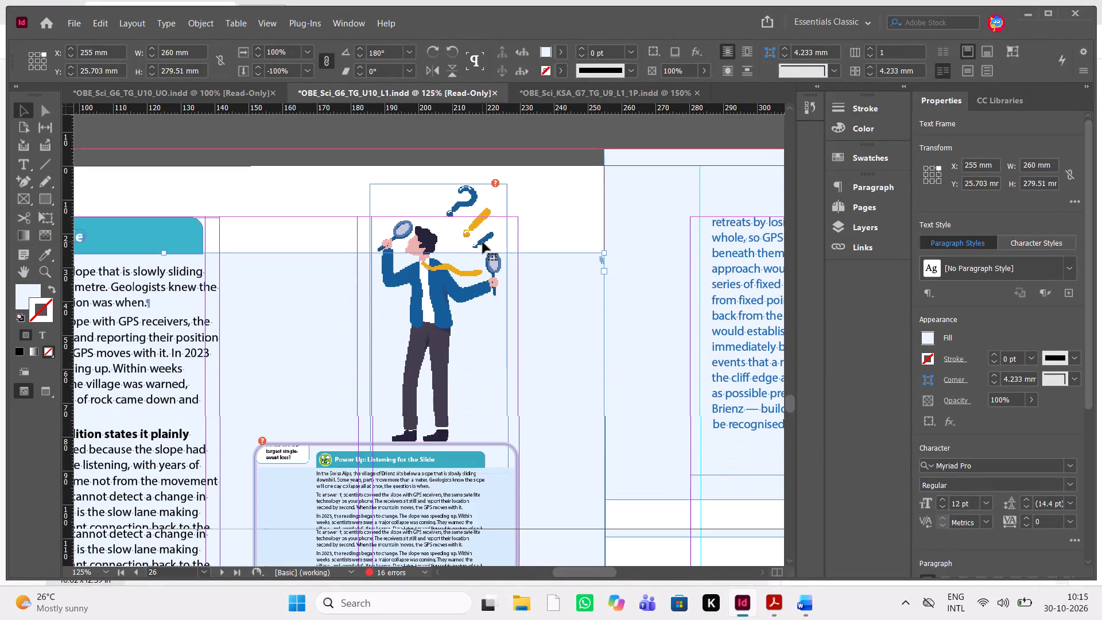
pyautogui.hotkey('shift', 'Up')
pyautogui.hotkey('shift', 'Up')
pyautogui.hotkey('shift', 'Up')
pyautogui.hotkey('shift', 'Up')
pyautogui.hotkey('shift', 'Up')
pyautogui.hotkey('shift', 'Up')
pyautogui.hotkey('shift', 'Up')
pyautogui.hotkey('shift', 'Up')
pyautogui.hotkey('shift', 'Up')
pyautogui.hotkey('shift', 'Up')
pyautogui.hotkey('shift', 'Up')
pyautogui.hotkey('shift', 'Up')
pyautogui.hotkey('shift', 'Up')
pyautogui.hotkey('shift', 'Up')
pyautogui.hotkey('shift', 'Up')
pyautogui.hotkey('shift', 'Up')
pyautogui.hotkey('shift', 'Up')
pyautogui.hotkey('shift', 'Up')
pyautogui.hotkey('shift', 'Up')
pyautogui.hotkey('shift', 'Up')
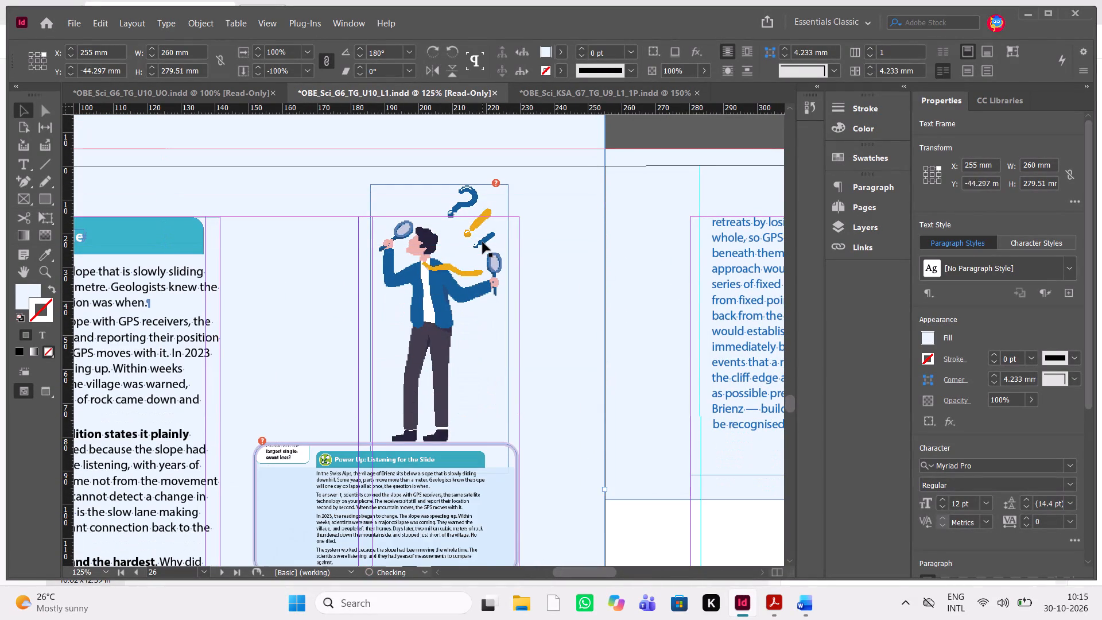
pyautogui.hotkey('shift', 'Up')
pyautogui.hotkey('shift', 'Up')
pyautogui.hotkey('shift', 'Up')
pyautogui.hotkey('shift', 'Up')
pyautogui.hotkey('shift', 'Up')
pyautogui.hotkey('shift', 'Up')
pyautogui.hotkey('shift', 'Up')
pyautogui.hotkey('shift', 'Up')
pyautogui.hotkey('shift', 'Up')
pyautogui.hotkey('shift', 'Up')
pyautogui.hotkey('shift', 'Up')
pyautogui.hotkey('shift', 'Up')
pyautogui.hotkey('shift', 'Up')
pyautogui.hotkey('shift', 'Up')
pyautogui.hotkey('shift', 'Up')
pyautogui.hotkey('shift', 'Up')
pyautogui.hotkey('shift', 'Up')
pyautogui.hotkey('shift', 'Up')
pyautogui.hotkey('shift', 'Up')
pyautogui.hotkey('shift', 'Up')
pyautogui.hotkey('shift', 'Up')
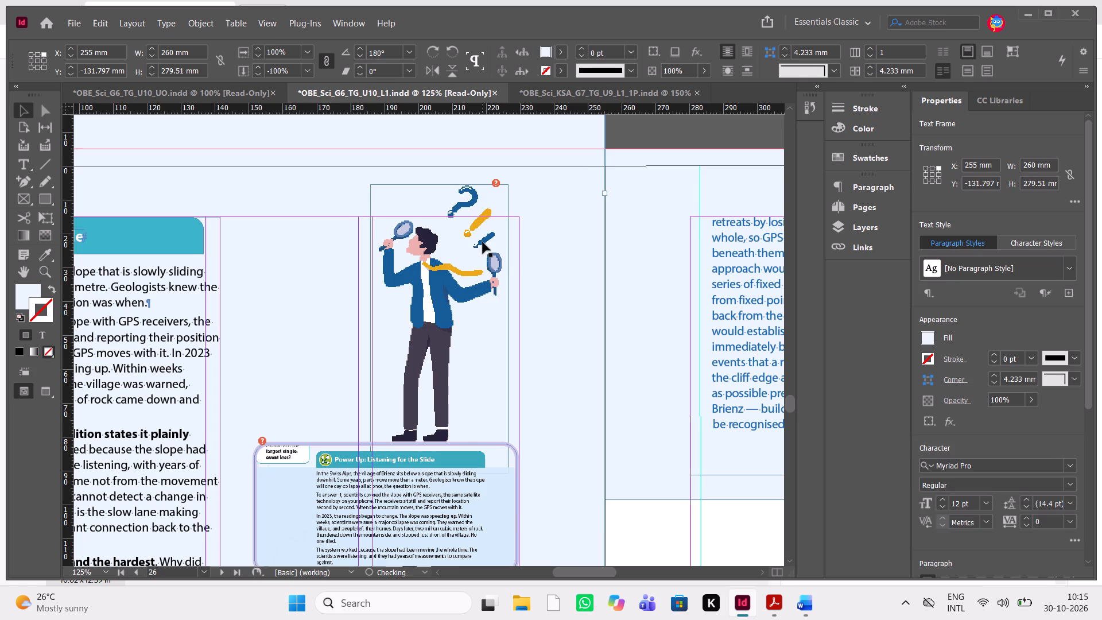
# Recolour the grey "(DOK 3)" tags at the ends of Thinking Questions 1 and 2 with the [Black] swatch.
pyautogui.scroll(-2, 483, 242)
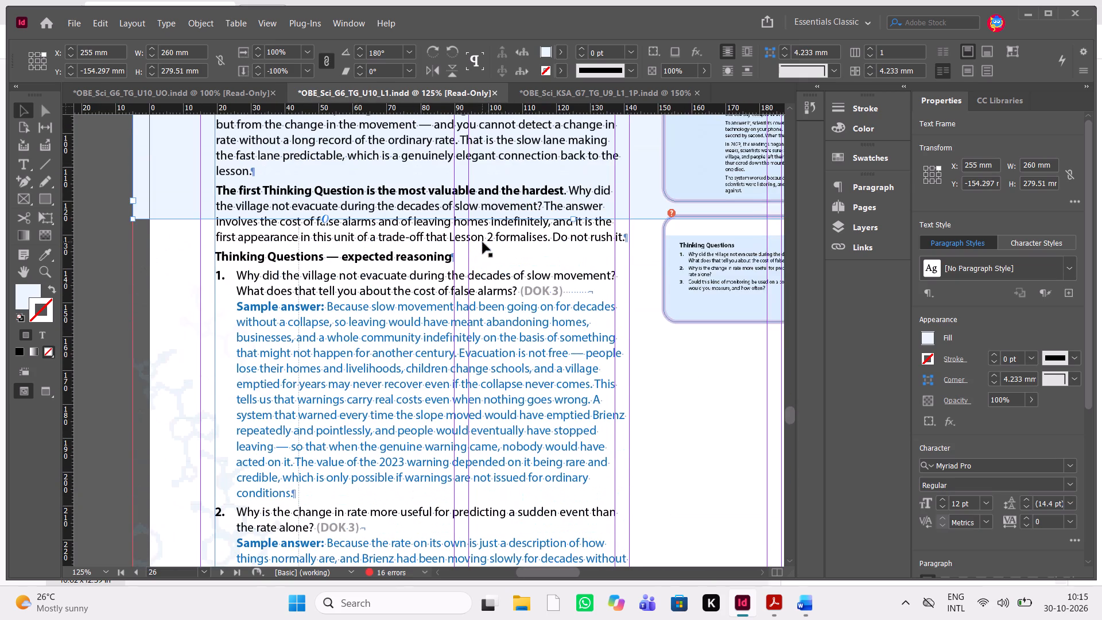
pyautogui.doubleClick(558, 286)
pyautogui.moveTo(572, 286); pyautogui.dragTo(518, 291)
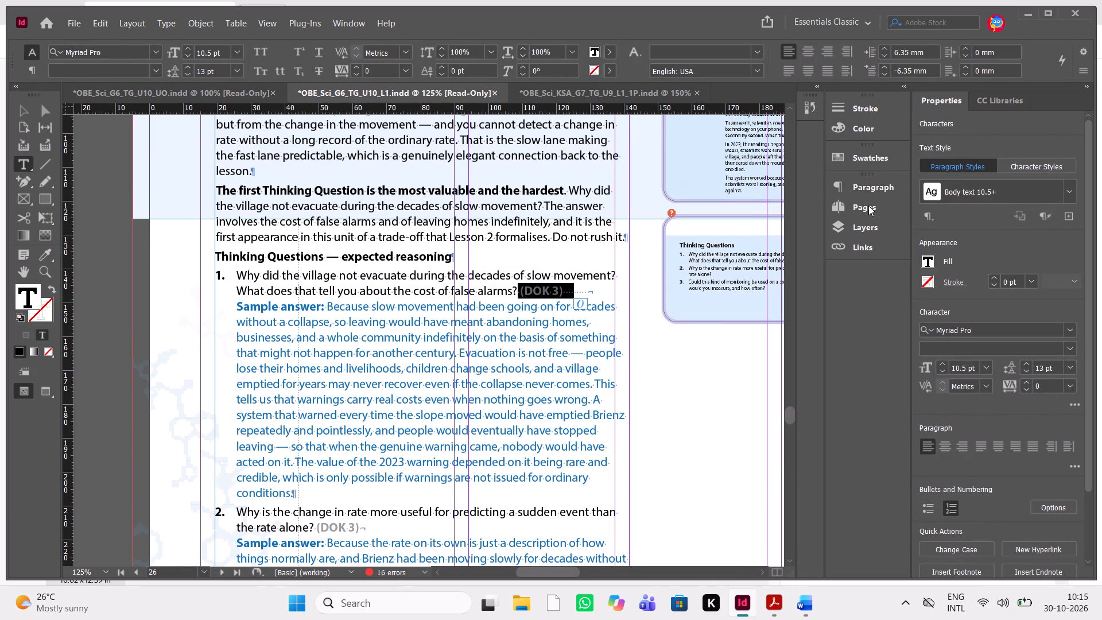
pyautogui.click(864, 154)
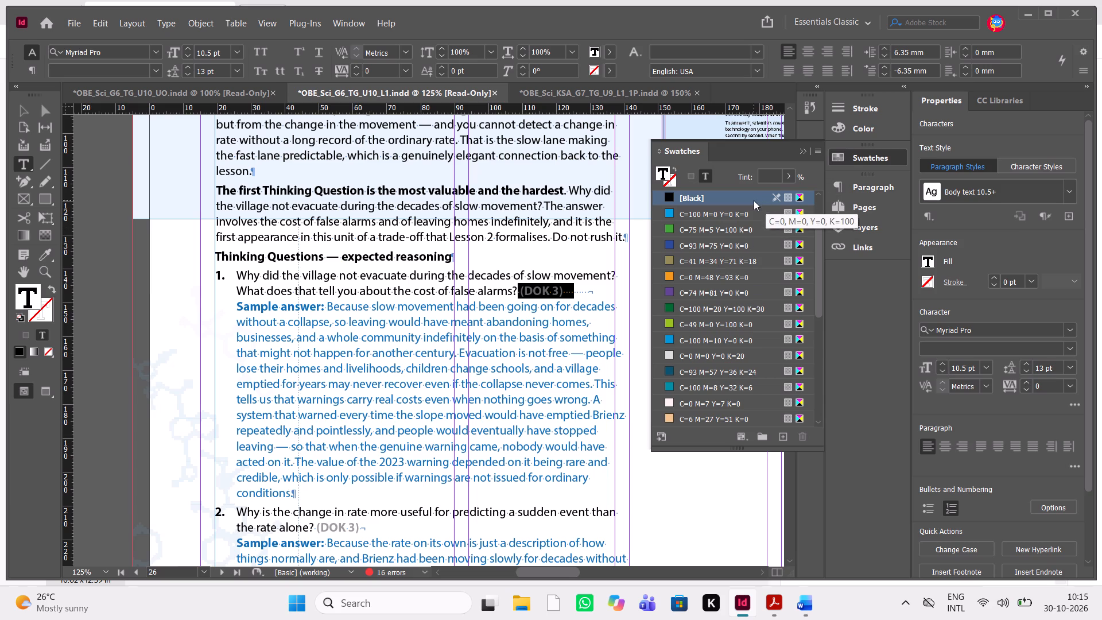
pyautogui.click(754, 200)
pyautogui.scroll(-1, 444, 398)
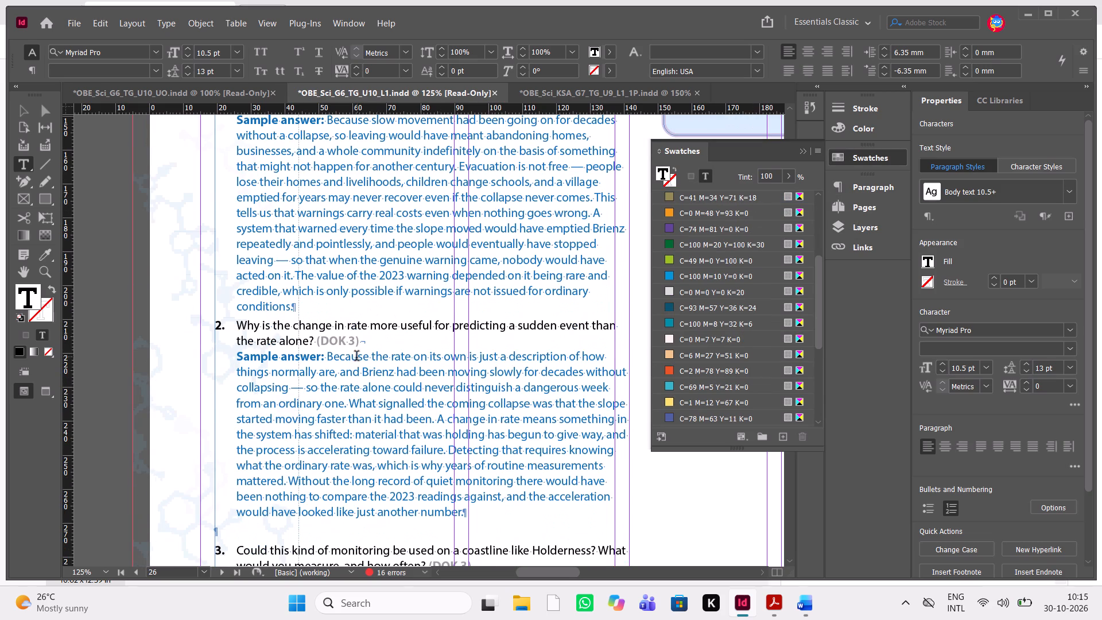
pyautogui.moveTo(370, 341); pyautogui.dragTo(316, 343)
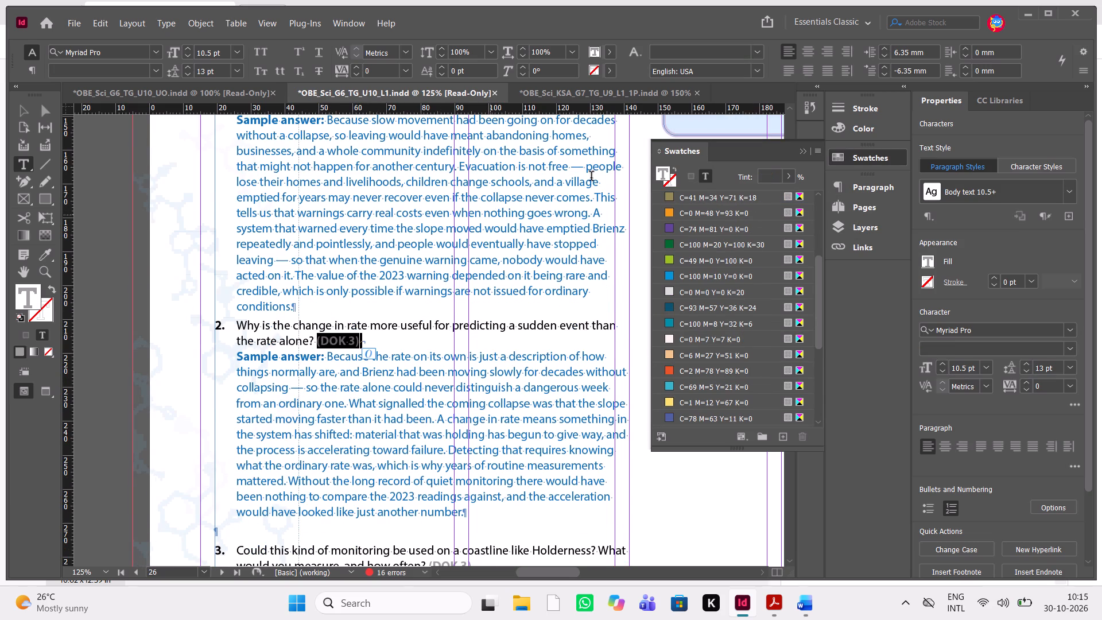
pyautogui.scroll(7, 701, 265)
pyautogui.click(714, 262)
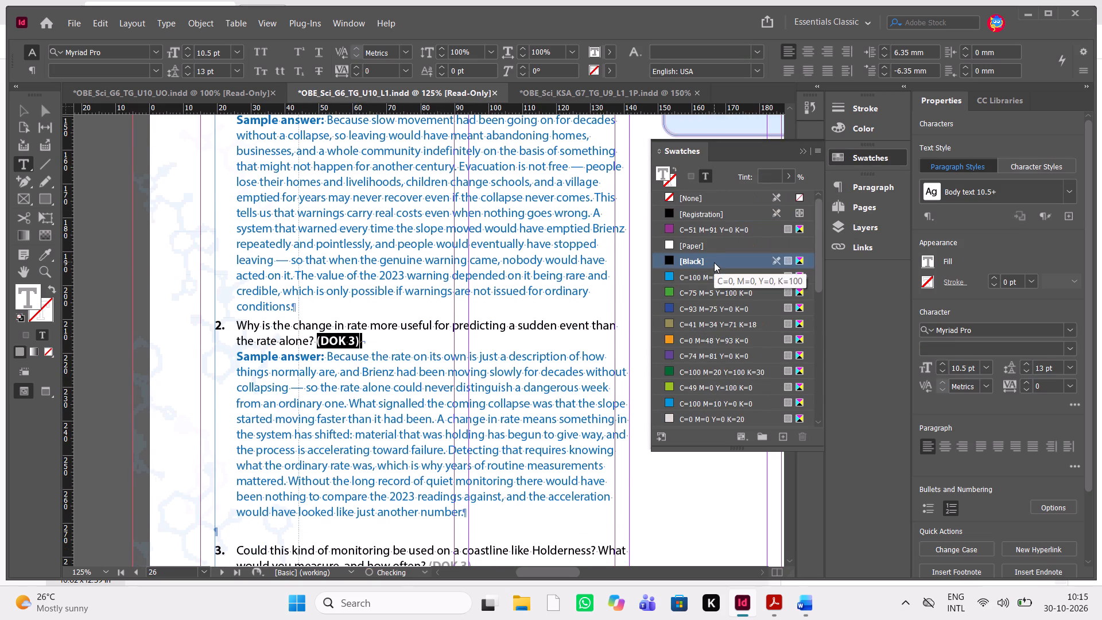
# Insert two paragraph breaks at the empty line above Thinking Question 3 to push the question out of page 26's column.
pyautogui.scroll(-1, 477, 389)
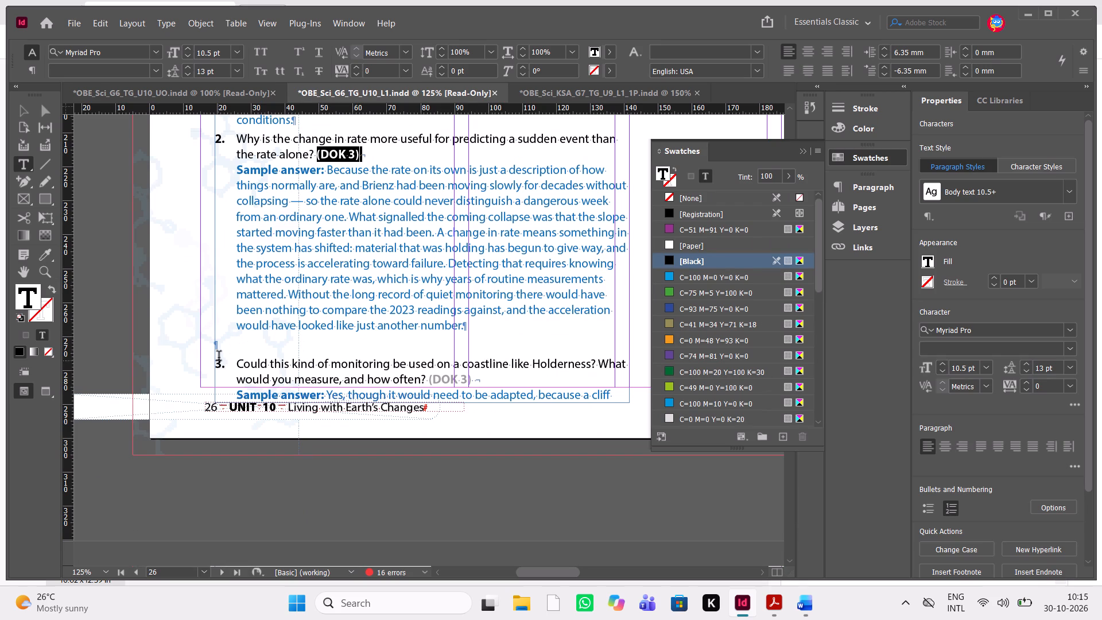
pyautogui.click(221, 350)
pyautogui.press('Return')
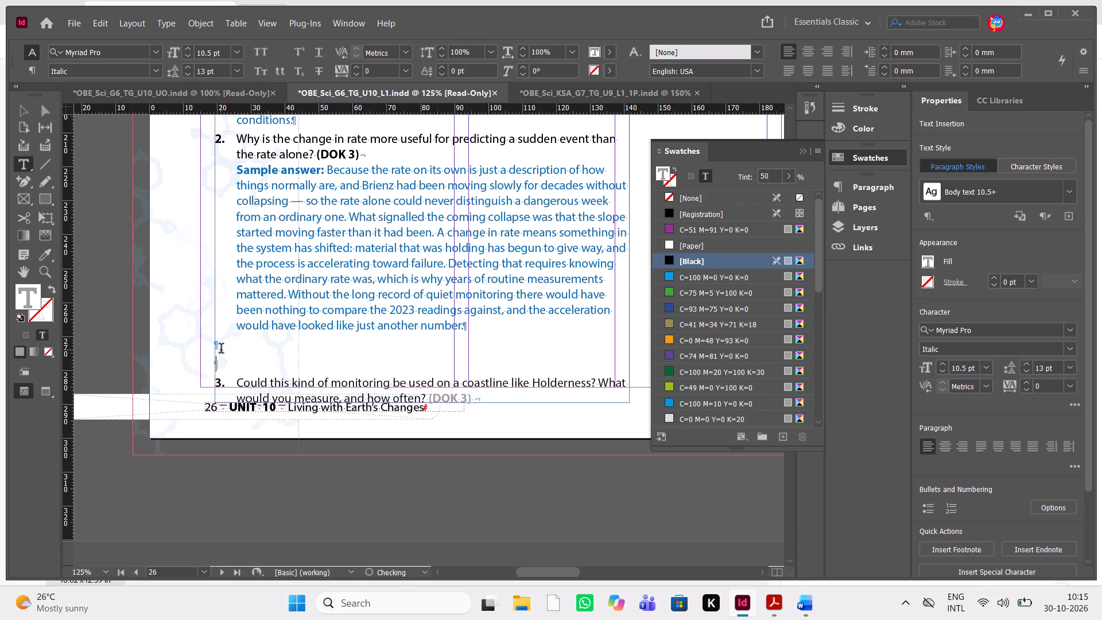
pyautogui.press('Return')
# Shorten the Power Up text frame from its bottom edge to a height of about 265.7 mm, above the page footer.
pyautogui.scroll(1, 301, 385)
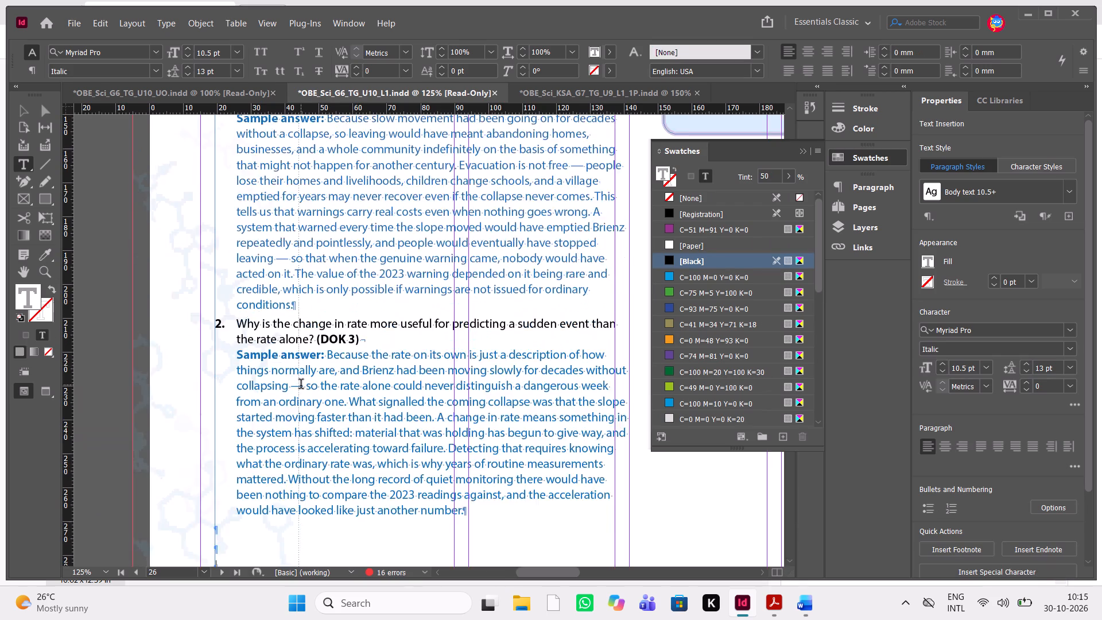
pyautogui.scroll(1, 301, 385)
pyautogui.scroll(-2, 301, 385)
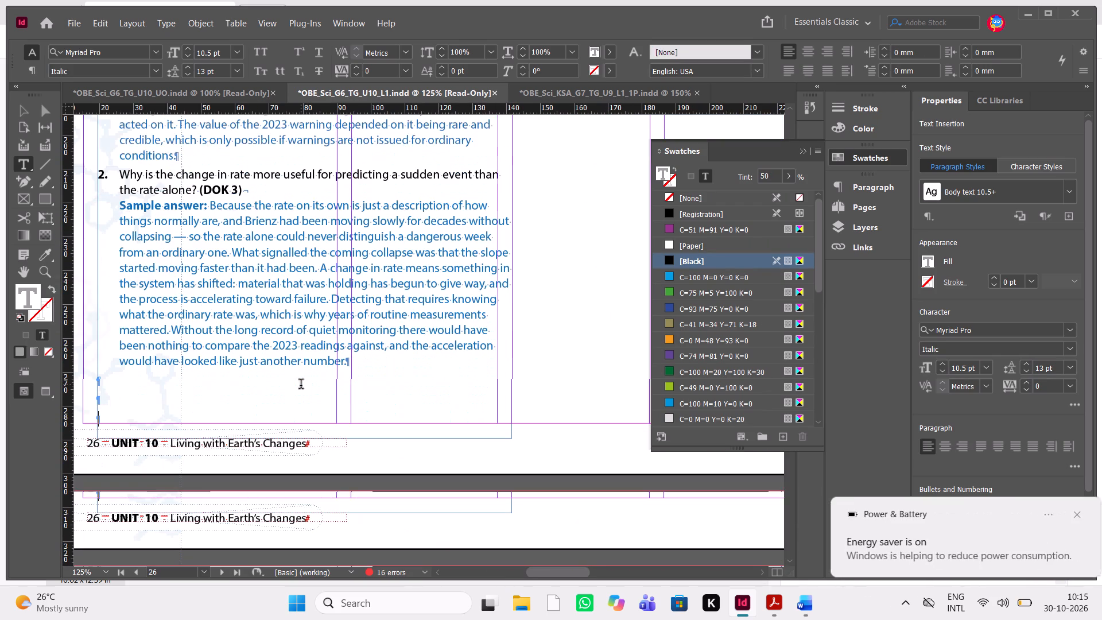
pyautogui.scroll(-2, 301, 385)
pyautogui.press('Escape')
pyautogui.click(328, 342)
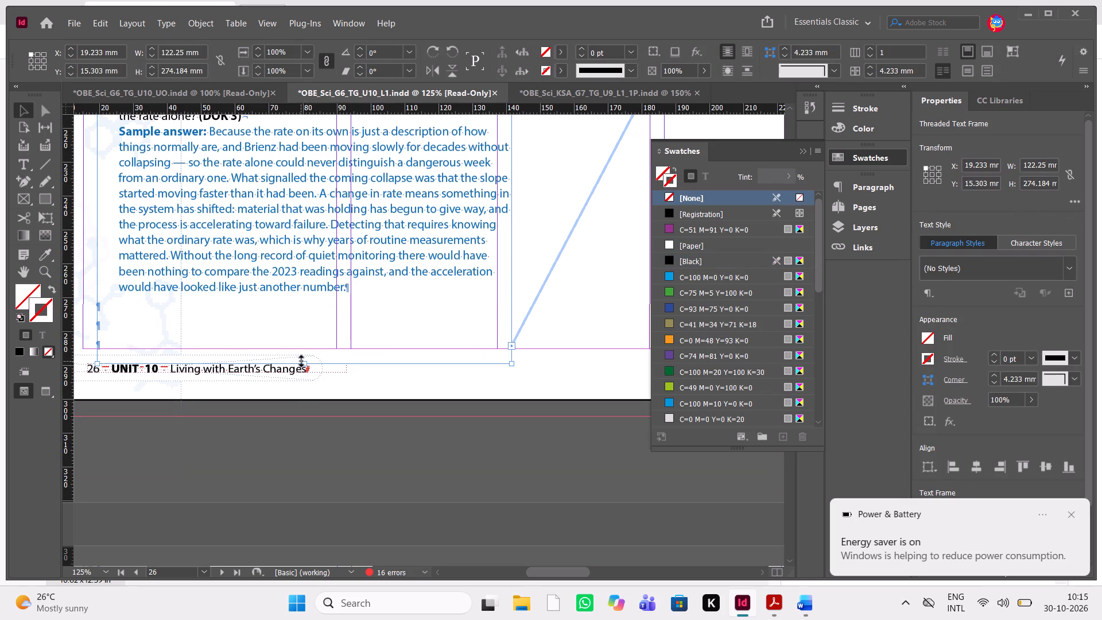
pyautogui.moveTo(303, 362); pyautogui.dragTo(302, 335)
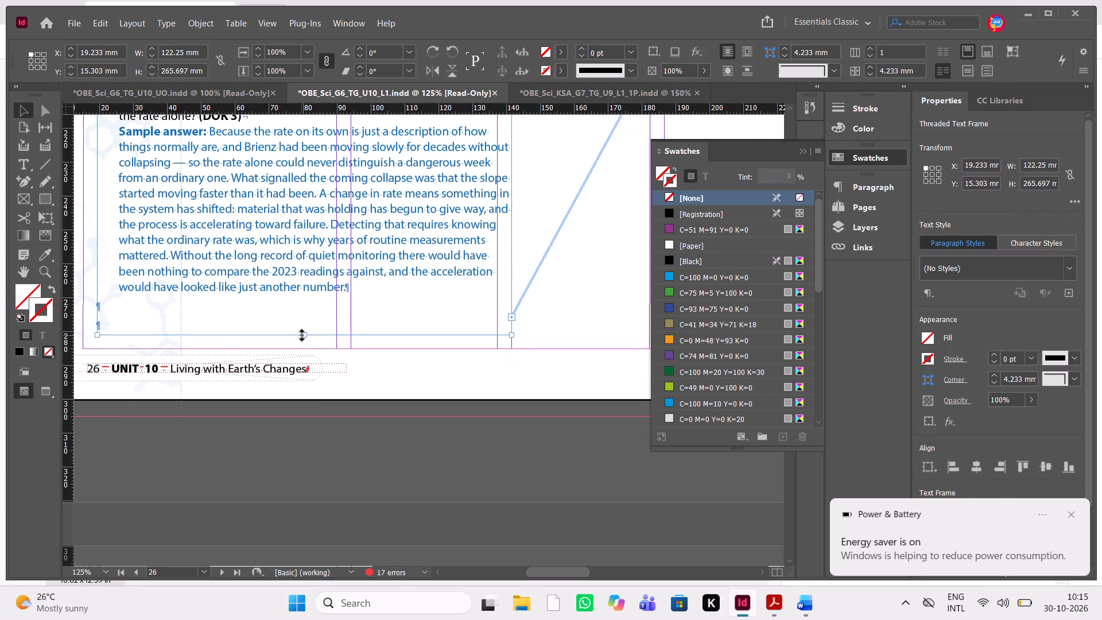
# Move the large light-blue background frame down to Y 26.203 mm, level with the base of the Power Up heading bar on page 26.
pyautogui.scroll(4, 302, 335)
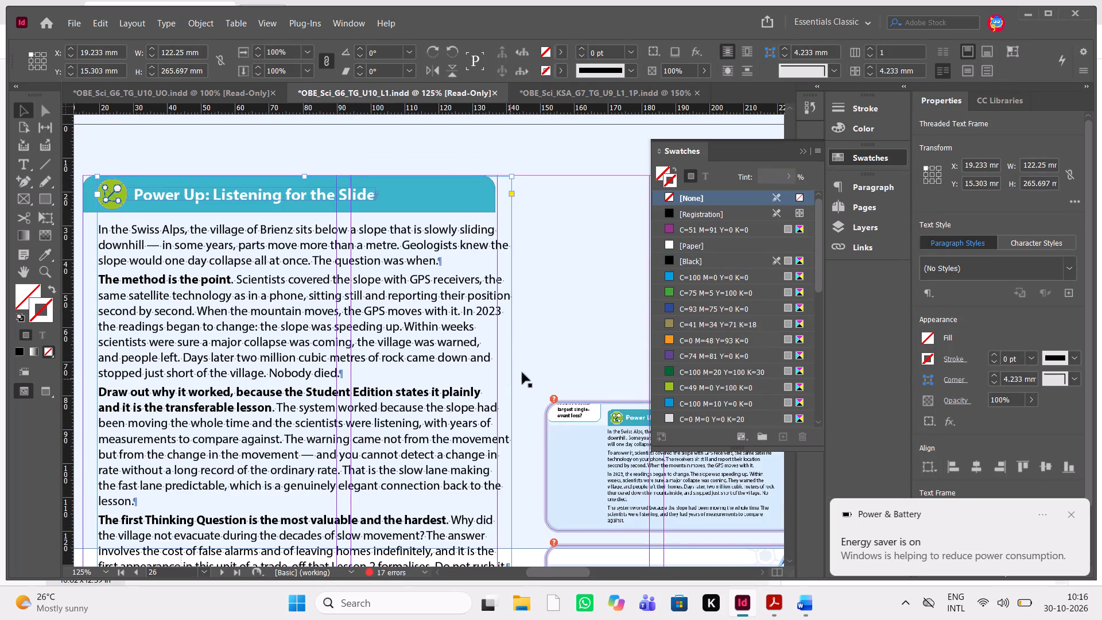
pyautogui.click(537, 369)
pyautogui.scroll(-1, 537, 369)
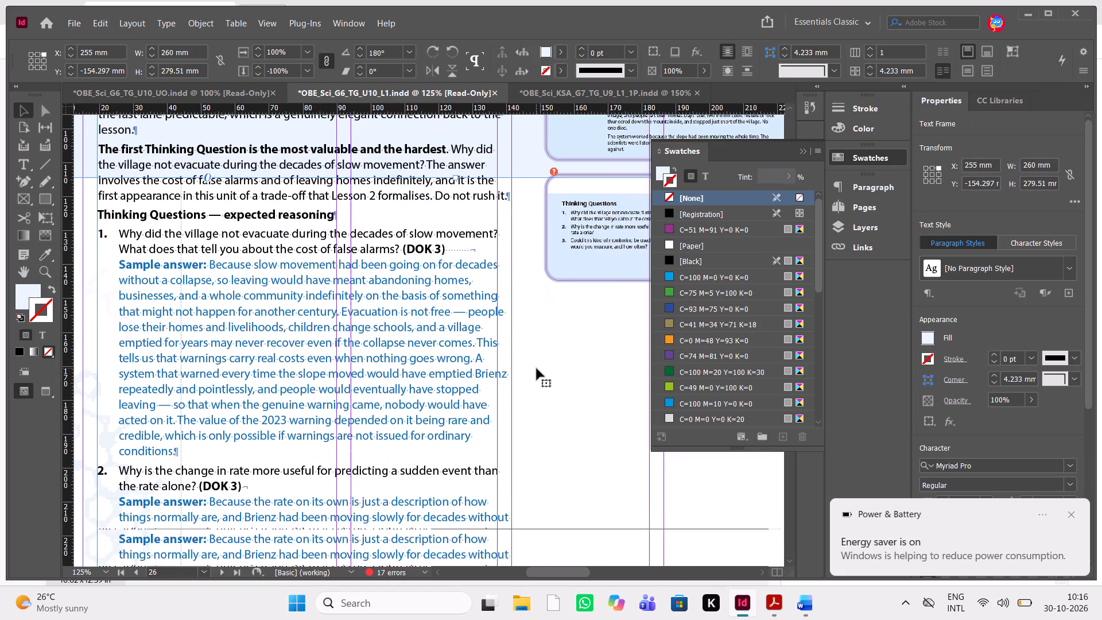
pyautogui.scroll(-1, 537, 369)
pyautogui.scroll(1, 537, 369)
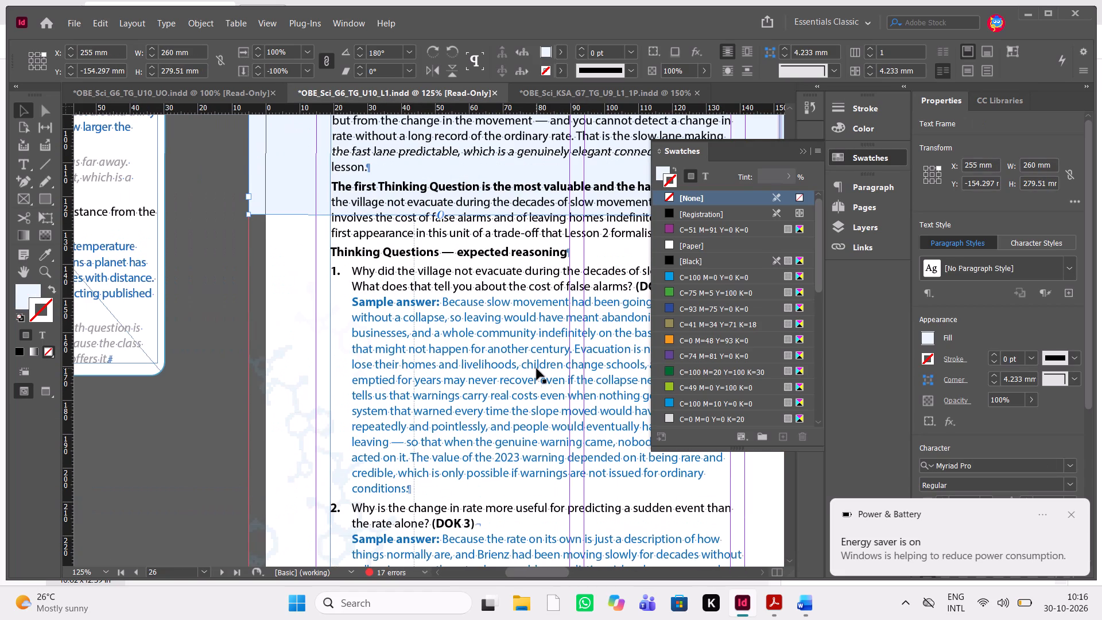
pyautogui.hotkey('shift', 'Down')
pyautogui.hotkey('shift', 'Down')
pyautogui.hotkey('shift', 'Down')
pyautogui.hotkey('shift', 'Down')
pyautogui.hotkey('shift', 'Down')
pyautogui.hotkey('shift', 'Down')
pyautogui.hotkey('shift', 'Down')
pyautogui.hotkey('shift', 'Down')
pyautogui.hotkey('shift', 'Down')
pyautogui.hotkey('shift', 'Down')
pyautogui.hotkey('shift', 'Down')
pyautogui.hotkey('shift', 'Down')
pyautogui.hotkey('shift', 'Down')
pyautogui.hotkey('shift', 'Down')
pyautogui.hotkey('shift', 'Down')
pyautogui.hotkey('shift', 'Down')
pyautogui.hotkey('shift', 'Down')
pyautogui.hotkey('shift', 'Down')
pyautogui.hotkey('shift', 'Down')
pyautogui.hotkey('shift', 'Down')
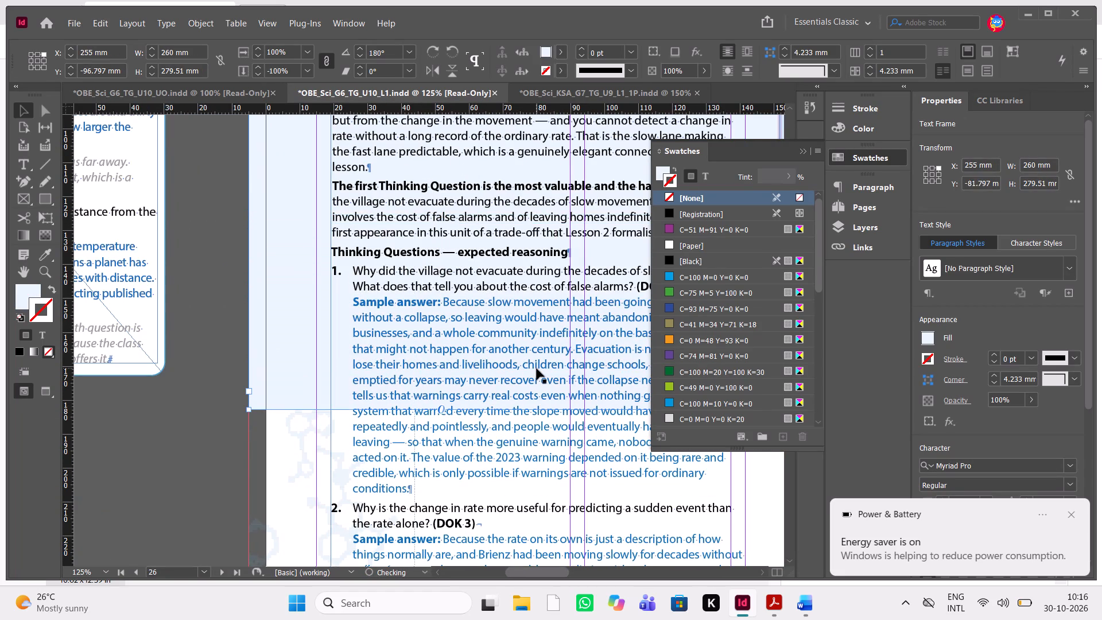
pyautogui.hotkey('shift', 'Down')
pyautogui.hotkey('shift', 'Down')
pyautogui.scroll(1, 537, 369)
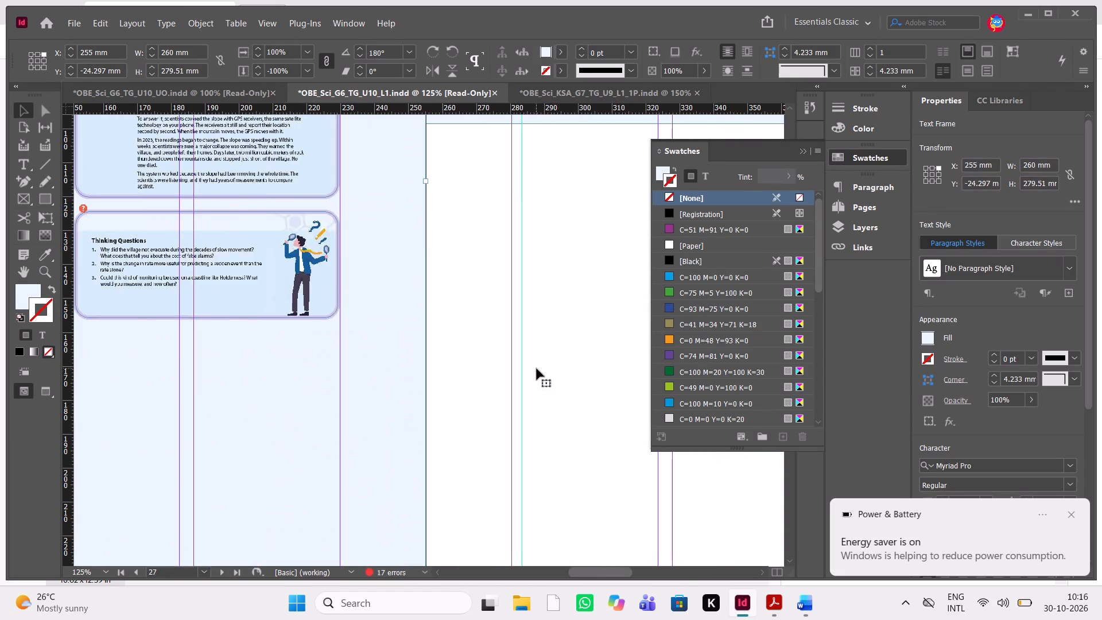
pyautogui.scroll(1, 537, 369)
pyautogui.hscroll(1, 537, 369)
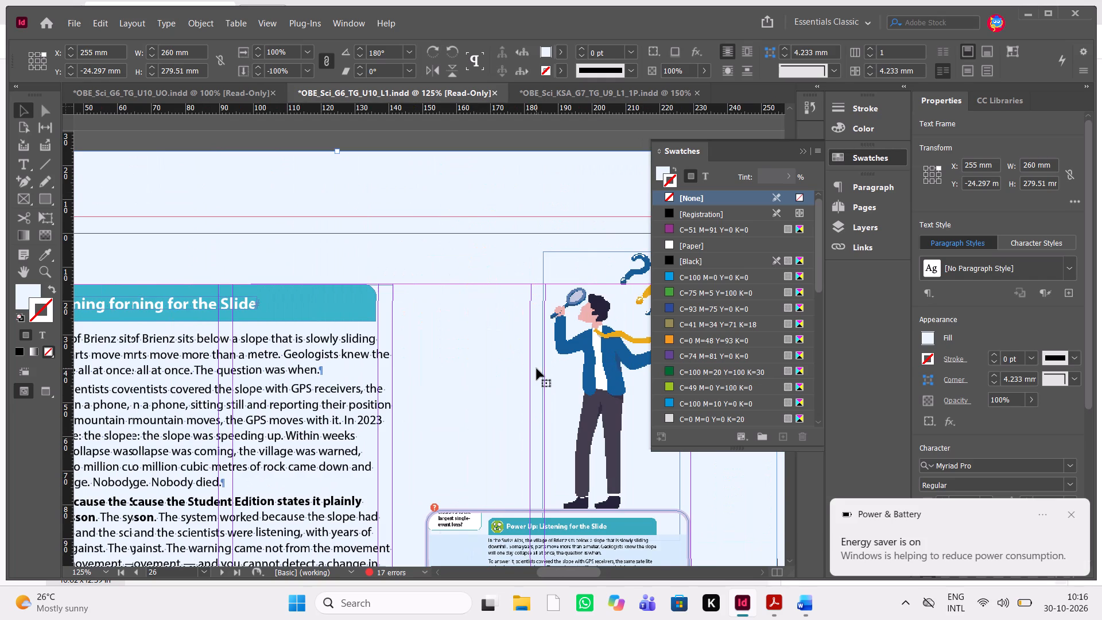
pyautogui.press('Up')
pyautogui.press('Up')
pyautogui.press('Up')
pyautogui.press('Up')
pyautogui.press('Up')
pyautogui.press('Up')
pyautogui.press('Up')
pyautogui.press('Up')
pyautogui.press('Up')
pyautogui.press('Up')
pyautogui.press('Up')
pyautogui.press('Up')
pyautogui.press('Up')
pyautogui.press('Up')
pyautogui.press('Up')
pyautogui.press('Up')
pyautogui.press('Up')
pyautogui.press('Up')
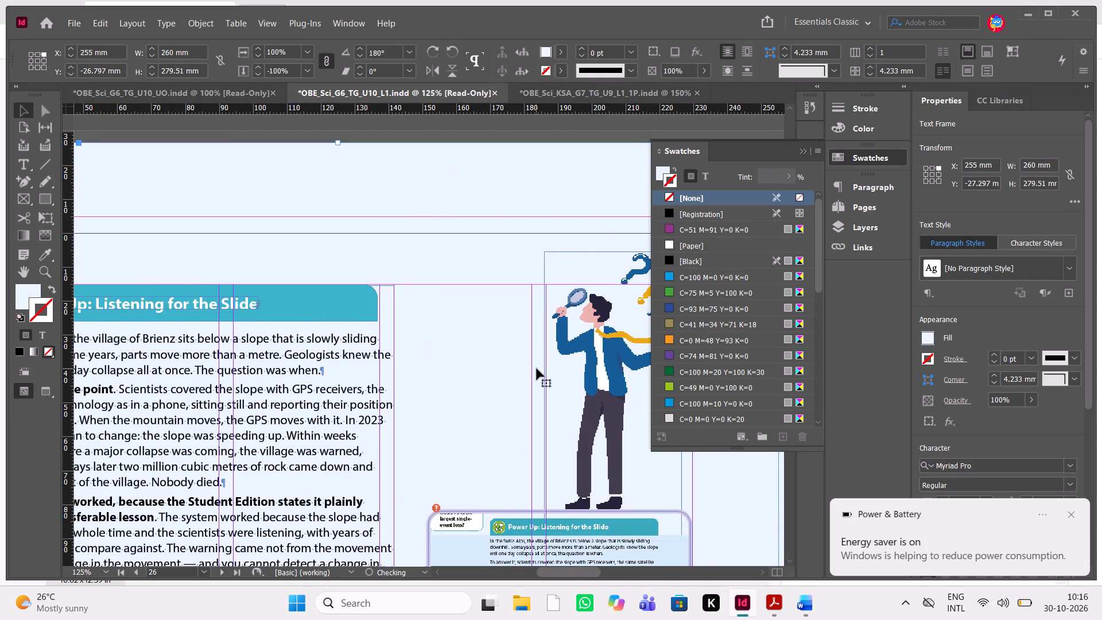
pyautogui.hotkey('shift', 'Down')
pyautogui.hotkey('shift', 'Down')
pyautogui.hotkey('shift', 'Down')
pyautogui.hotkey('shift', 'Down')
pyautogui.hotkey('shift', 'Down')
pyautogui.hotkey('shift', 'Down')
pyautogui.hotkey('shift', 'Down')
pyautogui.hotkey('shift', 'Down')
pyautogui.hotkey('shift', 'Down')
pyautogui.hotkey('shift', 'Down')
pyautogui.hotkey('shift', 'Down')
pyautogui.hotkey('shift', 'Down')
pyautogui.hotkey('shift', 'Down')
pyautogui.hotkey('shift', 'Down')
pyautogui.hotkey('shift', 'Down')
pyautogui.hotkey('shift', 'Down')
pyautogui.hotkey('shift', 'Down')
pyautogui.hotkey('shift', 'Down')
pyautogui.hotkey('shift', 'Down')
pyautogui.hotkey('shift', 'Down')
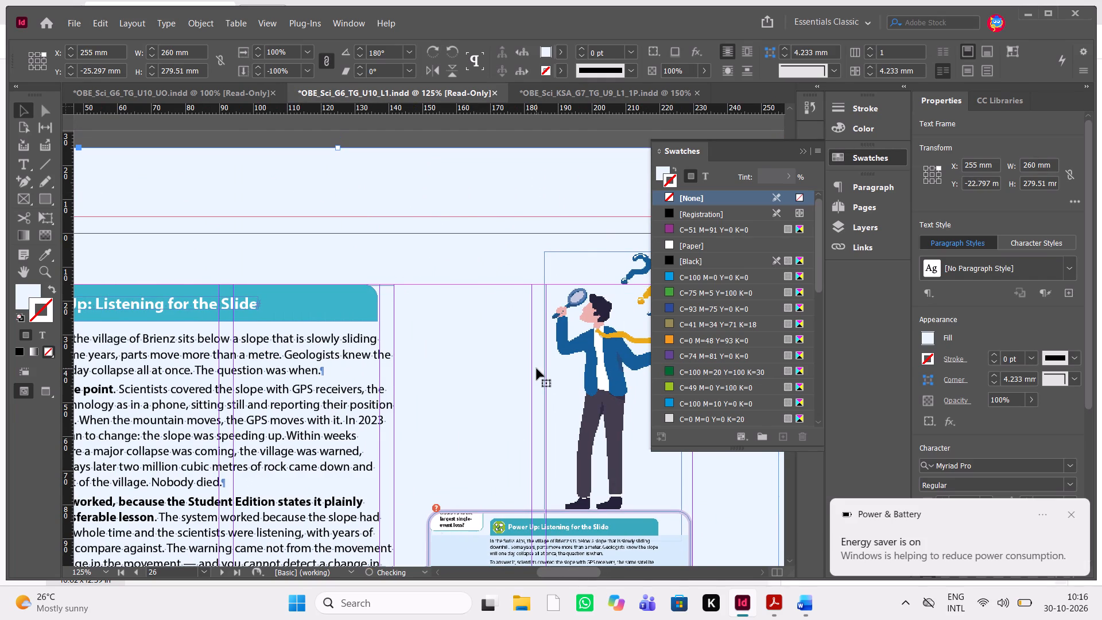
pyautogui.hotkey('shift', 'Up')
pyautogui.hotkey('shift', 'Up')
pyautogui.hotkey('shift', 'Up')
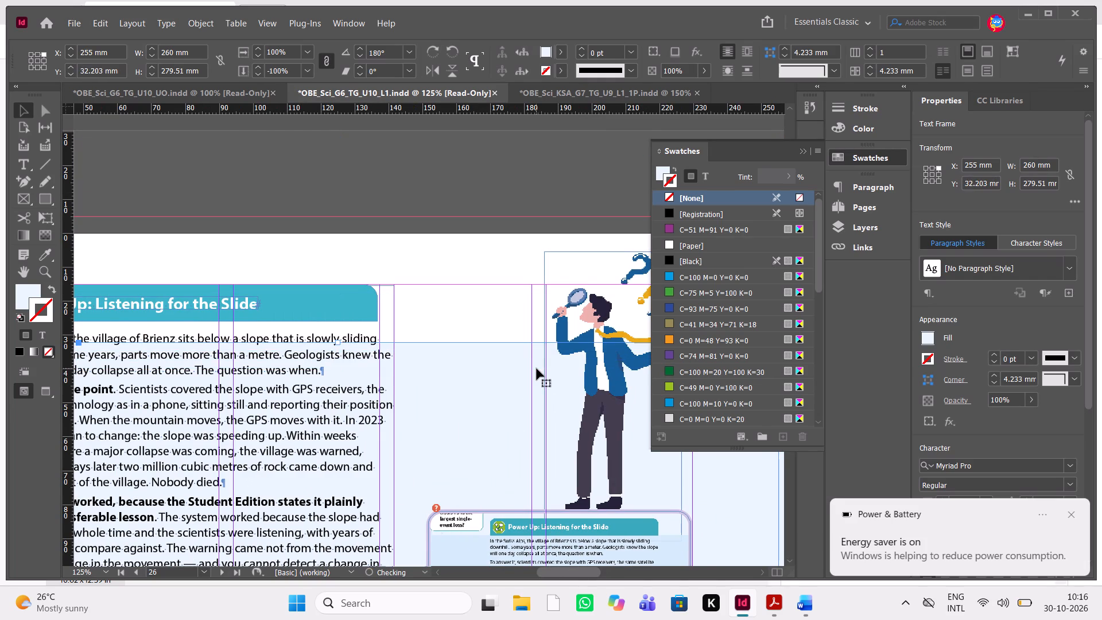
pyautogui.hotkey('shift', 'Up')
pyautogui.hotkey('shift', 'Up')
pyautogui.press('Down')
pyautogui.press('Down')
pyautogui.press('Down')
pyautogui.press('Up')
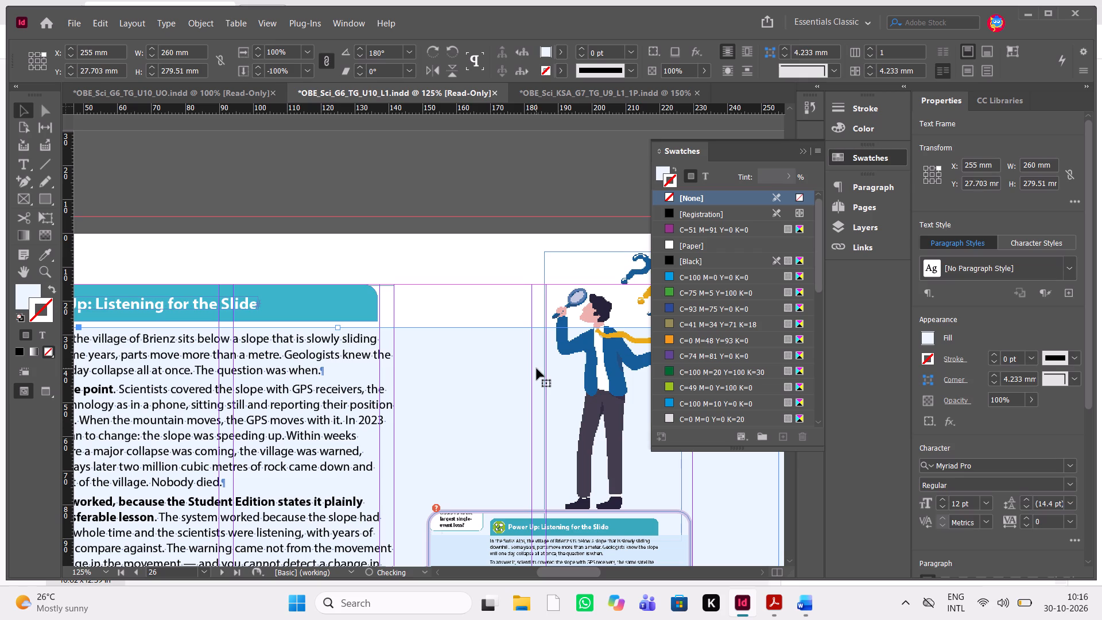
pyautogui.press('Up')
pyautogui.press('Up')
pyautogui.press('Up')
pyautogui.press('Up')
pyautogui.press('Up')
pyautogui.press('Up')
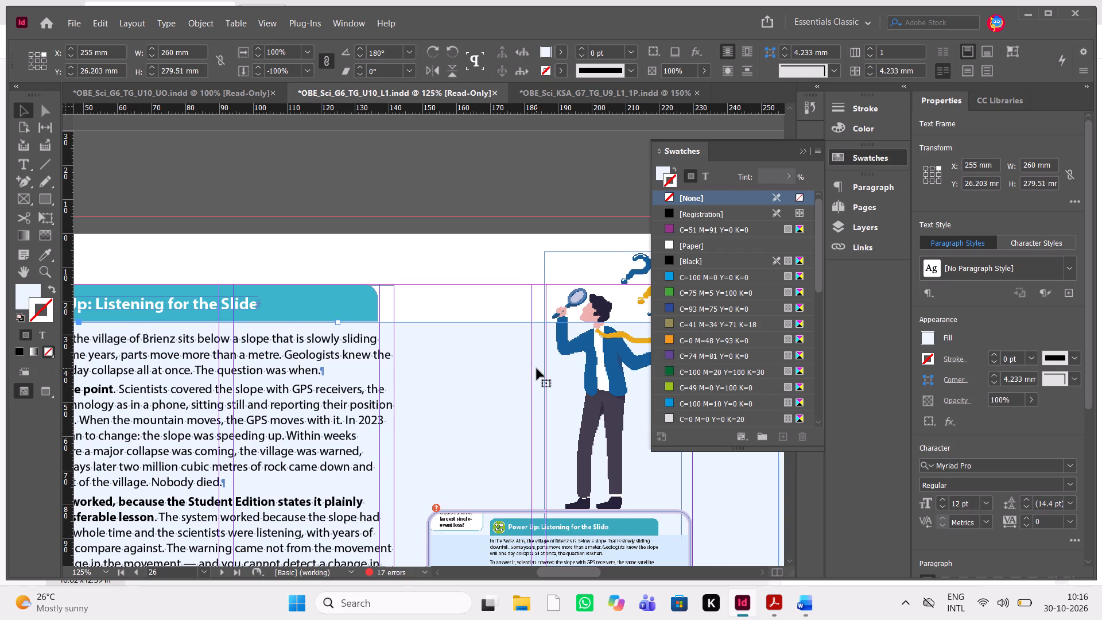
# Delete the empty paragraph above Thinking Question 3 at the start of page 27's text frame.
pyautogui.hscroll(-3, 537, 369)
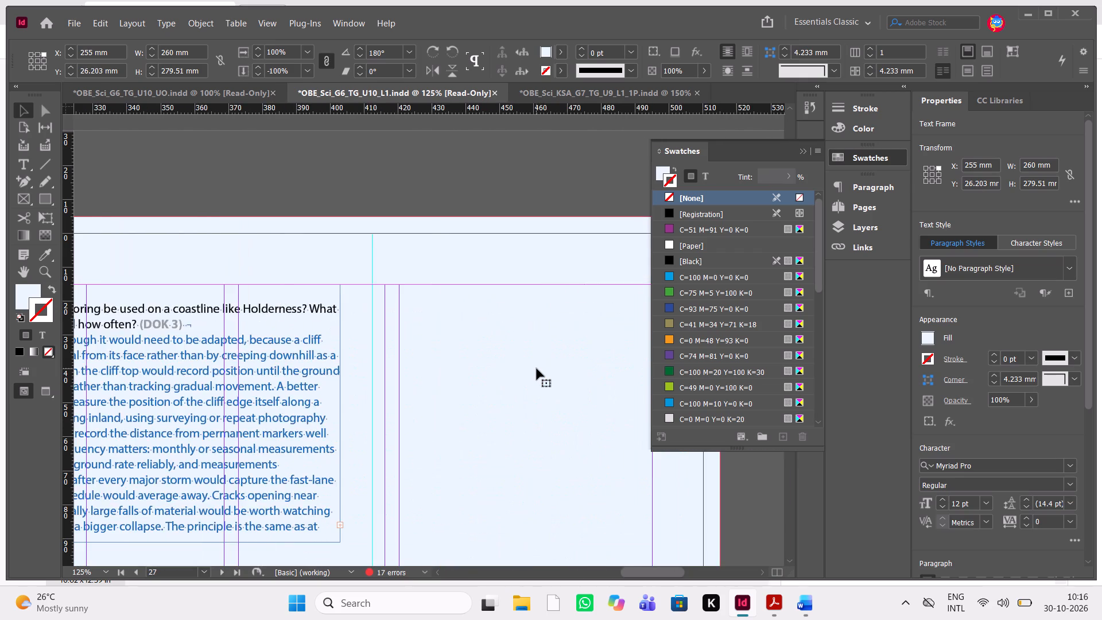
pyautogui.hscroll(-1, 537, 369)
pyautogui.scroll(-2, 537, 369)
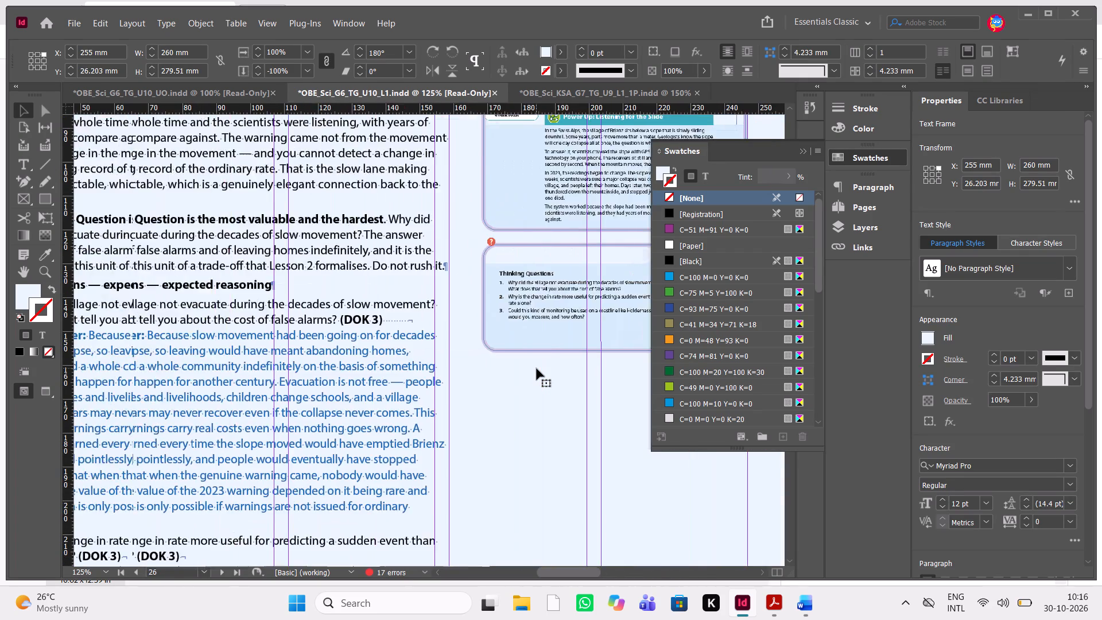
pyautogui.scroll(-2, 537, 369)
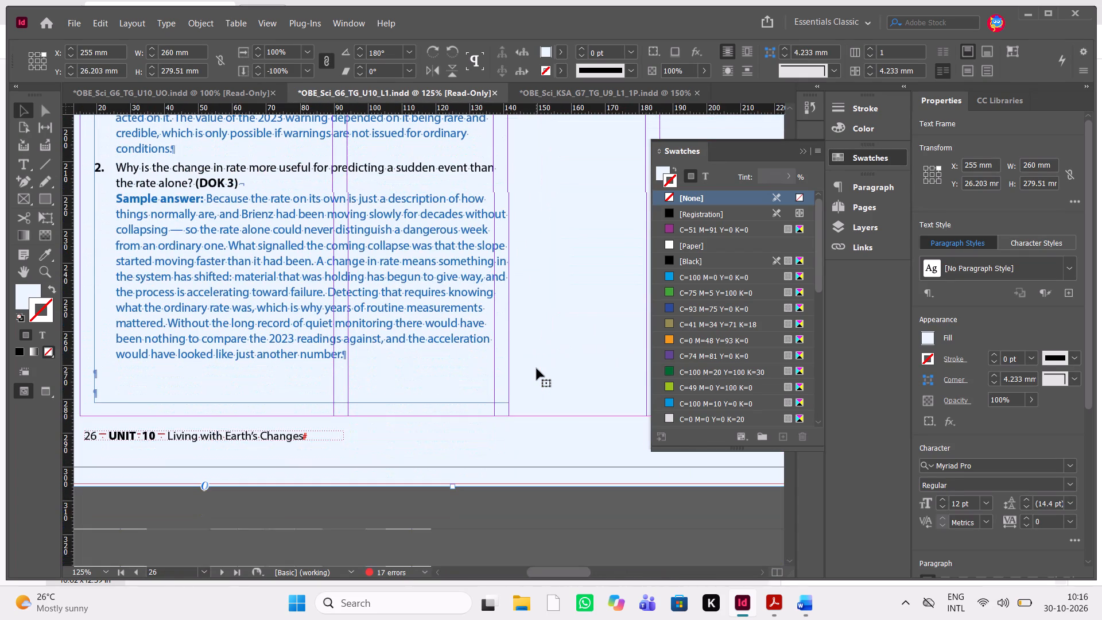
pyautogui.doubleClick(245, 390)
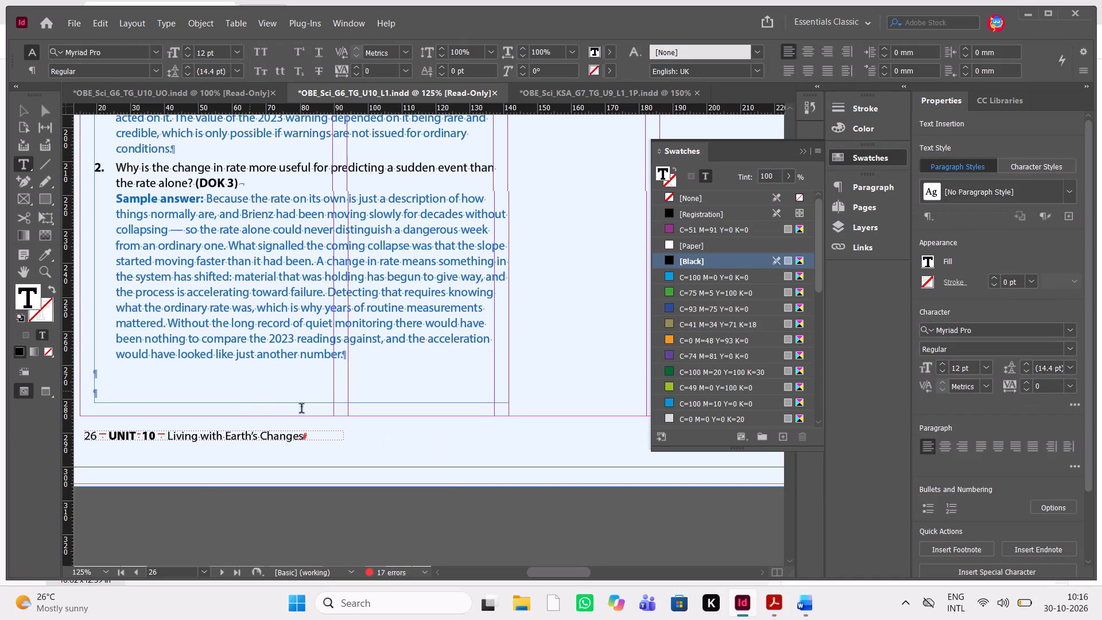
pyautogui.click(98, 369)
pyautogui.moveTo(98, 369); pyautogui.dragTo(339, 415)
pyautogui.scroll(1, 339, 415)
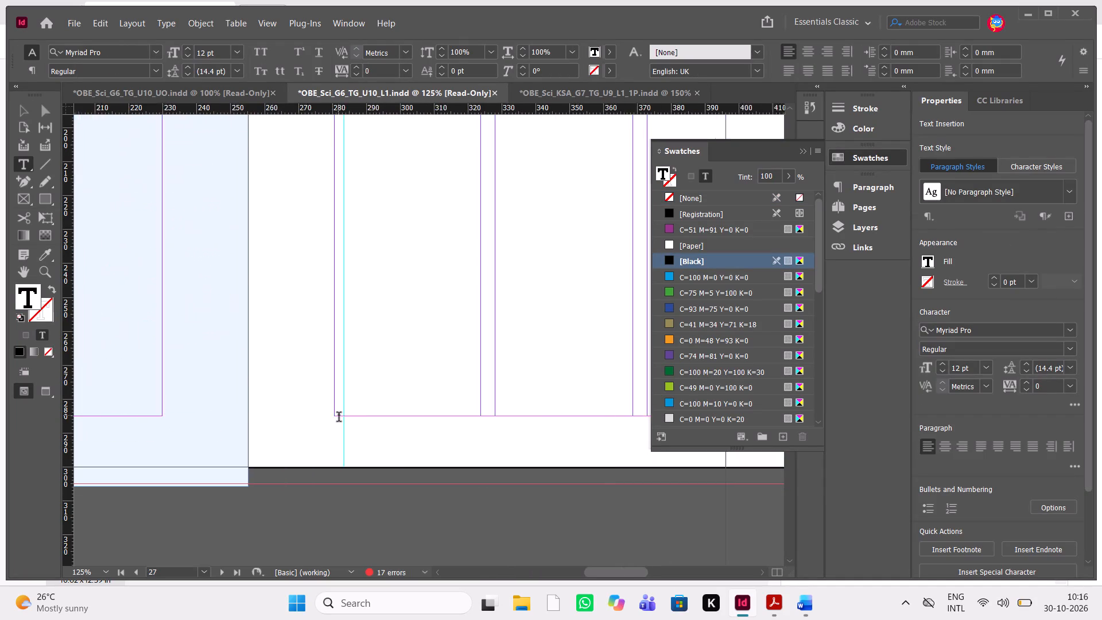
pyautogui.scroll(3, 339, 415)
pyautogui.doubleClick(217, 212)
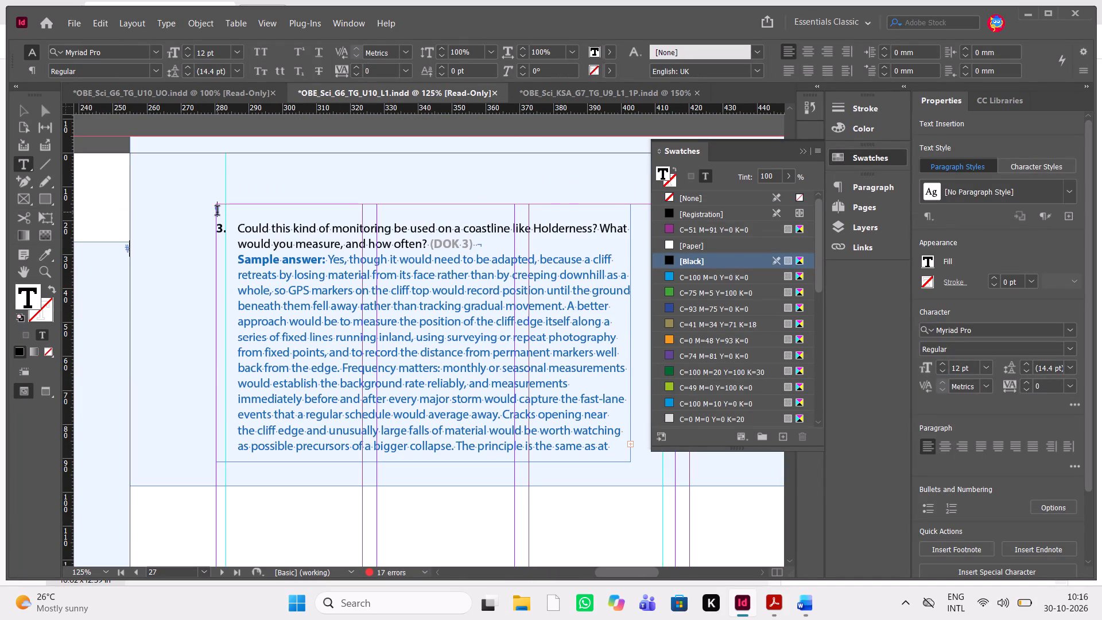
pyautogui.press('Delete')
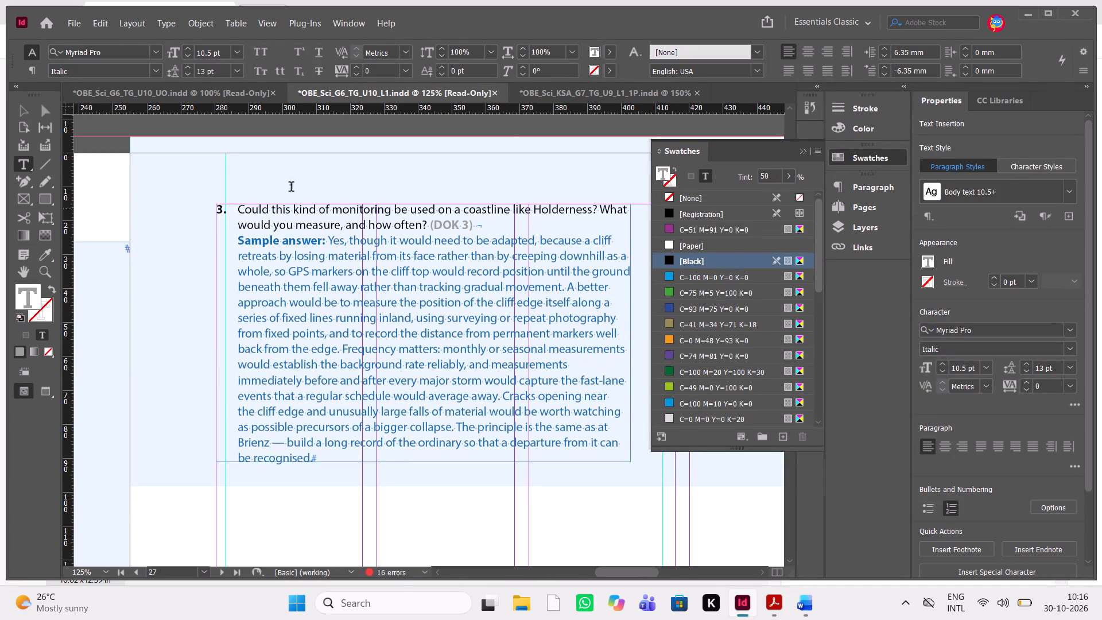
# Recolour the grey "(DOK 3)" tag at the end of Thinking Question 3 with the [Black] swatch.
pyautogui.moveTo(479, 225); pyautogui.dragTo(442, 225)
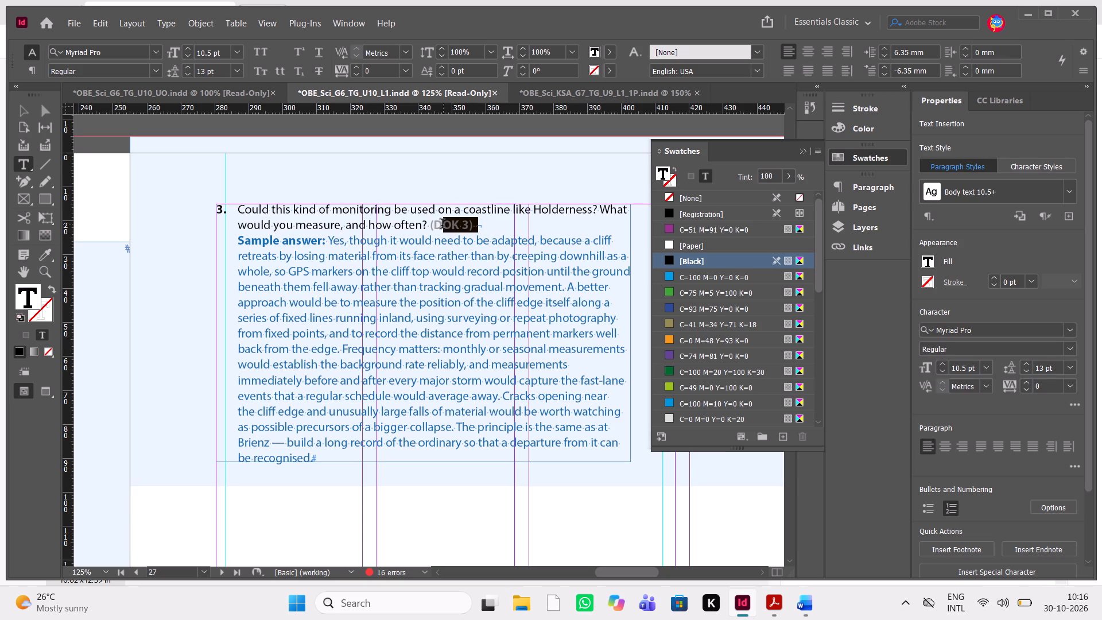
pyautogui.moveTo(442, 225); pyautogui.dragTo(429, 228)
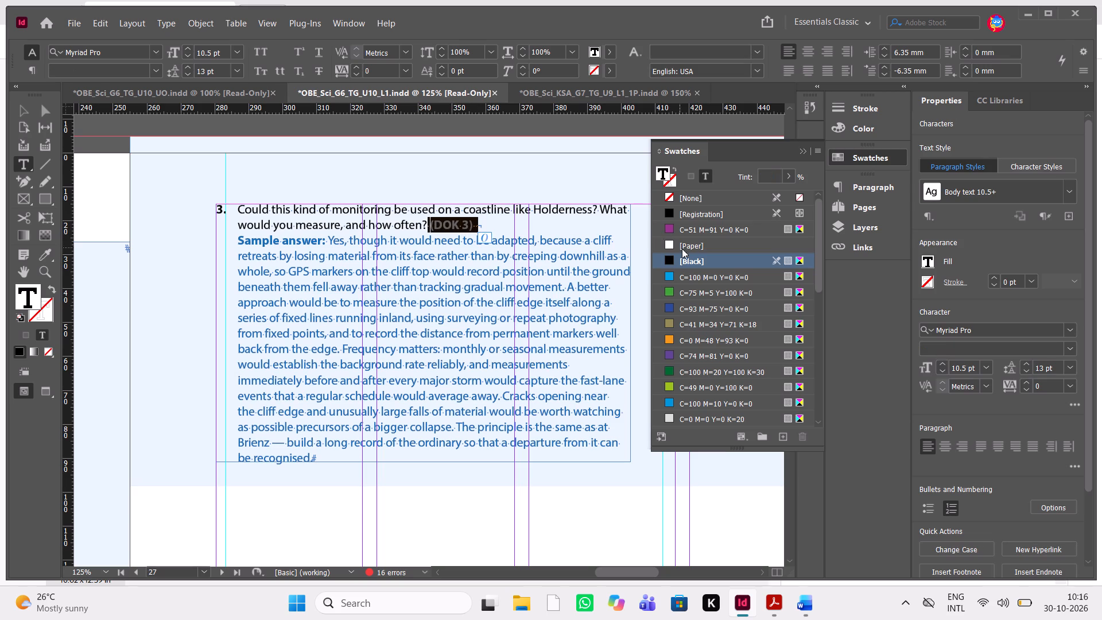
pyautogui.click(684, 258)
pyautogui.click(449, 389)
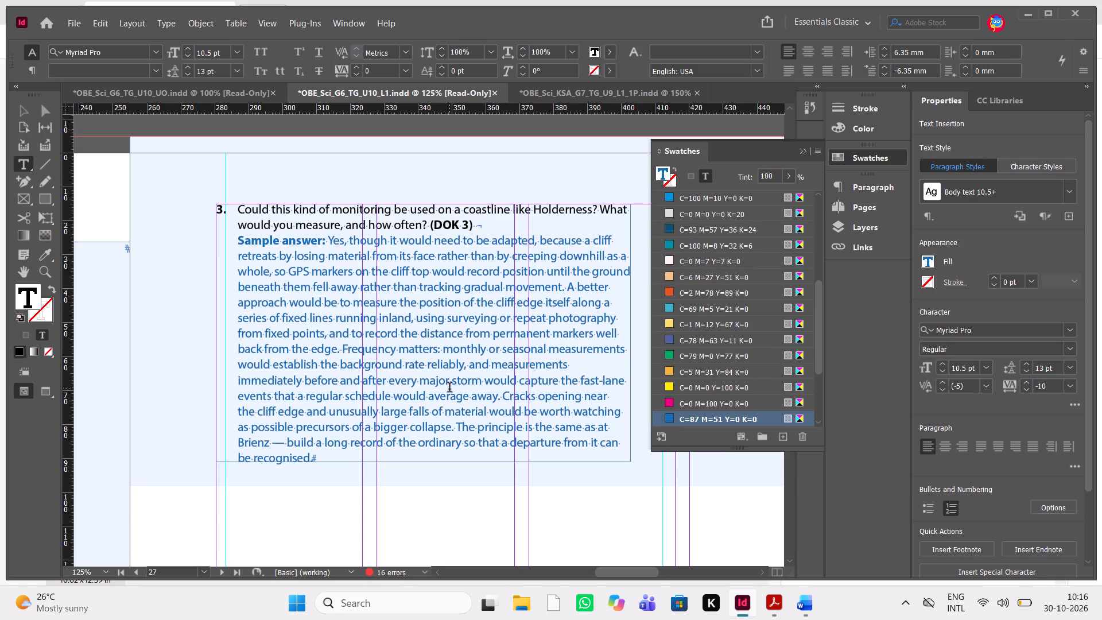
# Copy the bold word "Sample" from the first answer label in page 28's Lesson Check answers.
pyautogui.scroll(-2, 449, 389)
pyautogui.hscroll(-2, 449, 389)
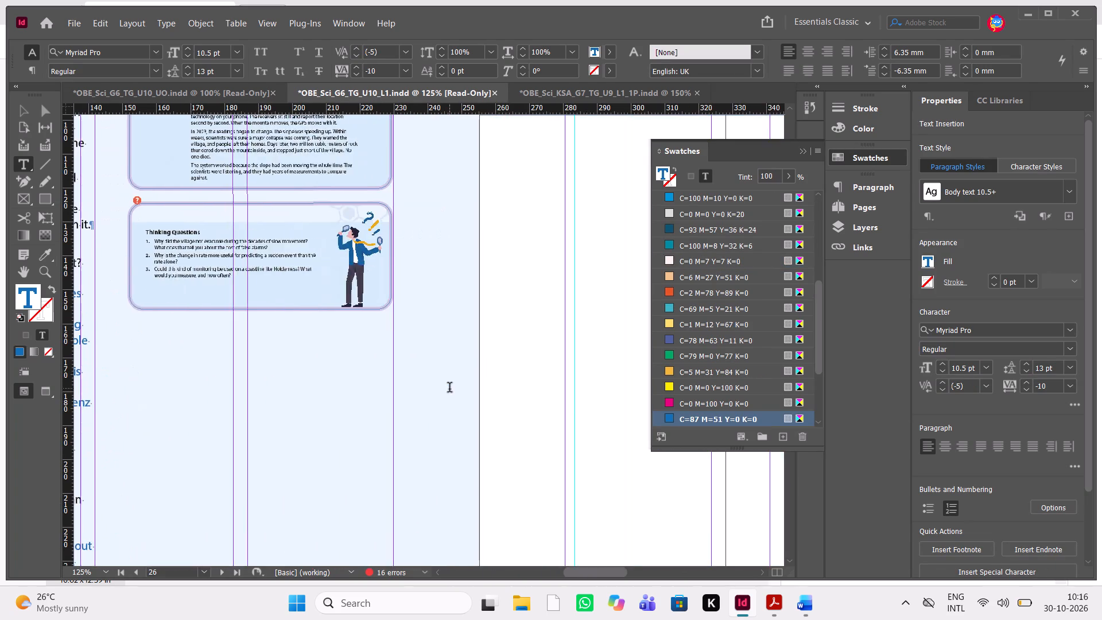
pyautogui.scroll(-3, 449, 389)
pyautogui.scroll(5, 449, 389)
pyautogui.scroll(-7, 449, 389)
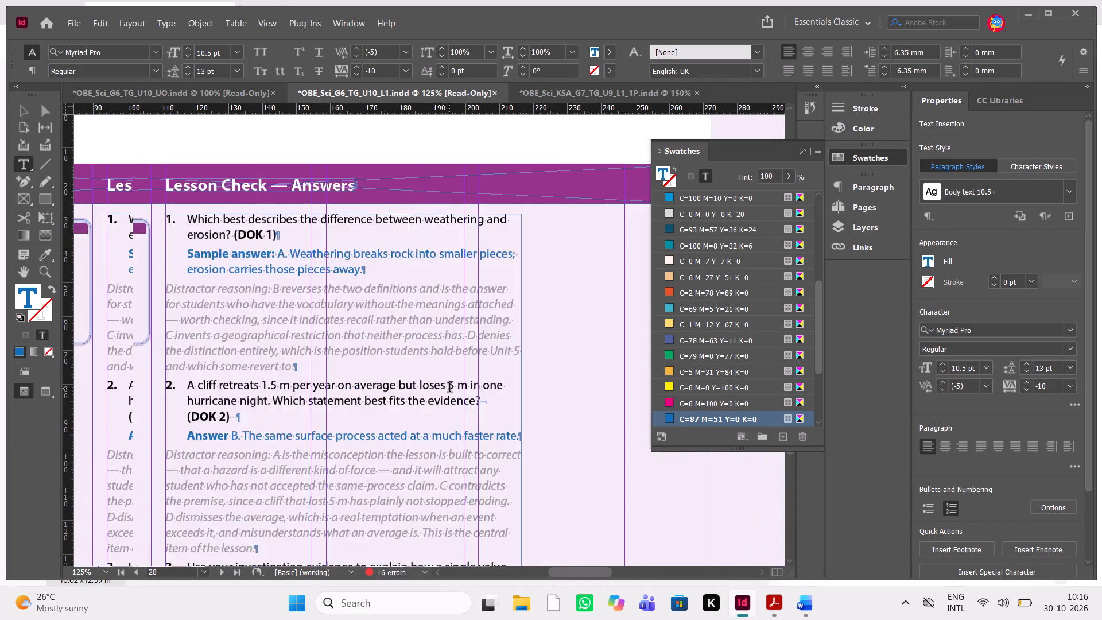
pyautogui.scroll(-1, 449, 389)
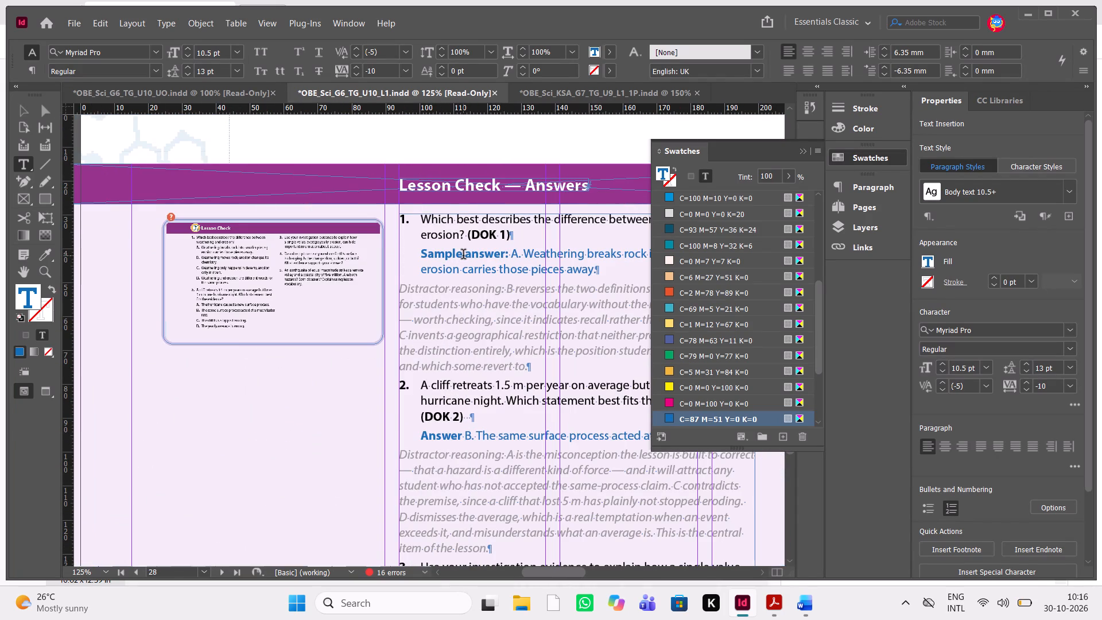
pyautogui.moveTo(463, 255); pyautogui.dragTo(421, 254)
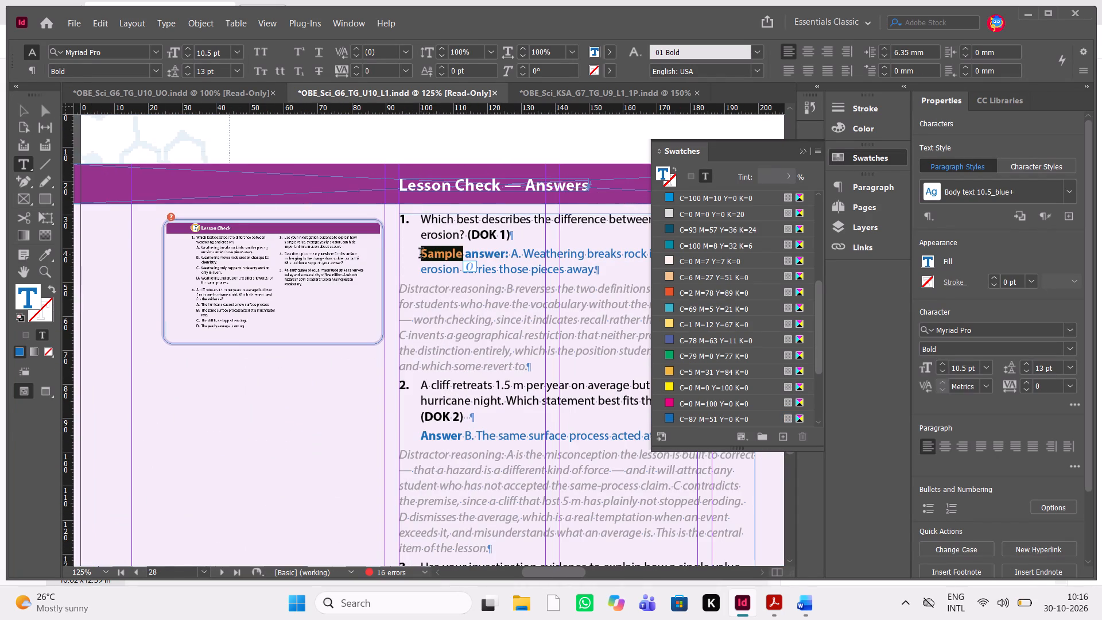
pyautogui.hotkey('ctrl', 'c')
# Switch to the QC PDF in Acrobat and check the review comments on page 27's Thinking Question 3, ending back in InDesign.
pyautogui.hotkey('alt', 'Tab')
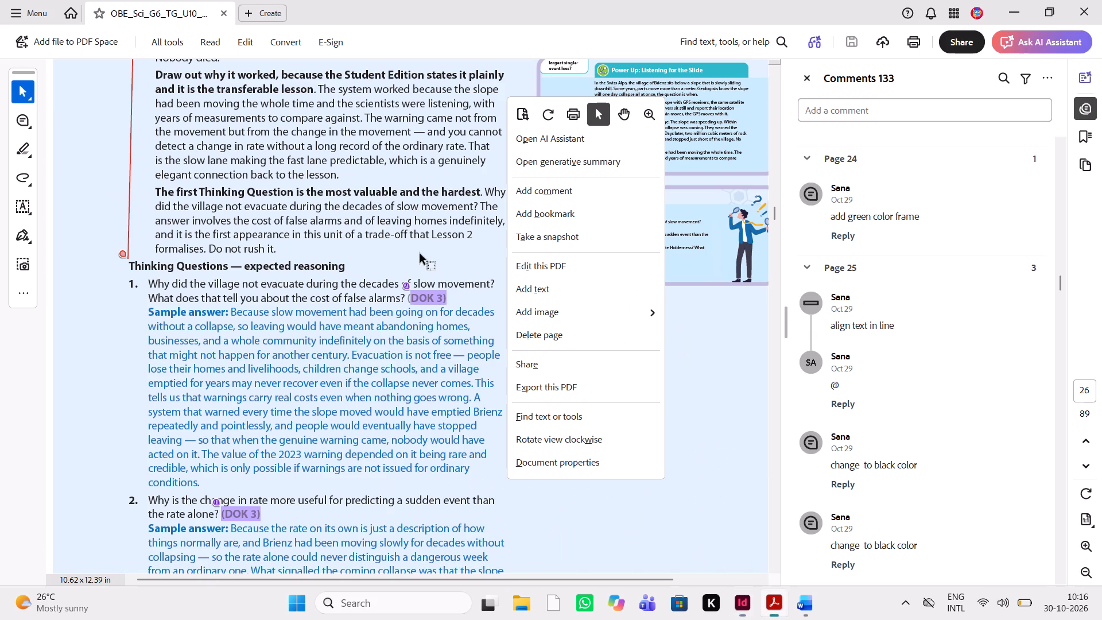
pyautogui.click(389, 389)
pyautogui.scroll(-4, 389, 389)
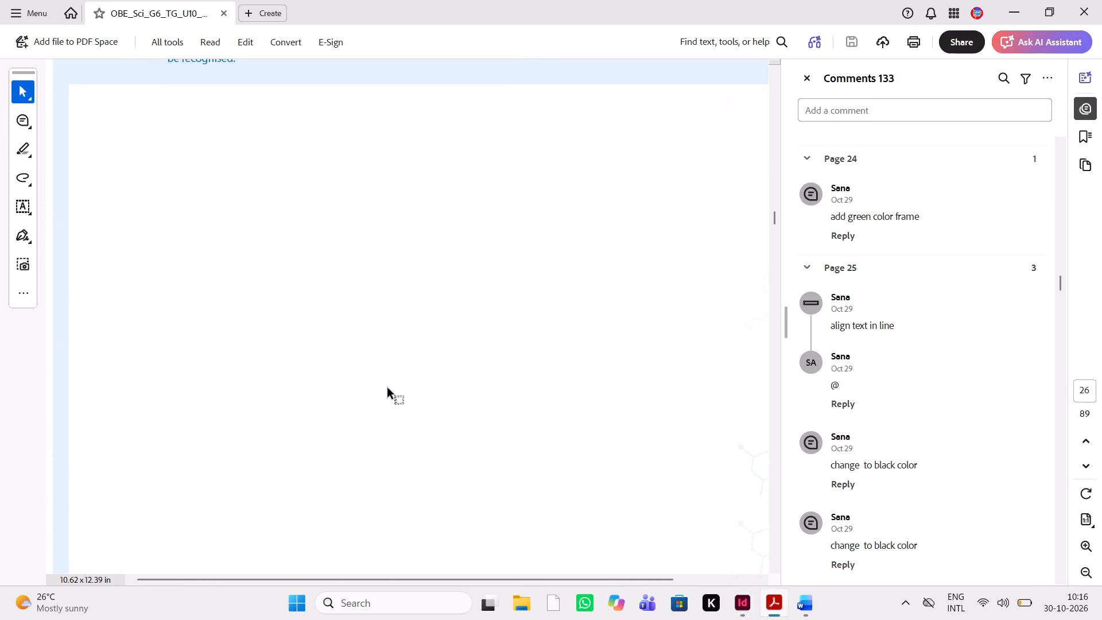
pyautogui.scroll(-2, 389, 389)
pyautogui.scroll(2, 389, 389)
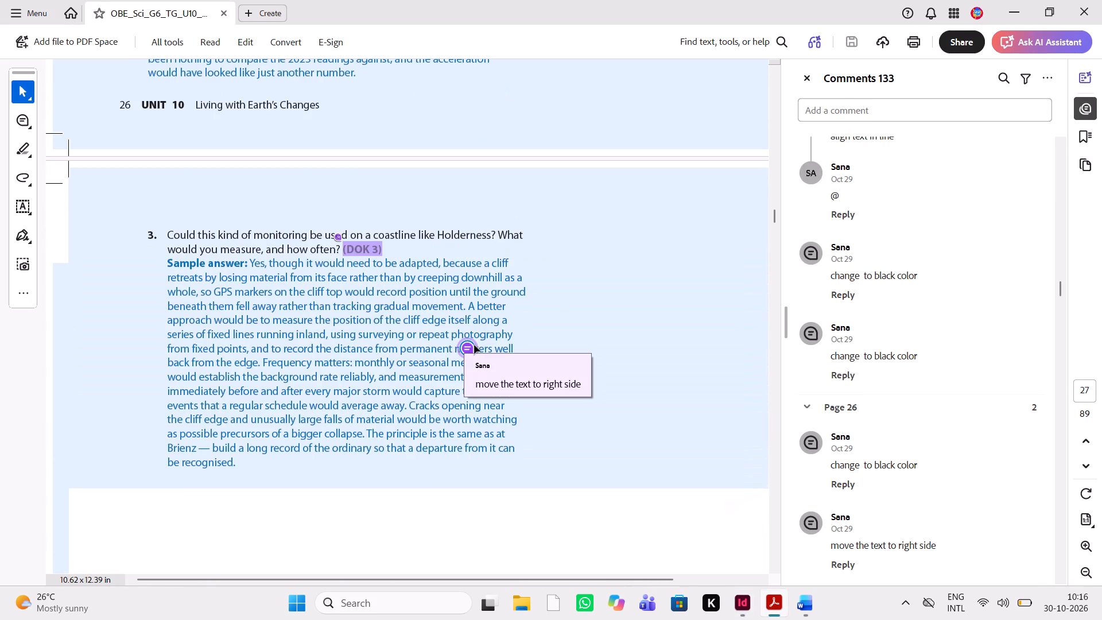
pyautogui.hotkey('alt', 'Tab')
# Look back through pages 22 to 28 of the Lesson 1 file, from Progress Check 3 to the Lesson Check answers.
pyautogui.scroll(17, 475, 346)
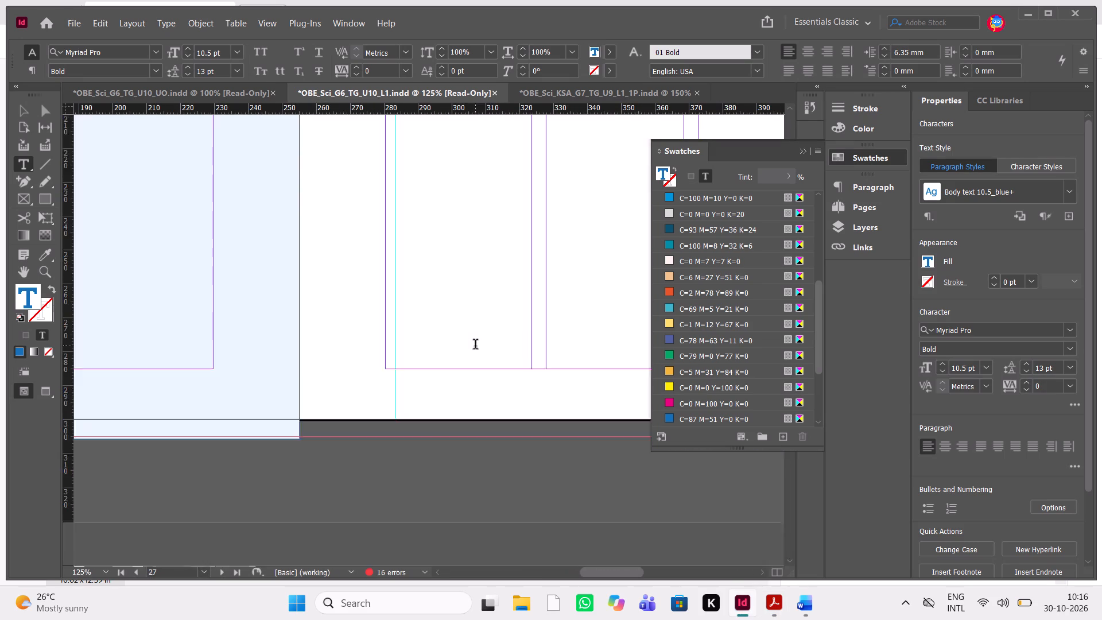
pyautogui.scroll(20, 475, 346)
pyautogui.scroll(5, 475, 346)
pyautogui.hscroll(2, 475, 346)
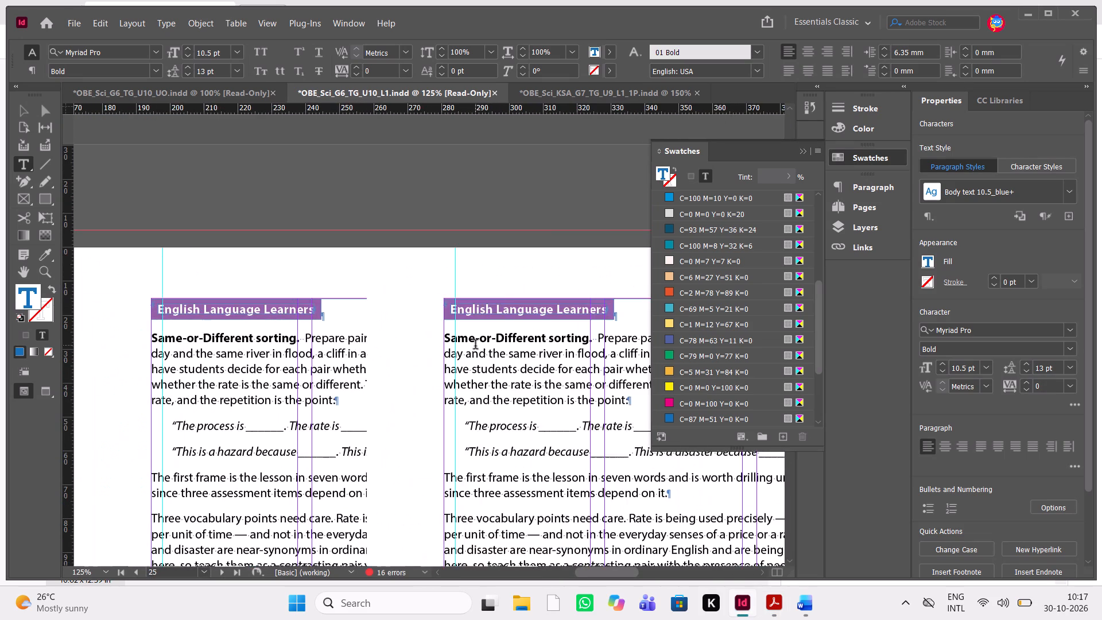
pyautogui.scroll(-5, 475, 346)
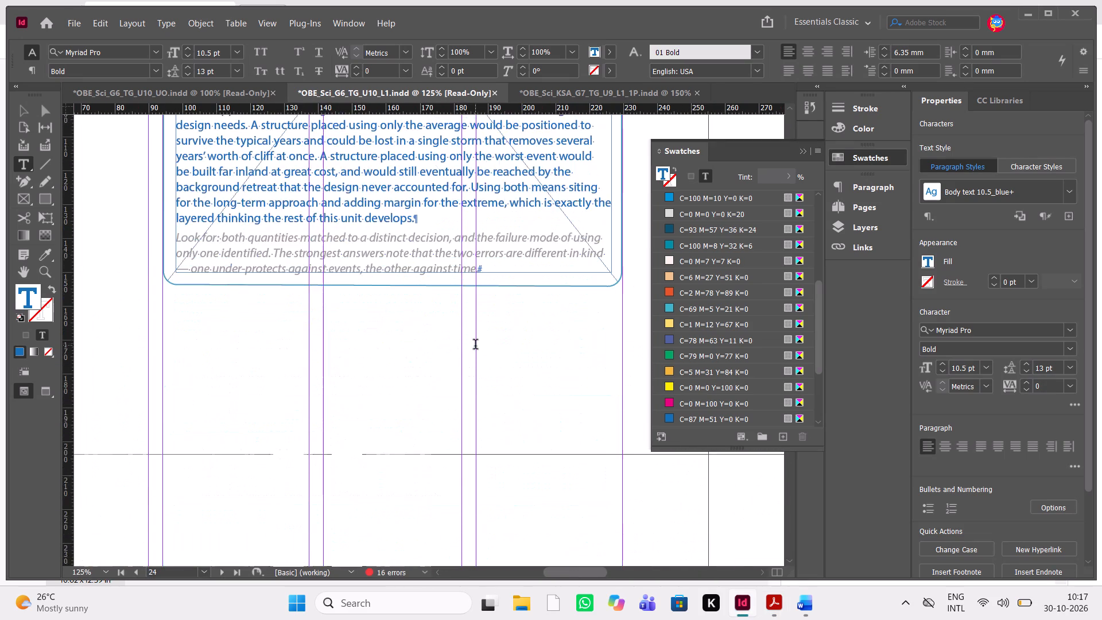
pyautogui.scroll(-2, 475, 346)
pyautogui.scroll(9, 475, 346)
pyautogui.scroll(-1, 475, 346)
pyautogui.scroll(2, 475, 346)
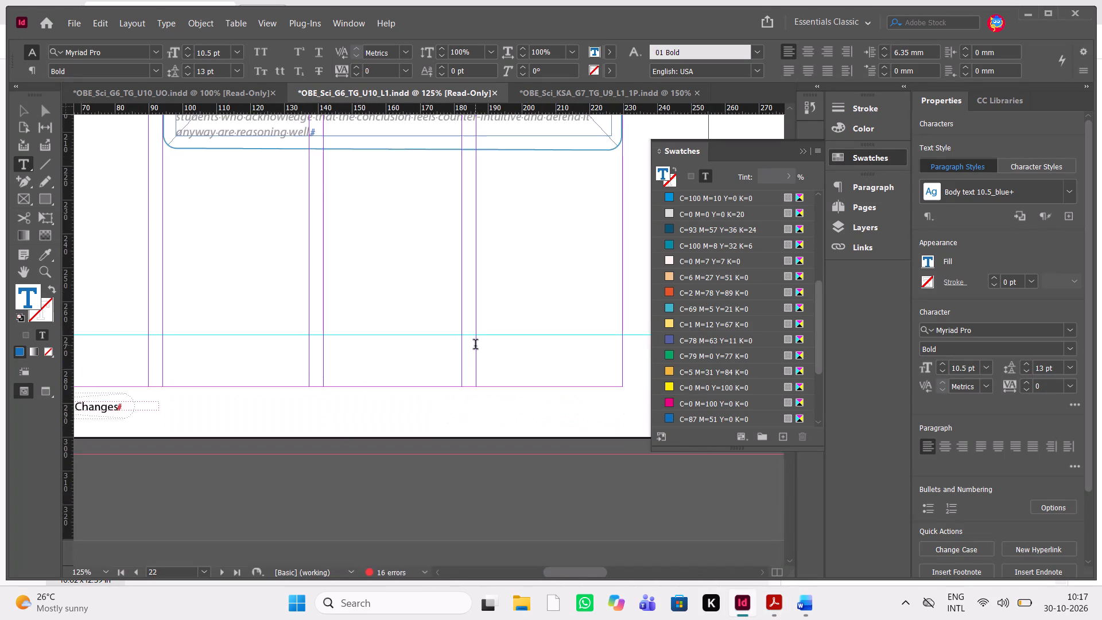
pyautogui.scroll(4, 475, 346)
pyautogui.scroll(-1, 475, 346)
pyautogui.scroll(4, 475, 346)
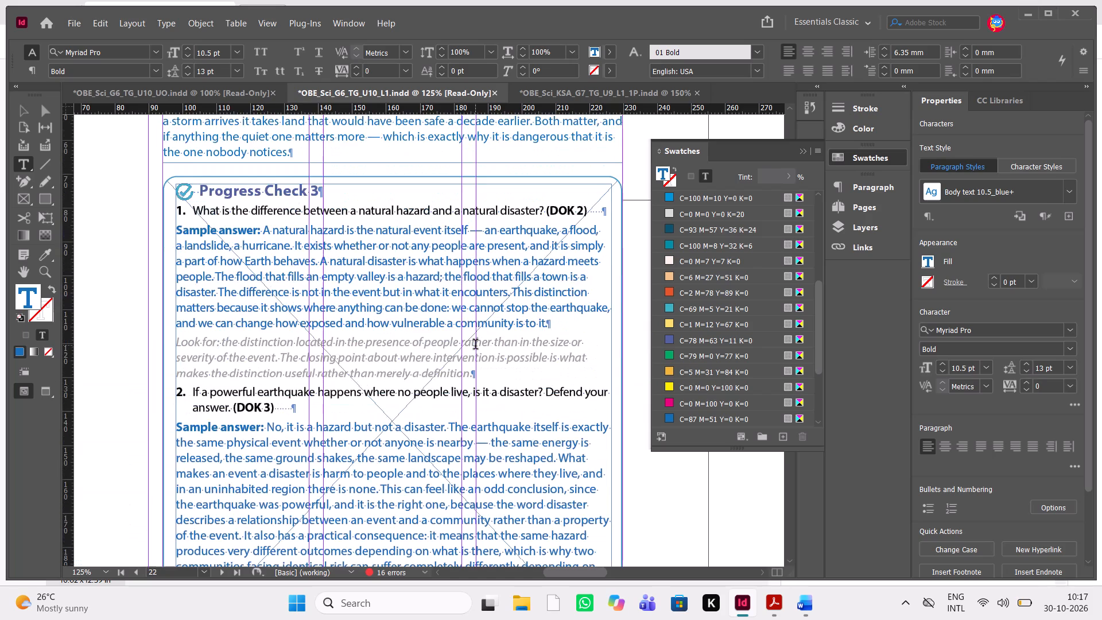
pyautogui.scroll(-20, 475, 346)
pyautogui.scroll(-3, 475, 346)
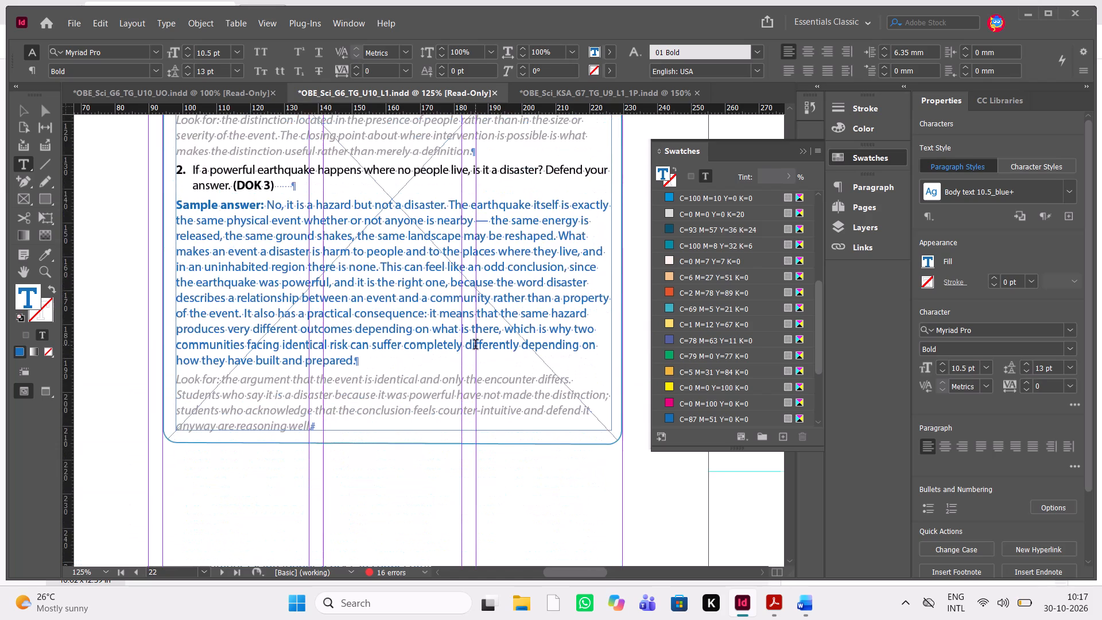
pyautogui.scroll(-20, 475, 346)
pyautogui.scroll(-7, 475, 346)
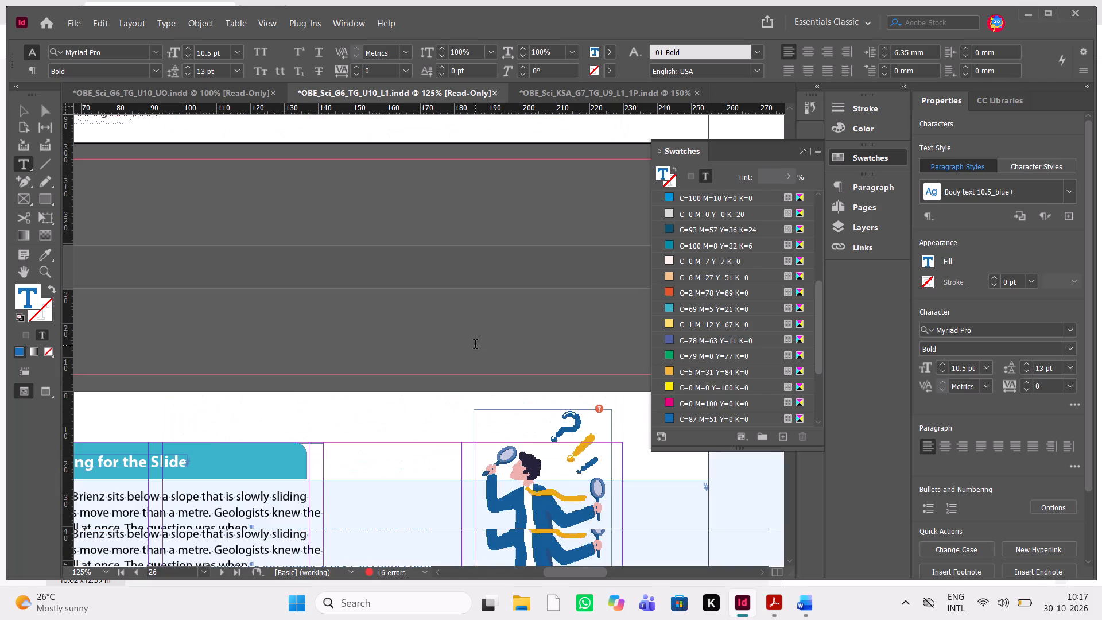
pyautogui.scroll(-15, 475, 346)
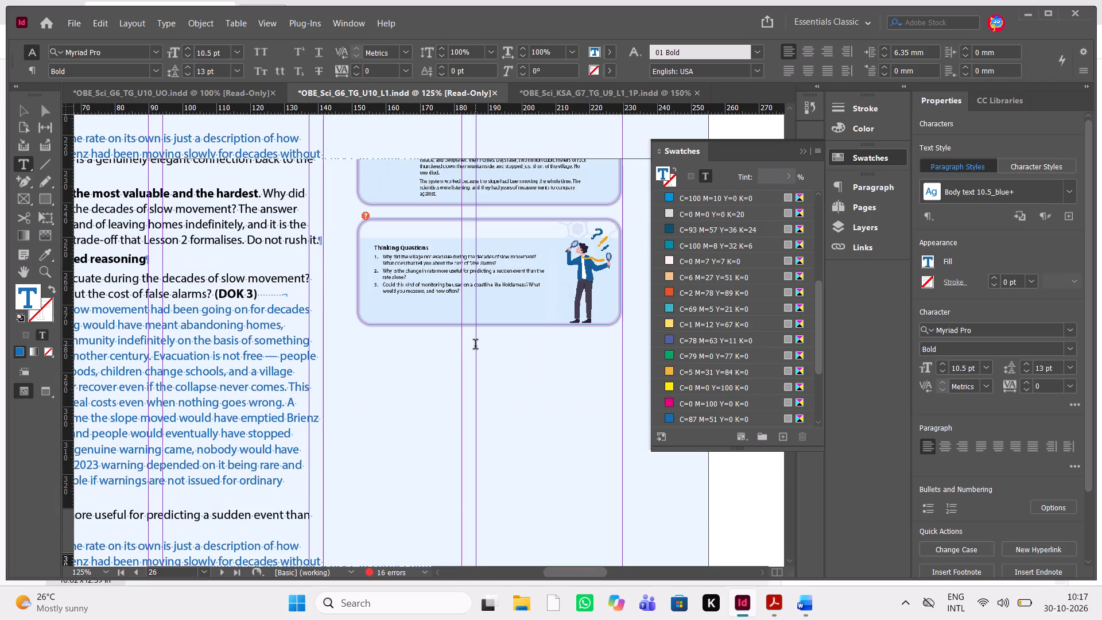
pyautogui.keyDown('ctrl'); pyautogui.hscroll(1, 475, 346); pyautogui.keyUp('ctrl')
pyautogui.hotkey('ctrl', '-')
pyautogui.hotkey('ctrl', '-')
pyautogui.hotkey('ctrl', '-')
pyautogui.hotkey('ctrl', '-')
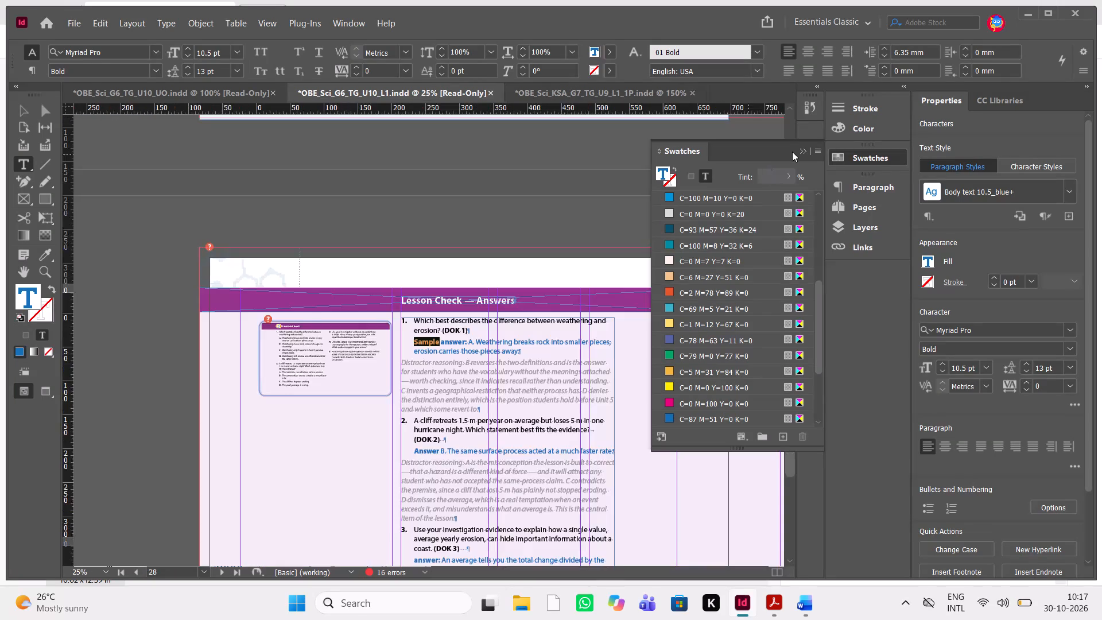
# Put the colour swatches away and deselect the word "Sample" in page 28's Lesson Check answers.
pyautogui.click(806, 148)
pyautogui.press('Escape')
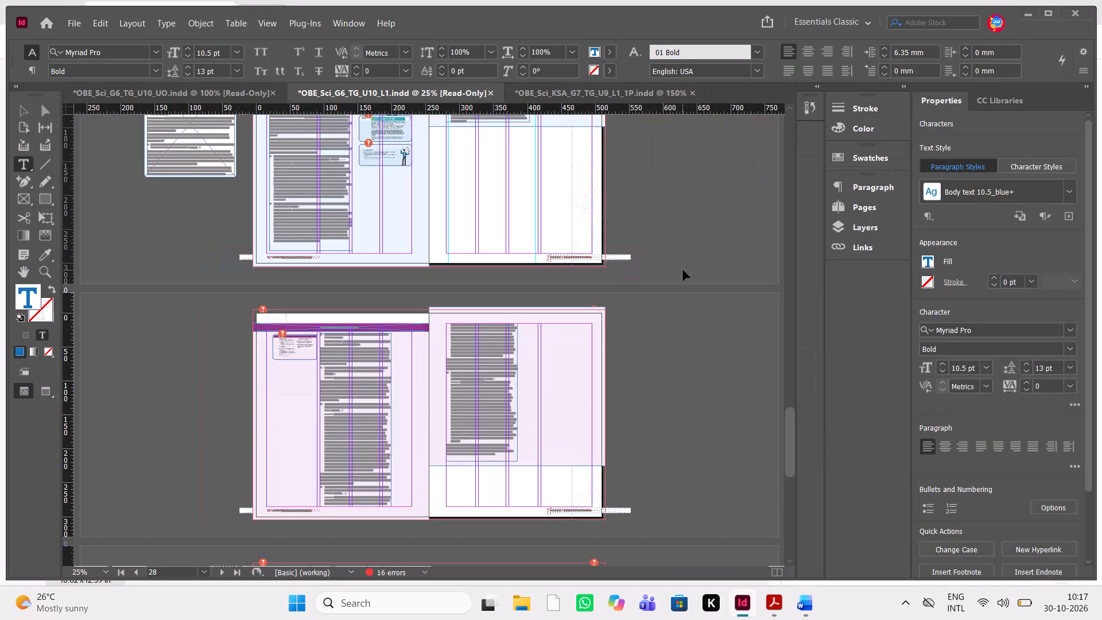
pyautogui.click(683, 270)
# Examine the layout of the page 26–27 Power Up spread and the neighbouring Lesson Check answers spread.
pyautogui.hotkey('ctrl', '=')
pyautogui.hotkey('ctrl', '=')
pyautogui.hotkey('ctrl', '=')
pyautogui.hotkey('ctrl', '=')
pyautogui.hotkey('ctrl', '=')
pyautogui.hotkey('ctrl', '=')
pyautogui.hotkey('ctrl', '=')
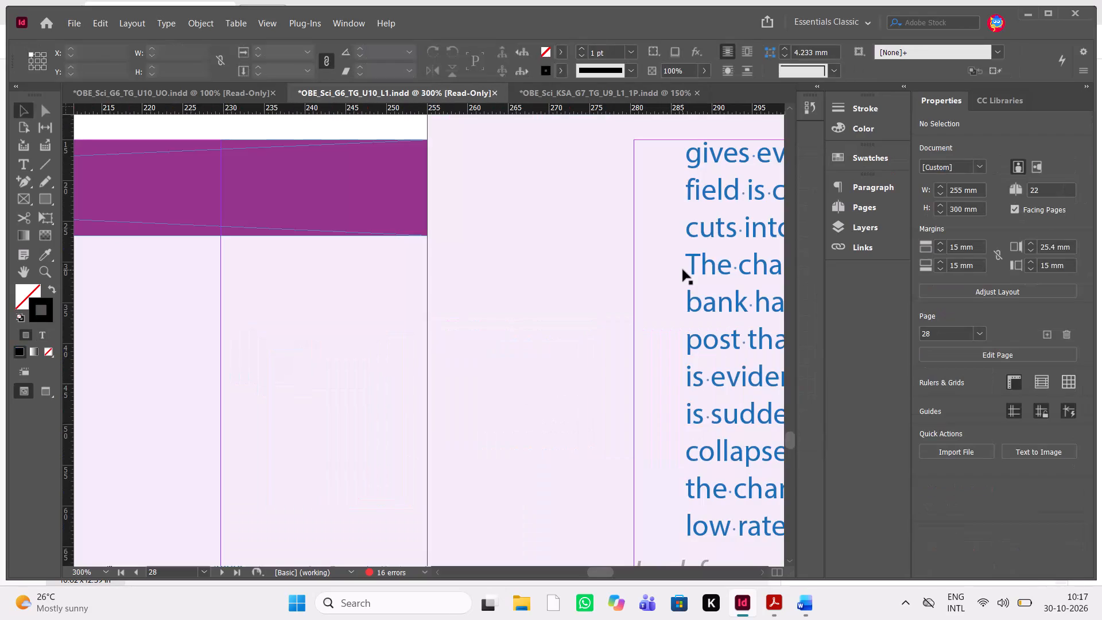
pyautogui.hotkey('ctrl', '-')
pyautogui.hotkey('ctrl', '-')
pyautogui.hotkey('ctrl', '-')
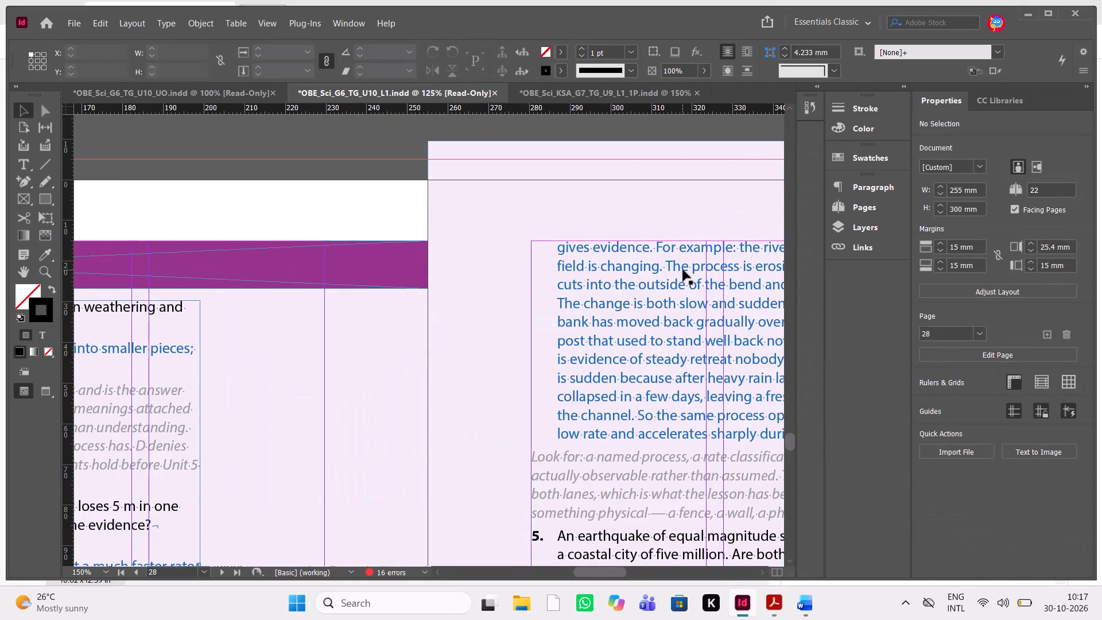
pyautogui.hotkey('ctrl', '-')
pyautogui.scroll(2, 683, 270)
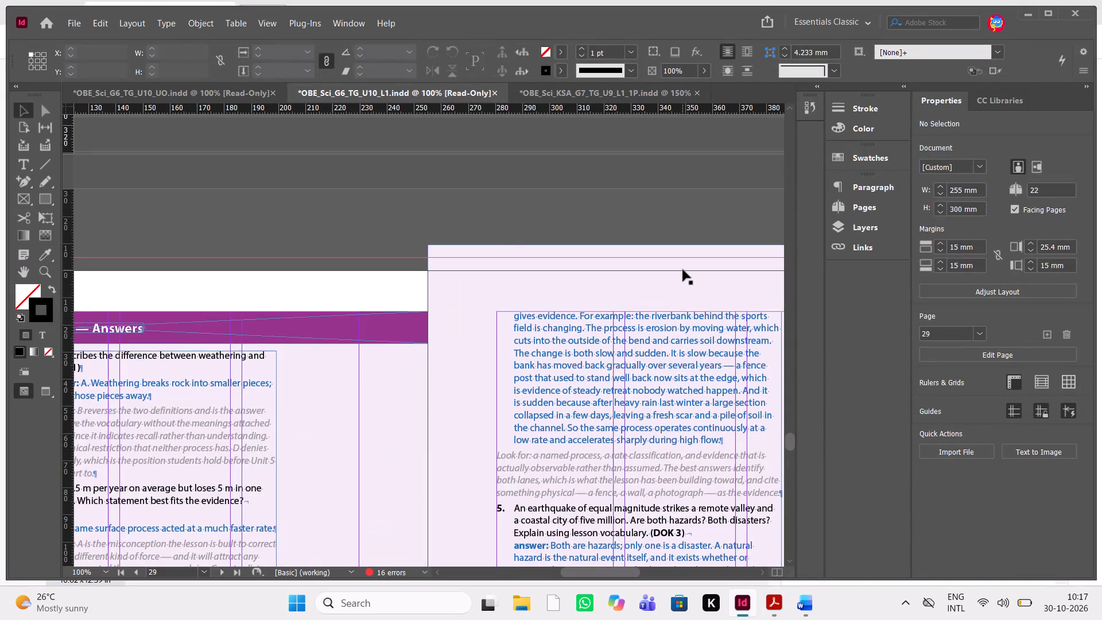
pyautogui.scroll(3, 683, 270)
pyautogui.hscroll(4, 683, 270)
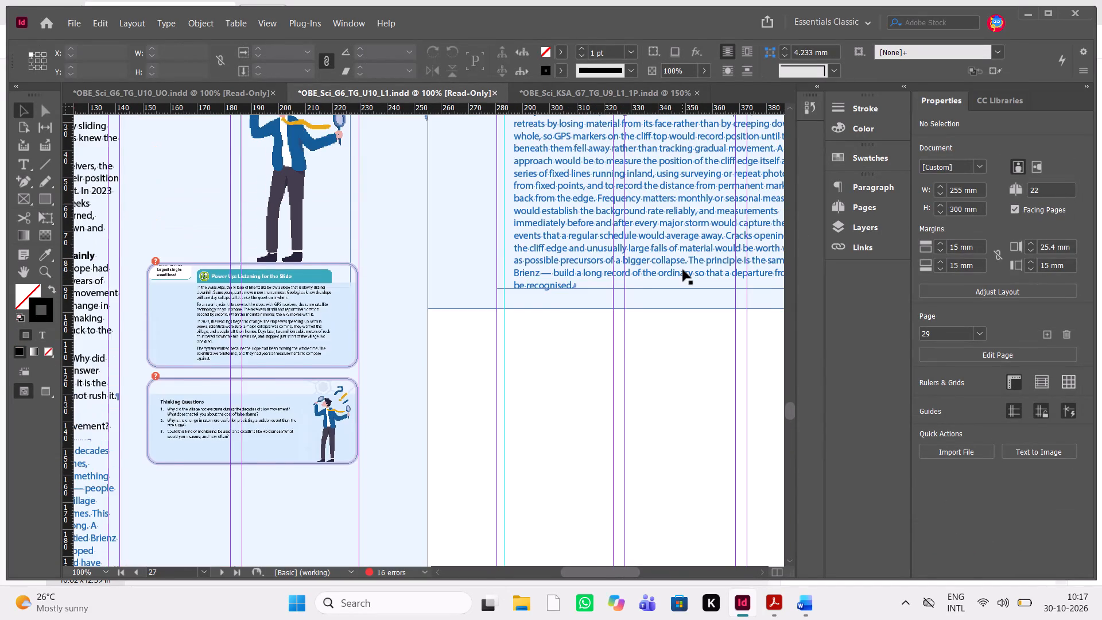
pyautogui.hotkey('ctrl', '-')
pyautogui.hotkey('ctrl', '-')
pyautogui.hotkey('ctrl', '-')
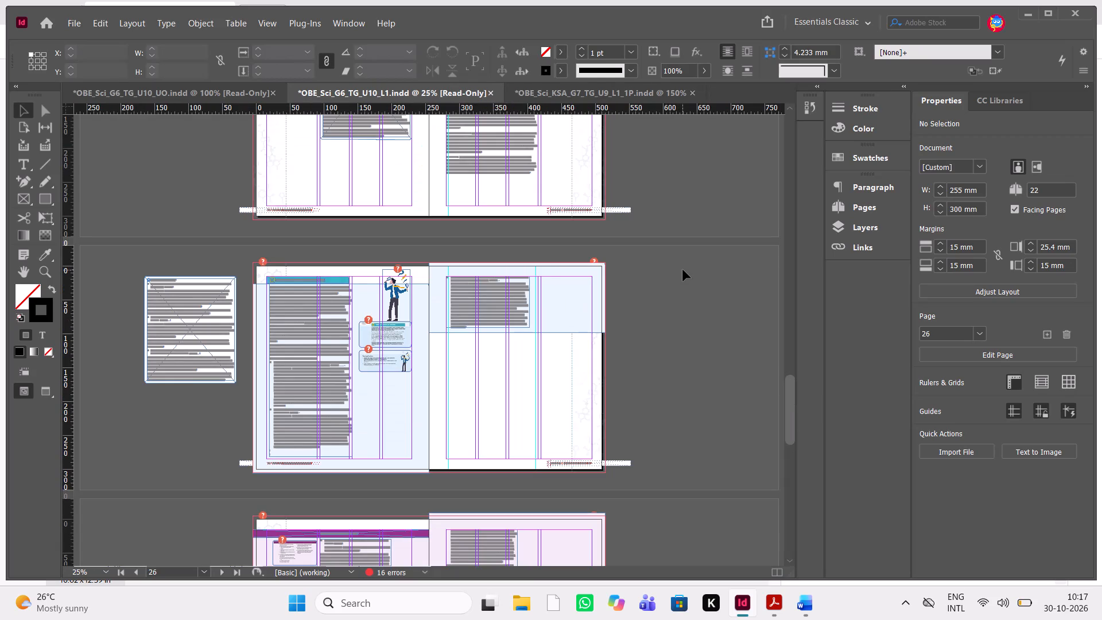
pyautogui.hotkey('ctrl', '=')
pyautogui.hotkey('ctrl', '=')
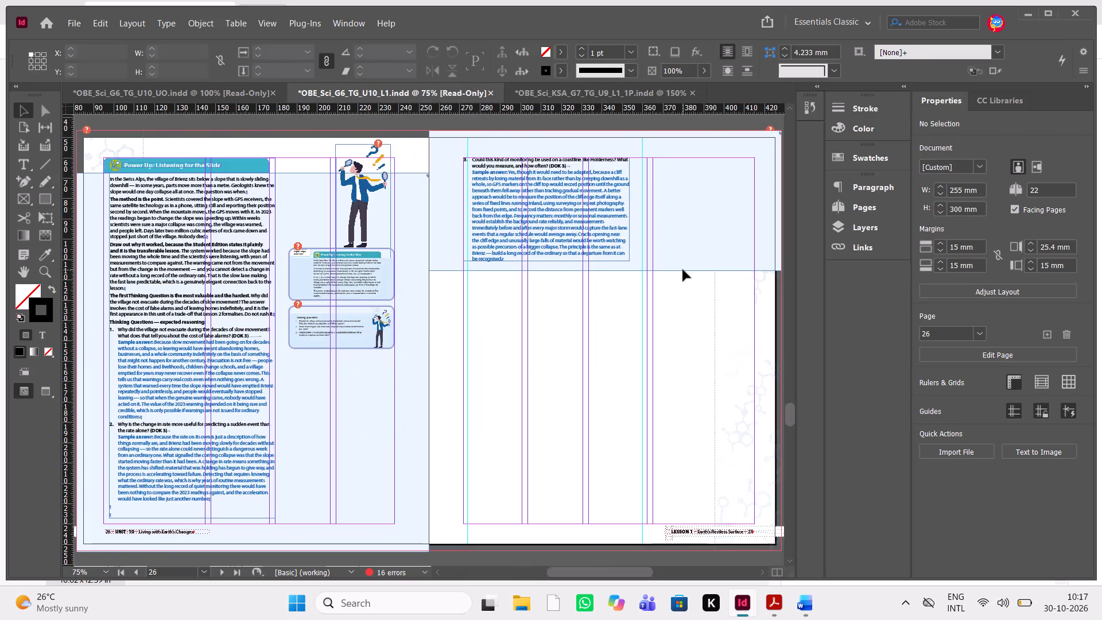
pyautogui.hotkey('ctrl', '-')
pyautogui.hotkey('ctrl', '-')
pyautogui.hotkey('ctrl', '-')
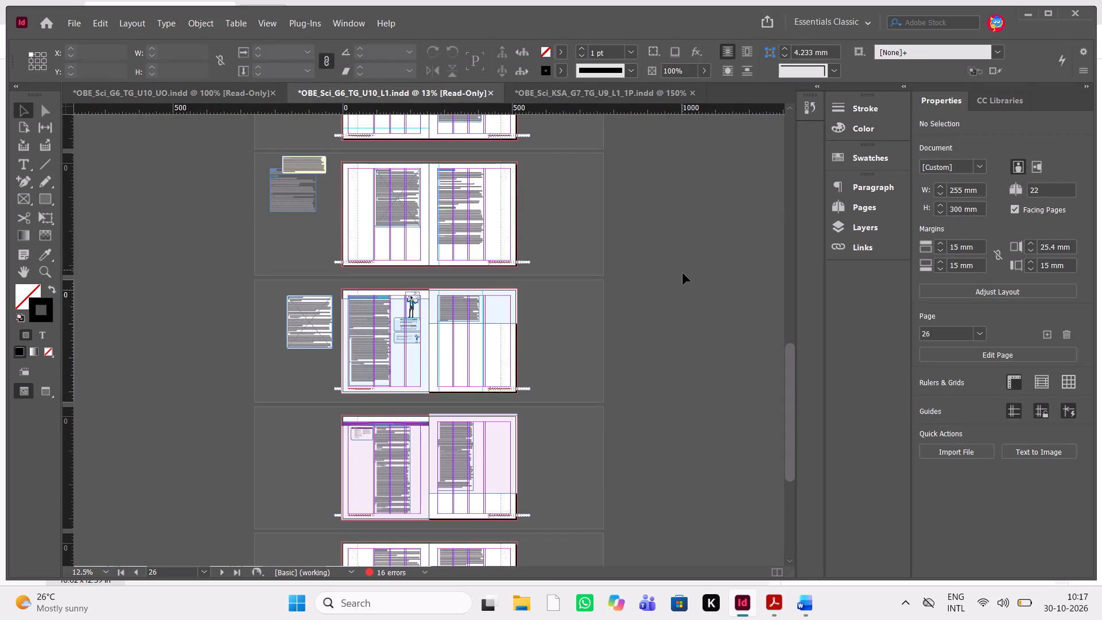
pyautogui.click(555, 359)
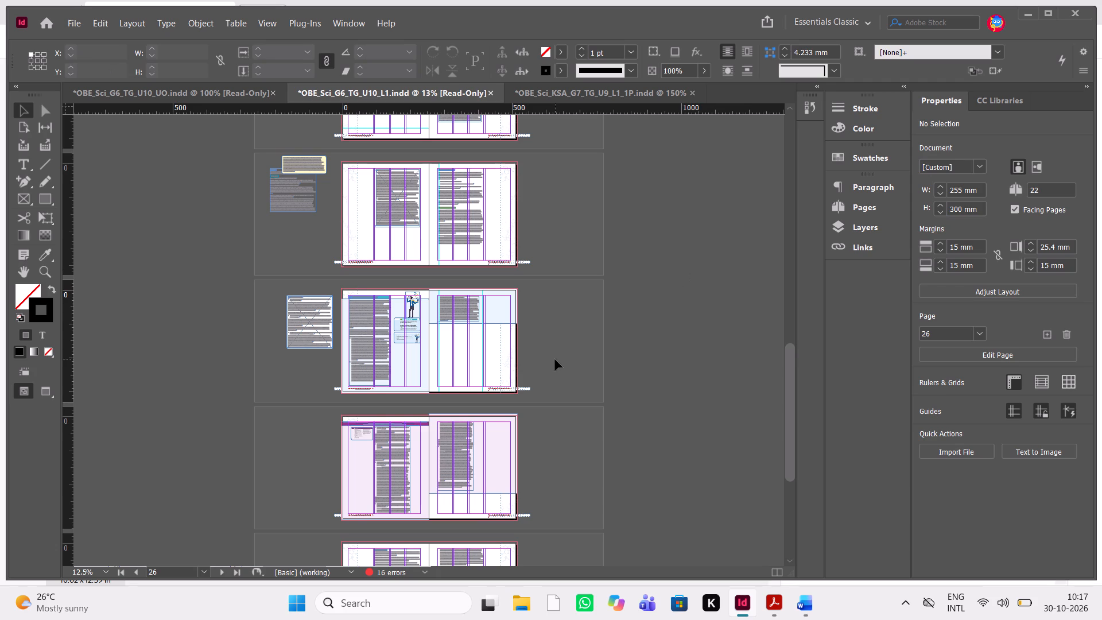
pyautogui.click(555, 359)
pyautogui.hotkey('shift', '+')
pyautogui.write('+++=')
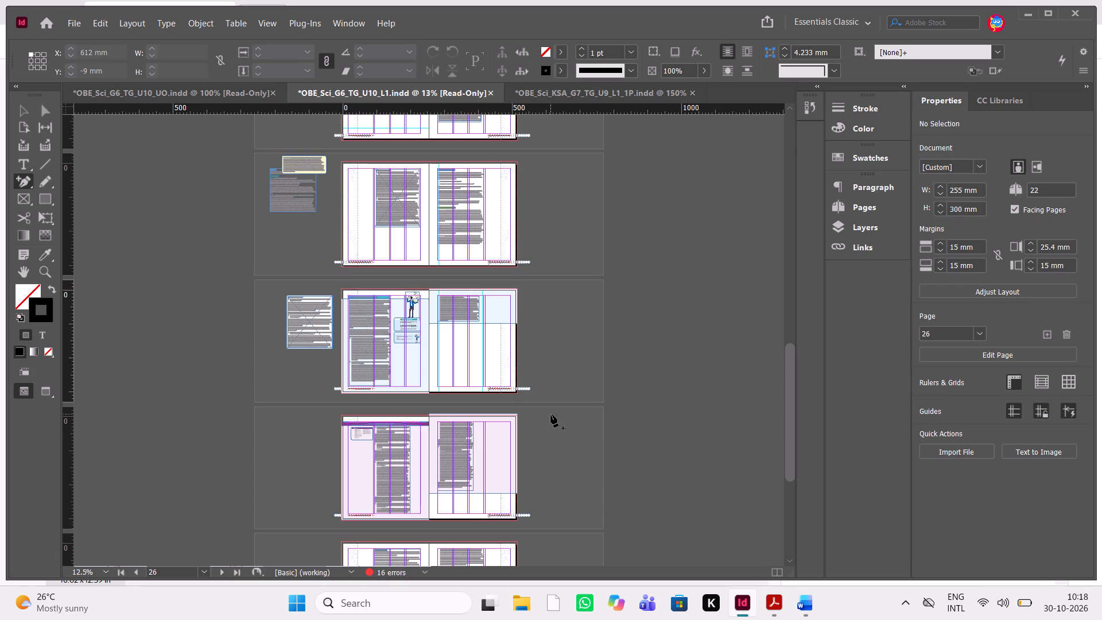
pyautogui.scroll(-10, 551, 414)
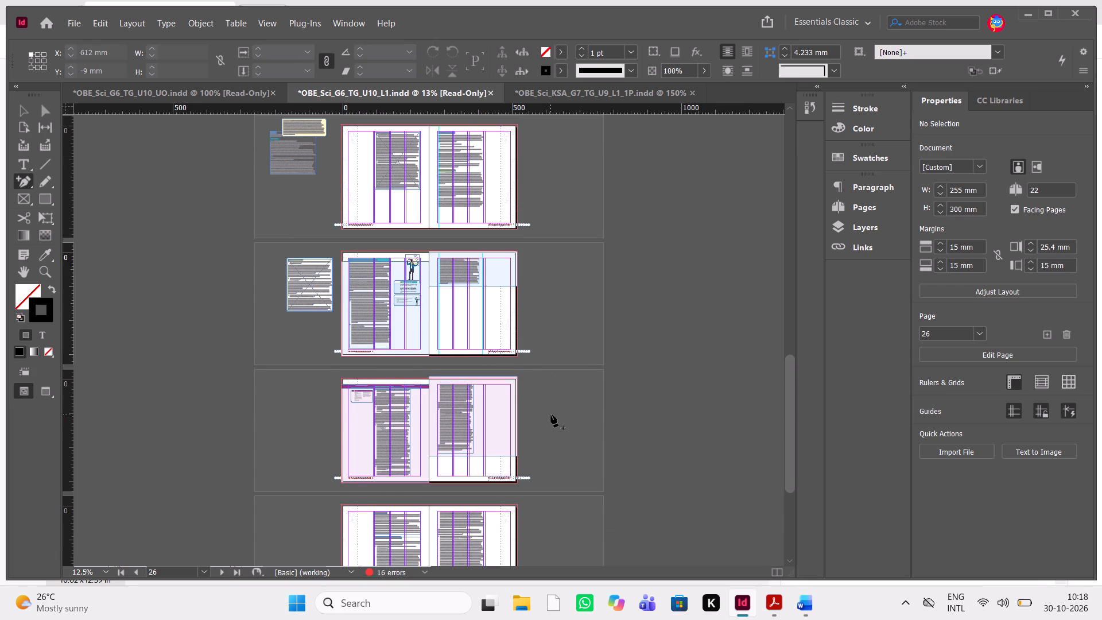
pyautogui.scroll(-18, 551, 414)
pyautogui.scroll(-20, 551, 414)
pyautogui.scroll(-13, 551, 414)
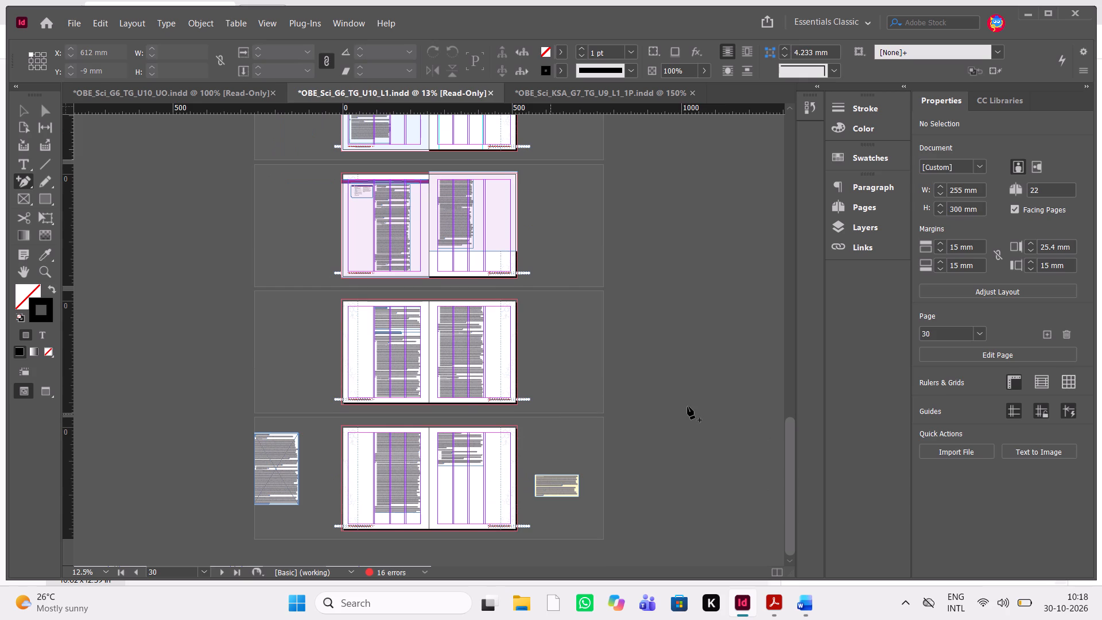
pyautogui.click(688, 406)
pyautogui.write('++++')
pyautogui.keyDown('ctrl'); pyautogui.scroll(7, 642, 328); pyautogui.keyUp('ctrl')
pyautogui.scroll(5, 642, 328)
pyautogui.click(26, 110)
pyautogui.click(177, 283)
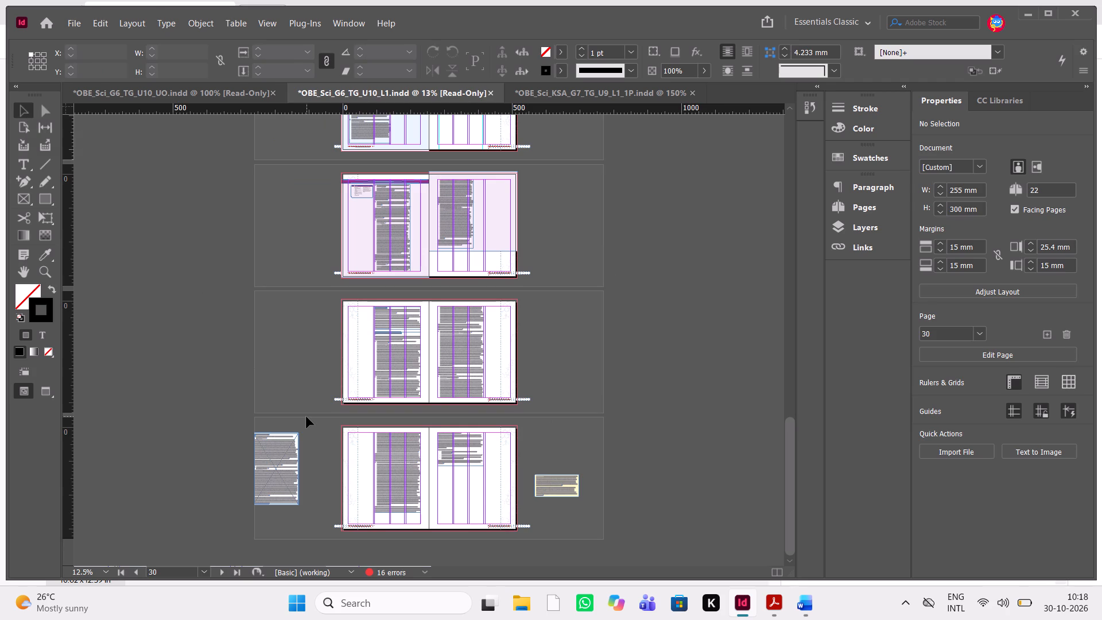
# Examine pages 20 to 28 of the Lesson 1 file, from the Progress Check answers to the Lesson Check answers.
pyautogui.hotkey('ctrl', '=')
pyautogui.hotkey('ctrl', '=')
pyautogui.hotkey('ctrl', '=')
pyautogui.hotkey('ctrl', '=')
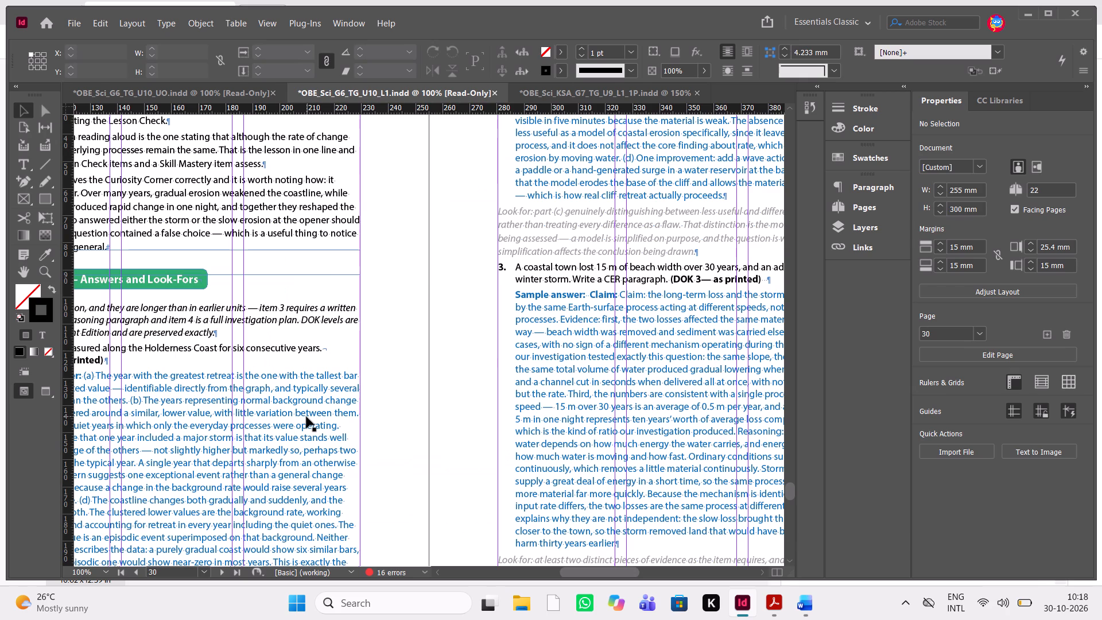
pyautogui.scroll(13, 306, 417)
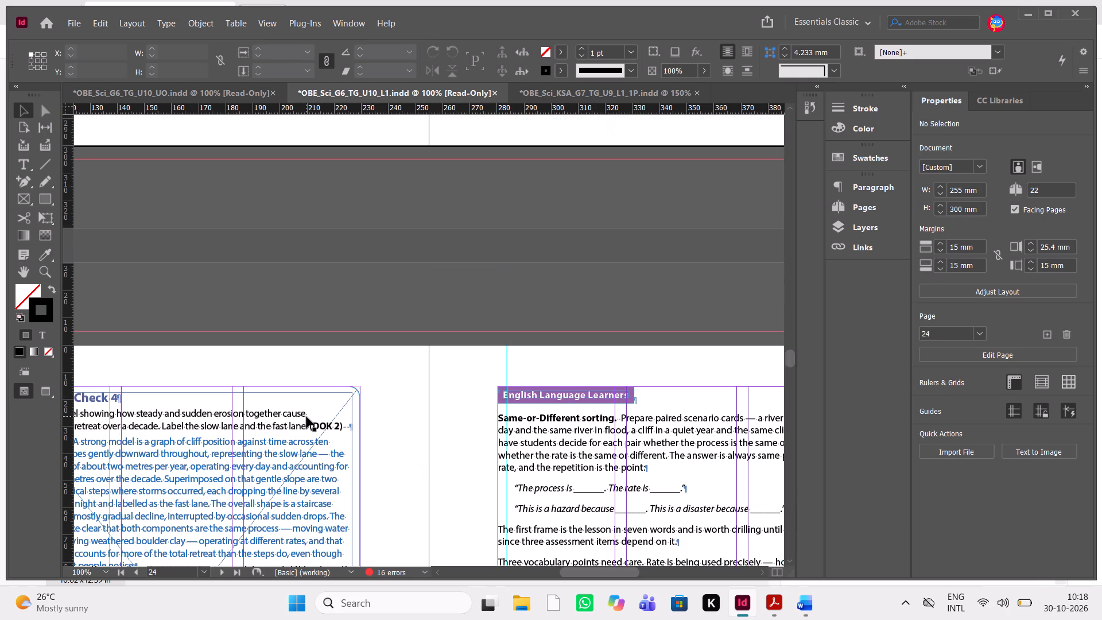
pyautogui.scroll(1, 306, 417)
pyautogui.scroll(-10, 306, 417)
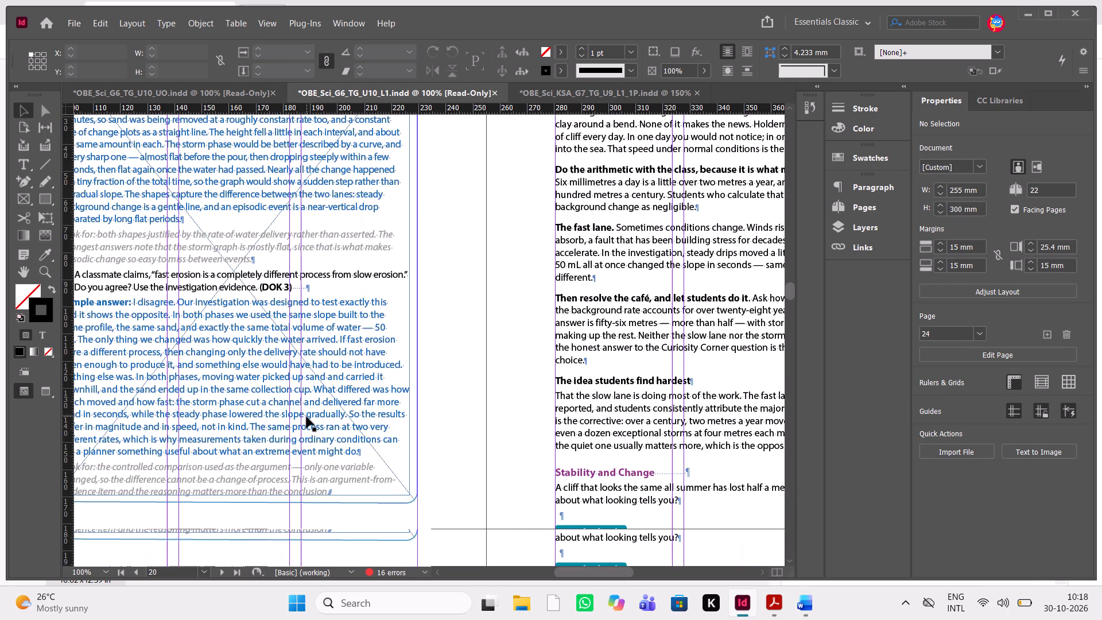
pyautogui.scroll(-17, 306, 417)
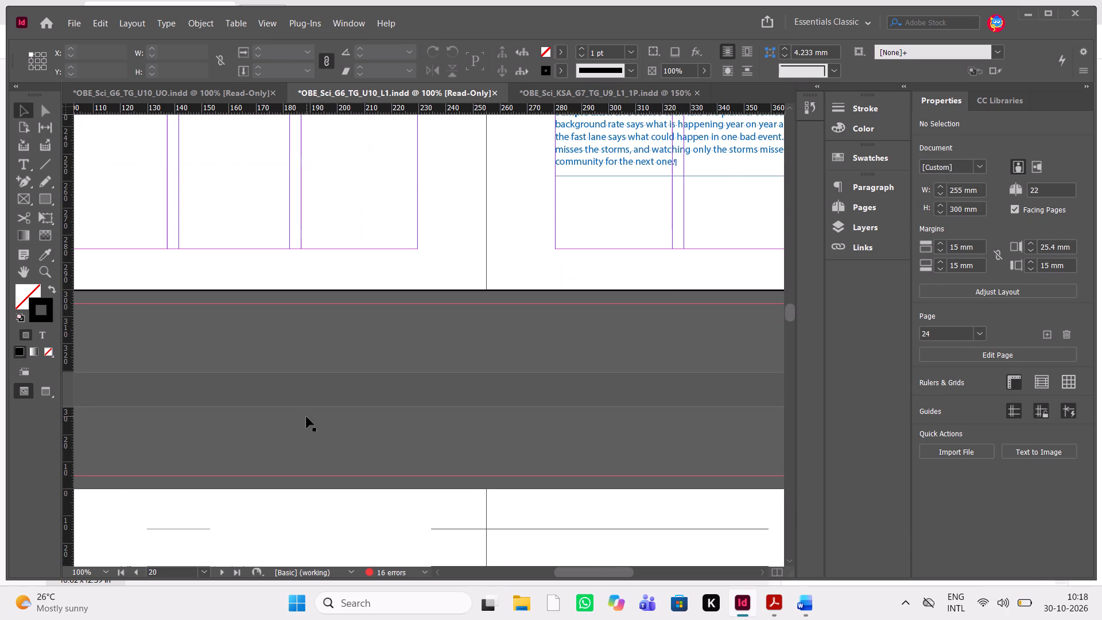
pyautogui.scroll(-5, 306, 417)
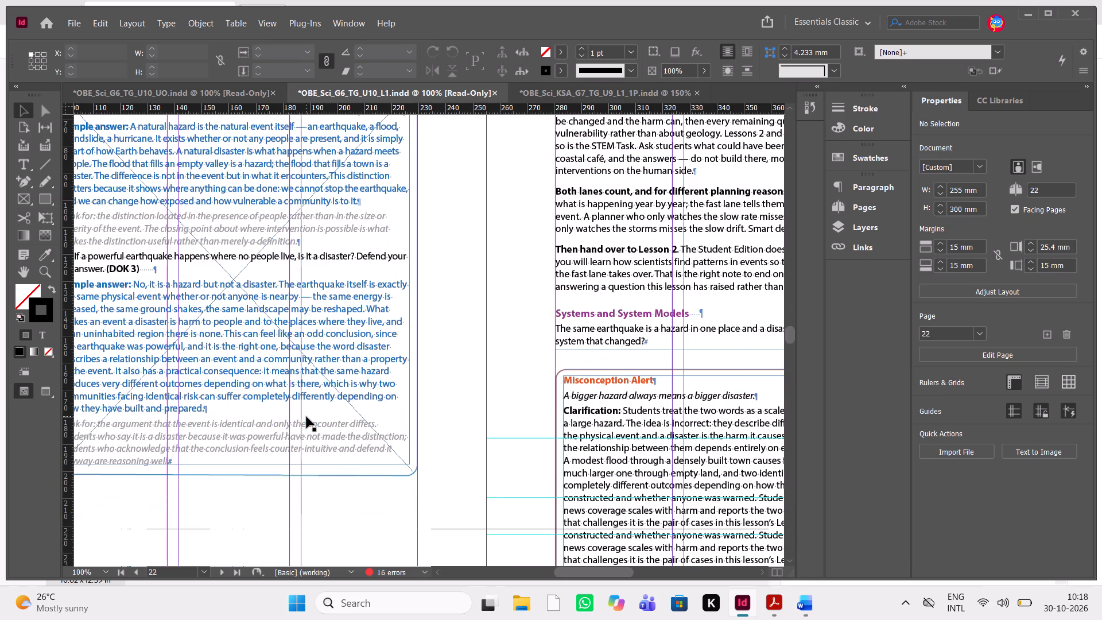
pyautogui.scroll(-3, 306, 417)
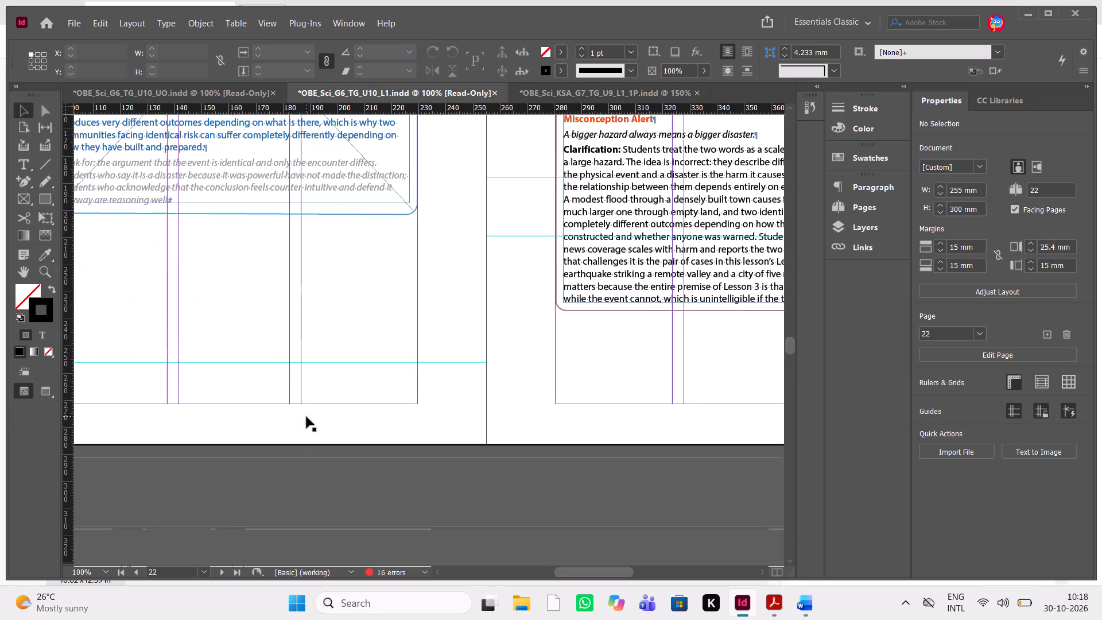
pyautogui.scroll(-10, 306, 417)
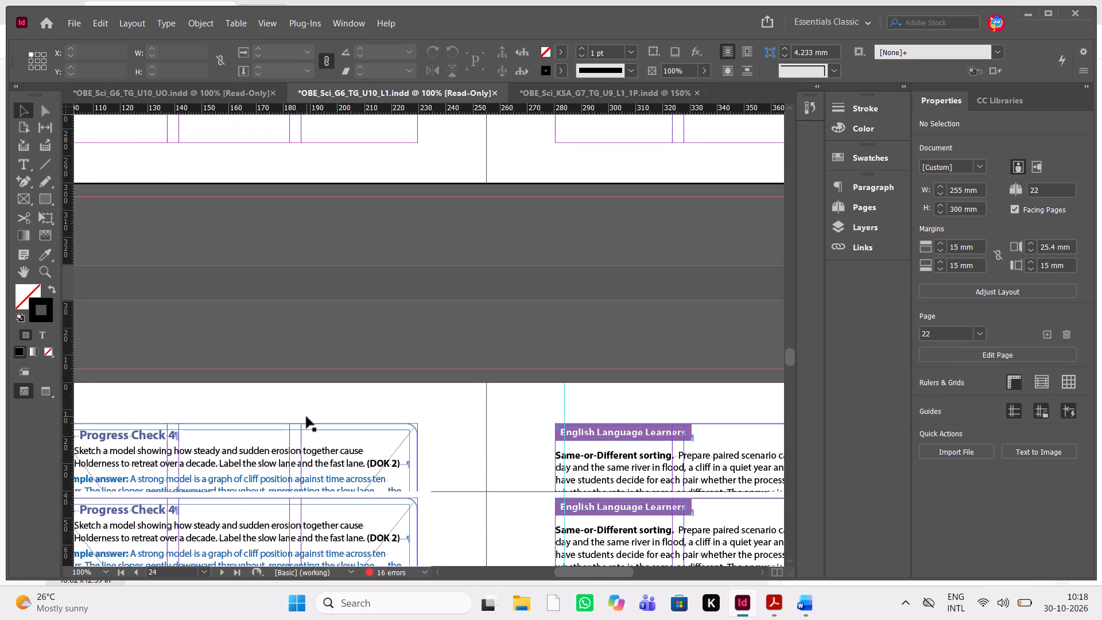
pyautogui.scroll(-6, 306, 417)
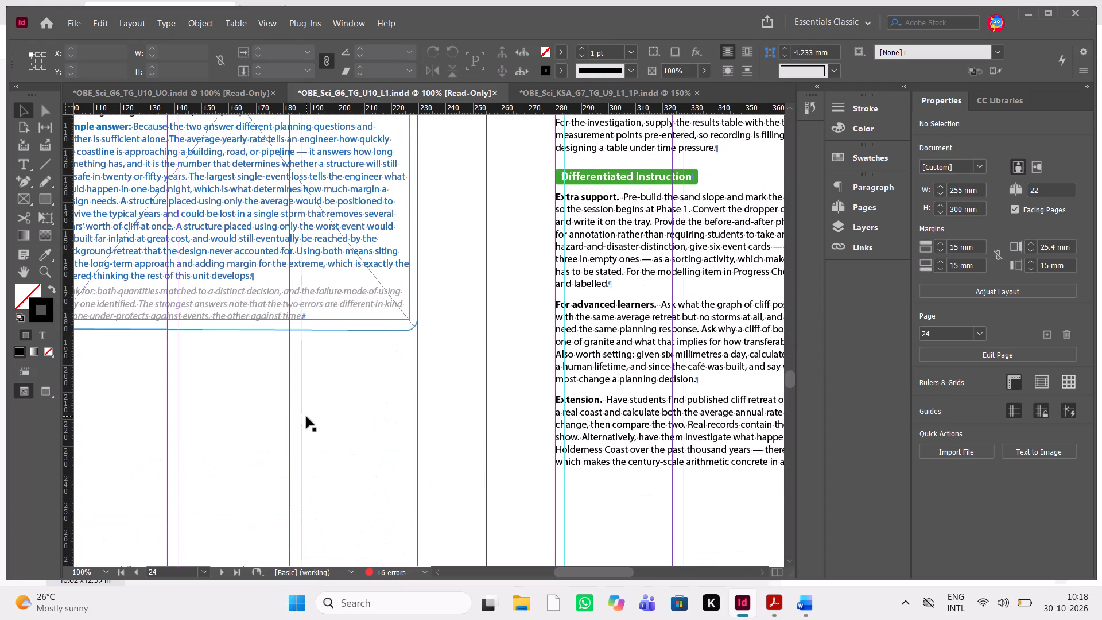
pyautogui.scroll(-6, 306, 417)
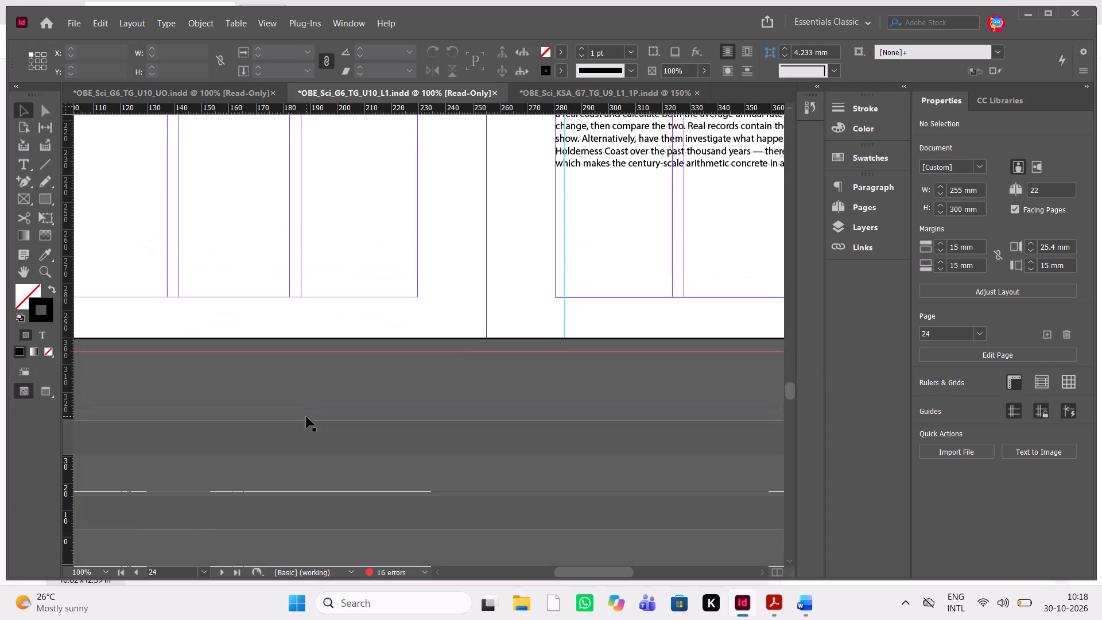
pyautogui.scroll(-2, 306, 417)
pyautogui.scroll(1, 306, 417)
pyautogui.scroll(-1, 306, 417)
pyautogui.scroll(5, 306, 417)
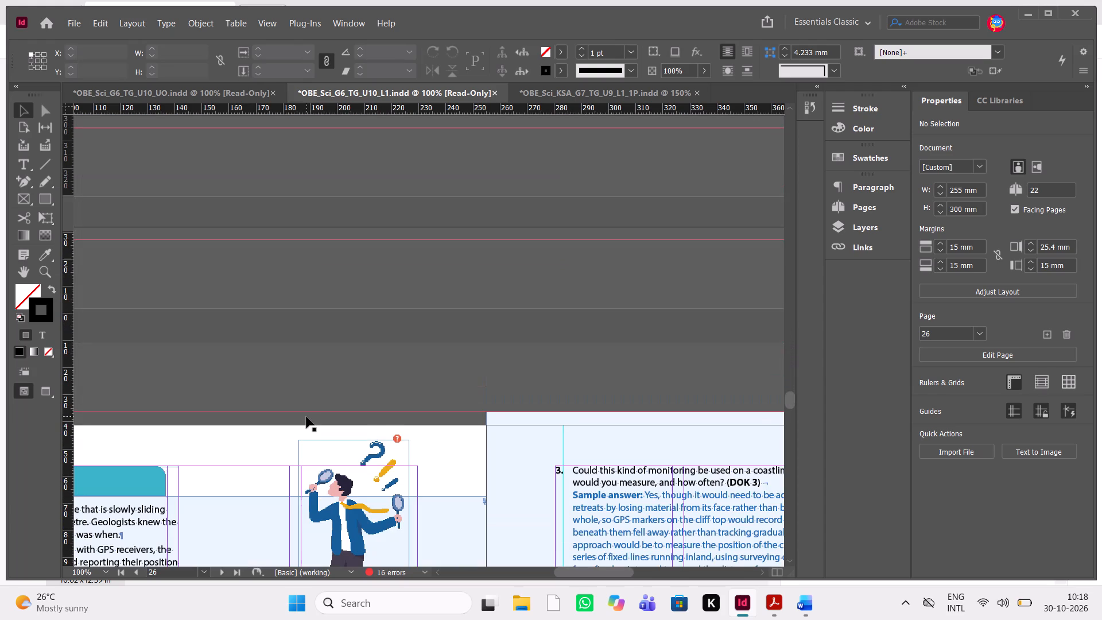
pyautogui.scroll(6, 306, 417)
pyautogui.scroll(-6, 306, 417)
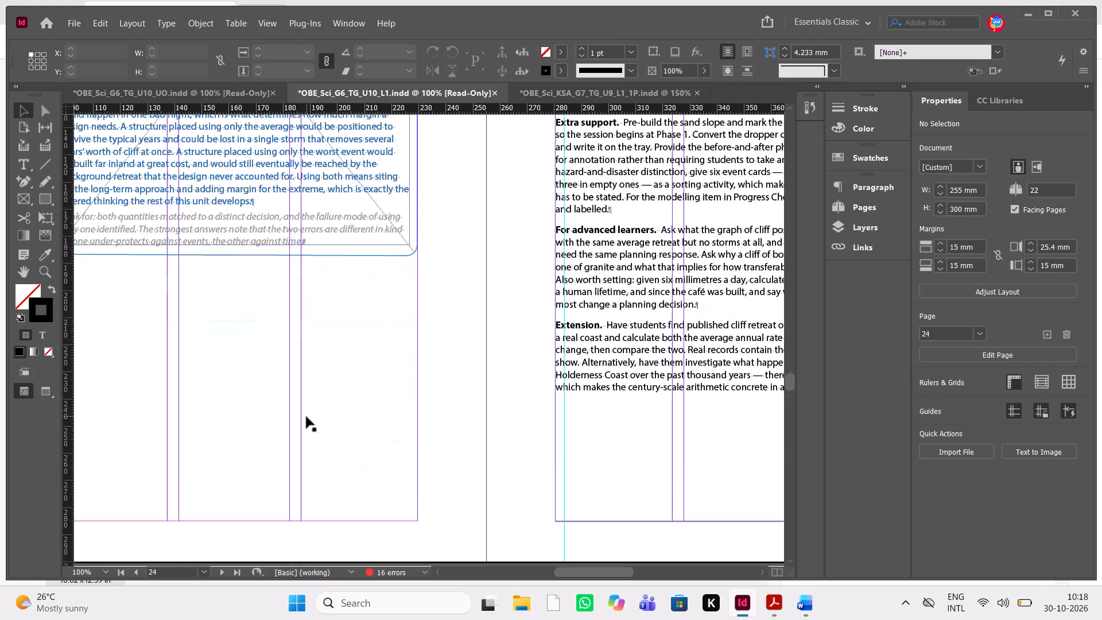
pyautogui.scroll(-2, 306, 417)
pyautogui.scroll(-20, 306, 417)
pyautogui.scroll(-3, 306, 417)
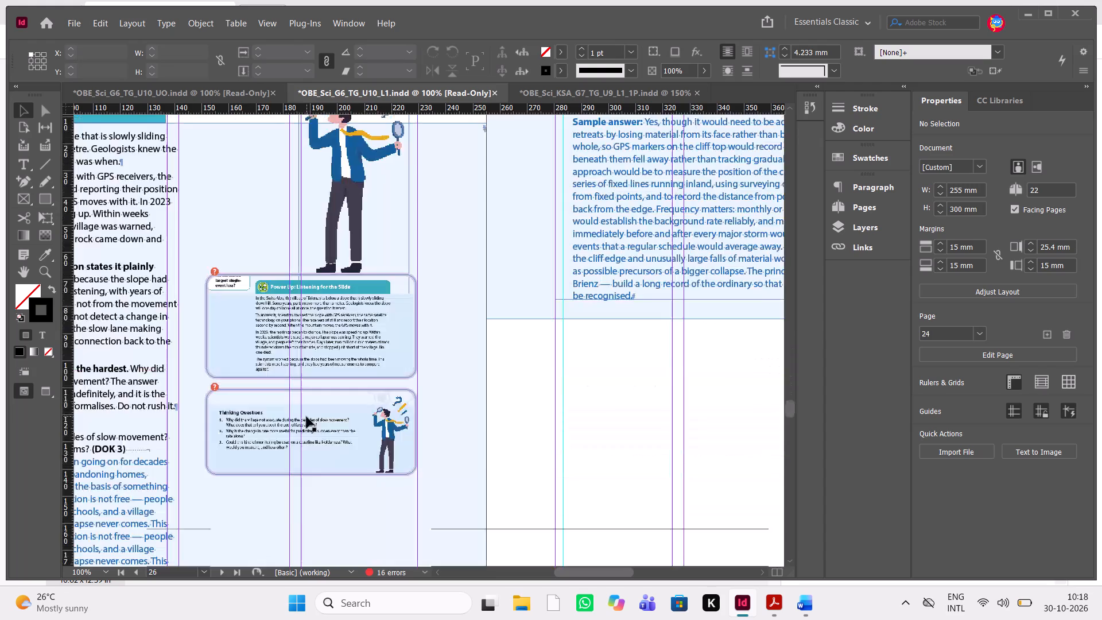
pyautogui.scroll(-2, 306, 417)
pyautogui.scroll(1, 306, 417)
pyautogui.hscroll(1, 306, 417)
pyautogui.scroll(1, 306, 417)
pyautogui.hscroll(1, 306, 417)
pyautogui.scroll(3, 306, 417)
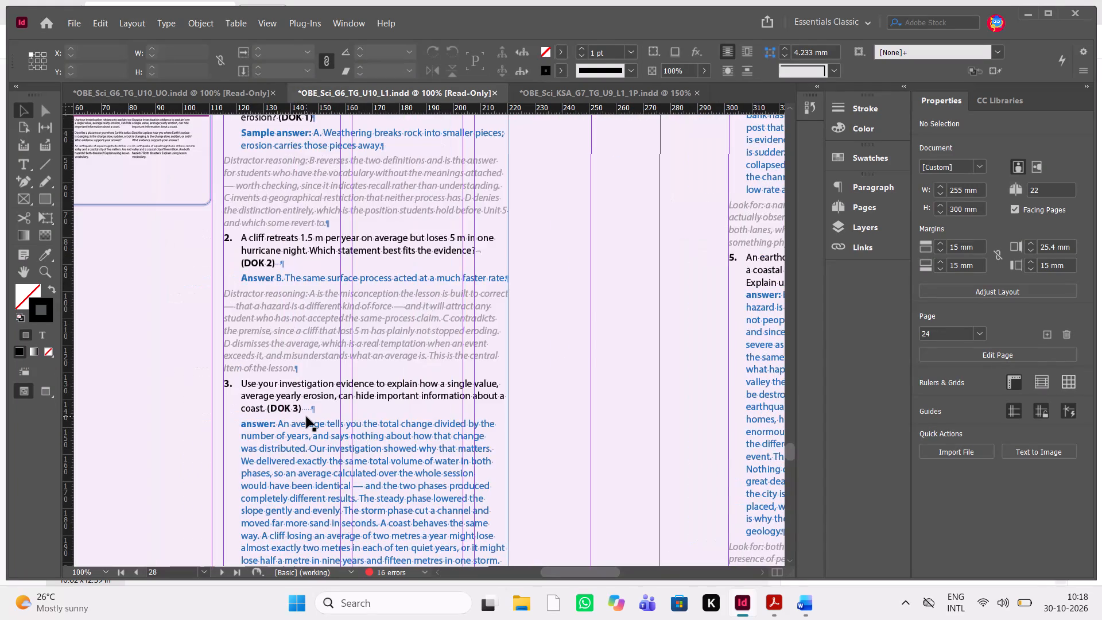
pyautogui.scroll(9, 306, 417)
pyautogui.hscroll(1, 306, 417)
pyautogui.scroll(2, 306, 417)
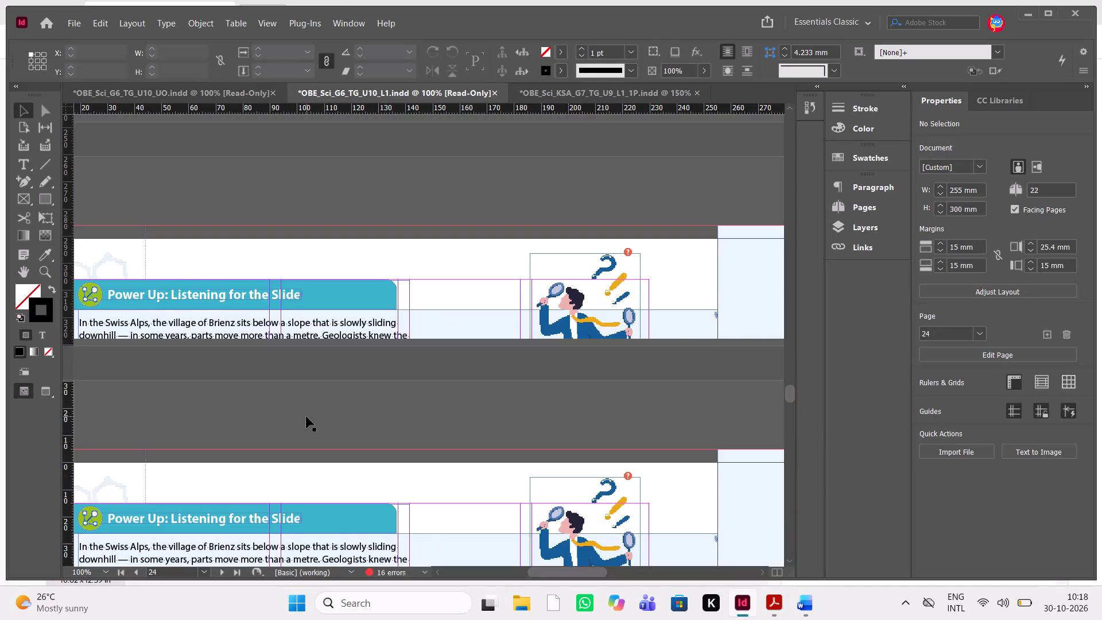
pyautogui.scroll(4, 306, 417)
pyautogui.hscroll(1, 306, 417)
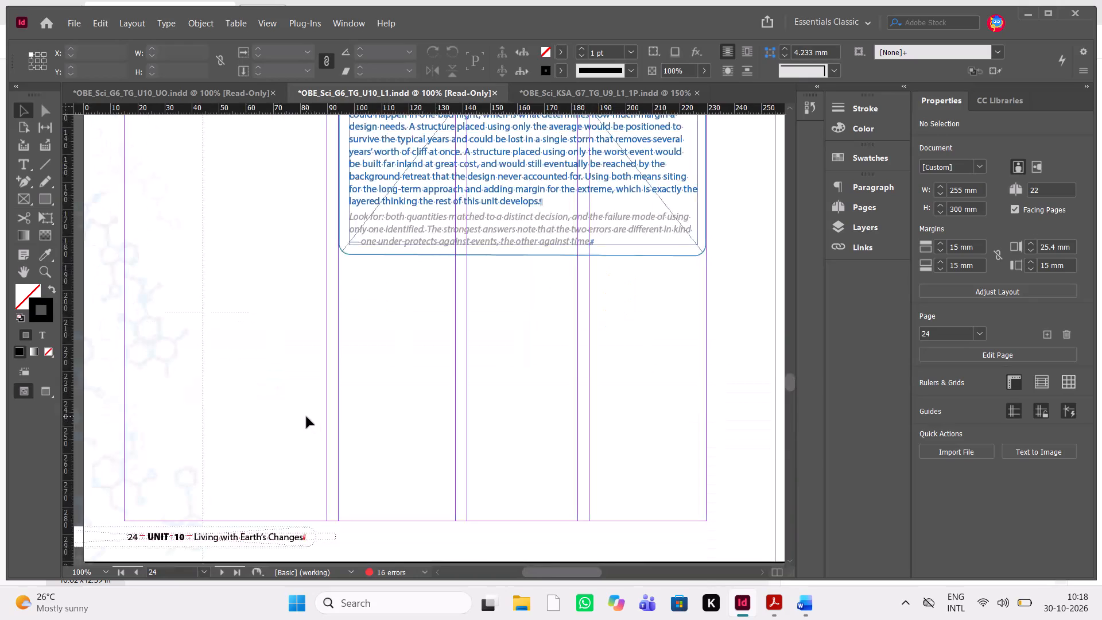
# Move page 26's magnifying-glass figure and both student-page thumbnails together leftwards to X 93.577 mm and up to Y 2.938 mm.
pyautogui.hotkey('ctrl', '-')
pyautogui.hotkey('ctrl', '-')
pyautogui.hotkey('ctrl', '-')
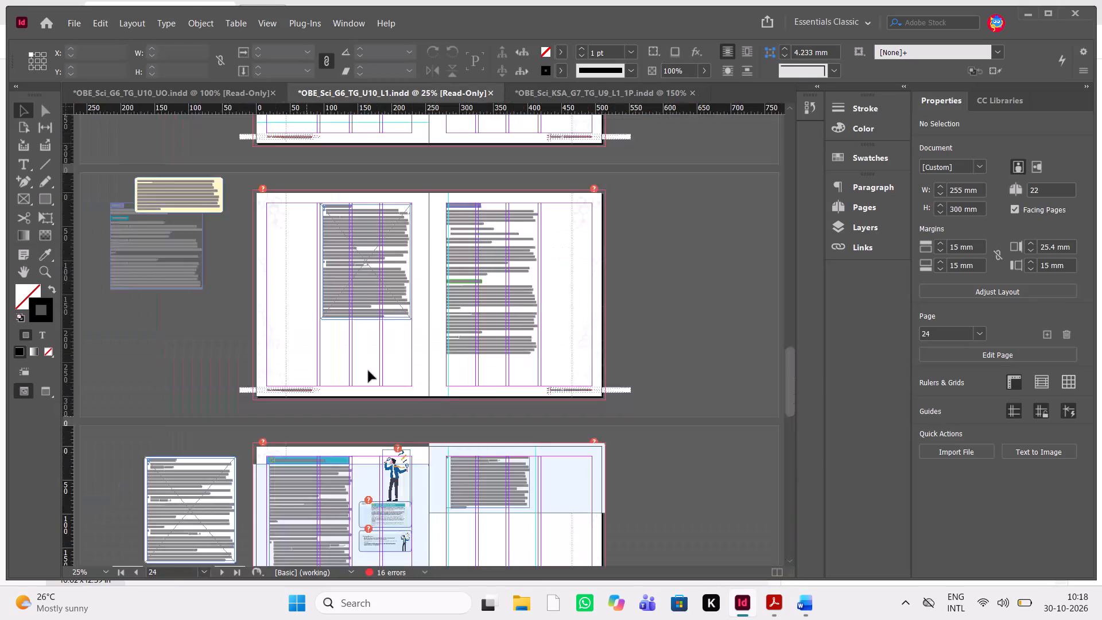
pyautogui.scroll(-4, 439, 374)
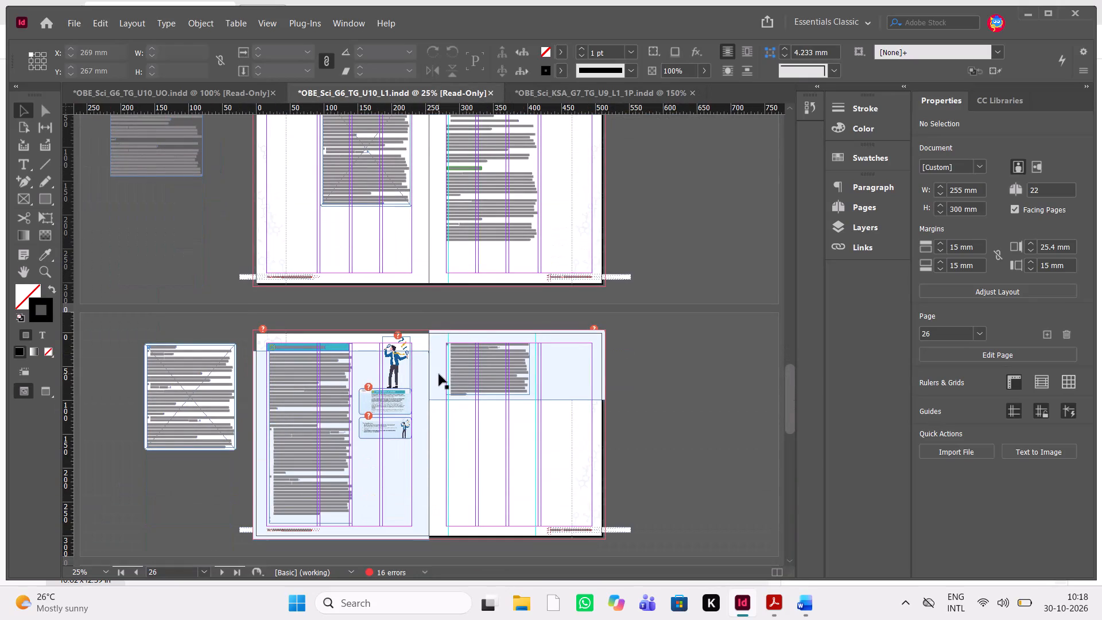
pyautogui.hotkey('ctrl', '=')
pyautogui.hotkey('ctrl', '=')
pyautogui.hotkey('ctrl', '=')
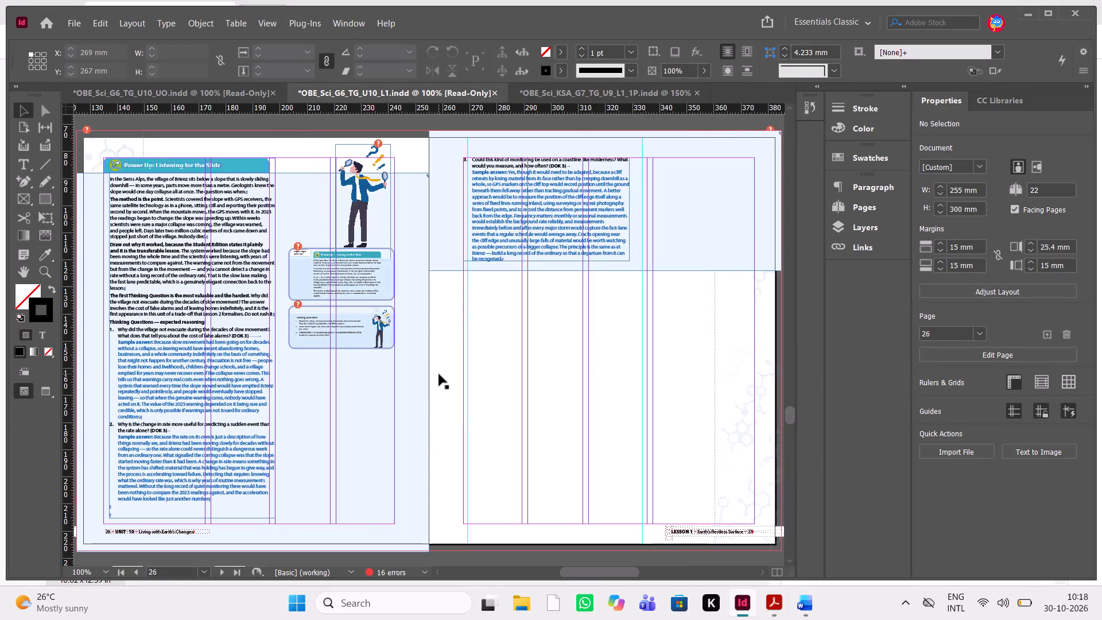
pyautogui.hscroll(2, 464, 381)
pyautogui.scroll(1, 464, 381)
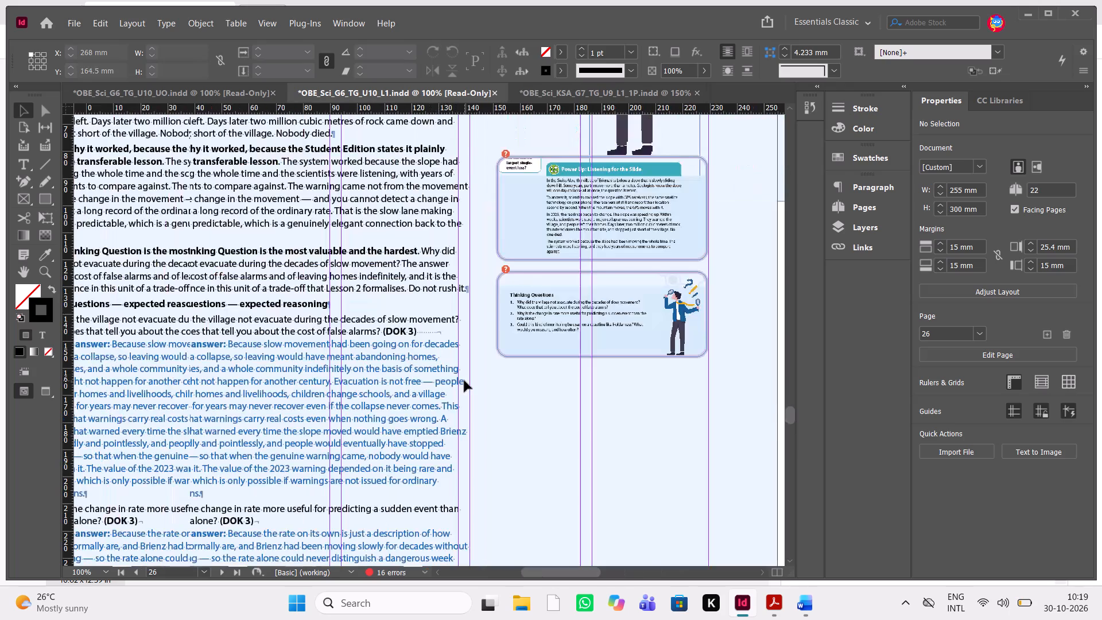
pyautogui.scroll(2, 464, 381)
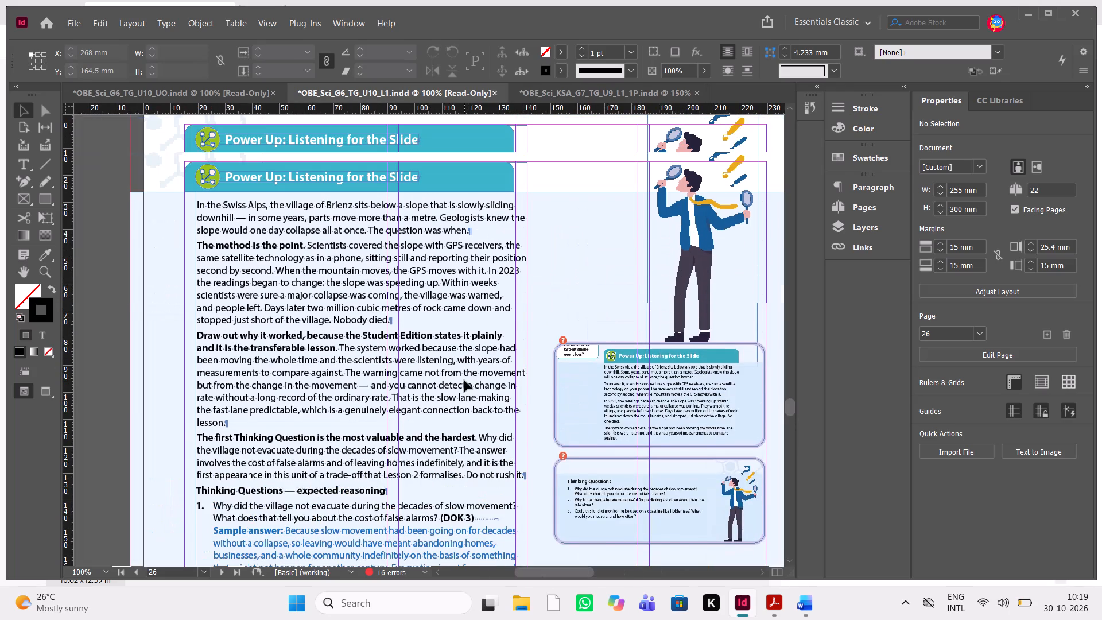
pyautogui.scroll(1, 464, 381)
pyautogui.hscroll(-2, 666, 410)
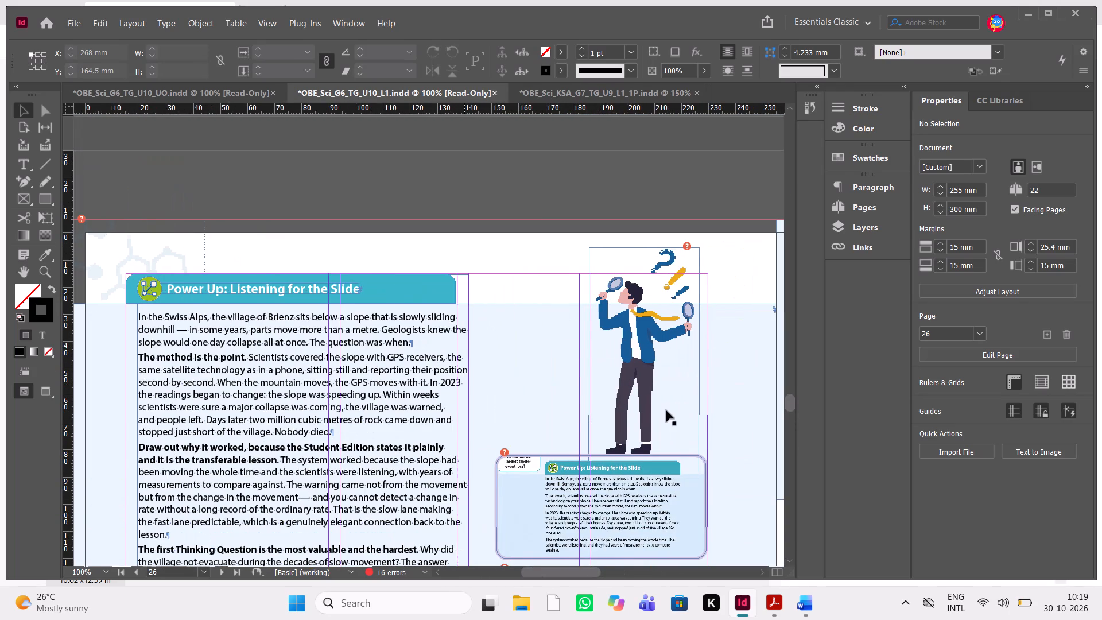
pyautogui.click(599, 340)
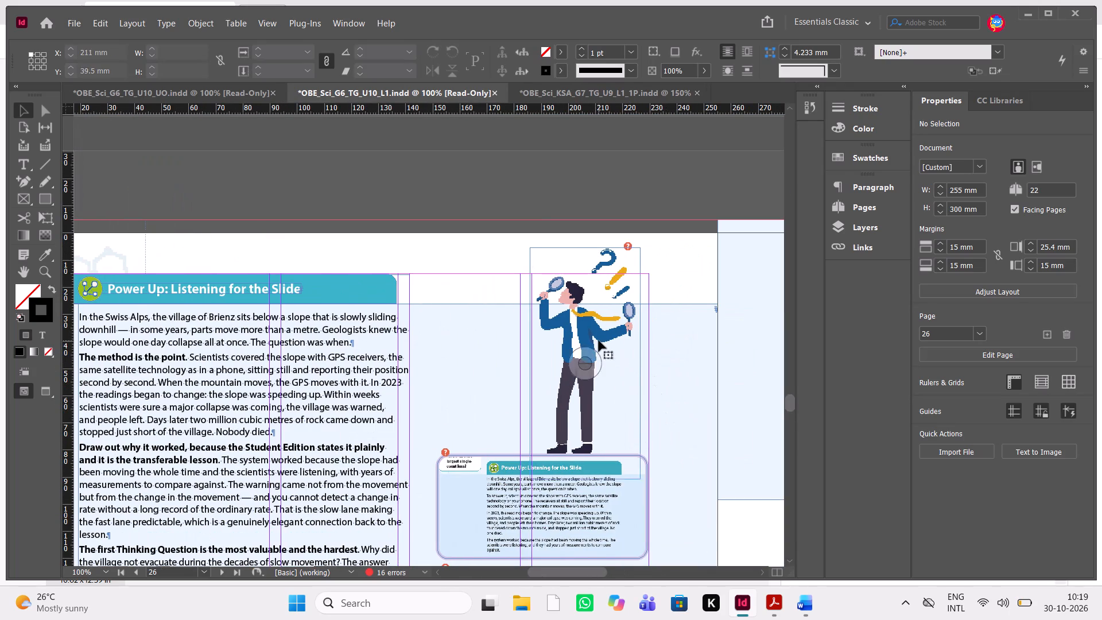
pyautogui.scroll(-4, 599, 340)
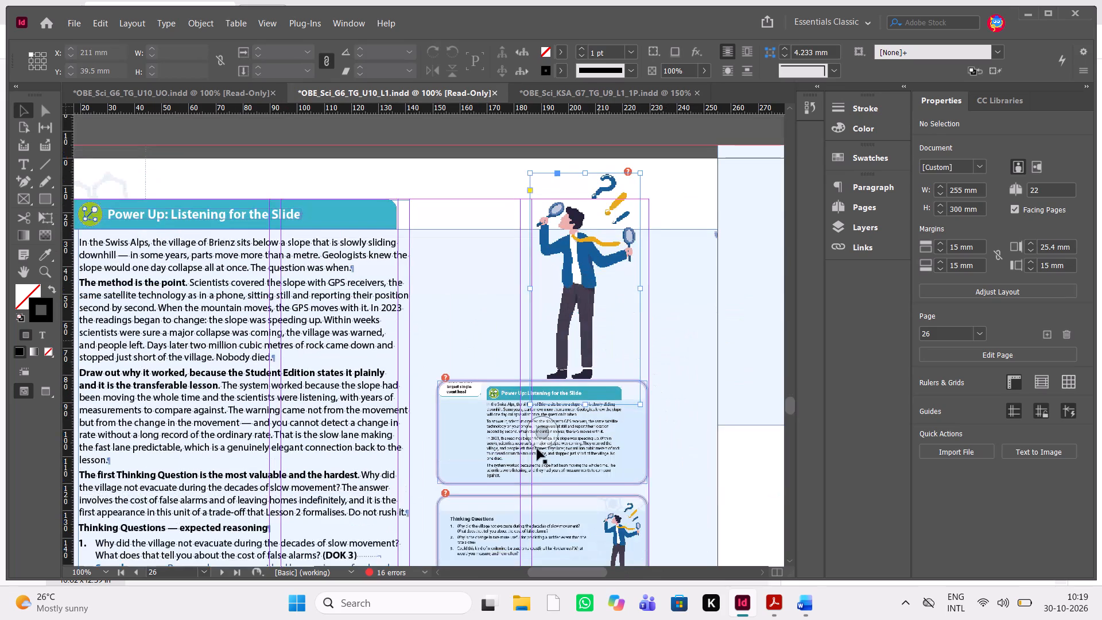
pyautogui.click(537, 449)
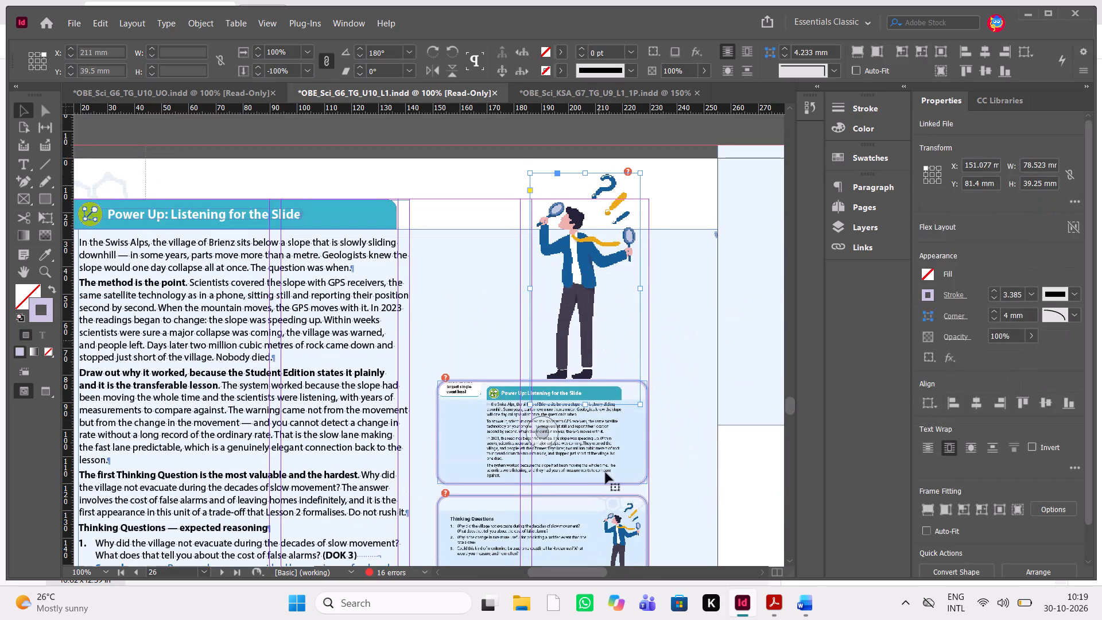
pyautogui.keyDown('shift'); pyautogui.click(604, 474); pyautogui.keyUp('shift')
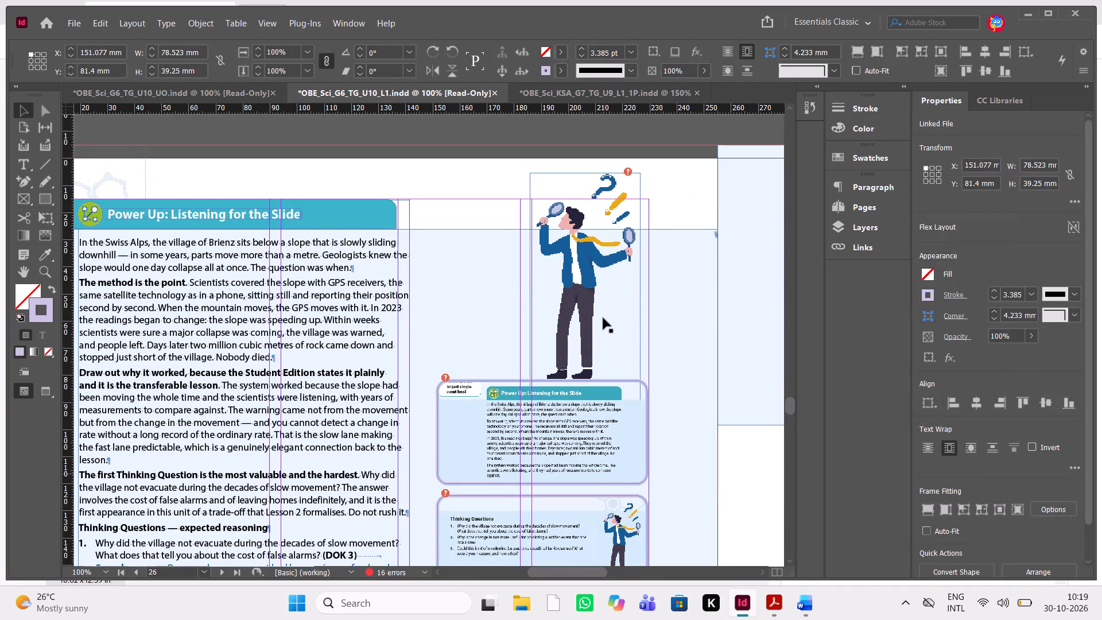
pyautogui.click(603, 318)
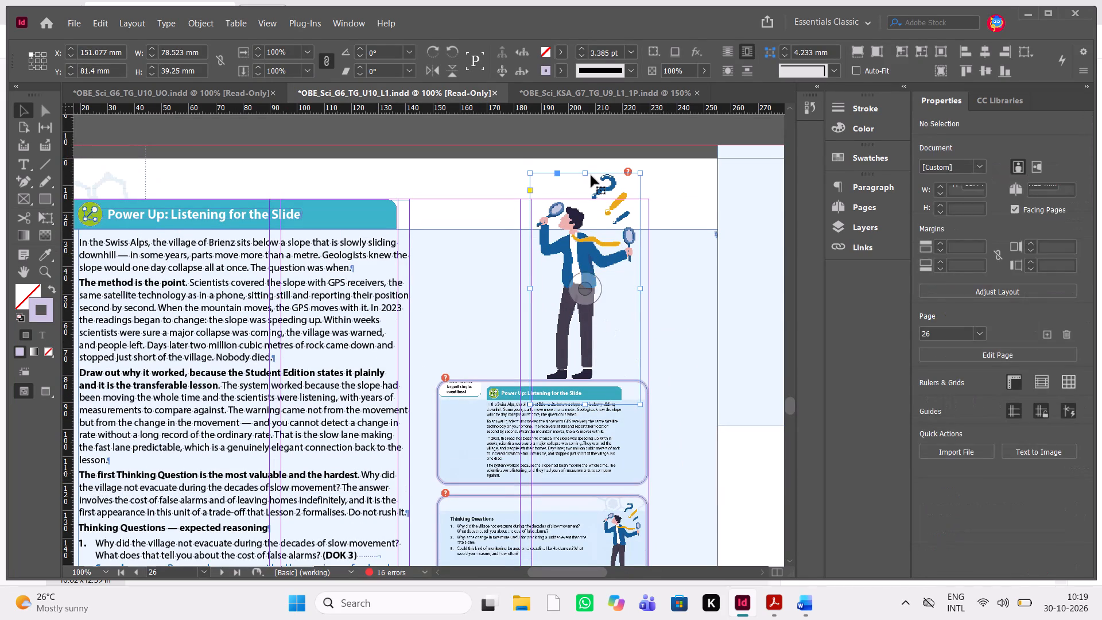
pyautogui.click(591, 176)
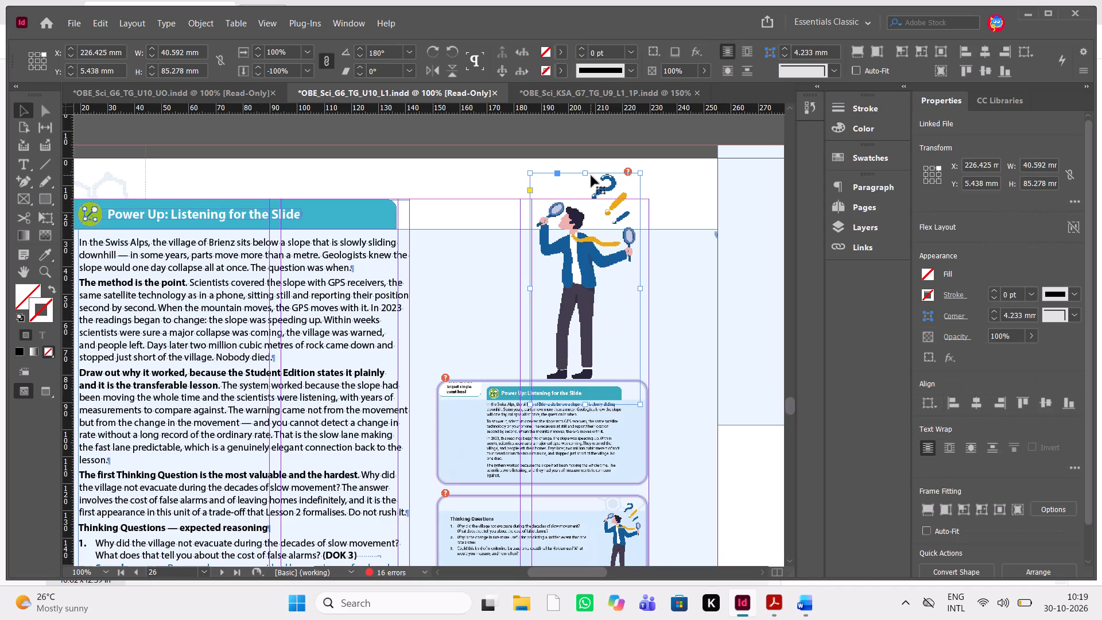
pyautogui.keyDown('shift'); pyautogui.click(513, 431); pyautogui.keyUp('shift')
pyautogui.keyDown('shift'); pyautogui.click(483, 526); pyautogui.keyUp('shift')
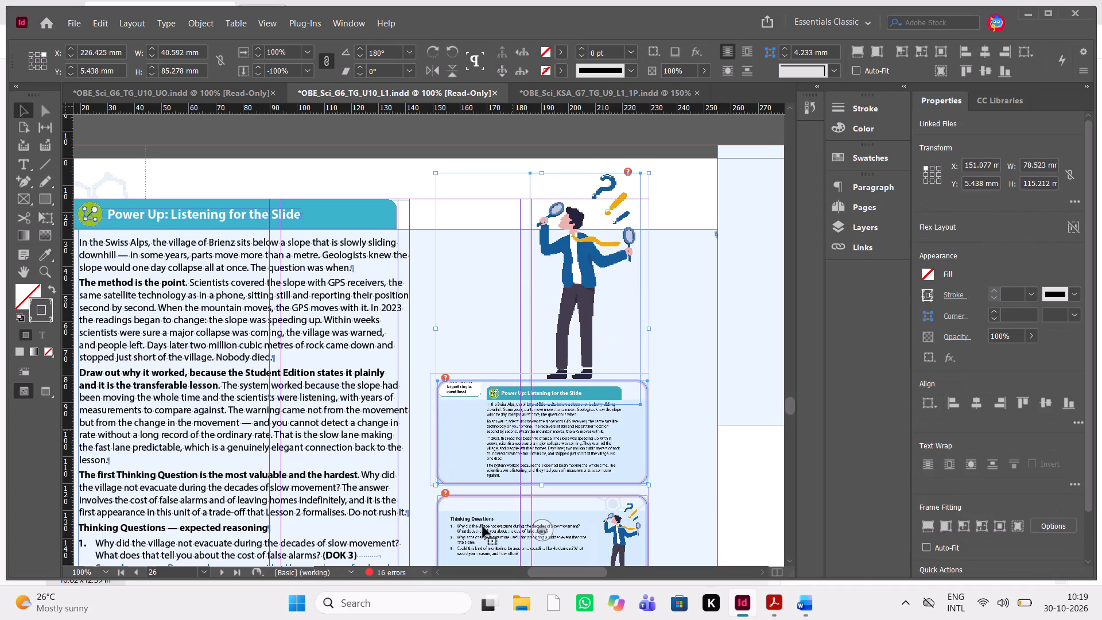
pyautogui.hscroll(1, 483, 526)
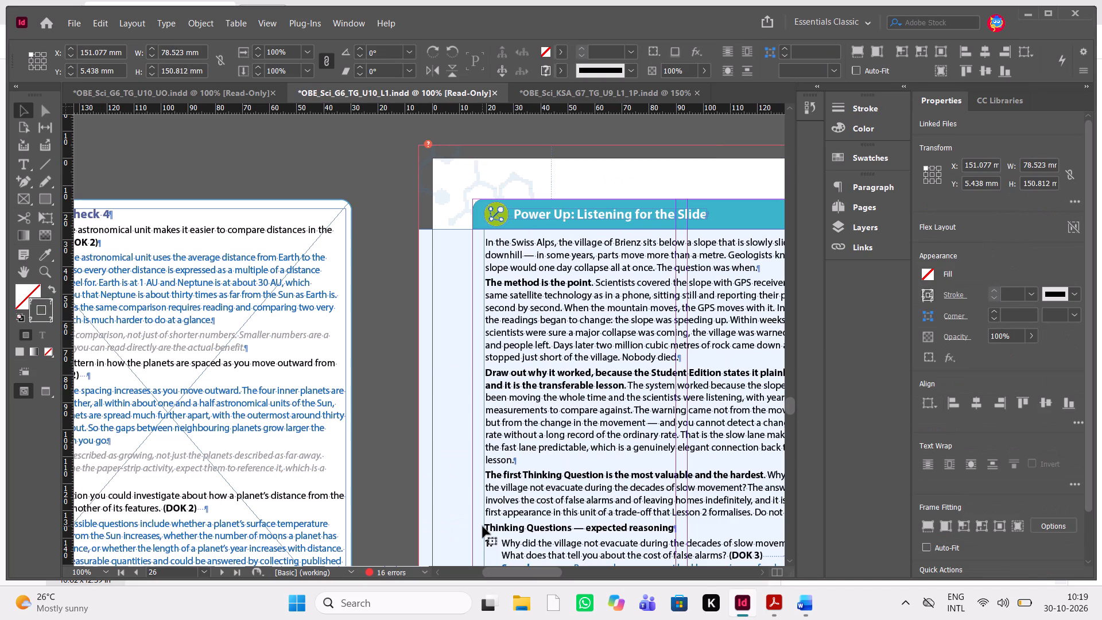
pyautogui.hotkey('shift', 'Left')
pyautogui.hotkey('shift', 'Left')
pyautogui.hotkey('shift', 'Left')
pyautogui.hotkey('shift', 'Left')
pyautogui.hotkey('shift', 'Left')
pyautogui.hotkey('shift', 'Left')
pyautogui.hotkey('shift', 'Left')
pyautogui.hotkey('shift', 'Left')
pyautogui.hotkey('shift', 'Left')
pyautogui.hotkey('shift', 'Left')
pyautogui.hotkey('shift', 'Left')
pyautogui.hotkey('shift', 'Left')
pyautogui.hotkey('shift', 'Left')
pyautogui.hotkey('shift', 'Left')
pyautogui.hotkey('shift', 'Left')
pyautogui.hotkey('shift', 'Left')
pyautogui.hotkey('shift', 'Left')
pyautogui.hotkey('shift', 'Left')
pyautogui.hotkey('shift', 'Left')
pyautogui.hotkey('shift', 'Left')
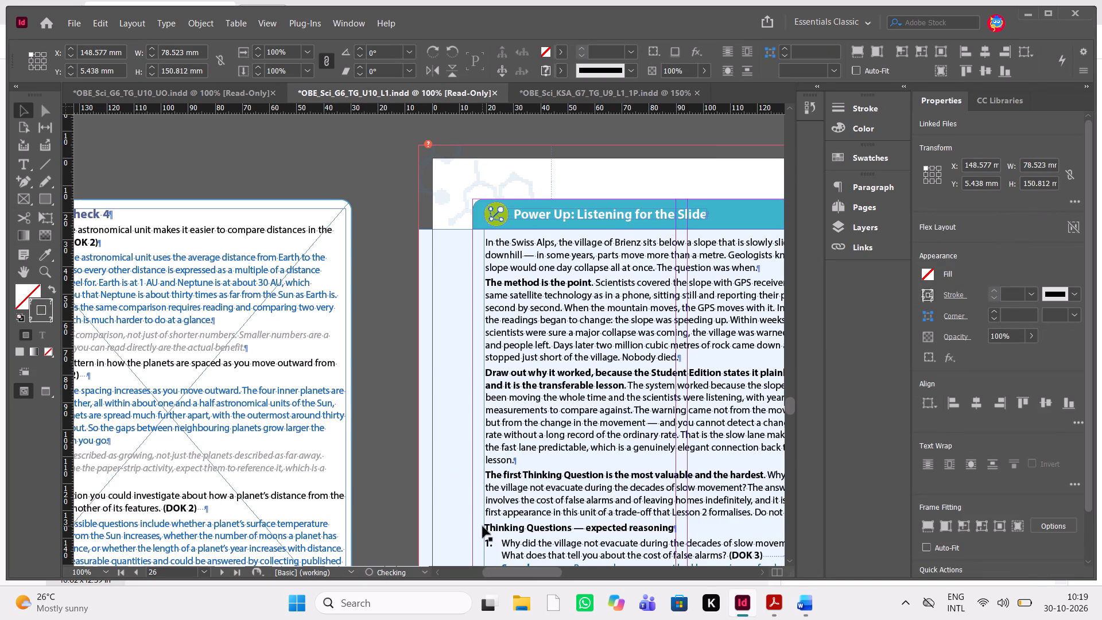
pyautogui.hotkey('shift', 'Left')
pyautogui.hotkey('shift', 'Left')
pyautogui.hotkey('shift', 'Left')
pyautogui.hotkey('shift', 'Left')
pyautogui.hotkey('shift', 'Left')
pyautogui.hotkey('shift', 'Left')
pyautogui.hotkey('shift', 'Left')
pyautogui.hotkey('shift', 'Left')
pyautogui.hotkey('shift', 'Left')
pyautogui.hotkey('shift', 'Left')
pyautogui.hotkey('shift', 'Left')
pyautogui.hotkey('shift', 'Left')
pyautogui.hotkey('shift', 'Left')
pyautogui.hotkey('shift', 'Left')
pyautogui.hotkey('shift', 'Left')
pyautogui.hotkey('shift', 'Left')
pyautogui.hotkey('shift', 'Left')
pyautogui.hotkey('shift', 'Left')
pyautogui.hotkey('shift', 'Left')
pyautogui.hotkey('shift', 'Left')
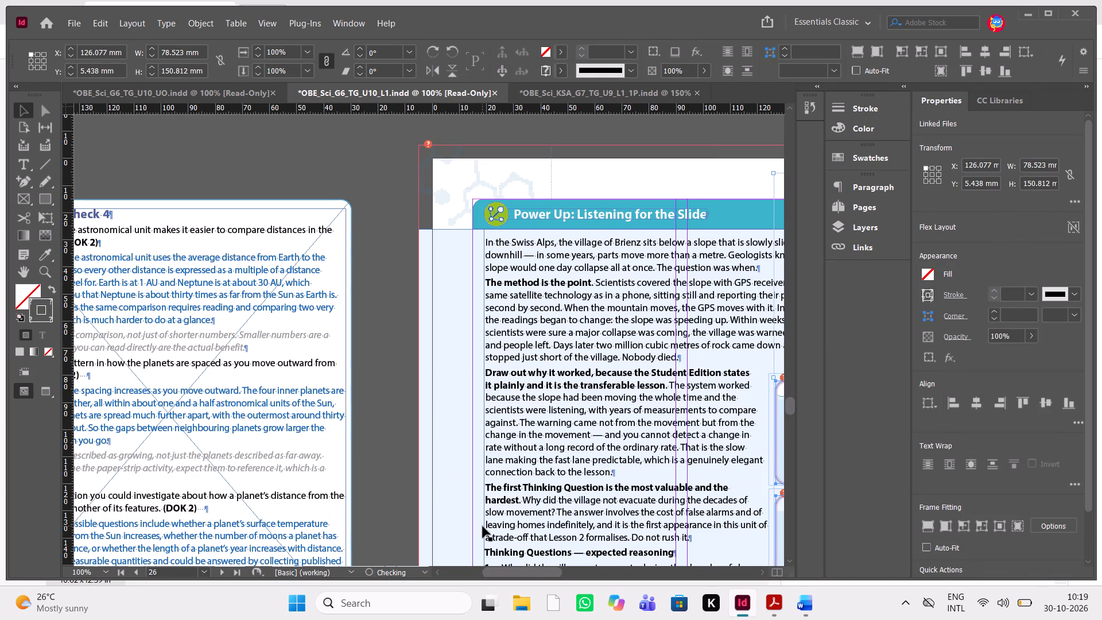
pyautogui.hotkey('shift', 'Left')
pyautogui.hotkey('shift', 'Left')
pyautogui.hotkey('shift', 'Left')
pyautogui.hotkey('shift', 'Left')
pyautogui.hotkey('shift', 'Left')
pyautogui.hotkey('shift', 'Left')
pyautogui.hotkey('shift', 'Left')
pyautogui.hotkey('shift', 'Up')
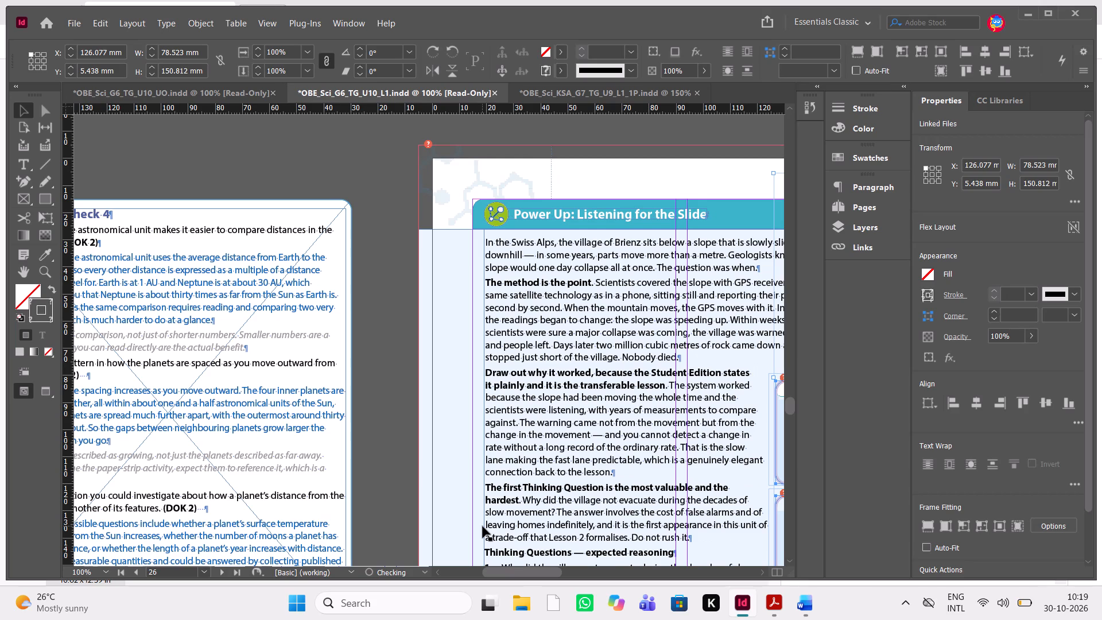
# Nudge the selected figure and two student-page thumbnails on page 26 back rightwards, keeping them together.
pyautogui.hscroll(-8, 483, 526)
pyautogui.hscroll(1, 483, 526)
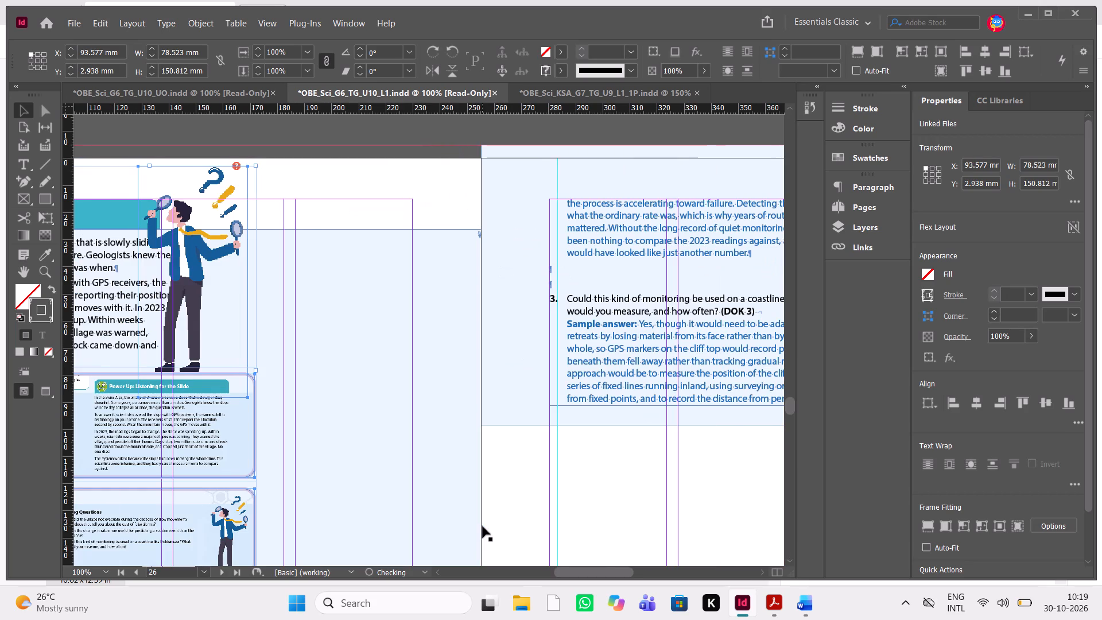
pyautogui.hscroll(1, 483, 526)
pyautogui.hotkey('shift', 'Right')
pyautogui.hotkey('shift', 'Right')
pyautogui.hotkey('shift', 'Right')
pyautogui.hotkey('shift', 'Right')
pyautogui.hotkey('shift', 'Right')
pyautogui.hotkey('shift', 'Right')
pyautogui.hotkey('shift', 'Right')
pyautogui.hotkey('shift', 'Right')
pyautogui.hotkey('shift', 'Right')
pyautogui.hotkey('shift', 'Right')
pyautogui.hotkey('shift', 'Right')
pyautogui.hotkey('shift', 'Right')
pyautogui.hotkey('shift', 'Right')
pyautogui.hotkey('shift', 'Right')
pyautogui.hotkey('shift', 'Right')
pyautogui.hotkey('shift', 'Right')
pyautogui.hotkey('shift', 'Right')
pyautogui.hotkey('shift', 'Right')
pyautogui.hotkey('shift', 'Right')
pyautogui.hotkey('shift', 'Right')
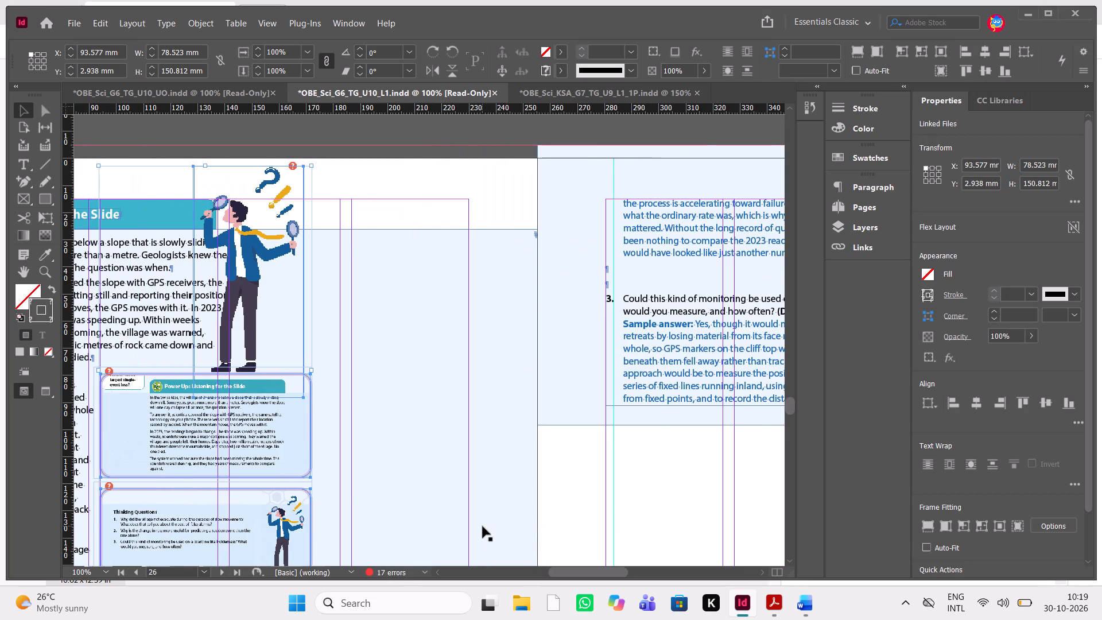
pyautogui.hotkey('shift', 'Right')
pyautogui.hotkey('shift', 'Right')
pyautogui.hotkey('shift', 'Right')
pyautogui.hotkey('shift', 'Right')
pyautogui.hotkey('shift', 'Right')
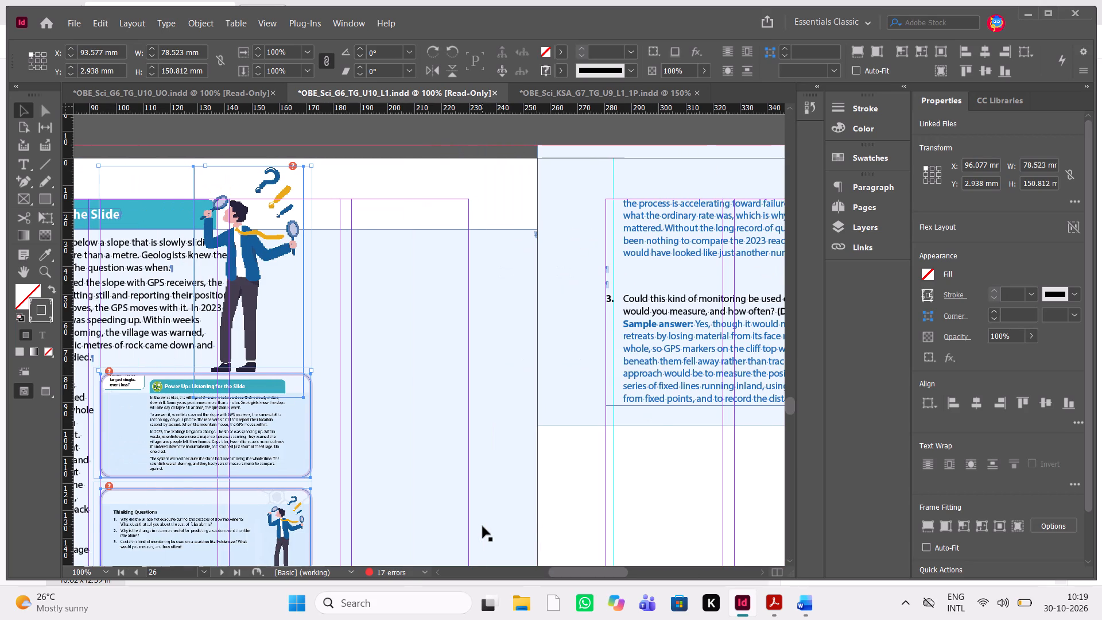
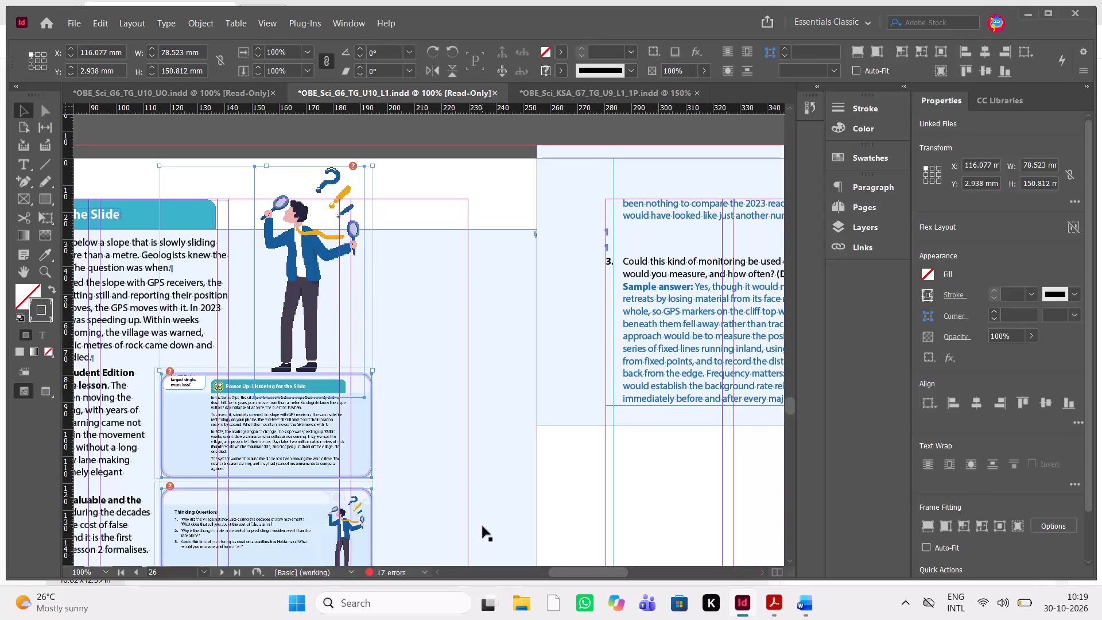
# Save the lesson document as an InDesign 2026 copy named OBE_Sci_G6_TG_U10_L1 in the Downloads folder.
pyautogui.hotkey('ctrl', 'shift', 's')
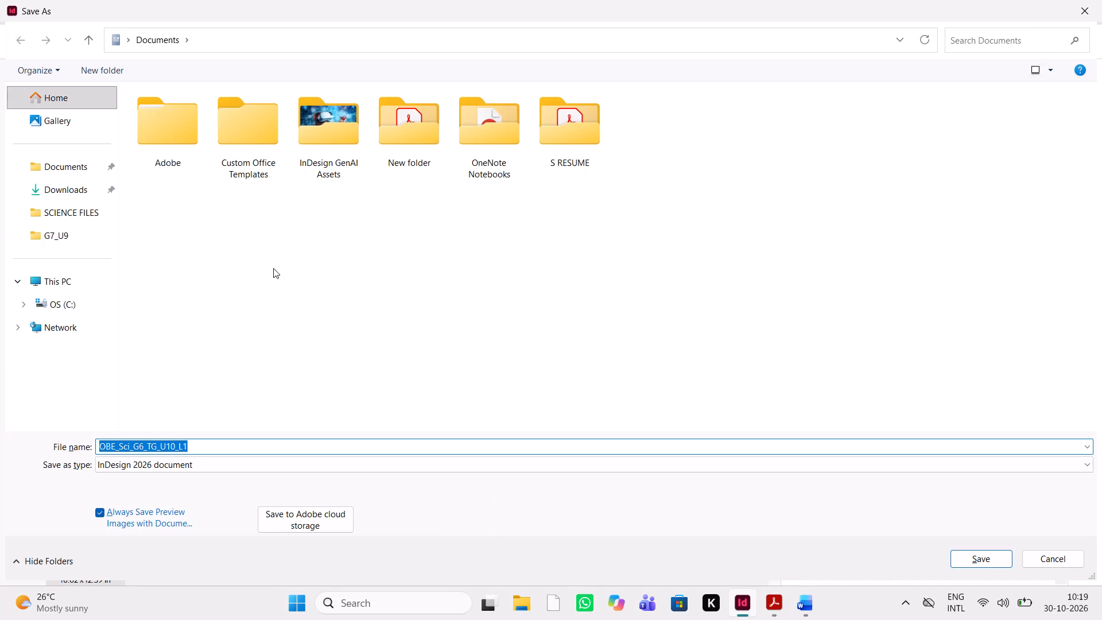
pyautogui.doubleClick(79, 193)
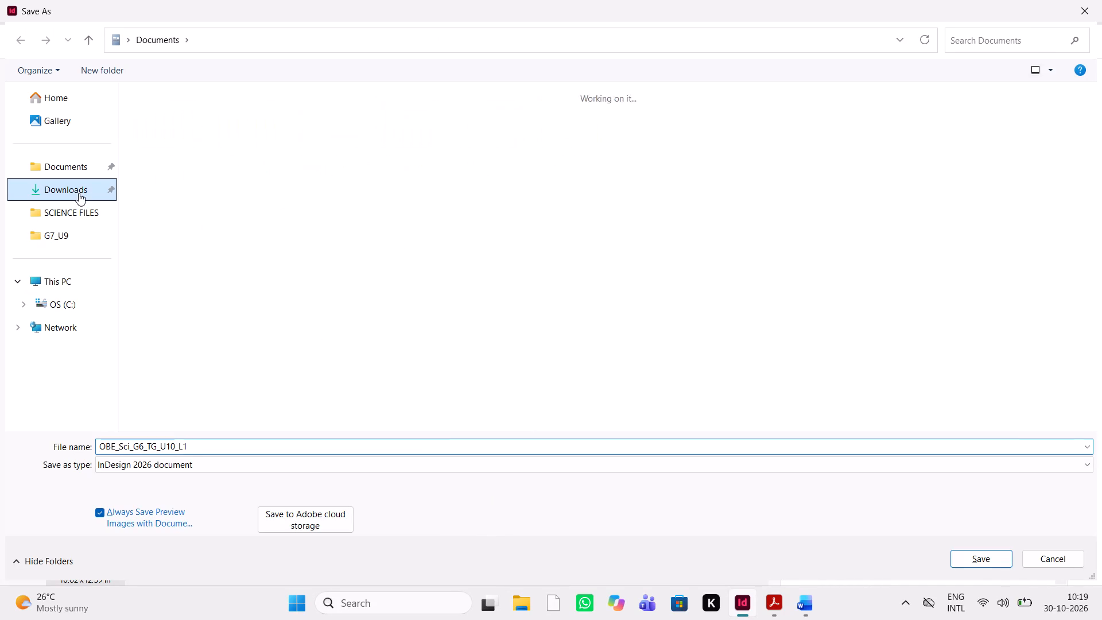
pyautogui.doubleClick(74, 157)
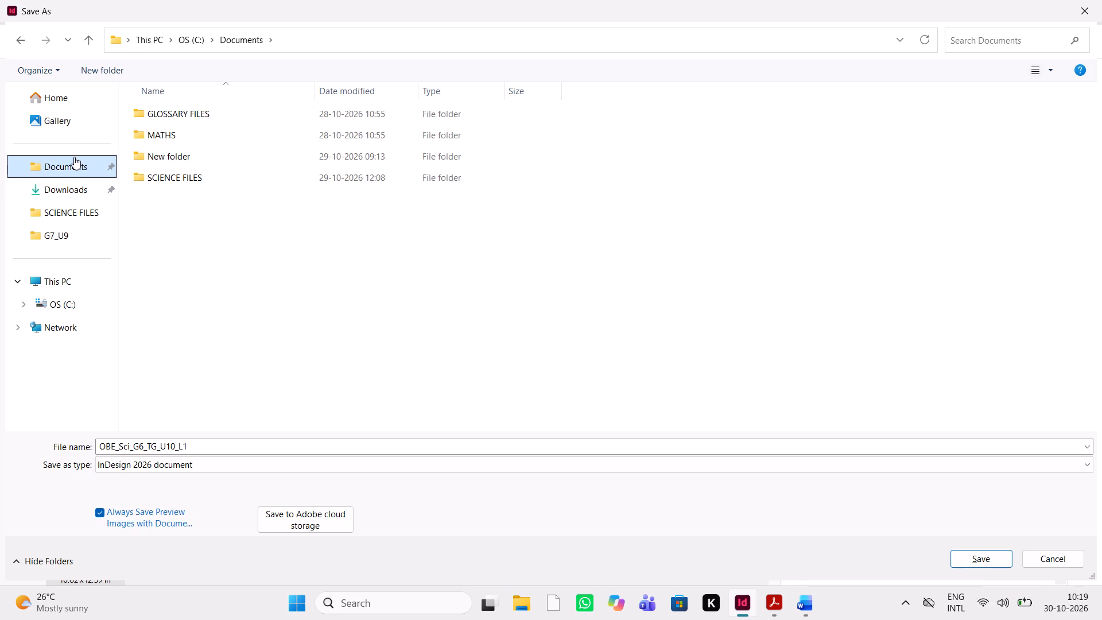
pyautogui.doubleClick(91, 183)
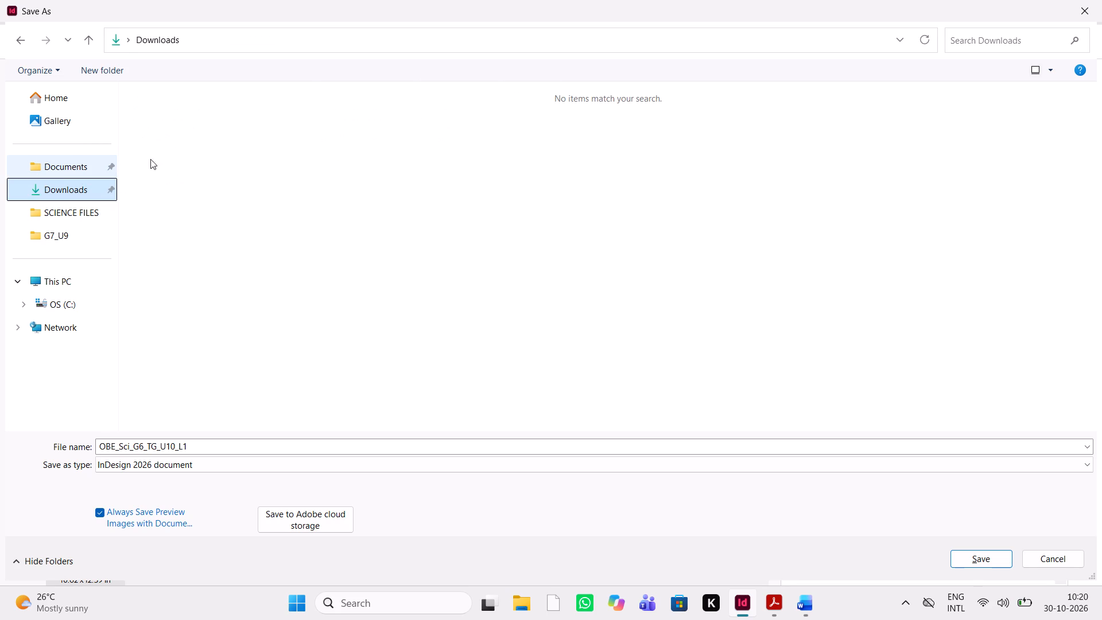
pyautogui.doubleClick(69, 175)
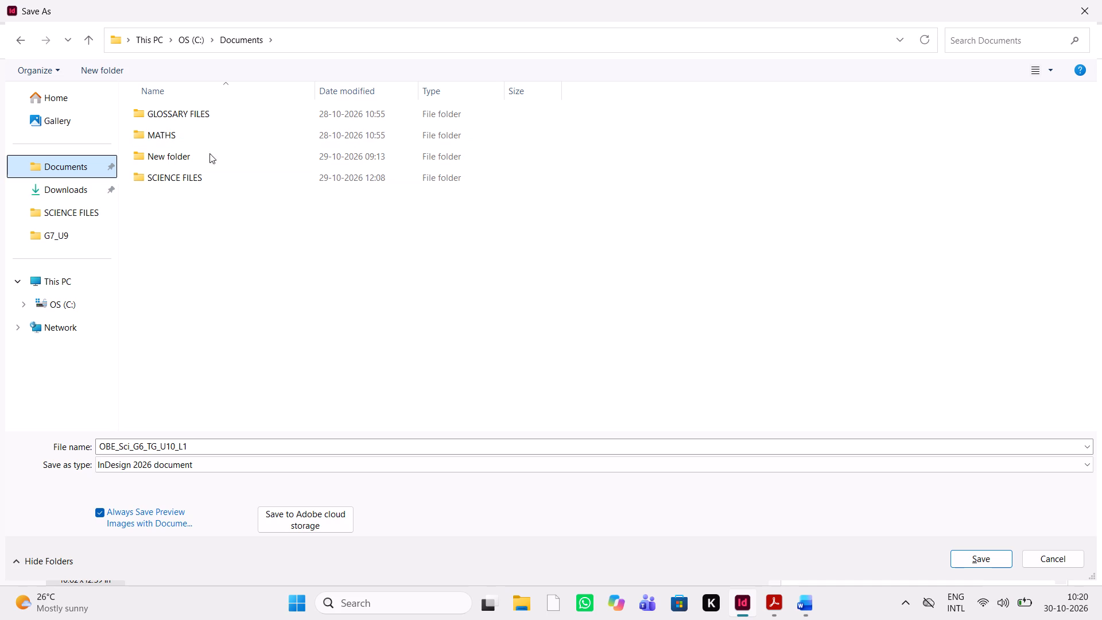
pyautogui.doubleClick(91, 189)
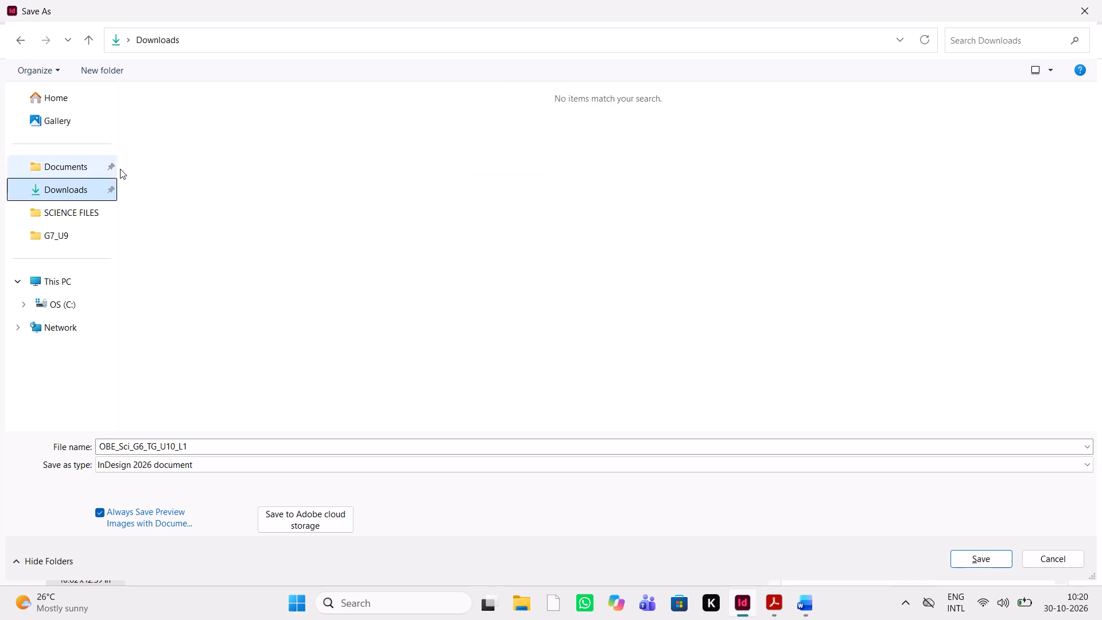
pyautogui.click(968, 559)
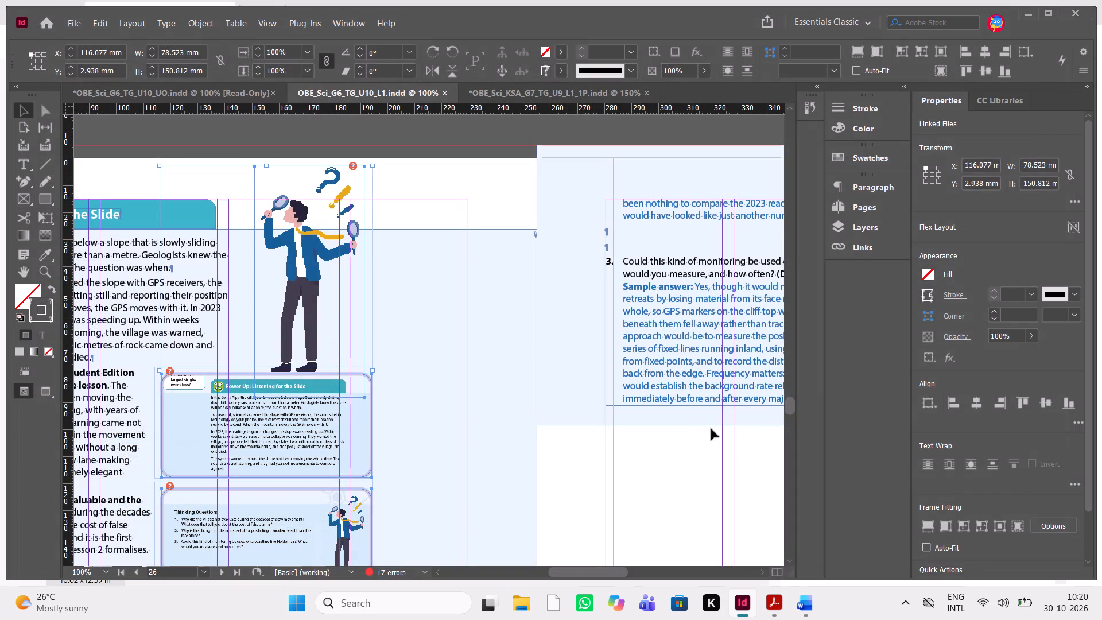
# Move the selected magnifying-glass illustration and page thumbnails horizontally off the Listening for the Slide page onto the facing page, to X about 258.6 mm.
pyautogui.hscroll(2, 668, 419)
pyautogui.hscroll(-3, 668, 419)
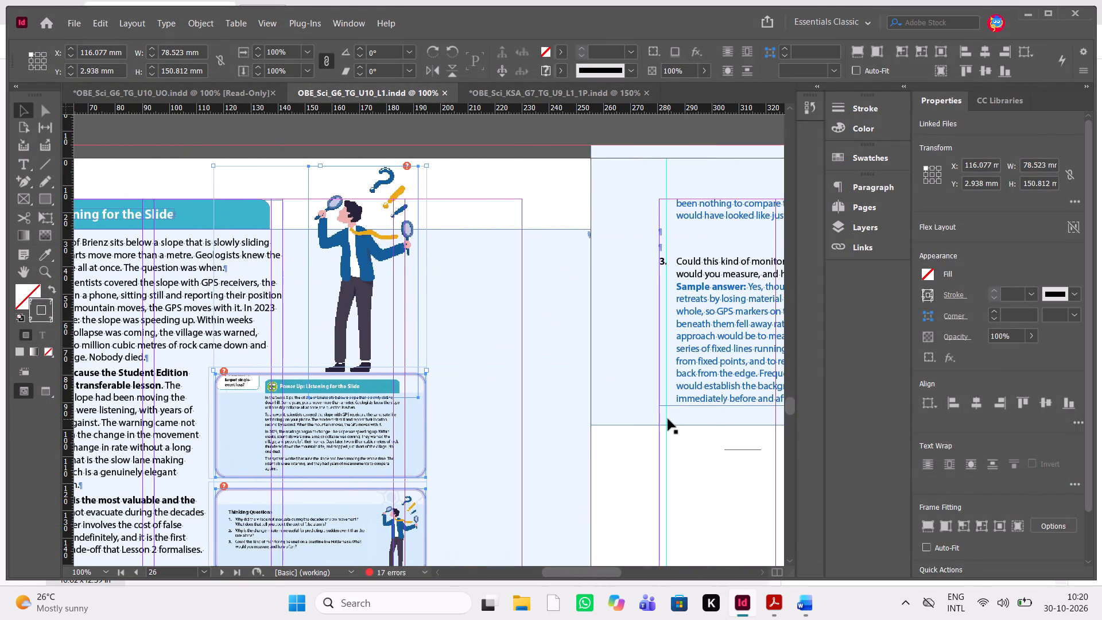
pyautogui.hotkey('shift', 'Right')
pyautogui.hotkey('shift', 'Right')
pyautogui.hotkey('shift', 'Right')
pyautogui.hotkey('shift', 'Right')
pyautogui.hotkey('shift', 'Right')
pyautogui.hotkey('shift', 'Right')
pyautogui.hotkey('shift', 'Right')
pyautogui.hotkey('shift', 'Right')
pyautogui.hotkey('shift', 'Right')
pyautogui.hotkey('shift', 'Right')
pyautogui.hotkey('shift', 'Right')
pyautogui.hotkey('shift', 'Right')
pyautogui.hotkey('shift', 'Right')
pyautogui.hotkey('shift', 'Right')
pyautogui.hotkey('shift', 'Right')
pyautogui.hotkey('shift', 'Right')
pyautogui.hotkey('shift', 'Right')
pyautogui.hotkey('shift', 'Right')
pyautogui.hotkey('shift', 'Right')
pyautogui.hotkey('shift', 'Right')
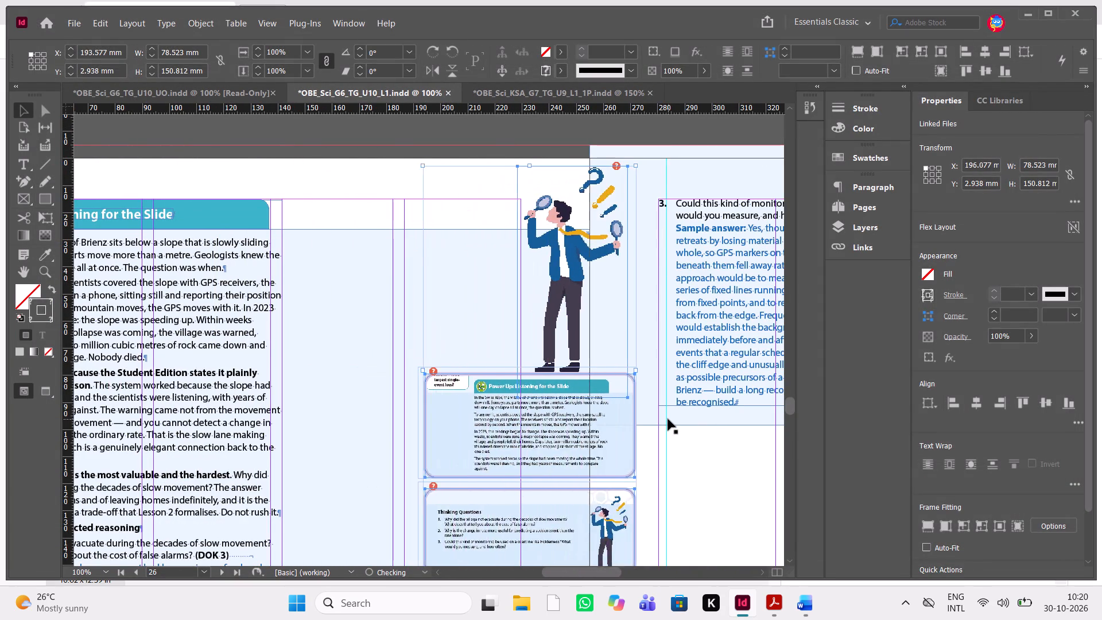
pyautogui.hotkey('shift', 'Right')
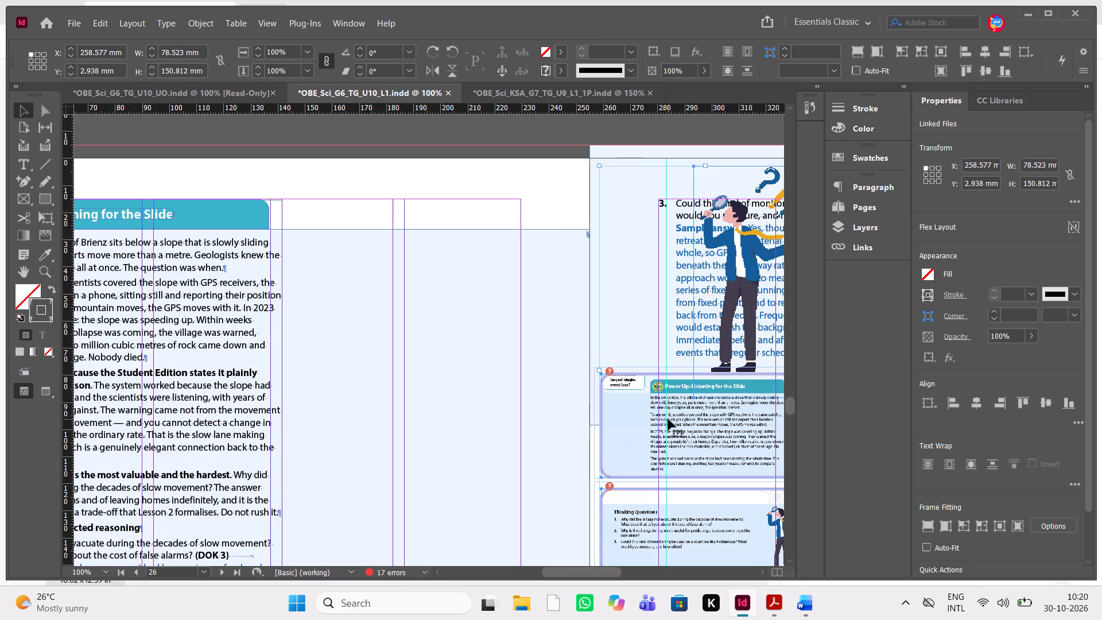
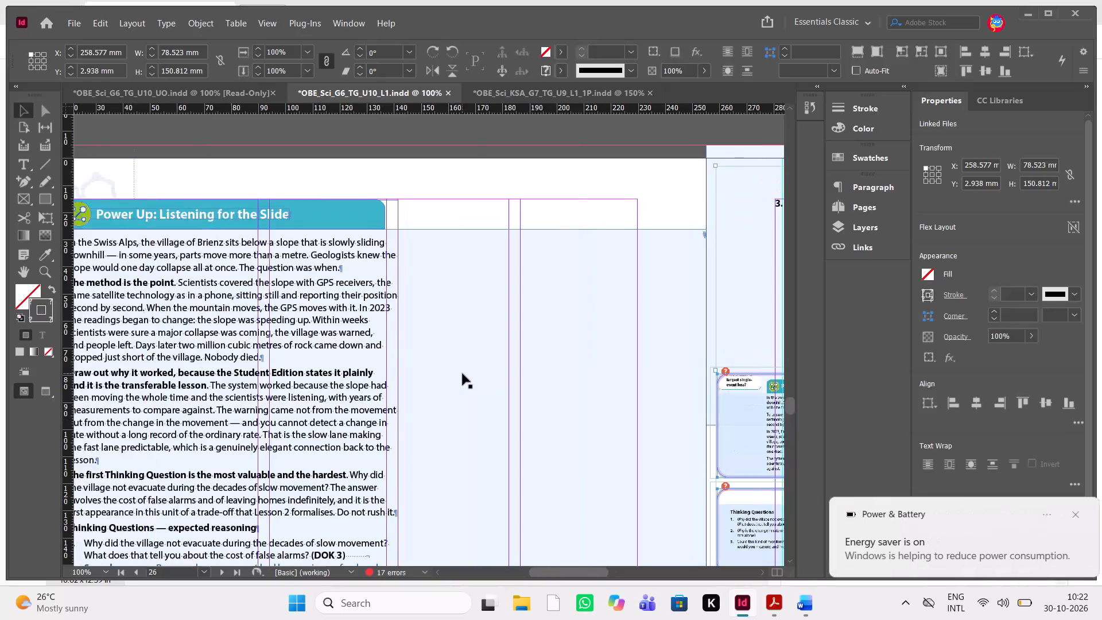
# Move the Power Up: Listening for the Slide heading and its body text frame horizontally to the page's inner margin, at X about 103 mm.
pyautogui.hscroll(-1, 463, 374)
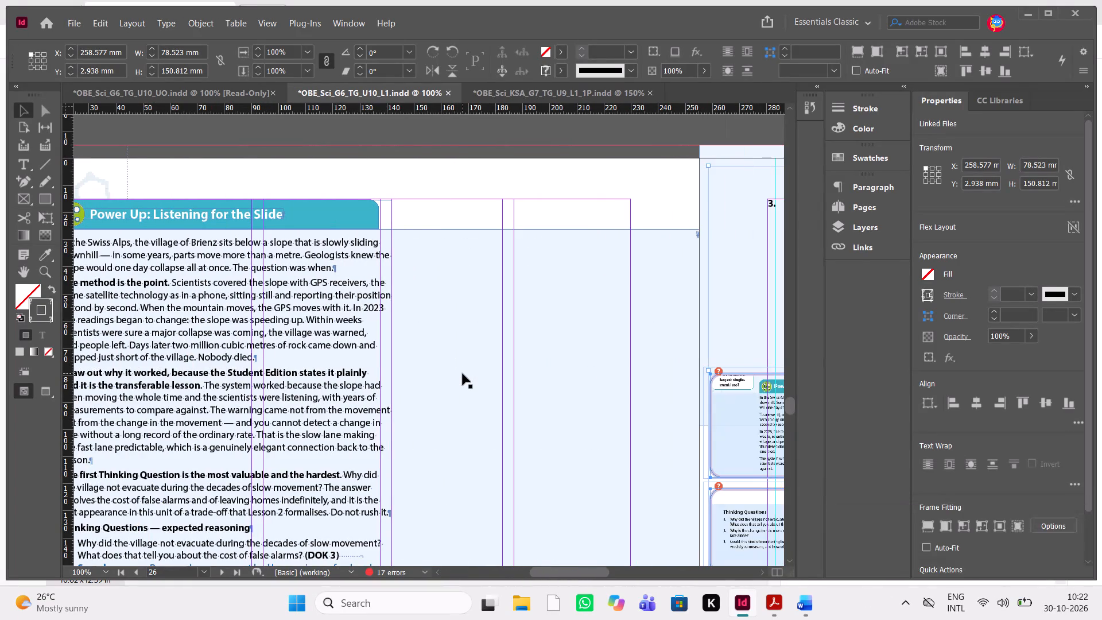
pyautogui.hscroll(1, 301, 212)
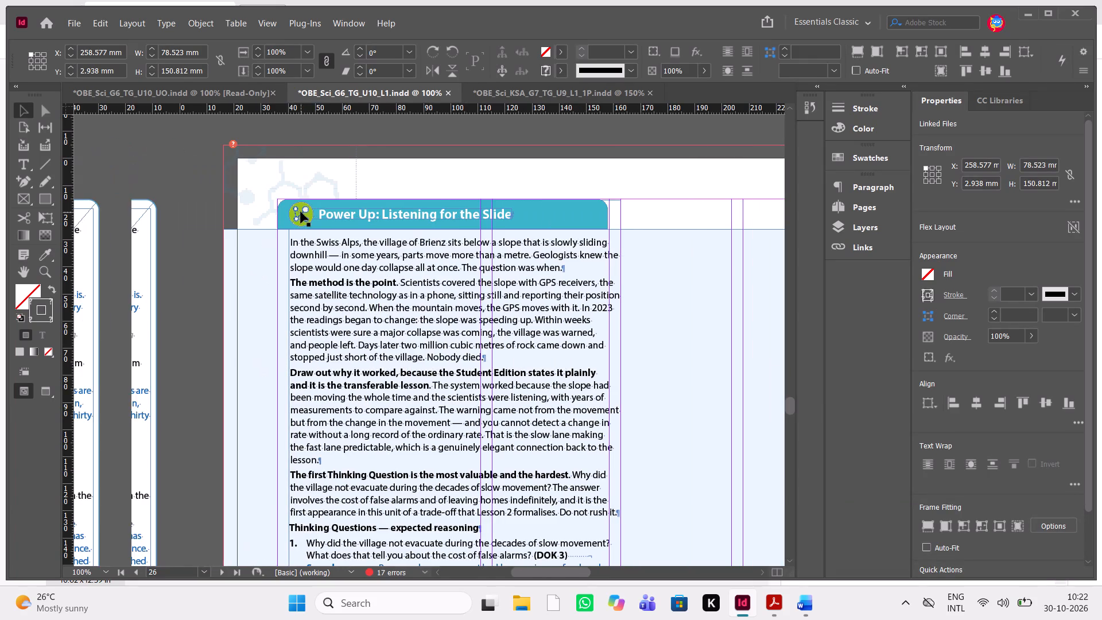
pyautogui.hscroll(1, 301, 212)
pyautogui.moveTo(275, 161); pyautogui.dragTo(378, 229)
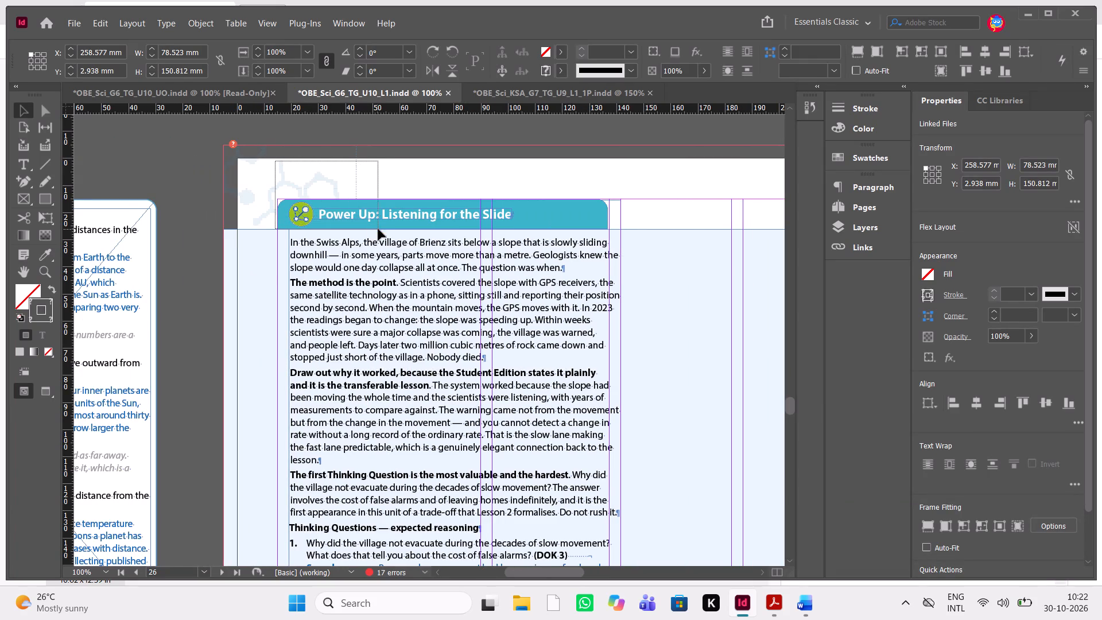
pyautogui.moveTo(378, 229); pyautogui.dragTo(387, 223)
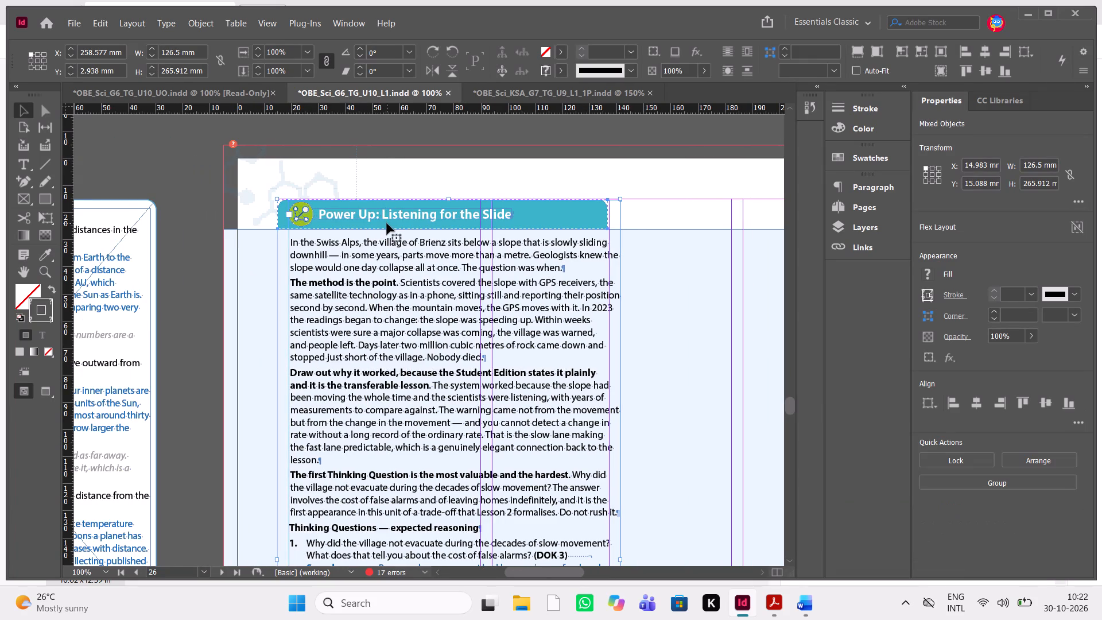
pyautogui.keyDown('shift'); pyautogui.click(461, 381); pyautogui.keyUp('shift')
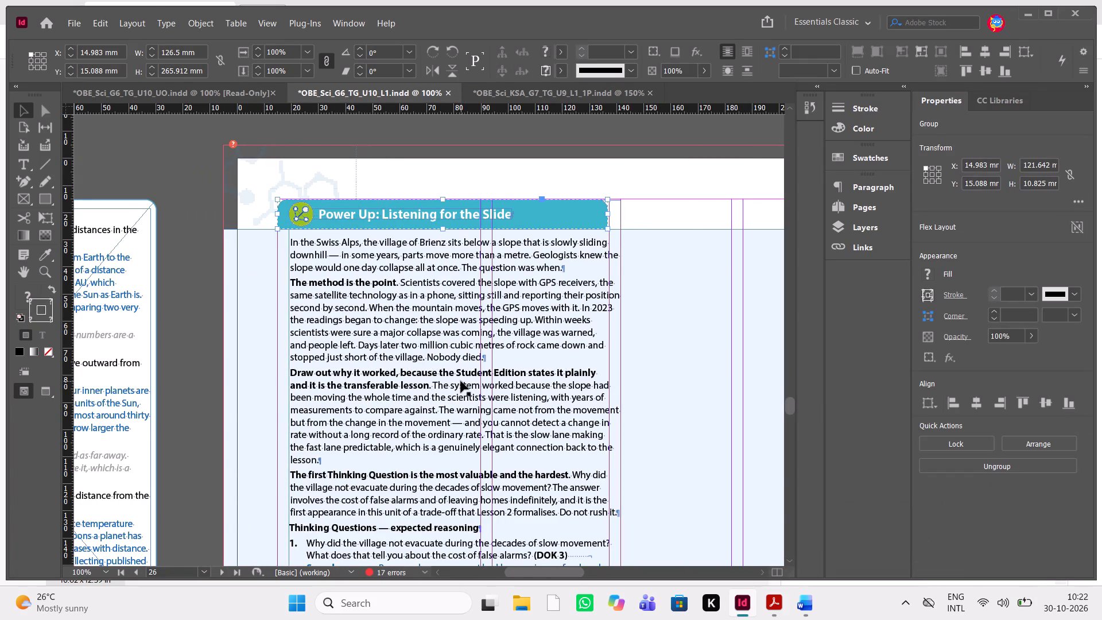
pyautogui.hscroll(-1, 461, 381)
pyautogui.scroll(-2, 461, 381)
pyautogui.scroll(1, 461, 381)
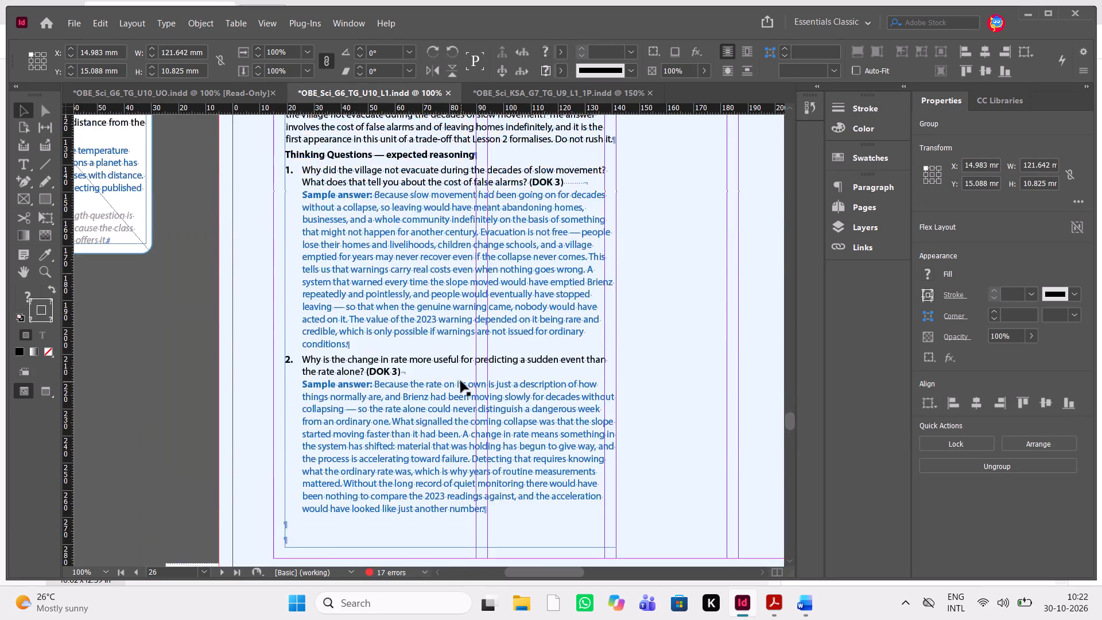
pyautogui.scroll(1, 461, 381)
pyautogui.keyDown('shift'); pyautogui.click(506, 425); pyautogui.keyUp('shift')
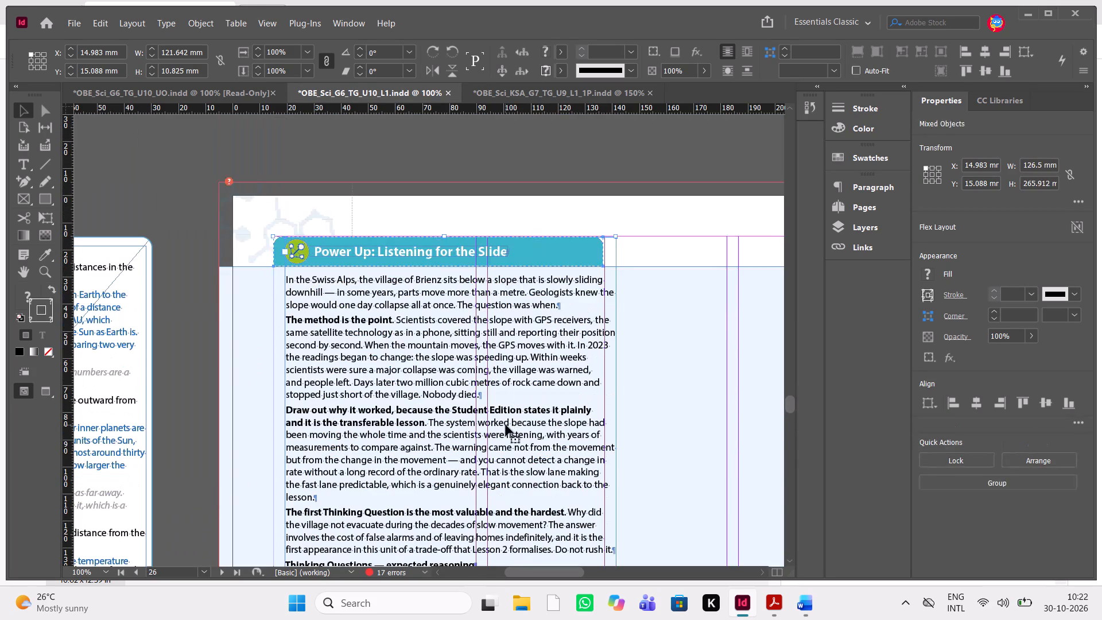
pyautogui.hscroll(-1, 506, 425)
pyautogui.scroll(-2, 506, 425)
pyautogui.hscroll(1, 506, 425)
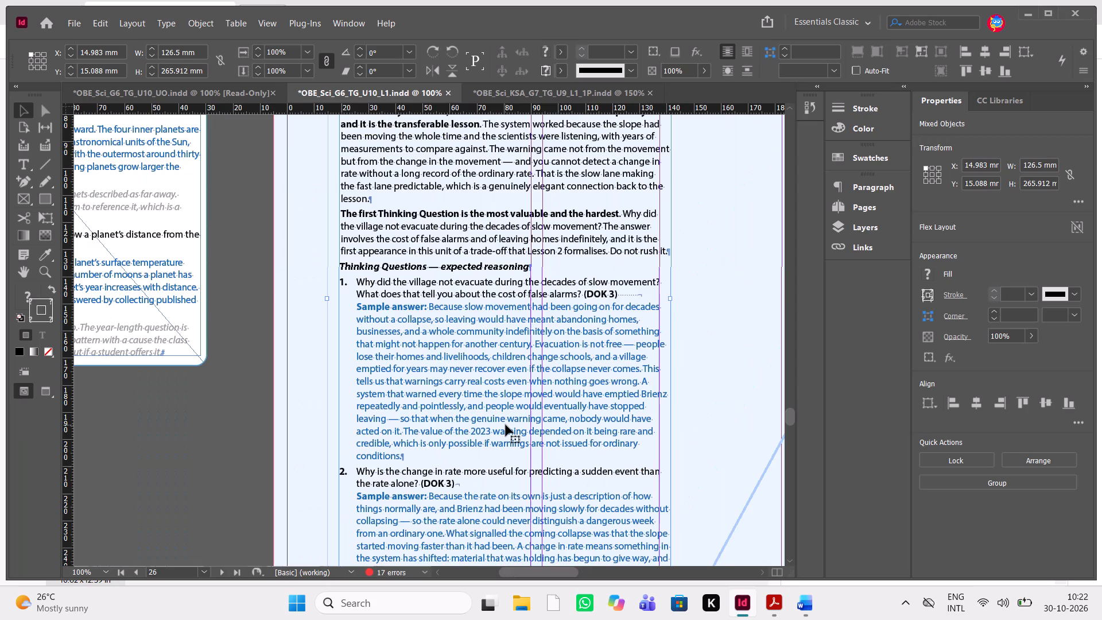
pyautogui.hscroll(1, 506, 425)
pyautogui.scroll(1, 506, 425)
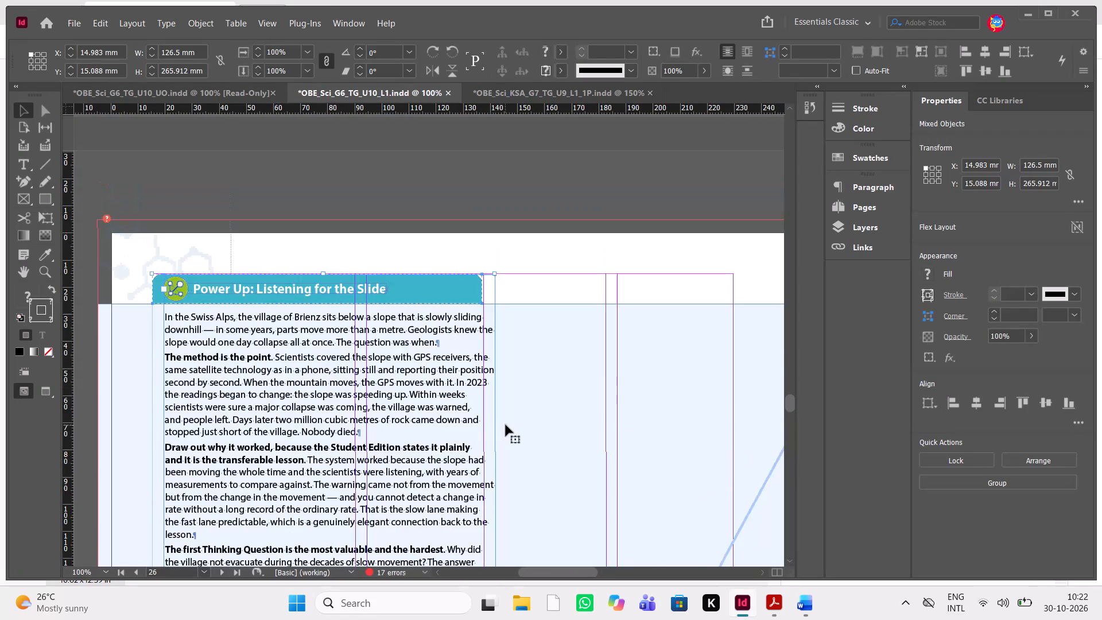
pyautogui.hotkey('shift', 'Right')
pyautogui.hotkey('shift', 'Right')
pyautogui.hotkey('shift', 'Right')
pyautogui.hotkey('shift', 'Right')
pyautogui.hotkey('shift', 'Right')
pyautogui.hotkey('shift', 'Right')
pyautogui.hotkey('shift', 'Right')
pyautogui.hotkey('shift', 'Right')
pyautogui.hotkey('shift', 'Right')
pyautogui.hotkey('shift', 'Right')
pyautogui.hotkey('shift', 'Right')
pyautogui.hotkey('shift', 'Right')
pyautogui.hotkey('shift', 'Right')
pyautogui.hotkey('shift', 'Right')
pyautogui.hotkey('shift', 'Right')
pyautogui.hotkey('shift', 'Right')
pyautogui.hotkey('shift', 'Right')
pyautogui.hotkey('shift', 'Right')
pyautogui.hotkey('shift', 'Right')
pyautogui.hotkey('shift', 'Right')
pyautogui.hotkey('shift', 'Right')
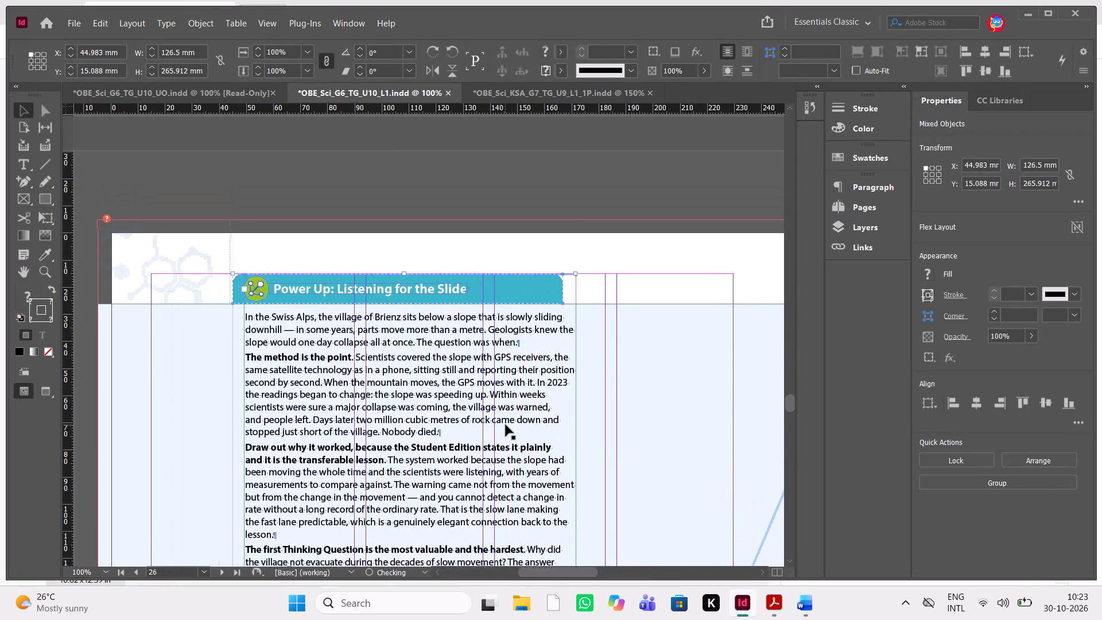
pyautogui.hotkey('shift', 'Right')
pyautogui.hotkey('shift', 'Right')
pyautogui.press('Right')
pyautogui.press('Right')
pyautogui.press('Right')
pyautogui.press('Right')
pyautogui.press('Right')
pyautogui.press('Right')
pyautogui.press('Right')
pyautogui.press('Right')
pyautogui.press('Right')
pyautogui.press('Right')
pyautogui.press('Right')
pyautogui.press('Right')
pyautogui.press('Right')
pyautogui.press('Right')
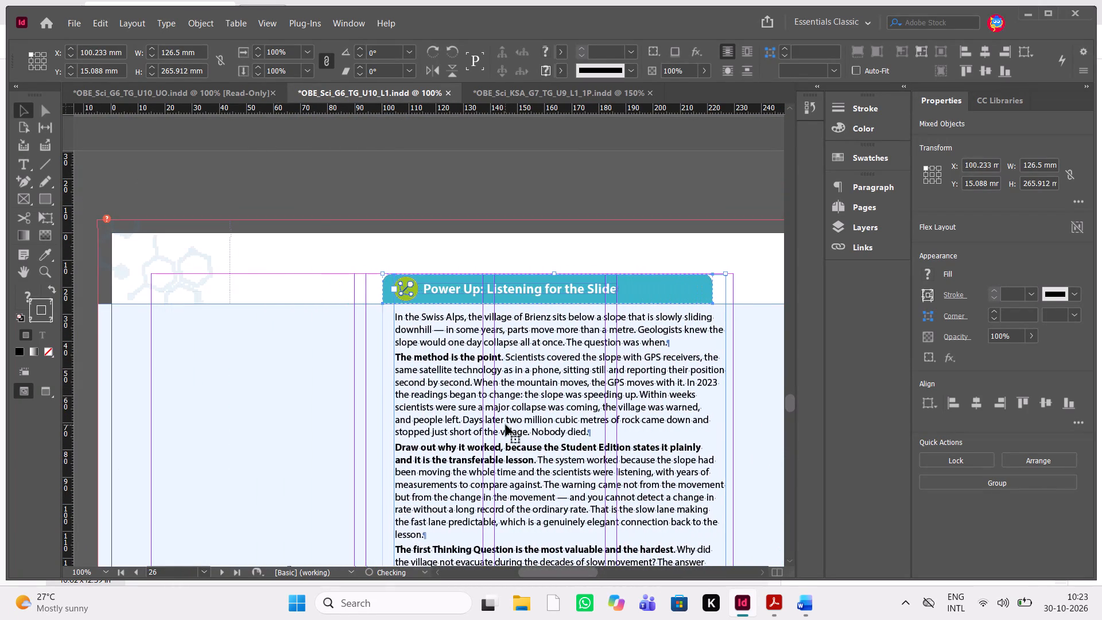
pyautogui.press('Right')
pyautogui.press('Left')
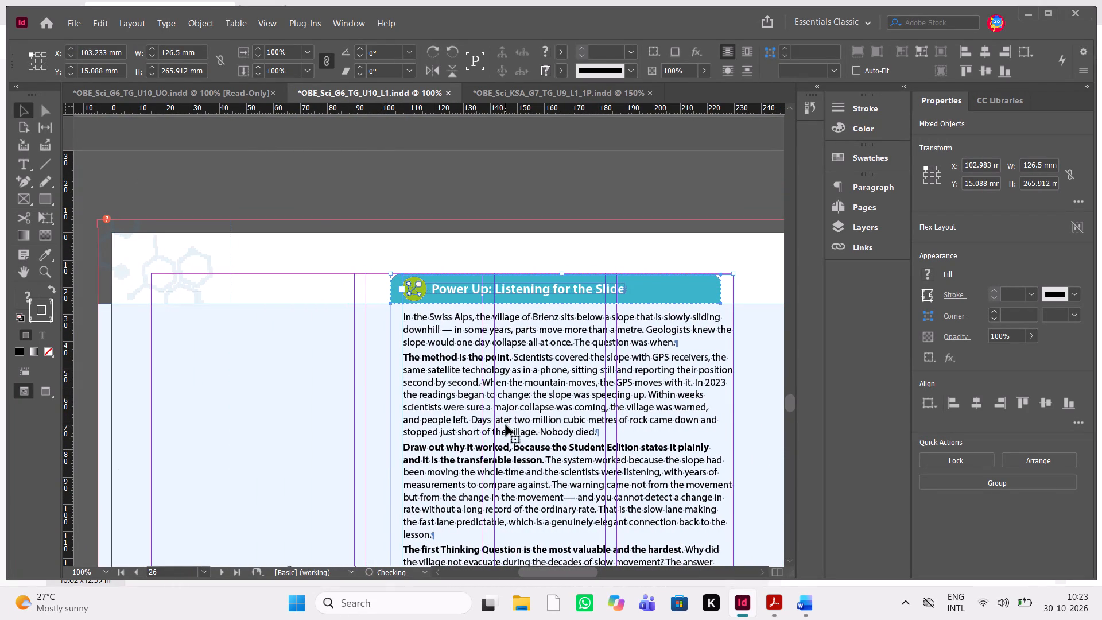
# Move the magnifying-glass illustration and both page thumbnails horizontally from page 27 to the outer margin of page 26, at X about 15.3 mm.
pyautogui.scroll(-2, 506, 425)
pyautogui.scroll(1, 506, 425)
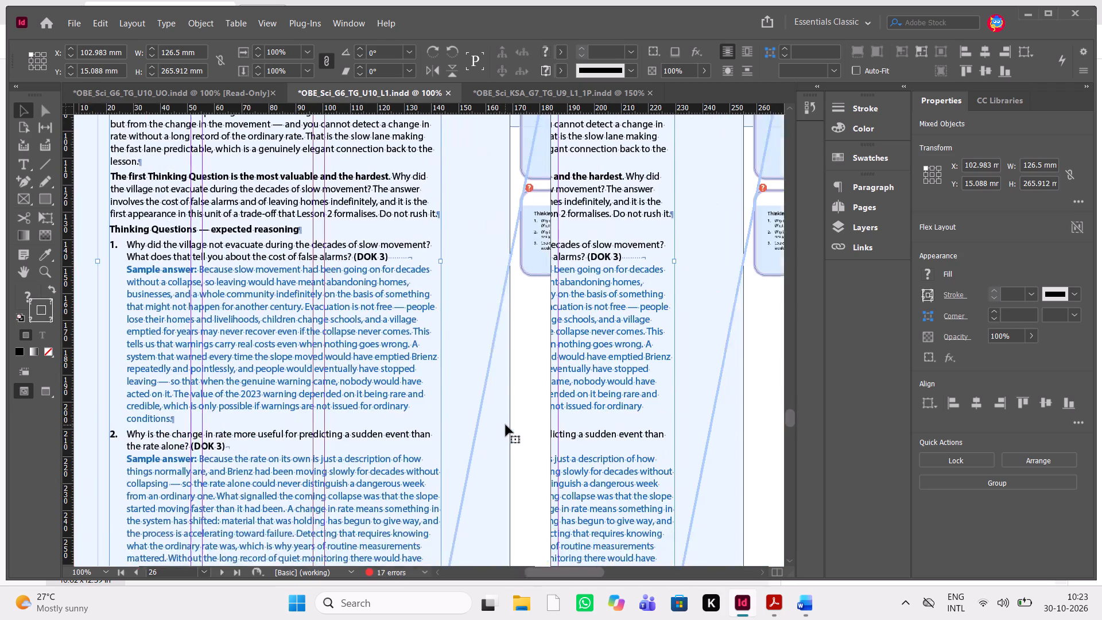
pyautogui.scroll(1, 506, 425)
pyautogui.scroll(-1, 374, 373)
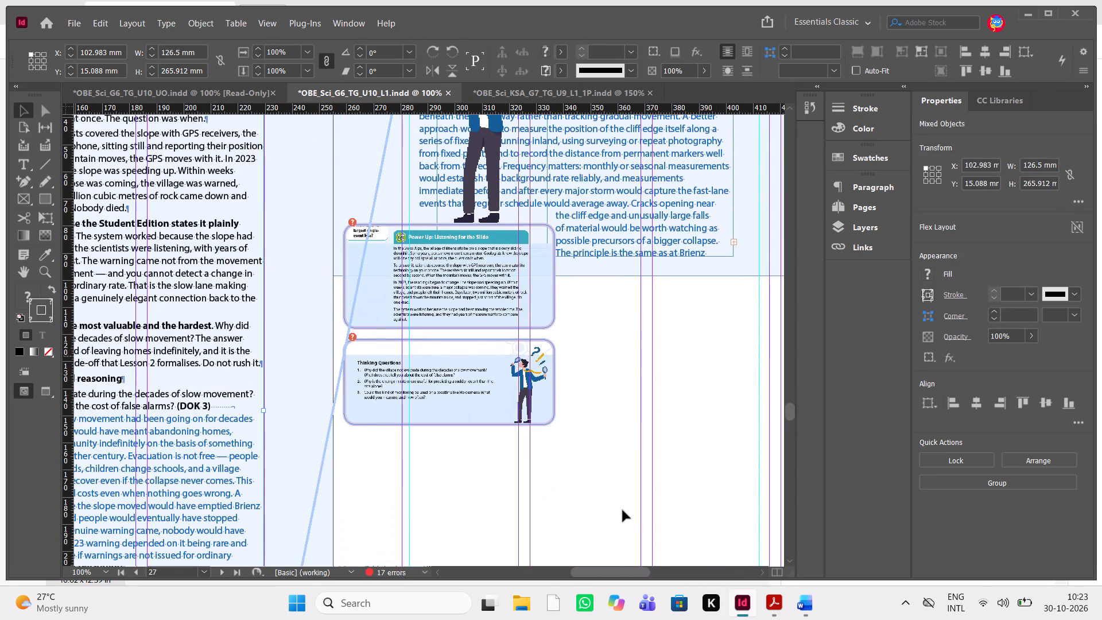
pyautogui.moveTo(626, 506); pyautogui.dragTo(397, 309)
pyautogui.scroll(1, 397, 309)
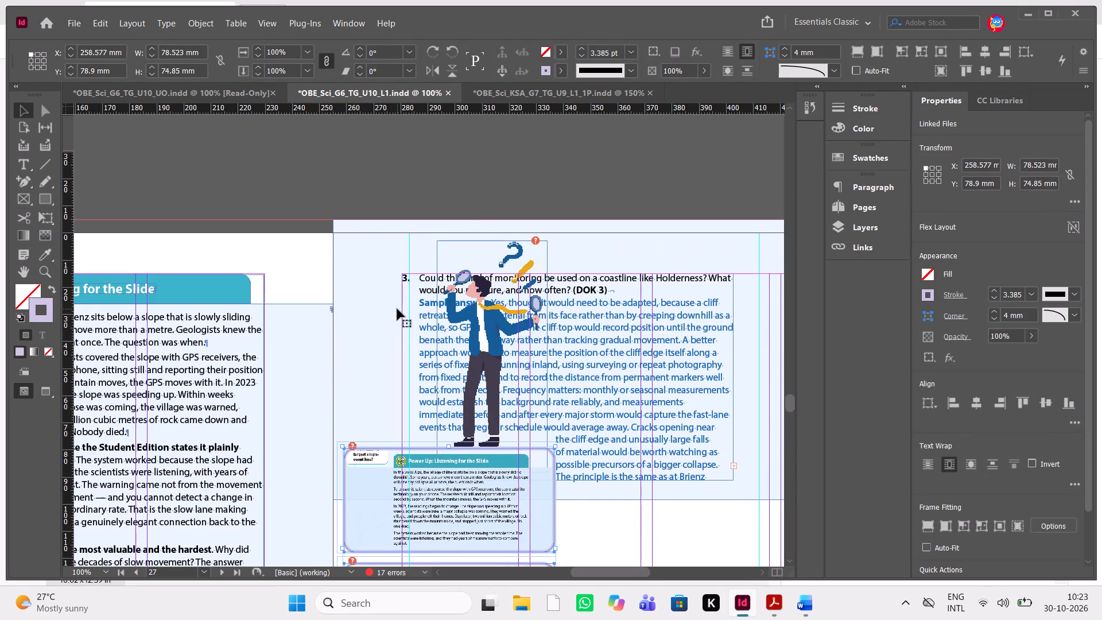
pyautogui.keyDown('shift'); pyautogui.click(479, 253); pyautogui.keyUp('shift')
pyautogui.hotkey('shift', 'Left')
pyautogui.hotkey('shift', 'Left')
pyautogui.hotkey('shift', 'Left')
pyautogui.hotkey('shift', 'Left')
pyautogui.hotkey('shift', 'Left')
pyautogui.hotkey('shift', 'Left')
pyautogui.hotkey('shift', 'Left')
pyautogui.hotkey('shift', 'Left')
pyautogui.hotkey('shift', 'Left')
pyautogui.hotkey('shift', 'Left')
pyautogui.hotkey('shift', 'Left')
pyautogui.hotkey('shift', 'Left')
pyautogui.hotkey('shift', 'Left')
pyautogui.hotkey('shift', 'Left')
pyautogui.hotkey('shift', 'Left')
pyautogui.hotkey('shift', 'Left')
pyautogui.hotkey('shift', 'Left')
pyautogui.hotkey('shift', 'Left')
pyautogui.hotkey('shift', 'Left')
pyautogui.hotkey('shift', 'Left')
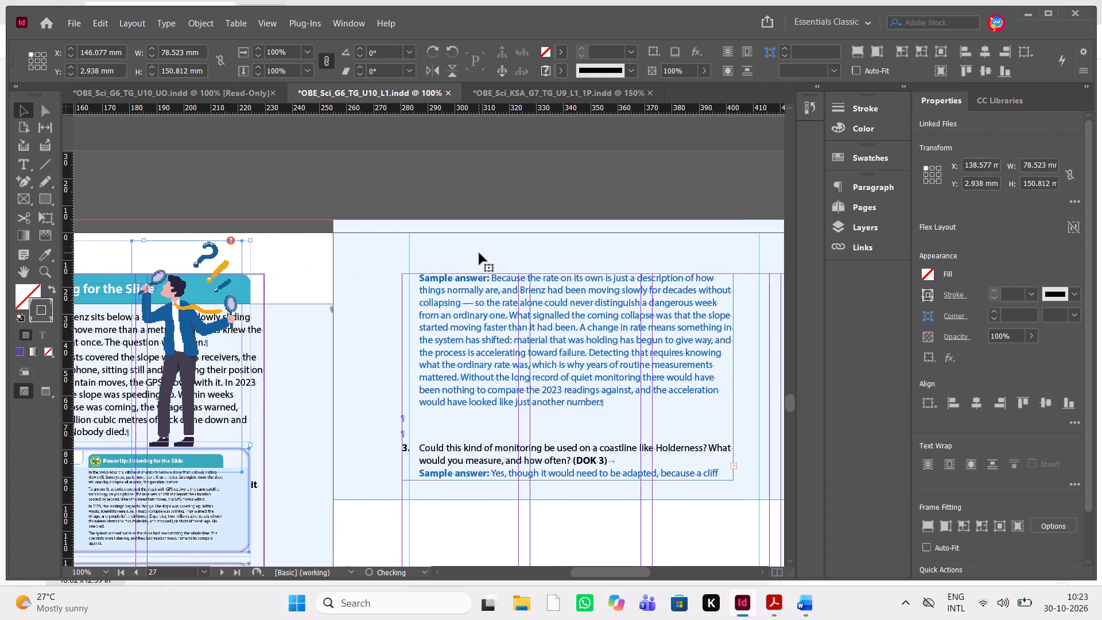
pyautogui.hscroll(3, 479, 253)
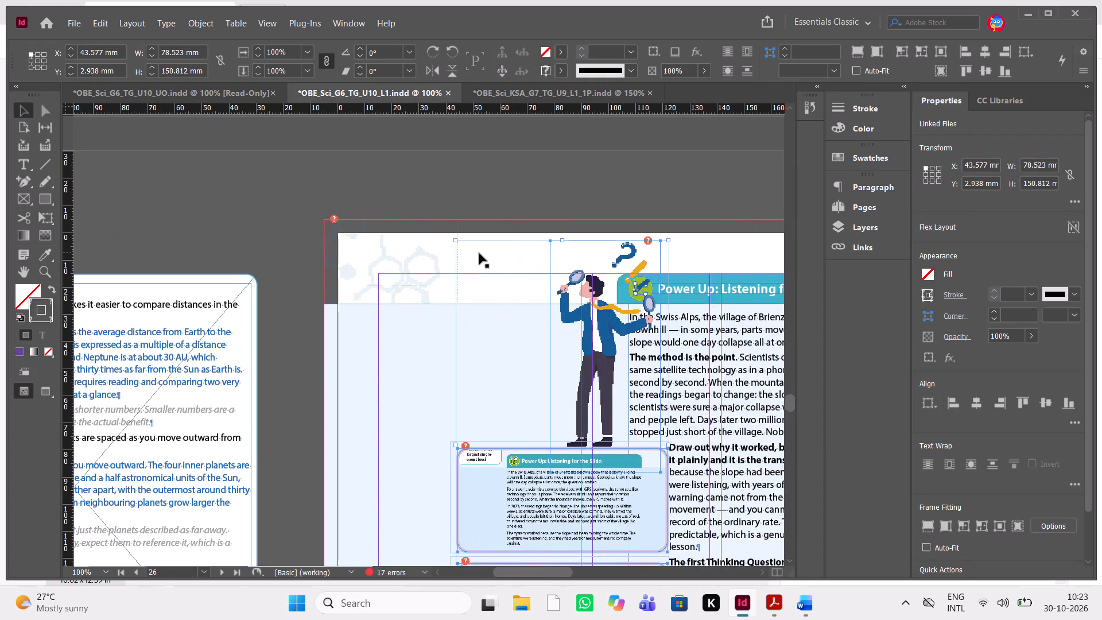
pyautogui.hscroll(-1, 479, 253)
pyautogui.hotkey('shift', 'Left')
pyautogui.hotkey('shift', 'Left')
pyautogui.hotkey('shift', 'Left')
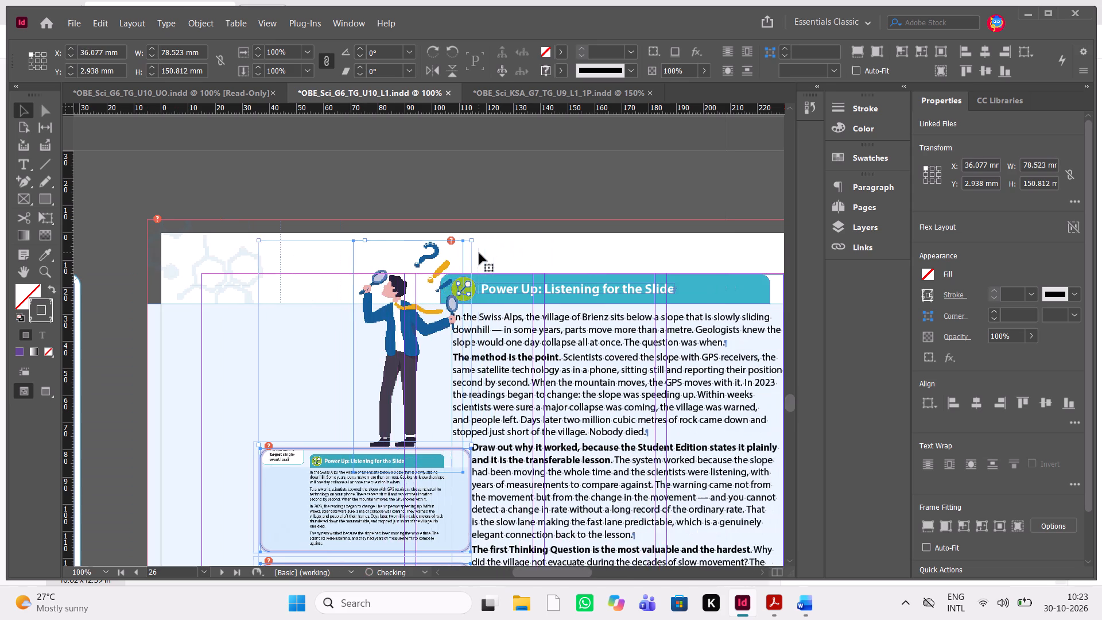
pyautogui.hotkey('shift', 'Left')
pyautogui.hotkey('shift', 'Left')
pyautogui.hotkey('shift', 'Left')
pyautogui.hotkey('shift', 'Left')
pyautogui.hotkey('shift', 'Left')
pyautogui.hotkey('shift', 'Left')
pyautogui.hotkey('shift', 'Left')
pyautogui.hotkey('shift', 'Left')
pyautogui.hotkey('shift', 'Left')
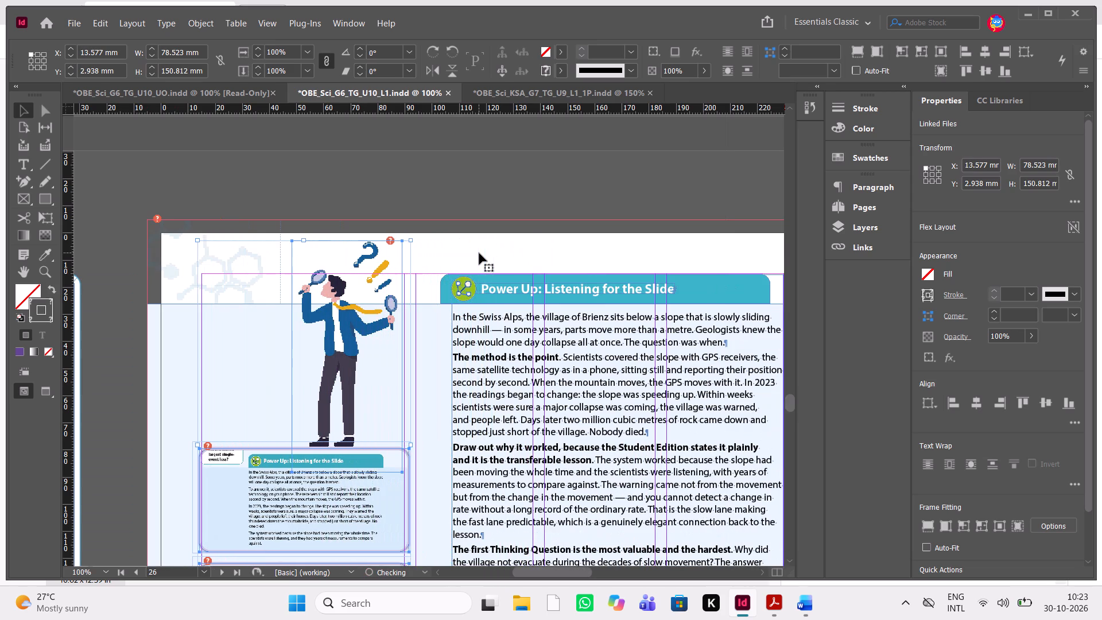
pyautogui.hotkey('shift', 'Left')
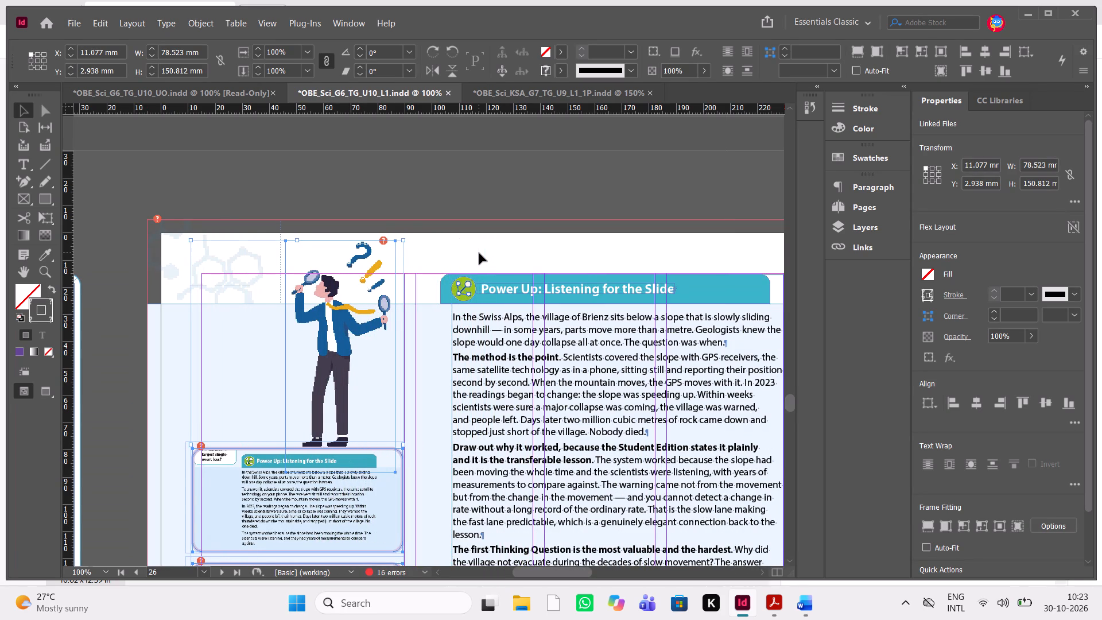
pyautogui.press('Left')
pyautogui.press('Left')
pyautogui.press('Right')
pyautogui.press('Right')
pyautogui.press('Right')
pyautogui.press('Right')
pyautogui.press('Right')
pyautogui.press('Right')
pyautogui.press('Right')
pyautogui.press('Right')
pyautogui.press('Right')
pyautogui.press('Right')
pyautogui.press('Right')
pyautogui.press('Right')
pyautogui.press('Right')
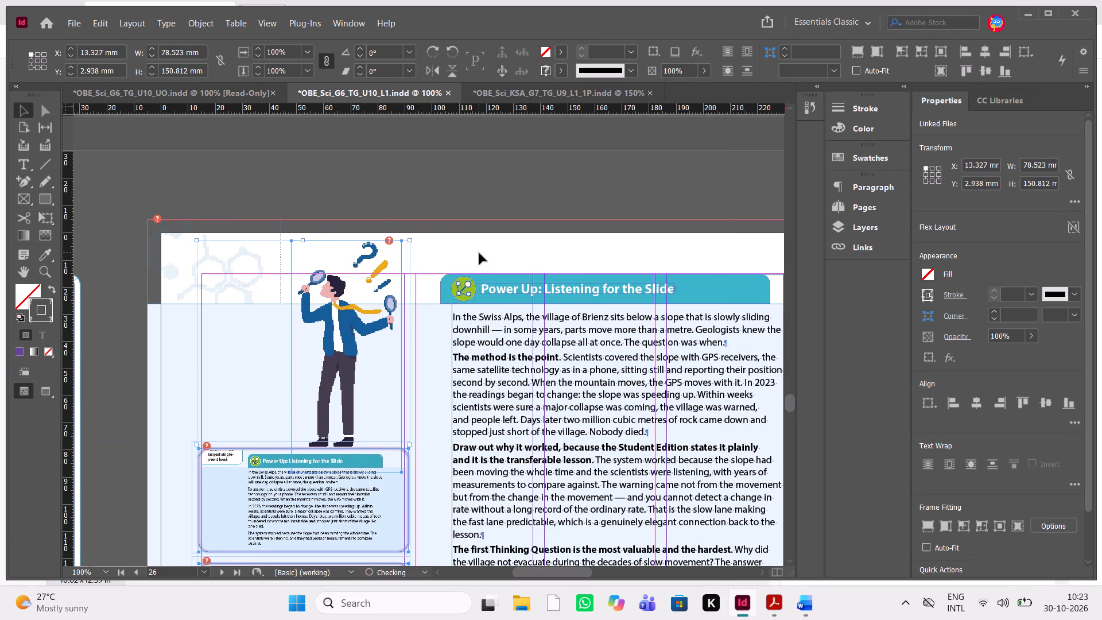
pyautogui.press('Right')
pyautogui.press('Right')
pyautogui.press('Right')
pyautogui.press('Right')
pyautogui.press('Right')
pyautogui.press('Right')
pyautogui.press('Right')
pyautogui.press('Right')
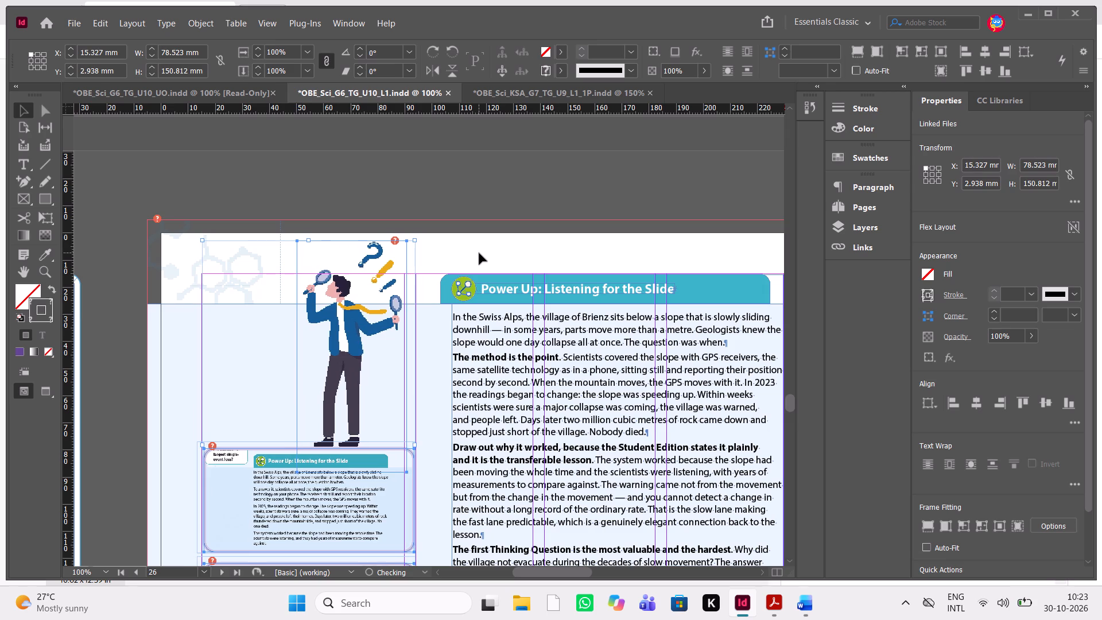
# Lower the illustration and thumbnails on page 26 to Y about 25.9 mm, leaving their horizontal position alone.
pyautogui.hotkey('shift', 'Down')
pyautogui.hotkey('shift', 'Down')
pyautogui.hotkey('shift', 'Down')
pyautogui.hotkey('shift', 'Down')
pyautogui.hotkey('shift', 'Down')
pyautogui.hotkey('shift', 'Down')
pyautogui.hotkey('shift', 'Down')
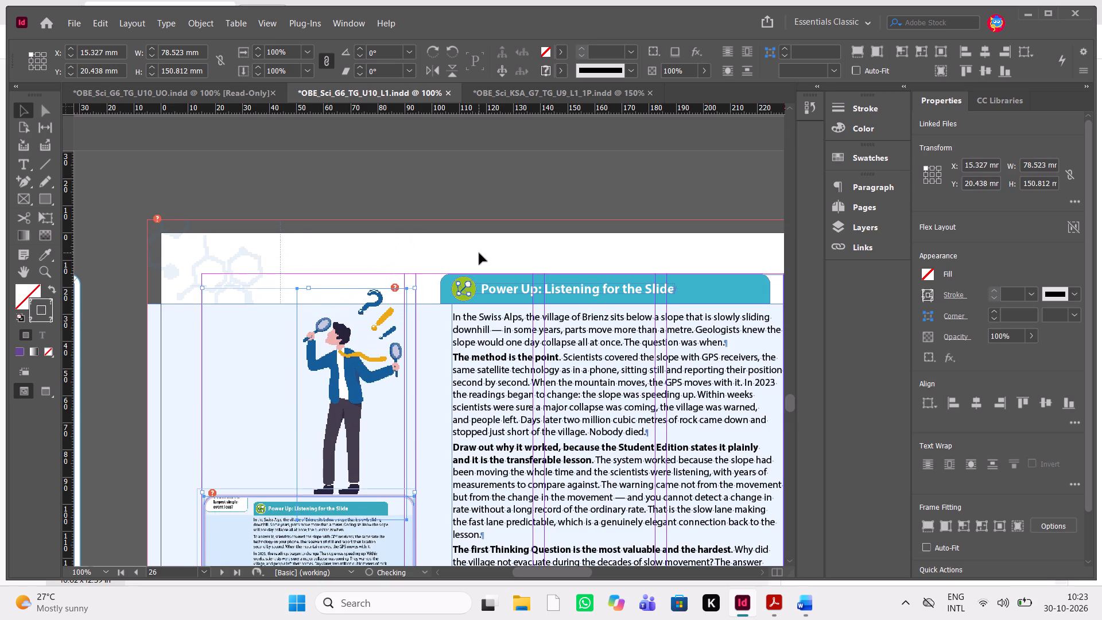
pyautogui.hotkey('shift', 'Down')
pyautogui.hotkey('shift', 'Down')
pyautogui.hotkey('shift', 'Down')
pyautogui.hotkey('shift', 'Up')
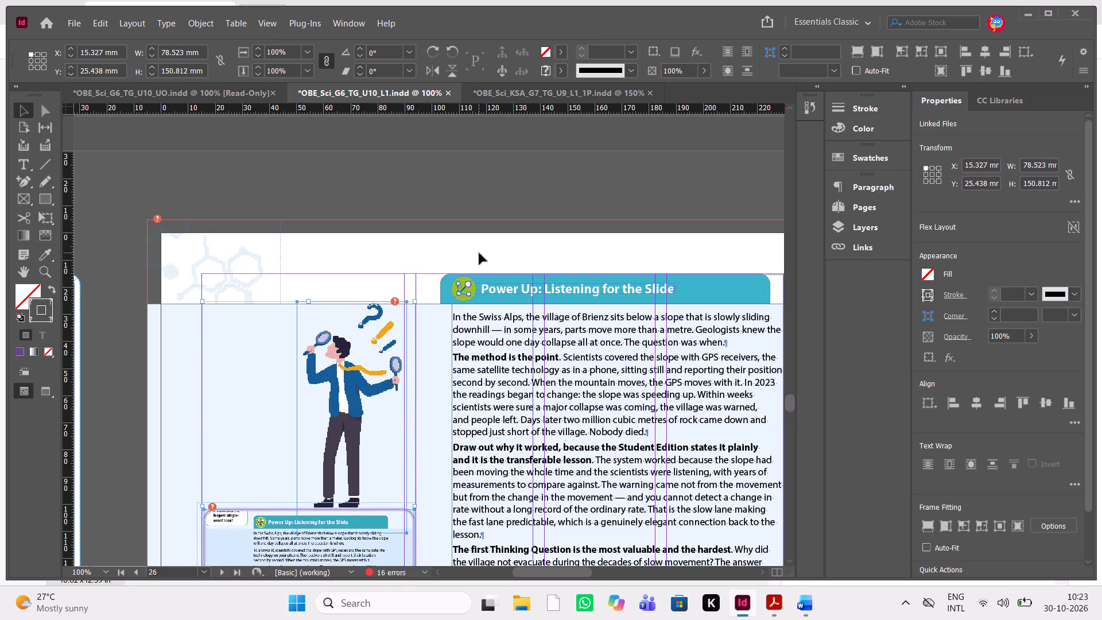
pyautogui.press('Down')
pyautogui.press('Down')
# Preview the rearranged page 26, check the reviewer's comments in the Acrobat PDF, and look over the layout through page 28.
pyautogui.scroll(-1, 479, 253)
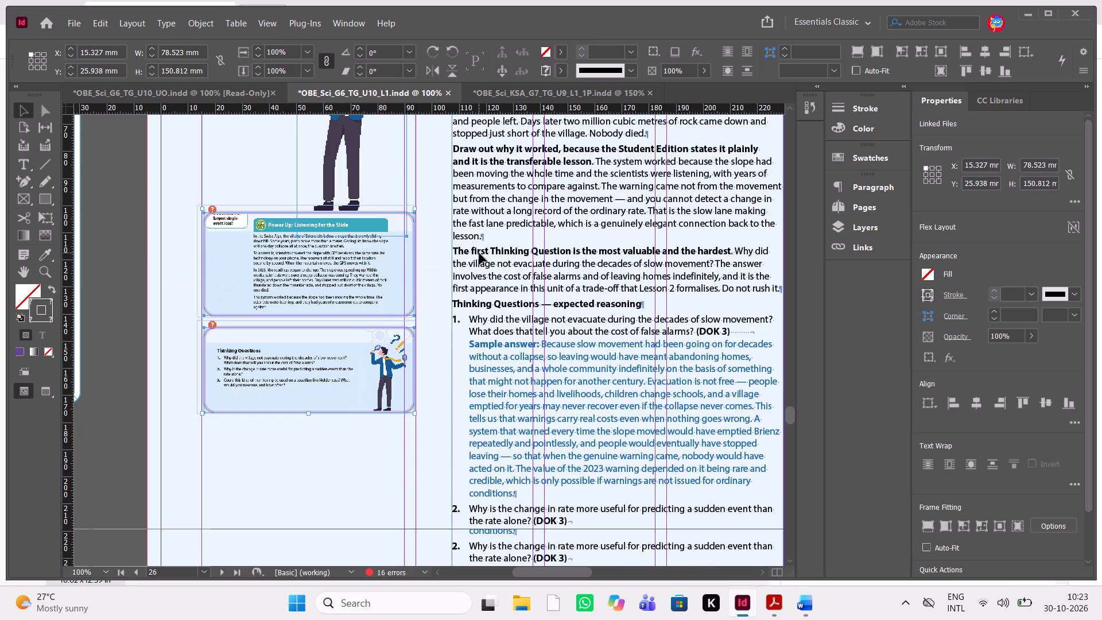
pyautogui.scroll(1, 479, 253)
pyautogui.hscroll(1, 479, 253)
pyautogui.scroll(1, 479, 253)
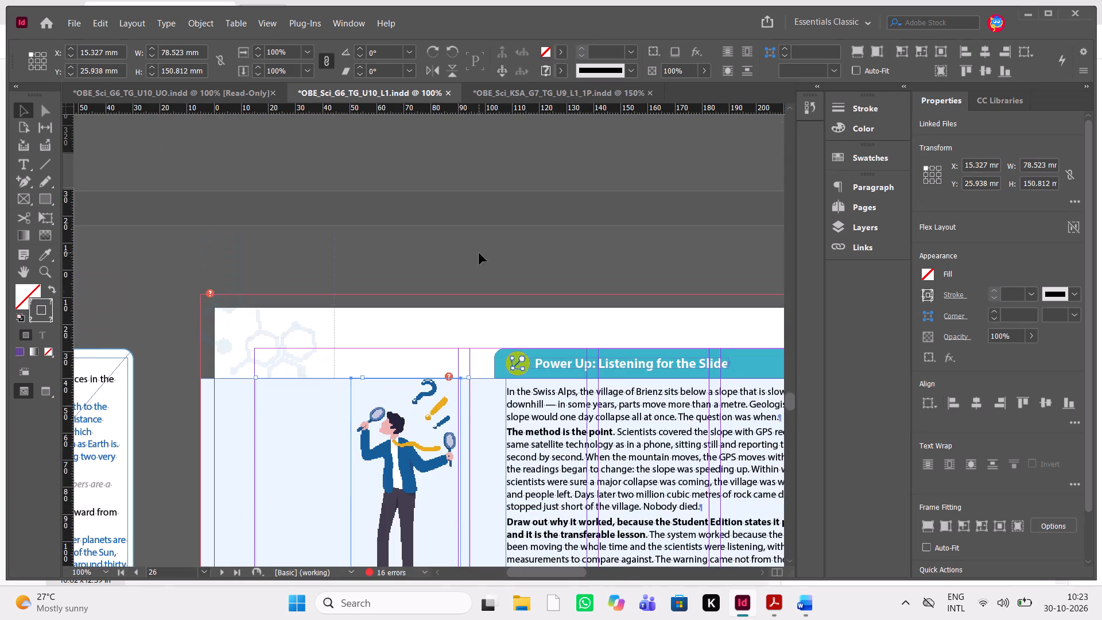
pyautogui.scroll(1, 479, 253)
pyautogui.click(375, 196)
pyautogui.press('w')
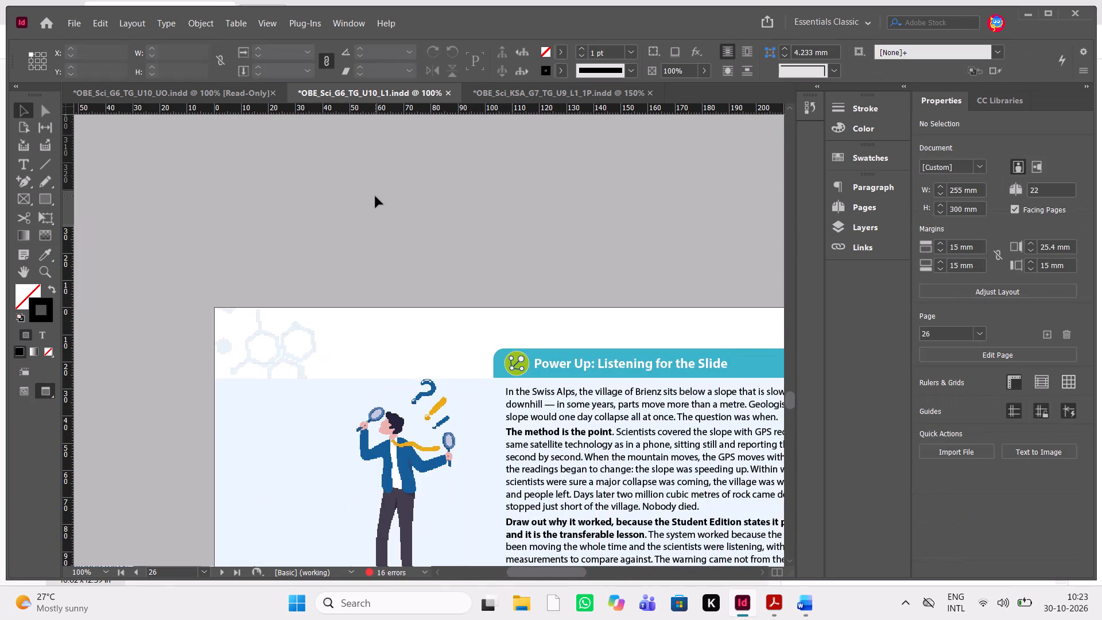
pyautogui.press('w')
pyautogui.scroll(-2, 375, 196)
pyautogui.scroll(1, 375, 196)
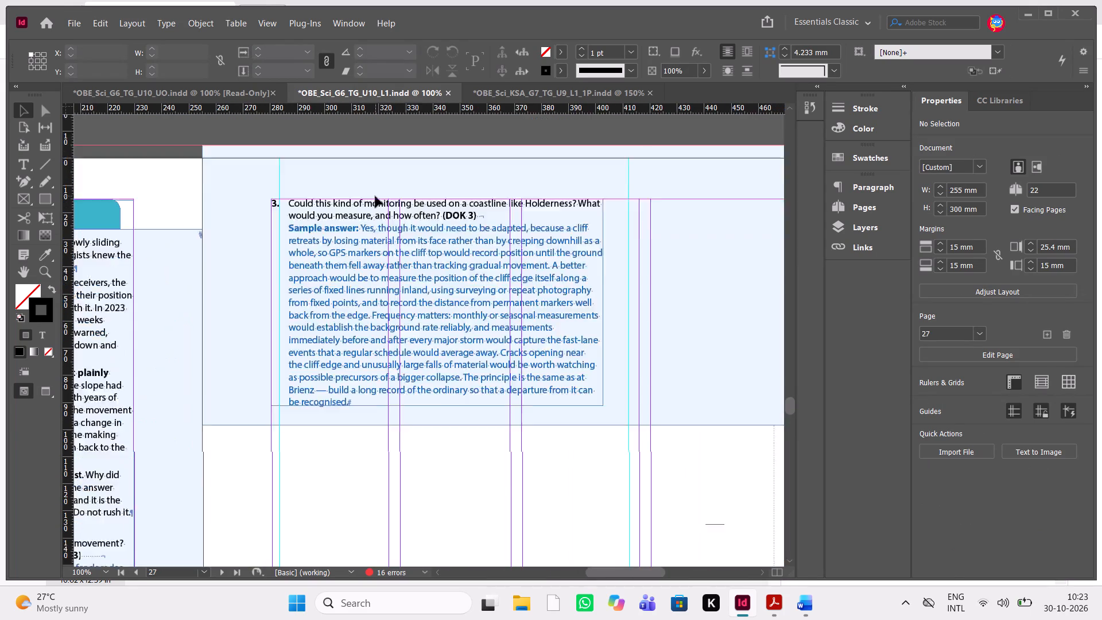
pyautogui.scroll(1, 375, 196)
pyautogui.scroll(-5, 375, 196)
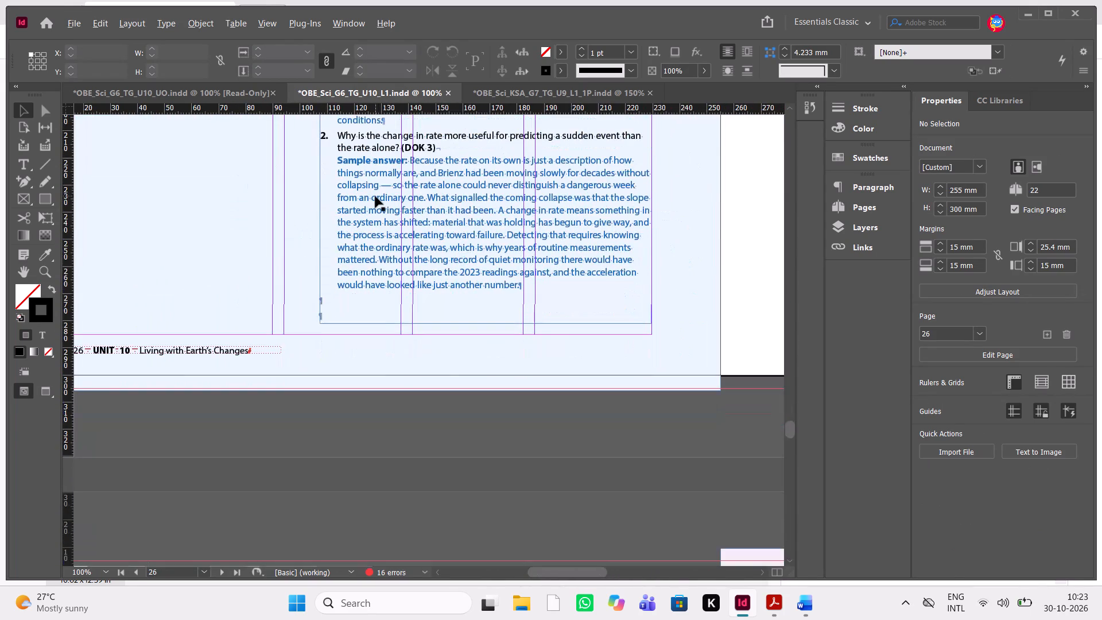
pyautogui.hotkey('alt', 'Tab')
pyautogui.hotkey('alt', 'Tab')
pyautogui.hotkey('alt', 'Tab')
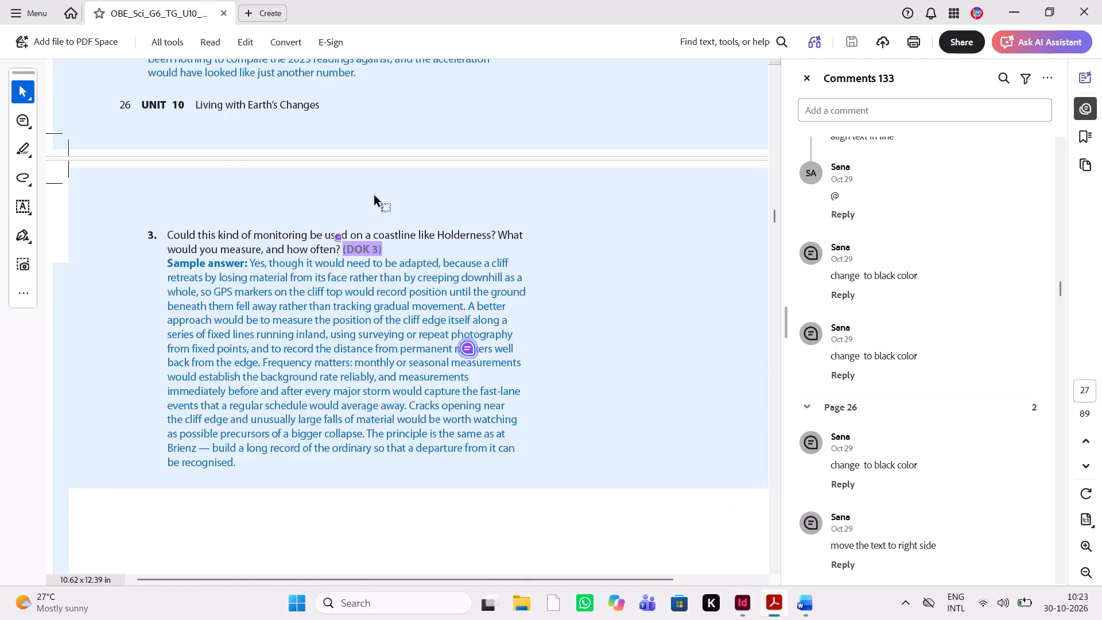
pyautogui.scroll(2, 375, 196)
pyautogui.hotkey('alt', 'Tab')
pyautogui.scroll(2, 375, 196)
pyautogui.scroll(-1, 375, 196)
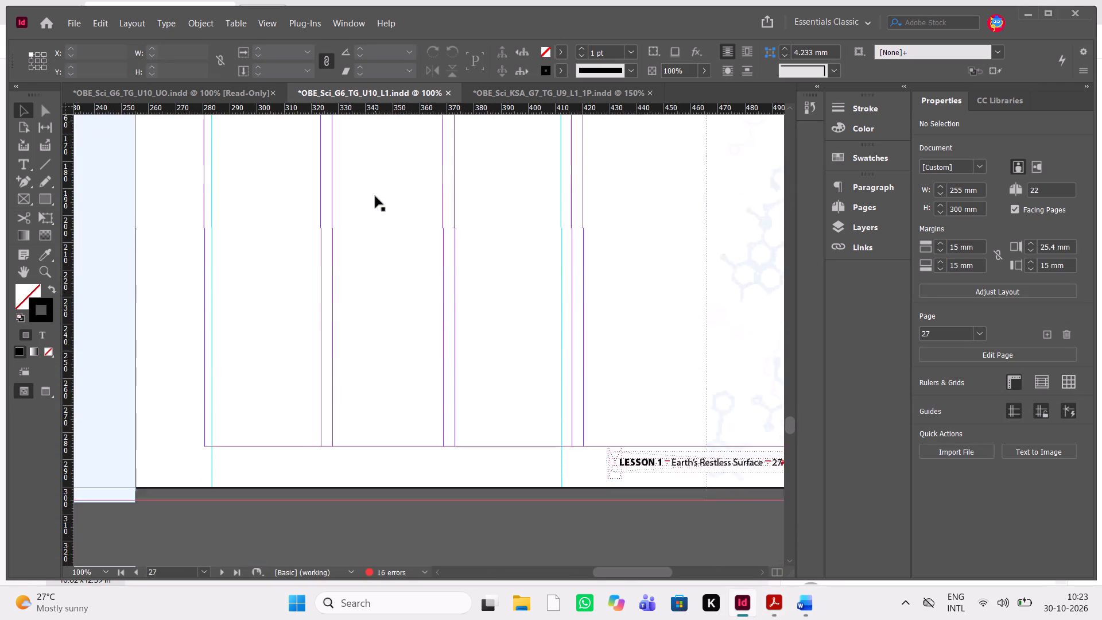
pyautogui.scroll(-3, 375, 196)
pyautogui.scroll(3, 375, 196)
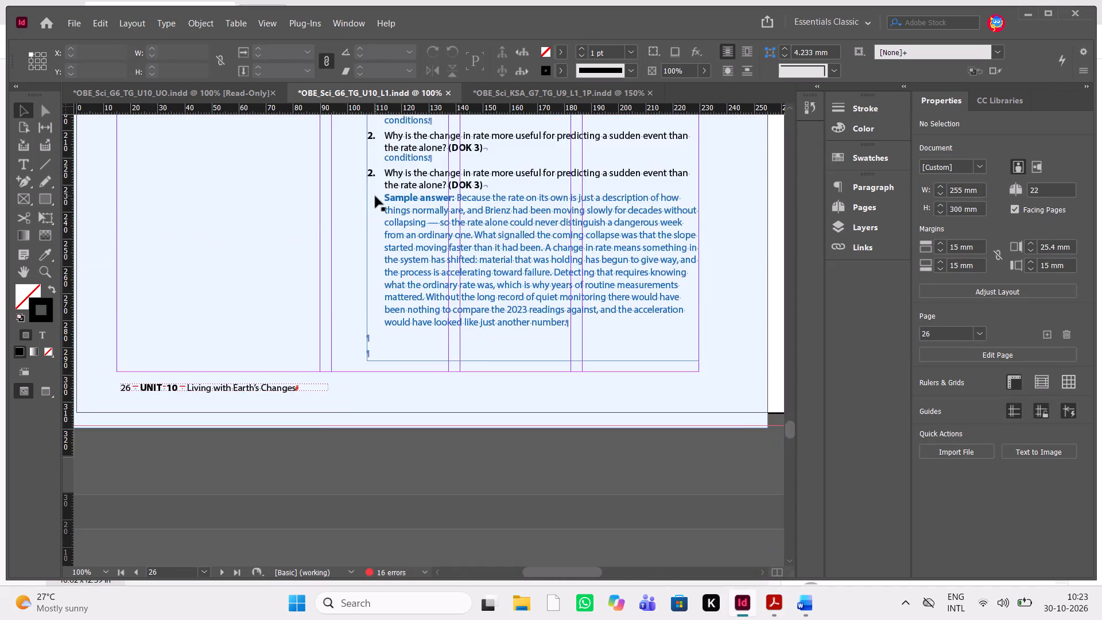
pyautogui.scroll(3, 375, 196)
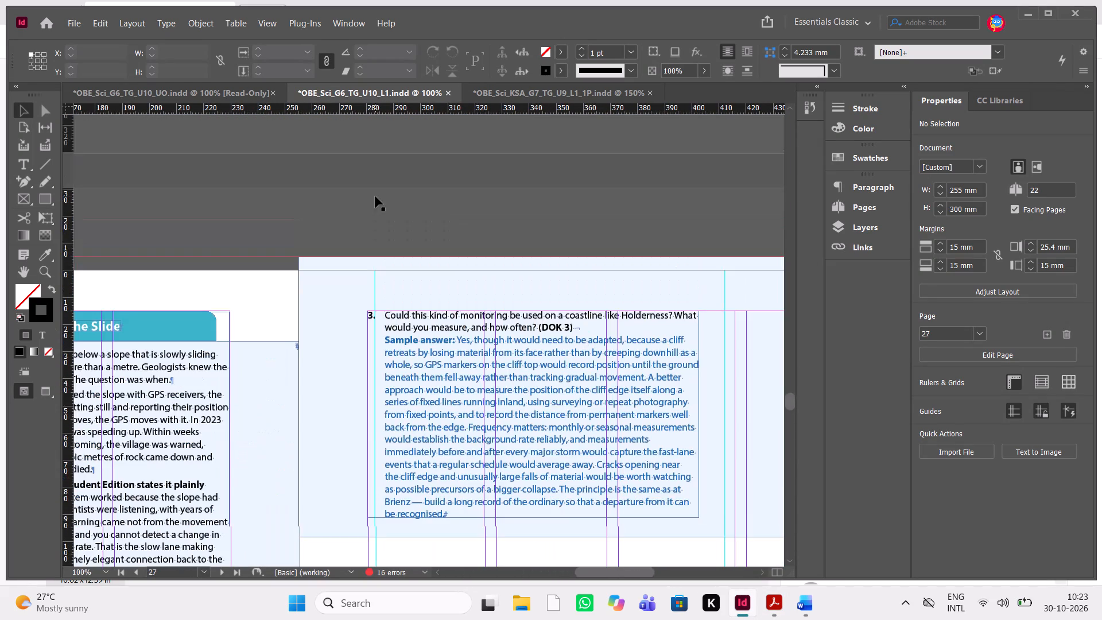
pyautogui.scroll(-6, 375, 196)
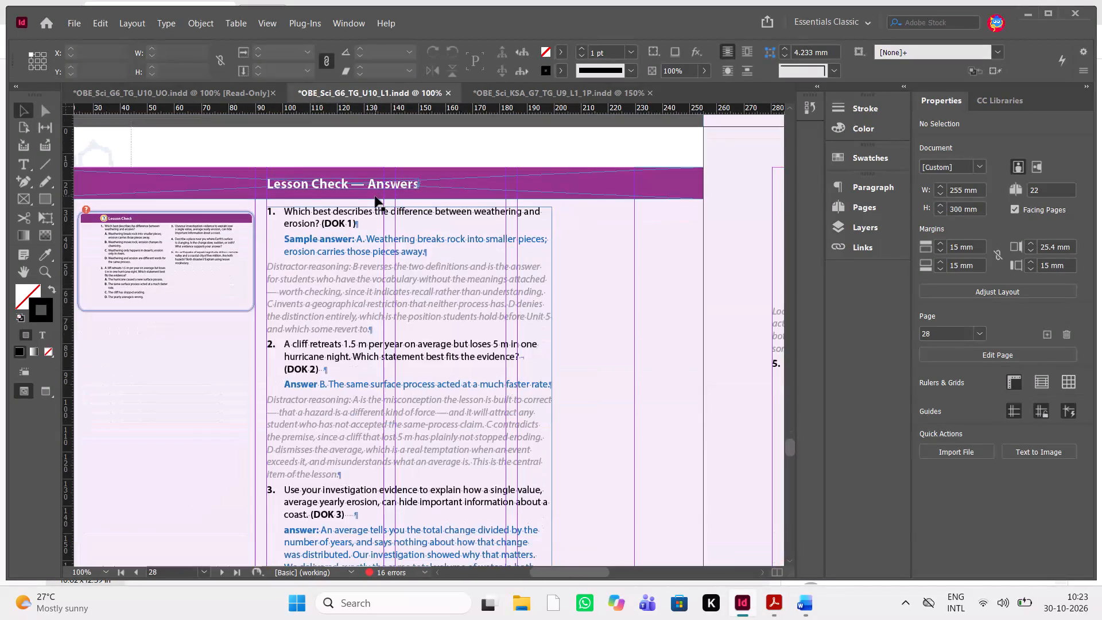
pyautogui.scroll(1, 375, 196)
pyautogui.scroll(-1, 375, 196)
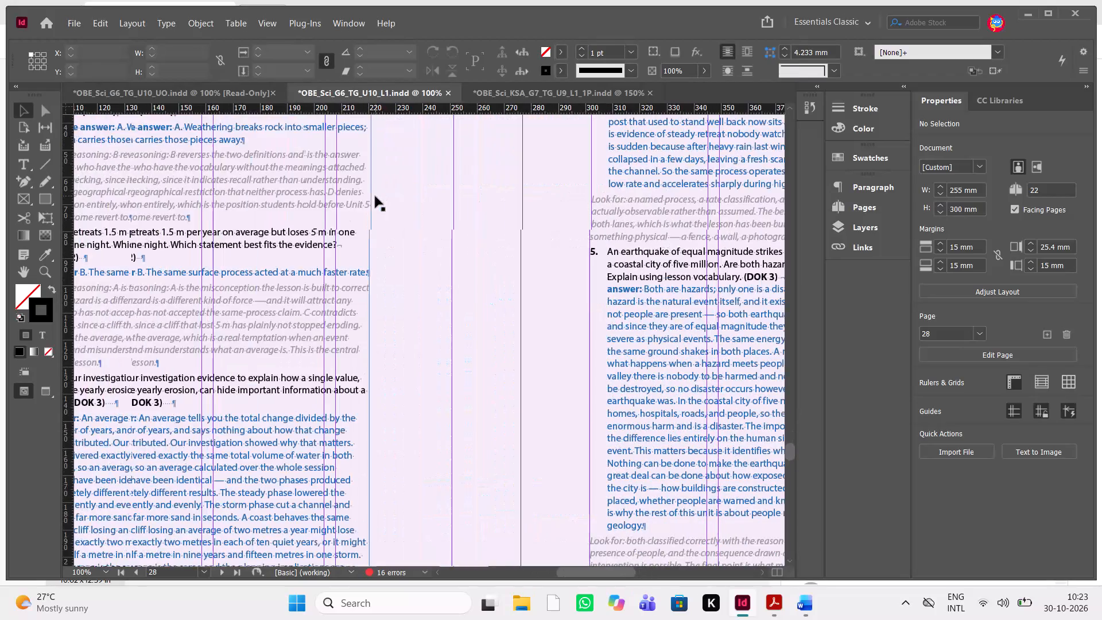
# Copy the word Sample from question 1's answer label on page 28 and insert it before the answer labels of questions 2 and 3.
pyautogui.hotkey('alt', 'Tab')
pyautogui.hotkey('alt', 'Tab')
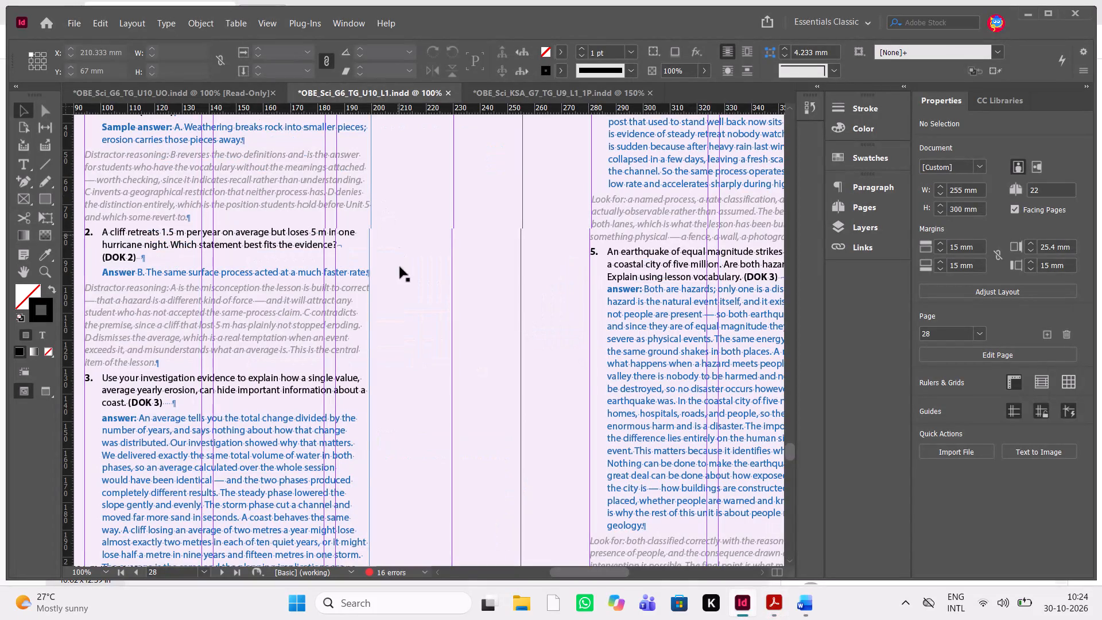
pyautogui.hscroll(1, 400, 267)
pyautogui.scroll(1, 400, 267)
pyautogui.doubleClick(368, 300)
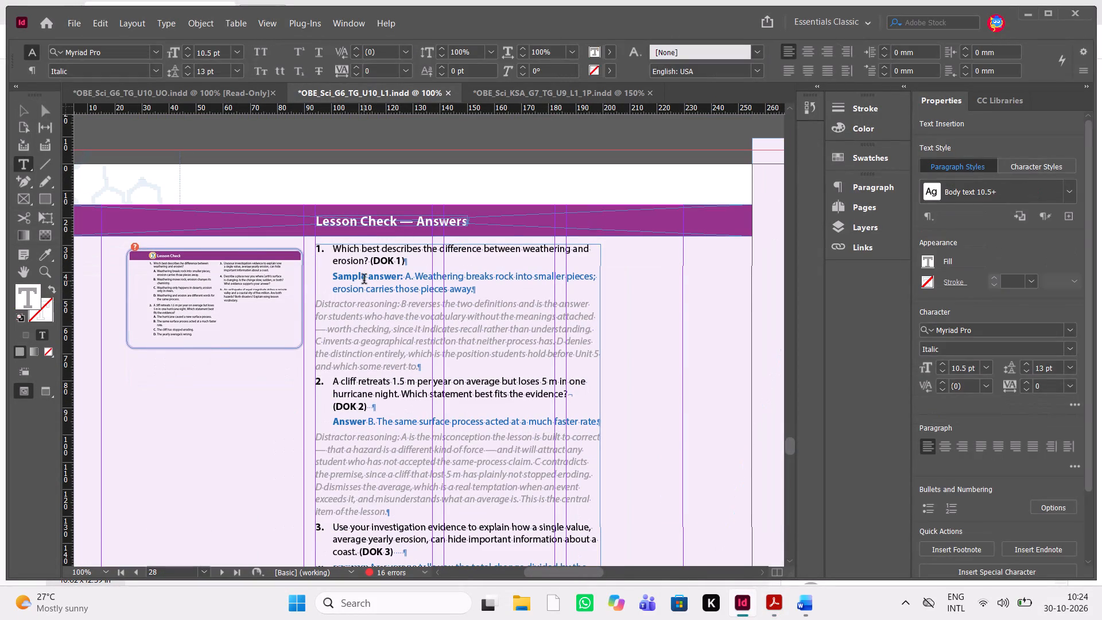
pyautogui.moveTo(370, 277); pyautogui.dragTo(325, 277)
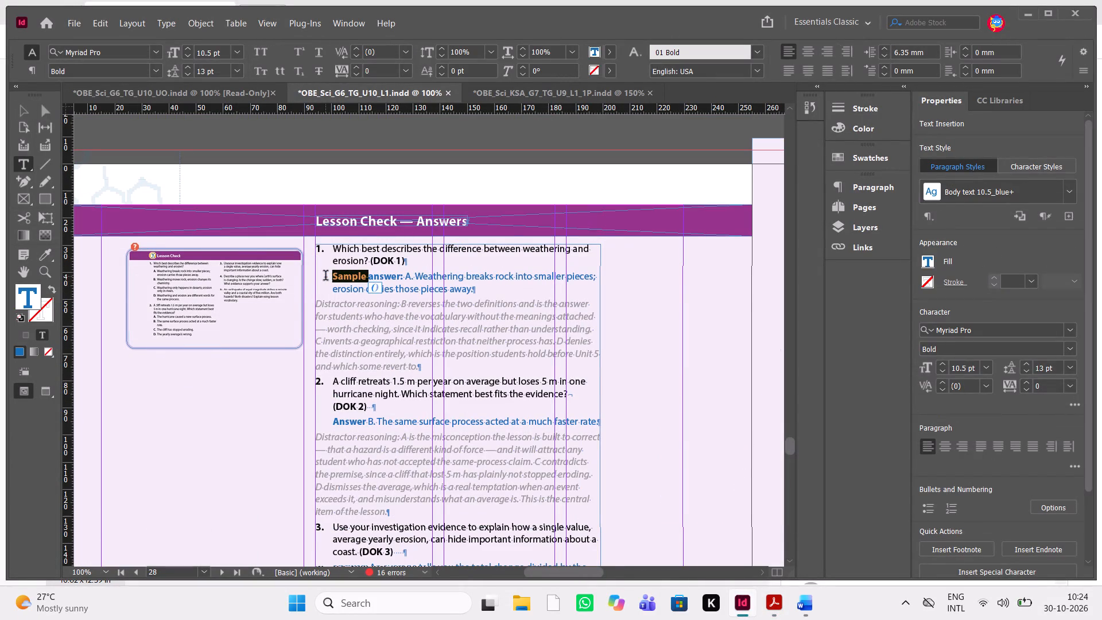
pyautogui.hotkey('ctrl', 'c')
pyautogui.click(332, 420)
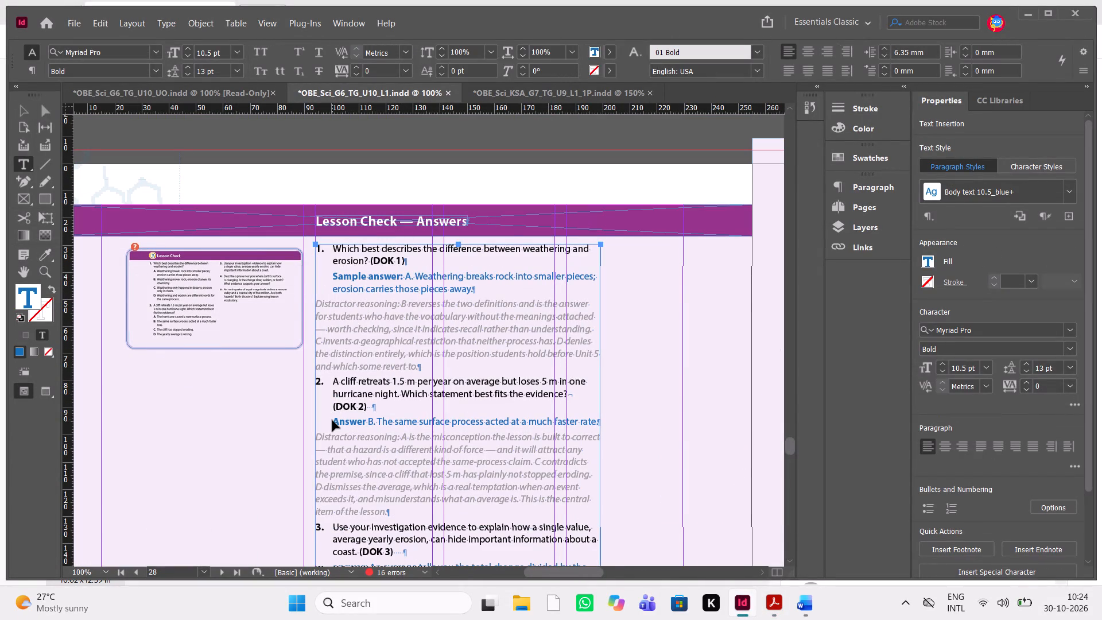
pyautogui.hotkey('ctrl', 'v')
pyautogui.scroll(-1, 370, 475)
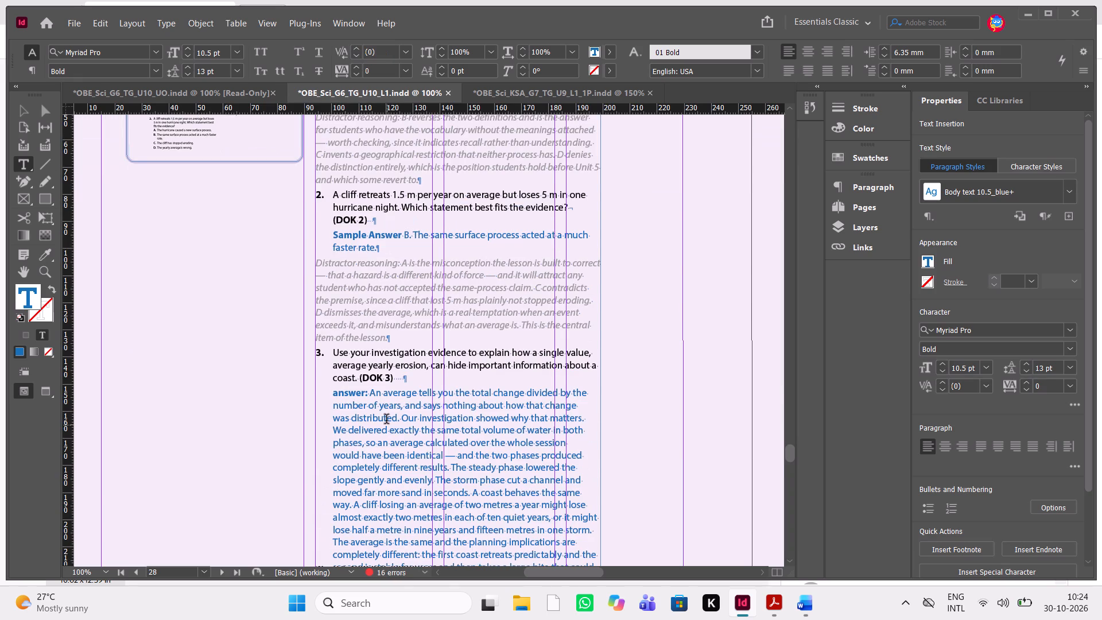
pyautogui.click(332, 394)
pyautogui.hotkey('ctrl', 'v')
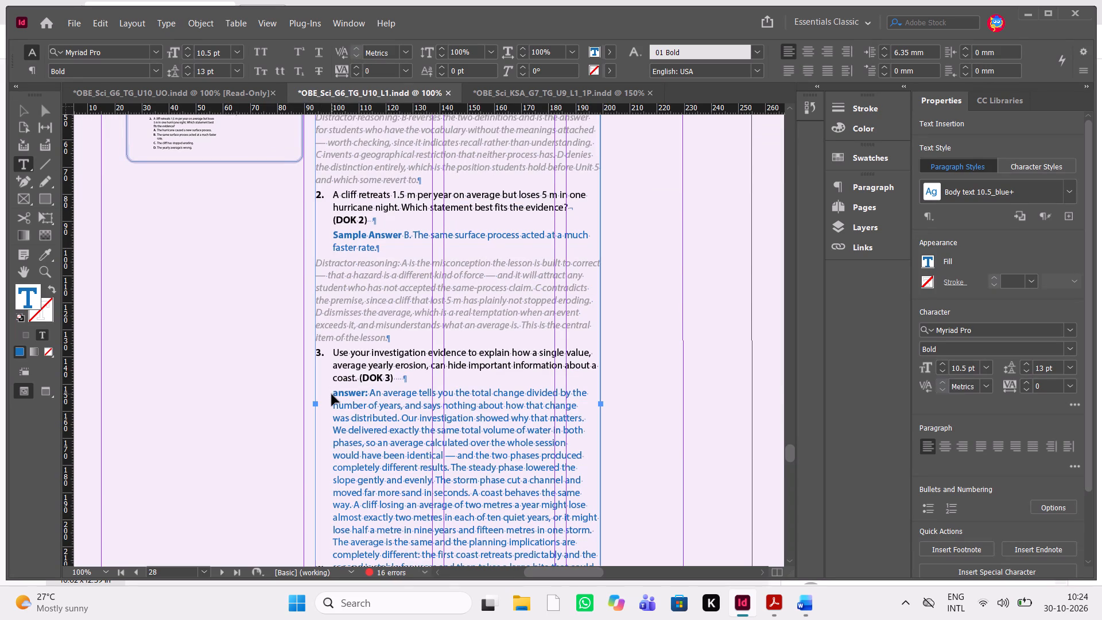
# Insert the copied word Sample before the answer labels of Lesson Check questions 4 and 5.
pyautogui.scroll(-2, 332, 394)
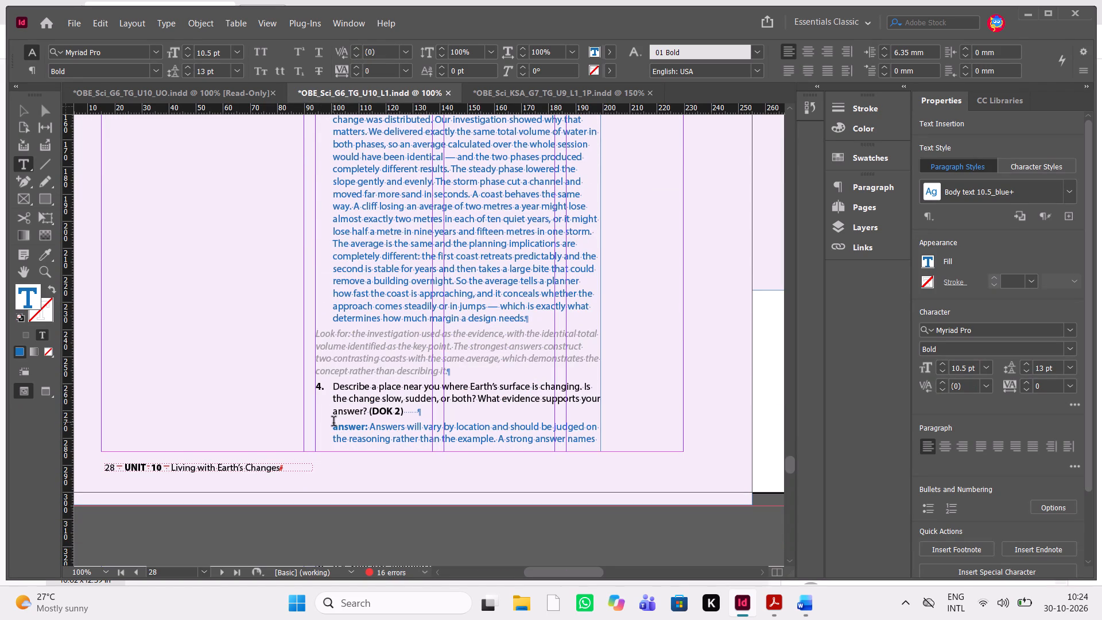
pyautogui.click(333, 423)
pyautogui.hotkey('ctrl', 'v')
pyautogui.click(333, 423)
pyautogui.scroll(1, 490, 398)
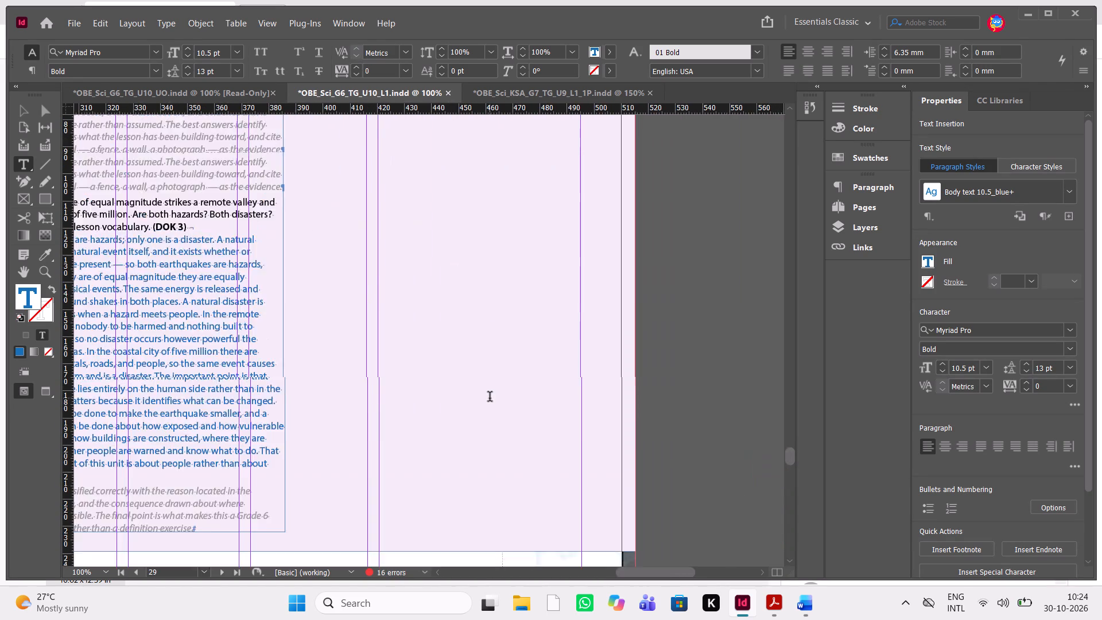
pyautogui.scroll(1, 490, 398)
pyautogui.hscroll(1, 490, 398)
pyautogui.click(366, 317)
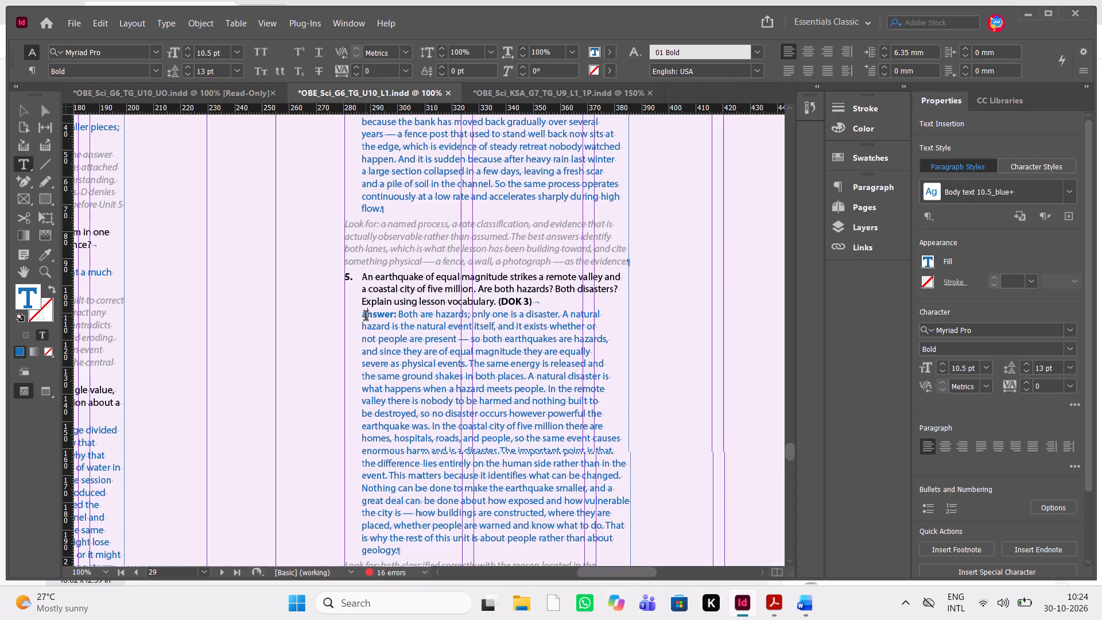
pyautogui.press('Left')
pyautogui.hotkey('ctrl', 'v')
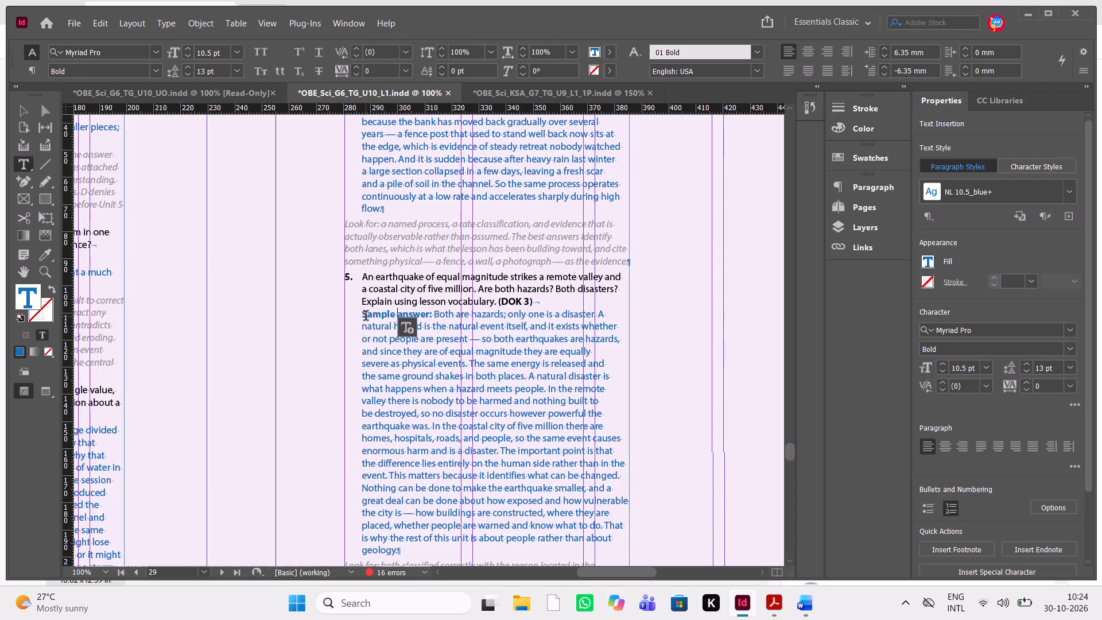
# Review the page 27 reviewer comments in the Acrobat PDF and compare them with the Lesson Check — Answers spread in InDesign.
pyautogui.scroll(-8, 479, 297)
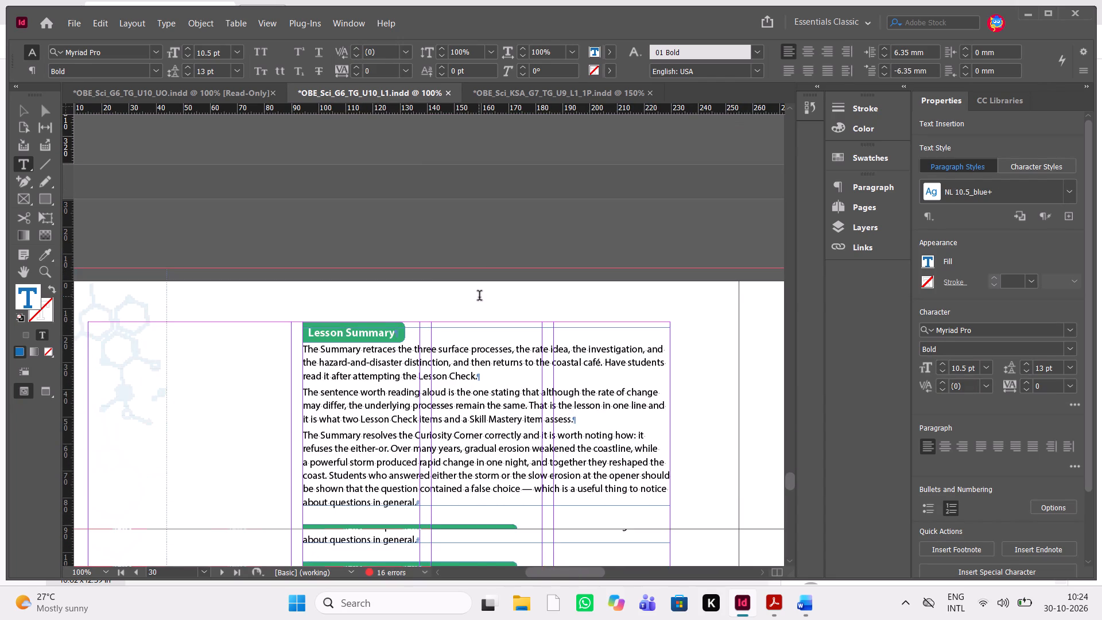
pyautogui.hotkey('alt', 'Tab')
pyautogui.scroll(-7, 479, 297)
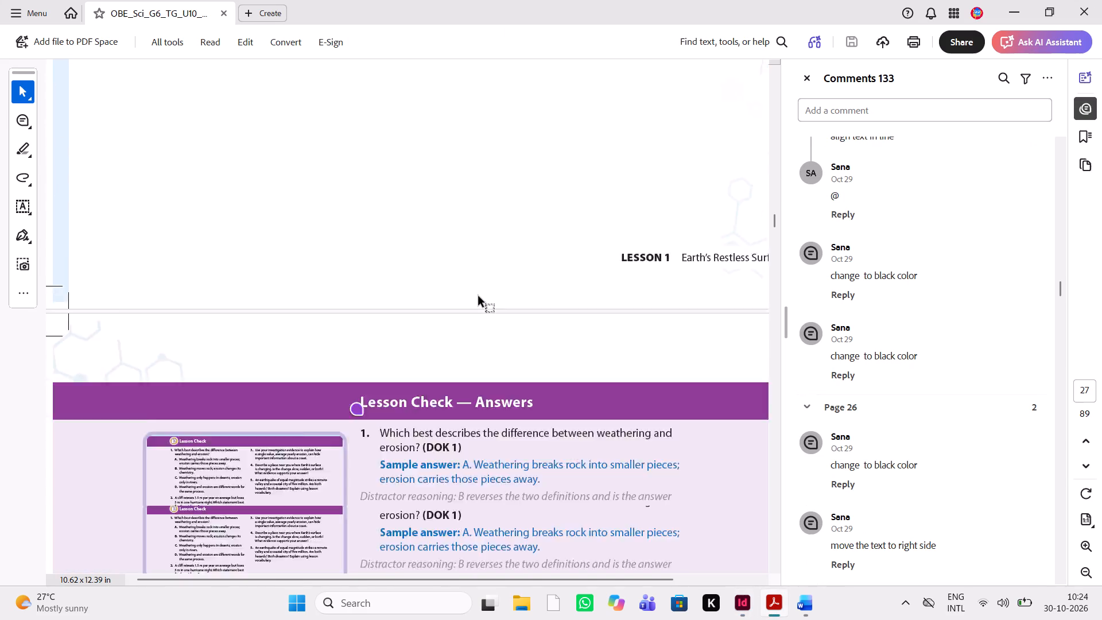
pyautogui.scroll(-4, 479, 297)
pyautogui.scroll(1, 479, 297)
pyautogui.scroll(1, 340, 186)
pyautogui.click(203, 328)
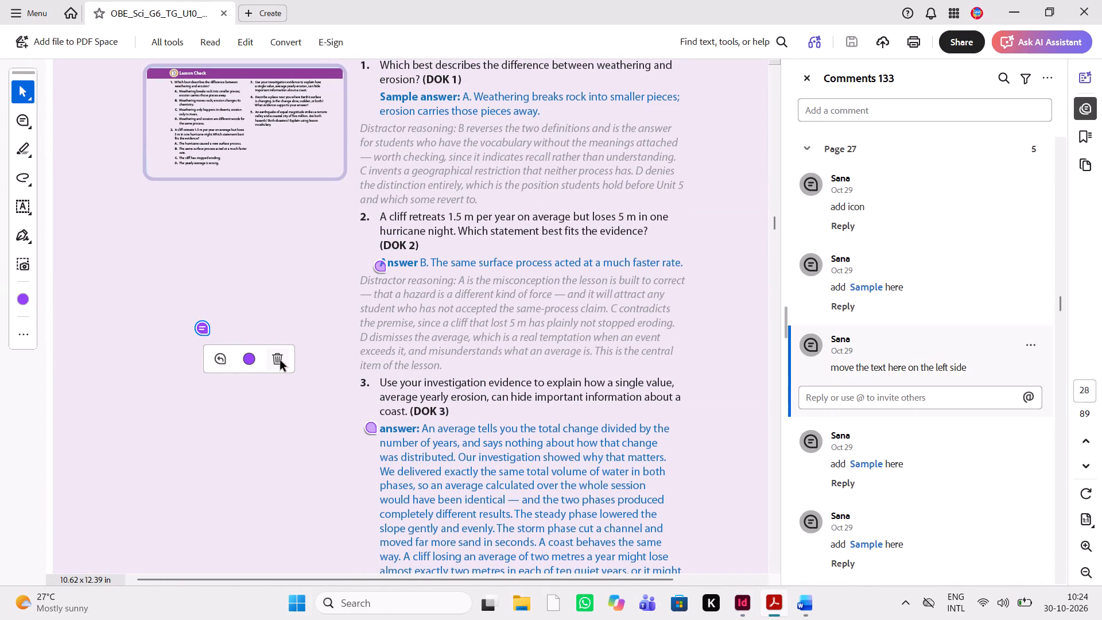
pyautogui.scroll(4, 254, 351)
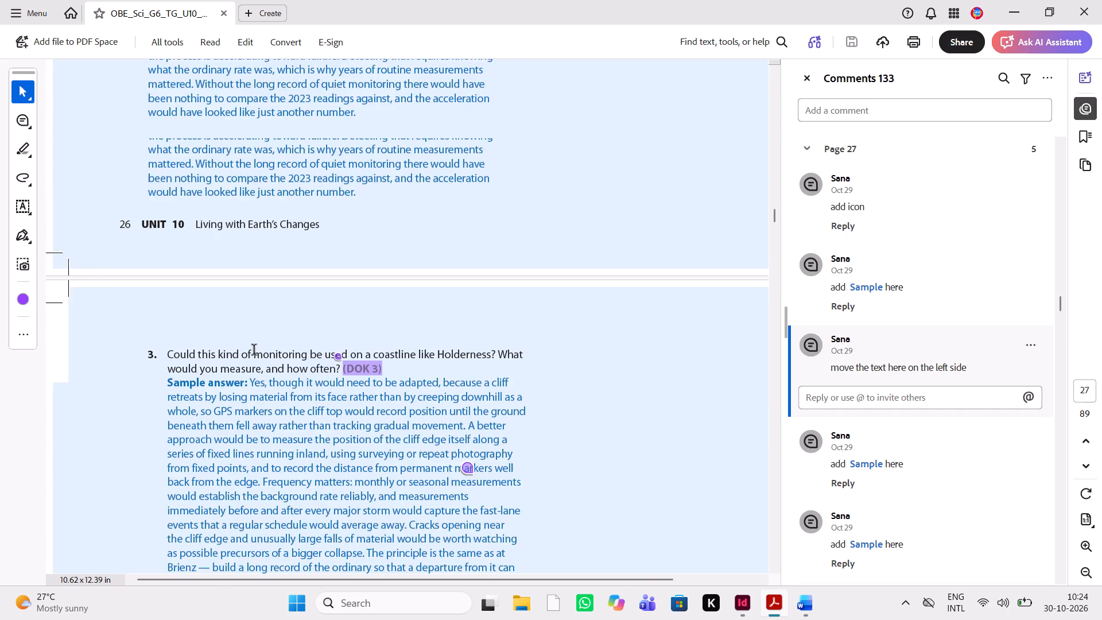
pyautogui.scroll(5, 254, 351)
pyautogui.hotkey('alt', 'Tab')
pyautogui.scroll(-1, 254, 351)
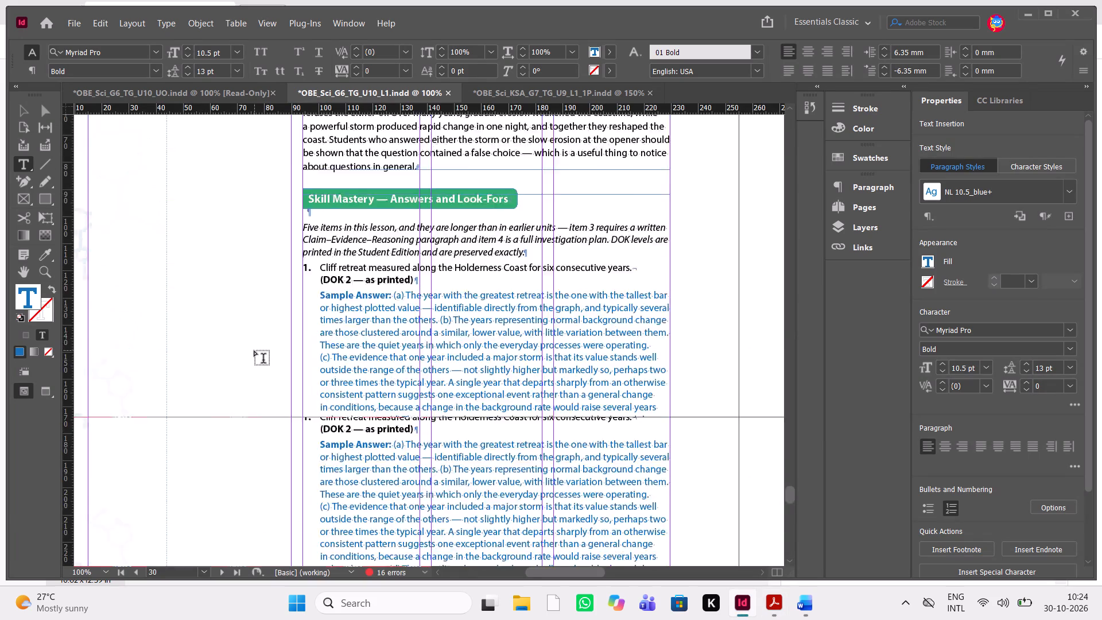
pyautogui.scroll(-1, 254, 351)
pyautogui.scroll(6, 254, 351)
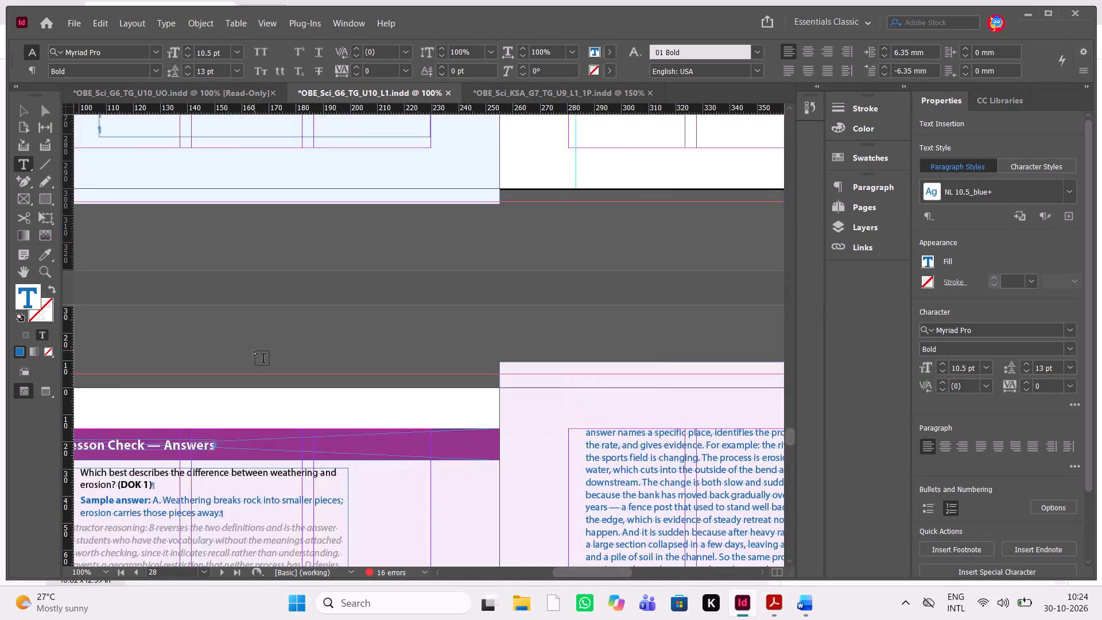
pyautogui.scroll(-1, 254, 351)
pyautogui.hscroll(-1, 254, 351)
pyautogui.scroll(-1, 254, 351)
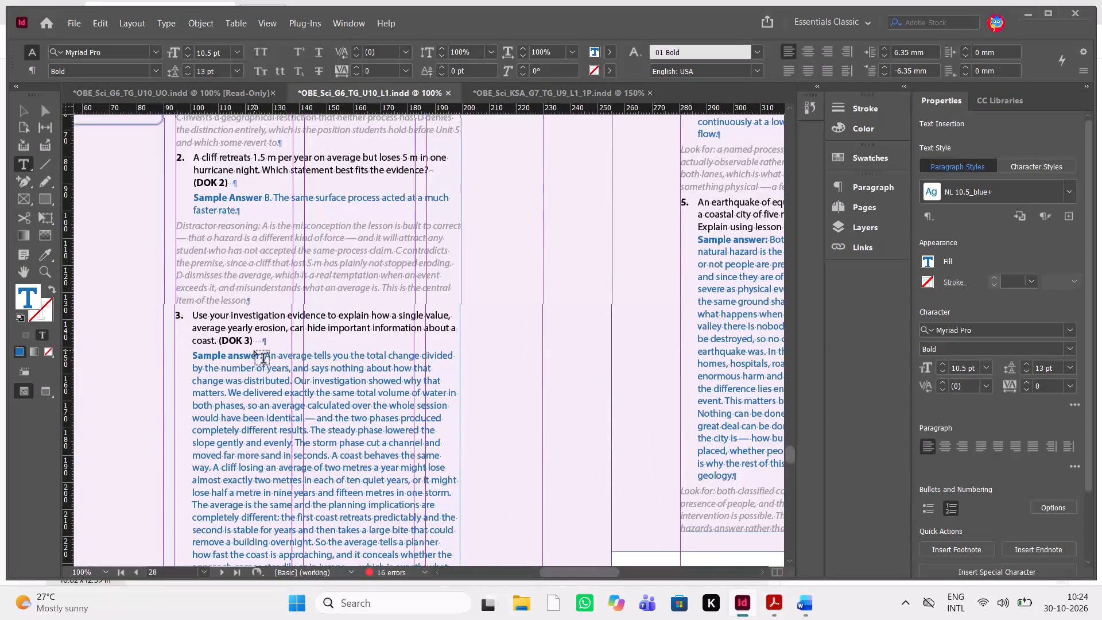
pyautogui.scroll(1, 254, 351)
pyautogui.hscroll(1, 422, 321)
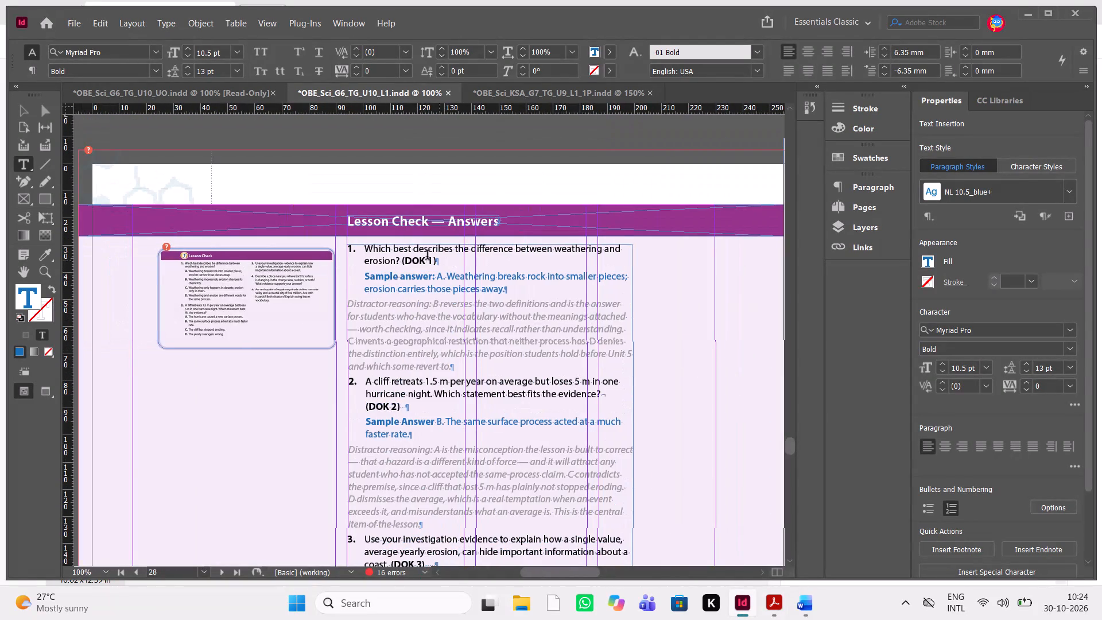
# Copy the round icon beside the Lesson Check — Answers heading on the page 258 spread of OBE_Sci_KSA_G7_TG_U9_L1_1P.indd.
pyautogui.click(624, 84)
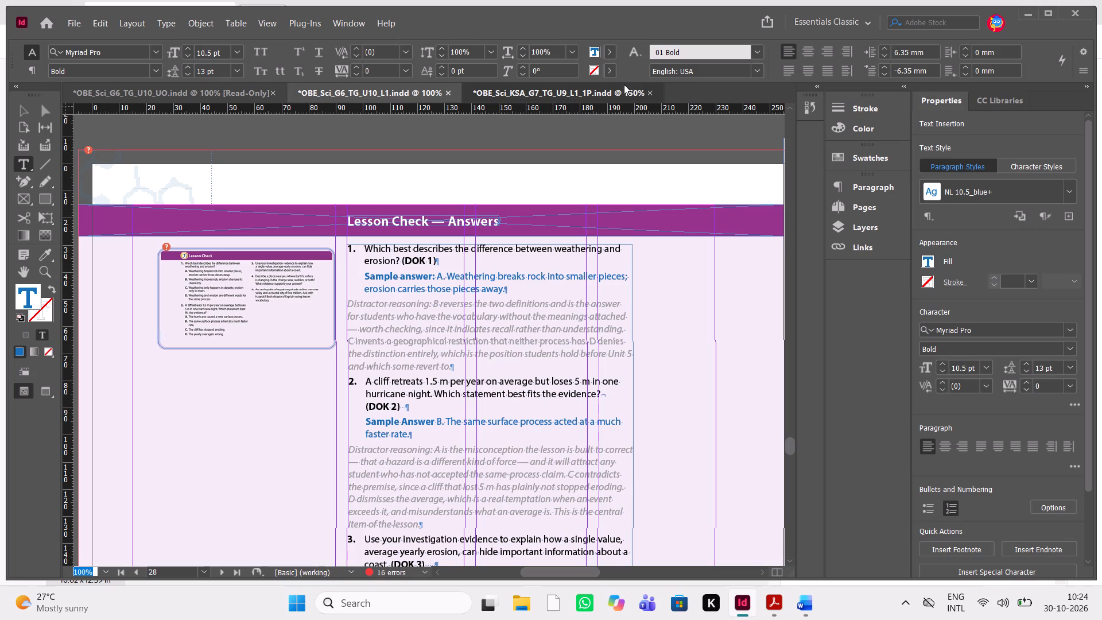
pyautogui.scroll(-7, 488, 240)
pyautogui.scroll(2, 488, 240)
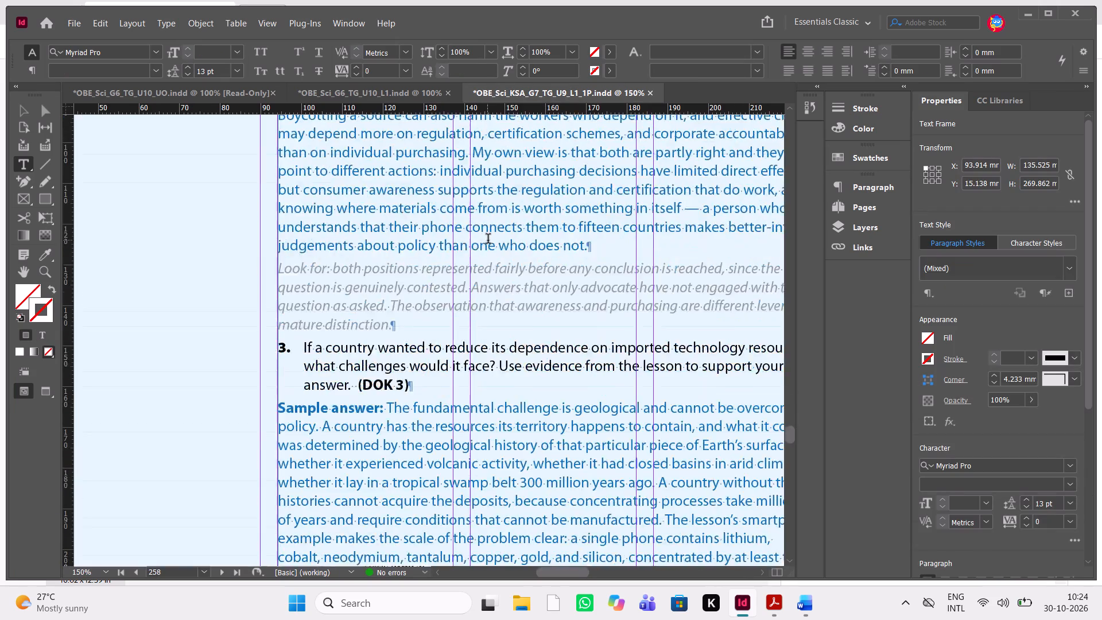
pyautogui.scroll(9, 488, 240)
pyautogui.hscroll(1, 488, 240)
pyautogui.hscroll(-1, 488, 240)
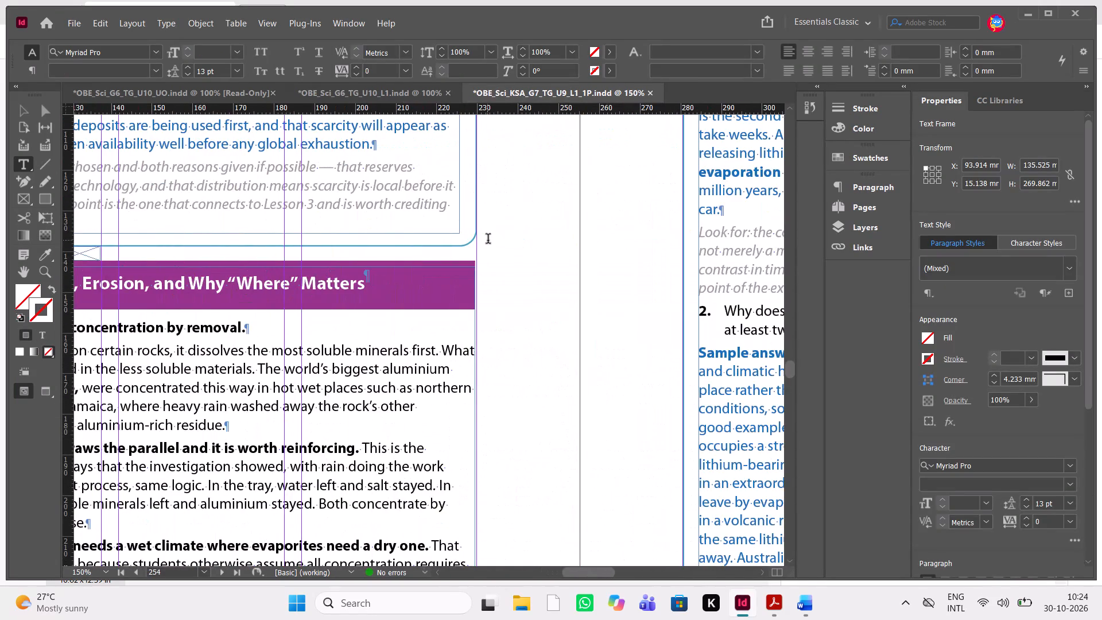
pyautogui.hotkey('ctrl', '-')
pyautogui.hotkey('ctrl', '-')
pyautogui.hotkey('ctrl', '-')
pyautogui.scroll(2, 488, 240)
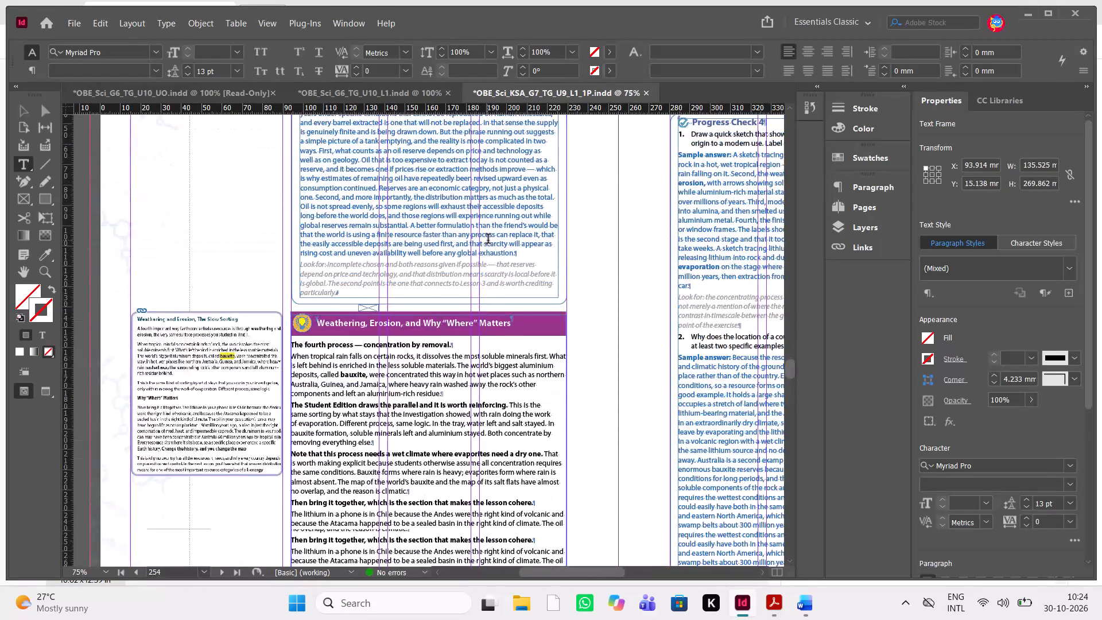
pyautogui.scroll(2, 488, 240)
pyautogui.scroll(-4, 488, 240)
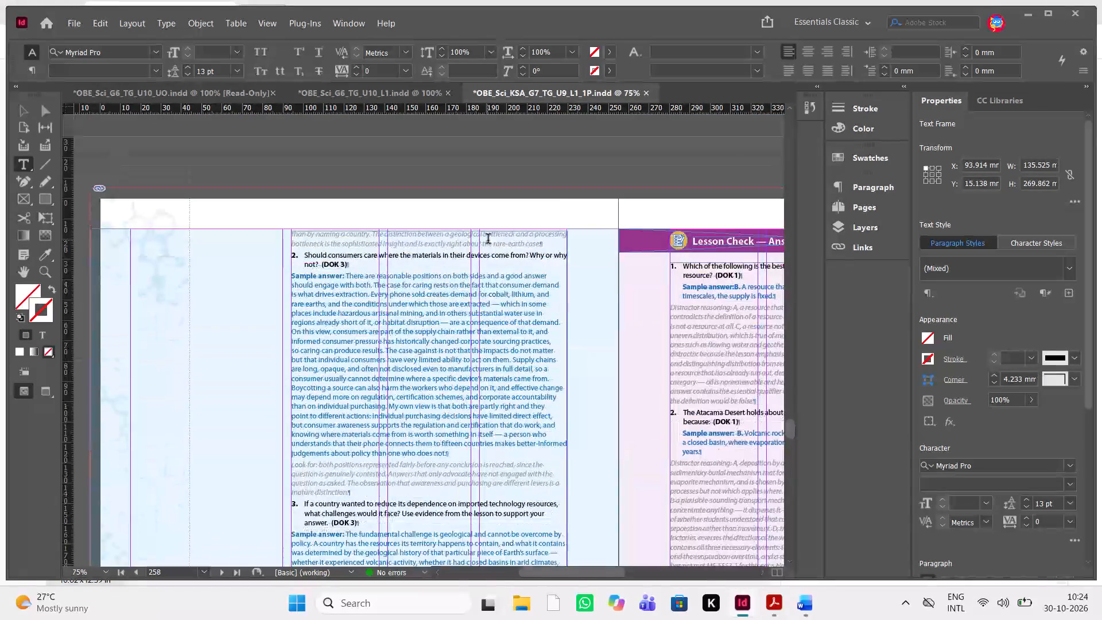
pyautogui.scroll(1, 488, 240)
pyautogui.press('Escape')
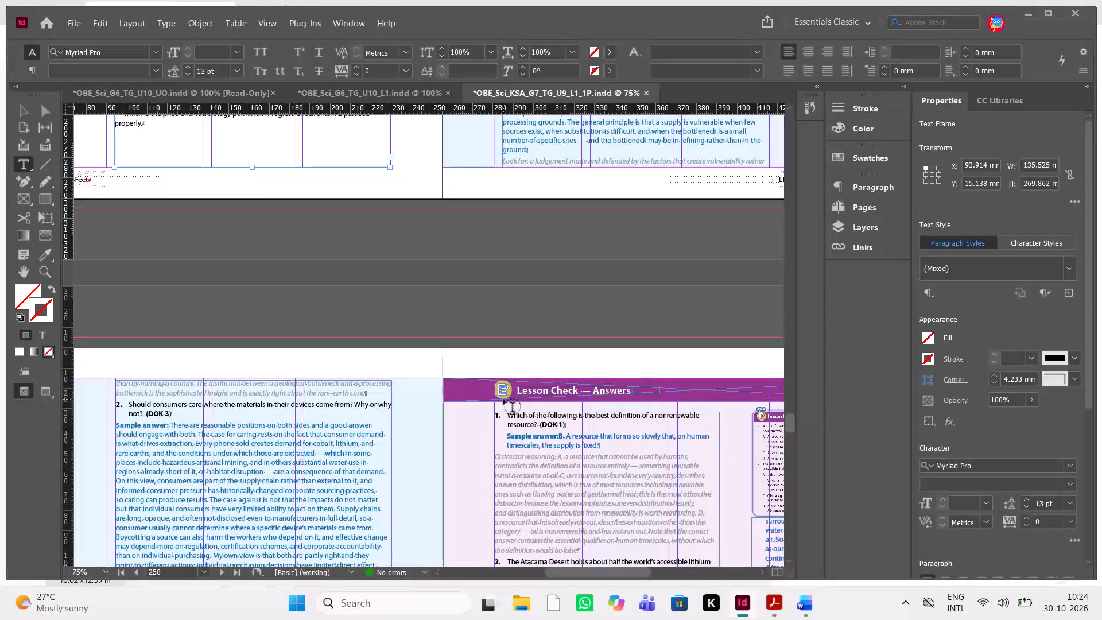
pyautogui.moveTo(29, 108); pyautogui.dragTo(297, 214)
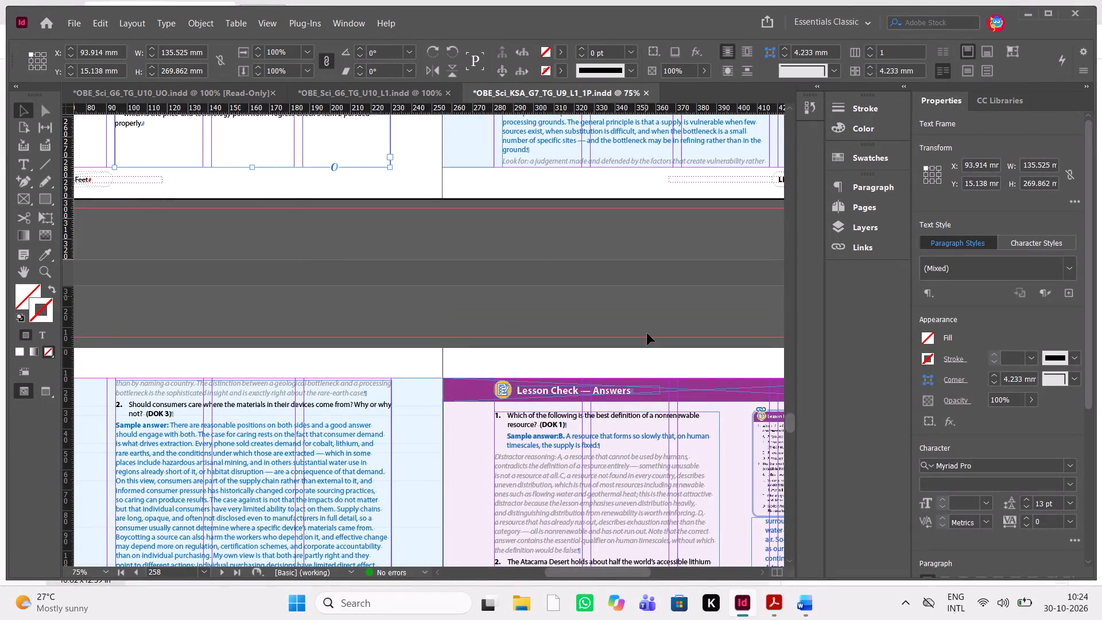
pyautogui.click(507, 392)
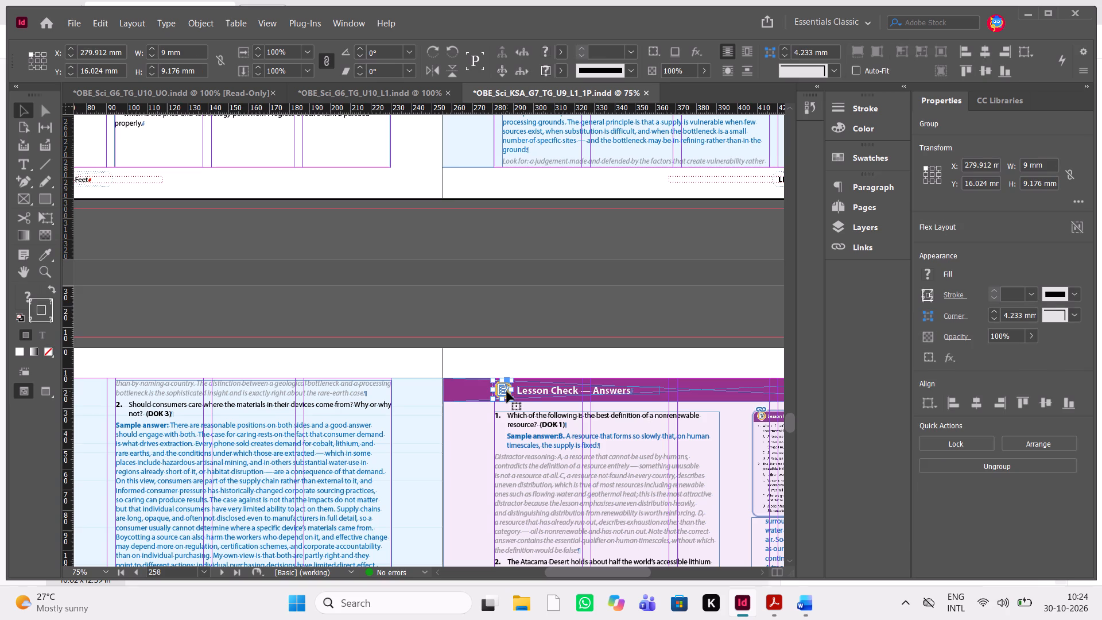
pyautogui.hotkey('ctrl', 'x')
pyautogui.hotkey('ctrl', 'z')
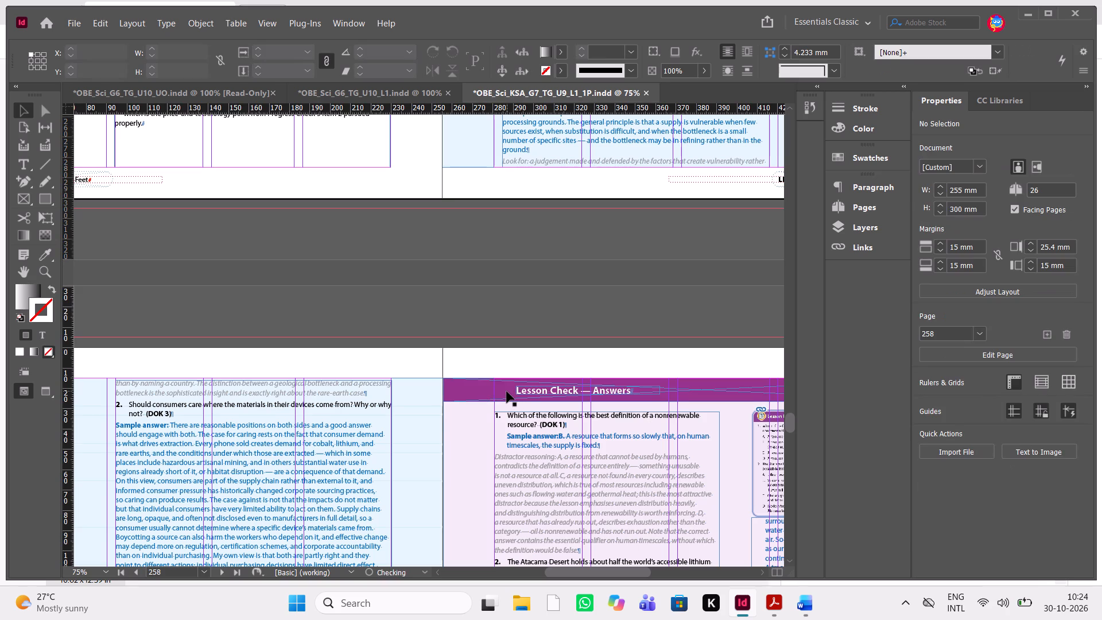
pyautogui.hotkey('ctrl', 'c')
pyautogui.hotkey('ctrl', 'c')
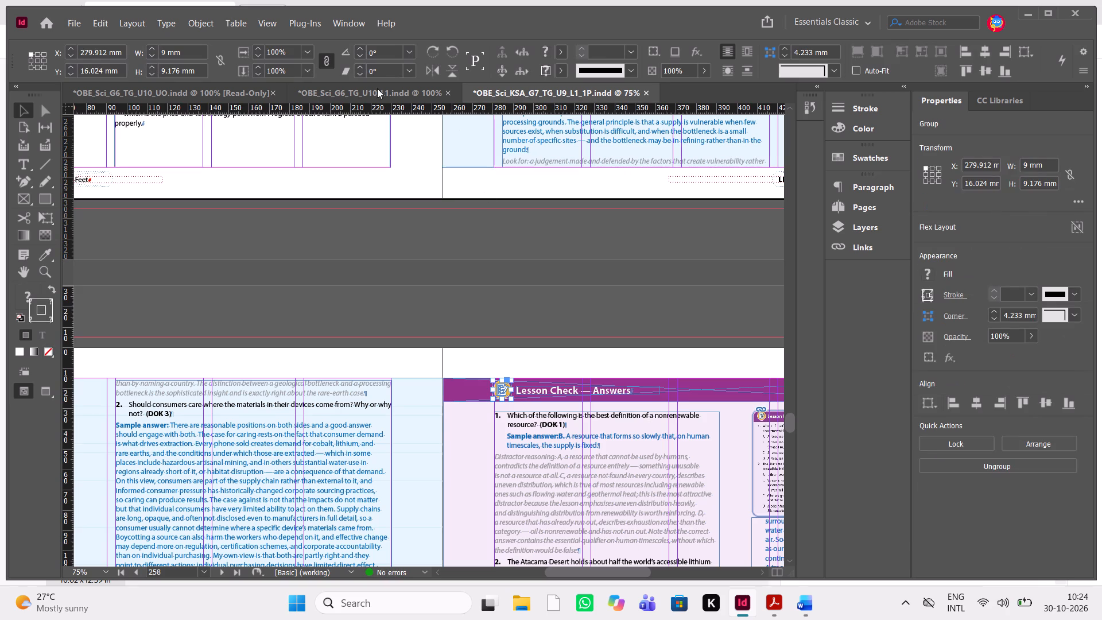
# Paste the icon into OBE_Sci_G6_TG_U10_L1.indd beside the Lesson Check — Answers heading on page 28, at about X 82.7 mm, Y 16 mm.
pyautogui.click(378, 98)
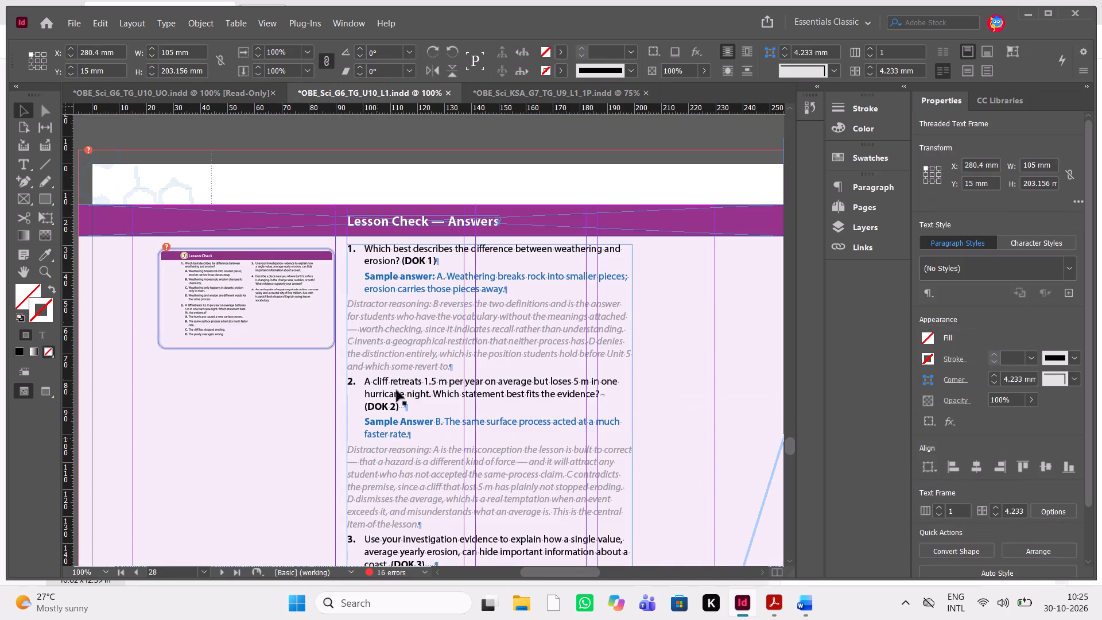
pyautogui.hotkey('ctrl', 'v')
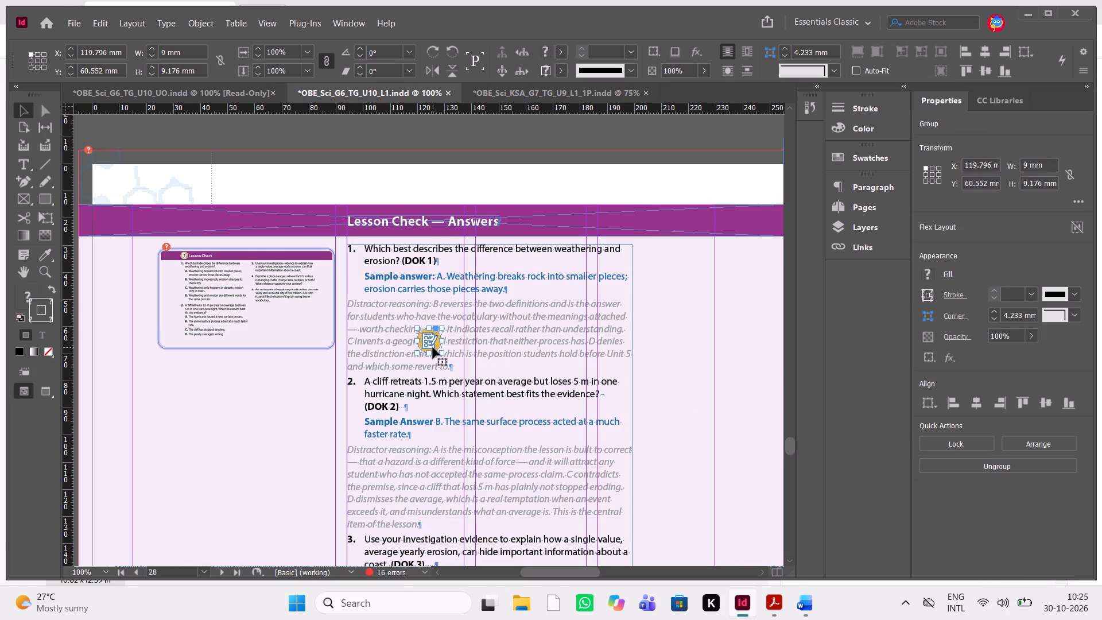
pyautogui.moveTo(433, 347); pyautogui.dragTo(330, 222)
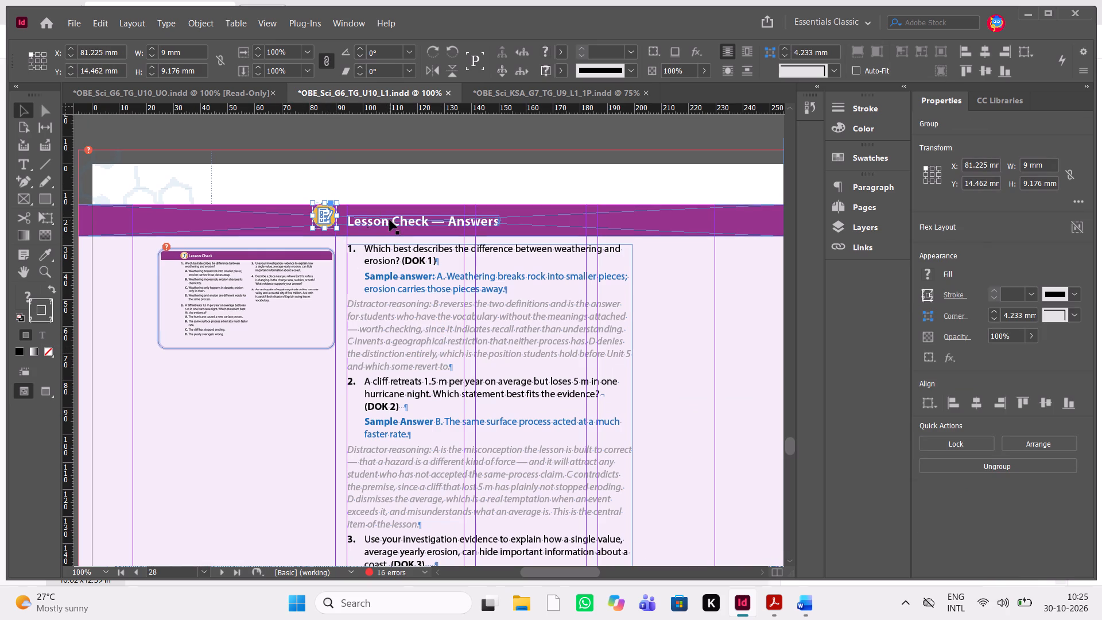
pyautogui.press('Down')
pyautogui.press('Down')
pyautogui.press('Down')
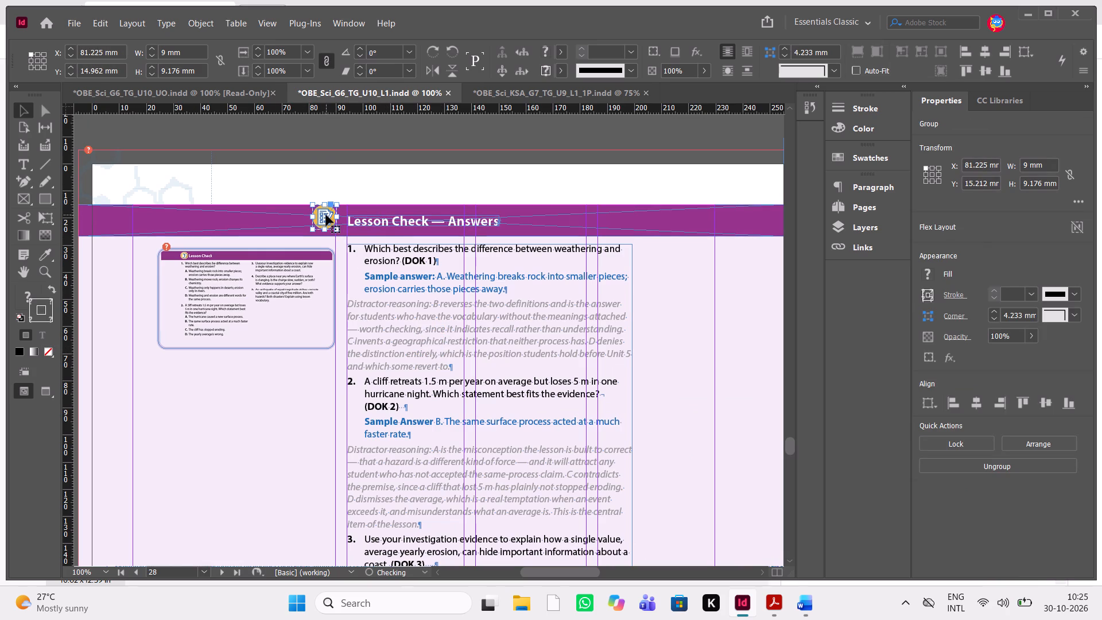
pyautogui.press('Down')
pyautogui.press('Down')
pyautogui.press('Down')
pyautogui.press('Right')
pyautogui.press('Right')
pyautogui.press('Right')
pyautogui.press('Right')
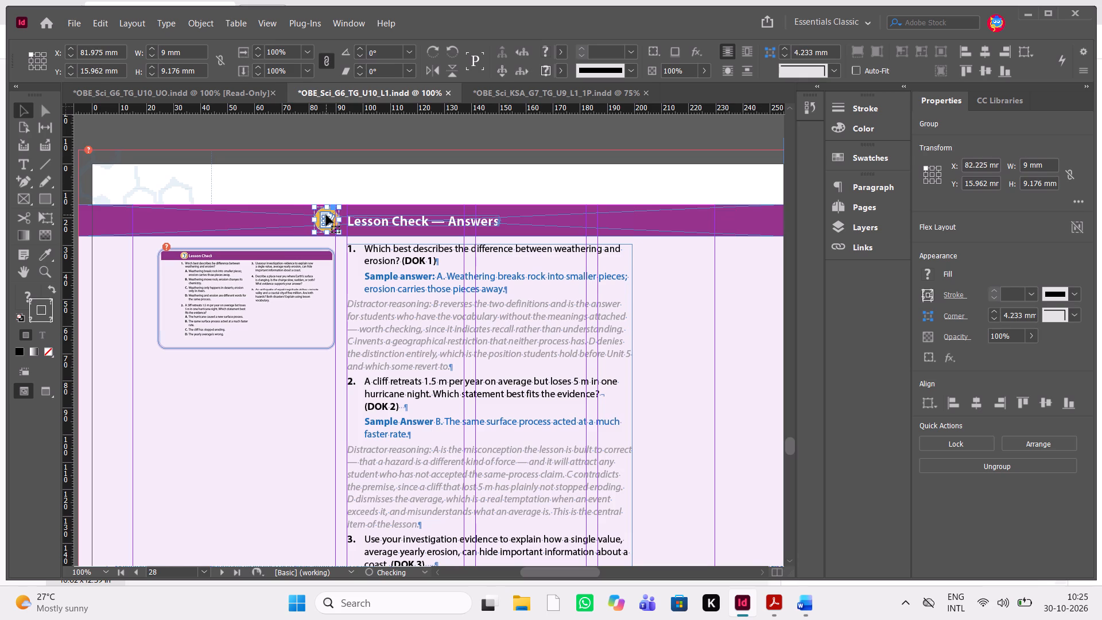
pyautogui.press('Right')
pyautogui.press('Right')
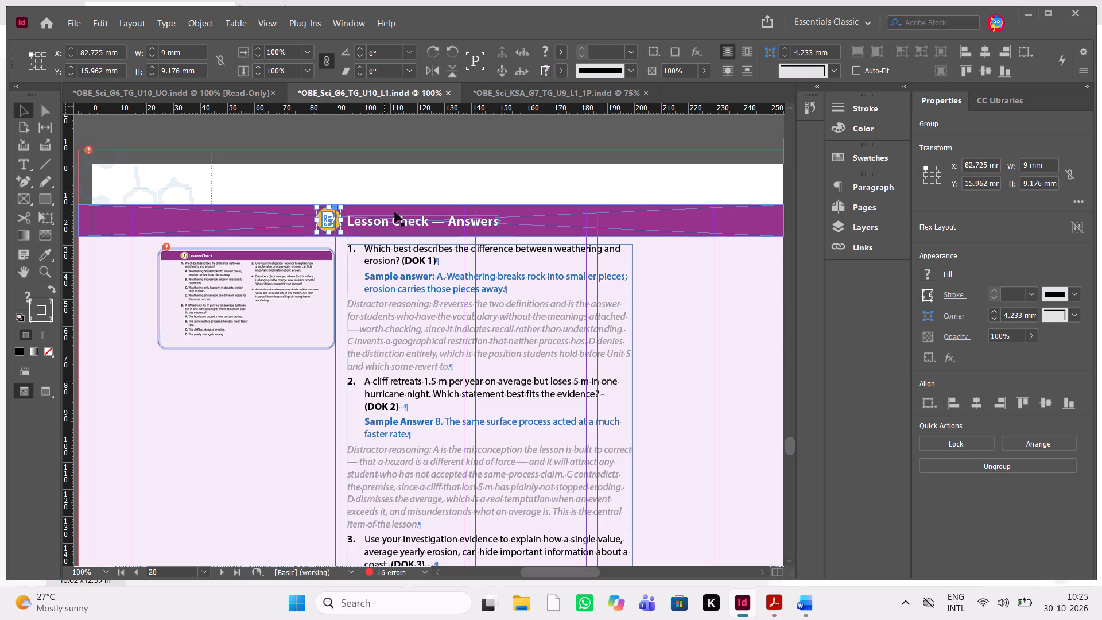
# Shift the round icon and the Lesson Check — Answers heading together along the purple banner to about X 90 mm.
pyautogui.keyDown('shift'); pyautogui.click(410, 221); pyautogui.keyUp('shift')
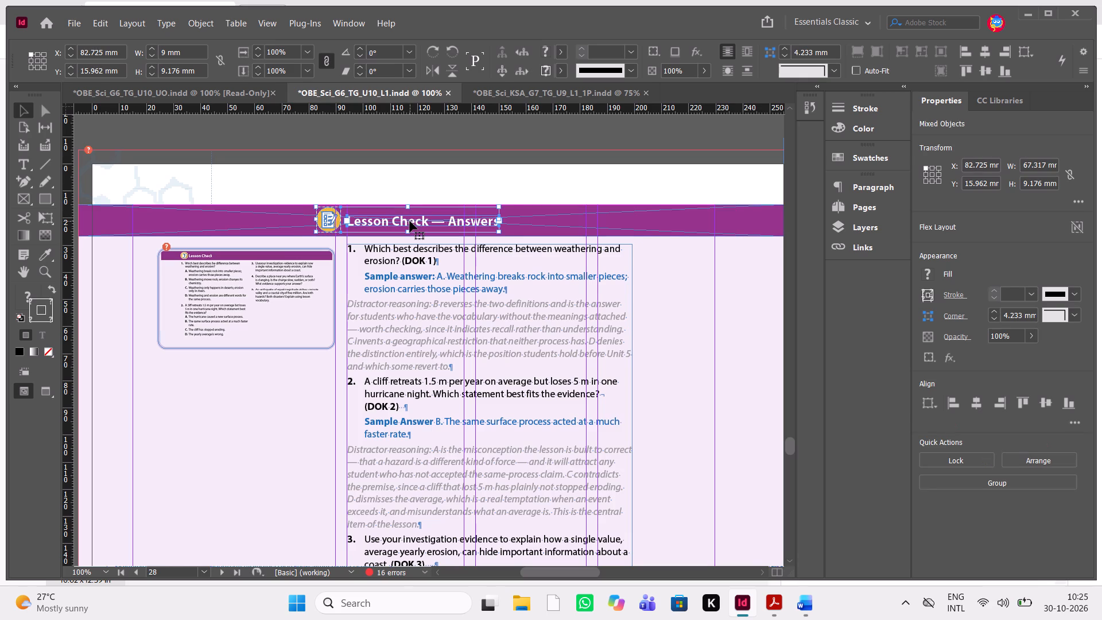
pyautogui.hotkey('shift', 'Right')
pyautogui.hotkey('shift', 'Right')
pyautogui.hotkey('shift', 'Right')
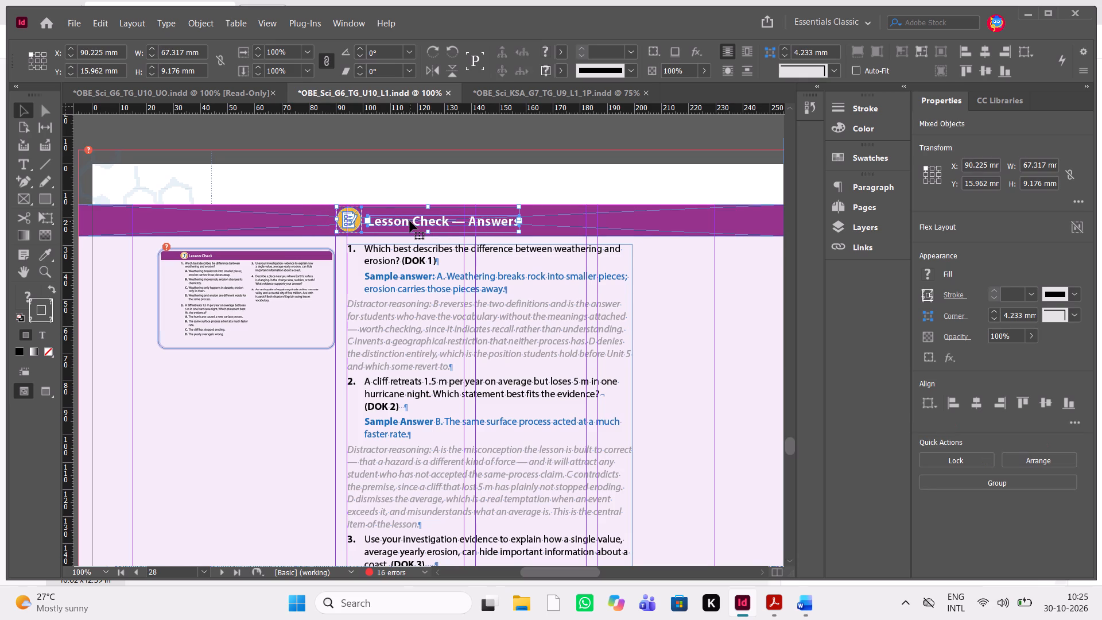
pyautogui.press('Right')
pyautogui.write('00000')
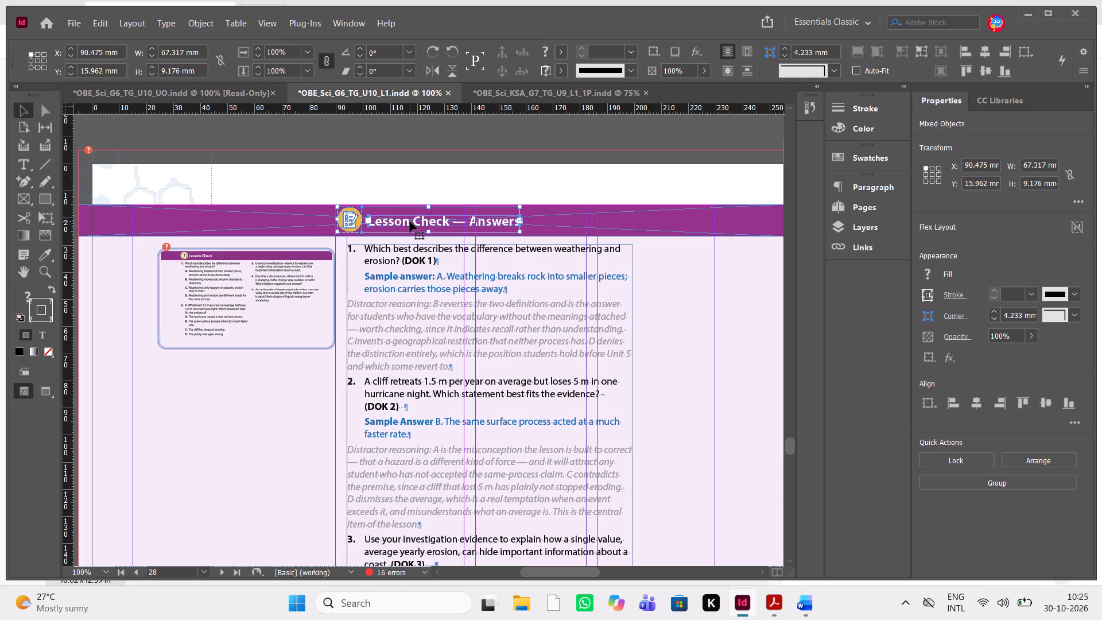
pyautogui.press('Right')
pyautogui.press('Right')
pyautogui.press('Right')
pyautogui.press('Left')
pyautogui.press('Left')
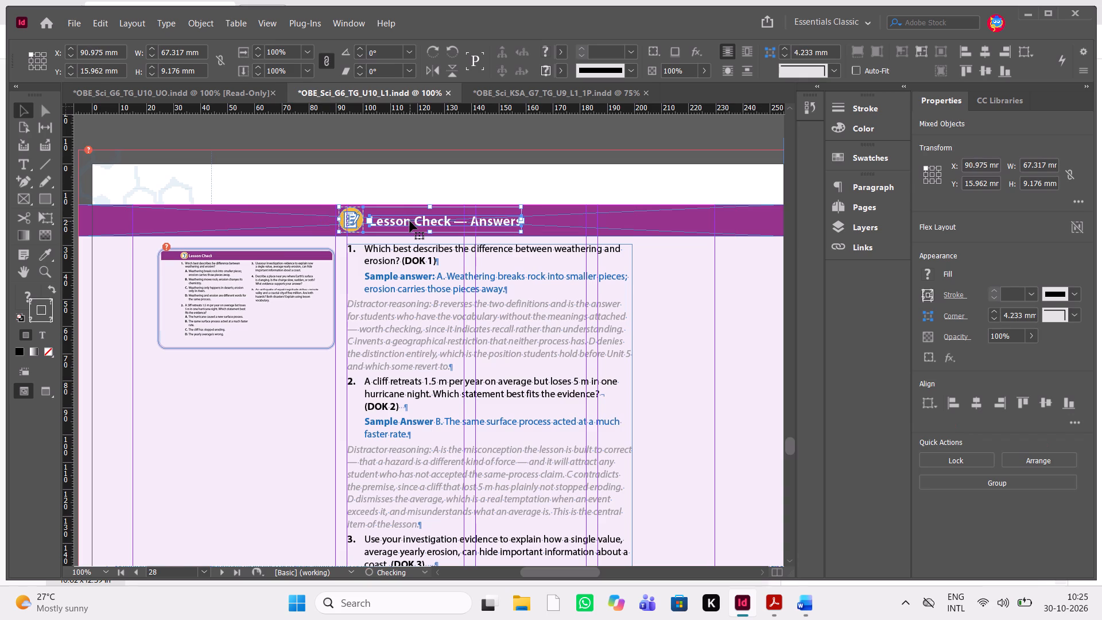
pyautogui.press('Left')
pyautogui.press('Left')
pyautogui.press('Left')
pyautogui.click(598, 172)
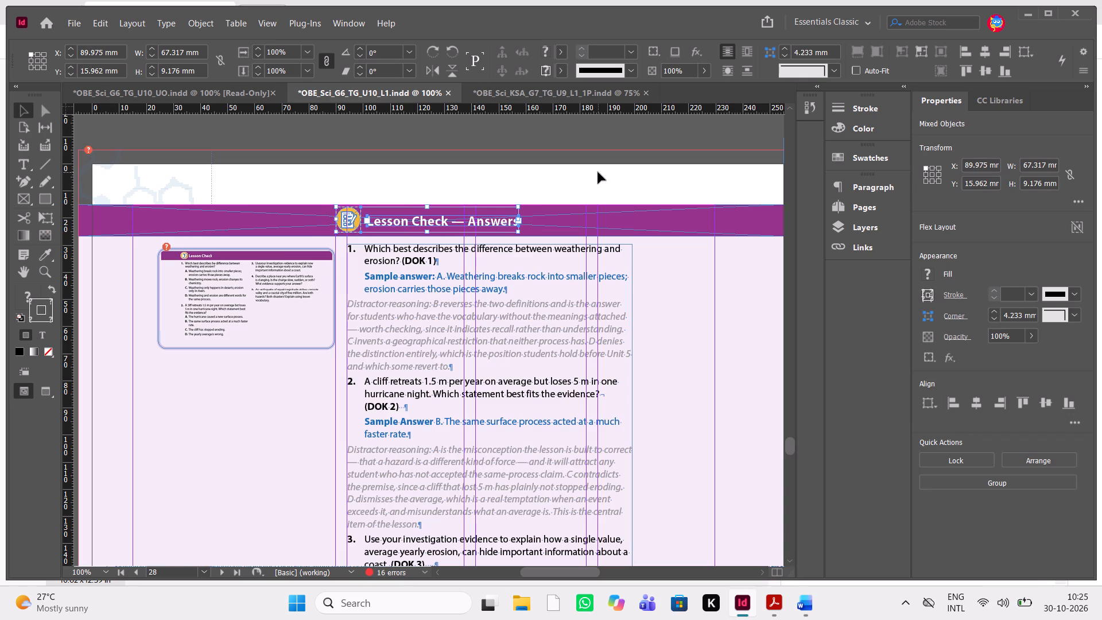
pyautogui.press('w')
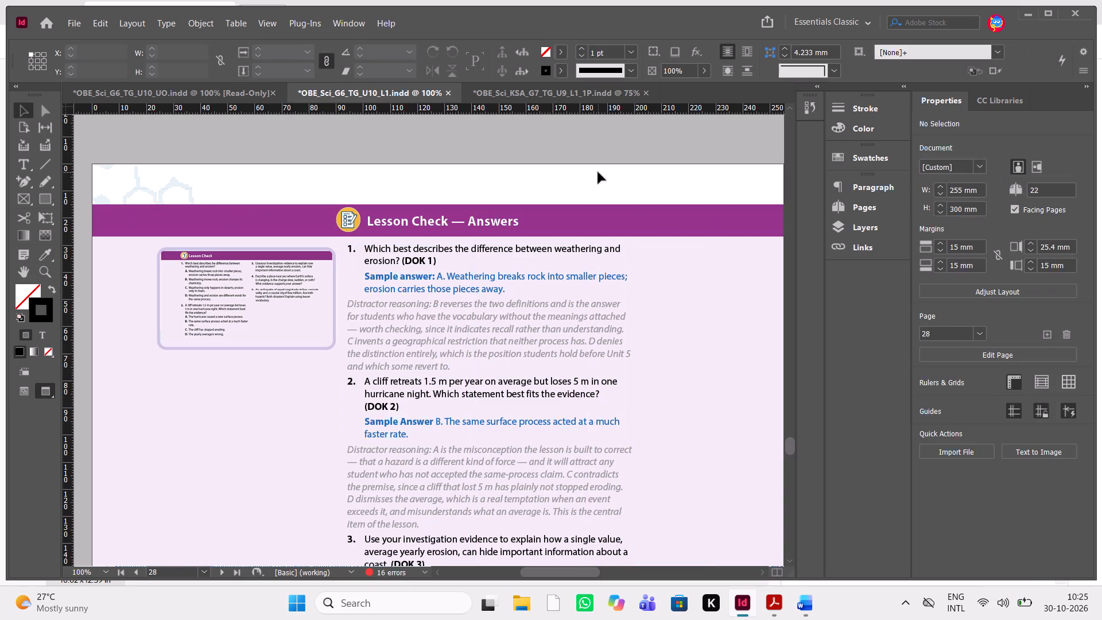
pyautogui.write('wwwww')
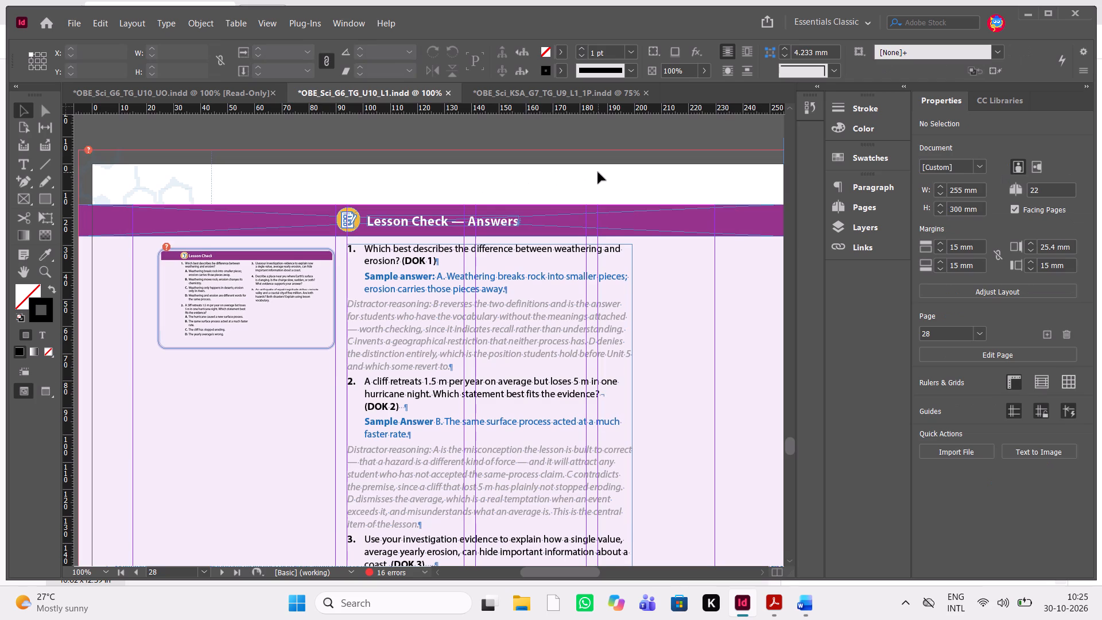
pyautogui.write('ww')
# Widen the page 28 answers text frame to the outer column guide, about 135.5 mm wide.
pyautogui.scroll(-1, 478, 278)
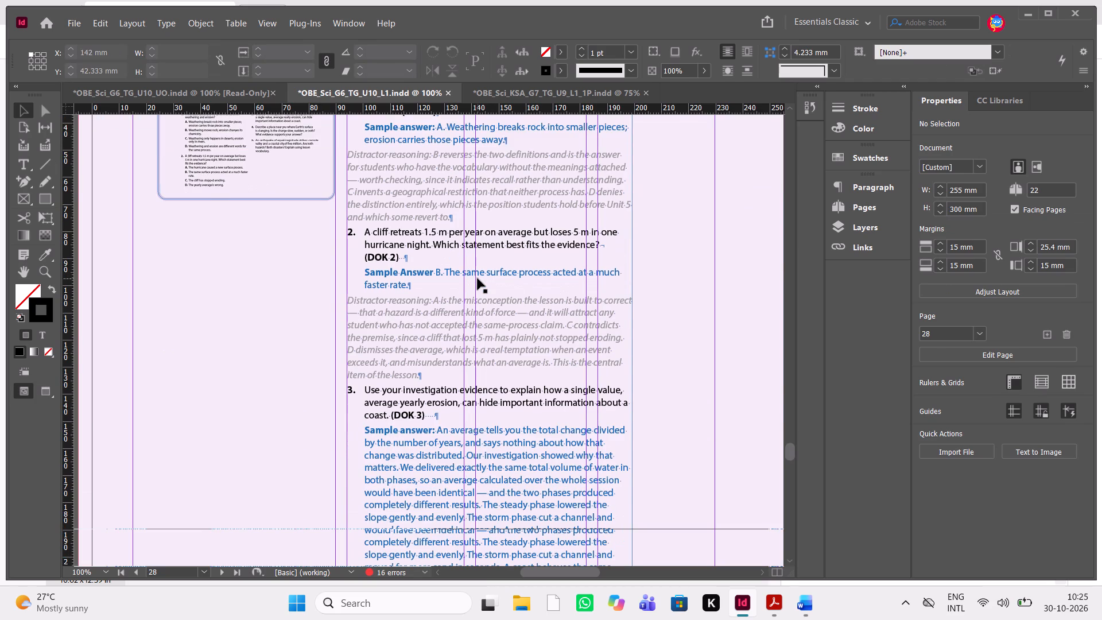
pyautogui.scroll(1, 514, 307)
pyautogui.scroll(-1, 514, 307)
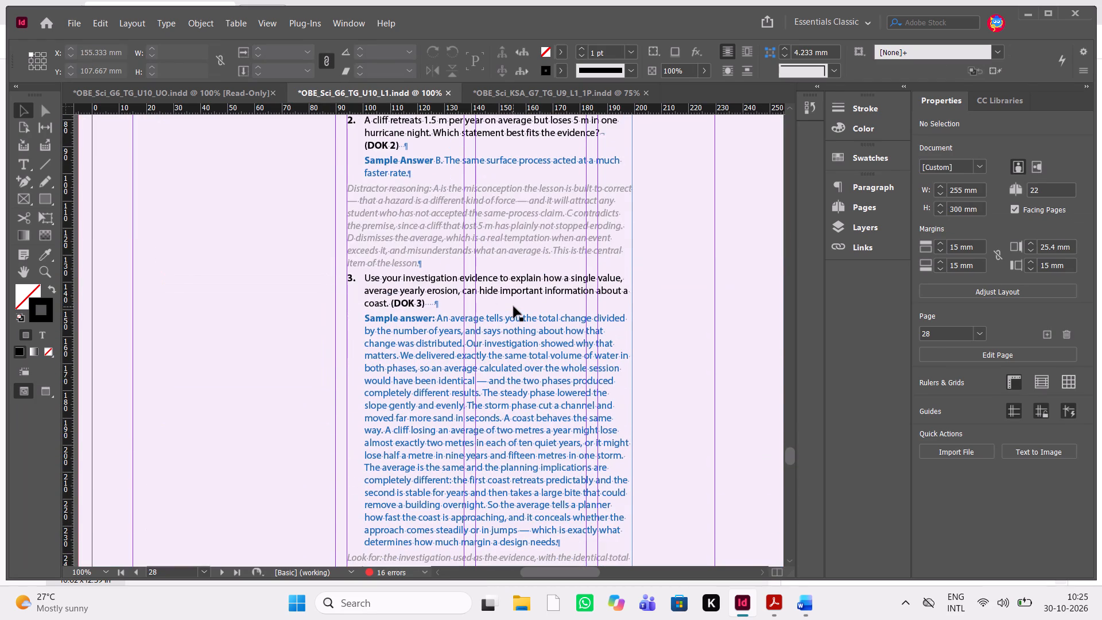
pyautogui.click(571, 343)
pyautogui.scroll(1, 571, 343)
pyautogui.scroll(-1, 571, 343)
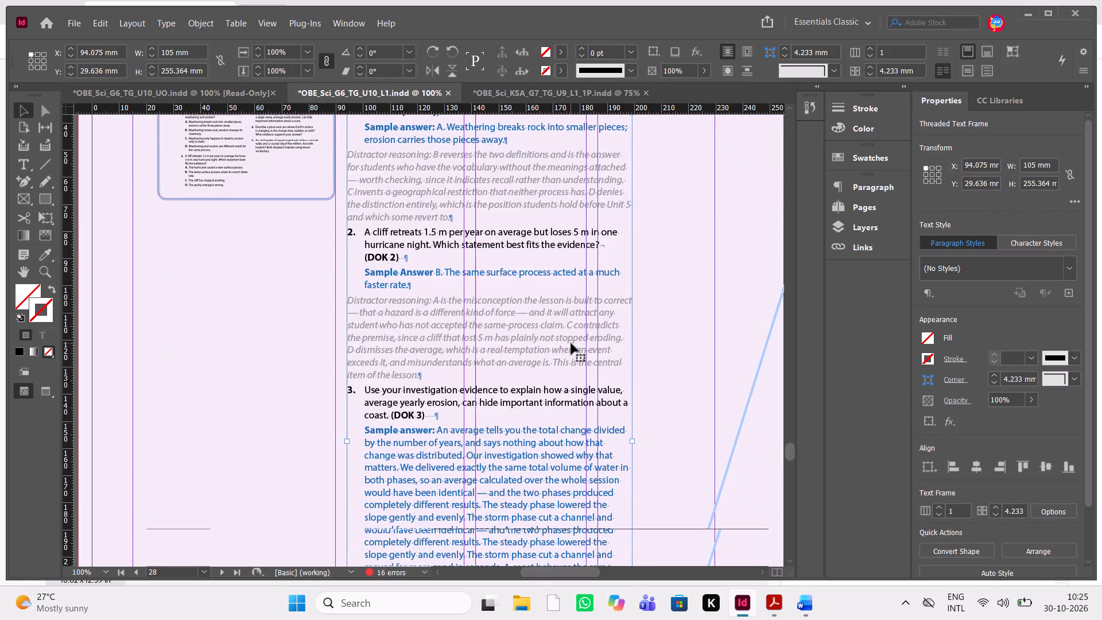
pyautogui.moveTo(634, 441); pyautogui.dragTo(714, 424)
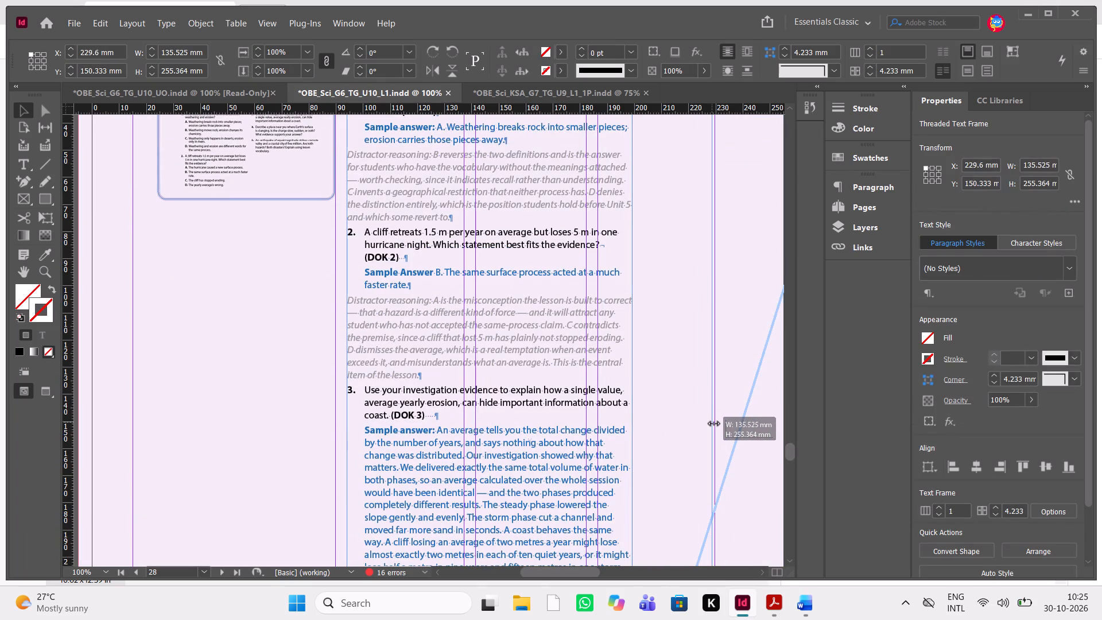
pyautogui.moveTo(714, 424); pyautogui.dragTo(713, 429)
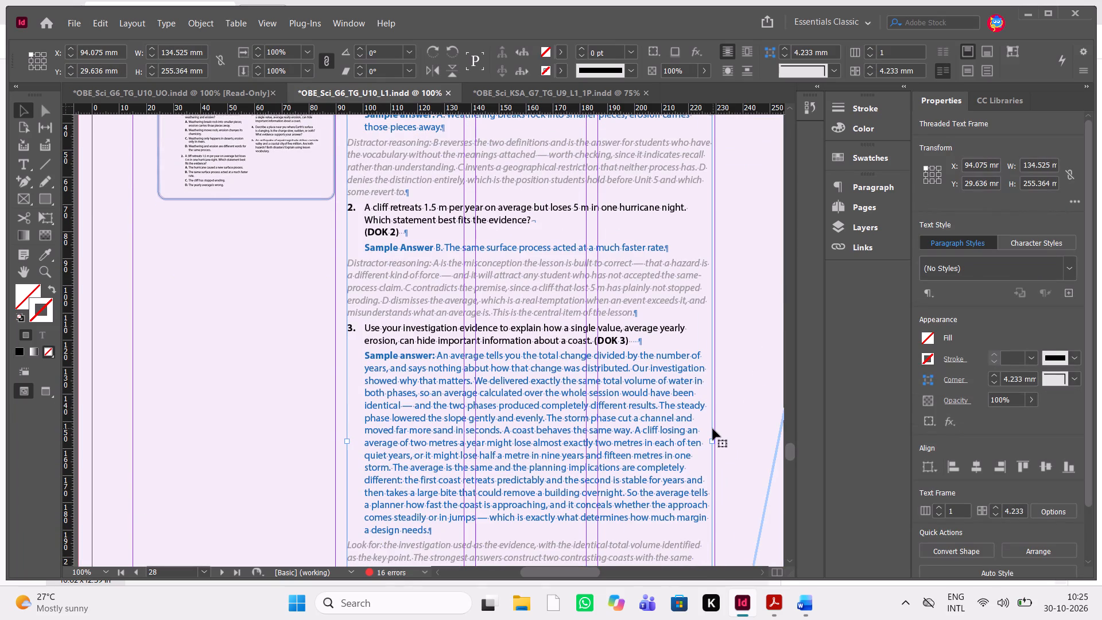
pyautogui.moveTo(710, 441); pyautogui.dragTo(716, 441)
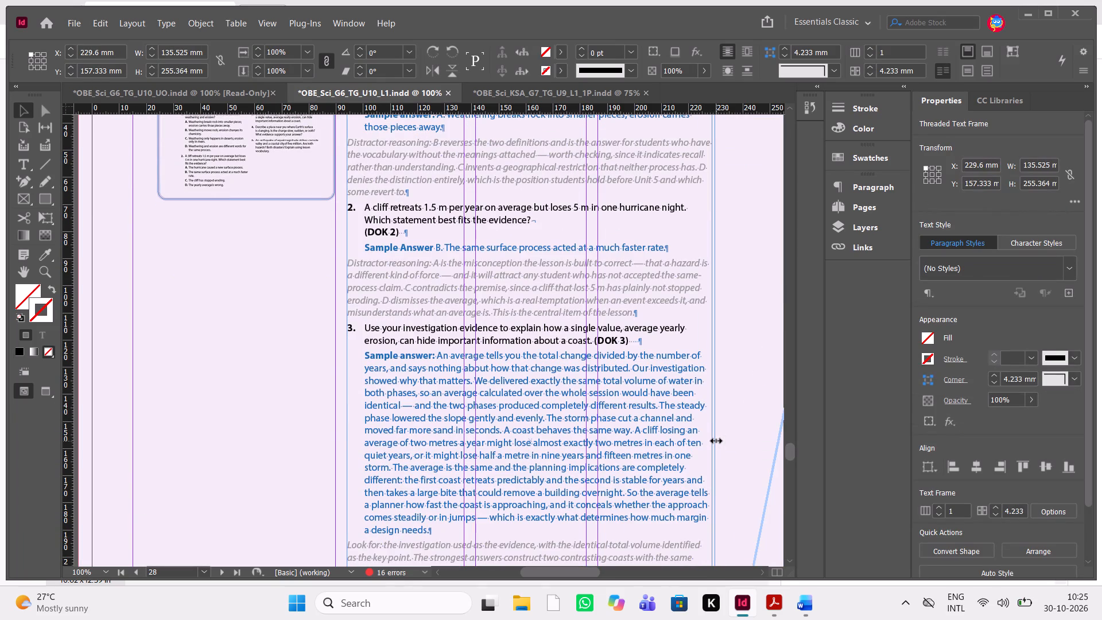
# Resize the page 29 answers text frame to about 135.5 mm wide and 103.7 mm high, ending just below its text.
pyautogui.scroll(1, 716, 441)
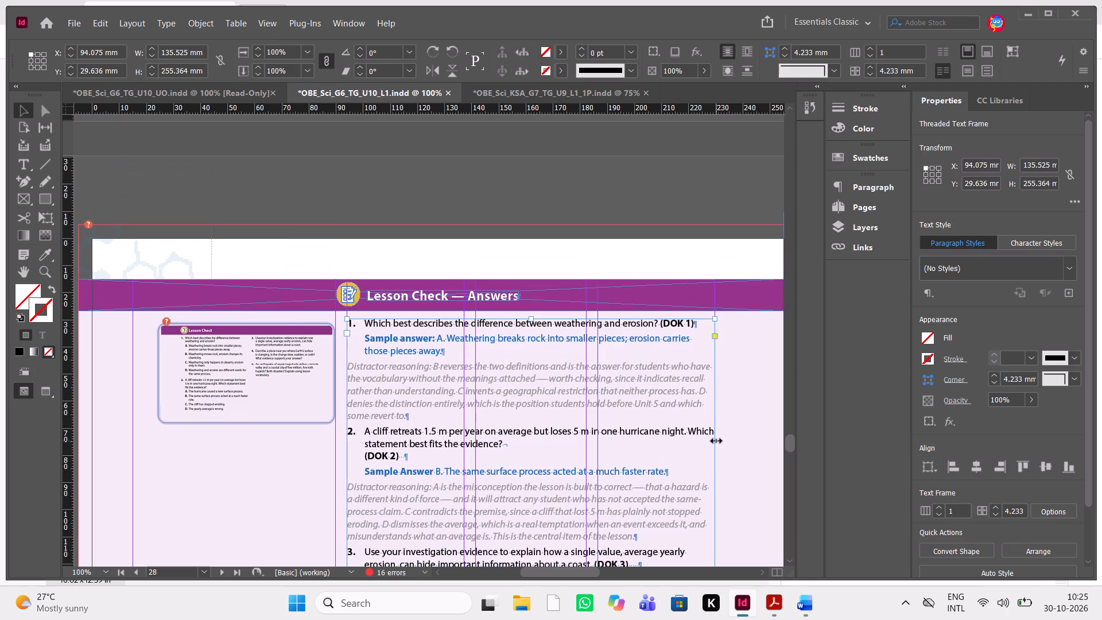
pyautogui.scroll(-3, 637, 417)
pyautogui.scroll(1, 637, 417)
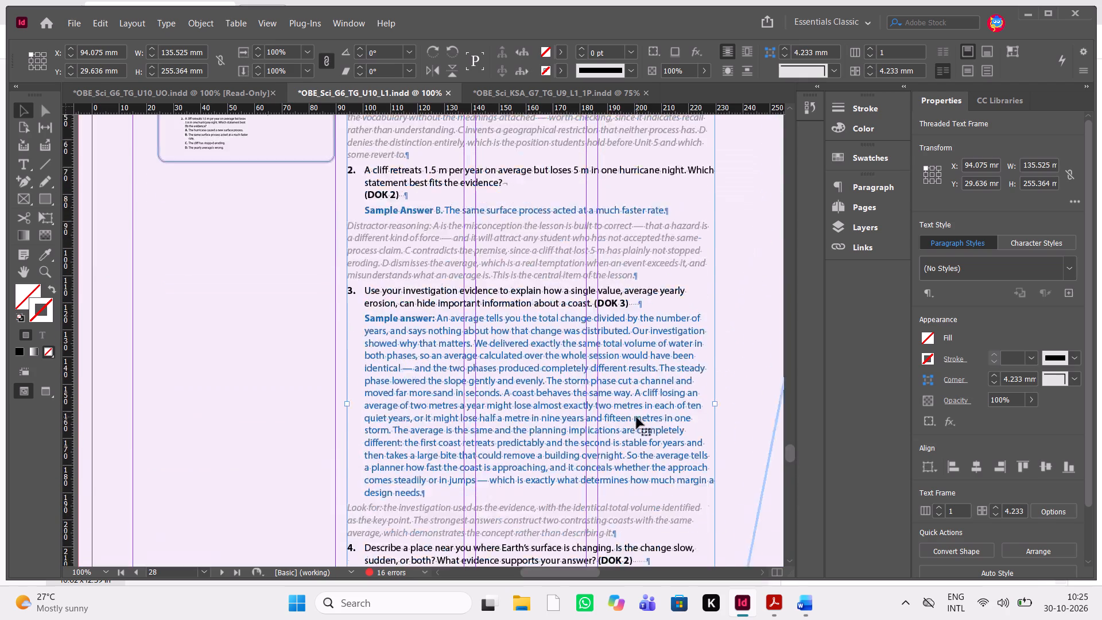
pyautogui.scroll(1, 637, 417)
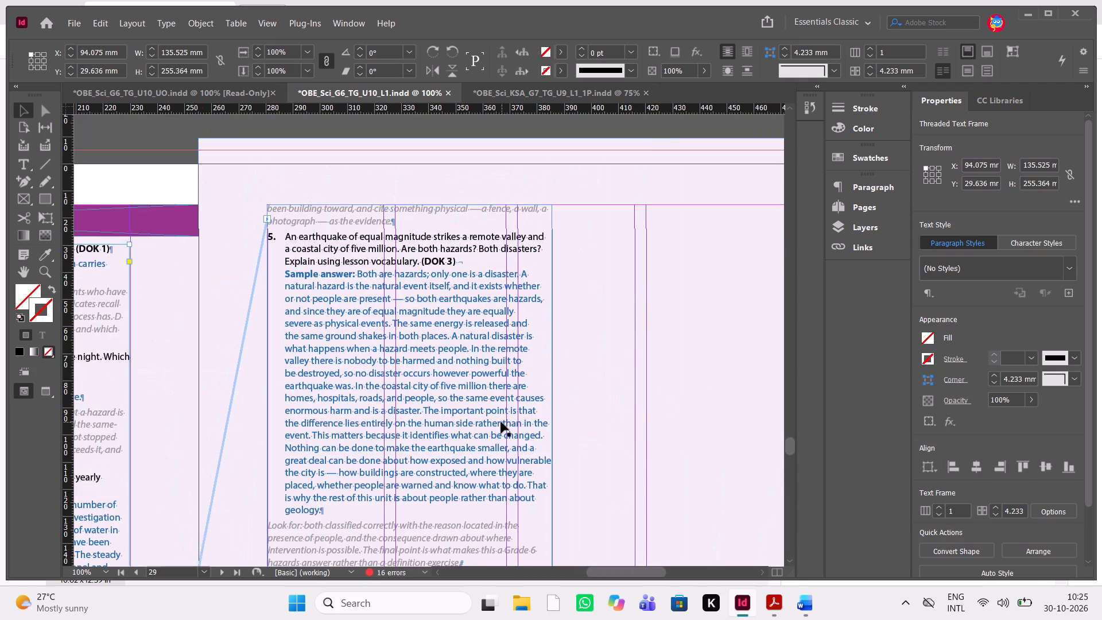
pyautogui.click(501, 422)
pyautogui.moveTo(553, 482); pyautogui.dragTo(637, 471)
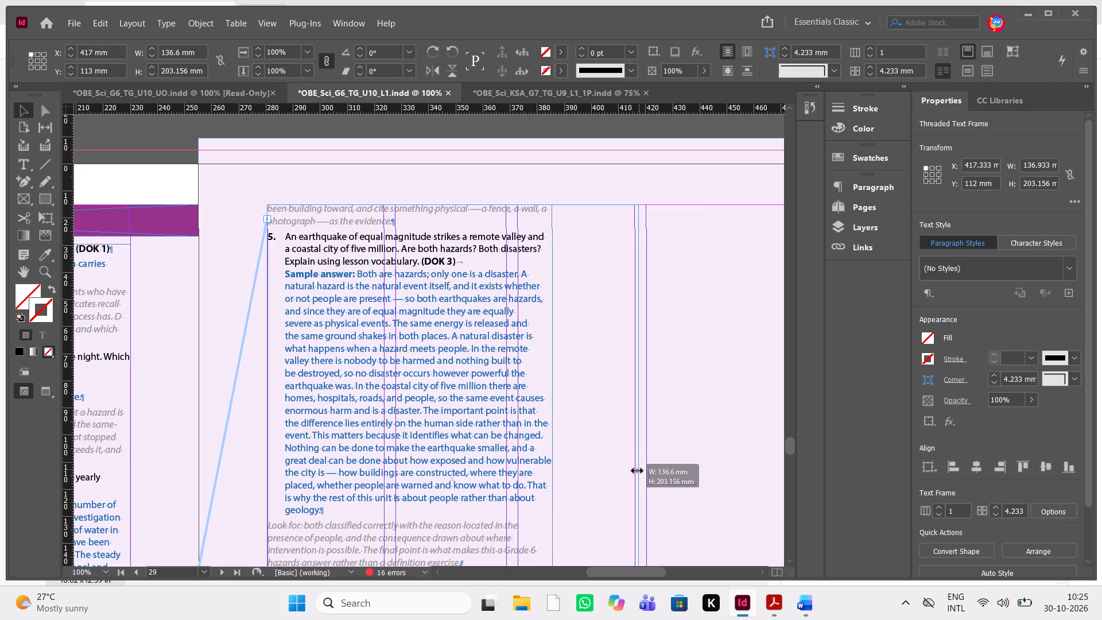
pyautogui.moveTo(637, 471); pyautogui.dragTo(636, 472)
pyautogui.scroll(-1, 576, 489)
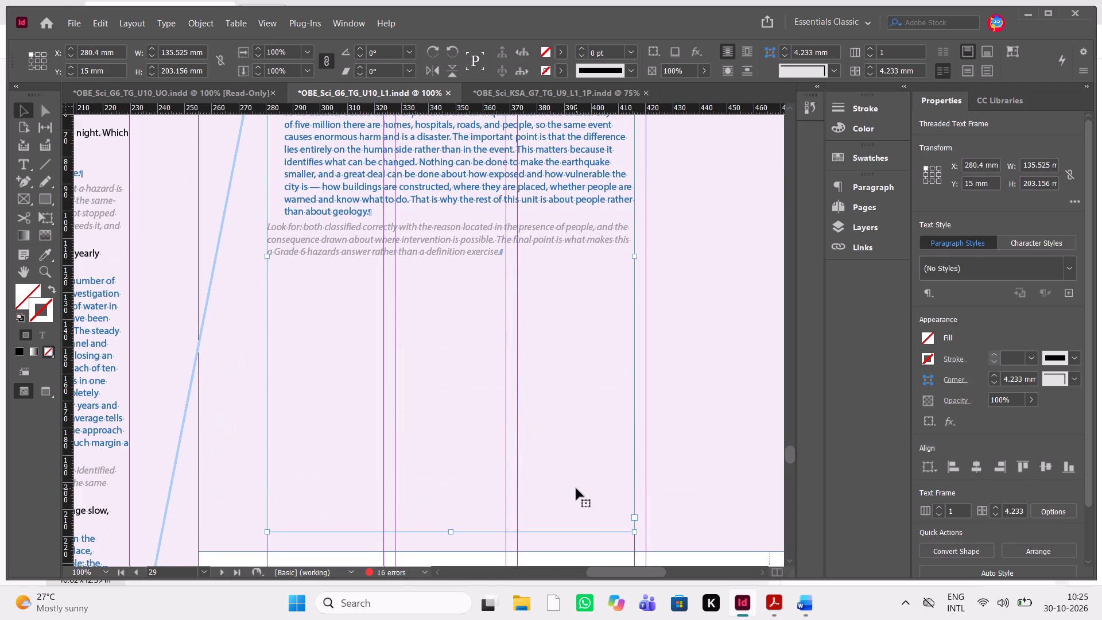
pyautogui.moveTo(453, 532); pyautogui.dragTo(470, 284)
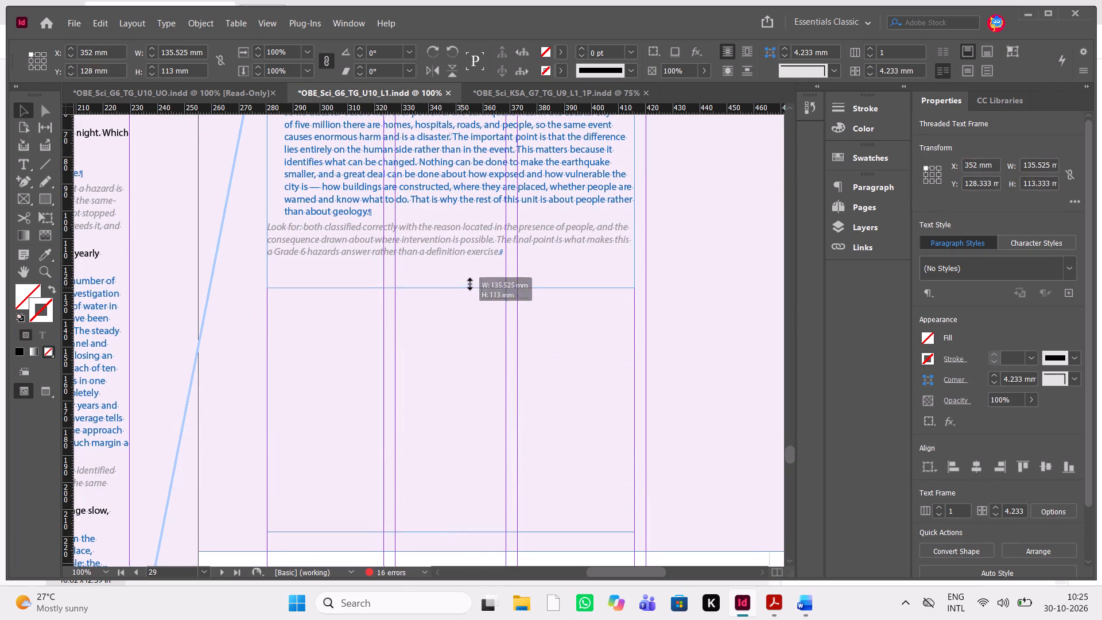
pyautogui.moveTo(470, 284); pyautogui.dragTo(499, 262)
pyautogui.click(576, 509)
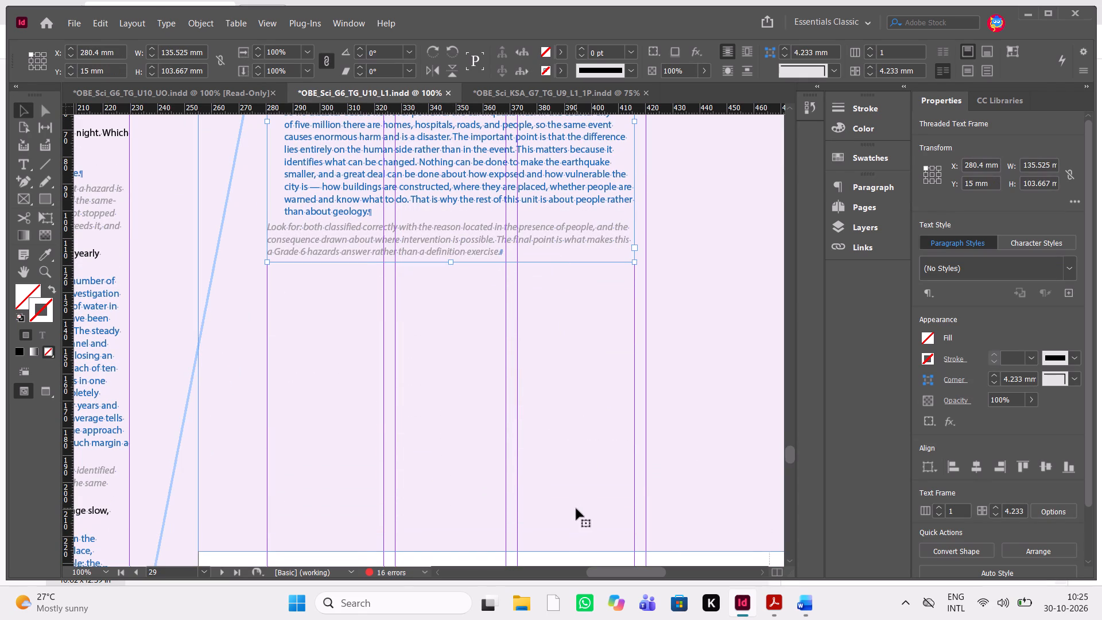
# Raise the bottom edge of the page 29 lilac background rectangle to just below the answers, making it about 133.4 mm high.
pyautogui.click(554, 551)
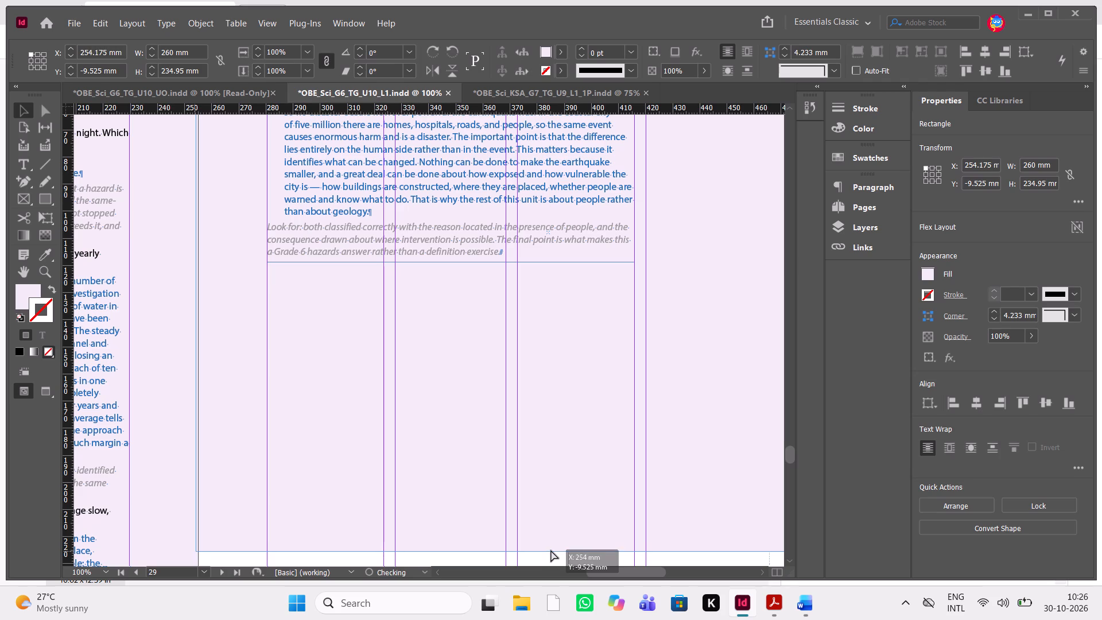
pyautogui.hotkey('ctrl', 'z')
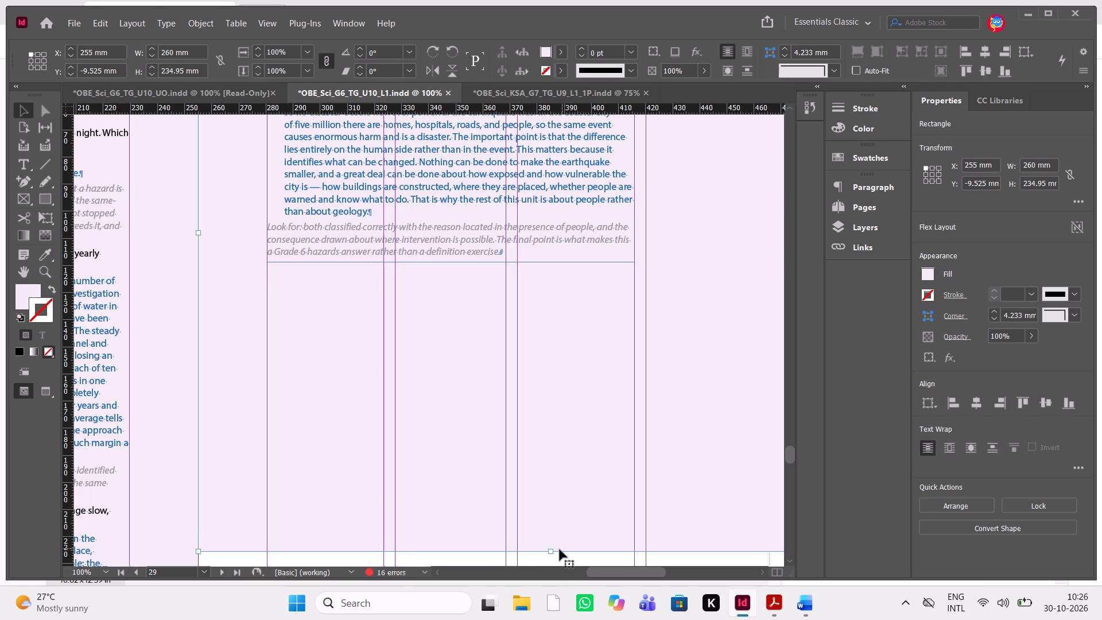
pyautogui.moveTo(550, 551); pyautogui.dragTo(567, 337)
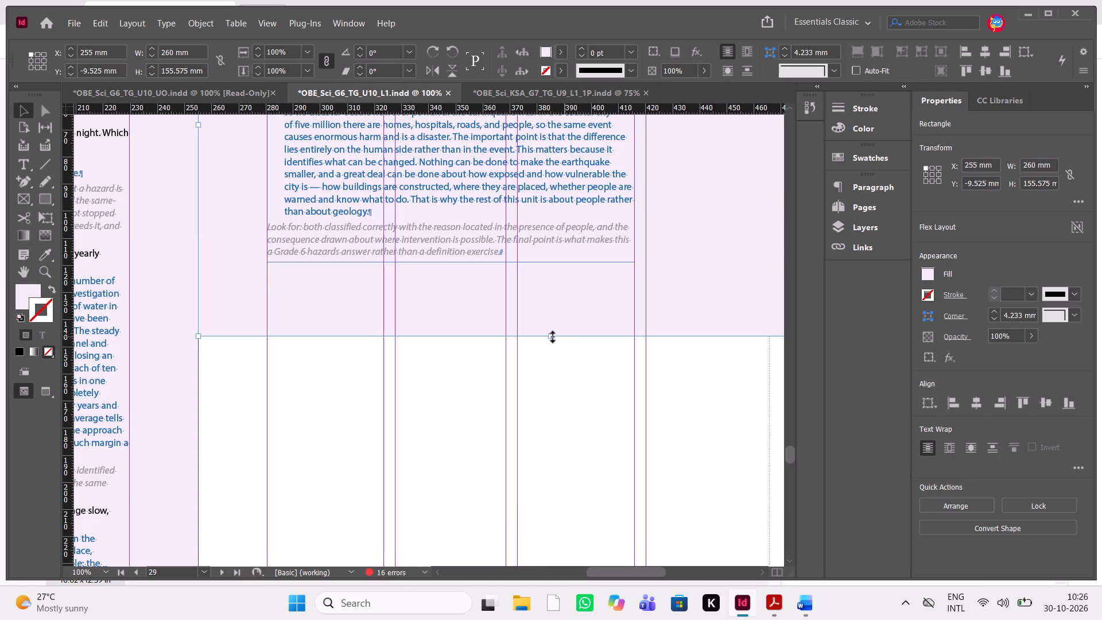
pyautogui.moveTo(550, 337); pyautogui.dragTo(543, 300)
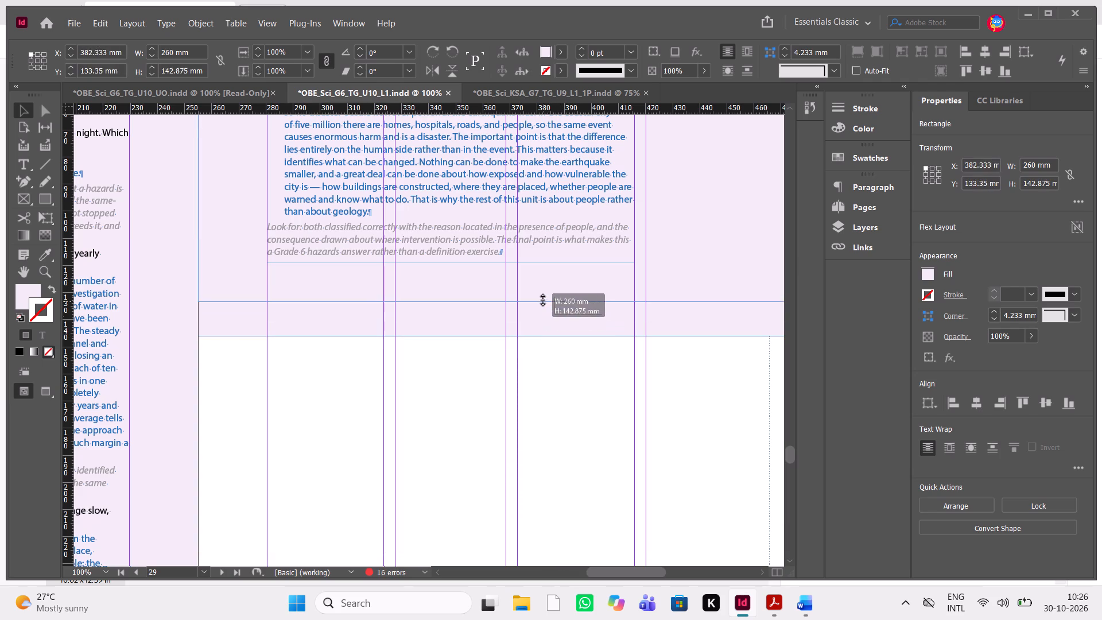
pyautogui.moveTo(543, 300); pyautogui.dragTo(538, 275)
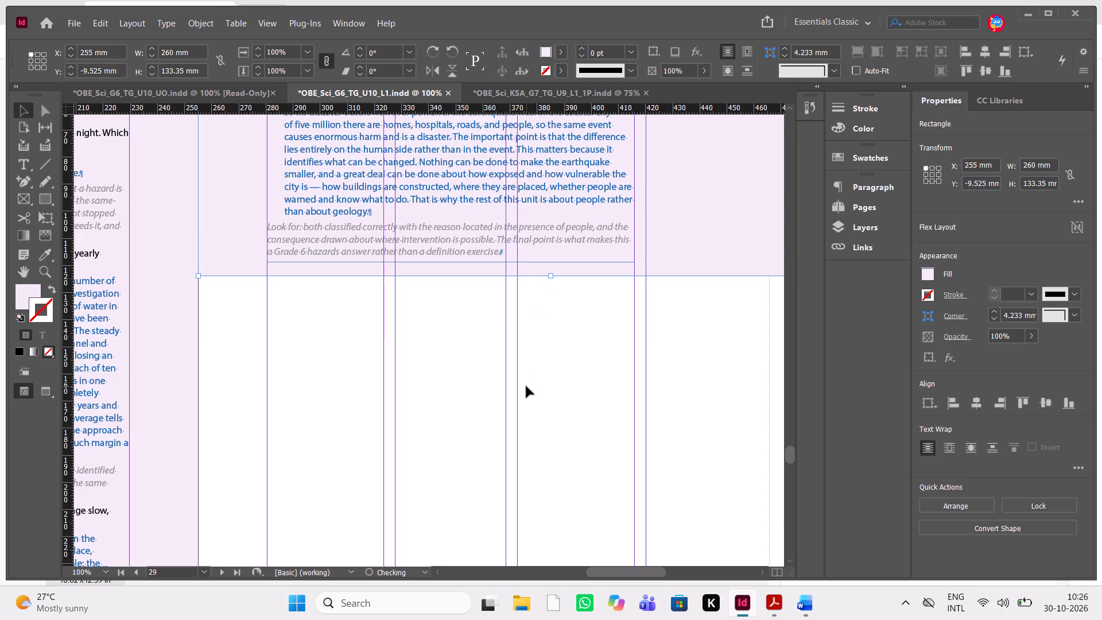
pyautogui.click(526, 386)
pyautogui.press('w')
pyautogui.scroll(3, 526, 386)
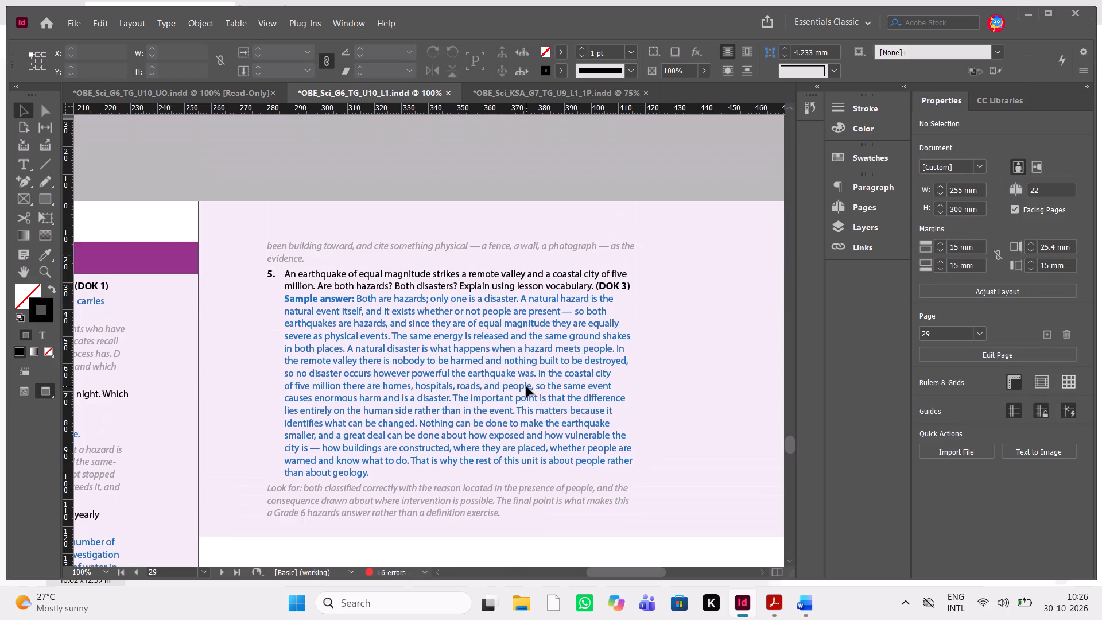
pyautogui.press('w')
# Lower the top edge of the page 29 lilac background rectangle to about Y 12.7 mm, making it about 111.1 mm high.
pyautogui.click(583, 214)
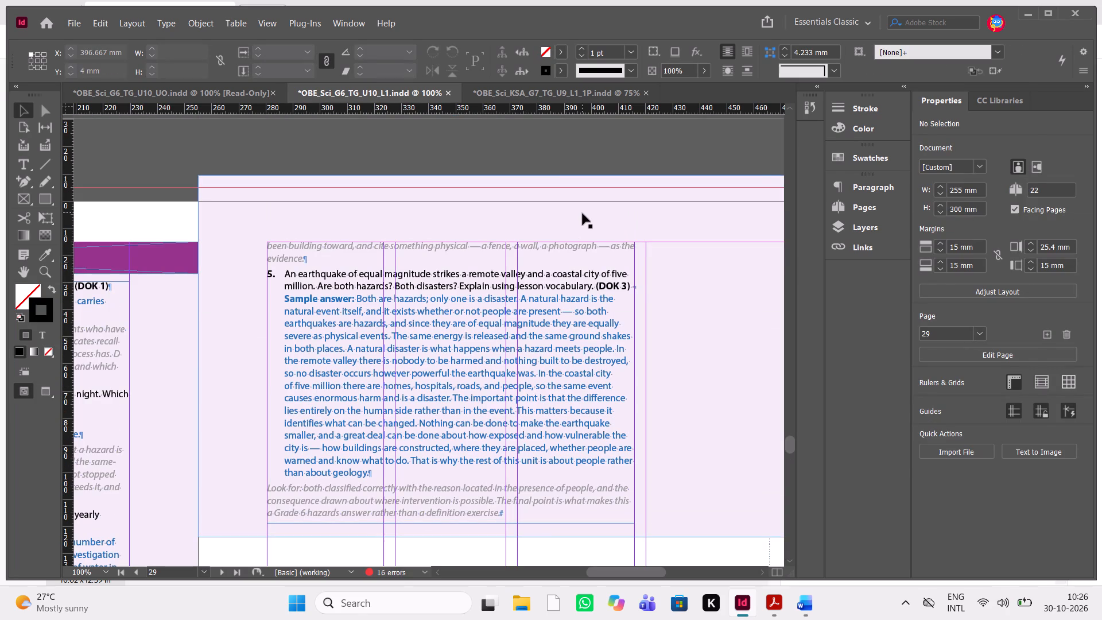
pyautogui.moveTo(550, 173); pyautogui.dragTo(545, 226)
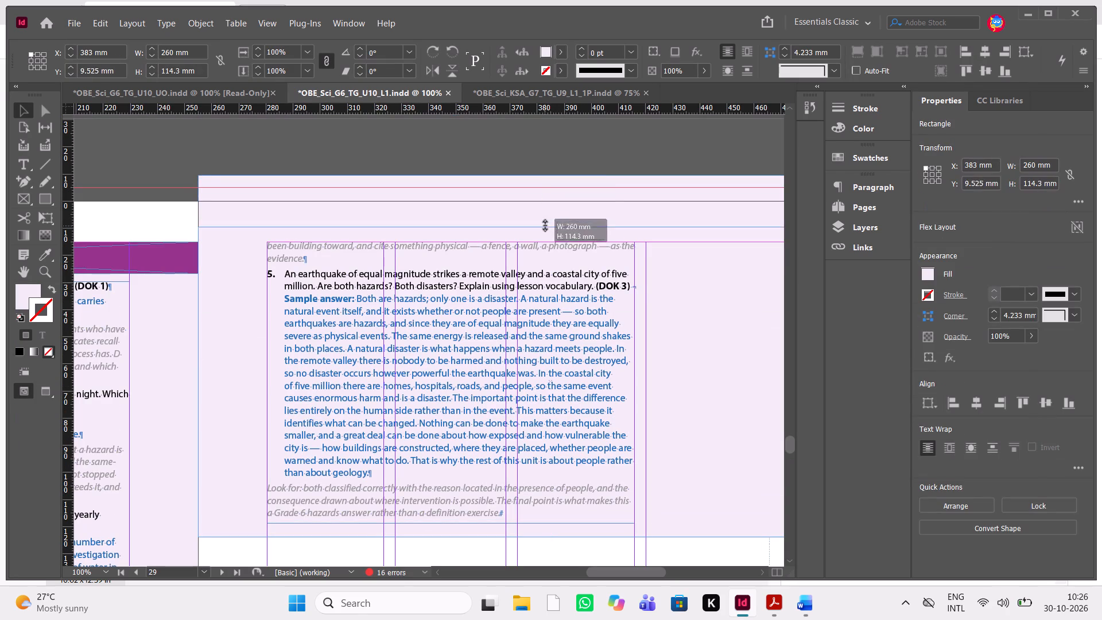
pyautogui.moveTo(545, 226); pyautogui.dragTo(551, 238)
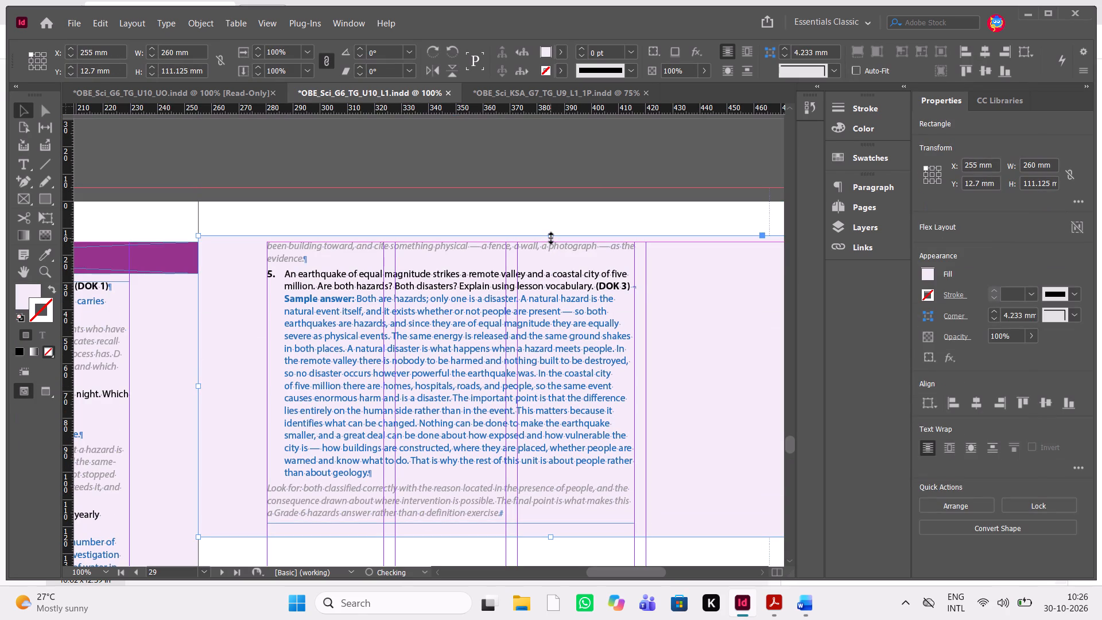
pyautogui.click(611, 169)
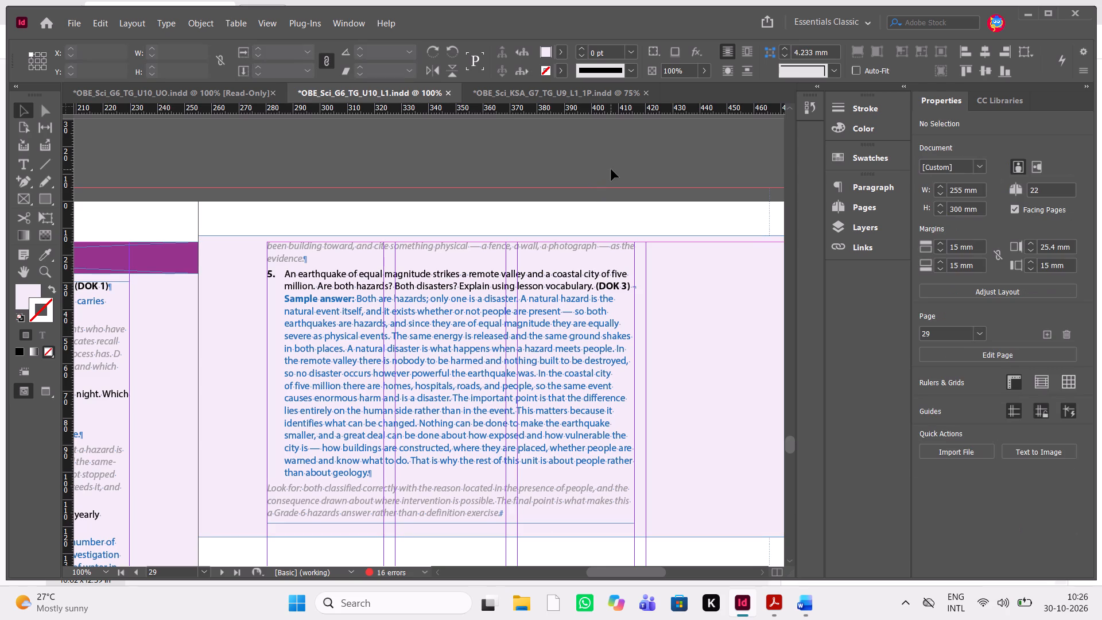
pyautogui.write('wwww')
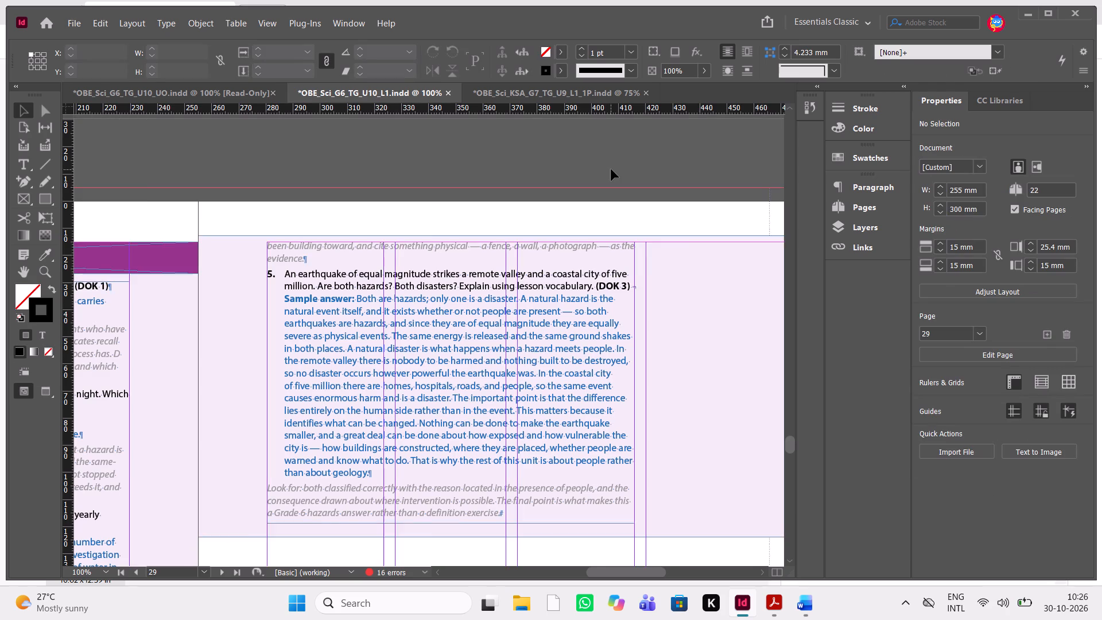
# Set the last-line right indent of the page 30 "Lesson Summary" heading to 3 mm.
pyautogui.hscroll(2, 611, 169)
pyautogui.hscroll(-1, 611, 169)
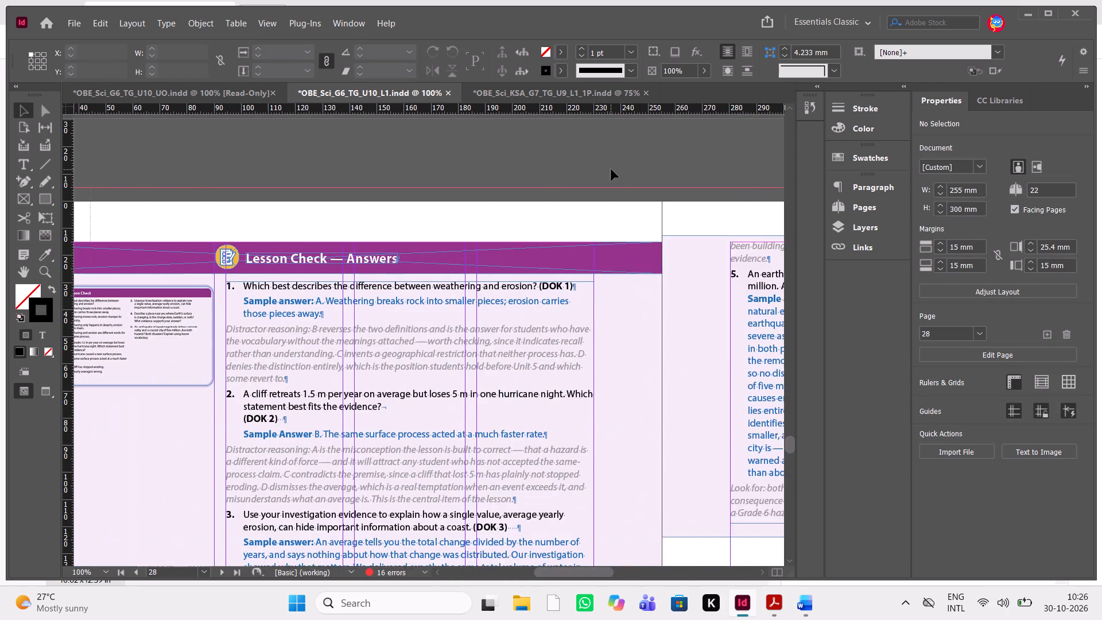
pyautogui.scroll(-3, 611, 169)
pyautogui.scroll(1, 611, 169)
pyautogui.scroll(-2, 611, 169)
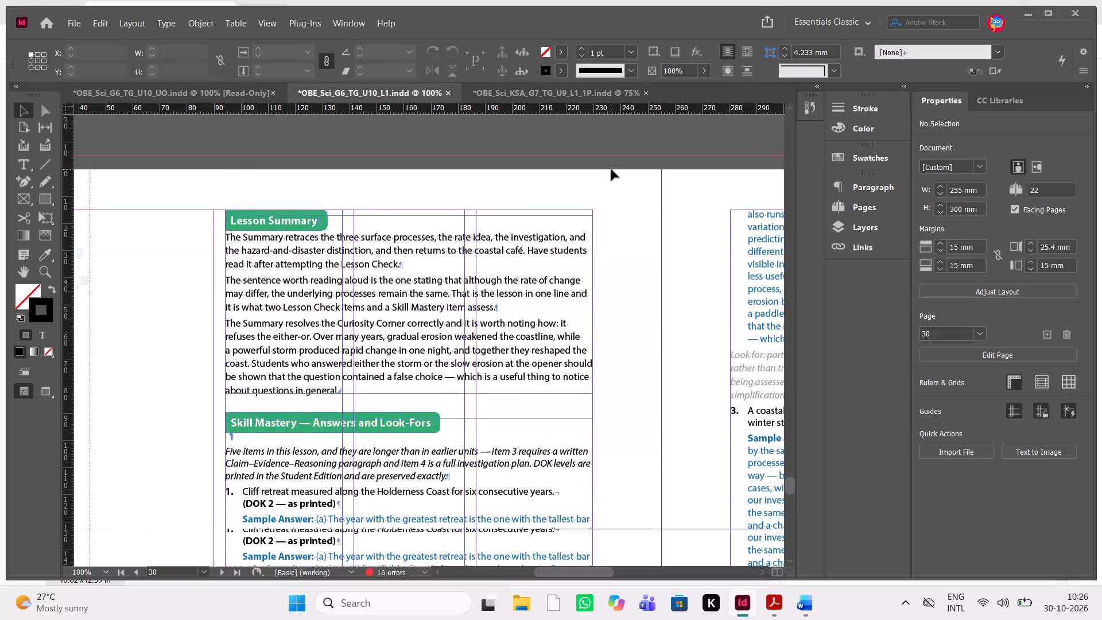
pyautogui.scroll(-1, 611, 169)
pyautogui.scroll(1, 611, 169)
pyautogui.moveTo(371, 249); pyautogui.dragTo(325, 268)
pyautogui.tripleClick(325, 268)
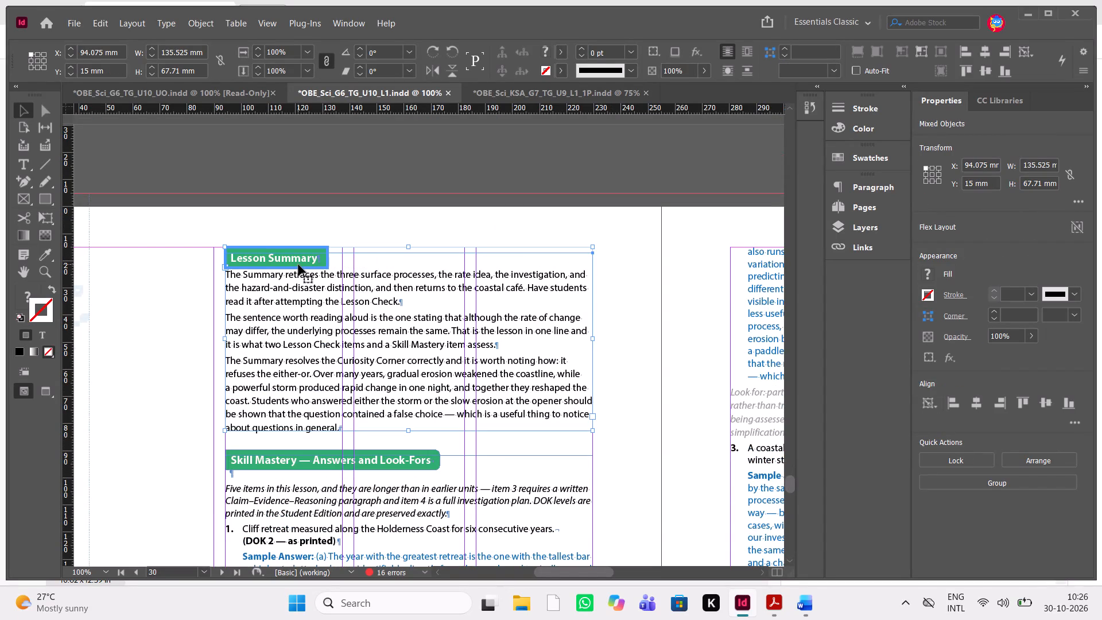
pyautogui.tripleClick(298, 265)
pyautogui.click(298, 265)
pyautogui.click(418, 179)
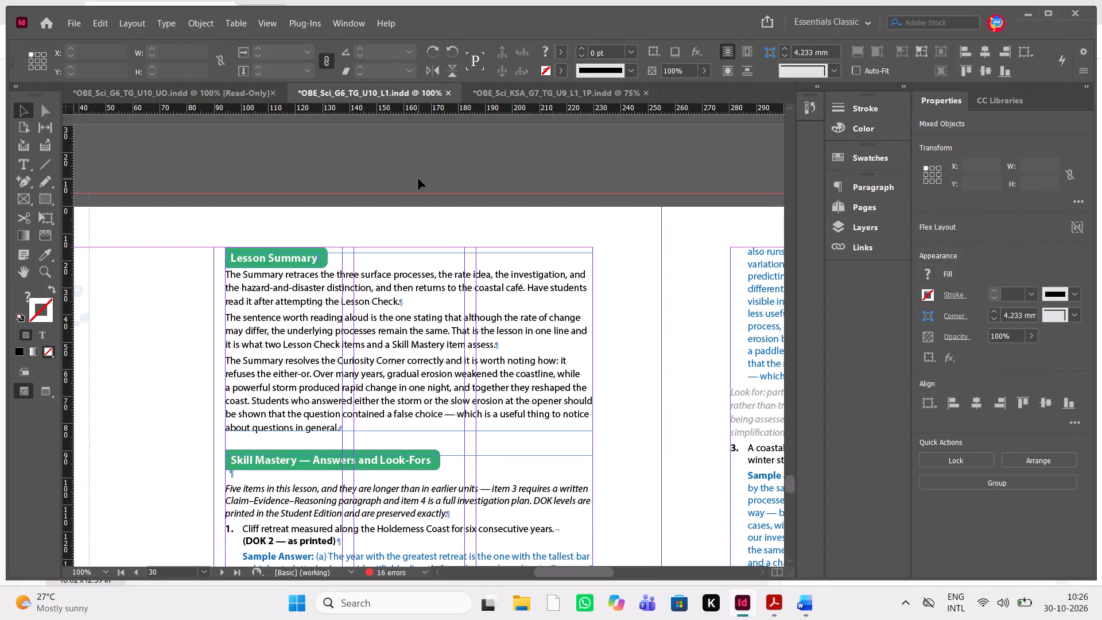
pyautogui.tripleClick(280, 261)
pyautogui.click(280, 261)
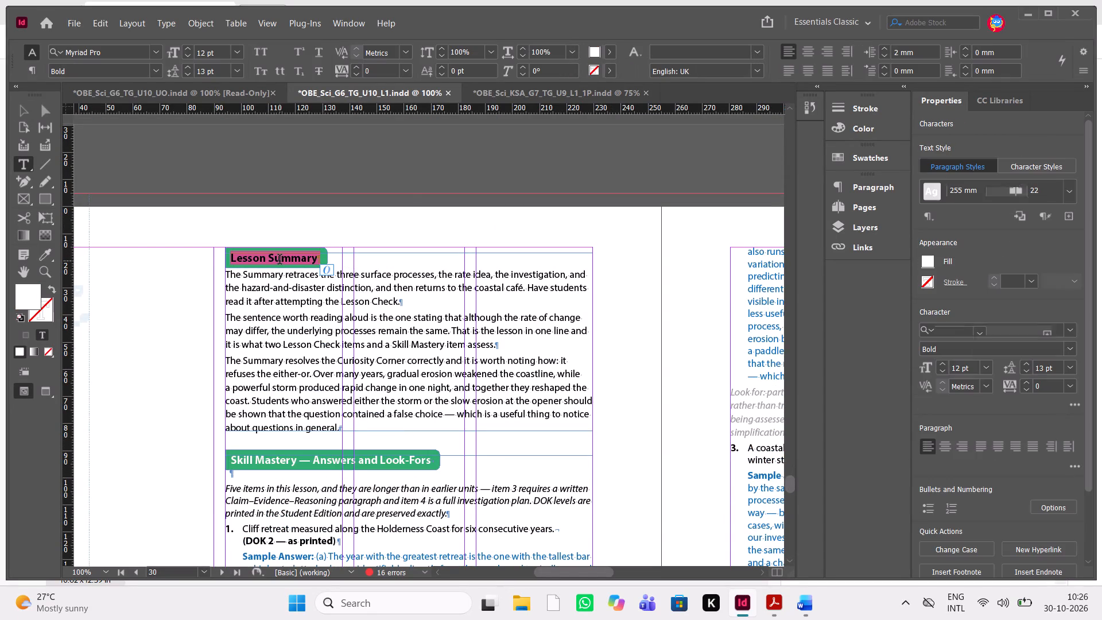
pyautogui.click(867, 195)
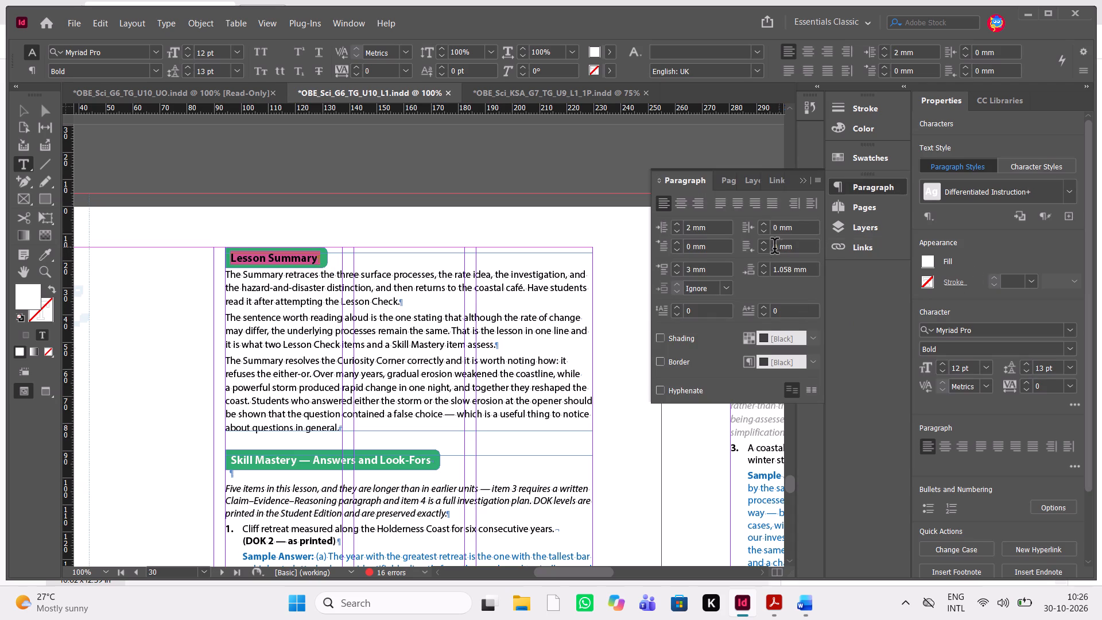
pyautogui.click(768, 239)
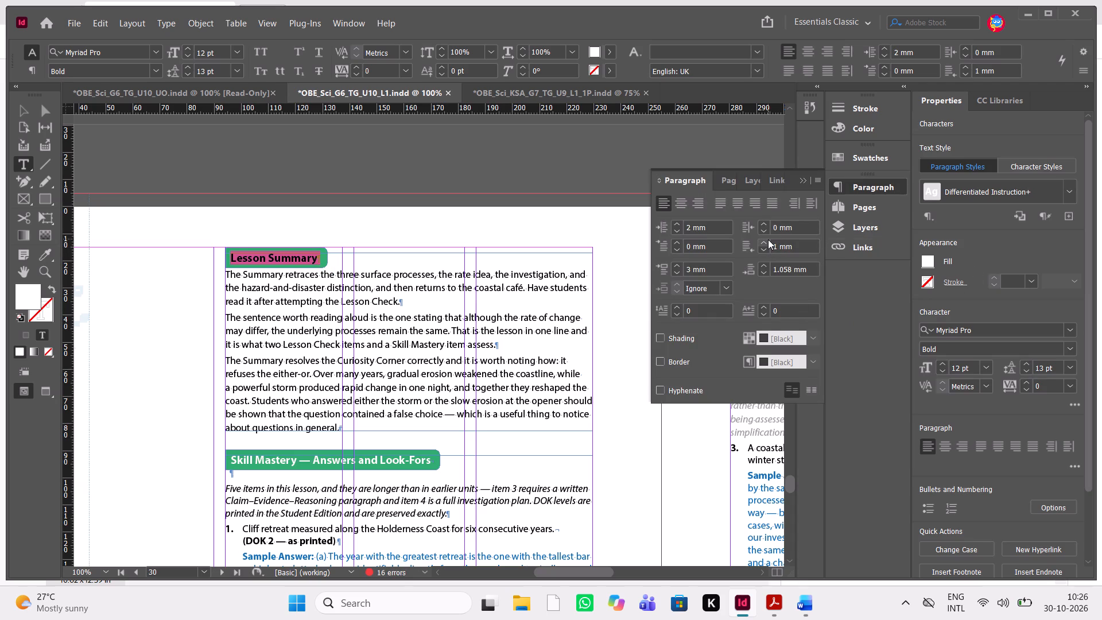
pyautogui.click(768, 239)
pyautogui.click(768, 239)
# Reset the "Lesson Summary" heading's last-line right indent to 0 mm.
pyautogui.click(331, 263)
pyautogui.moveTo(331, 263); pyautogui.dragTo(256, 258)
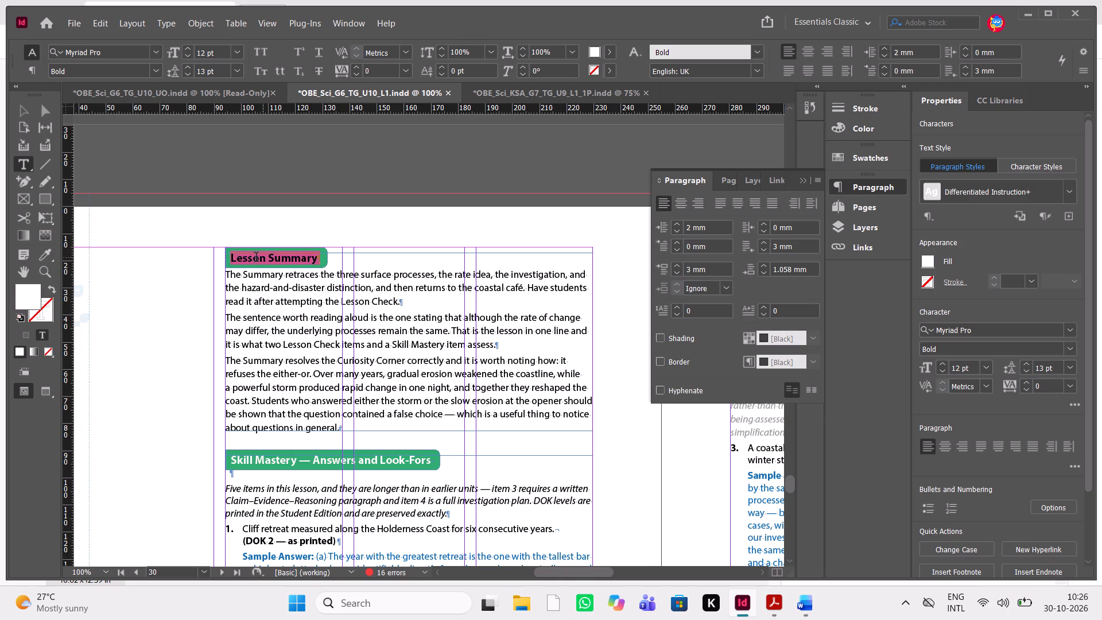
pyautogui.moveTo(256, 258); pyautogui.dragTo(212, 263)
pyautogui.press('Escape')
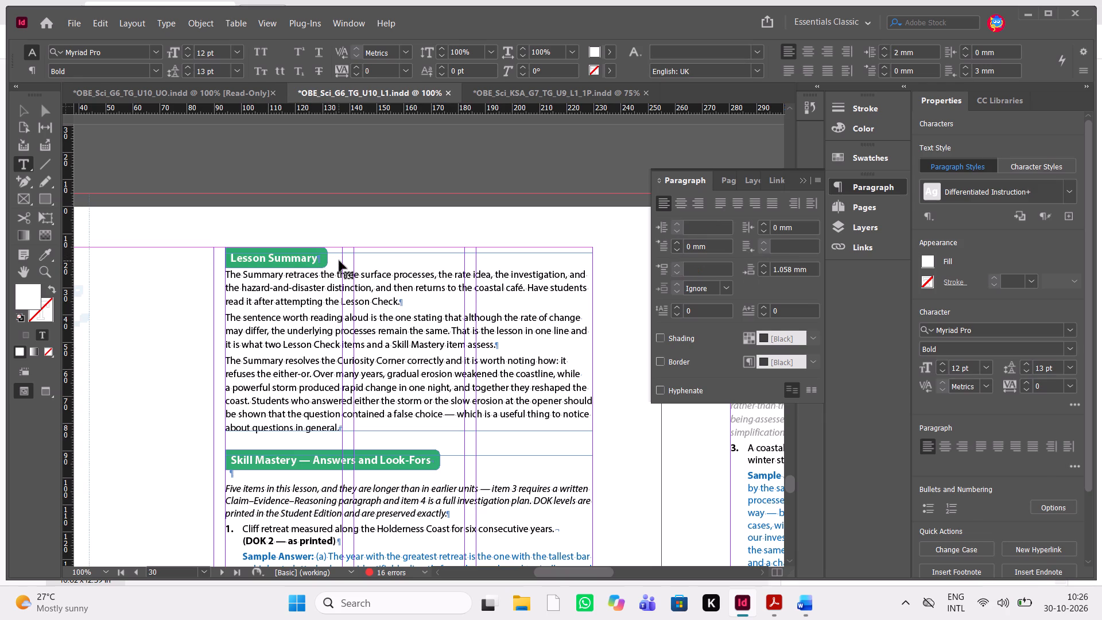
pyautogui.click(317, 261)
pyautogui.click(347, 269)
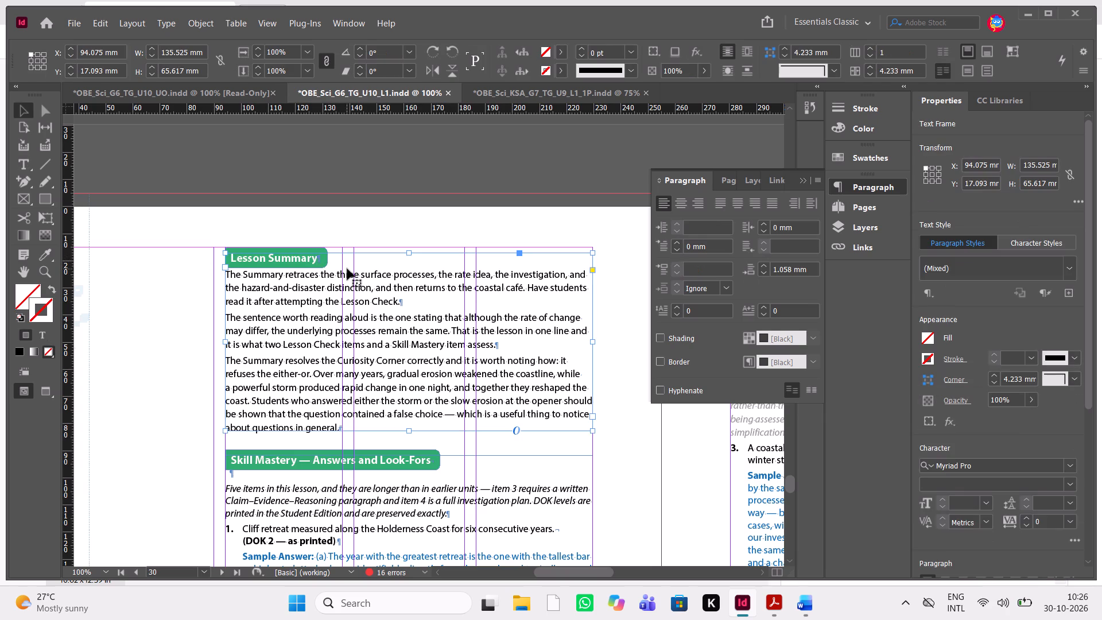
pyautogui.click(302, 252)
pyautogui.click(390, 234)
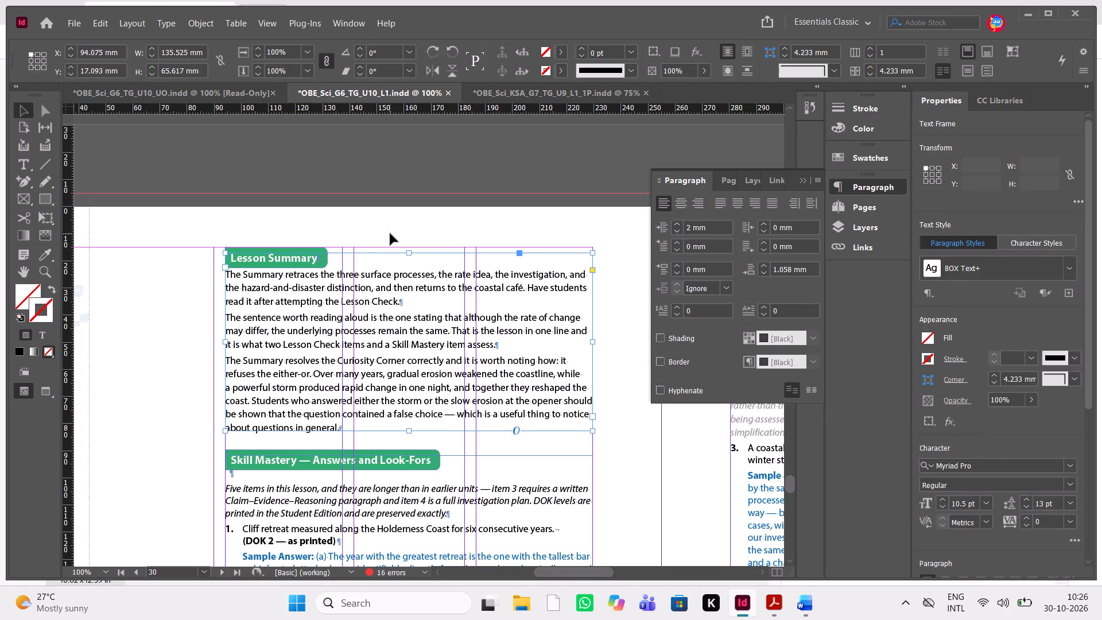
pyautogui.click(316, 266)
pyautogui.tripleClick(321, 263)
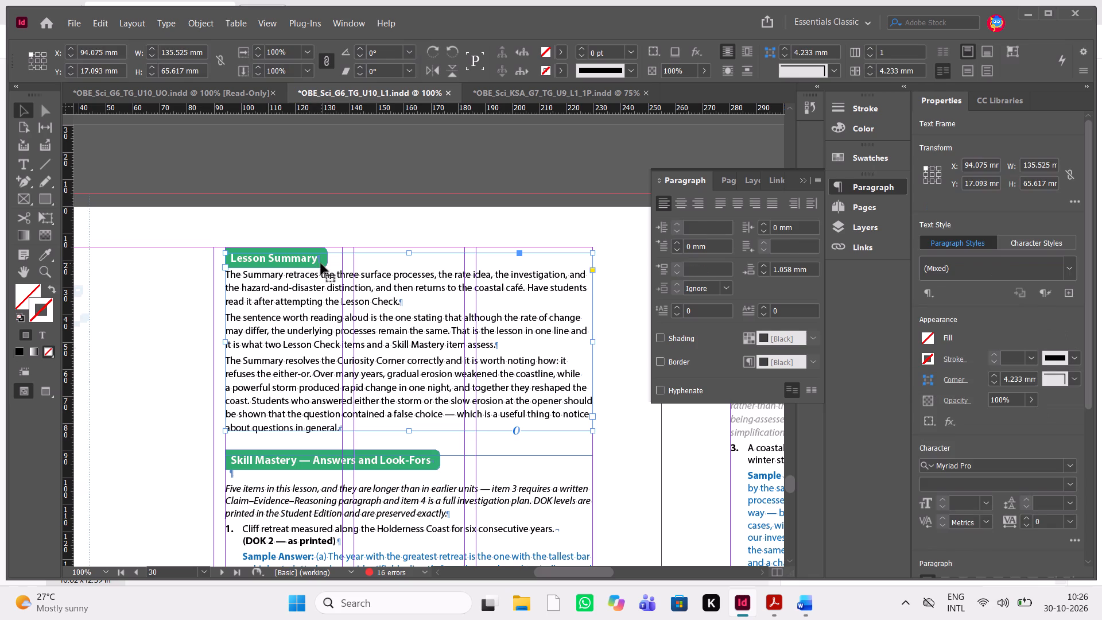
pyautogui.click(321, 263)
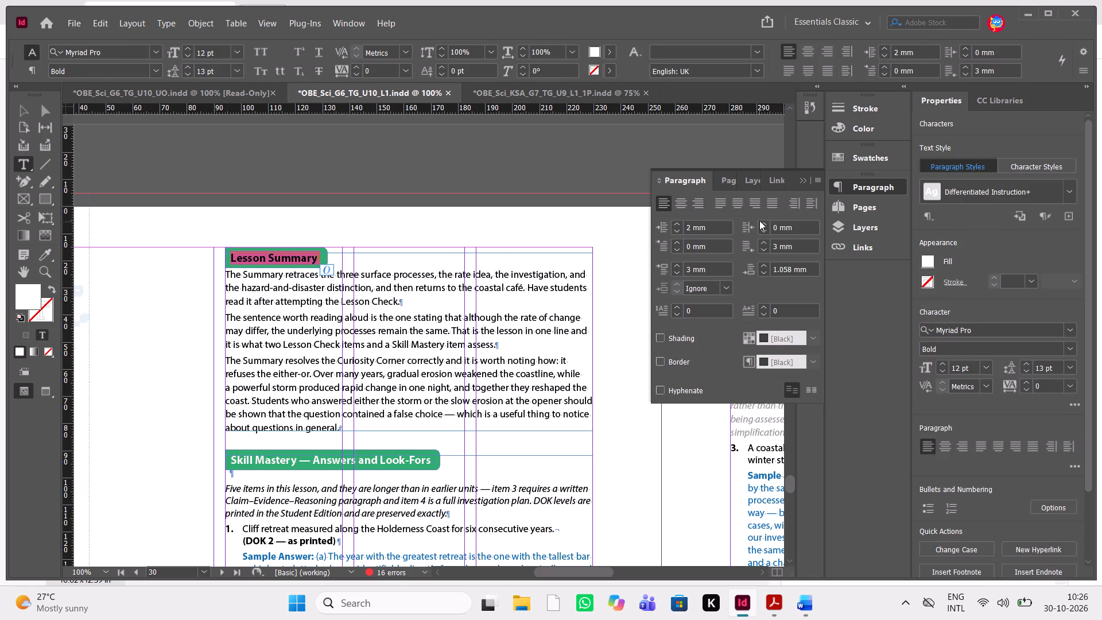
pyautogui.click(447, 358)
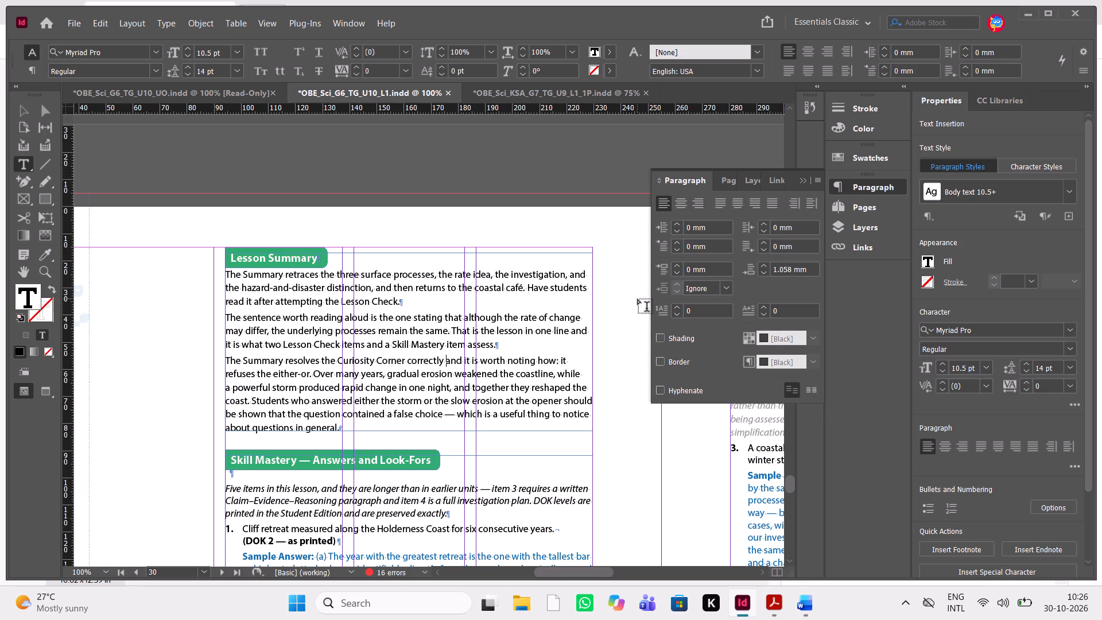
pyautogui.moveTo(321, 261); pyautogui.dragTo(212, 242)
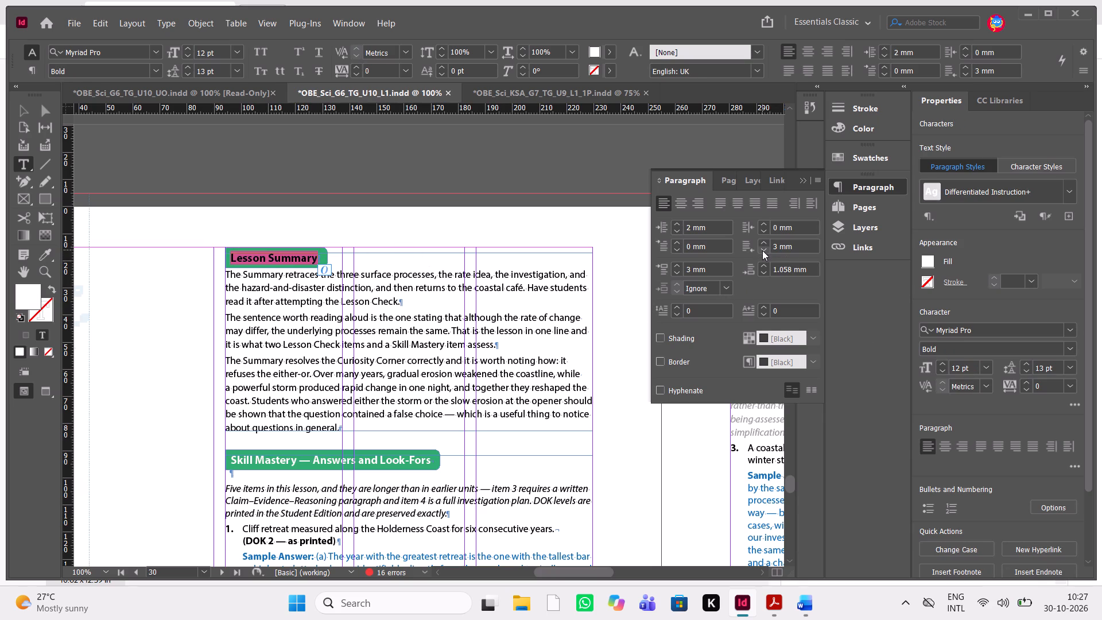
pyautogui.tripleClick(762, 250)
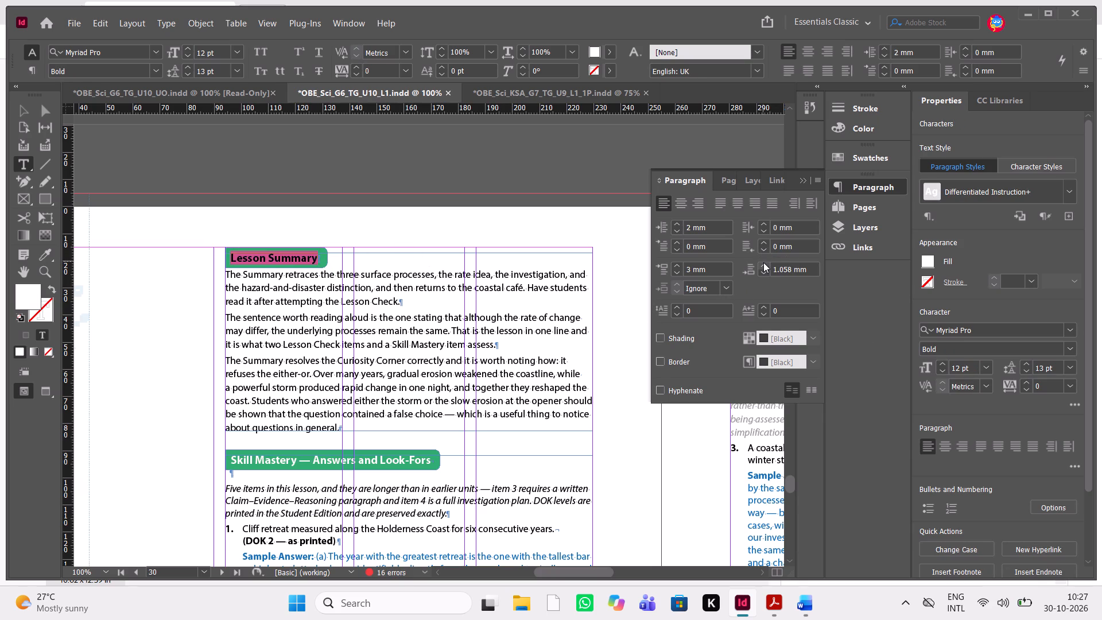
# Increase the space after the "Lesson Summary" heading past 3 mm to separate it from its body text.
pyautogui.click(763, 263)
pyautogui.click(763, 263)
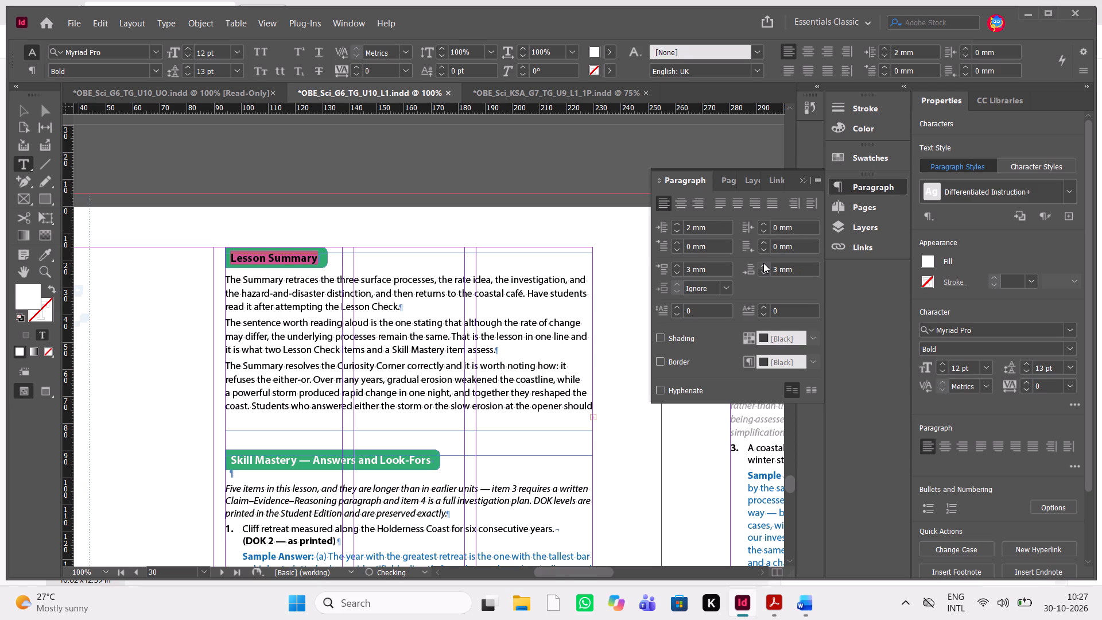
pyautogui.click(763, 263)
# Extend the bottom edge of the Lesson Summary text frame to fit all its text, making it about 73.9 mm high.
pyautogui.click(424, 323)
pyautogui.scroll(-1, 424, 323)
pyautogui.press('Escape')
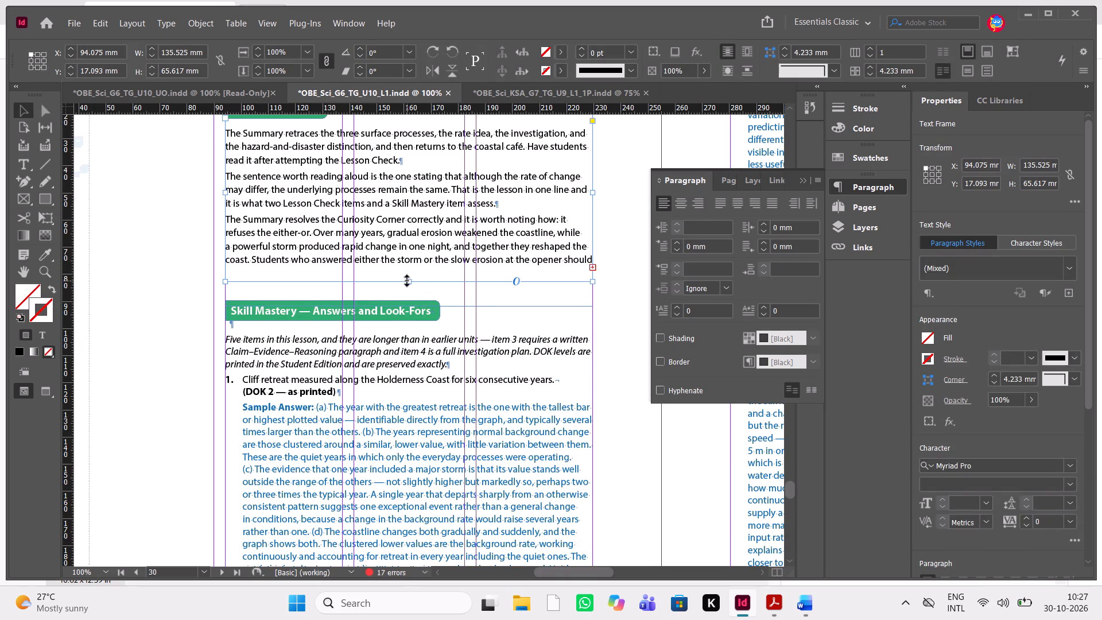
pyautogui.moveTo(407, 281); pyautogui.dragTo(407, 304)
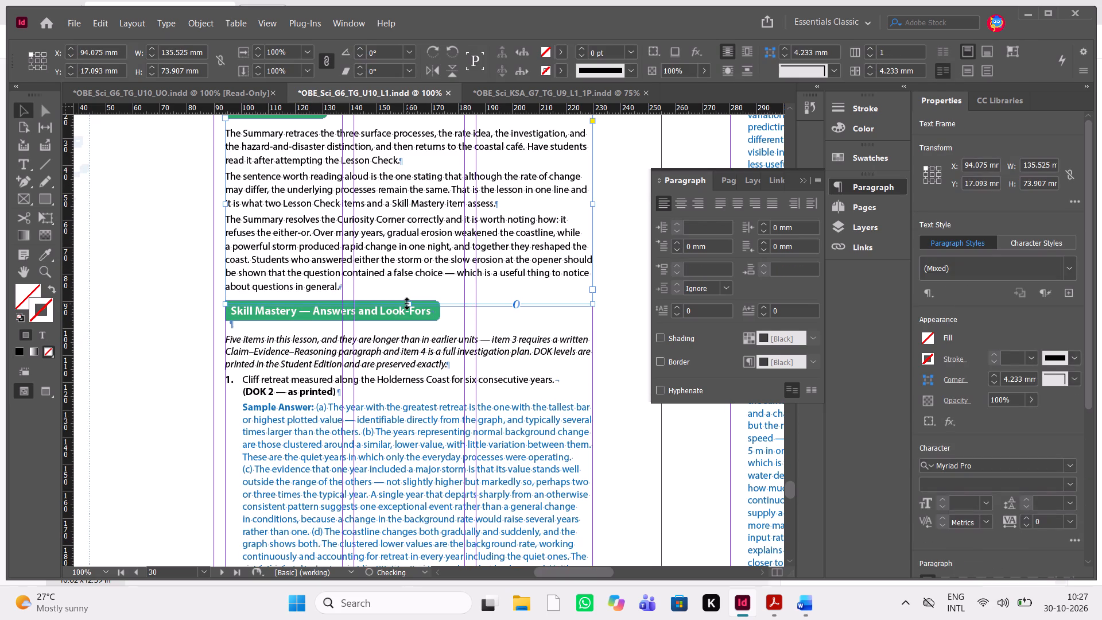
pyautogui.click(188, 330)
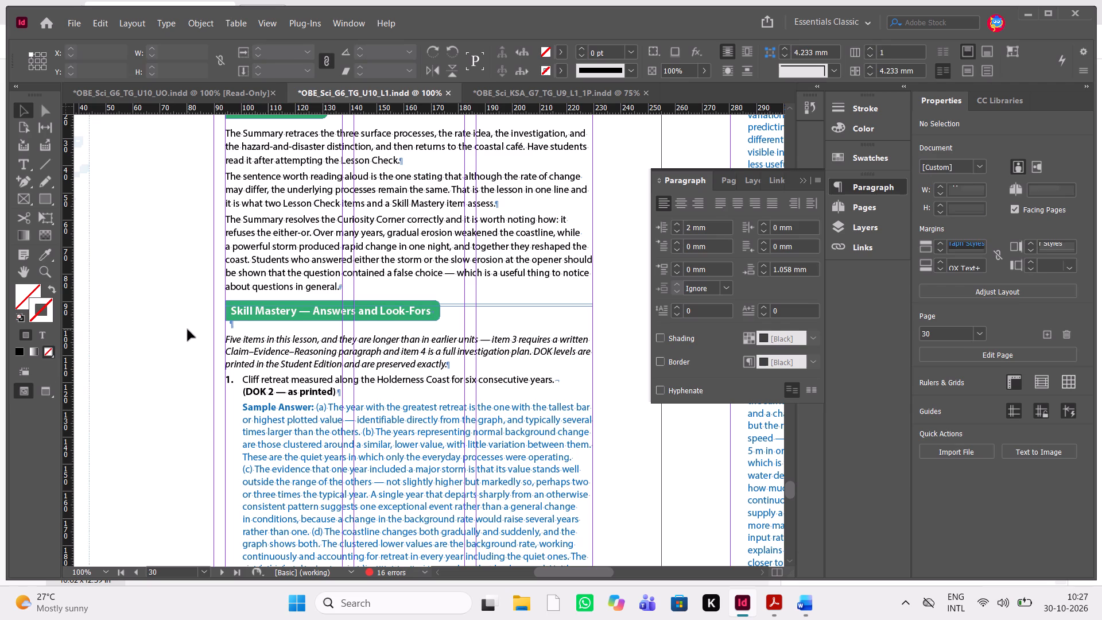
pyautogui.press('w')
pyautogui.press('w')
# Move the "Skill Mastery — Answers and Look-Fors" heading and its text frame down together to about Y 92.65 mm.
pyautogui.scroll(-2, 188, 330)
pyautogui.scroll(1, 188, 330)
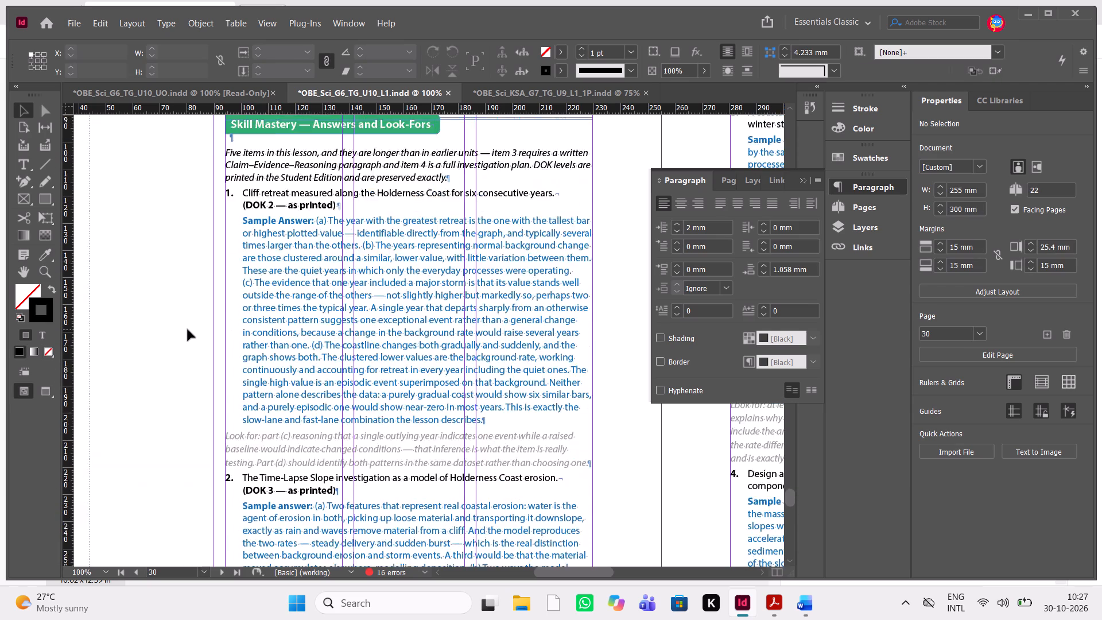
pyautogui.scroll(1, 188, 330)
pyautogui.moveTo(209, 163); pyautogui.dragTo(278, 243)
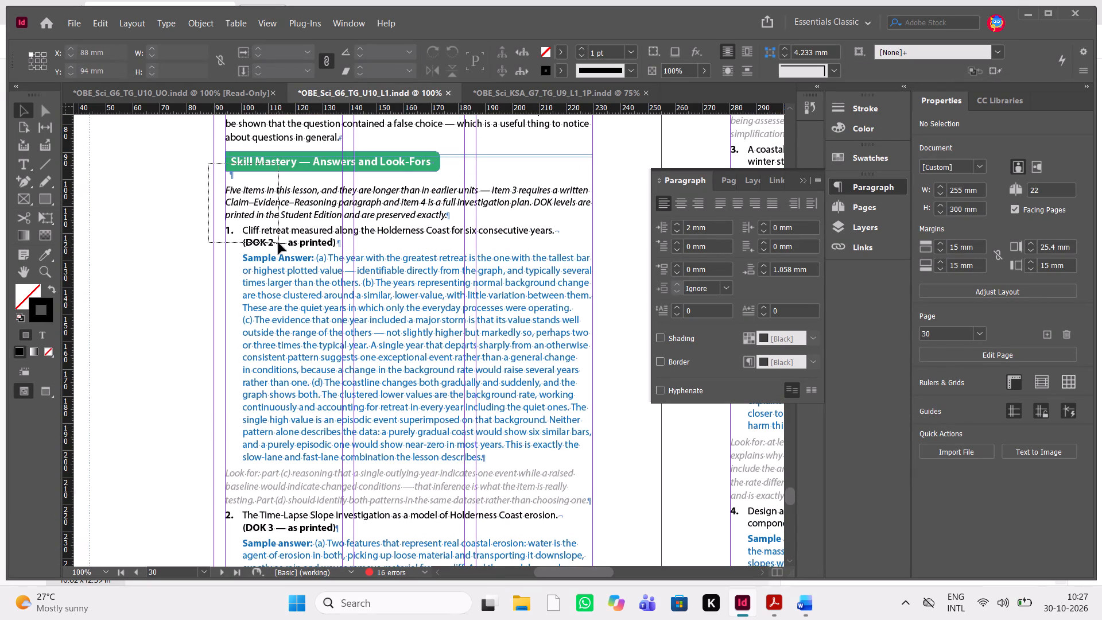
pyautogui.moveTo(278, 243); pyautogui.dragTo(278, 243)
pyautogui.press('Down')
pyautogui.press('Down')
pyautogui.press('Down')
pyautogui.press('Down')
pyautogui.press('Down')
pyautogui.press('Down')
pyautogui.press('Down')
pyautogui.press('Down')
pyautogui.press('Down')
pyautogui.press('Down')
pyautogui.press('Down')
pyautogui.press('Down')
pyautogui.press('Down')
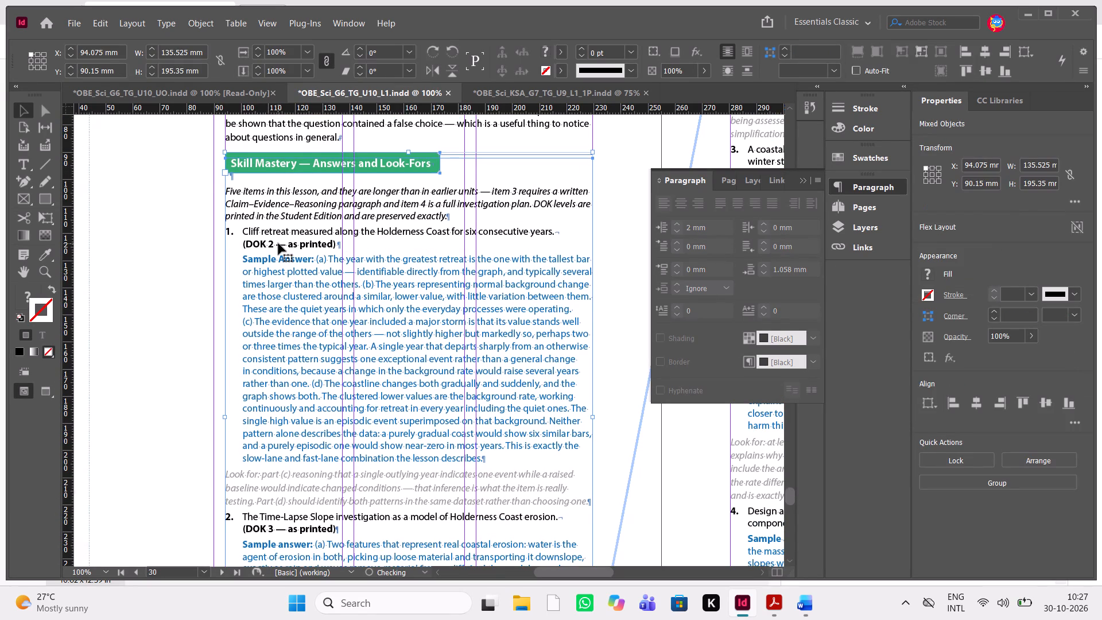
pyautogui.scroll(-1, 278, 243)
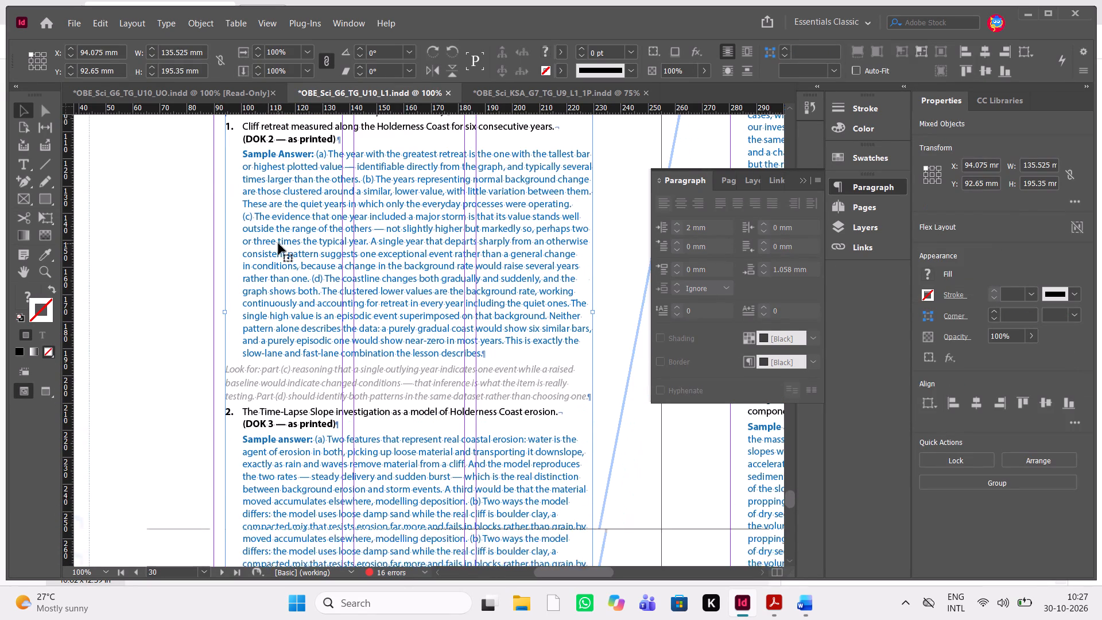
pyautogui.scroll(-1, 278, 243)
pyautogui.scroll(1, 312, 382)
pyautogui.click(137, 289)
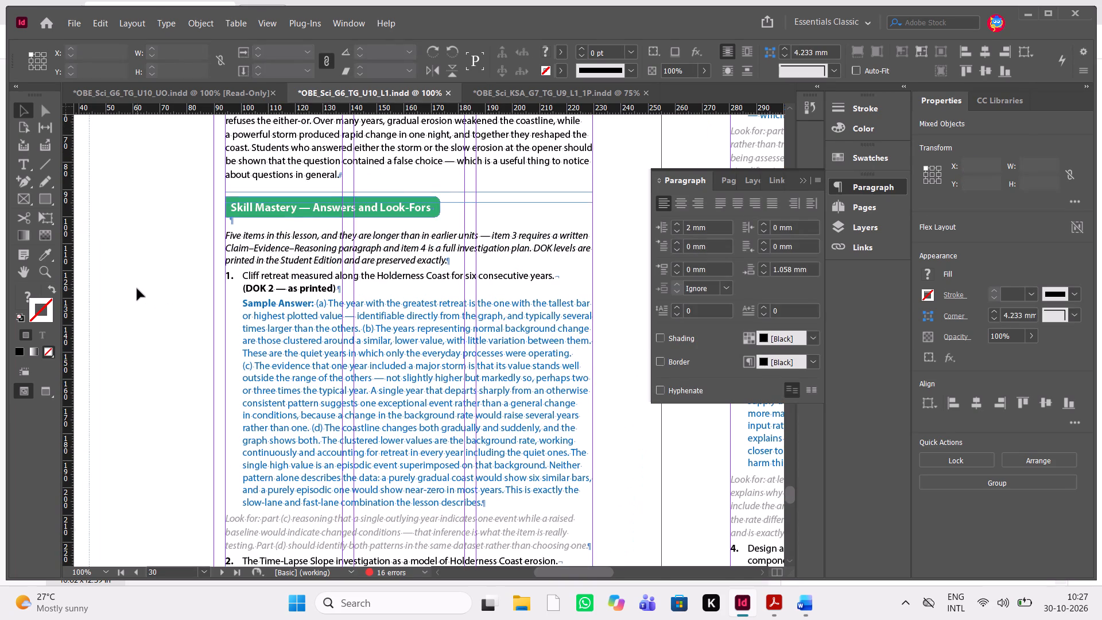
pyautogui.press('w')
pyautogui.press('w')
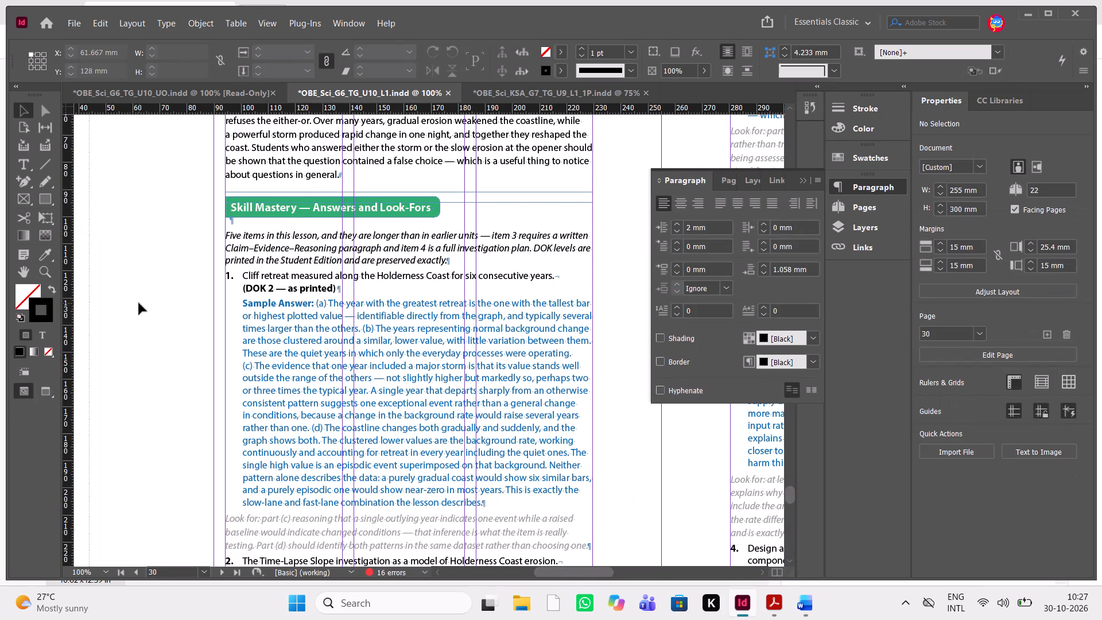
# Raise the bottom edge of the page 30 Skill Mastery text frame to the bottom margin, making it about 190.3 mm high.
pyautogui.scroll(-1, 139, 303)
pyautogui.scroll(-1, 364, 303)
pyautogui.click(428, 314)
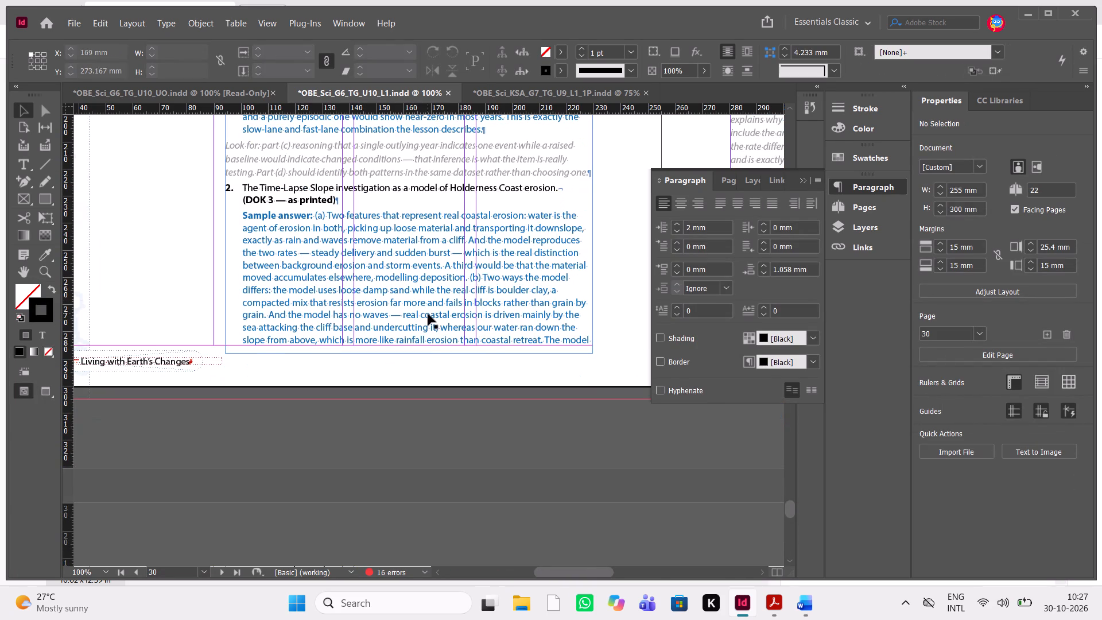
pyautogui.moveTo(411, 355); pyautogui.dragTo(411, 350)
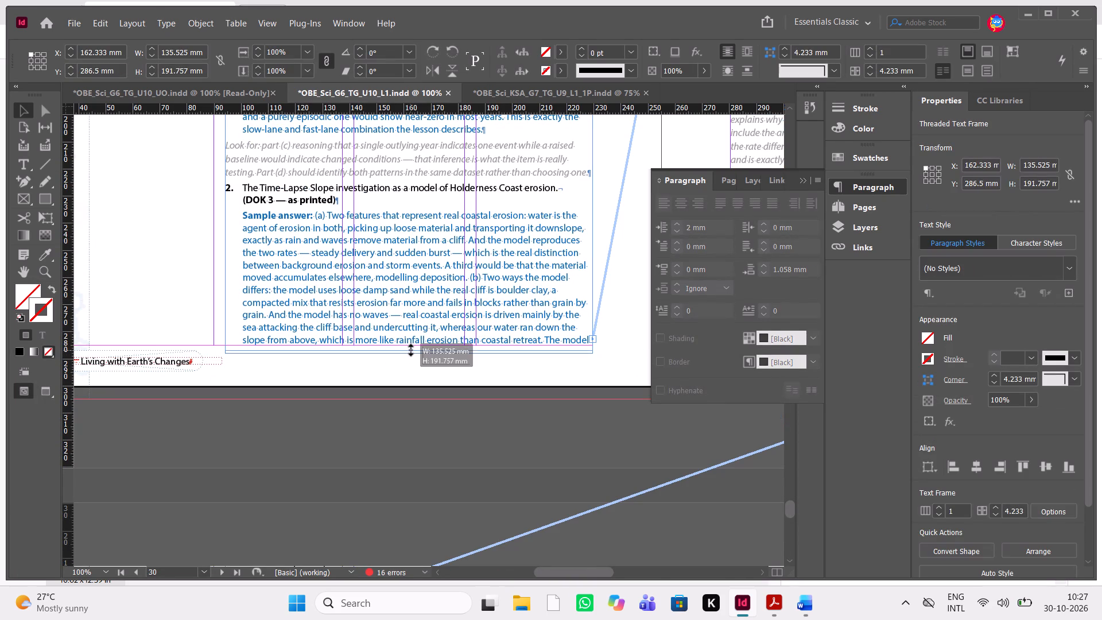
pyautogui.moveTo(411, 350); pyautogui.dragTo(414, 346)
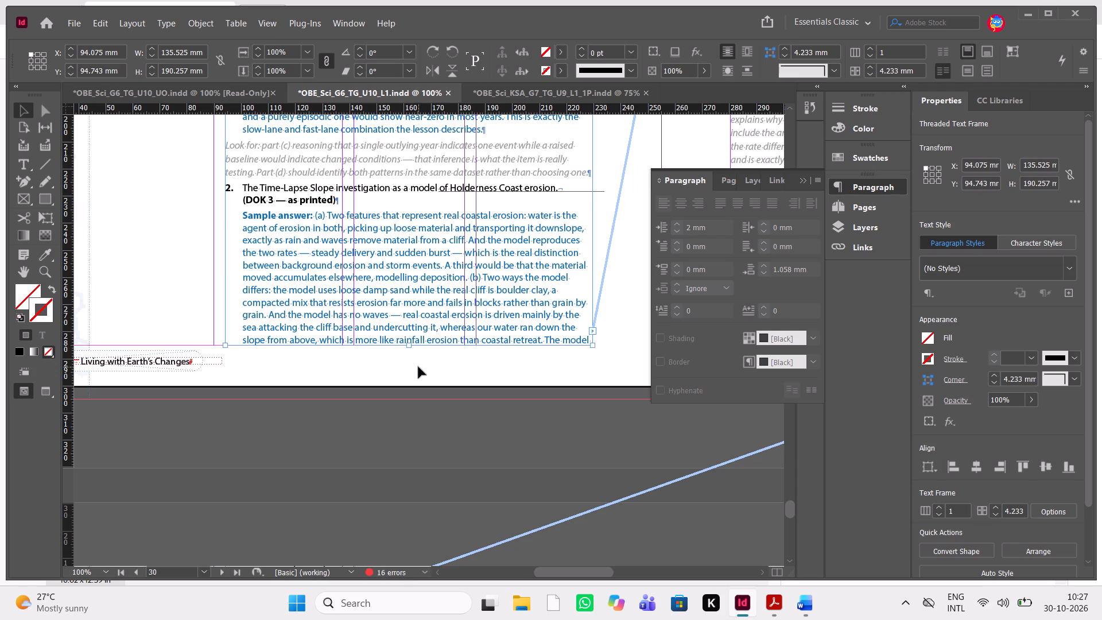
pyautogui.click(418, 367)
pyautogui.write('ww')
# Switch to the commented PDF in Acrobat and check the reviewer's markups from page 27 through page 31.
pyautogui.scroll(1, 418, 367)
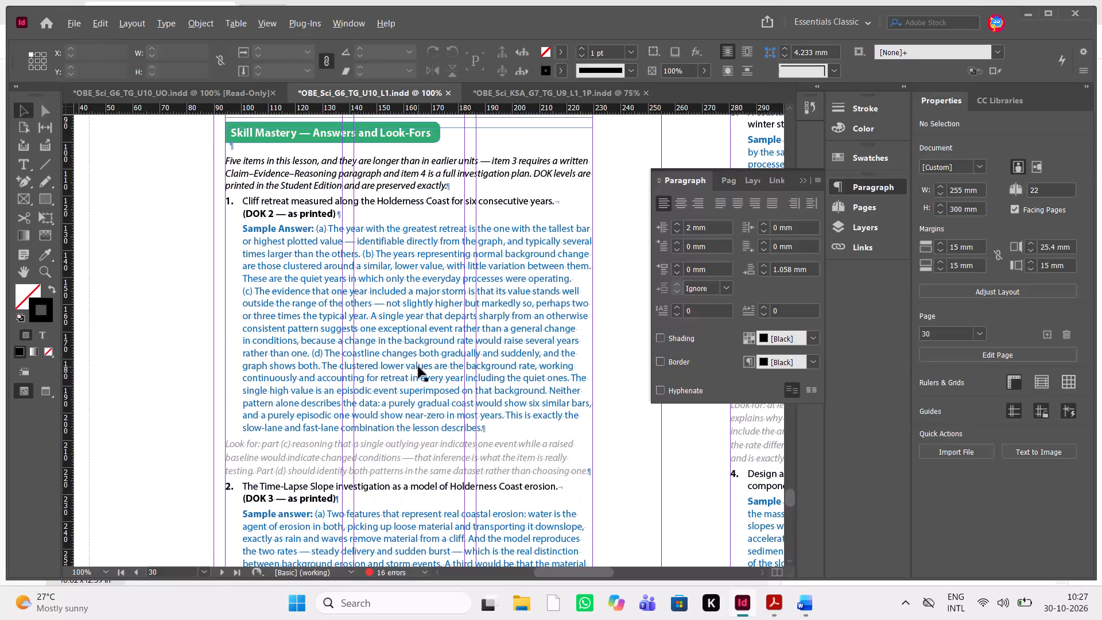
pyautogui.hotkey('alt', 'Tab')
pyautogui.scroll(-4, 515, 373)
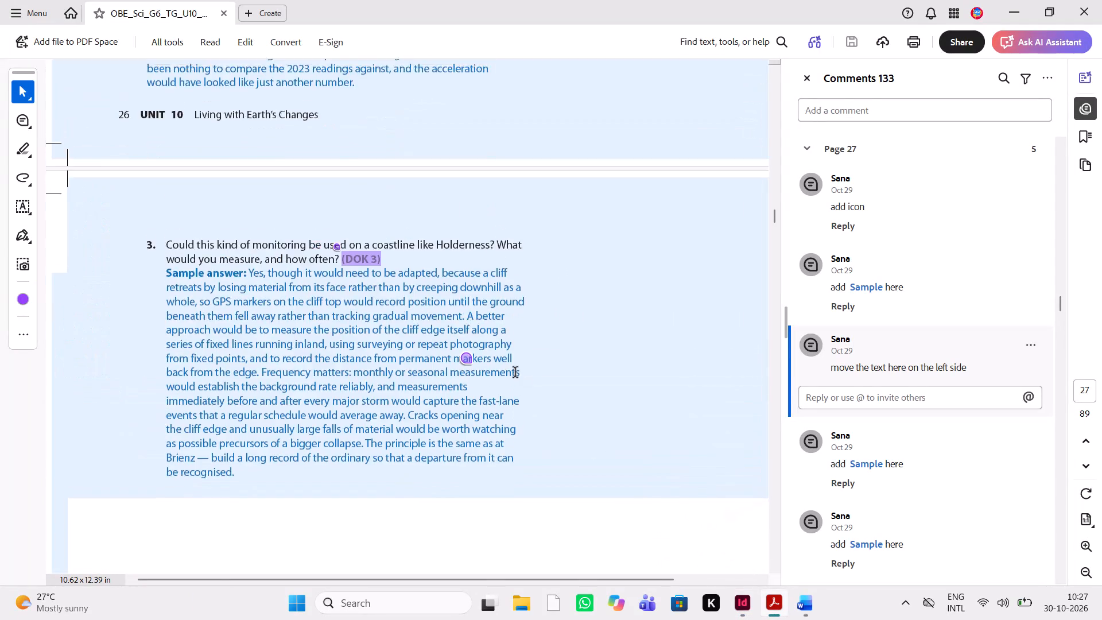
pyautogui.scroll(-6, 515, 373)
pyautogui.hscroll(-1, 515, 373)
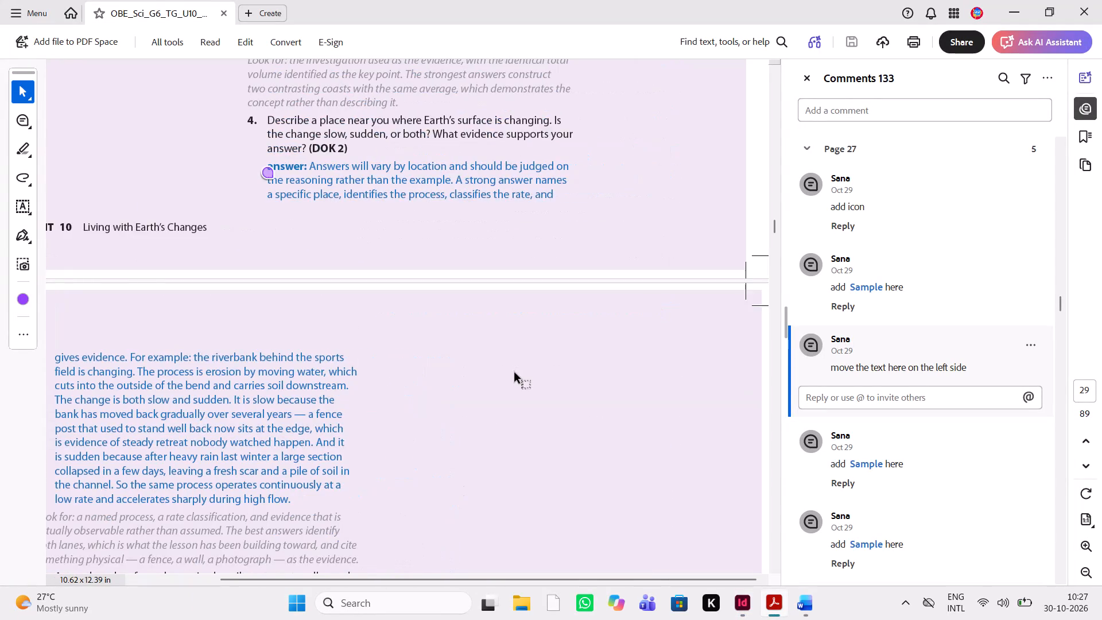
pyautogui.scroll(-10, 515, 373)
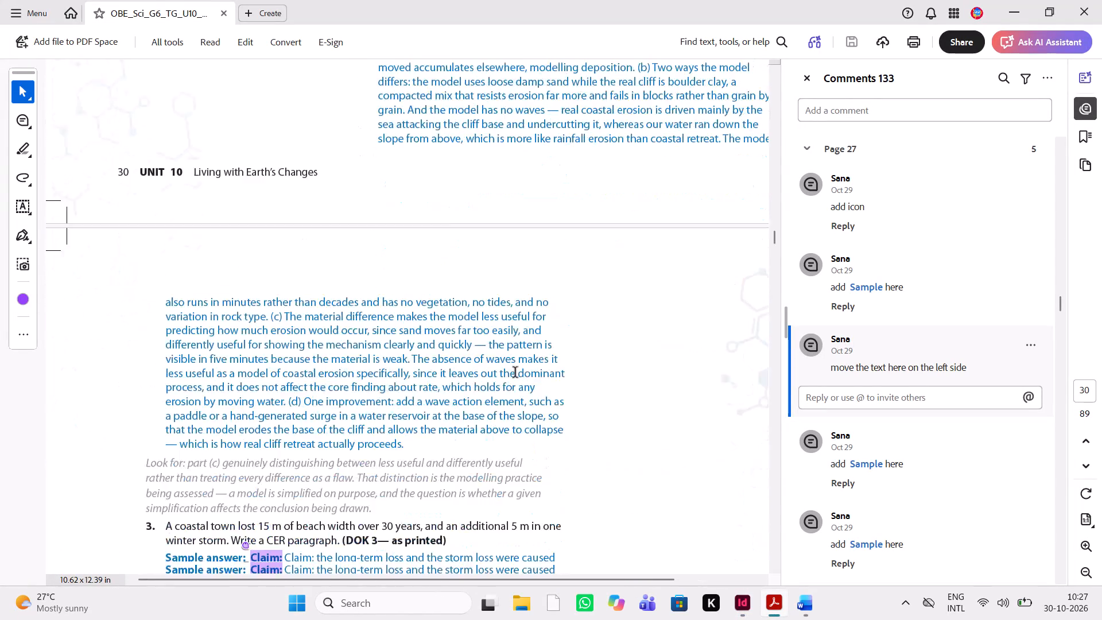
pyautogui.scroll(-4, 515, 373)
pyautogui.hotkey('alt', 'Tab')
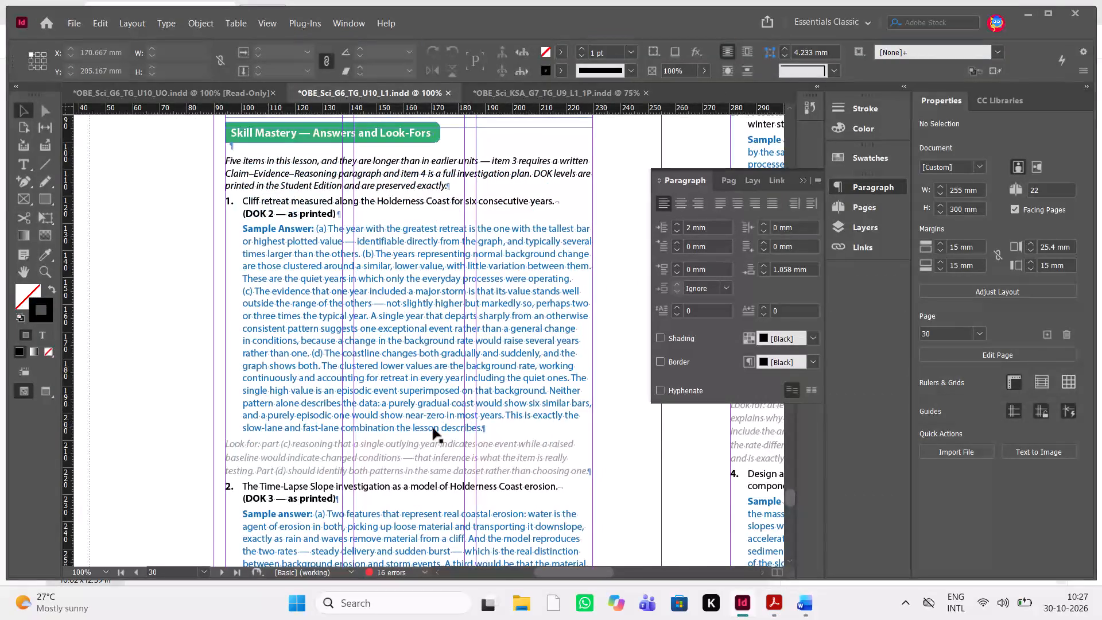
# Delete the duplicate bold "Claim:" and extra space after "Sample answer:" in Skill Mastery item 3 on page 31.
pyautogui.hscroll(-1, 433, 428)
pyautogui.hscroll(1, 433, 428)
pyautogui.scroll(-1, 433, 428)
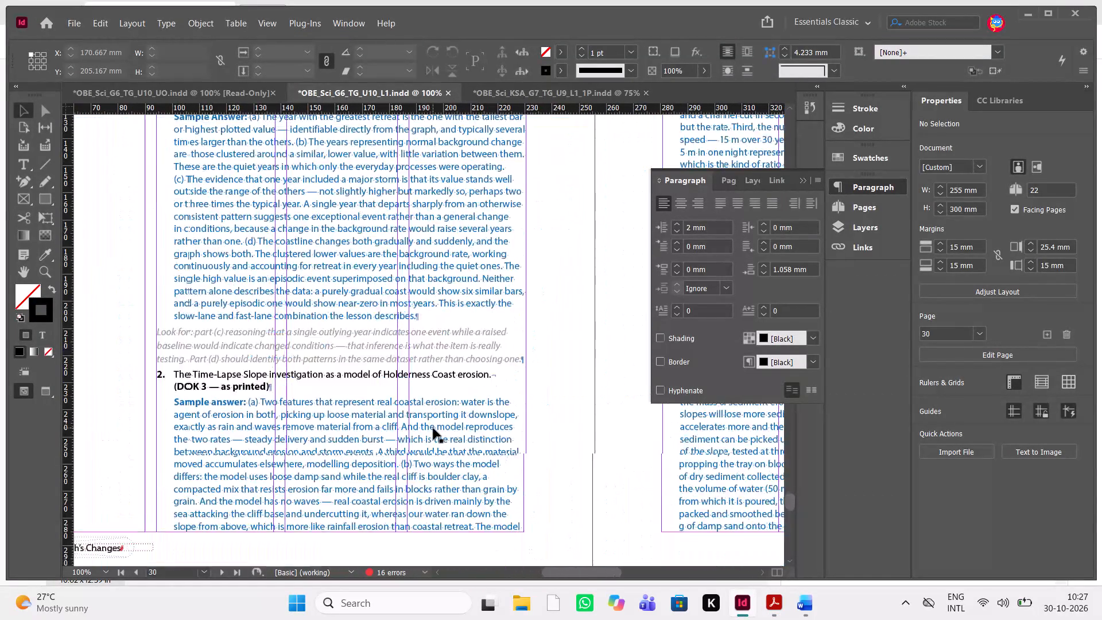
pyautogui.scroll(-1, 433, 428)
pyautogui.scroll(1, 433, 428)
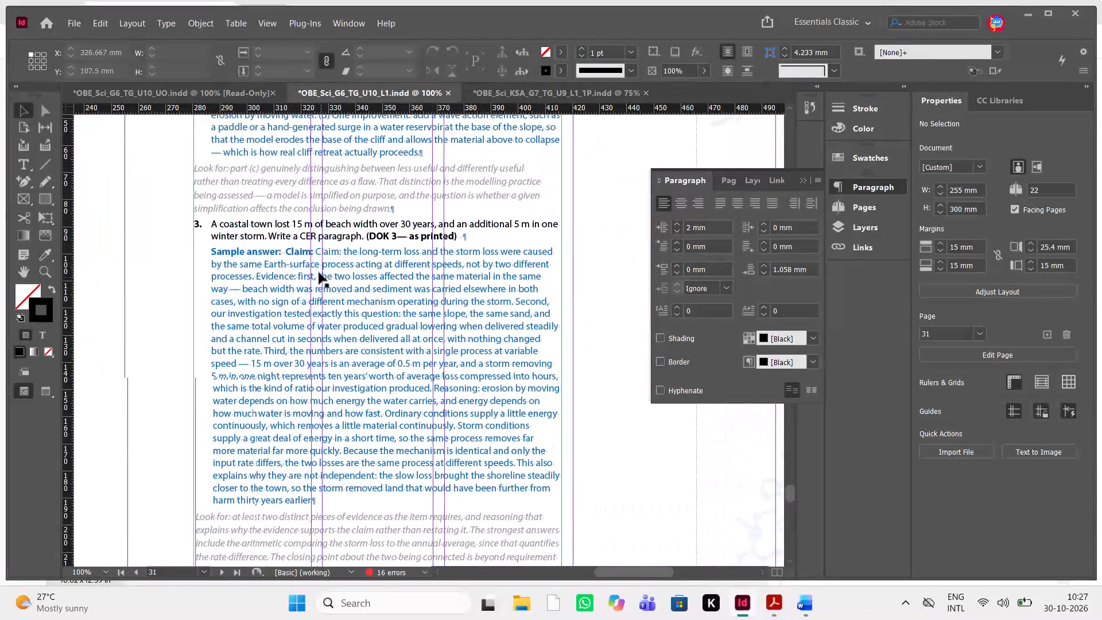
pyautogui.doubleClick(319, 273)
pyautogui.moveTo(316, 249); pyautogui.dragTo(306, 249)
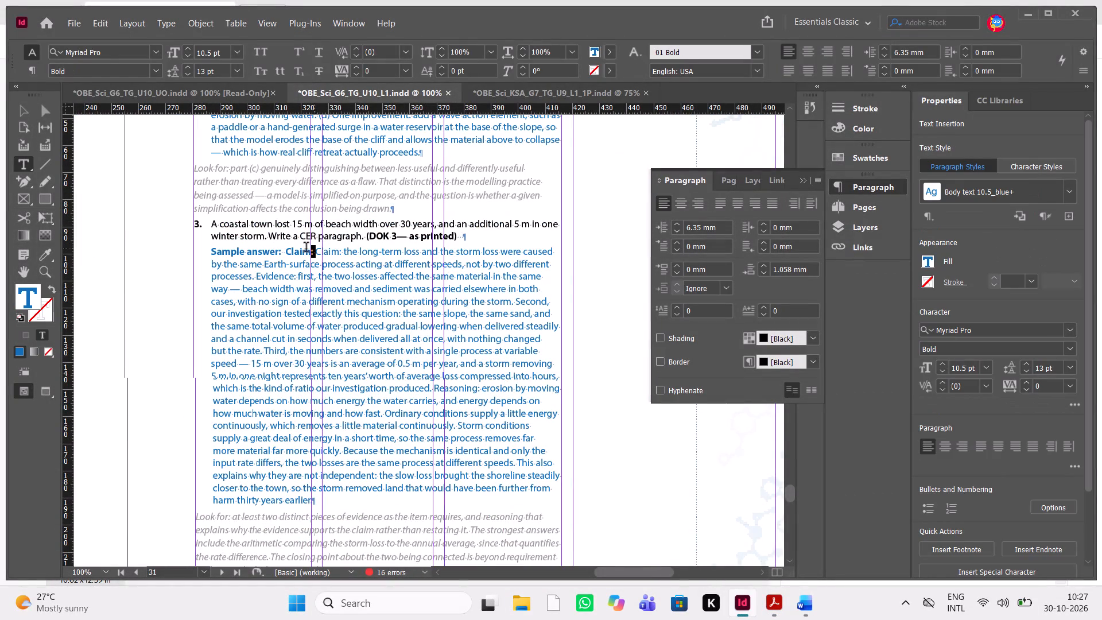
pyautogui.moveTo(306, 249); pyautogui.dragTo(284, 249)
pyautogui.press('Delete')
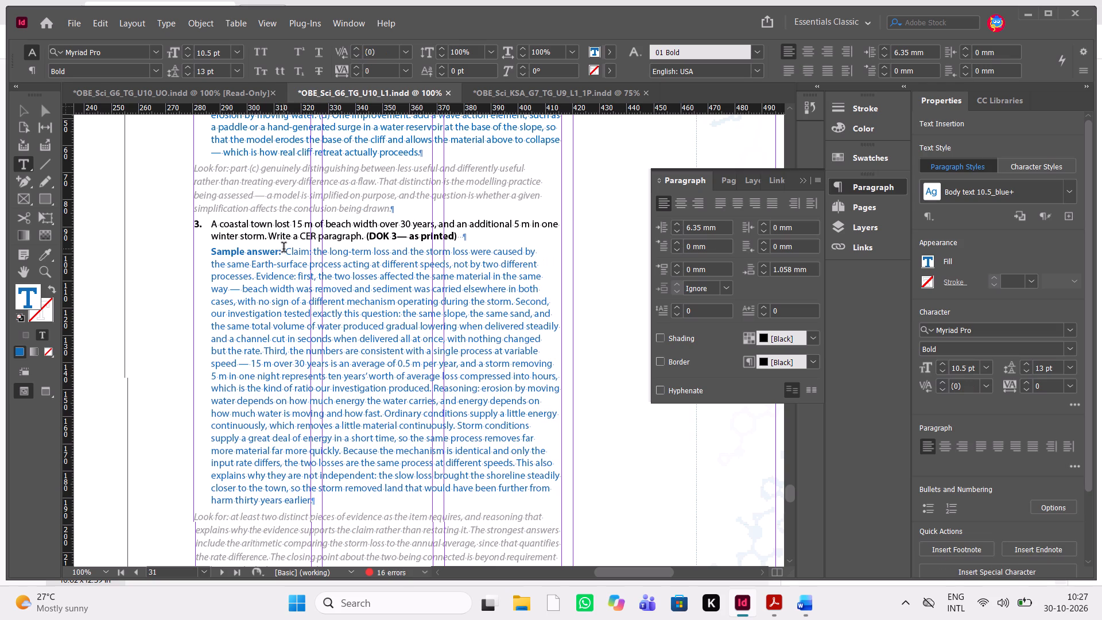
pyautogui.press('BackSpace')
# Switch to the commented PDF in Acrobat and check the reviewer's markups from page 31 through page 33.
pyautogui.hotkey('alt', 'Tab')
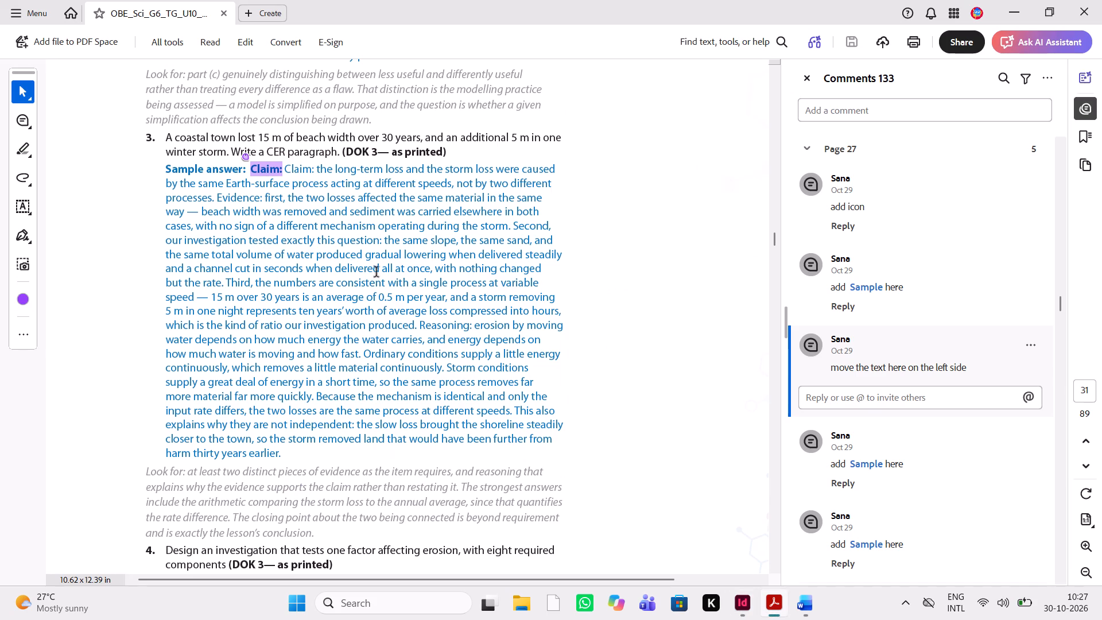
pyautogui.scroll(-2, 362, 288)
pyautogui.scroll(1, 362, 288)
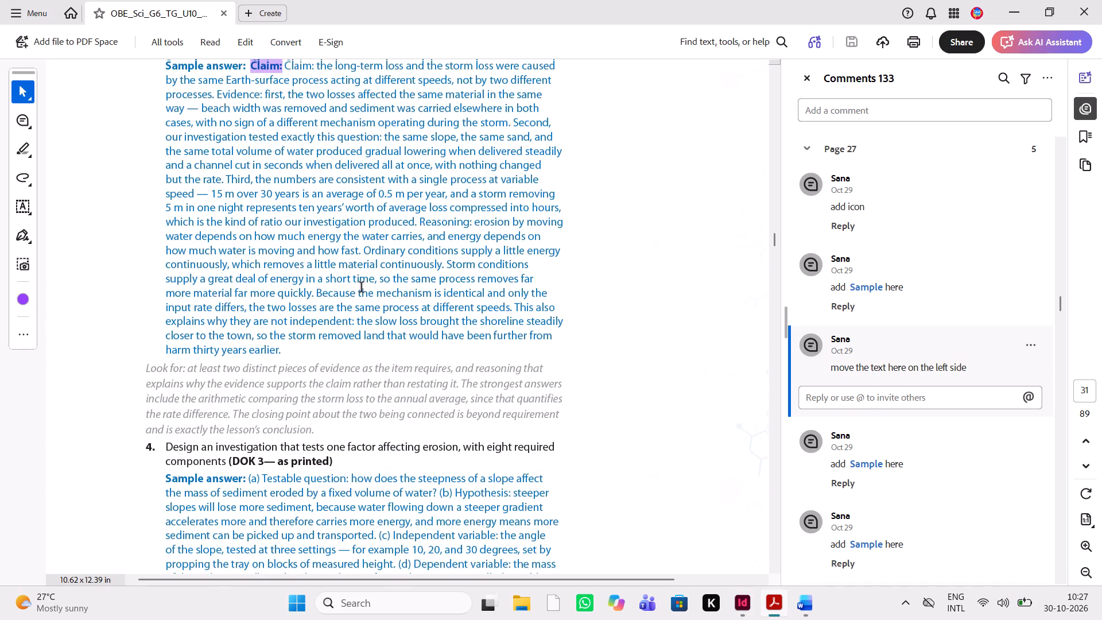
pyautogui.scroll(-4, 362, 288)
pyautogui.hscroll(-1, 362, 288)
pyautogui.scroll(-4, 362, 288)
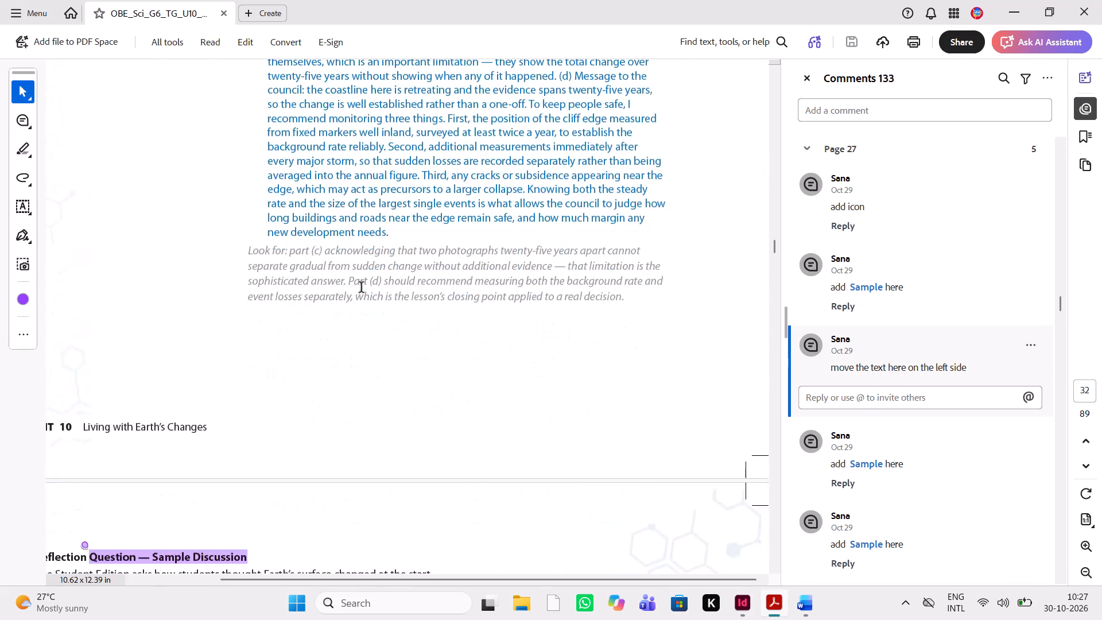
pyautogui.scroll(1, 362, 288)
pyautogui.scroll(-4, 362, 288)
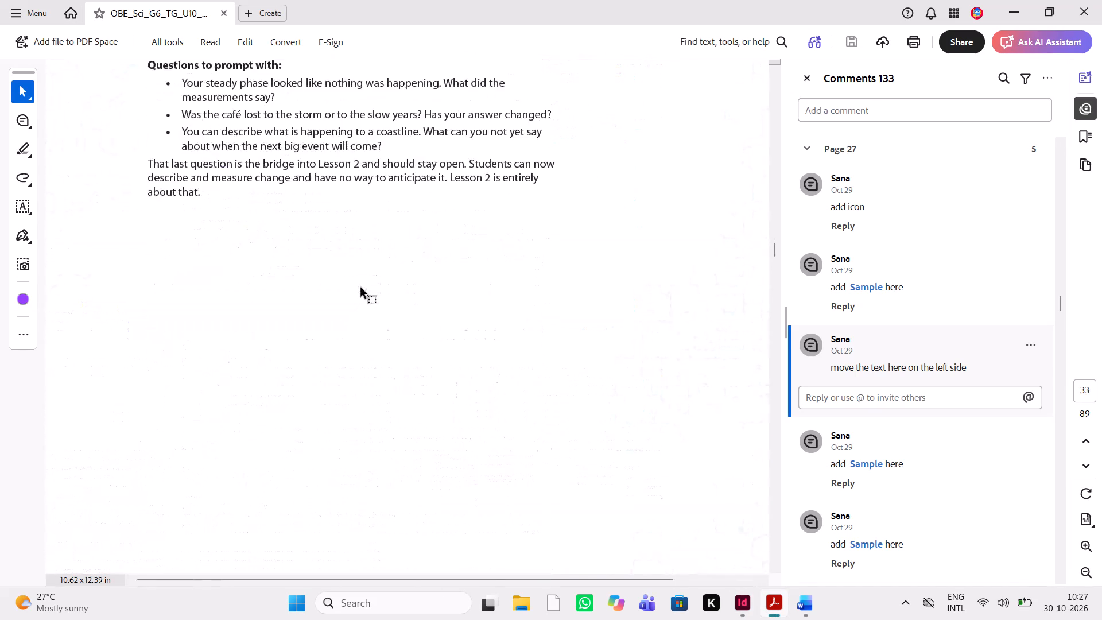
# Back in InDesign, delete "Question — Sample Discussion" from the "Reflection" heading at the top of page 33.
pyautogui.hotkey('alt', 'Tab')
pyautogui.scroll(-2, 438, 378)
pyautogui.scroll(6, 438, 378)
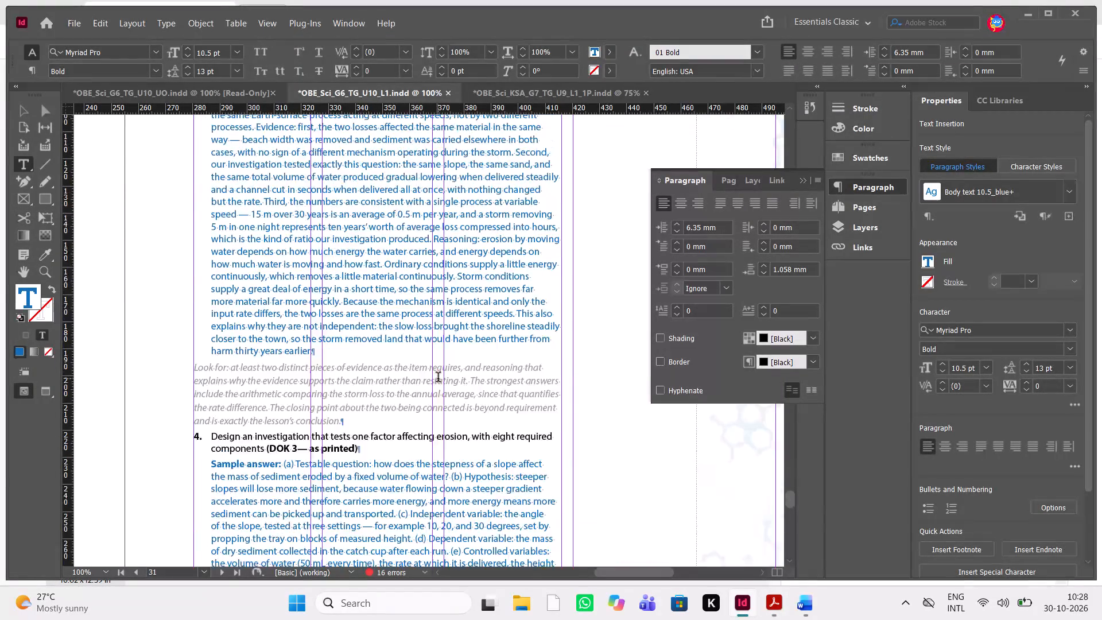
pyautogui.scroll(3, 438, 378)
pyautogui.scroll(-11, 438, 378)
pyautogui.scroll(1, 438, 378)
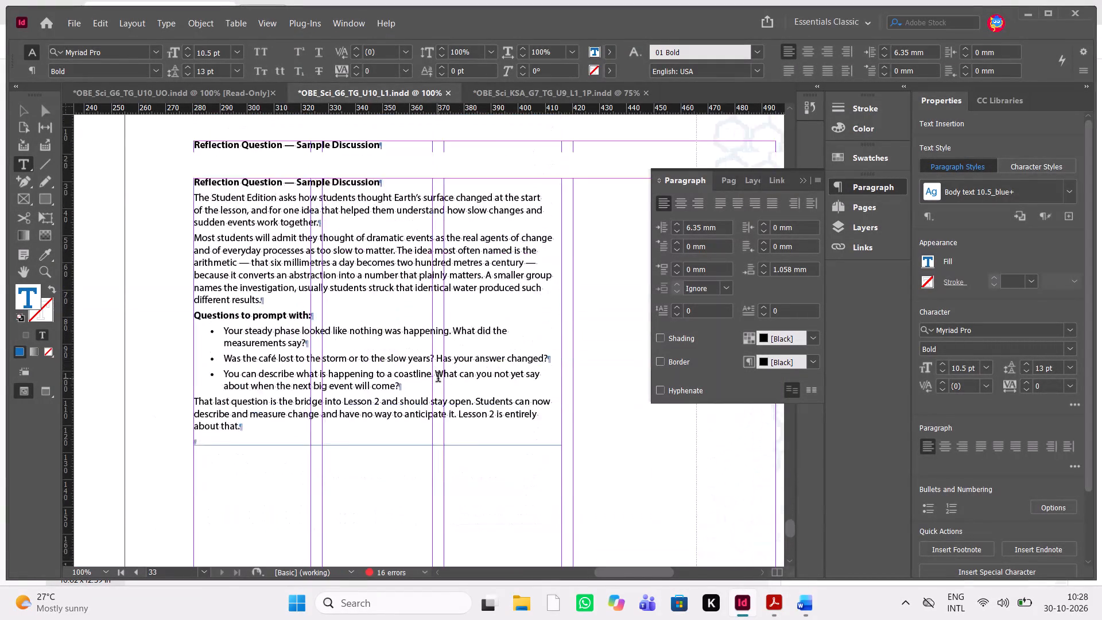
pyautogui.scroll(1, 438, 378)
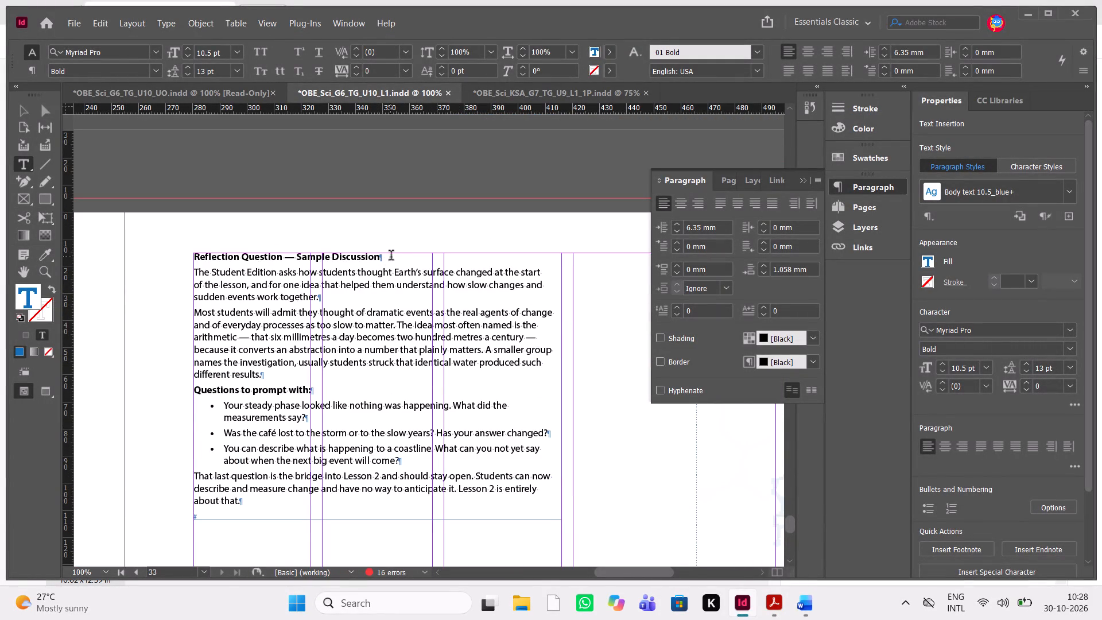
pyautogui.moveTo(391, 257); pyautogui.dragTo(286, 255)
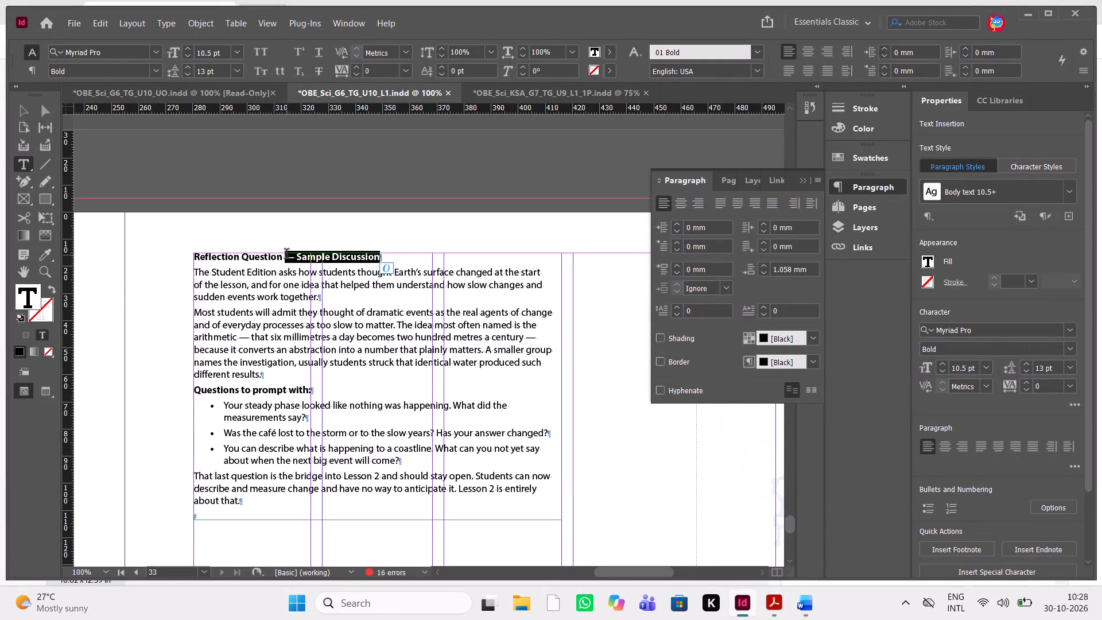
pyautogui.hotkey('shift', 'Left')
pyautogui.hotkey('shift', 'Left')
pyautogui.hotkey('shift', 'Left')
pyautogui.hotkey('shift', 'Left')
pyautogui.hotkey('shift', 'Left')
pyautogui.hotkey('shift', 'Left')
pyautogui.hotkey('shift', 'Left')
pyautogui.hotkey('shift', 'Left')
pyautogui.hotkey('shift', 'Left')
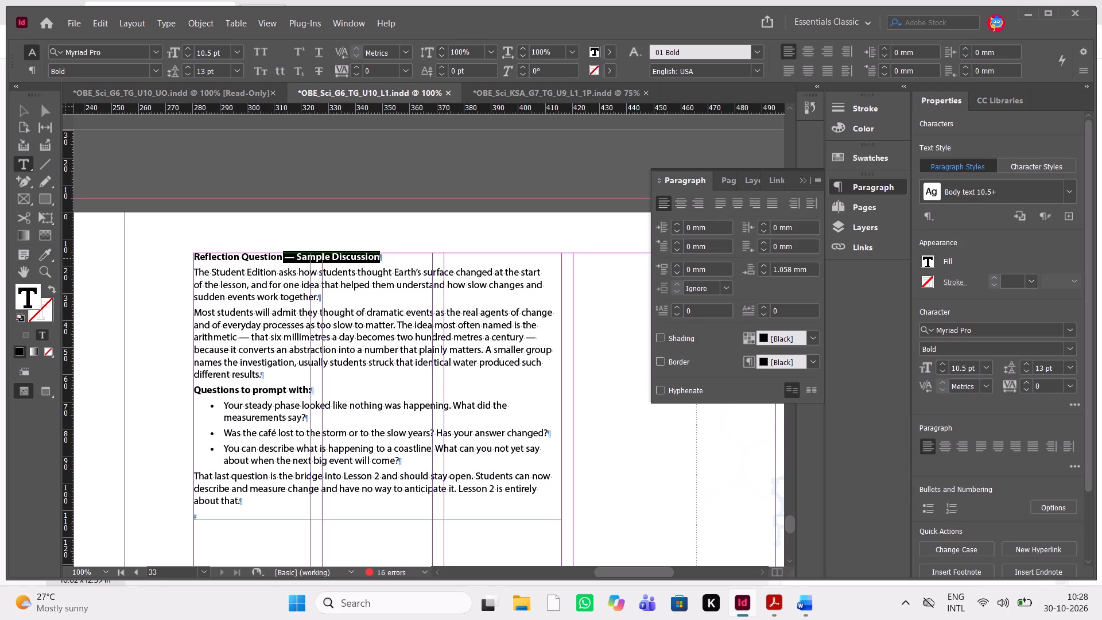
pyautogui.press('Delete')
# Check the commented PDF past page 33 for the next markups and look for the matching page in the InDesign document.
pyautogui.hotkey('alt', 'Tab')
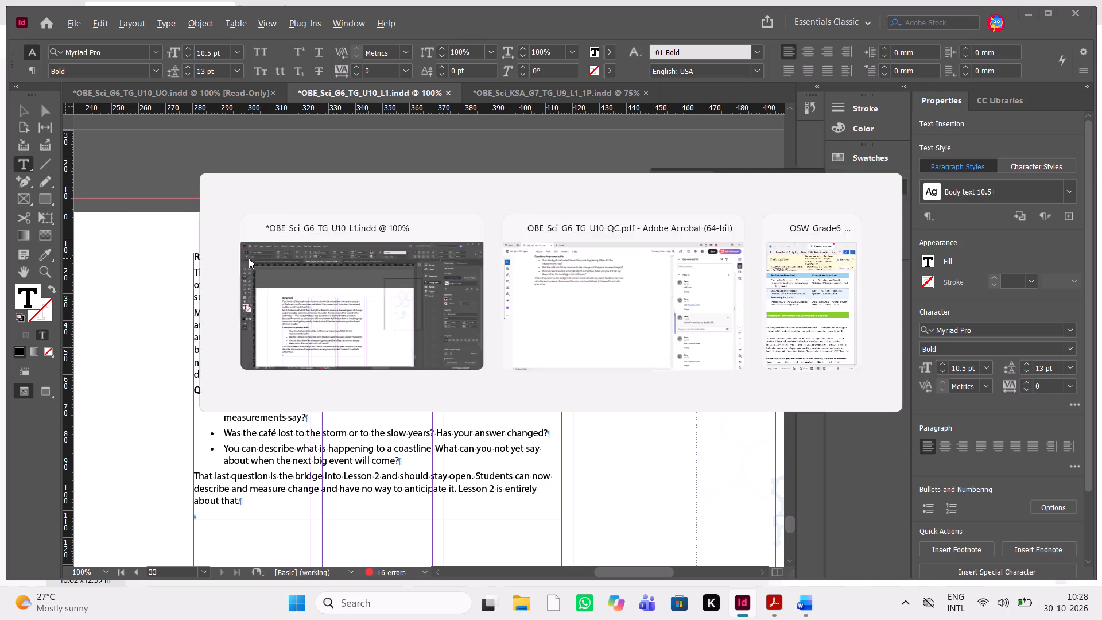
pyautogui.scroll(-8, 385, 308)
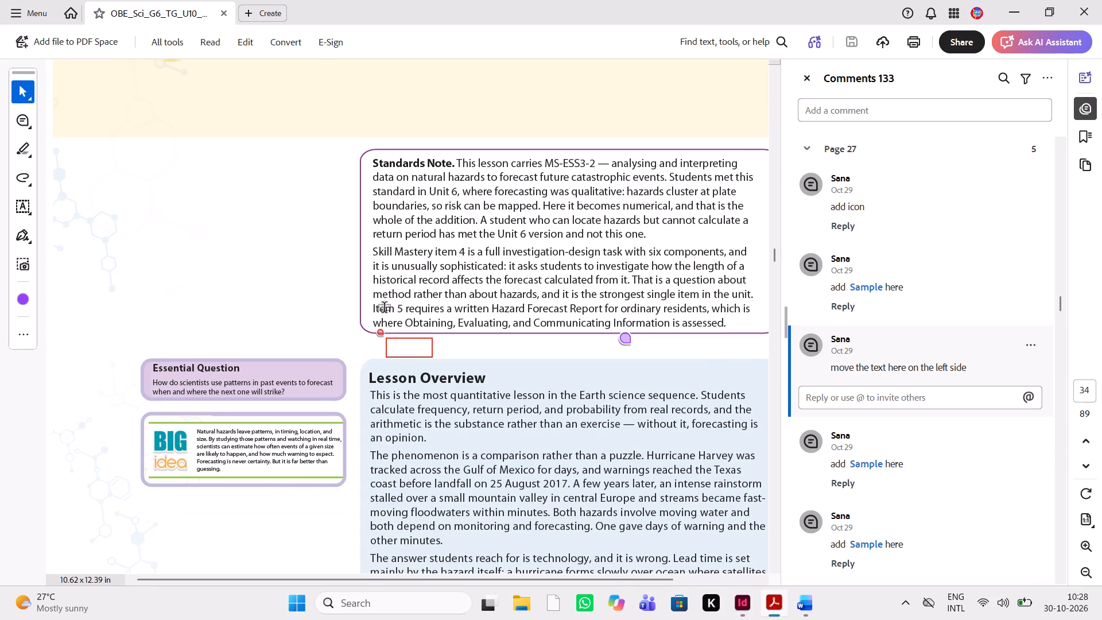
pyautogui.hotkey('alt', 'Tab')
pyautogui.scroll(-11, 385, 308)
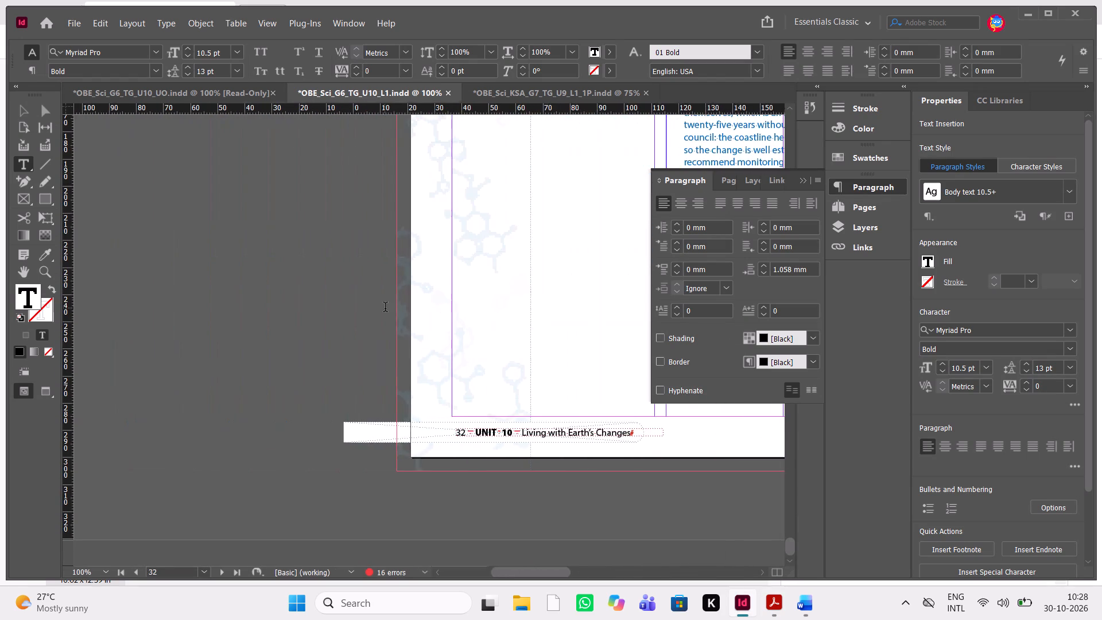
pyautogui.scroll(-2, 385, 308)
pyautogui.scroll(20, 385, 308)
pyautogui.scroll(20, 385, 308)
pyautogui.scroll(20, 385, 308)
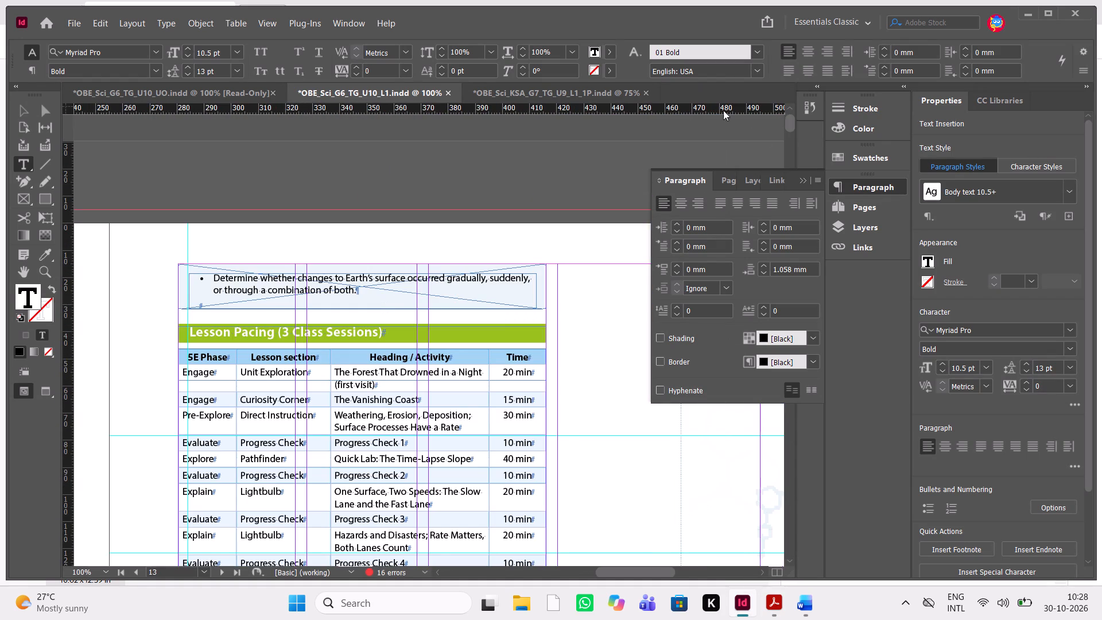
# Close the document OBE_Sci_KSA_G7_TG_U9_L1_1P.indd without saving its changes.
pyautogui.click(802, 185)
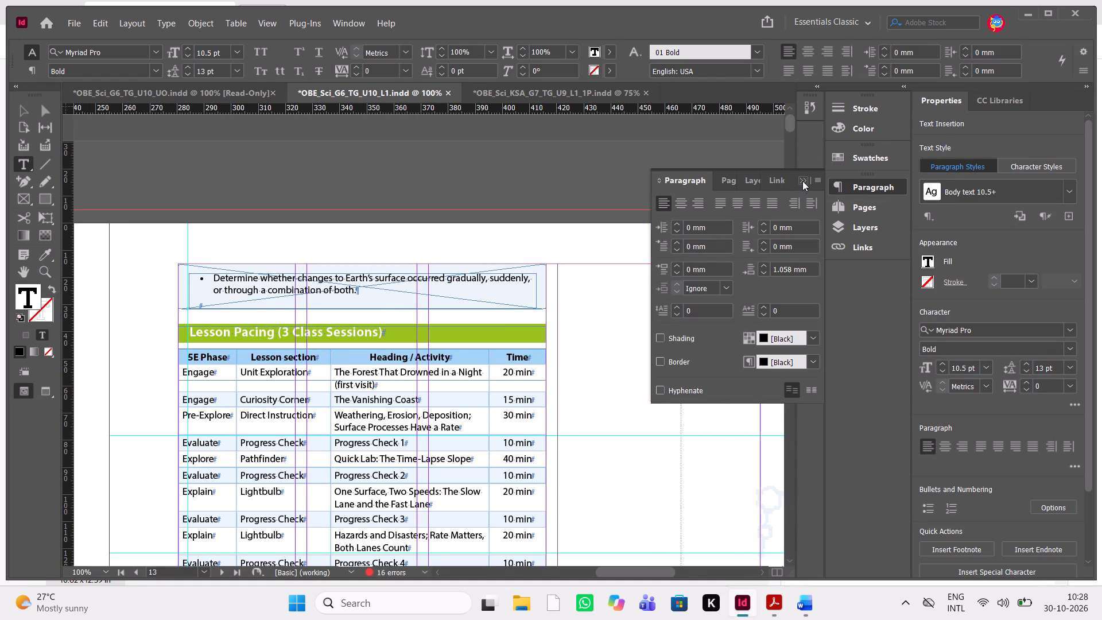
pyautogui.click(802, 181)
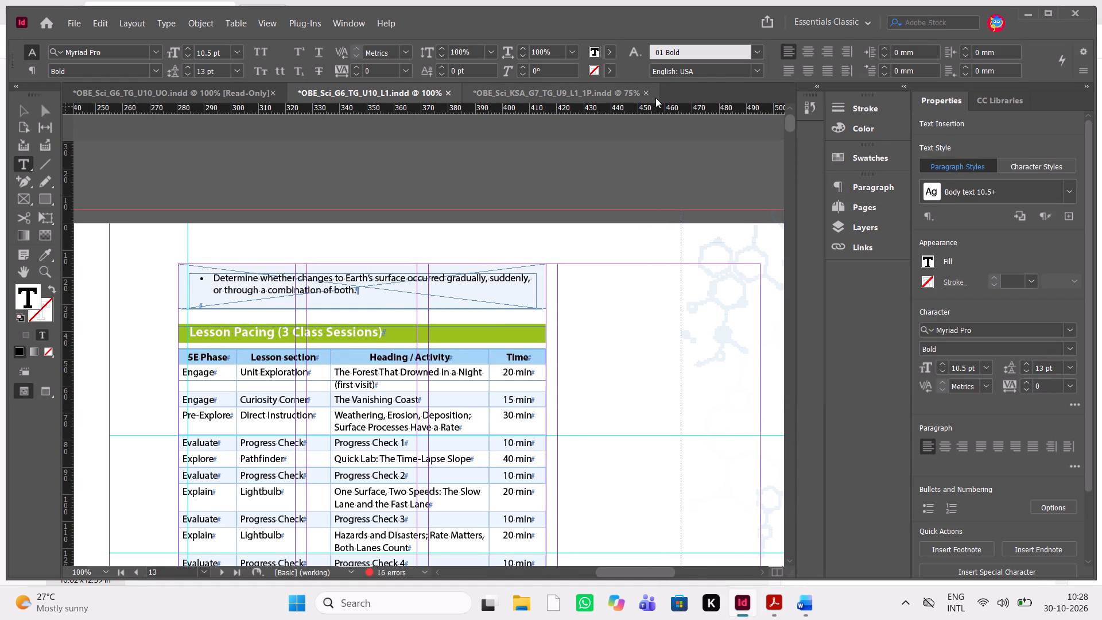
pyautogui.click(648, 94)
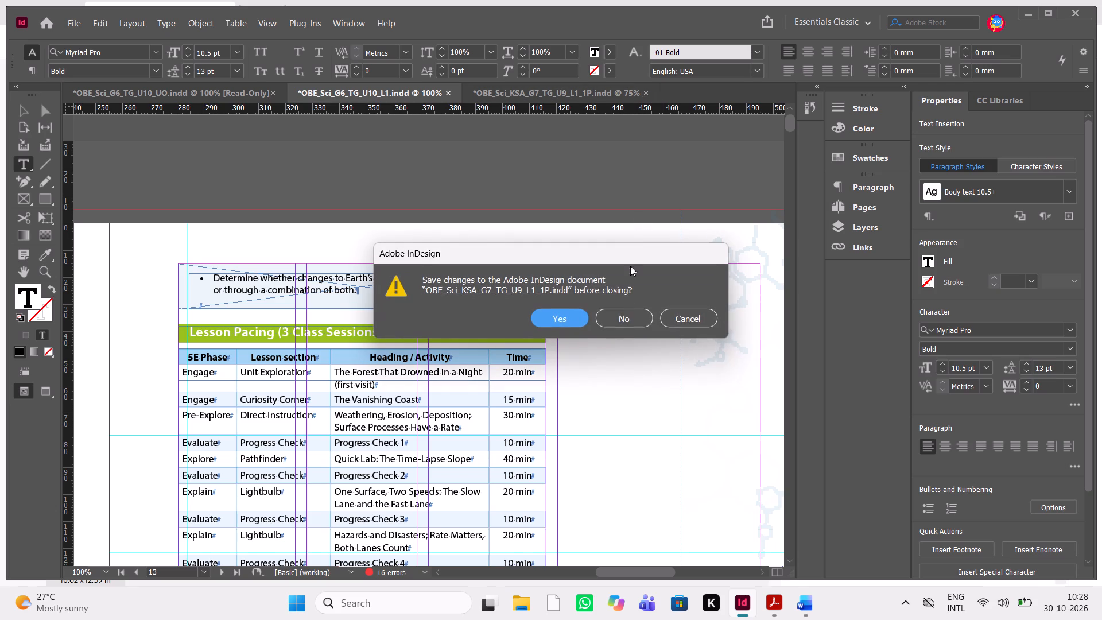
pyautogui.click(631, 309)
# In File Explorer, extract the zipped OBE_Sci_G6_TG_U10_UO Folder in Downloads to the suggested destination.
pyautogui.click(518, 601)
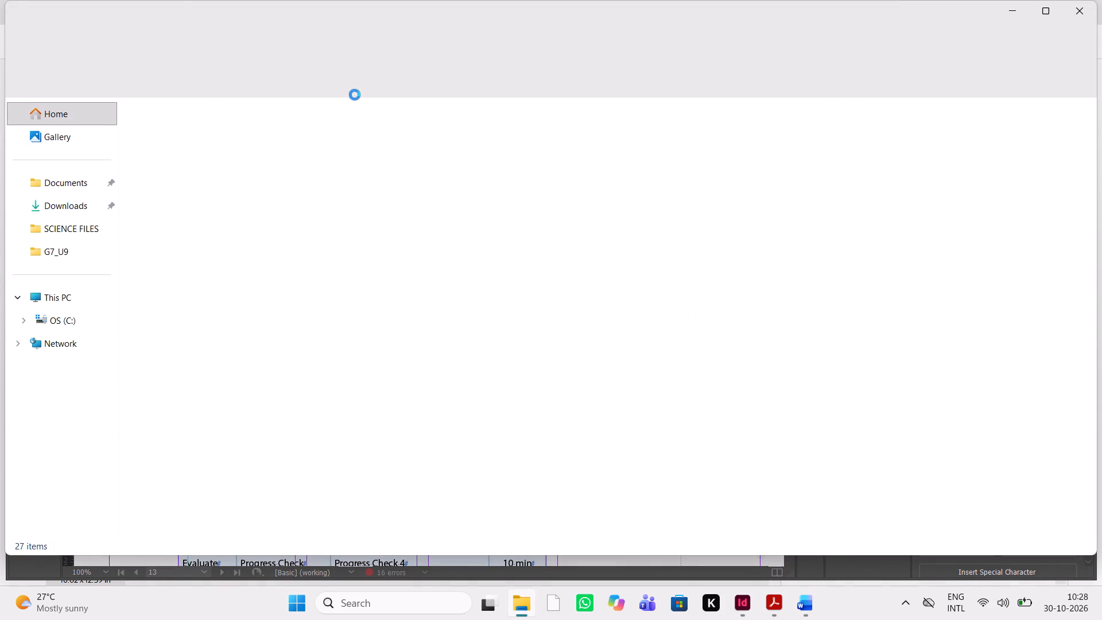
pyautogui.doubleClick(71, 187)
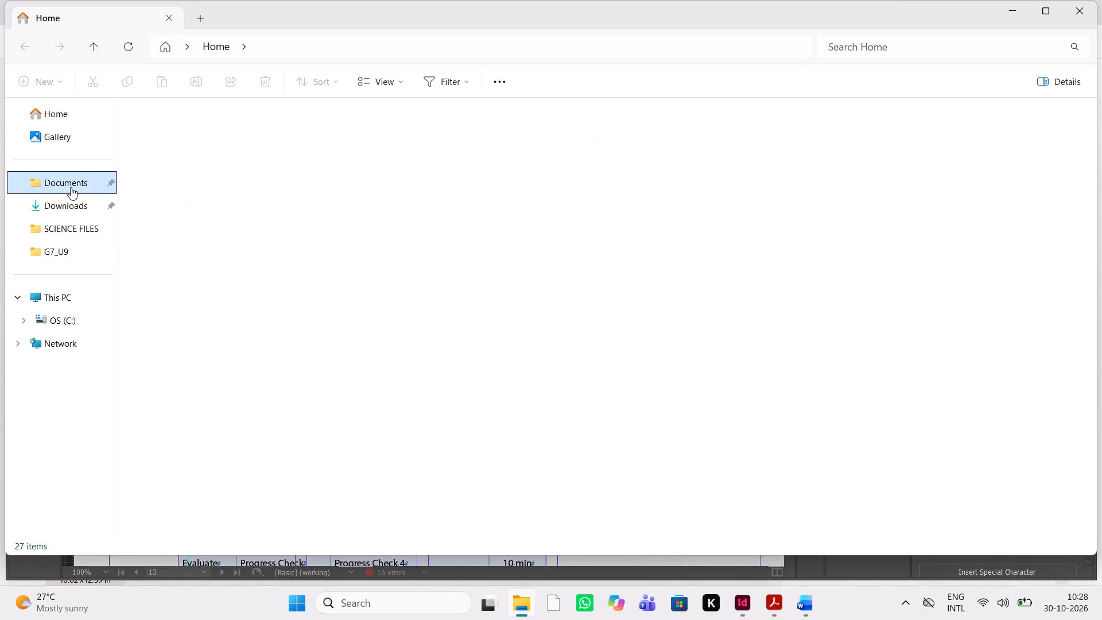
pyautogui.doubleClick(74, 211)
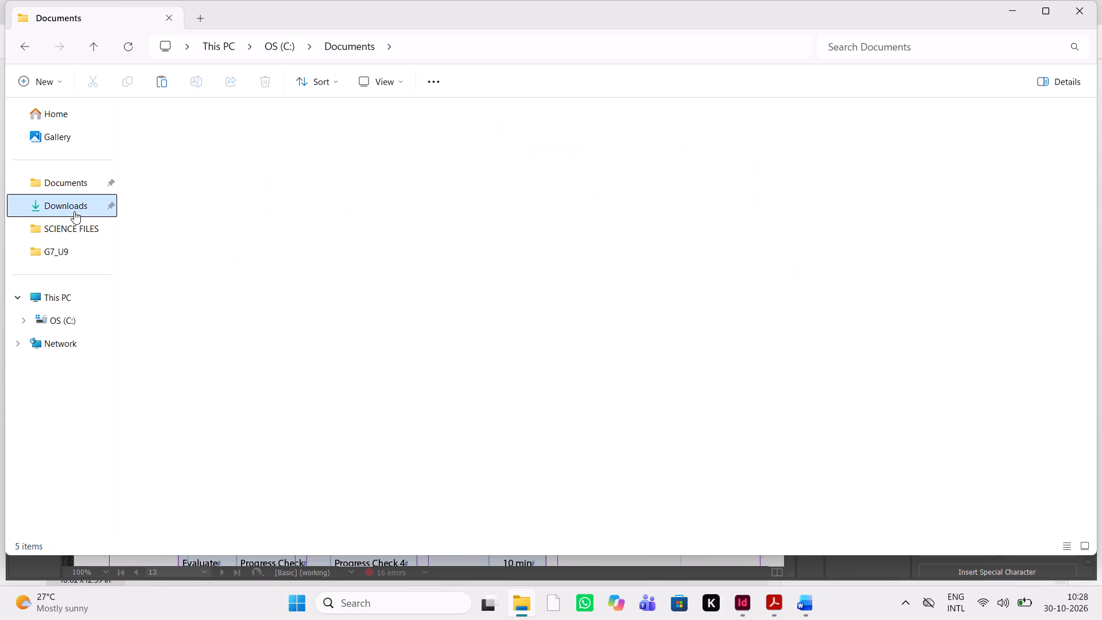
pyautogui.click(371, 377)
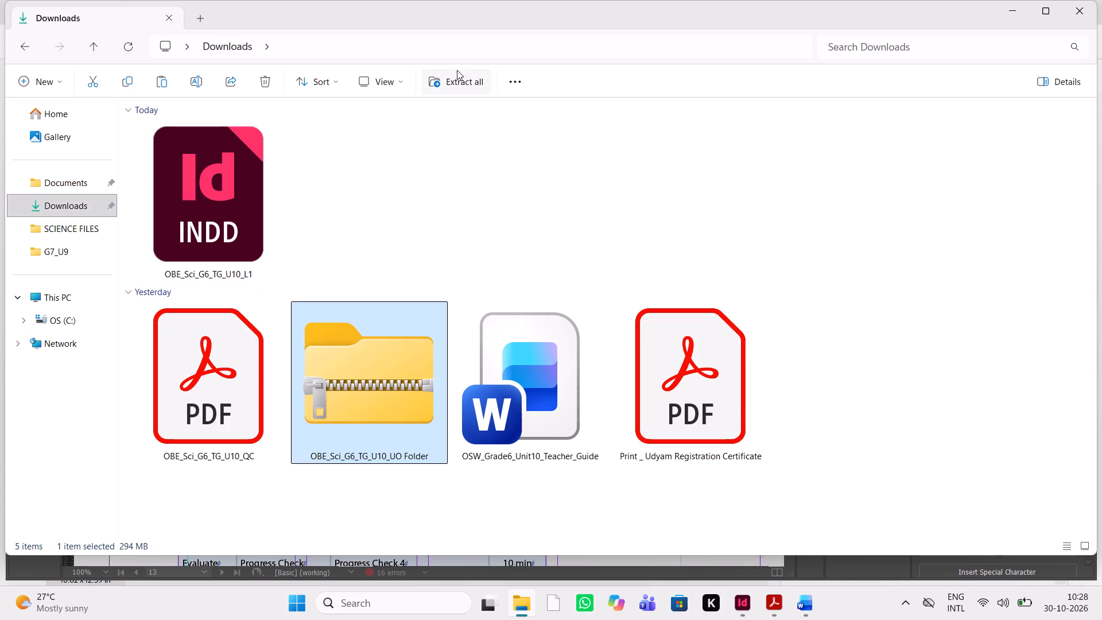
pyautogui.click(461, 75)
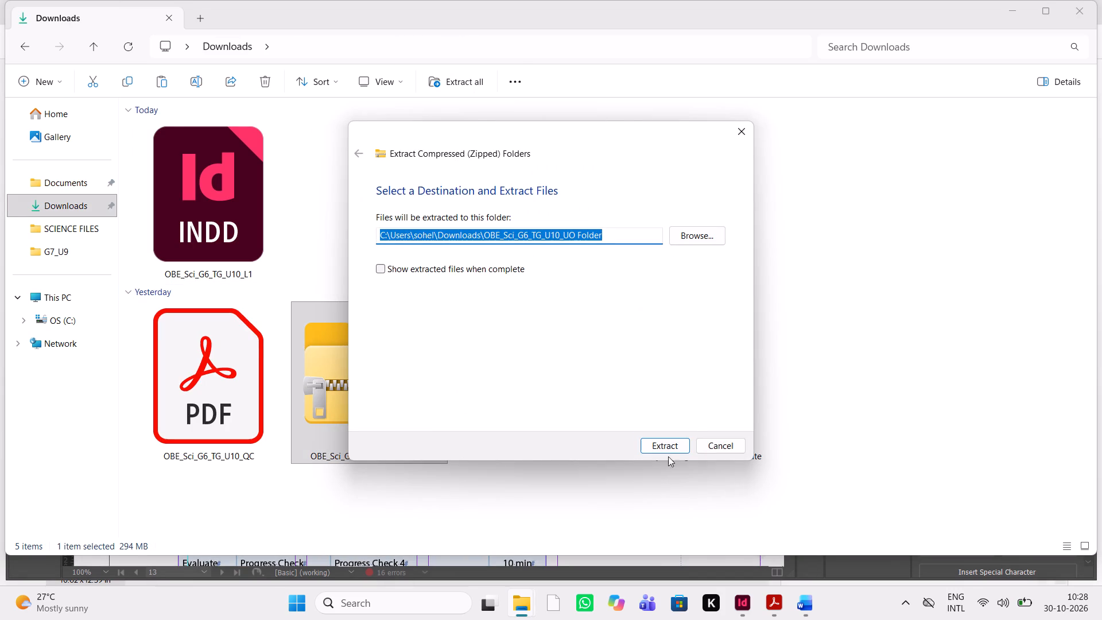
pyautogui.click(676, 452)
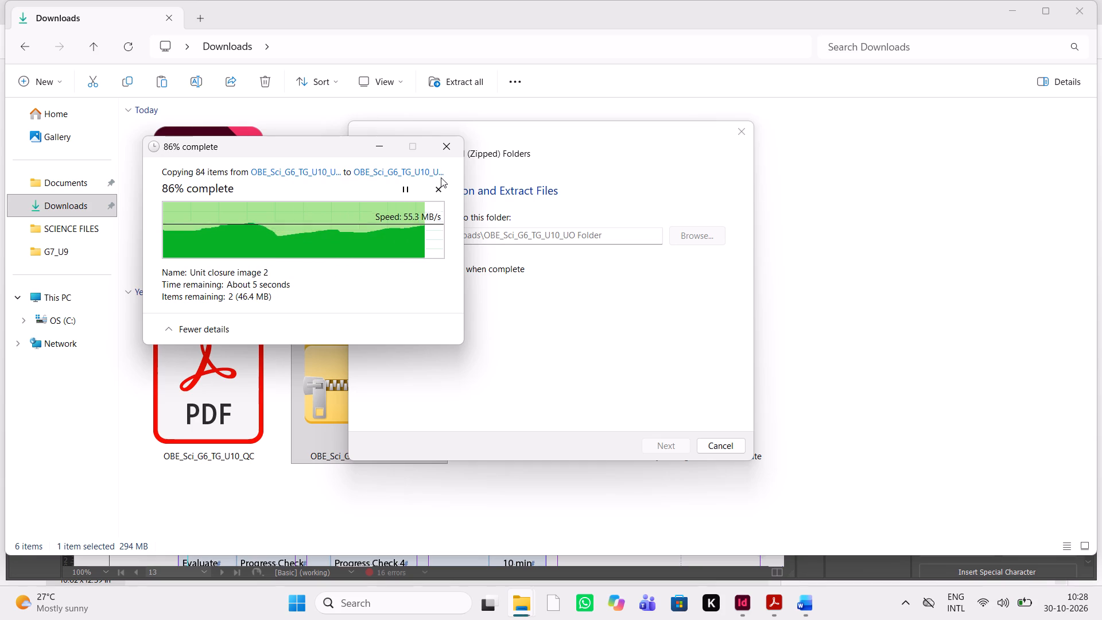
# Open the InDesign document OBE_Sci_G6_TG_U10_L2 from the extracted L2 folder and update its modified links.
pyautogui.doubleClick(374, 228)
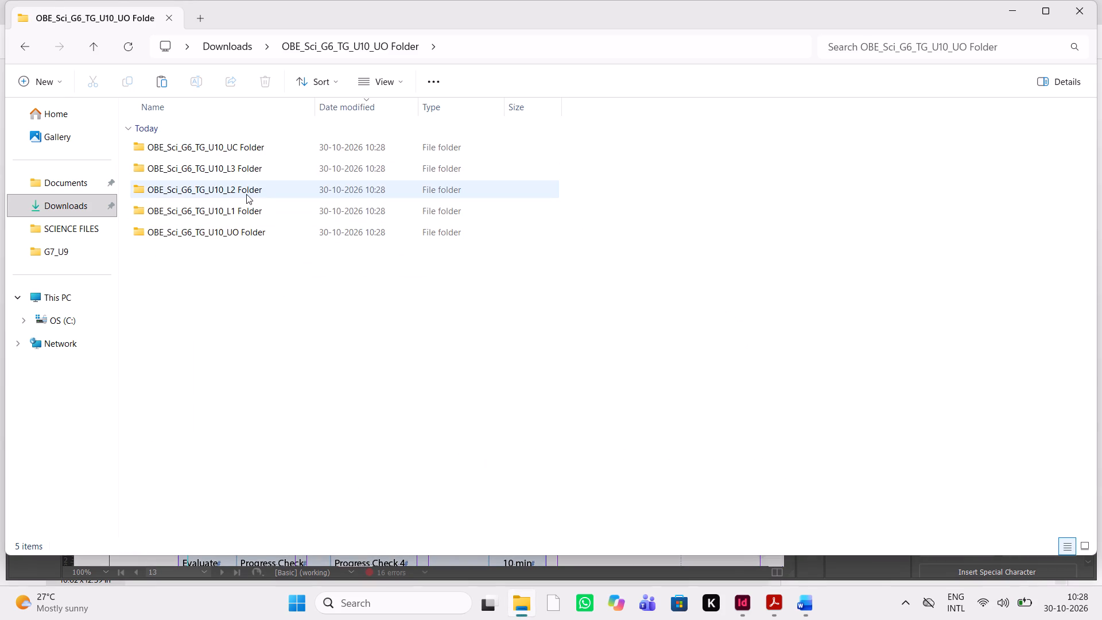
pyautogui.doubleClick(246, 194)
pyautogui.click(285, 168)
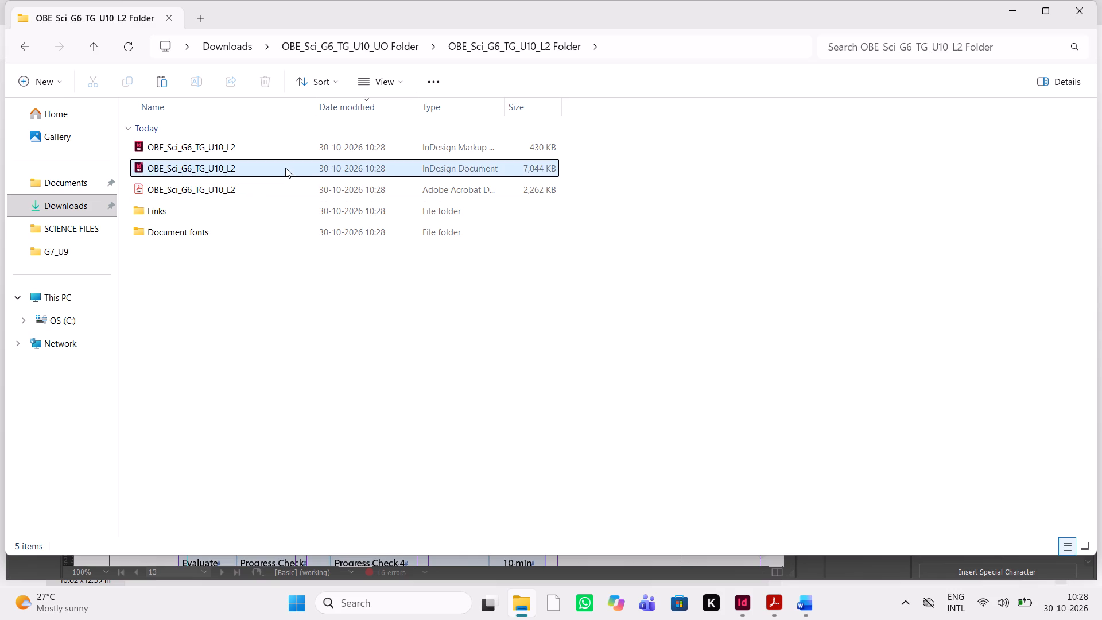
pyautogui.press('Return')
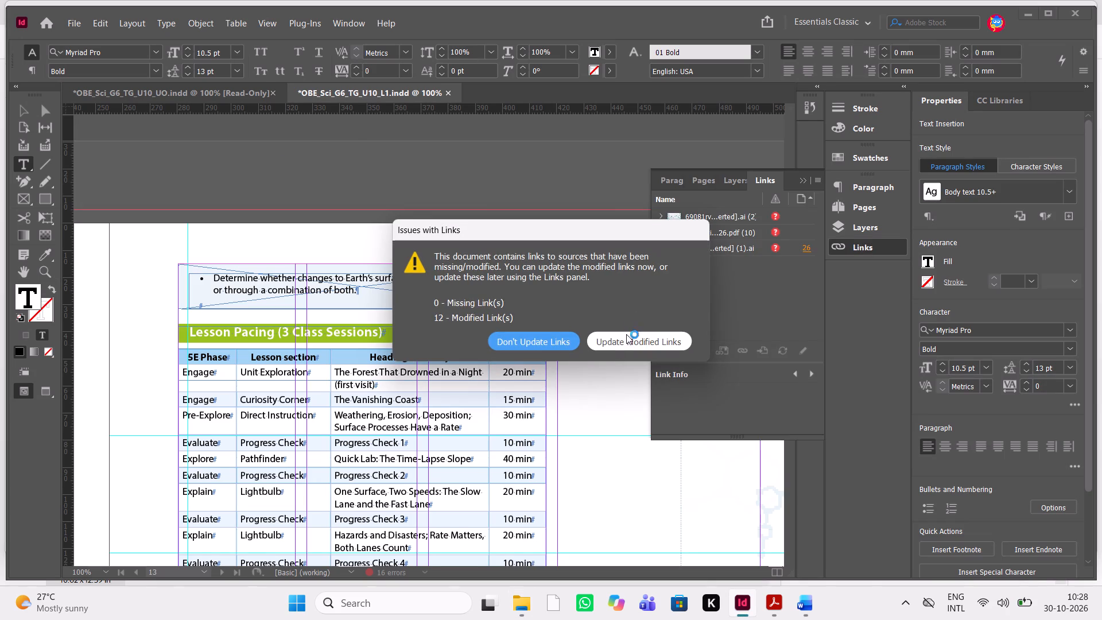
pyautogui.click(626, 339)
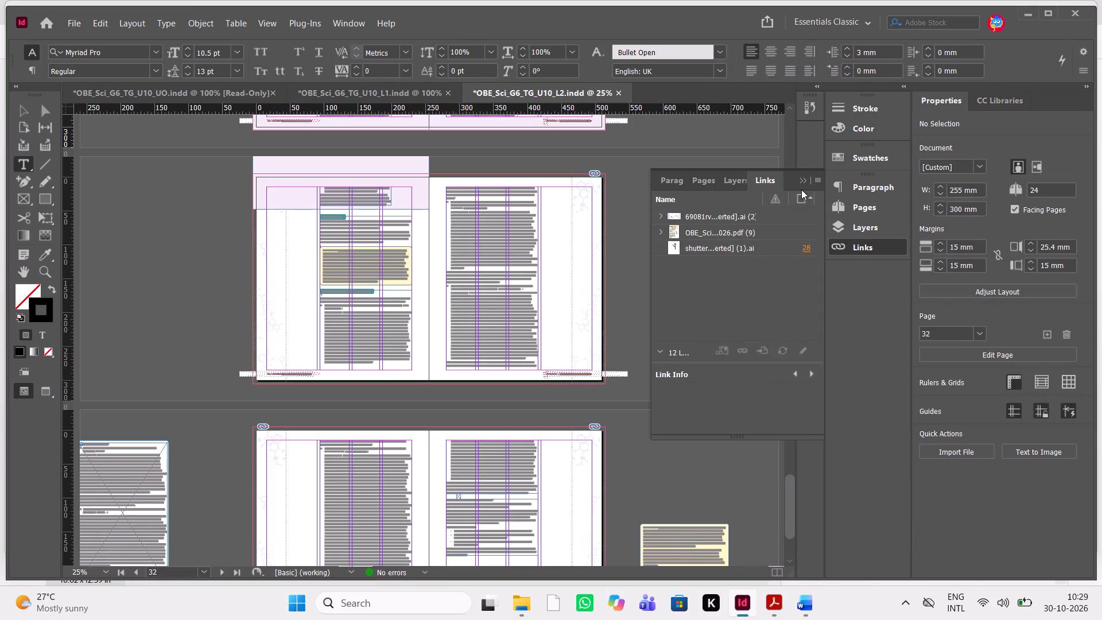
pyautogui.click(801, 189)
pyautogui.click(804, 183)
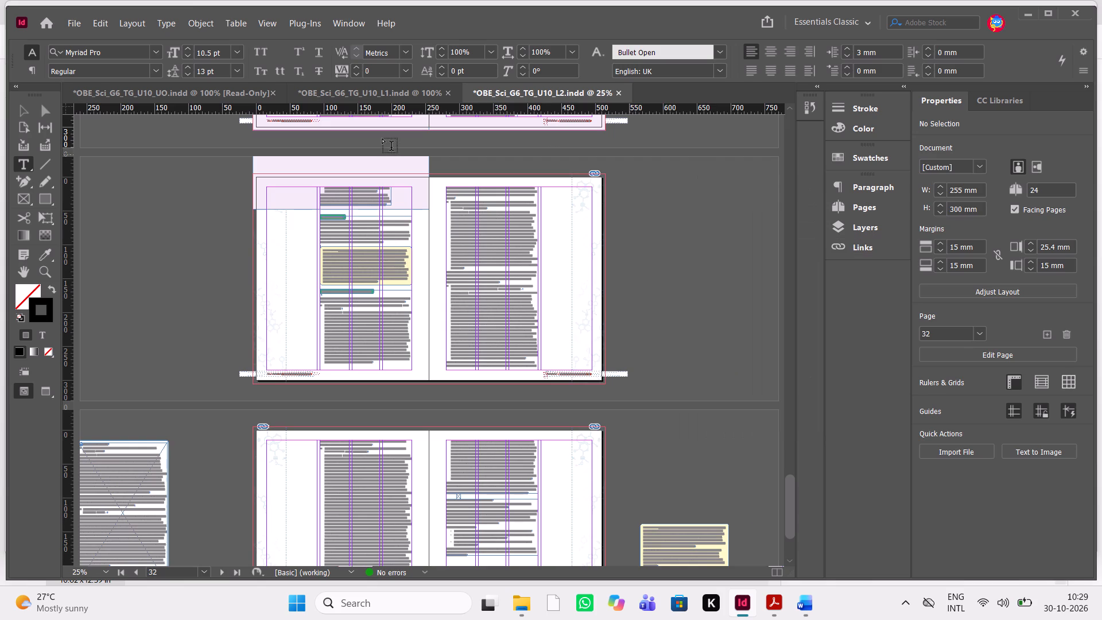
# Find page 12, the Lesson 2 overview page, and compare it with the reviewer's spacing markup below the Standards Note in the PDF.
pyautogui.click(23, 110)
pyautogui.click(114, 221)
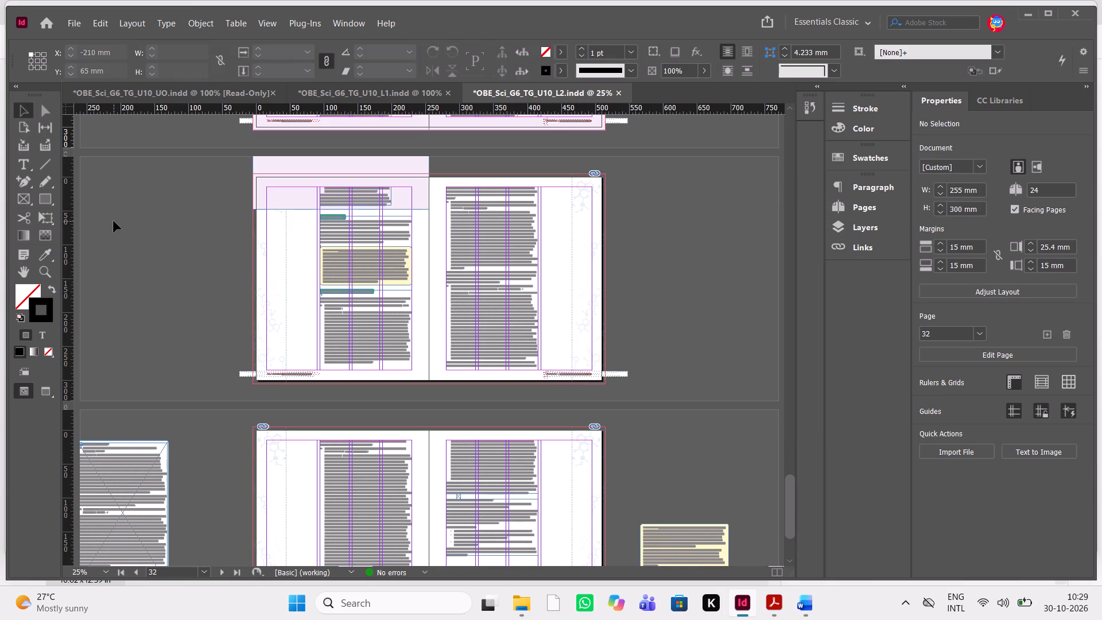
pyautogui.hotkey('ctrl', '=')
pyautogui.hotkey('ctrl', '=')
pyautogui.scroll(2, 114, 221)
pyautogui.scroll(-1, 114, 221)
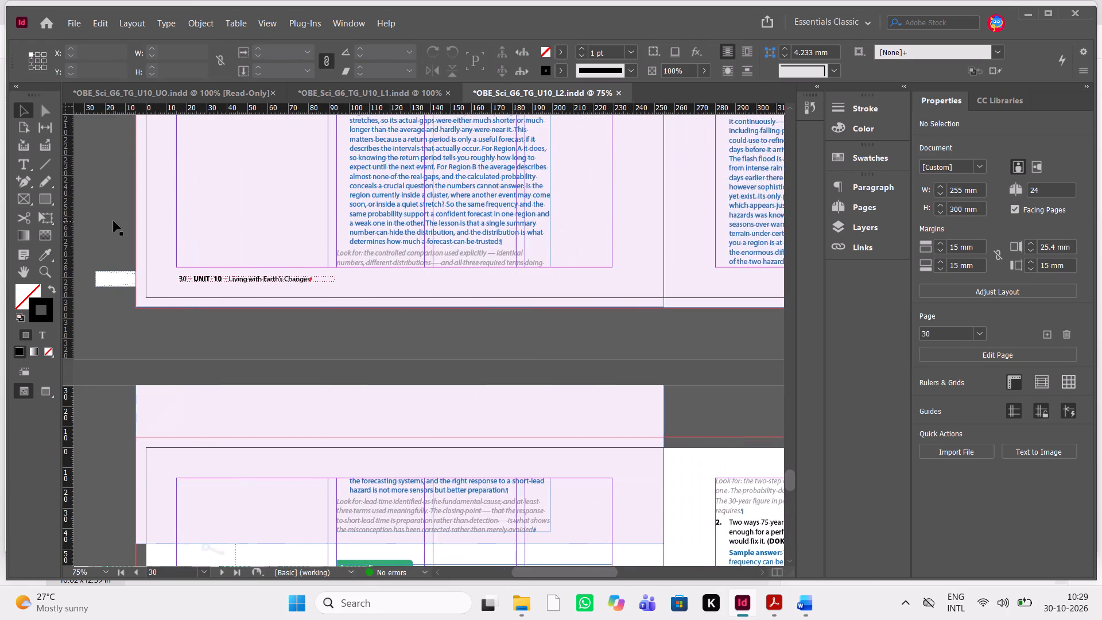
pyautogui.scroll(-1, 114, 221)
pyautogui.scroll(20, 114, 221)
pyautogui.scroll(20, 114, 221)
pyautogui.scroll(20, 114, 221)
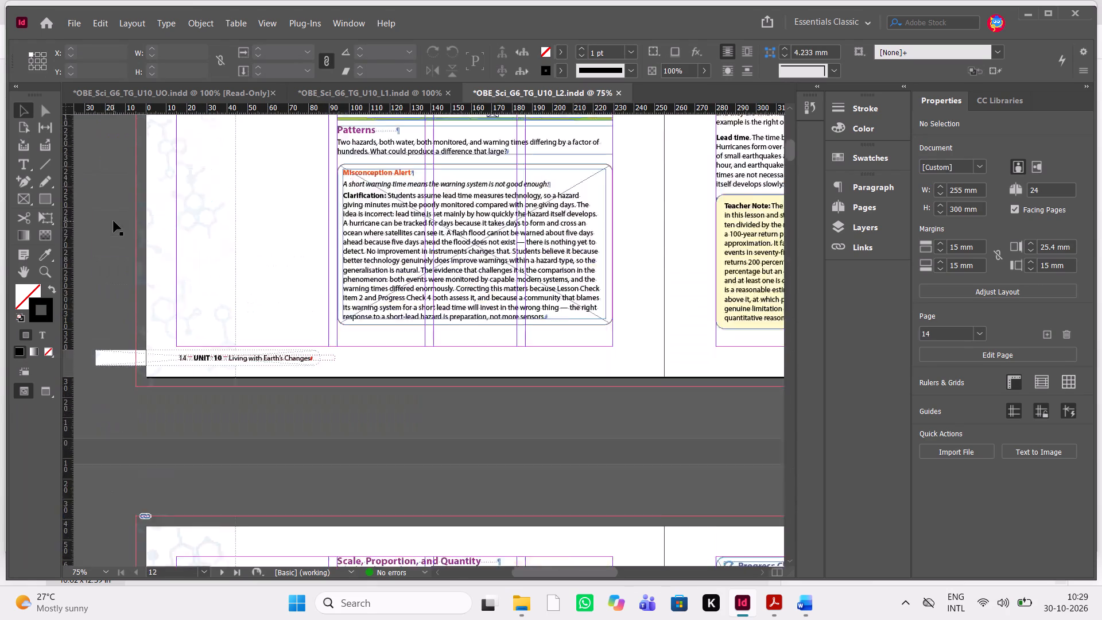
pyautogui.scroll(20, 114, 221)
pyautogui.scroll(16, 114, 221)
pyautogui.scroll(-1, 114, 221)
pyautogui.hotkey('alt', 'Tab')
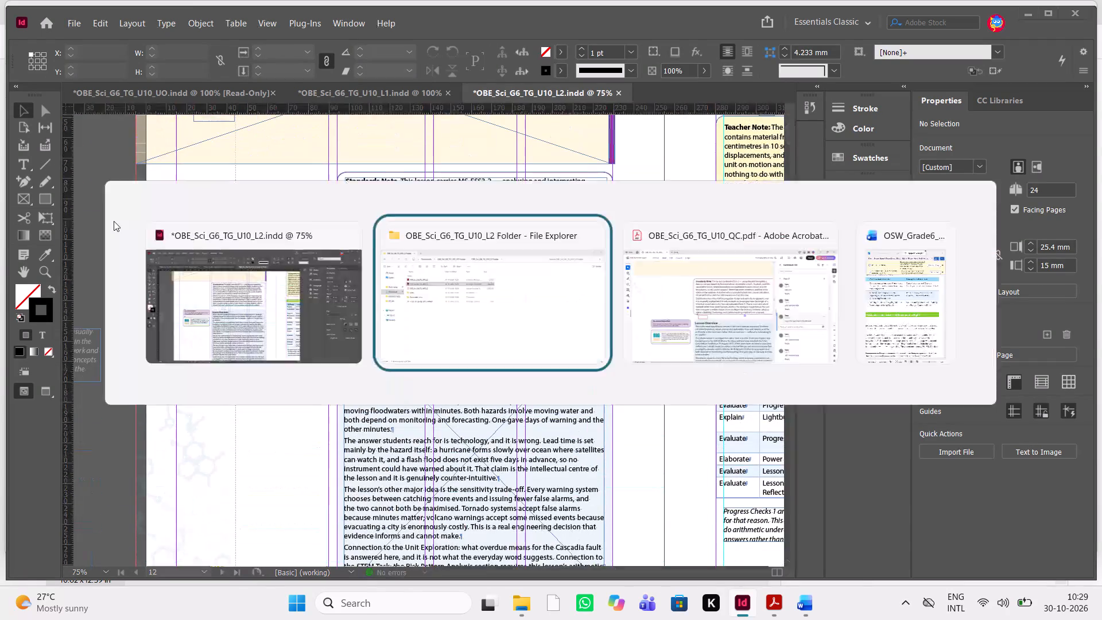
pyautogui.click(1075, 18)
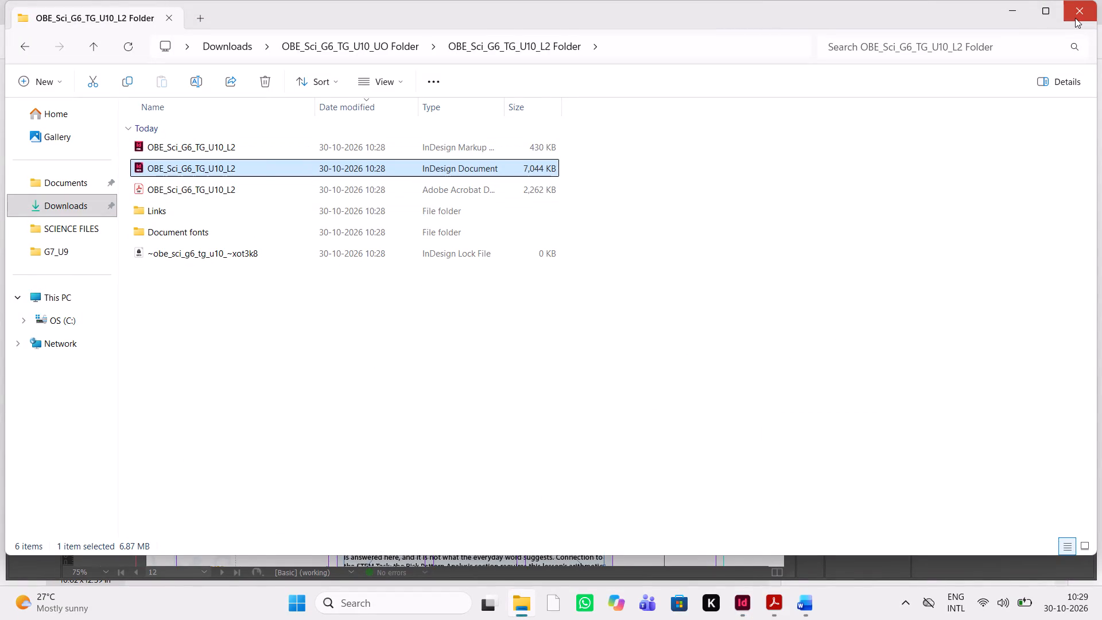
pyautogui.click(770, 599)
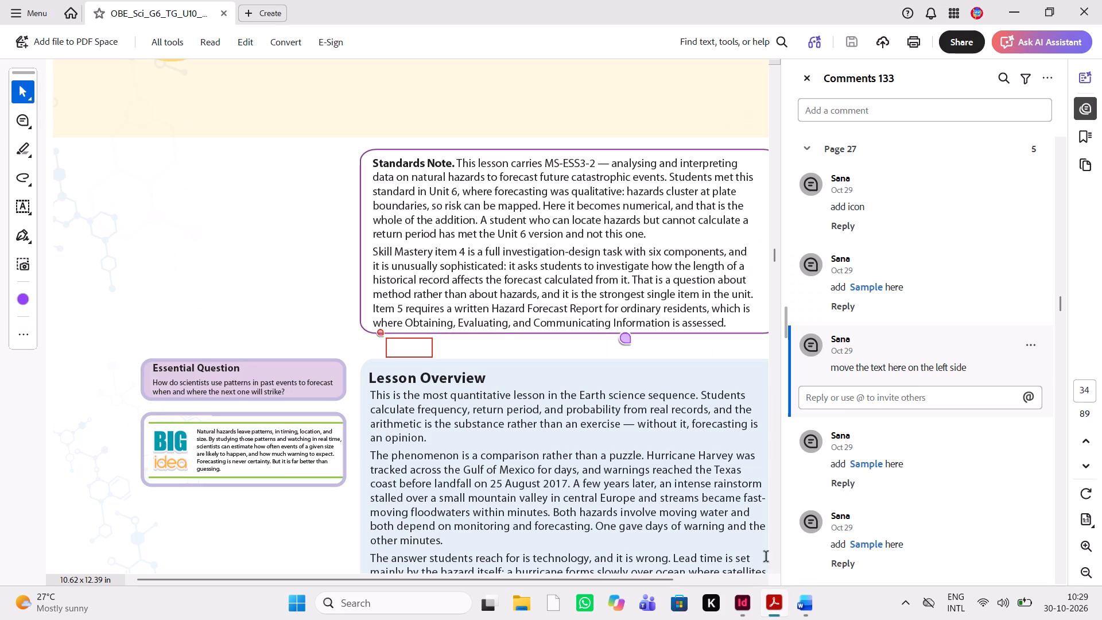
pyautogui.hotkey('alt', 'Tab')
pyautogui.hotkey('alt', 'Tab')
pyautogui.hotkey('alt', 'Tab')
pyautogui.hotkey('alt', 'Tab')
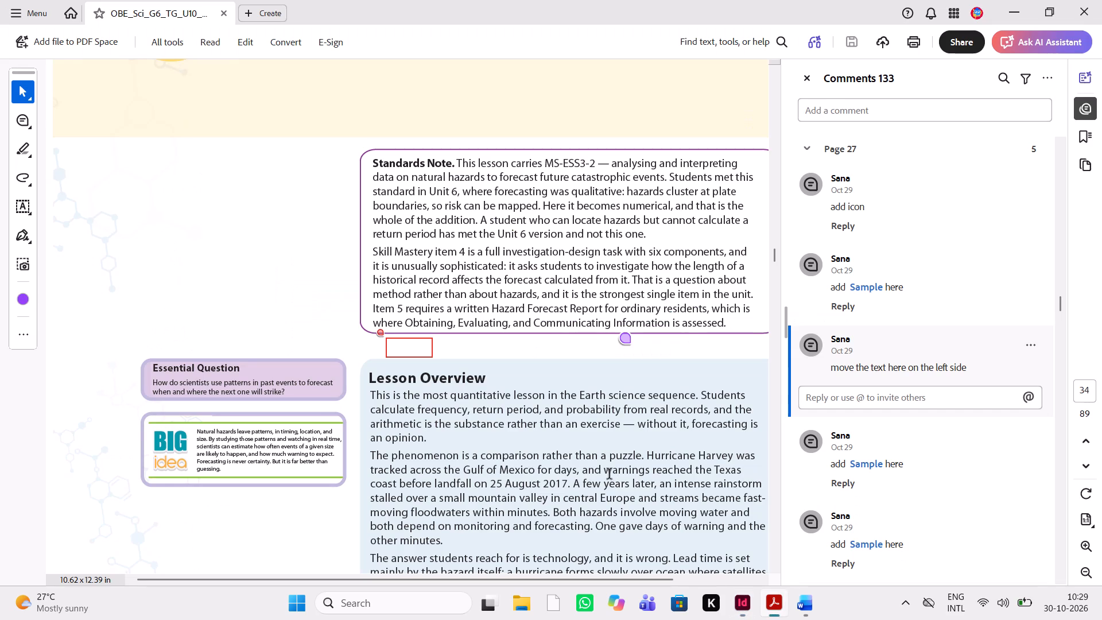
pyautogui.hotkey('alt', 'Tab')
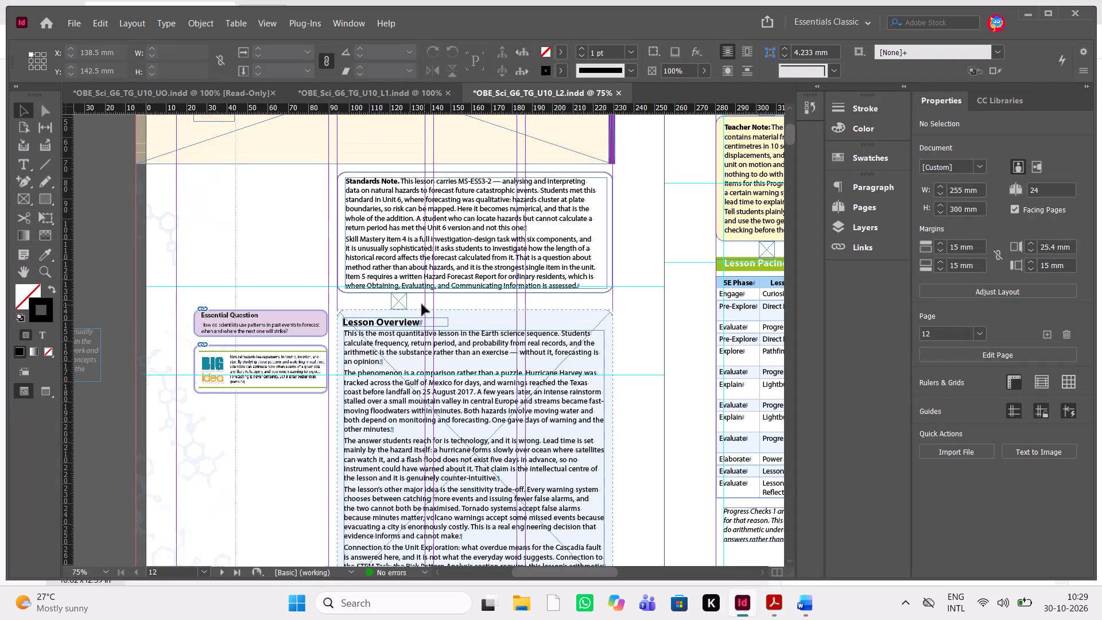
# Set the height of the empty spacer frame between the Standards Note and Lesson Overview boxes to 3.5 mm.
pyautogui.click(401, 301)
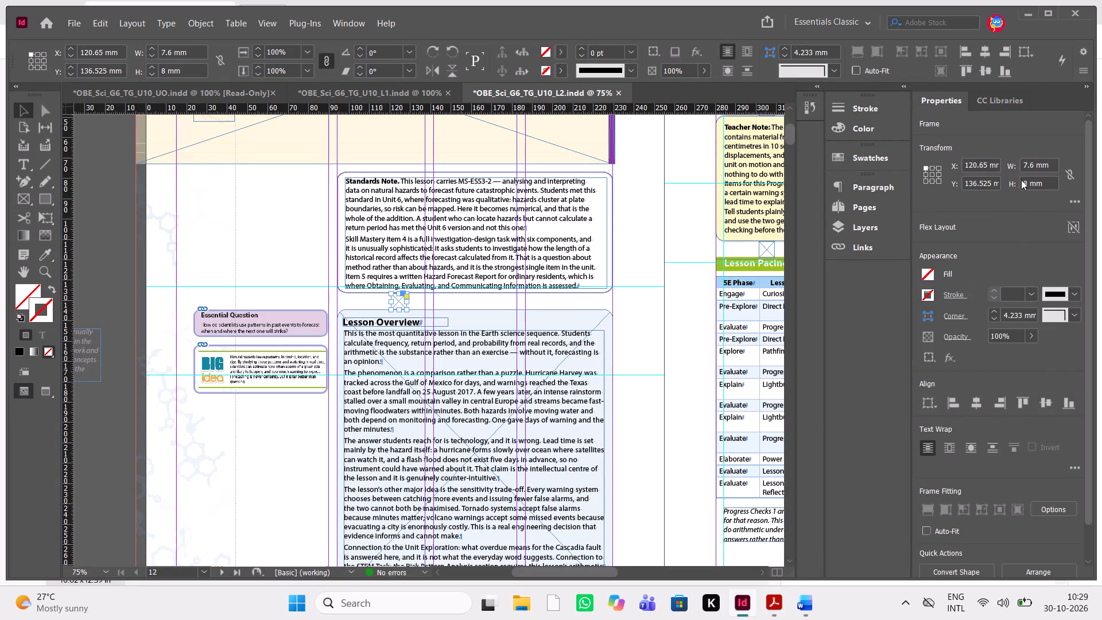
pyautogui.moveTo(1029, 184); pyautogui.dragTo(993, 176)
pyautogui.press('BackSpace')
pyautogui.write('3.5')
pyautogui.press('Return')
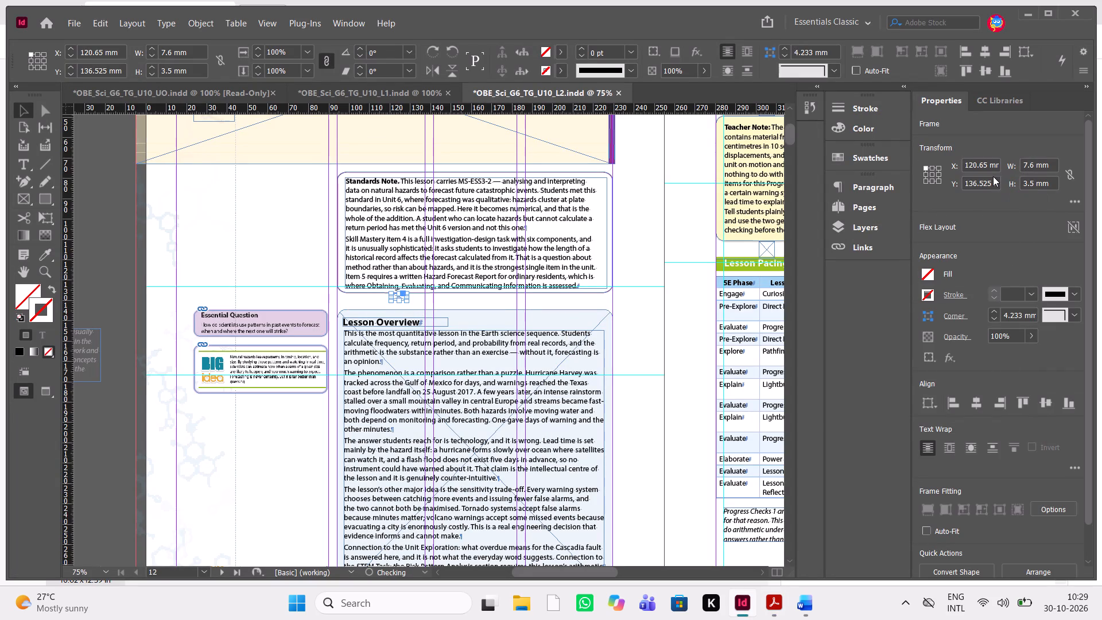
pyautogui.click(335, 428)
pyautogui.rightClick(285, 427)
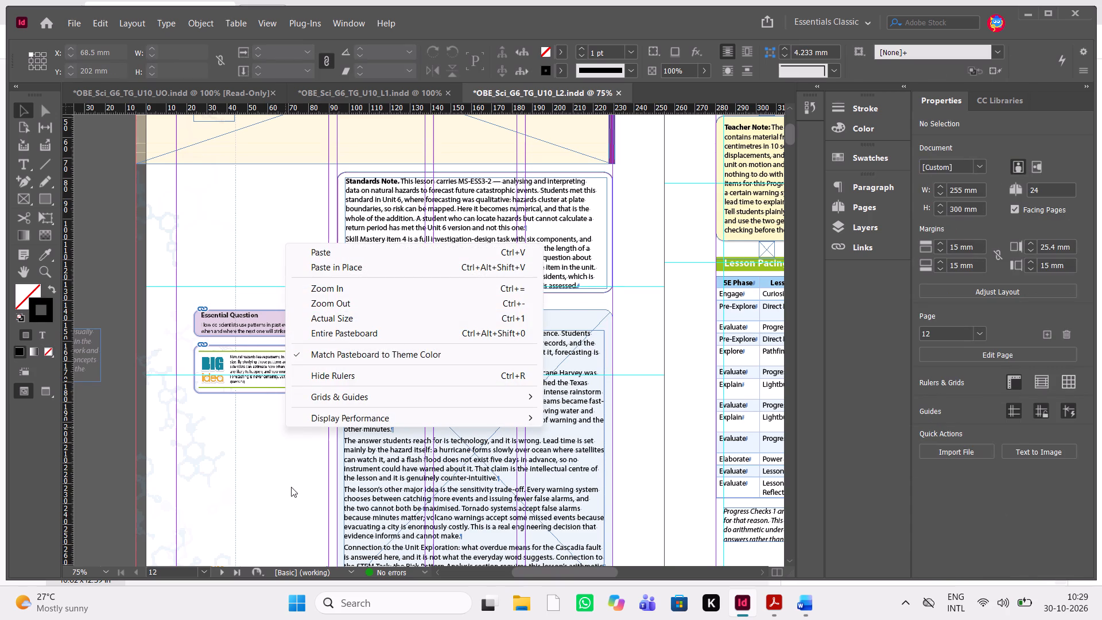
pyautogui.click(291, 487)
# Check the PDF's equal-spacing comment and move the spacer frame below the Standards Note down to Y 138.275 mm.
pyautogui.hotkey('alt', 'Tab')
pyautogui.hotkey('alt', 'Tab')
pyautogui.hotkey('alt', 'Tab')
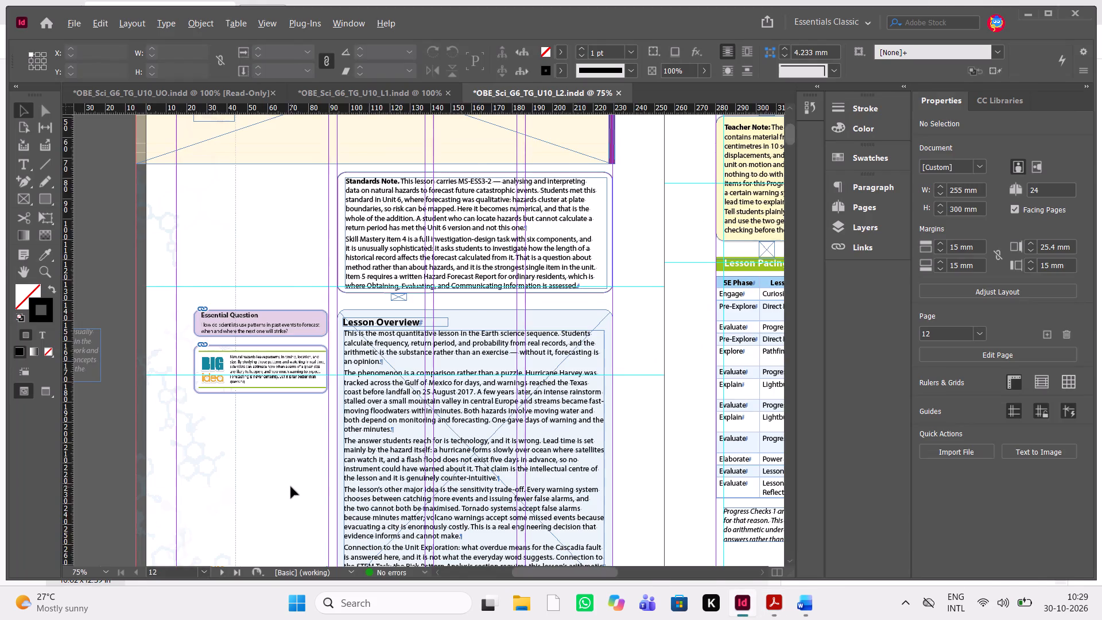
pyautogui.hotkey('alt', 'Tab')
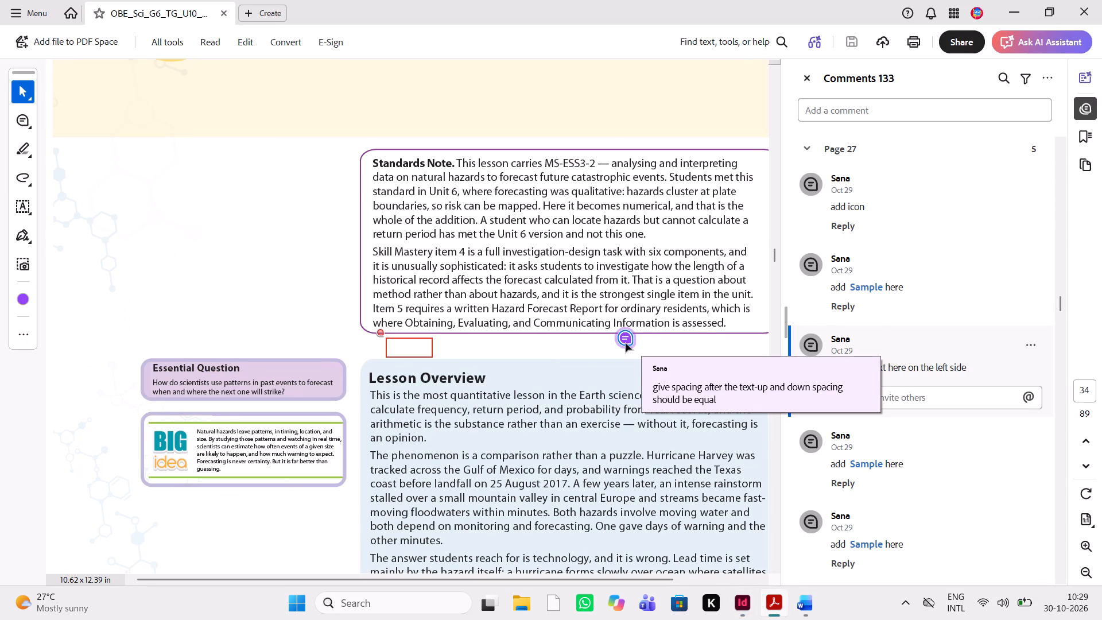
pyautogui.click(176, 555)
pyautogui.hotkey('ctrl', '=')
pyautogui.hotkey('ctrl', '=')
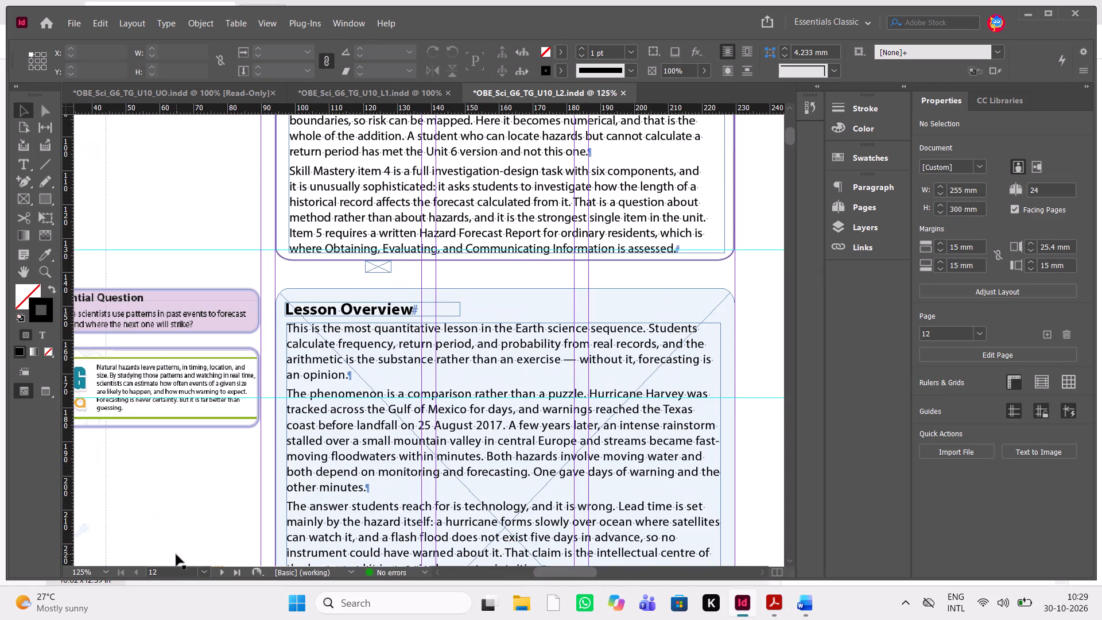
pyautogui.scroll(1, 176, 555)
pyautogui.click(376, 309)
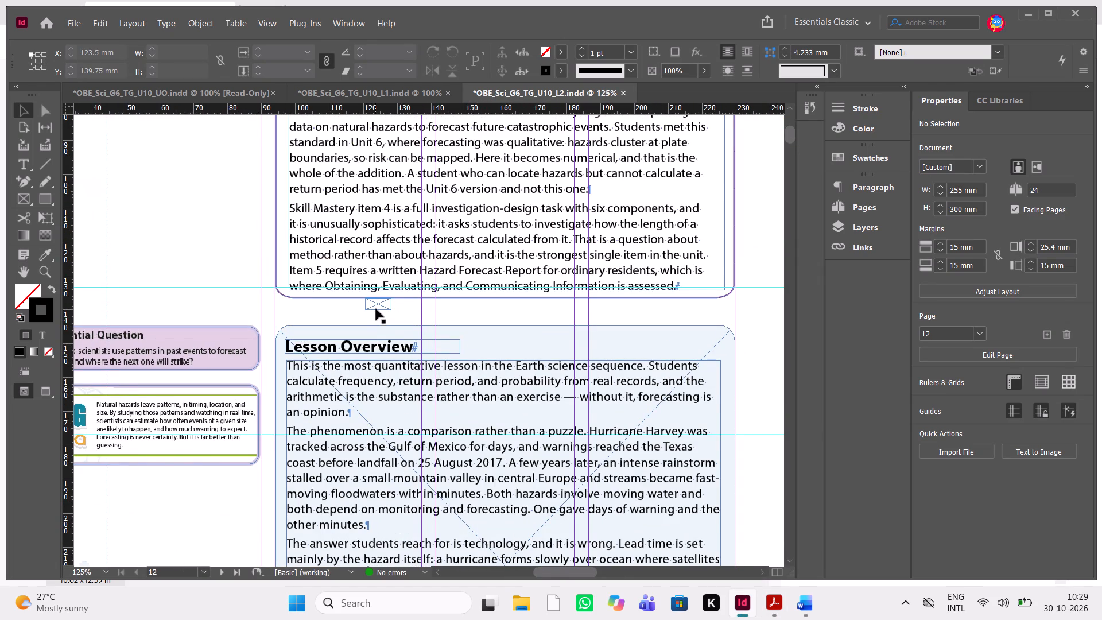
pyautogui.press('Down')
pyautogui.press('Down')
pyautogui.press('Down')
pyautogui.press('Down')
pyautogui.press('Down')
pyautogui.press('Down')
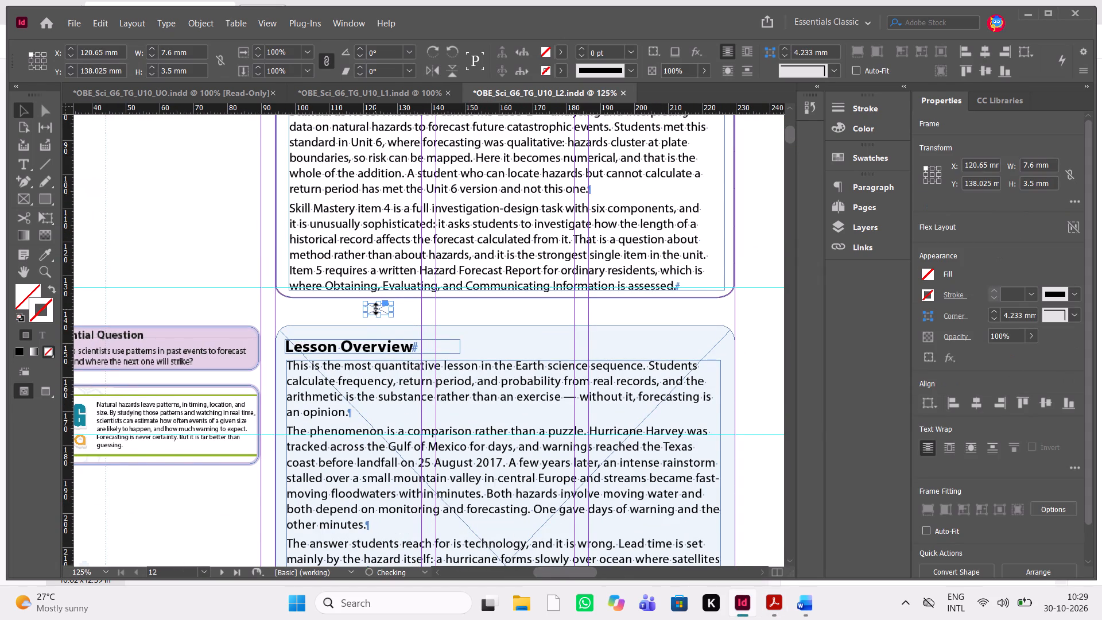
pyautogui.press('Down')
pyautogui.click(225, 219)
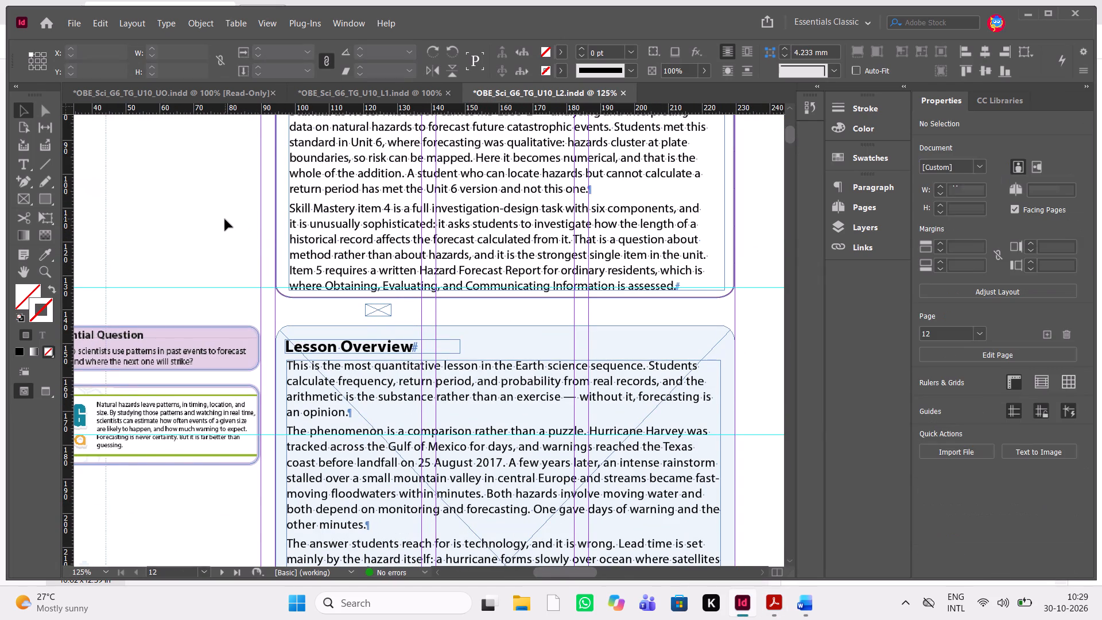
# Extend the bottom edge of the Standards Note box downward, making the box about 60.9 mm high.
pyautogui.press('w')
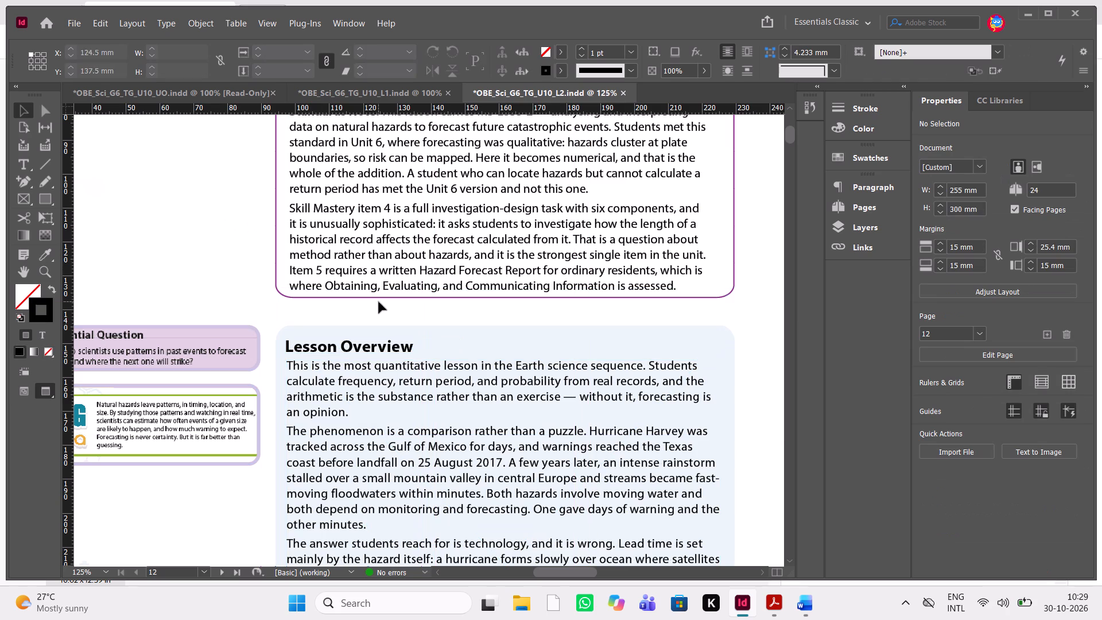
pyautogui.click(460, 296)
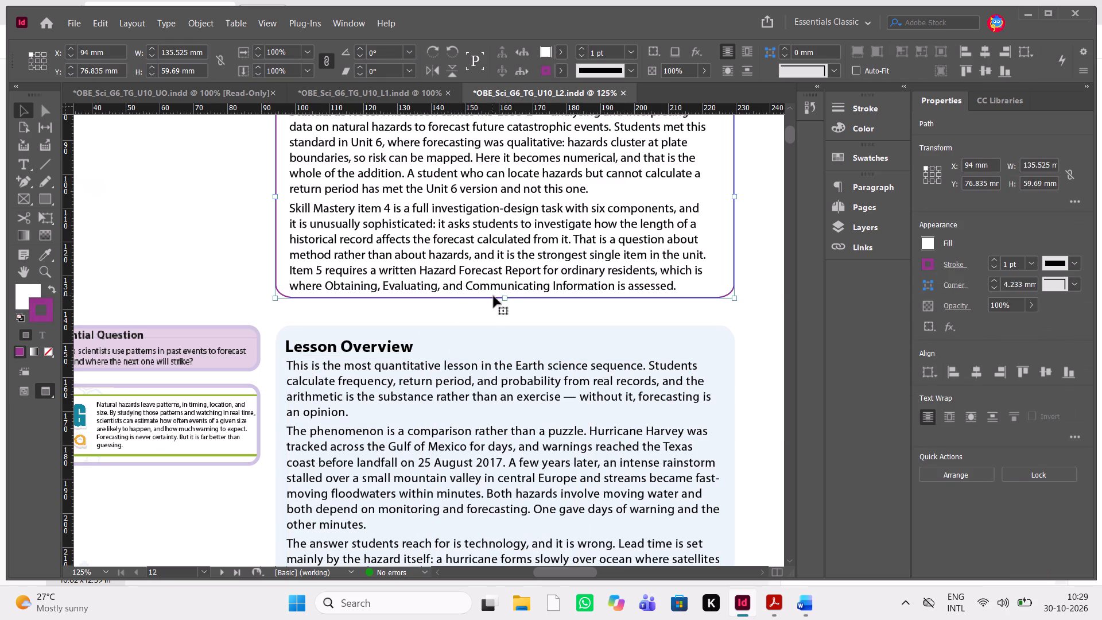
pyautogui.click(505, 299)
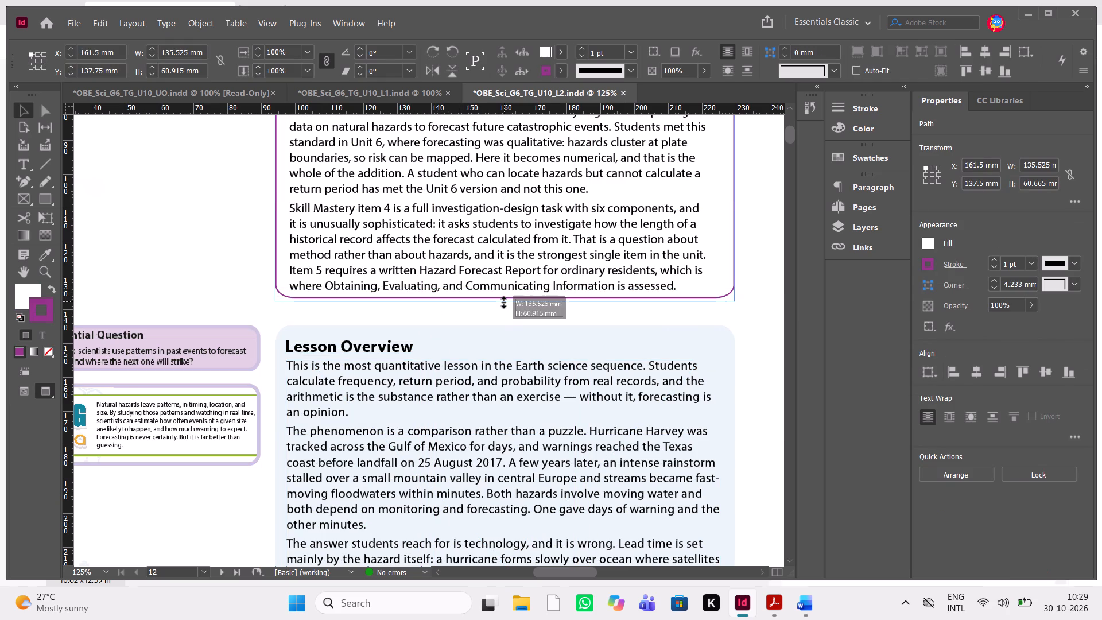
pyautogui.click(182, 257)
# Move the spacer frame up against the Standards Note box's bottom edge, to Y 137.775 mm.
pyautogui.press('w')
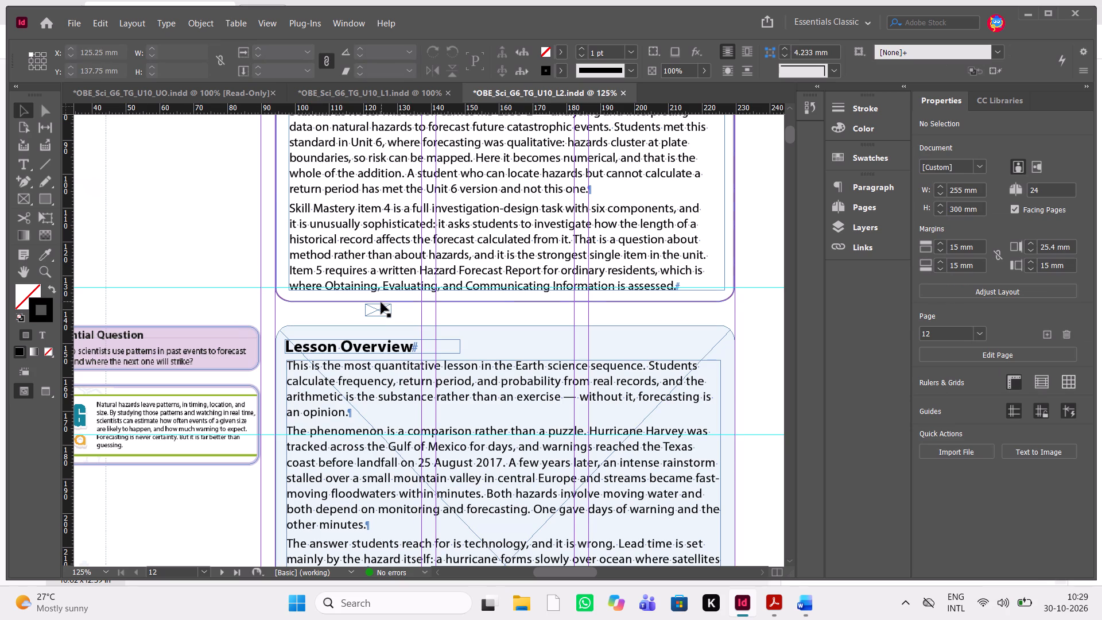
pyautogui.click(381, 303)
pyautogui.click(467, 328)
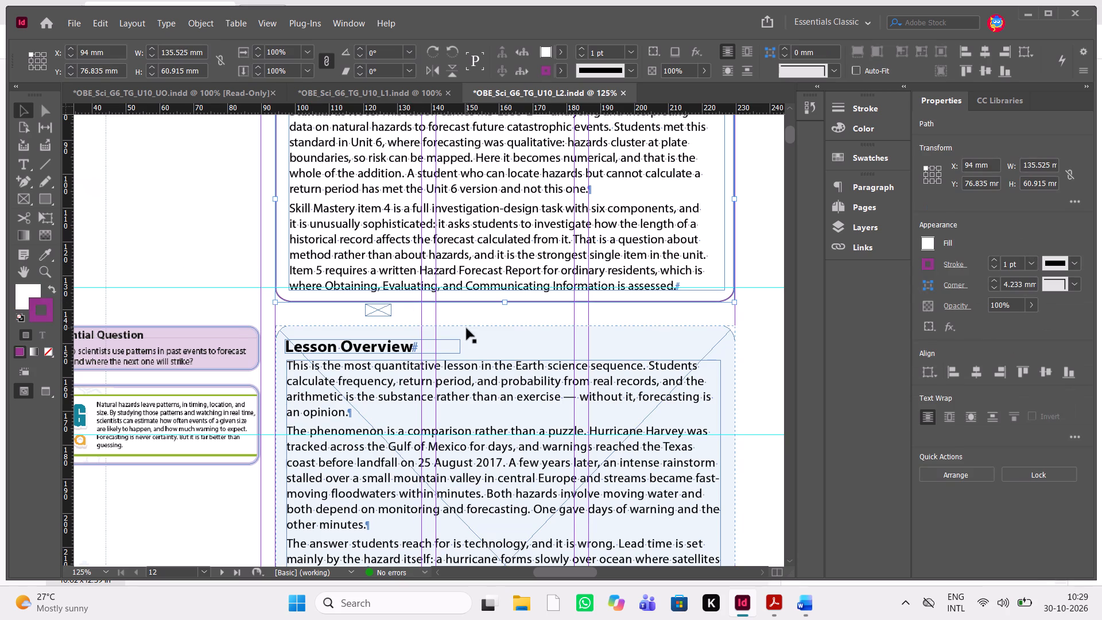
pyautogui.click(374, 309)
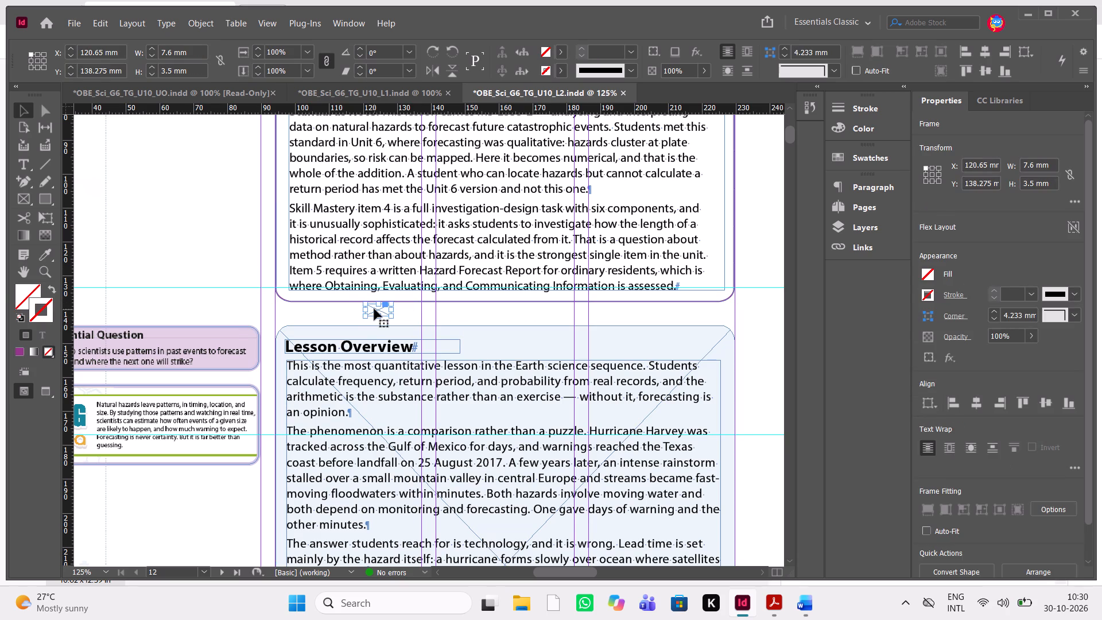
pyautogui.press('Up')
pyautogui.press('Up')
# Move the Lesson Overview, Essential Question and Big Idea boxes up together to the spacer frame's lower edge, at Y 141.256 mm.
pyautogui.moveTo(211, 499); pyautogui.dragTo(385, 332)
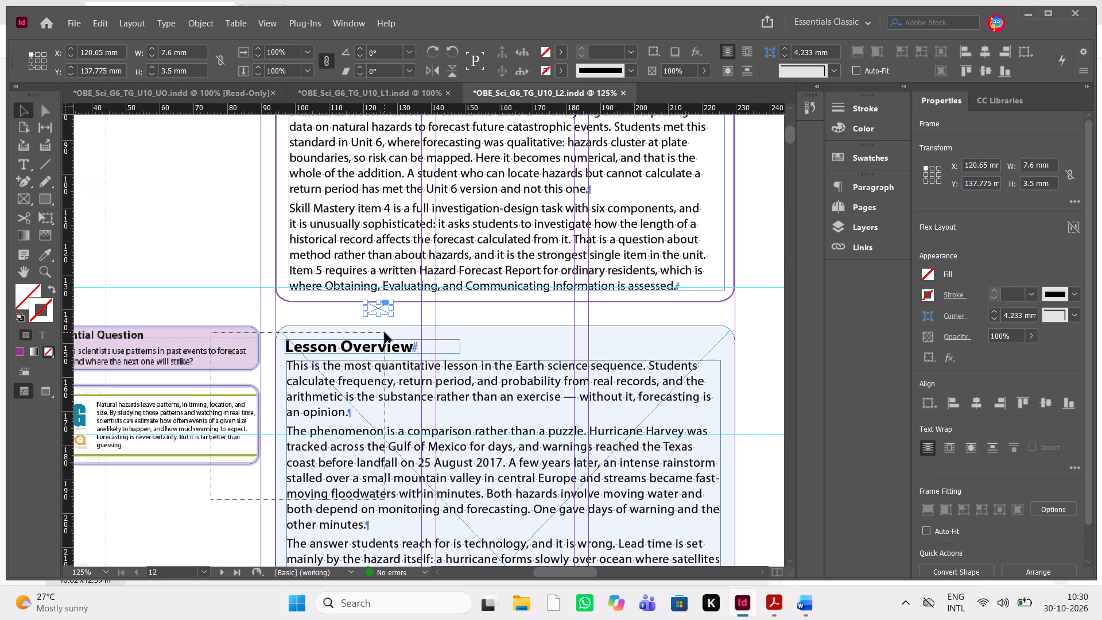
pyautogui.moveTo(385, 332); pyautogui.dragTo(387, 332)
pyautogui.hotkey('shift', 'Up')
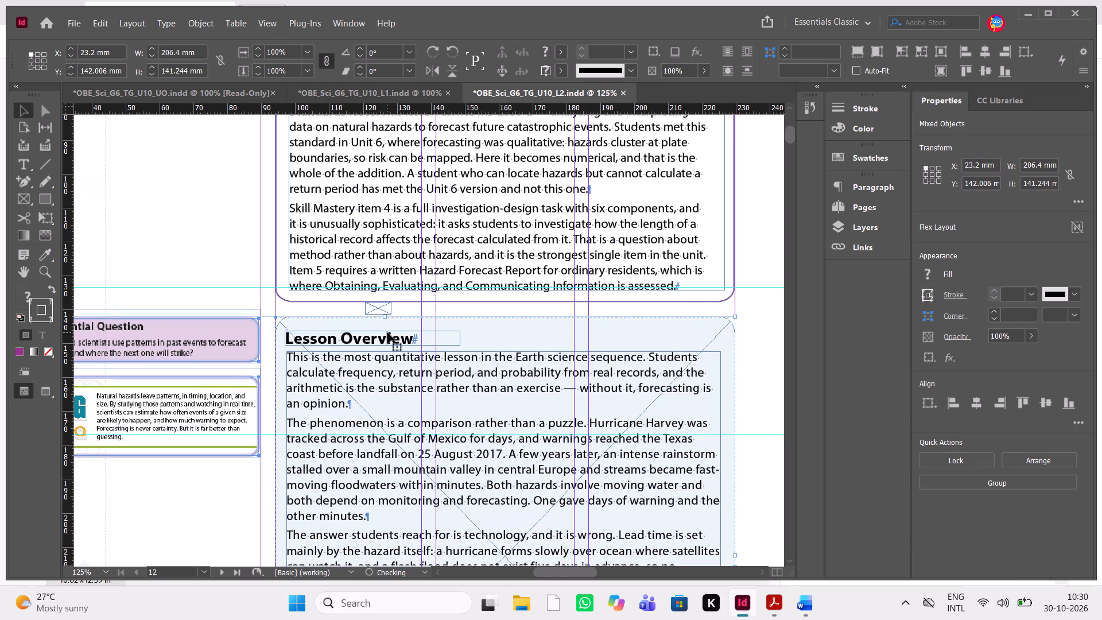
pyautogui.press('Up')
pyautogui.press('Up')
pyautogui.press('Up')
pyautogui.press('Down')
pyautogui.press('Up')
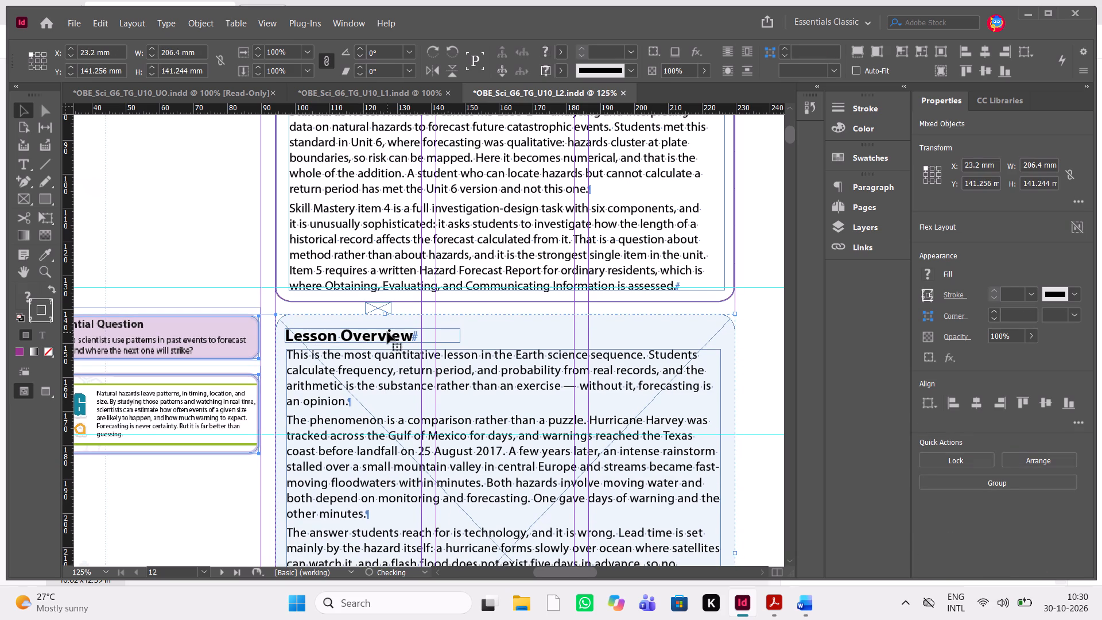
pyautogui.click(134, 547)
pyautogui.write('wwww')
pyautogui.hscroll(1, 134, 547)
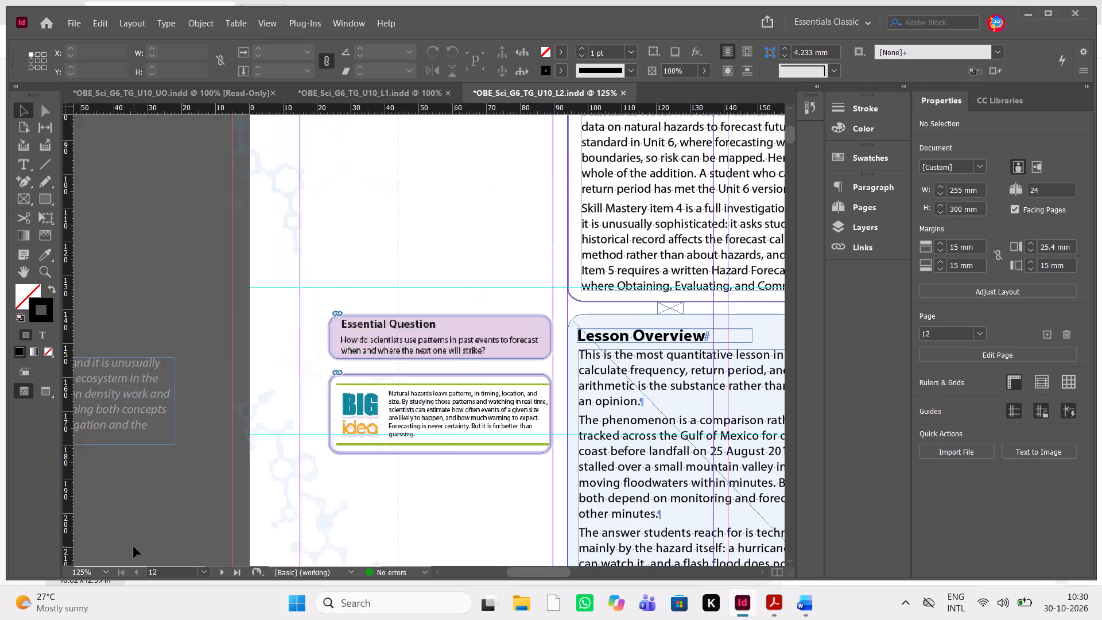
pyautogui.hscroll(1, 134, 547)
pyautogui.hscroll(-2, 134, 547)
# Switch to the PDF and check the reviewer's comment on the Lesson 2 objectives under the Lesson Overview.
pyautogui.hotkey('alt', 'Tab')
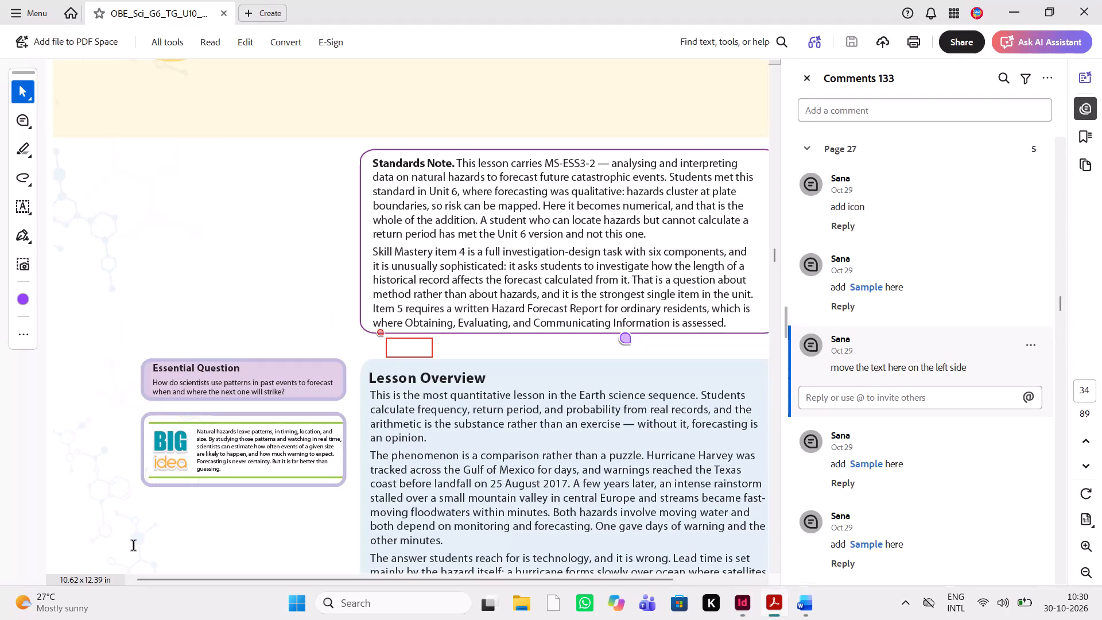
pyautogui.scroll(-2, 519, 443)
pyautogui.scroll(1, 519, 443)
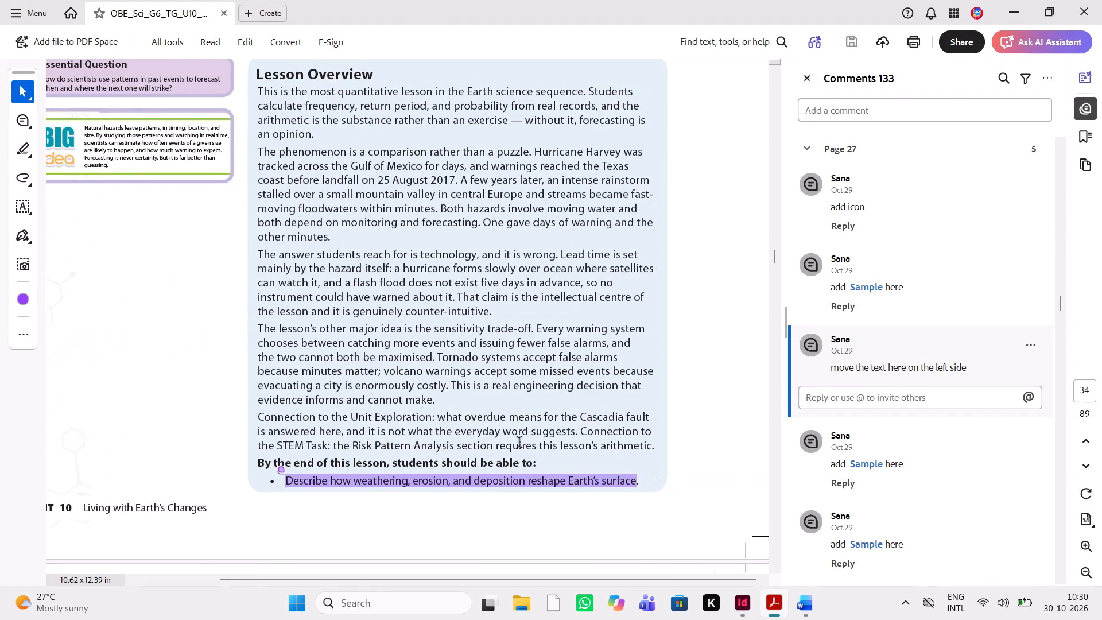
pyautogui.scroll(-1, 519, 443)
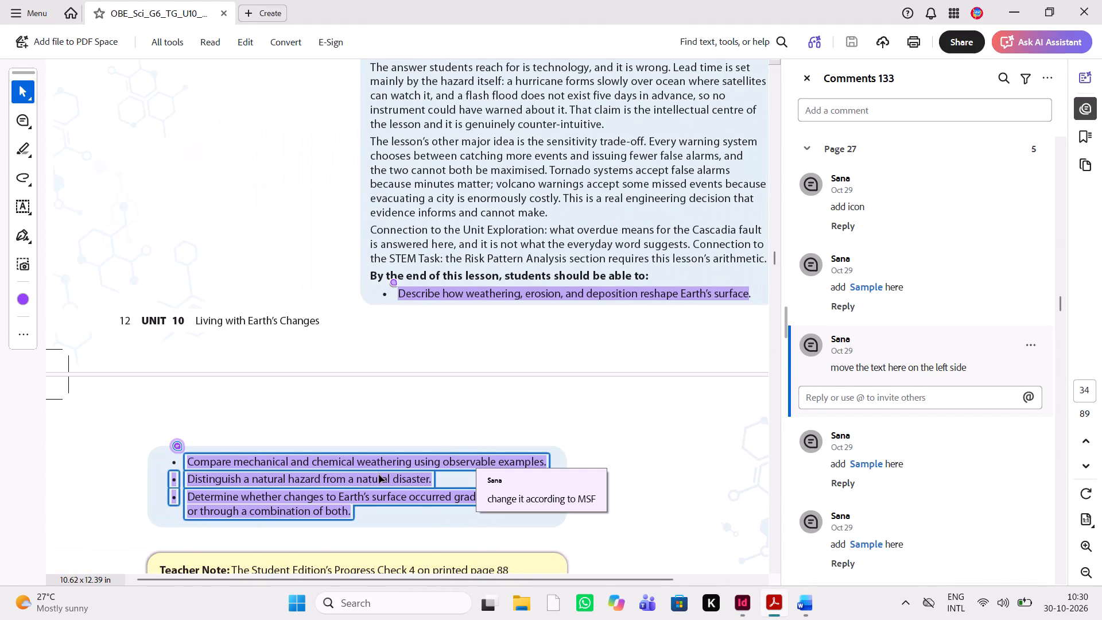
pyautogui.hotkey('alt', 'Tab')
# In the Word manuscript, find Lesson 2's "By the end of this lesson, students should be able to" list and copy its four objectives.
pyautogui.click(805, 601)
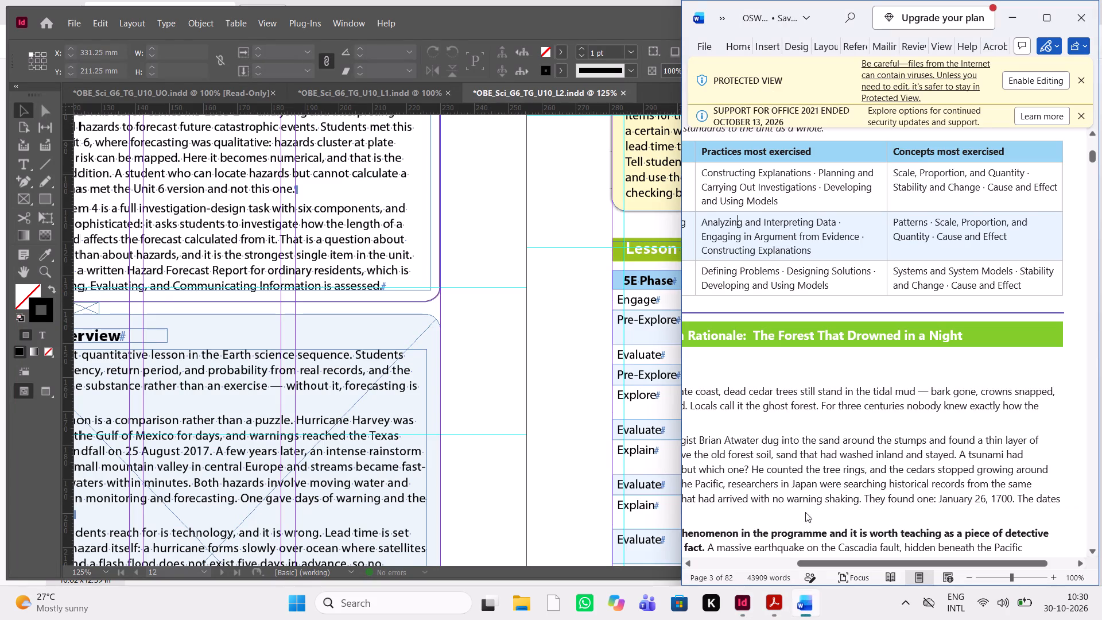
pyautogui.scroll(-20, 809, 326)
pyautogui.scroll(-2, 809, 326)
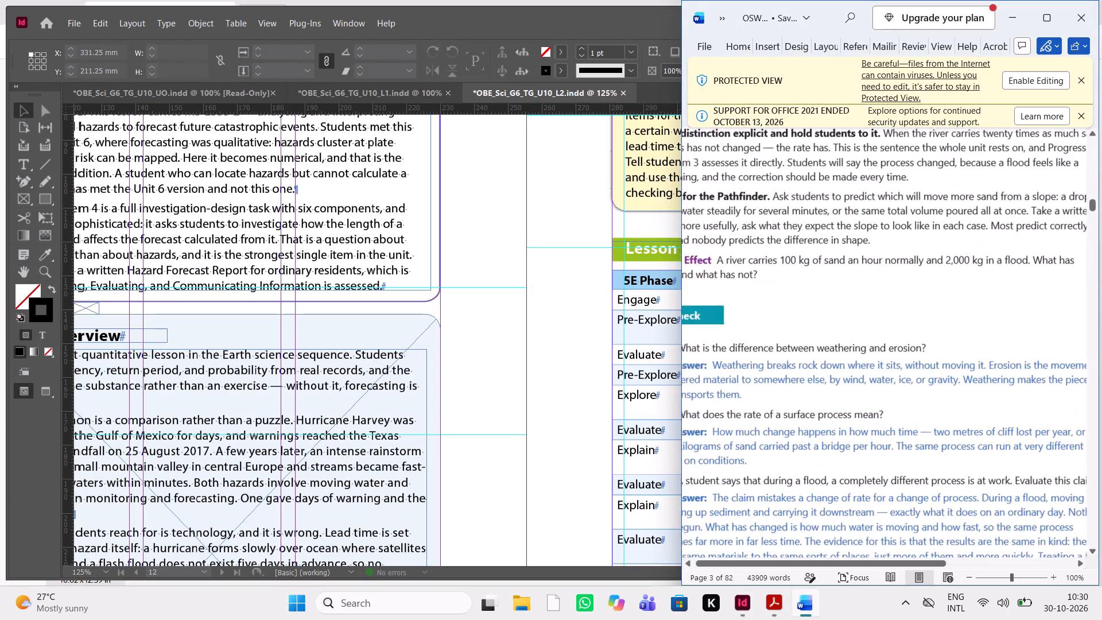
pyautogui.scroll(-20, 809, 326)
pyautogui.scroll(-6, 809, 326)
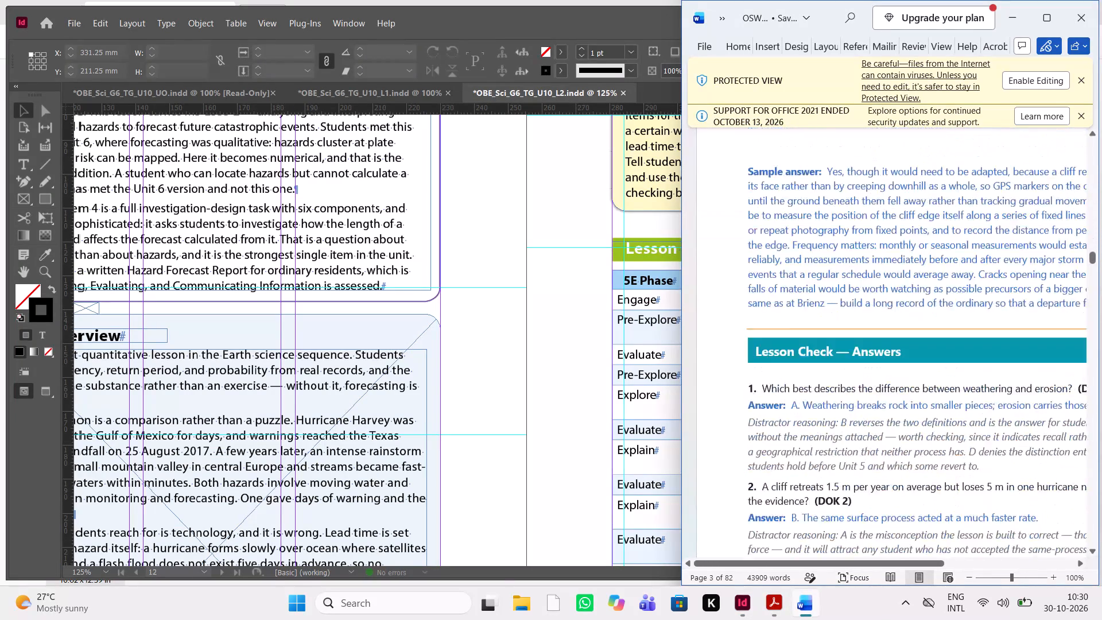
pyautogui.scroll(-14, 809, 326)
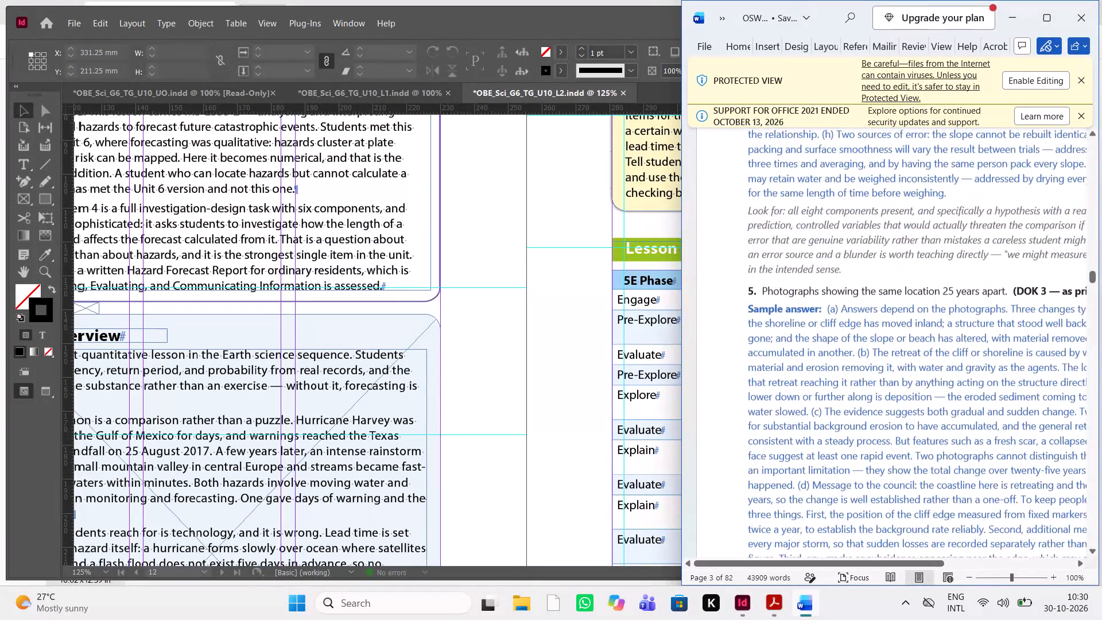
pyautogui.scroll(-5, 809, 326)
pyautogui.scroll(3, 809, 326)
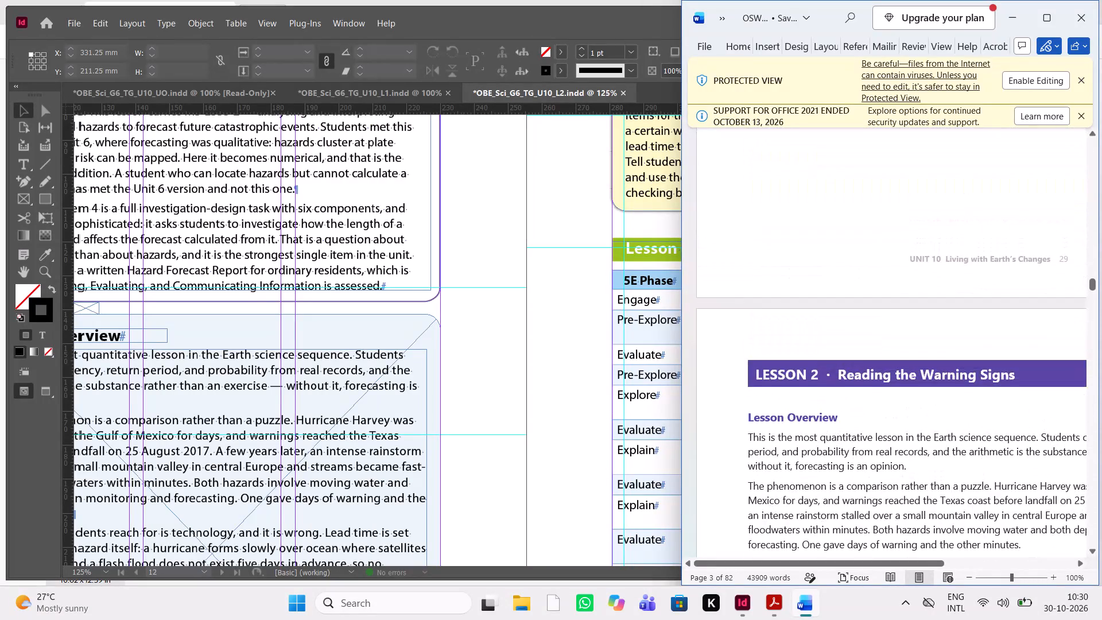
pyautogui.hscroll(-1, 809, 326)
pyautogui.scroll(-3, 809, 326)
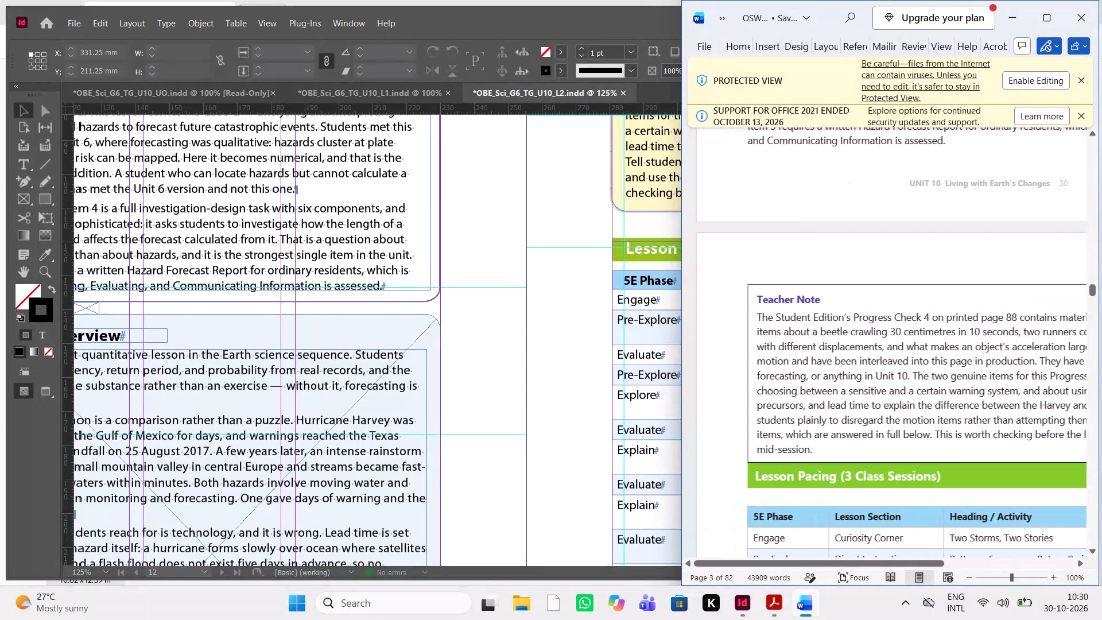
pyautogui.scroll(1, 809, 326)
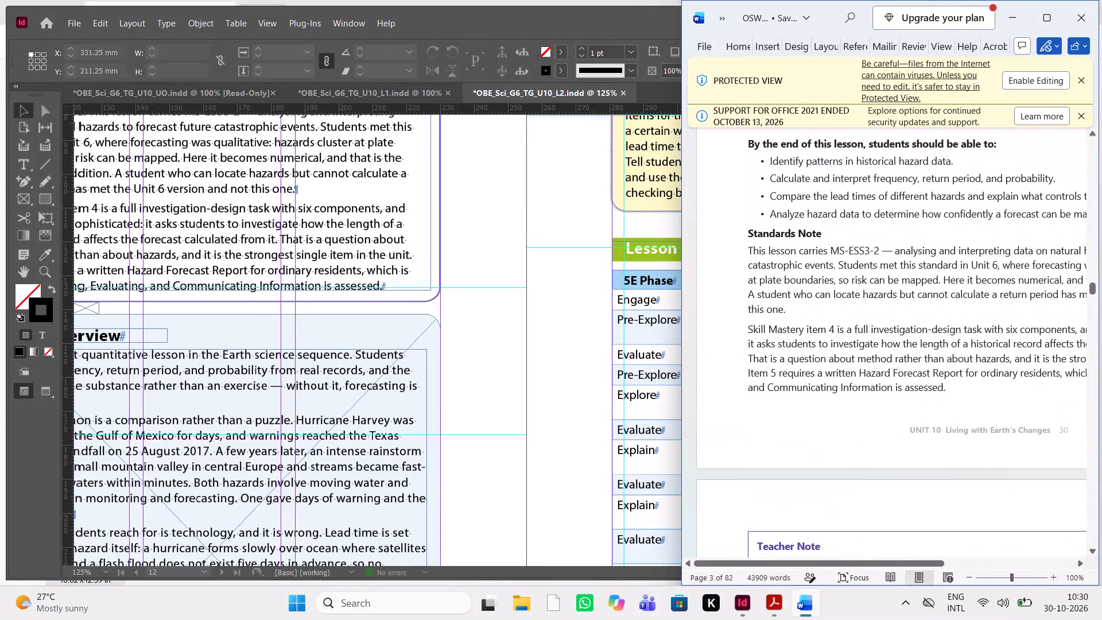
pyautogui.scroll(1, 822, 362)
pyautogui.scroll(-1, 822, 362)
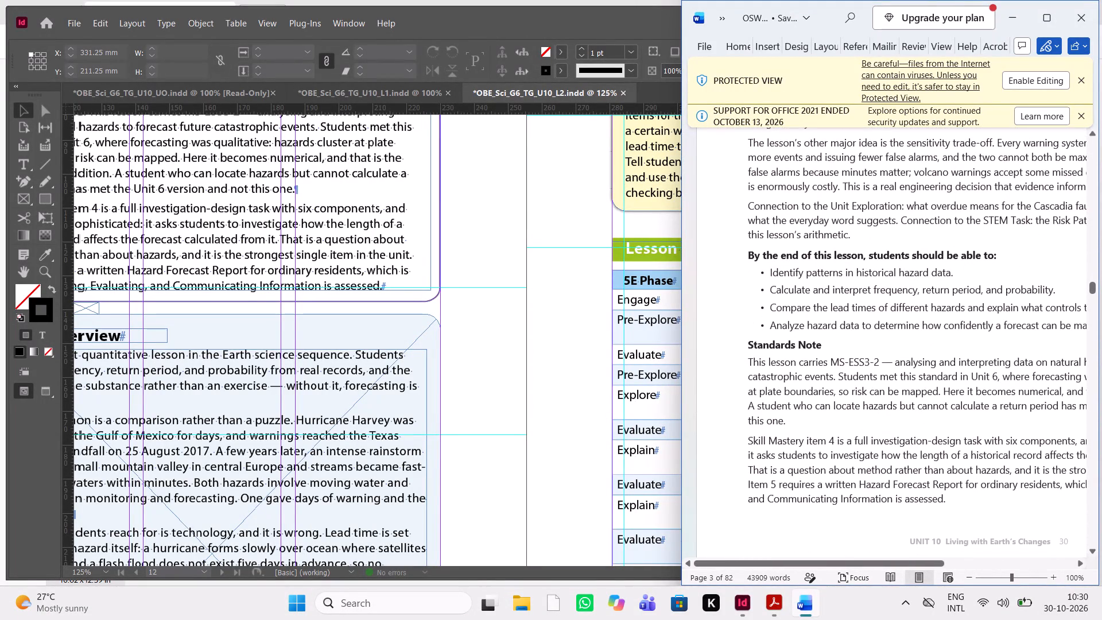
pyautogui.hscroll(-1, 1055, 332)
pyautogui.moveTo(986, 321); pyautogui.dragTo(985, 321)
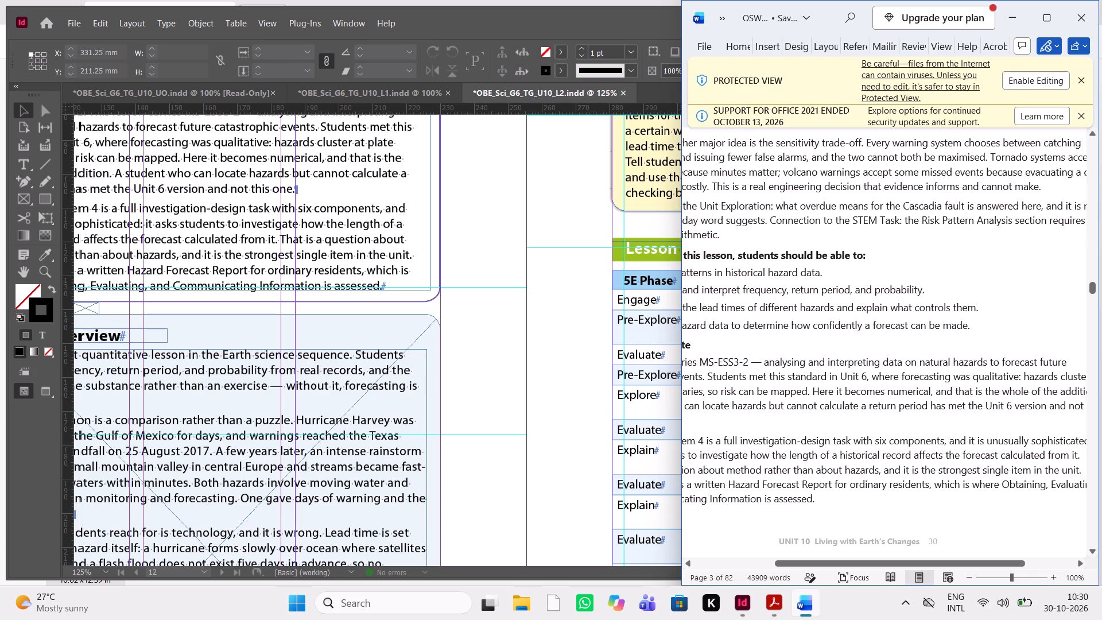
pyautogui.moveTo(985, 321); pyautogui.dragTo(723, 271)
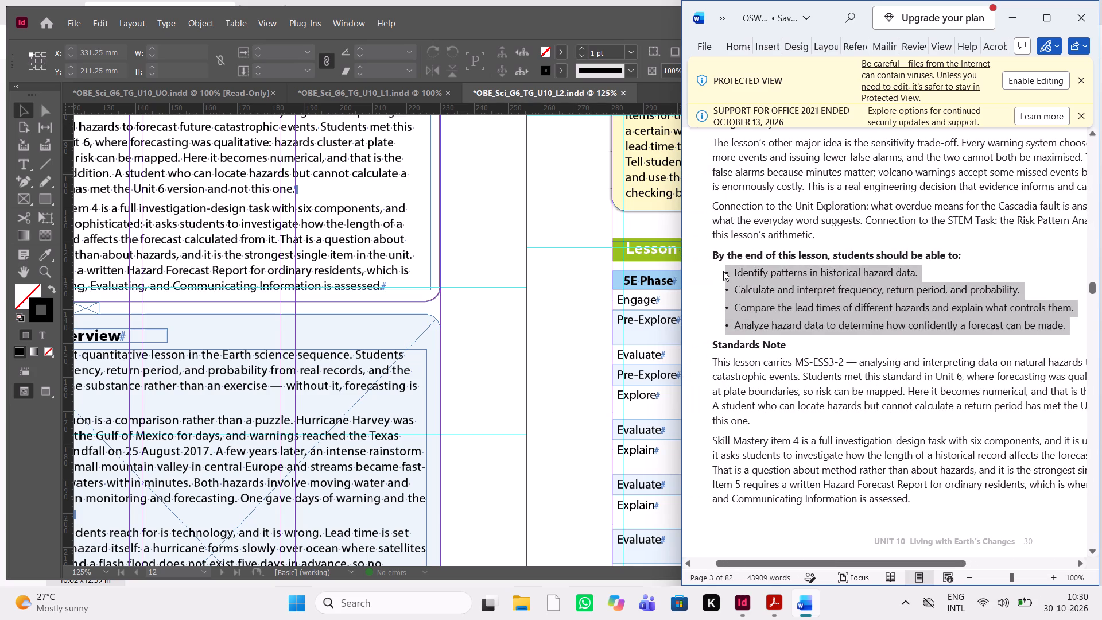
pyautogui.hotkey('ctrl', 'c')
pyautogui.hotkey('ctrl', 'c')
# Back in the InDesign Lesson 2 file, ungroup the Lesson Overview box on page 12.
pyautogui.click(370, 420)
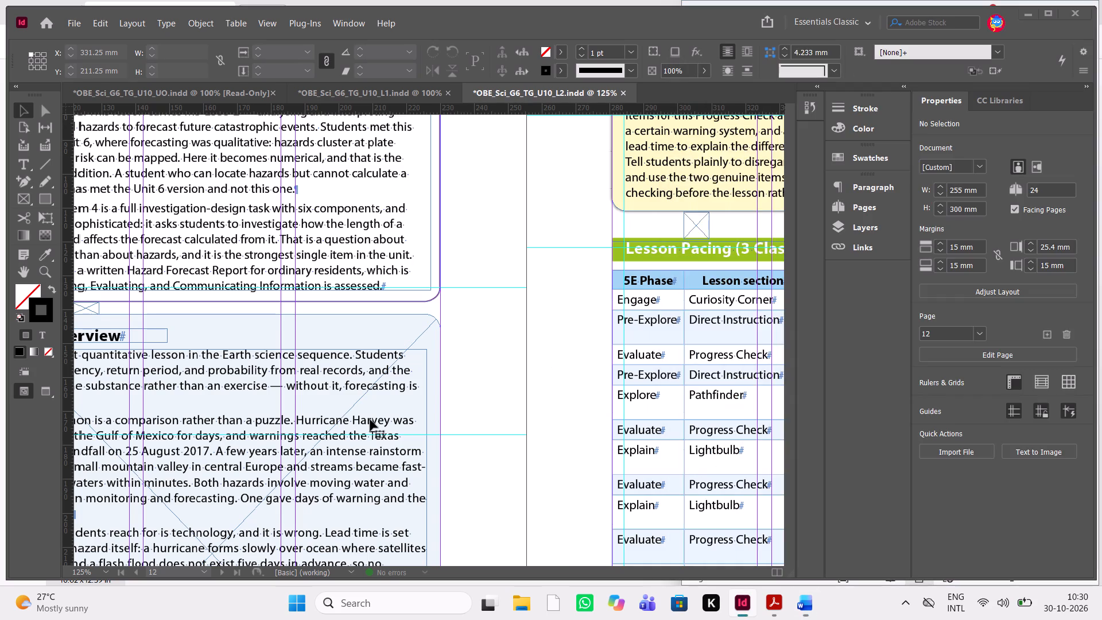
pyautogui.scroll(-1, 370, 420)
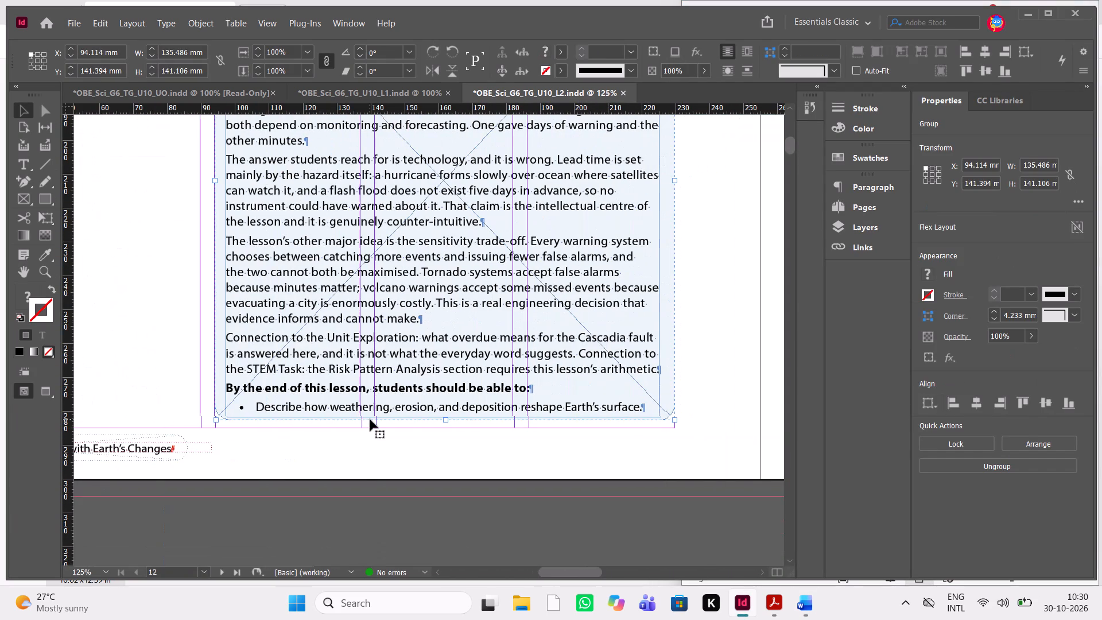
pyautogui.hotkey('ctrl', 'shift', 'g')
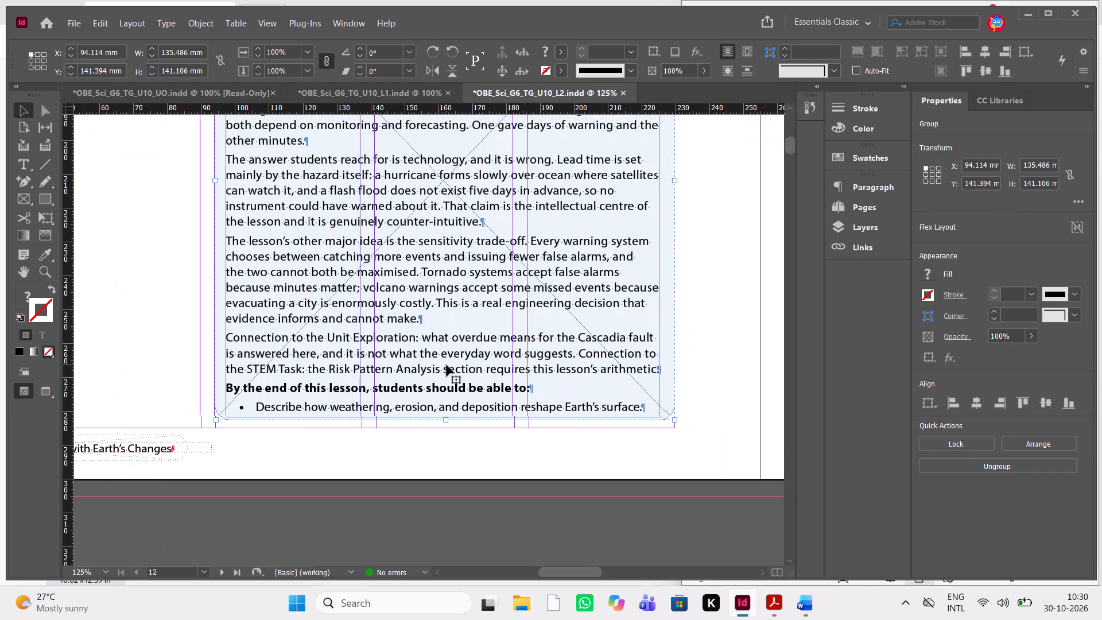
pyautogui.click(324, 398)
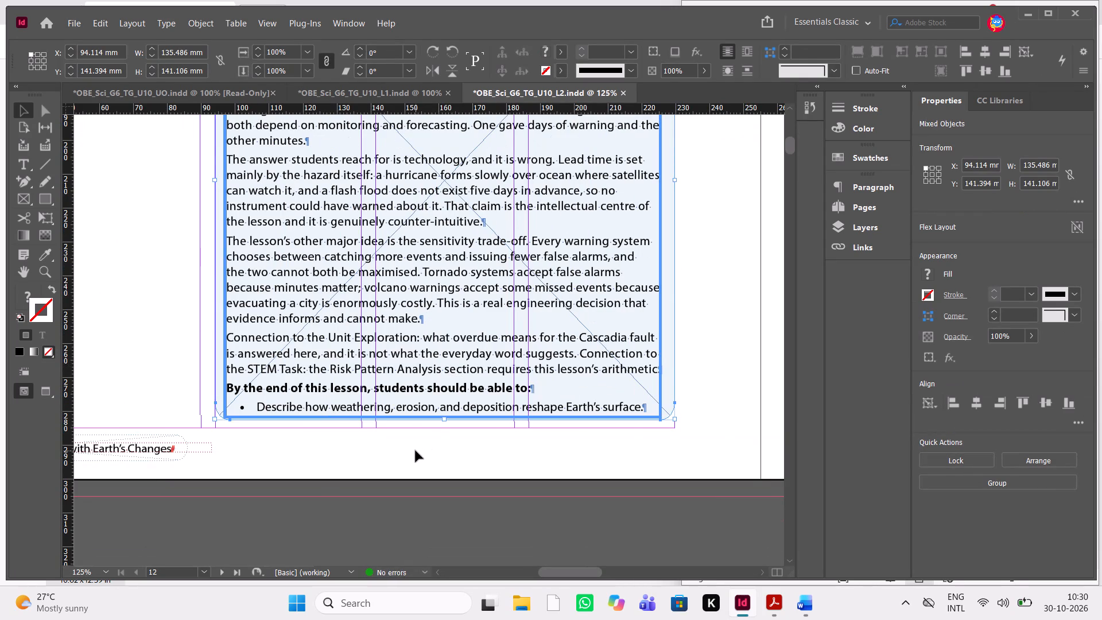
pyautogui.click(416, 451)
pyautogui.press('w')
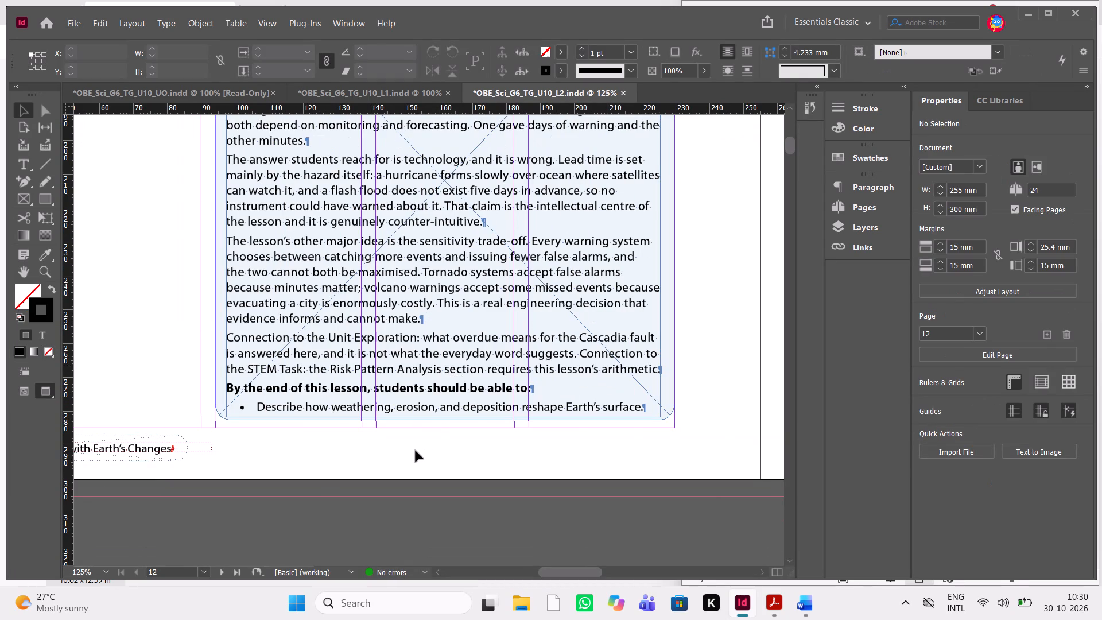
pyautogui.press('w')
# Replace all the old objective bullets, running from page 12 onto page 13, with the four objectives copied from the manuscript.
pyautogui.tripleClick(287, 409)
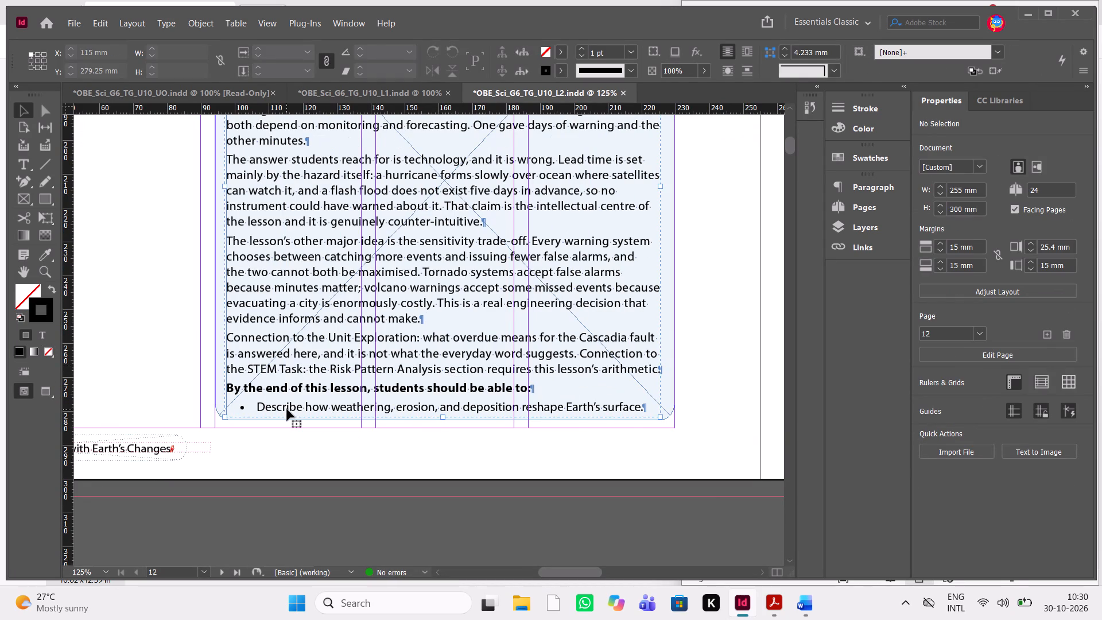
pyautogui.tripleClick(262, 401)
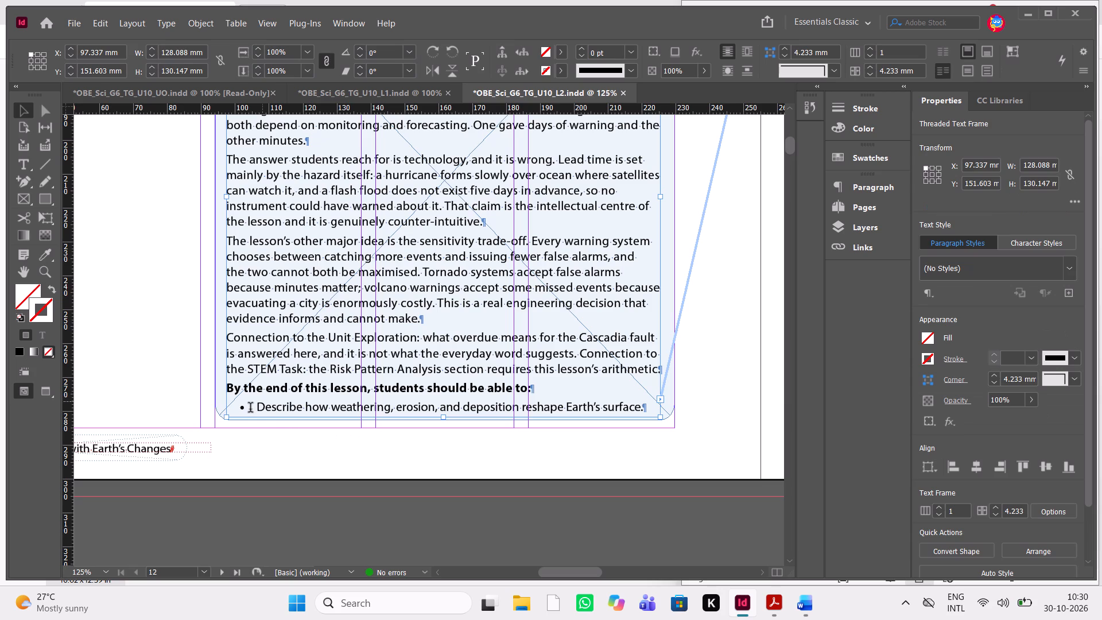
pyautogui.click(250, 409)
pyautogui.moveTo(250, 409); pyautogui.dragTo(512, 392)
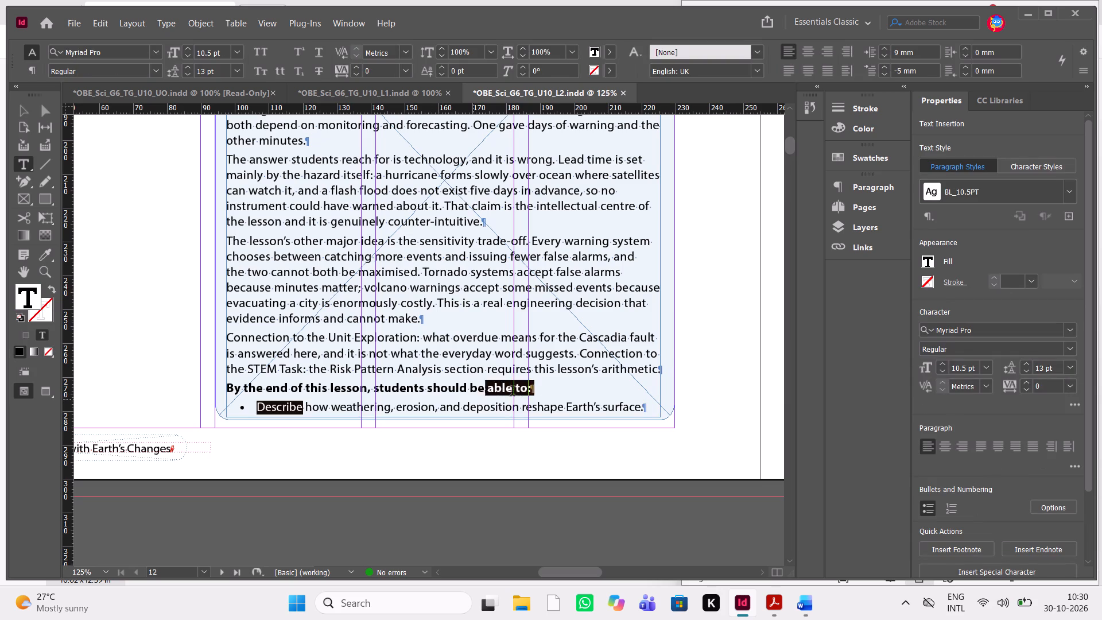
pyautogui.moveTo(512, 392); pyautogui.dragTo(686, 414)
pyautogui.scroll(1, 681, 393)
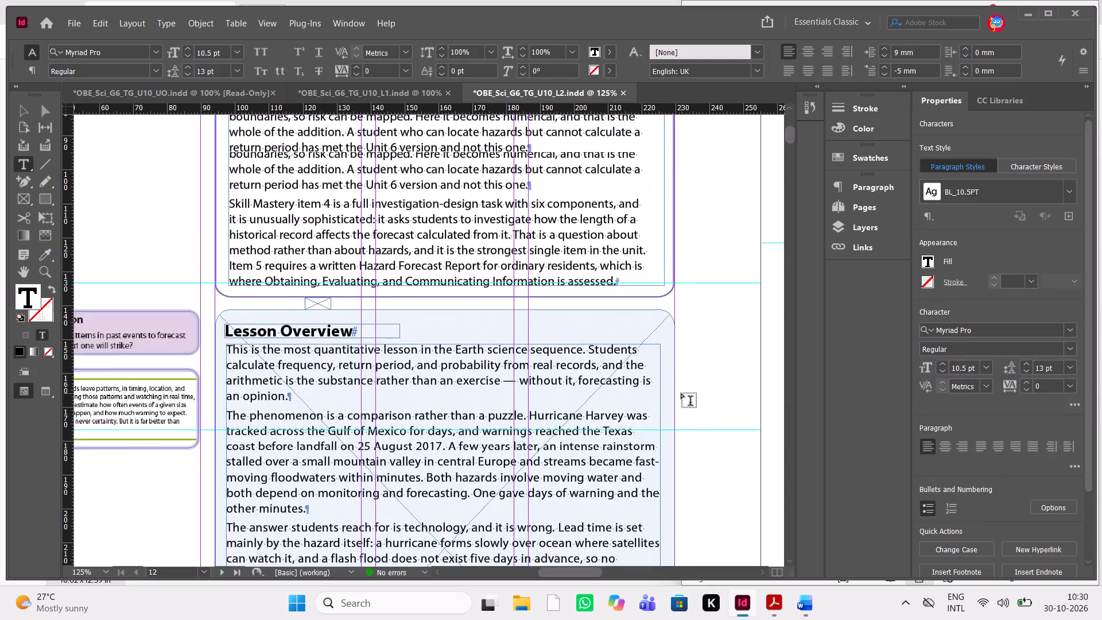
pyautogui.scroll(2, 681, 393)
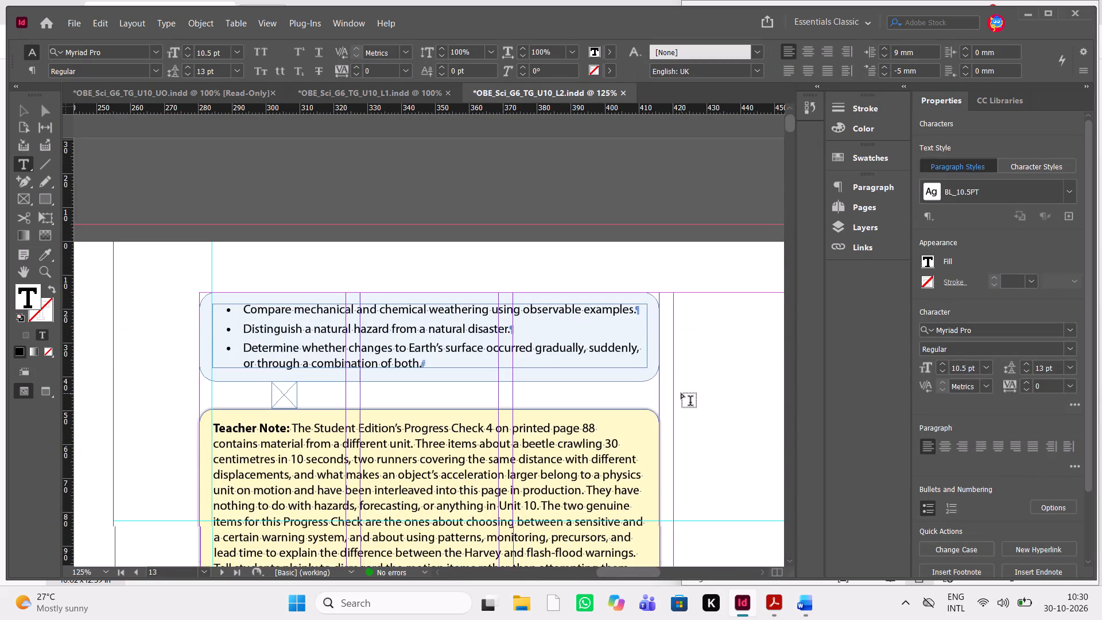
pyautogui.hotkey('shift', 'Down')
pyautogui.hotkey('shift', 'Down')
pyautogui.hotkey('shift', 'Down')
pyautogui.hotkey('shift', 'Down')
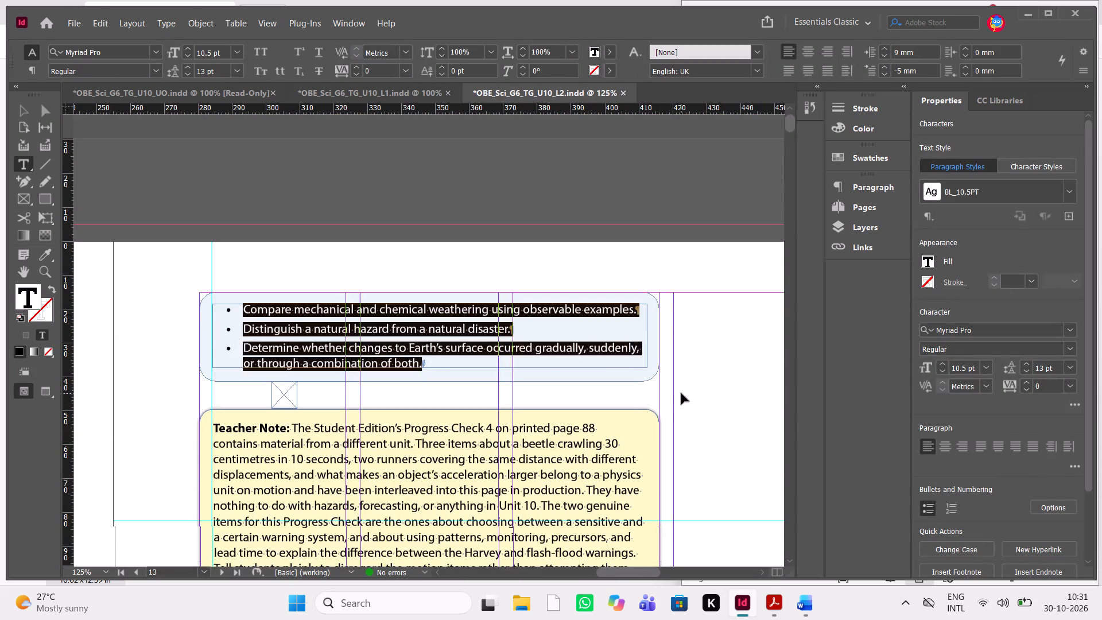
pyautogui.hotkey('ctrl', 'v')
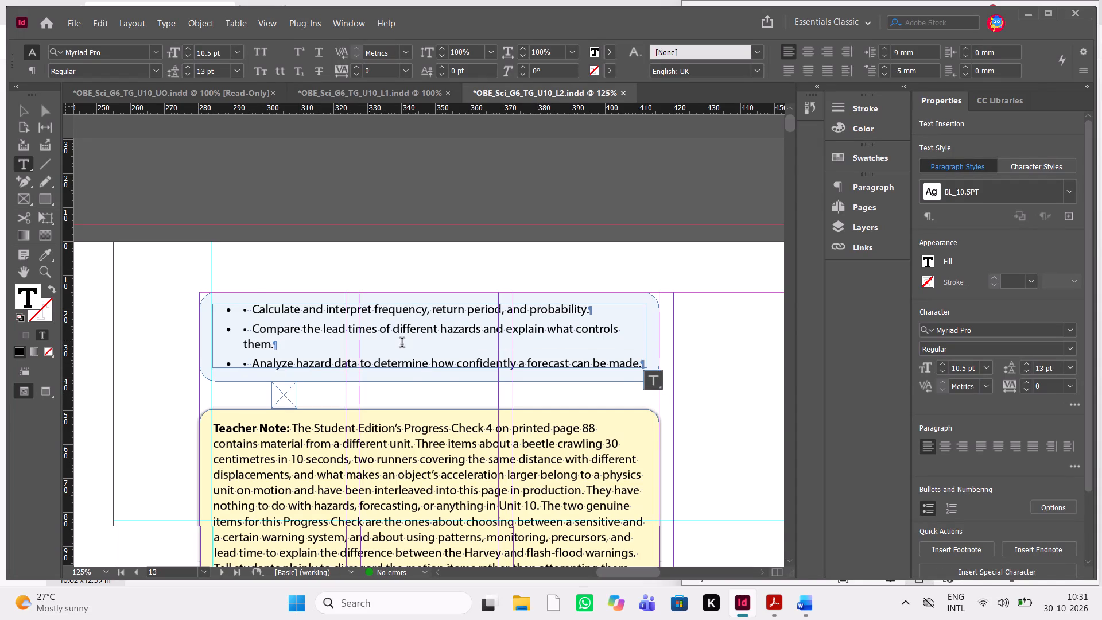
# Delete the duplicate bullet in front of "Identify patterns in historical hazard data" on page 12.
pyautogui.scroll(-4, 403, 344)
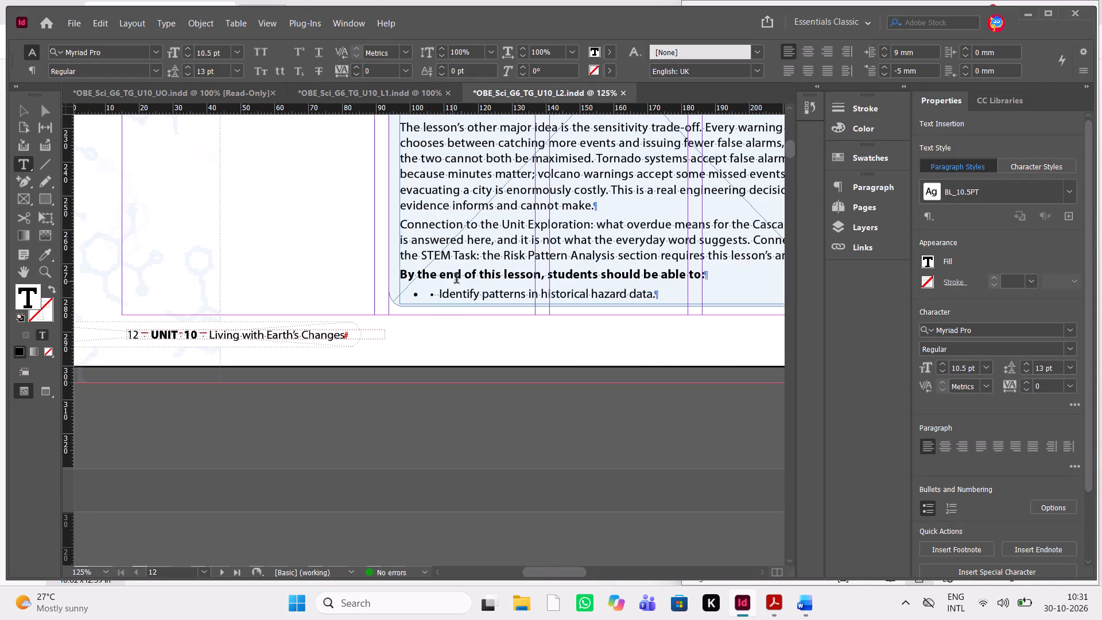
pyautogui.click(428, 295)
pyautogui.press('Left')
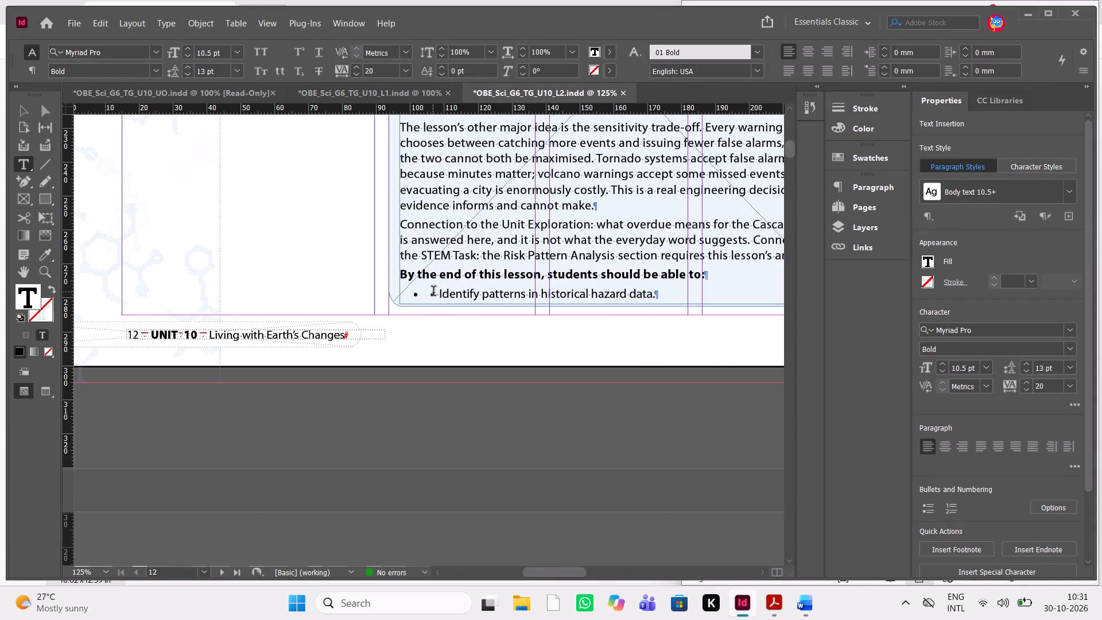
pyautogui.click(426, 295)
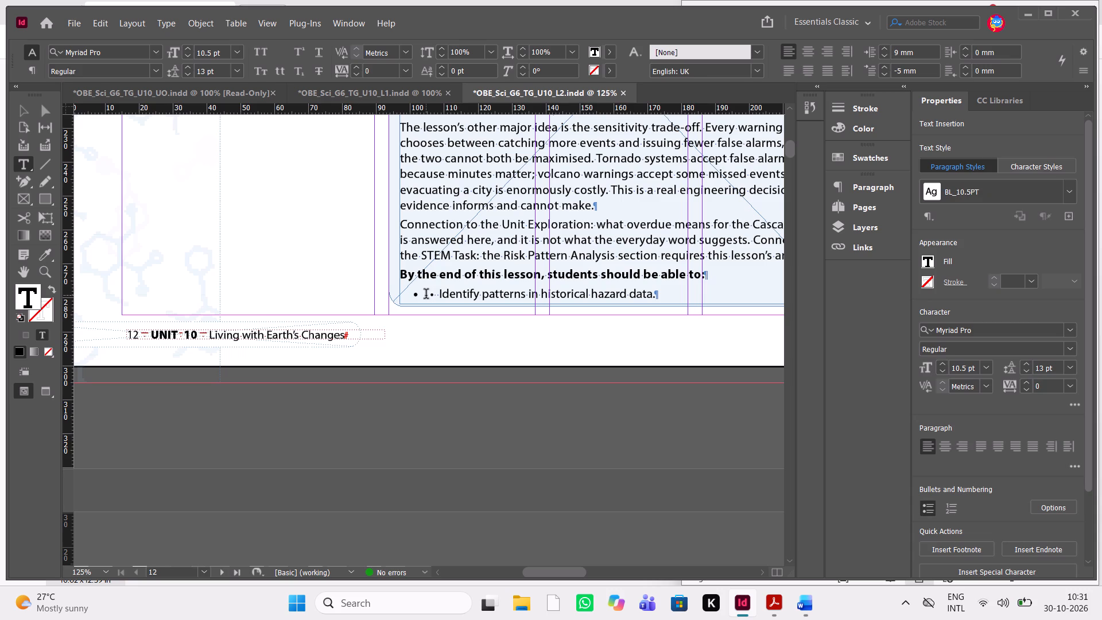
pyautogui.press('Delete')
pyautogui.press('Delete')
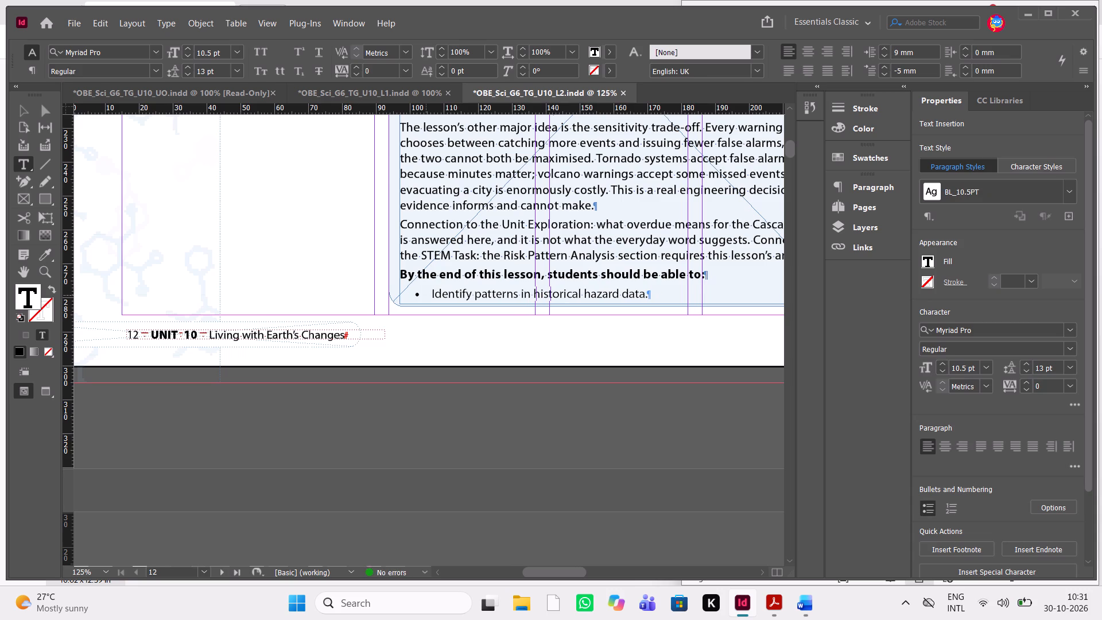
# Delete the duplicate bullets in front of the three remaining Lesson 2 objectives at the top of page 13.
pyautogui.scroll(2, 426, 295)
pyautogui.scroll(-1, 426, 295)
pyautogui.scroll(2, 426, 295)
pyautogui.scroll(-1, 426, 295)
pyautogui.scroll(1, 426, 295)
pyautogui.hscroll(1, 426, 295)
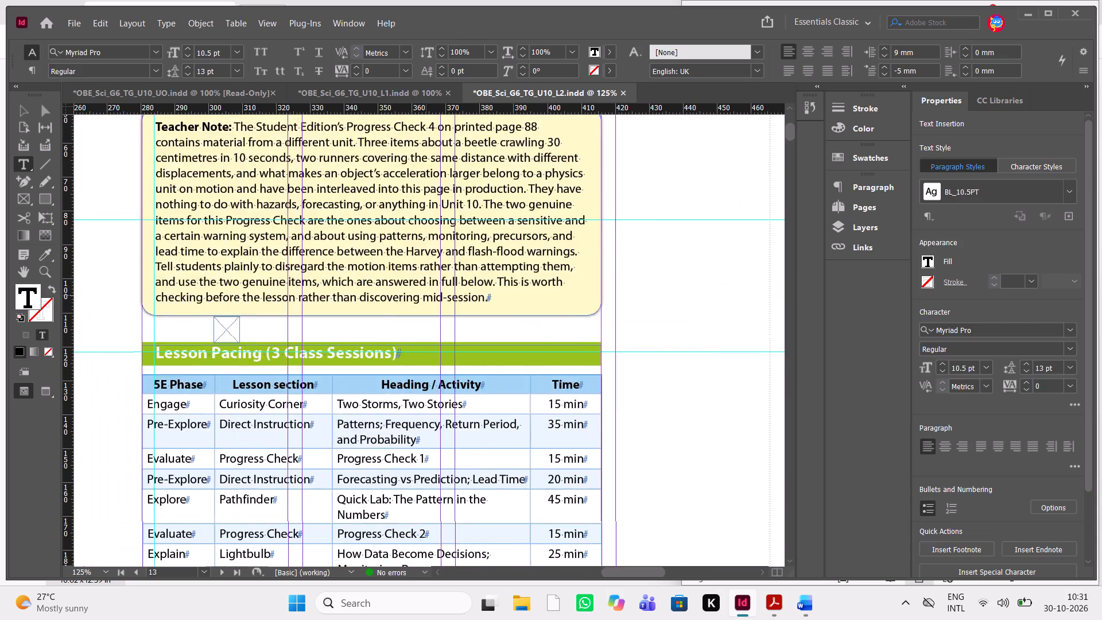
pyautogui.scroll(2, 426, 295)
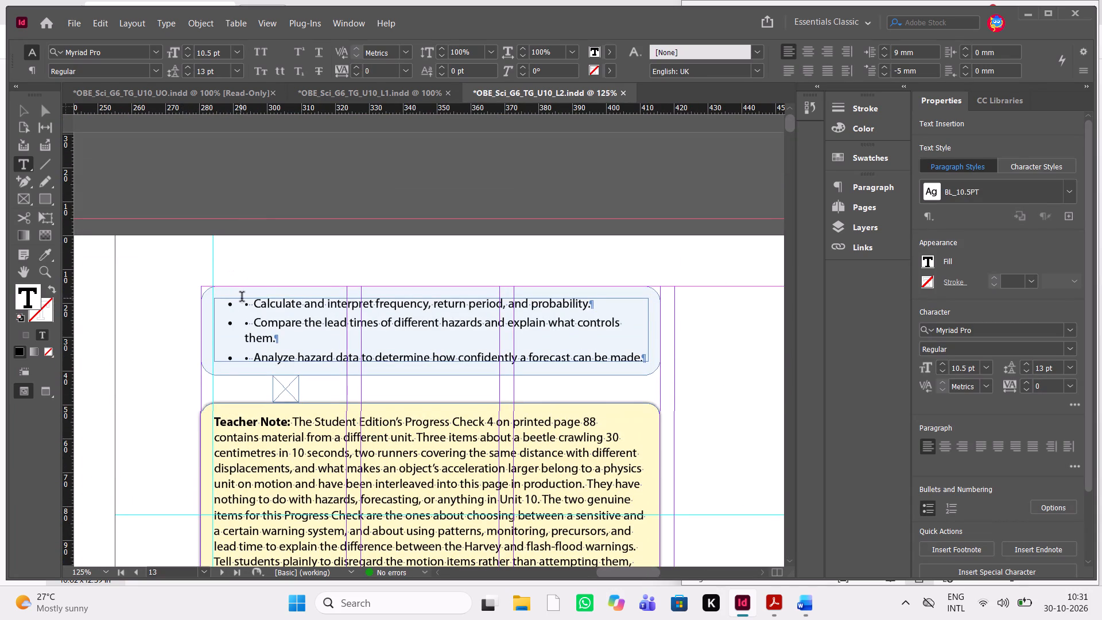
pyautogui.click(243, 301)
pyautogui.press('Delete')
pyautogui.press('Delete')
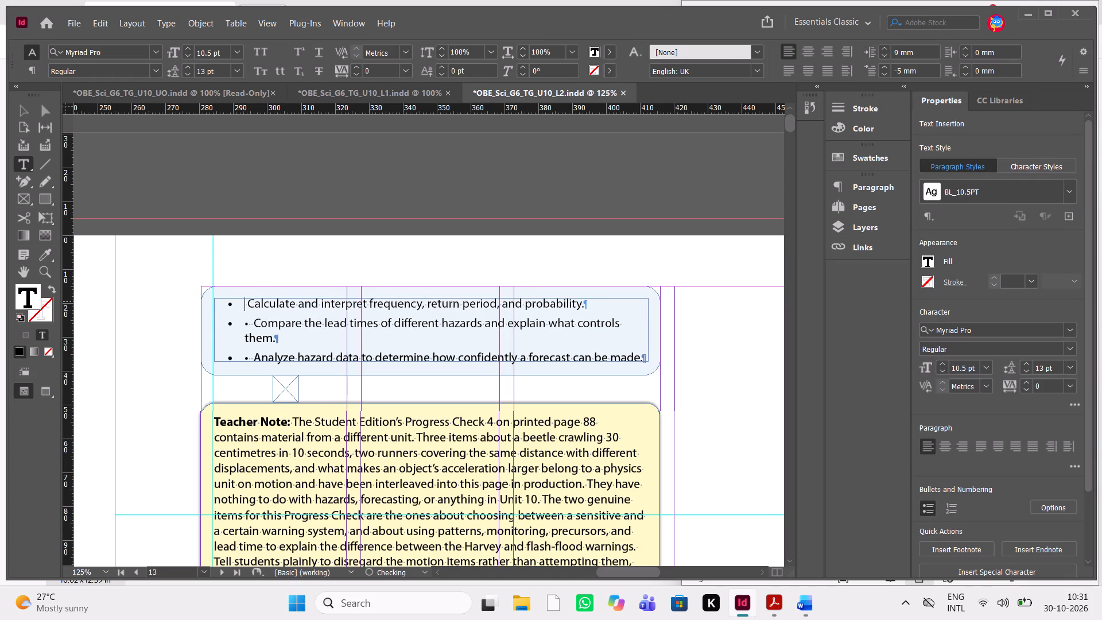
pyautogui.press('Delete')
pyautogui.press('Down')
pyautogui.press('Delete')
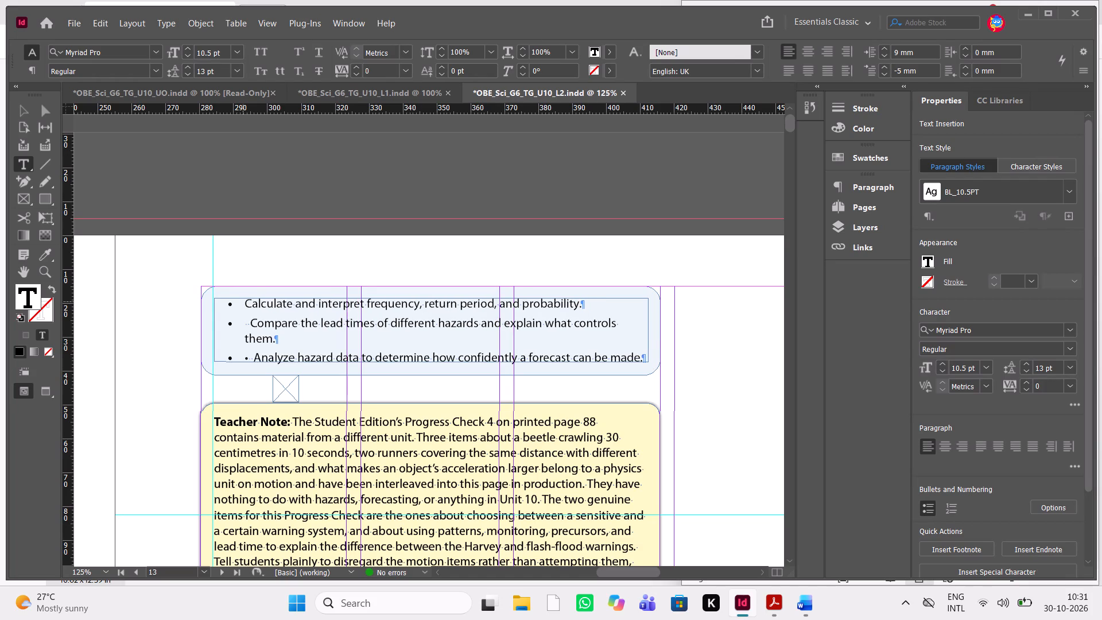
pyautogui.press('Delete')
pyautogui.press('Delete')
pyautogui.press('Down')
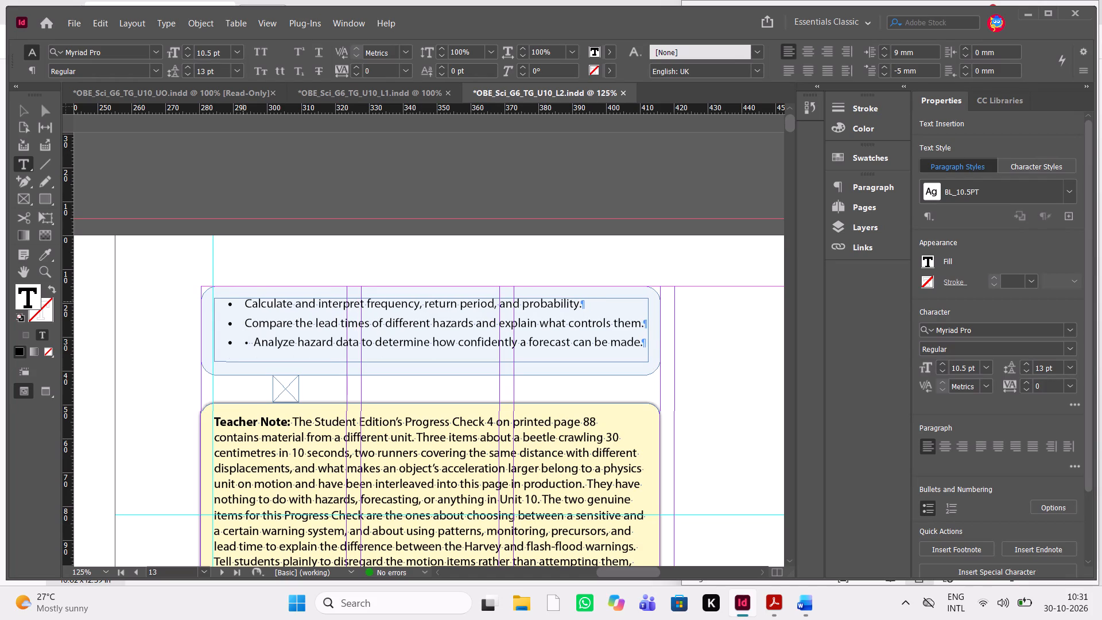
pyautogui.press('Delete')
pyautogui.press('Delete')
pyautogui.press('Delete')
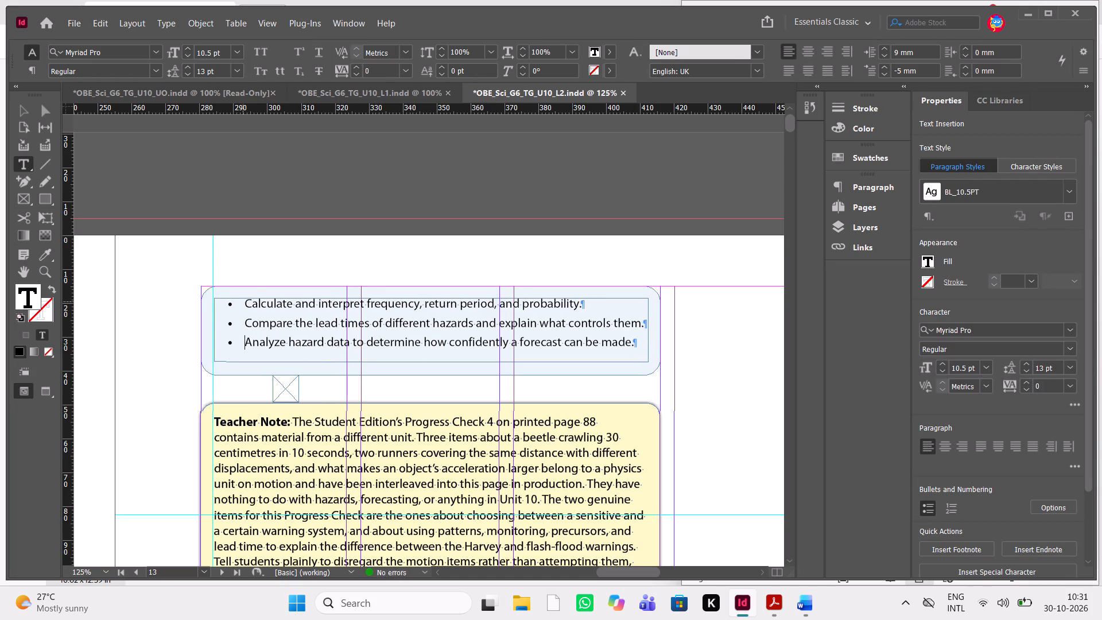
# In the review PDF, read the reviewer's comment on the italic Progress Checks note below Lesson 2's pacing table.
pyautogui.scroll(-2, 252, 266)
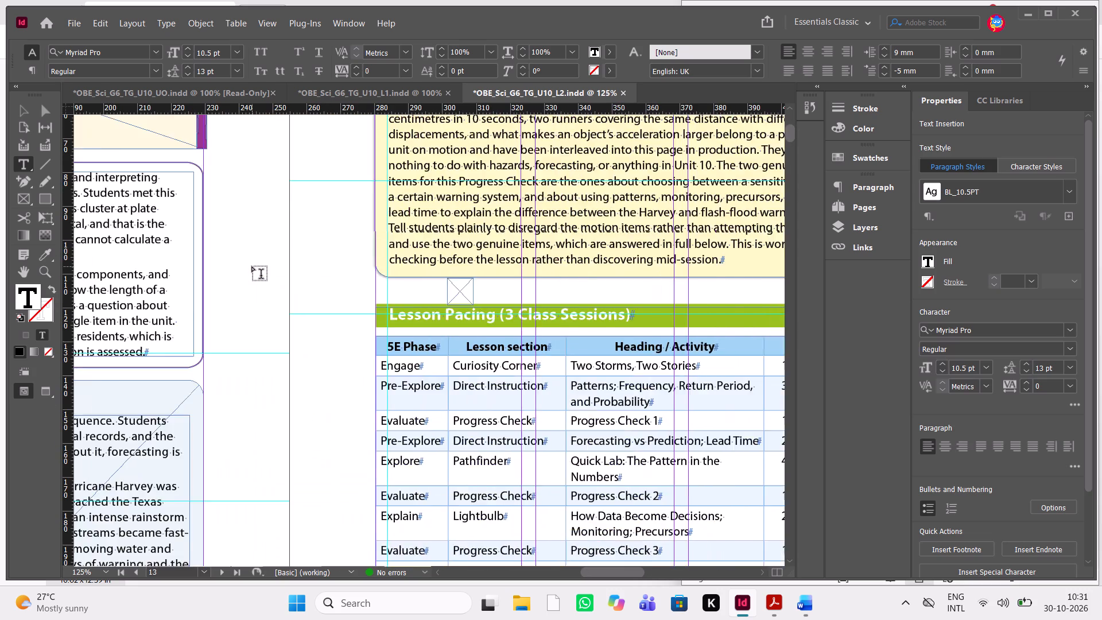
pyautogui.scroll(-1, 252, 266)
pyautogui.hotkey('alt', 'Tab')
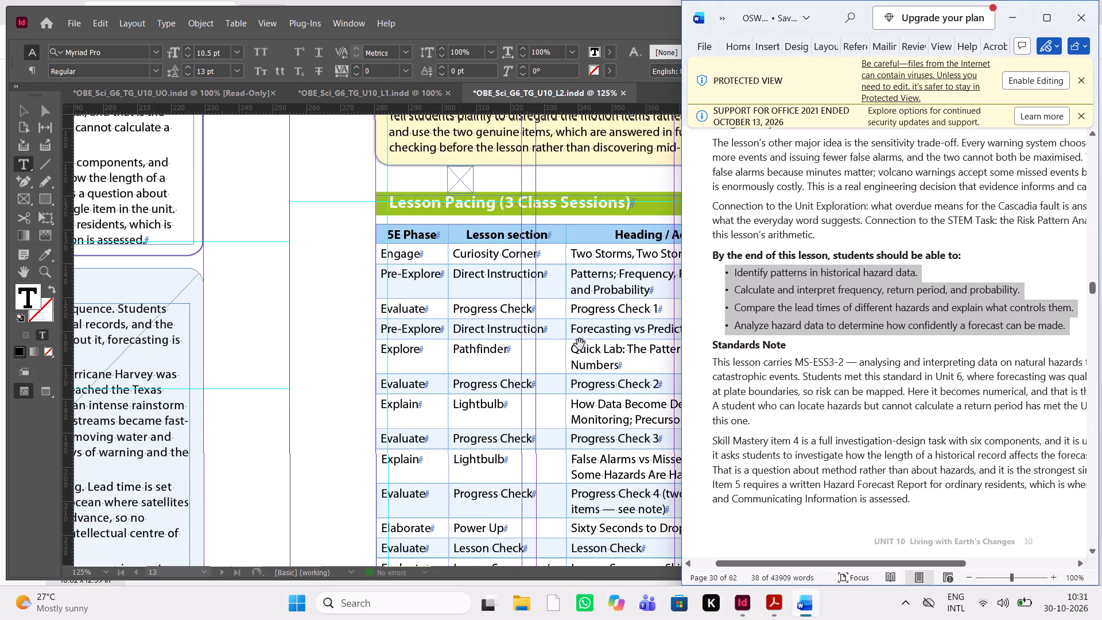
pyautogui.hotkey('alt', 'Tab')
pyautogui.click(773, 611)
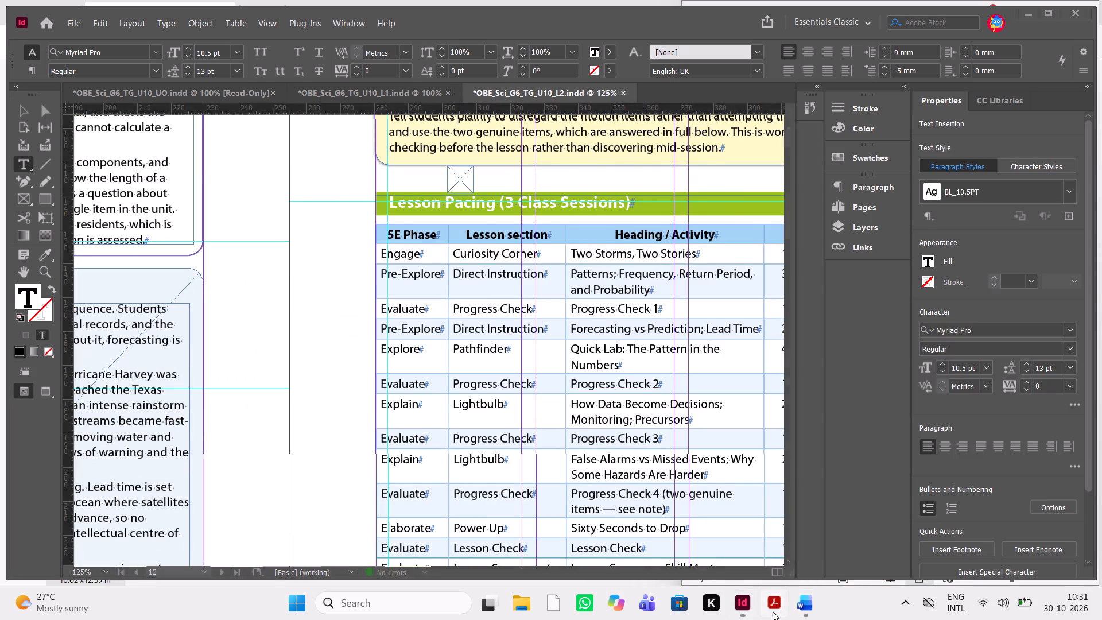
pyautogui.scroll(-3, 564, 459)
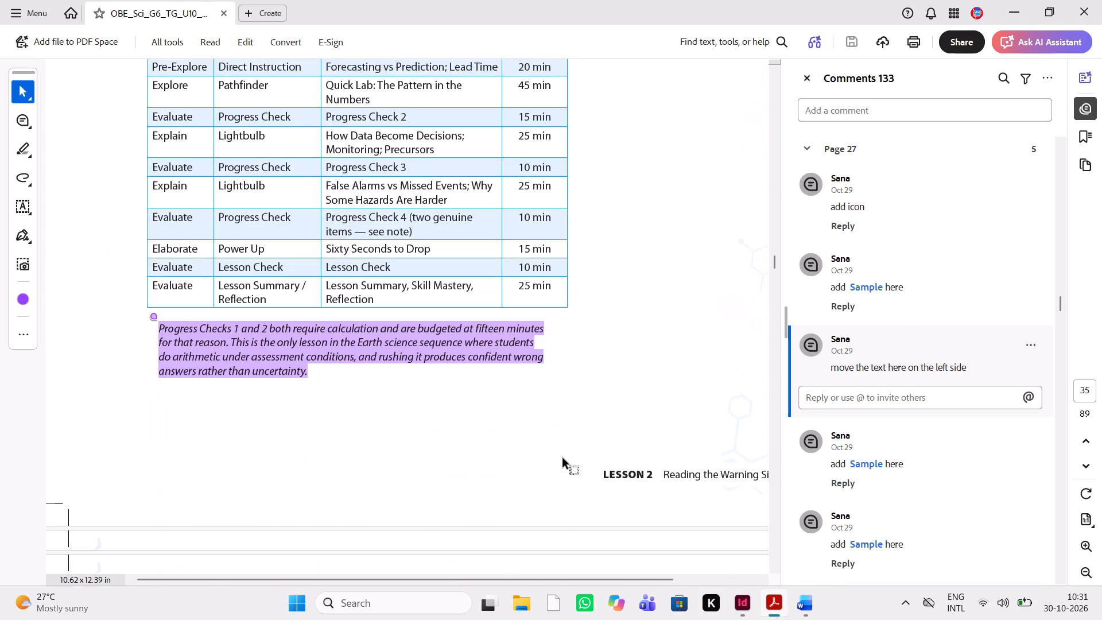
pyautogui.scroll(-1, 564, 459)
pyautogui.hotkey('alt', 'Tab')
pyautogui.hotkey('alt', 'Tab')
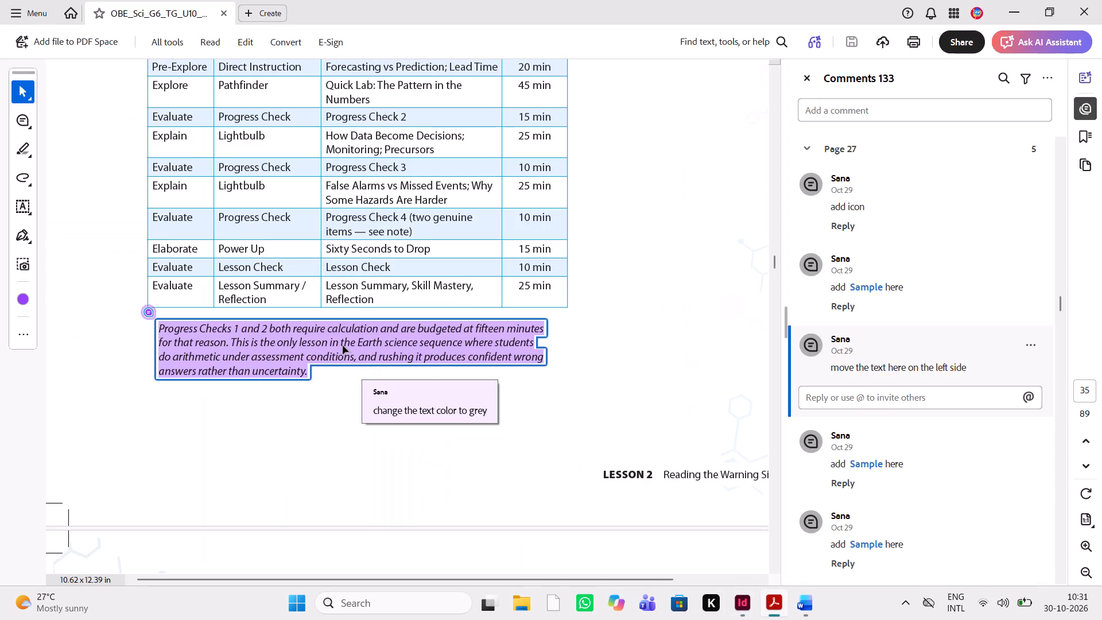
pyautogui.hotkey('alt', 'Tab')
# In InDesign, recolor the italic Progress Checks note below the page 13 pacing table to 50% black, adding that grey as a CMYK swatch.
pyautogui.scroll(-1, 514, 360)
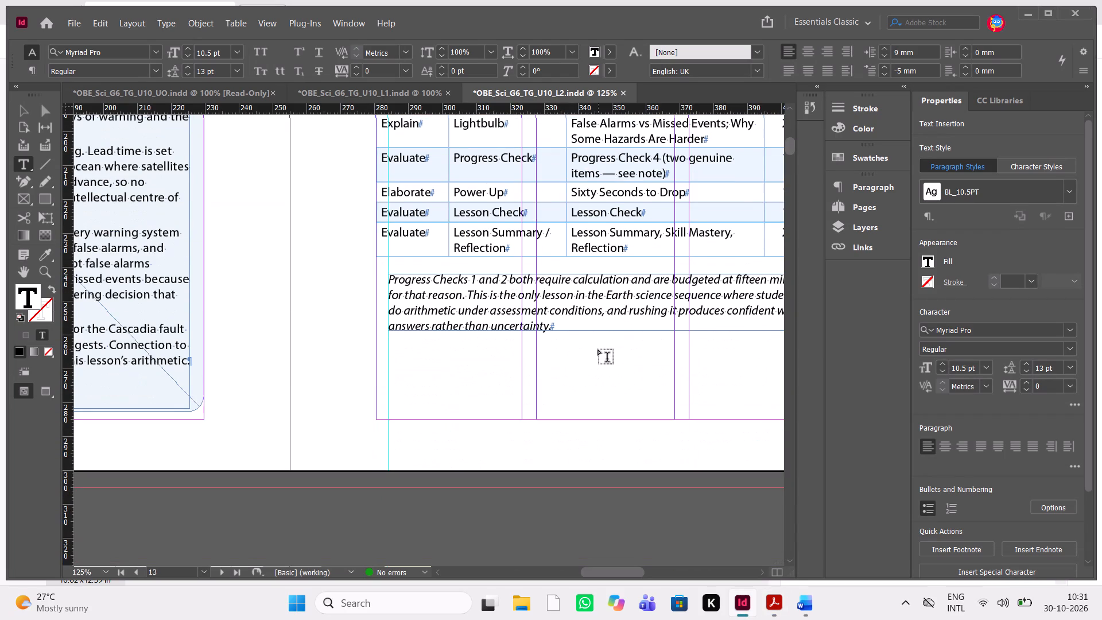
pyautogui.moveTo(561, 323); pyautogui.dragTo(369, 275)
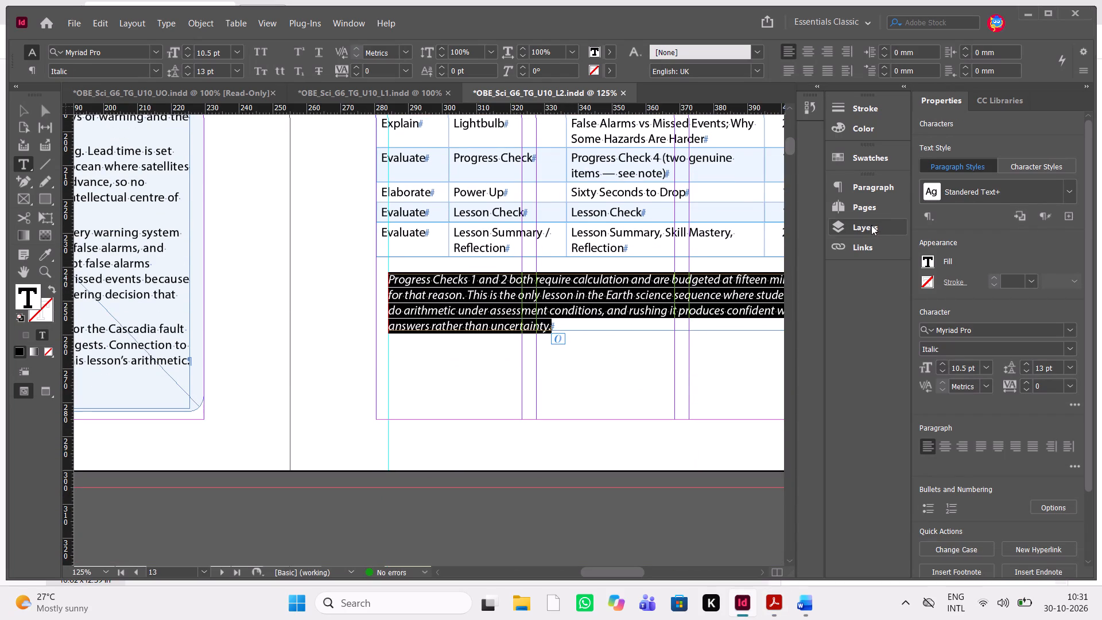
pyautogui.click(864, 155)
pyautogui.scroll(-7, 732, 274)
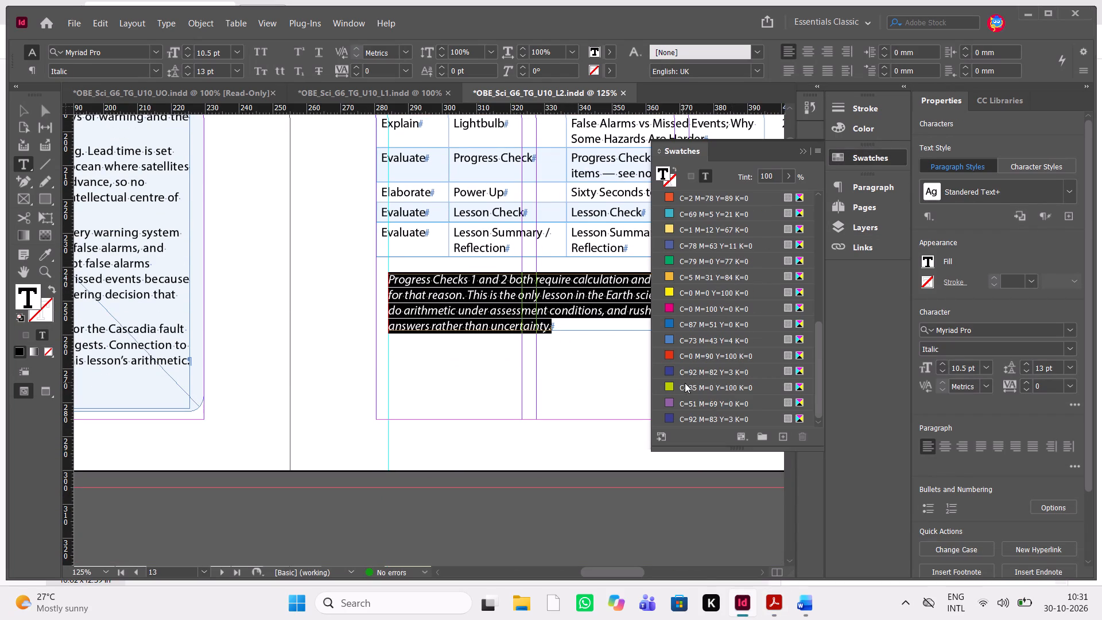
pyautogui.scroll(-10, 700, 355)
pyautogui.scroll(6, 719, 310)
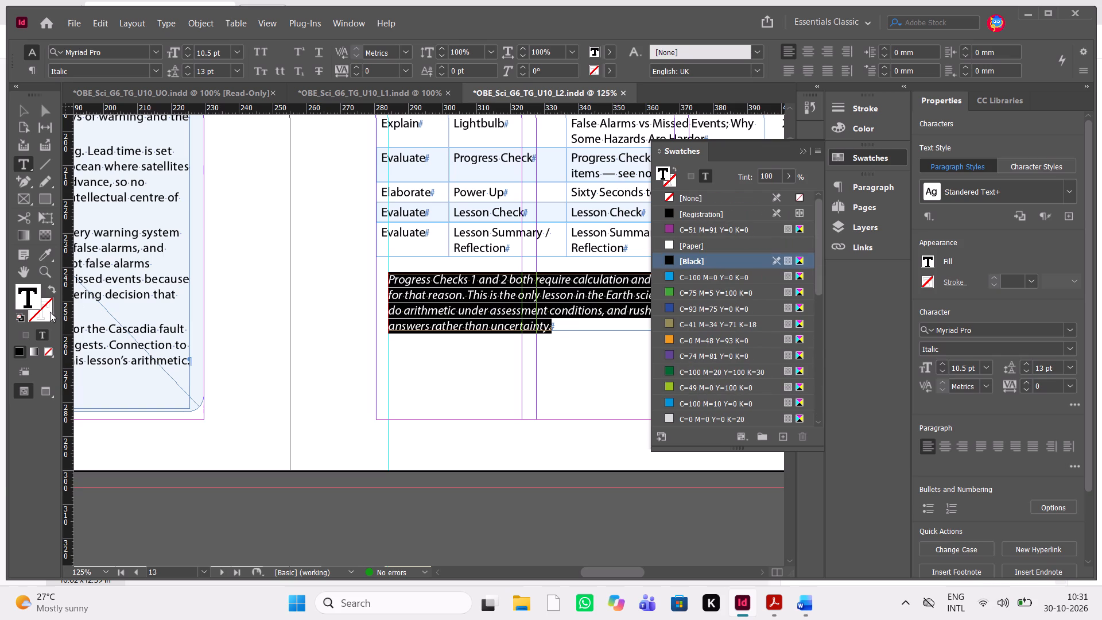
pyautogui.doubleClick(27, 297)
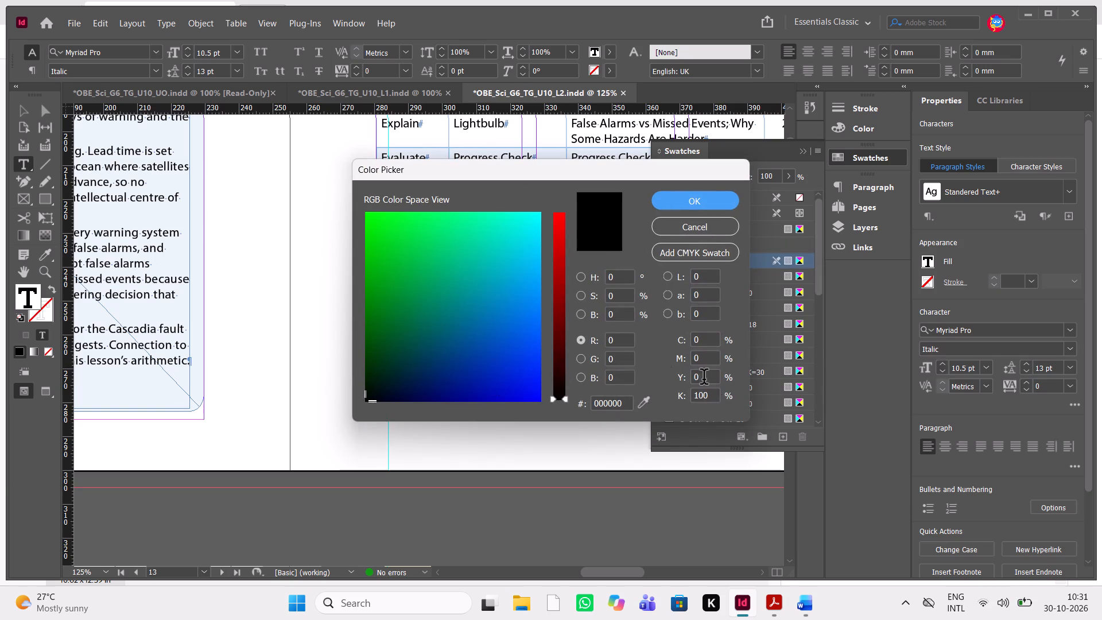
pyautogui.moveTo(704, 392); pyautogui.dragTo(655, 384)
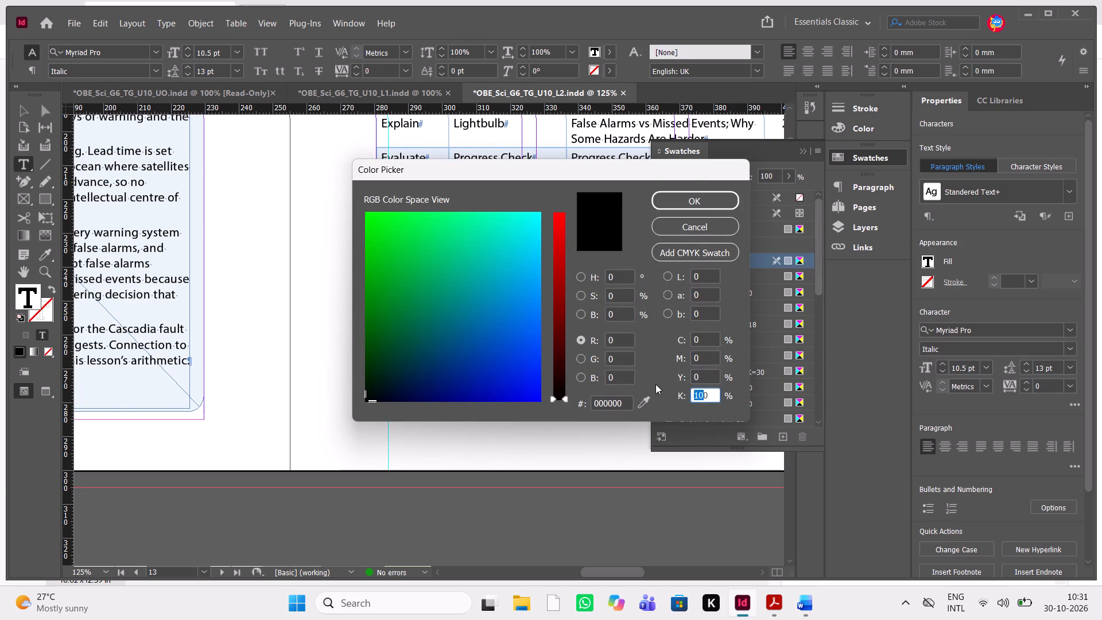
pyautogui.press('BackSpace')
pyautogui.press('5')
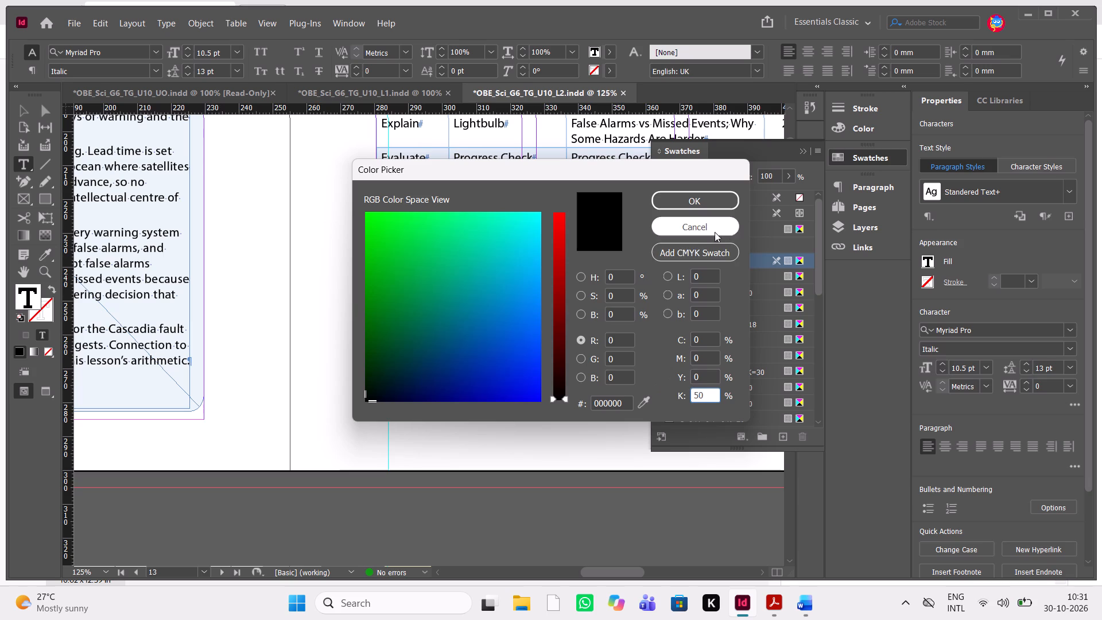
pyautogui.click(691, 249)
pyautogui.click(705, 205)
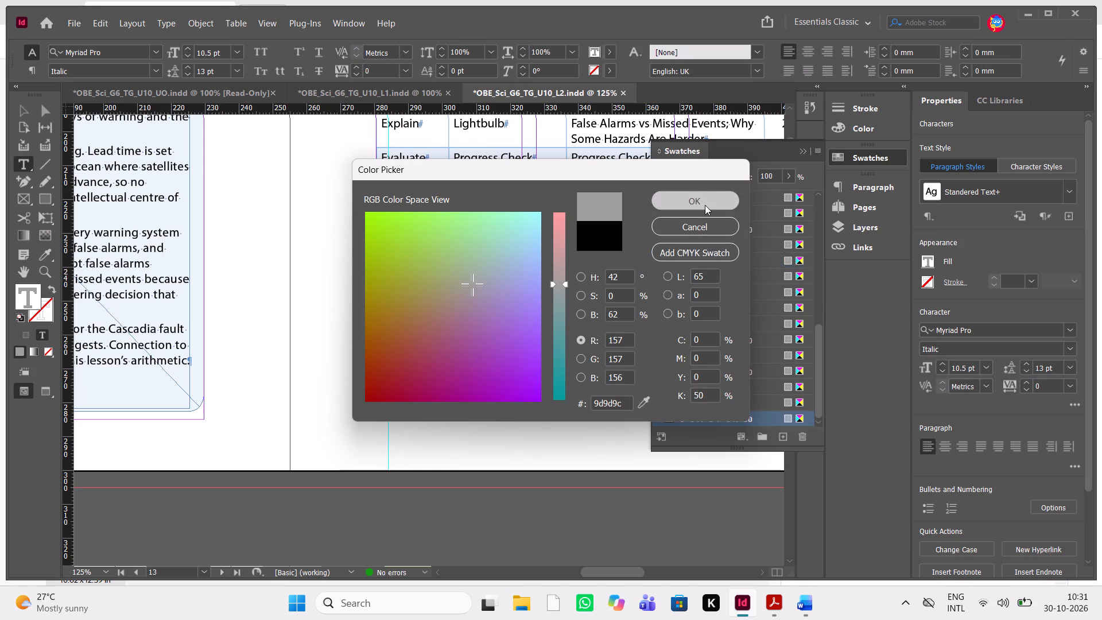
pyautogui.click(800, 153)
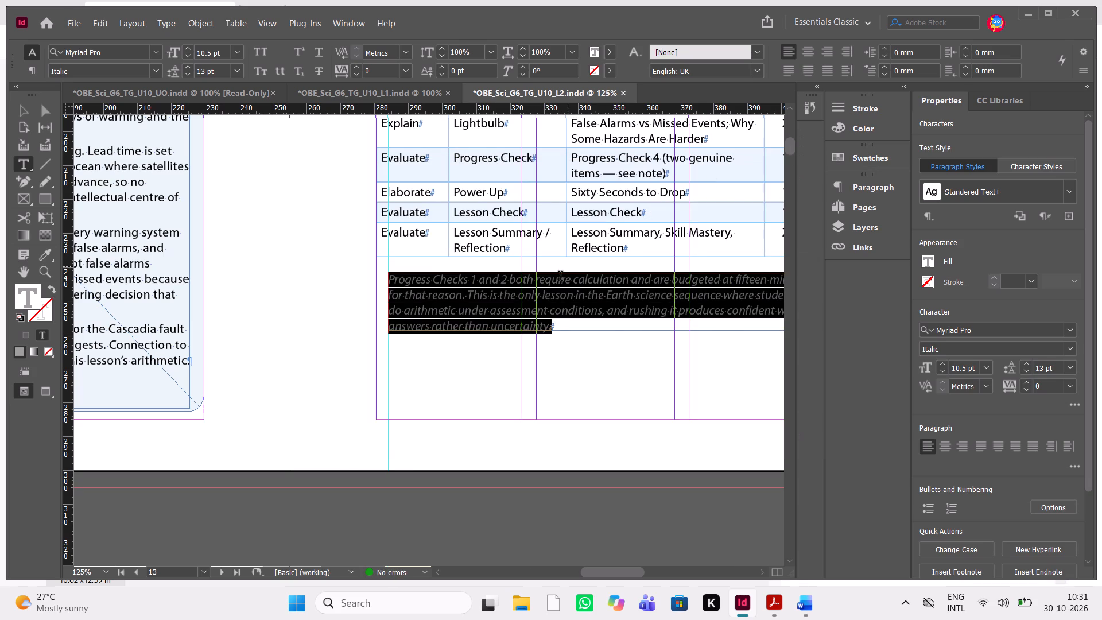
pyautogui.click(551, 290)
# Remove "Curiosity Corner:" from the page 14 banner heading, leaving only "Two Storms, Two Stories".
pyautogui.scroll(-3, 551, 290)
pyautogui.scroll(1, 551, 290)
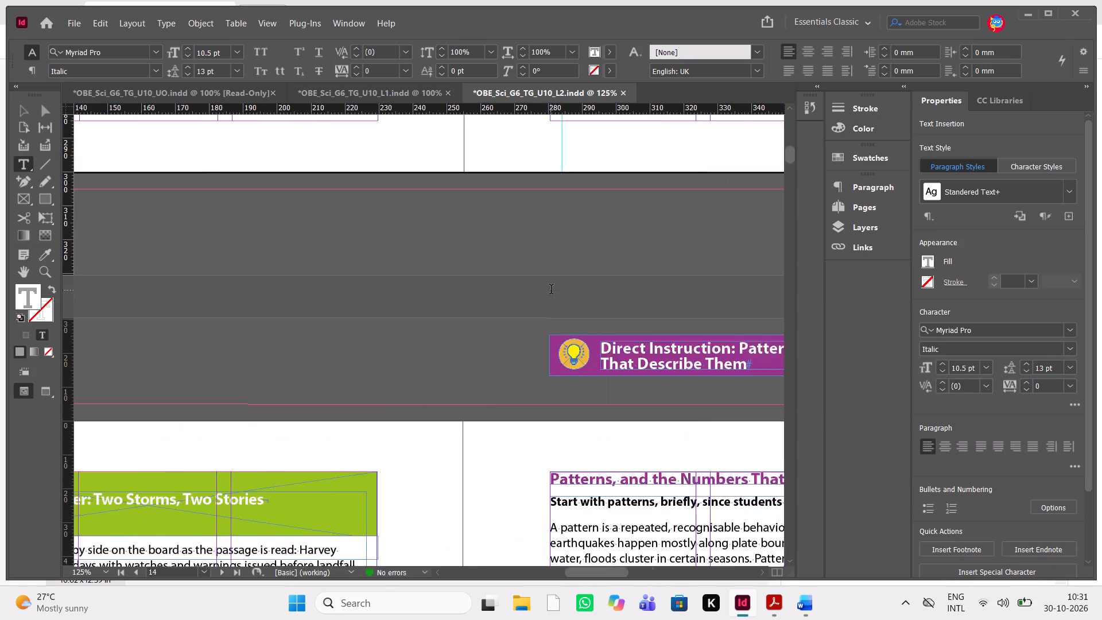
pyautogui.scroll(1, 551, 290)
pyautogui.scroll(-1, 551, 290)
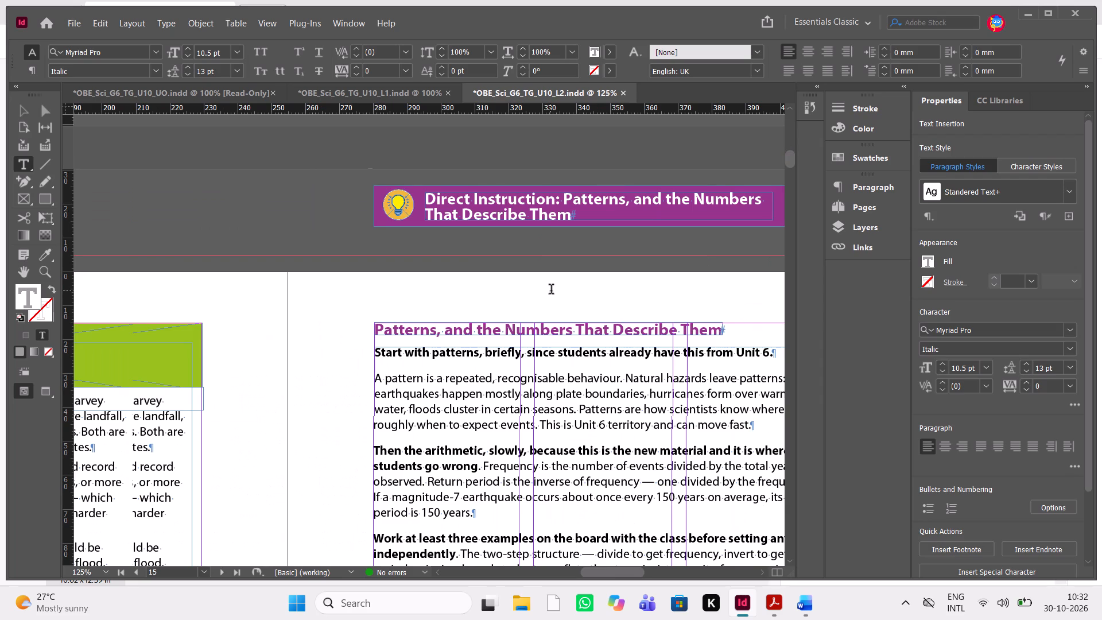
pyautogui.scroll(-1, 551, 290)
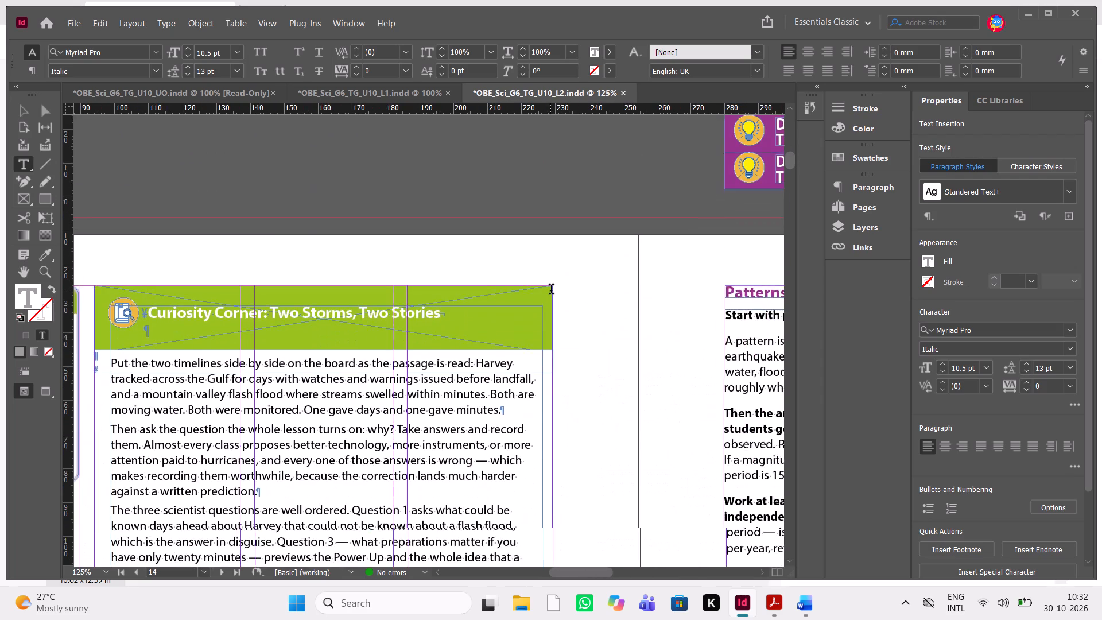
pyautogui.scroll(-1, 551, 290)
pyautogui.hscroll(1, 425, 204)
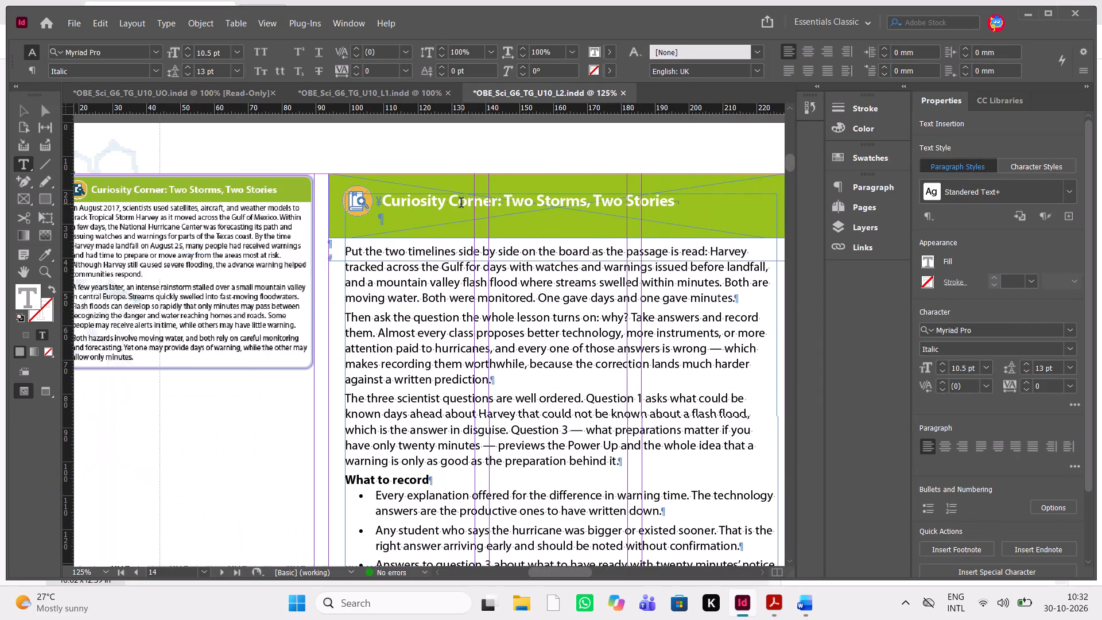
pyautogui.moveTo(503, 206); pyautogui.dragTo(381, 204)
pyautogui.press('Delete')
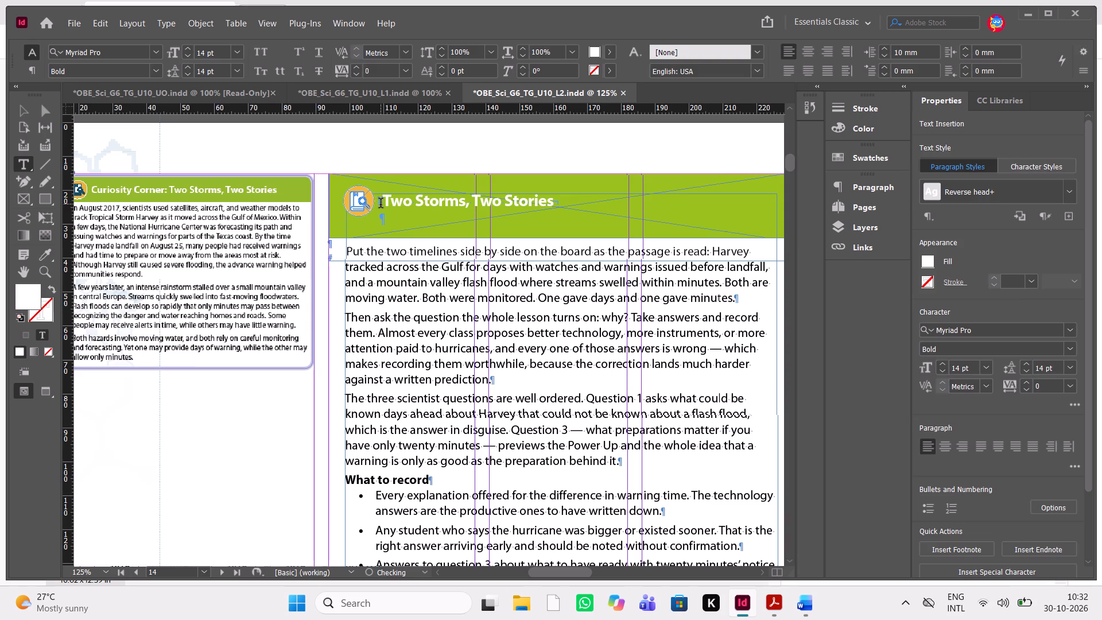
pyautogui.press('Escape')
# Delete the thin green bar directly below the Two Storms, Two Stories text on page 14.
pyautogui.scroll(-1, 381, 204)
pyautogui.hscroll(-1, 381, 204)
pyautogui.scroll(-1, 381, 204)
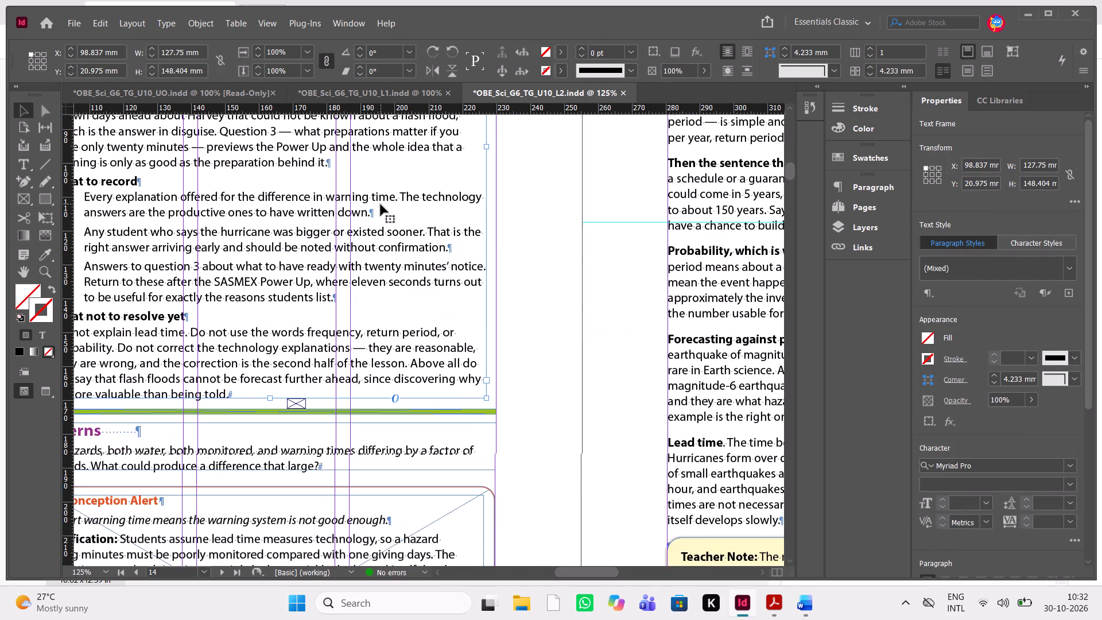
pyautogui.click(467, 413)
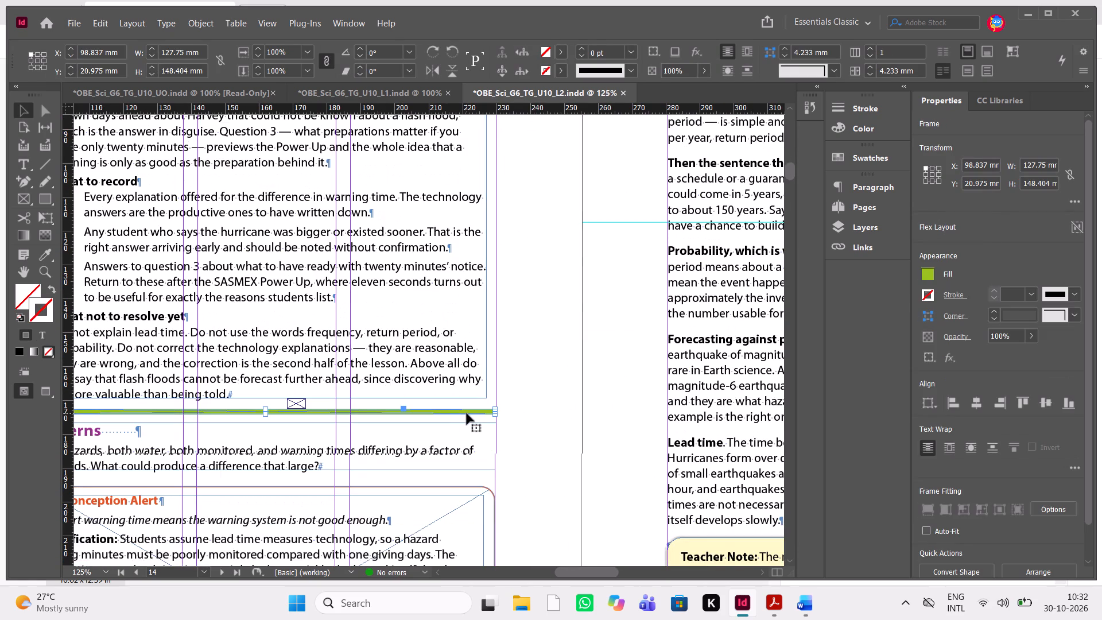
pyautogui.press('Delete')
# Delete the empty text frame overlapping the first body lines just below the page 14 green banner.
pyautogui.scroll(1, 467, 413)
pyautogui.hscroll(1, 467, 413)
pyautogui.scroll(1, 467, 413)
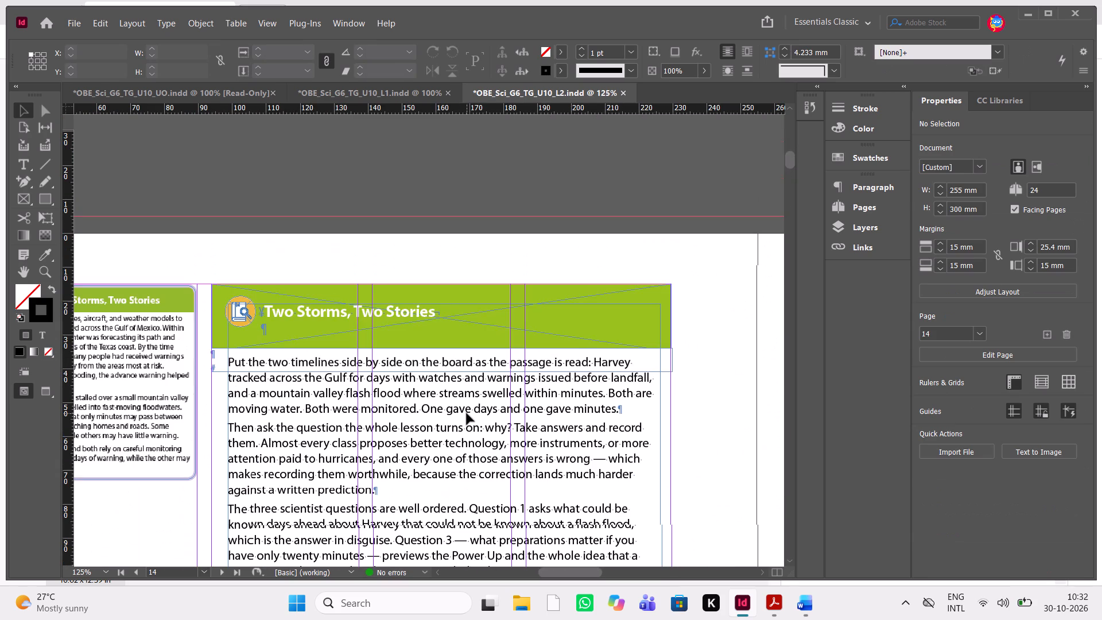
pyautogui.click(668, 367)
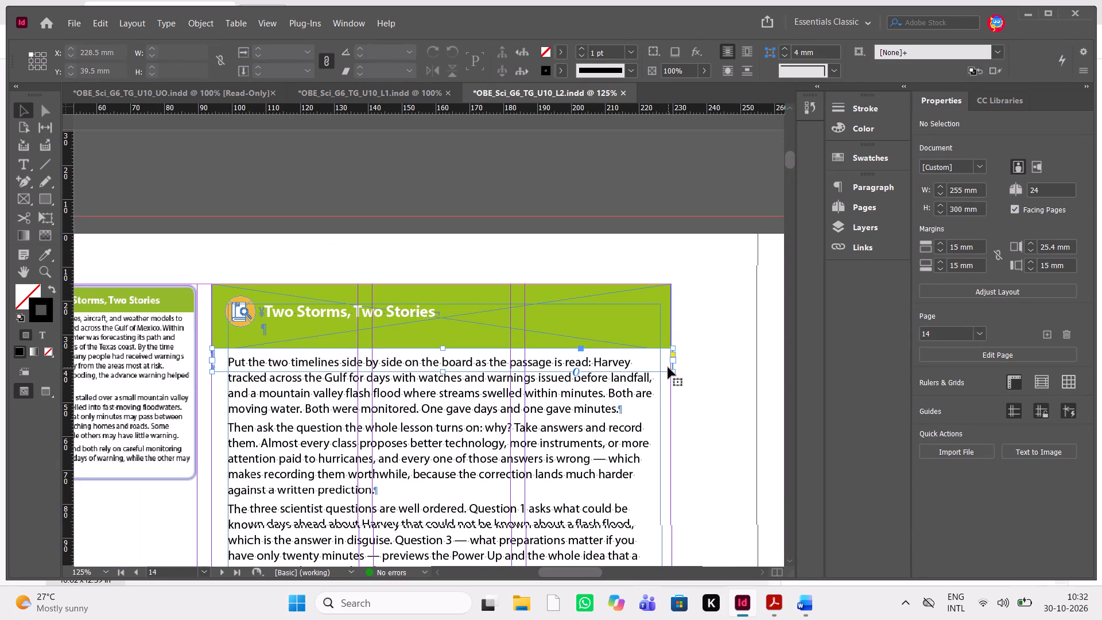
pyautogui.press('Delete')
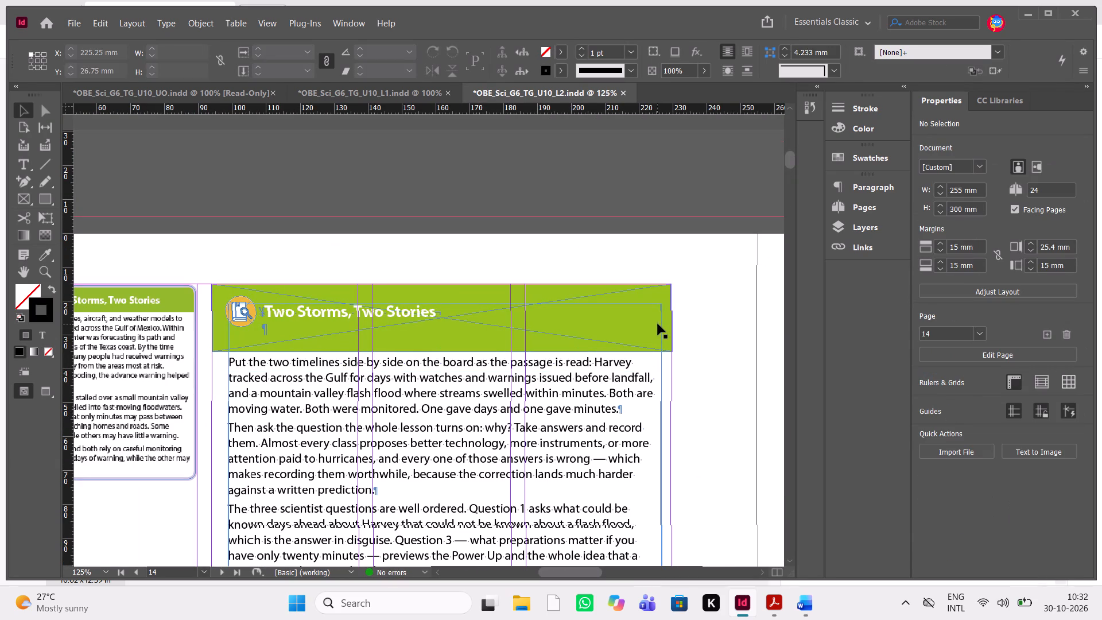
# Lower the top edge of the green Two Storms, Two Stories banner, reducing its height to about 11.7 mm.
pyautogui.click(666, 290)
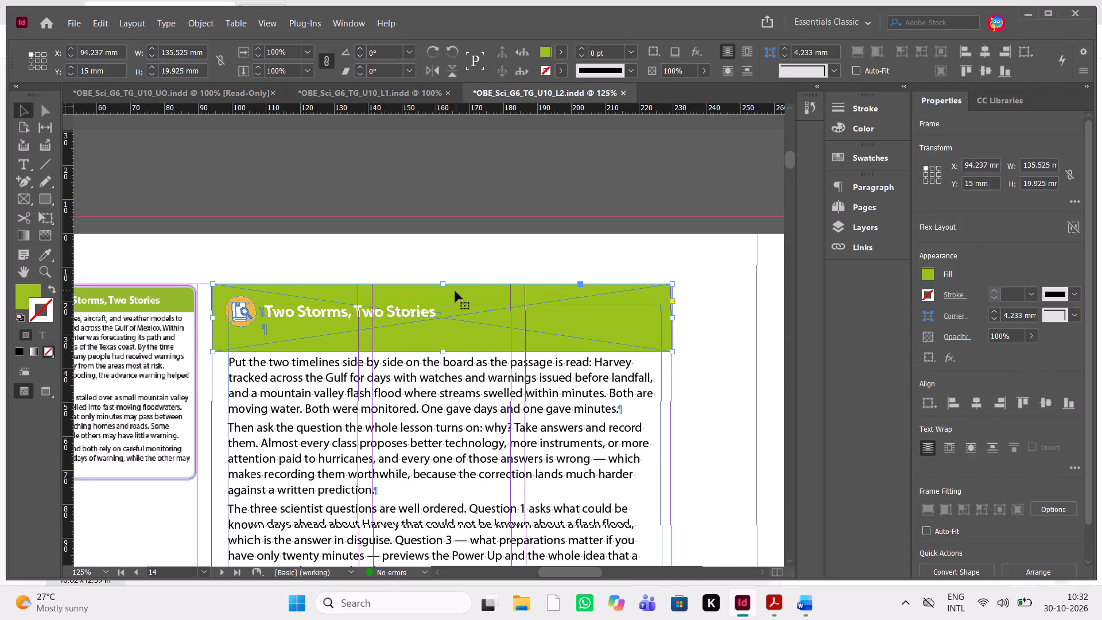
pyautogui.moveTo(444, 284); pyautogui.dragTo(443, 306)
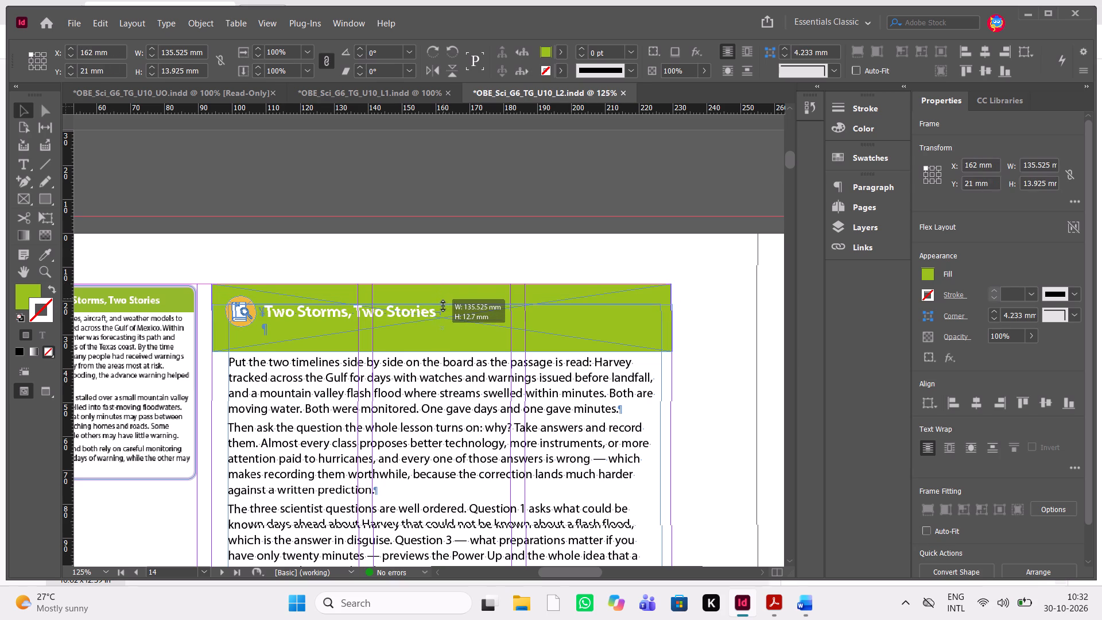
pyautogui.moveTo(443, 306); pyautogui.dragTo(443, 312)
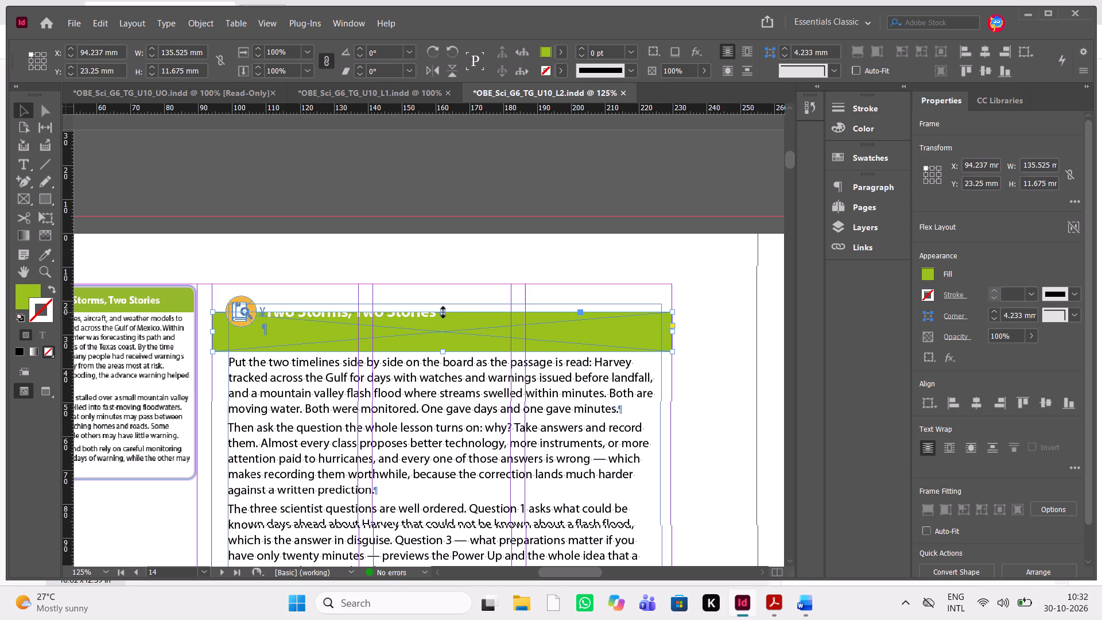
# Nudge the page 14 text frame down to Y about 27 mm so the Two Storms, Two Stories heading sits within the green banner.
pyautogui.click(244, 314)
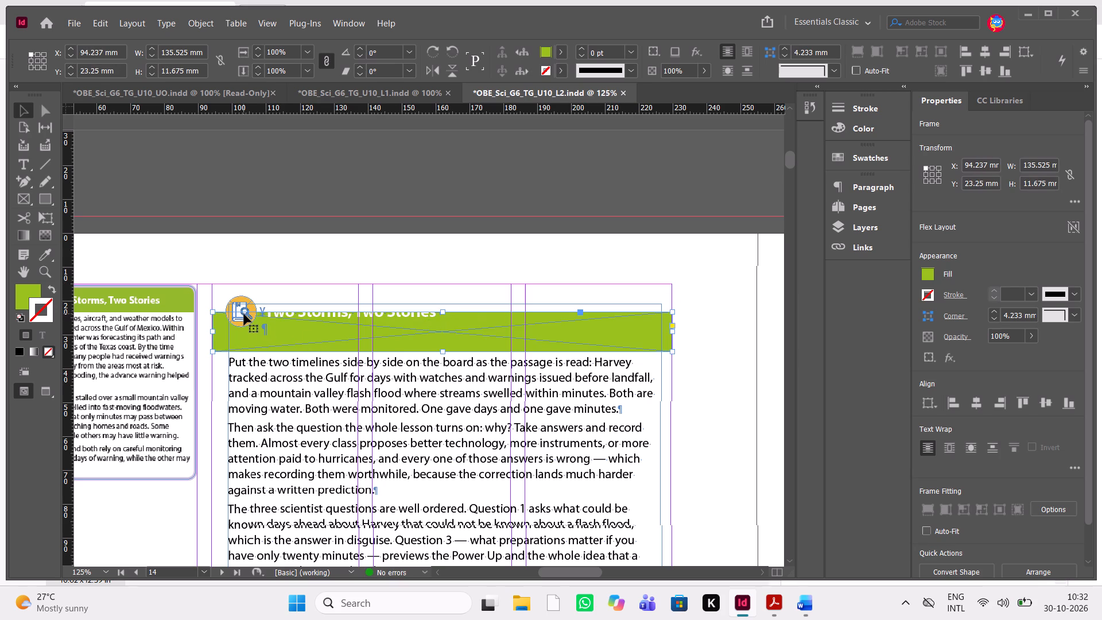
pyautogui.click(234, 305)
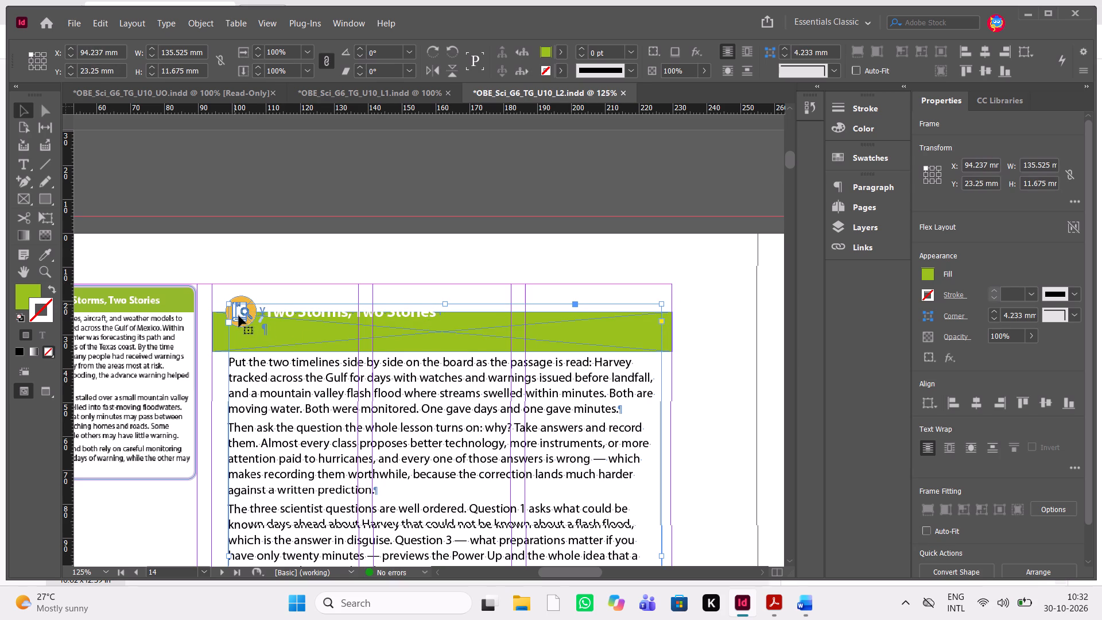
pyautogui.click(249, 297)
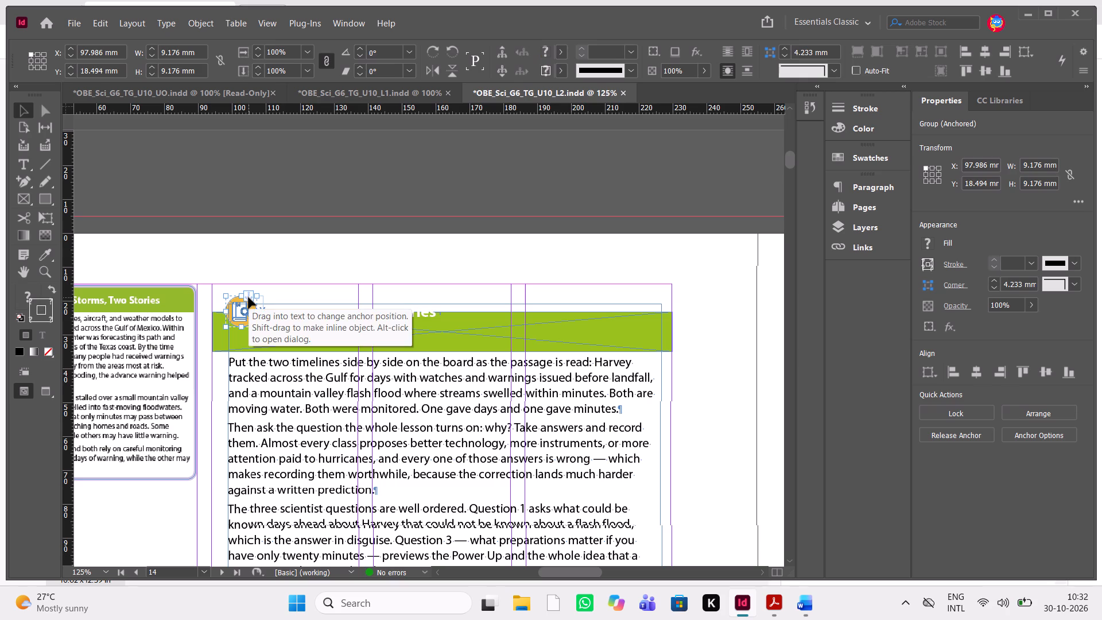
pyautogui.keyDown('shift'); pyautogui.click(478, 332); pyautogui.keyUp('shift')
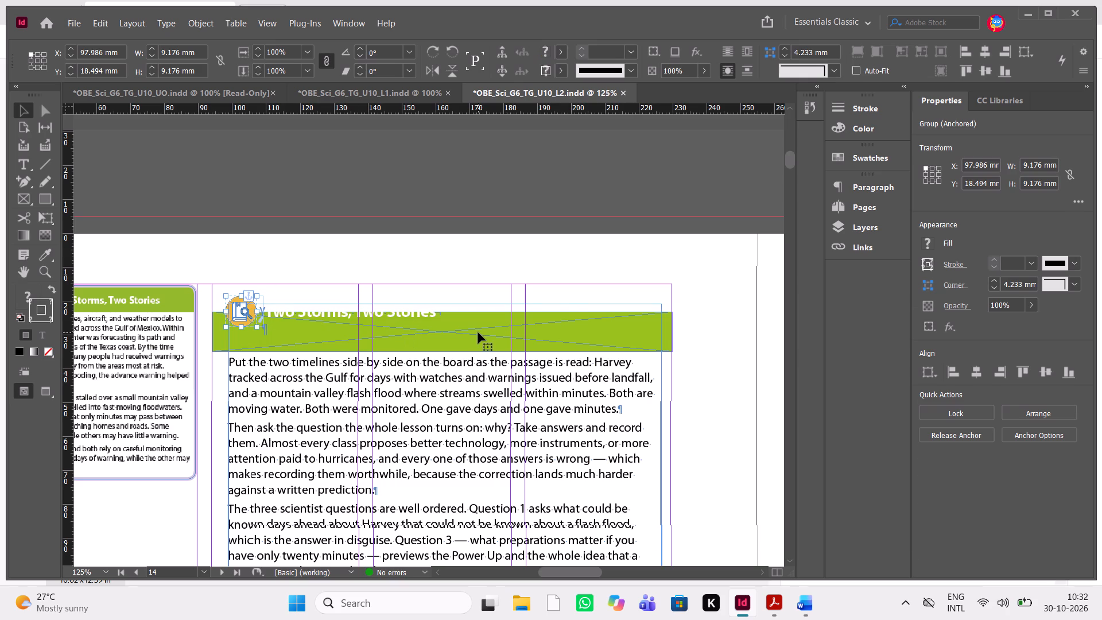
pyautogui.hotkey('shift', 'Down')
pyautogui.hotkey('shift', 'Down')
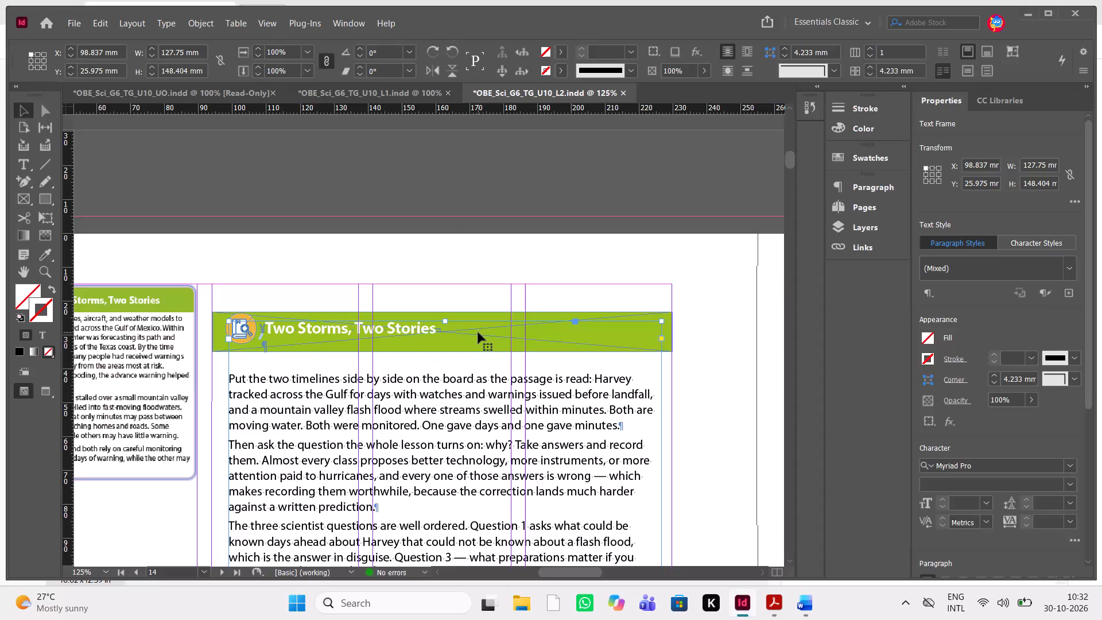
pyautogui.hotkey('shift', 'Down')
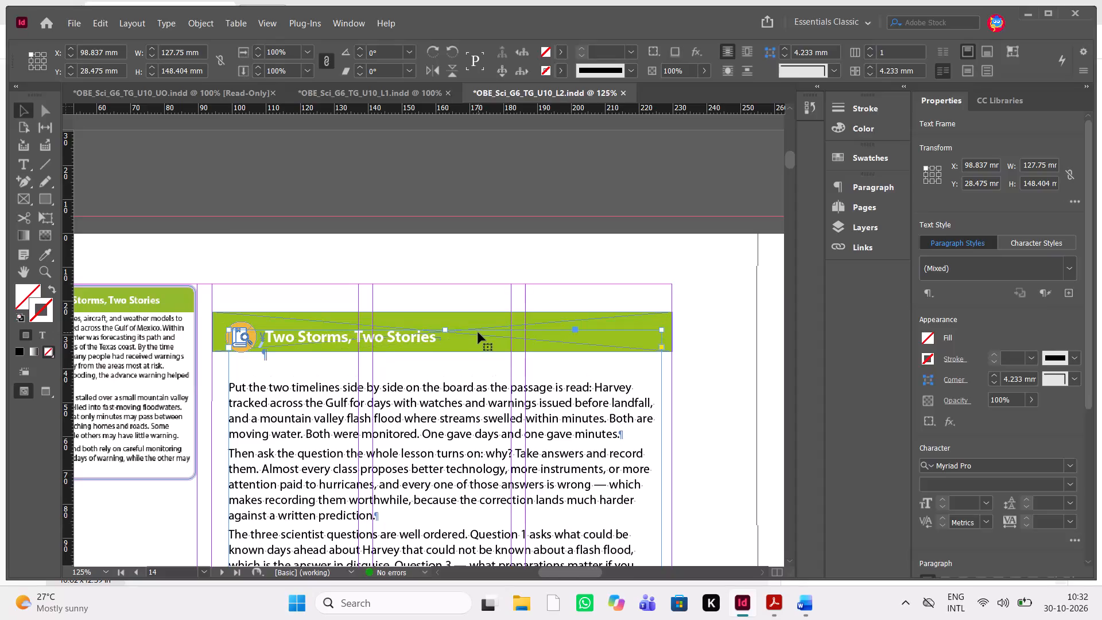
pyautogui.press('Up')
pyautogui.press('Up')
pyautogui.press('Up')
pyautogui.press('Up')
pyautogui.press('Up')
pyautogui.press('Up')
pyautogui.press('Up')
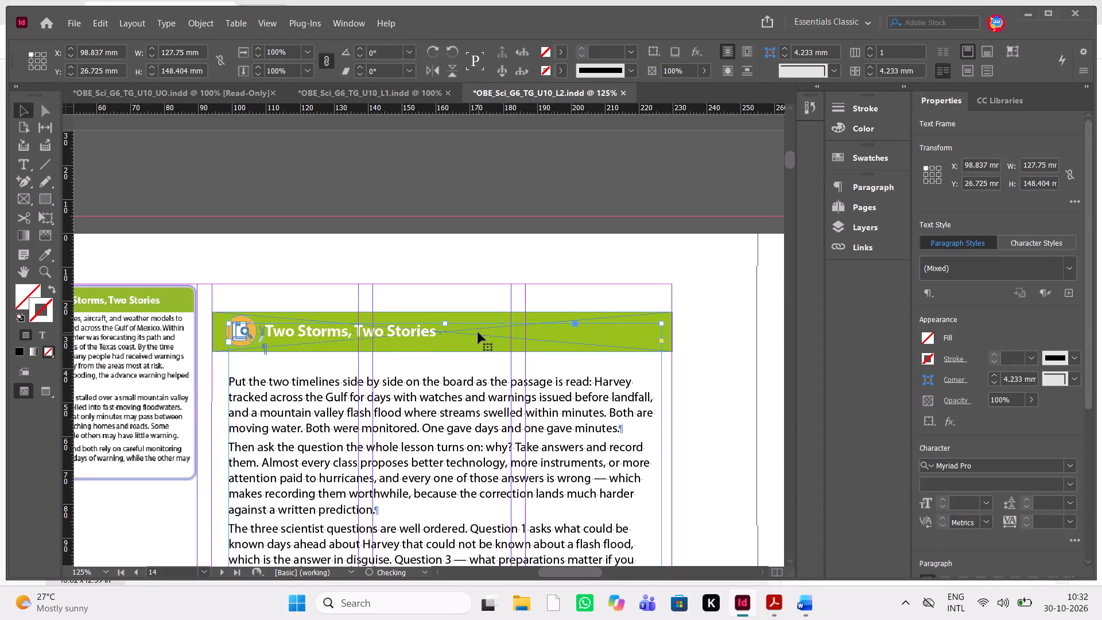
pyautogui.press('Right')
pyautogui.press('Left')
pyautogui.press('Left')
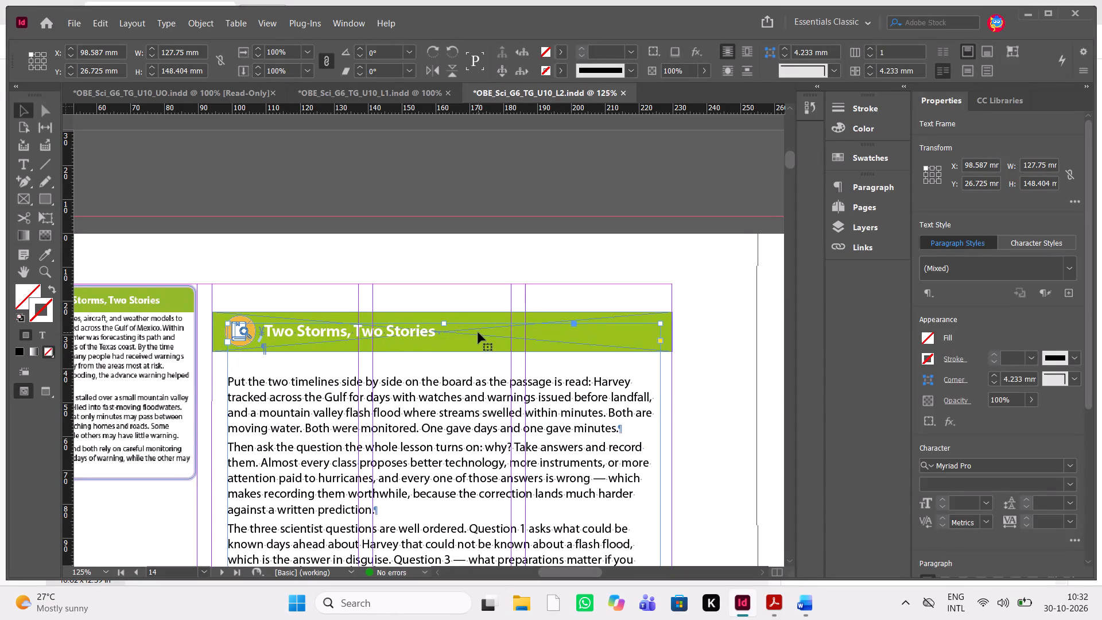
pyautogui.press('Right')
pyautogui.press('Down')
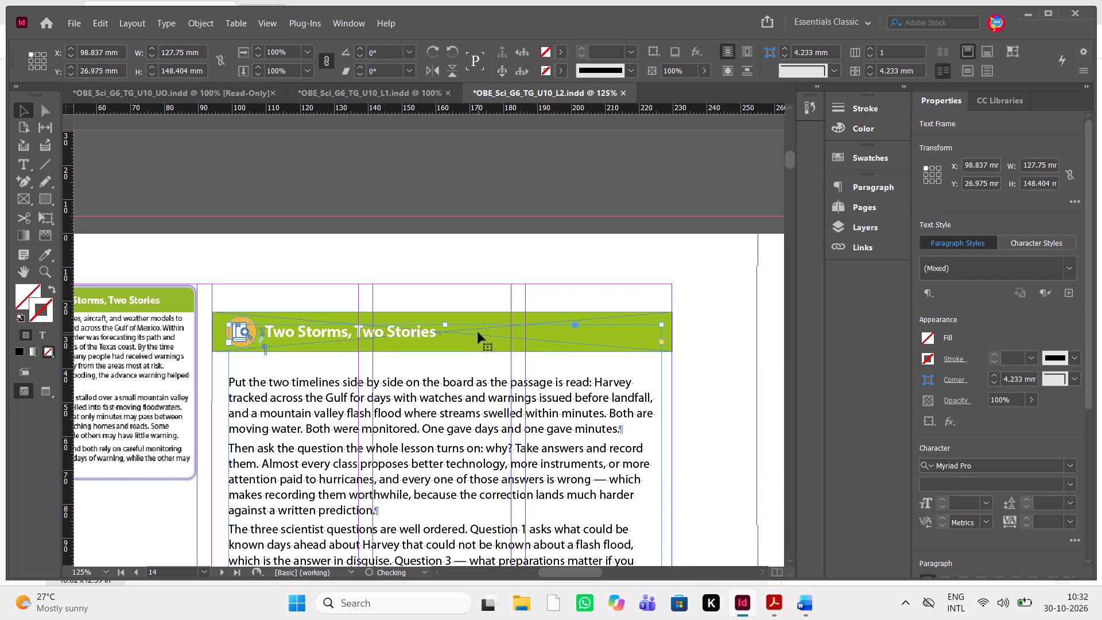
# Move the green banner and its text frame up together to the top margin, at Y 15 mm.
pyautogui.click(699, 386)
pyautogui.click(699, 386)
pyautogui.moveTo(699, 386); pyautogui.dragTo(267, 295)
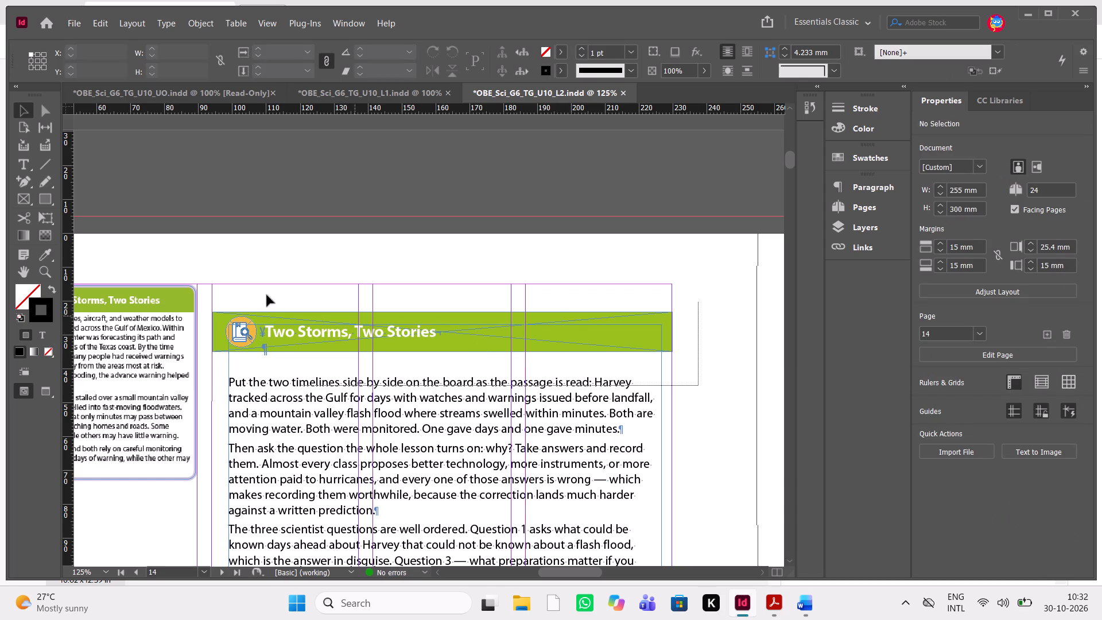
pyautogui.moveTo(267, 295); pyautogui.dragTo(216, 310)
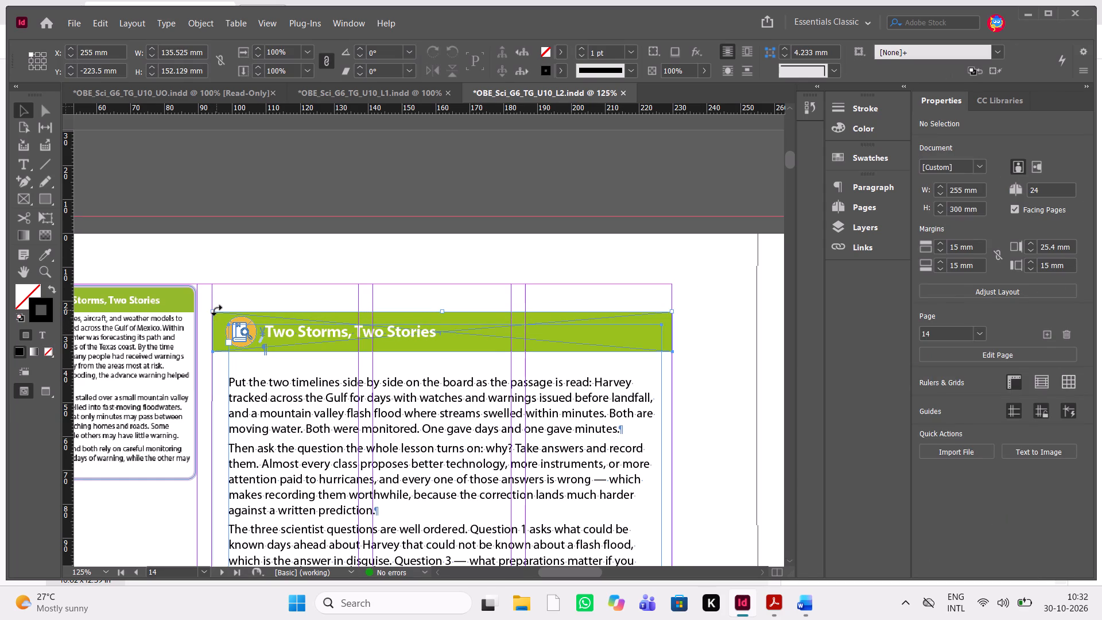
pyautogui.hotkey('shift', 'Up')
pyautogui.hotkey('shift', 'Up')
pyautogui.hotkey('shift', 'Up')
pyautogui.hotkey('shift', 'Up')
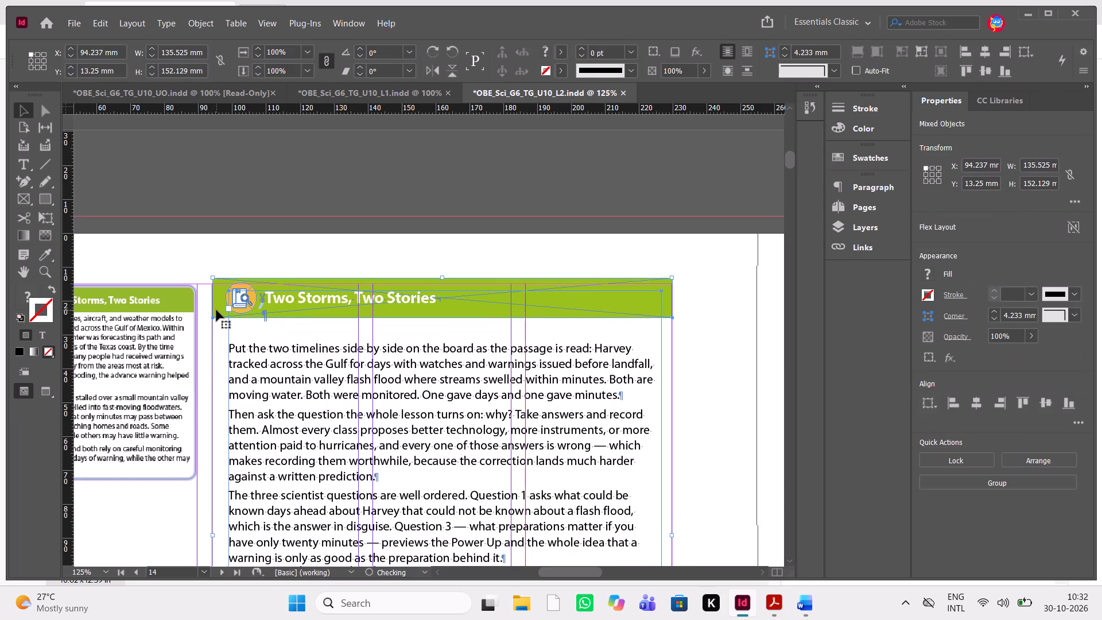
pyautogui.press('Down')
pyautogui.press('Down')
pyautogui.press('Down')
pyautogui.press('Down')
pyautogui.press('Down')
pyautogui.press('Down')
pyautogui.press('Down')
pyautogui.press('Down')
pyautogui.press('Down')
pyautogui.press('Up')
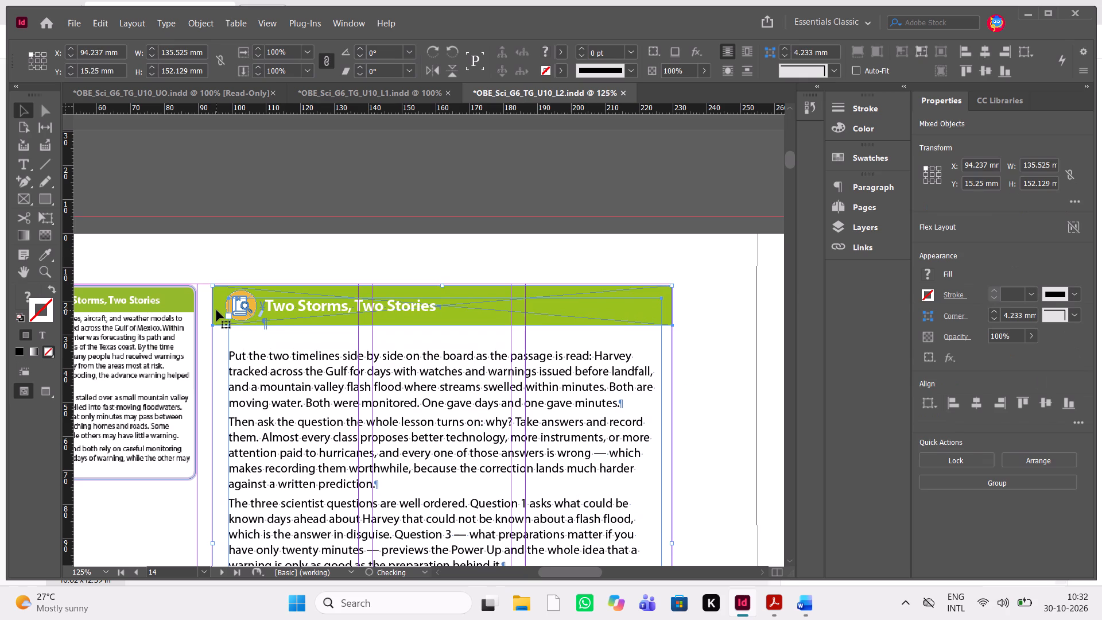
pyautogui.press('Up')
# Set the space after the Two Storms, Two Stories heading paragraph to 1 mm.
pyautogui.doubleClick(327, 377)
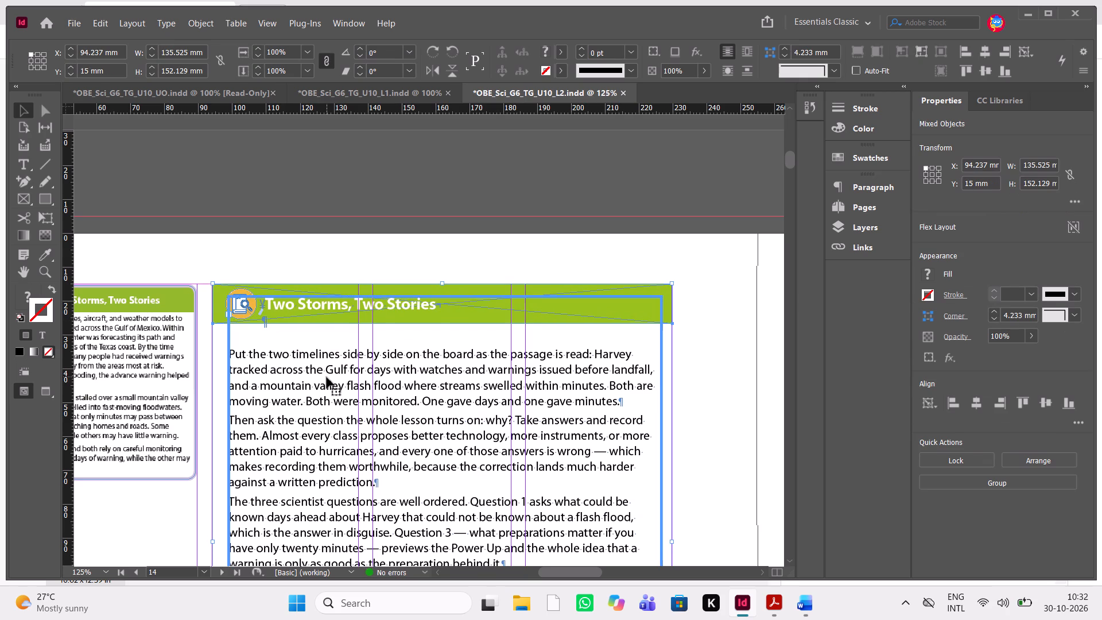
pyautogui.click(452, 300)
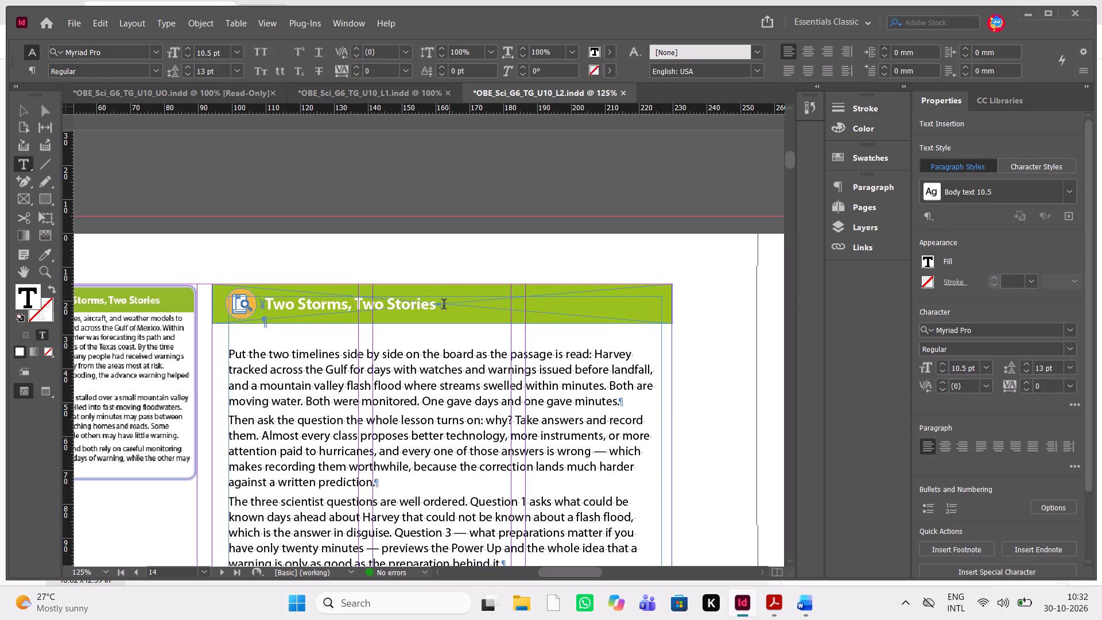
pyautogui.moveTo(443, 306); pyautogui.dragTo(265, 305)
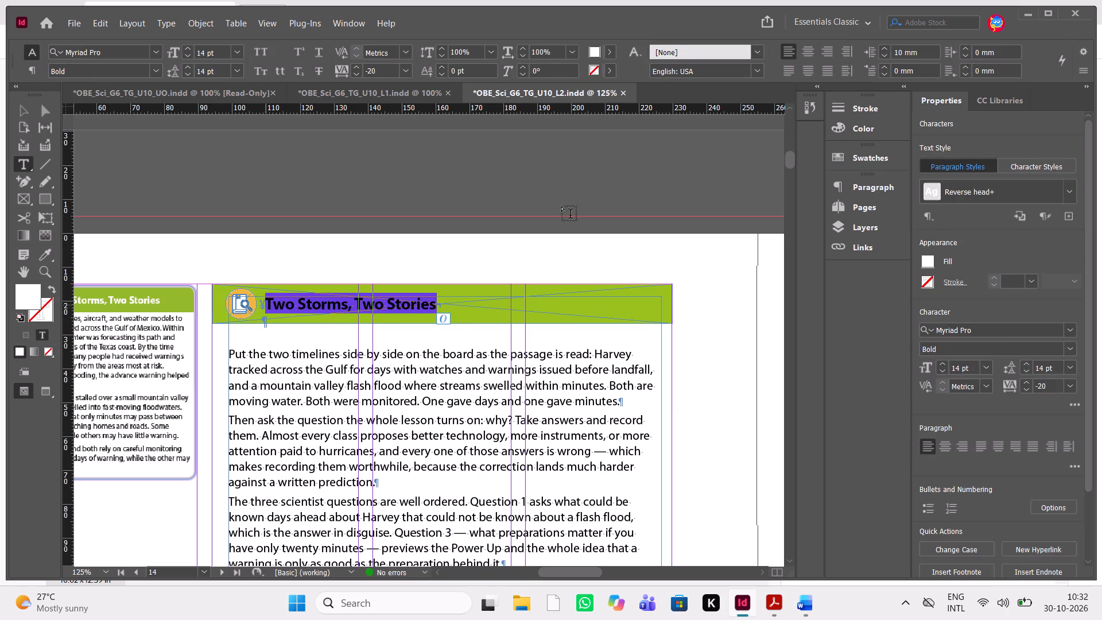
pyautogui.click(886, 185)
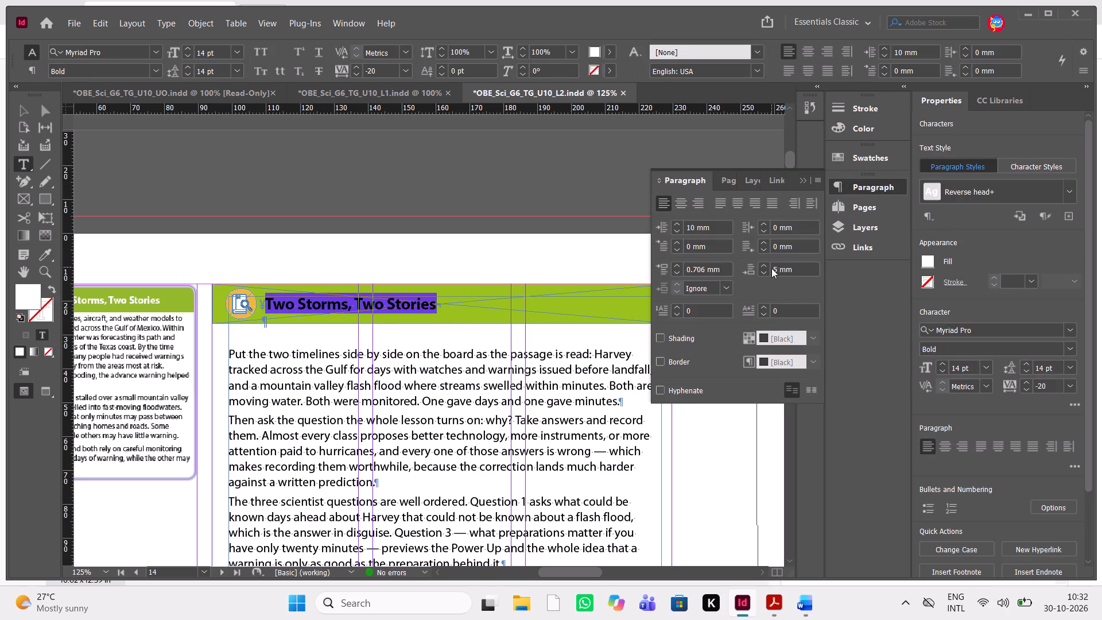
pyautogui.tripleClick(765, 271)
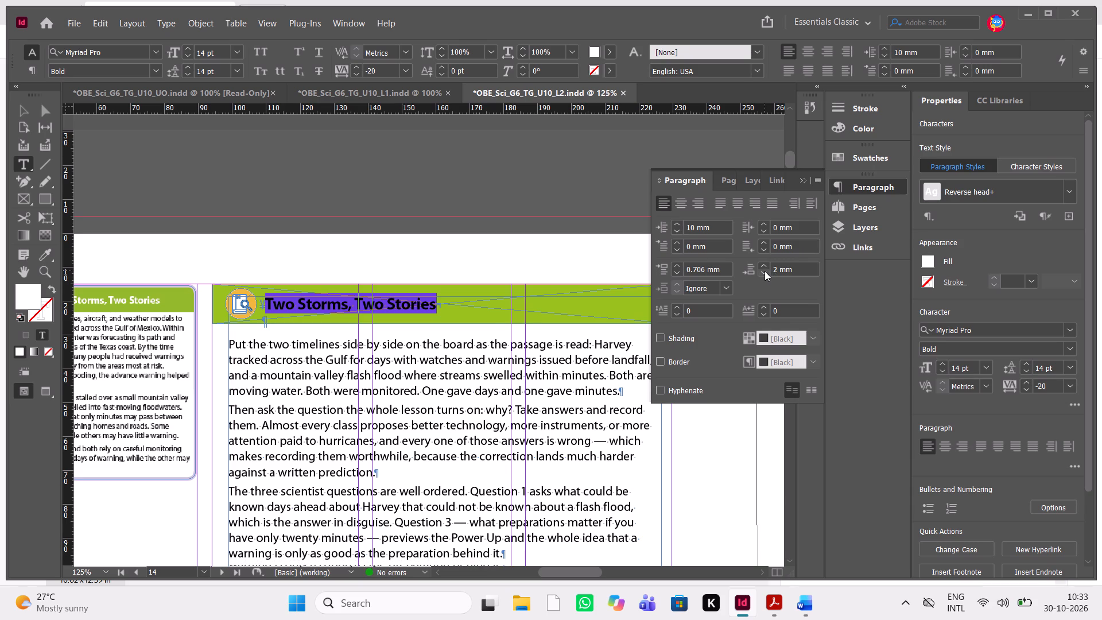
pyautogui.click(765, 271)
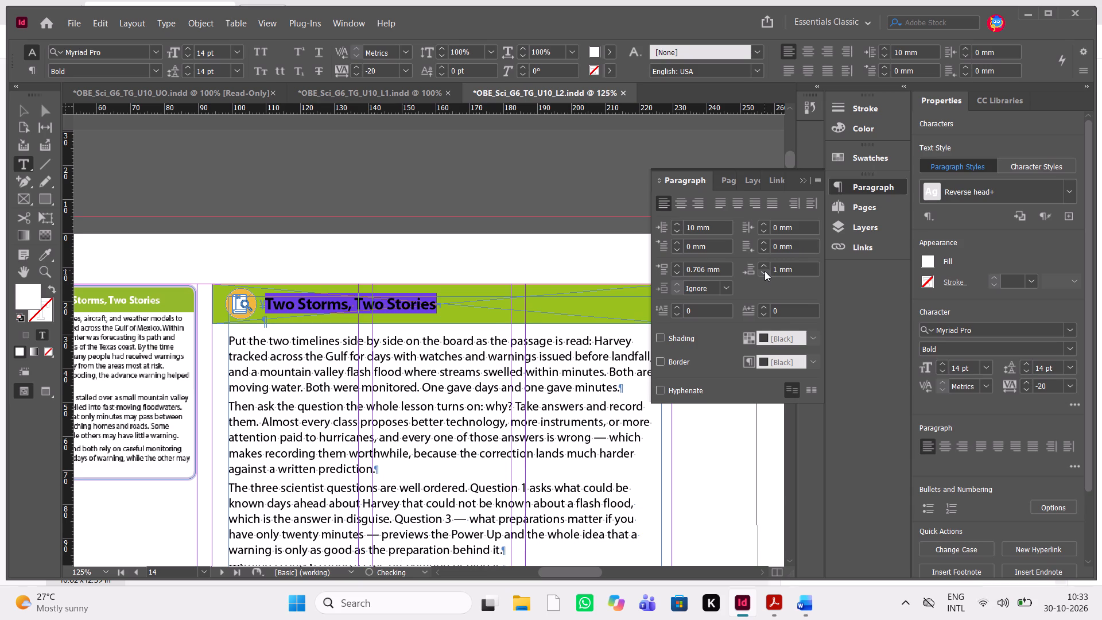
# In the Lesson 1 document, set the space after the page 14 The Vanishing Coast heading to 2 mm.
pyautogui.click(377, 93)
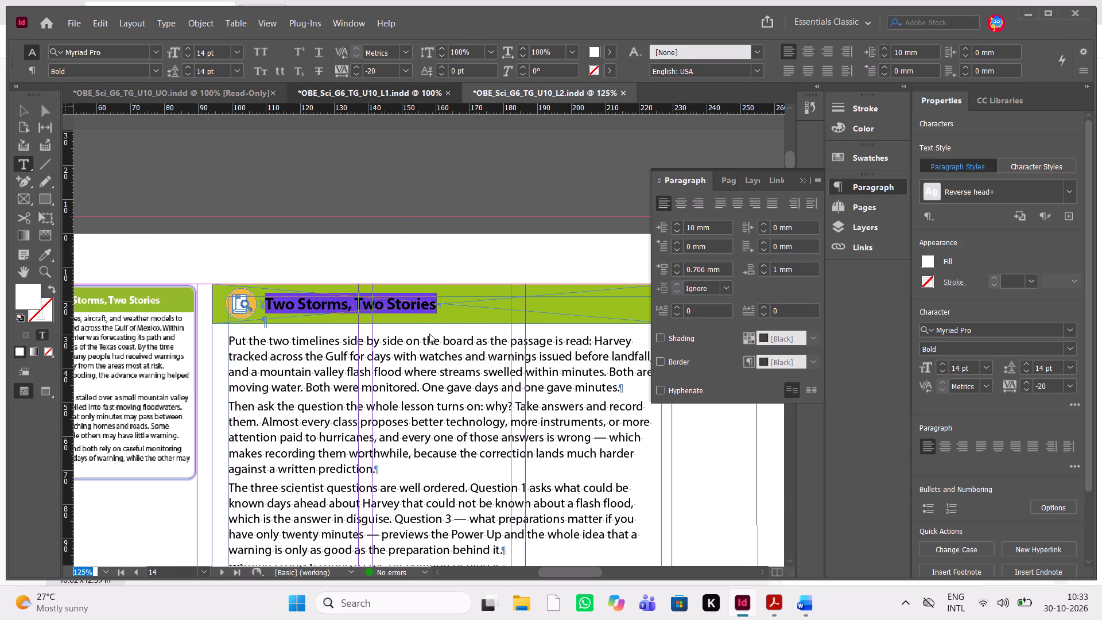
pyautogui.scroll(15, 429, 334)
pyautogui.scroll(-2, 429, 334)
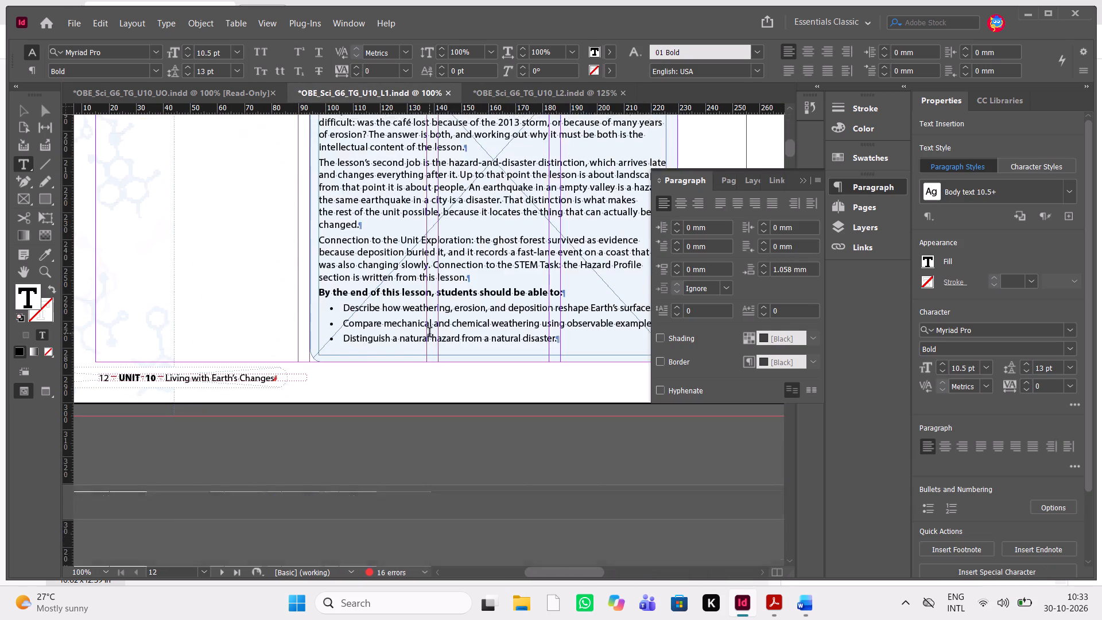
pyautogui.scroll(-1, 429, 334)
pyautogui.moveTo(488, 327); pyautogui.dragTo(380, 325)
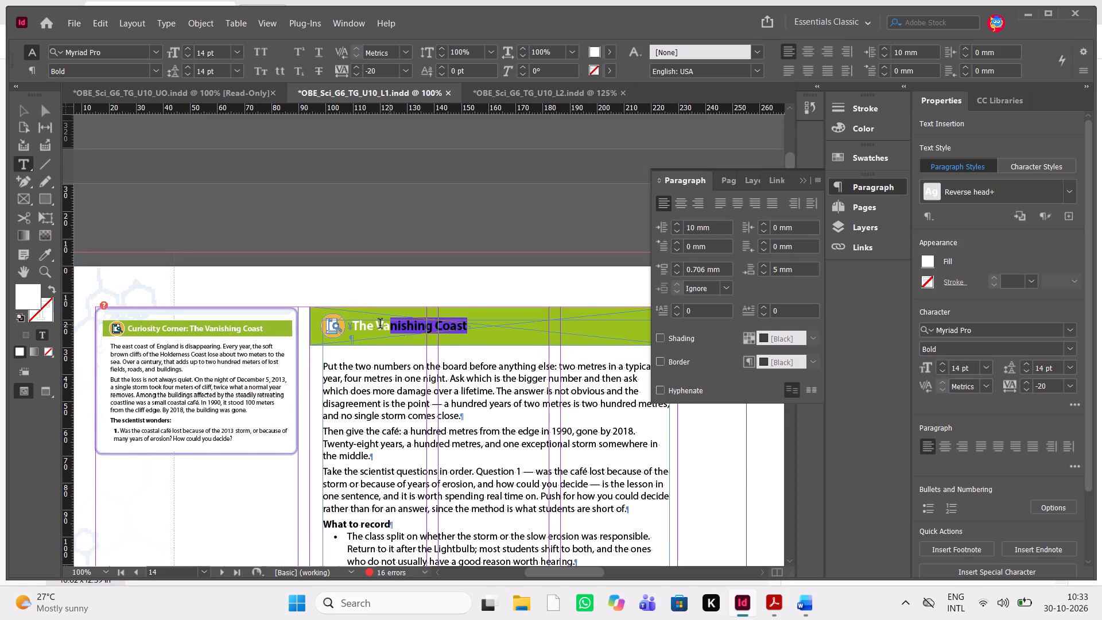
pyautogui.moveTo(380, 325); pyautogui.dragTo(351, 324)
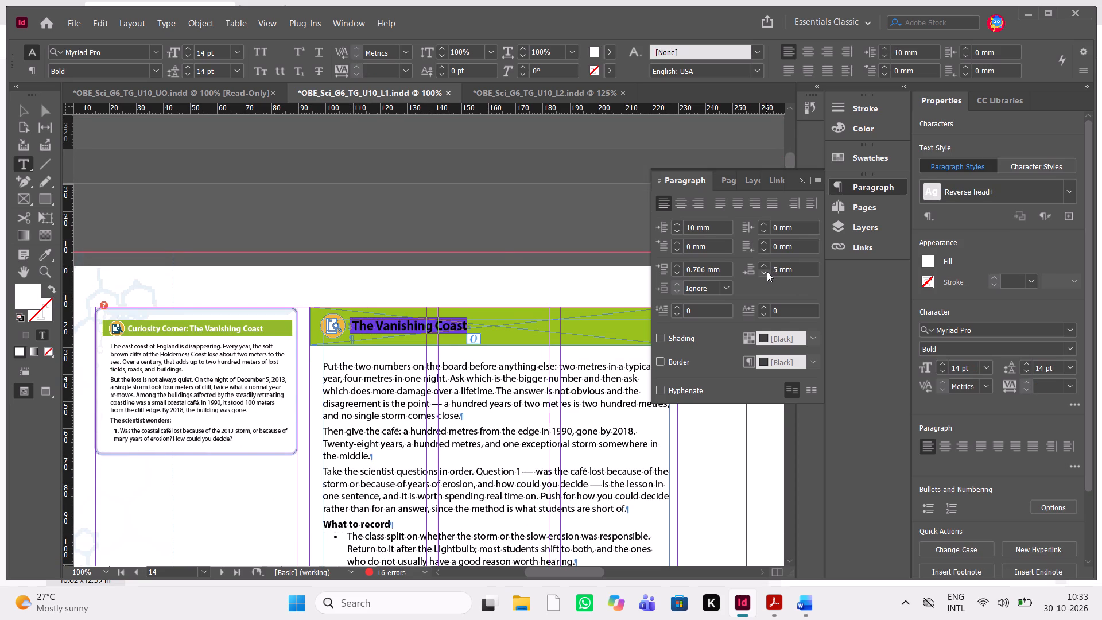
pyautogui.click(767, 272)
pyautogui.click(767, 272)
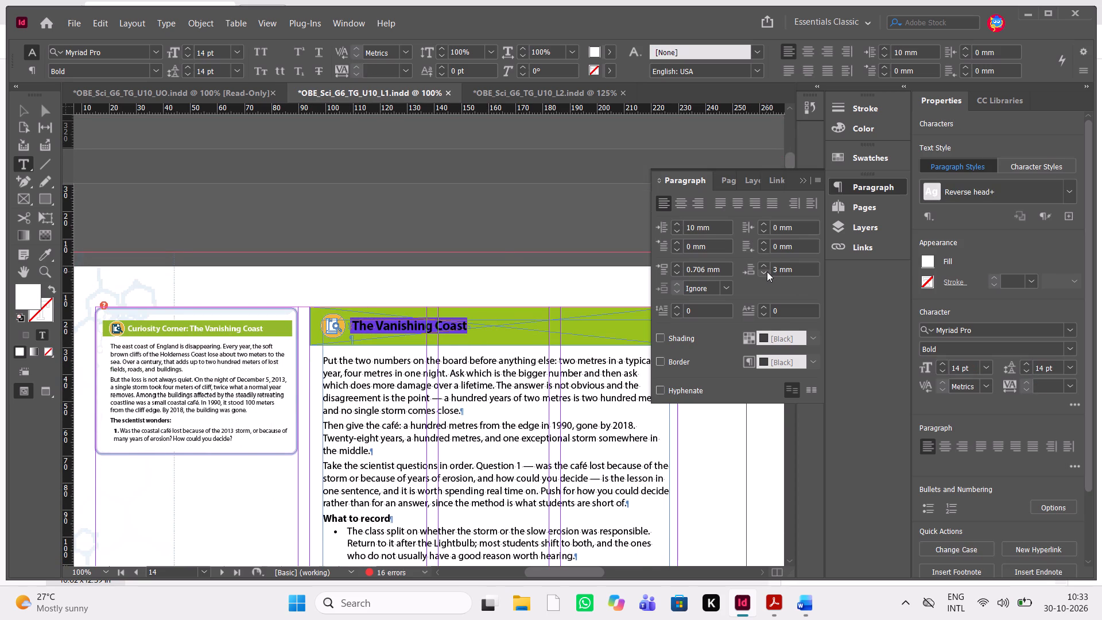
pyautogui.click(767, 272)
pyautogui.click(805, 182)
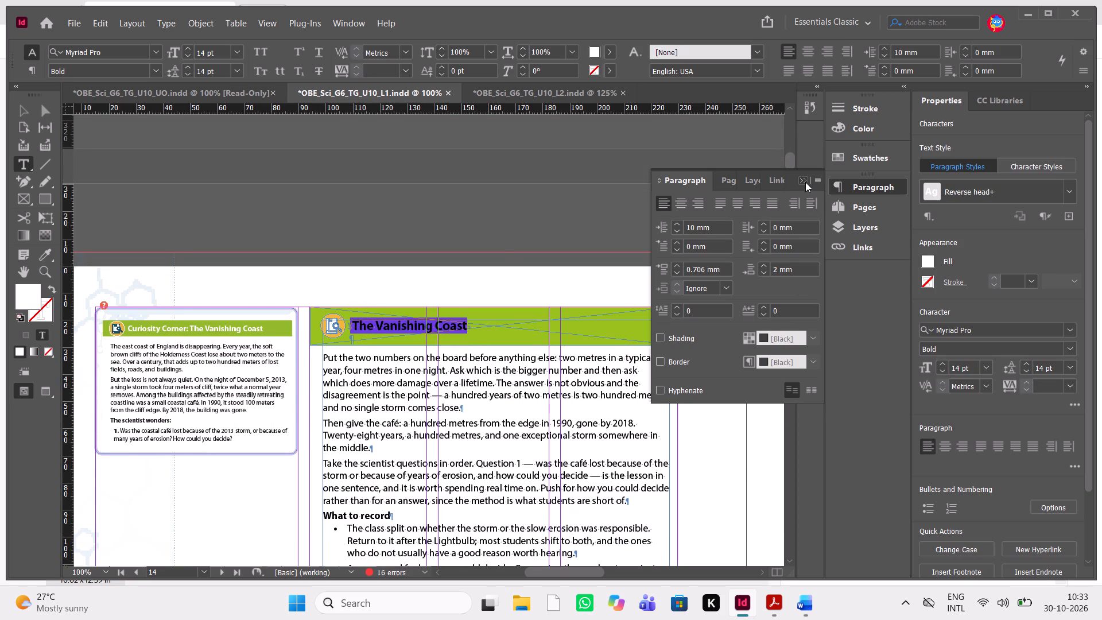
# In preview mode, lower the top edge of the green The Vanishing Coast banner, reducing its height to about 11.7 mm.
pyautogui.moveTo(30, 110); pyautogui.dragTo(231, 168)
pyautogui.click(231, 168)
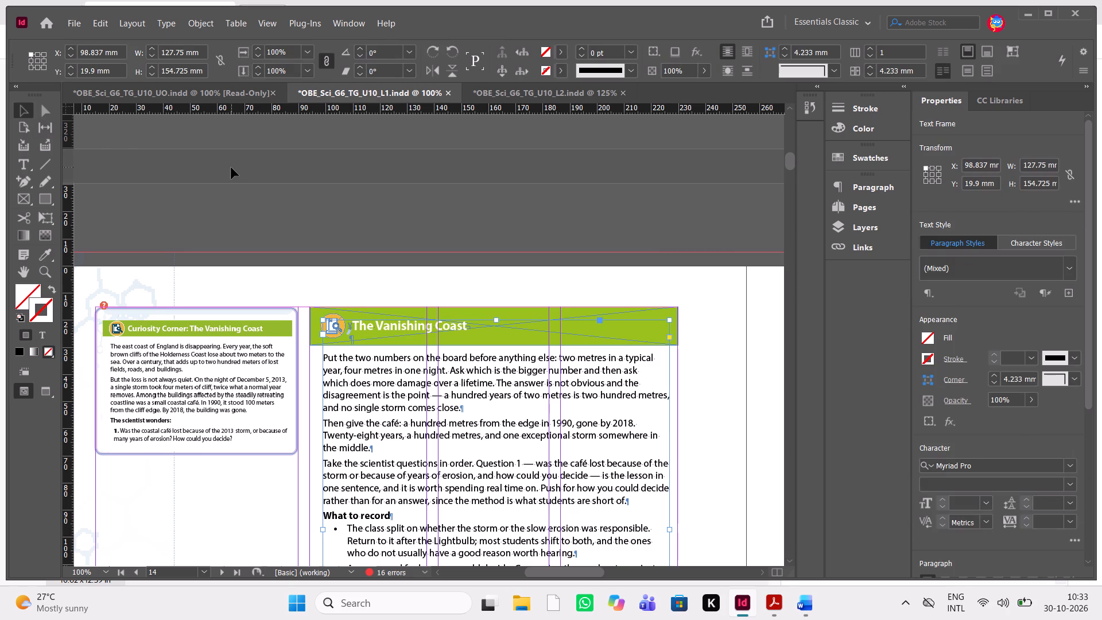
pyautogui.press('w')
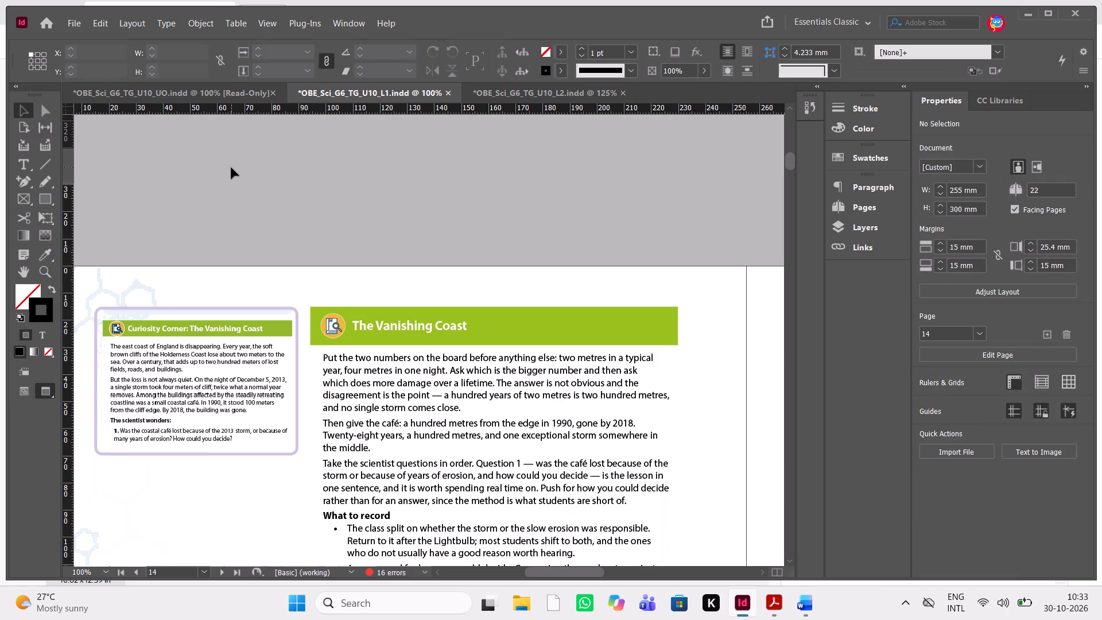
pyautogui.click(670, 317)
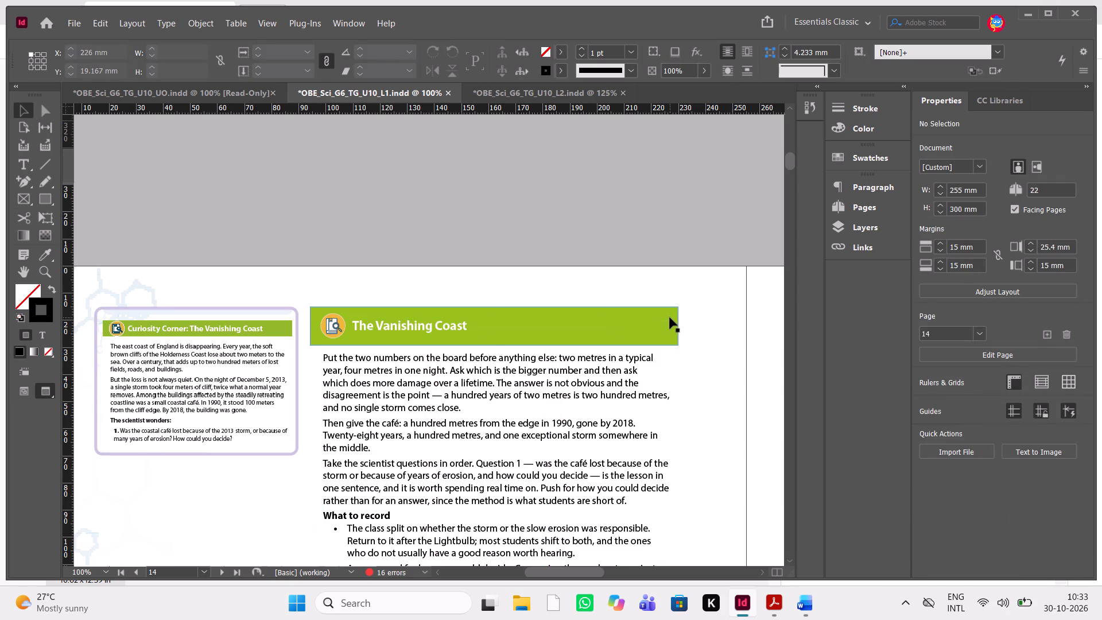
pyautogui.moveTo(496, 308); pyautogui.dragTo(496, 314)
# Nudge the anchored round icon in The Vanishing Coast banner down 1 mm, to Y about 18.4 mm.
pyautogui.click(327, 327)
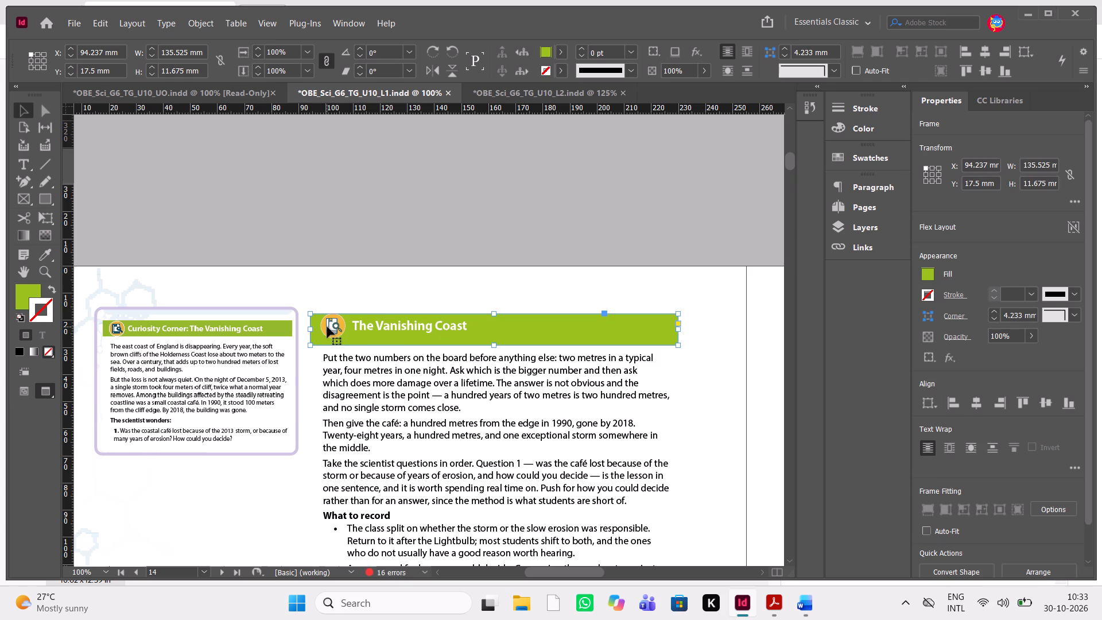
pyautogui.click(329, 327)
pyautogui.click(457, 269)
pyautogui.click(332, 329)
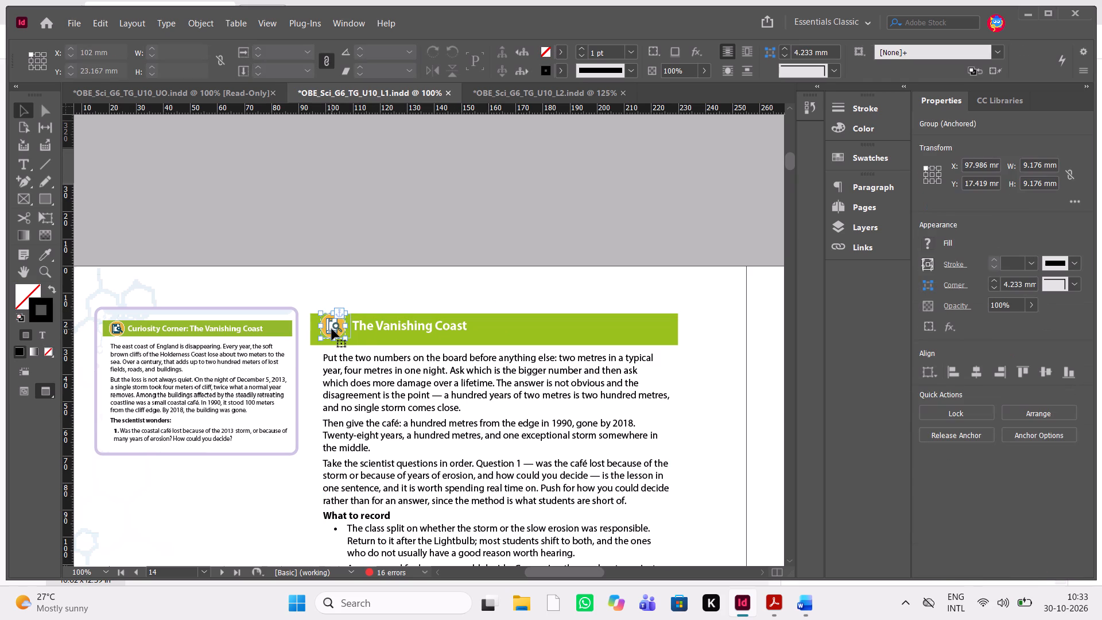
pyautogui.press('Down')
pyautogui.press('Down')
pyautogui.press('Down')
pyautogui.press('Down')
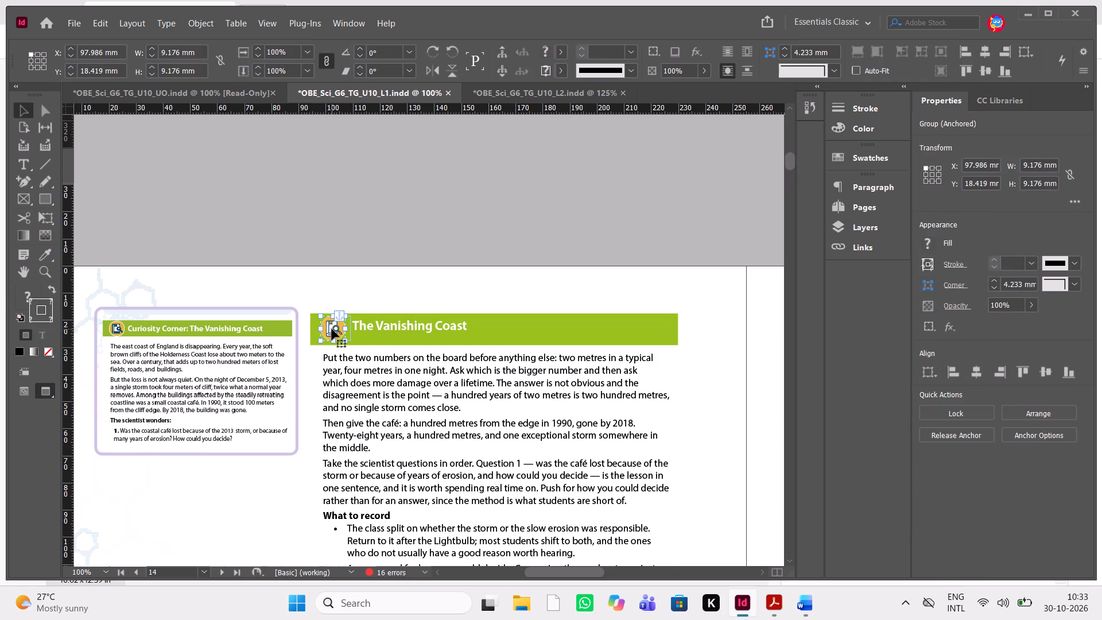
# Nudge The Vanishing Coast text frame down slightly, to Y 20.15 mm, to center the heading in the banner.
pyautogui.click(412, 330)
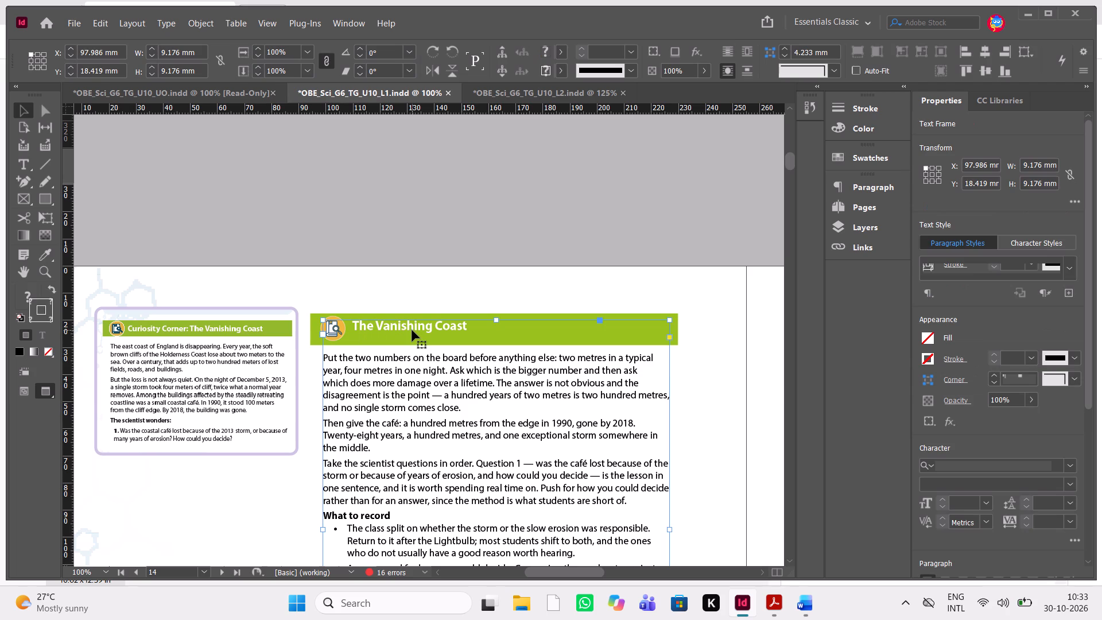
pyautogui.press('Down')
pyautogui.press('Down')
pyautogui.press('Down')
pyautogui.press('Down')
pyautogui.press('Up')
pyautogui.press('Up')
pyautogui.press('Up')
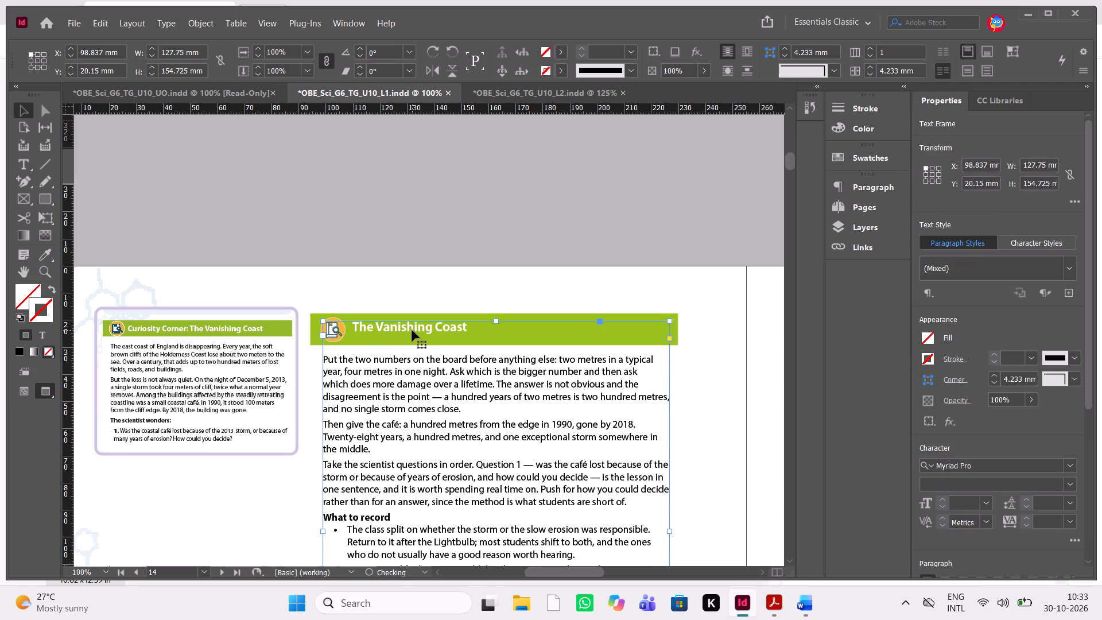
pyautogui.press('Down')
pyautogui.press('Up')
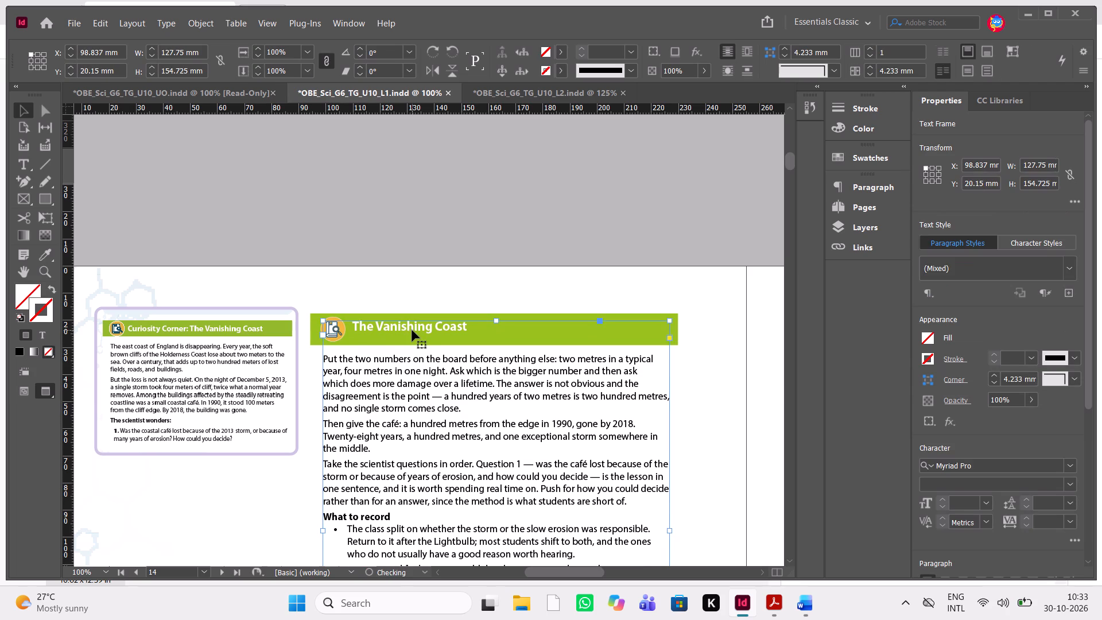
# Nudge The Vanishing Coast text frame on page 14 down to Y 20.9 mm.
pyautogui.click(533, 239)
pyautogui.click(429, 359)
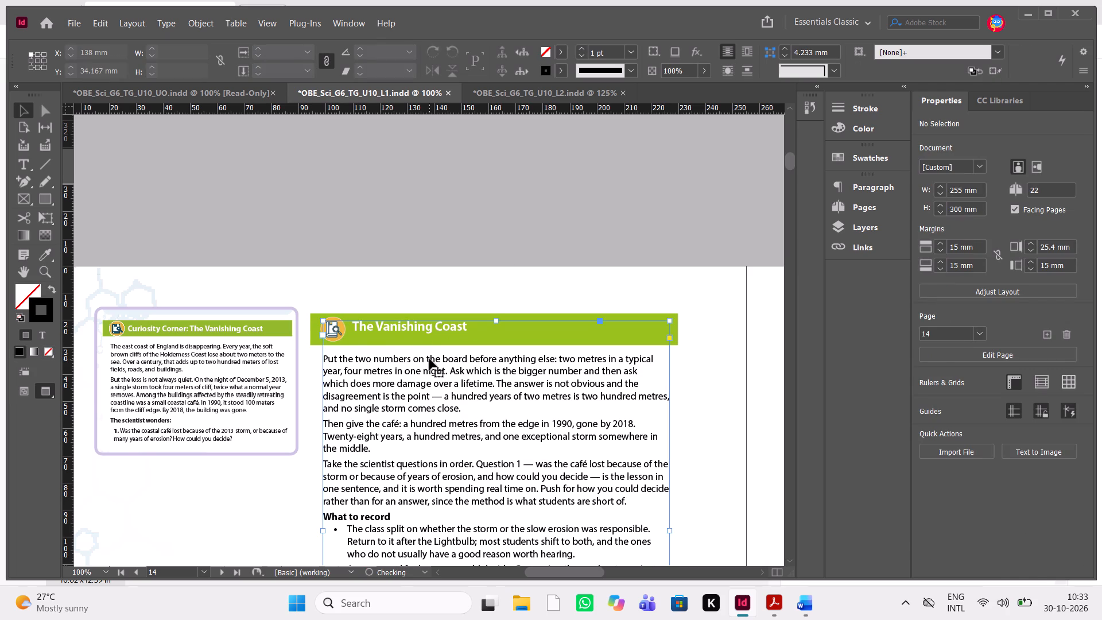
pyautogui.press('Down')
pyautogui.press('Down')
pyautogui.press('Down')
pyautogui.press('Up')
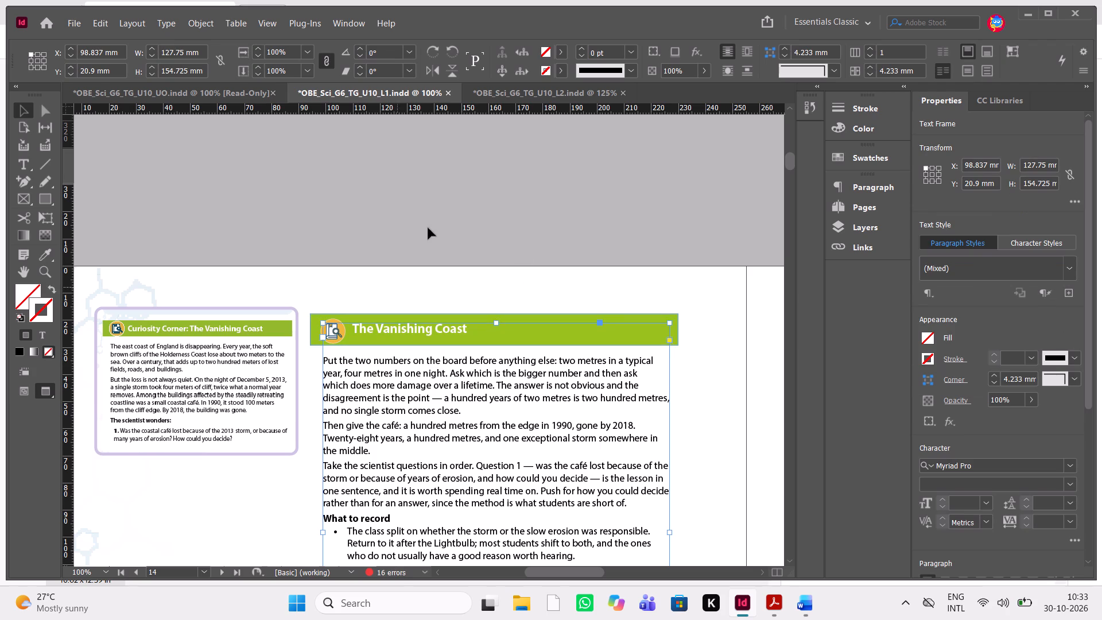
pyautogui.click(333, 230)
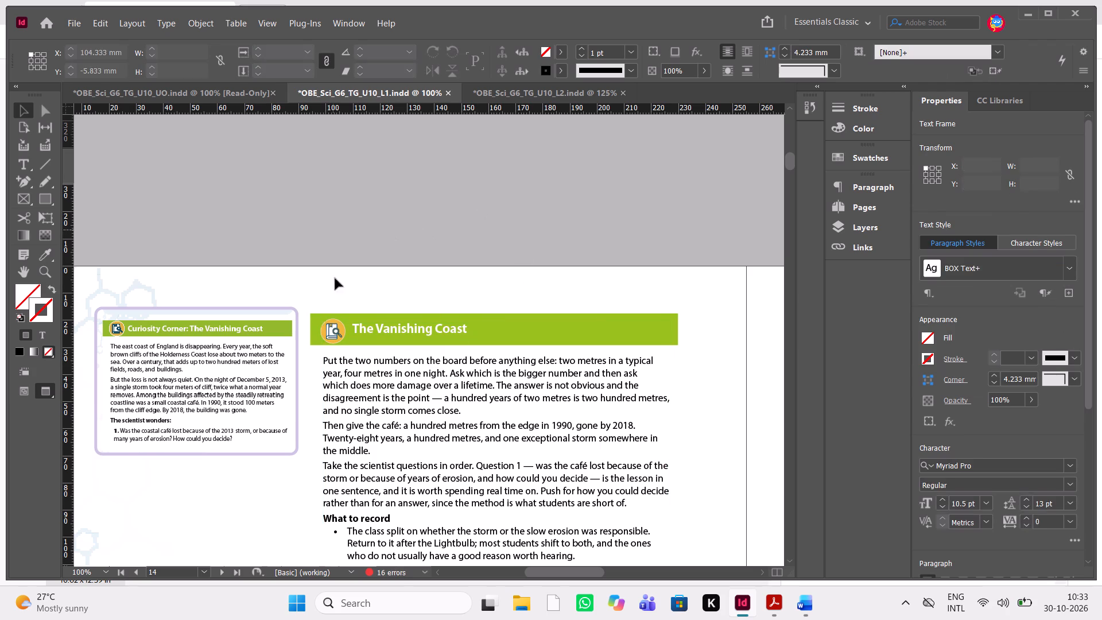
# Nudge the anchored round icon in The Vanishing Coast banner up to Y about 18.67 mm.
pyautogui.click(327, 331)
pyautogui.press('Up')
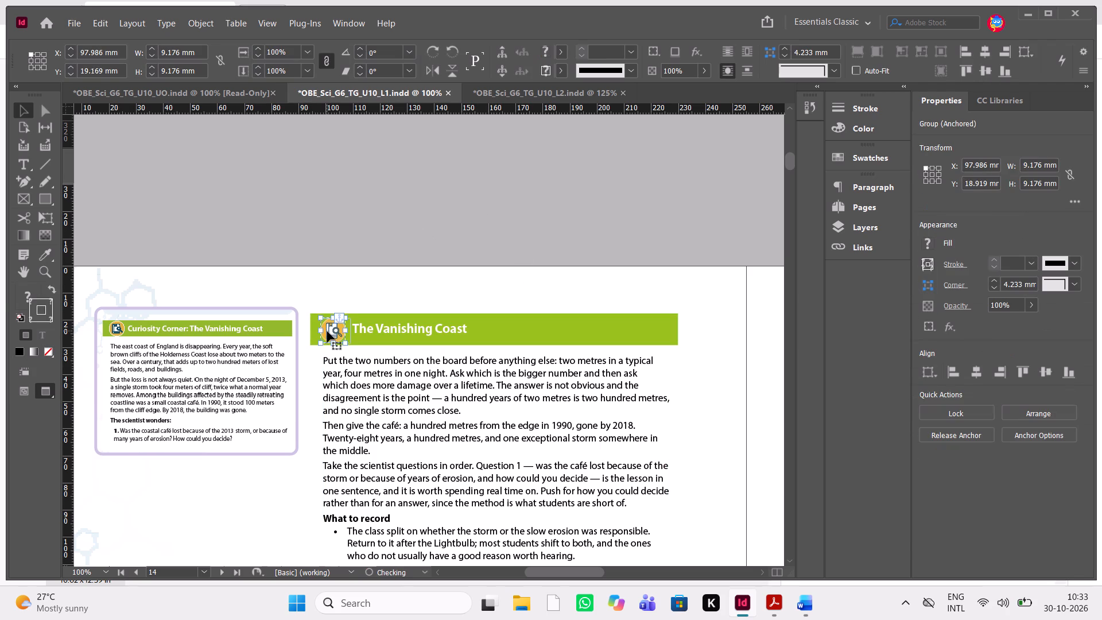
pyautogui.press('Up')
pyautogui.press('Up')
pyautogui.press('Down')
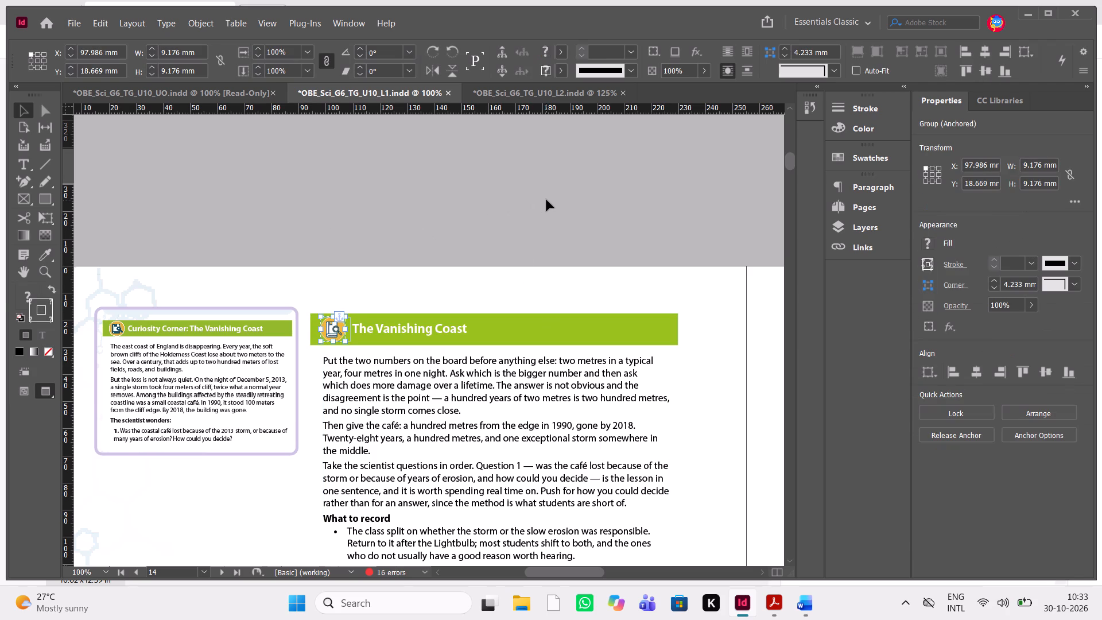
pyautogui.click(546, 200)
pyautogui.click(577, 207)
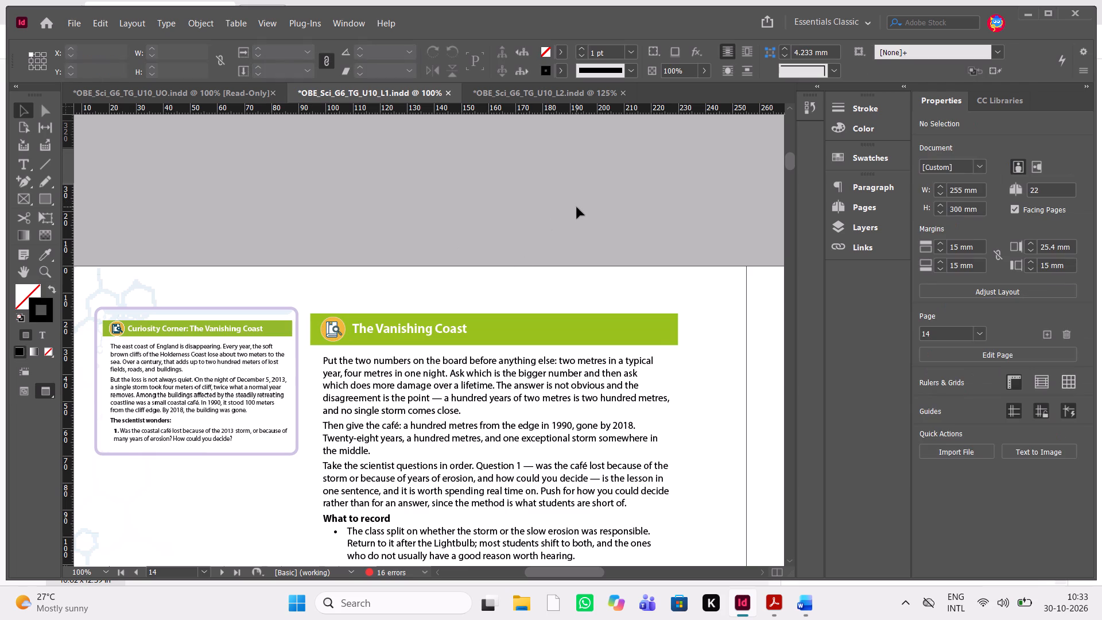
# Compare The Vanishing Coast banner's placement with the Two Storms, Two Stories banner in the Lesson 2 document.
pyautogui.press('w')
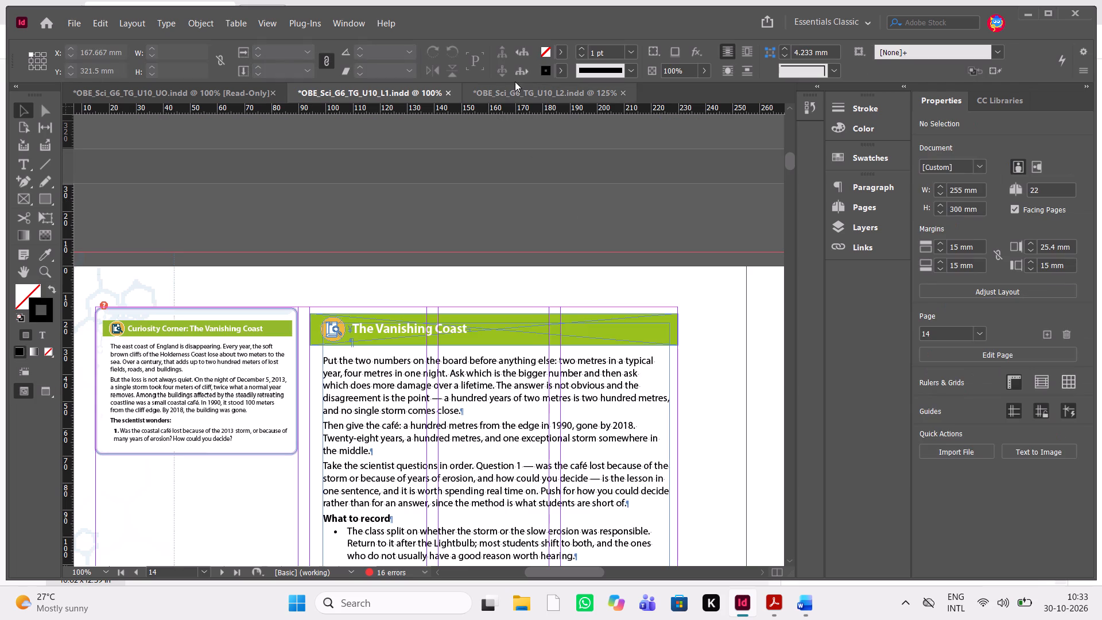
pyautogui.click(525, 84)
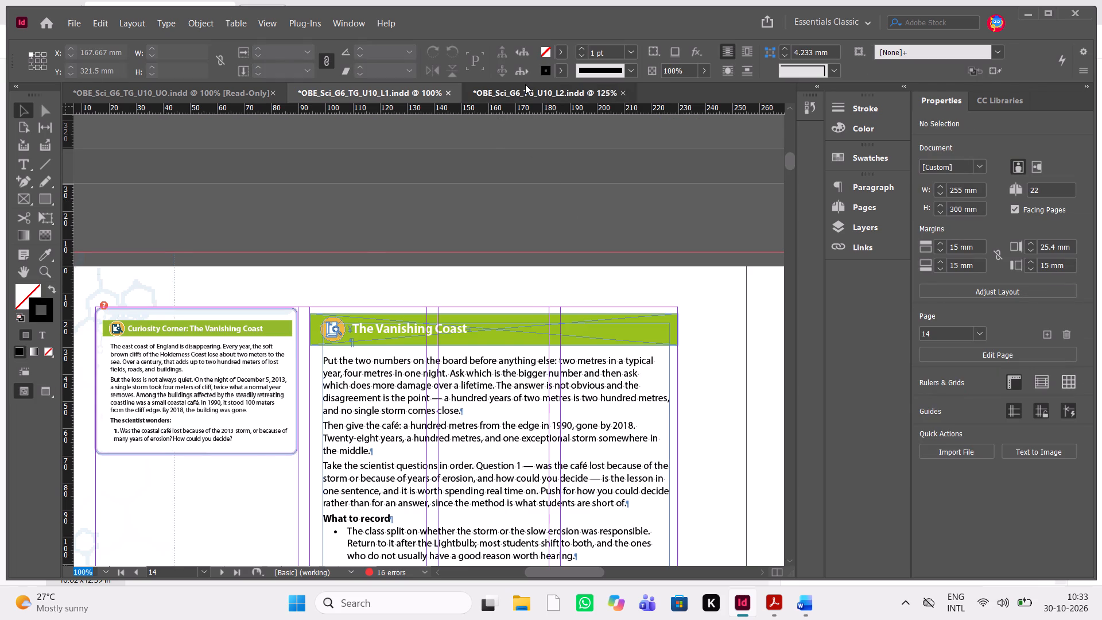
pyautogui.moveTo(332, 272); pyautogui.dragTo(355, 270)
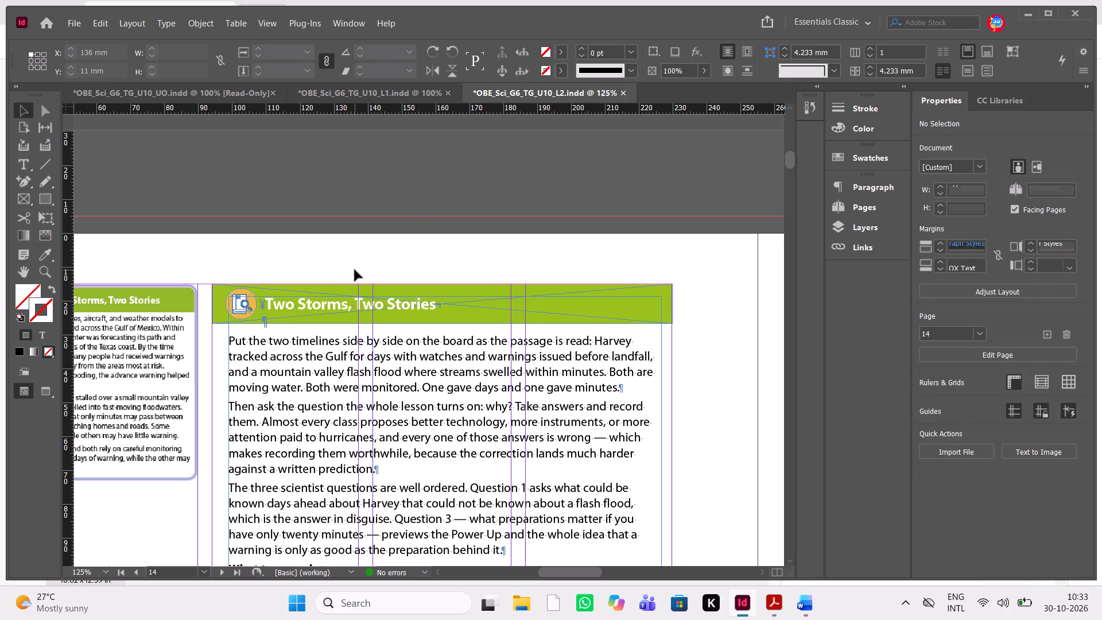
pyautogui.hotkey('ctrl', 'Tab')
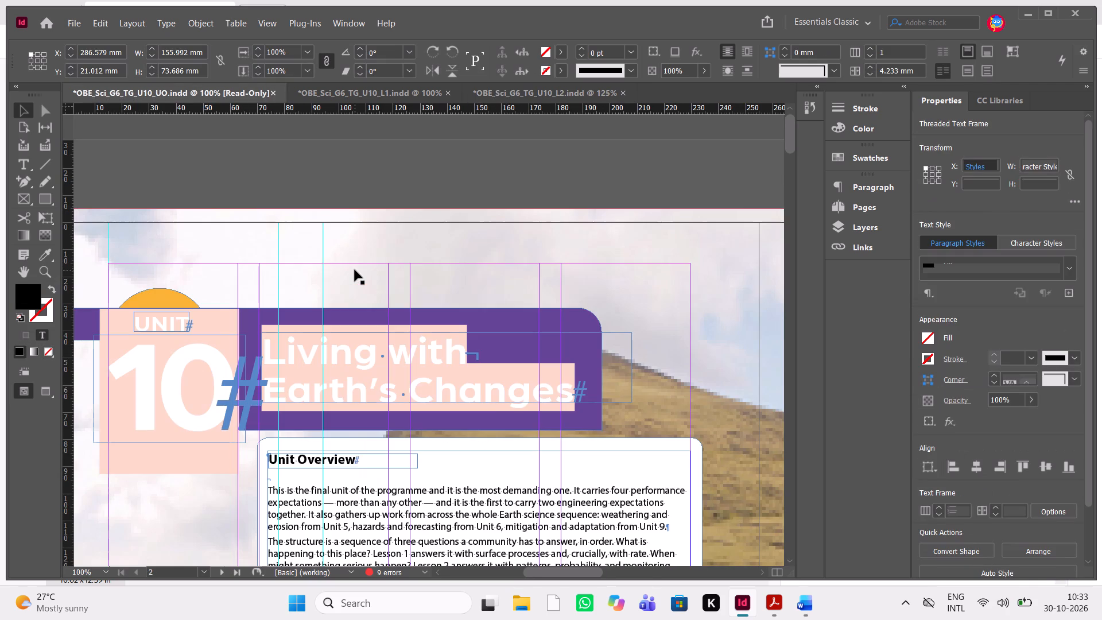
pyautogui.hotkey('ctrl', 'Tab')
pyautogui.scroll(-1, 355, 270)
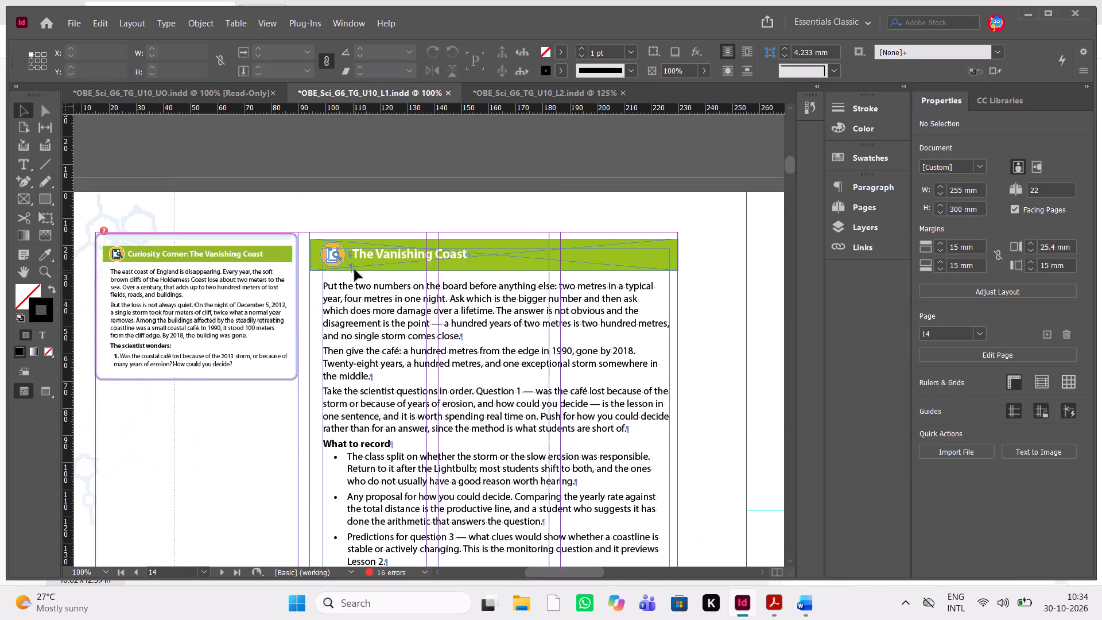
pyautogui.scroll(-1, 708, 302)
pyautogui.scroll(1, 708, 302)
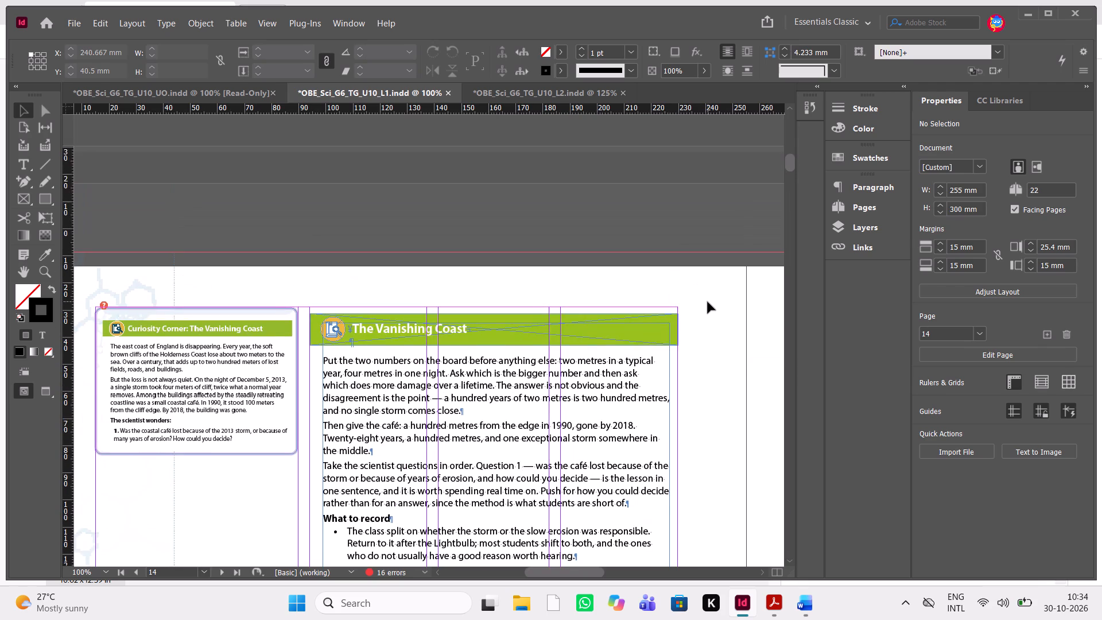
# Move the green The Vanishing Coast banner and its text frame up together to Y 15.25 mm.
pyautogui.moveTo(315, 295); pyautogui.dragTo(410, 415)
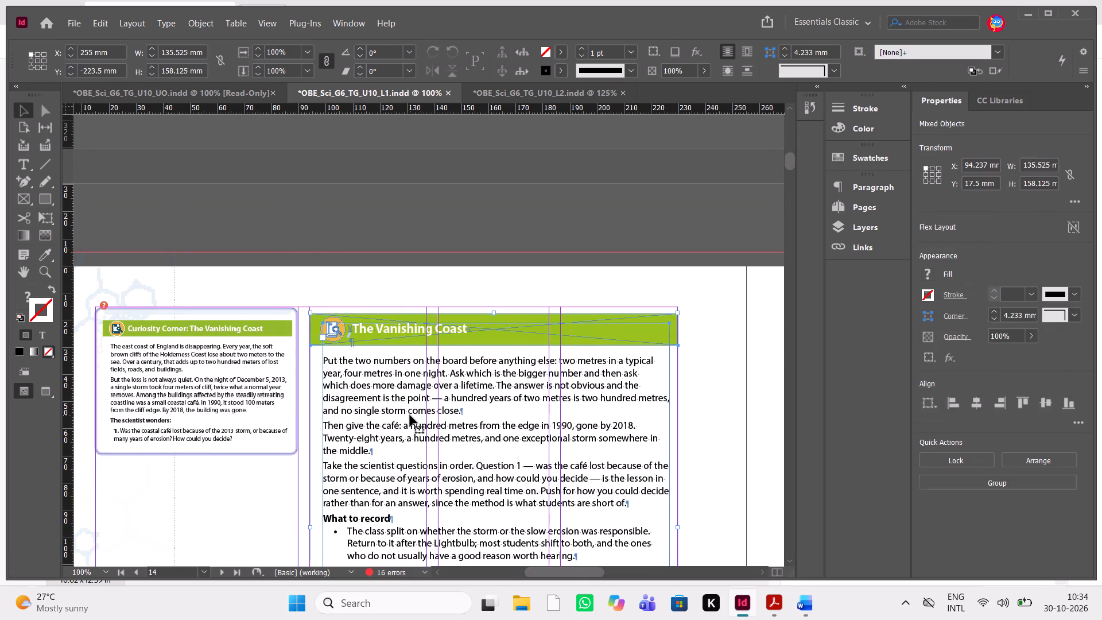
pyautogui.press('Up')
pyautogui.press('Up')
pyautogui.press('Up')
pyautogui.press('Up')
pyautogui.press('Up')
pyautogui.press('Up')
pyautogui.press('Up')
pyautogui.press('Up')
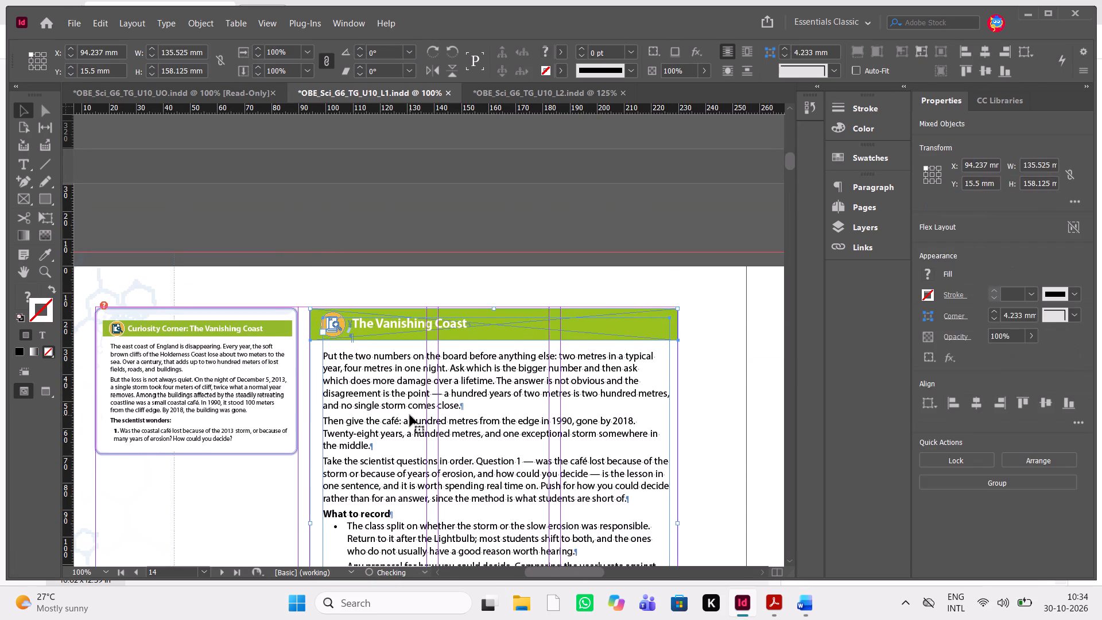
pyautogui.press('Up')
# Move the Scale, Proportion, and Quantity text frame and the Misconception Alert box up together on page 14, to Y about 173.5 mm.
pyautogui.scroll(-2, 410, 415)
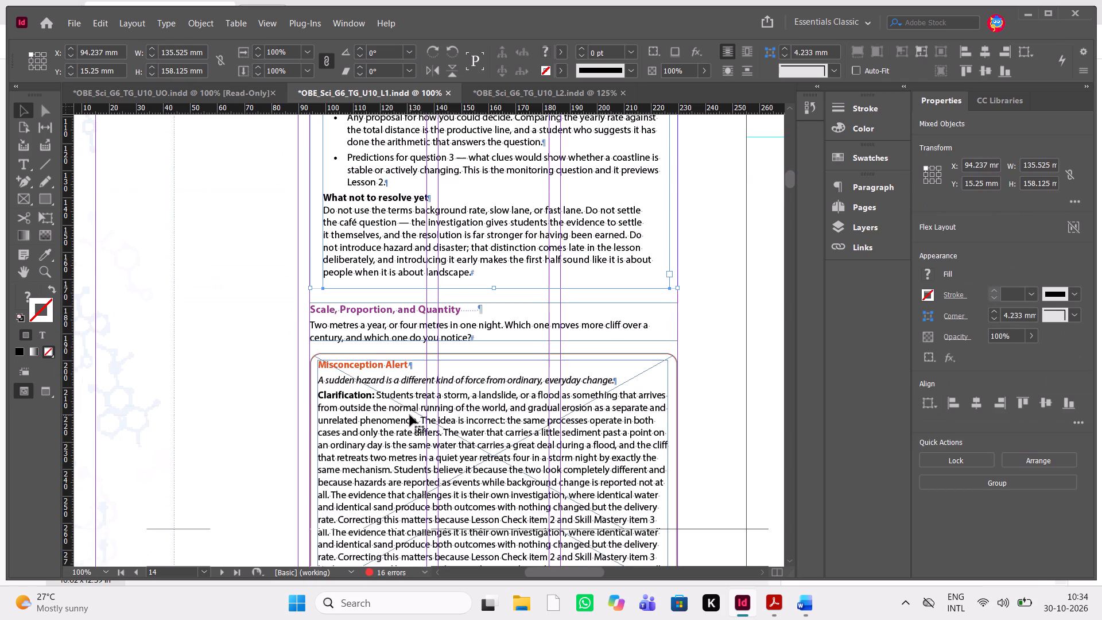
pyautogui.click(276, 305)
pyautogui.moveTo(249, 289); pyautogui.dragTo(315, 356)
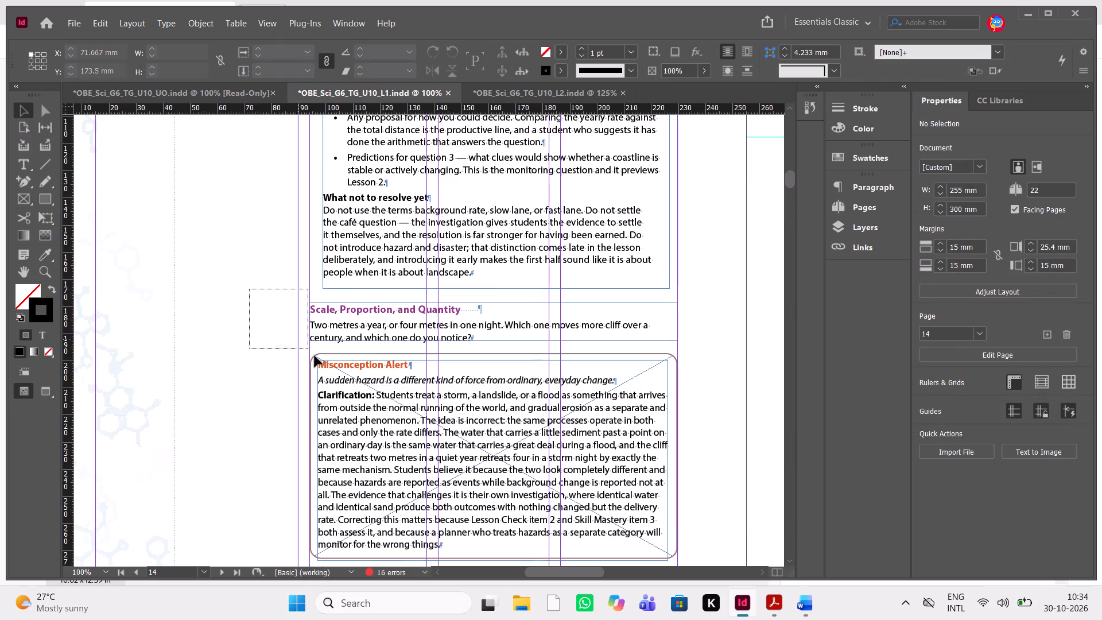
pyautogui.moveTo(315, 356); pyautogui.dragTo(238, 335)
pyautogui.moveTo(254, 429); pyautogui.dragTo(236, 321)
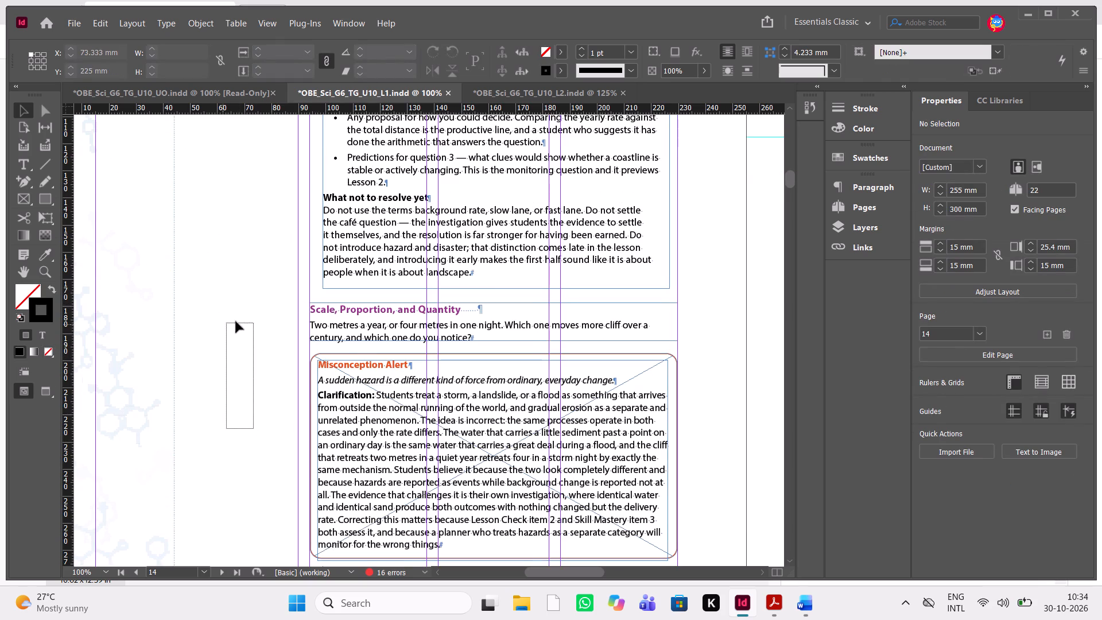
pyautogui.moveTo(236, 321); pyautogui.dragTo(401, 317)
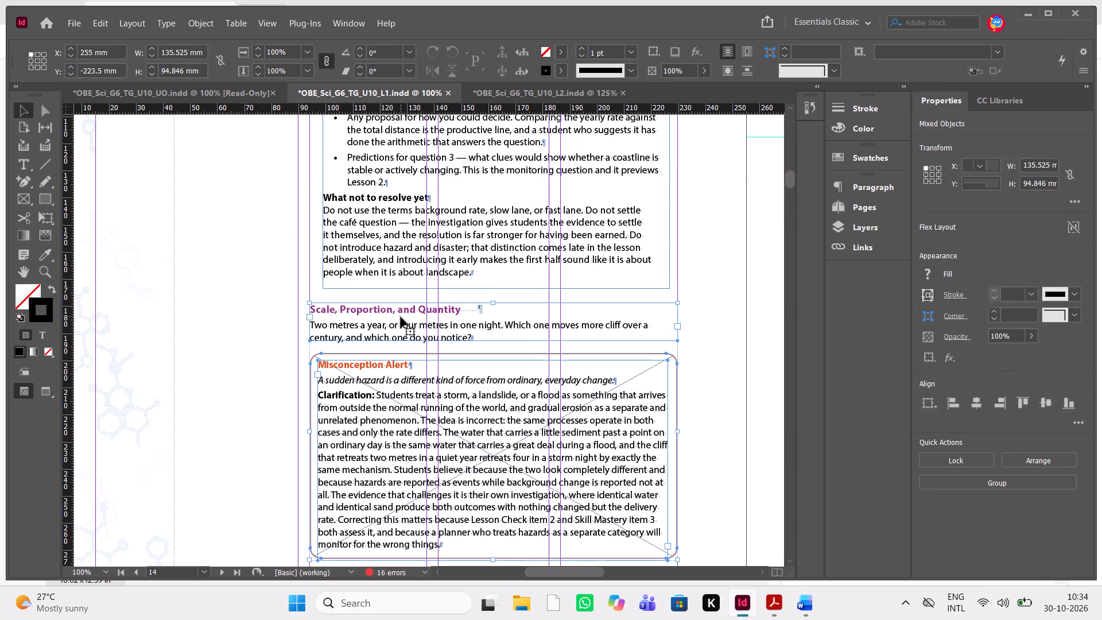
pyautogui.press('Up')
pyautogui.press('Up')
pyautogui.press('Up')
pyautogui.press('Up')
pyautogui.press('Up')
pyautogui.press('Up')
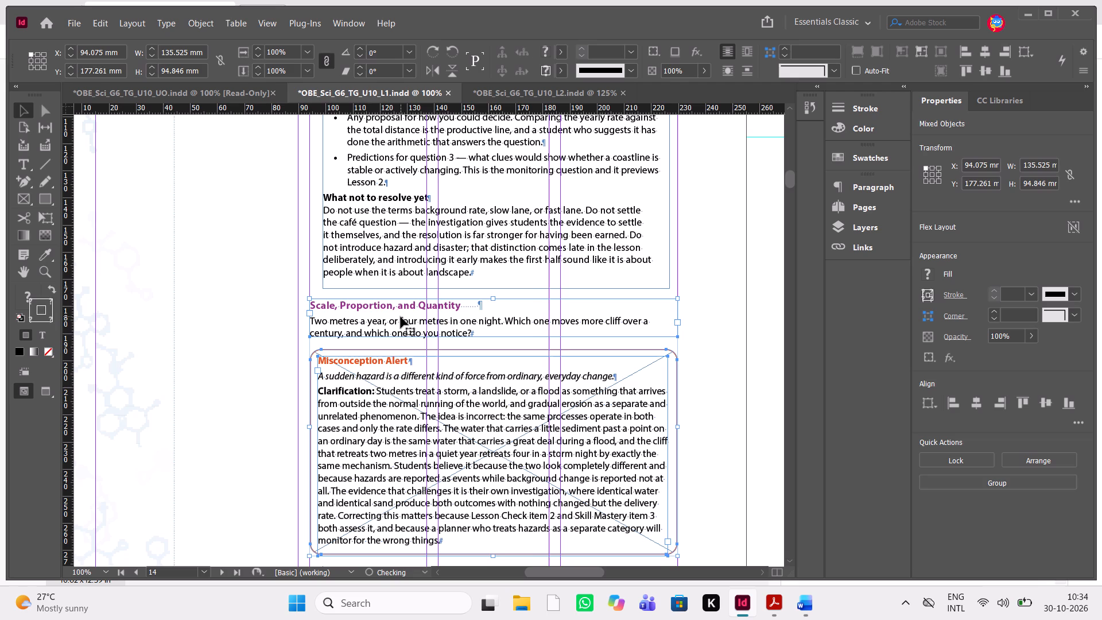
pyautogui.press('Up')
pyautogui.press('Up')
pyautogui.press('Up')
pyautogui.press('Up')
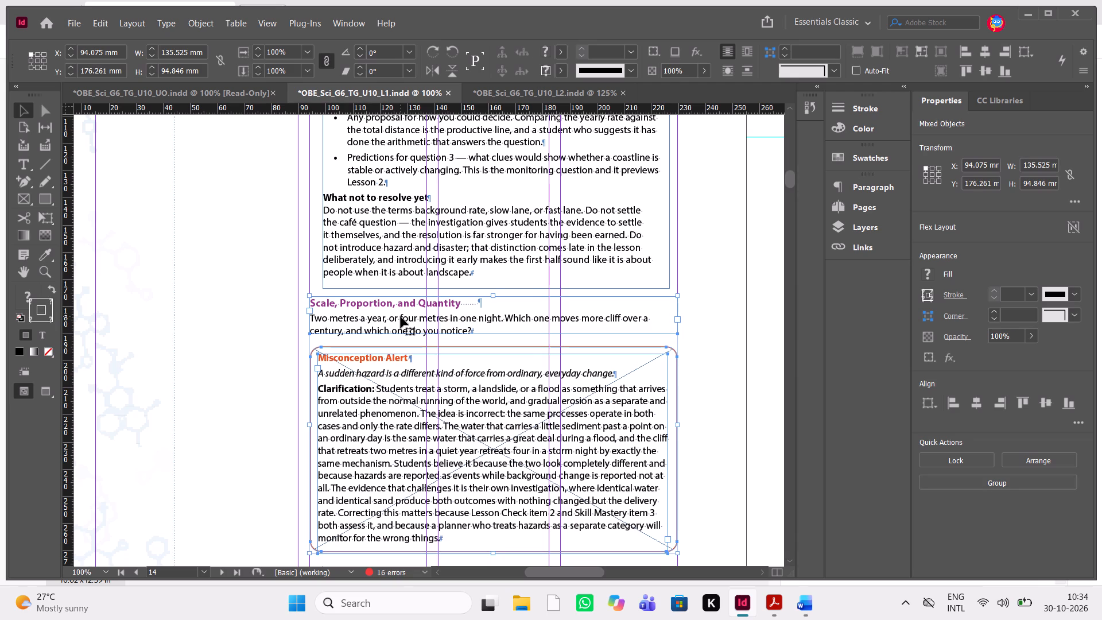
pyautogui.press('Up')
pyautogui.press('Up')
pyautogui.press('Up')
pyautogui.press('Up')
pyautogui.press('Up')
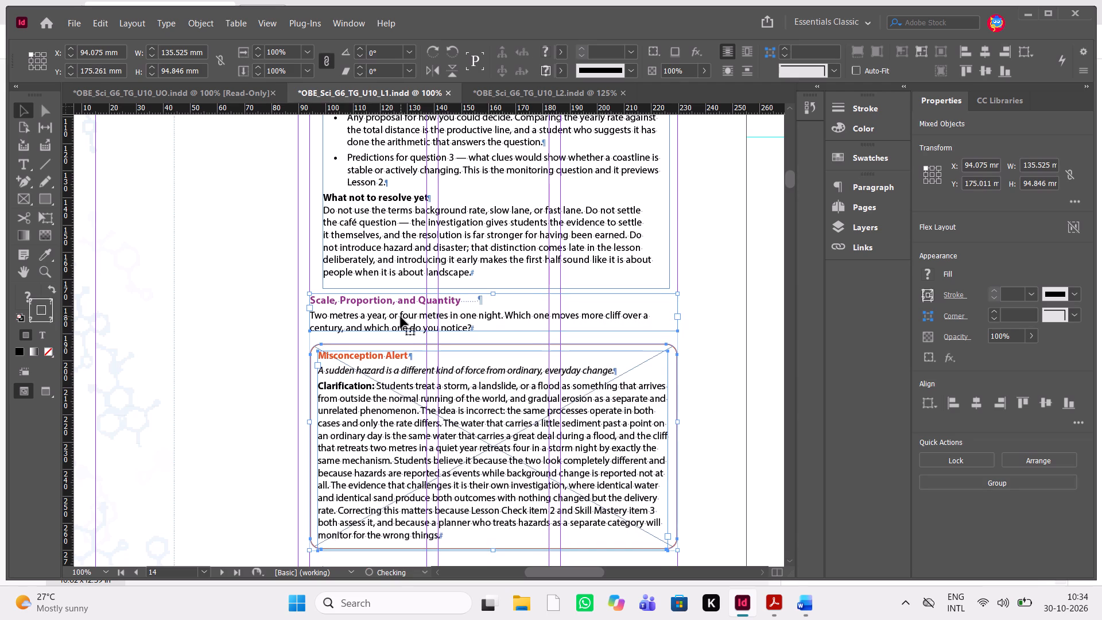
pyautogui.press('Up')
pyautogui.press('Up')
pyautogui.press('Up')
pyautogui.press('Up')
pyautogui.press('Up')
pyautogui.press('Up')
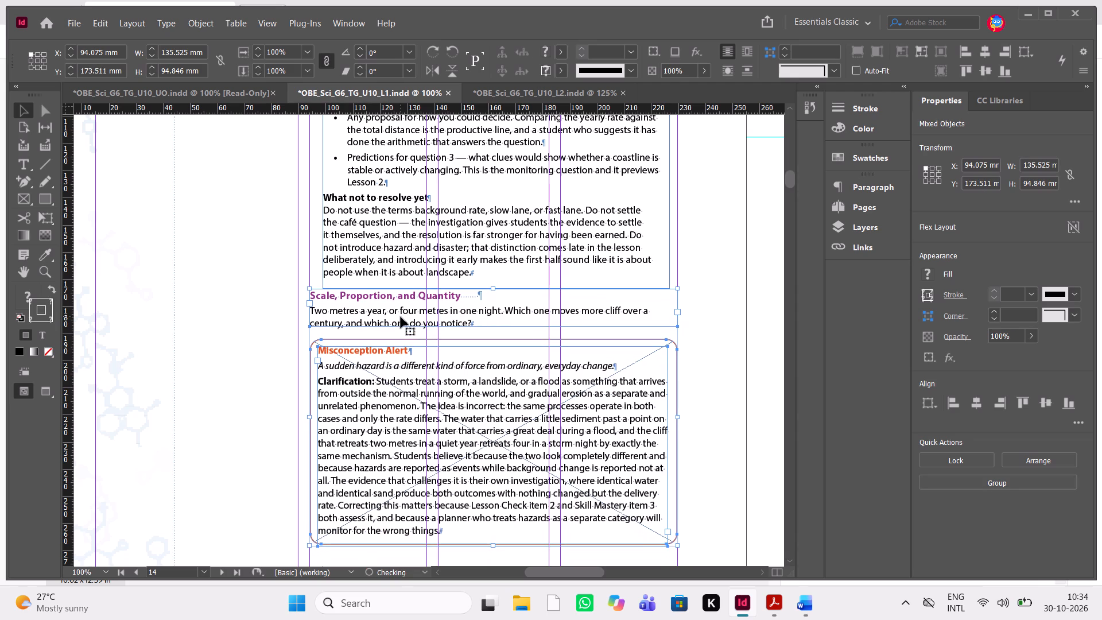
pyautogui.click(197, 291)
pyautogui.press('w')
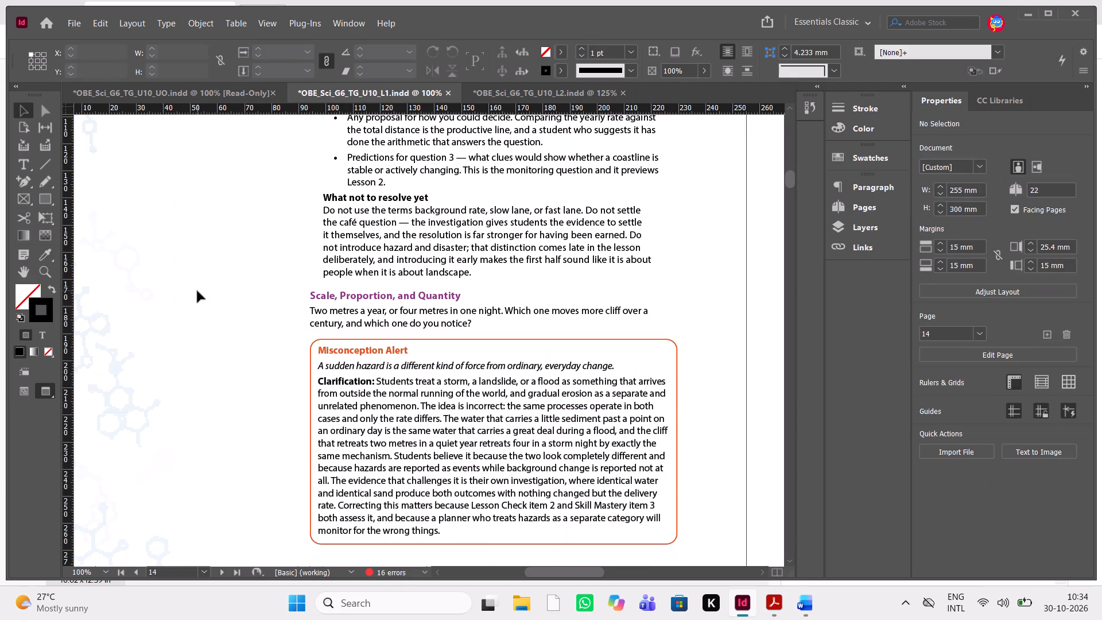
pyautogui.press('w')
# Check the Lesson 1 and Lesson 2 page 14 layouts, and review the reviewer's comments on the Two Storms, Two Stories page in the PDF.
pyautogui.scroll(3, 197, 291)
pyautogui.hscroll(-1, 197, 291)
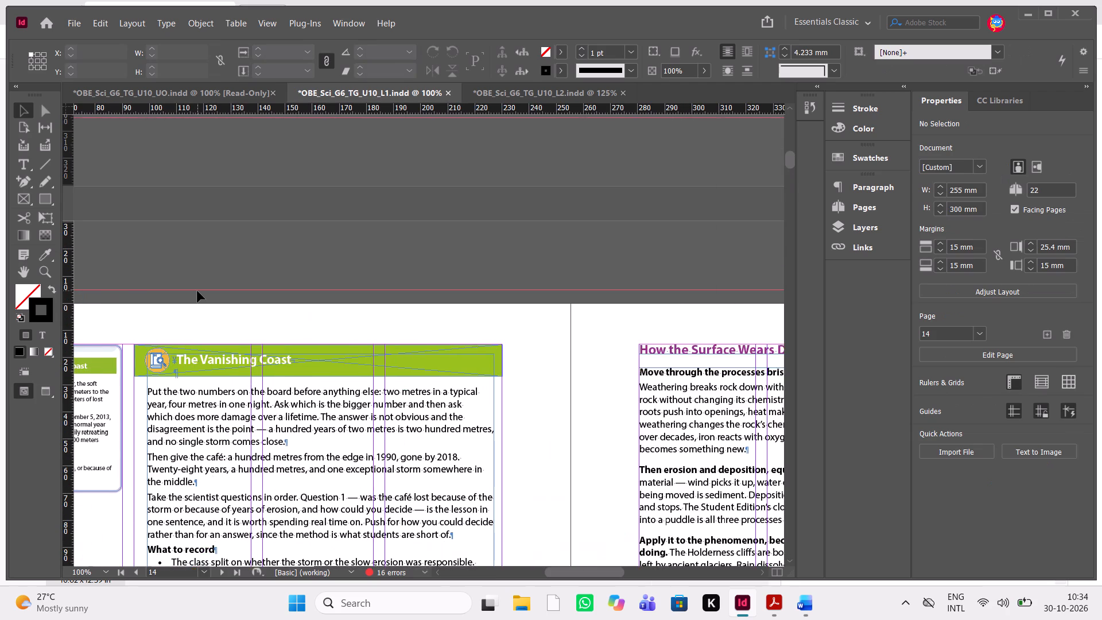
pyautogui.scroll(-1, 197, 291)
pyautogui.scroll(1, 197, 291)
pyautogui.click(522, 91)
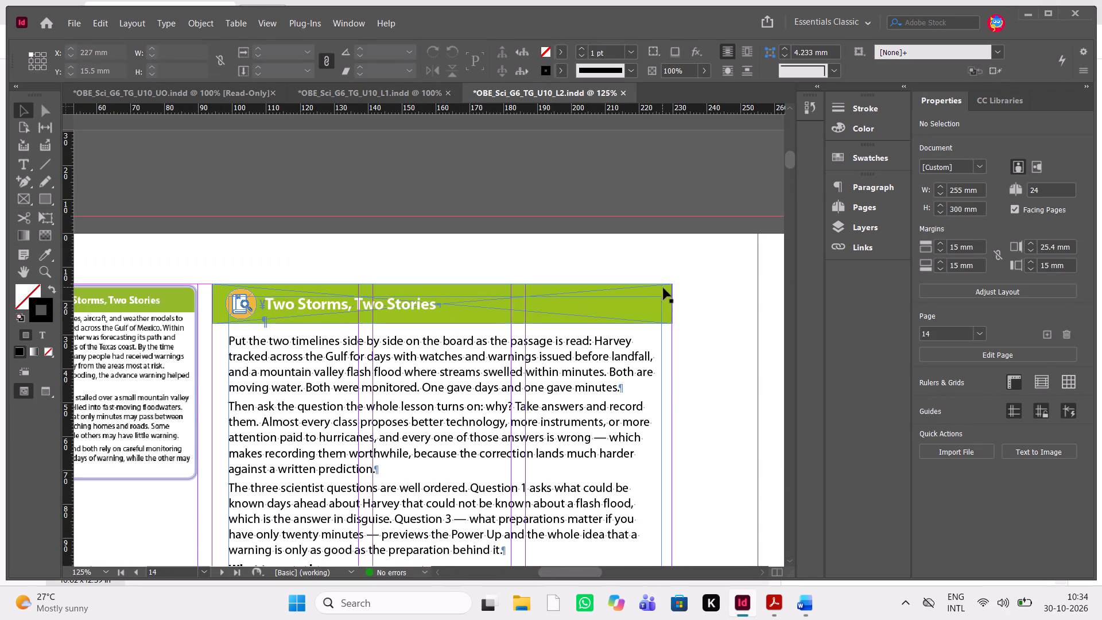
pyautogui.click(703, 305)
pyautogui.press('w')
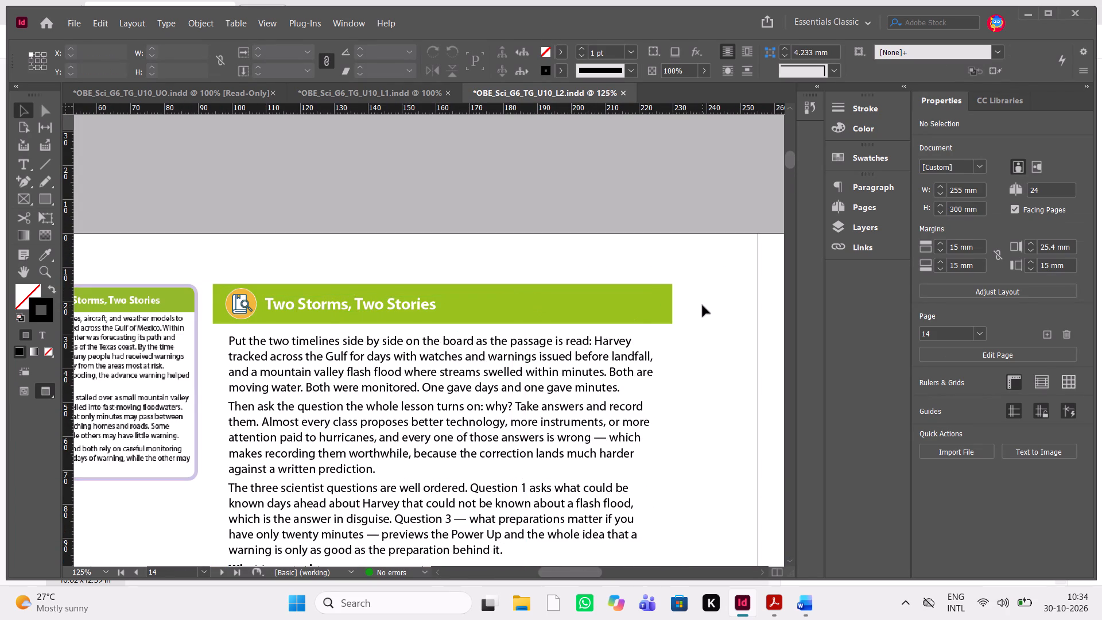
pyautogui.press('w')
pyautogui.hotkey('alt', 'Tab')
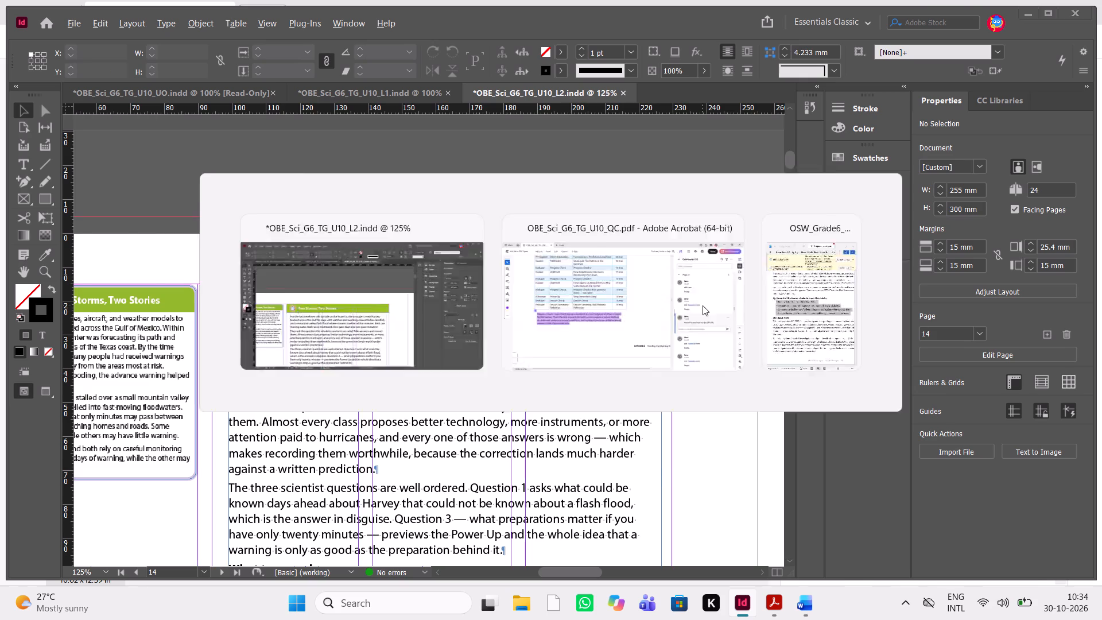
pyautogui.scroll(-3, 460, 400)
pyautogui.scroll(1, 460, 400)
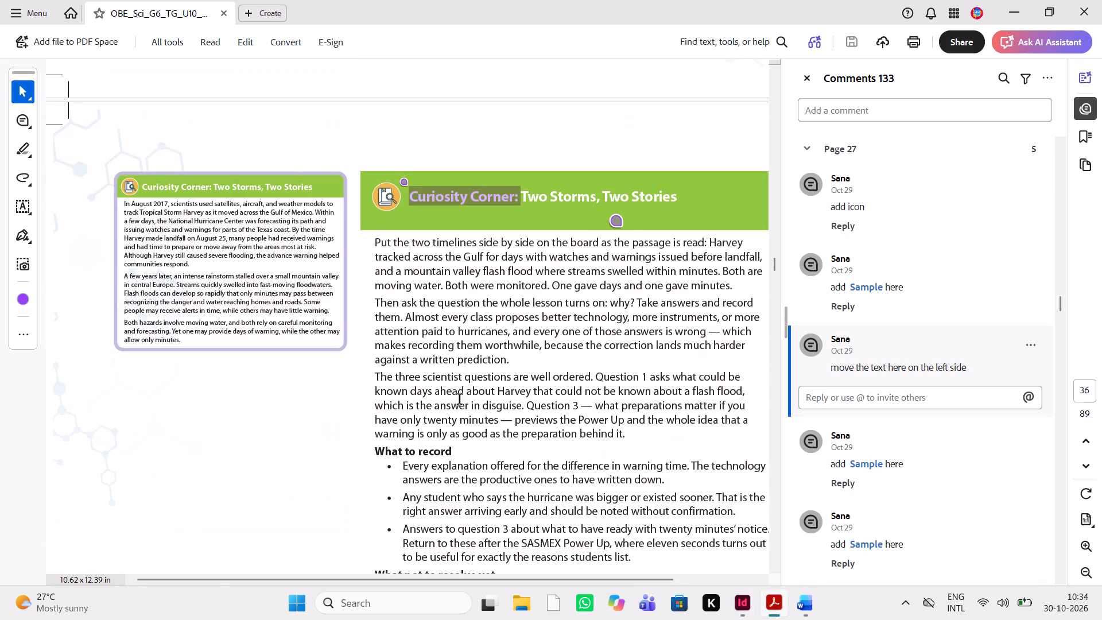
pyautogui.scroll(1, 460, 400)
pyautogui.scroll(-2, 460, 400)
pyautogui.scroll(1, 460, 400)
pyautogui.scroll(-1, 460, 400)
pyautogui.hotkey('alt', 'Tab')
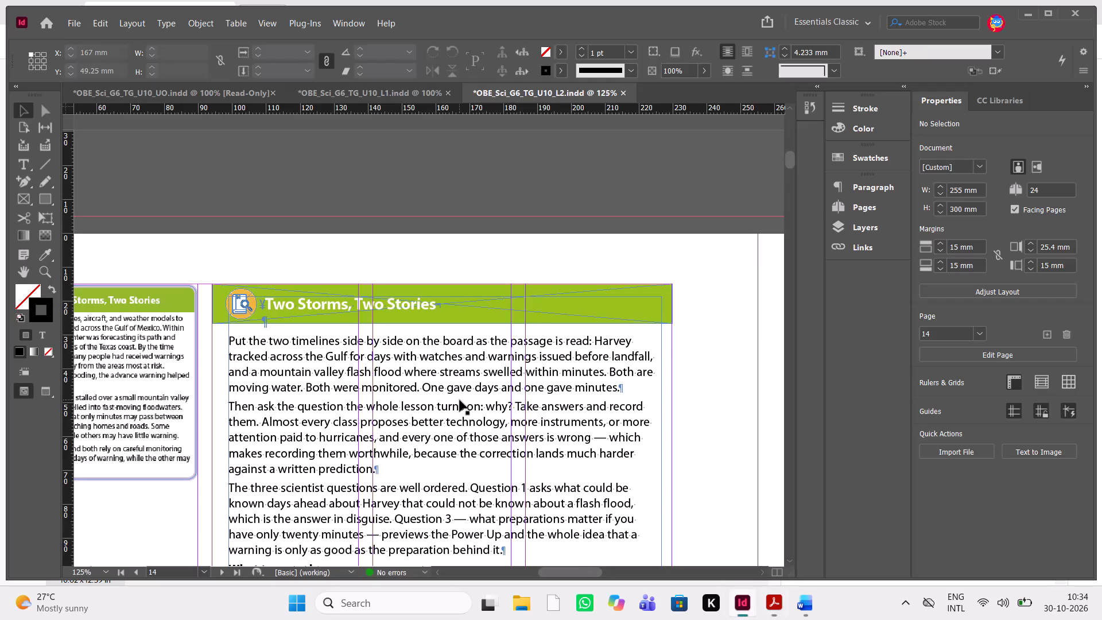
# In the Lesson 2 document, set the page 14 Patterns heading's font size to 11 pt.
pyautogui.scroll(-3, 460, 400)
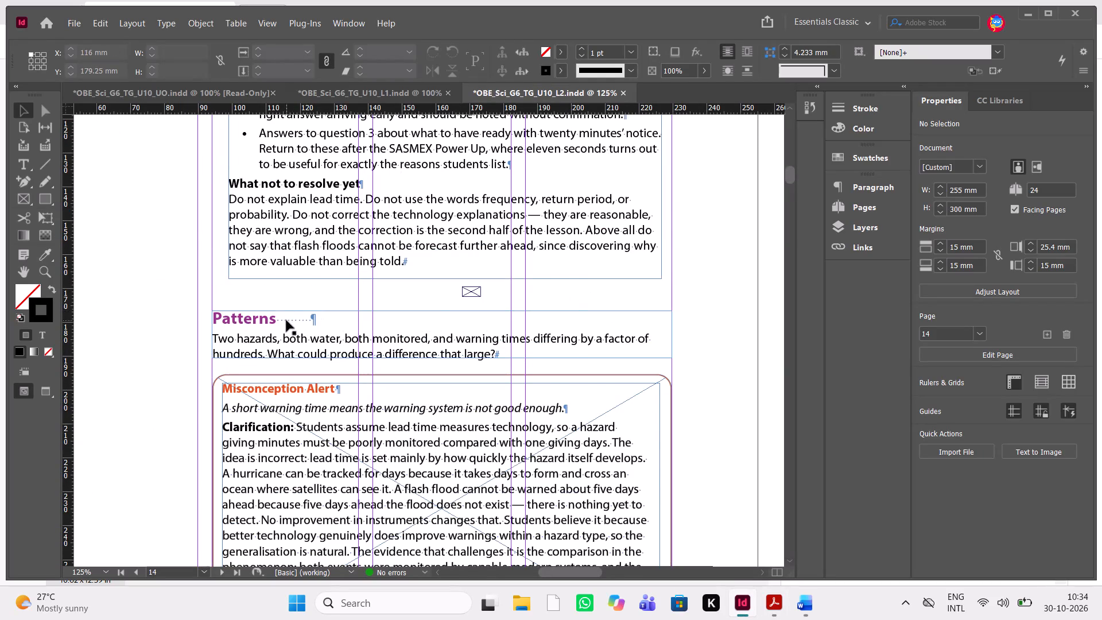
pyautogui.doubleClick(286, 320)
pyautogui.moveTo(289, 320); pyautogui.dragTo(218, 313)
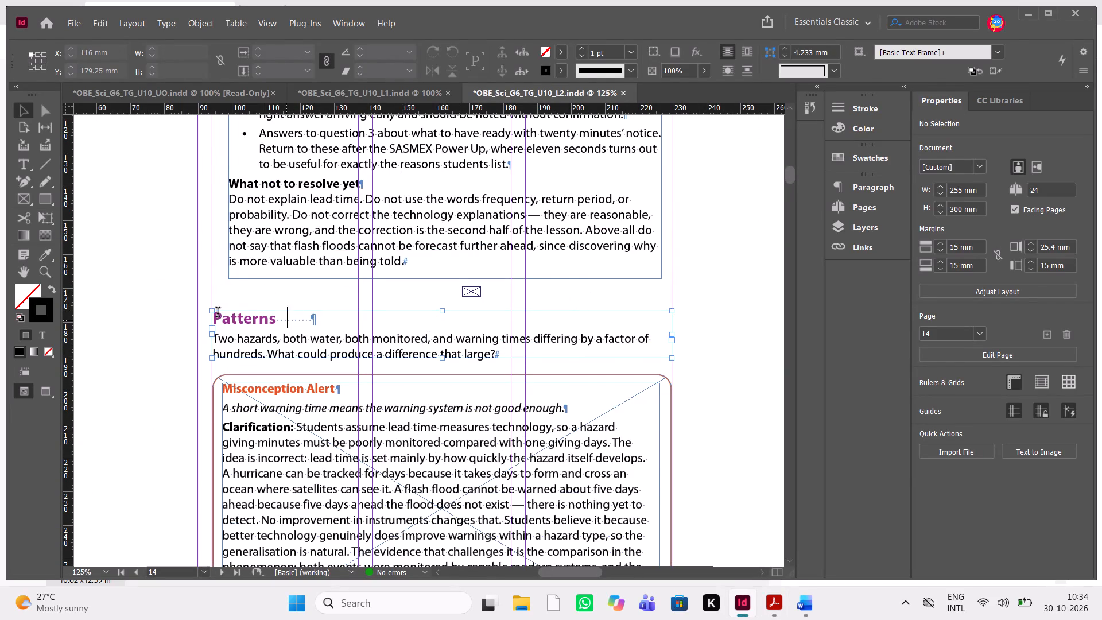
pyautogui.moveTo(218, 313); pyautogui.dragTo(256, 336)
pyautogui.moveTo(290, 319); pyautogui.dragTo(182, 319)
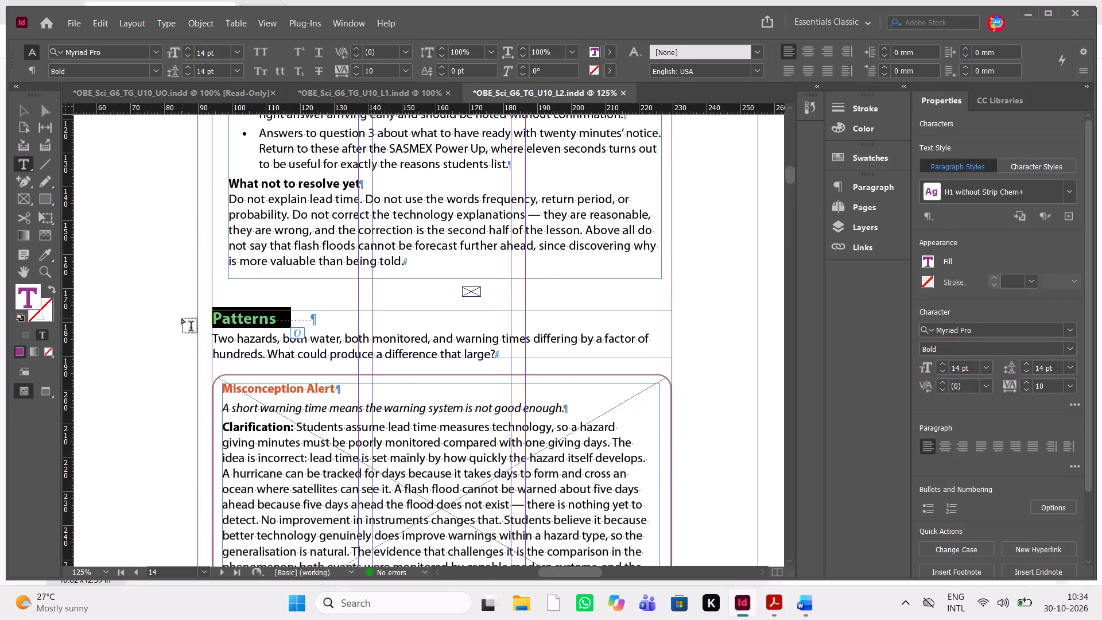
pyautogui.click(988, 366)
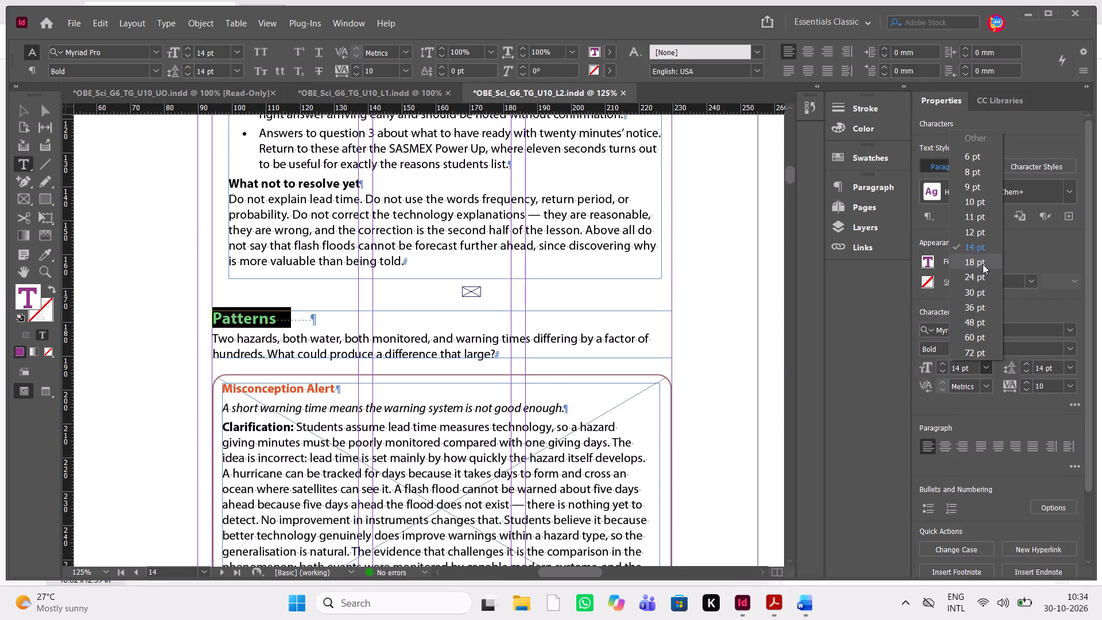
pyautogui.click(987, 220)
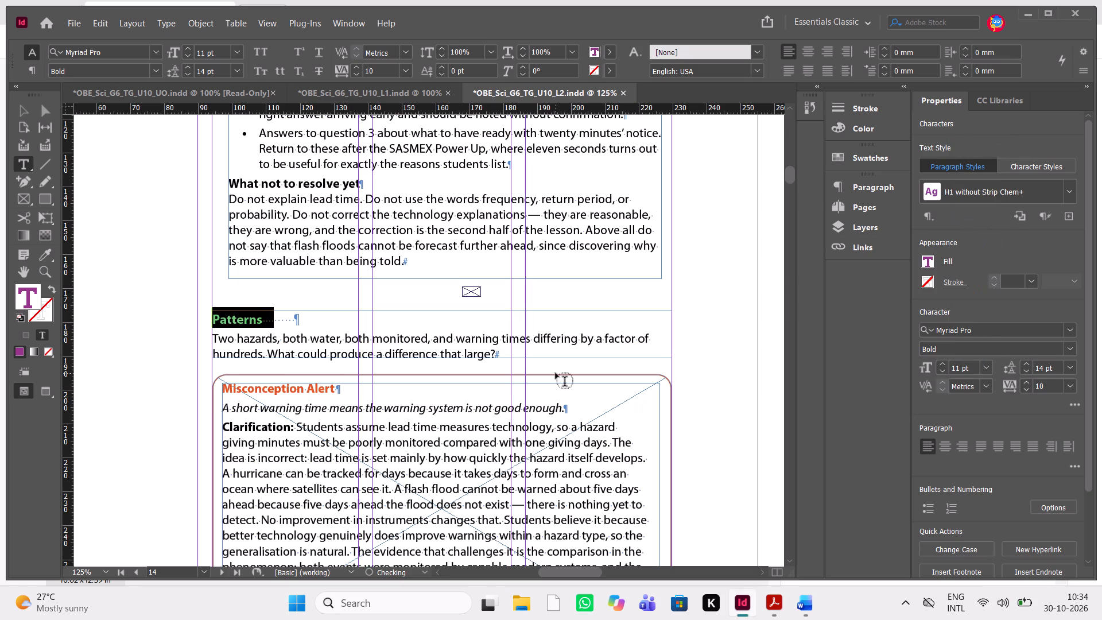
pyautogui.press('Escape')
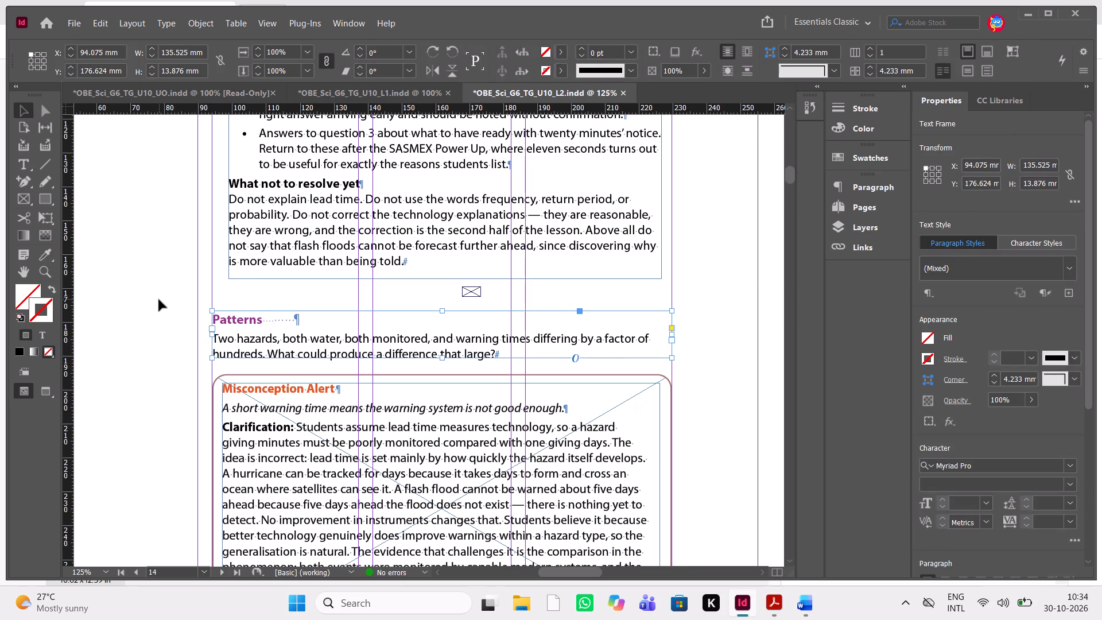
# Move the Patterns text frame and the Misconception Alert box up together on page 14, to Y about 172.4 mm.
pyautogui.moveTo(159, 300); pyautogui.dragTo(561, 486)
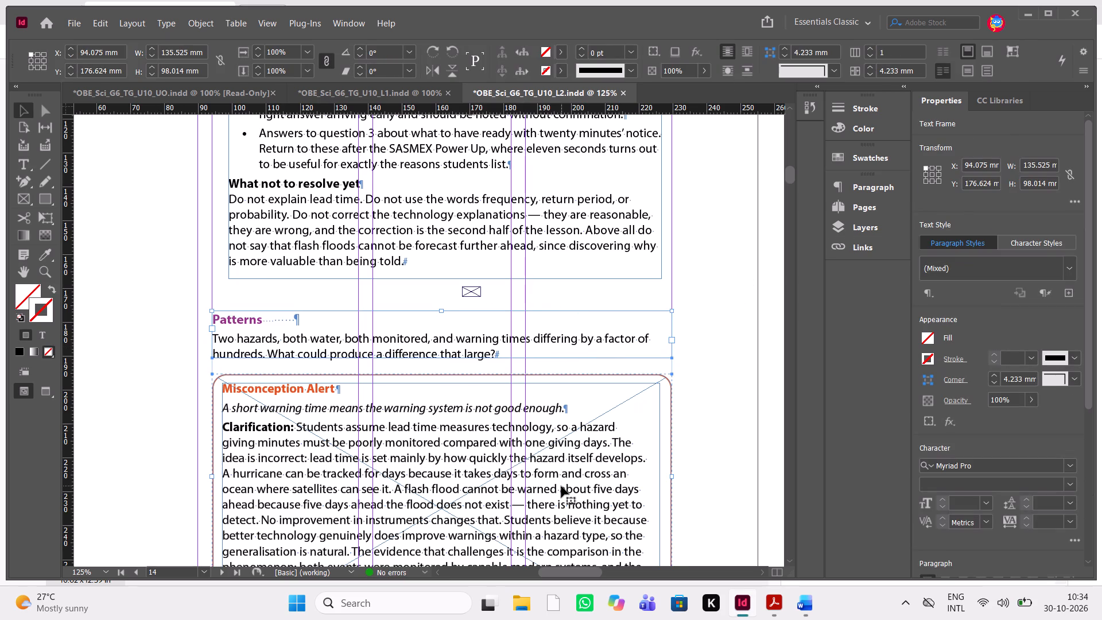
pyautogui.hotkey('shift', 'Up')
pyautogui.hotkey('shift', 'Up')
pyautogui.press('Down')
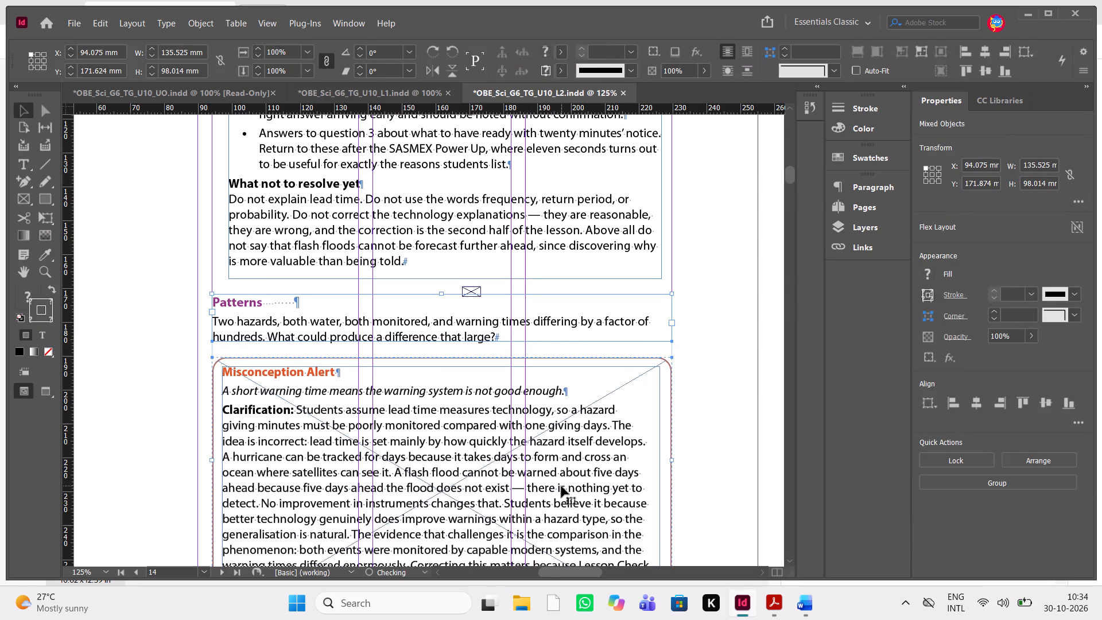
pyautogui.press('Down')
pyautogui.press('Down')
pyautogui.press('Down')
pyautogui.press('Up')
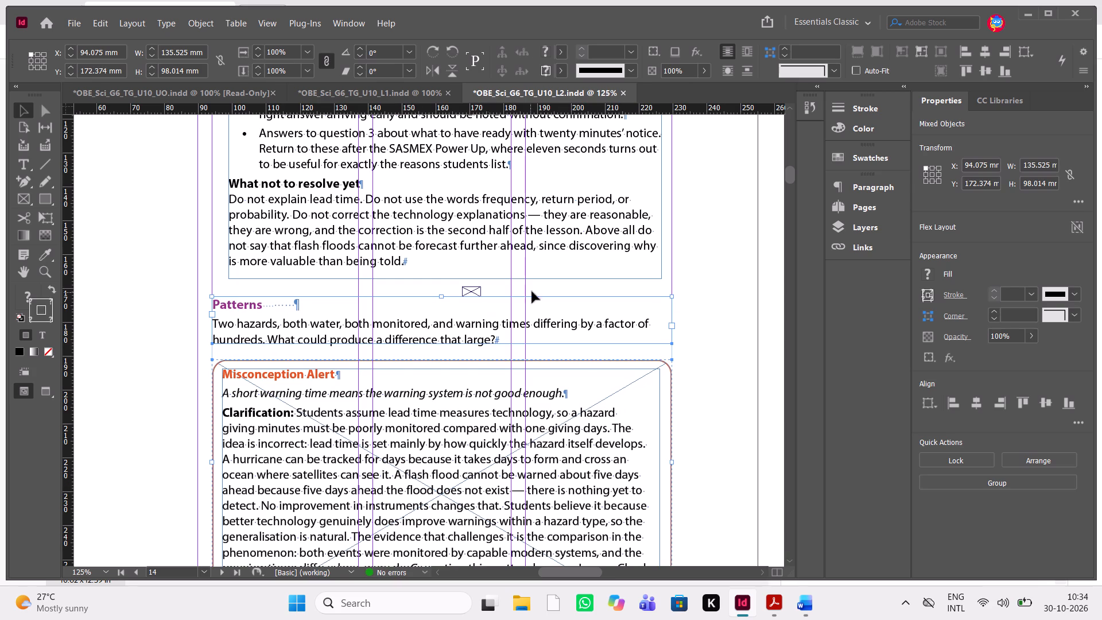
# Add the small empty frame above the Patterns heading to the selection and move everything up together to Y 167.25 mm.
pyautogui.keyDown('shift'); pyautogui.click(479, 289); pyautogui.keyUp('shift')
pyautogui.hotkey('shift', 'Up')
pyautogui.press('Down')
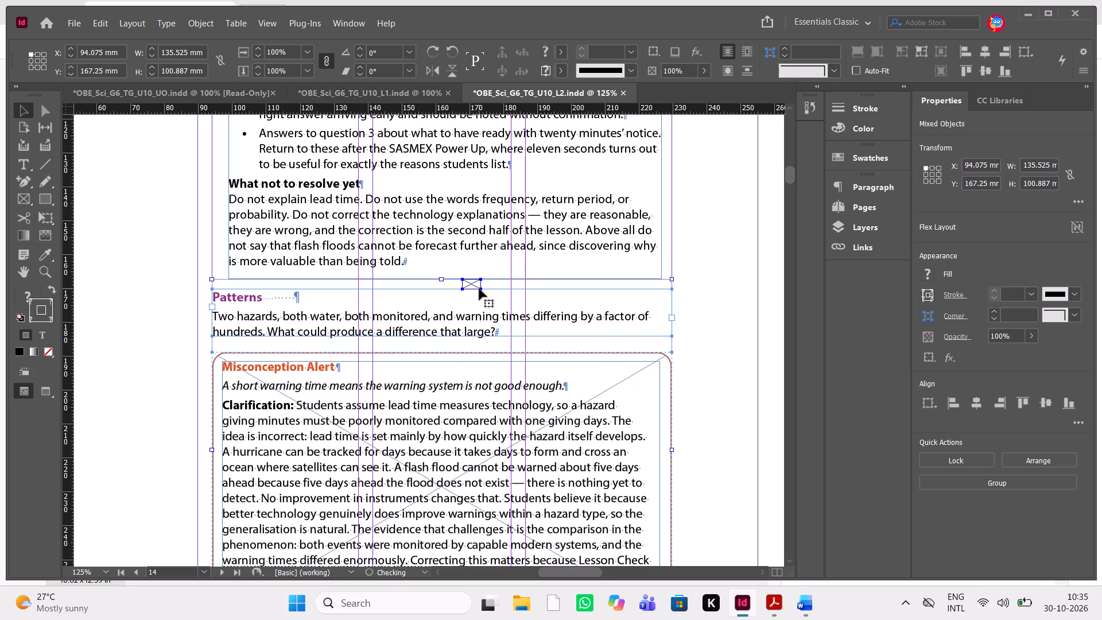
pyautogui.click(112, 306)
pyautogui.write('wwww')
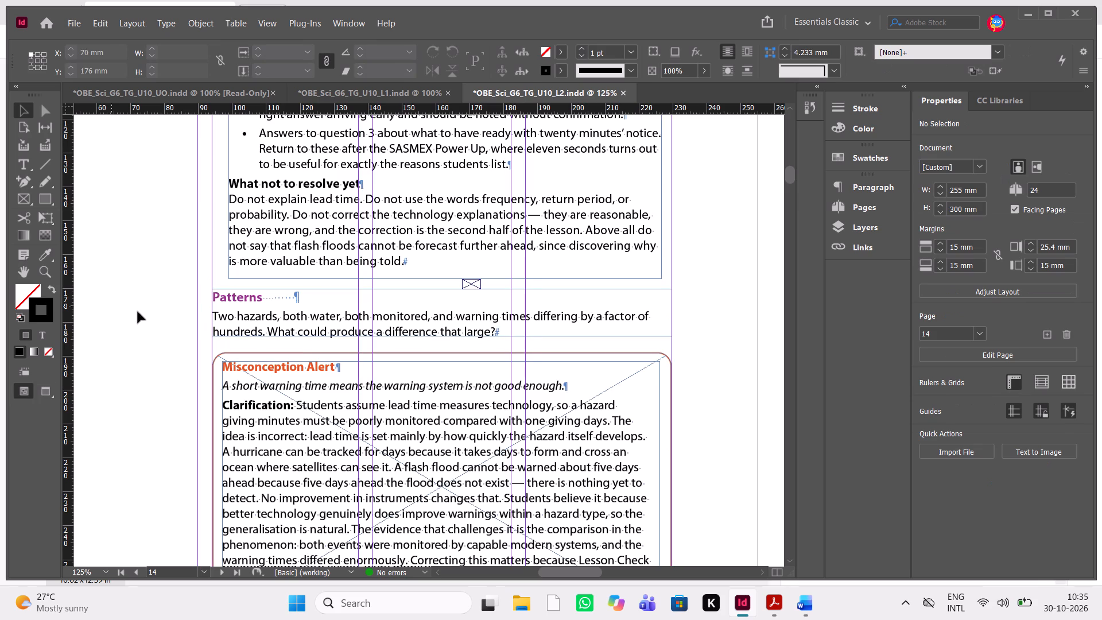
# Delete the small empty frame above the Patterns heading.
pyautogui.click(474, 284)
pyautogui.press('Delete')
# Nudge the Patterns text frame and the Misconception Alert box up together to Y about 167.1 mm and preview the page.
pyautogui.moveTo(166, 319); pyautogui.dragTo(452, 427)
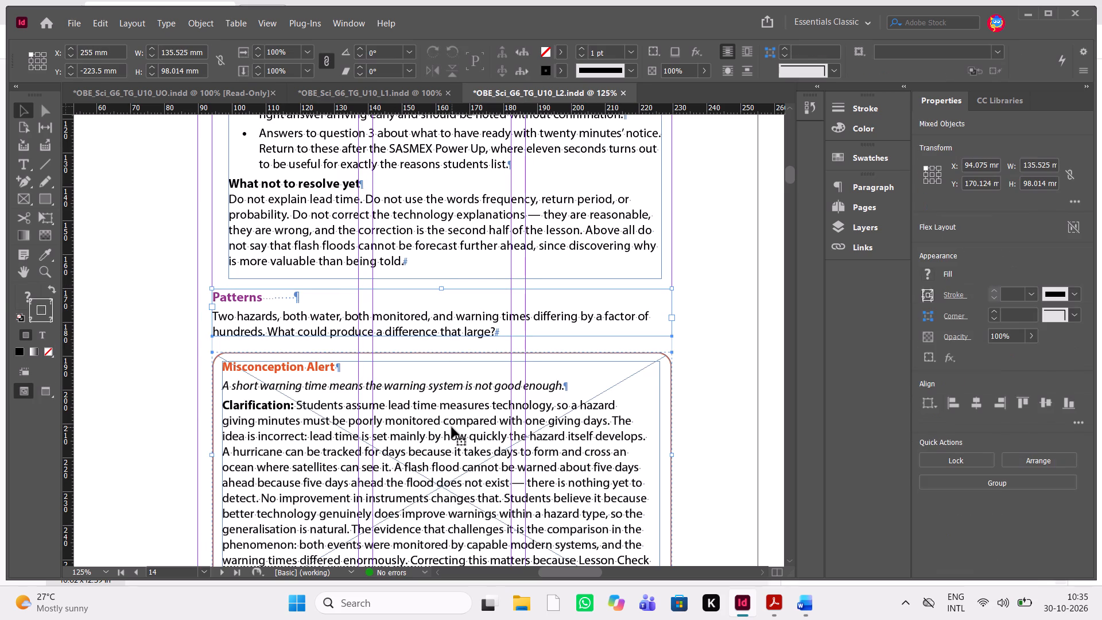
pyautogui.press('Up')
pyautogui.press('Up')
pyautogui.press('Up')
pyautogui.press('Up')
pyautogui.press('Up')
pyautogui.press('Up')
pyautogui.press('Up')
pyautogui.press('Up')
pyautogui.press('Up')
pyautogui.press('Up')
pyautogui.press('Up')
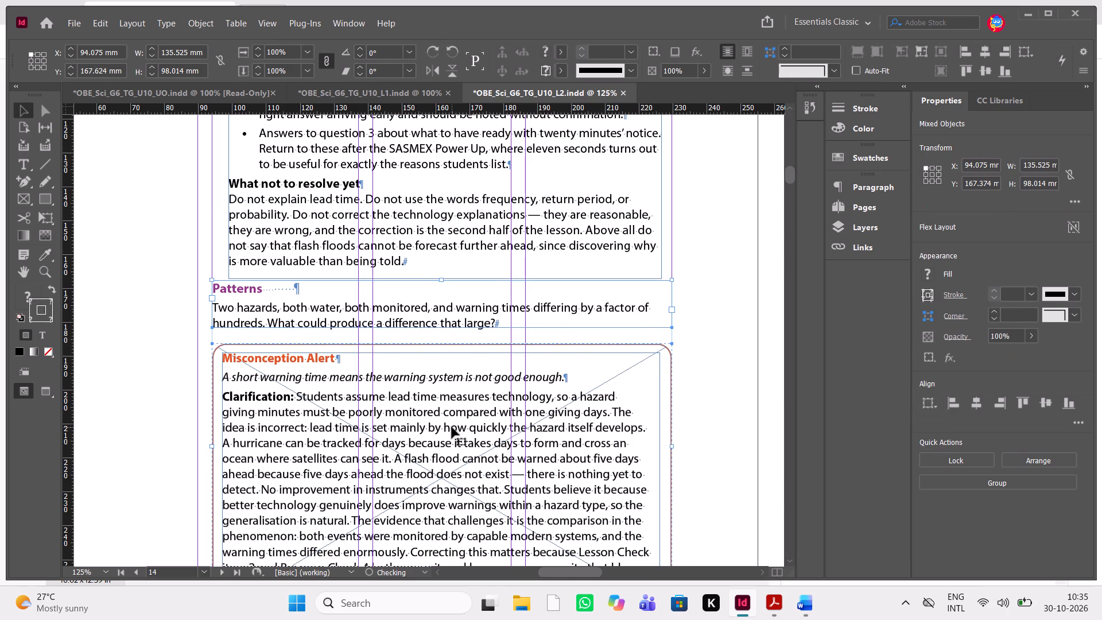
pyautogui.press('Up')
pyautogui.click(135, 258)
pyautogui.press('w')
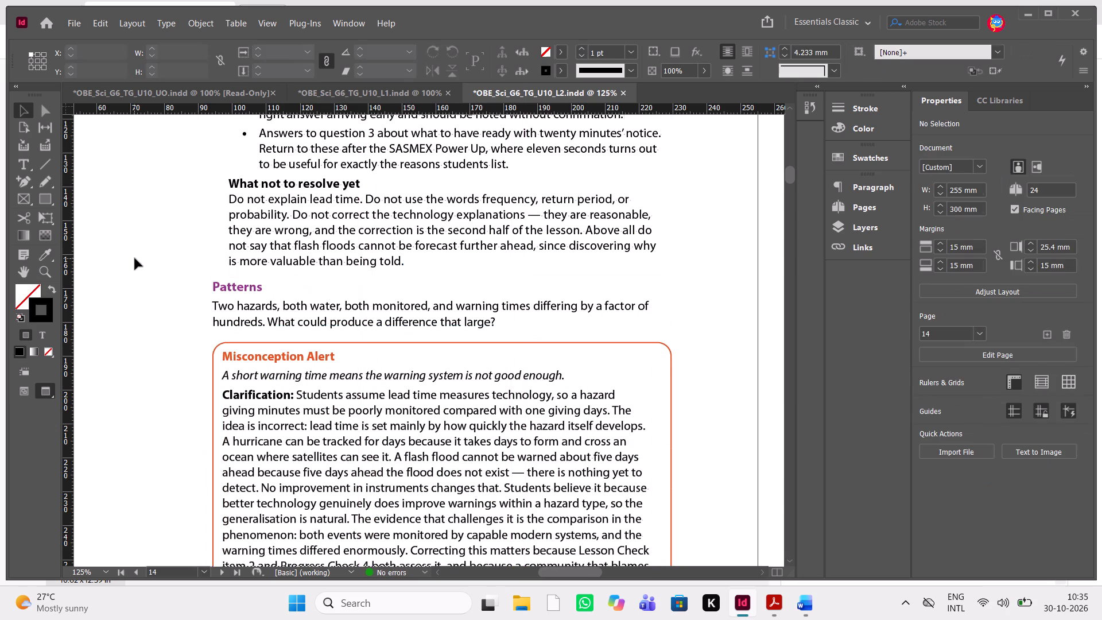
pyautogui.press('w')
# Compare the Lesson 2 page 14 layout with the PDF and review the reviewer's markups on the page that follows.
pyautogui.hotkey('alt', 'Tab')
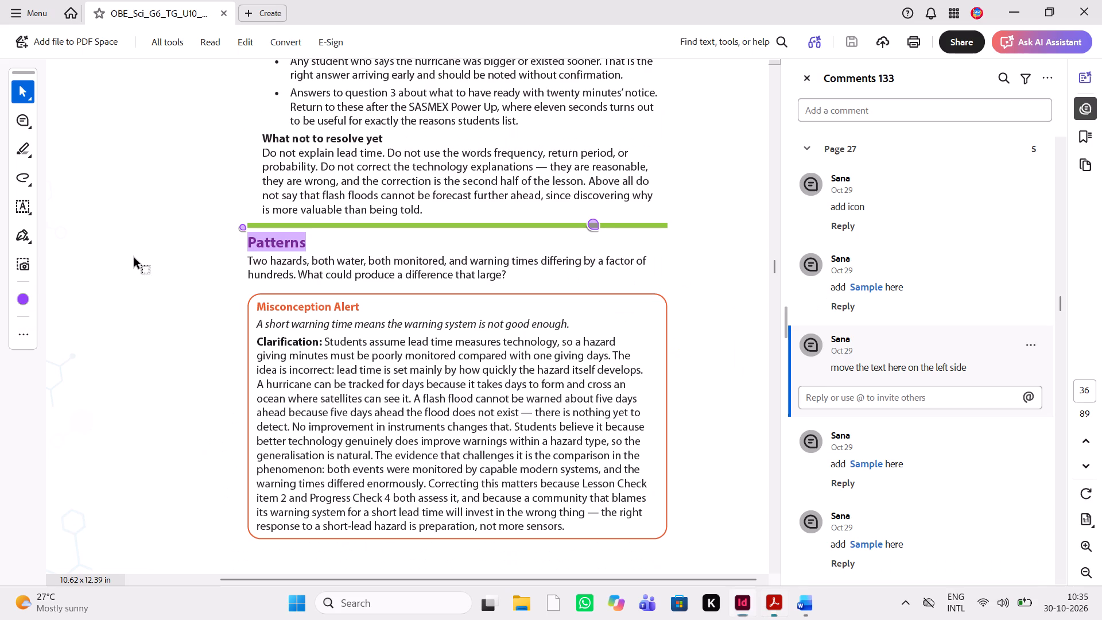
pyautogui.scroll(-2, 410, 379)
pyautogui.hotkey('alt', 'Tab')
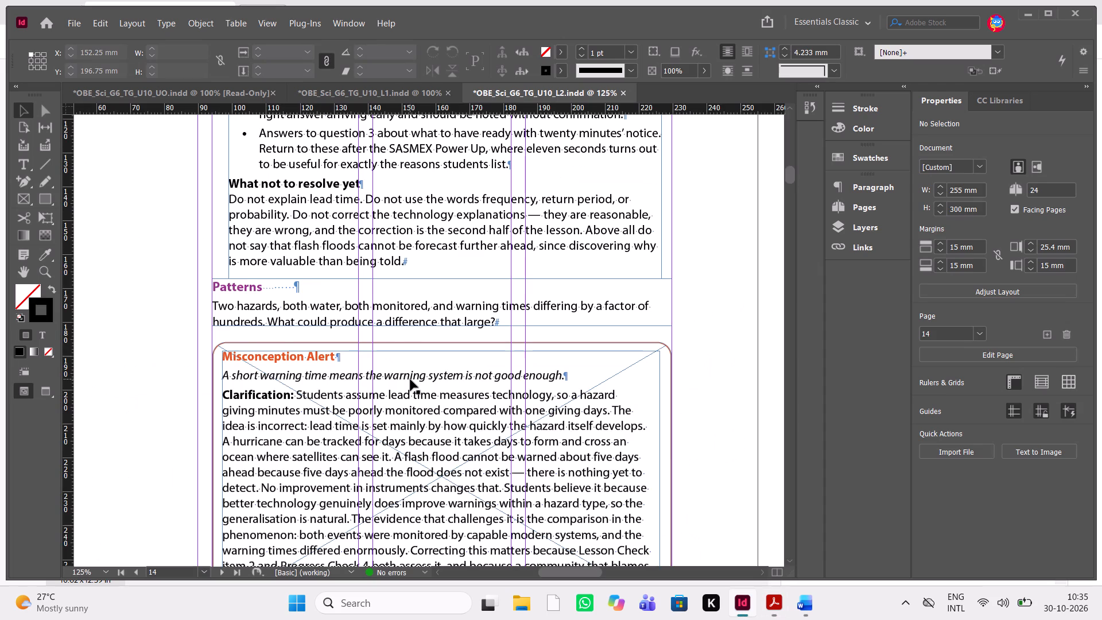
pyautogui.scroll(1, 410, 379)
pyautogui.scroll(-1, 410, 379)
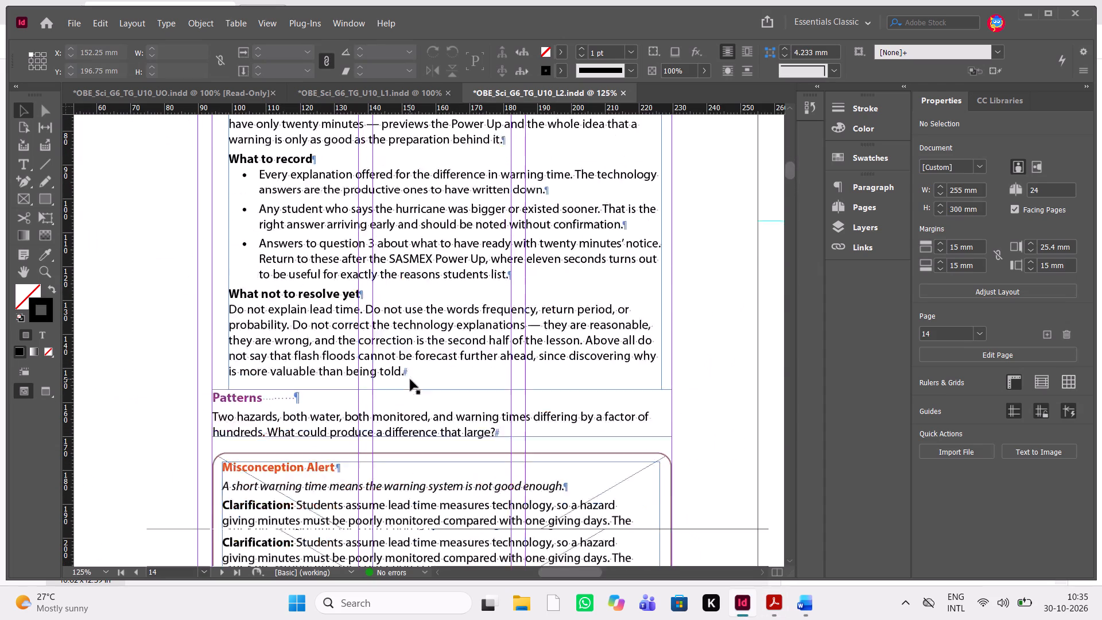
pyautogui.scroll(-1, 410, 379)
pyautogui.click(179, 307)
pyautogui.write('ww')
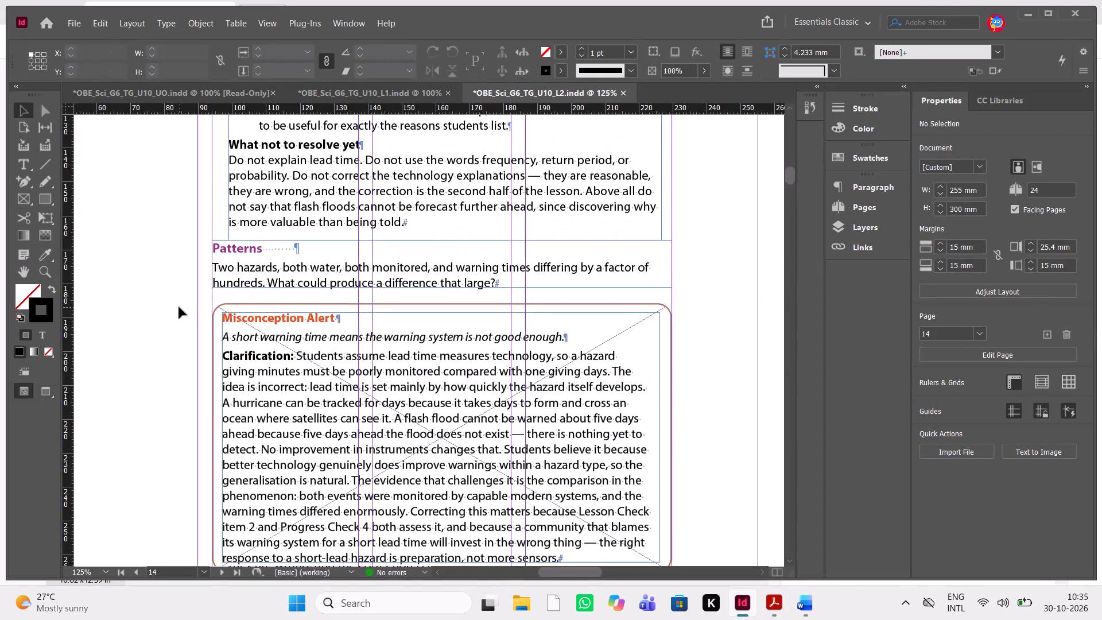
pyautogui.hotkey('alt', 'Tab')
pyautogui.hscroll(1, 403, 390)
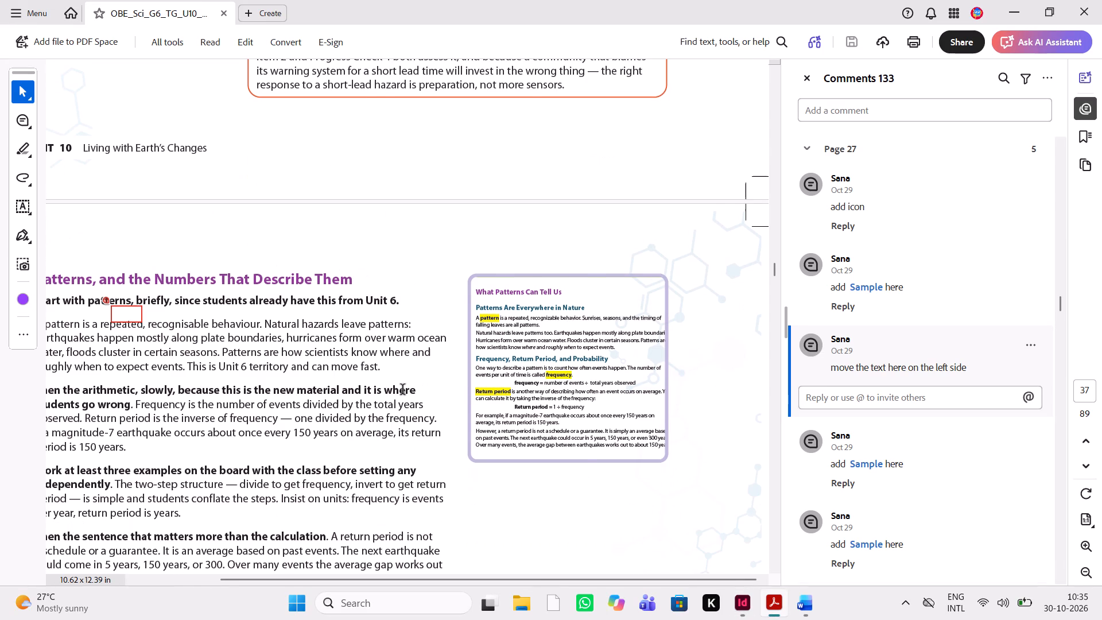
pyautogui.scroll(-1, 403, 390)
pyautogui.scroll(1, 403, 390)
pyautogui.hotkey('alt', 'Tab')
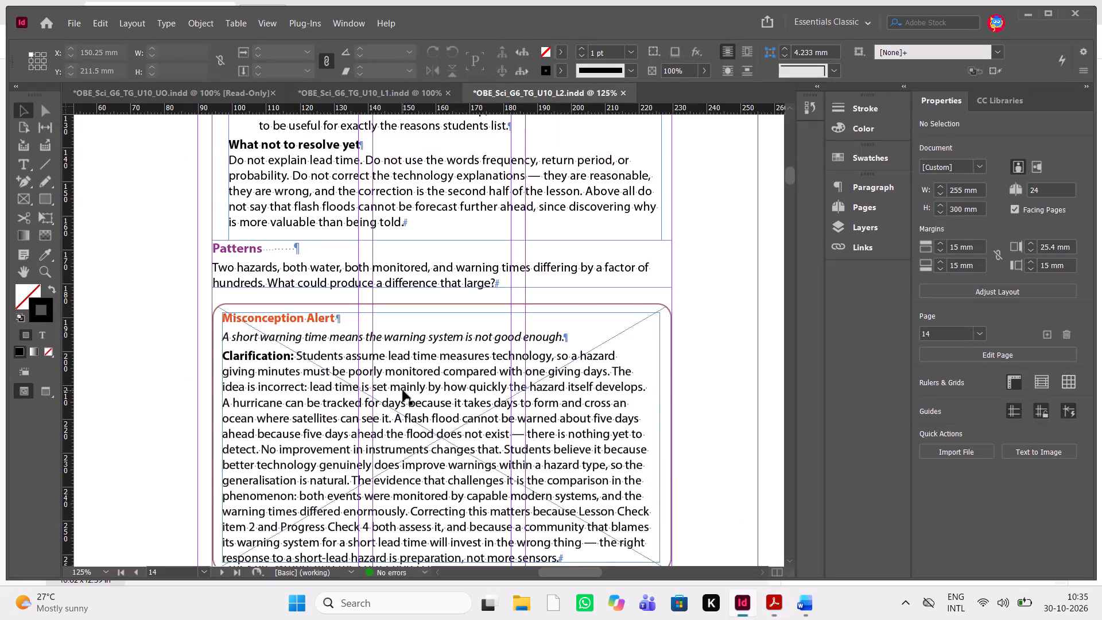
# On page 15, set the space after the bold "Start with patterns, briefly" line to 1 mm.
pyautogui.scroll(2, 403, 390)
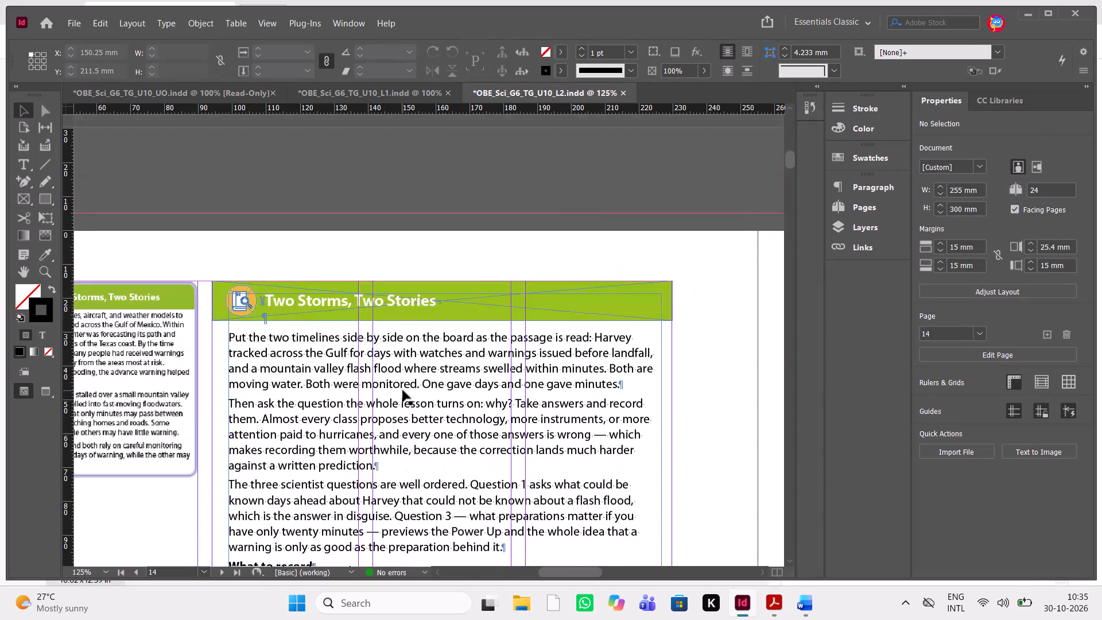
pyautogui.scroll(-5, 403, 390)
pyautogui.scroll(2, 403, 390)
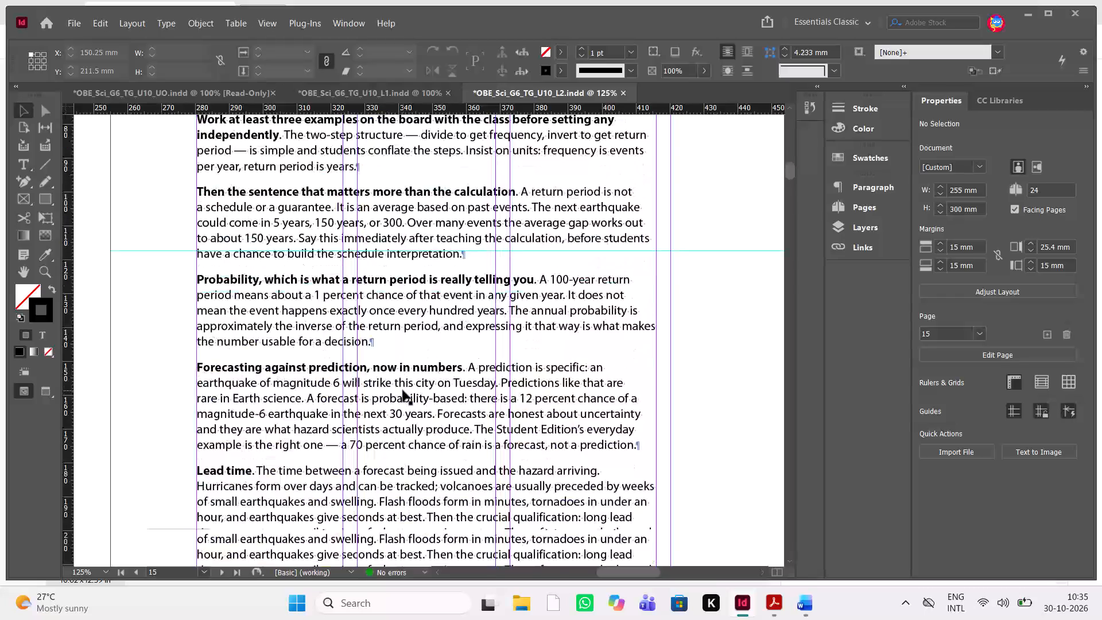
pyautogui.scroll(1, 403, 390)
pyautogui.scroll(1, 338, 276)
pyautogui.doubleClick(433, 239)
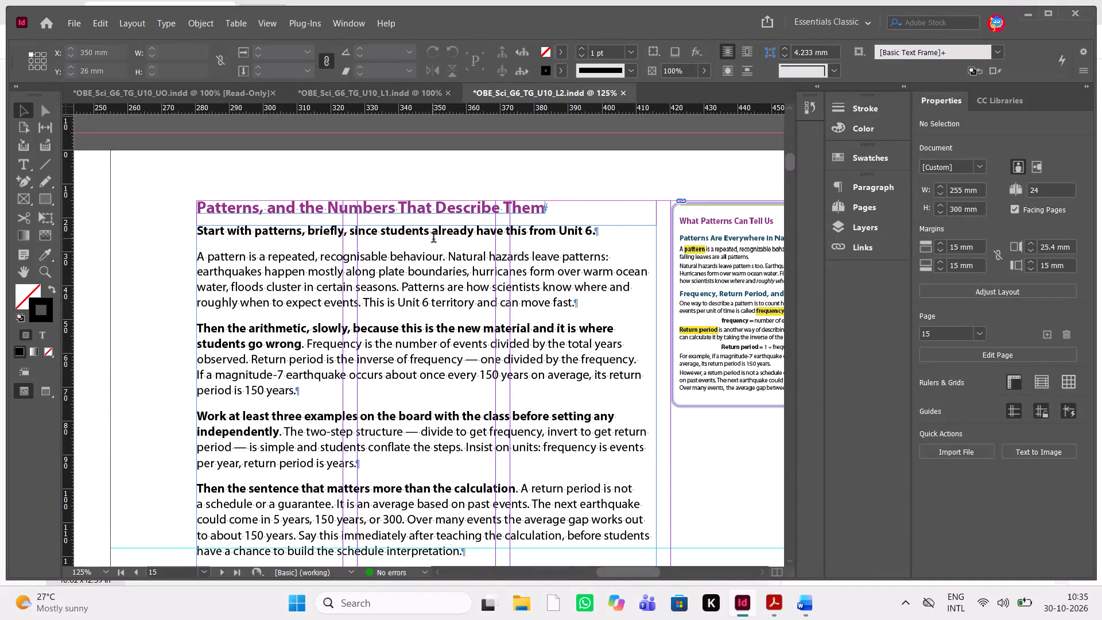
pyautogui.moveTo(621, 235); pyautogui.dragTo(235, 236)
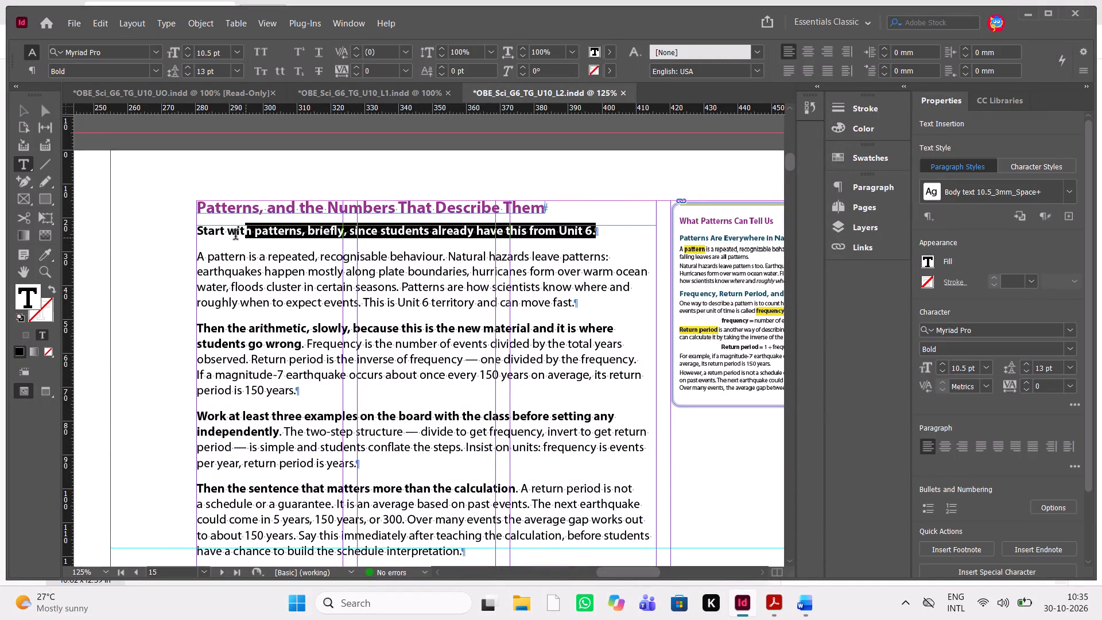
pyautogui.moveTo(235, 236); pyautogui.dragTo(177, 231)
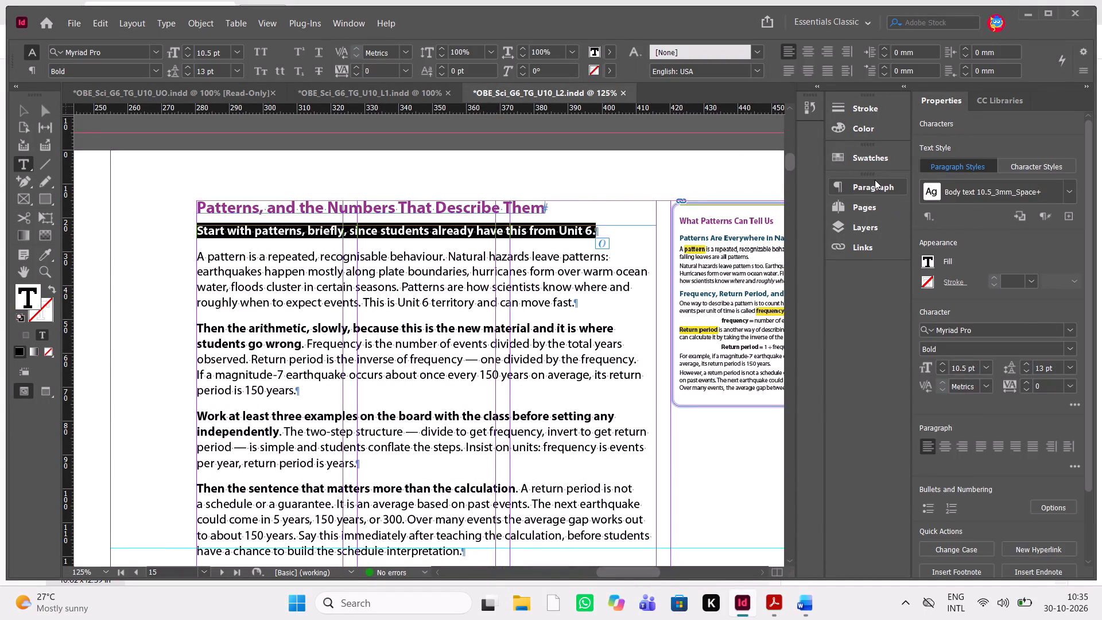
pyautogui.click(875, 180)
pyautogui.doubleClick(762, 272)
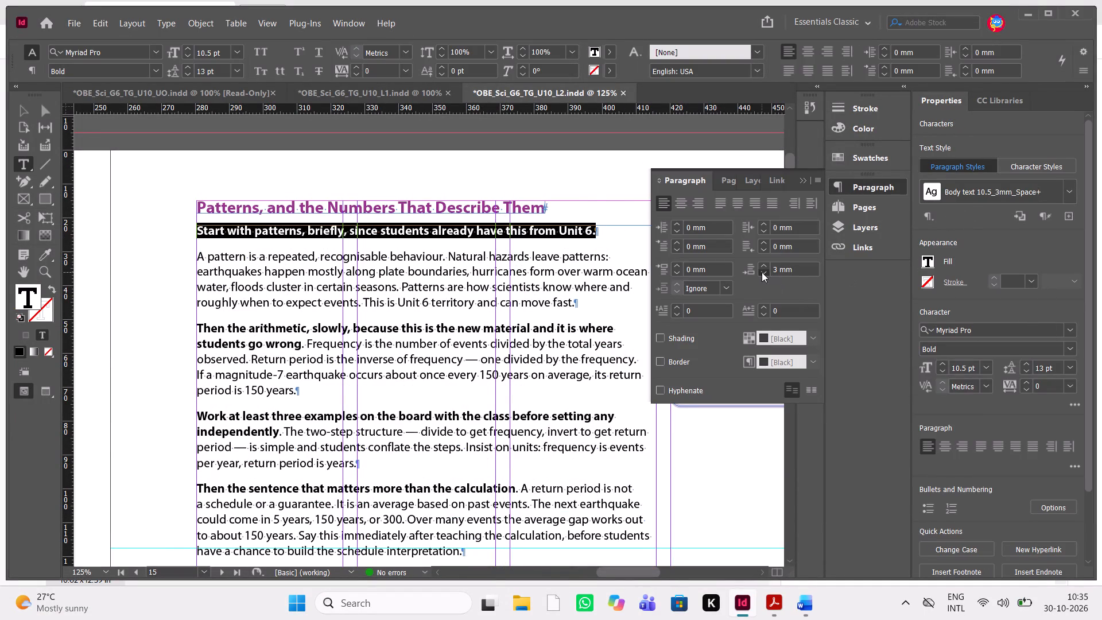
# After checking the PDF, set the page 16 Scale, Proportion, and Quantity heading's font size to 11 pt.
pyautogui.scroll(-2, 383, 342)
pyautogui.hotkey('alt', 'Tab')
pyautogui.scroll(-1, 383, 342)
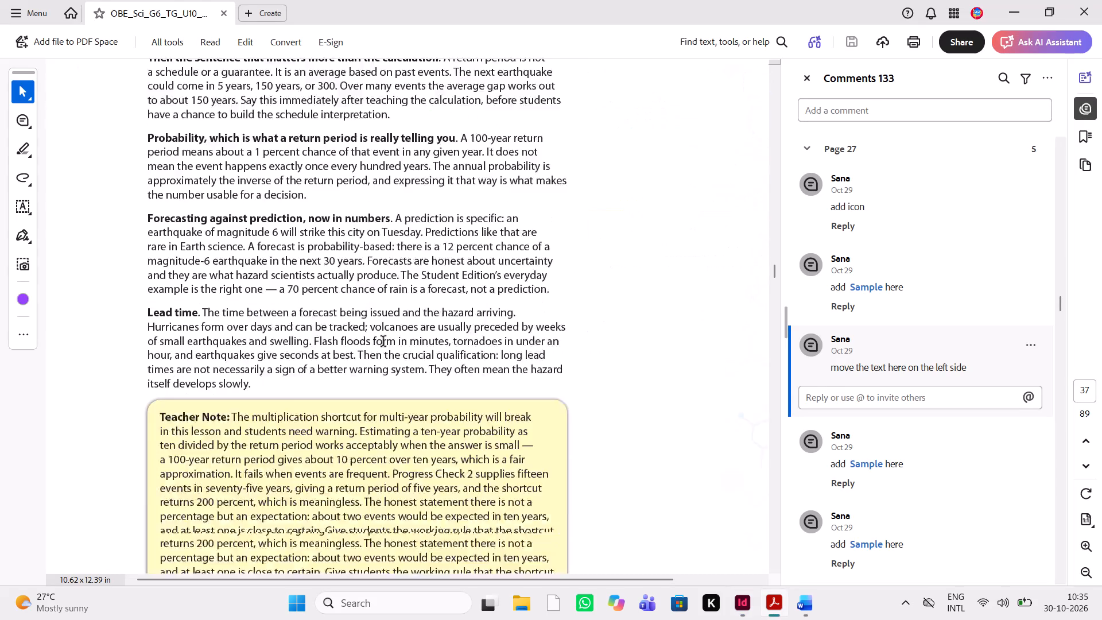
pyautogui.scroll(-4, 383, 342)
pyautogui.hotkey('alt', 'Tab')
pyautogui.scroll(-1, 383, 342)
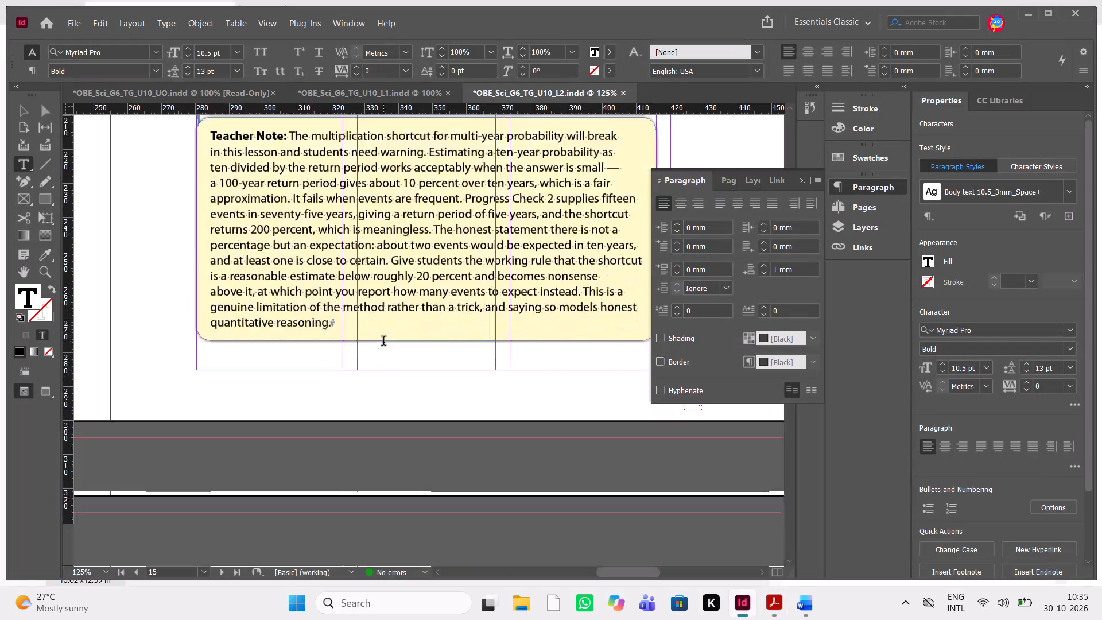
pyautogui.scroll(-1, 383, 342)
pyautogui.scroll(1, 383, 342)
pyautogui.scroll(-4, 383, 342)
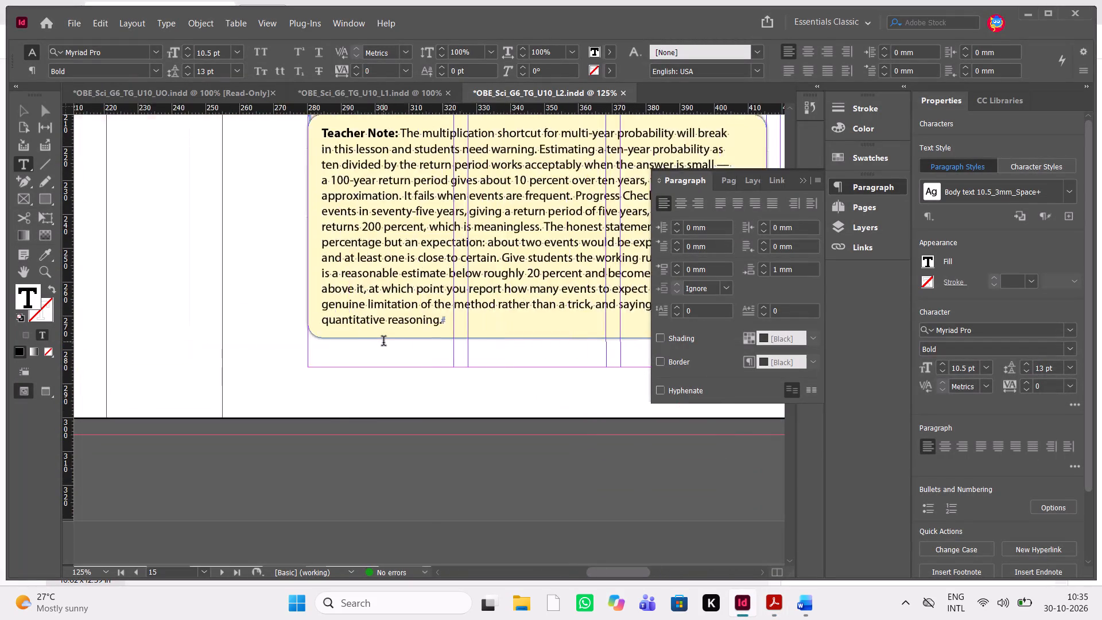
pyautogui.scroll(-4, 383, 342)
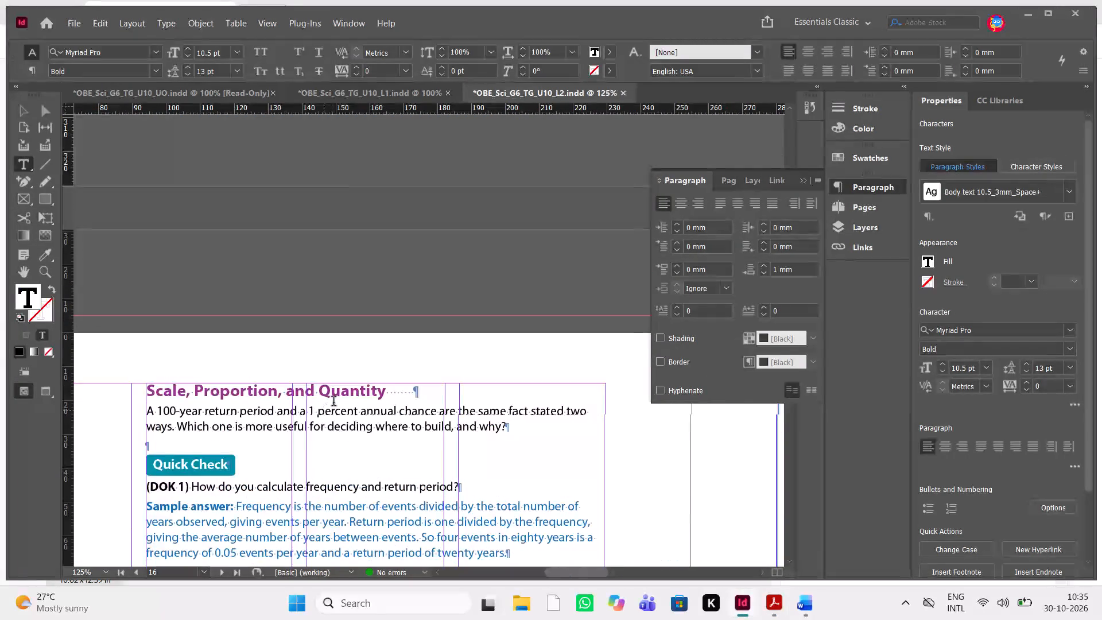
pyautogui.moveTo(397, 385); pyautogui.dragTo(147, 396)
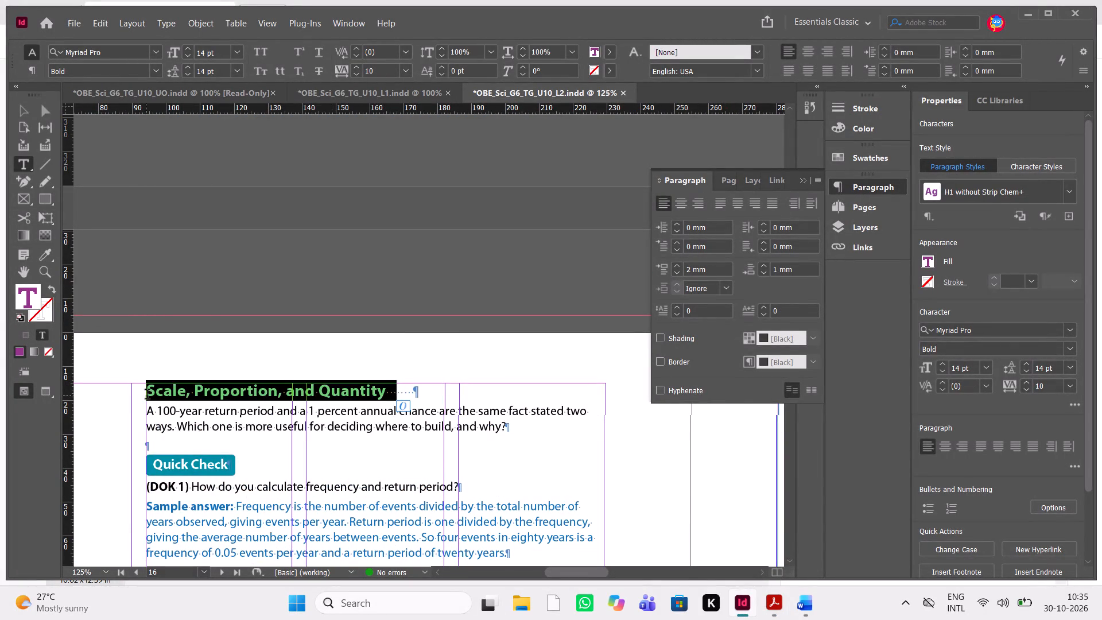
pyautogui.click(984, 364)
pyautogui.click(965, 217)
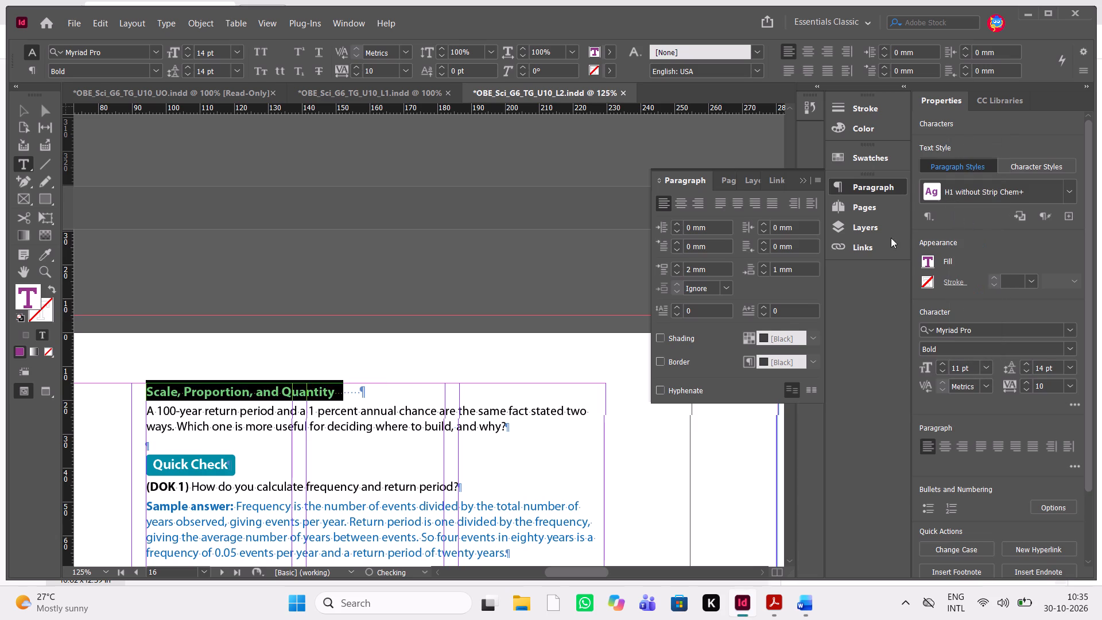
pyautogui.click(398, 383)
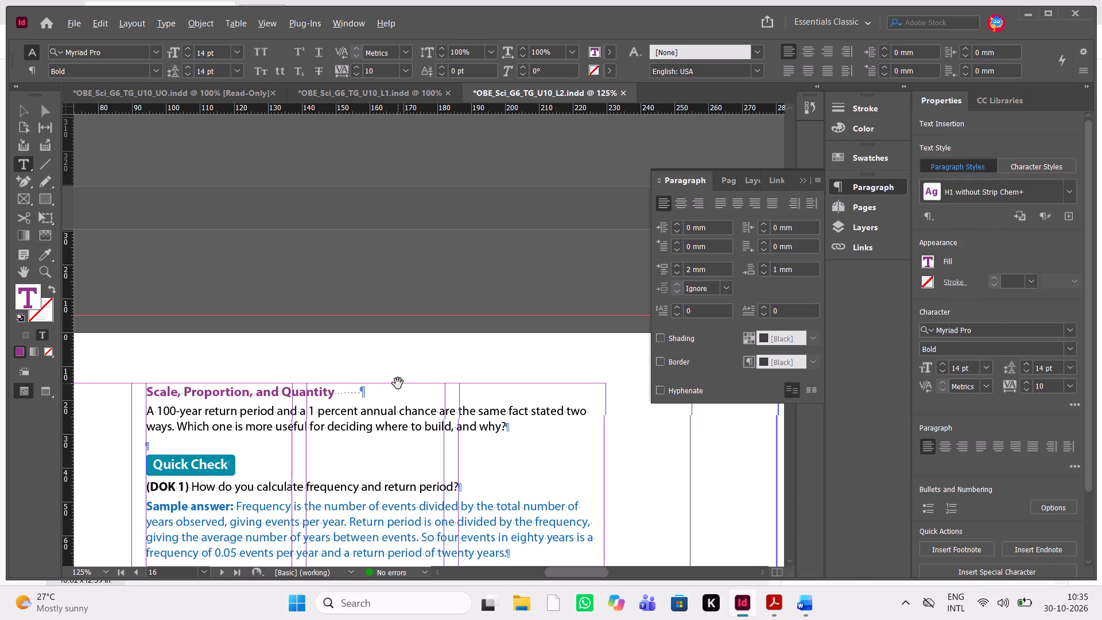
# After checking the PDF, set the tracking of page 18's first Instructional purpose paragraph, "Seventy-five years of earthquake data…", to -5.
pyautogui.hotkey('alt', 'Tab')
pyautogui.scroll(-4, 533, 401)
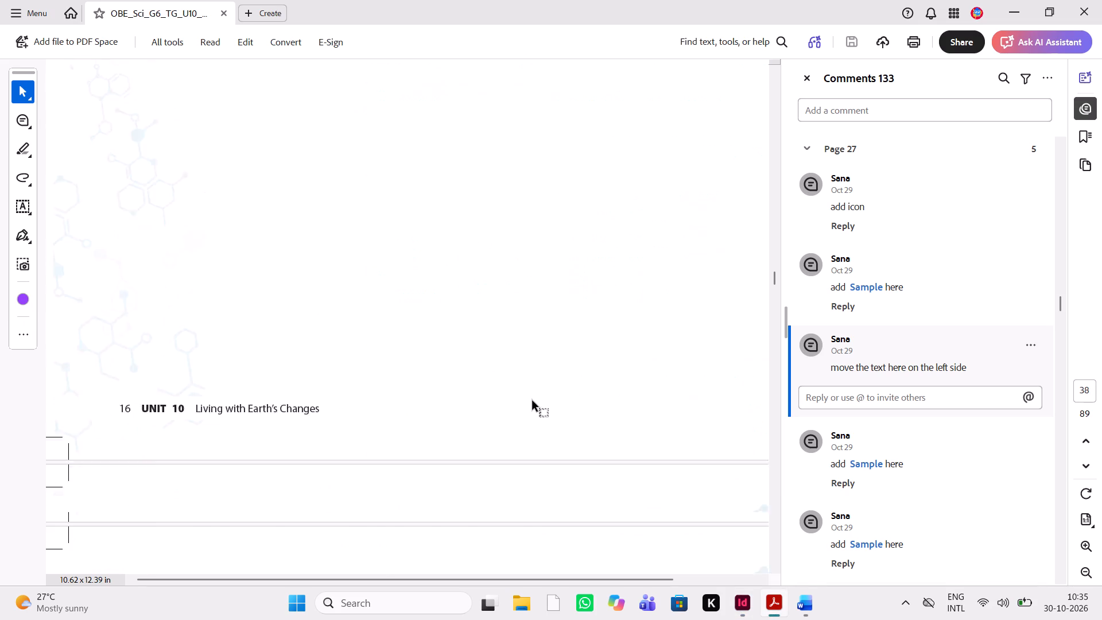
pyautogui.scroll(-8, 533, 401)
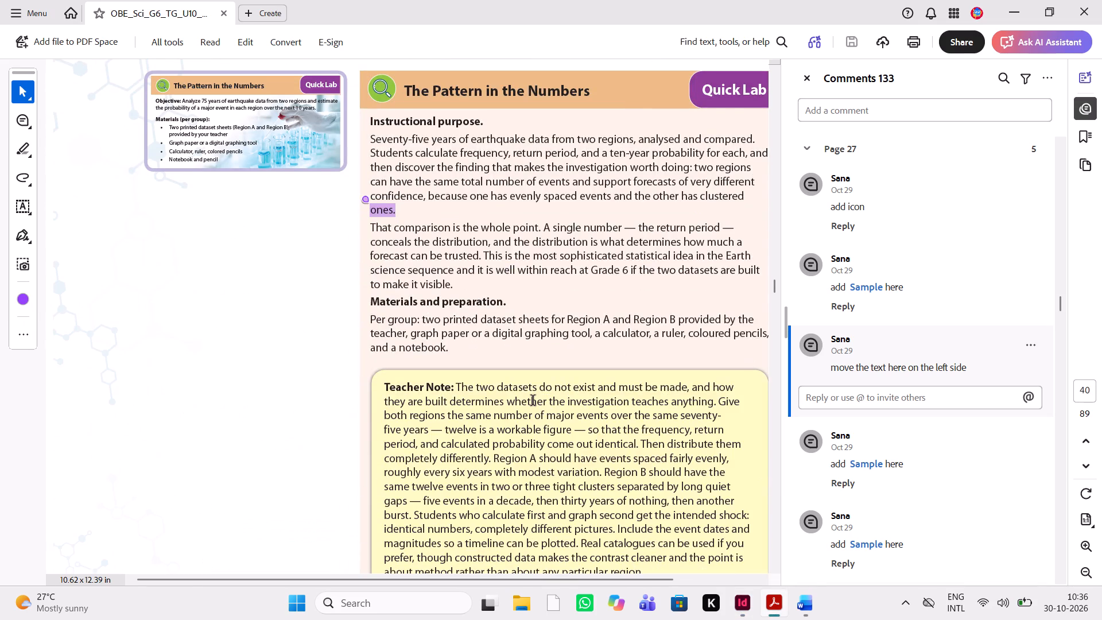
pyautogui.hotkey('alt', 'Tab')
pyautogui.scroll(-4, 533, 401)
pyautogui.scroll(1, 533, 401)
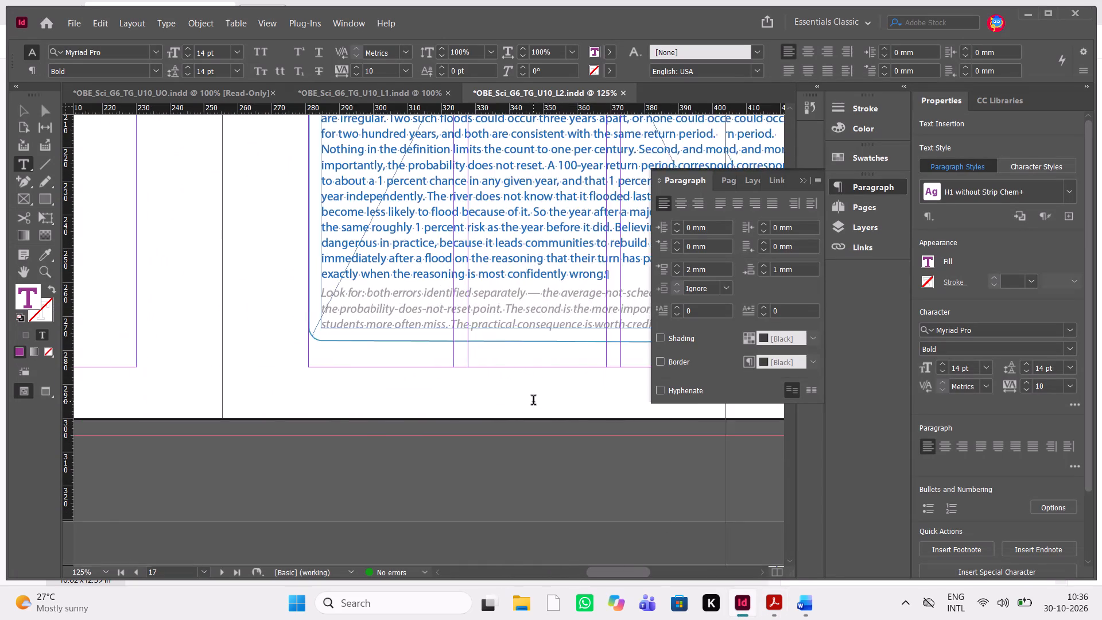
pyautogui.scroll(1, 533, 401)
pyautogui.scroll(-6, 533, 401)
pyautogui.scroll(1, 533, 401)
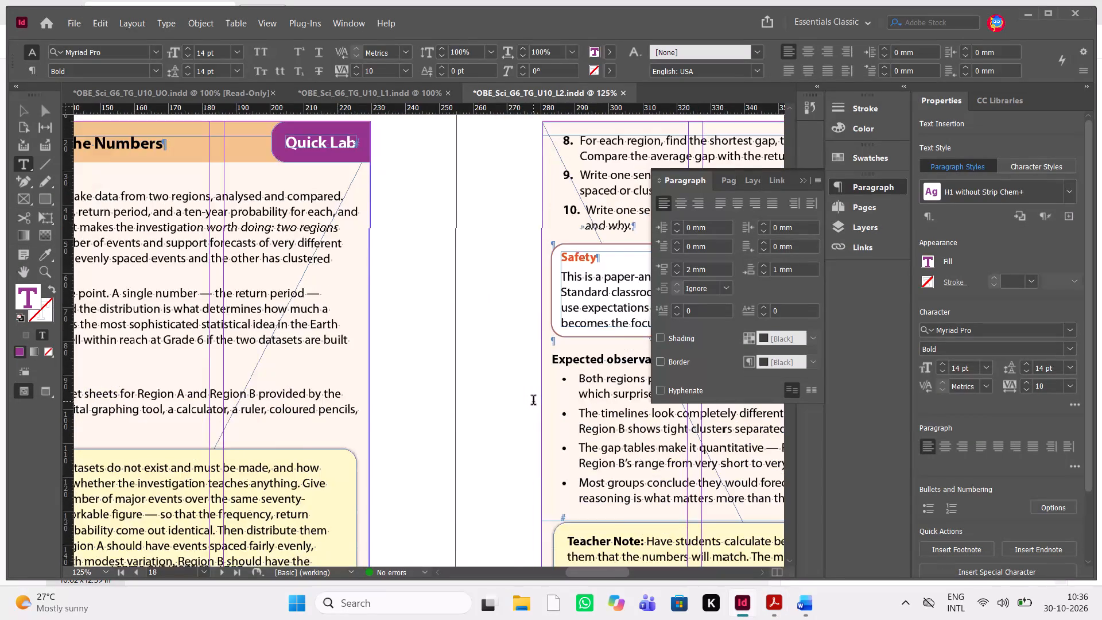
pyautogui.hscroll(1, 533, 401)
pyautogui.moveTo(261, 312); pyautogui.dragTo(227, 273)
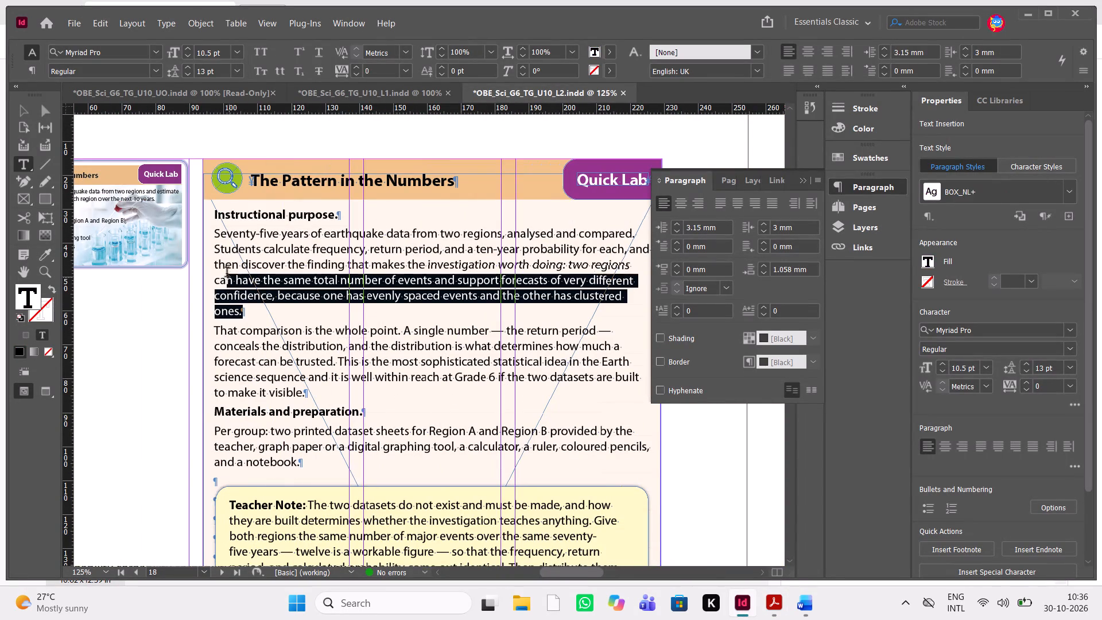
pyautogui.moveTo(227, 273); pyautogui.dragTo(209, 239)
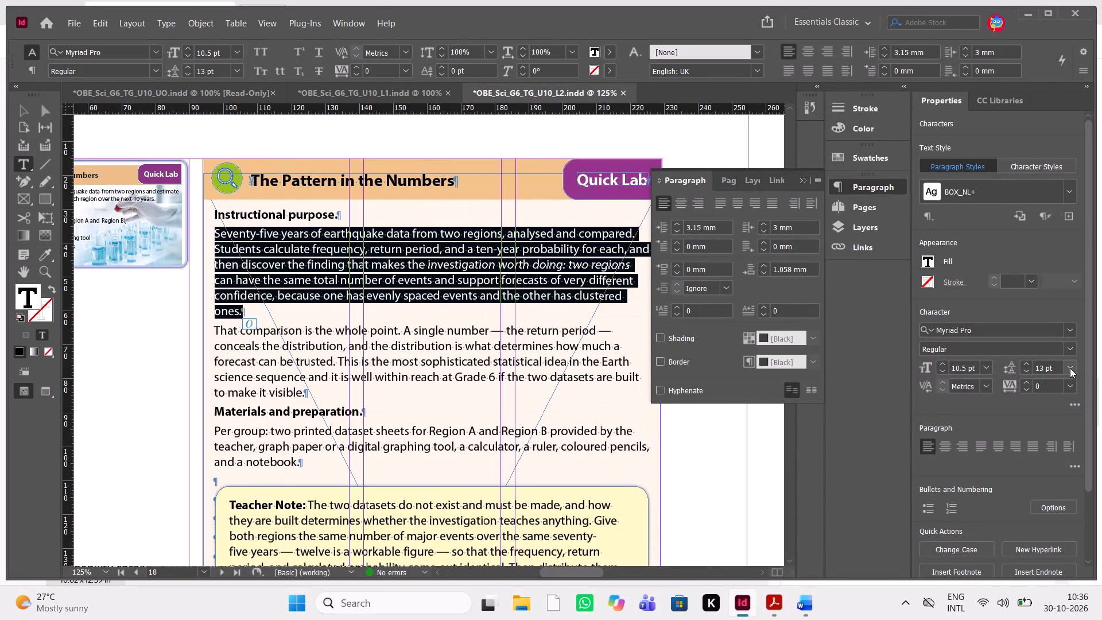
pyautogui.click(1072, 379)
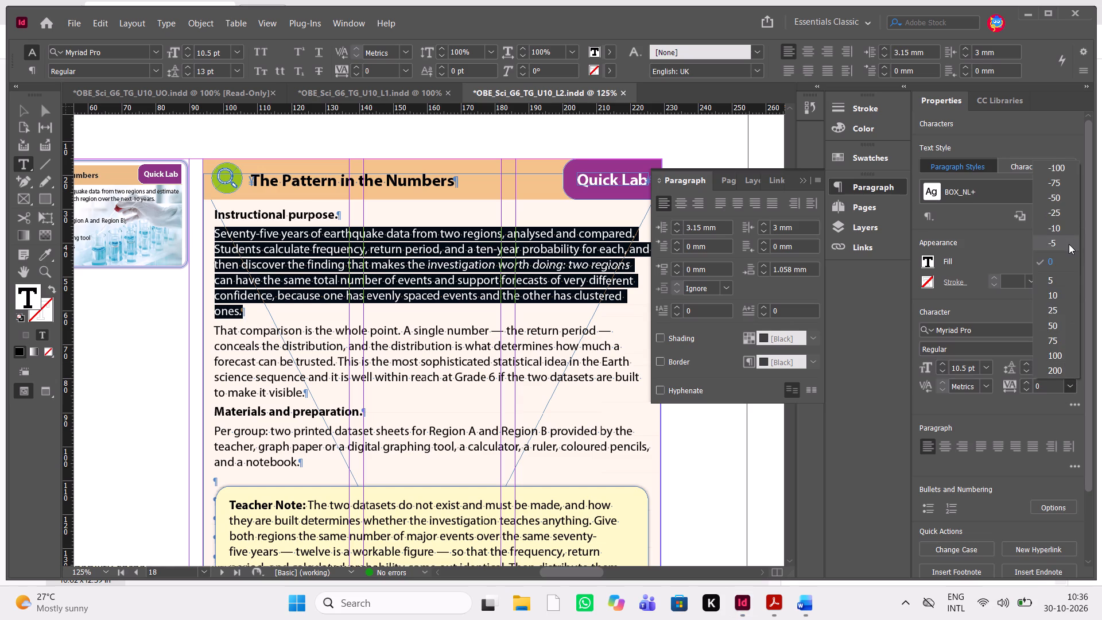
pyautogui.click(1068, 243)
pyautogui.click(495, 387)
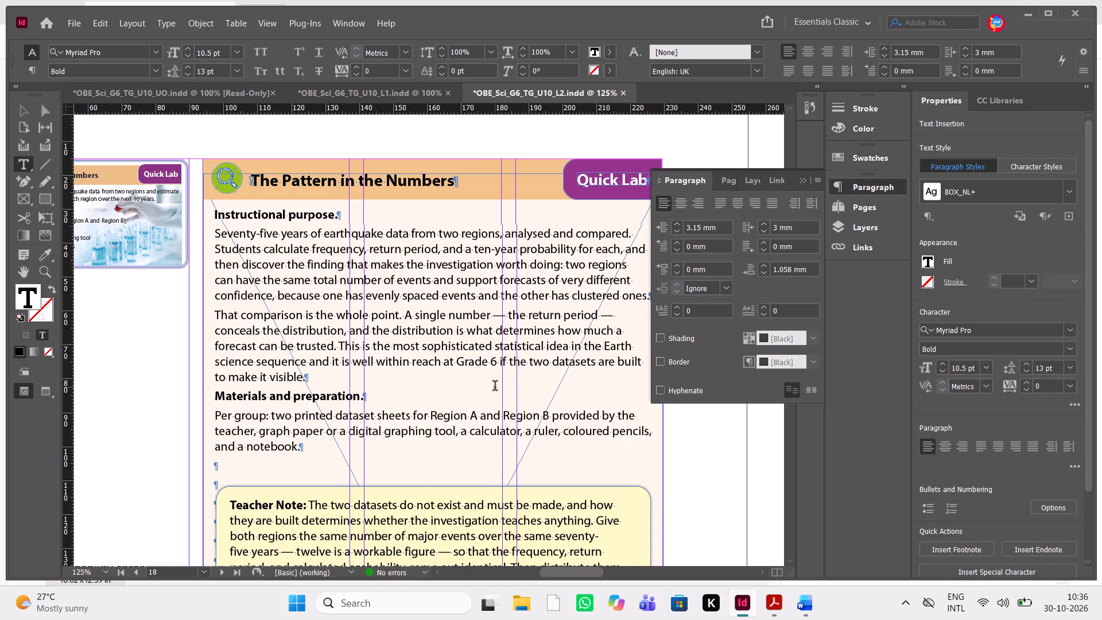
pyautogui.hotkey('alt', 'Tab')
pyautogui.hotkey('alt', 'Tab')
# Nudge the page 18 Teacher Note box up and slightly left to X about 97.05, Y about 106.95 mm, and preview the page.
pyautogui.scroll(-1, 495, 387)
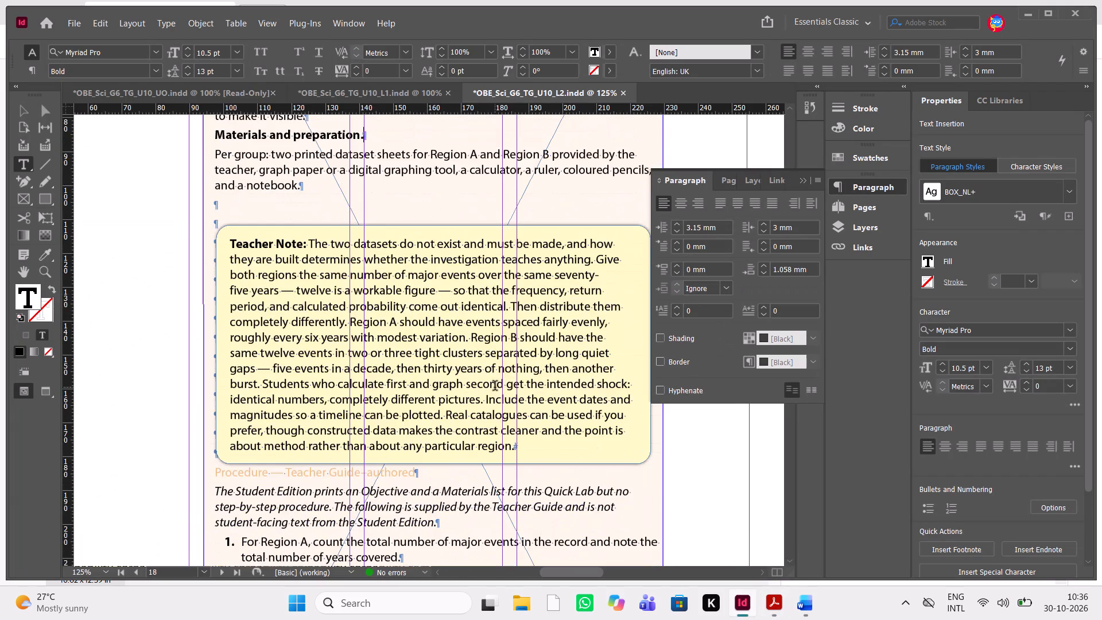
pyautogui.click(215, 199)
pyautogui.press('Escape')
pyautogui.click(354, 338)
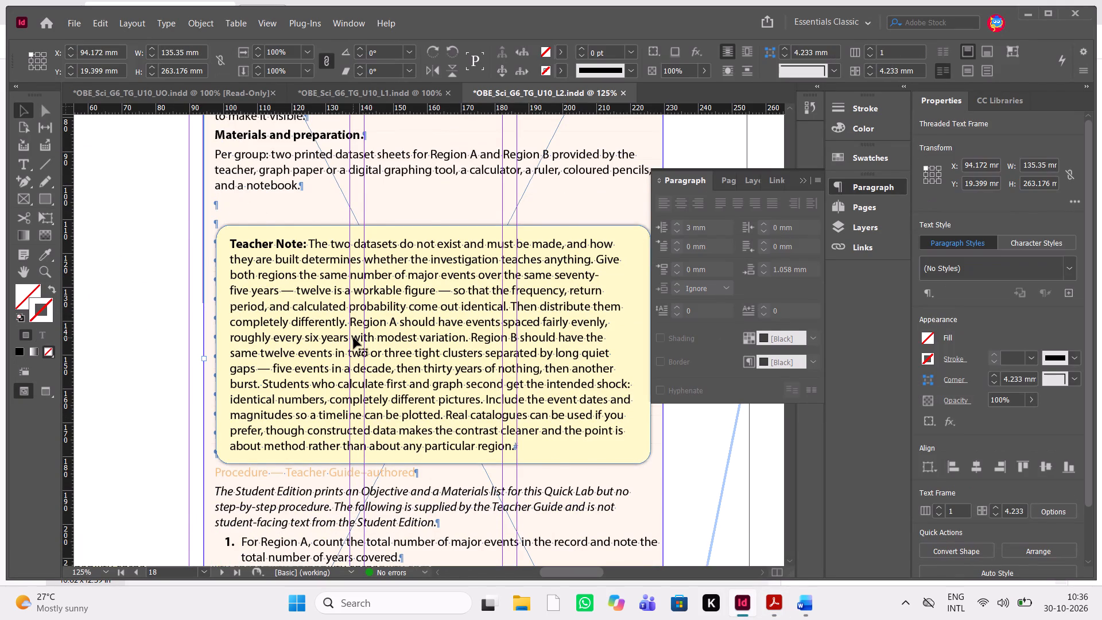
pyautogui.hotkey('shift', 'Up')
pyautogui.hotkey('shift', 'Up')
pyautogui.press('Left')
pyautogui.press('Left')
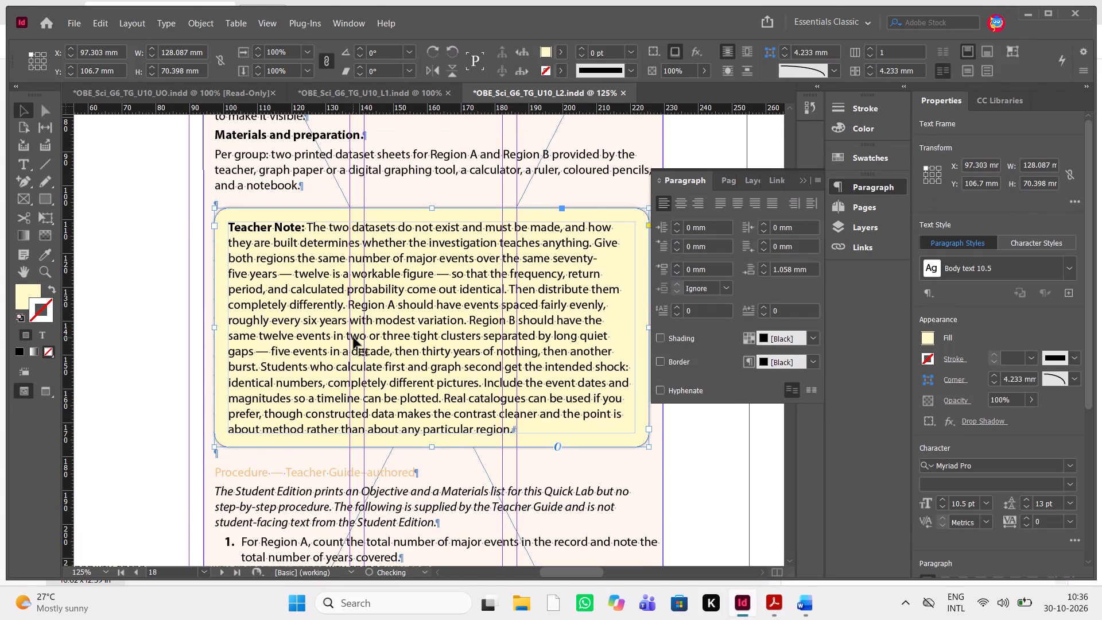
pyautogui.press('Left')
pyautogui.press('Down')
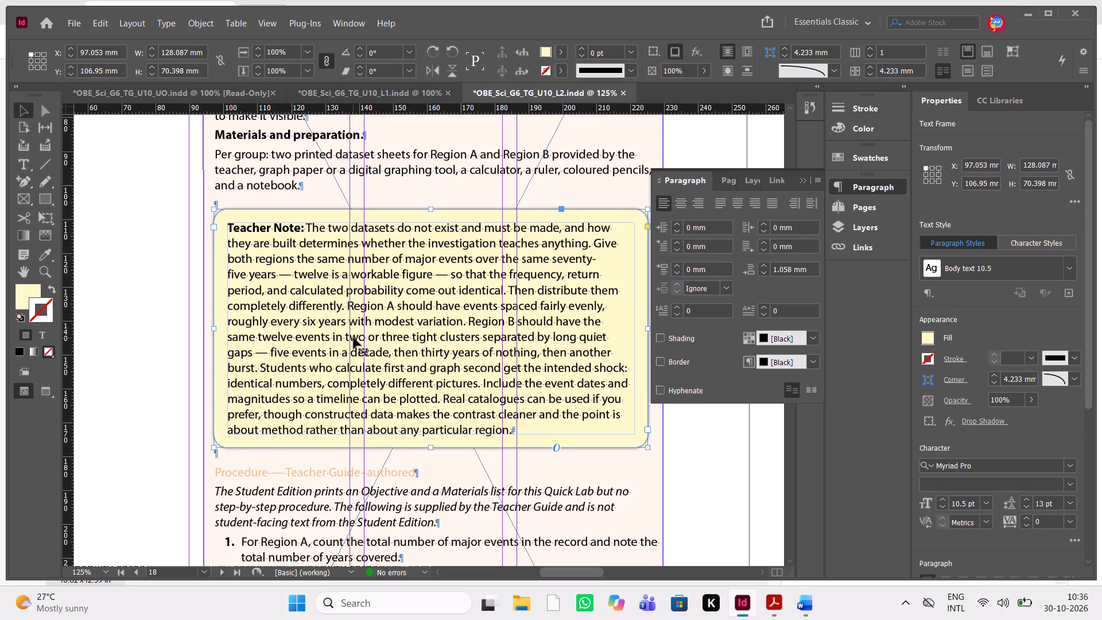
pyautogui.click(169, 284)
pyautogui.press('w')
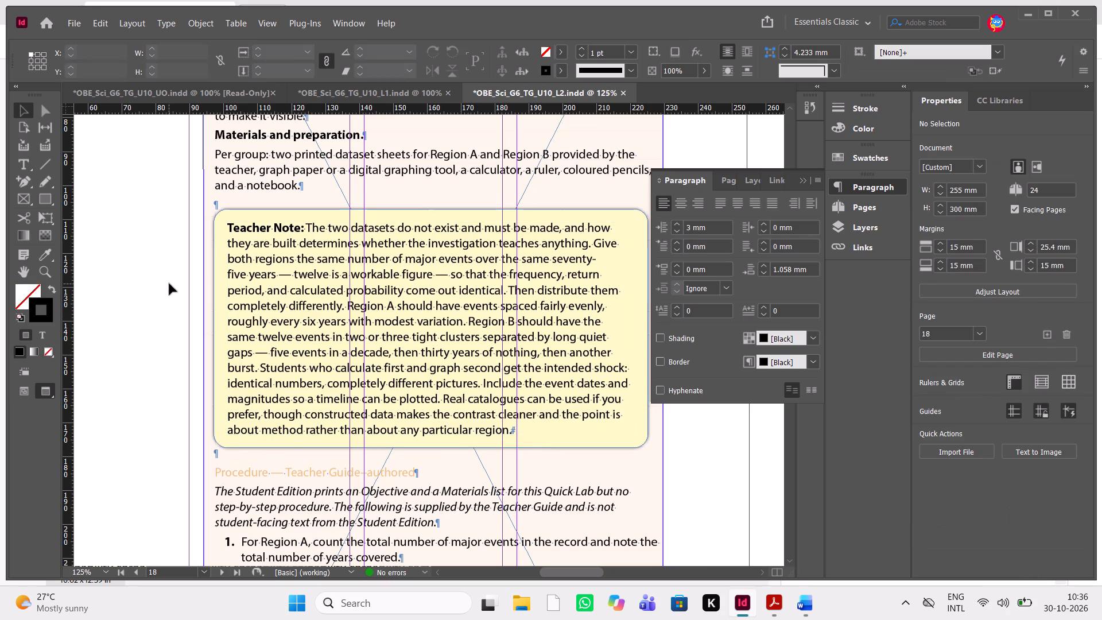
pyautogui.click(803, 185)
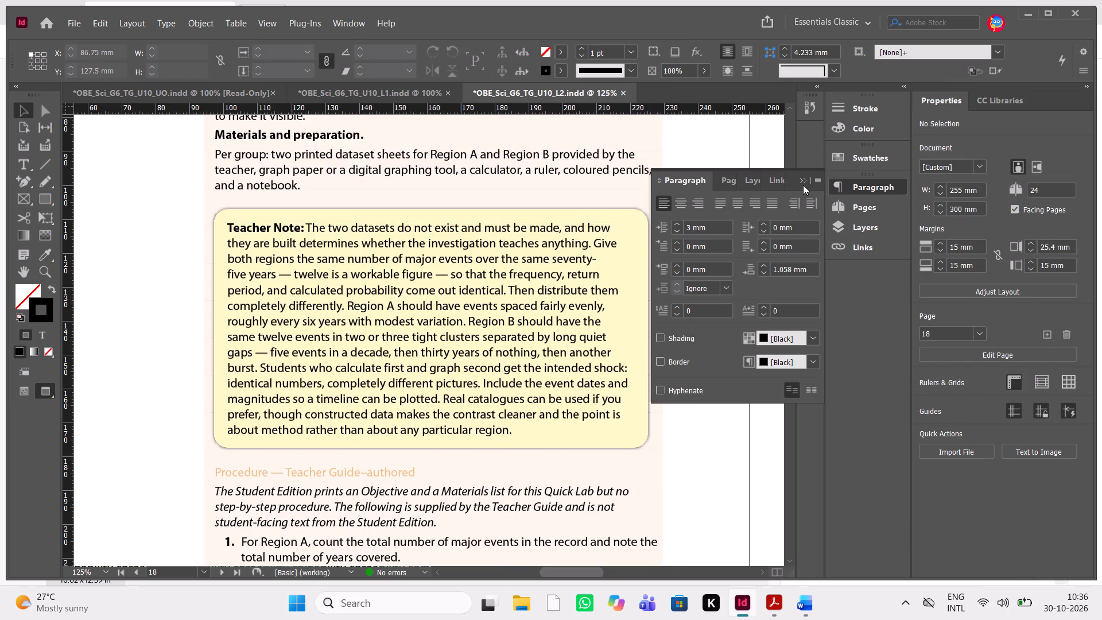
pyautogui.click(803, 182)
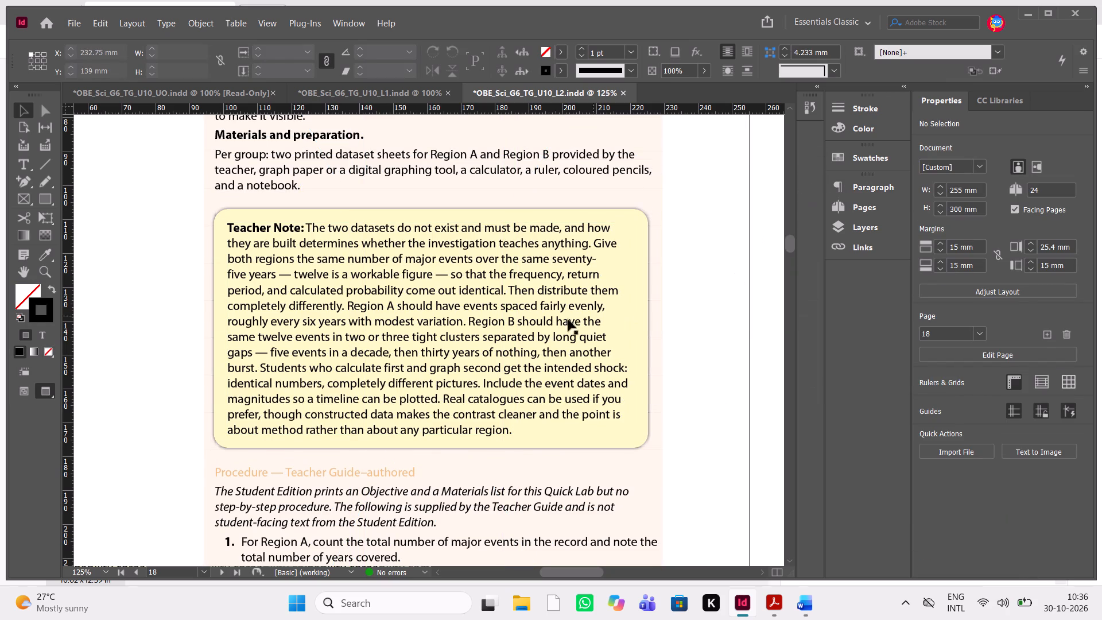
# Nudge the Teacher Note box back to the right, to X about 97.8 mm.
pyautogui.click(528, 331)
pyautogui.press('Right')
pyautogui.press('Right')
pyautogui.press('Right')
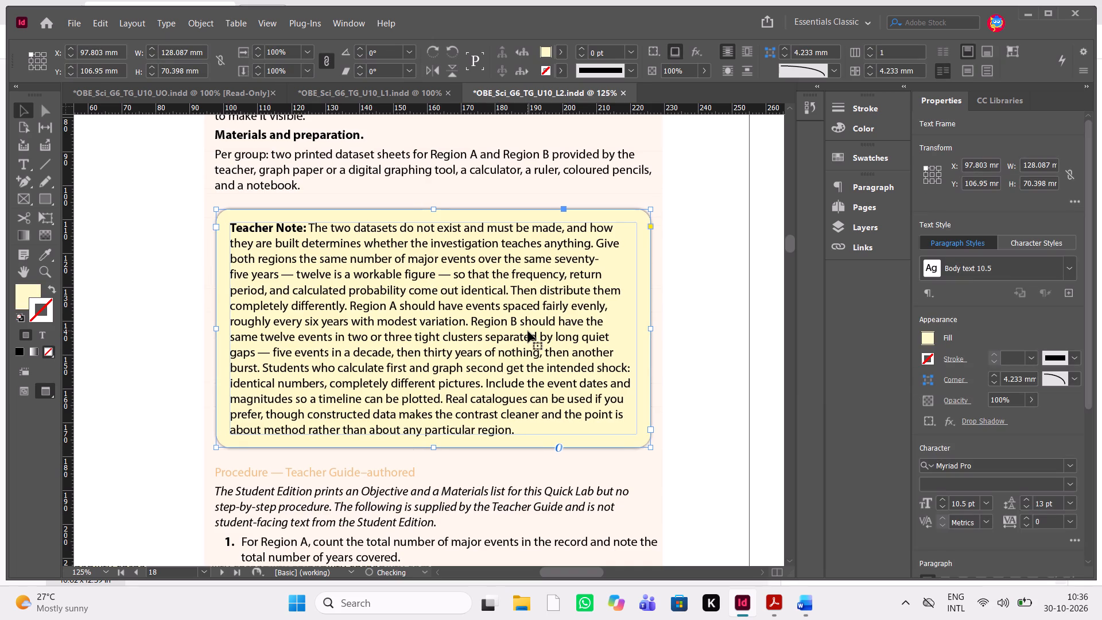
pyautogui.click(727, 337)
# Recolour the "Procedure — Teacher Guide–authored" heading on page 18 to [Black] and make it bold.
pyautogui.scroll(-1, 363, 535)
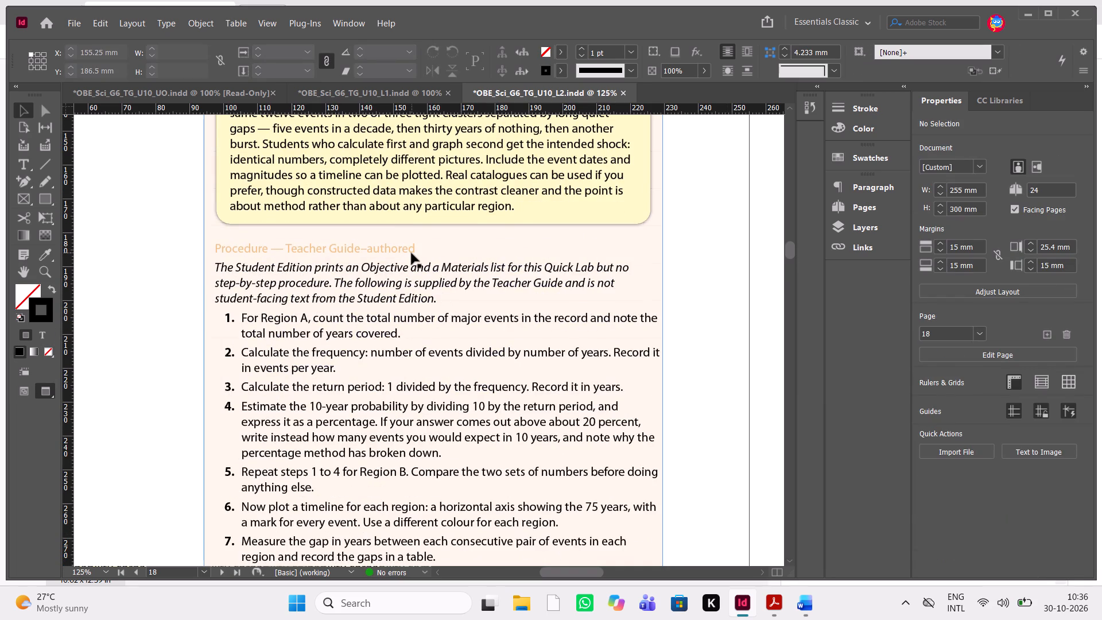
pyautogui.click(412, 253)
pyautogui.moveTo(412, 253); pyautogui.dragTo(420, 249)
pyautogui.moveTo(420, 249); pyautogui.dragTo(237, 251)
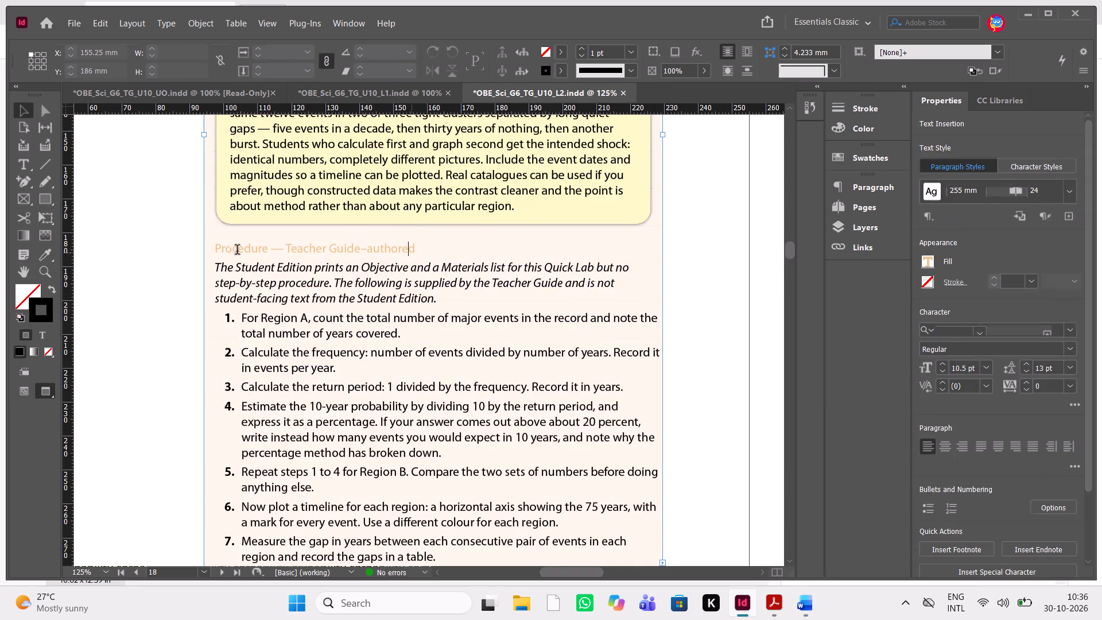
pyautogui.moveTo(237, 251); pyautogui.dragTo(231, 251)
pyautogui.tripleClick(231, 251)
pyautogui.click(231, 251)
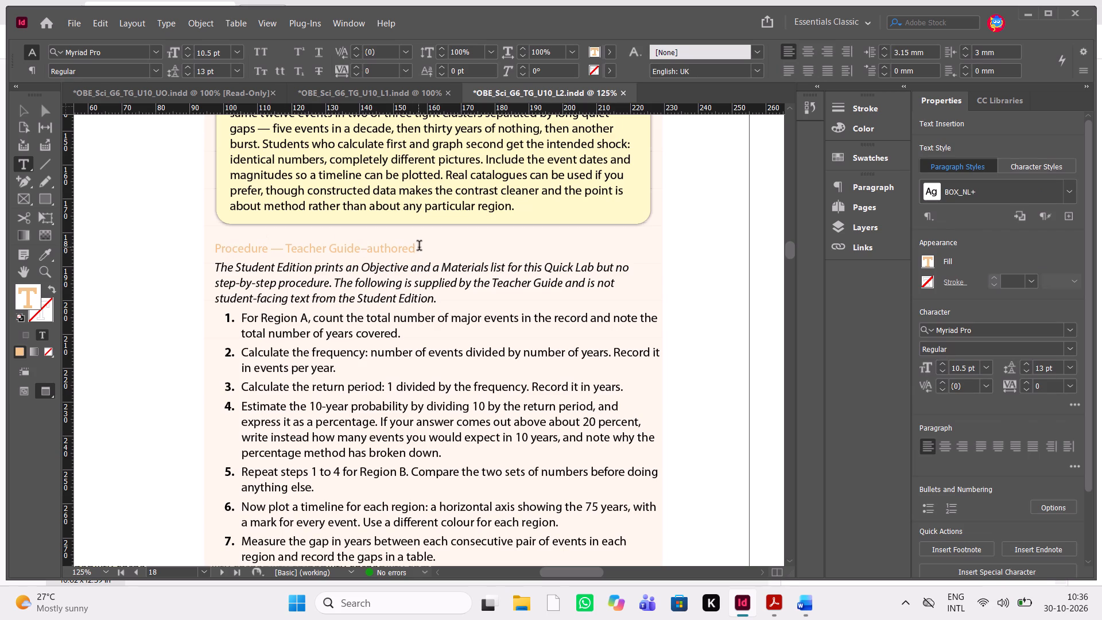
pyautogui.moveTo(421, 247); pyautogui.dragTo(207, 241)
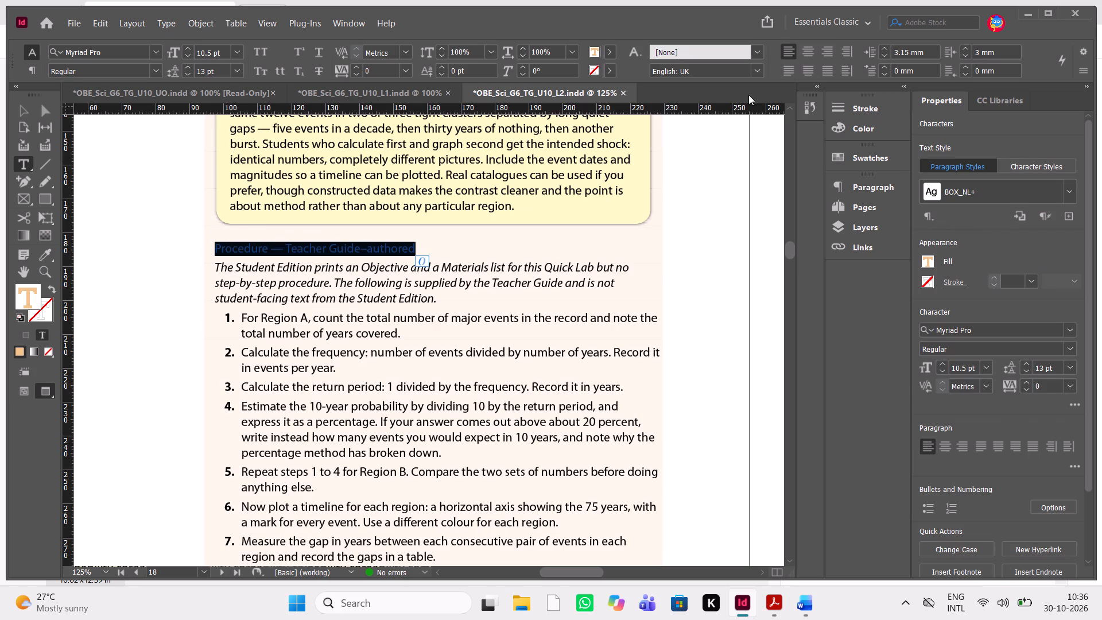
pyautogui.click(867, 157)
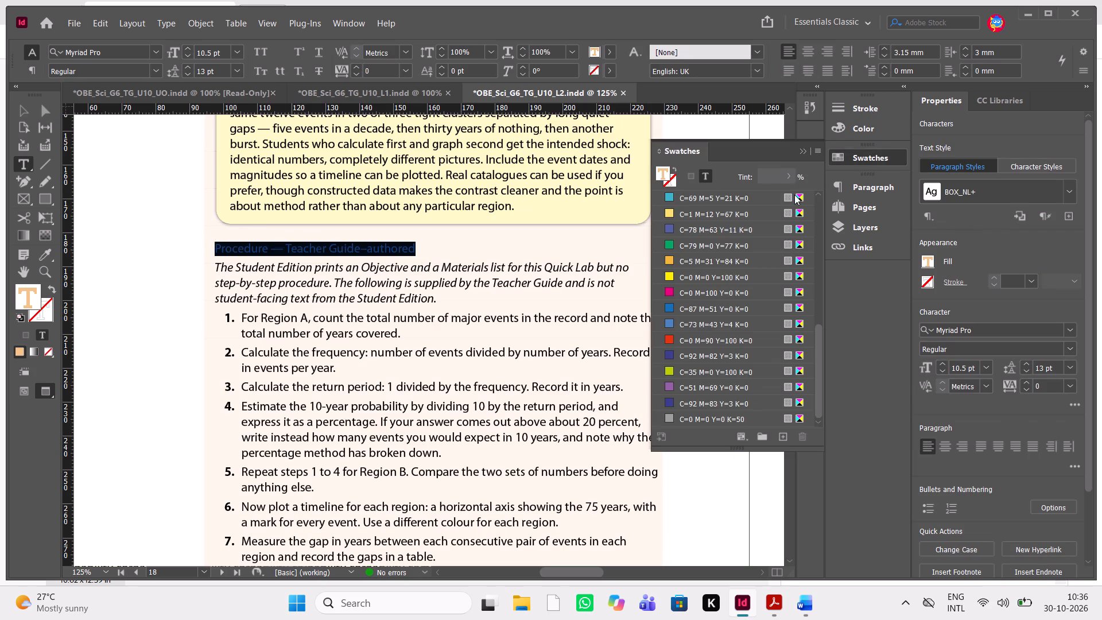
pyautogui.scroll(11, 731, 238)
pyautogui.click(707, 259)
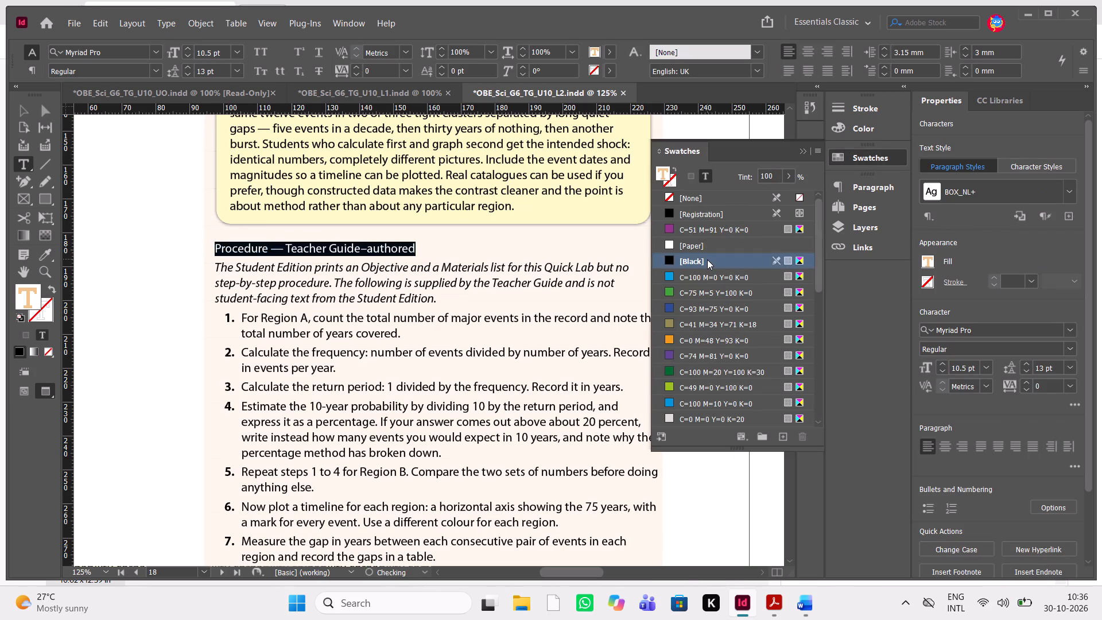
pyautogui.hotkey('alt', 'Tab')
pyautogui.hotkey('alt', 'Tab')
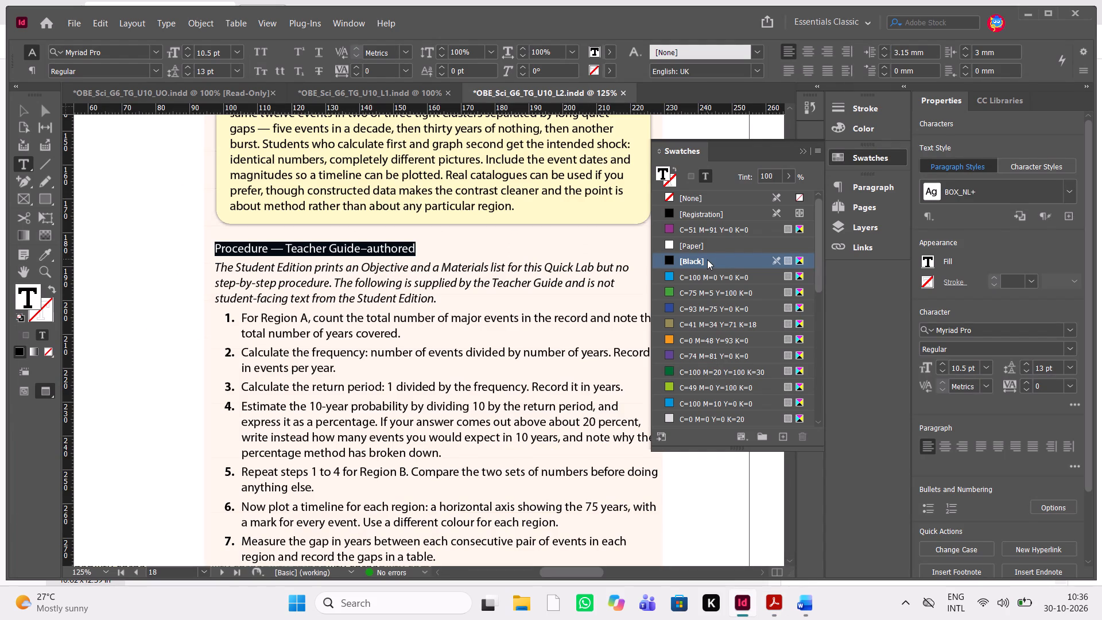
pyautogui.hotkey('ctrl', 'shift', 'b')
# Compare the Quick Lab continuation on page 19 with the PDF, examining the spacing around the Safety and Teacher Note boxes.
pyautogui.hotkey('alt', 'Tab')
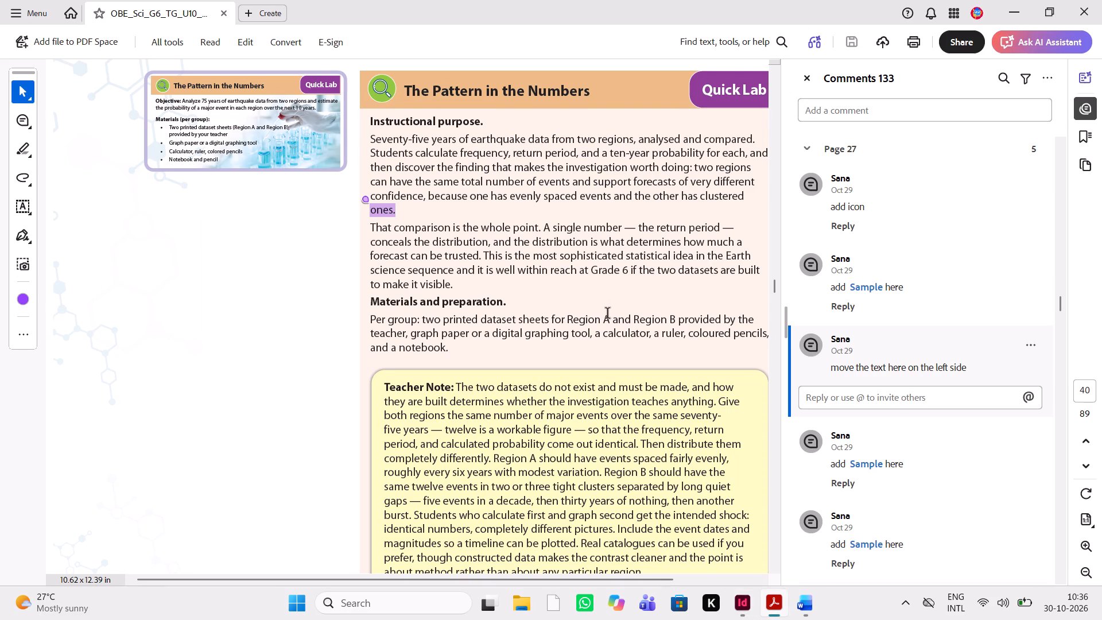
pyautogui.scroll(-3, 608, 314)
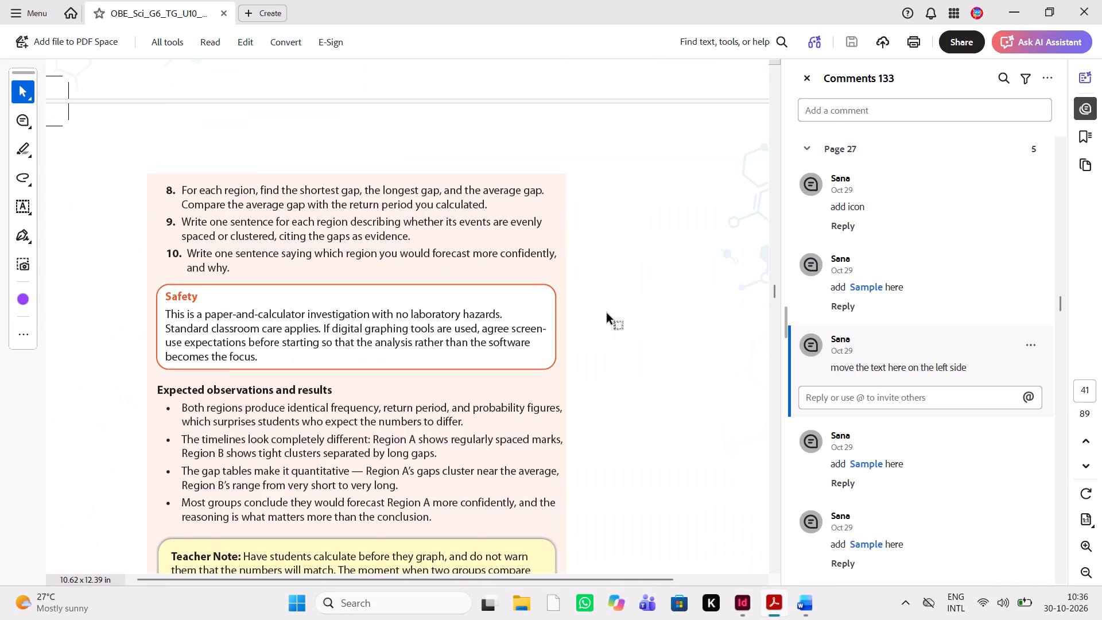
pyautogui.scroll(-3, 608, 314)
pyautogui.hotkey('alt', 'Tab')
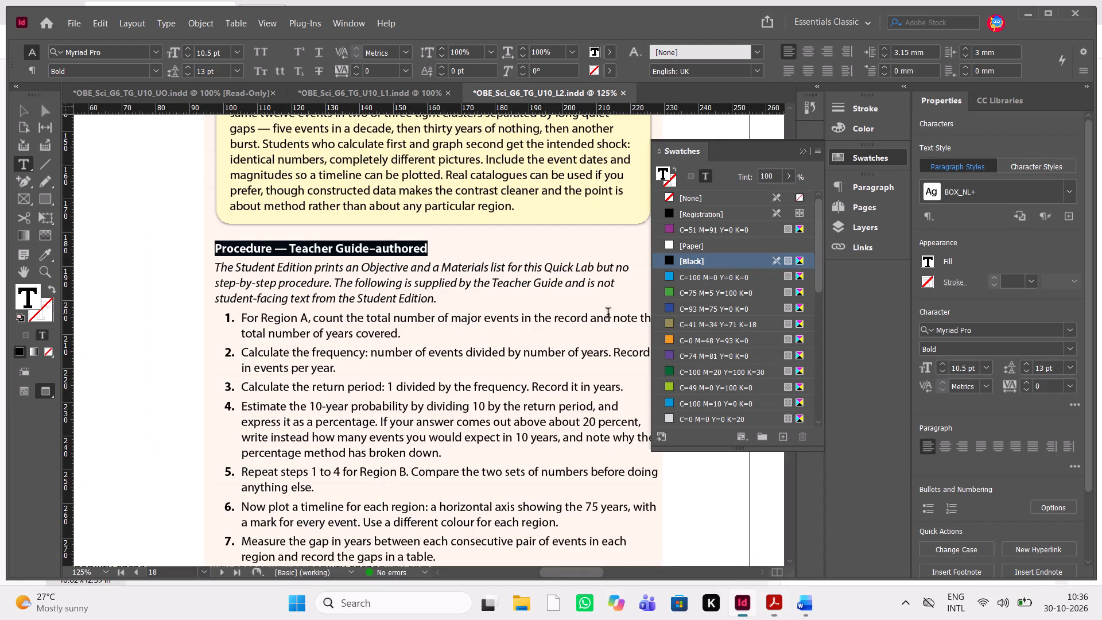
pyautogui.scroll(-2, 608, 314)
pyautogui.scroll(3, 608, 314)
pyautogui.scroll(-1, 608, 314)
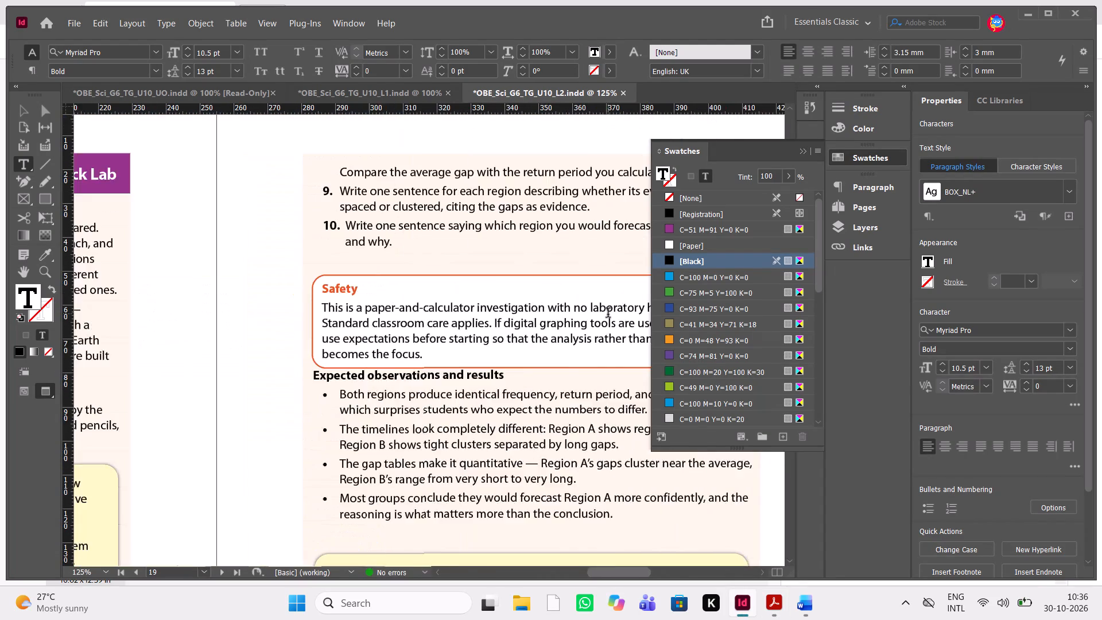
pyautogui.scroll(-1, 608, 314)
pyautogui.scroll(1, 608, 314)
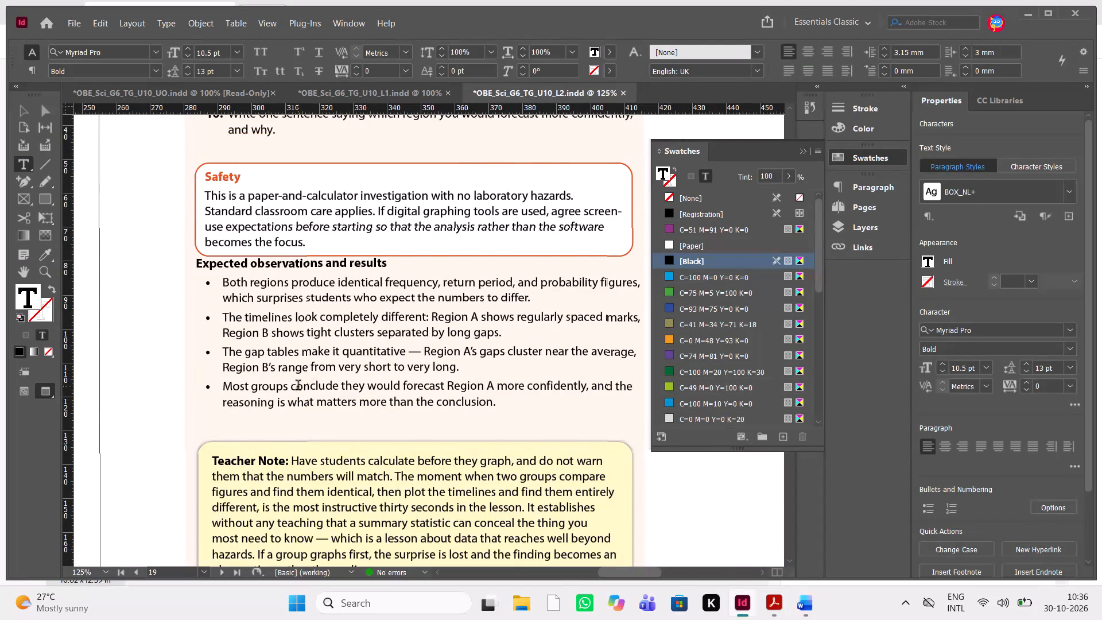
pyautogui.scroll(-1, 298, 386)
pyautogui.scroll(1, 298, 386)
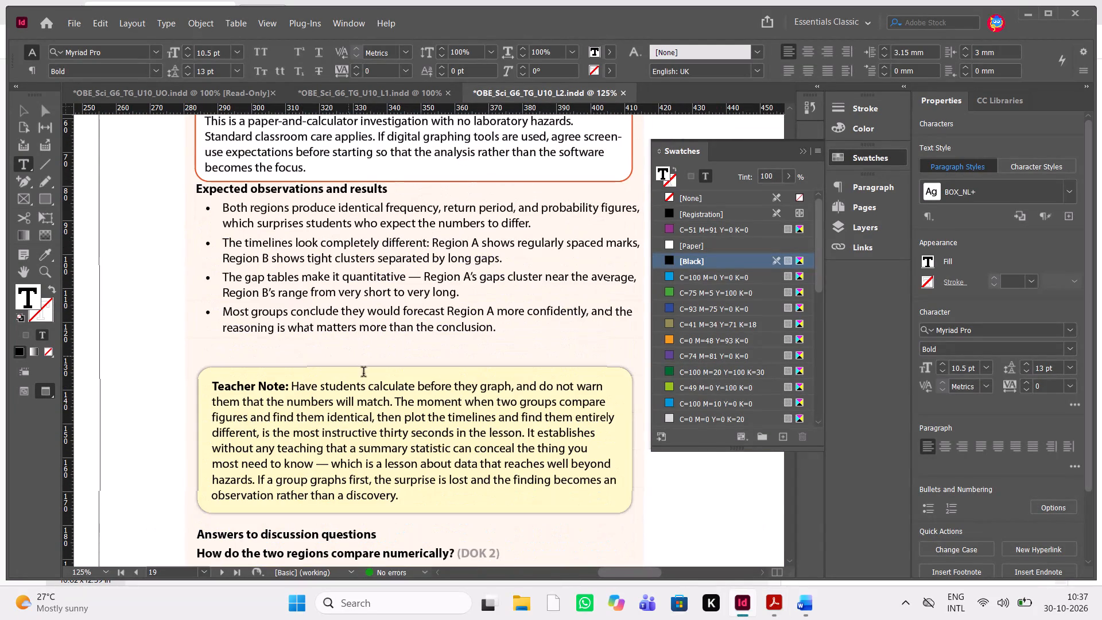
pyautogui.scroll(1, 258, 251)
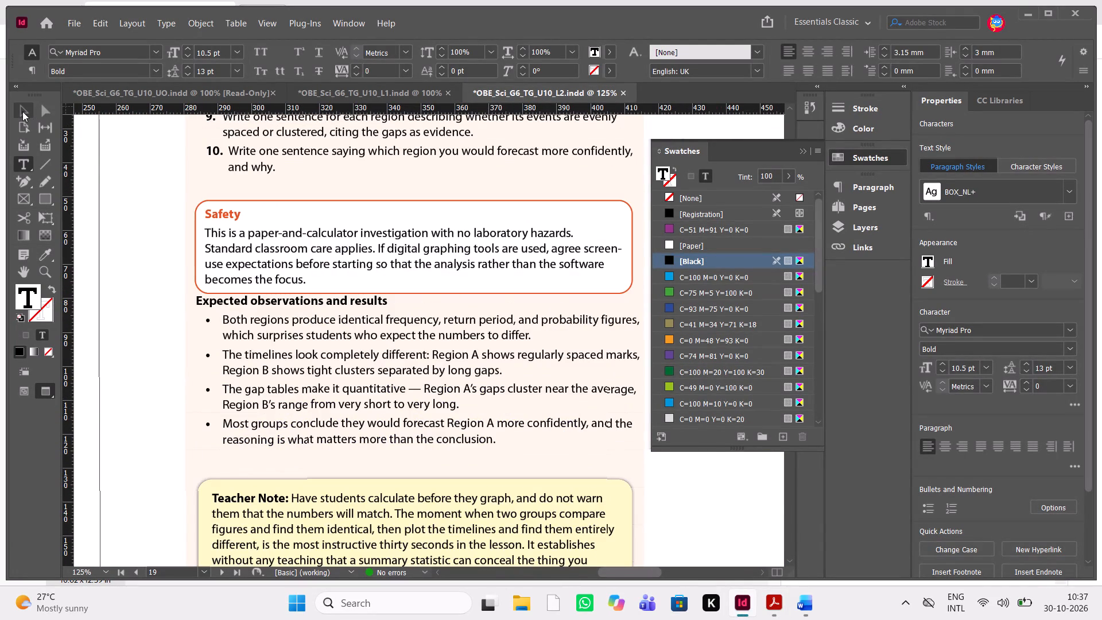
# Nudge the page 19 Safety text frame and its border up together to Y about 45.9 mm.
pyautogui.click(22, 111)
pyautogui.click(141, 245)
pyautogui.click(402, 230)
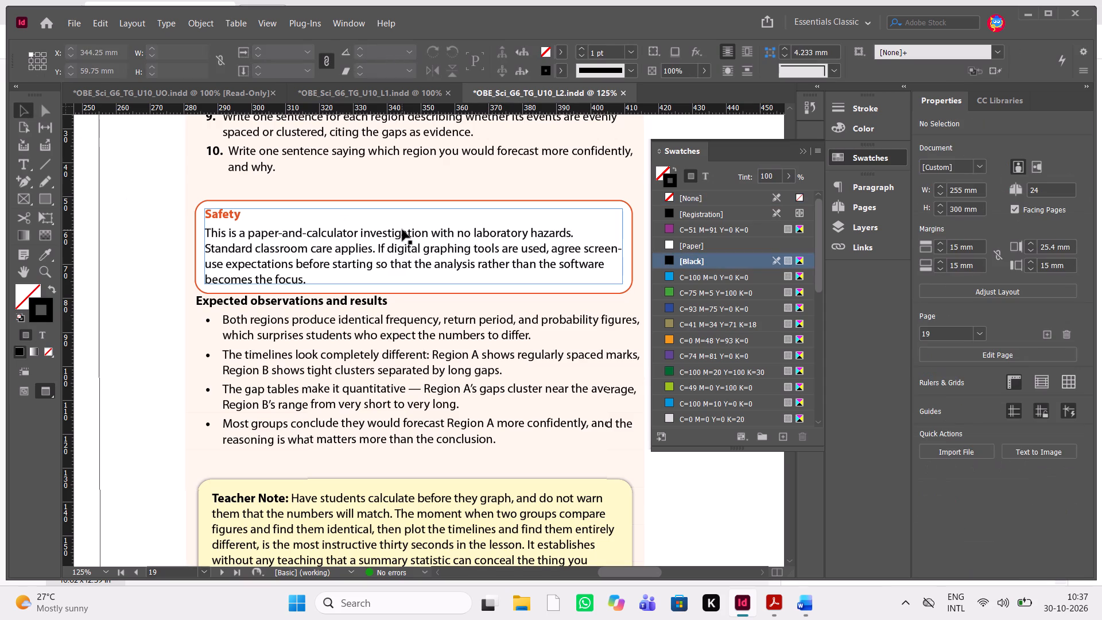
pyautogui.keyDown('shift'); pyautogui.click(444, 289); pyautogui.keyUp('shift')
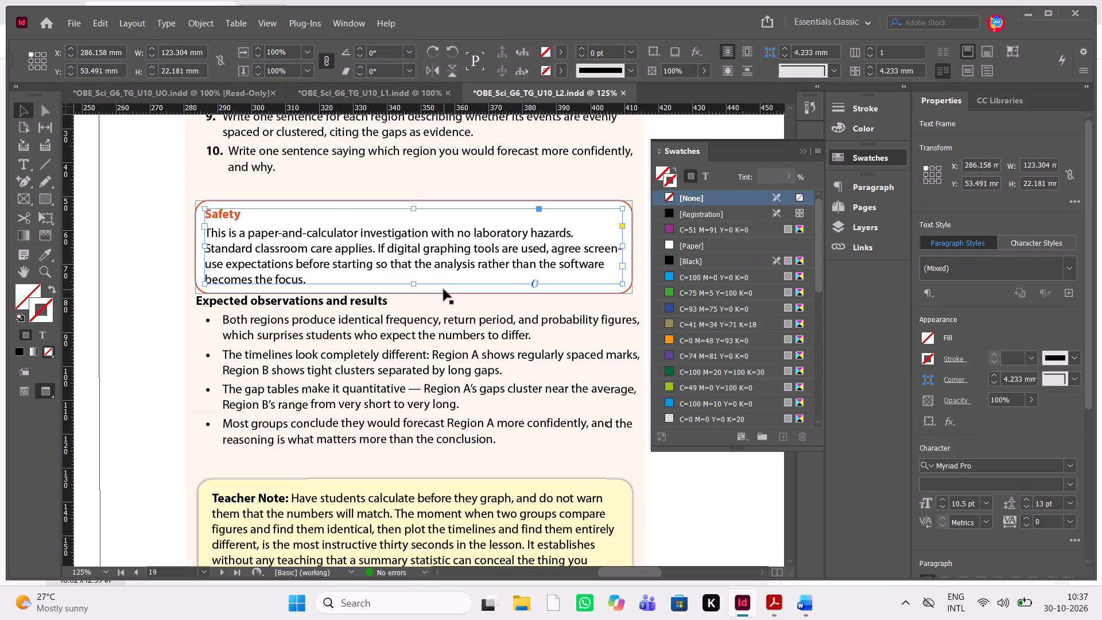
pyautogui.hotkey('shift', 'Up')
pyautogui.hotkey('shift', 'Up')
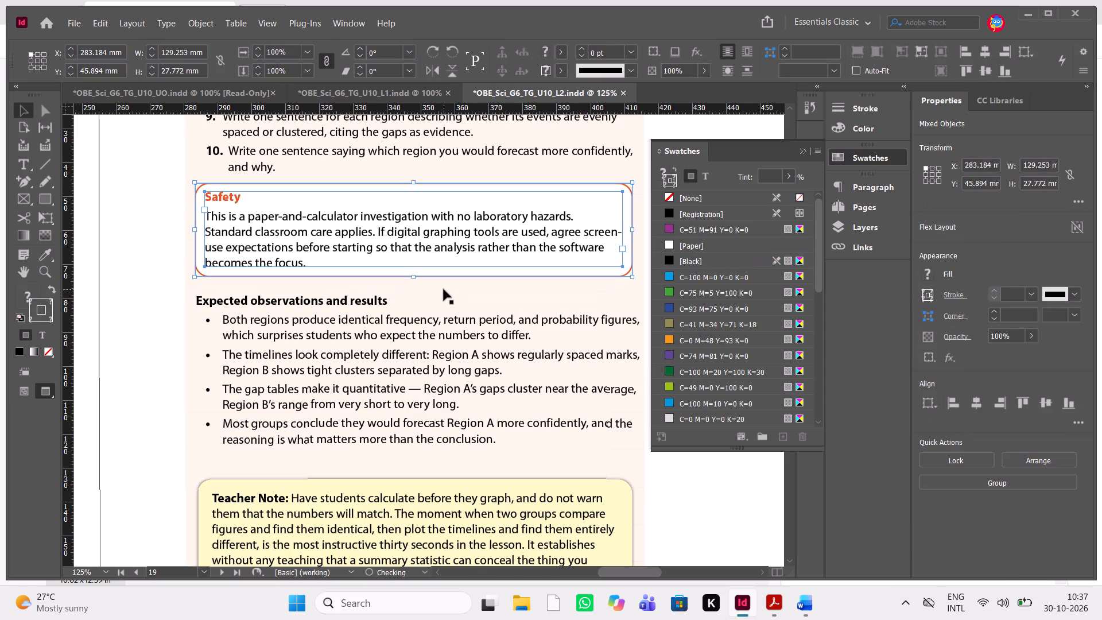
# Nudge the page 19 Safety text frame and its border down together to Y about 46.9 mm.
pyautogui.press('Down')
pyautogui.press('Down')
pyautogui.press('Down')
pyautogui.press('Down')
pyautogui.press('Down')
pyautogui.press('Up')
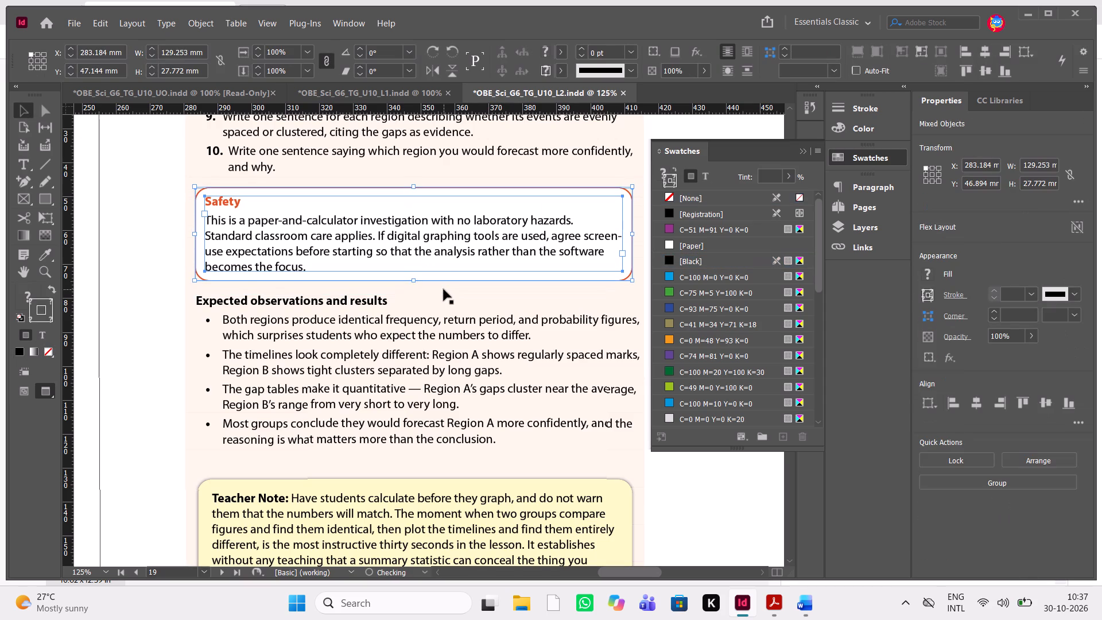
pyautogui.click(150, 339)
# Move the page 19 Teacher Note box up close under the bulleted list, to Y about 126.4 mm.
pyautogui.scroll(-1, 150, 339)
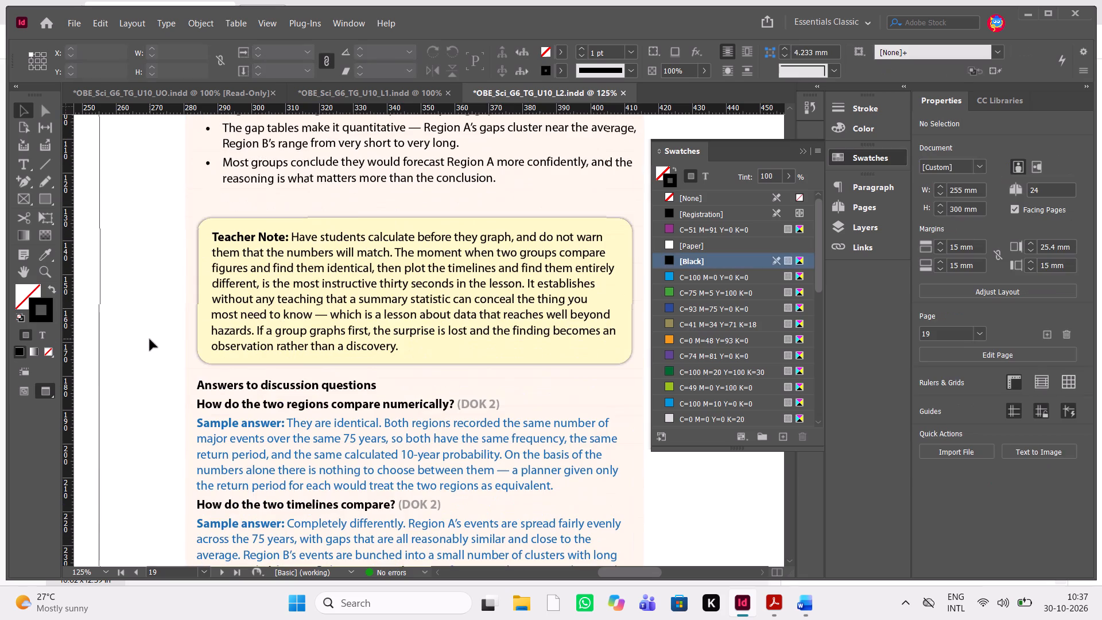
pyautogui.click(482, 277)
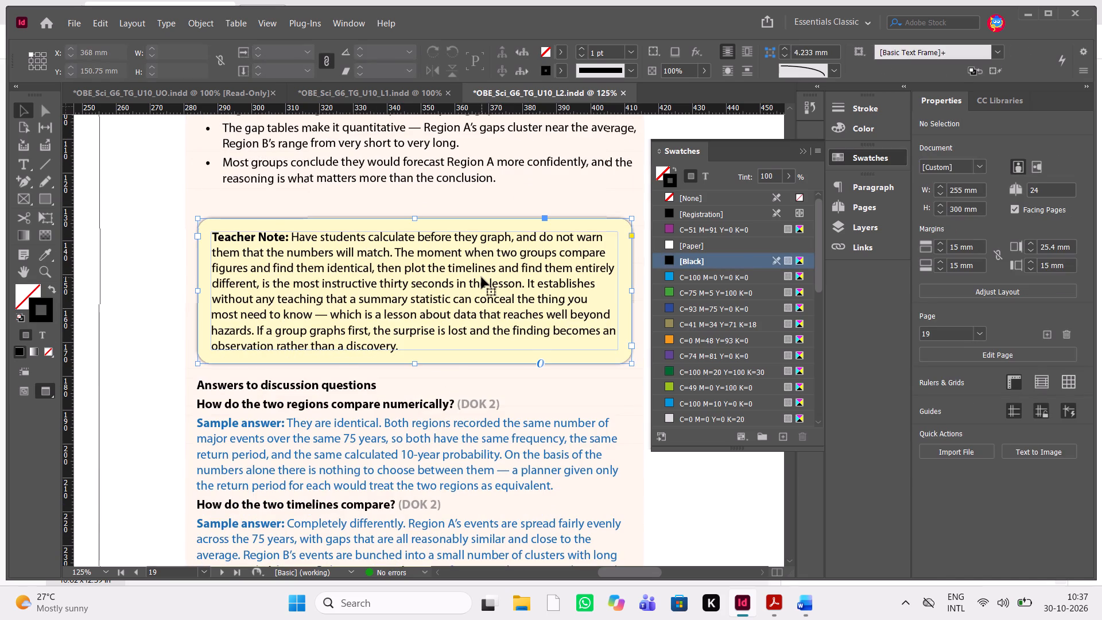
pyautogui.hotkey('shift', 'Up')
pyautogui.hotkey('shift', 'Up')
pyautogui.hotkey('shift', 'Up')
pyautogui.press('Down')
pyautogui.press('Down')
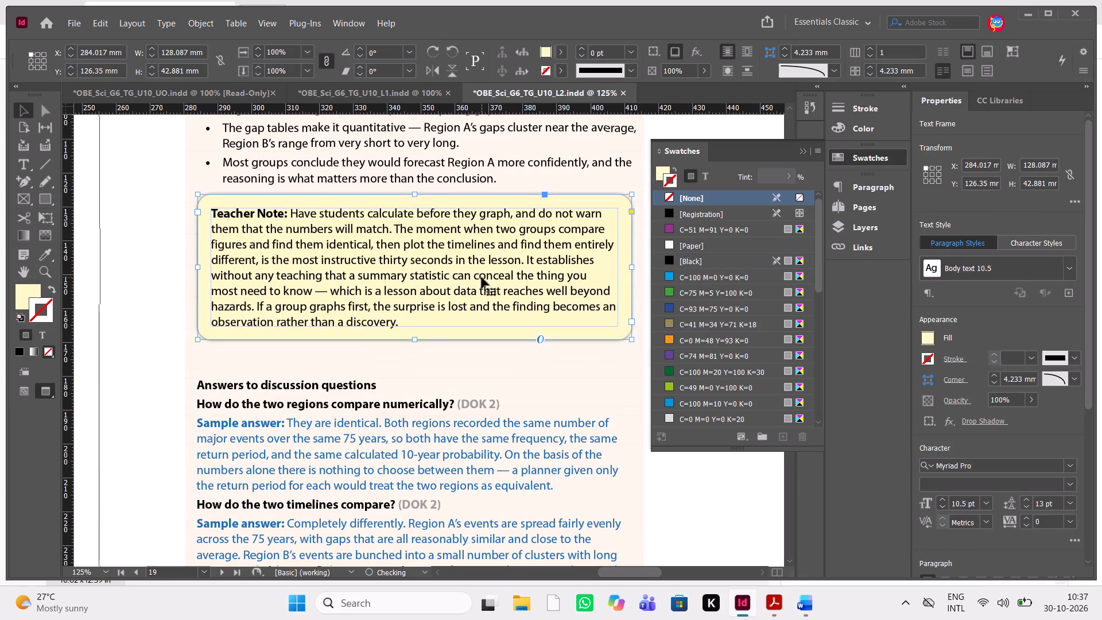
pyautogui.click(136, 325)
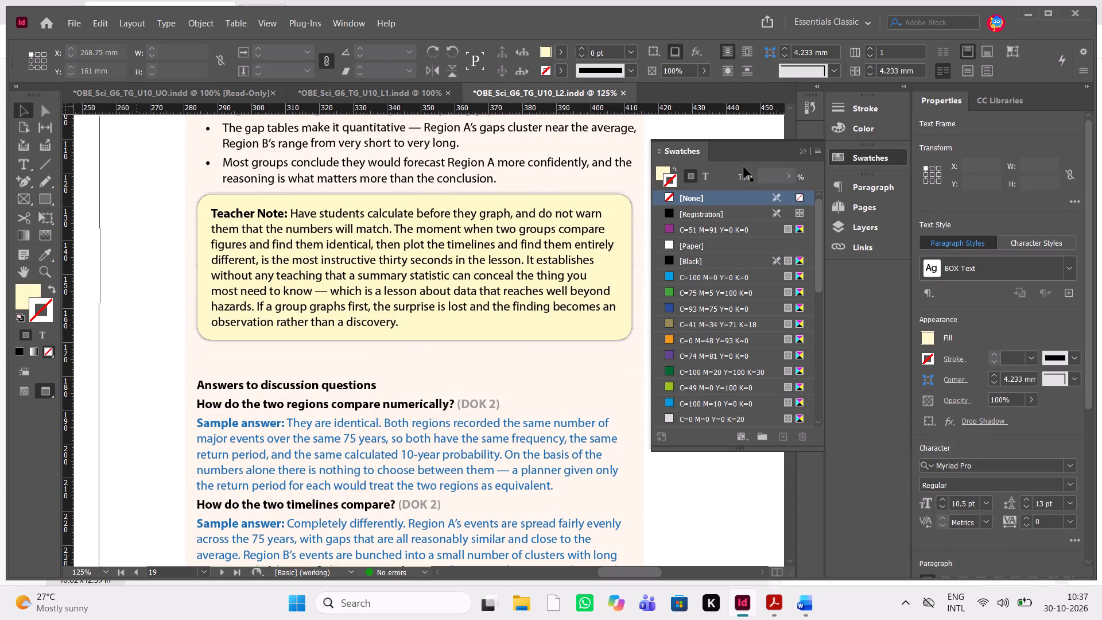
# Move the "Answers to discussion questions" text frame up beneath the Teacher Note box, to Y about 172 mm.
pyautogui.click(803, 150)
pyautogui.doubleClick(732, 293)
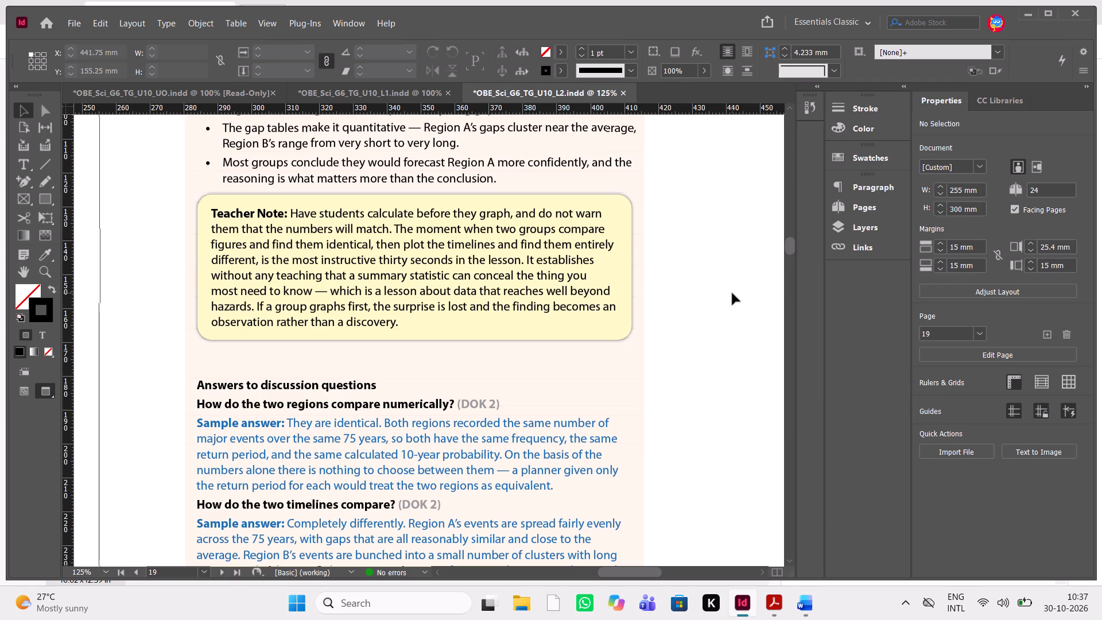
pyautogui.press('w')
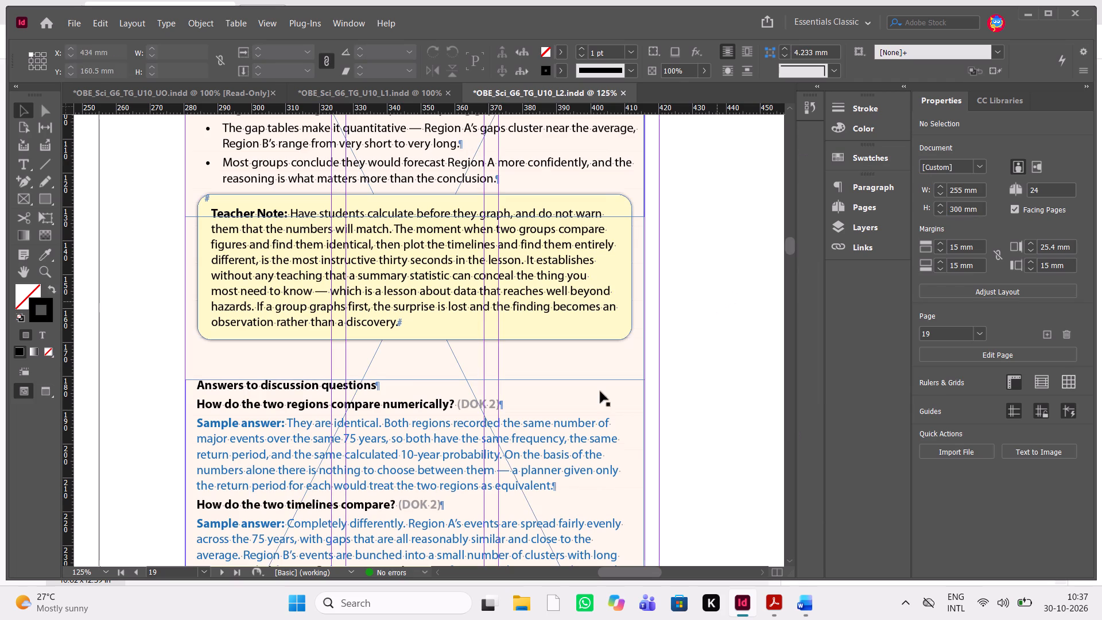
pyautogui.click(528, 447)
pyautogui.hotkey('shift', 'Up')
pyautogui.hotkey('shift', 'Up')
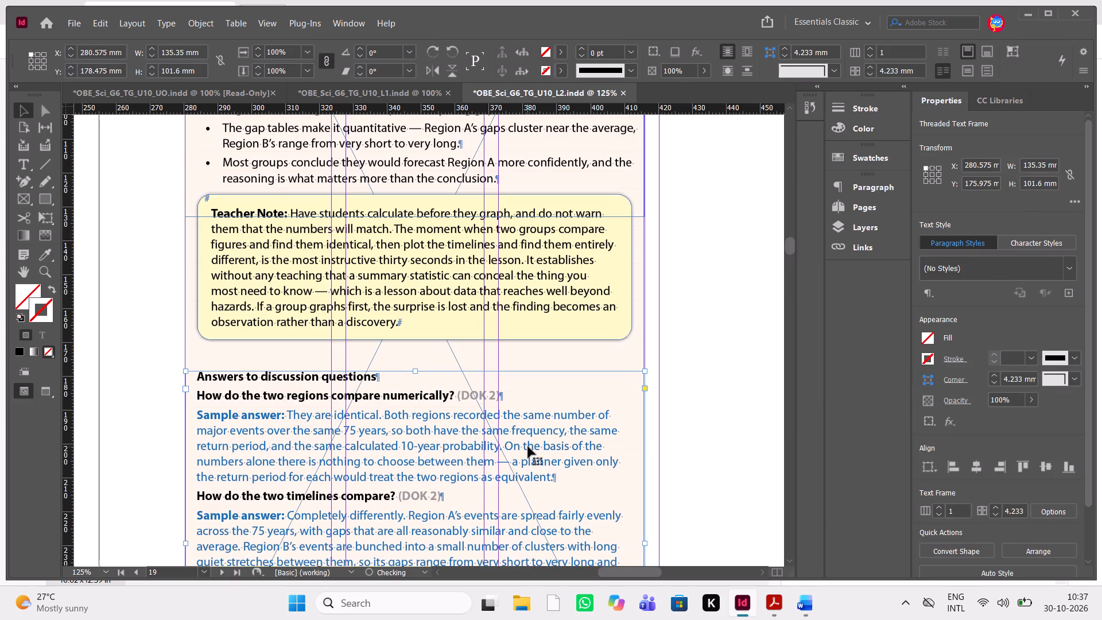
pyautogui.hotkey('shift', 'Up')
pyautogui.hotkey('shift', 'Up')
pyautogui.press('Down')
pyautogui.press('Down')
pyautogui.press('Down')
pyautogui.press('Down')
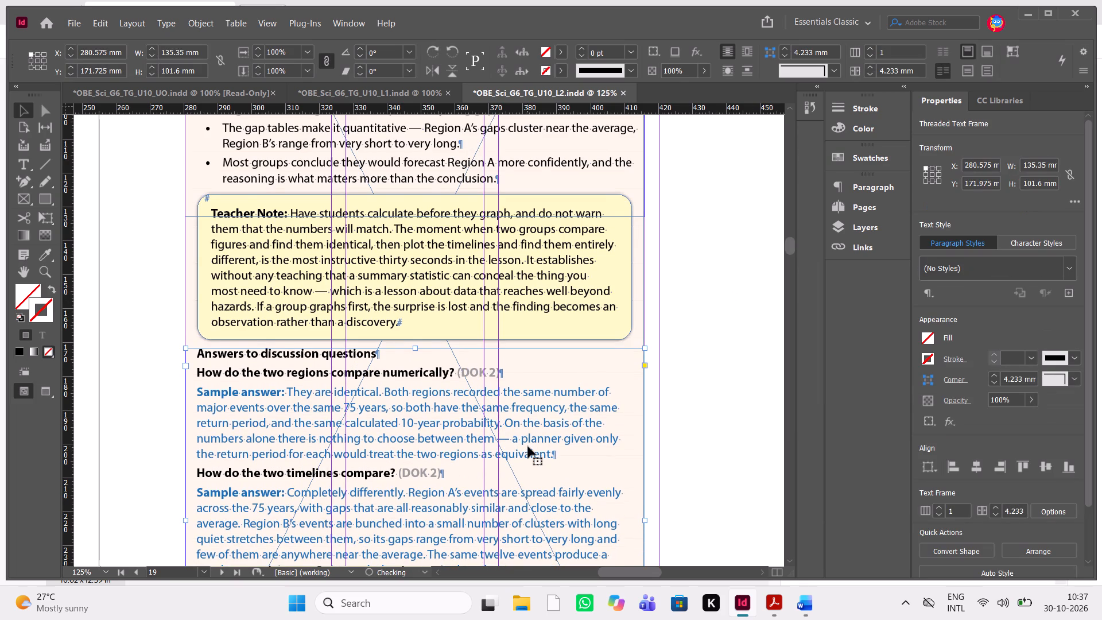
# Extend the bottom edge of the discussion answers frame towards the tinted background's bottom, to a height of about 112 mm.
pyautogui.scroll(-2, 528, 447)
pyautogui.scroll(1, 528, 447)
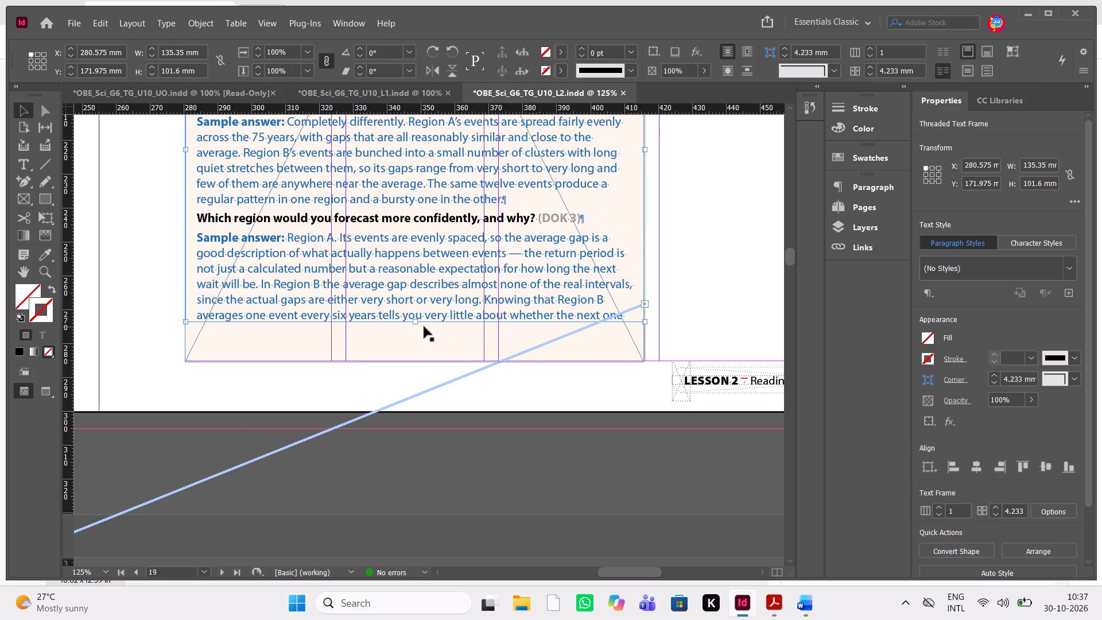
pyautogui.moveTo(416, 323); pyautogui.dragTo(416, 351)
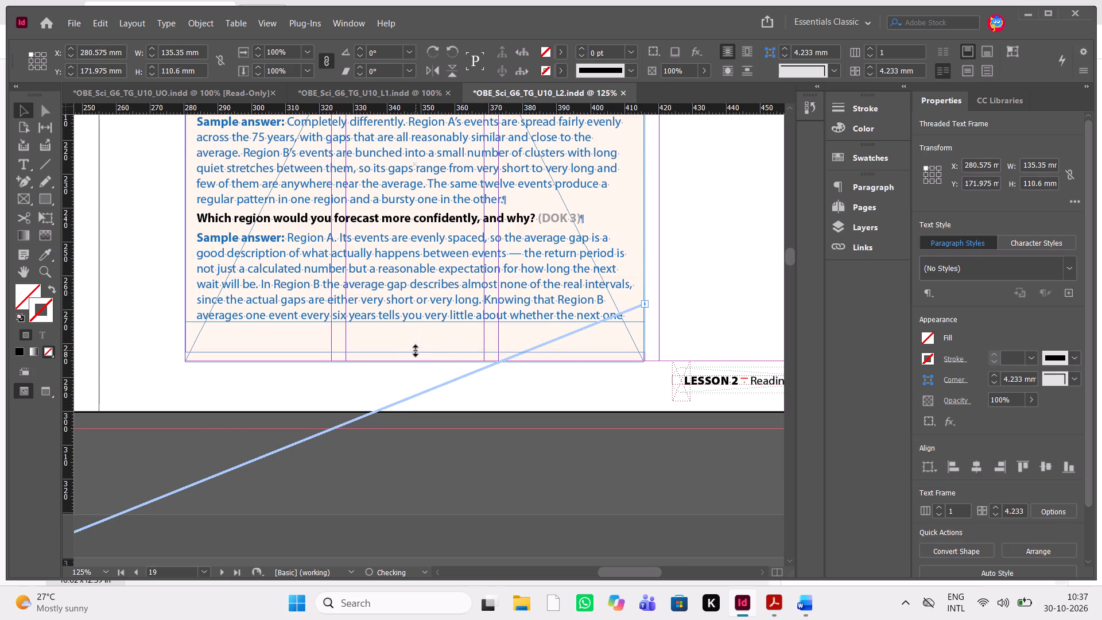
pyautogui.click(416, 351)
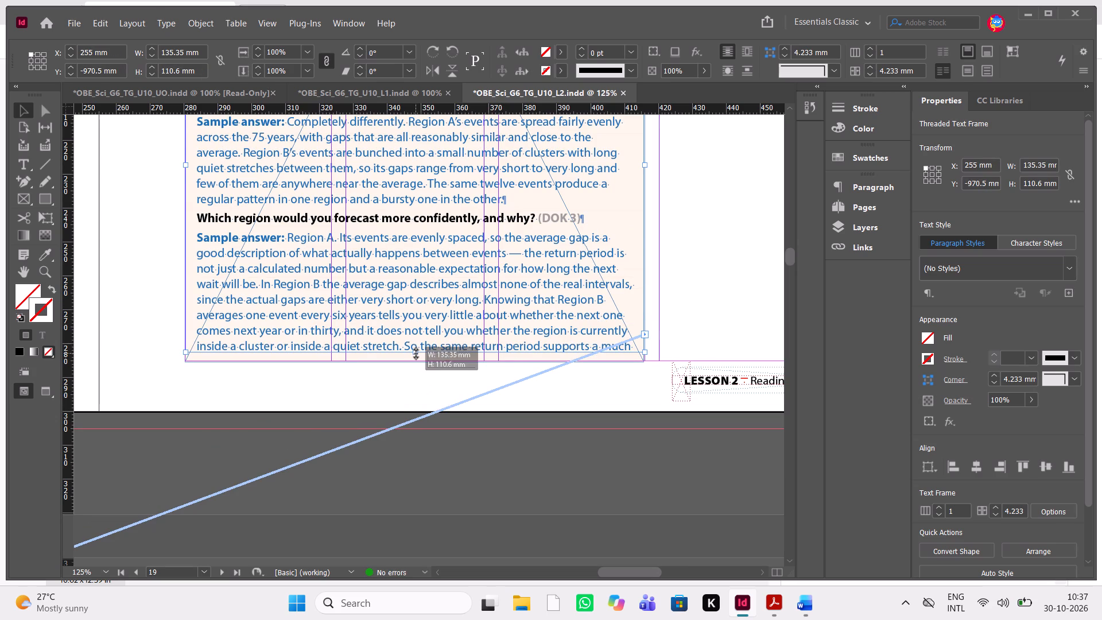
pyautogui.scroll(-6, 359, 408)
pyautogui.hscroll(-1, 359, 408)
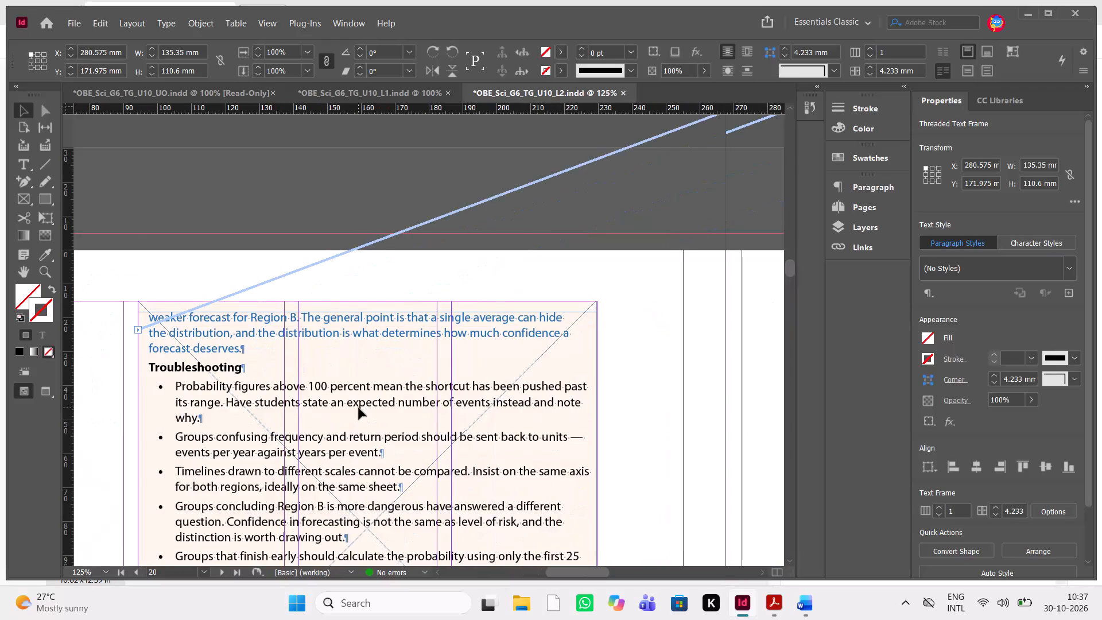
pyautogui.scroll(2, 359, 408)
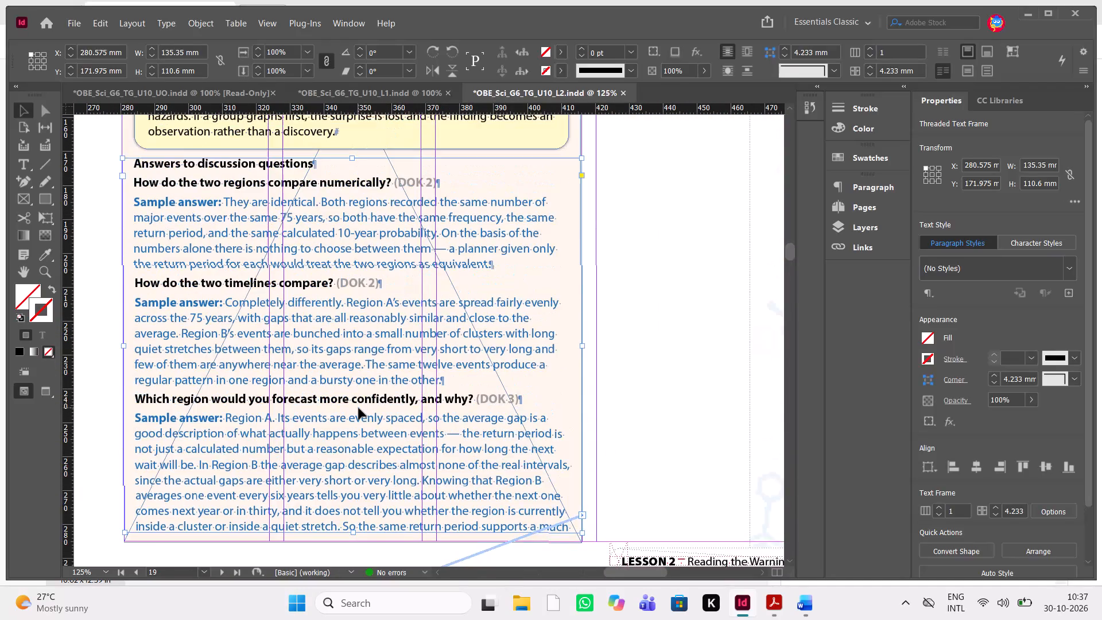
pyautogui.scroll(1, 362, 401)
pyautogui.scroll(-1, 362, 401)
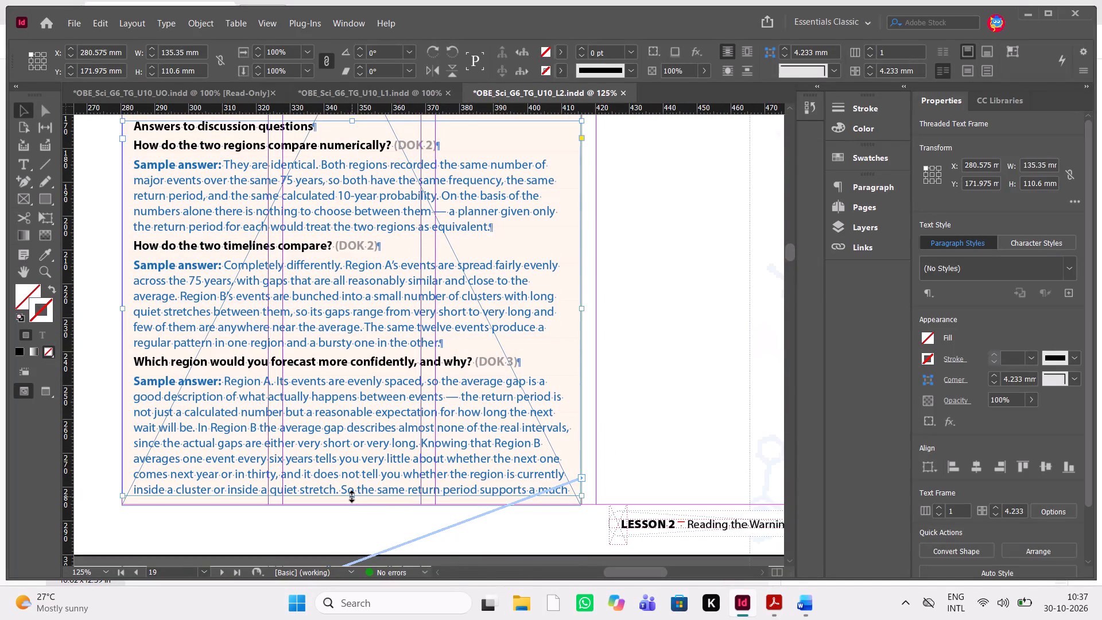
pyautogui.click(352, 497)
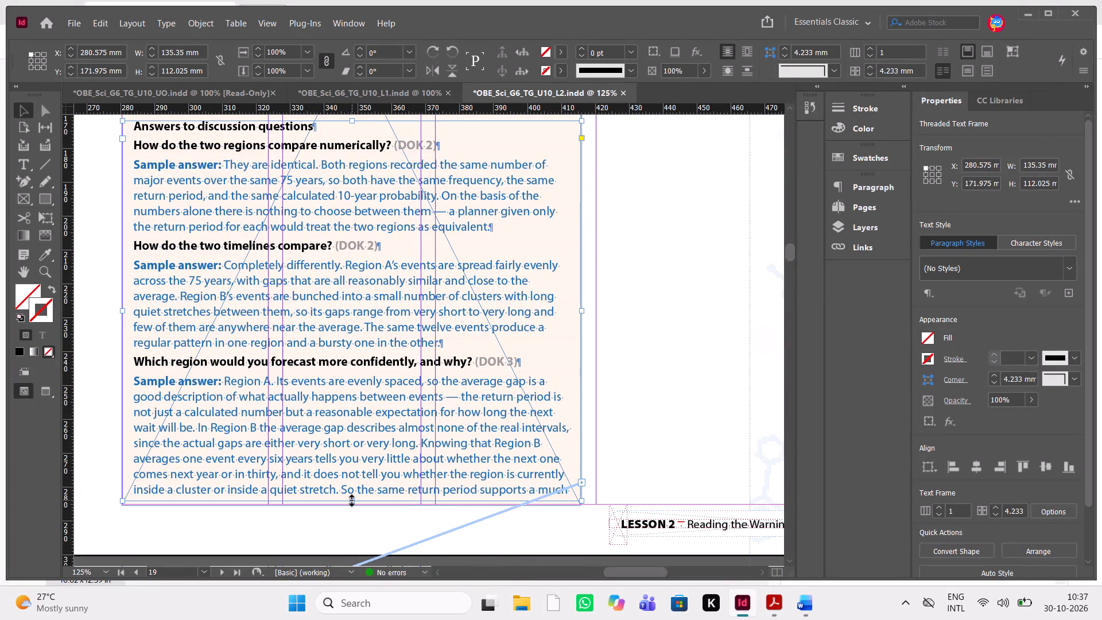
pyautogui.click(661, 397)
pyautogui.write('ww')
# Change the three discussion questions on page 19 from bold to regular, leaving out their DOK labels.
pyautogui.scroll(1, 661, 397)
pyautogui.hscroll(1, 661, 397)
pyautogui.doubleClick(552, 326)
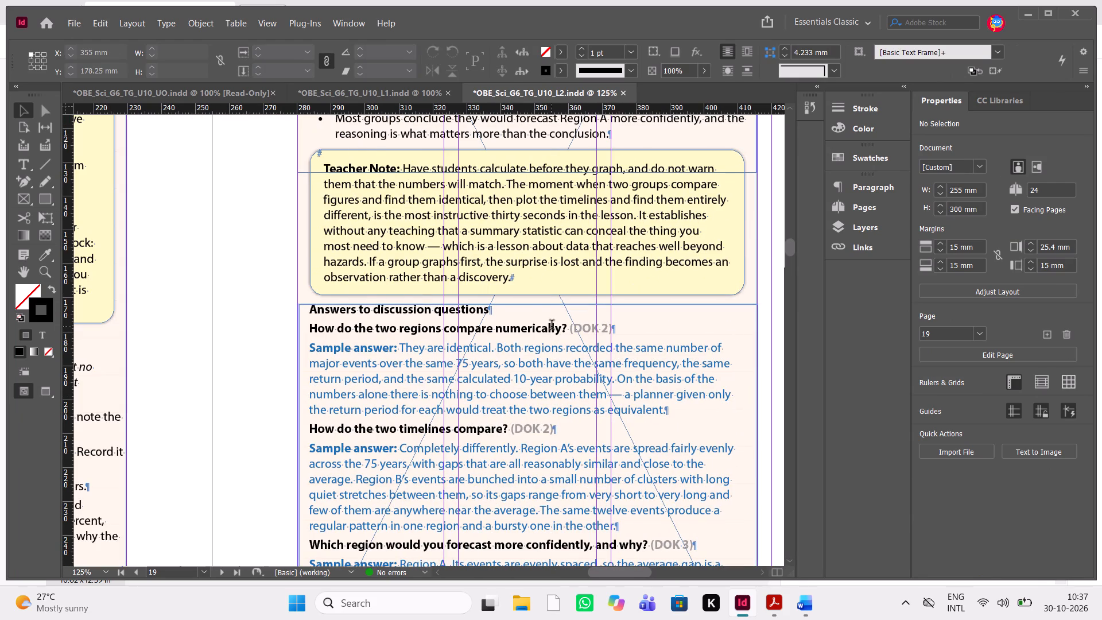
pyautogui.moveTo(566, 328); pyautogui.dragTo(342, 334)
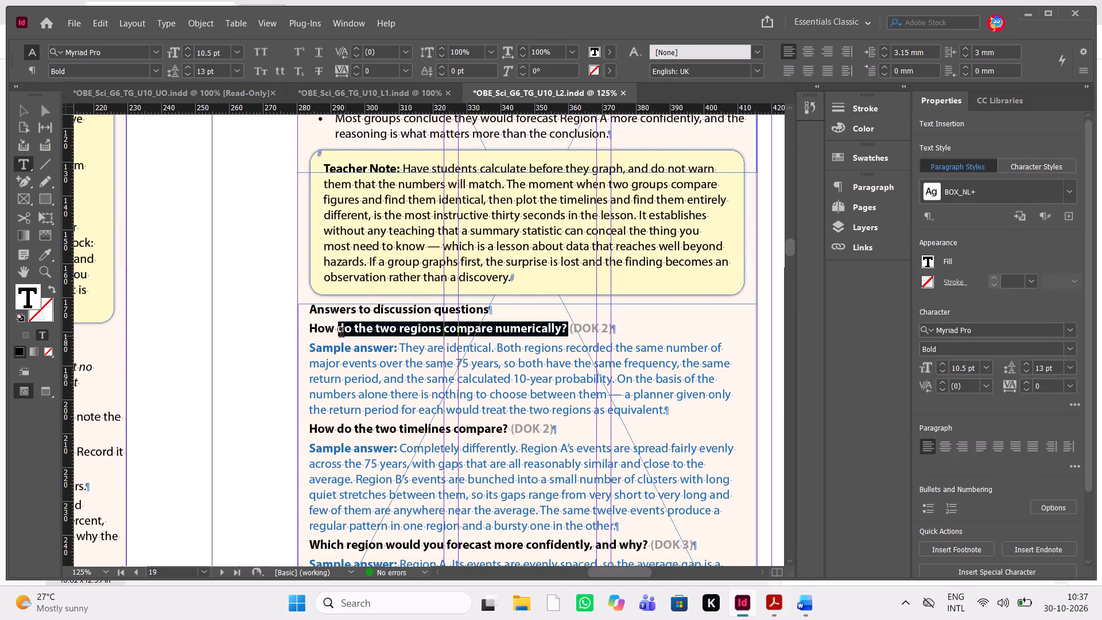
pyautogui.moveTo(342, 334); pyautogui.dragTo(306, 331)
pyautogui.hotkey('ctrl', 'shift', 'b')
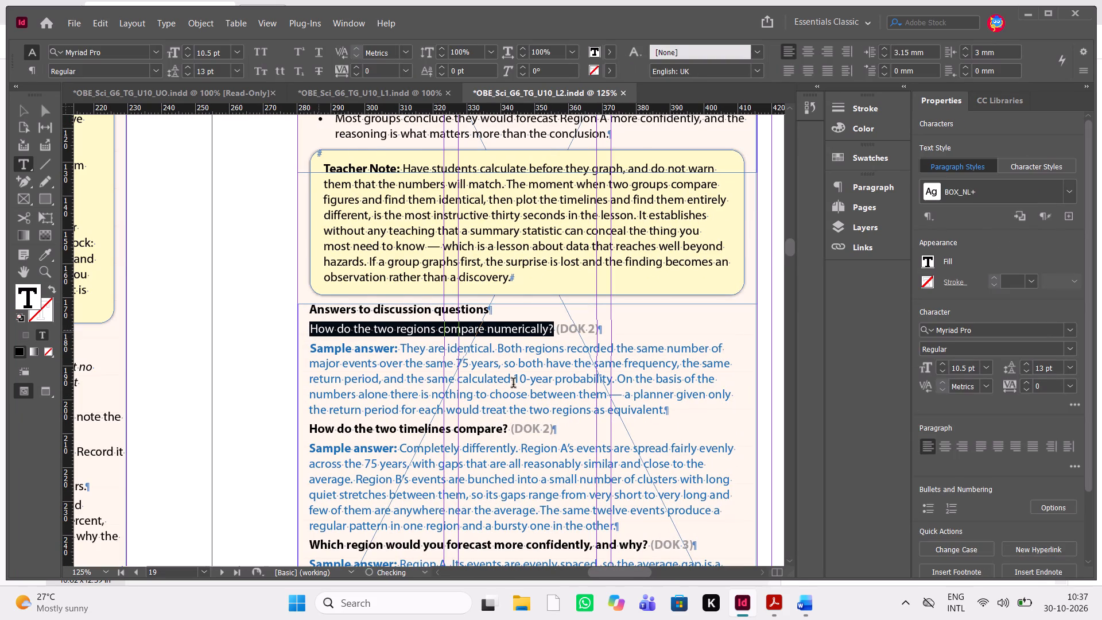
pyautogui.moveTo(509, 429); pyautogui.dragTo(301, 436)
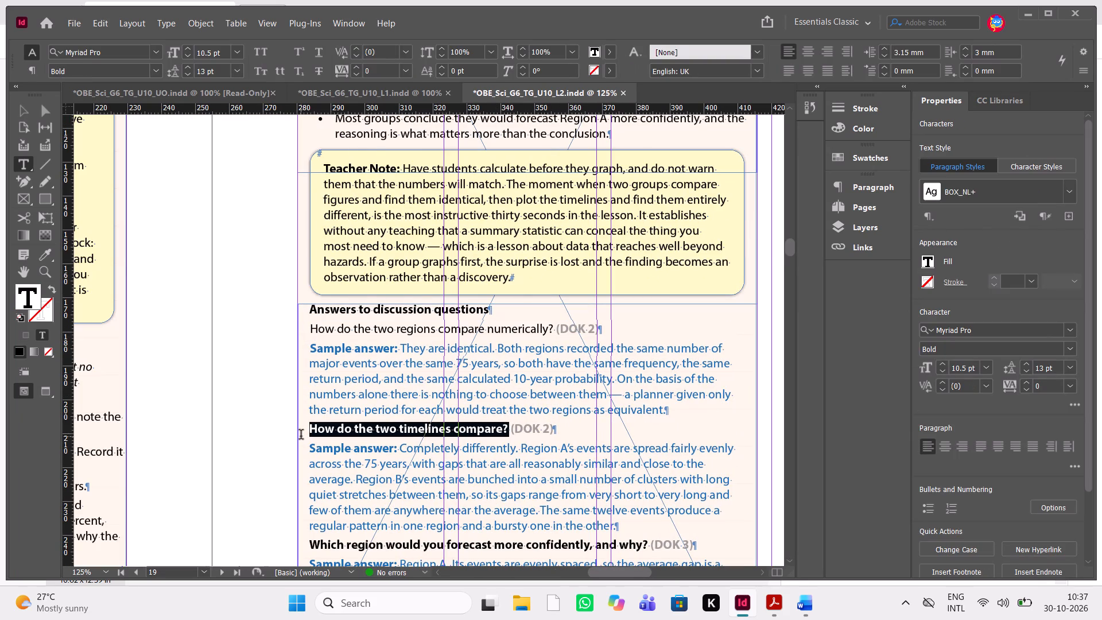
pyautogui.moveTo(301, 436); pyautogui.dragTo(301, 435)
pyautogui.hotkey('ctrl', 'shift', 'b')
pyautogui.scroll(-1, 458, 428)
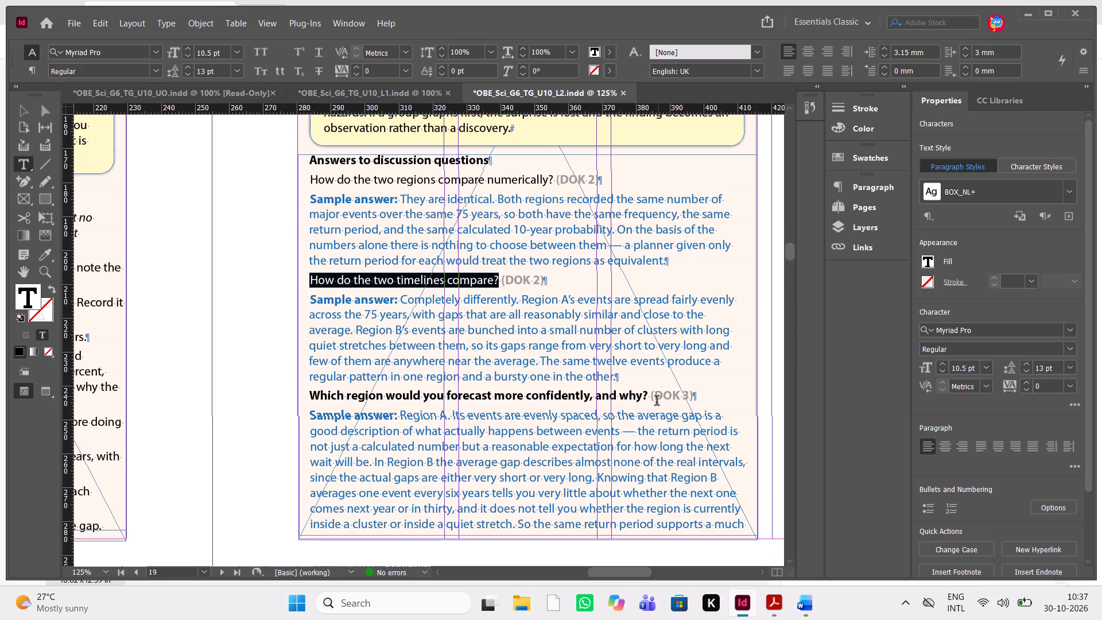
pyautogui.moveTo(649, 389); pyautogui.dragTo(643, 390)
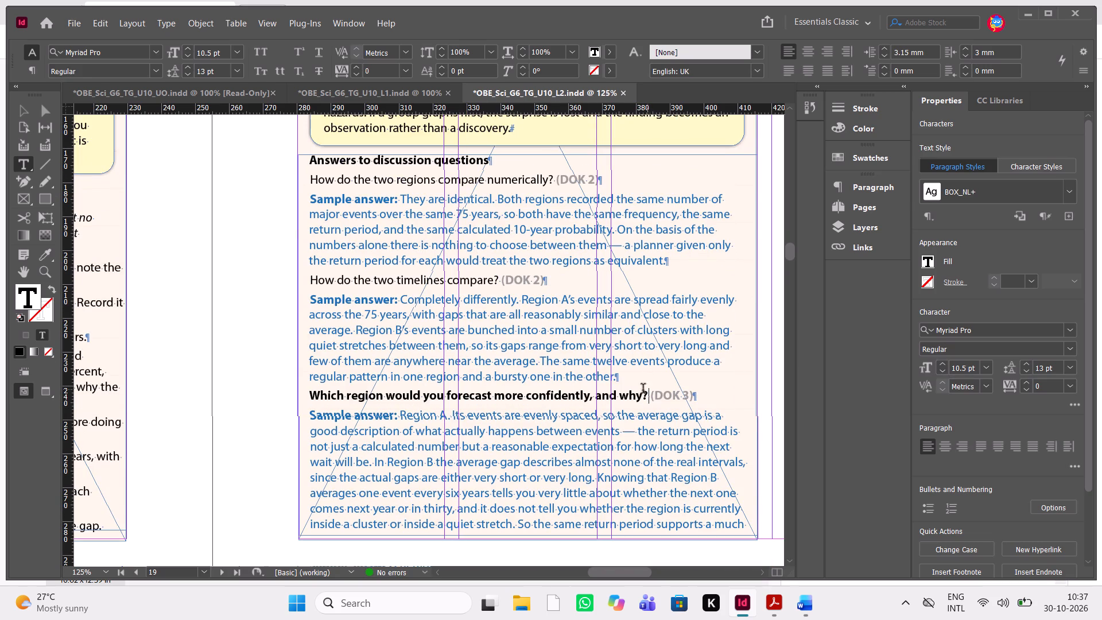
pyautogui.moveTo(643, 390); pyautogui.dragTo(304, 388)
pyautogui.hotkey('ctrl', 'shift', 'b')
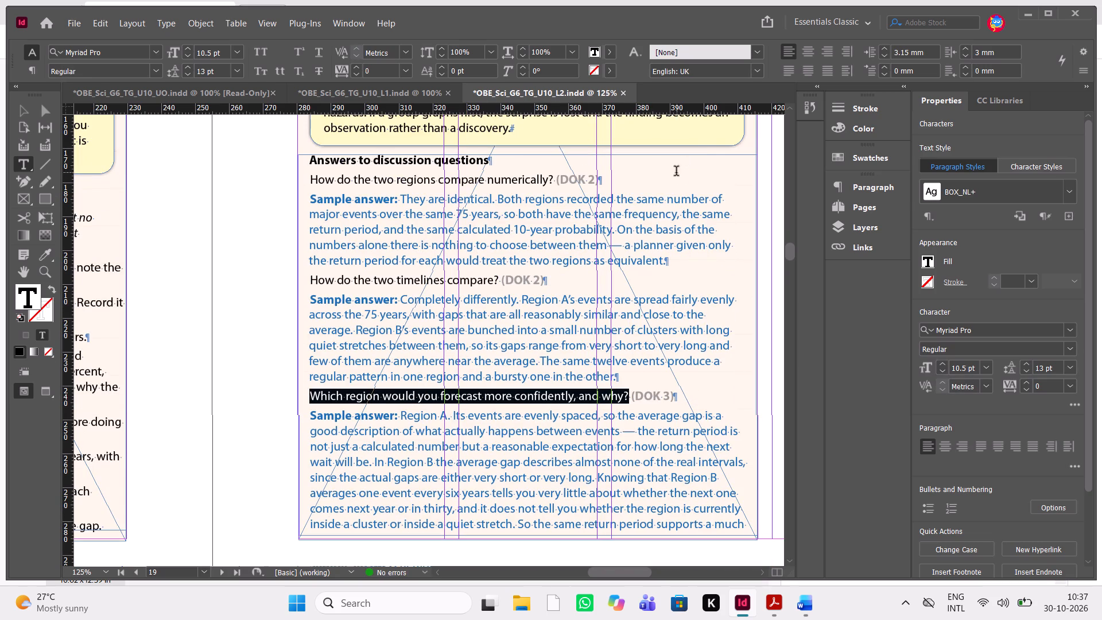
# Recolour the DOK labels after the three discussion questions on page 19 to solid [Black].
pyautogui.moveTo(604, 173); pyautogui.dragTo(555, 180)
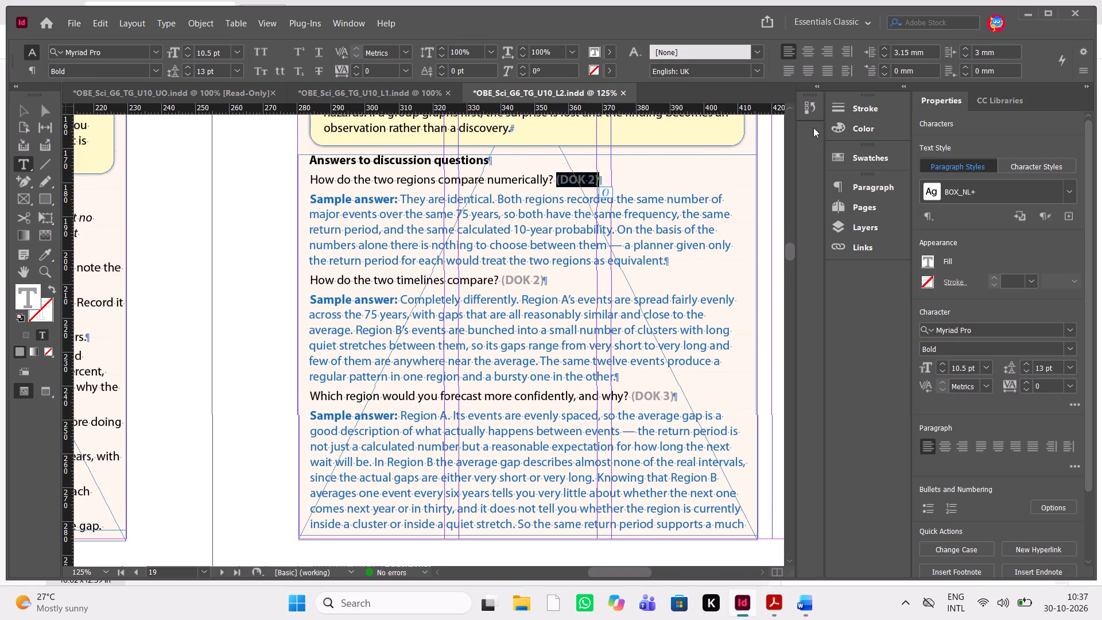
pyautogui.click(859, 149)
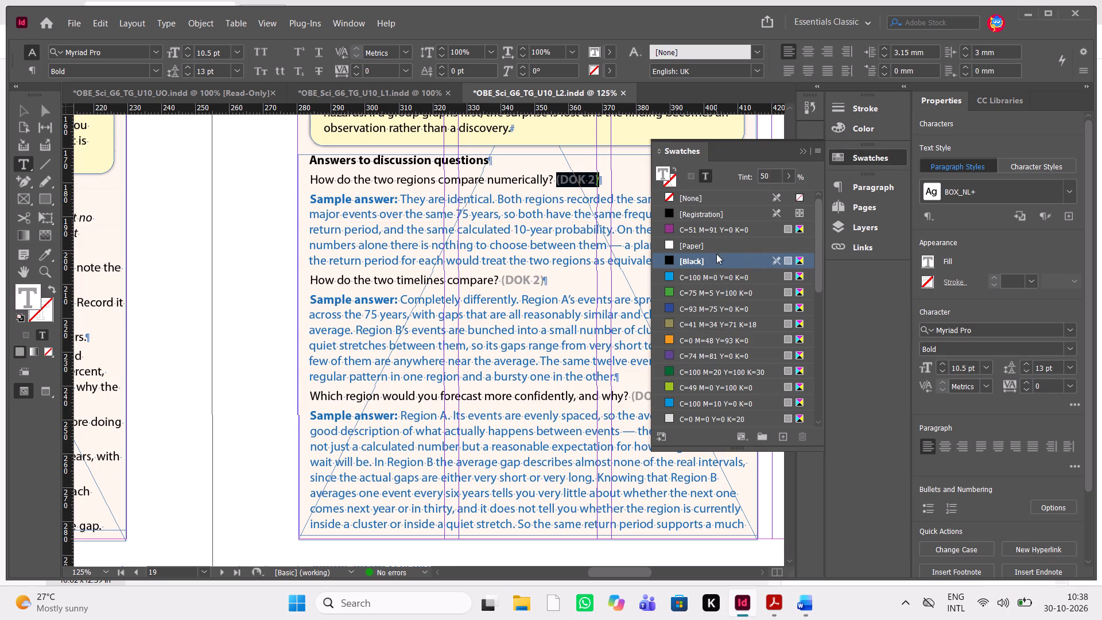
pyautogui.click(713, 261)
pyautogui.moveTo(558, 279); pyautogui.dragTo(502, 283)
pyautogui.click(751, 258)
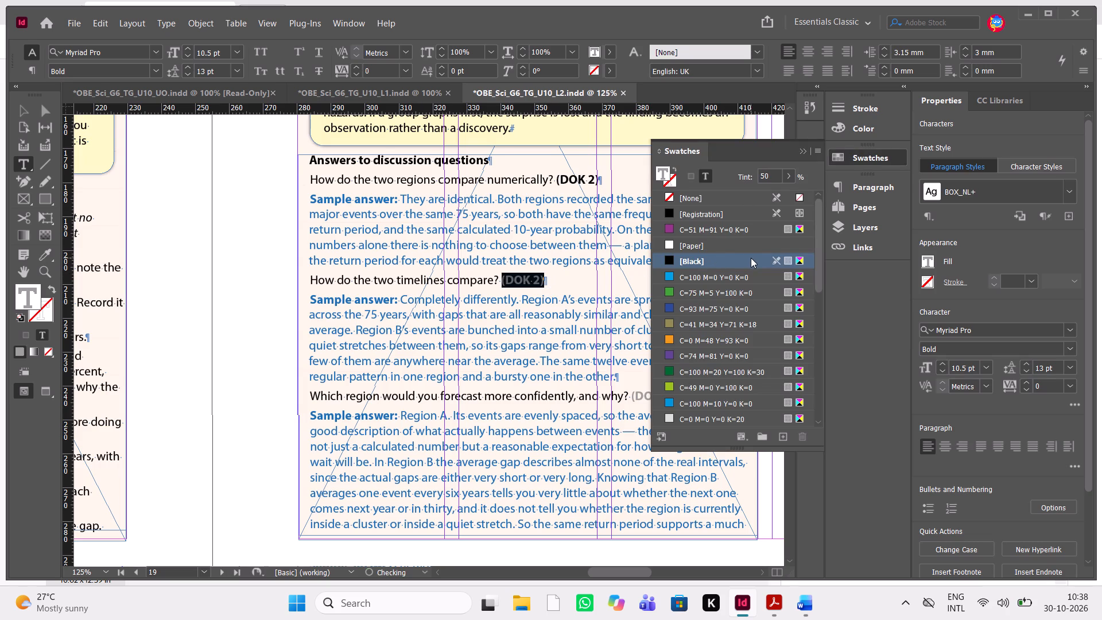
pyautogui.hscroll(-1, 513, 378)
pyautogui.moveTo(450, 396); pyautogui.dragTo(416, 400)
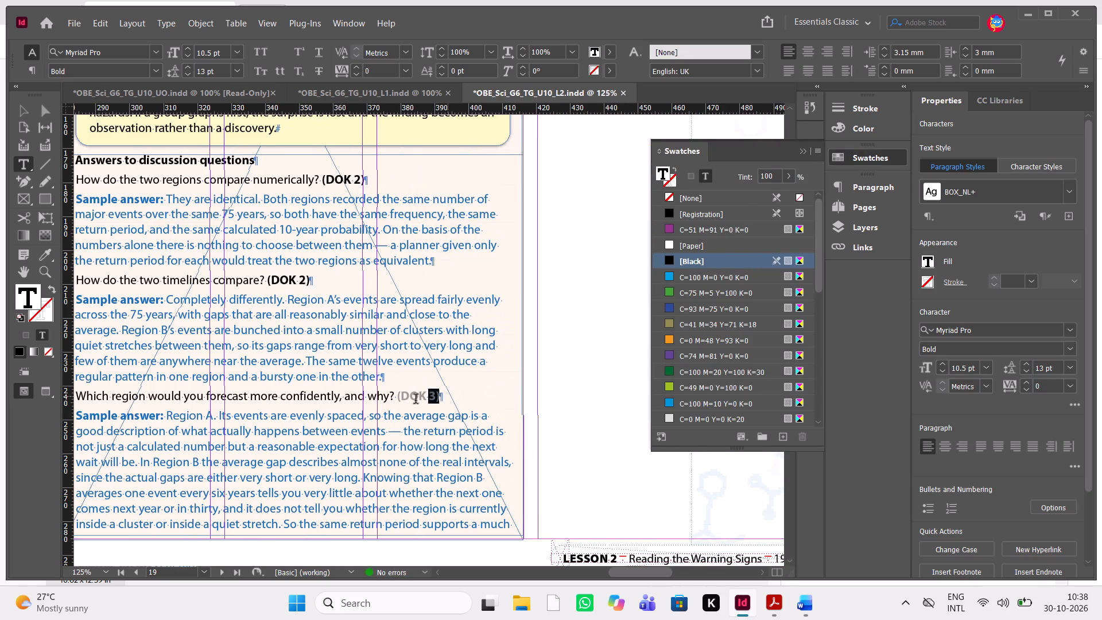
pyautogui.moveTo(416, 400); pyautogui.dragTo(395, 401)
pyautogui.click(715, 263)
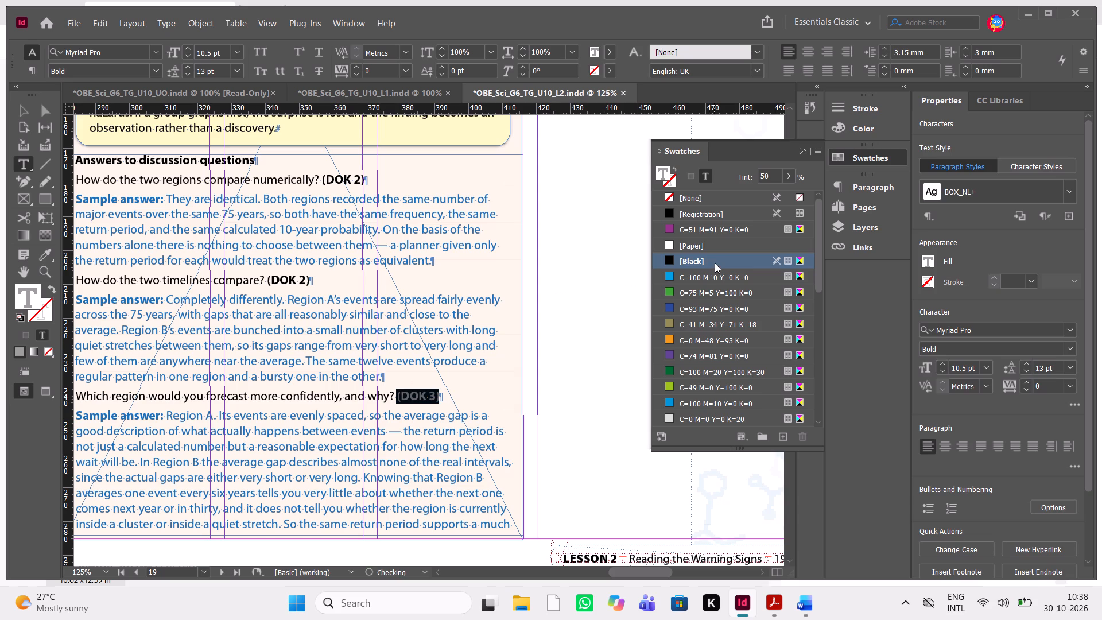
pyautogui.click(475, 391)
# Compare the discussion answers and the Quick Lab continuation on page 20 with the reviewer's marked-up PDF.
pyautogui.scroll(-2, 475, 391)
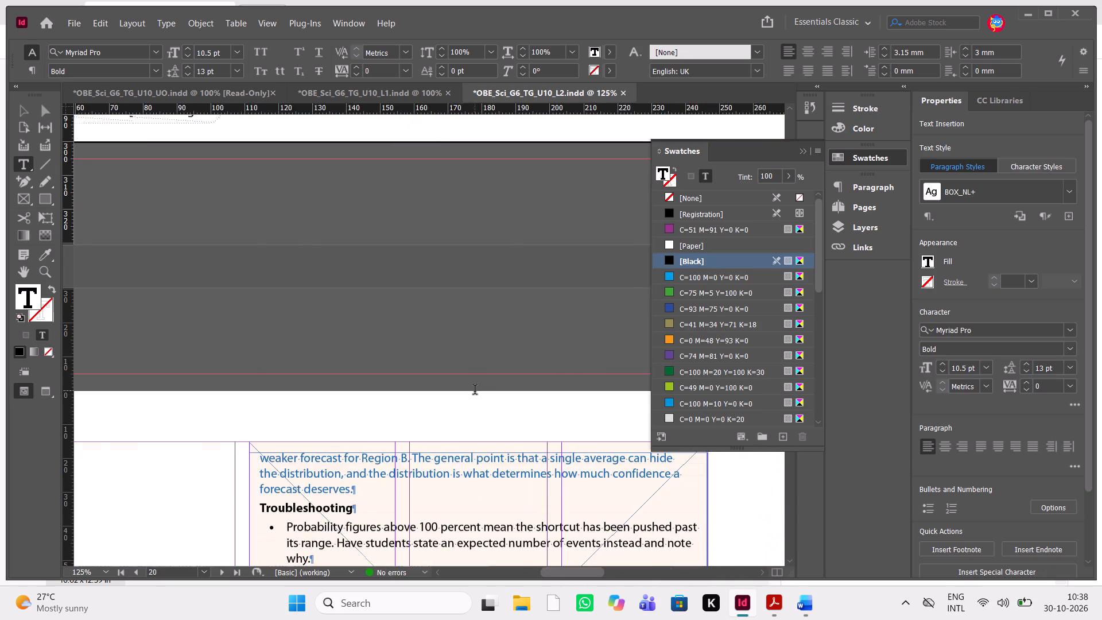
pyautogui.scroll(-2, 475, 391)
pyautogui.hotkey('alt', 'Tab')
pyautogui.hotkey('alt', 'Tab')
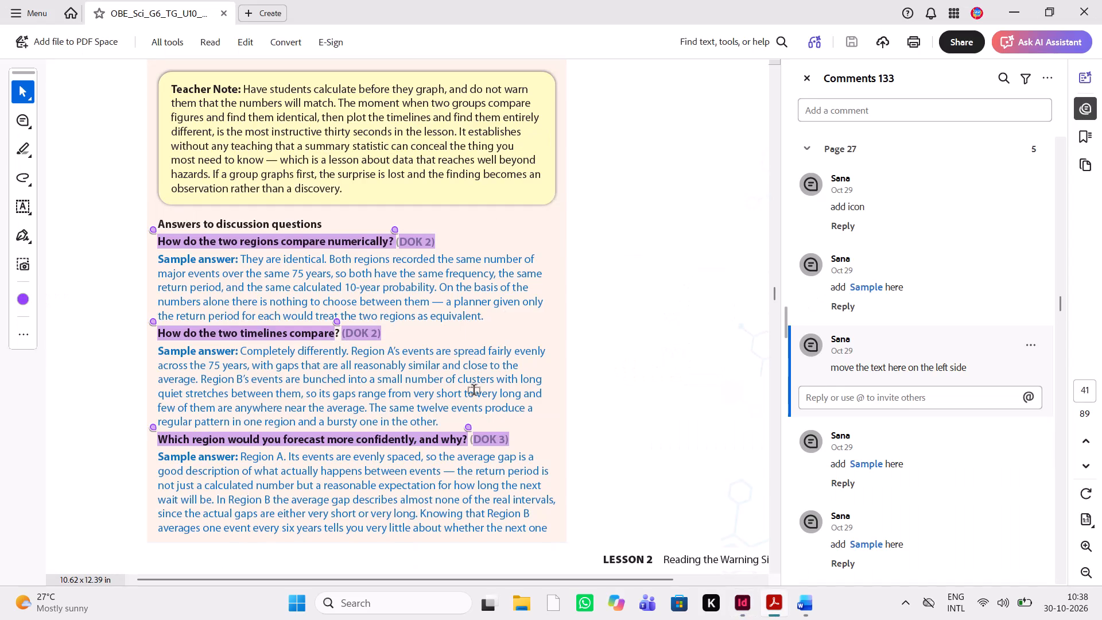
pyautogui.scroll(-1, 475, 391)
pyautogui.hotkey('alt', 'Tab')
pyautogui.scroll(-2, 475, 391)
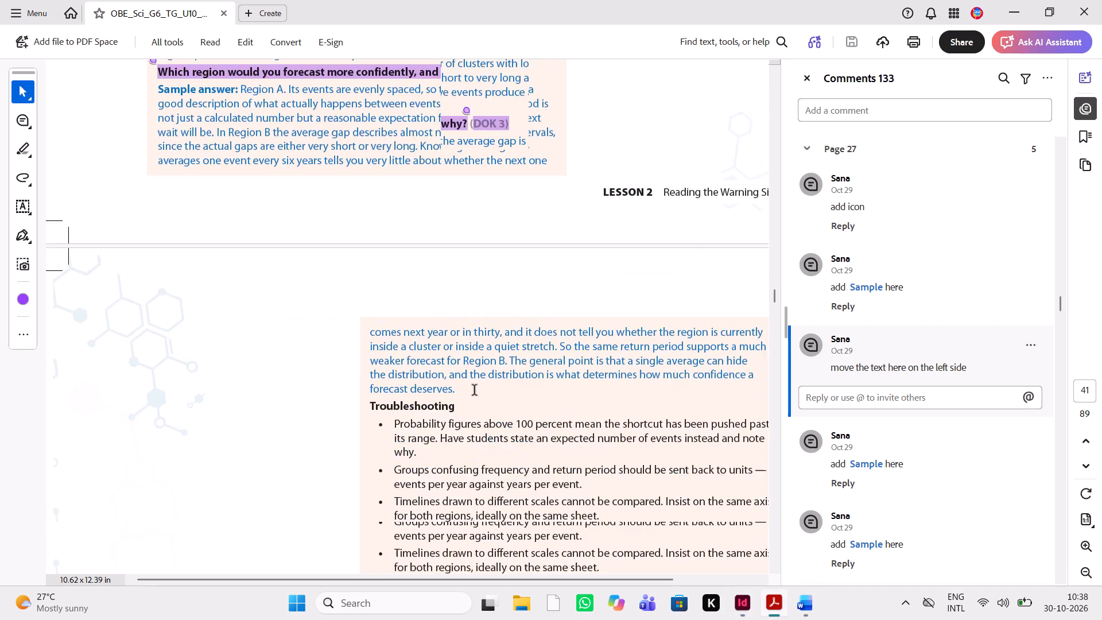
pyautogui.scroll(-2, 475, 391)
pyautogui.hotkey('alt', 'Tab')
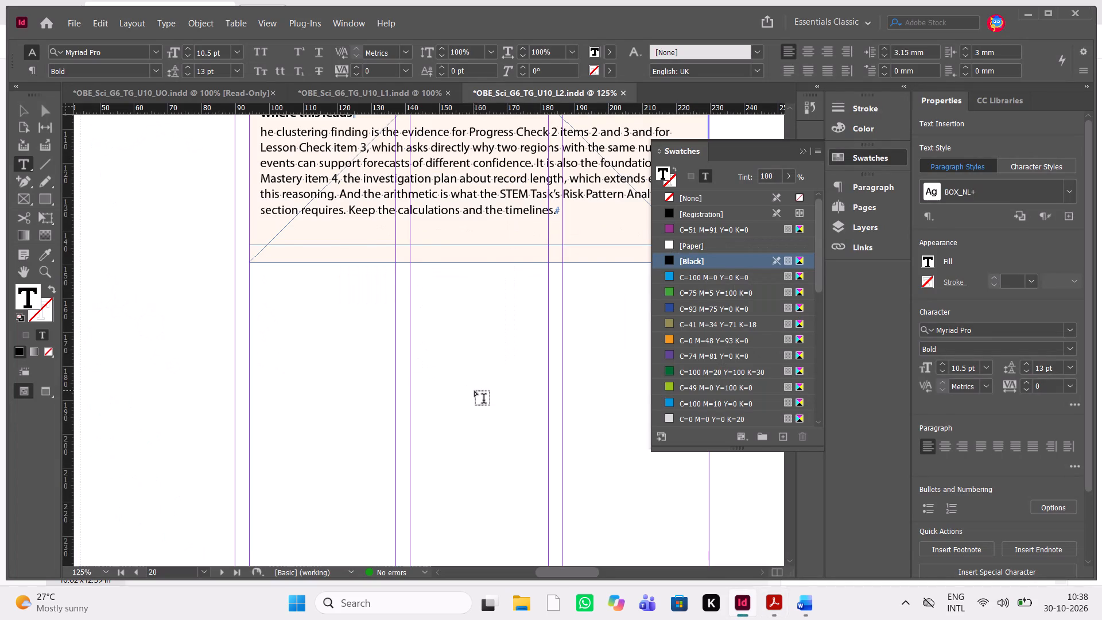
# Shorten the page 20 tinted background frame to end just below the "Where this leads" text, at 123 mm high.
pyautogui.scroll(1, 475, 391)
pyautogui.click(25, 113)
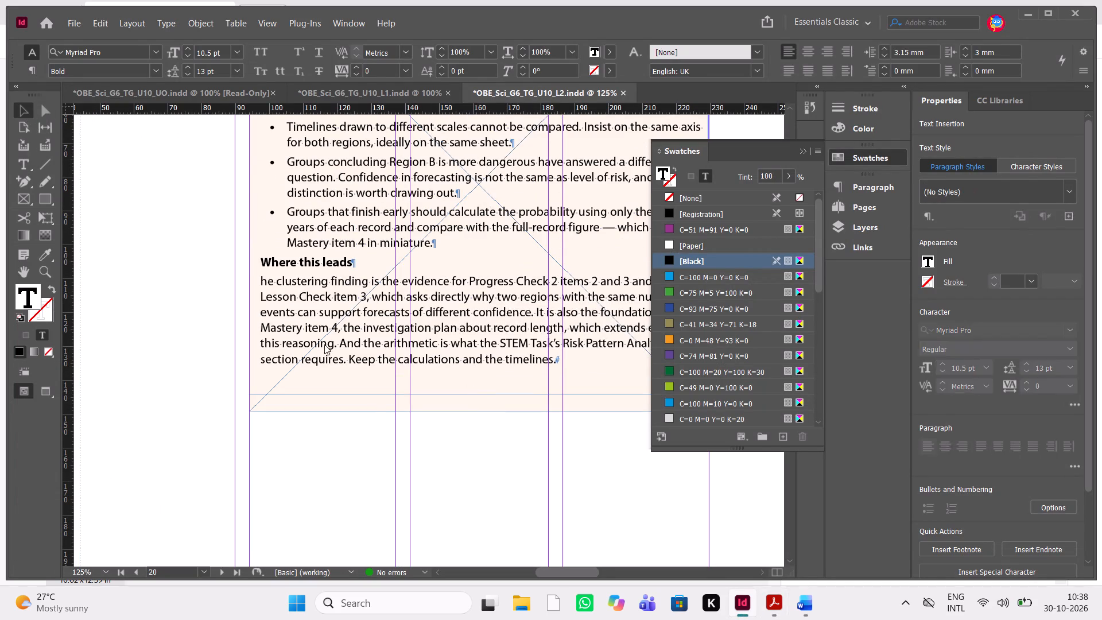
pyautogui.click(444, 412)
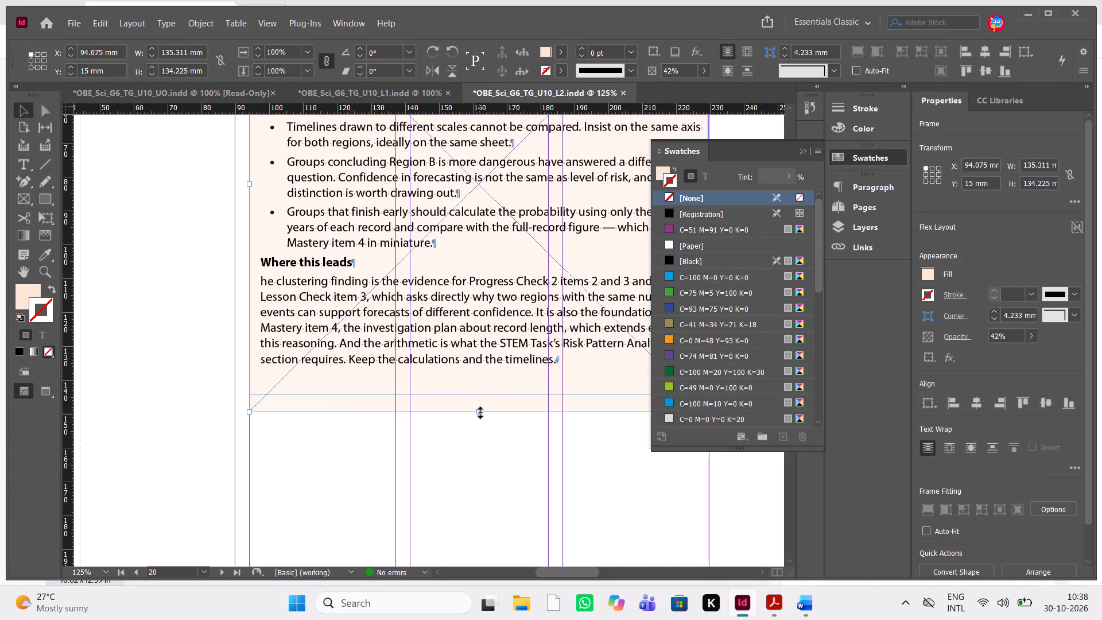
pyautogui.moveTo(481, 413); pyautogui.dragTo(507, 374)
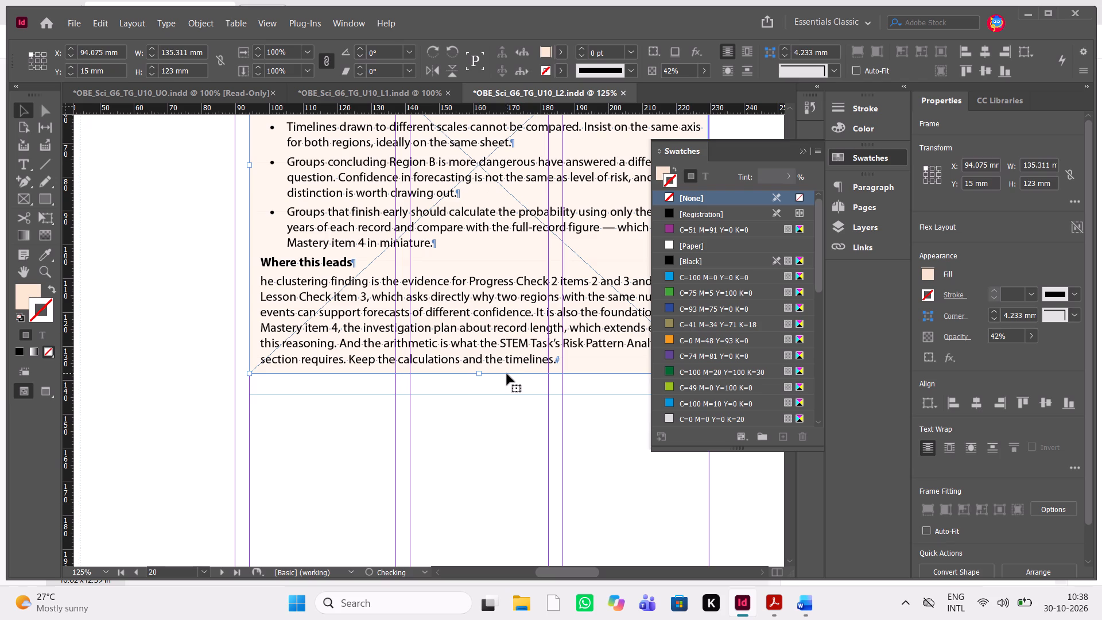
# Check the Progress Check 2 page that follows page 20 in the marked-up PDF for reviewer corrections.
pyautogui.click(311, 448)
pyautogui.write('ww')
pyautogui.hotkey('alt', 'Tab')
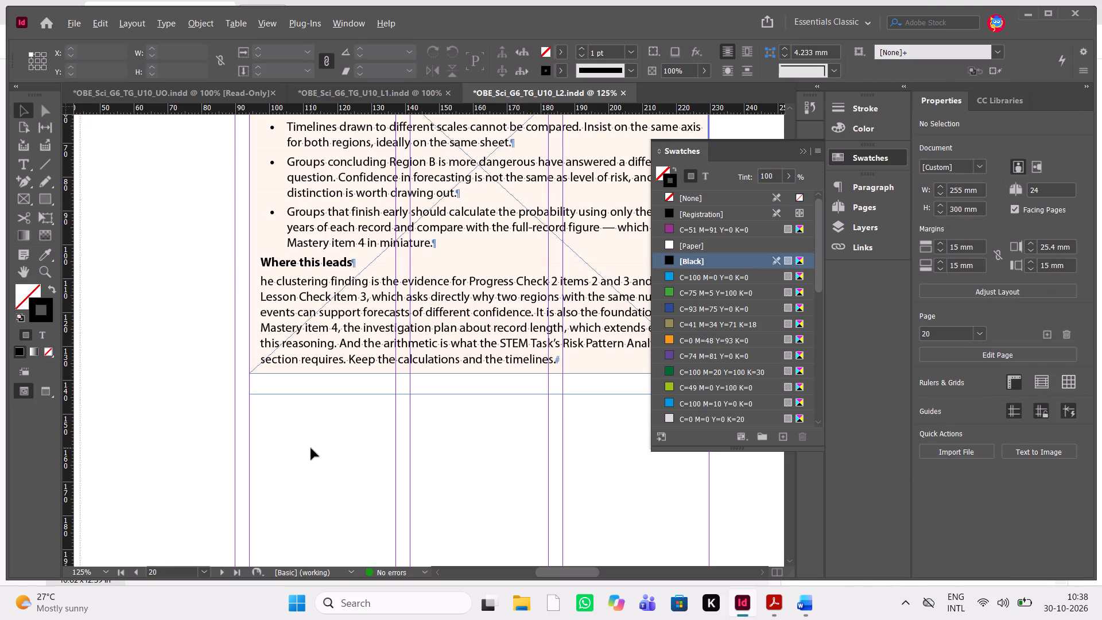
pyautogui.hscroll(-1, 311, 448)
pyautogui.scroll(-6, 311, 448)
pyautogui.scroll(2, 311, 448)
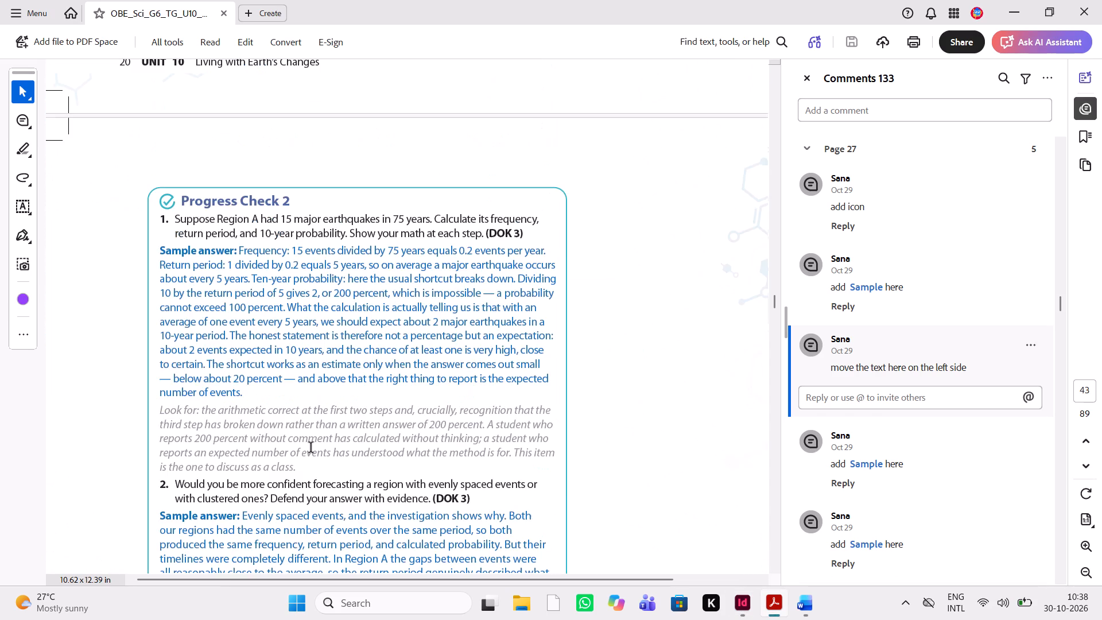
pyautogui.scroll(-6, 311, 448)
pyautogui.scroll(3, 311, 448)
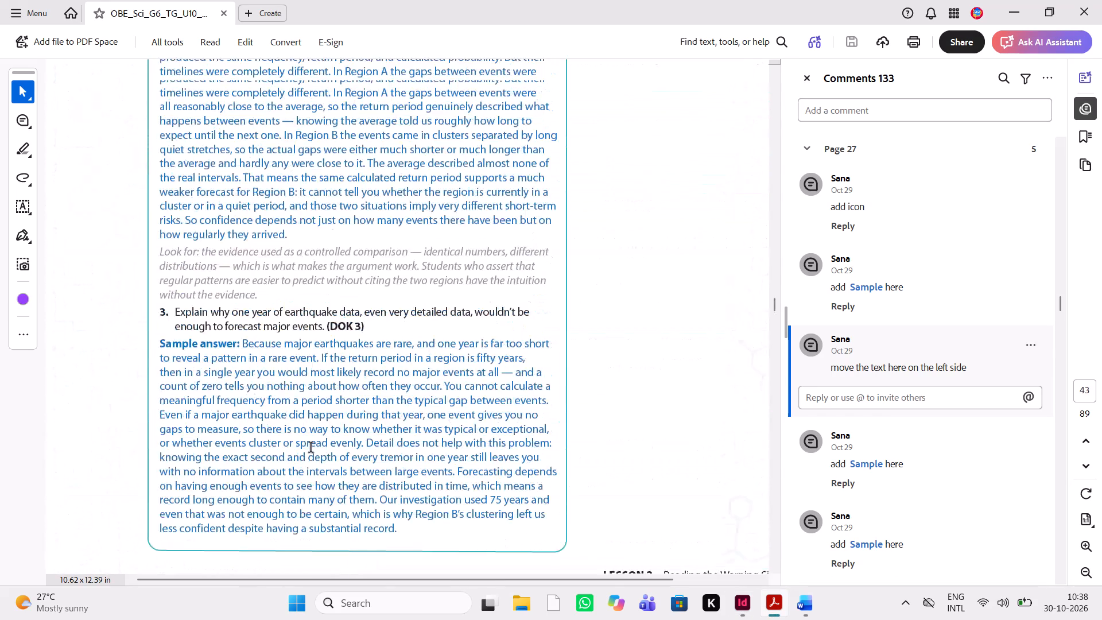
pyautogui.scroll(2, 311, 448)
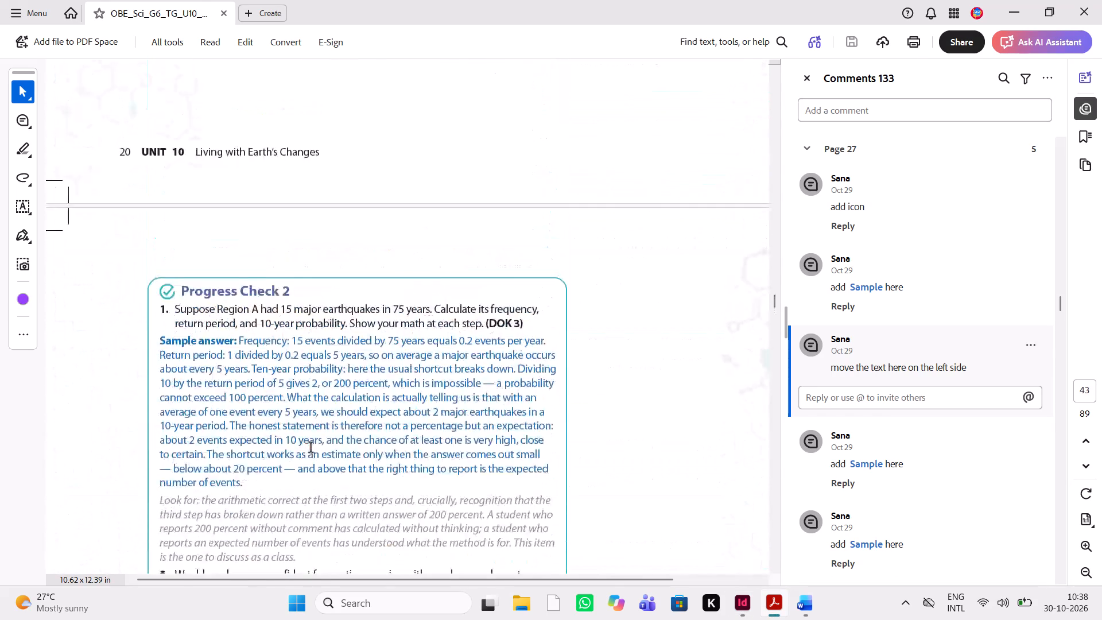
pyautogui.scroll(-6, 311, 448)
pyautogui.hscroll(-1, 311, 448)
pyautogui.hotkey('alt', 'Tab')
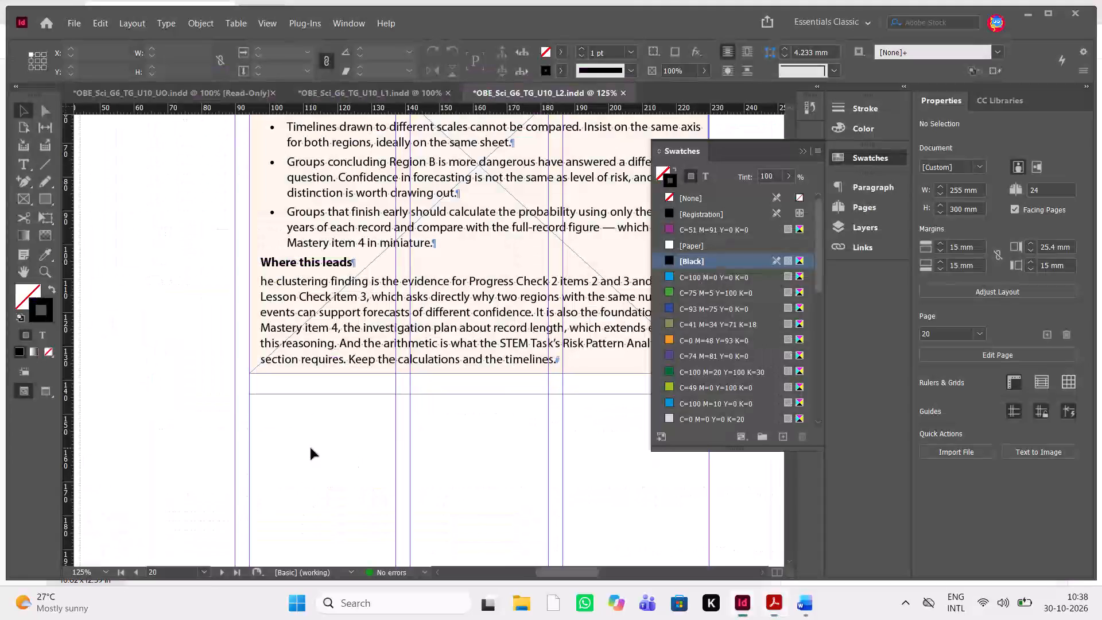
# Set the space after the first two paragraphs under "How Data Become Decisions" on page 22 to 1 mm.
pyautogui.scroll(2, 503, 505)
pyautogui.scroll(-3, 503, 505)
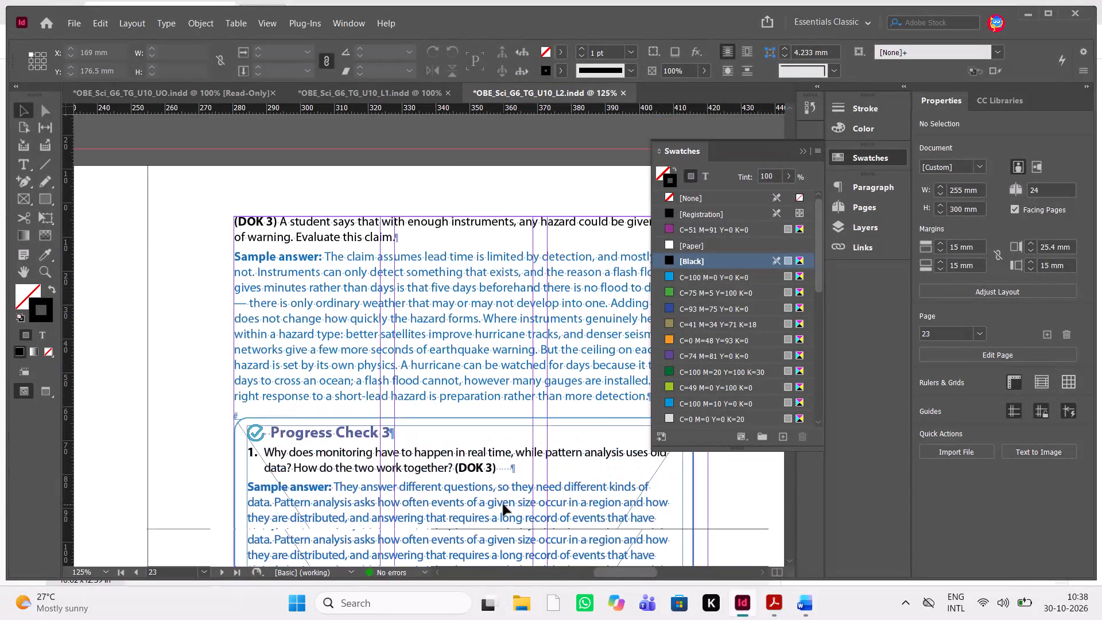
pyautogui.scroll(-3, 503, 505)
pyautogui.hscroll(-1, 503, 505)
pyautogui.scroll(-1, 503, 505)
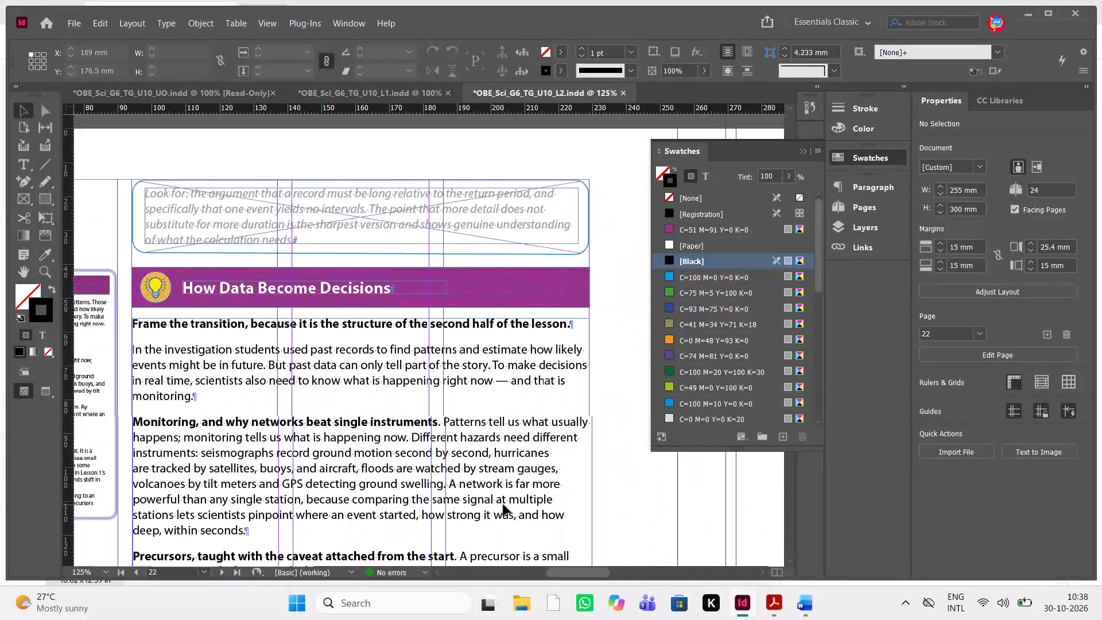
pyautogui.tripleClick(421, 329)
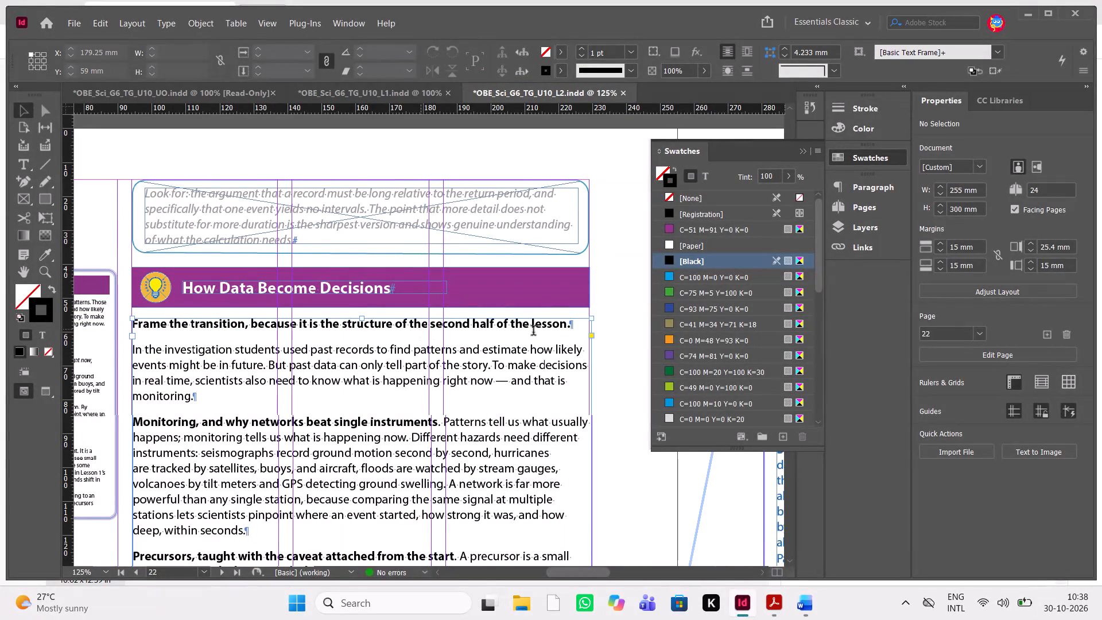
pyautogui.moveTo(576, 326); pyautogui.dragTo(475, 320)
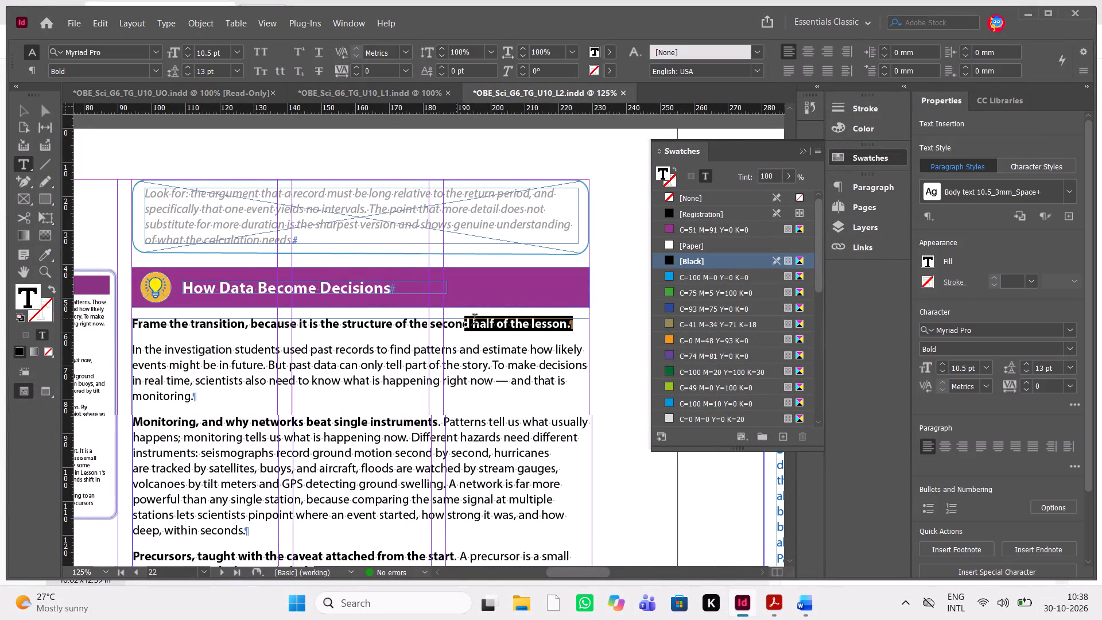
pyautogui.moveTo(475, 320); pyautogui.dragTo(427, 362)
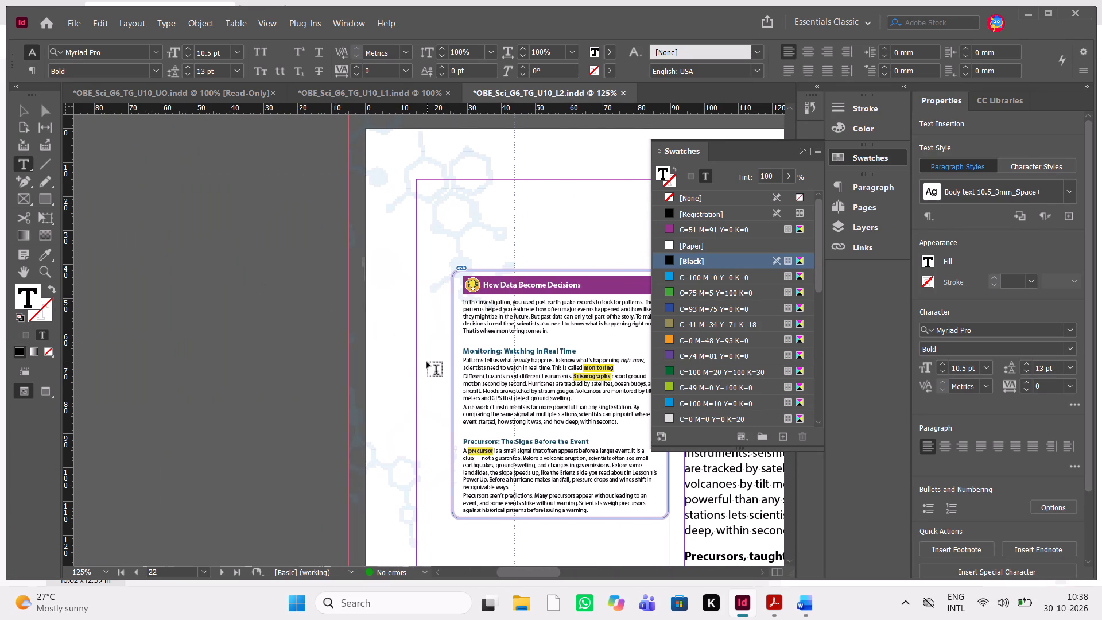
pyautogui.hscroll(-2, 427, 362)
pyautogui.hscroll(1, 565, 338)
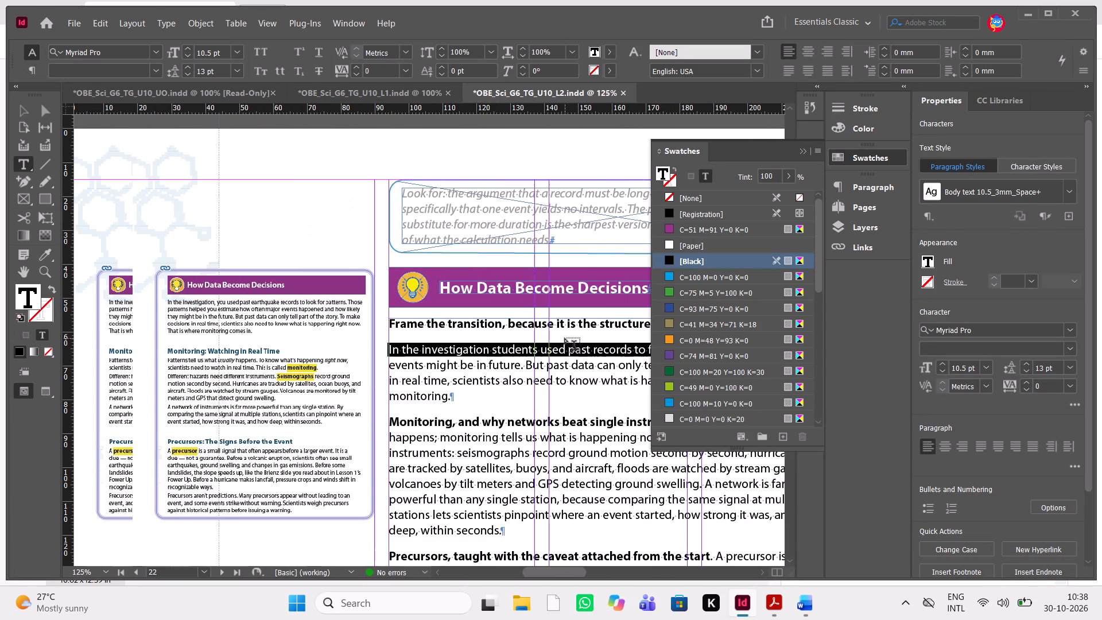
pyautogui.hscroll(-1, 565, 338)
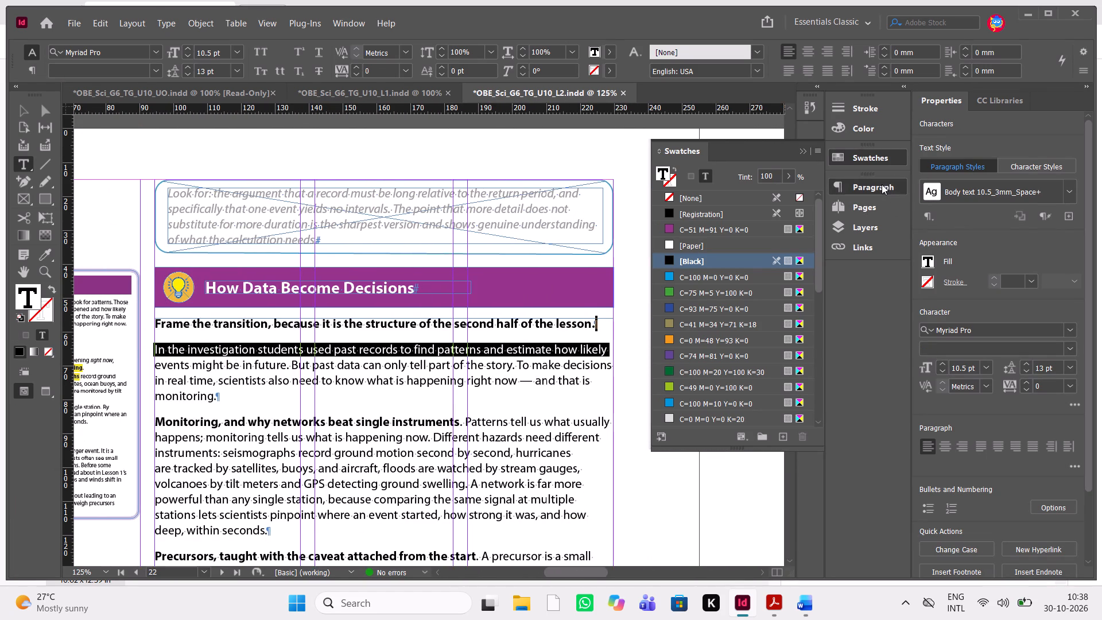
pyautogui.click(882, 184)
pyautogui.click(765, 271)
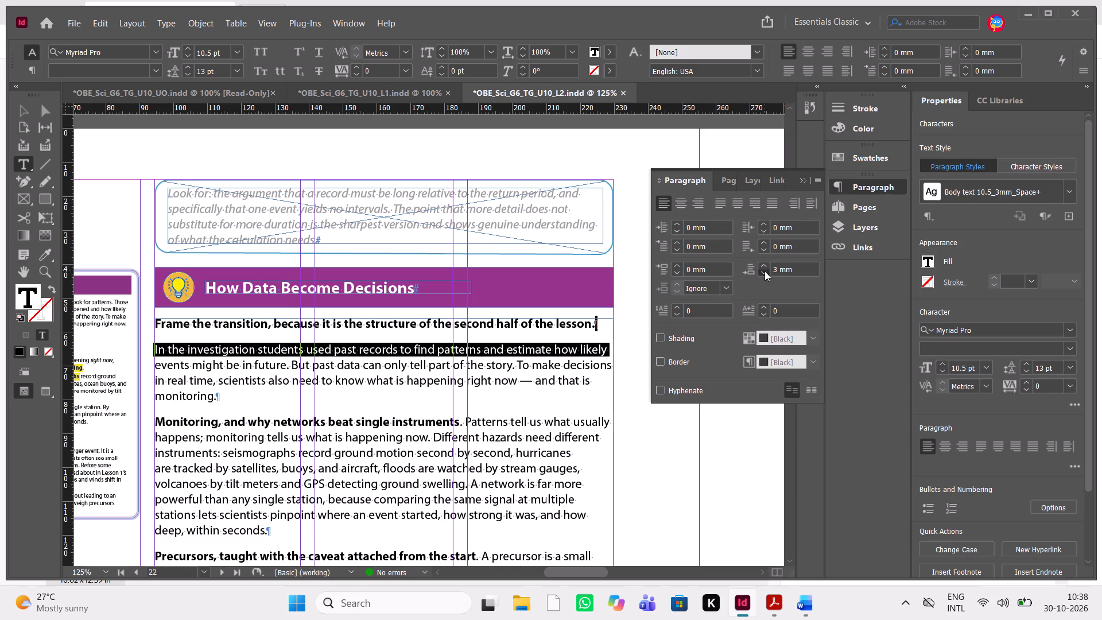
pyautogui.click(765, 271)
# Reduce the "Systems and System Models" heading on page 22 to 11 pt.
pyautogui.scroll(-1, 431, 404)
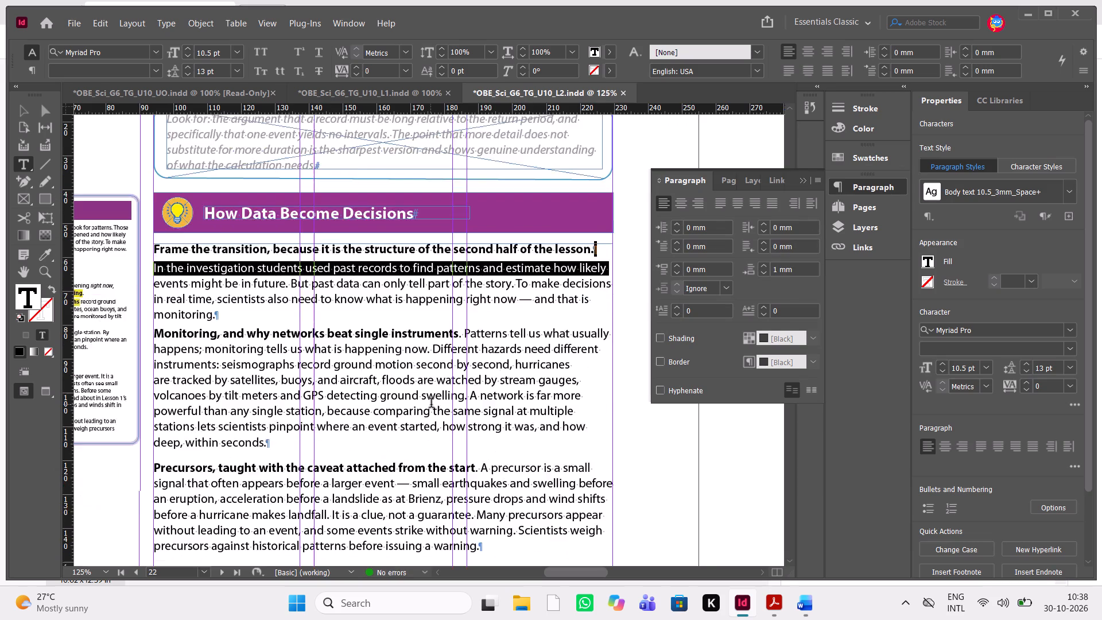
pyautogui.scroll(-1, 431, 404)
pyautogui.scroll(-1, 359, 397)
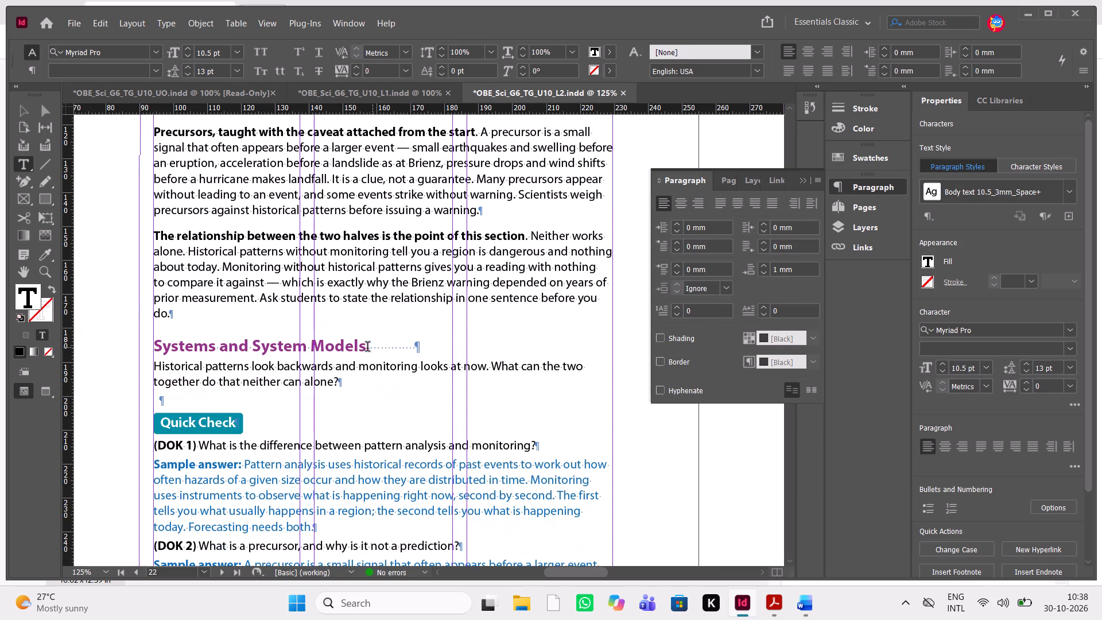
pyautogui.moveTo(363, 349); pyautogui.dragTo(131, 348)
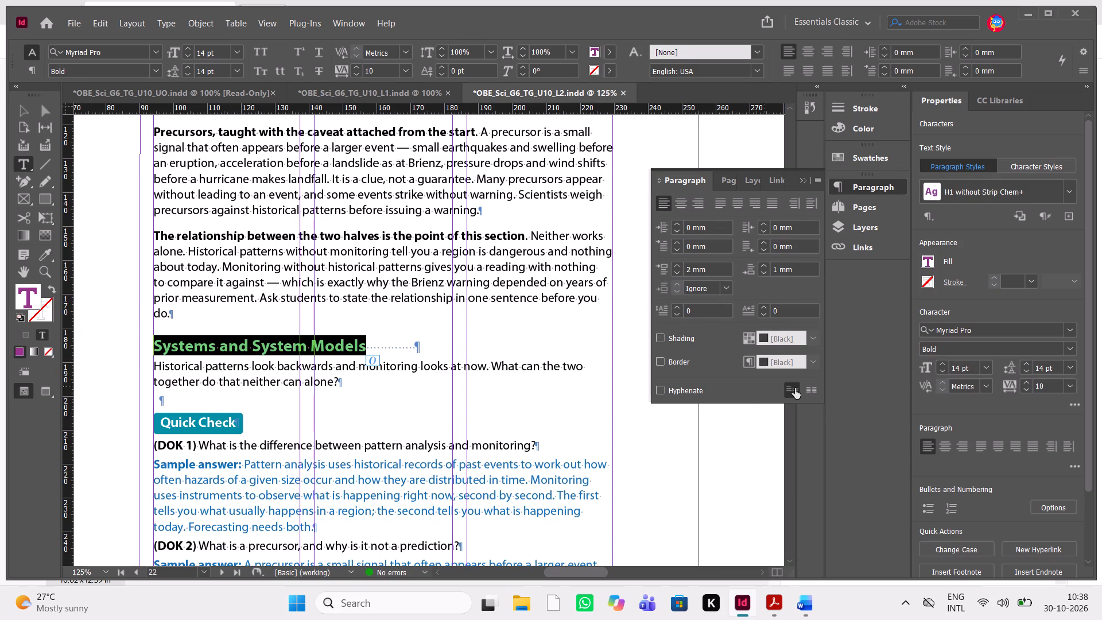
pyautogui.click(985, 369)
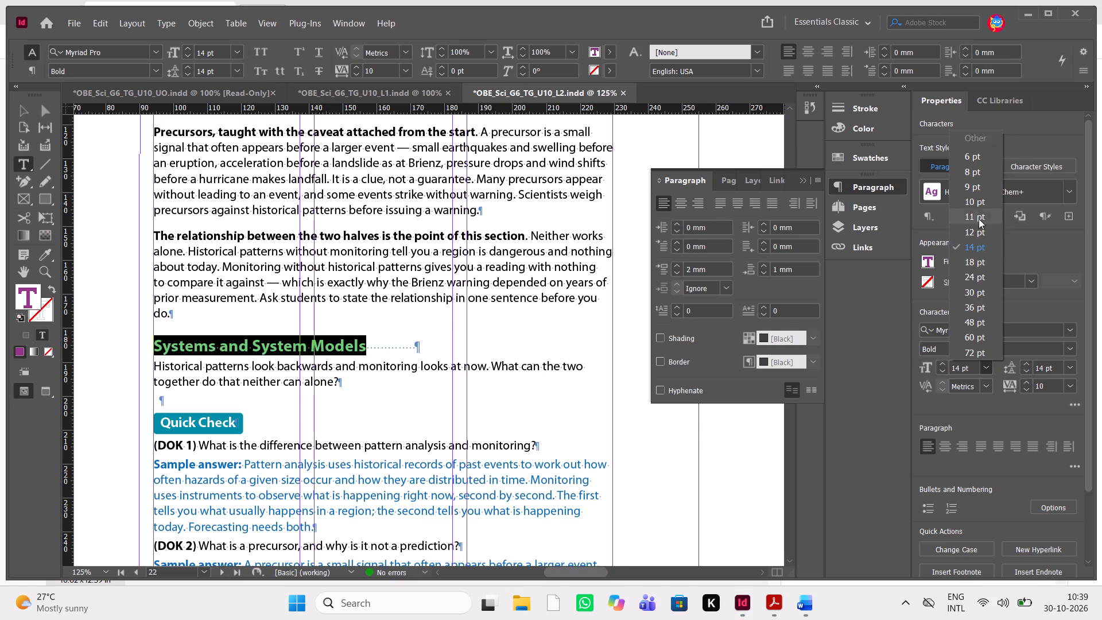
pyautogui.click(979, 215)
pyautogui.click(322, 344)
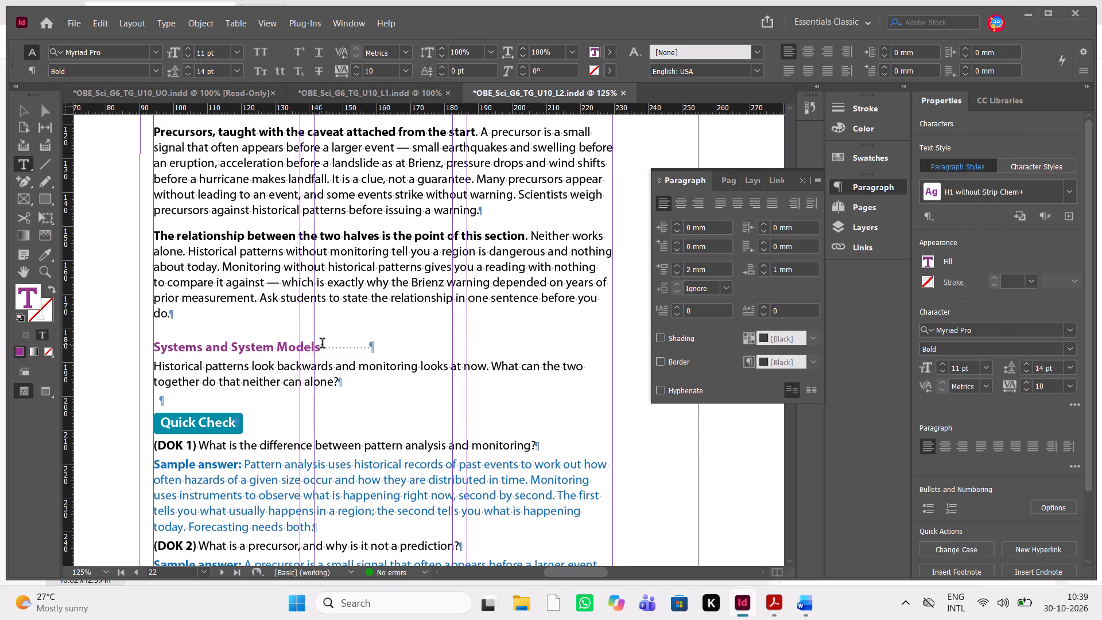
# Set the space after the paragraph starting "The relationship between the two halves" on page 22 to 2 mm.
pyautogui.scroll(1, 322, 344)
pyautogui.scroll(-1, 322, 344)
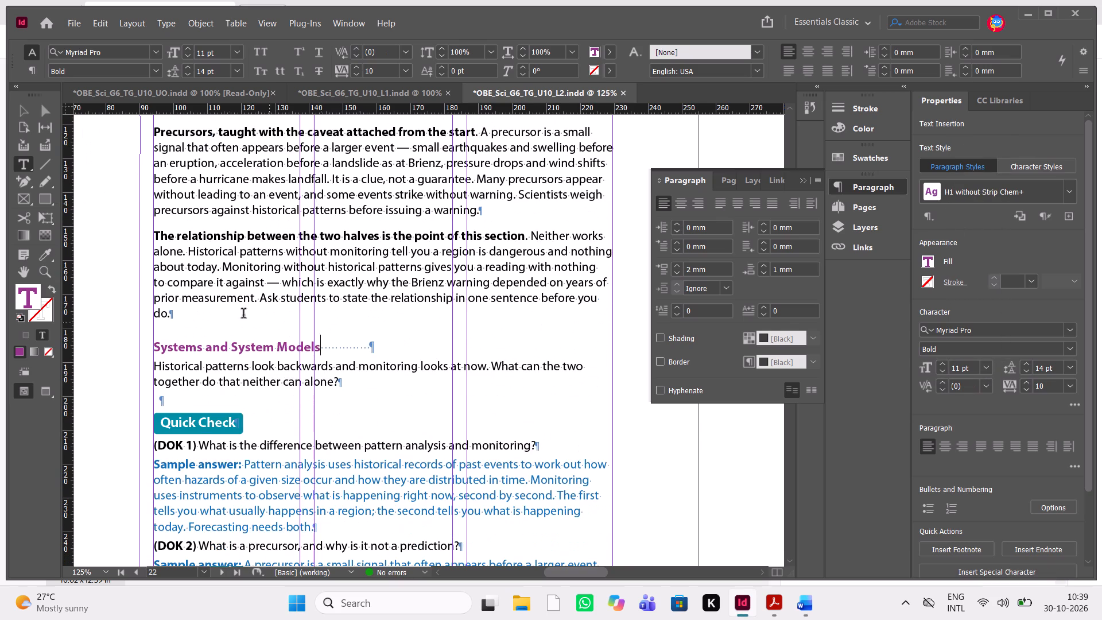
pyautogui.moveTo(182, 312); pyautogui.dragTo(145, 246)
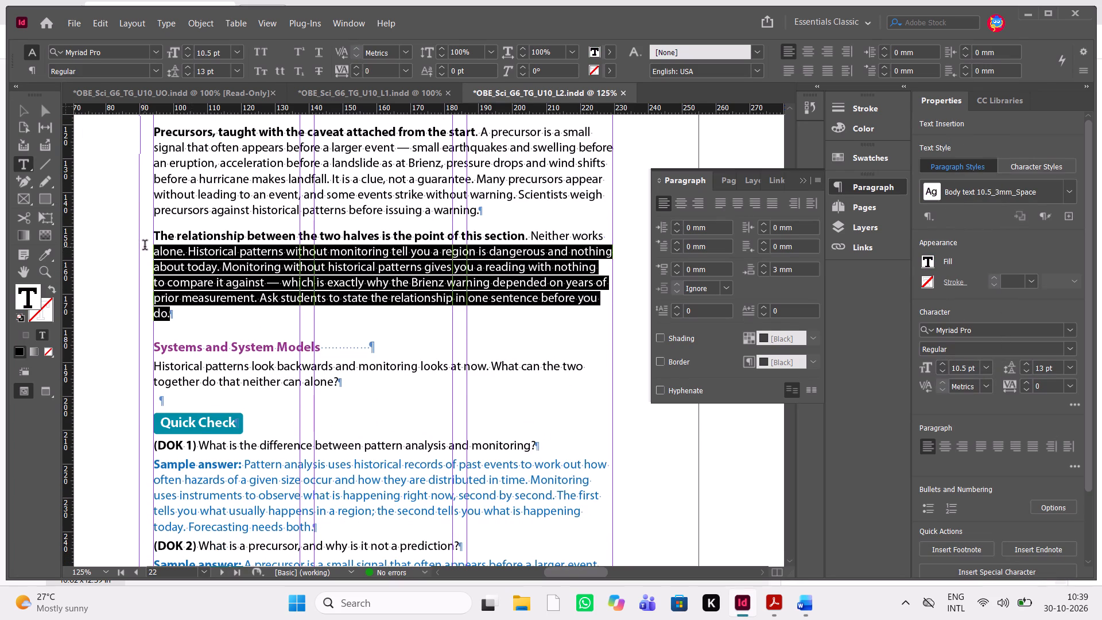
pyautogui.moveTo(145, 246); pyautogui.dragTo(148, 228)
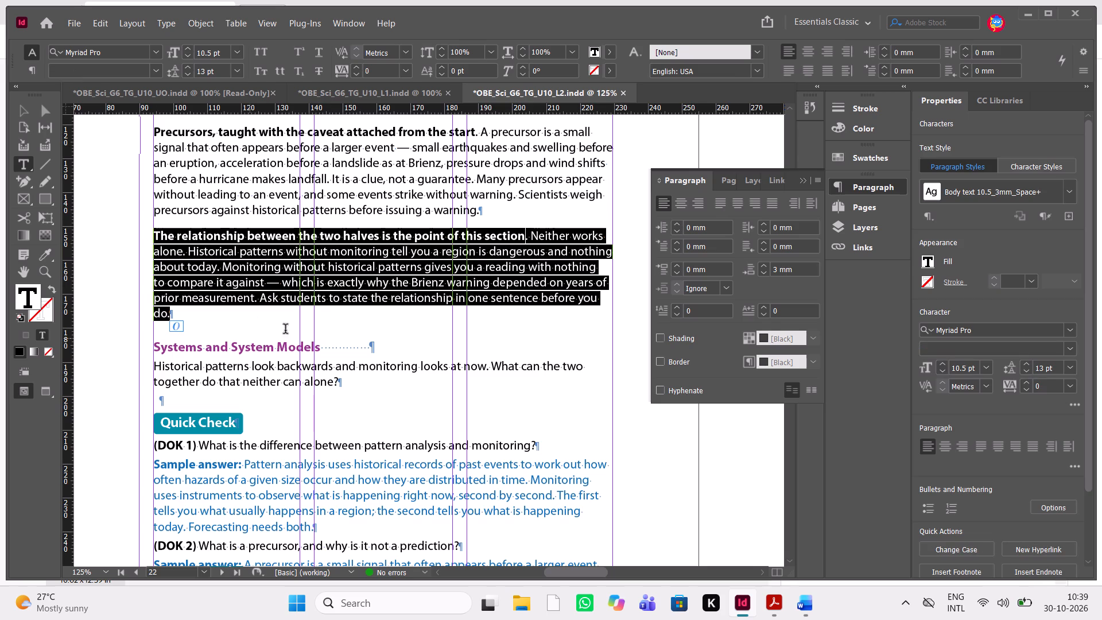
pyautogui.click(767, 270)
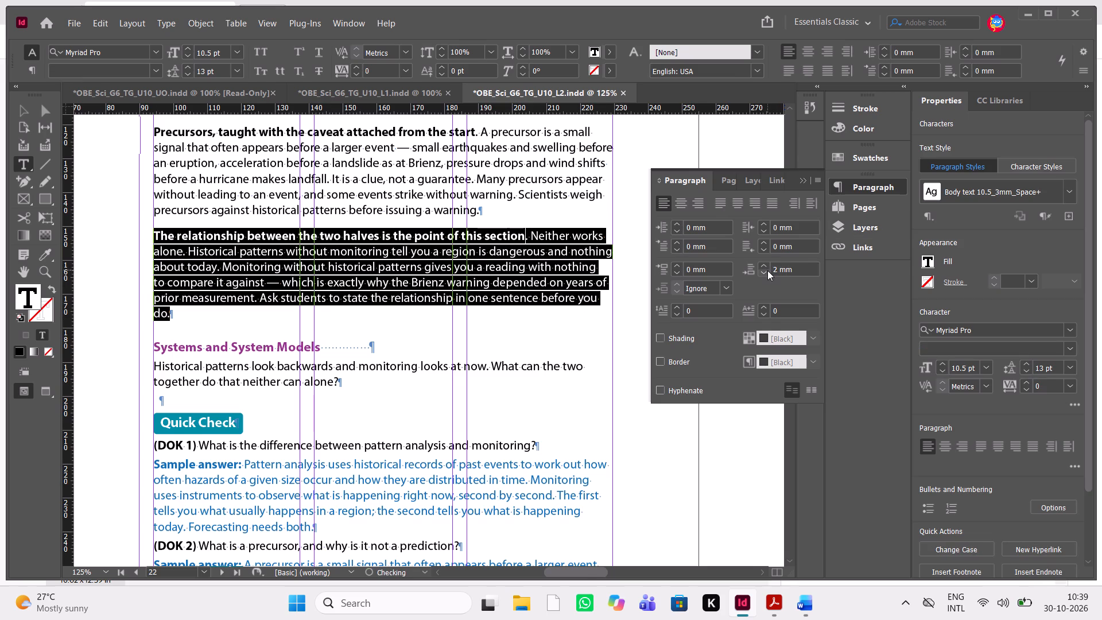
pyautogui.click(251, 408)
# Check the page 22 markup in the PDF and tighten the tracking of "The relationship between the two halves" paragraph to -5.
pyautogui.scroll(-1, 251, 408)
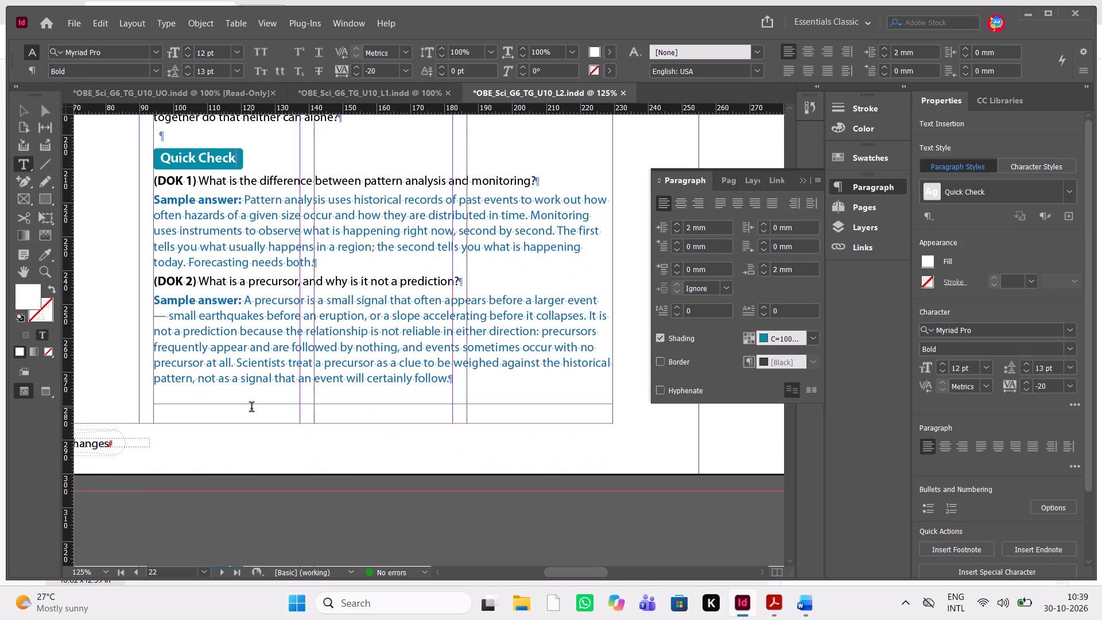
pyautogui.hotkey('alt', 'Tab')
pyautogui.scroll(-1, 251, 408)
pyautogui.hotkey('alt', 'Tab')
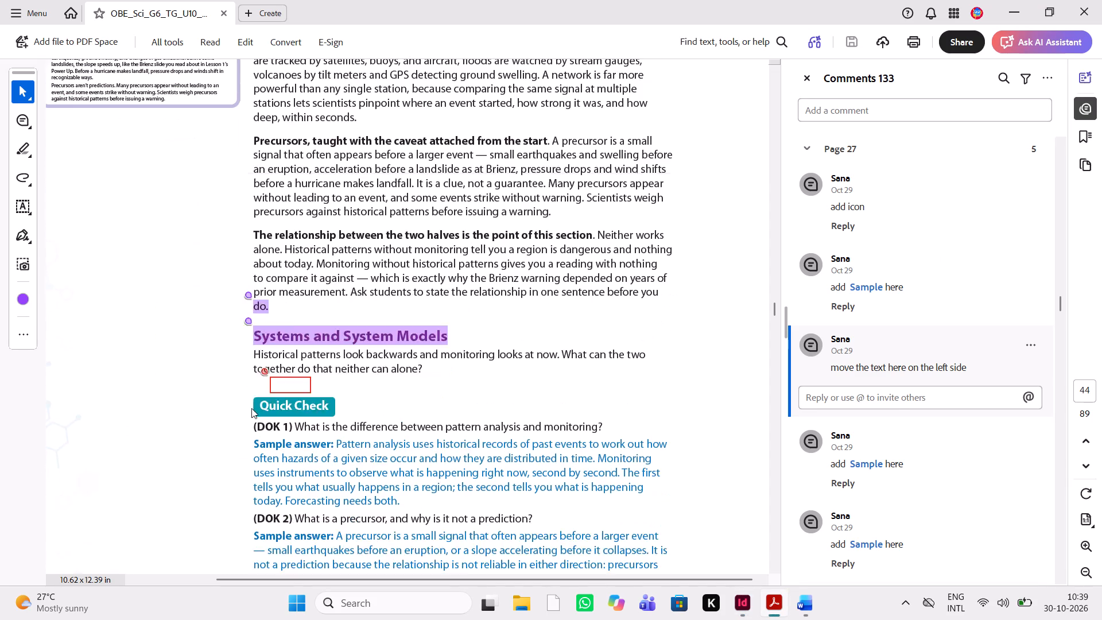
pyautogui.hotkey('alt', 'Tab')
pyautogui.hotkey('alt', 'Tab')
pyautogui.hotkey('alt', 'Tab')
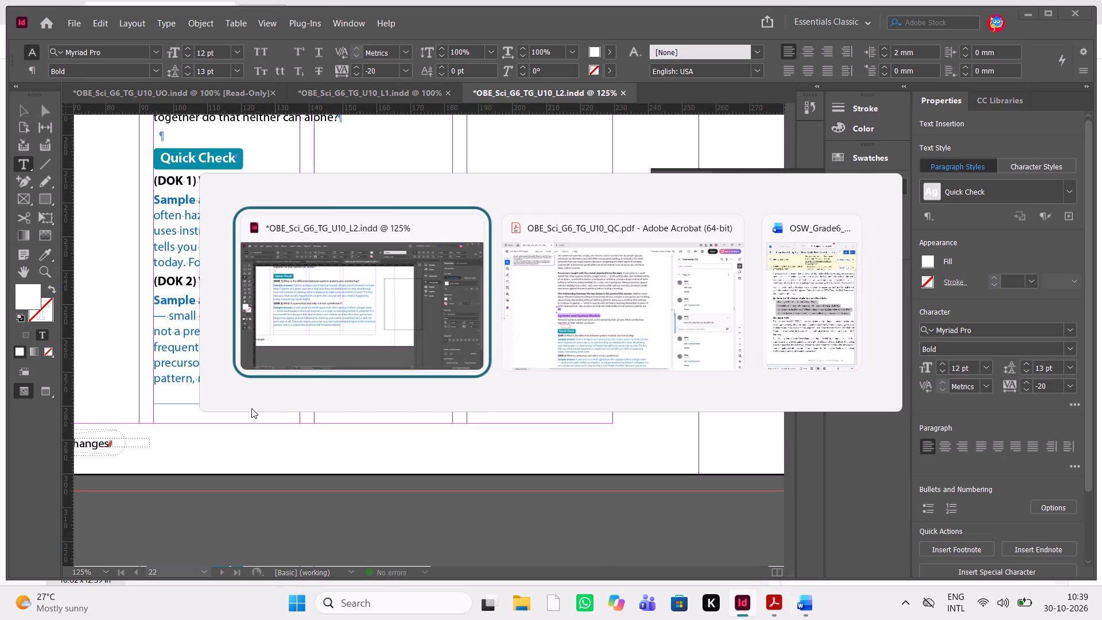
pyautogui.scroll(2, 251, 408)
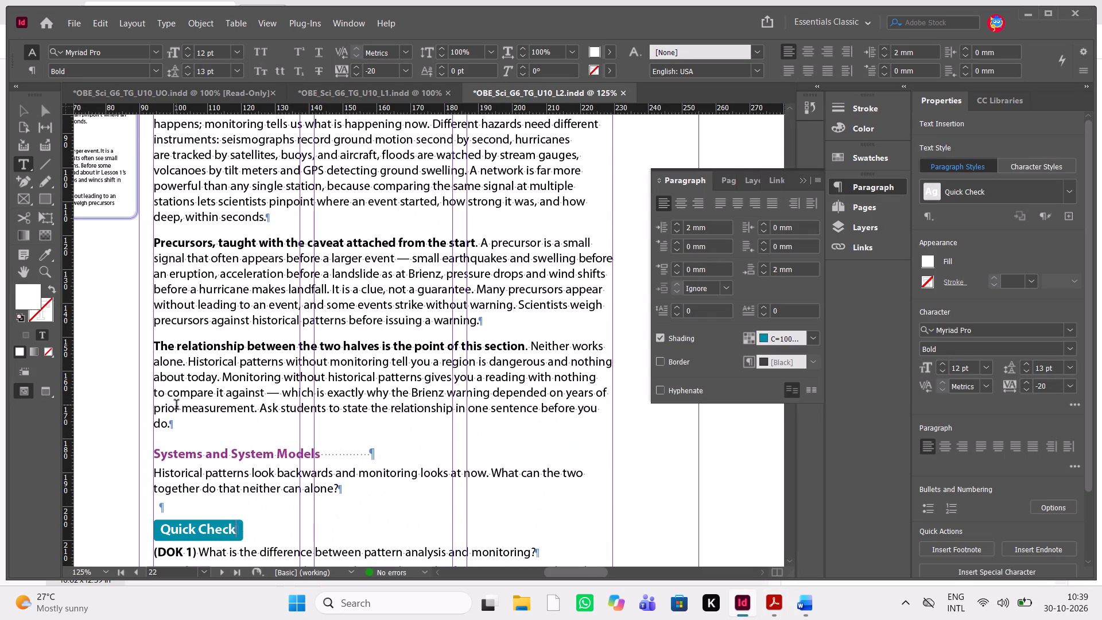
pyautogui.moveTo(181, 425); pyautogui.dragTo(148, 353)
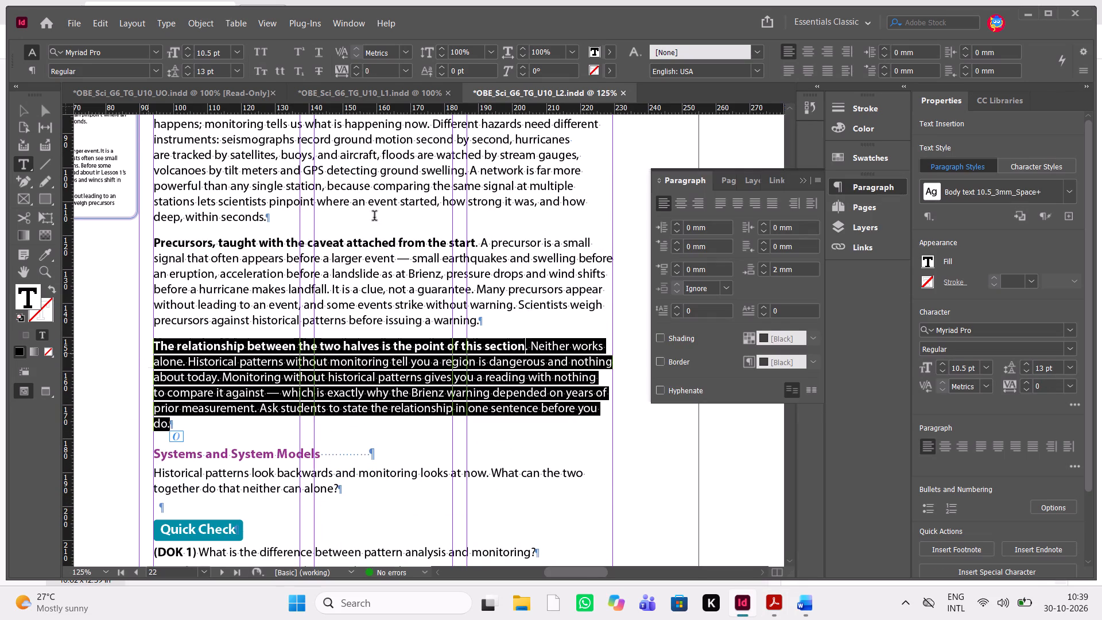
pyautogui.click(1075, 389)
pyautogui.click(1053, 247)
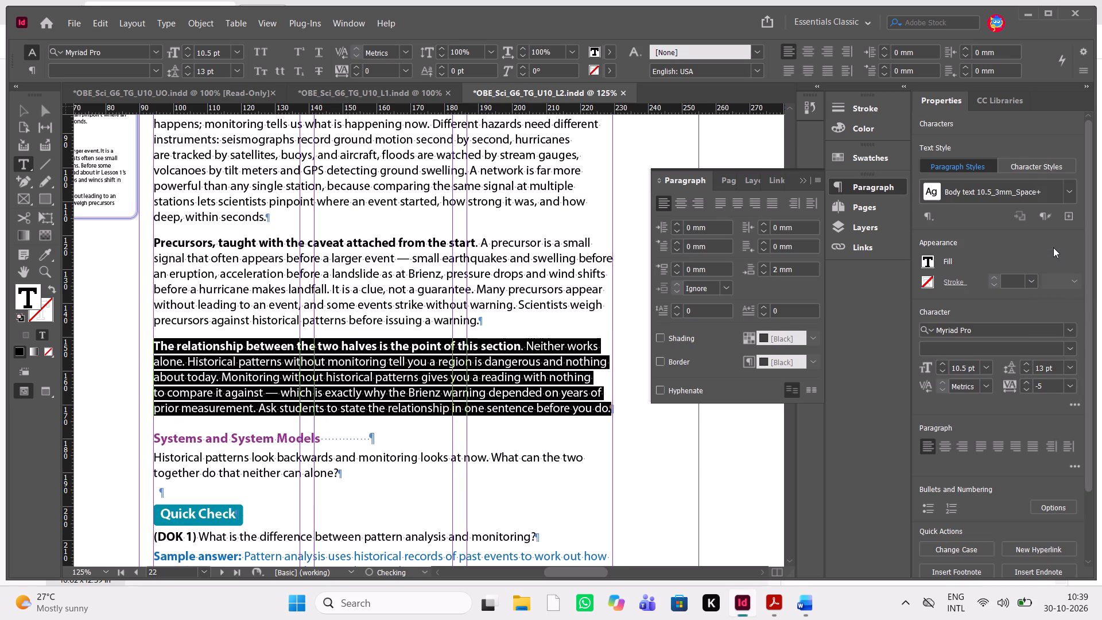
pyautogui.click(460, 408)
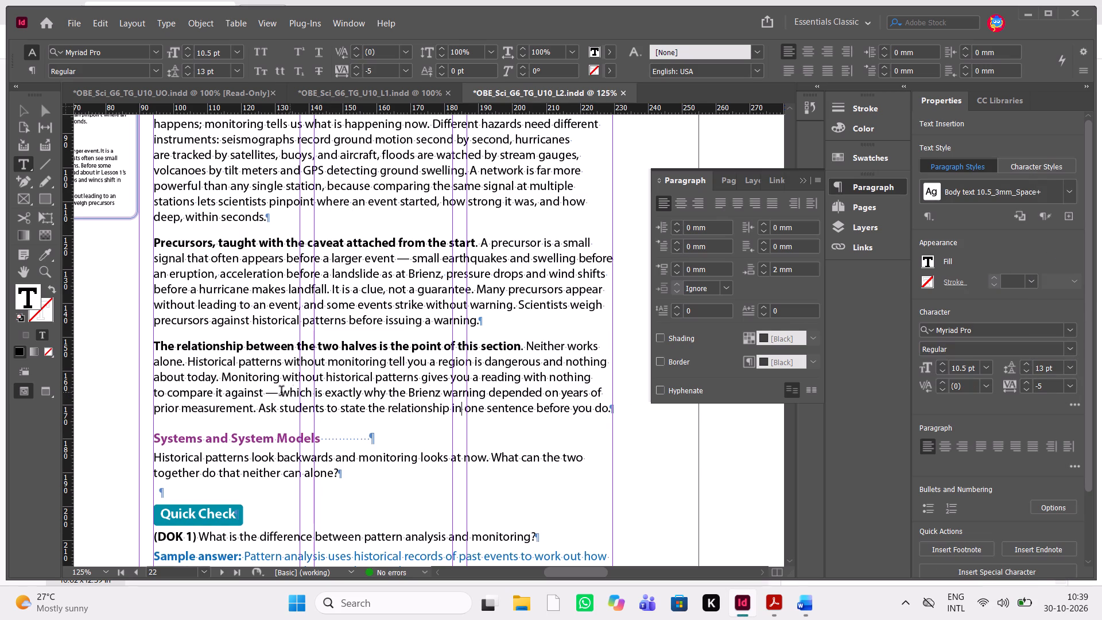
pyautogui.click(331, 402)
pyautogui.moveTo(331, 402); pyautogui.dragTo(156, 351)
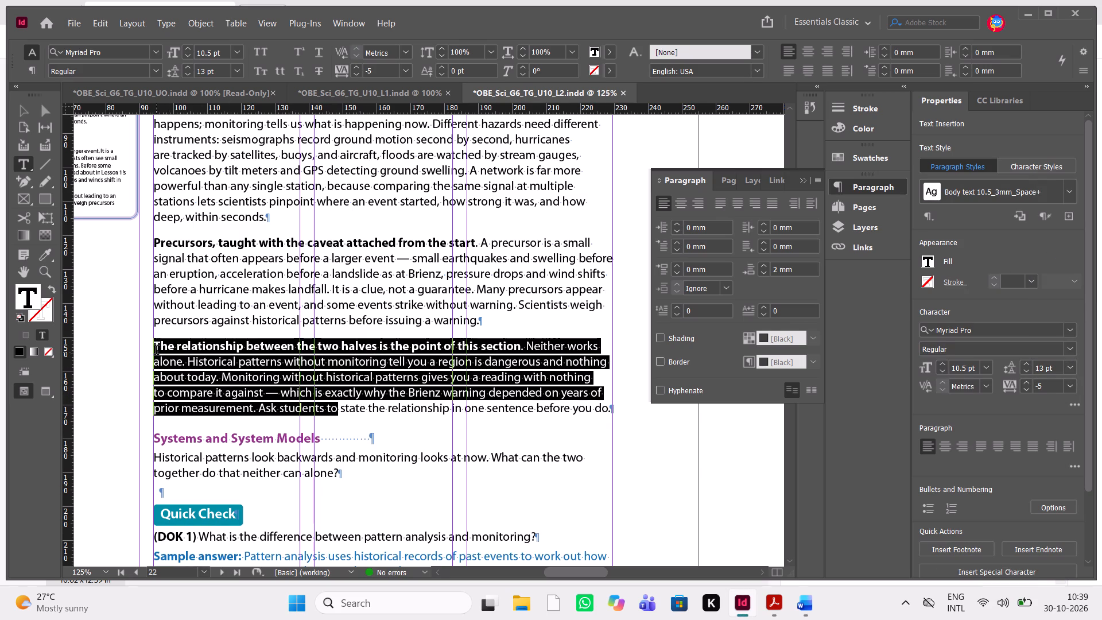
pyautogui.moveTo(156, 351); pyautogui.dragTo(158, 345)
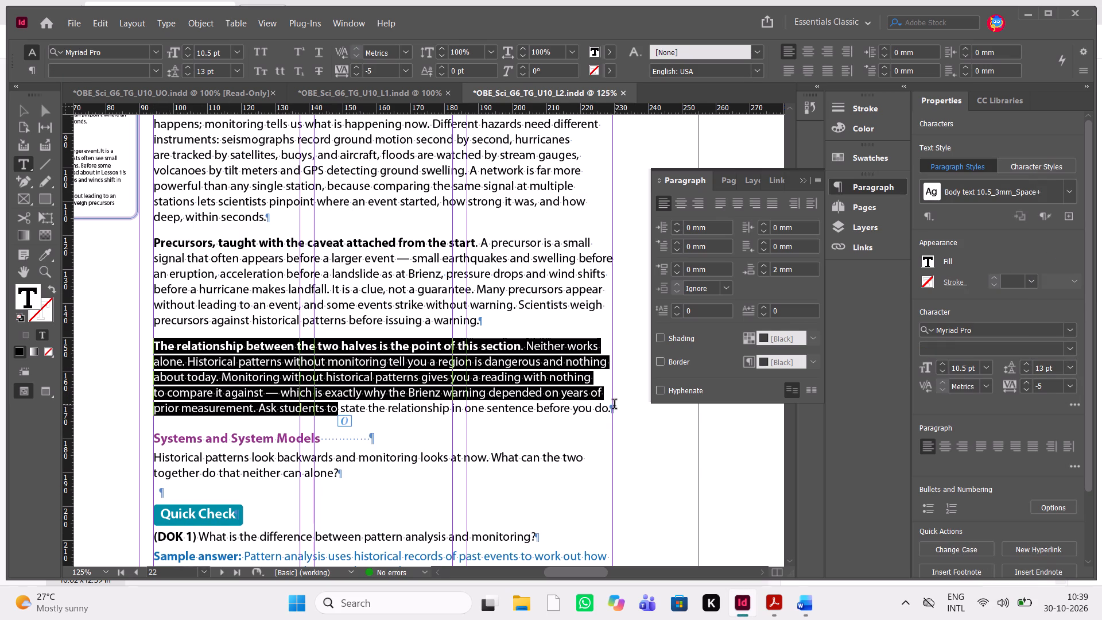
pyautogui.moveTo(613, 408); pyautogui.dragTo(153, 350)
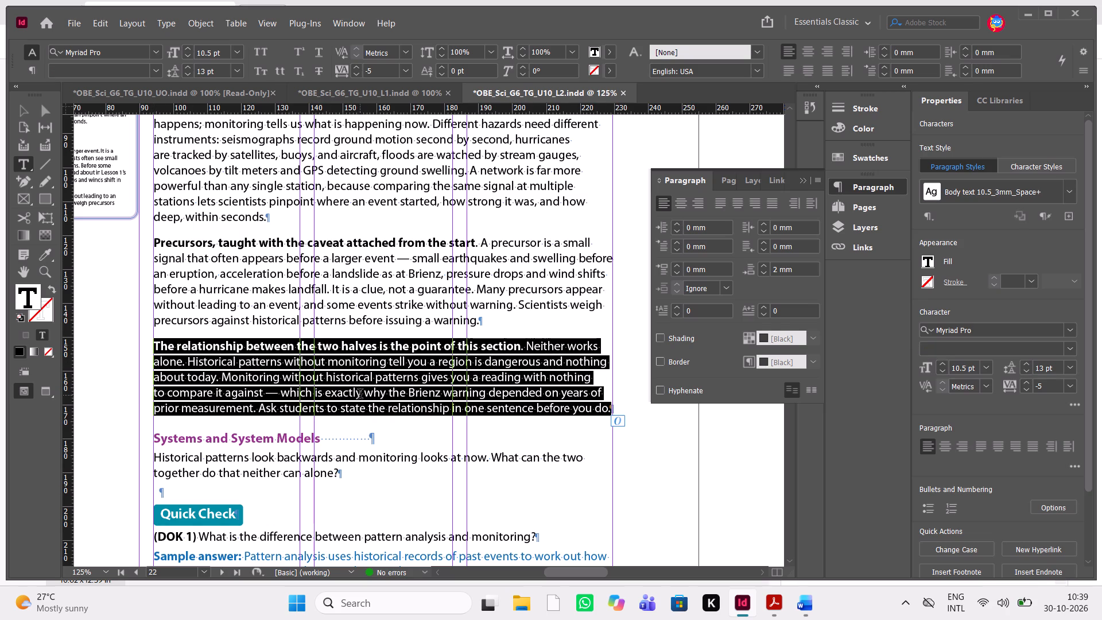
# Set the "Systems and System Models" heading on page 22 to 12 pt.
pyautogui.scroll(-1, 360, 395)
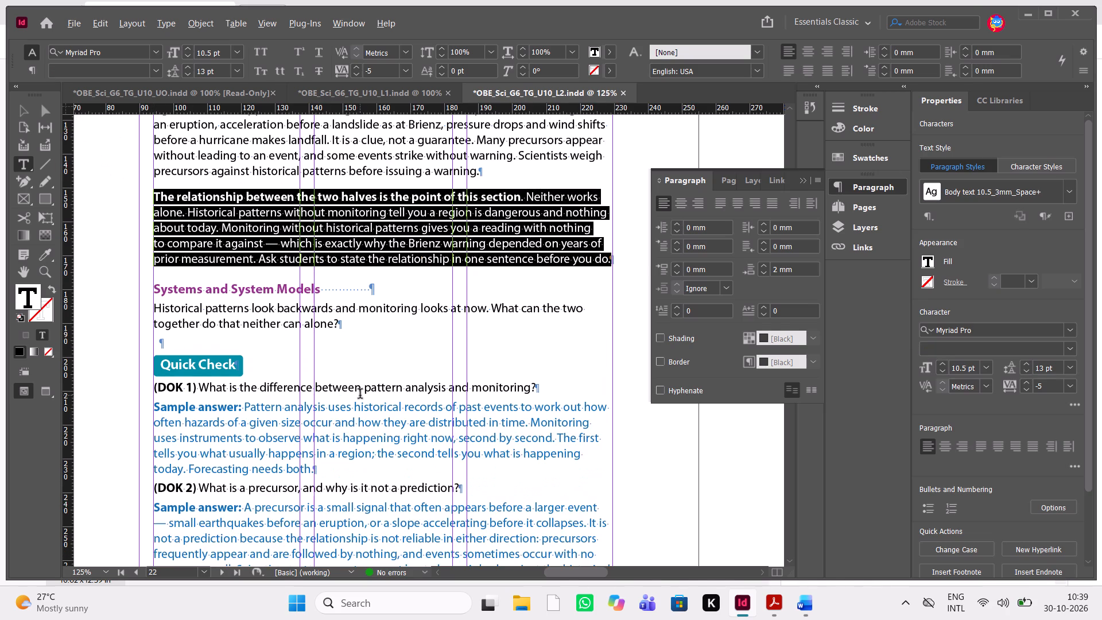
pyautogui.hotkey('alt', 'Tab')
pyautogui.hotkey('alt', 'Tab')
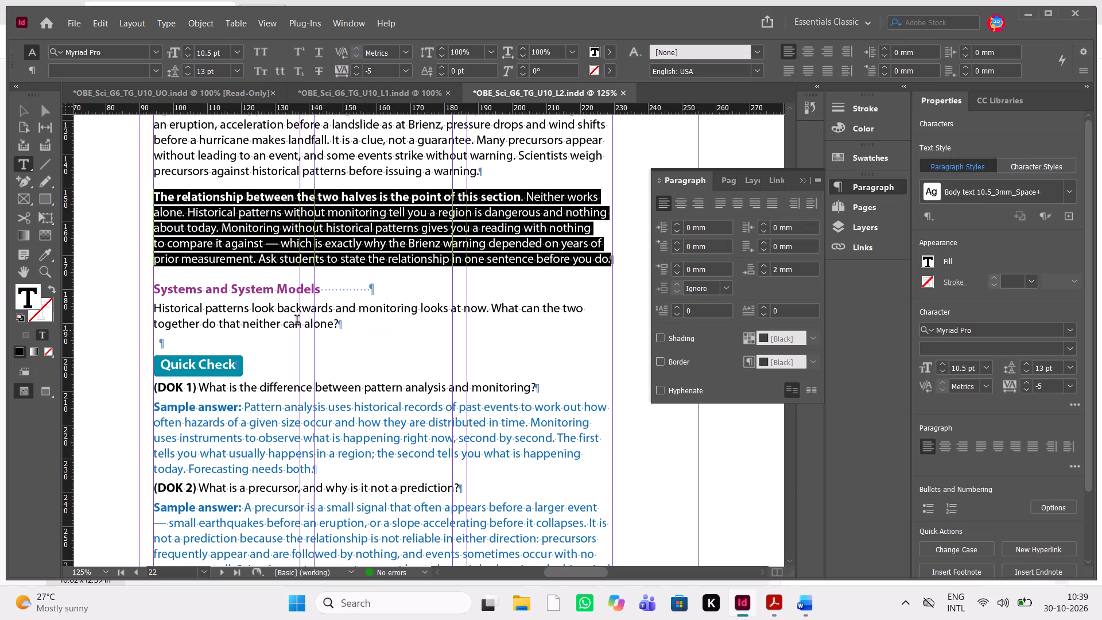
pyautogui.click(162, 342)
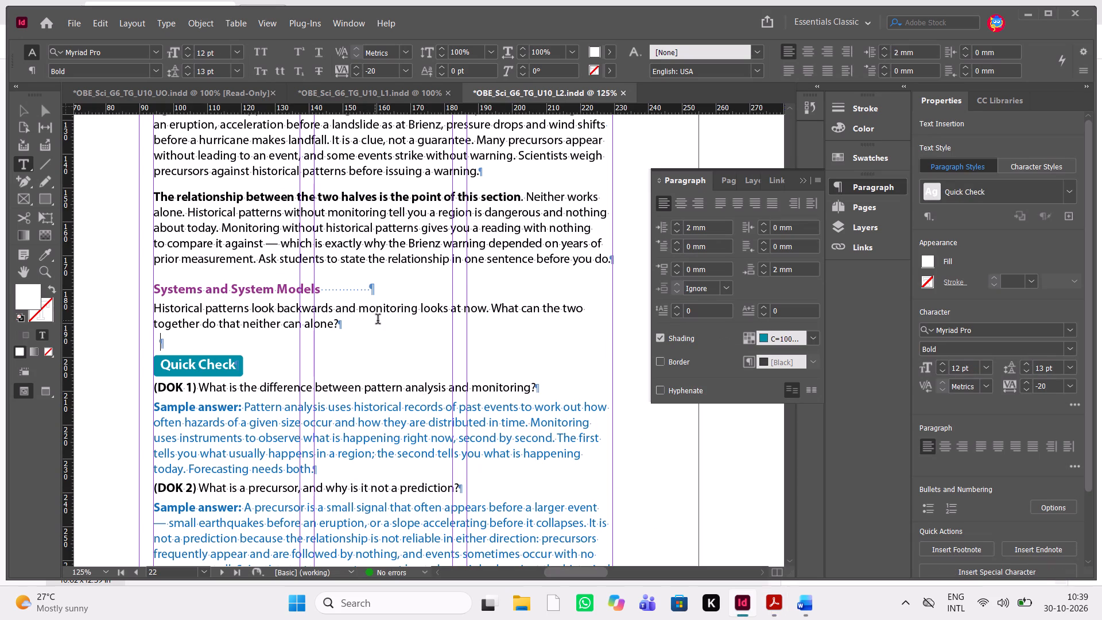
pyautogui.moveTo(378, 320); pyautogui.dragTo(141, 278)
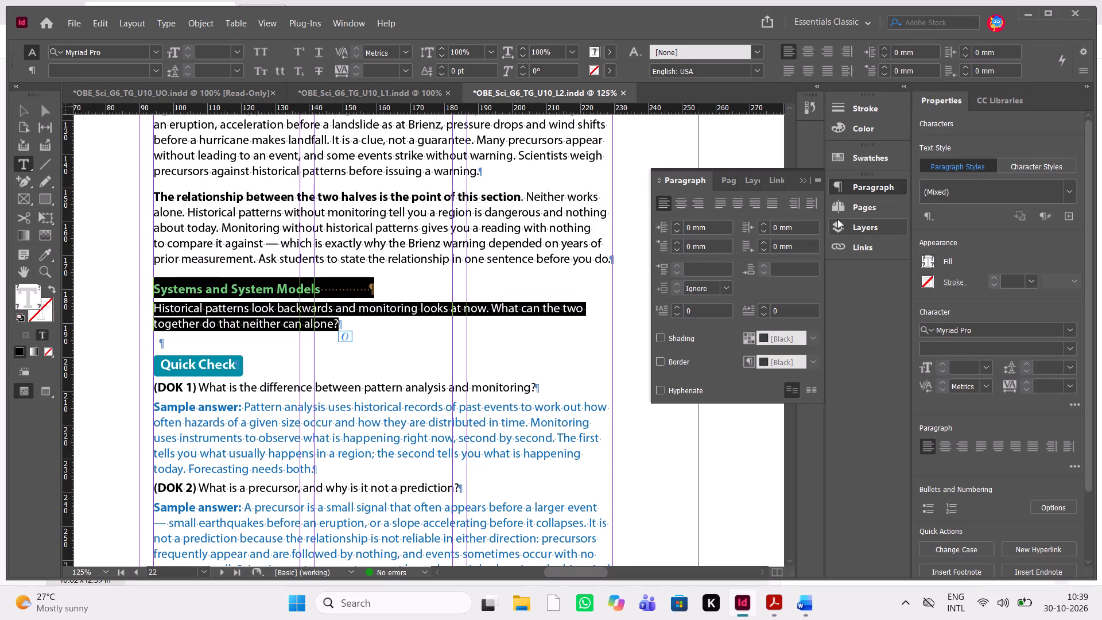
pyautogui.click(466, 324)
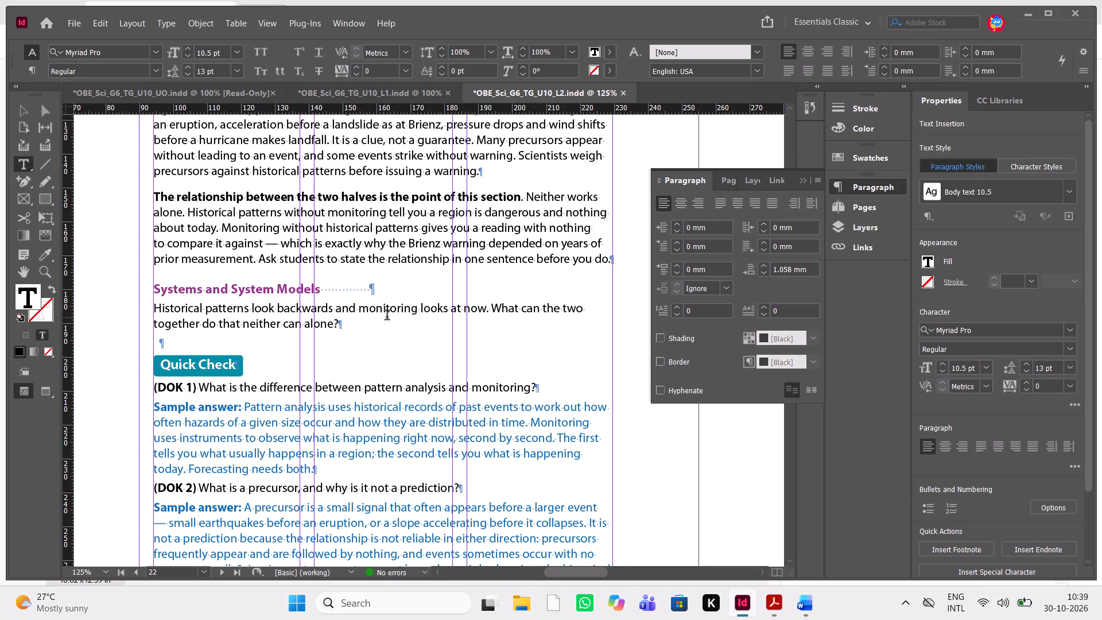
pyautogui.moveTo(329, 285); pyautogui.dragTo(296, 285)
pyautogui.moveTo(296, 285); pyautogui.dragTo(149, 289)
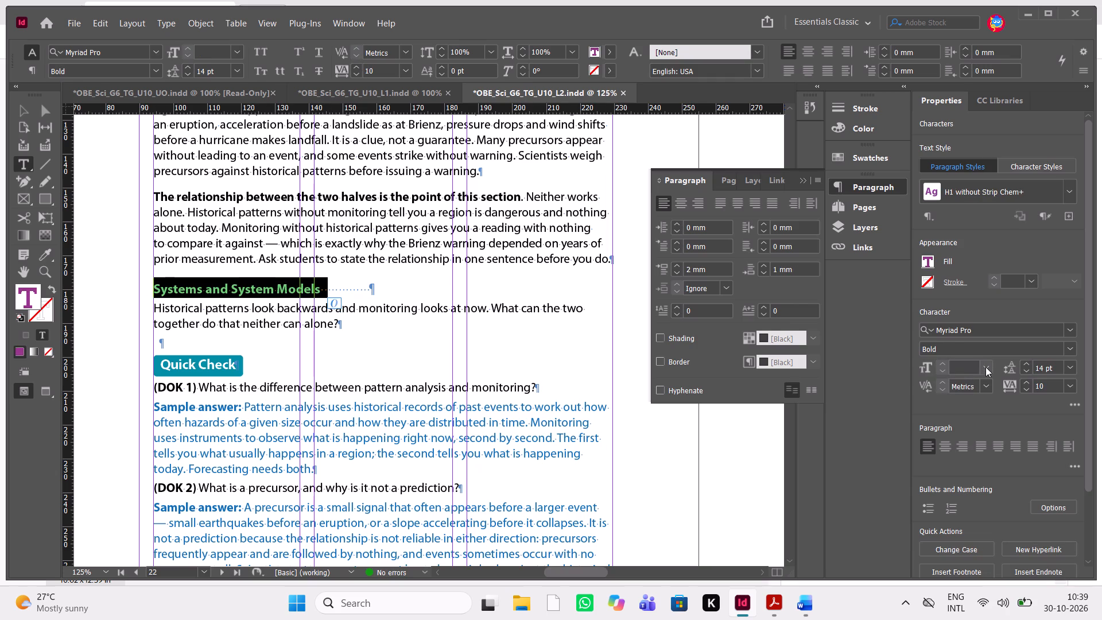
pyautogui.click(985, 367)
pyautogui.click(973, 235)
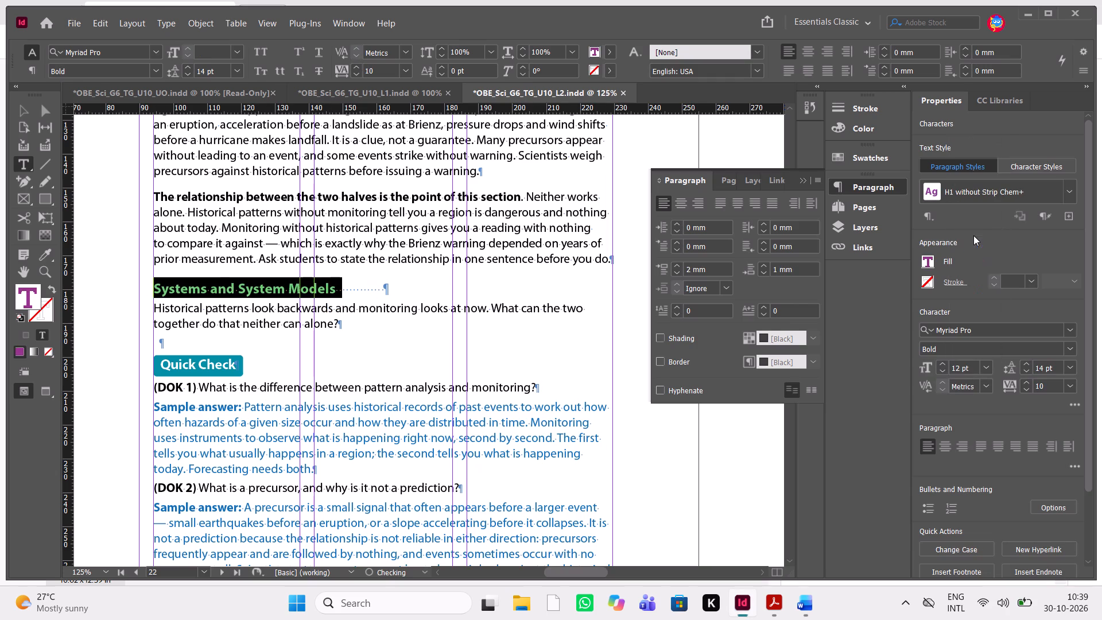
# Set the space after the paragraph starting "Historical patterns look backwards" on page 22 to 0 mm.
pyautogui.click(367, 311)
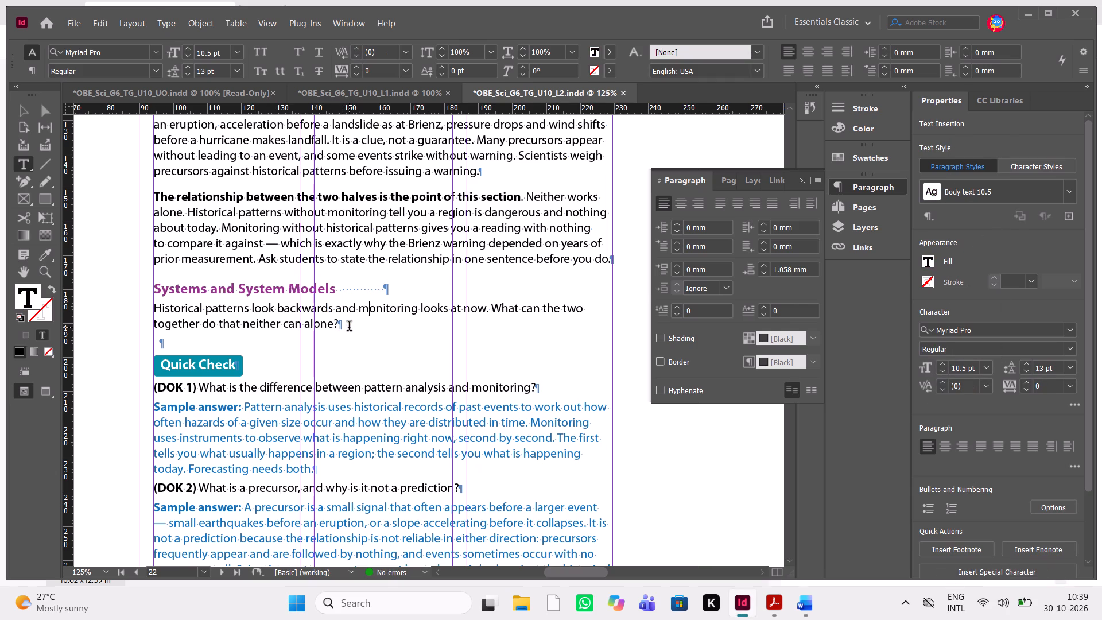
pyautogui.moveTo(359, 323); pyautogui.dragTo(144, 300)
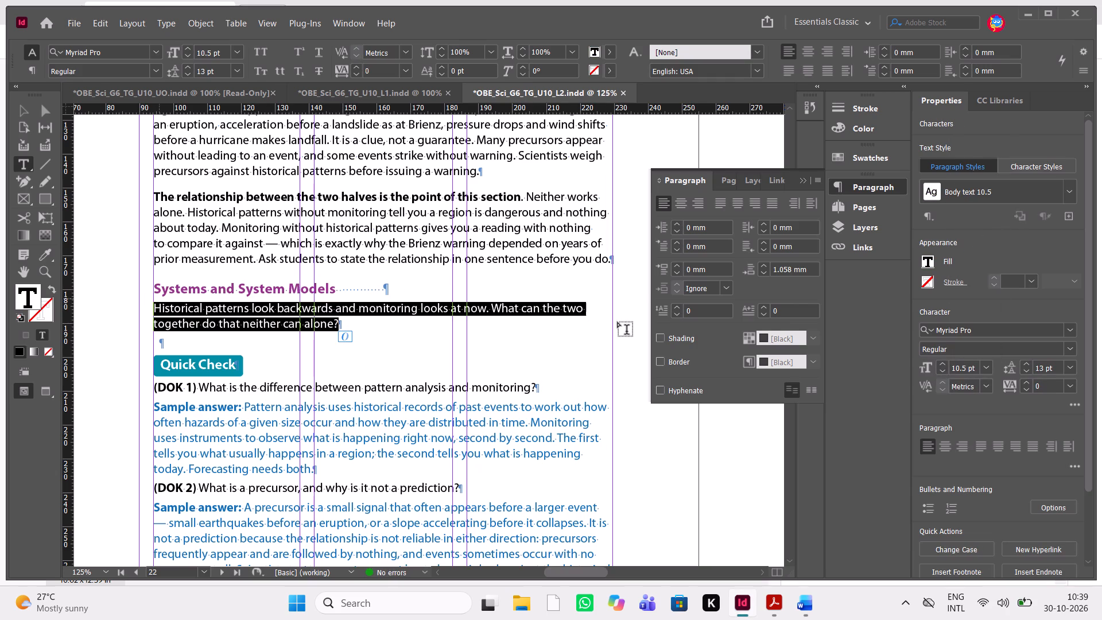
pyautogui.click(764, 272)
pyautogui.click(764, 272)
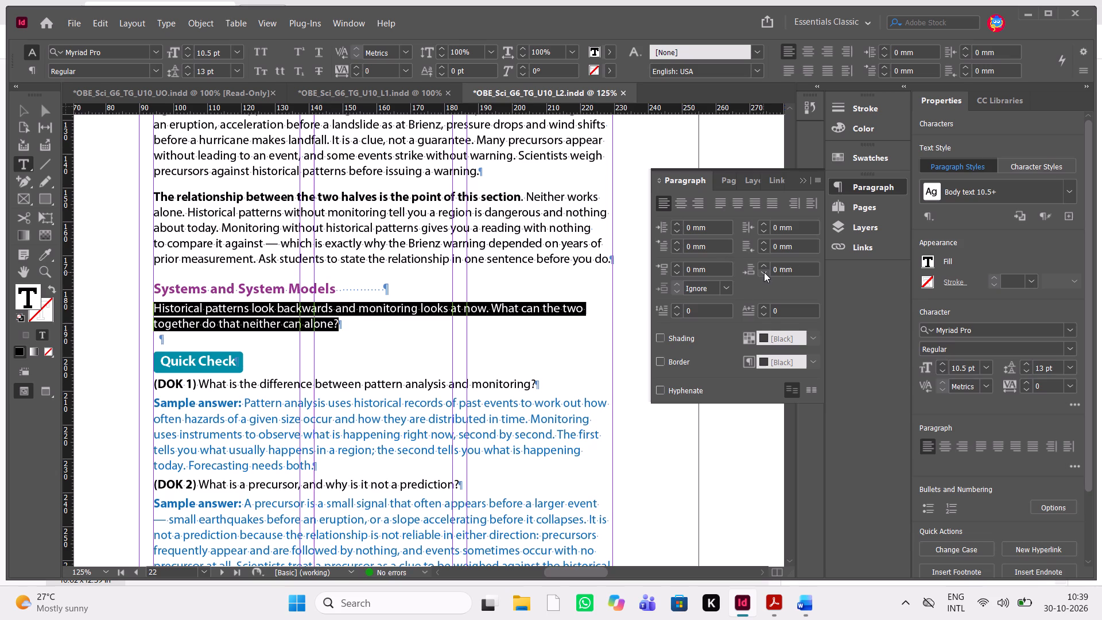
pyautogui.click(266, 320)
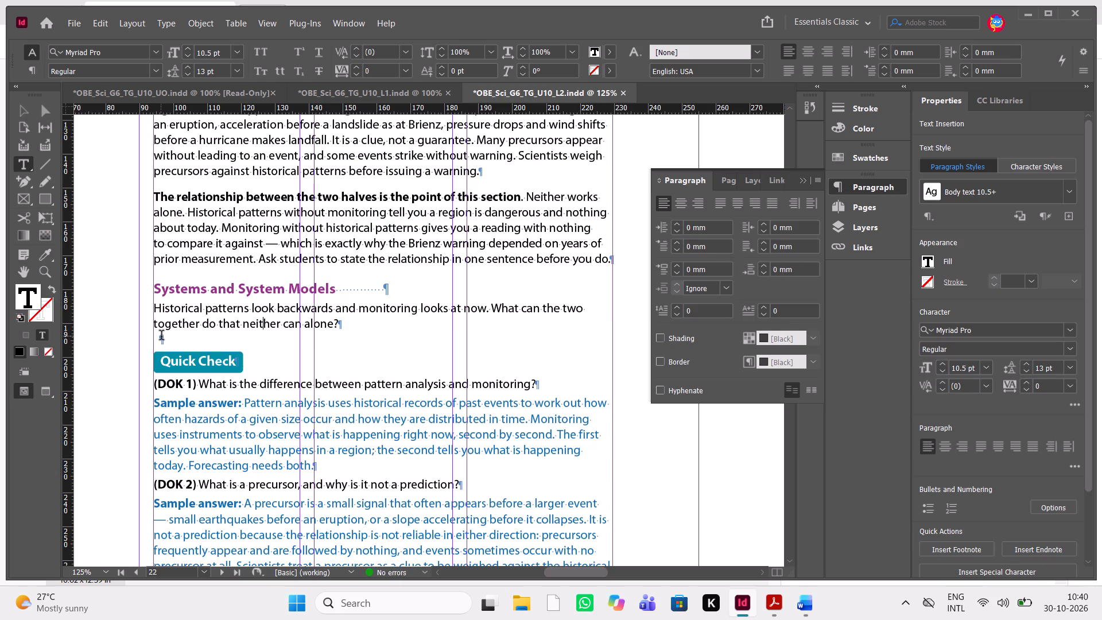
# Insert a paragraph break after the DOK 2 sample answer and shorten the page 22 text frame so DOK 3 starts on page 23.
pyautogui.scroll(-1, 161, 336)
pyautogui.scroll(1, 161, 336)
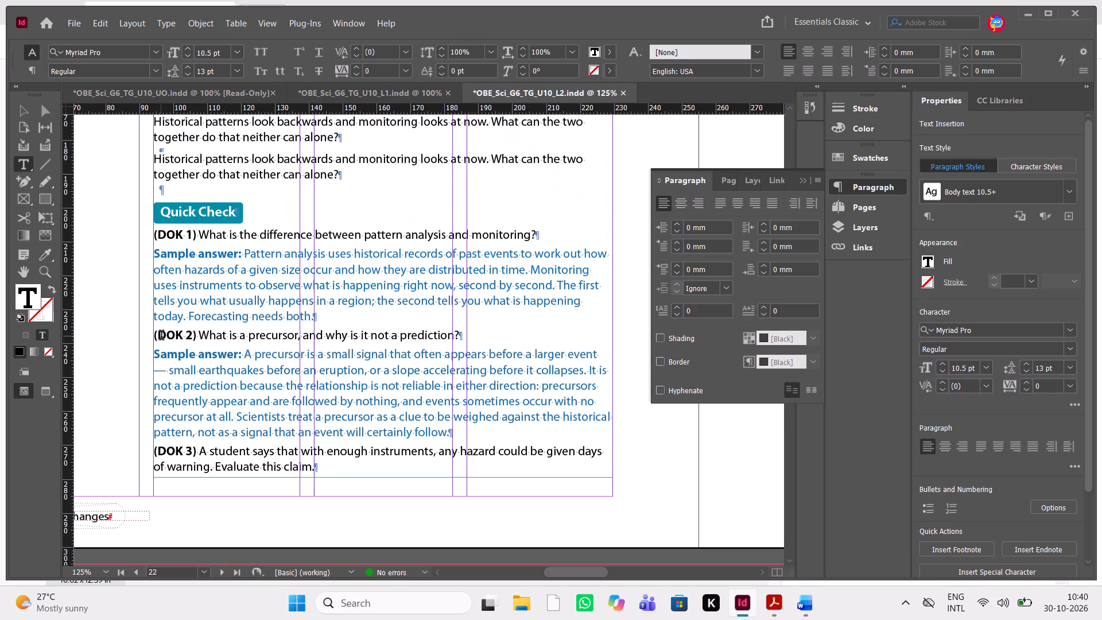
pyautogui.click(460, 428)
pyautogui.press('Return')
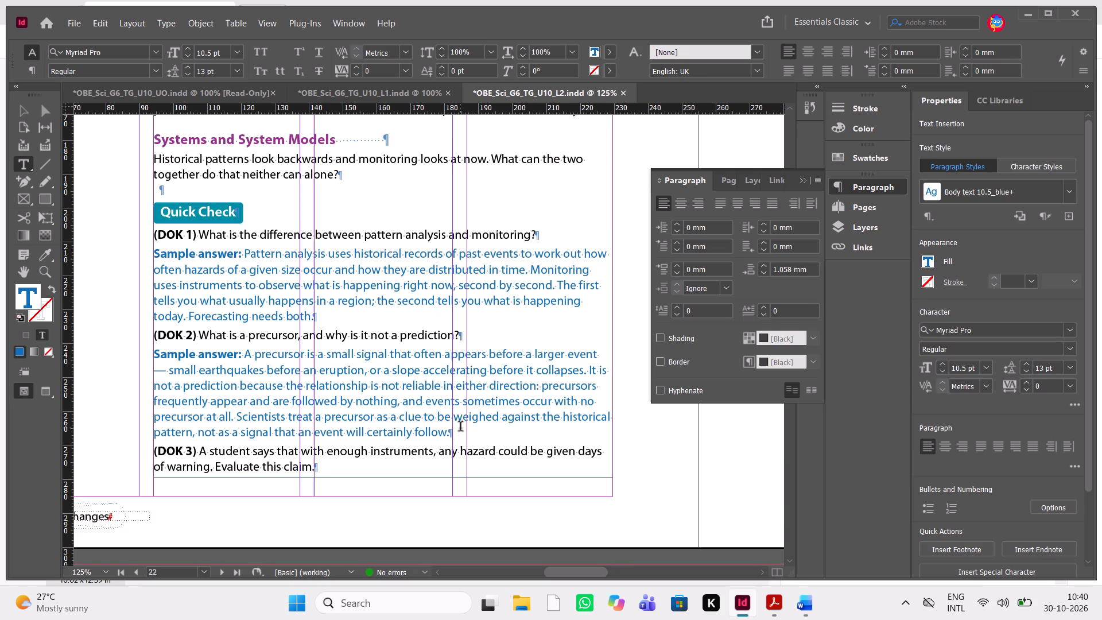
pyautogui.press('Escape')
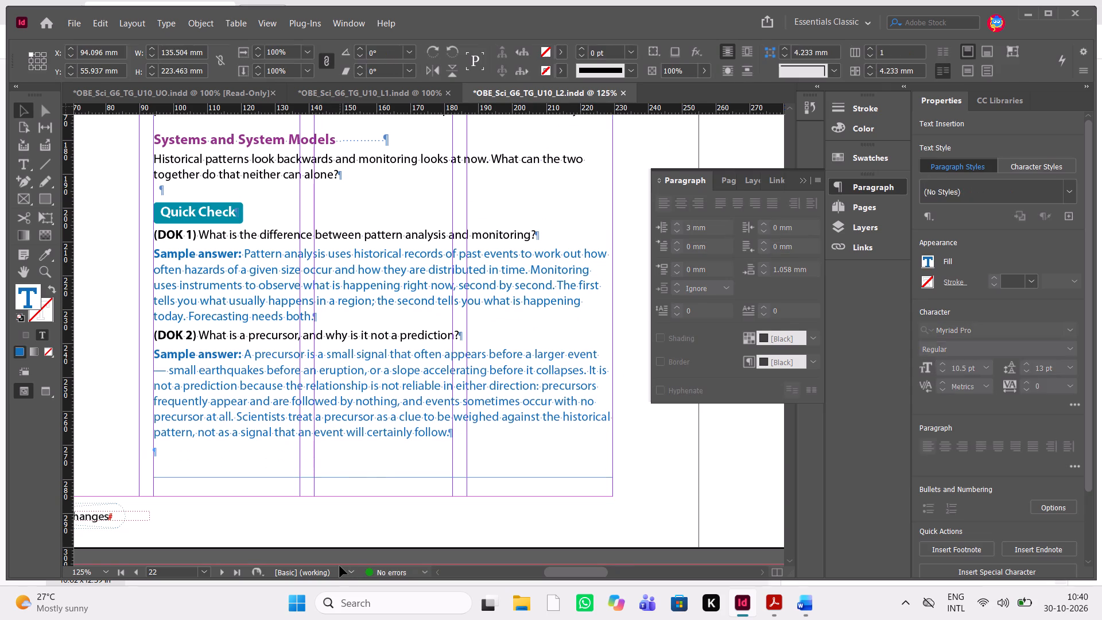
pyautogui.moveTo(383, 480); pyautogui.dragTo(390, 452)
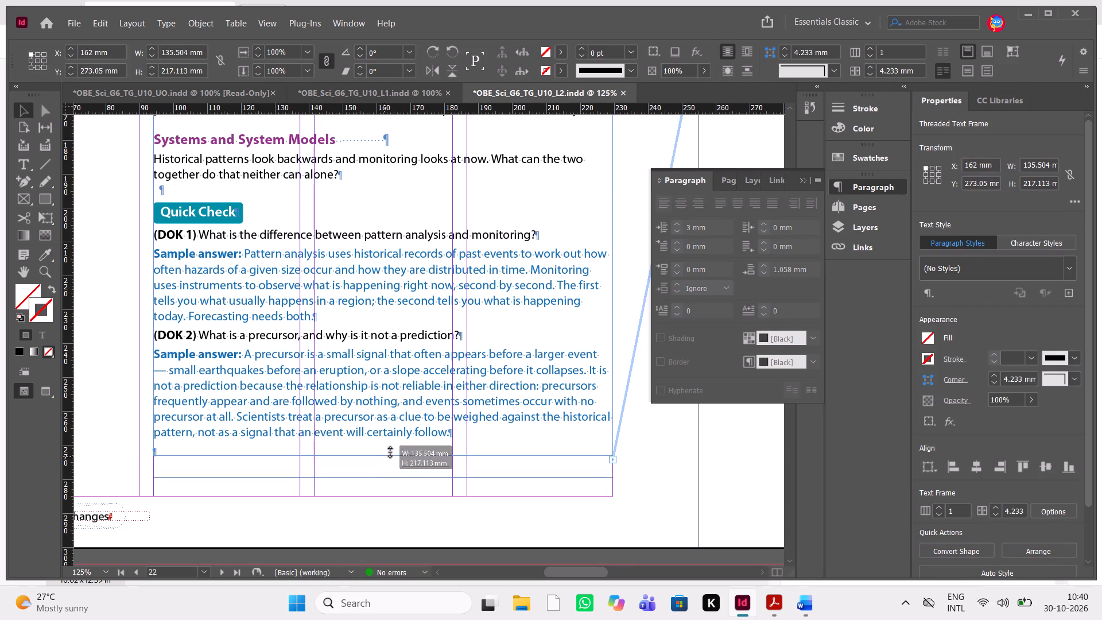
pyautogui.moveTo(390, 452); pyautogui.dragTo(396, 447)
pyautogui.click(393, 470)
# Compare pages 22 and 23 in the reviewer's PDF with the InDesign layout for remaining comments.
pyautogui.hotkey('alt', 'Tab')
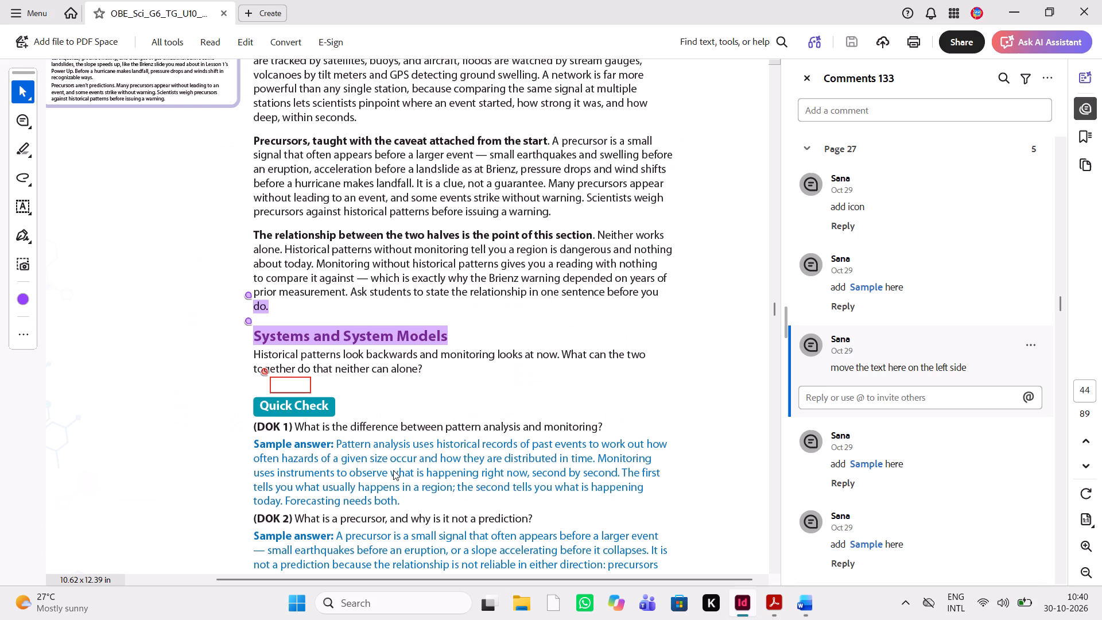
pyautogui.scroll(-4, 393, 470)
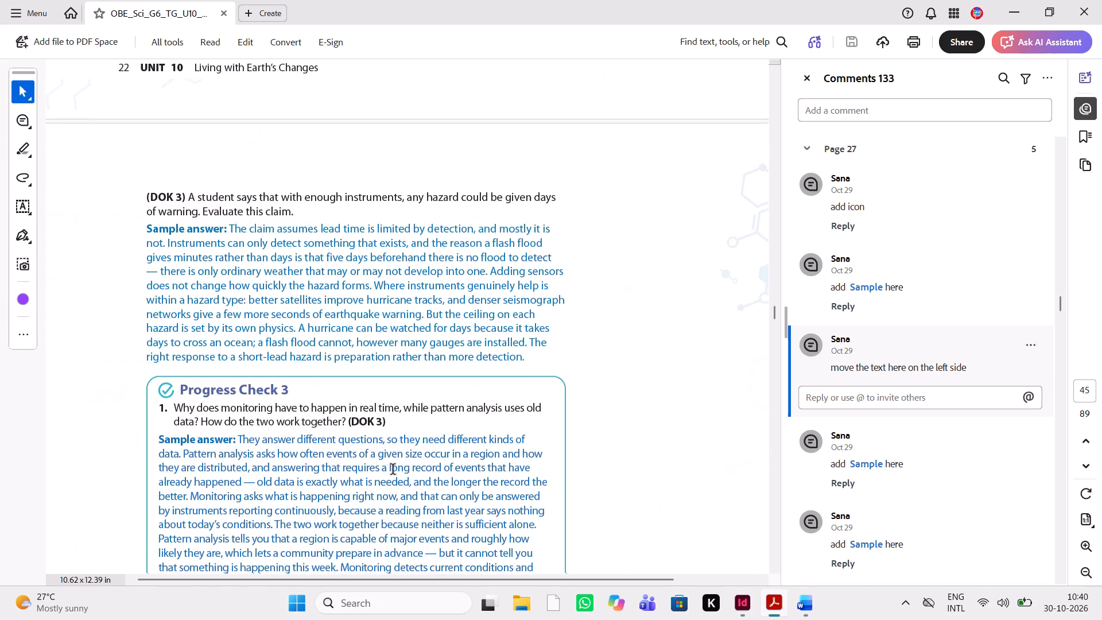
pyautogui.scroll(-3, 393, 470)
pyautogui.scroll(2, 393, 470)
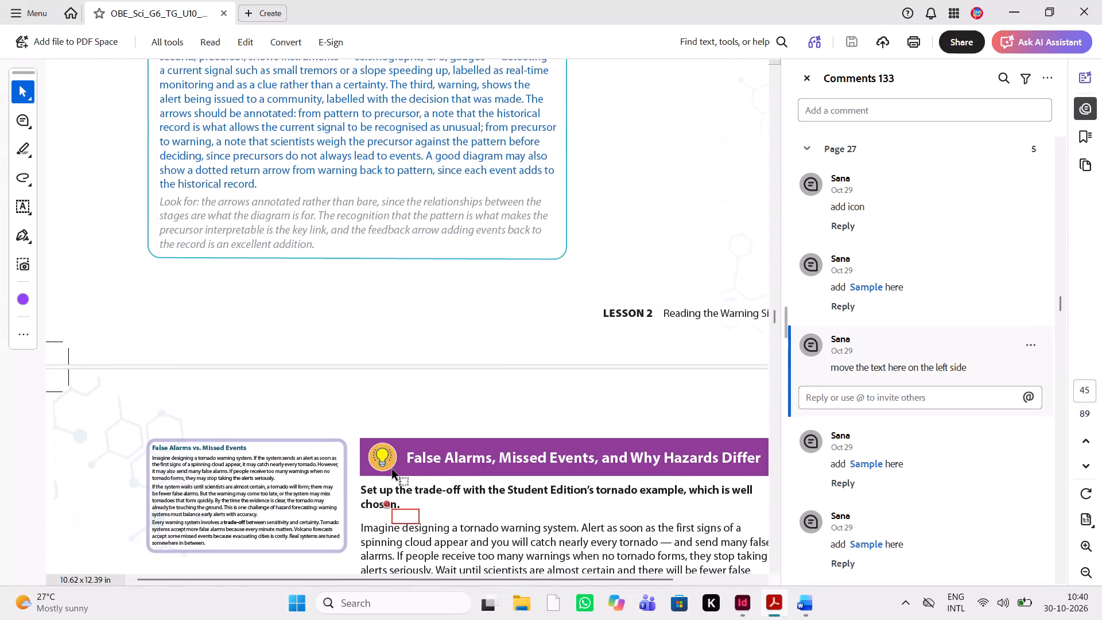
pyautogui.hotkey('alt', 'Tab')
pyautogui.scroll(1, 393, 470)
pyautogui.scroll(-1, 393, 470)
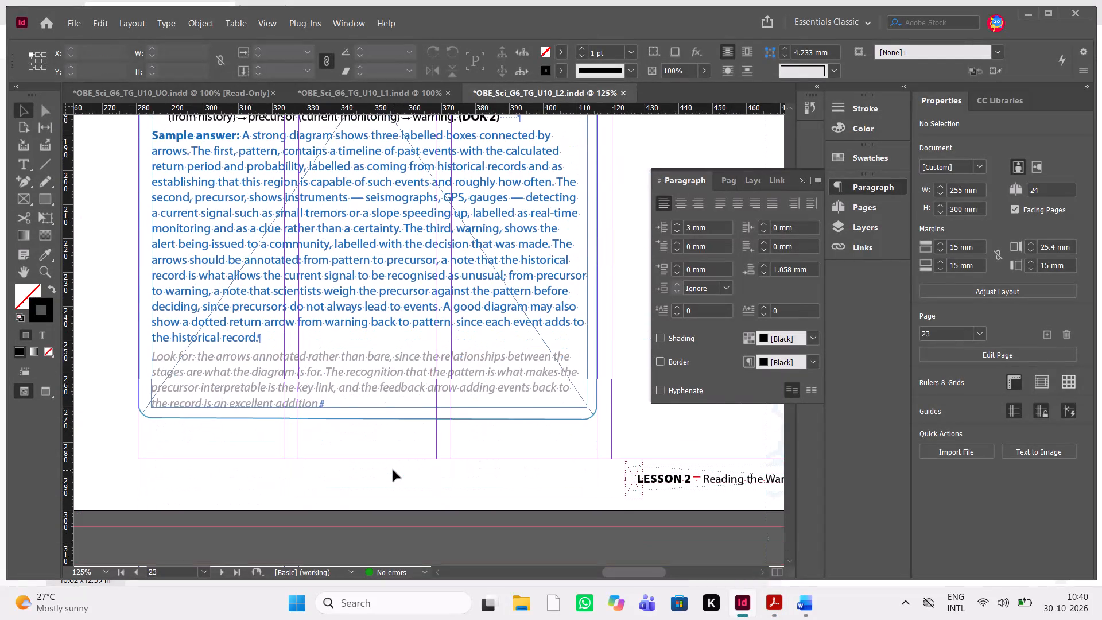
pyautogui.click(442, 473)
pyautogui.write('ww')
pyautogui.hotkey('alt', 'Tab')
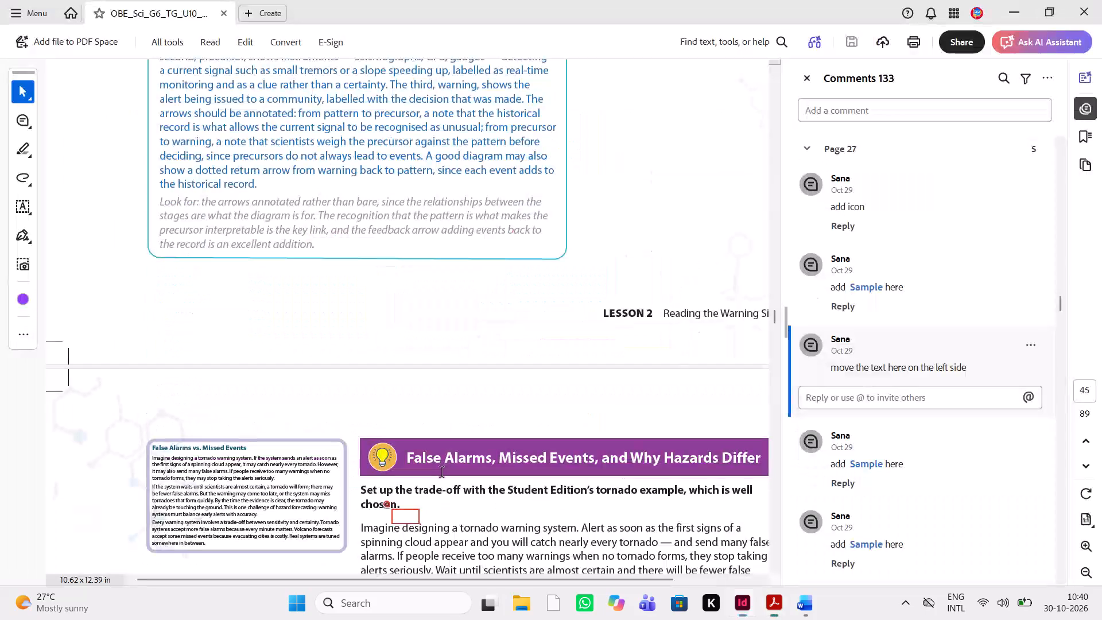
pyautogui.hotkey('alt', 'Tab')
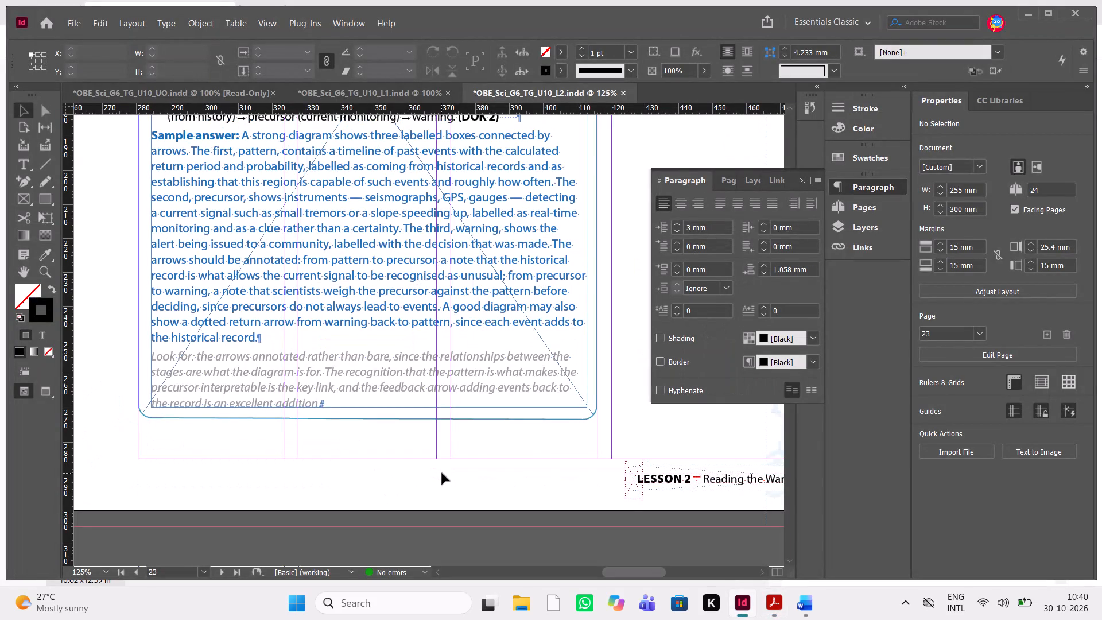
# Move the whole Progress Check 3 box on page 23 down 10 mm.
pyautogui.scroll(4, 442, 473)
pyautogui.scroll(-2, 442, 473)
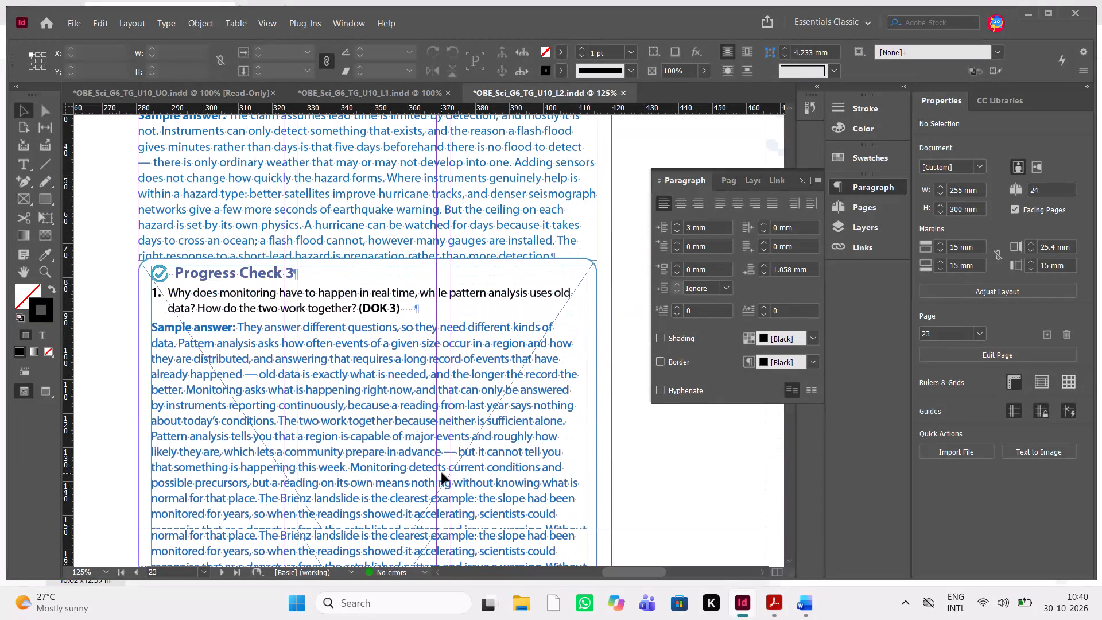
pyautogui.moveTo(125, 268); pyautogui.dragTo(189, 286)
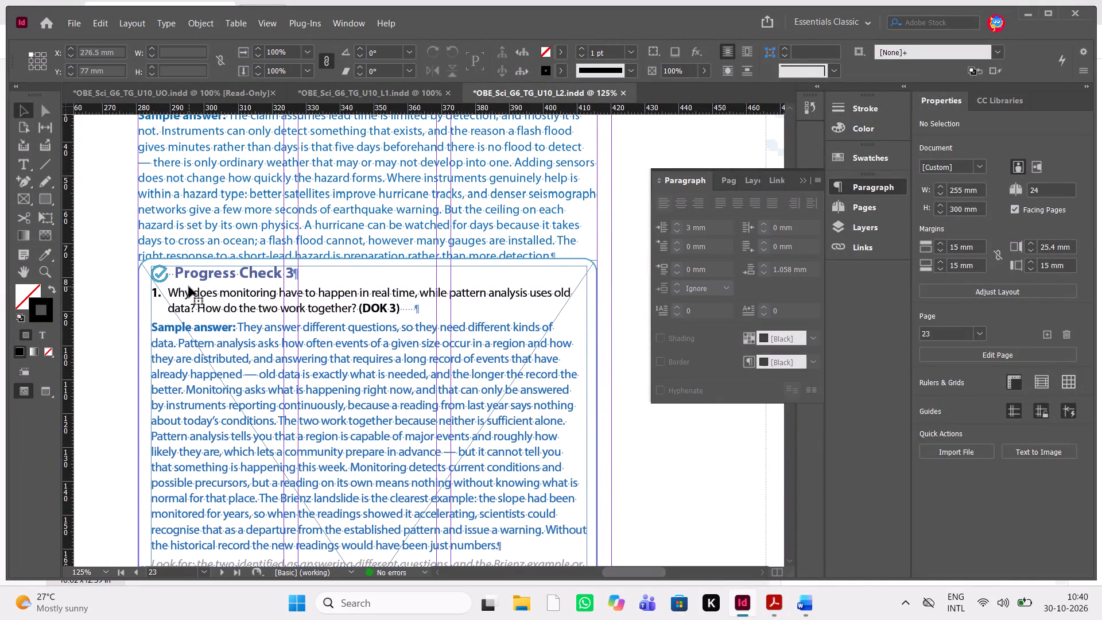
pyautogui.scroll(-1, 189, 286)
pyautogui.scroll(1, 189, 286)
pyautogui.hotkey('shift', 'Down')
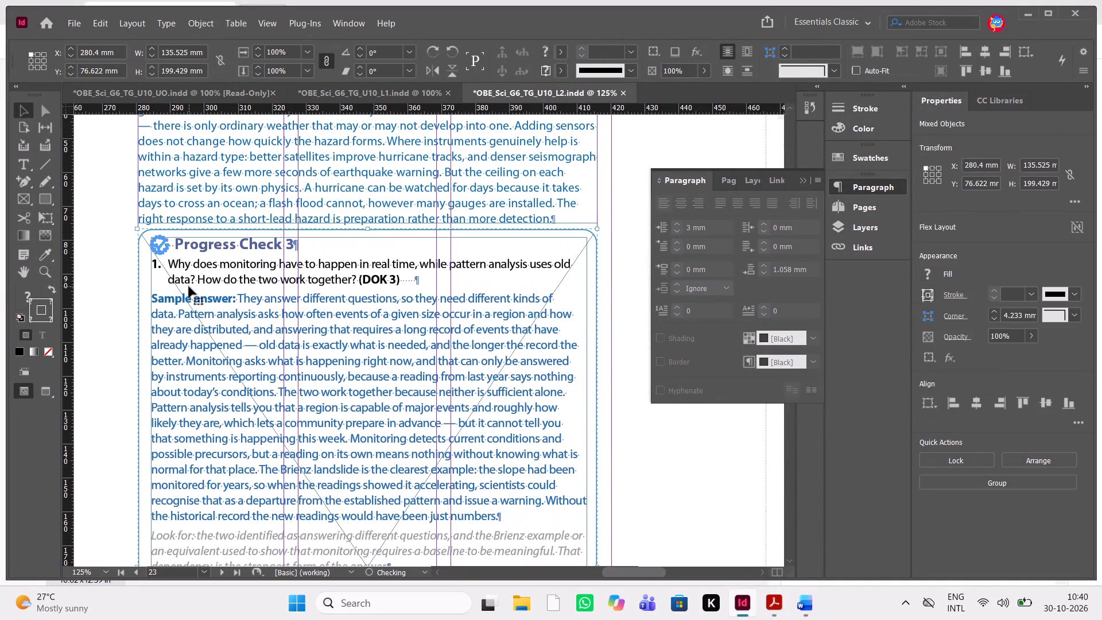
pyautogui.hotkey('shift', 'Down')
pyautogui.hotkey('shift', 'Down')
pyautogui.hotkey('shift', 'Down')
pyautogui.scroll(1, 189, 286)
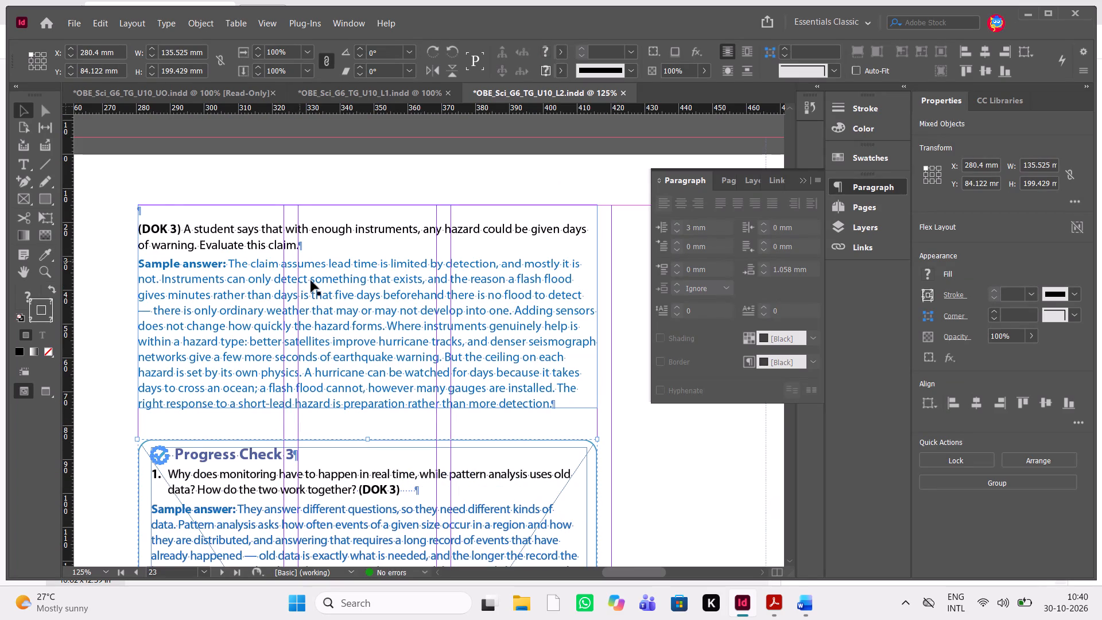
# Delete the empty paragraph above the DOK 3 question at the top of page 23.
pyautogui.doubleClick(150, 207)
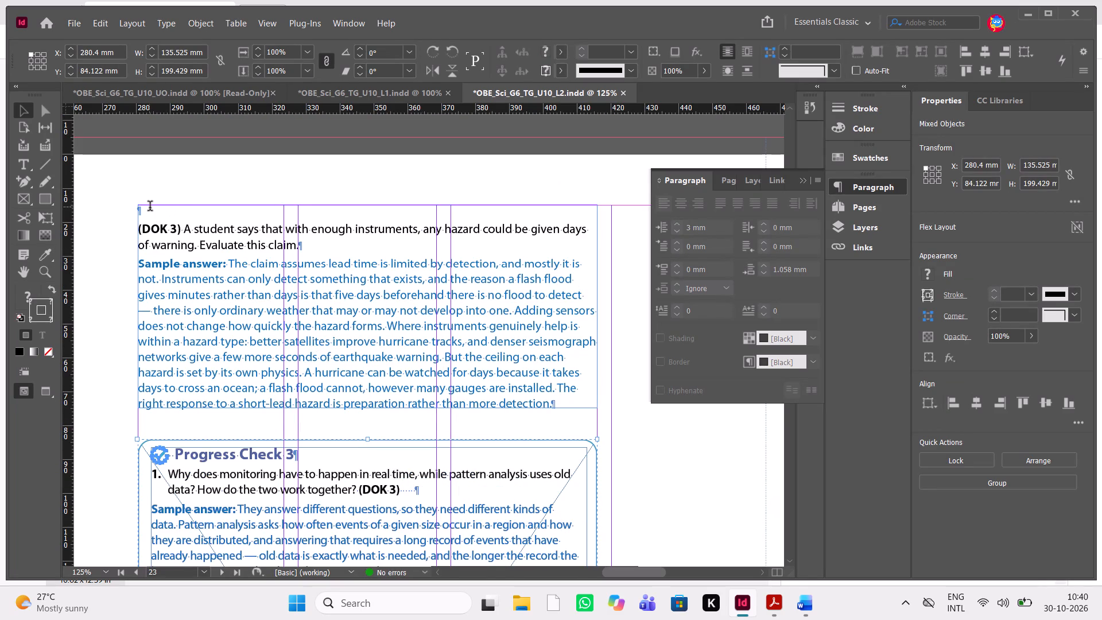
pyautogui.click(141, 211)
pyautogui.click(168, 211)
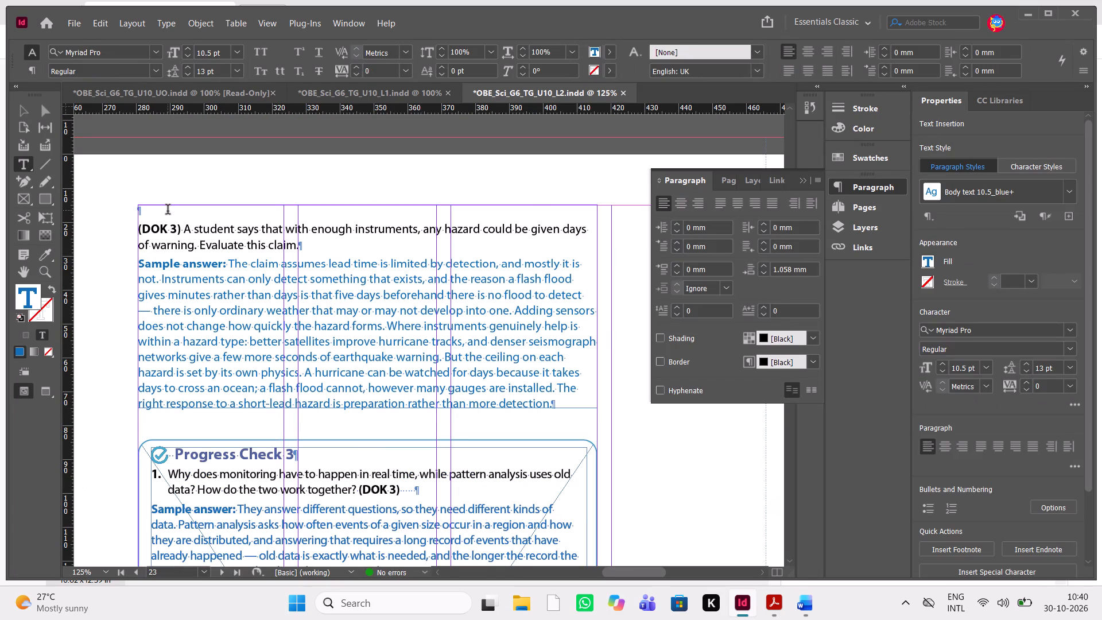
pyautogui.press('Delete')
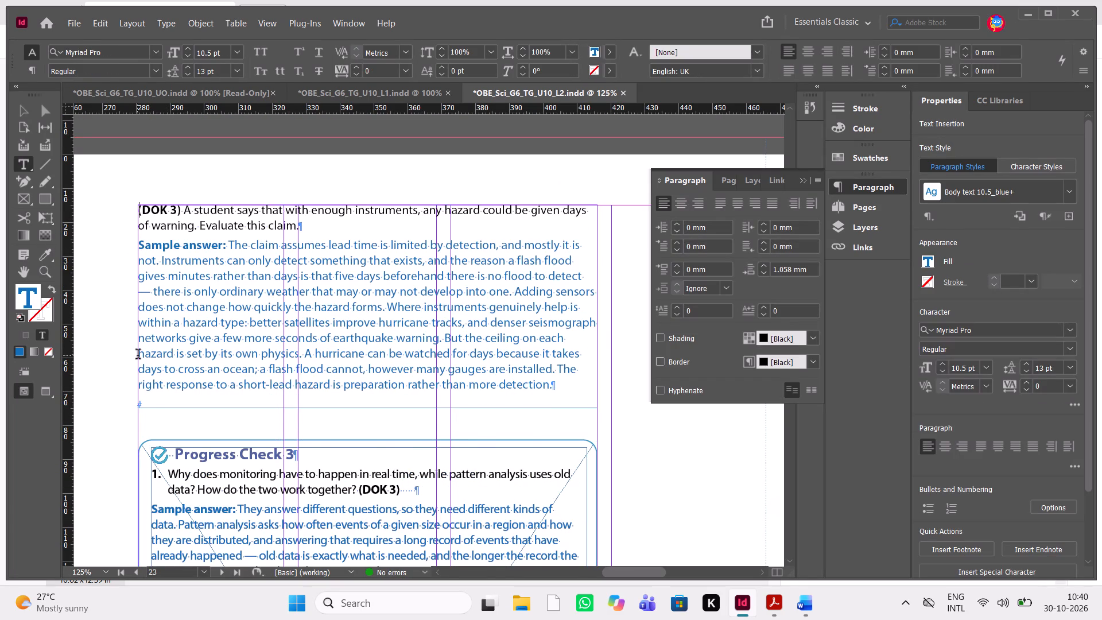
# Move the Progress Check 3 box up to a Y position of 74.872 mm, just below the DOK 3 sample answer.
pyautogui.scroll(-1, 138, 355)
pyautogui.press('Escape')
pyautogui.moveTo(115, 366); pyautogui.dragTo(275, 456)
pyautogui.hotkey('shift', 'Up')
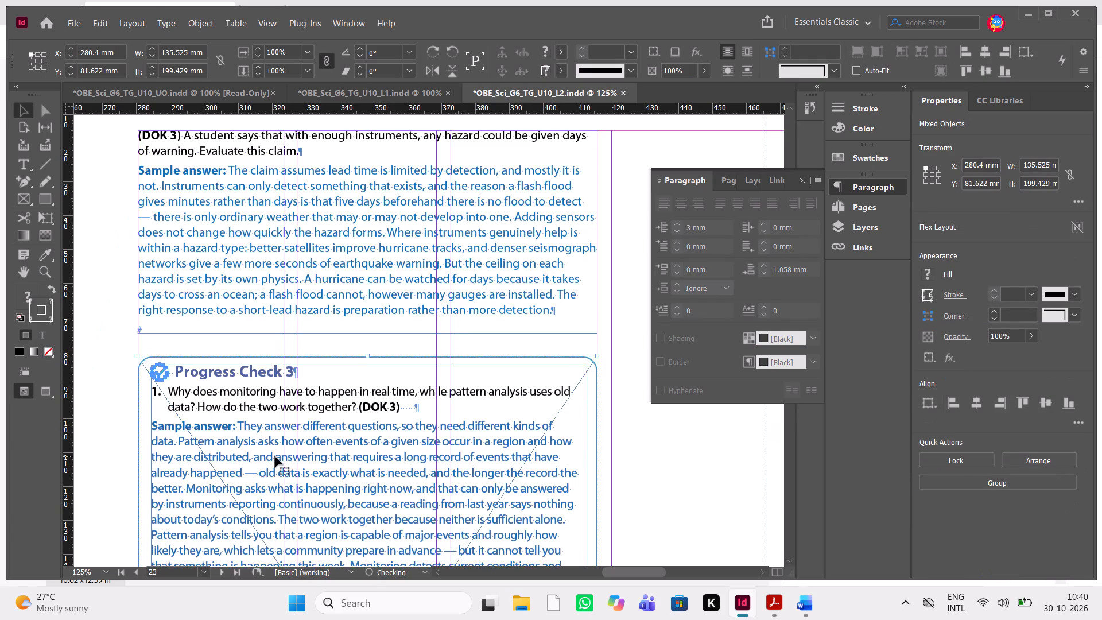
pyautogui.hotkey('shift', 'Up')
pyautogui.hotkey('shift', 'Up')
pyautogui.hotkey('shift', 'Up')
pyautogui.press('Down')
pyautogui.press('Down')
pyautogui.press('Down')
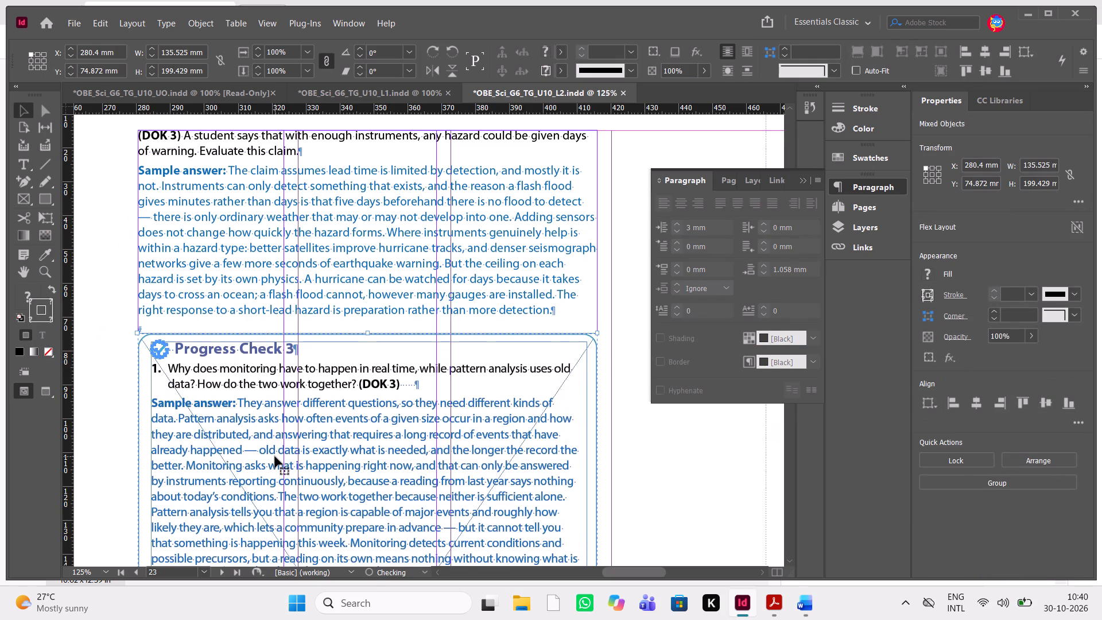
pyautogui.press('Down')
pyautogui.press('Up')
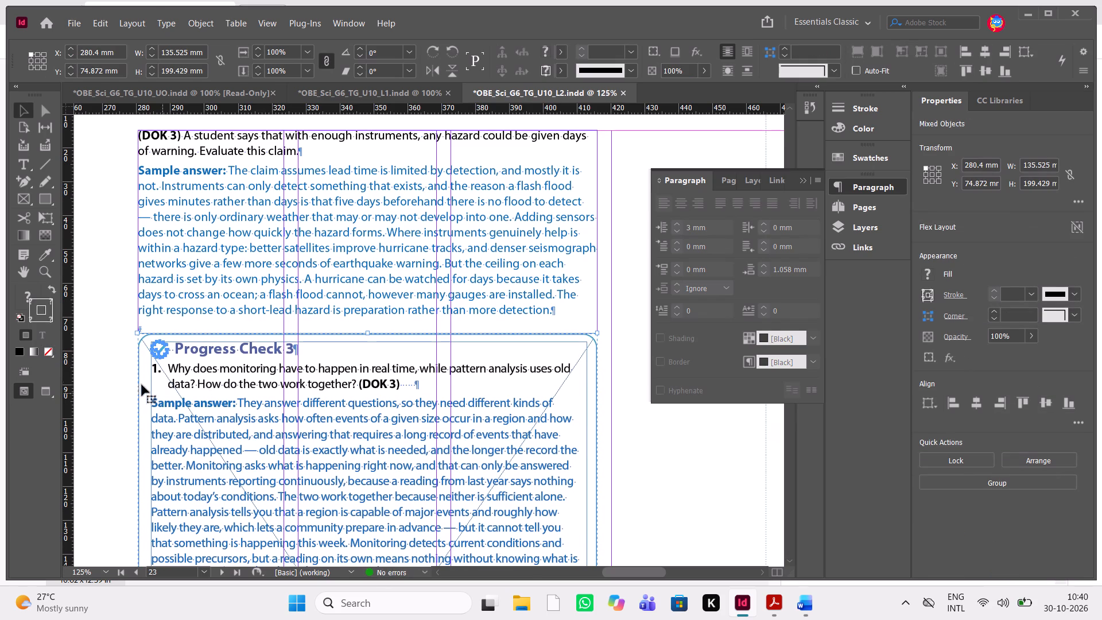
pyautogui.click(110, 375)
pyautogui.press('w')
pyautogui.press('w')
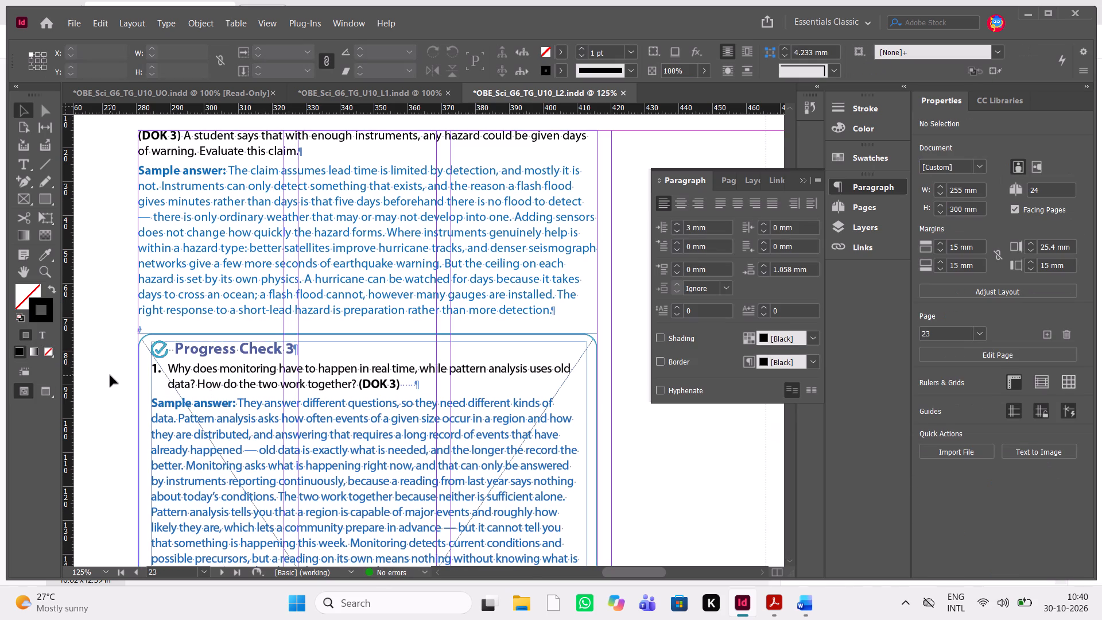
# Set the space after the opening bold paragraph "Set up the trade-off with the Student Edition's tornado example" on page 24 to 1 mm.
pyautogui.hotkey('alt', 'Tab')
pyautogui.scroll(1, 355, 376)
pyautogui.scroll(-2, 360, 411)
pyautogui.hotkey('alt', 'Tab')
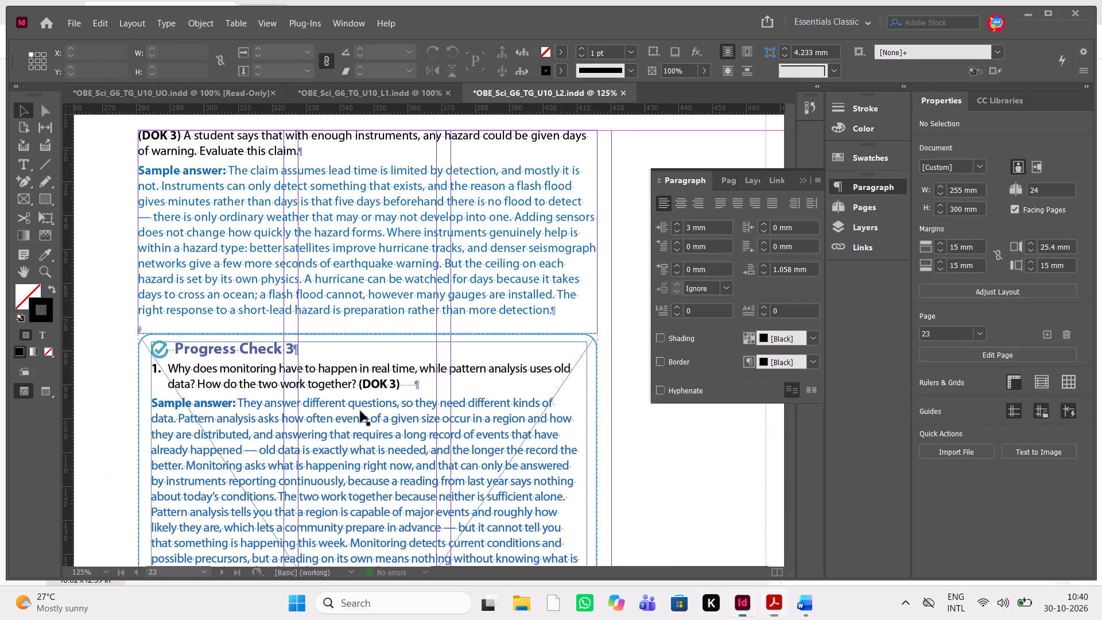
pyautogui.hotkey('alt', 'Tab')
pyautogui.scroll(-3, 360, 411)
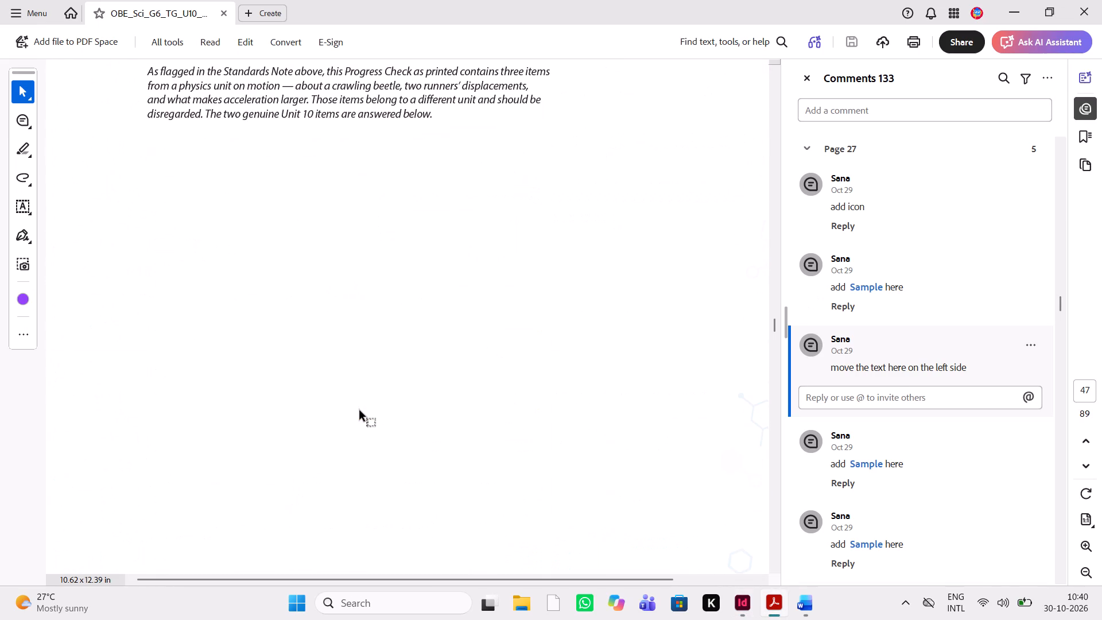
pyautogui.scroll(-2, 360, 411)
pyautogui.hotkey('alt', 'Tab')
pyautogui.scroll(-3, 360, 411)
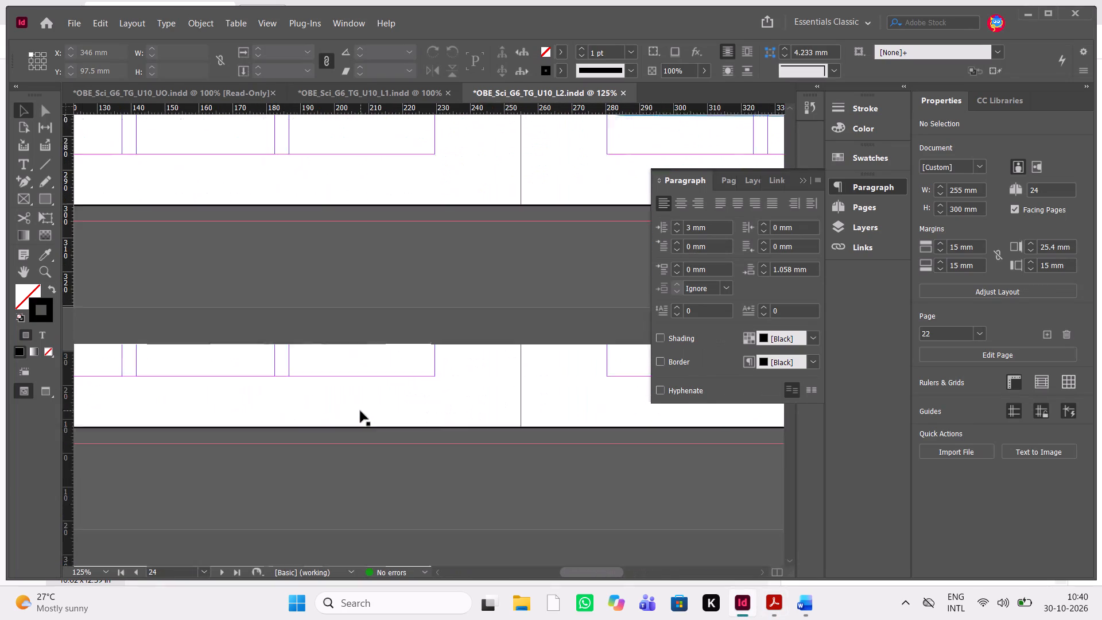
pyautogui.scroll(-2, 360, 411)
pyautogui.doubleClick(192, 313)
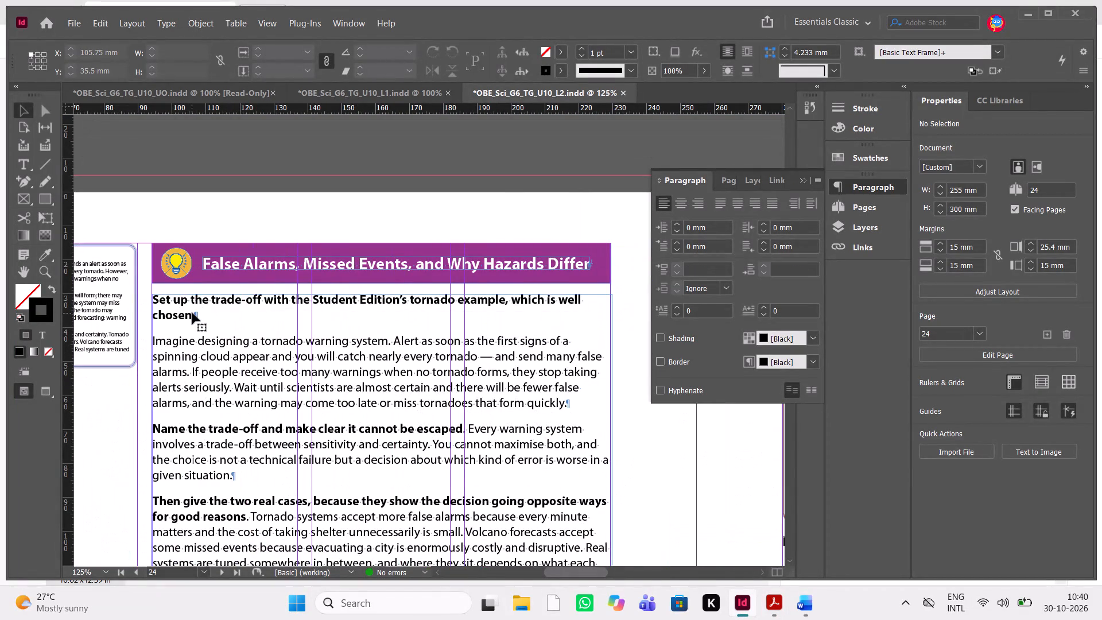
pyautogui.moveTo(206, 318); pyautogui.dragTo(137, 300)
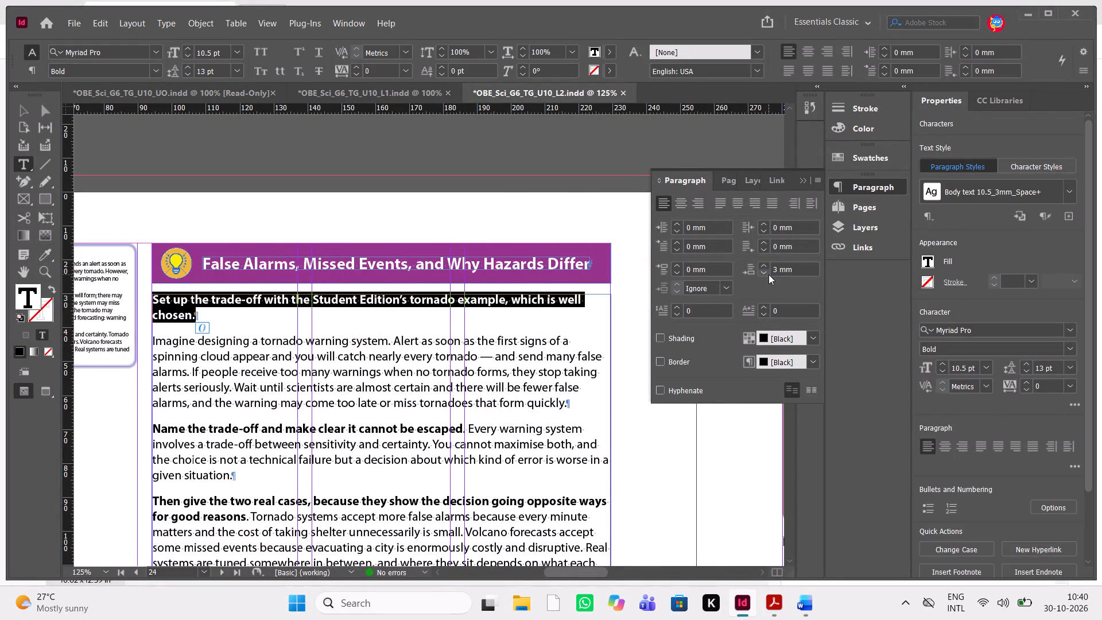
pyautogui.click(769, 274)
pyautogui.click(769, 274)
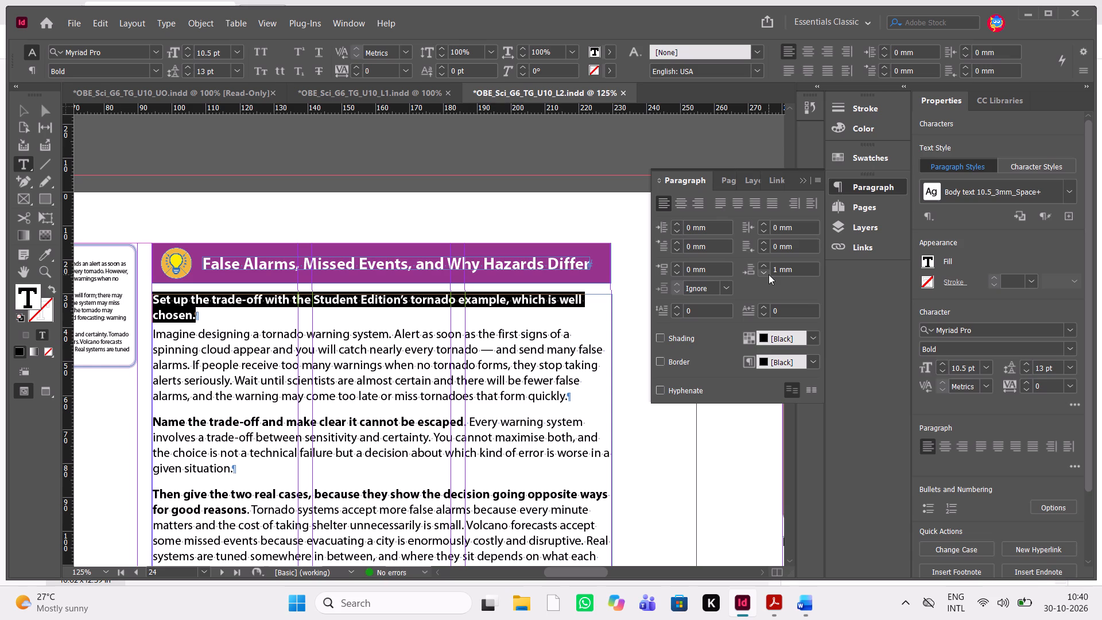
pyautogui.click(400, 451)
# Compare the rest of page 24 in the Lesson 2 layout with the reviewer's comments in the PDF.
pyautogui.scroll(-2, 400, 451)
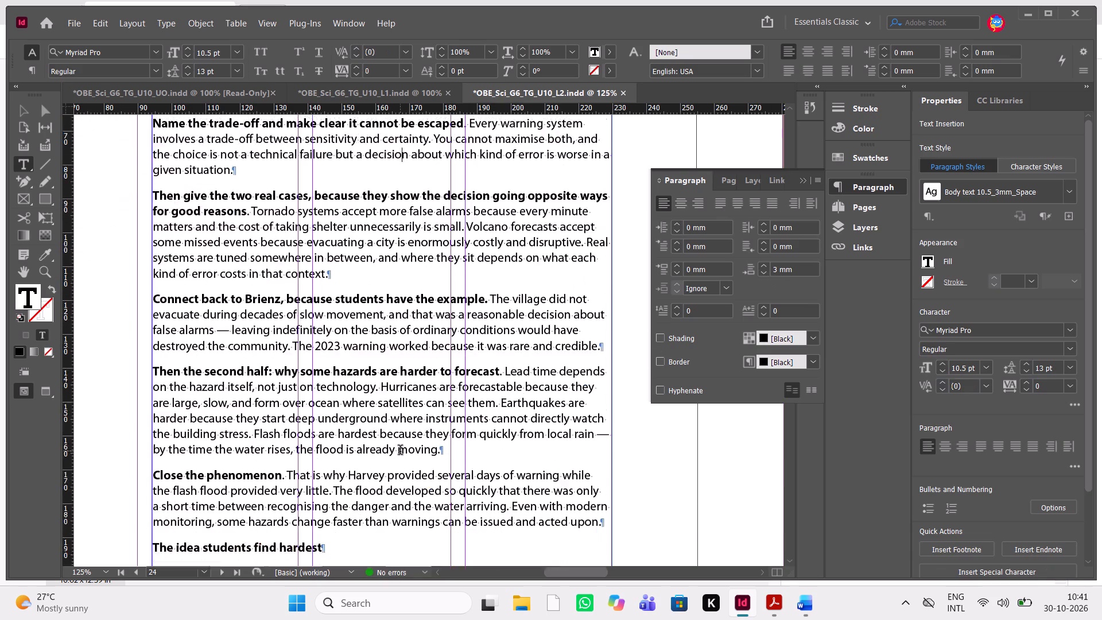
pyautogui.scroll(-1, 400, 451)
pyautogui.hotkey('alt', 'Tab')
pyautogui.scroll(-2, 400, 451)
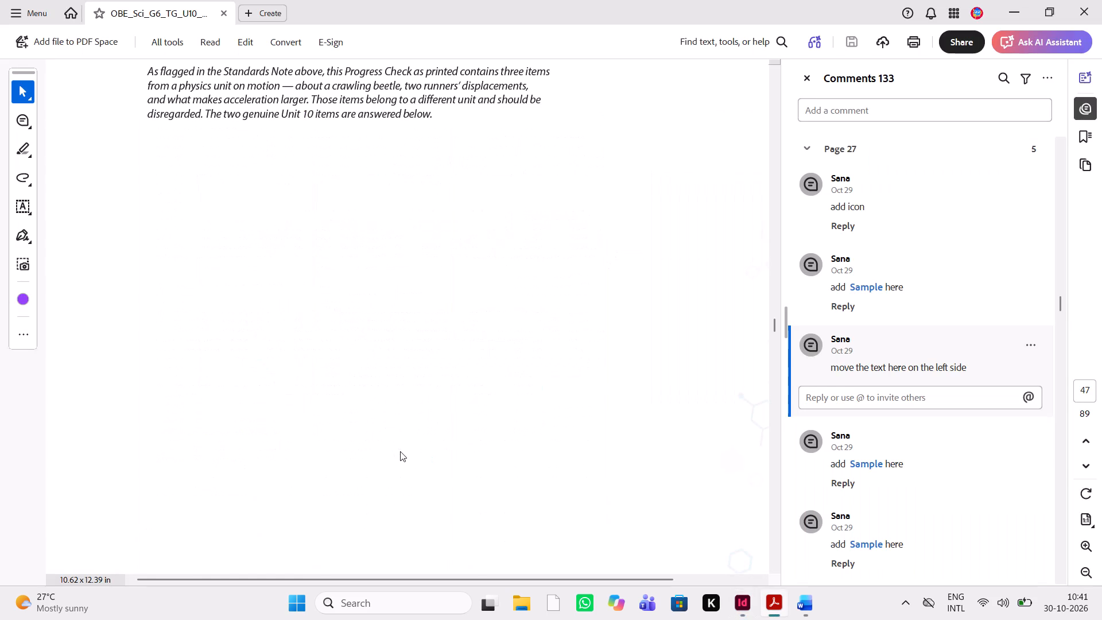
pyautogui.scroll(3, 400, 451)
pyautogui.scroll(-3, 476, 372)
pyautogui.click(476, 372)
pyautogui.scroll(2, 476, 372)
pyautogui.scroll(-11, 476, 372)
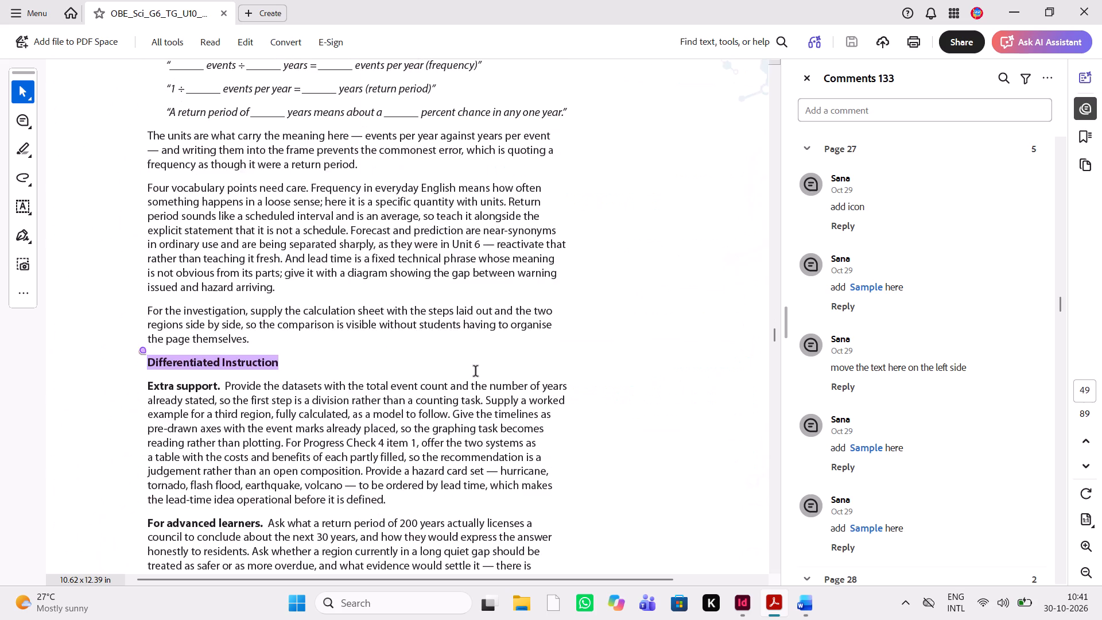
pyautogui.scroll(13, 476, 372)
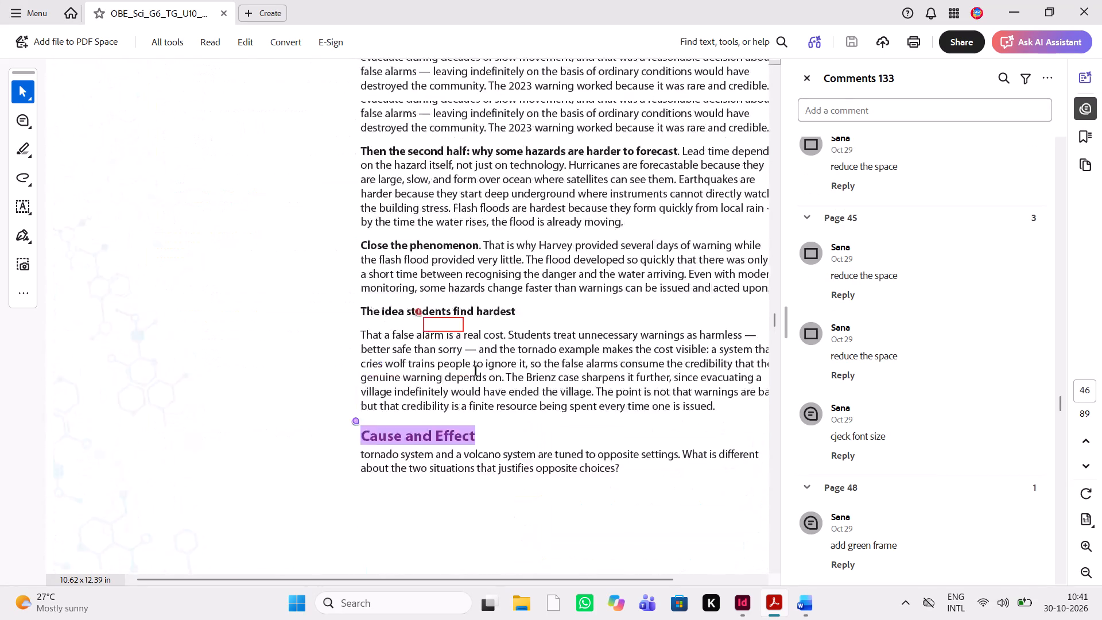
pyautogui.scroll(2, 476, 372)
pyautogui.scroll(-1, 476, 372)
pyautogui.hscroll(-1, 476, 372)
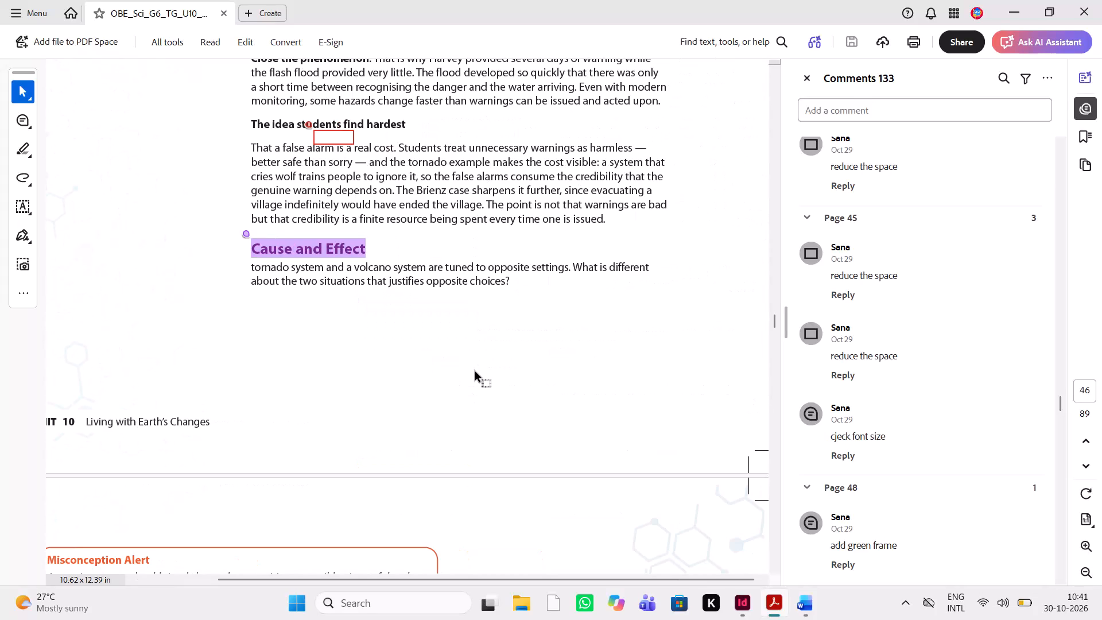
# Set the font size of the "Cause and Effect" heading near the bottom of Lesson 2 page 24 to 12 pt.
pyautogui.hotkey('alt', 'Tab')
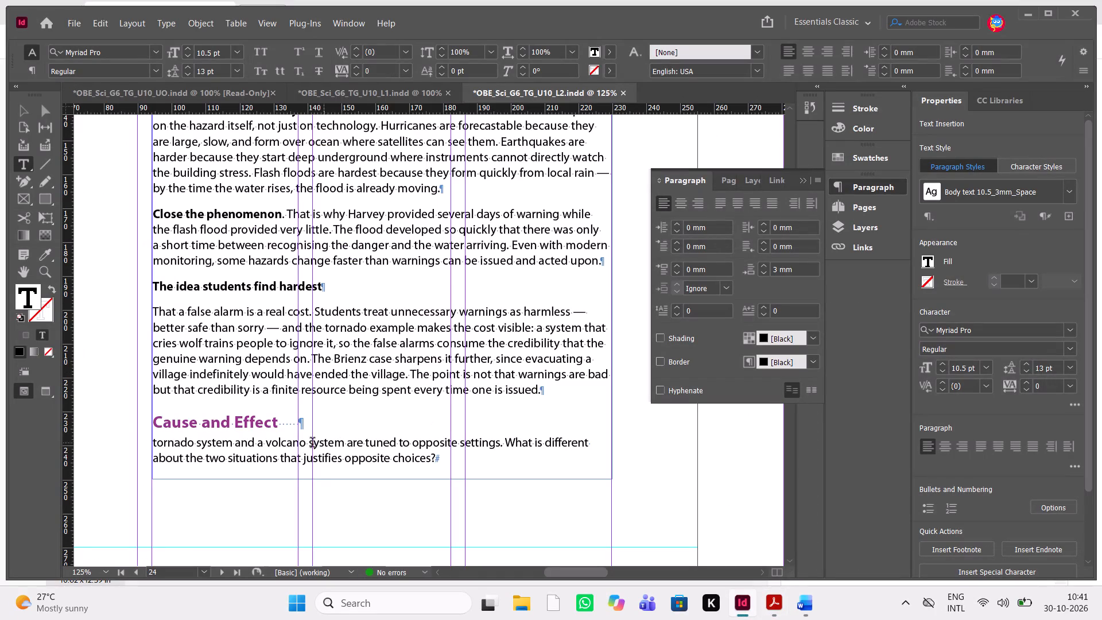
pyautogui.moveTo(321, 432); pyautogui.dragTo(152, 431)
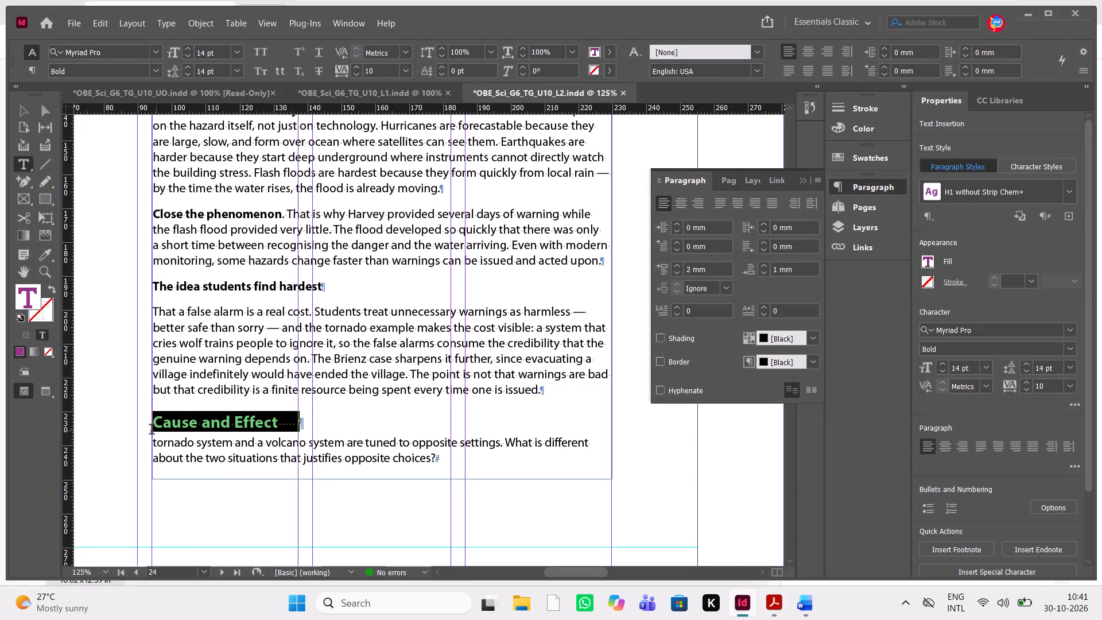
pyautogui.moveTo(152, 431); pyautogui.dragTo(149, 429)
pyautogui.click(984, 370)
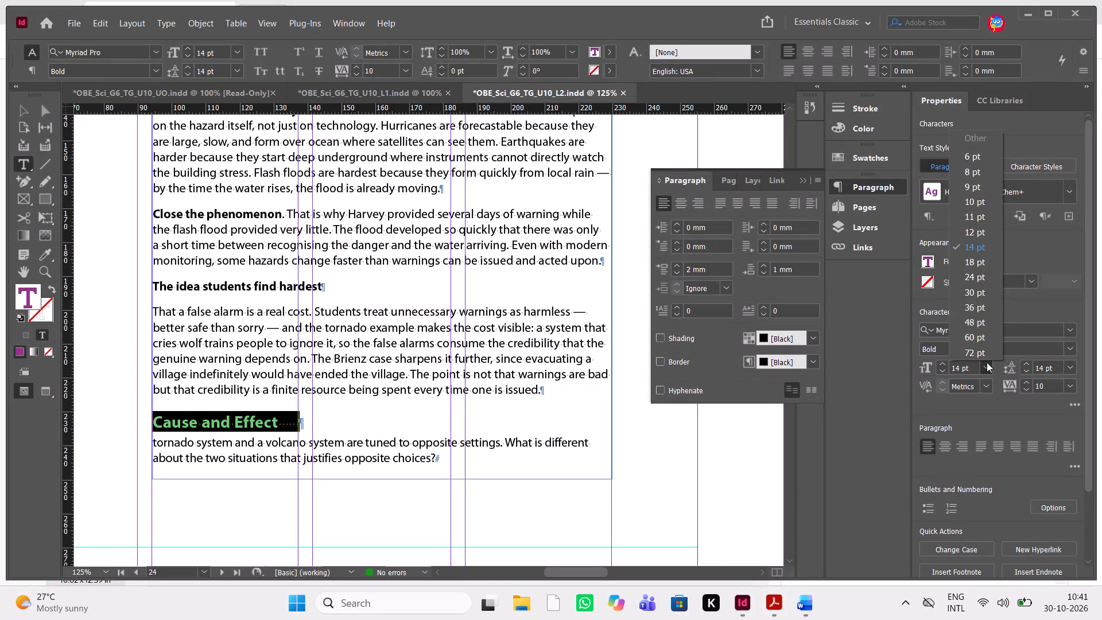
pyautogui.click(973, 235)
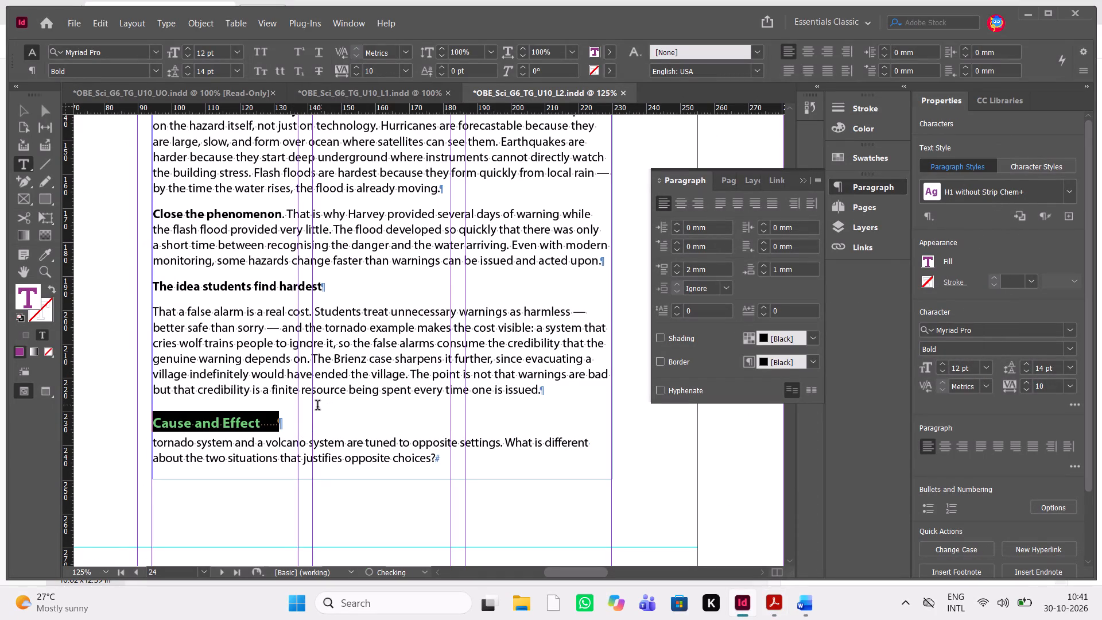
pyautogui.click(313, 411)
# Review the pages from 25 to 27 in the reviewer's PDF and the Lesson 2 layout for further comments.
pyautogui.hotkey('alt', 'Tab')
pyautogui.scroll(-1, 313, 411)
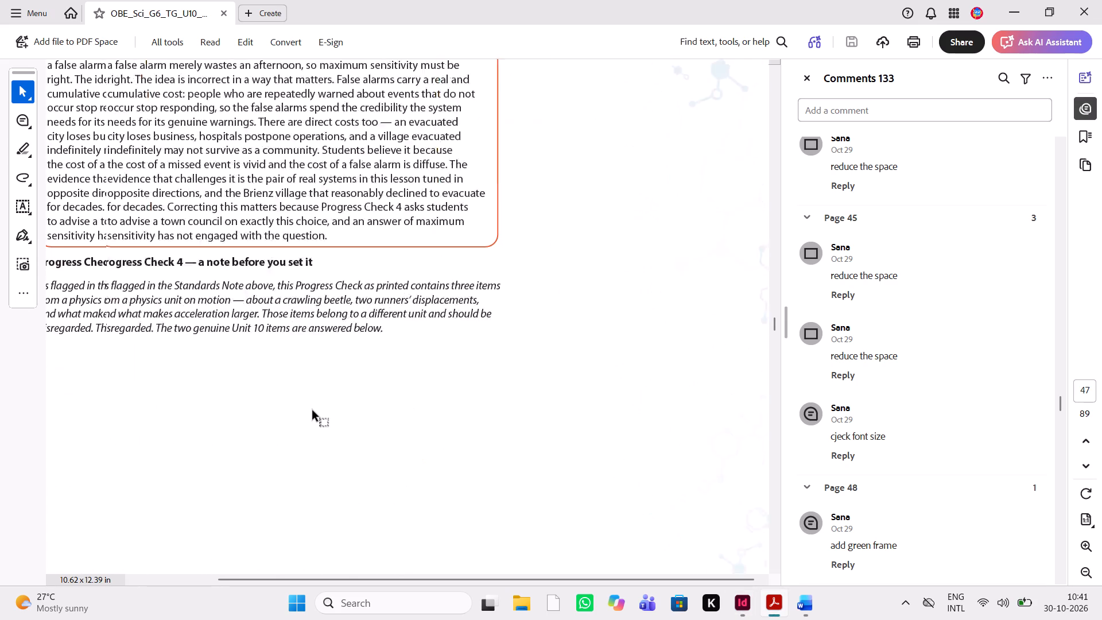
pyautogui.scroll(-1, 313, 411)
pyautogui.scroll(2, 313, 411)
pyautogui.keyDown('alt'); pyautogui.scroll(-1, 313, 411); pyautogui.keyUp('alt')
pyautogui.scroll(-1, 313, 411)
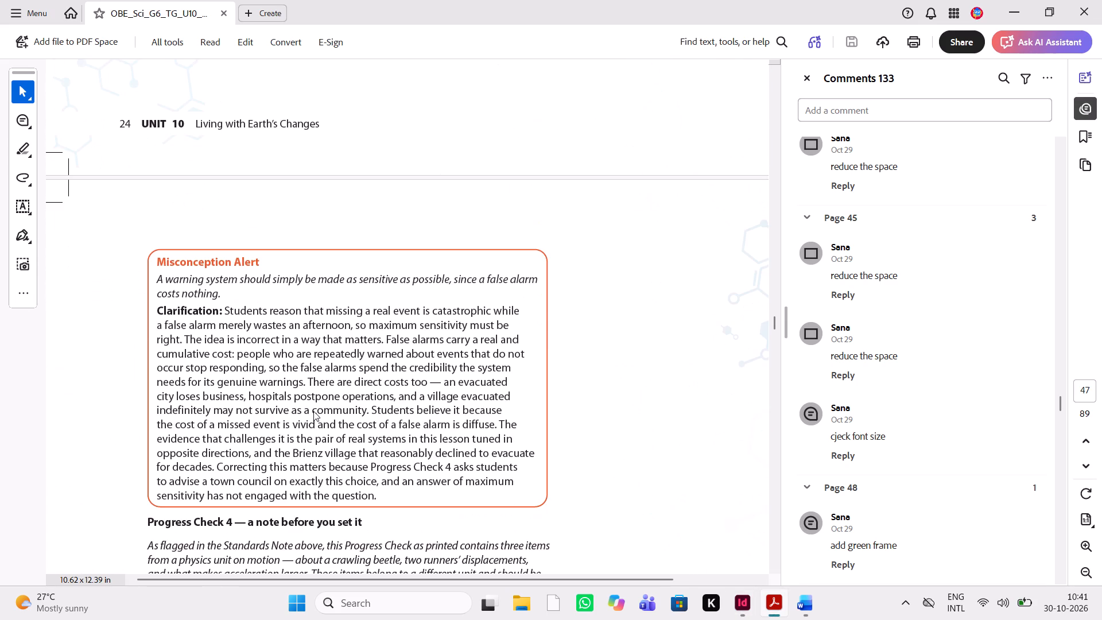
pyautogui.click(336, 451)
pyautogui.scroll(-6, 336, 451)
pyautogui.scroll(1, 336, 451)
pyautogui.scroll(-5, 336, 451)
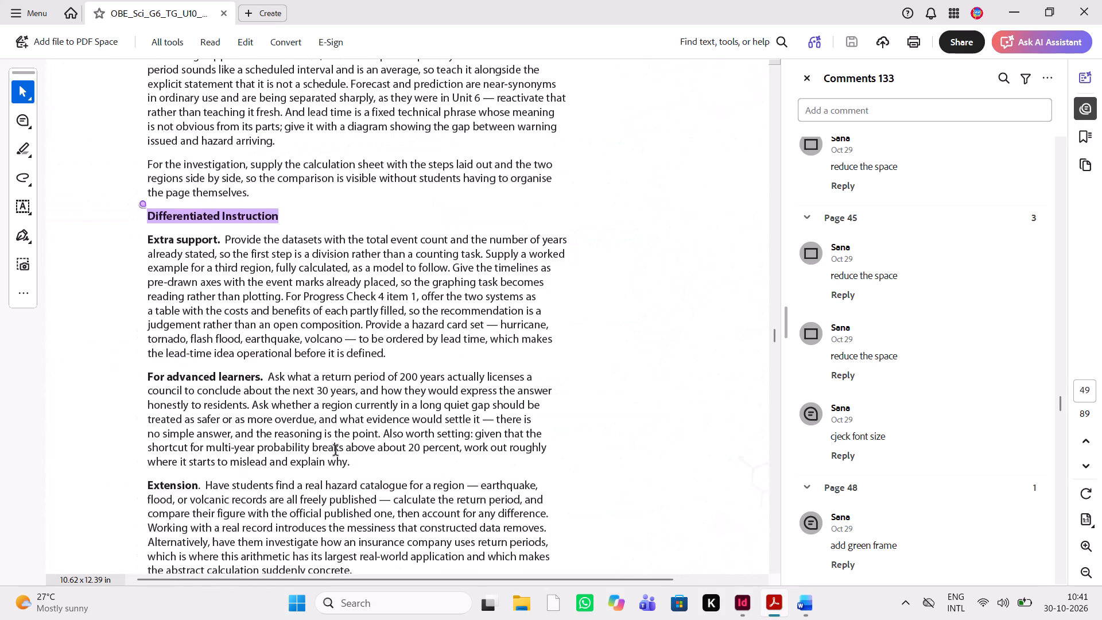
pyautogui.scroll(2, 336, 451)
pyautogui.hotkey('alt', 'Tab')
pyautogui.scroll(-6, 336, 451)
pyautogui.scroll(1, 336, 451)
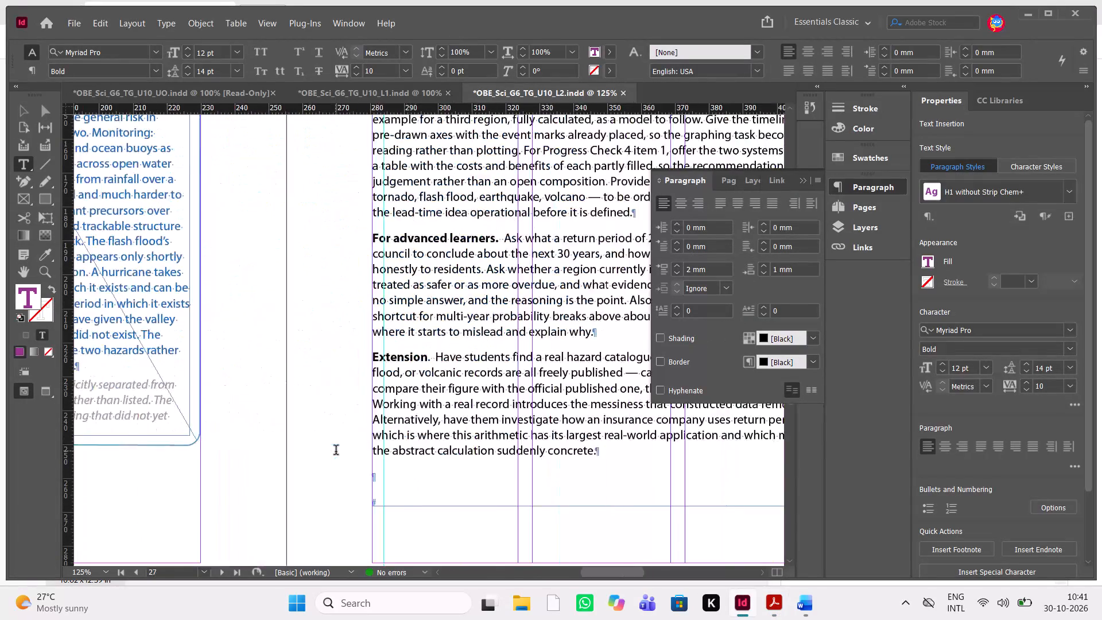
pyautogui.scroll(1, 336, 451)
pyautogui.scroll(-1, 316, 463)
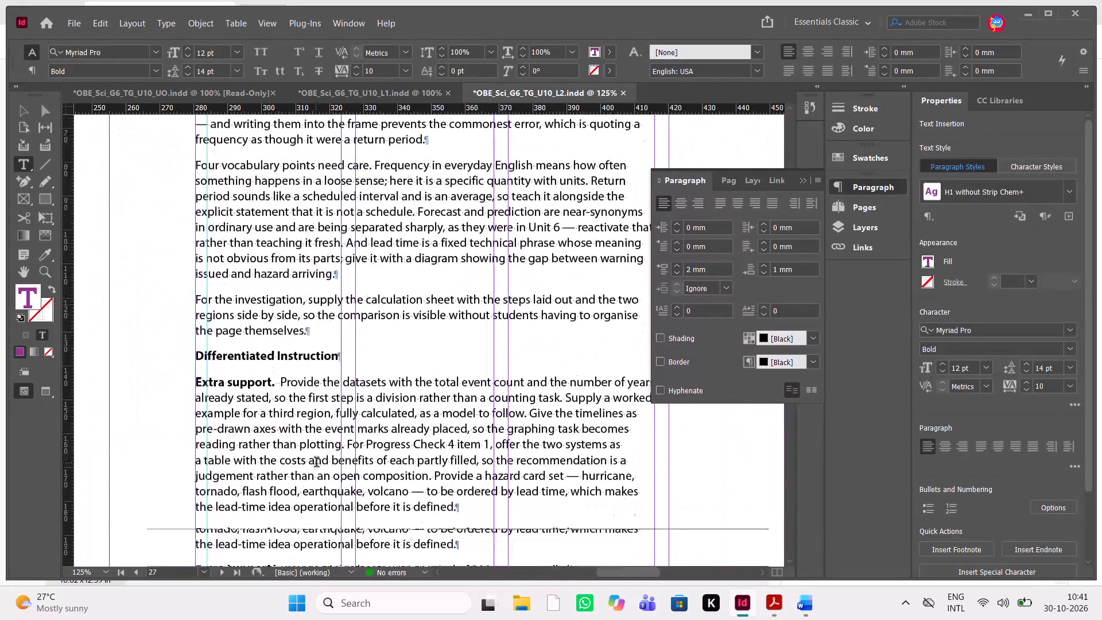
# In the Lesson 1 document, set the font size of the "Stability and Change" heading on page 21 to 12 pt.
pyautogui.click(414, 94)
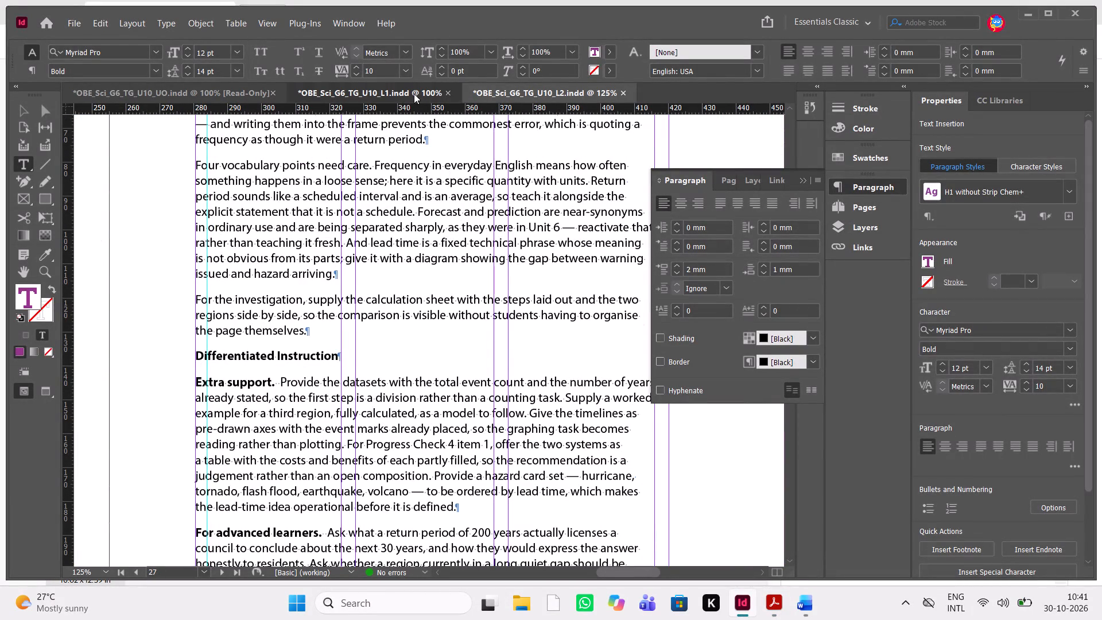
pyautogui.scroll(-3, 409, 339)
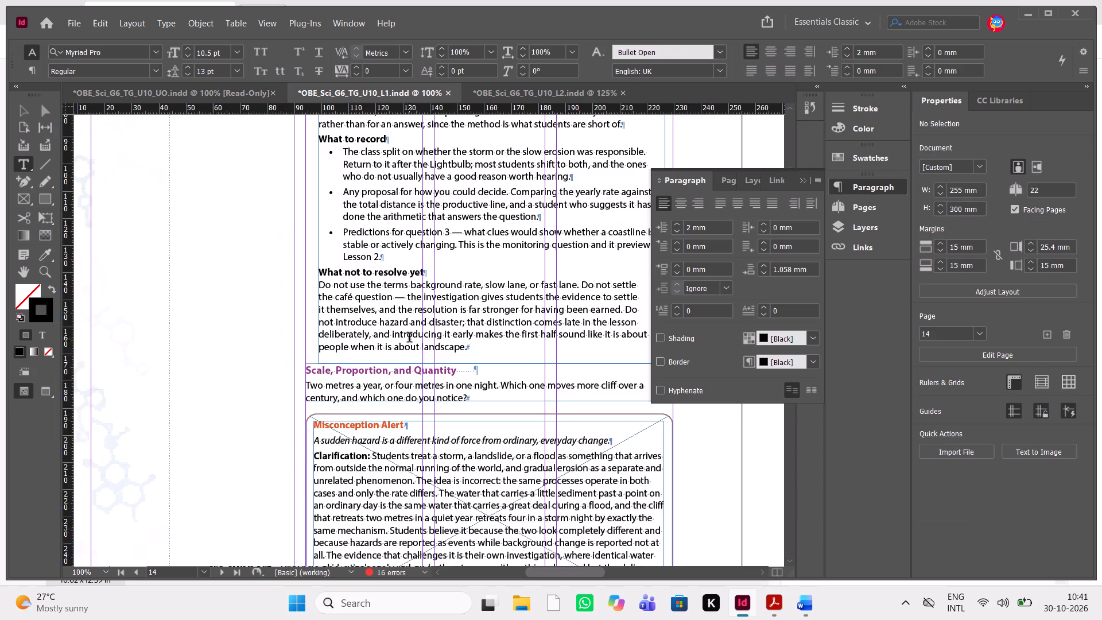
pyautogui.scroll(-8, 409, 339)
pyautogui.scroll(1, 409, 339)
pyautogui.scroll(-2, 409, 339)
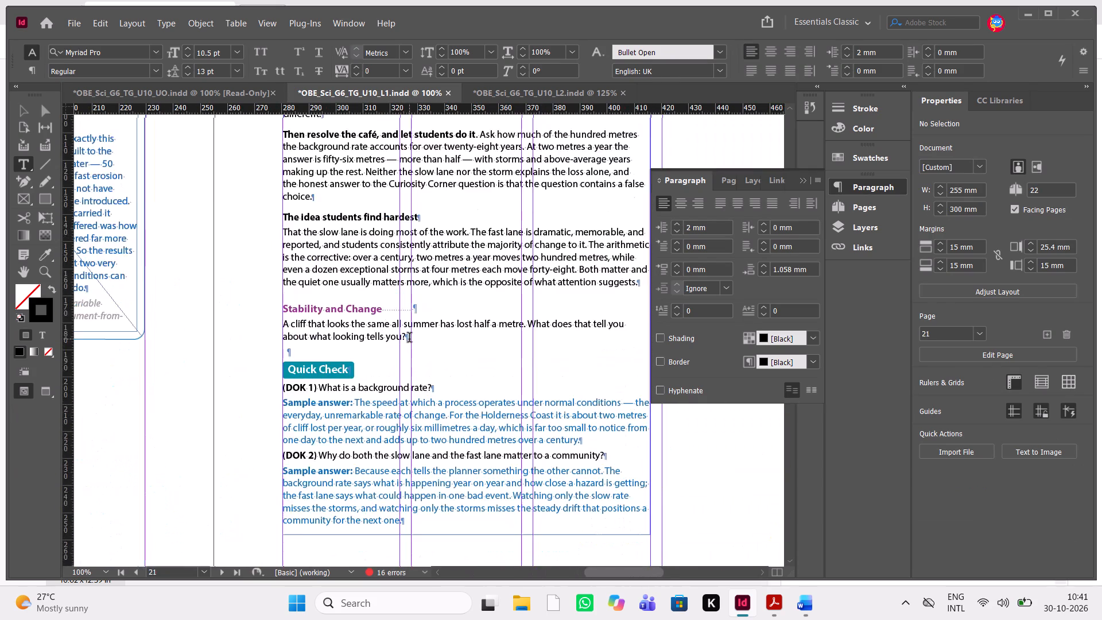
pyautogui.scroll(1, 409, 339)
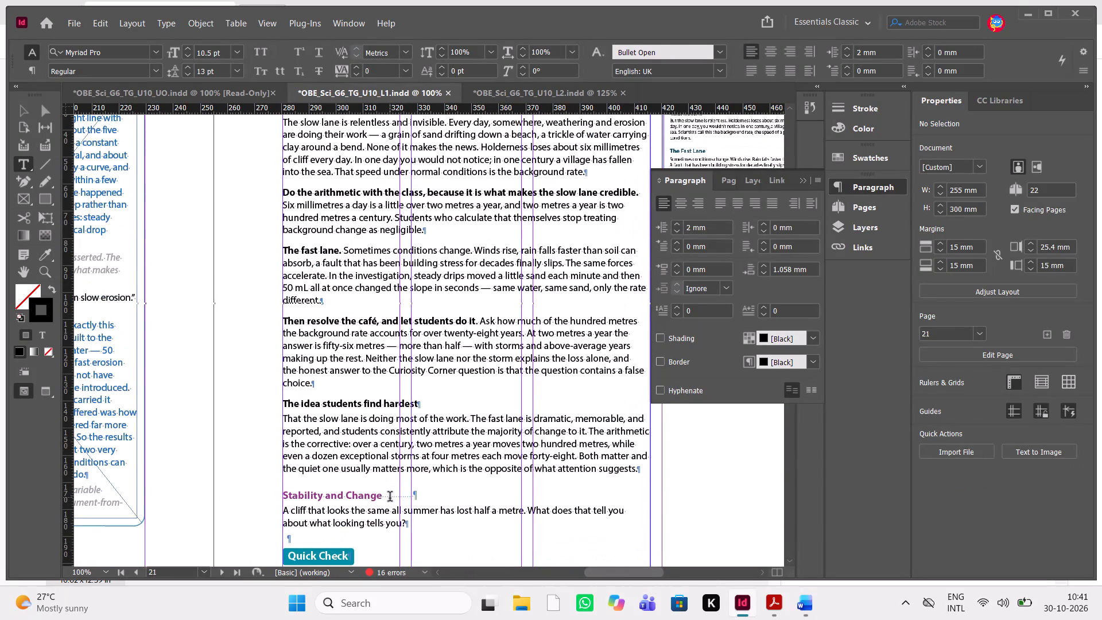
pyautogui.moveTo(390, 498); pyautogui.dragTo(271, 498)
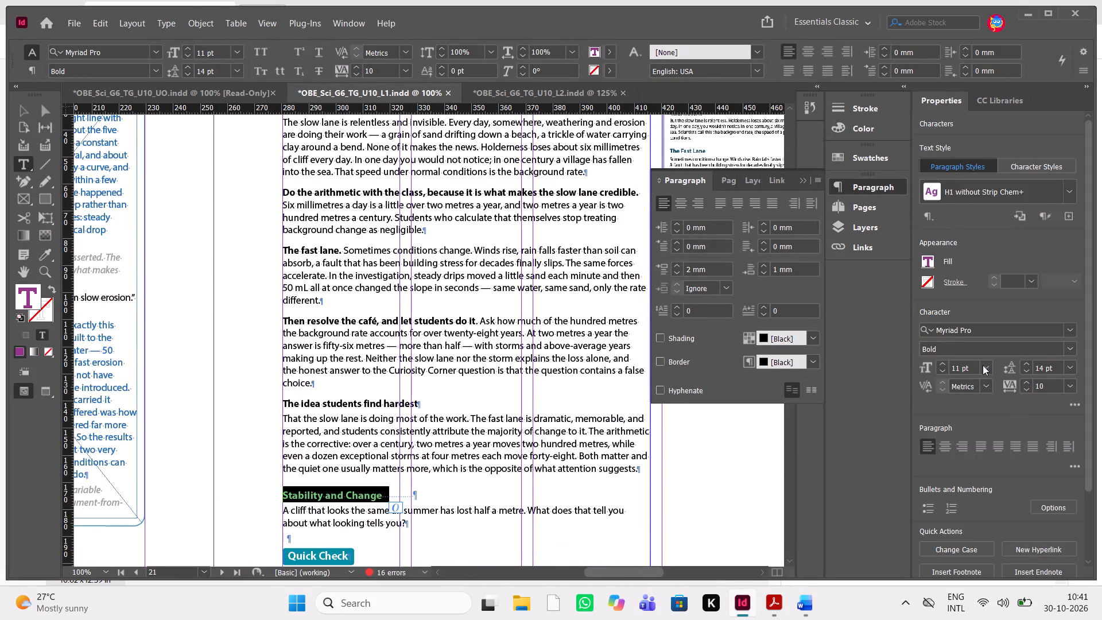
pyautogui.click(982, 369)
pyautogui.click(972, 232)
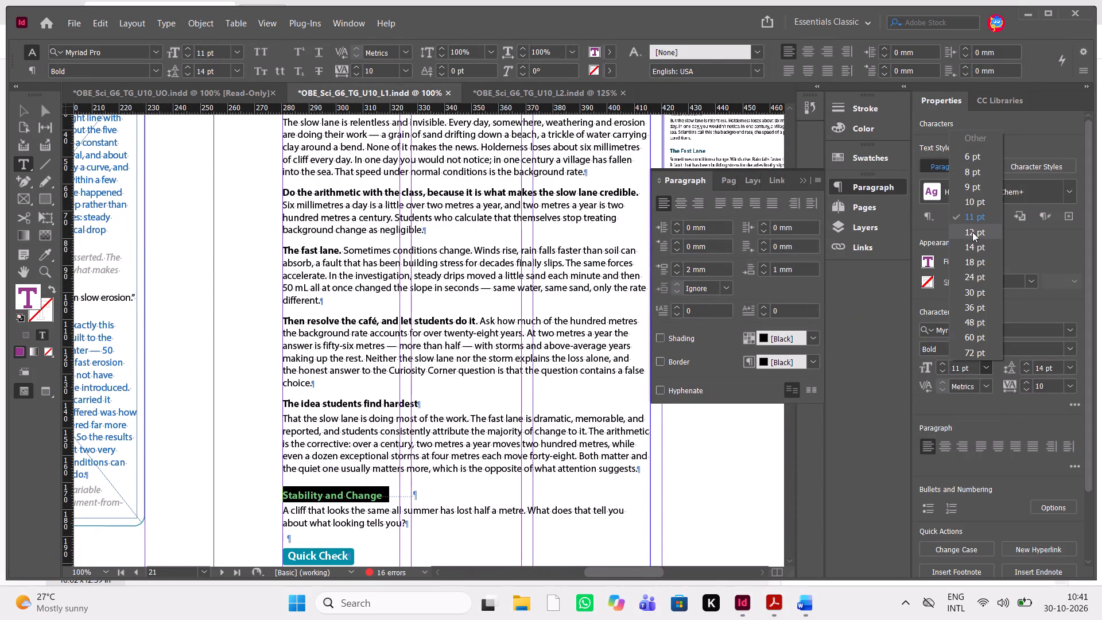
pyautogui.click(385, 491)
# Set the font size of the "Scale, Proportion, and Quantity" heading on Lesson 1 page 14 to 12 pt.
pyautogui.scroll(-4, 385, 491)
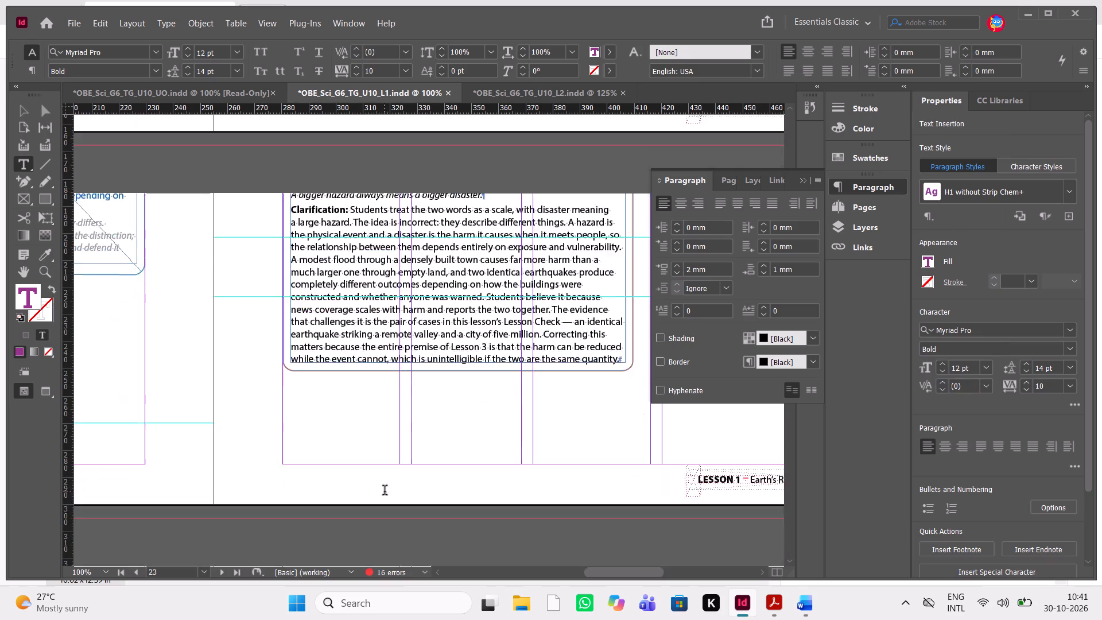
pyautogui.scroll(-4, 385, 491)
pyautogui.scroll(20, 385, 491)
pyautogui.scroll(1, 385, 491)
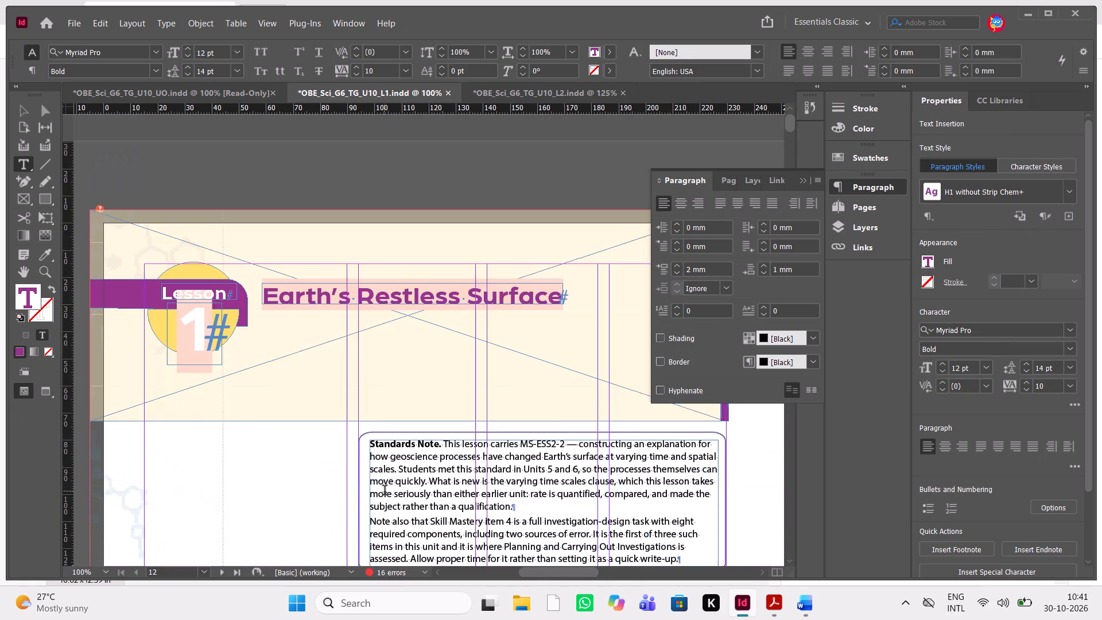
pyautogui.scroll(2, 385, 491)
pyautogui.scroll(-7, 385, 491)
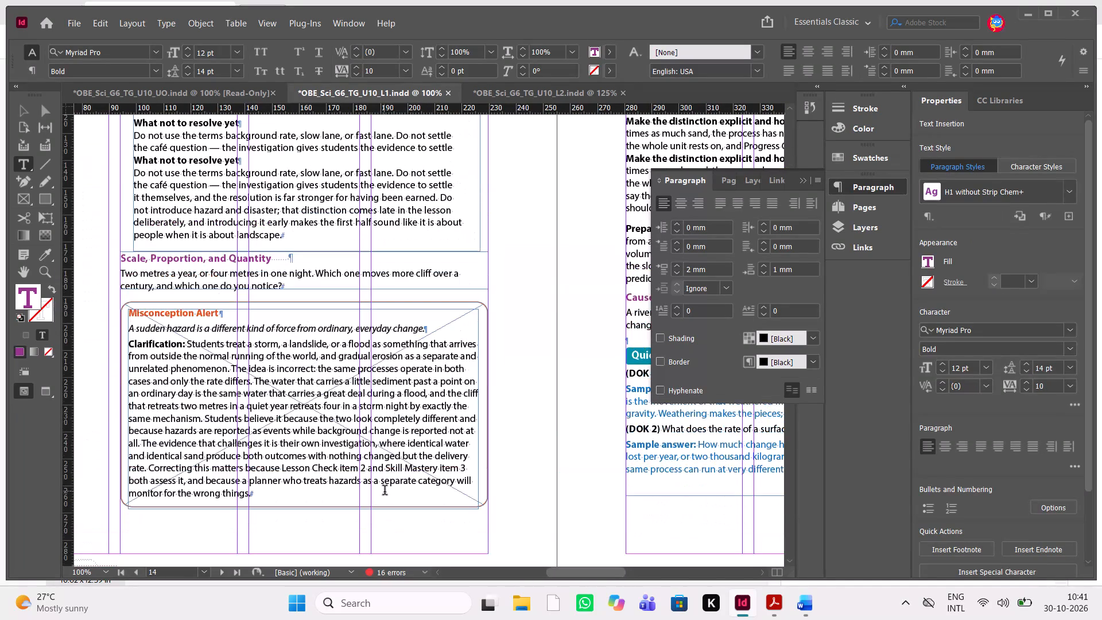
pyautogui.moveTo(296, 254); pyautogui.dragTo(104, 258)
pyautogui.click(985, 365)
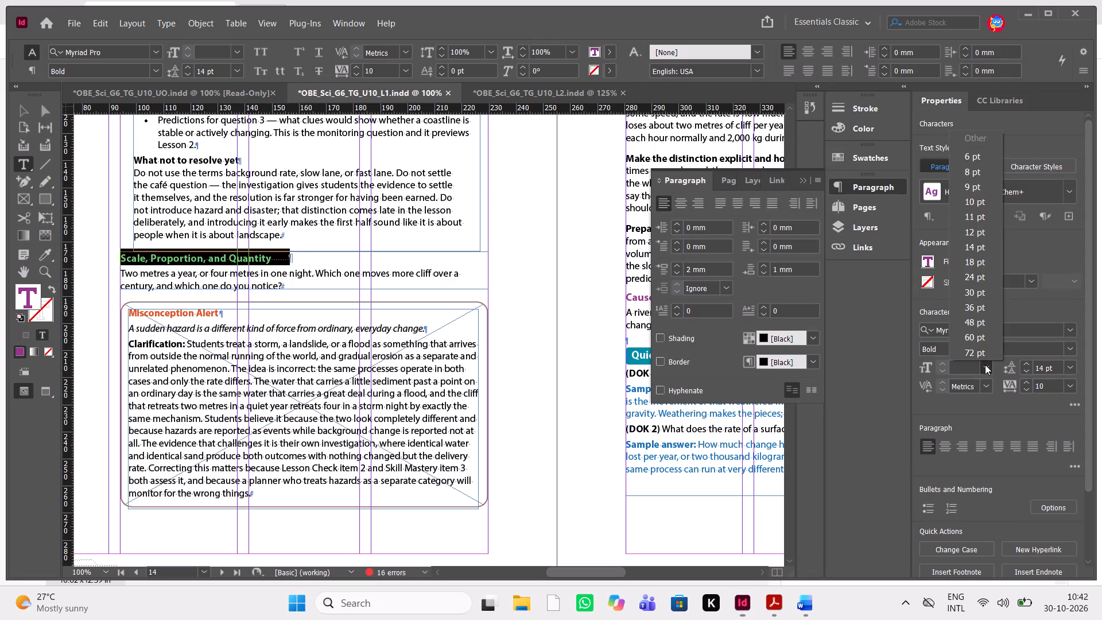
pyautogui.click(979, 238)
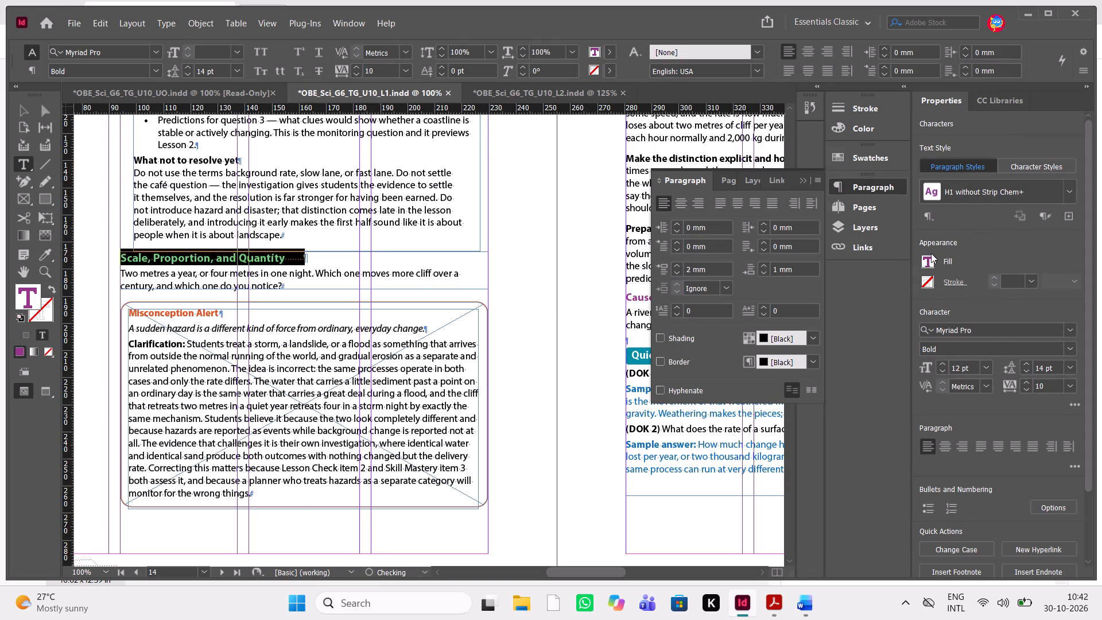
# Set the font size of the "Cause and Effect" heading above the Quick Check on Lesson 1 page 15 to 12 pt.
pyautogui.scroll(1, 426, 417)
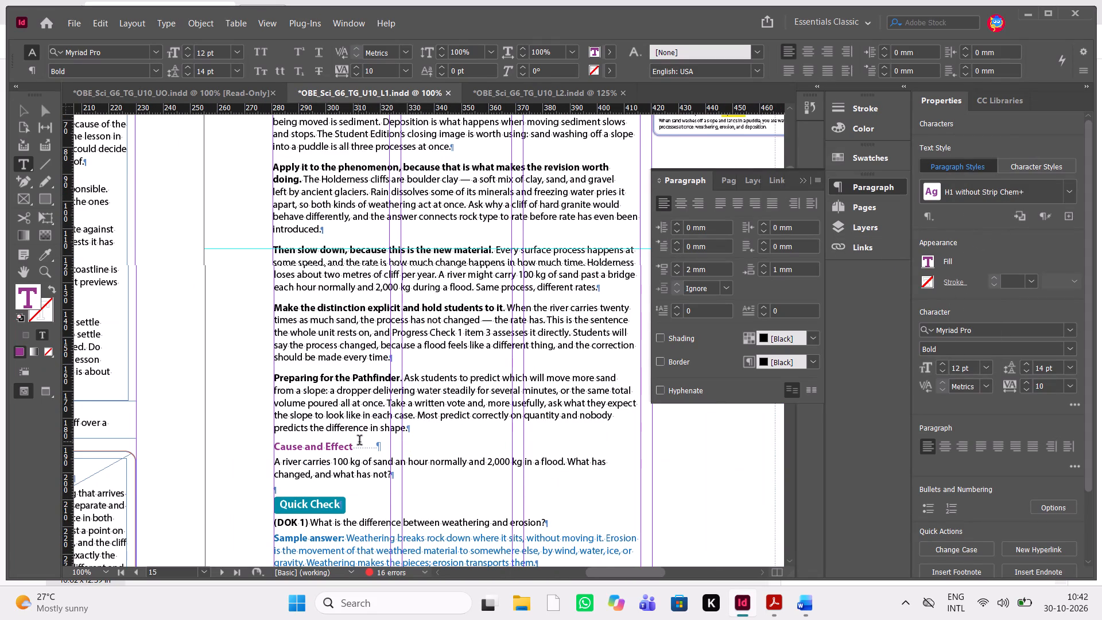
pyautogui.moveTo(360, 441); pyautogui.dragTo(270, 440)
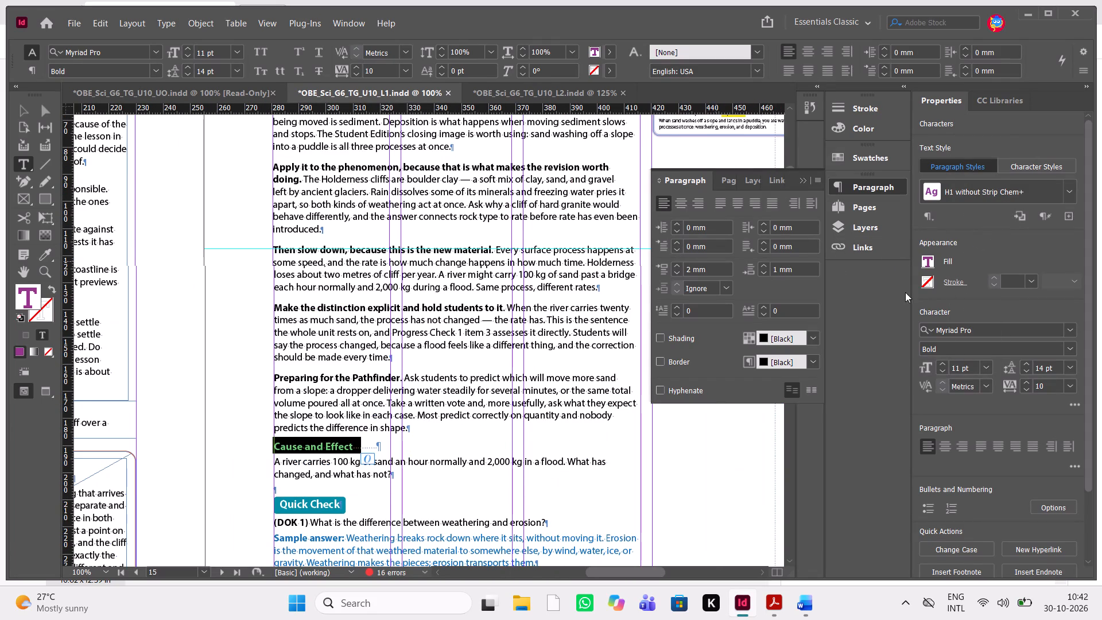
pyautogui.moveTo(987, 372); pyautogui.dragTo(973, 226)
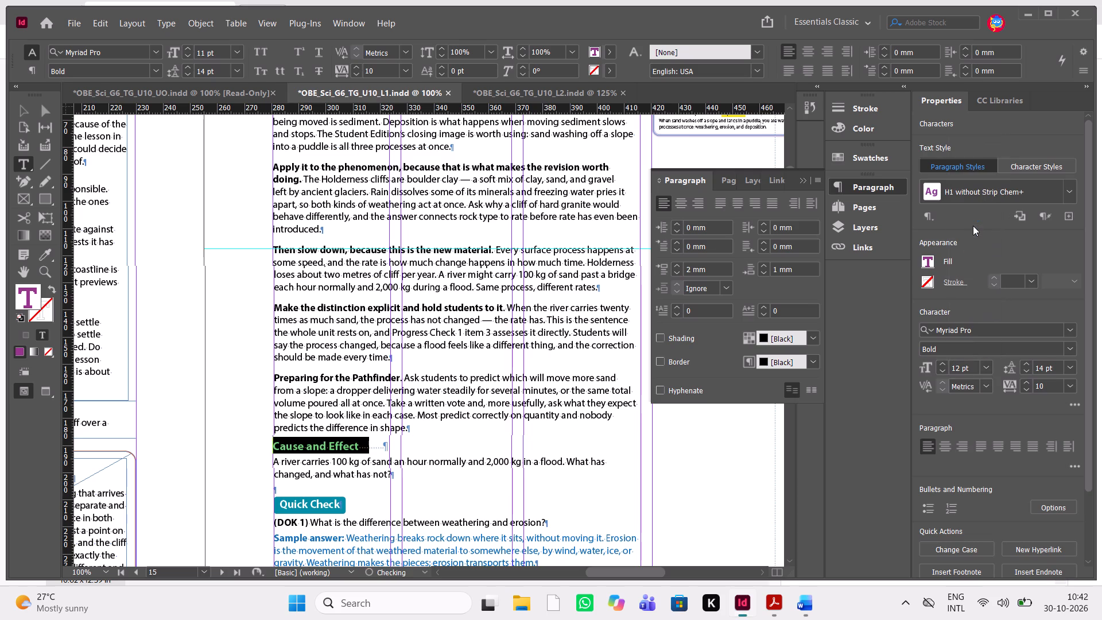
# Apply the 12 pt font size to the selected "Cause and Effect" heading on Lesson 1 page 15.
pyautogui.click(973, 226)
pyautogui.click(428, 490)
# Set the font size of the "Systems and System Models" heading on Lesson 1 page 23 to 12 pt.
pyautogui.scroll(-3, 428, 490)
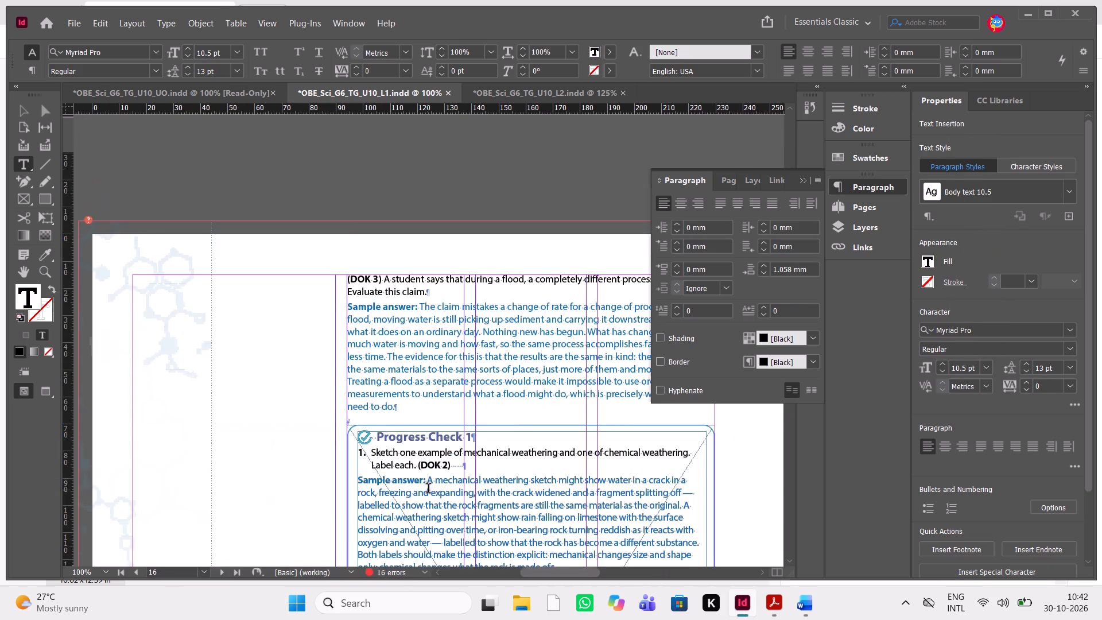
pyautogui.scroll(-2, 428, 490)
pyautogui.hscroll(-2, 428, 490)
pyautogui.scroll(-9, 428, 490)
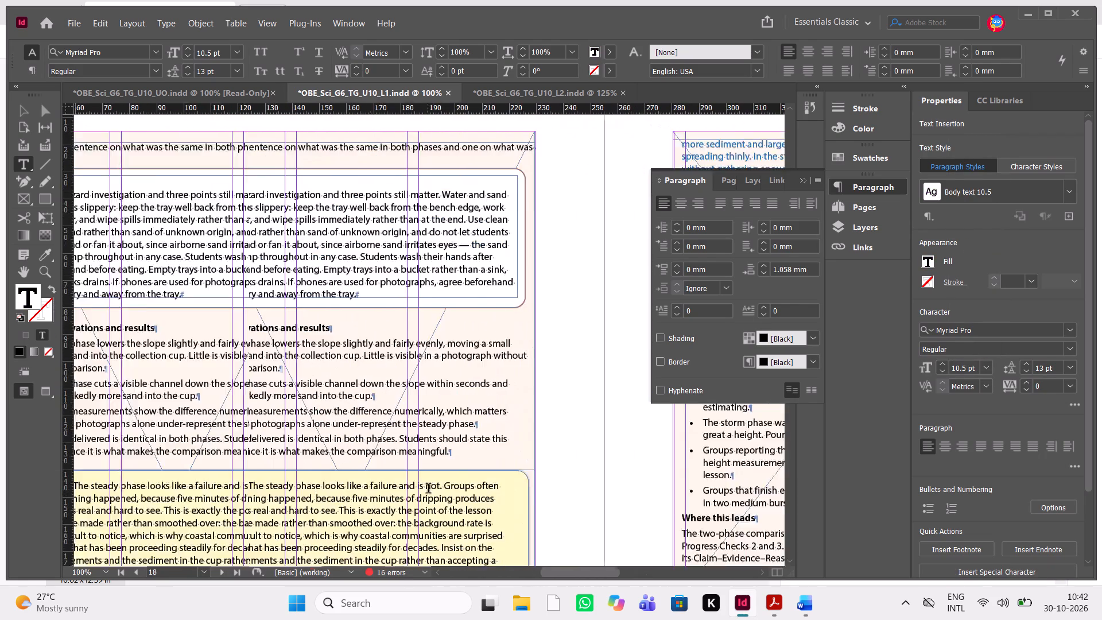
pyautogui.scroll(-4, 428, 490)
pyautogui.hscroll(-2, 428, 490)
pyautogui.scroll(-4, 428, 490)
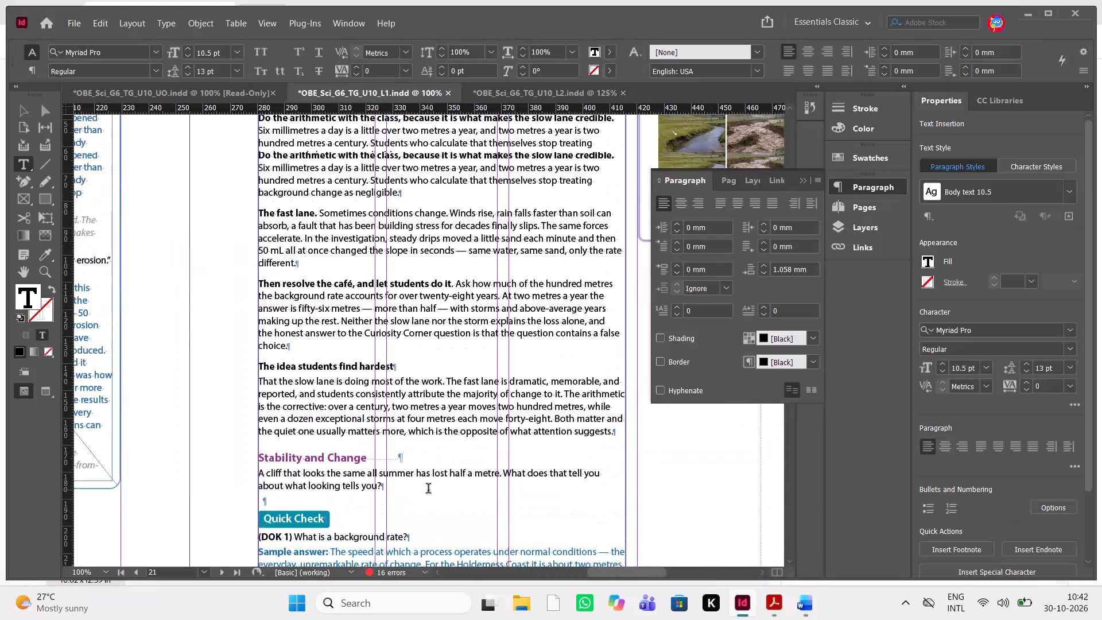
pyautogui.scroll(12, 367, 471)
pyautogui.scroll(-1, 367, 471)
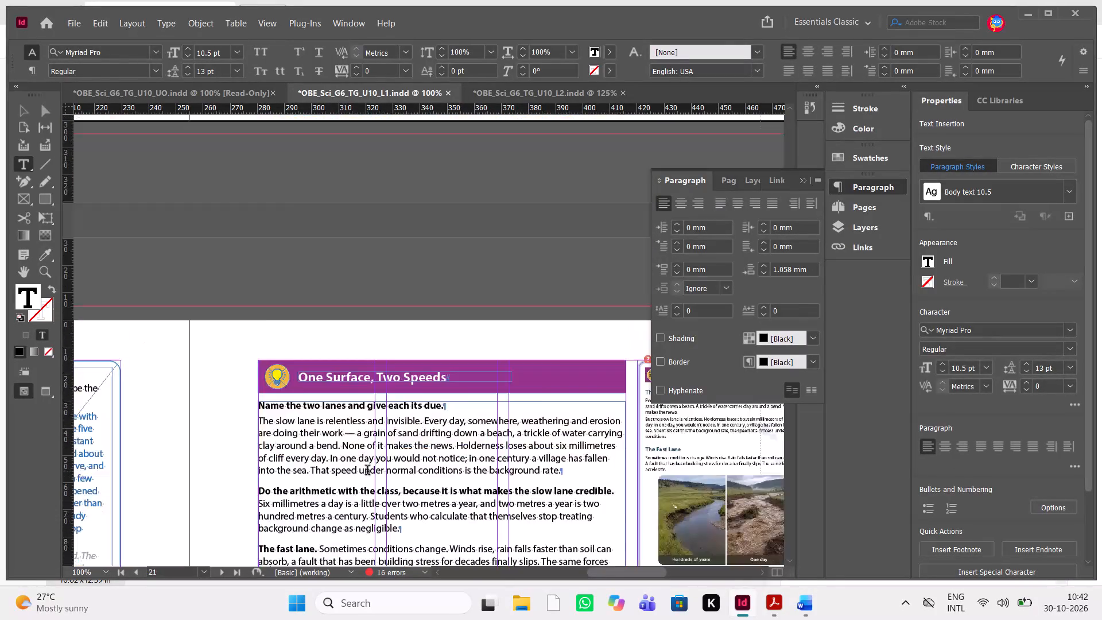
pyautogui.scroll(-2, 367, 471)
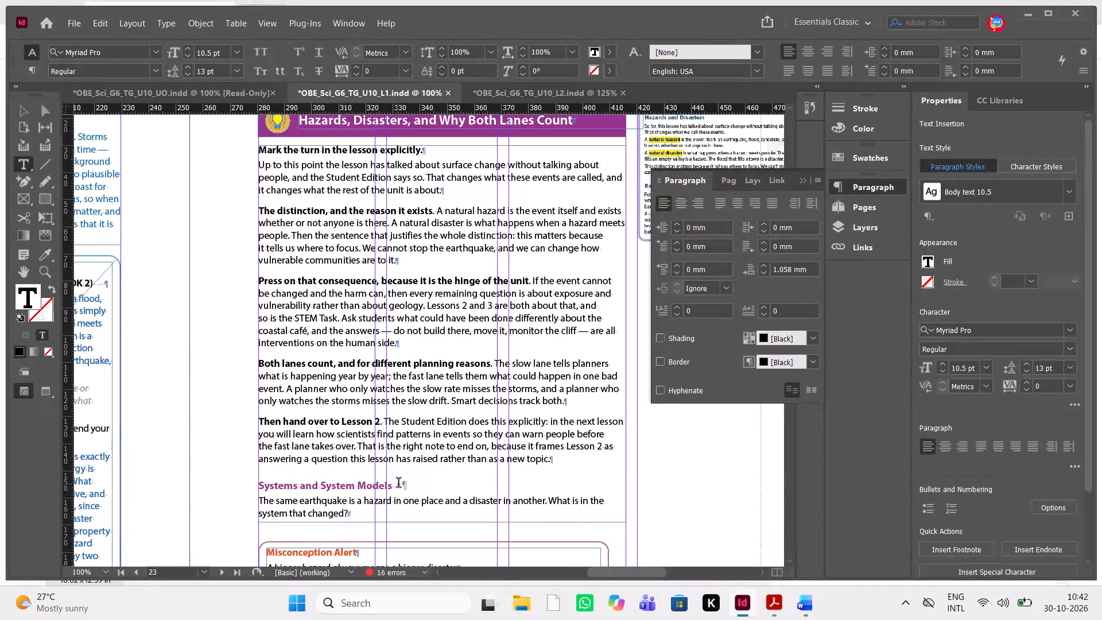
pyautogui.moveTo(400, 484); pyautogui.dragTo(261, 490)
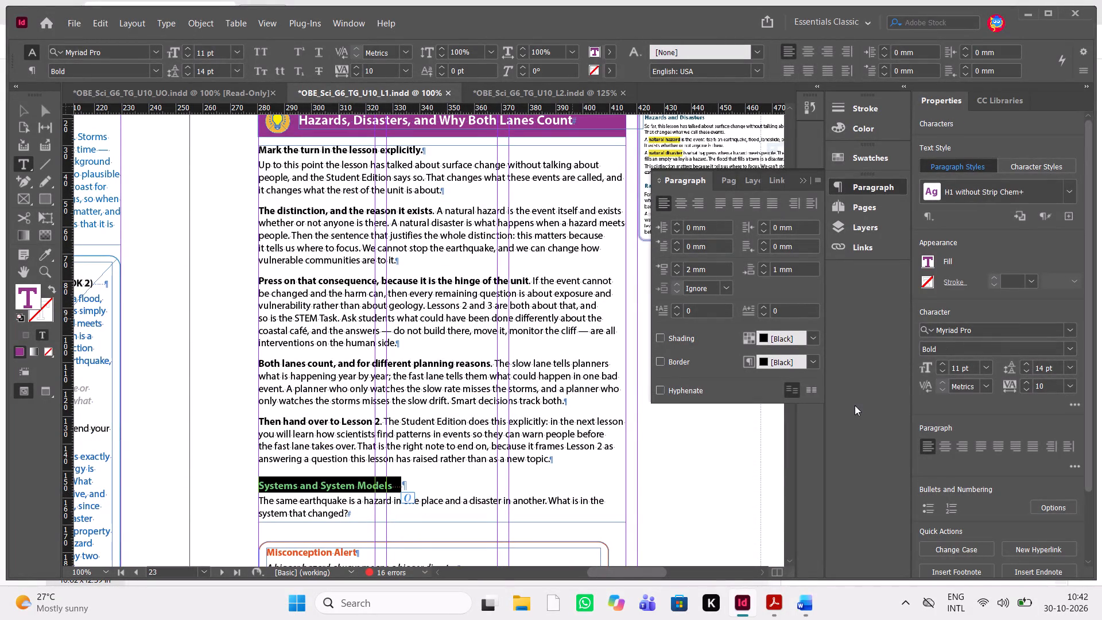
pyautogui.click(991, 367)
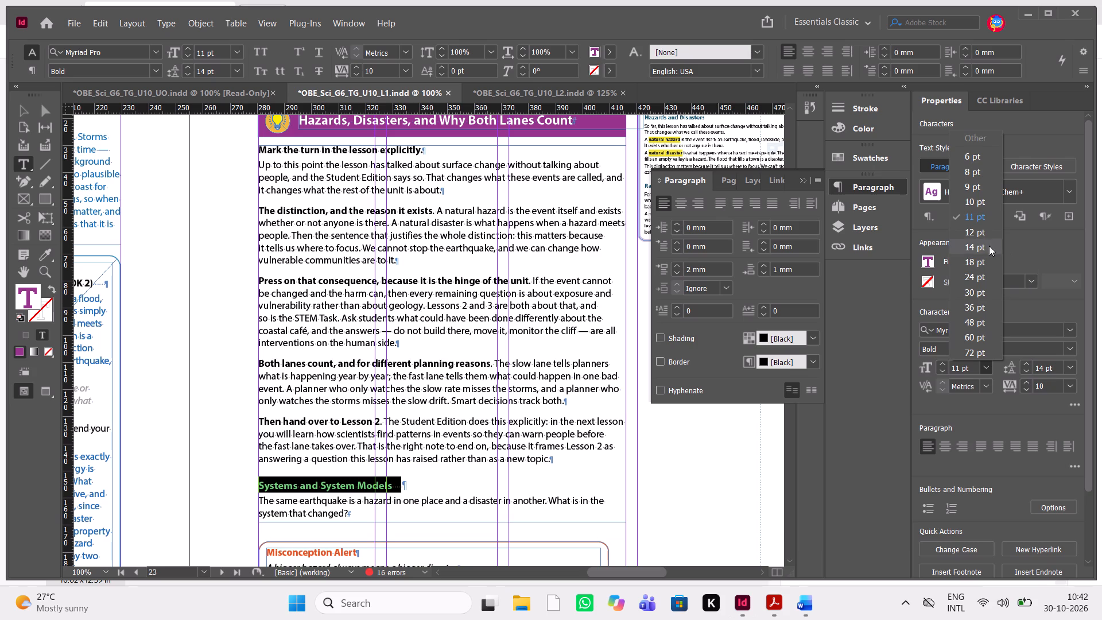
pyautogui.click(981, 237)
# Check Lesson 1 pages 20 to 25 for purple subheadings whose size does not match the others.
pyautogui.scroll(3, 509, 364)
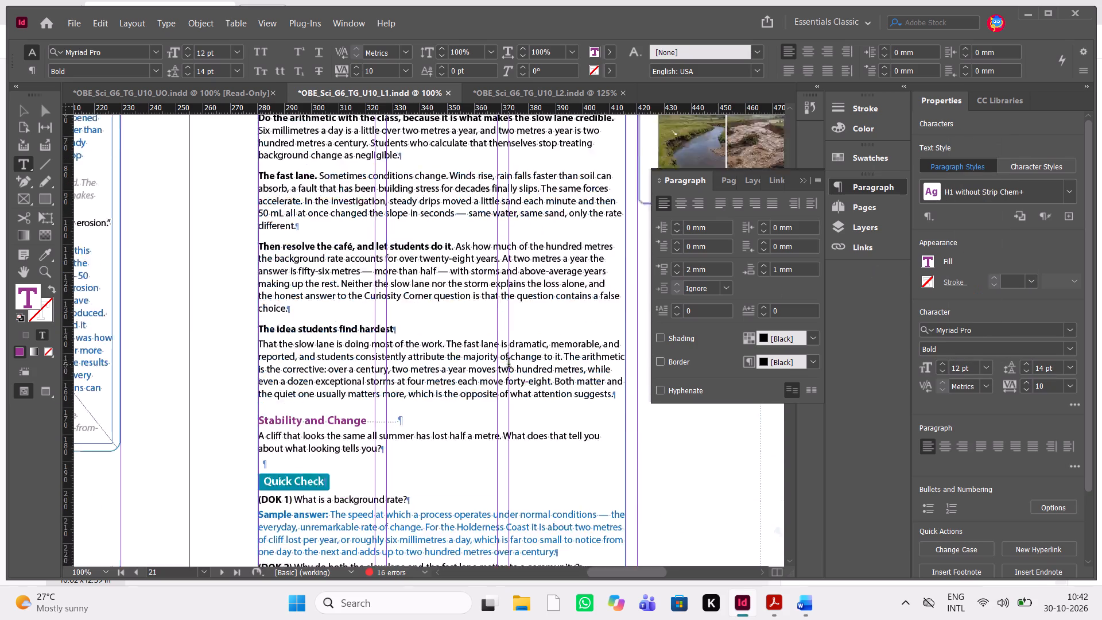
pyautogui.scroll(2, 509, 364)
pyautogui.scroll(-4, 509, 364)
pyautogui.scroll(1, 509, 364)
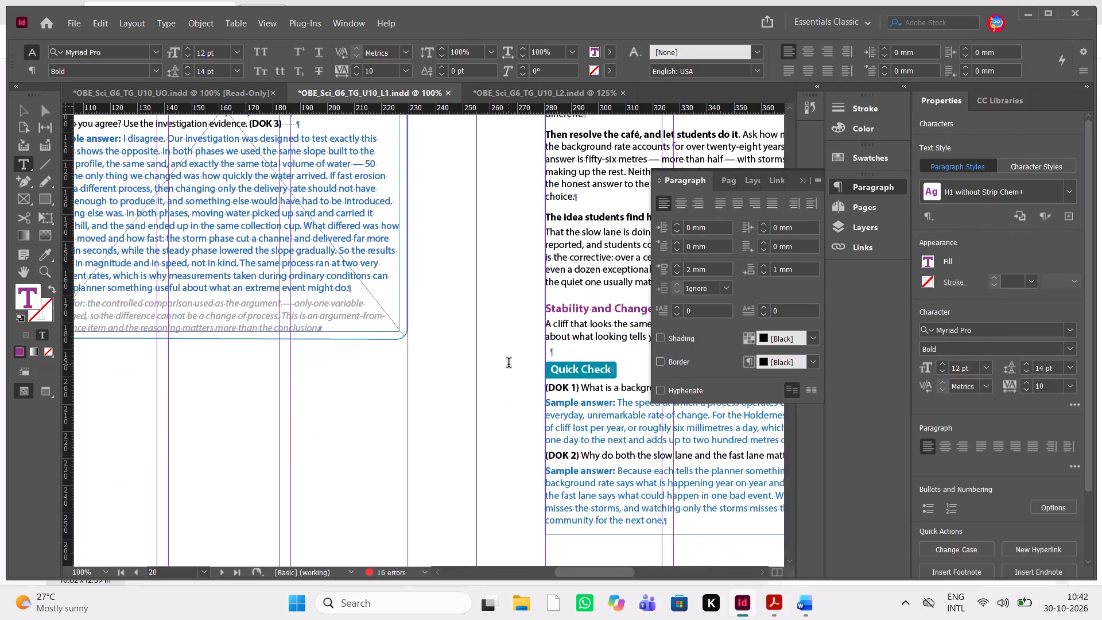
pyautogui.scroll(1, 509, 364)
pyautogui.scroll(-5, 509, 364)
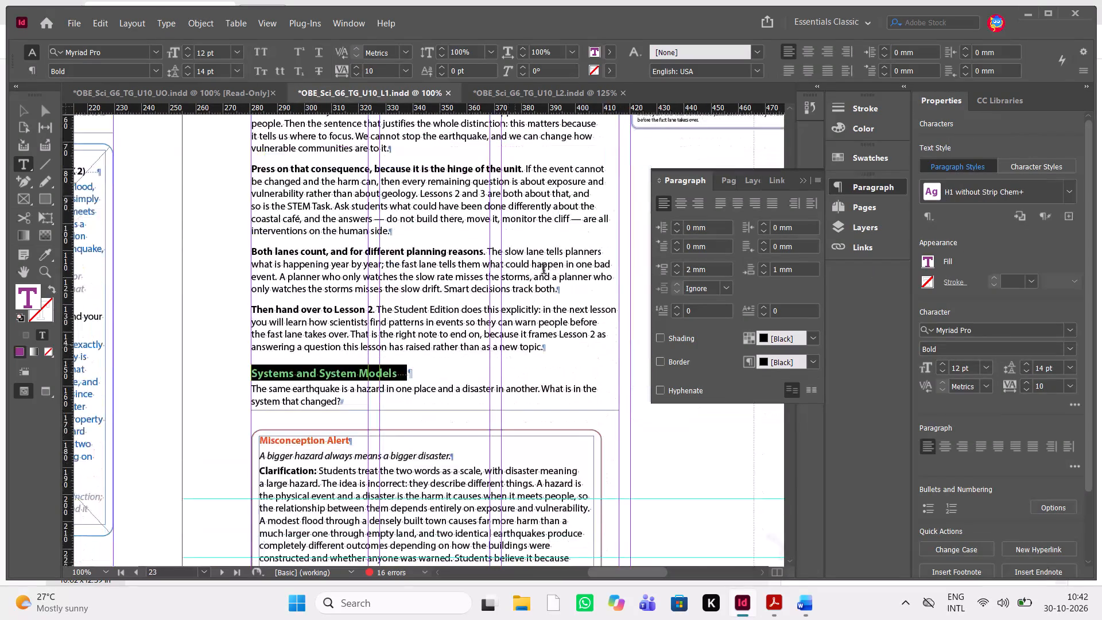
pyautogui.scroll(-11, 443, 379)
pyautogui.hscroll(-1, 443, 379)
pyautogui.scroll(-2, 443, 379)
pyautogui.press('Escape')
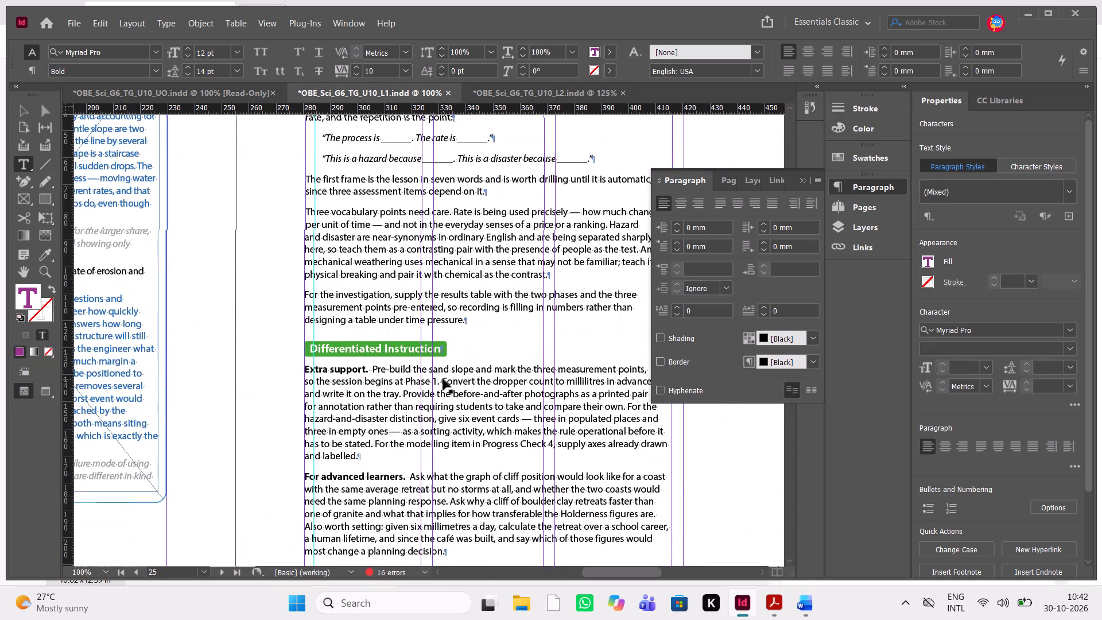
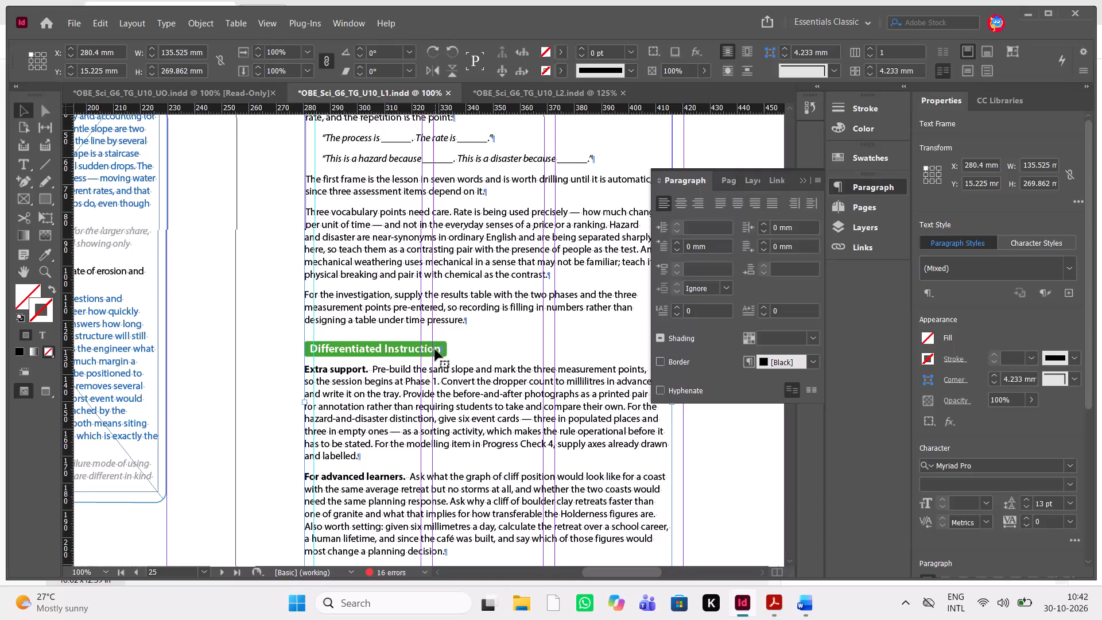
# Copy the English Language Learners and Differentiated Instruction text frame from Lesson 1 page 25 and paste it beside Lesson 2 page 27.
pyautogui.hotkey('ctrl', 'c')
pyautogui.hotkey('ctrl', 'c')
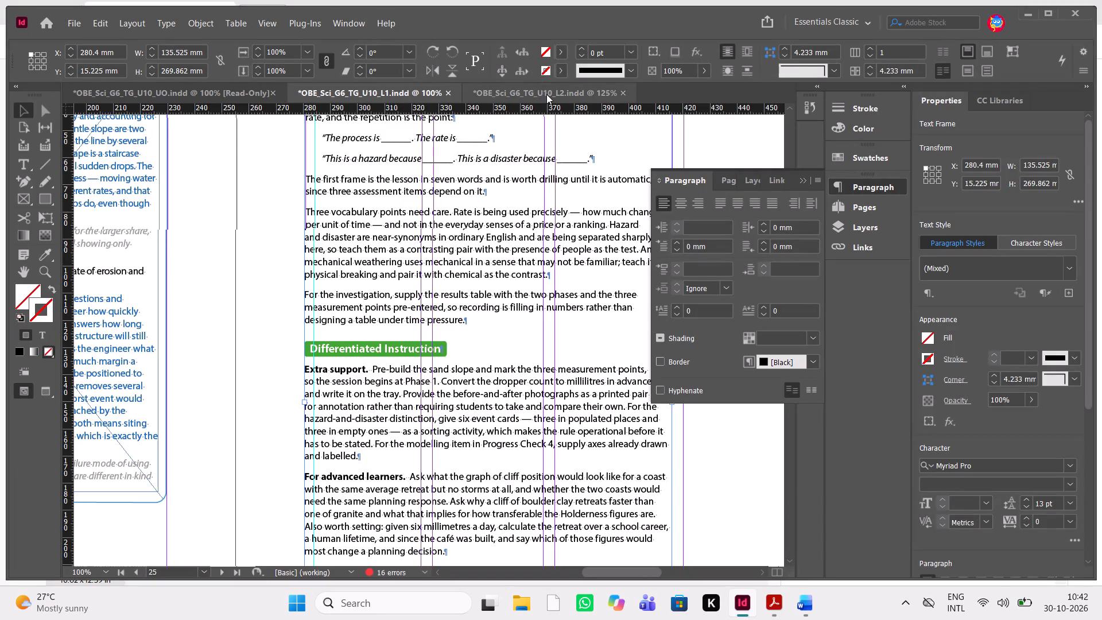
pyautogui.click(546, 94)
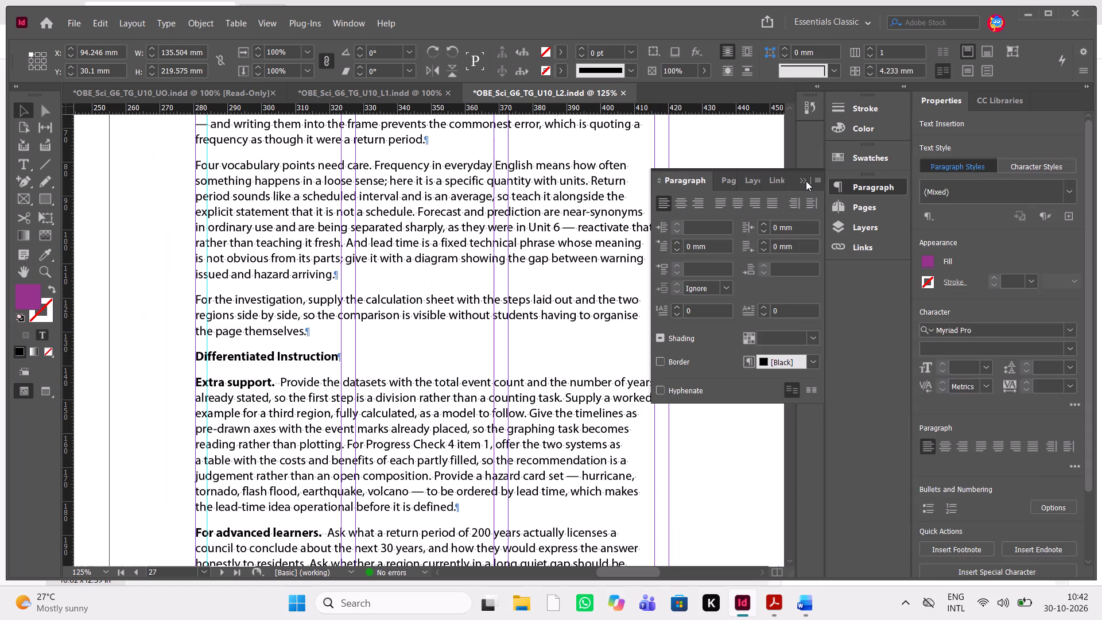
pyautogui.click(806, 181)
pyautogui.scroll(1, 518, 344)
pyautogui.scroll(-1, 518, 344)
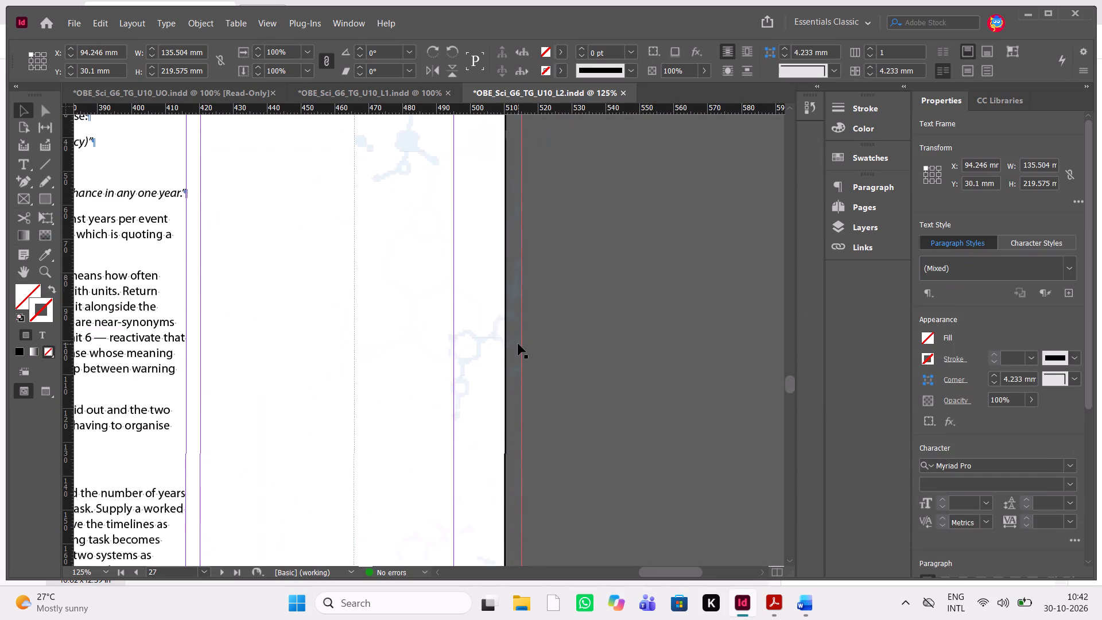
pyautogui.scroll(-1, 518, 344)
pyautogui.hotkey('ctrl', 'v')
pyautogui.hscroll(1, 518, 344)
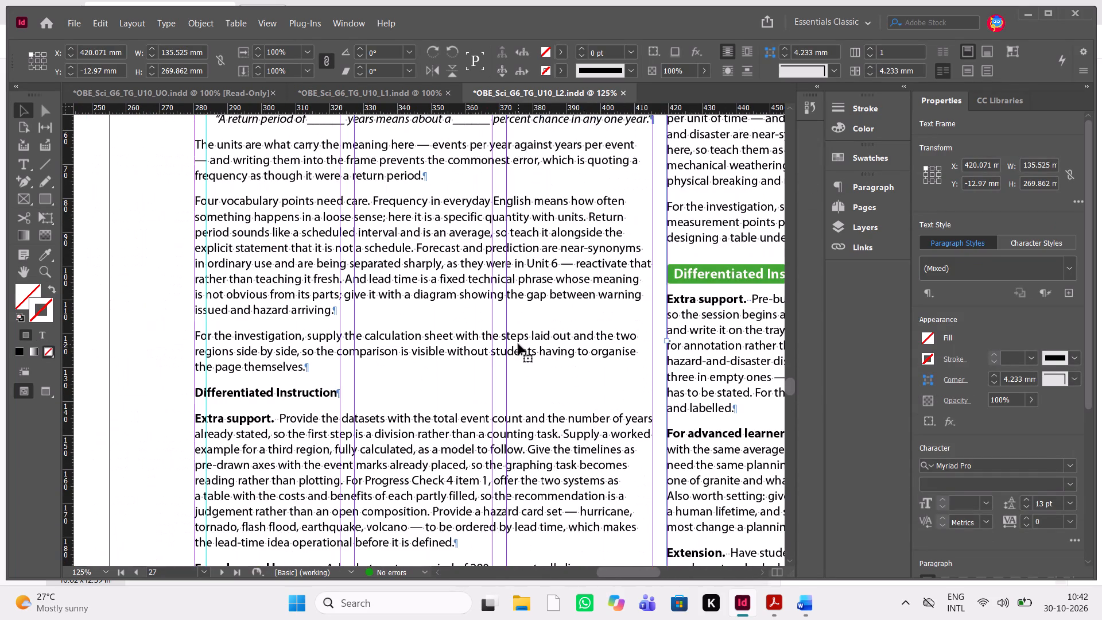
pyautogui.hscroll(1, 518, 344)
# Move the Lesson 2 text from "Two-step calculation cards" to "the page themselves" into the pasted frame, replacing its English Language Learners body text.
pyautogui.rightClick(518, 344)
pyautogui.doubleClick(336, 365)
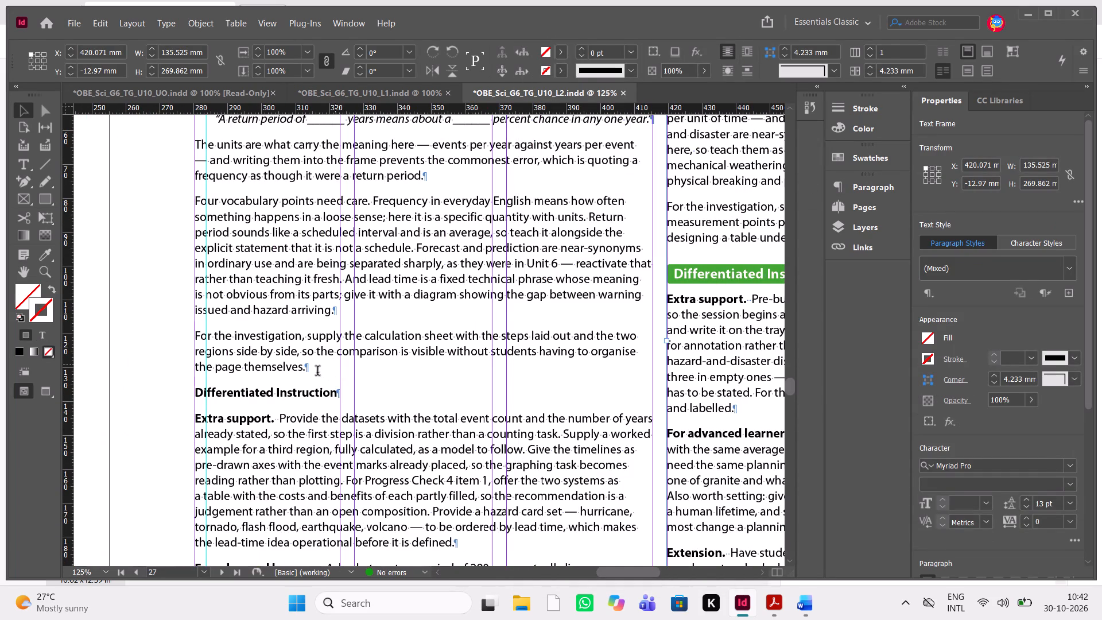
pyautogui.moveTo(317, 372); pyautogui.dragTo(249, 292)
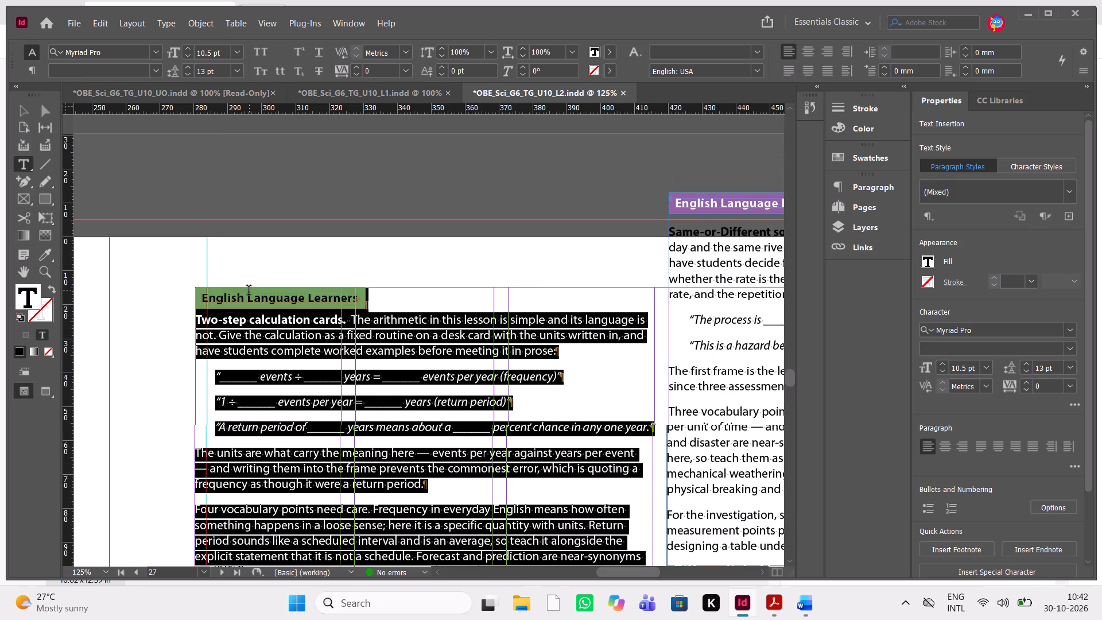
pyautogui.moveTo(249, 292); pyautogui.dragTo(182, 321)
pyautogui.hotkey('ctrl', 'x')
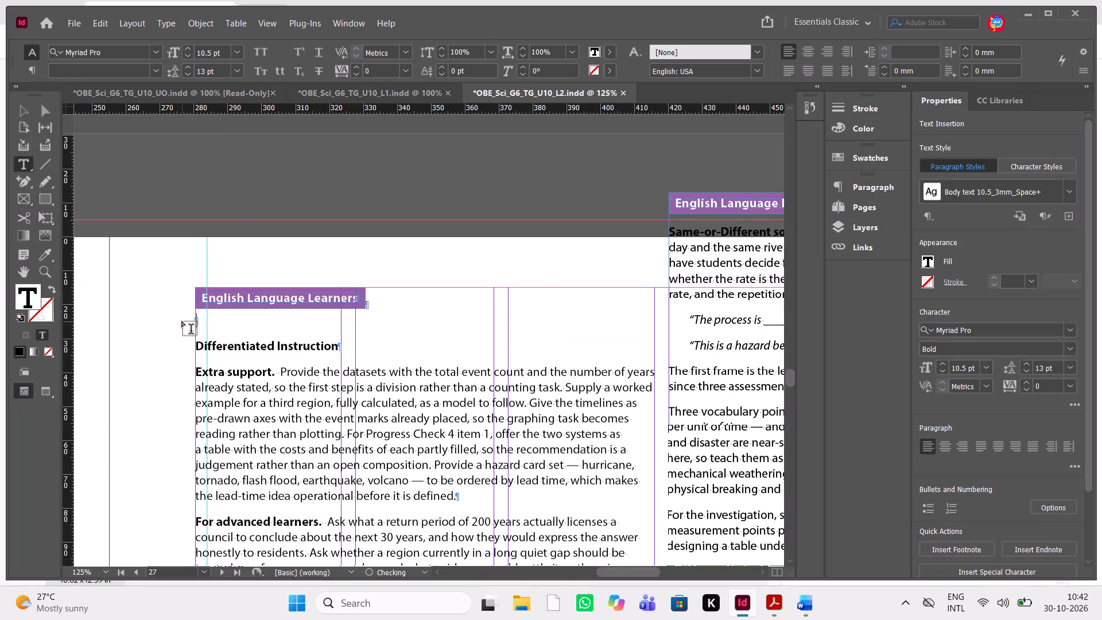
pyautogui.hscroll(-2, 420, 331)
pyautogui.scroll(-1, 420, 331)
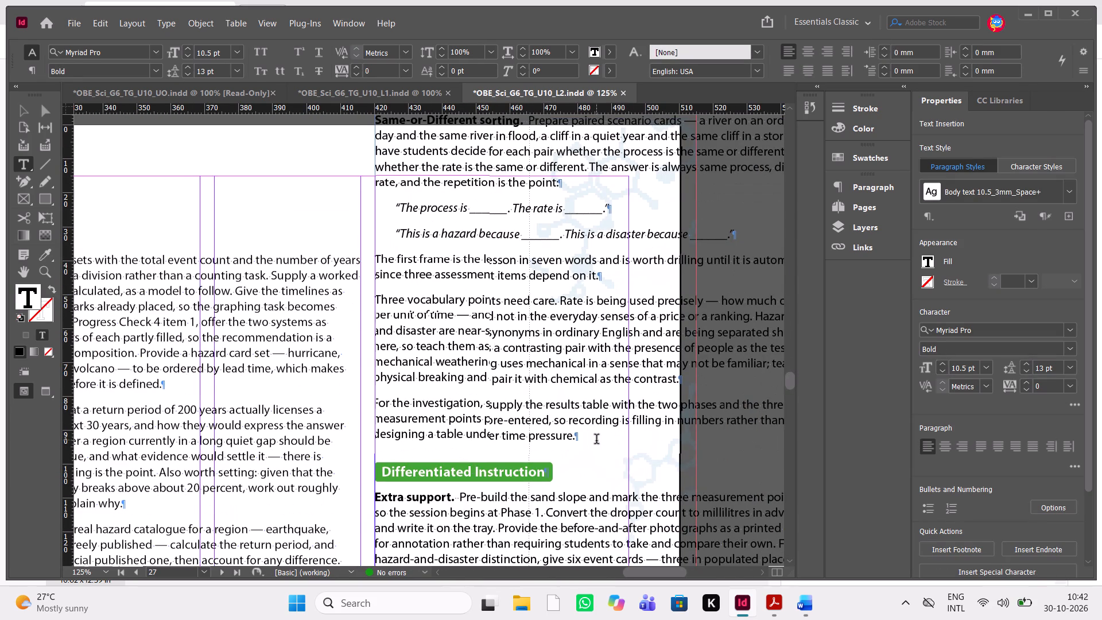
pyautogui.moveTo(596, 440); pyautogui.dragTo(444, 561)
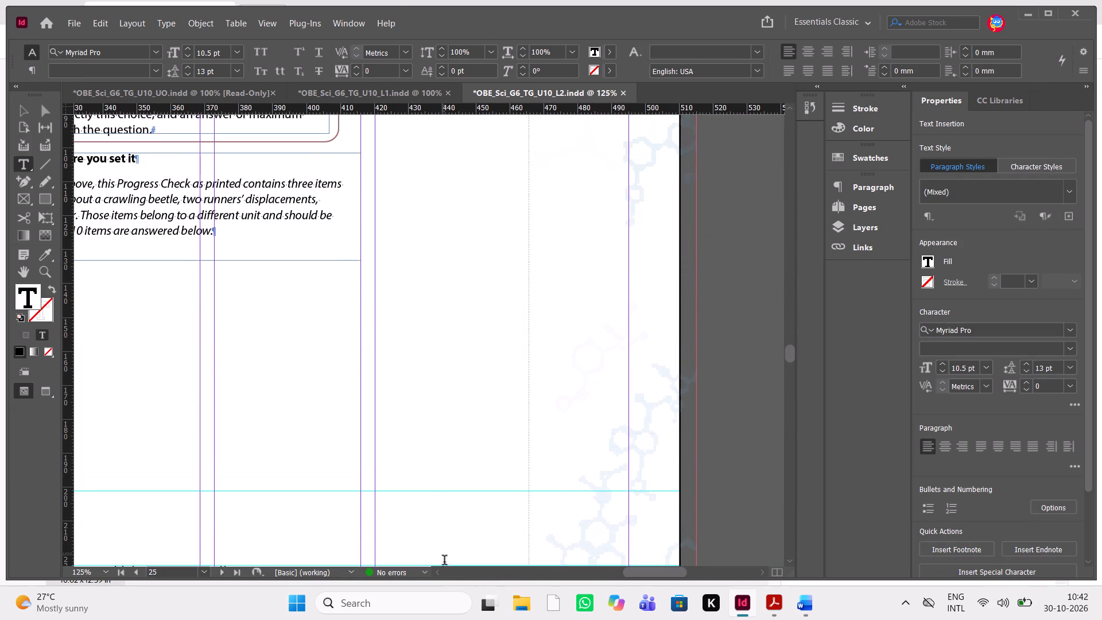
pyautogui.moveTo(444, 561); pyautogui.dragTo(358, 226)
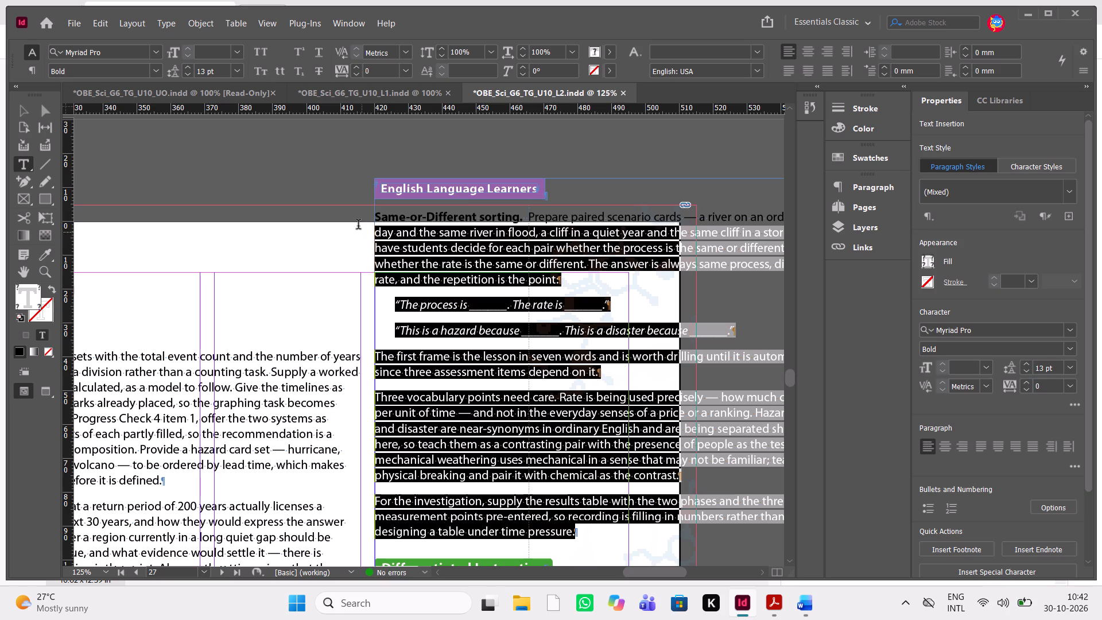
pyautogui.moveTo(358, 226); pyautogui.dragTo(362, 220)
pyautogui.hotkey('ctrl', 'v')
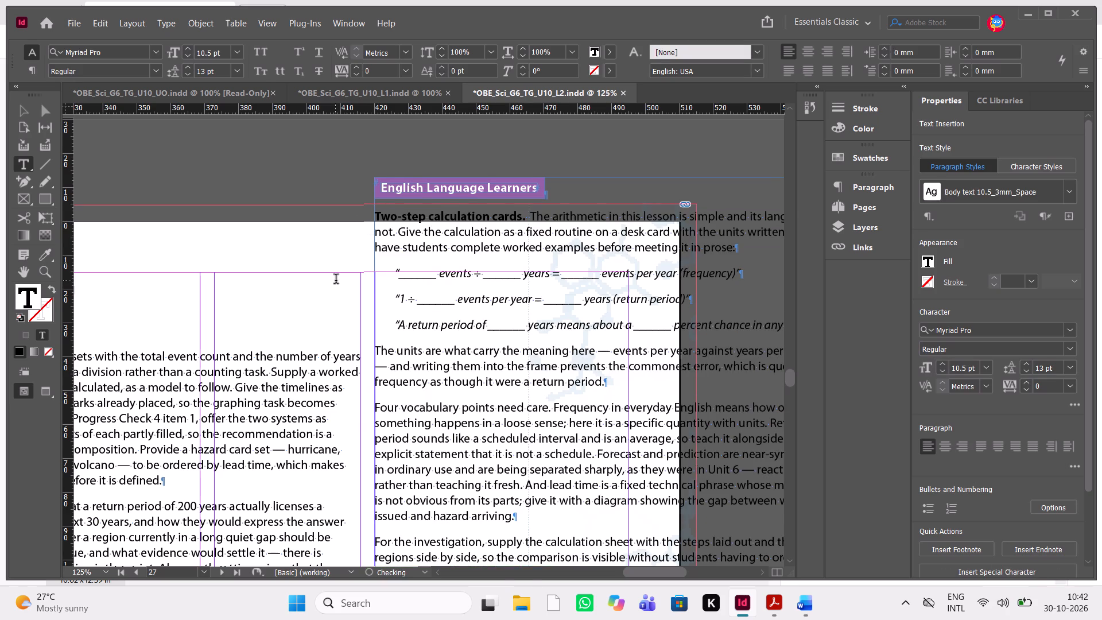
# Move the Lesson 2 Extra support, For advanced learners and Extension paragraphs into the pasted frame, replacing its Differentiated Instruction body text.
pyautogui.scroll(-4, 336, 280)
pyautogui.scroll(1, 336, 280)
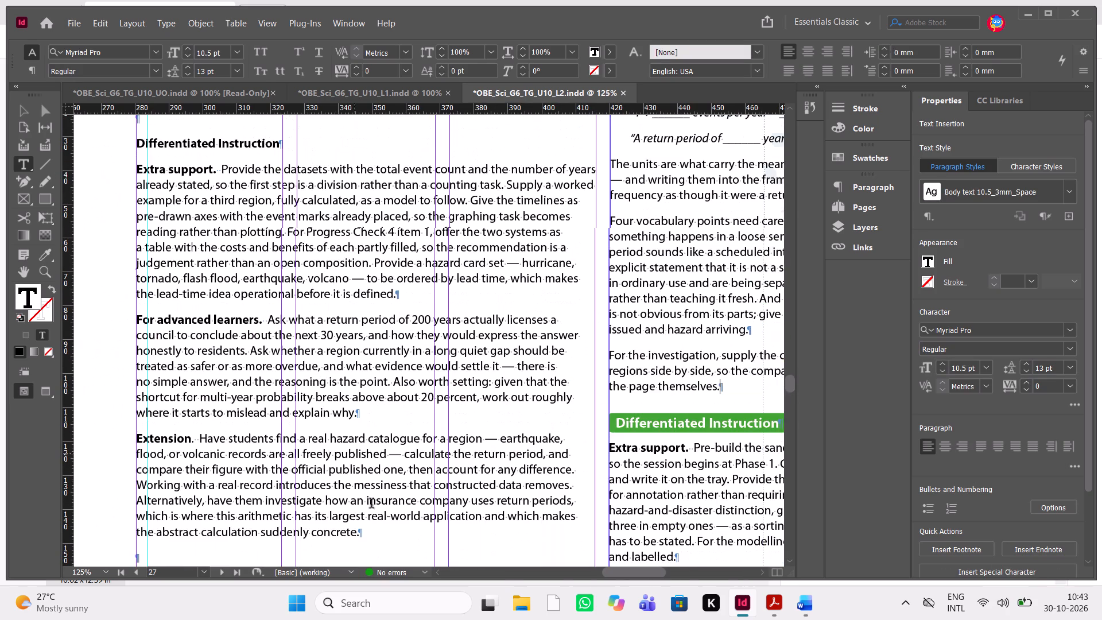
pyautogui.moveTo(382, 541); pyautogui.dragTo(131, 211)
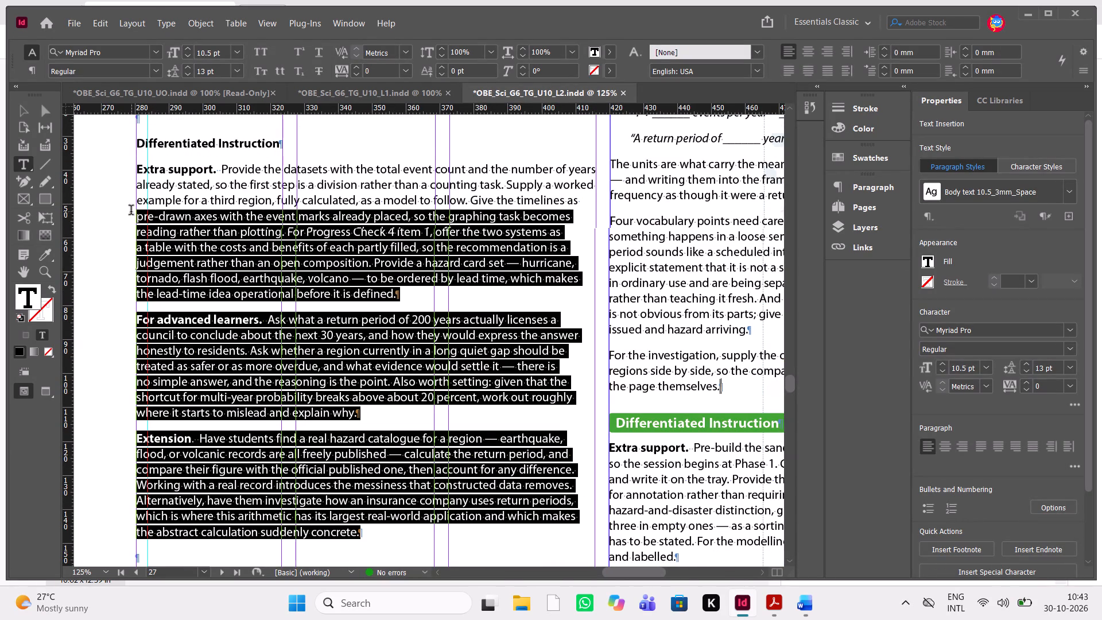
pyautogui.moveTo(131, 211); pyautogui.dragTo(129, 176)
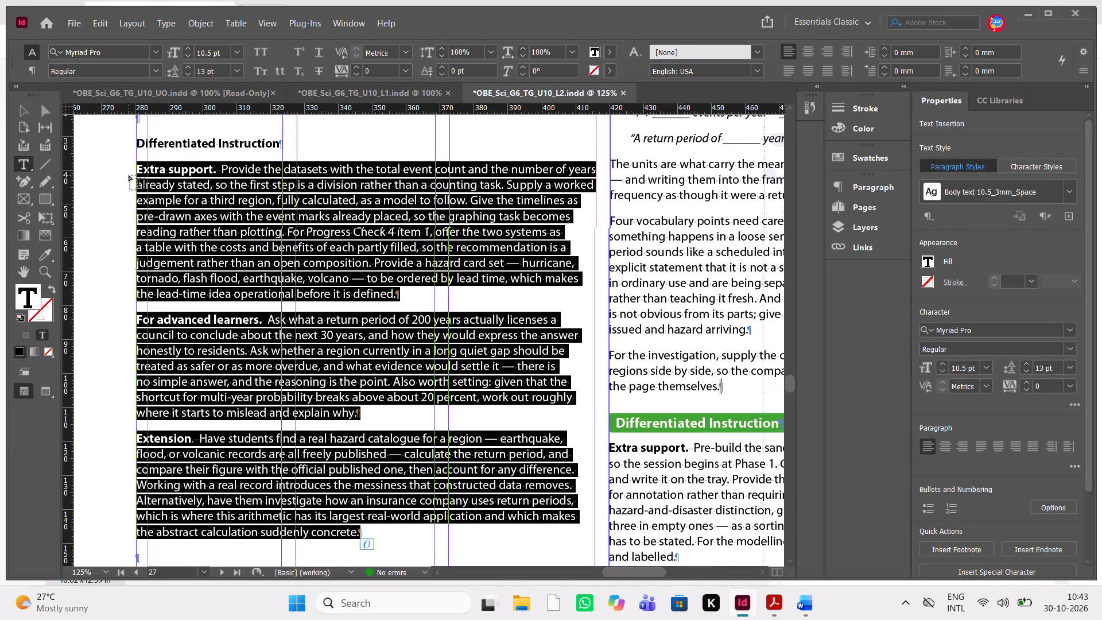
pyautogui.hotkey('ctrl', 'x')
pyautogui.hscroll(-3, 355, 243)
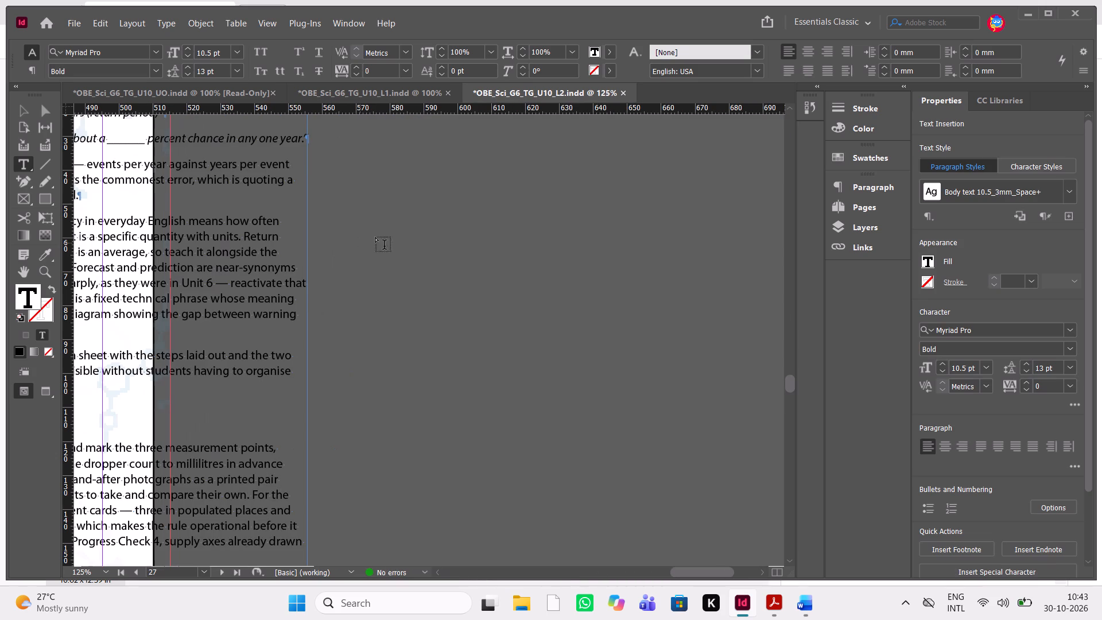
pyautogui.scroll(-2, 315, 276)
pyautogui.click(315, 276)
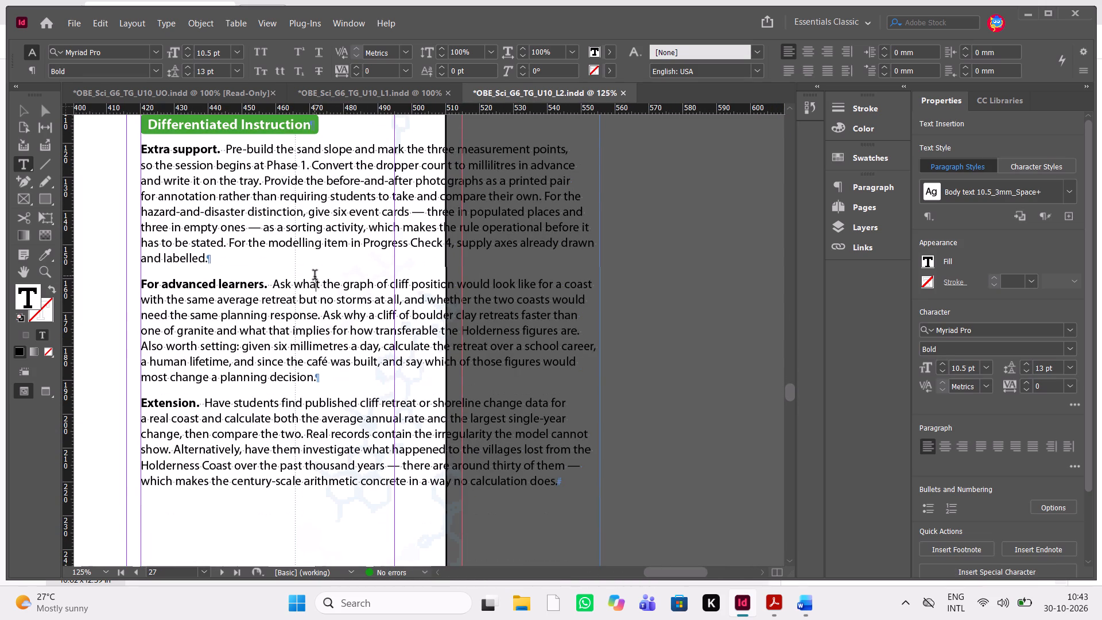
pyautogui.moveTo(589, 487); pyautogui.dragTo(266, 269)
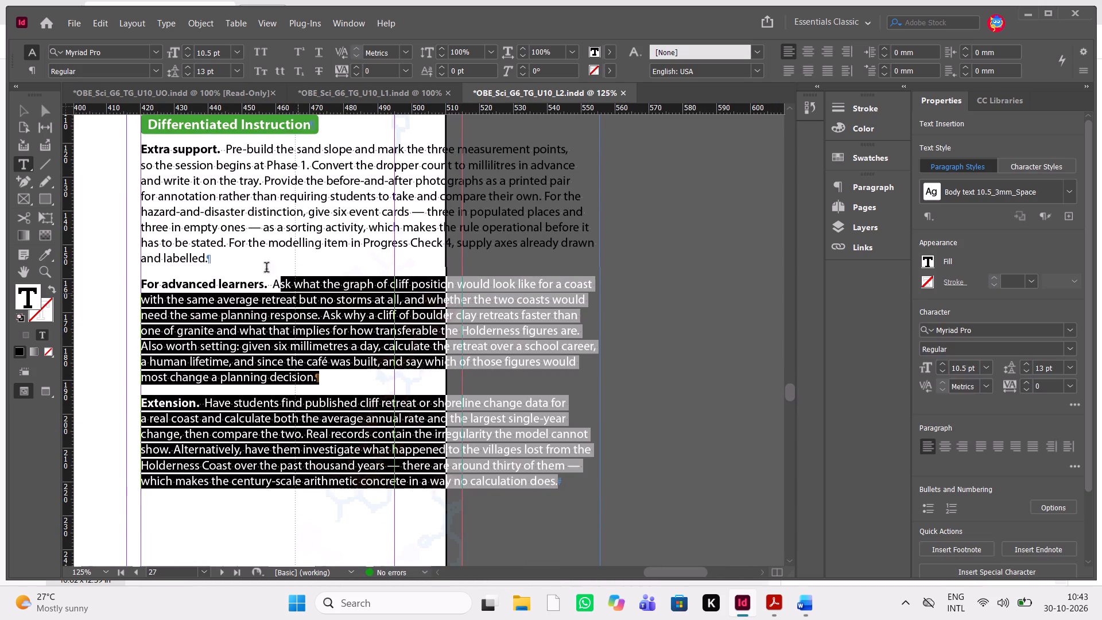
pyautogui.moveTo(266, 269); pyautogui.dragTo(121, 142)
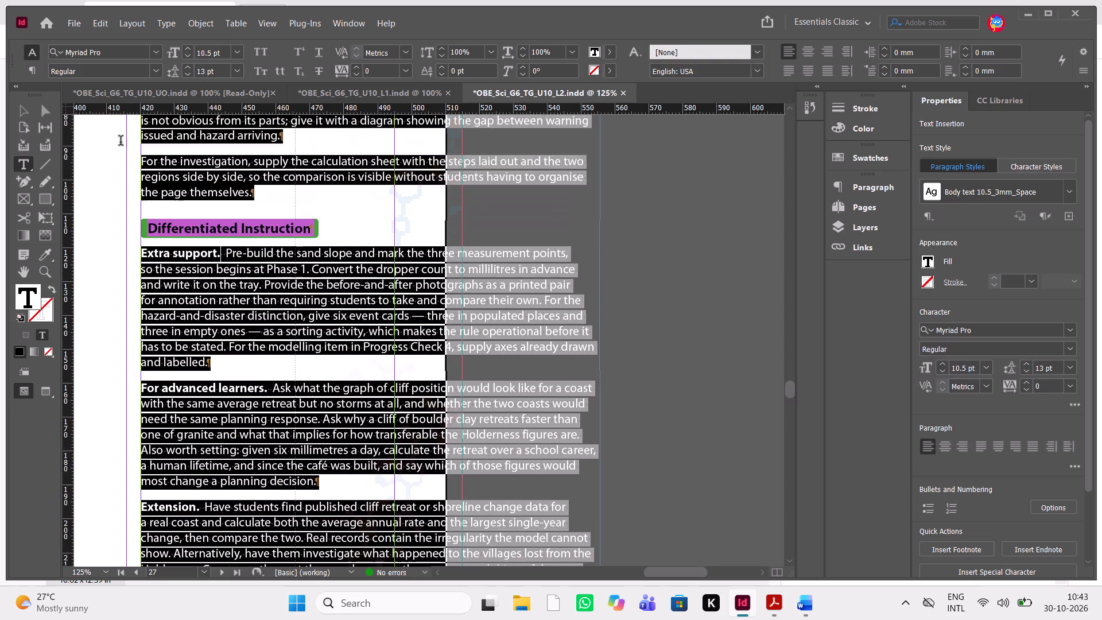
pyautogui.moveTo(121, 142); pyautogui.dragTo(130, 257)
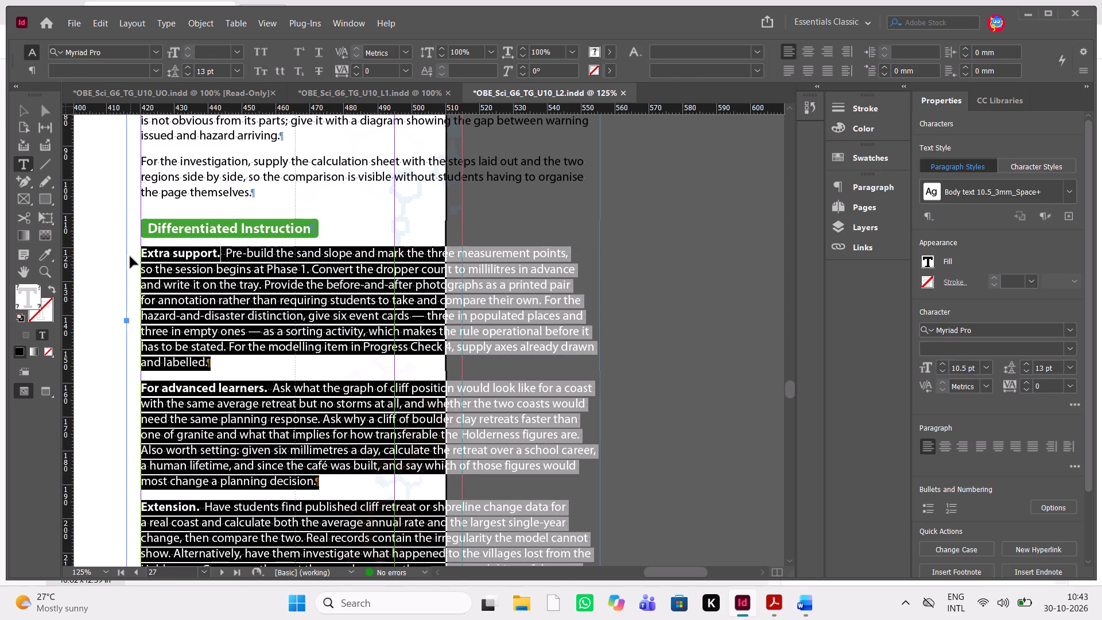
pyautogui.hotkey('ctrl', 'v')
# Delete the old page 27 text frame holding the leftover English Language Learners and Differentiated Instruction headings.
pyautogui.hscroll(4, 130, 257)
pyautogui.scroll(2, 130, 257)
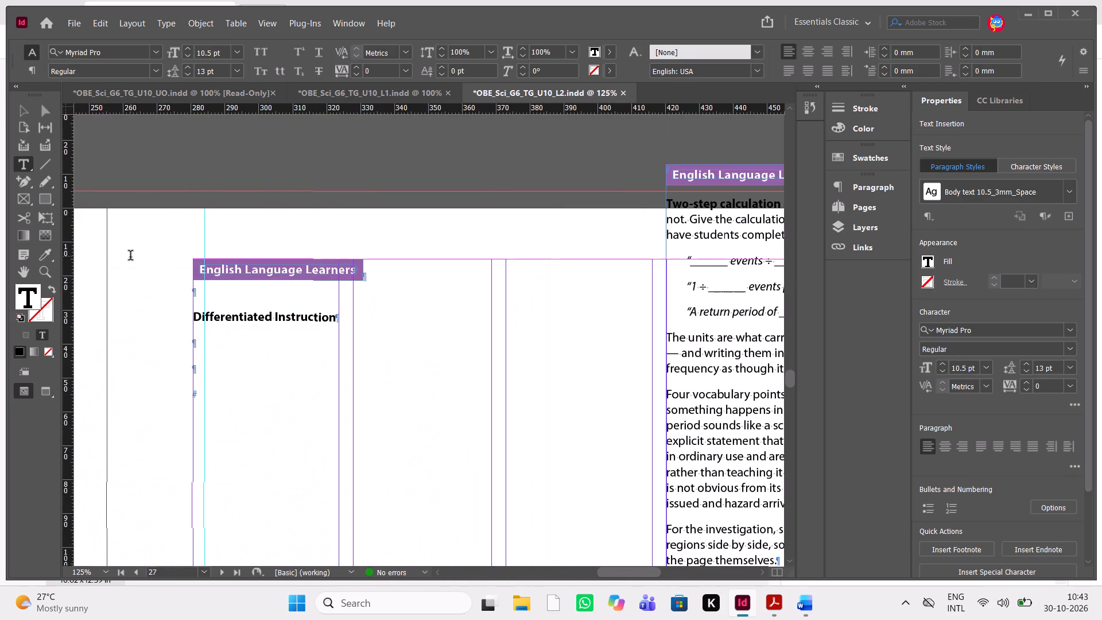
pyautogui.press('Escape')
pyautogui.click(253, 346)
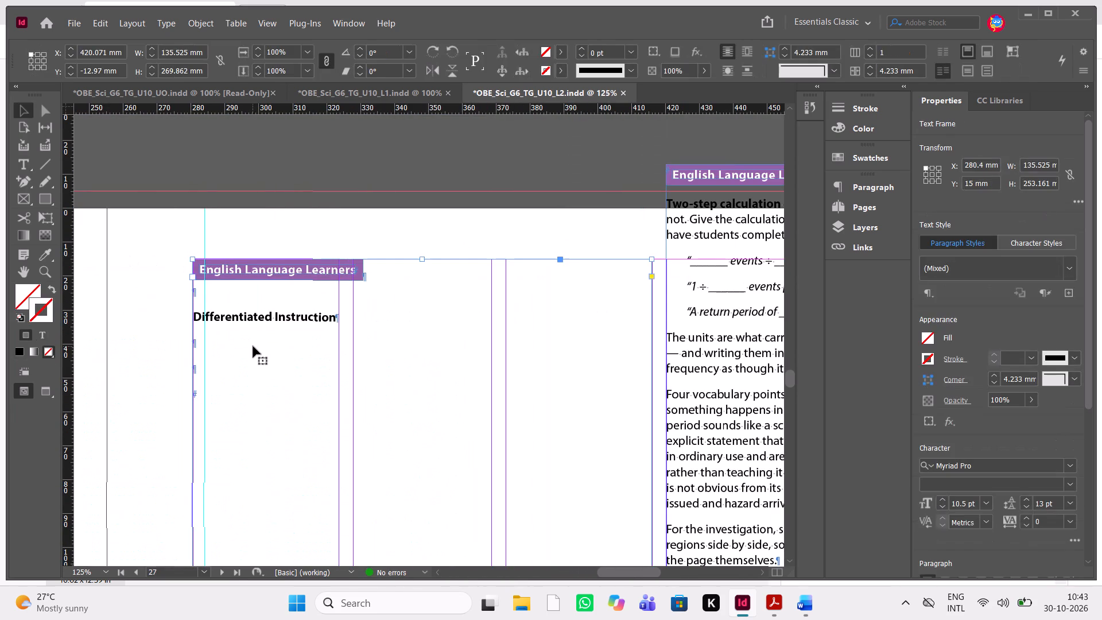
pyautogui.press('Delete')
# Move the pasted frame into the page 27 text area, at about X 280.4 mm and Y 15.06 mm.
pyautogui.moveTo(685, 246); pyautogui.dragTo(611, 281)
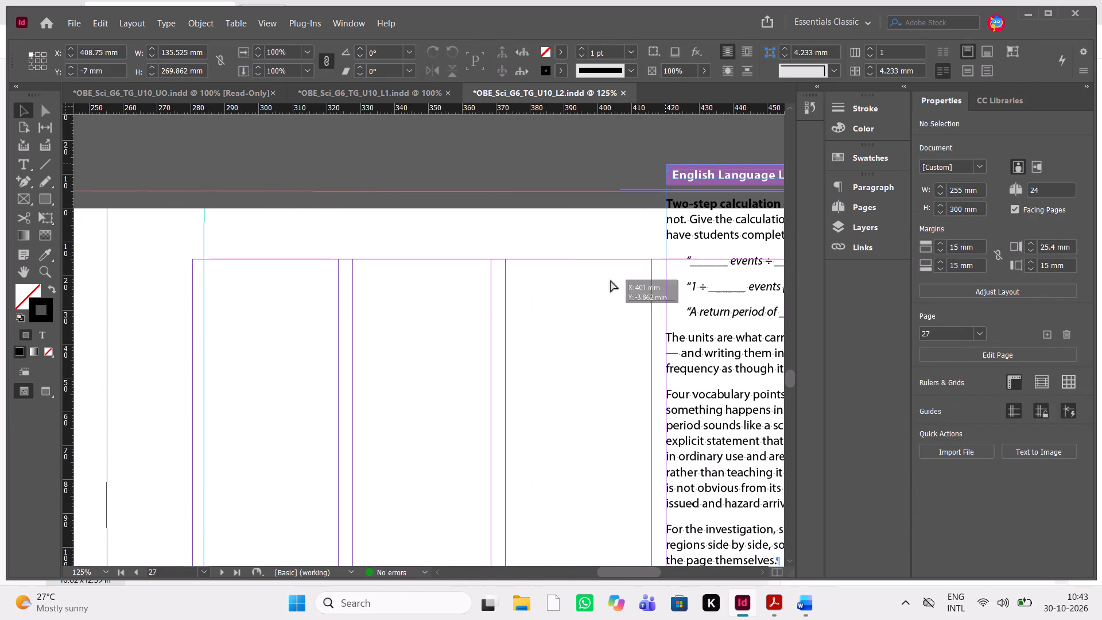
pyautogui.moveTo(611, 281); pyautogui.dragTo(210, 356)
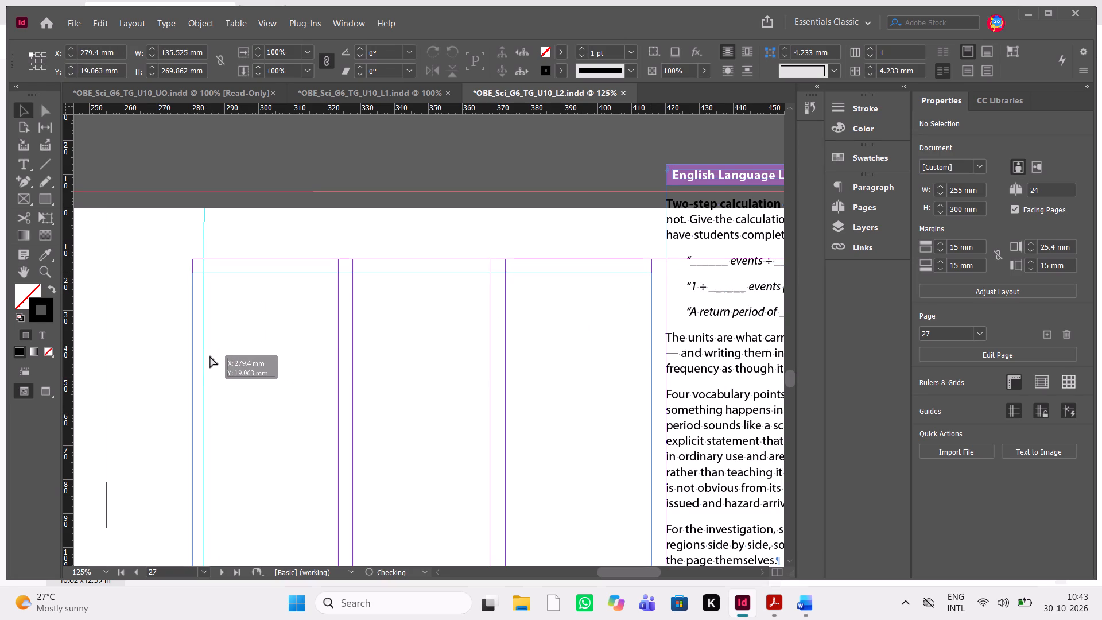
pyautogui.moveTo(210, 356); pyautogui.dragTo(213, 356)
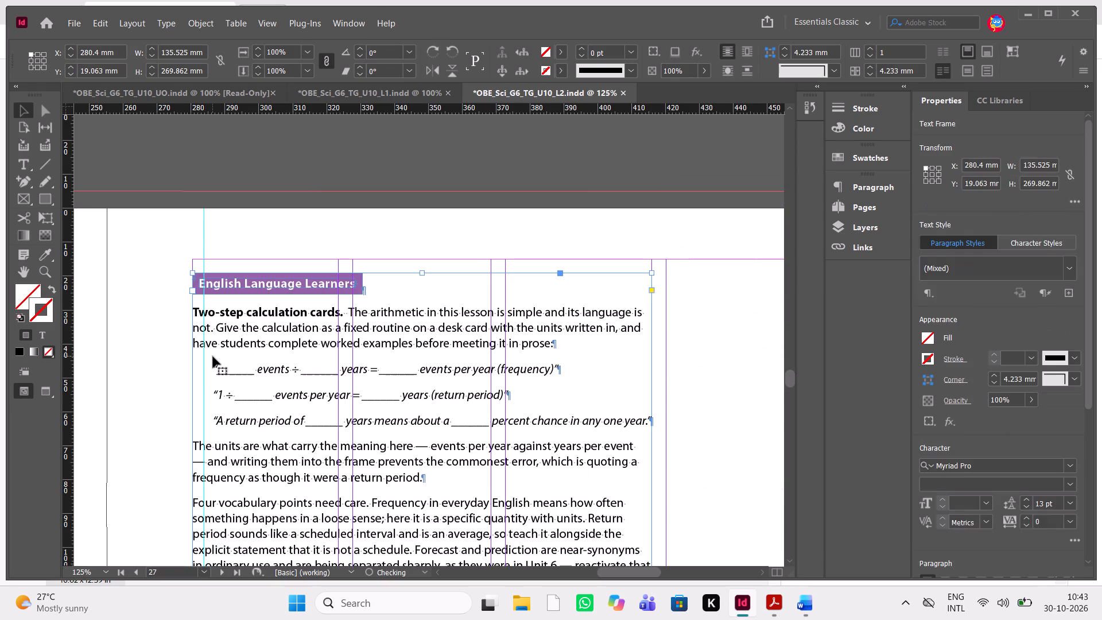
pyautogui.hotkey('shift', 'Up')
pyautogui.press('Up')
pyautogui.press('Up')
pyautogui.press('Up')
pyautogui.press('Up')
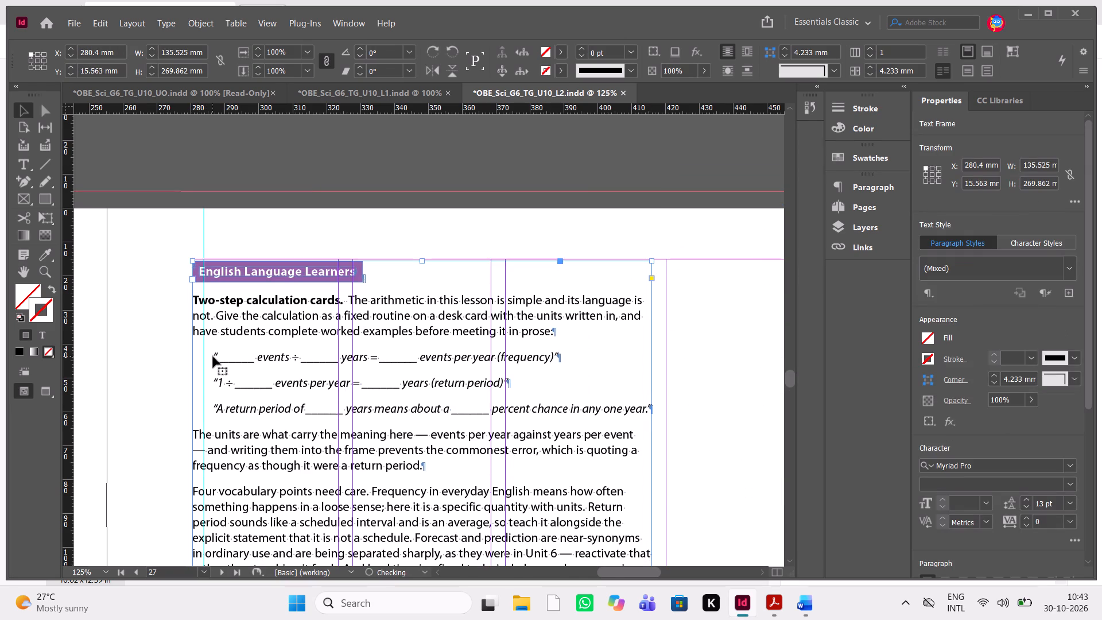
pyautogui.press('Up')
pyautogui.press('Up')
# Check the bottom of page 27, and switch to Acrobat to view the "Power Up: Sixty Seconds to Drop" page in the reviewed PDF.
pyautogui.scroll(-1, 213, 356)
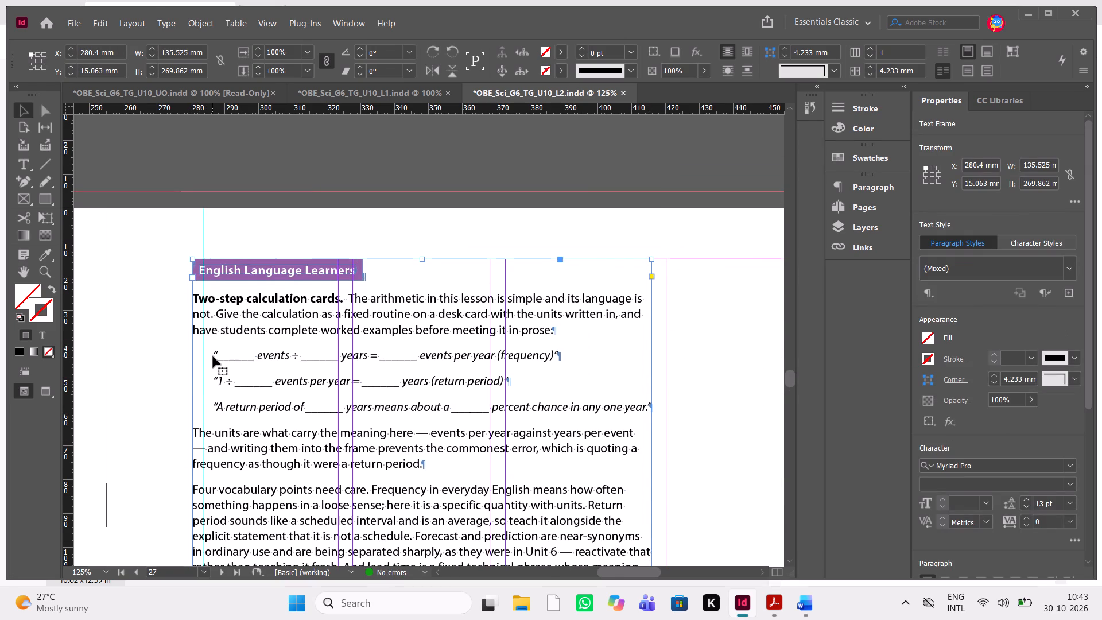
pyautogui.scroll(-2, 213, 356)
pyautogui.hotkey('alt', 'Tab')
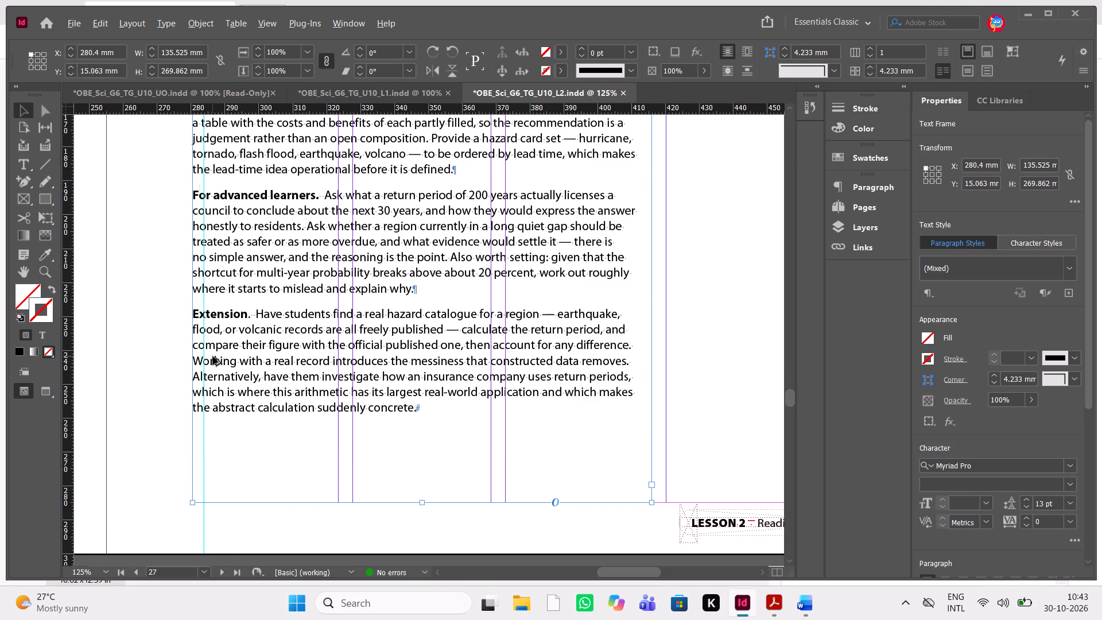
pyautogui.scroll(-8, 309, 391)
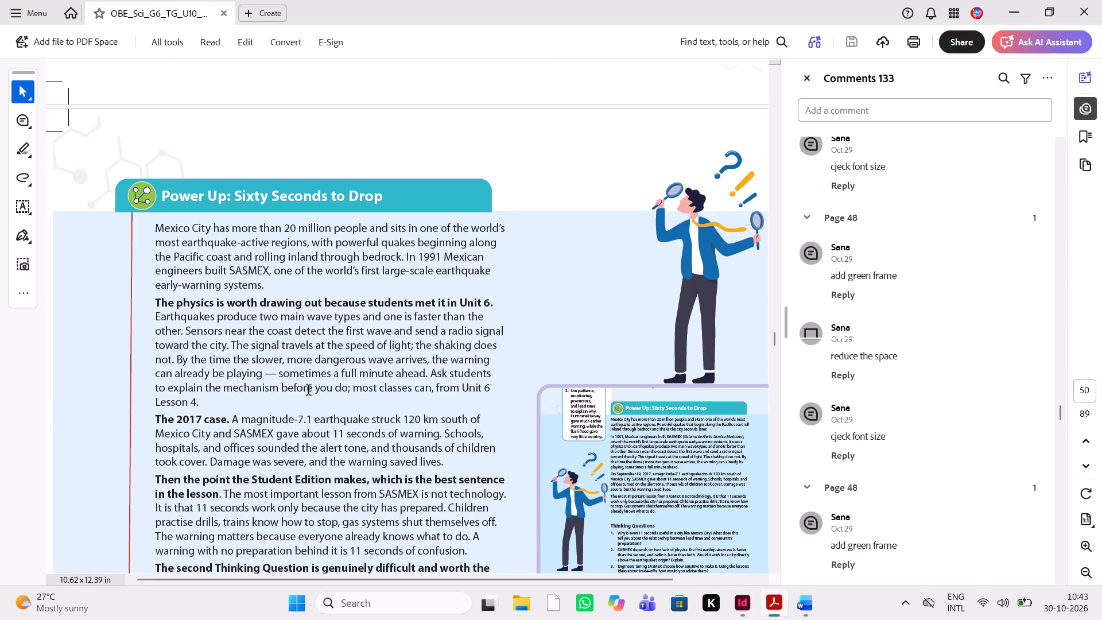
pyautogui.hotkey('alt', 'Tab')
# Set the left indent of the Power Up: Sixty Seconds to Drop paragraphs above Thinking Questions on page 28 to 0 mm.
pyautogui.scroll(-6, 309, 391)
pyautogui.hscroll(1, 309, 391)
pyautogui.scroll(3, 309, 391)
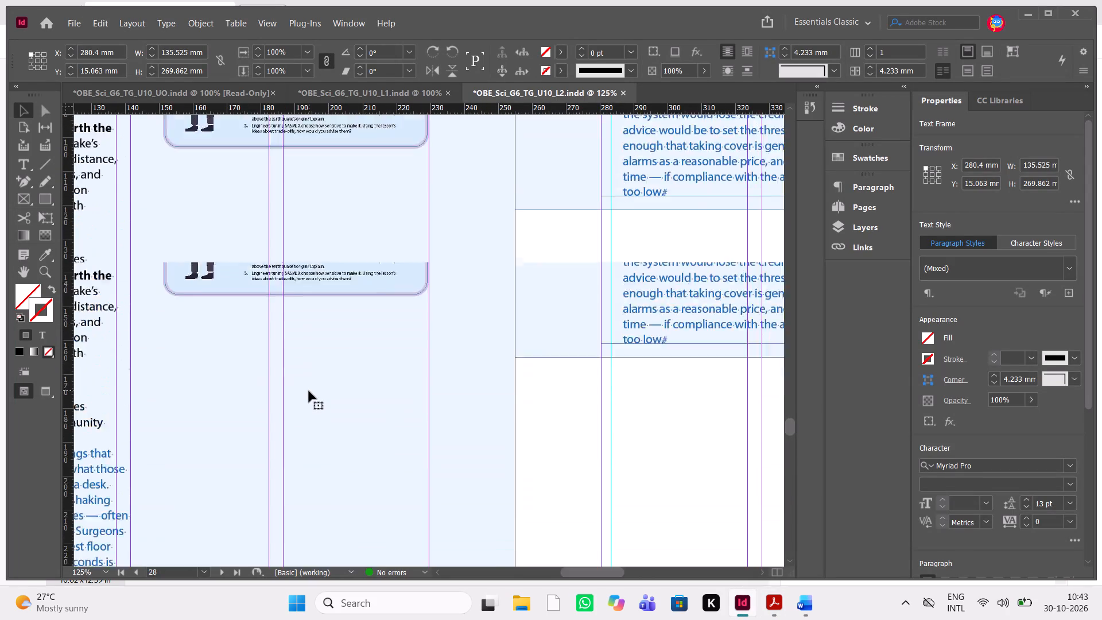
pyautogui.scroll(1, 309, 391)
pyautogui.scroll(-1, 309, 391)
pyautogui.scroll(1, 309, 391)
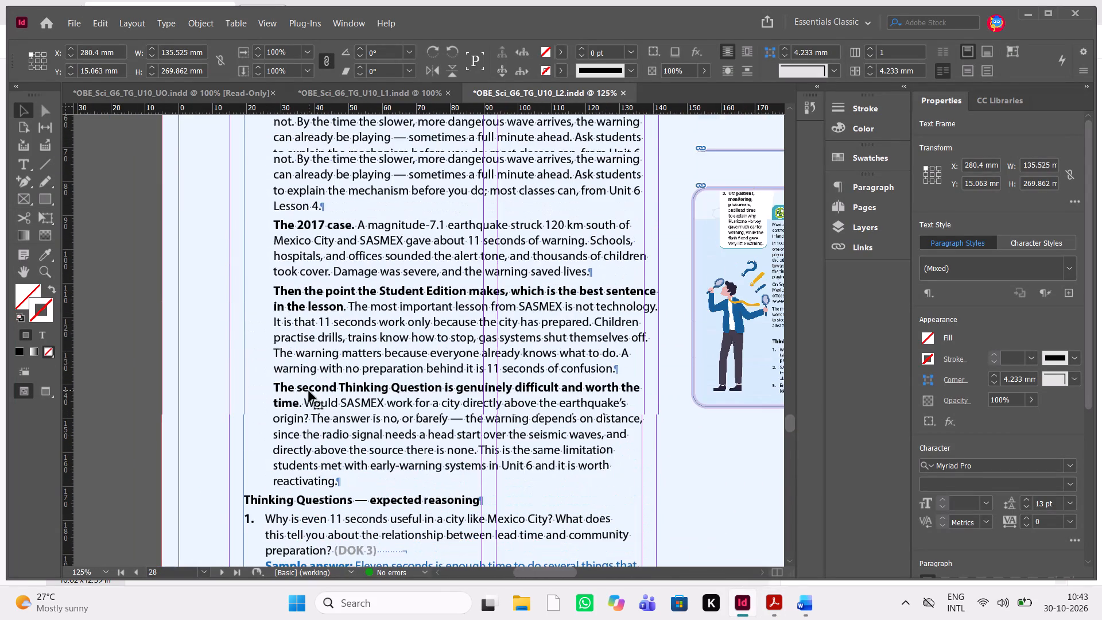
pyautogui.doubleClick(379, 483)
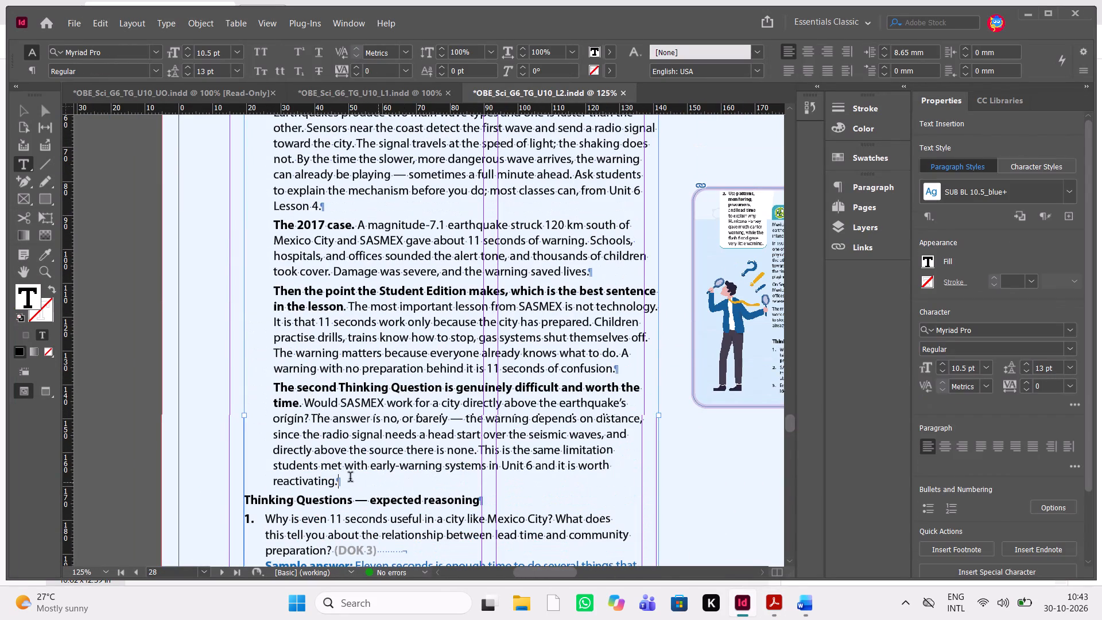
pyautogui.moveTo(350, 478); pyautogui.dragTo(300, 278)
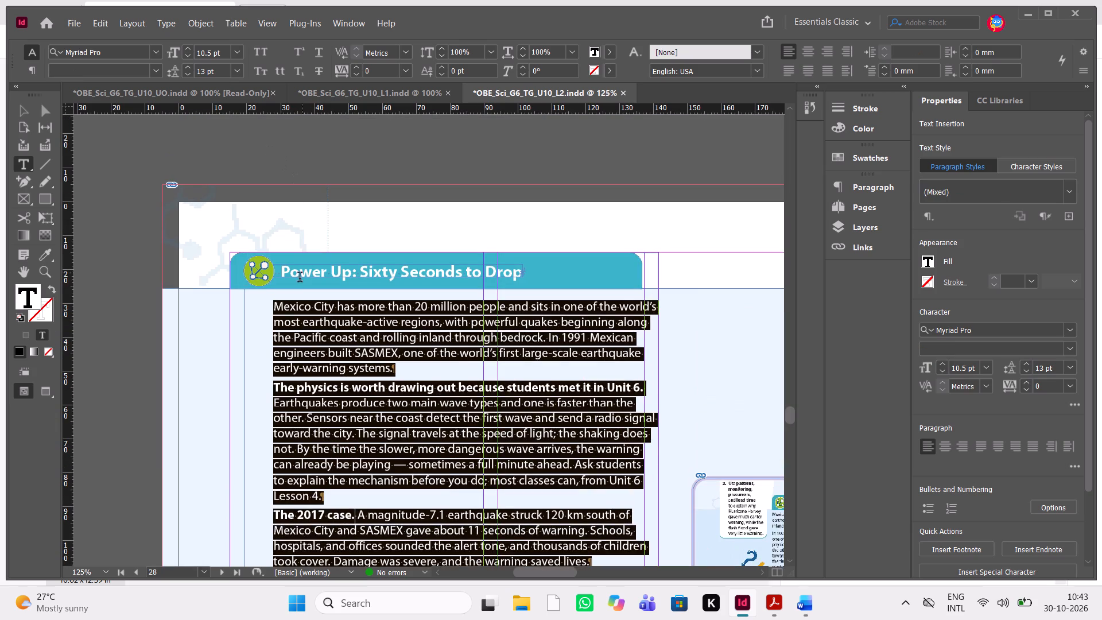
pyautogui.moveTo(300, 278); pyautogui.dragTo(274, 301)
pyautogui.hotkey('ctrl', 'shift', 't')
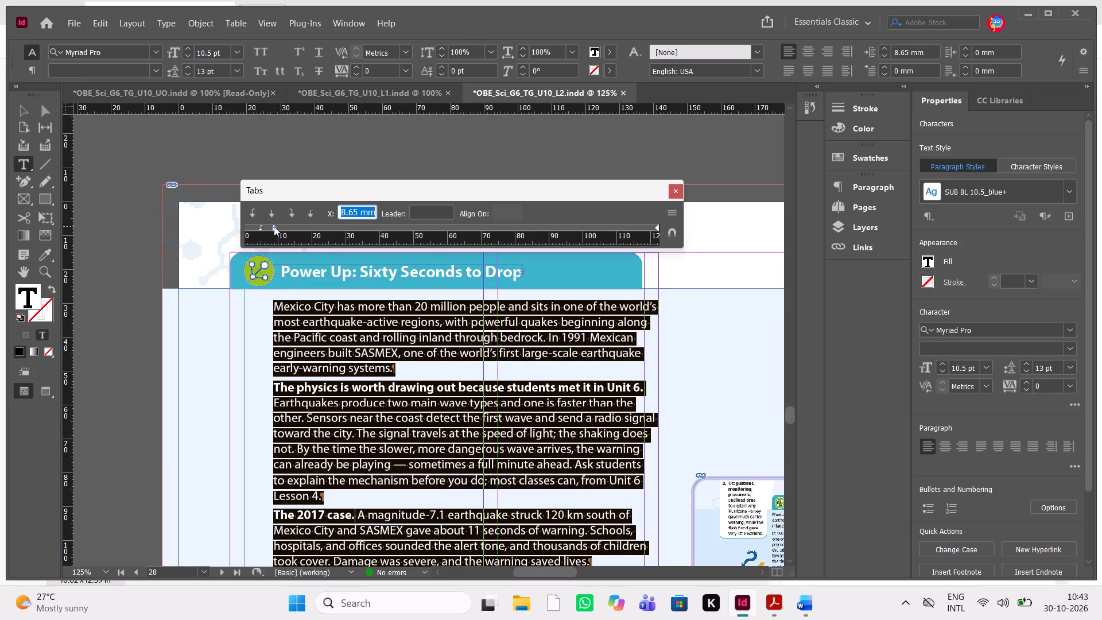
pyautogui.moveTo(274, 230); pyautogui.dragTo(249, 236)
pyautogui.moveTo(272, 229); pyautogui.dragTo(251, 234)
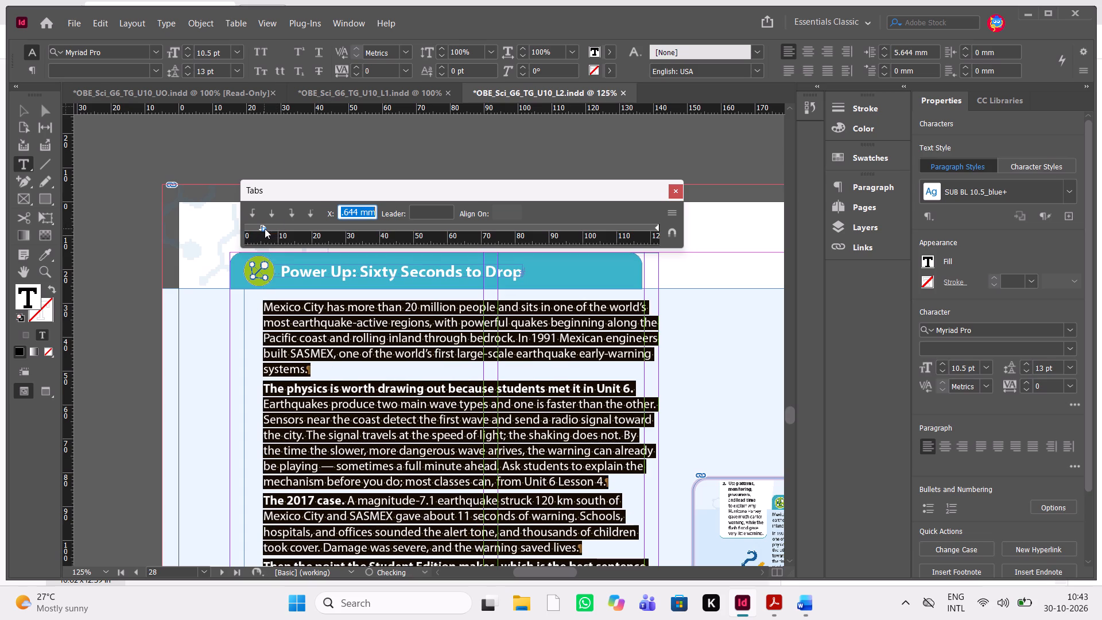
pyautogui.moveTo(265, 228); pyautogui.dragTo(249, 232)
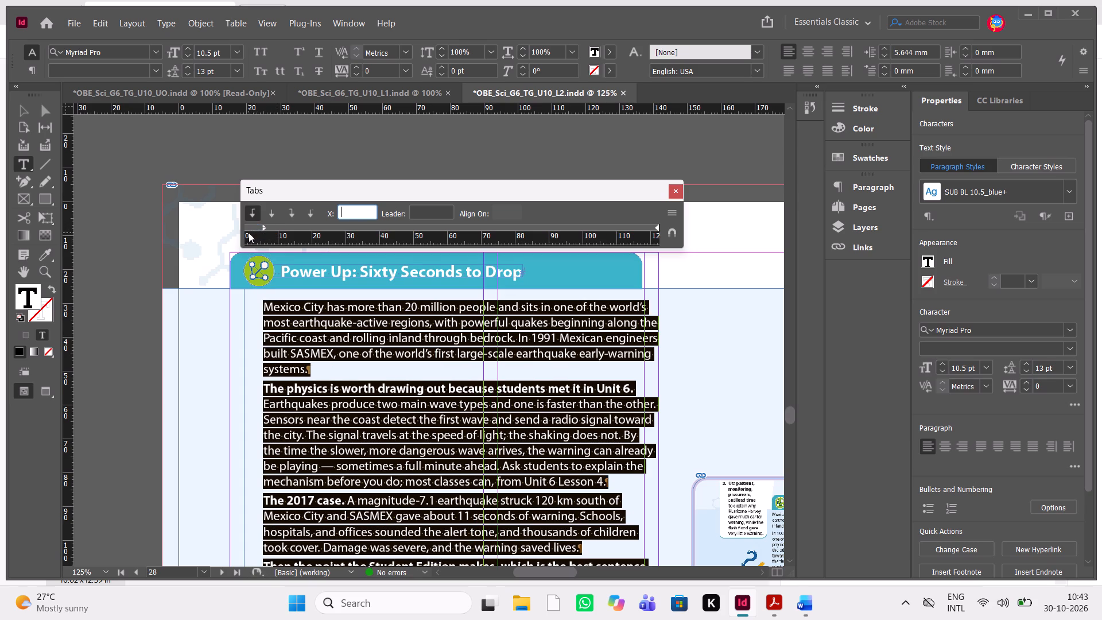
pyautogui.moveTo(249, 232); pyautogui.dragTo(249, 232)
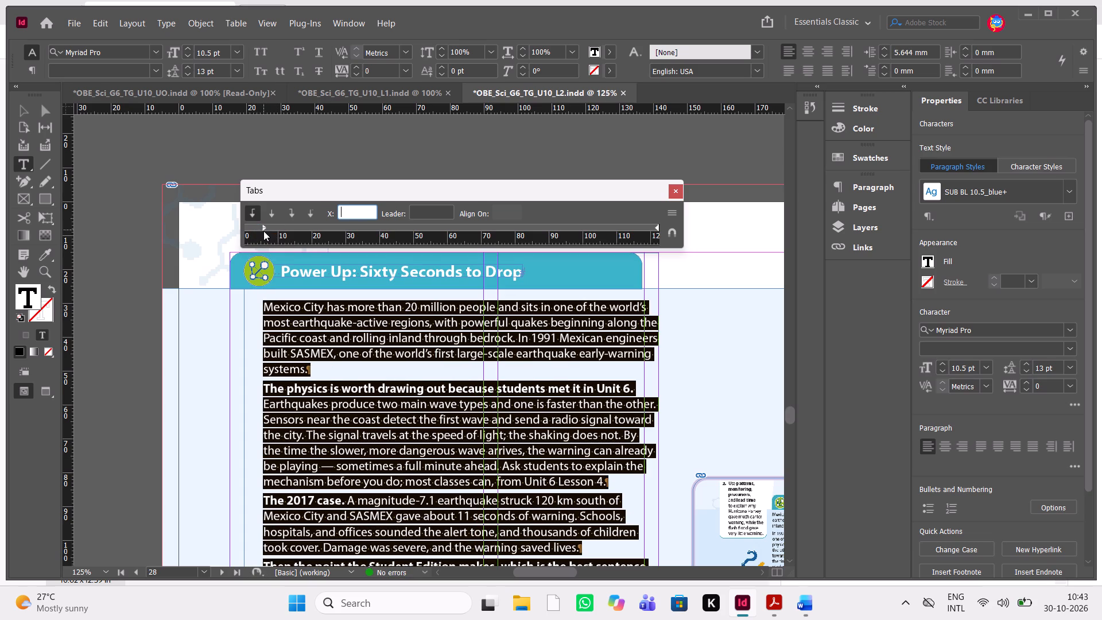
pyautogui.click(264, 231)
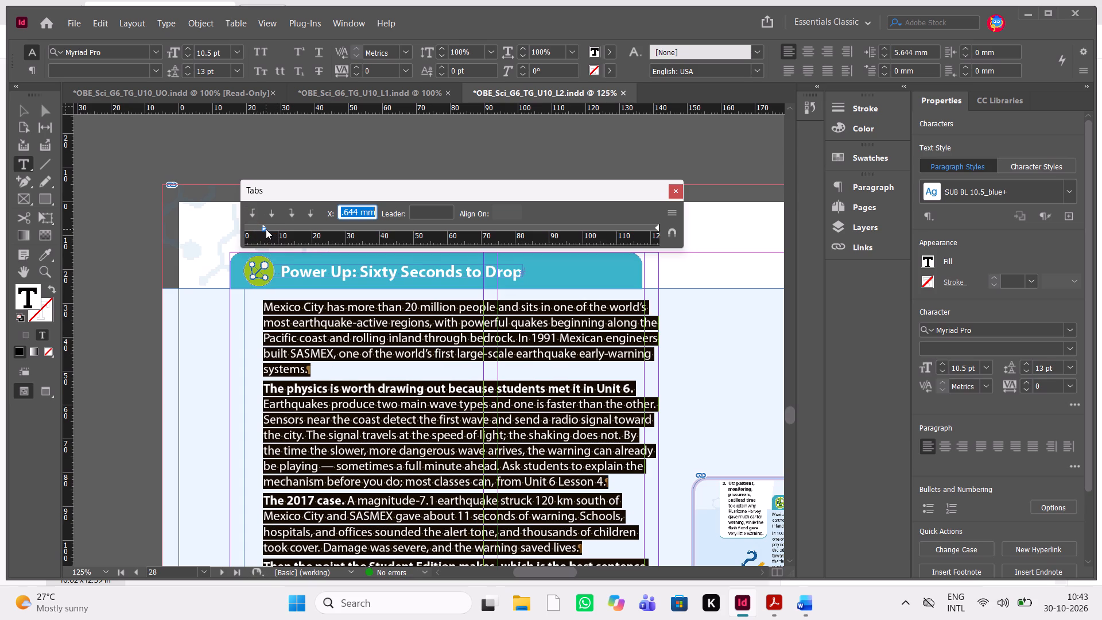
pyautogui.moveTo(265, 229); pyautogui.dragTo(245, 232)
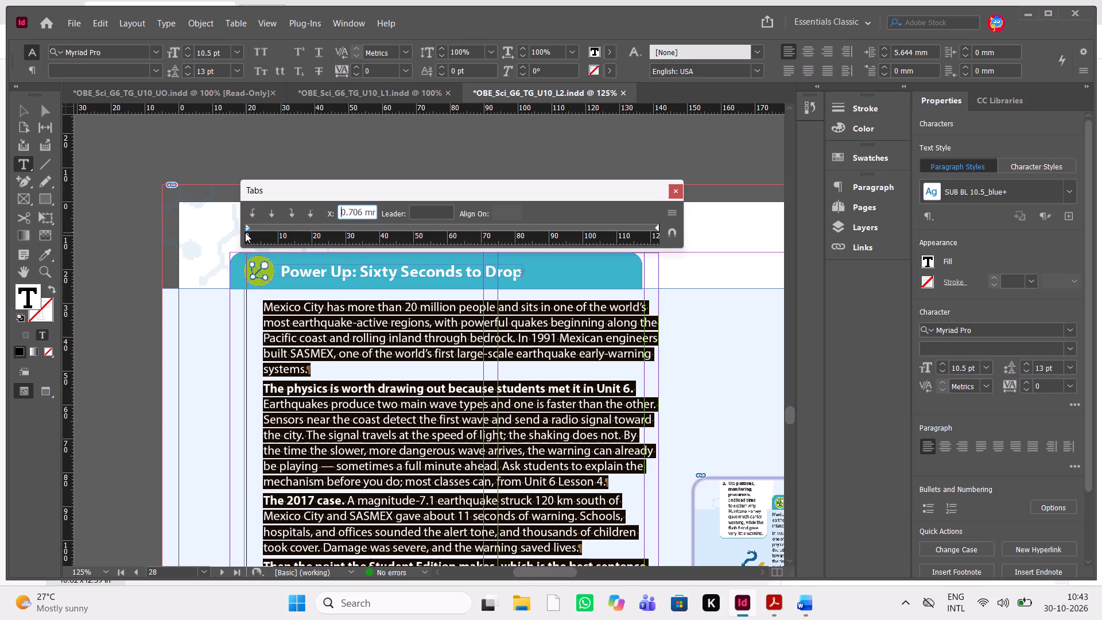
pyautogui.moveTo(245, 232); pyautogui.dragTo(242, 235)
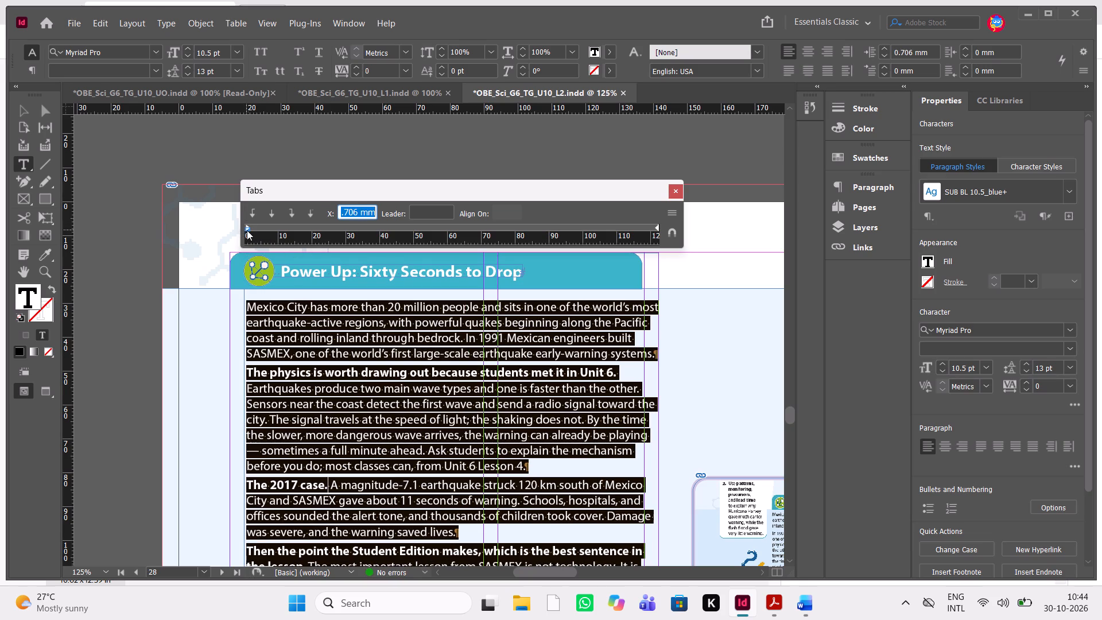
pyautogui.doubleClick(246, 228)
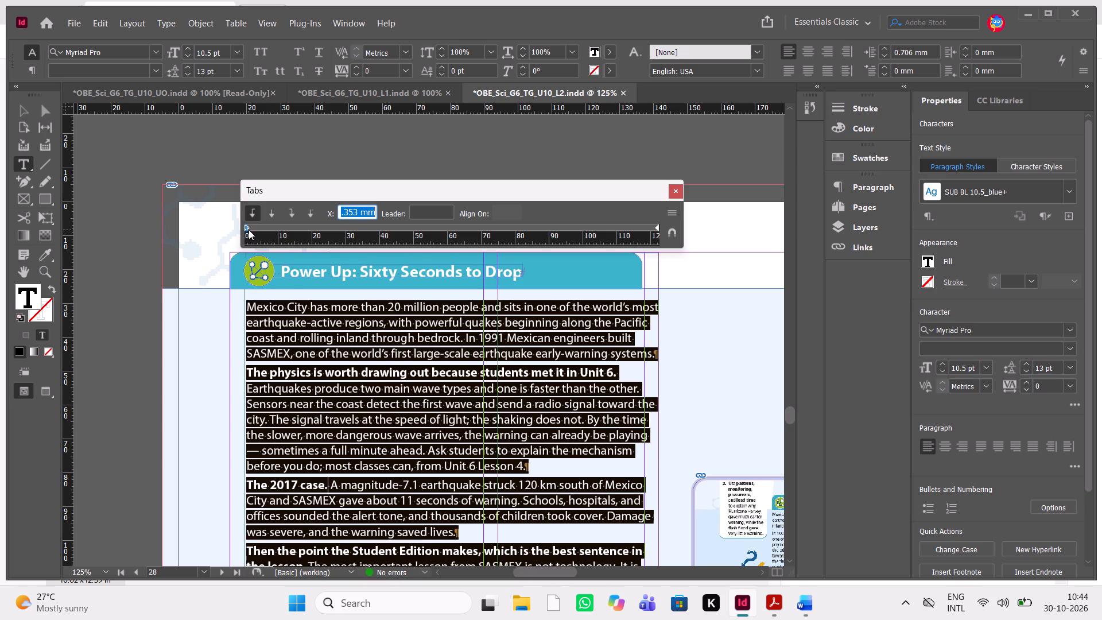
pyautogui.click(249, 230)
pyautogui.moveTo(245, 230); pyautogui.dragTo(243, 244)
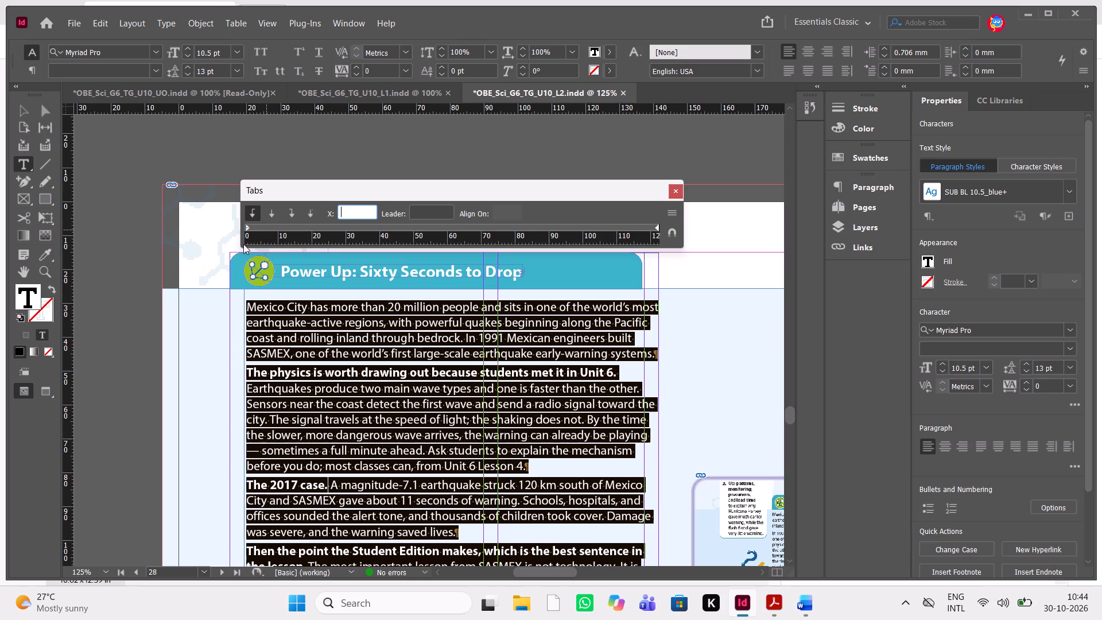
pyautogui.moveTo(243, 244); pyautogui.dragTo(203, 250)
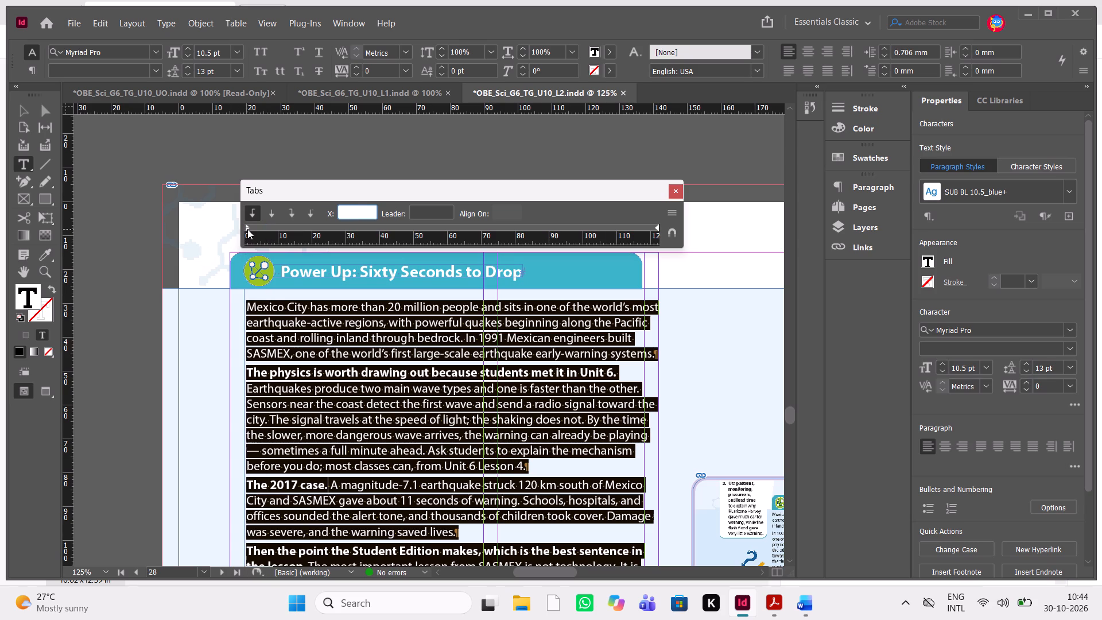
pyautogui.click(247, 229)
pyautogui.moveTo(247, 229); pyautogui.dragTo(238, 230)
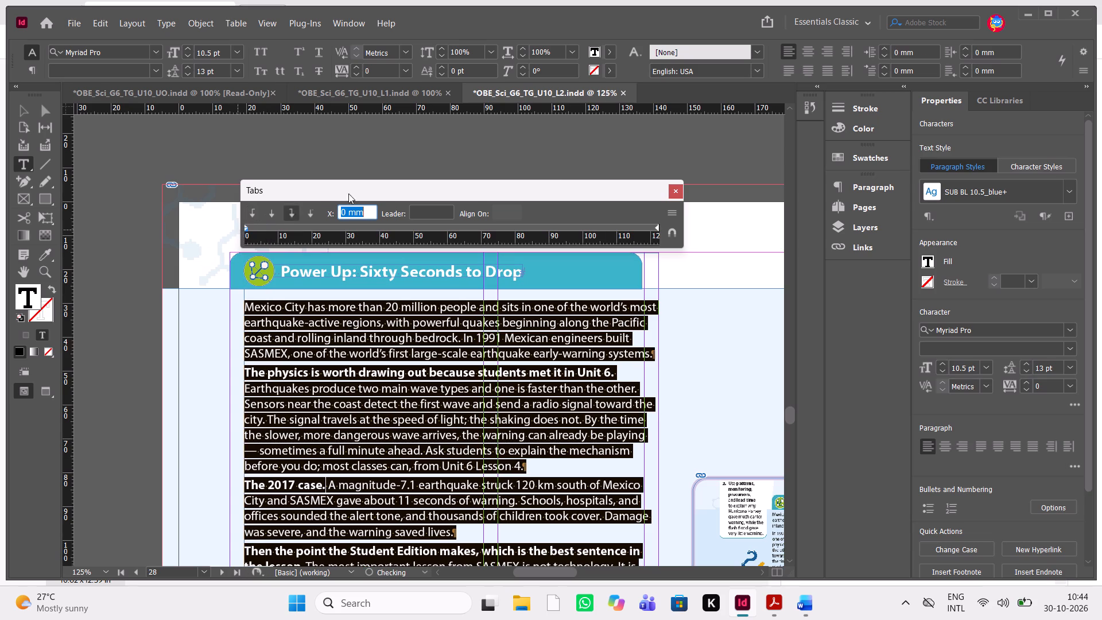
pyautogui.click(675, 193)
# Colour the (DOK 3) label of Thinking Question 1 on page 28 with the [Black] swatch.
pyautogui.scroll(-1, 475, 401)
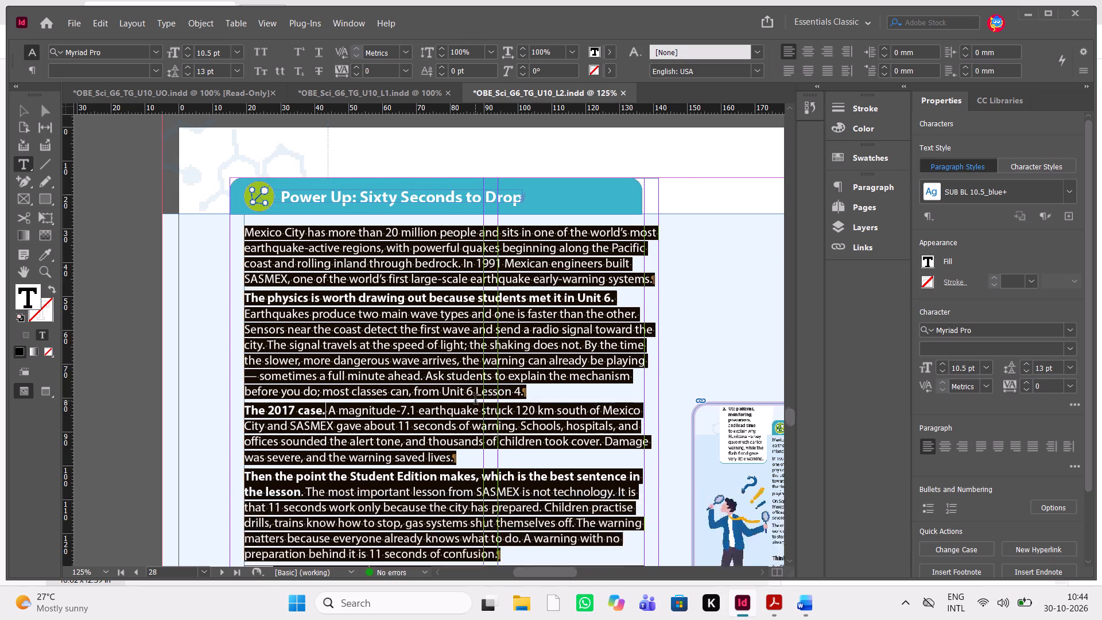
pyautogui.scroll(-3, 475, 401)
pyautogui.scroll(1, 475, 401)
pyautogui.scroll(-1, 475, 401)
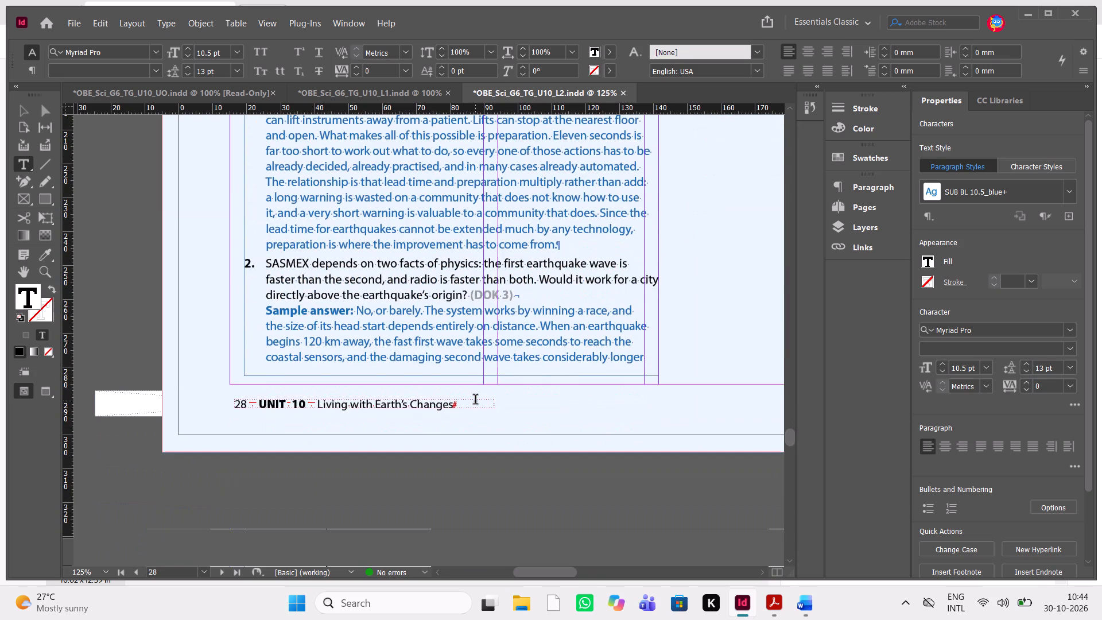
pyautogui.scroll(2, 475, 401)
pyautogui.hscroll(1, 475, 401)
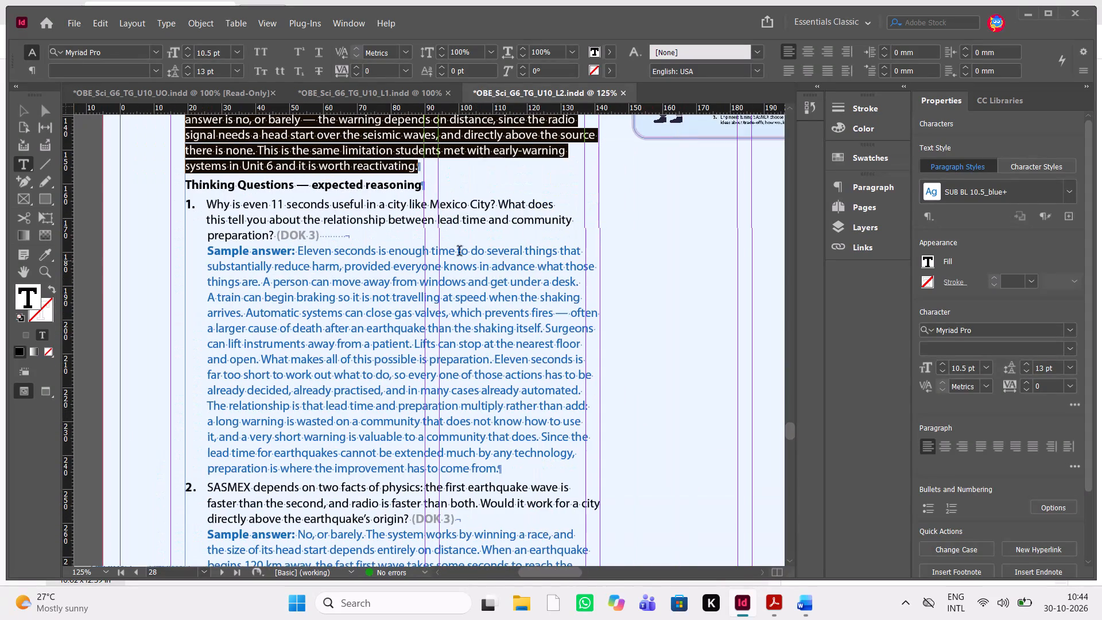
pyautogui.moveTo(329, 232); pyautogui.dragTo(274, 241)
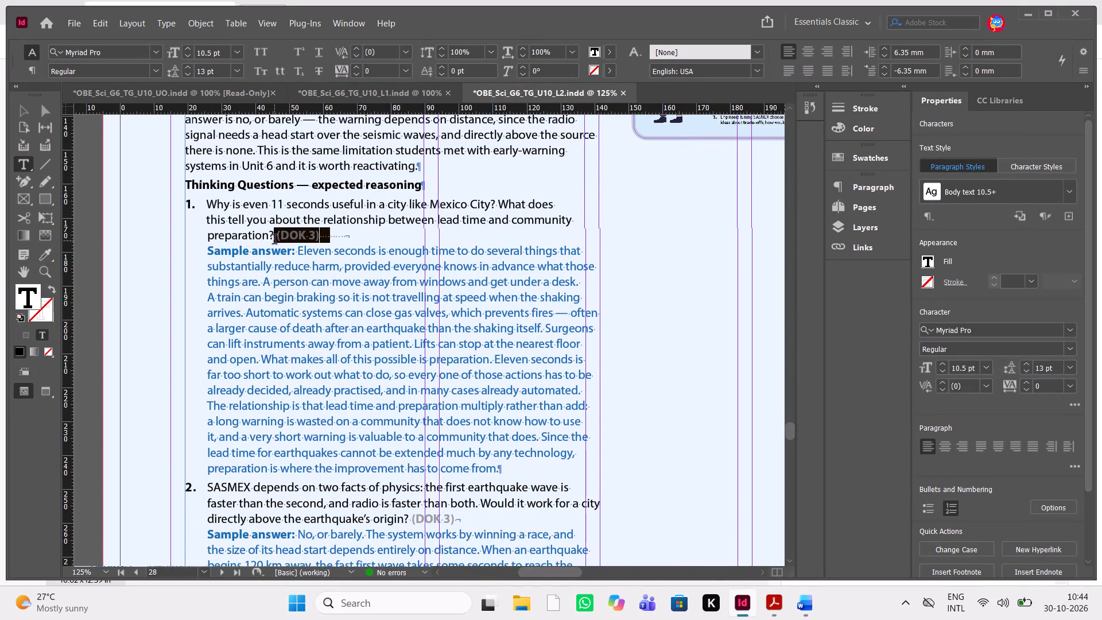
pyautogui.moveTo(893, 168); pyautogui.dragTo(882, 157)
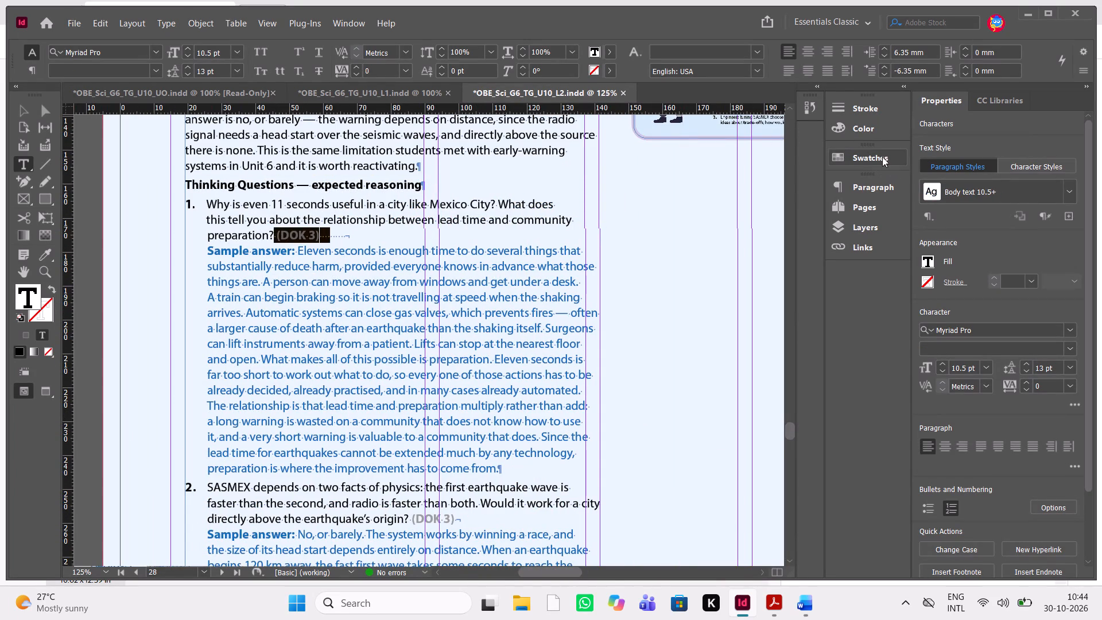
pyautogui.click(882, 157)
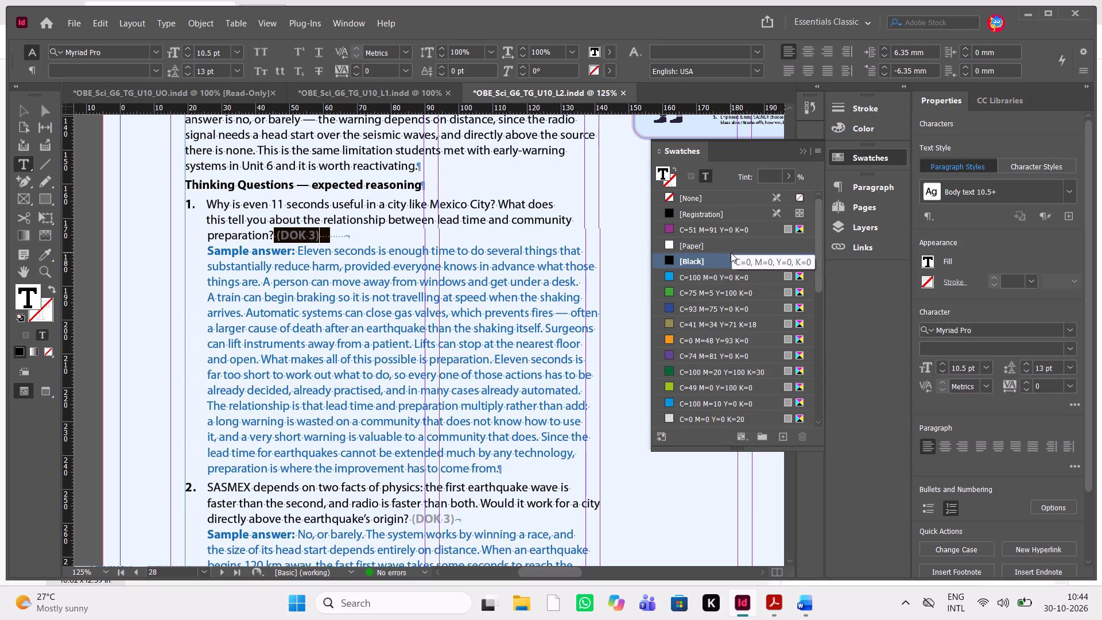
pyautogui.click(731, 253)
pyautogui.scroll(-1, 527, 374)
pyautogui.scroll(1, 527, 374)
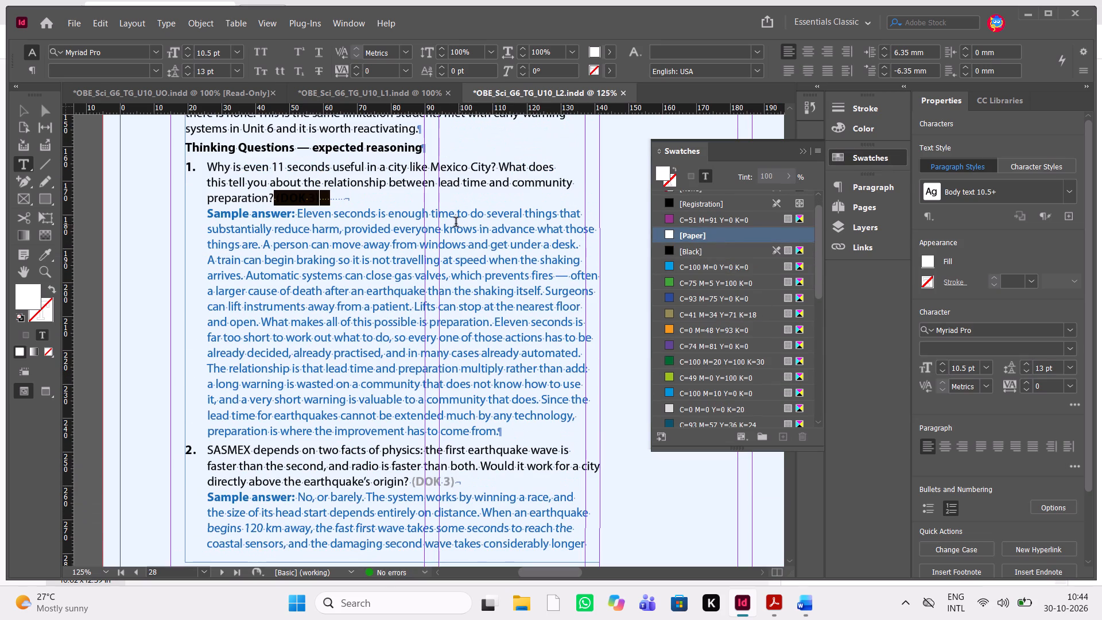
pyautogui.click(456, 223)
pyautogui.moveTo(331, 193); pyautogui.dragTo(292, 201)
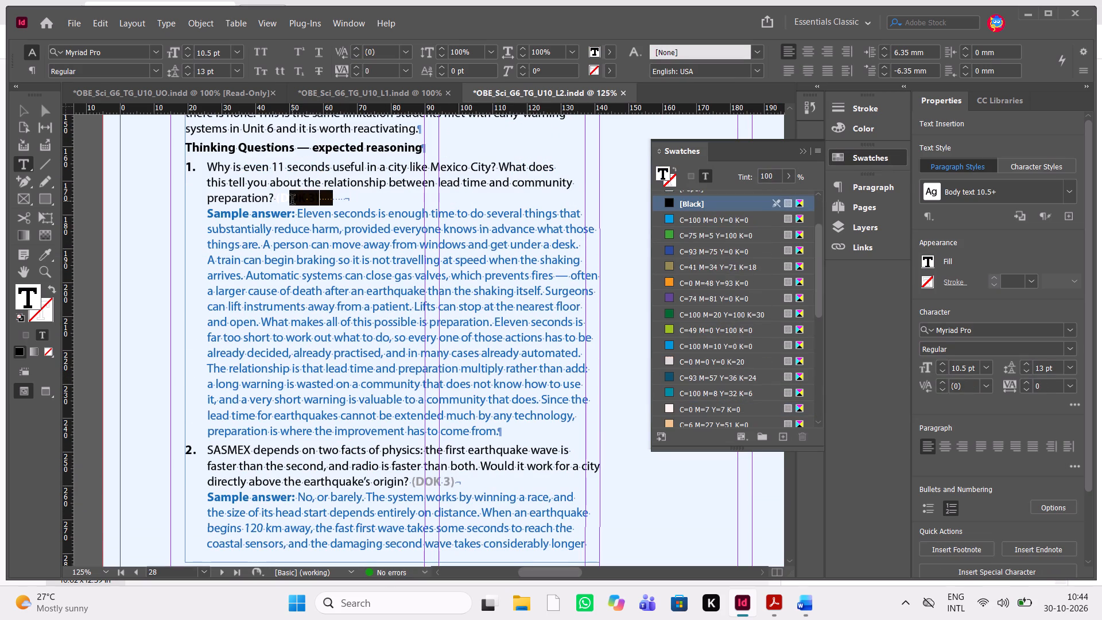
pyautogui.moveTo(292, 201); pyautogui.dragTo(272, 197)
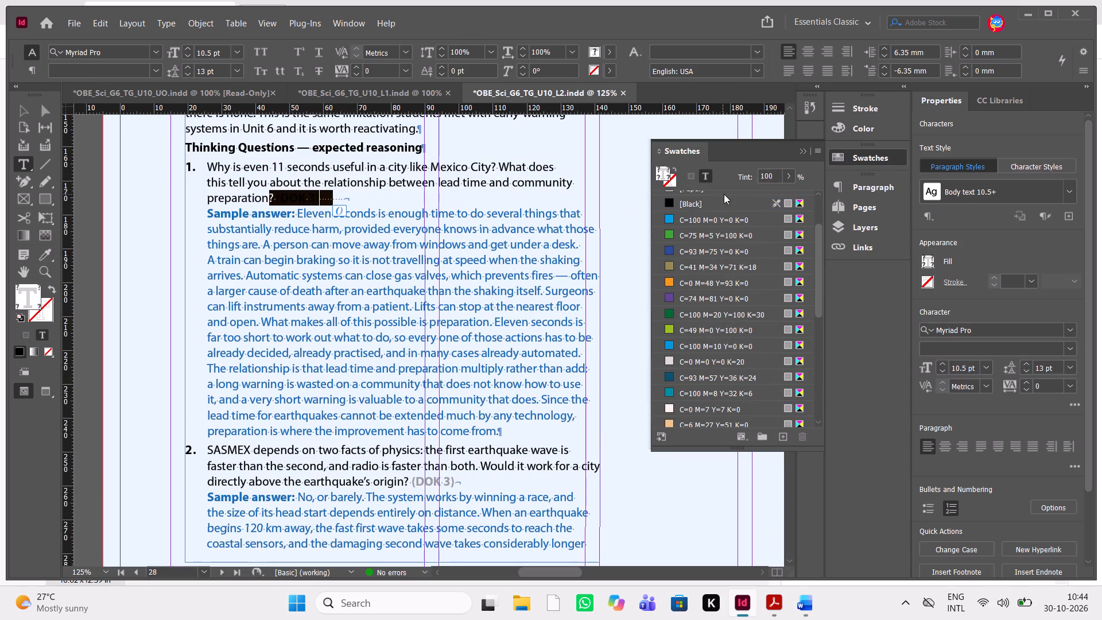
pyautogui.click(724, 204)
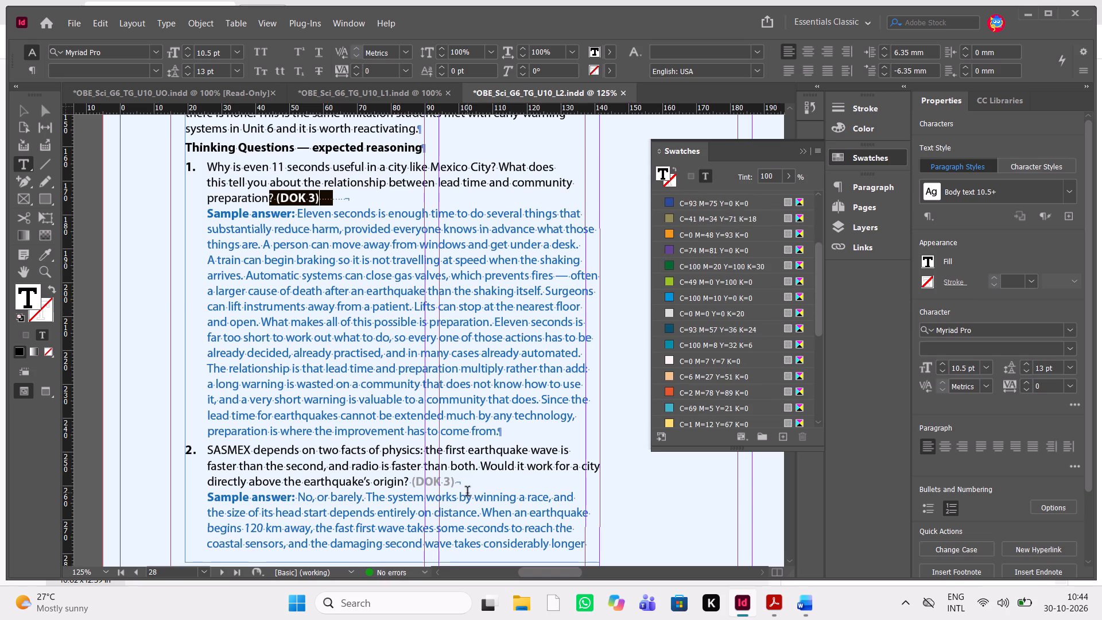
# Colour the (DOK 3) label of Thinking Question 2 on page 28 with the [Black] swatch.
pyautogui.click(468, 493)
pyautogui.moveTo(483, 472); pyautogui.dragTo(453, 475)
pyautogui.moveTo(461, 475); pyautogui.dragTo(435, 479)
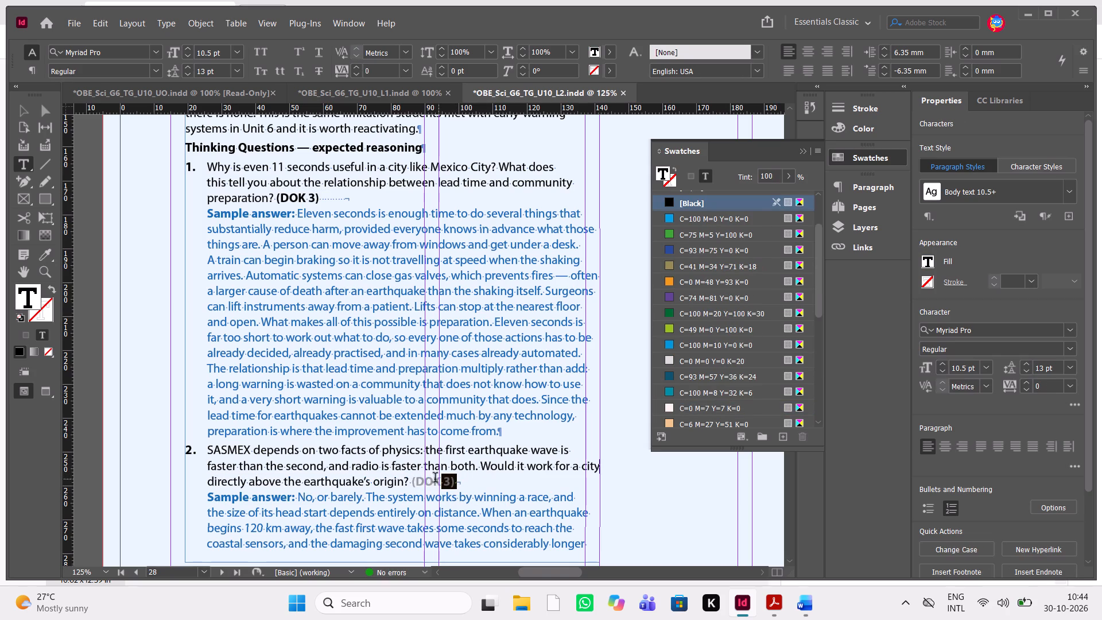
pyautogui.moveTo(435, 479); pyautogui.dragTo(410, 480)
pyautogui.click(762, 205)
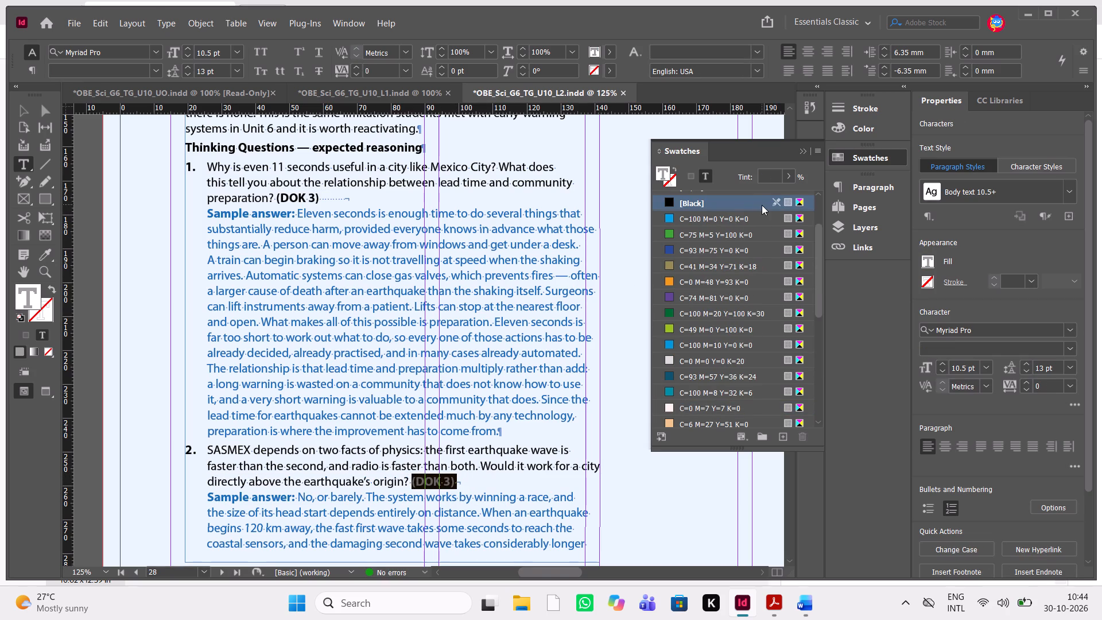
pyautogui.scroll(5, 478, 404)
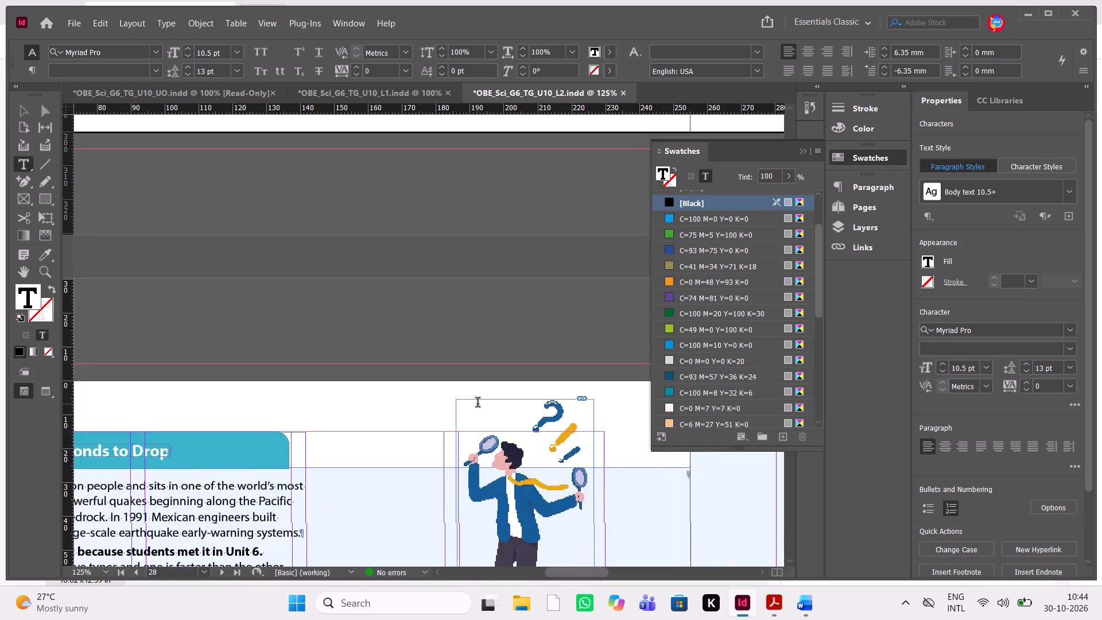
pyautogui.scroll(5, 478, 404)
pyautogui.scroll(-1, 478, 404)
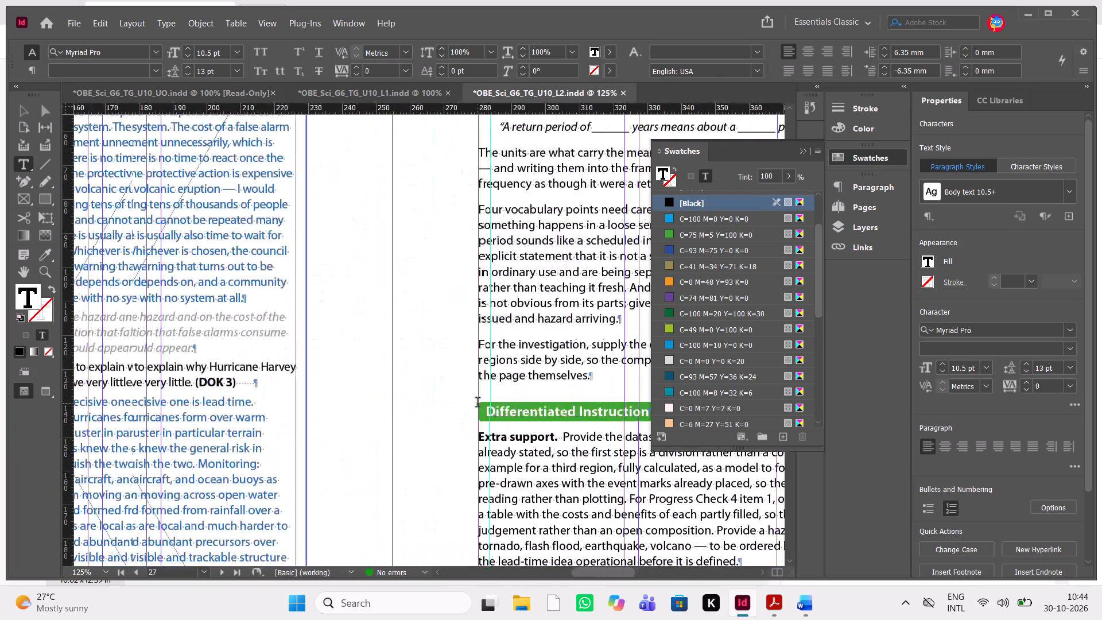
pyautogui.click(800, 154)
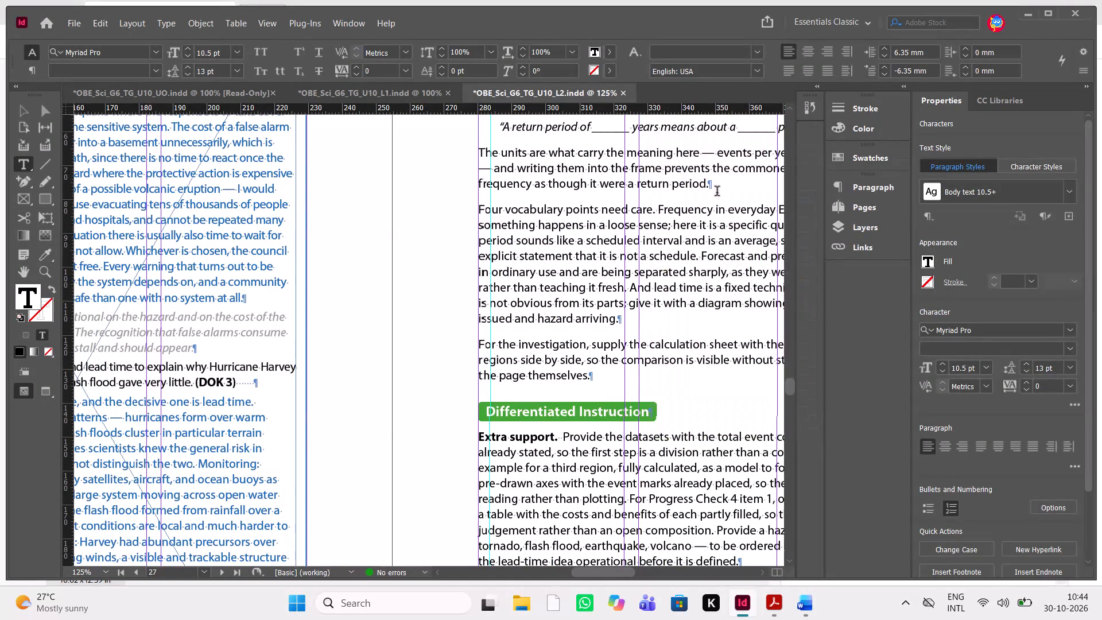
# Cut the standing-man illustration and the Student Edition page thumbnail from the column beside the Power Up text on page 28.
pyautogui.scroll(-3, 382, 415)
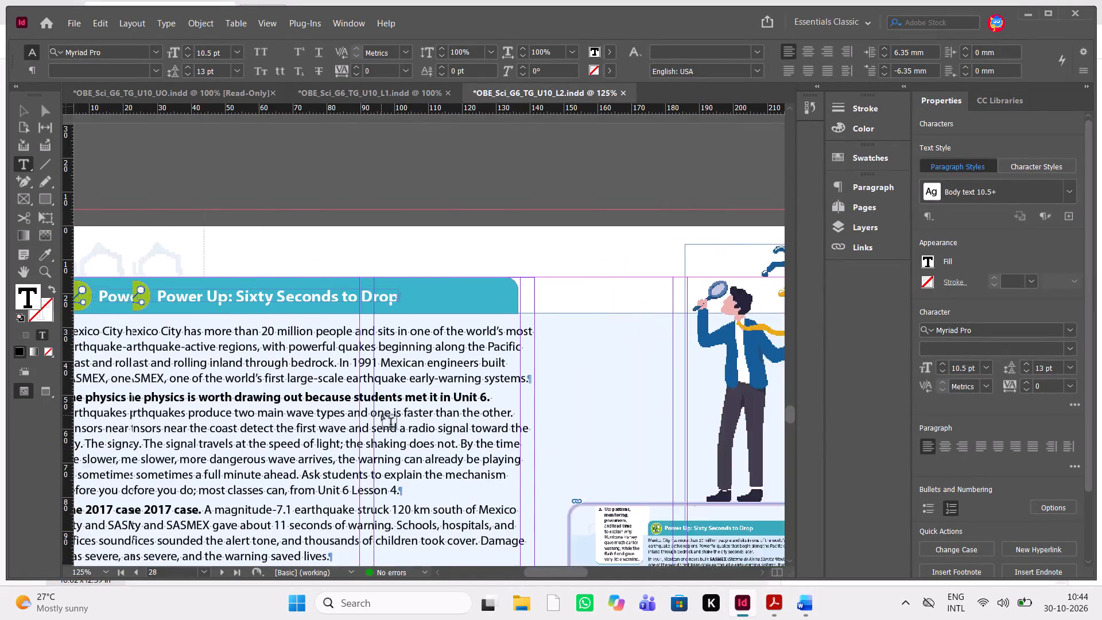
pyautogui.scroll(-1, 382, 415)
pyautogui.hscroll(-1, 382, 415)
pyautogui.scroll(-1, 382, 415)
pyautogui.scroll(1, 382, 415)
pyautogui.press('Escape')
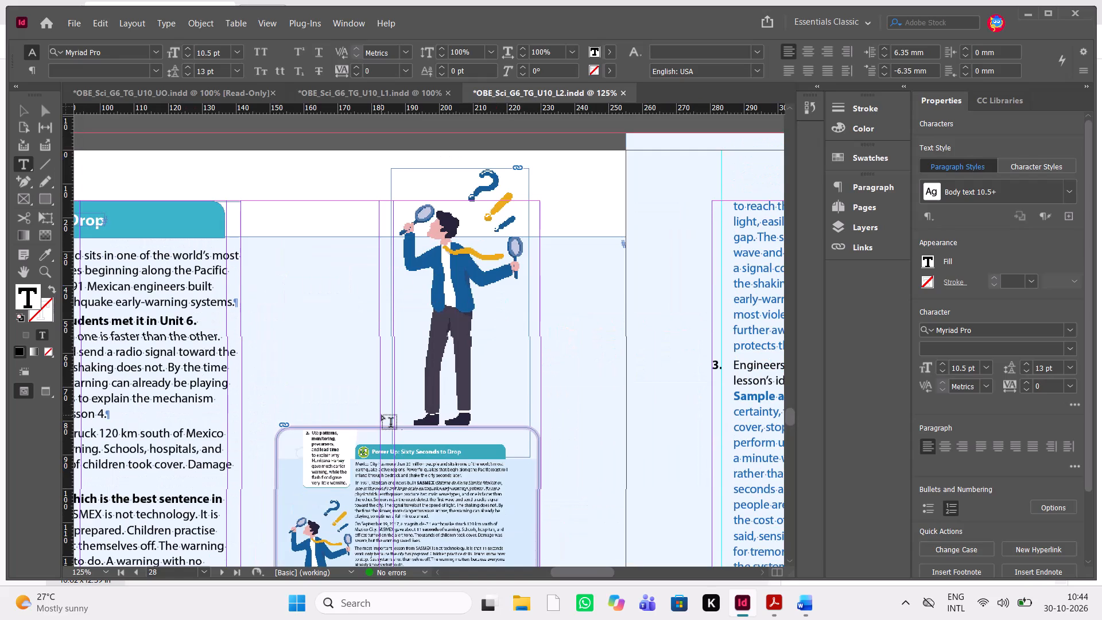
pyautogui.click(410, 507)
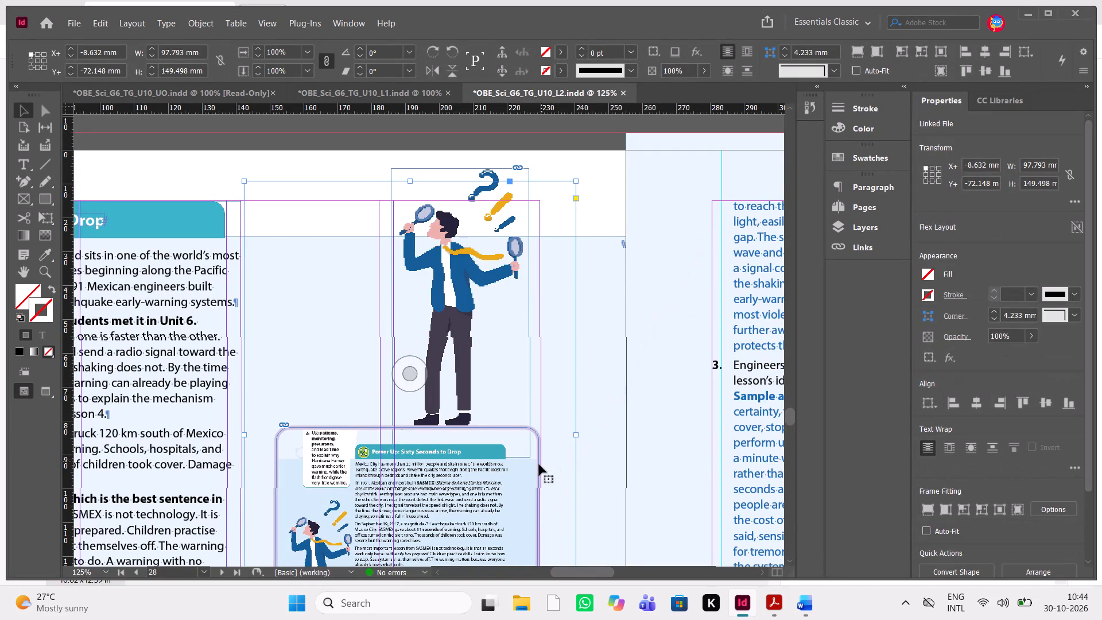
pyautogui.click(539, 465)
pyautogui.click(466, 303)
pyautogui.click(608, 187)
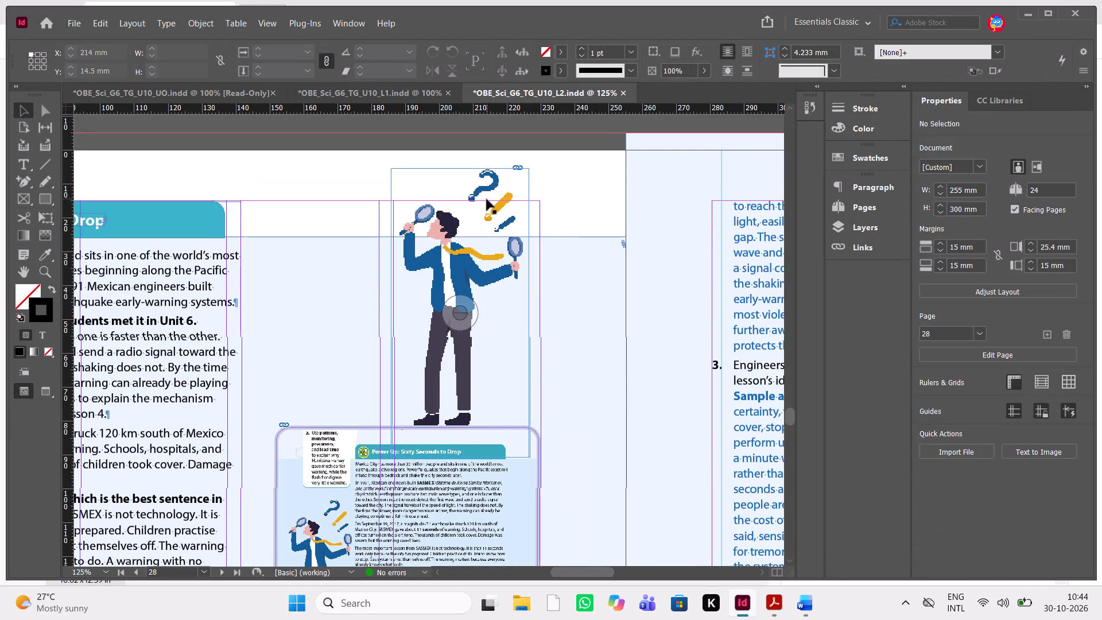
pyautogui.click(487, 199)
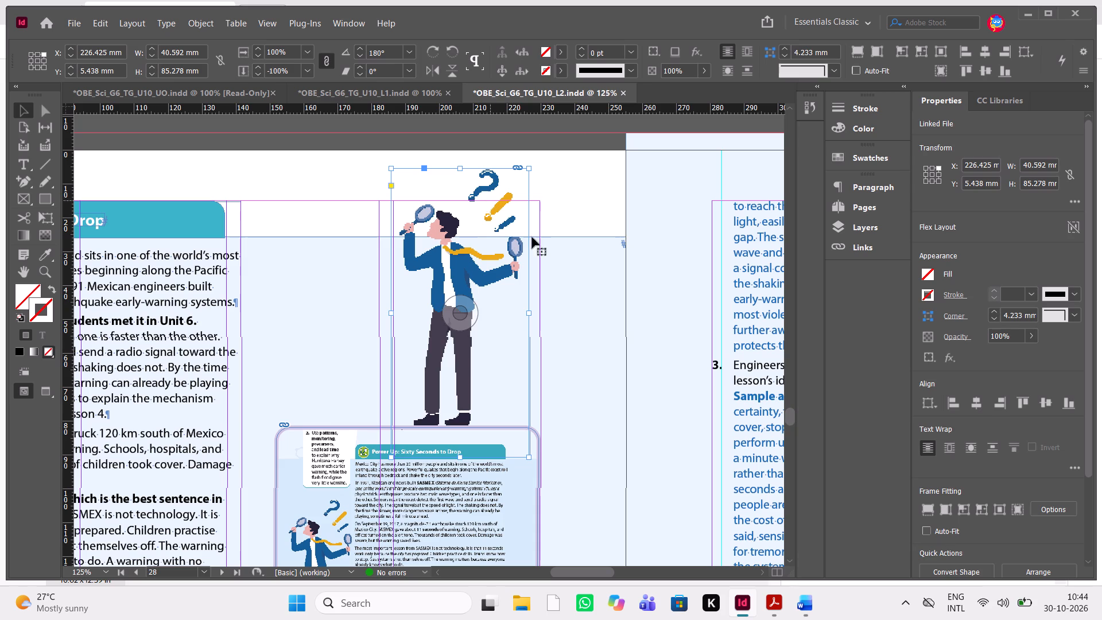
pyautogui.keyDown('shift'); pyautogui.click(538, 451); pyautogui.keyUp('shift')
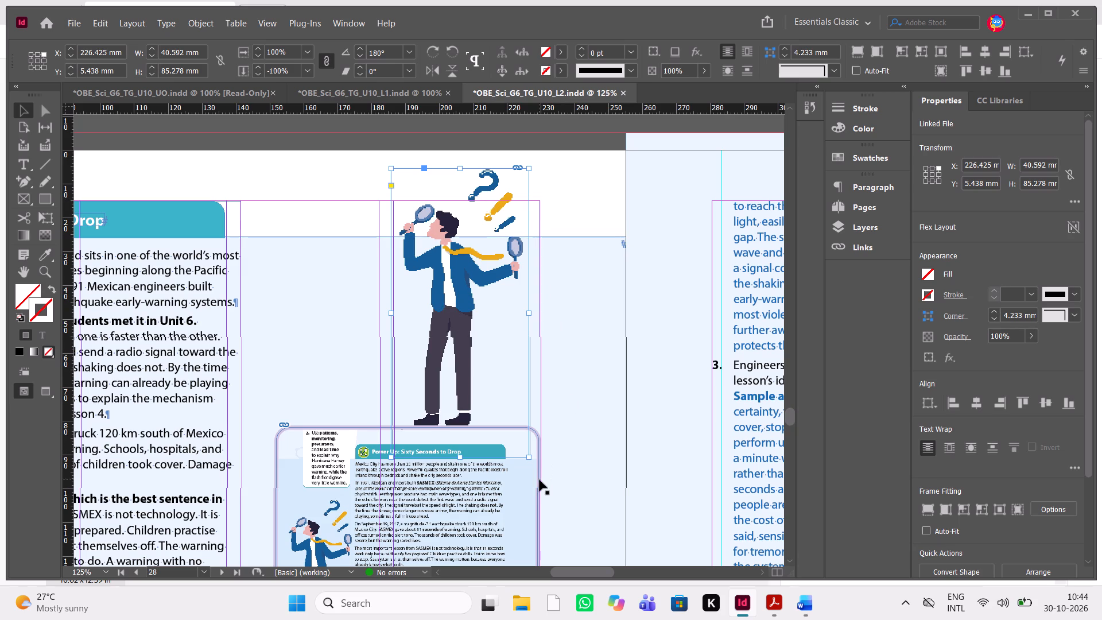
pyautogui.keyDown('shift'); pyautogui.click(539, 480); pyautogui.keyUp('shift')
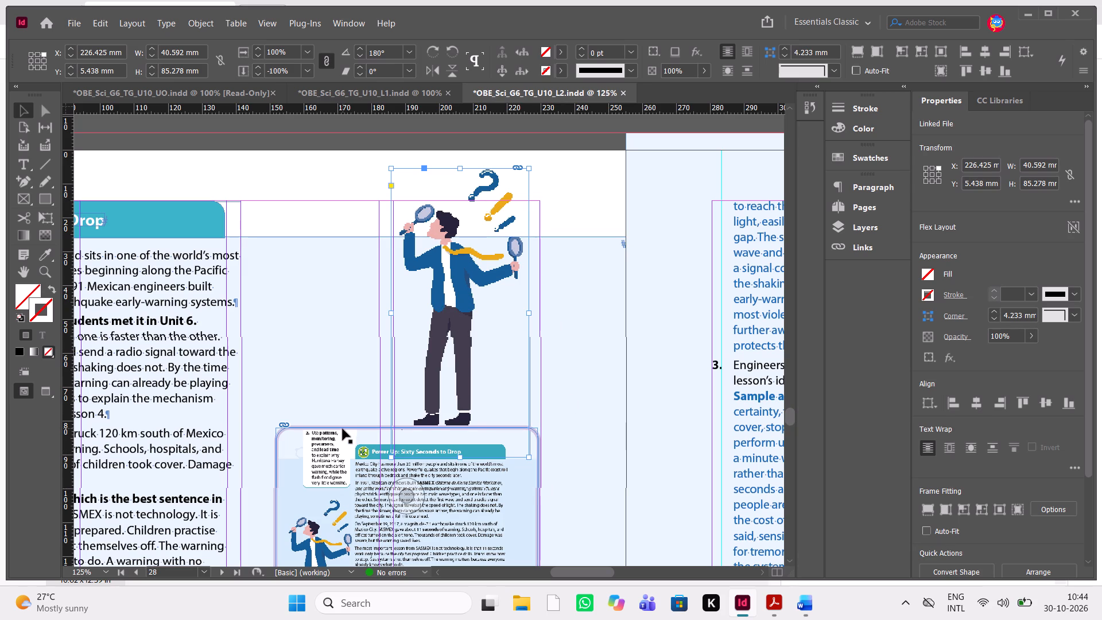
pyautogui.click(343, 429)
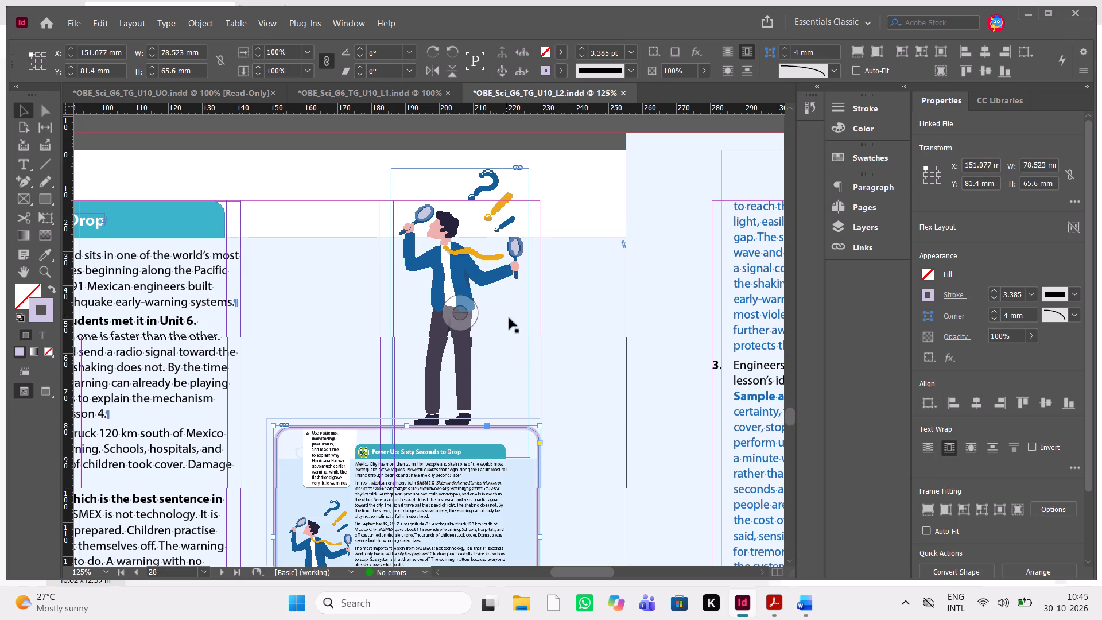
pyautogui.keyDown('shift'); pyautogui.click(519, 351); pyautogui.keyUp('shift')
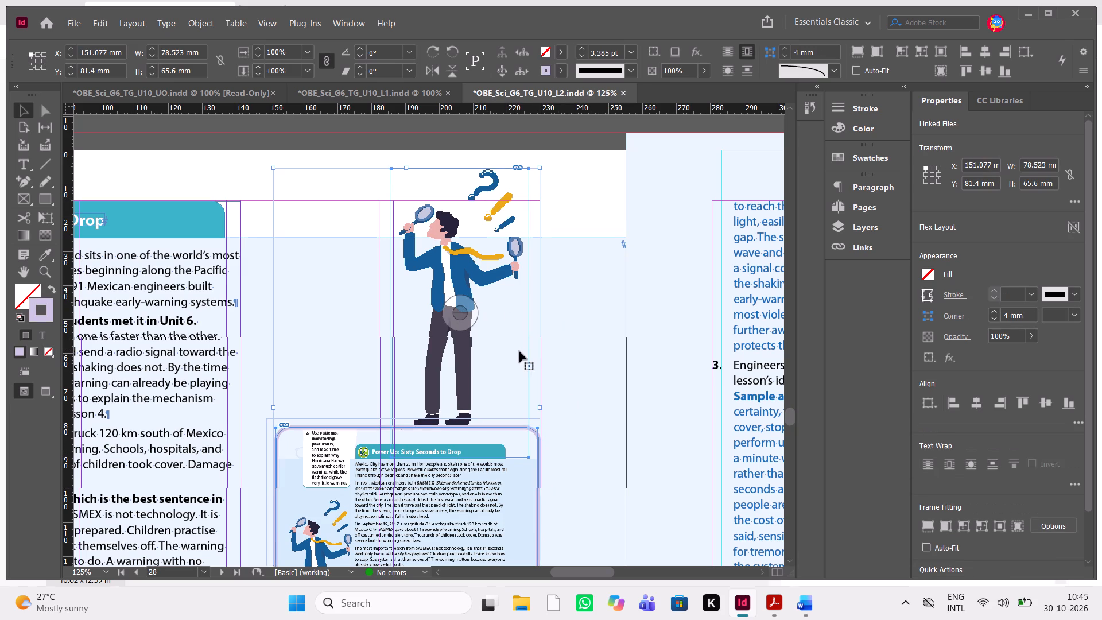
pyautogui.hotkey('ctrl', 'x')
# Move the Power Up: Sixty Seconds to Drop heading bar and its text frame together rightward on page 28 to X about 102.98 mm.
pyautogui.hscroll(1, 519, 351)
pyautogui.scroll(1, 519, 351)
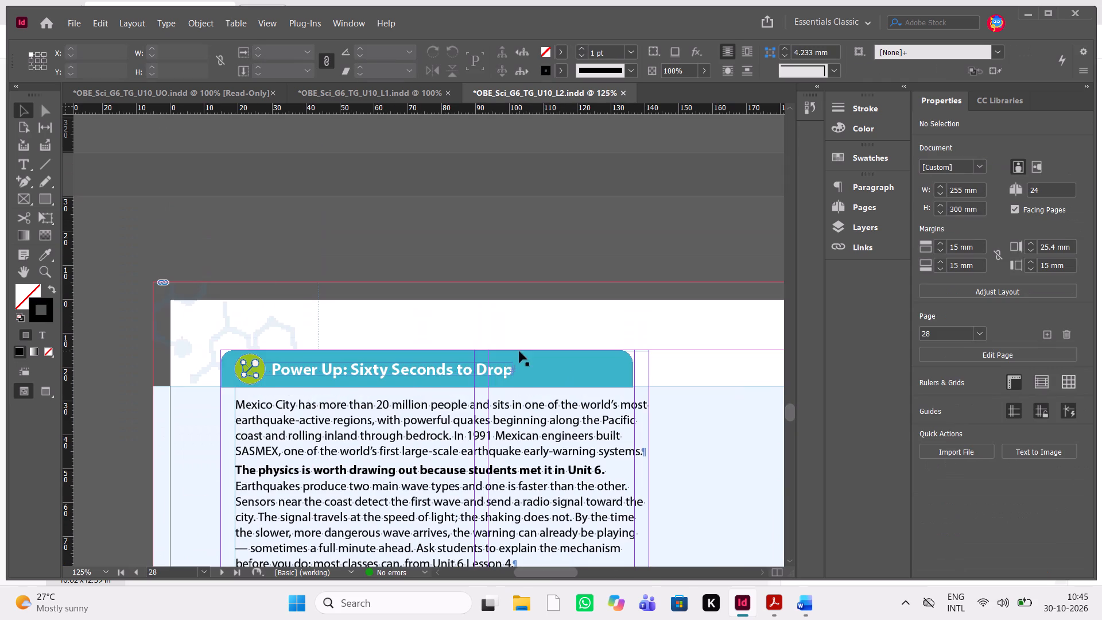
pyautogui.scroll(-1, 428, 363)
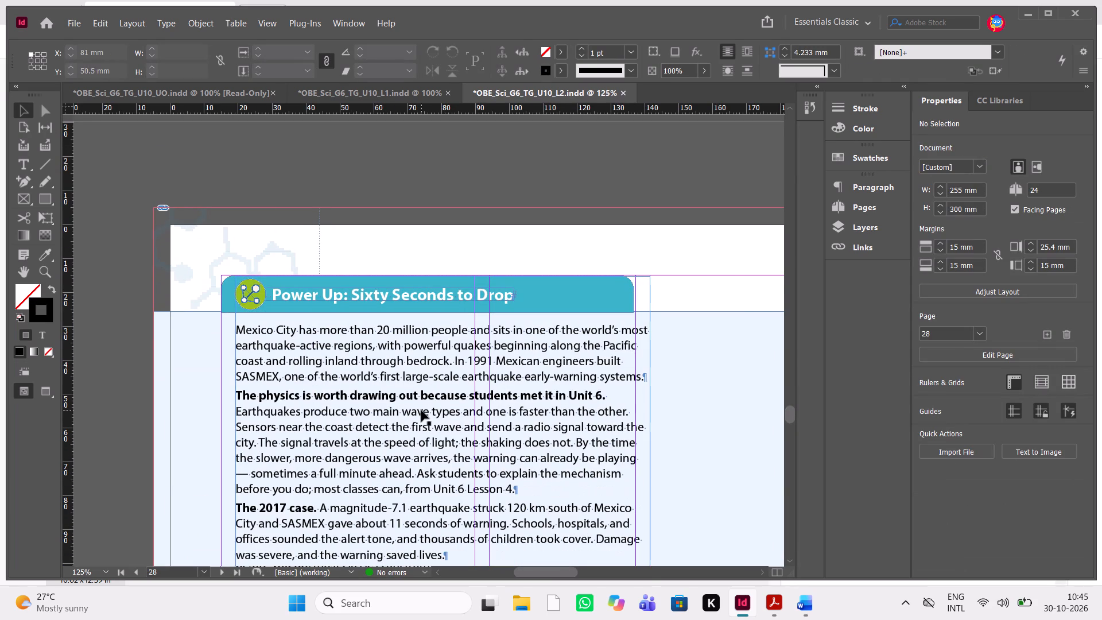
pyautogui.click(421, 410)
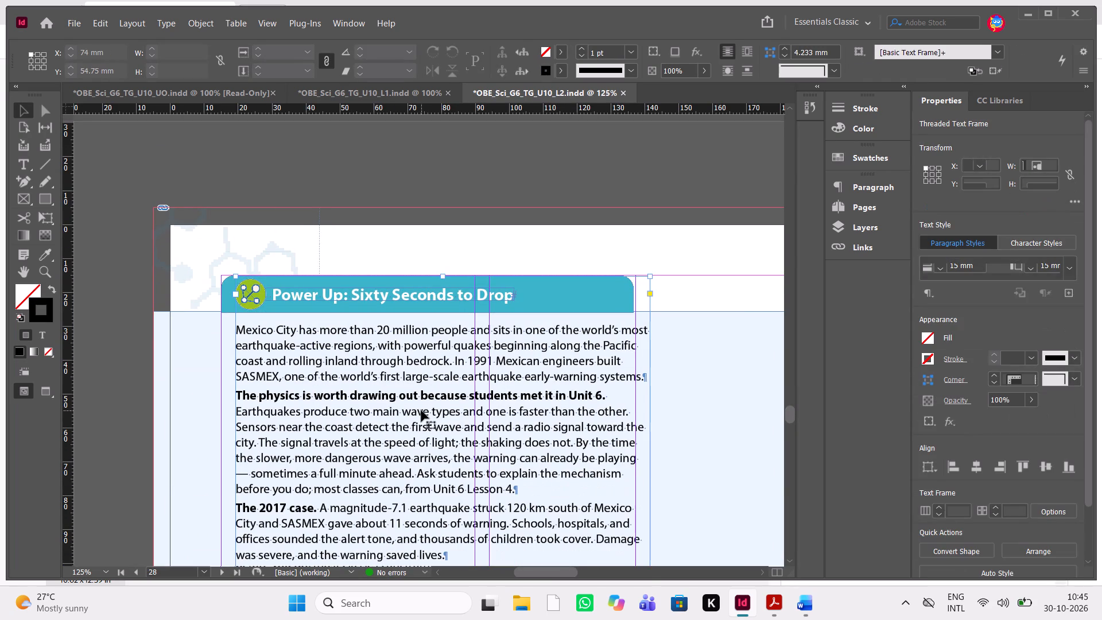
pyautogui.keyDown('shift'); pyautogui.click(479, 294); pyautogui.keyUp('shift')
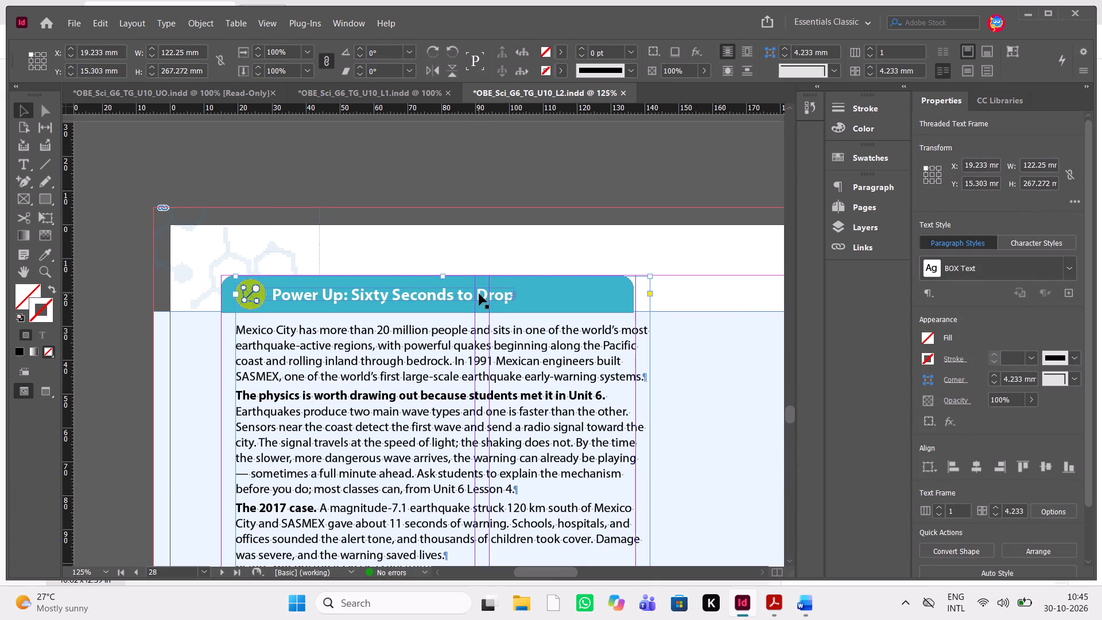
pyautogui.click(399, 378)
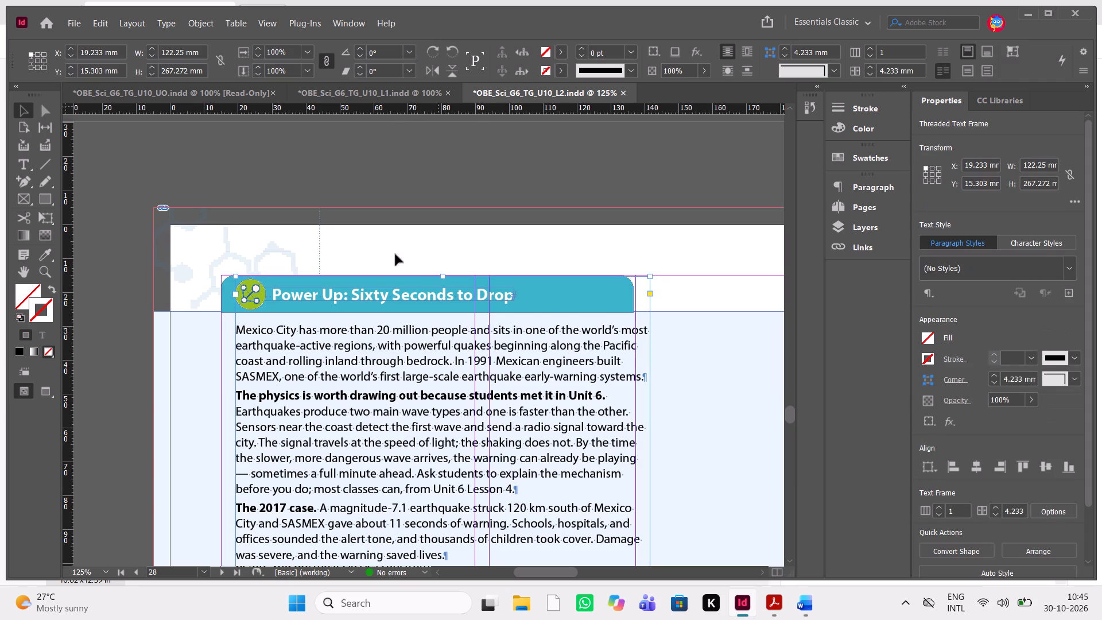
pyautogui.moveTo(230, 238); pyautogui.dragTo(453, 294)
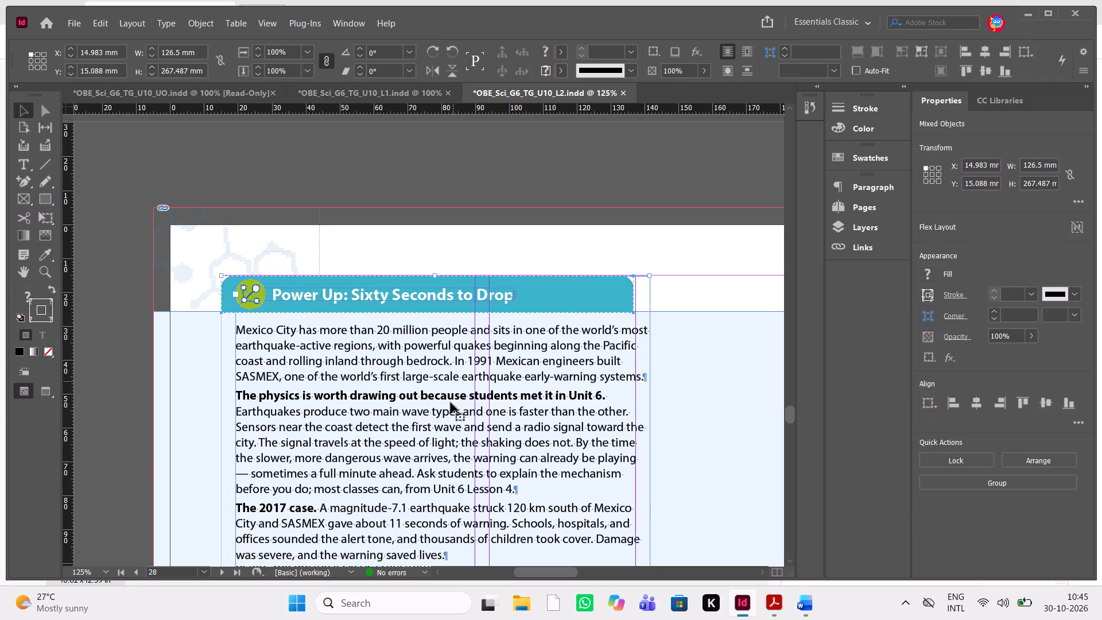
pyautogui.scroll(-2, 449, 456)
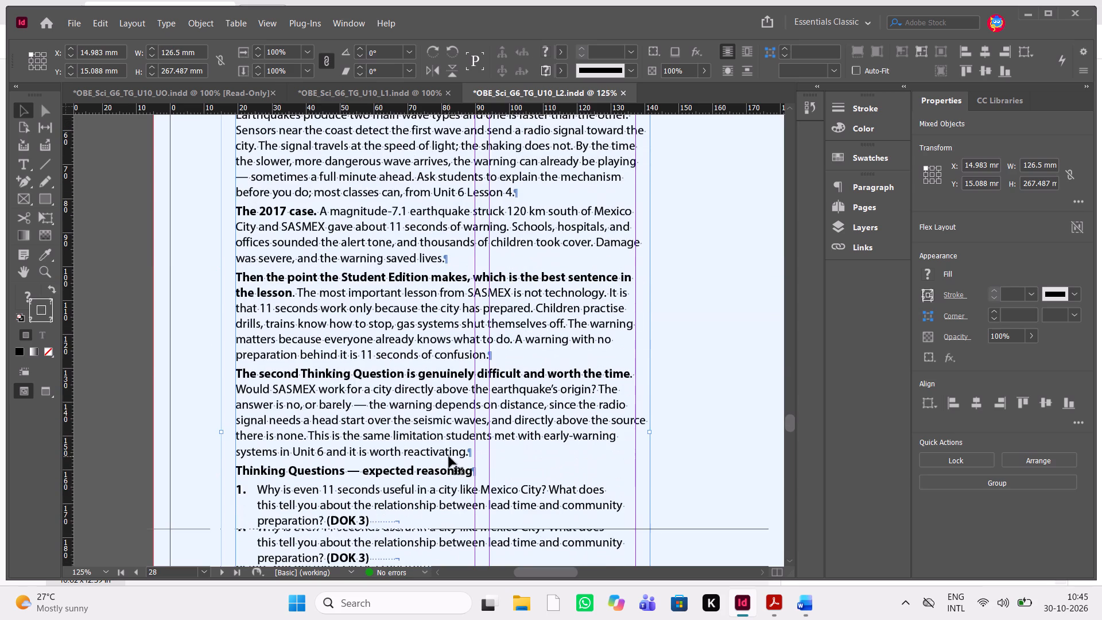
pyautogui.scroll(2, 449, 456)
pyautogui.scroll(-1, 449, 456)
pyautogui.hotkey('shift', 'Right')
pyautogui.hotkey('shift', 'Right')
pyautogui.hotkey('shift', 'Right')
pyautogui.hotkey('shift', 'Right')
pyautogui.hotkey('shift', 'Right')
pyautogui.hotkey('shift', 'Right')
pyautogui.hotkey('shift', 'Right')
pyautogui.hotkey('shift', 'Right')
pyautogui.hotkey('shift', 'Right')
pyautogui.hotkey('shift', 'Right')
pyautogui.hotkey('shift', 'Right')
pyautogui.hotkey('shift', 'Right')
pyautogui.hotkey('shift', 'Right')
pyautogui.hotkey('shift', 'Right')
pyautogui.hotkey('shift', 'Right')
pyautogui.hotkey('shift', 'Right')
pyautogui.hotkey('shift', 'Right')
pyautogui.hotkey('shift', 'Right')
pyautogui.hotkey('shift', 'Right')
pyautogui.hotkey('shift', 'Right')
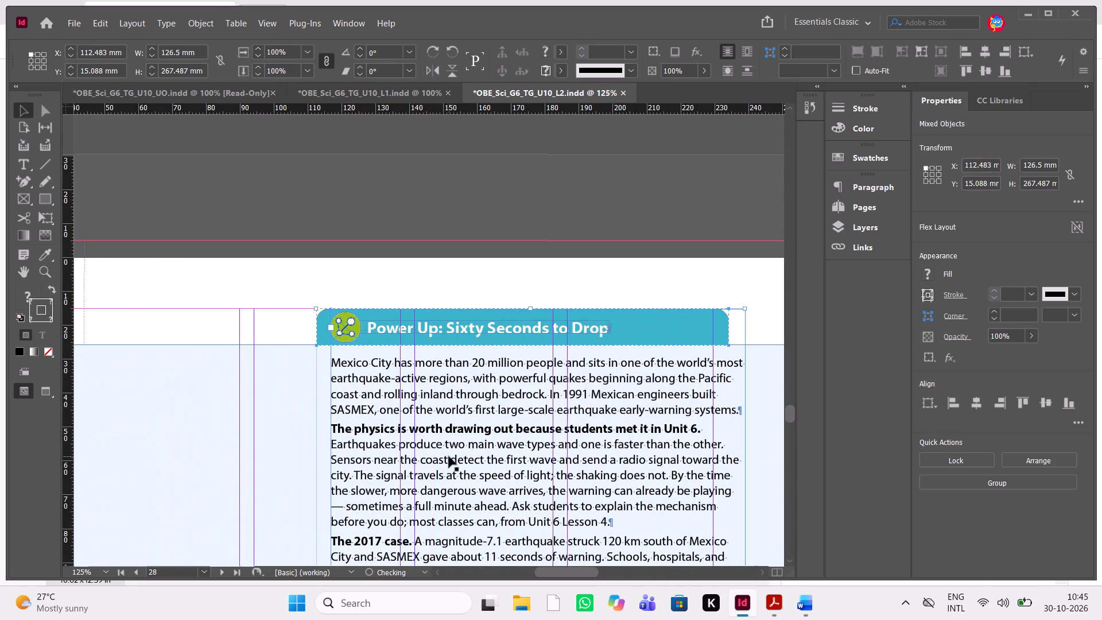
pyautogui.hotkey('shift', 'Left')
pyautogui.hotkey('shift', 'Left')
pyautogui.hotkey('shift', 'Left')
pyautogui.hotkey('shift', 'Left')
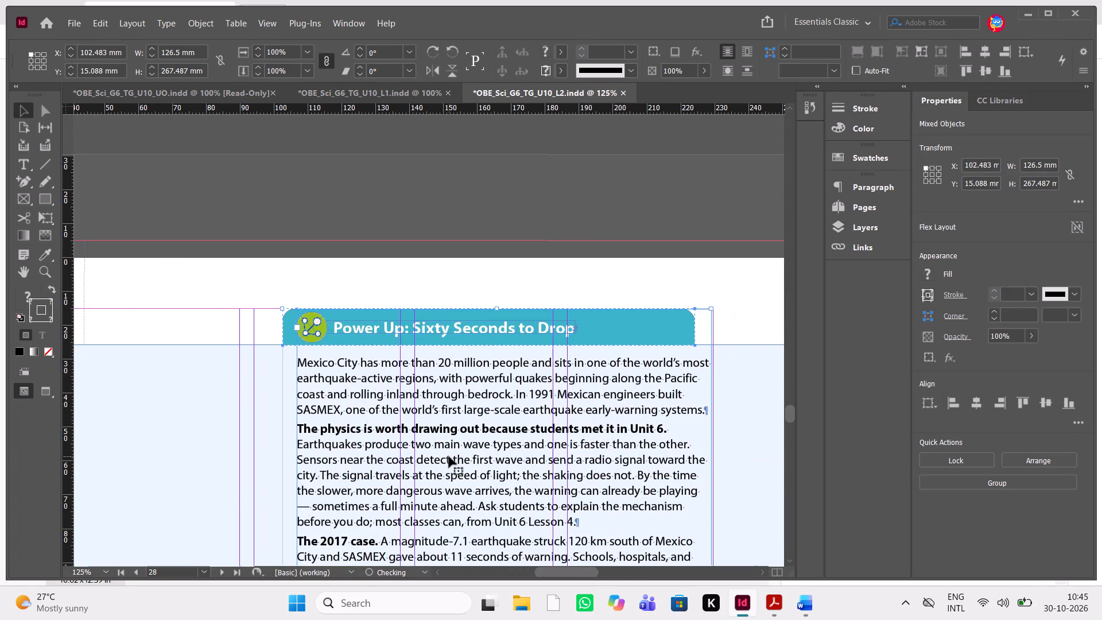
pyautogui.press('Left')
pyautogui.press('Left')
pyautogui.press('Right')
pyautogui.press('Right')
pyautogui.press('Right')
pyautogui.press('Right')
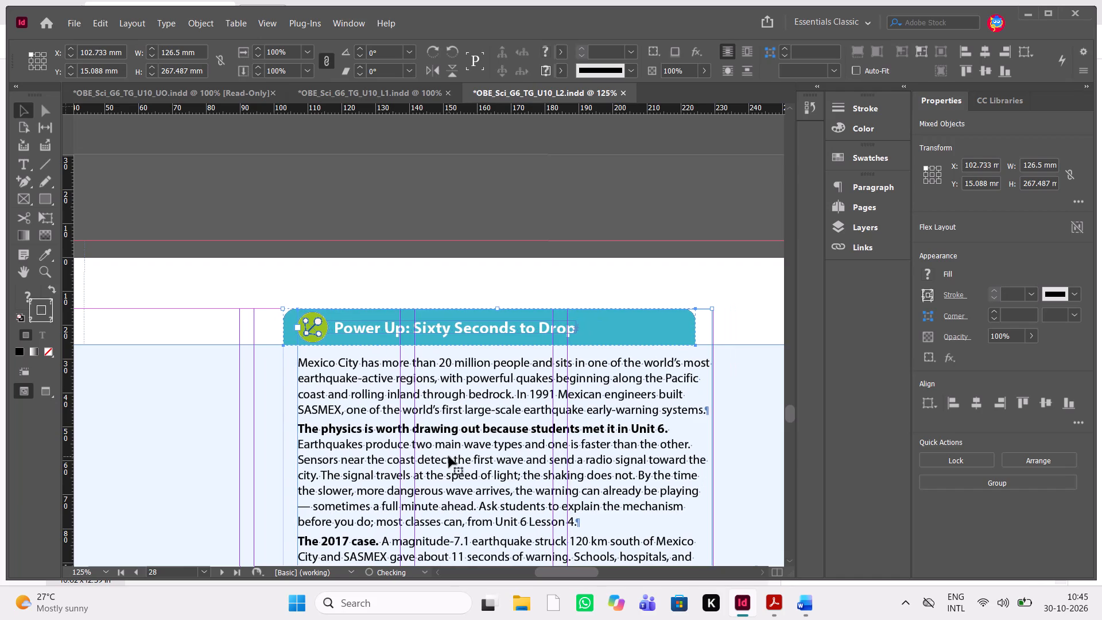
# Paste the man illustration and page thumbnail into page 28's empty left column, positioned at X 14.225 mm and Y 25.753 mm.
pyautogui.scroll(-1, 449, 456)
pyautogui.hscroll(-1, 449, 456)
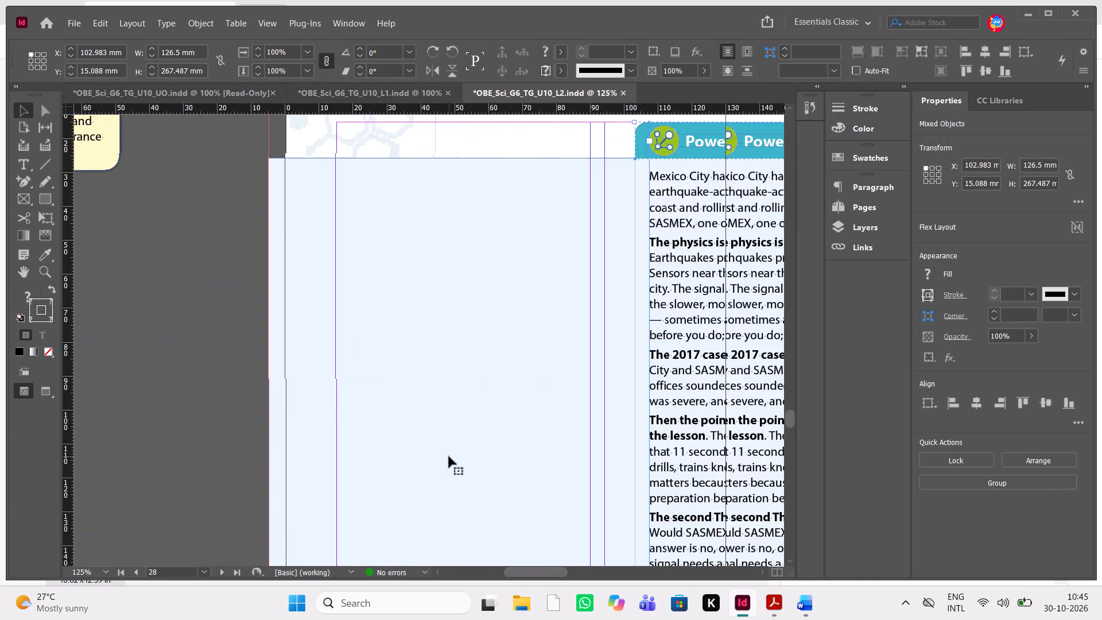
pyautogui.scroll(-1, 449, 456)
pyautogui.hotkey('ctrl', 'v')
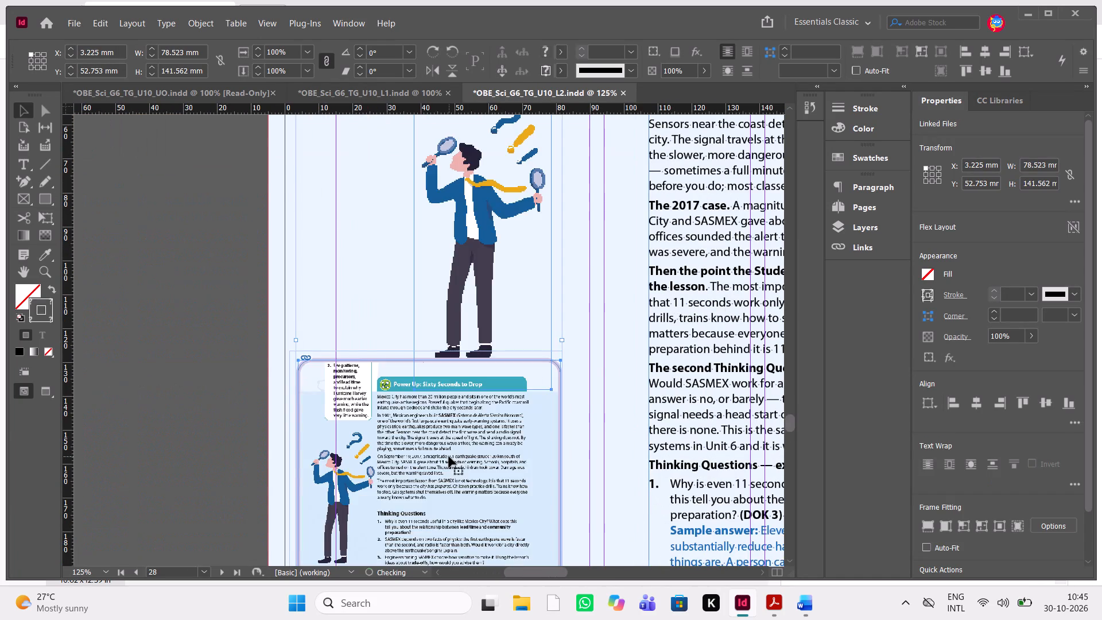
pyautogui.scroll(1, 449, 456)
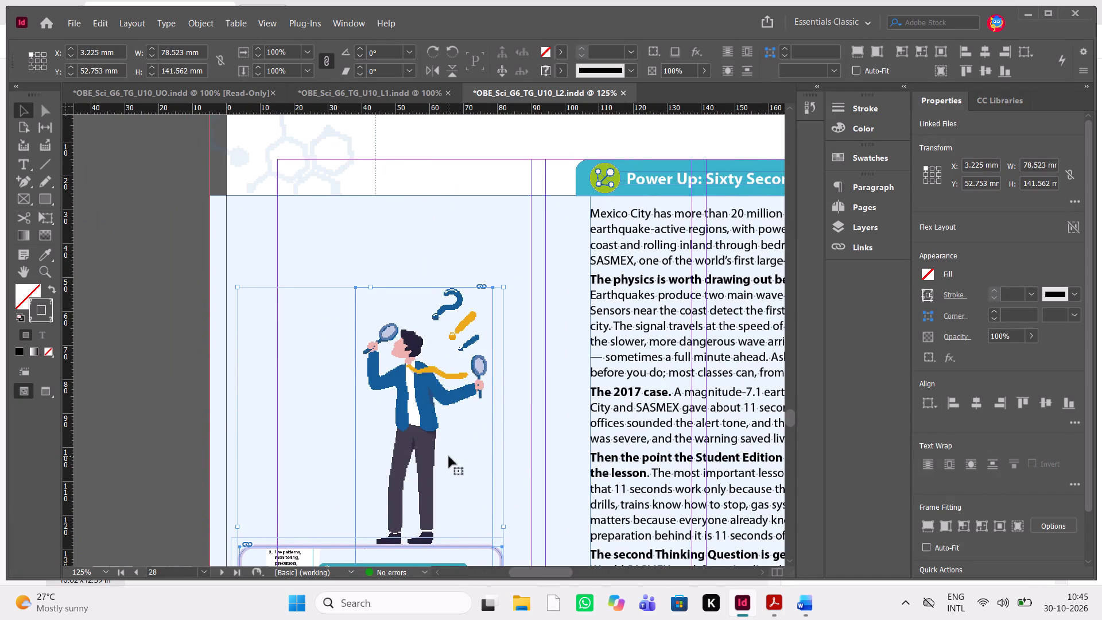
pyautogui.hotkey('shift', 'Right')
pyautogui.hotkey('shift', 'Right')
pyautogui.hotkey('shift', 'Right')
pyautogui.hotkey('shift', 'Right')
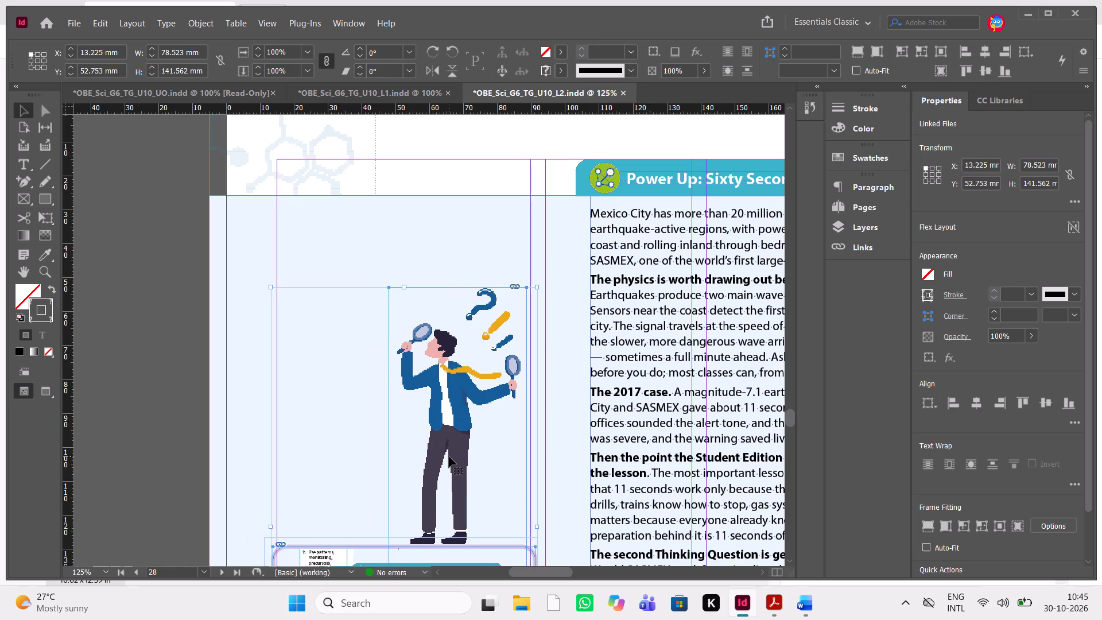
pyautogui.press('Right')
pyautogui.press('Right')
pyautogui.press('Right')
pyautogui.press('Right')
pyautogui.hotkey('shift', 'Up')
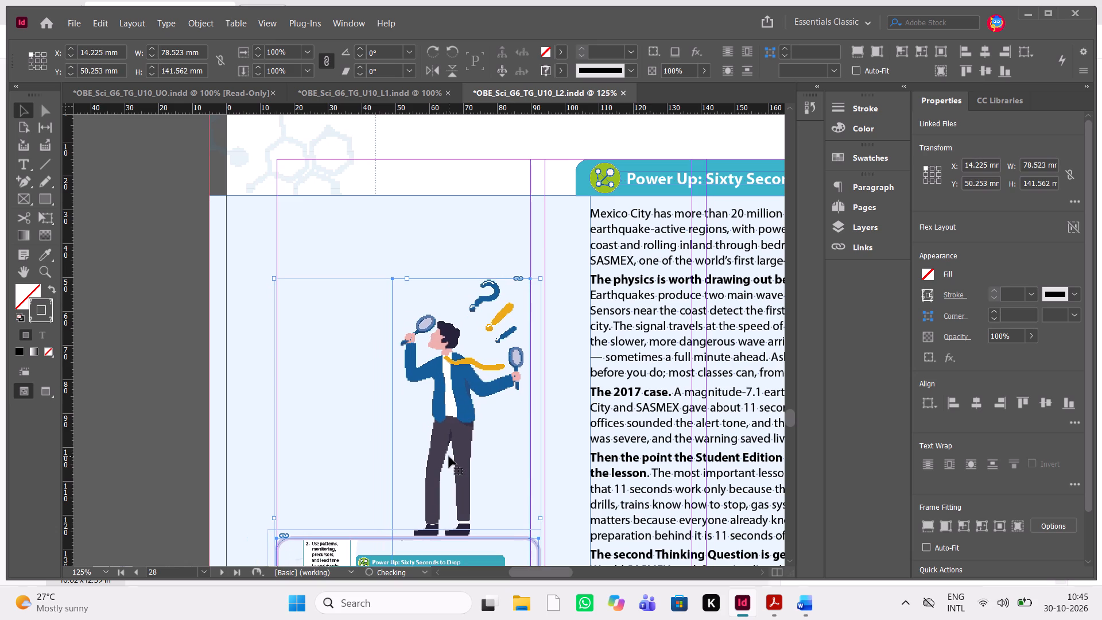
pyautogui.hotkey('shift', 'Up')
pyautogui.hotkey('shift', 'Up')
pyautogui.hotkey('shift', 'Up')
pyautogui.hotkey('shift', 'Up')
pyautogui.hotkey('shift', 'Up')
pyautogui.hotkey('shift', 'Up')
pyautogui.hotkey('shift', 'Up')
pyautogui.hotkey('shift', 'Up')
pyautogui.hotkey('shift', 'Up')
pyautogui.hotkey('shift', 'Up')
pyautogui.hotkey('shift', 'Up')
pyautogui.hotkey('shift', 'Up')
pyautogui.hotkey('shift', 'Up')
pyautogui.hotkey('shift', 'Up')
pyautogui.hotkey('shift', 'Up')
pyautogui.hotkey('shift', 'Up')
pyautogui.hotkey('shift', 'Up')
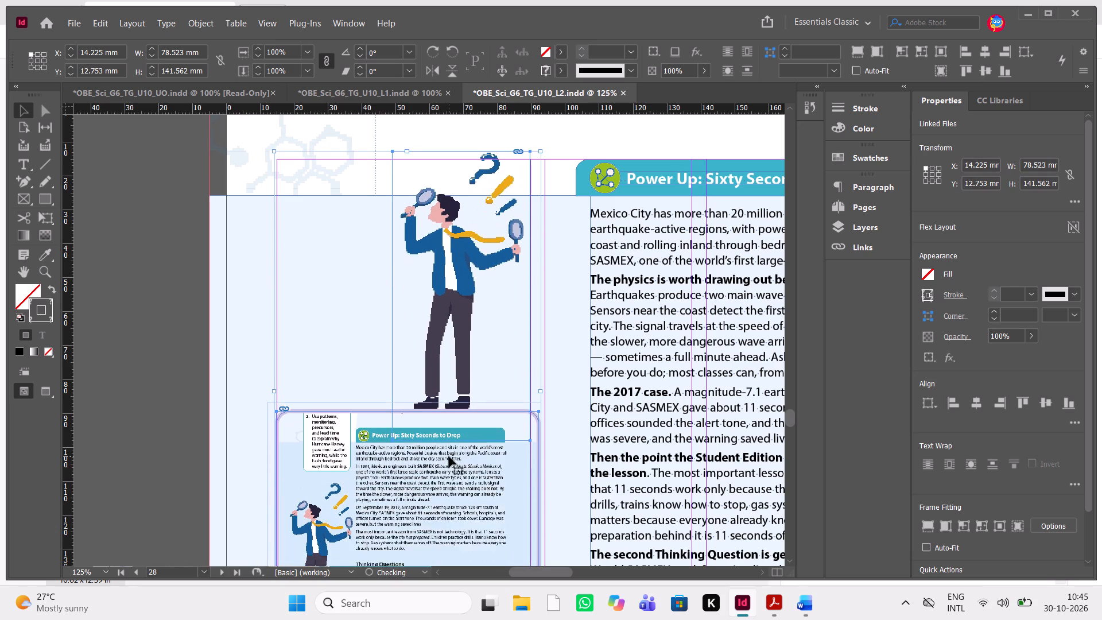
pyautogui.hotkey('shift', 'Down')
pyautogui.hotkey('shift', 'Down')
pyautogui.hotkey('shift', 'Down')
pyautogui.hotkey('shift', 'Down')
pyautogui.hotkey('shift', 'Down')
pyautogui.hotkey('shift', 'Down')
pyautogui.press('Up')
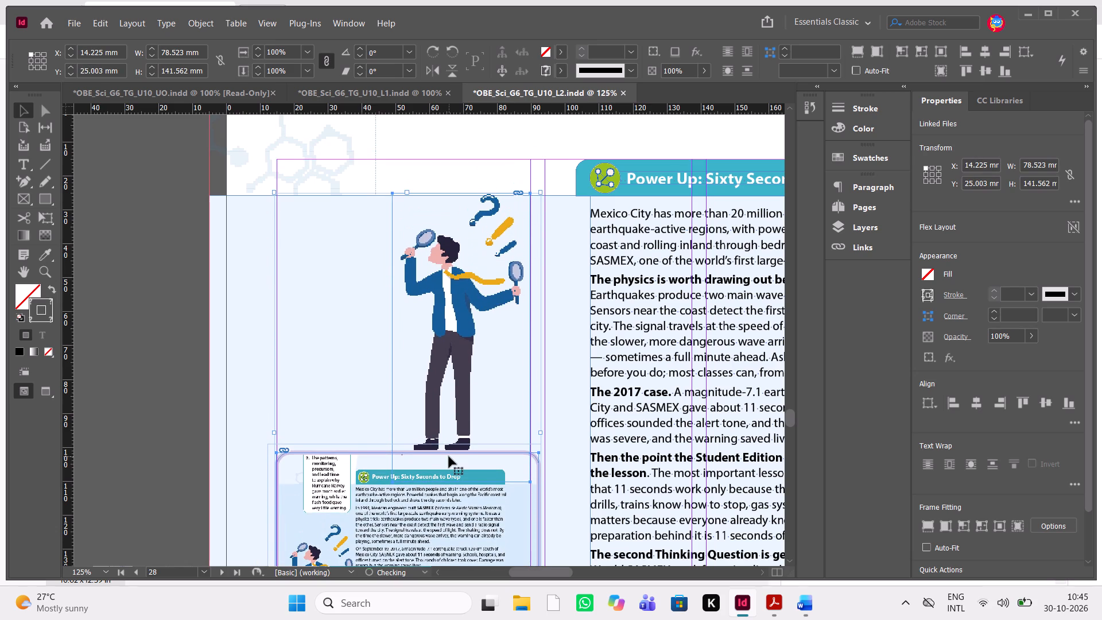
pyautogui.press('Down')
pyautogui.press('Down')
pyautogui.press('Down')
# Widen the Thinking Questions answer text frame on page 29 to the outer column edge, about 135.5 mm wide.
pyautogui.hscroll(-2, 449, 456)
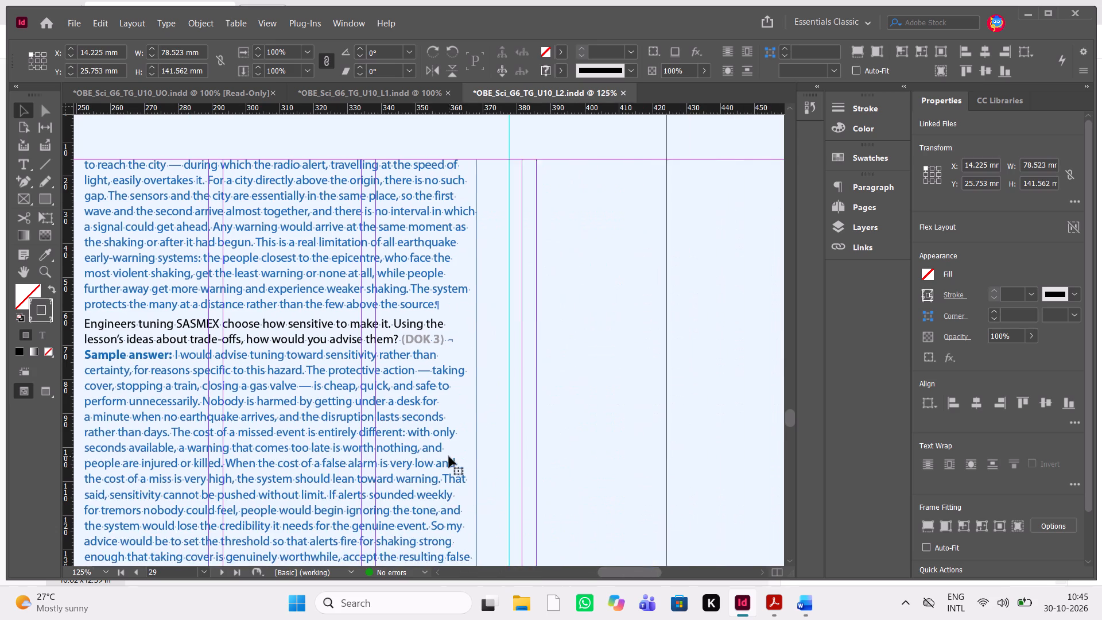
pyautogui.hscroll(-1, 449, 456)
pyautogui.hscroll(1, 449, 456)
pyautogui.hscroll(-1, 449, 456)
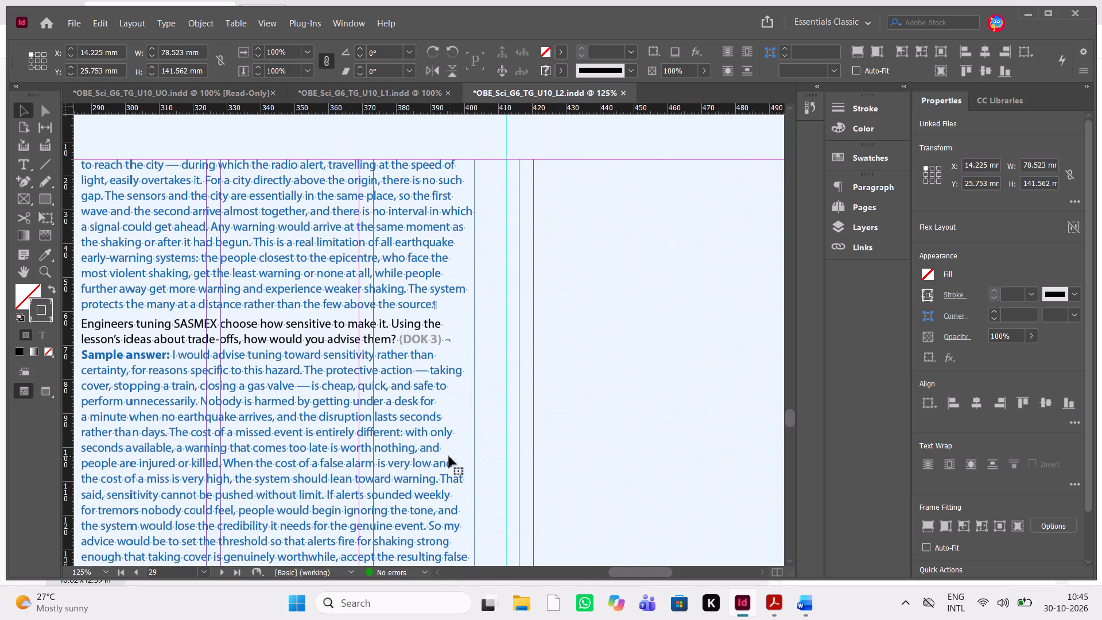
pyautogui.scroll(-1, 449, 456)
pyautogui.scroll(1, 391, 314)
pyautogui.click(411, 436)
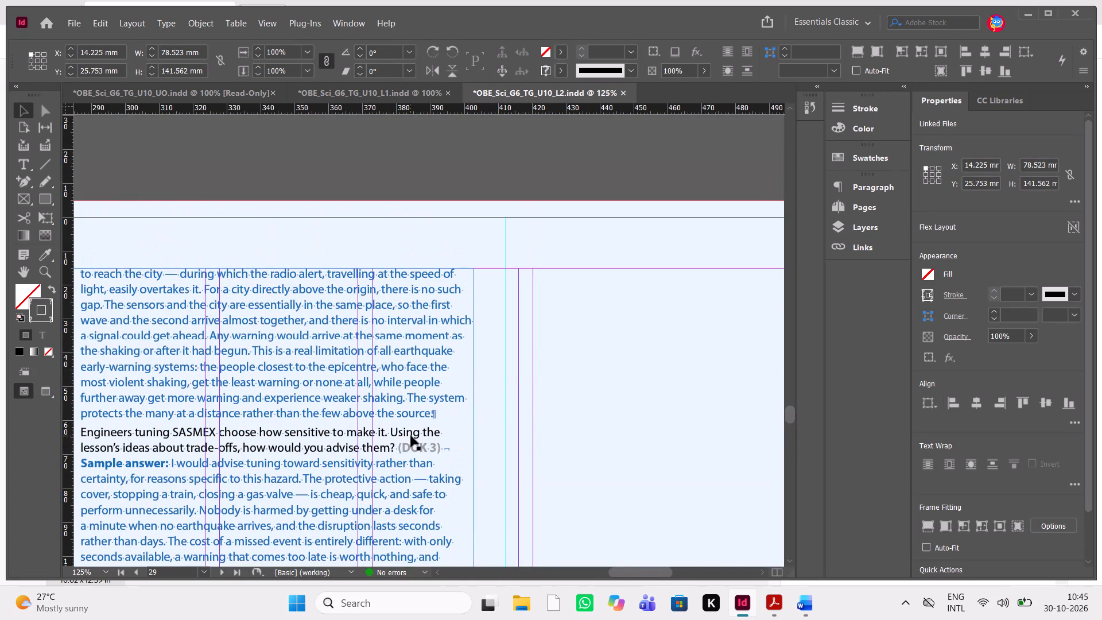
pyautogui.scroll(-1, 411, 436)
pyautogui.moveTo(474, 442); pyautogui.dragTo(517, 443)
pyautogui.hscroll(1, 517, 443)
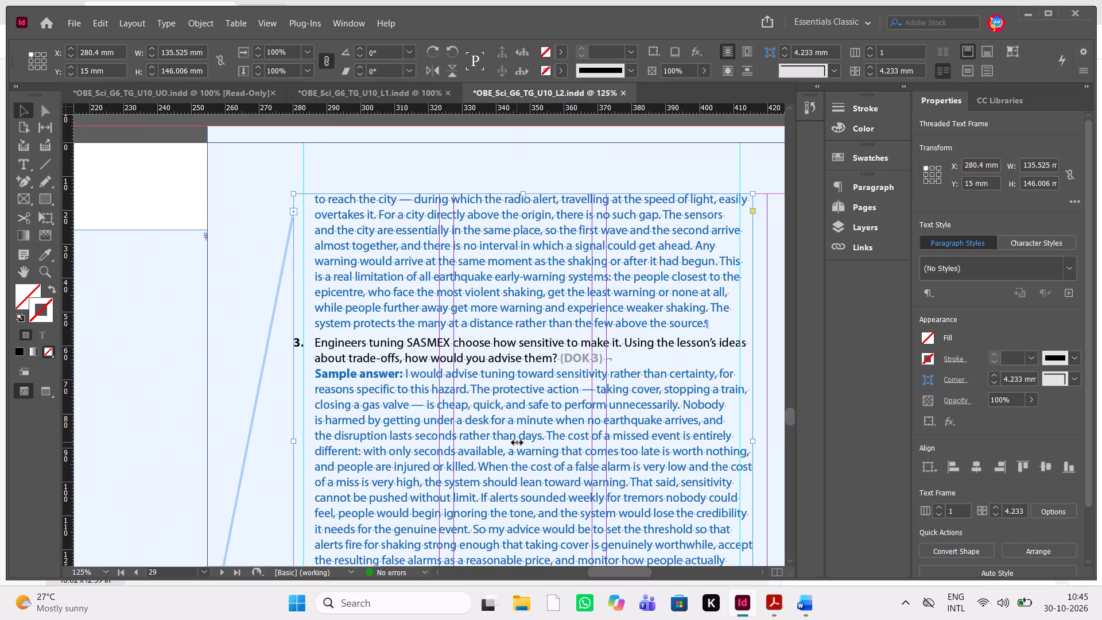
# Review the rearranged layout and text flow of the Power Up section across pages 28 and 29.
pyautogui.scroll(-2, 517, 443)
pyautogui.scroll(1, 517, 443)
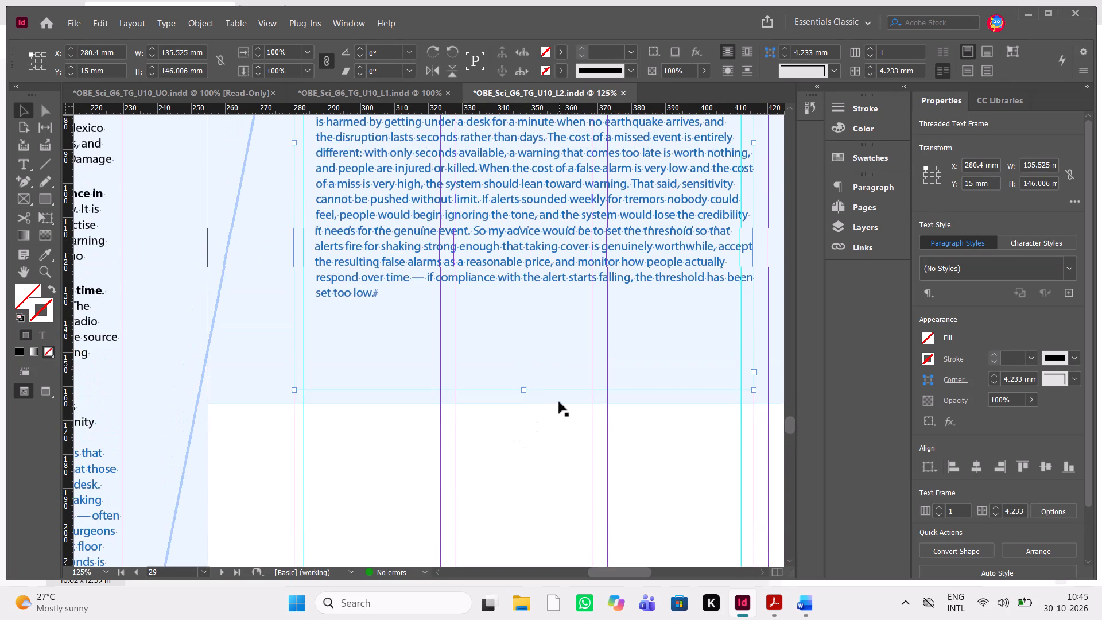
pyautogui.scroll(-2, 535, 393)
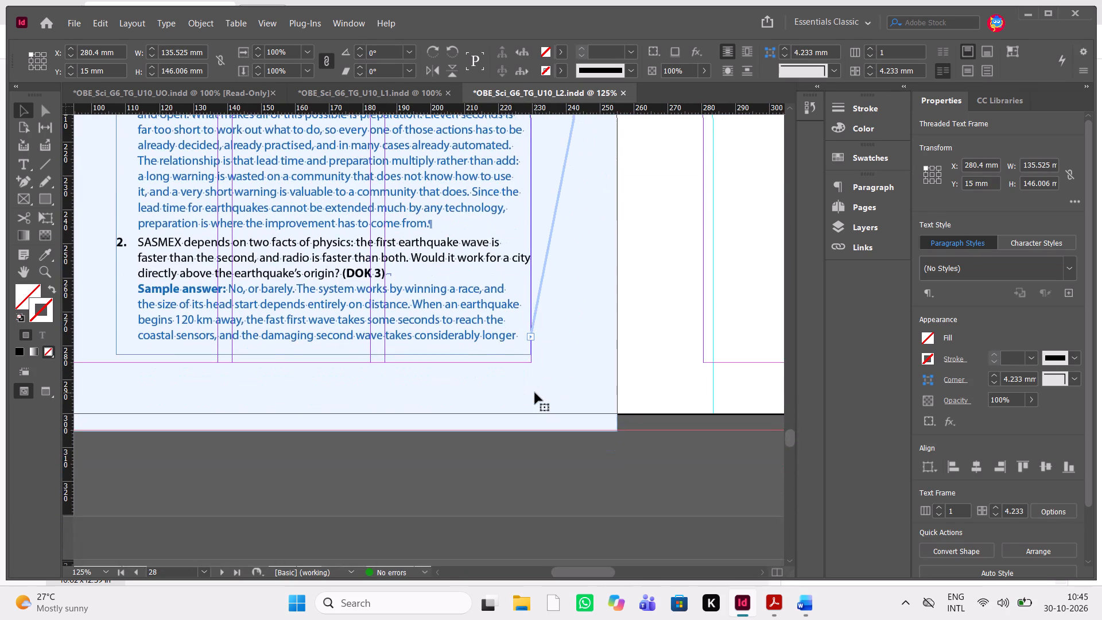
pyautogui.scroll(2, 535, 393)
pyautogui.hscroll(1, 535, 393)
pyautogui.scroll(1, 535, 393)
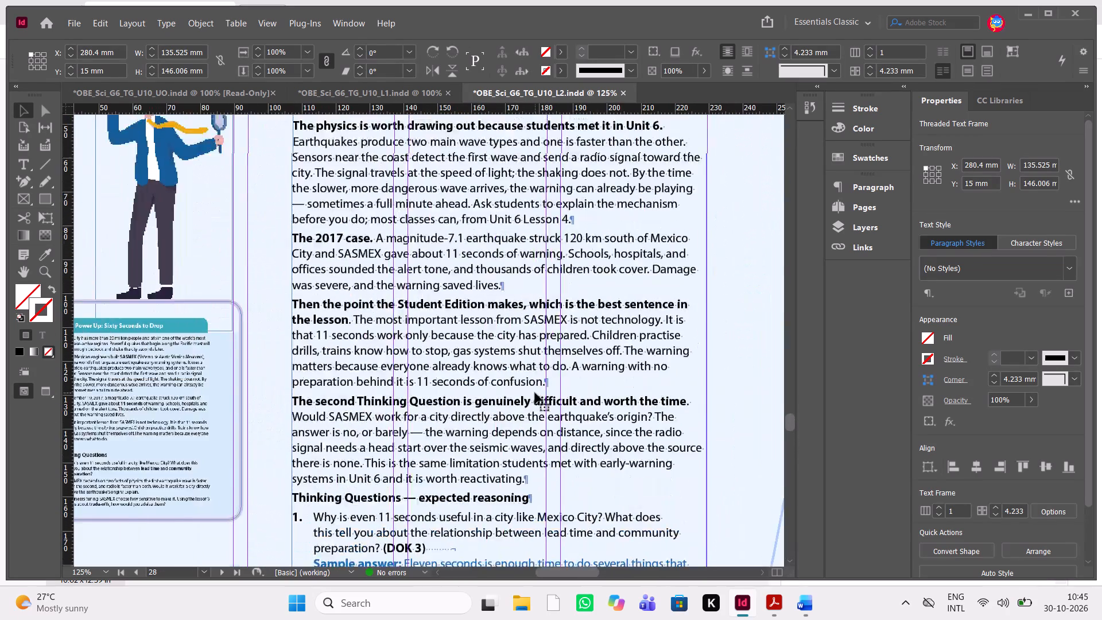
pyautogui.scroll(1, 535, 393)
pyautogui.scroll(-1, 535, 393)
pyautogui.scroll(1, 332, 373)
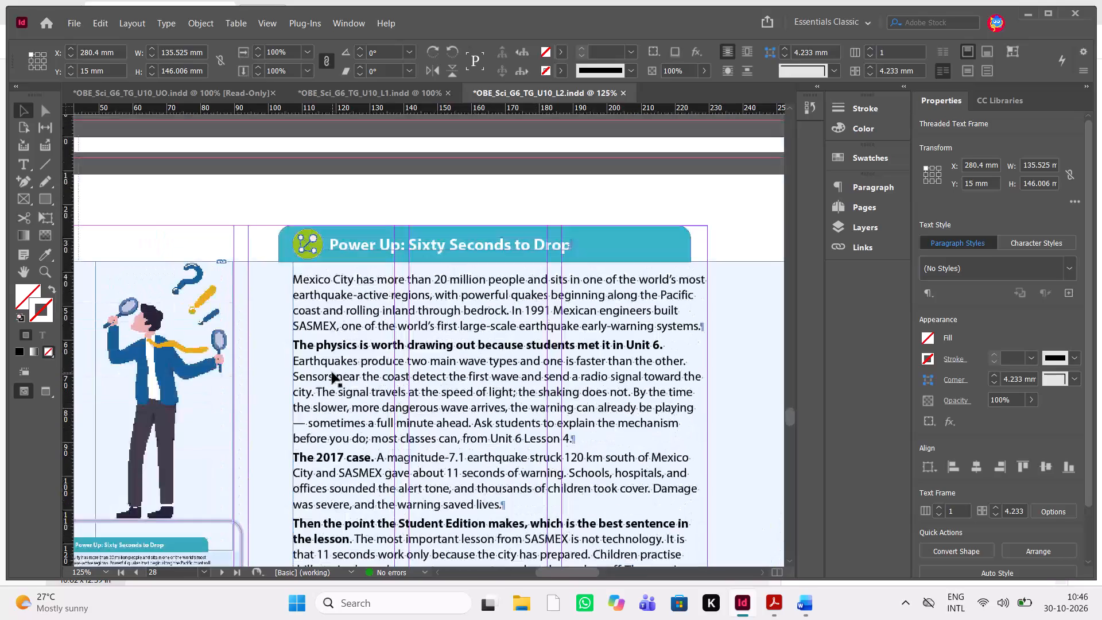
# Shorten the Thinking Questions answer text frame on page 29 to just below its last line, about 124.7 mm high.
pyautogui.hscroll(-1, 332, 373)
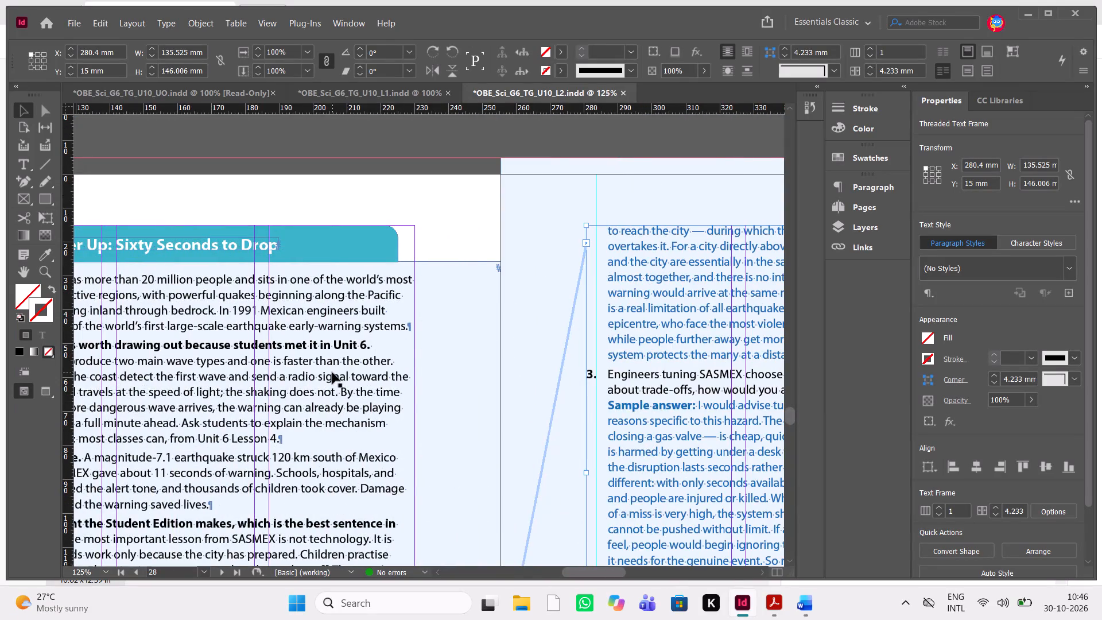
pyautogui.scroll(-1, 332, 373)
pyautogui.scroll(1, 332, 373)
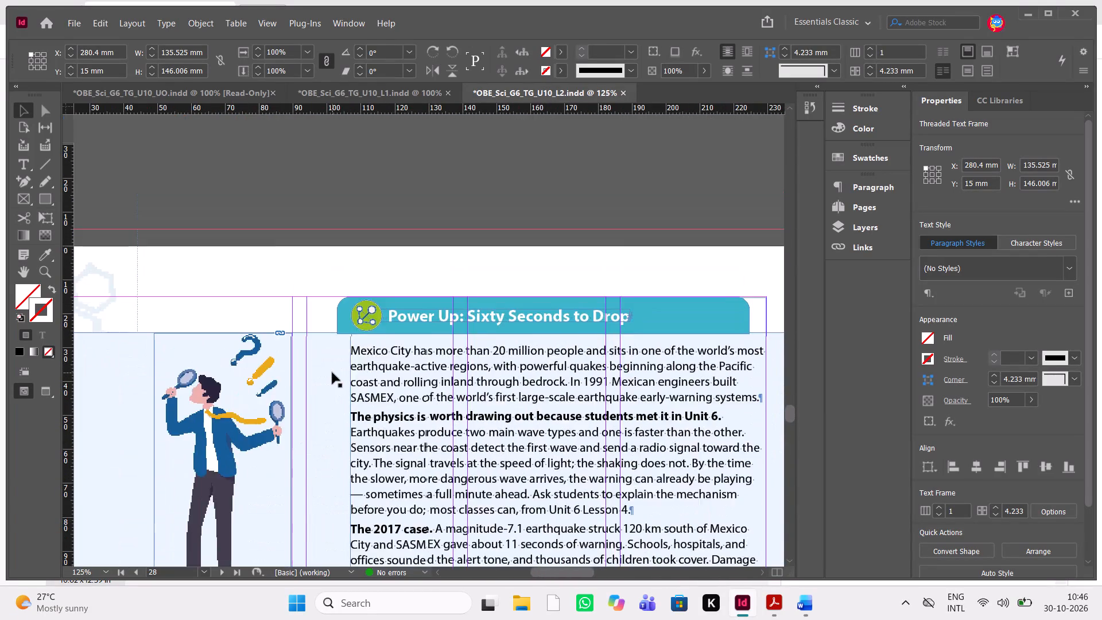
pyautogui.scroll(1, 332, 373)
pyautogui.scroll(-1, 332, 373)
pyautogui.scroll(1, 332, 373)
pyautogui.scroll(-1, 332, 373)
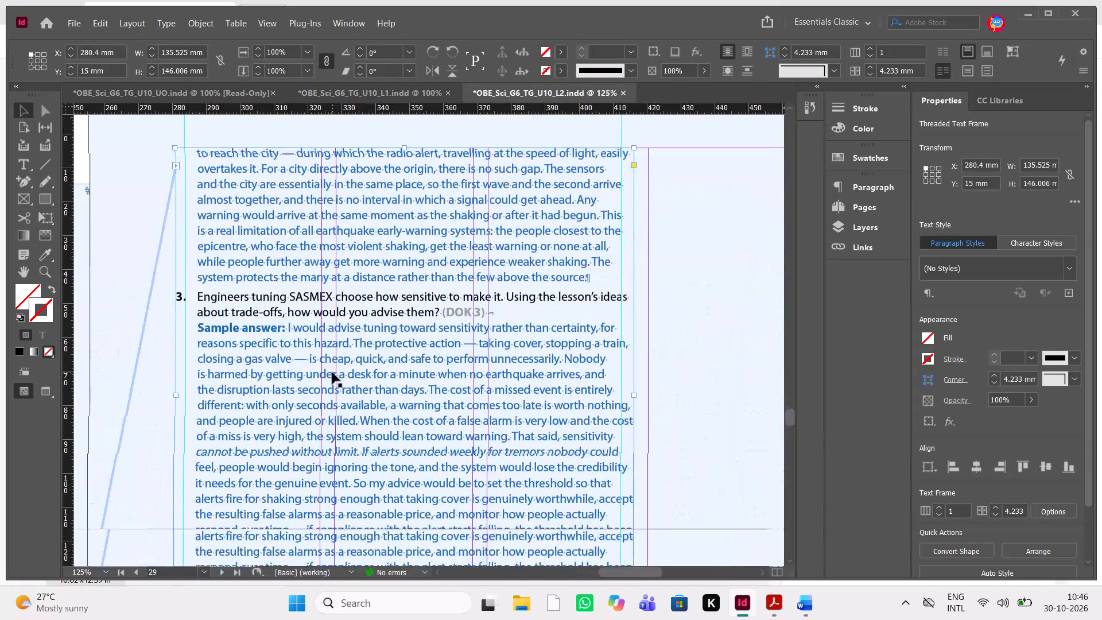
pyautogui.scroll(-1, 332, 373)
pyautogui.scroll(-1, 395, 374)
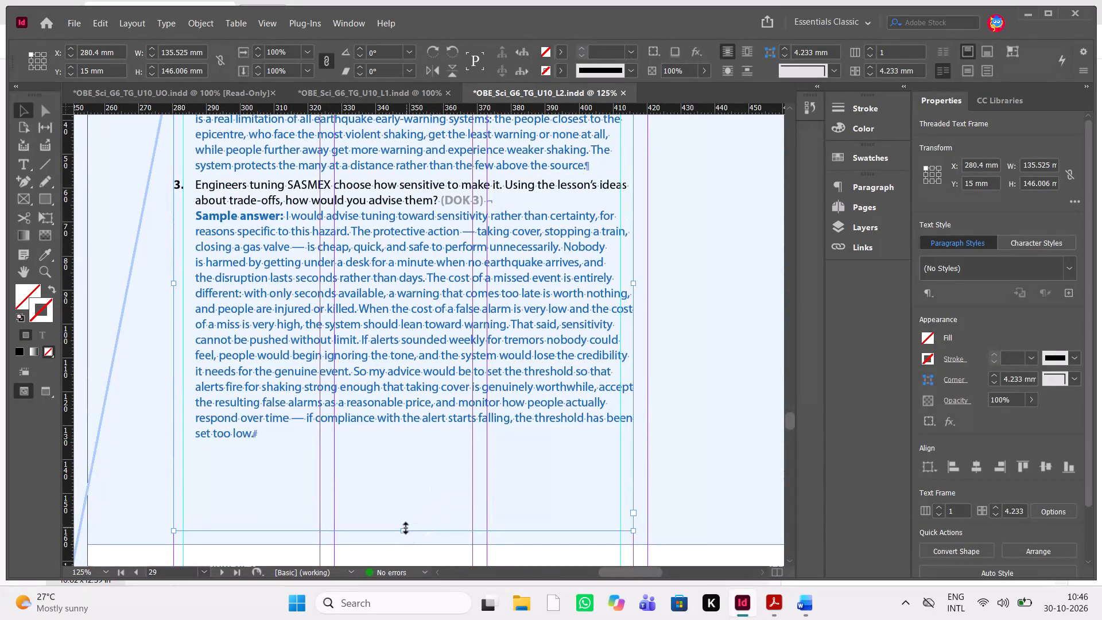
pyautogui.moveTo(404, 530); pyautogui.dragTo(422, 435)
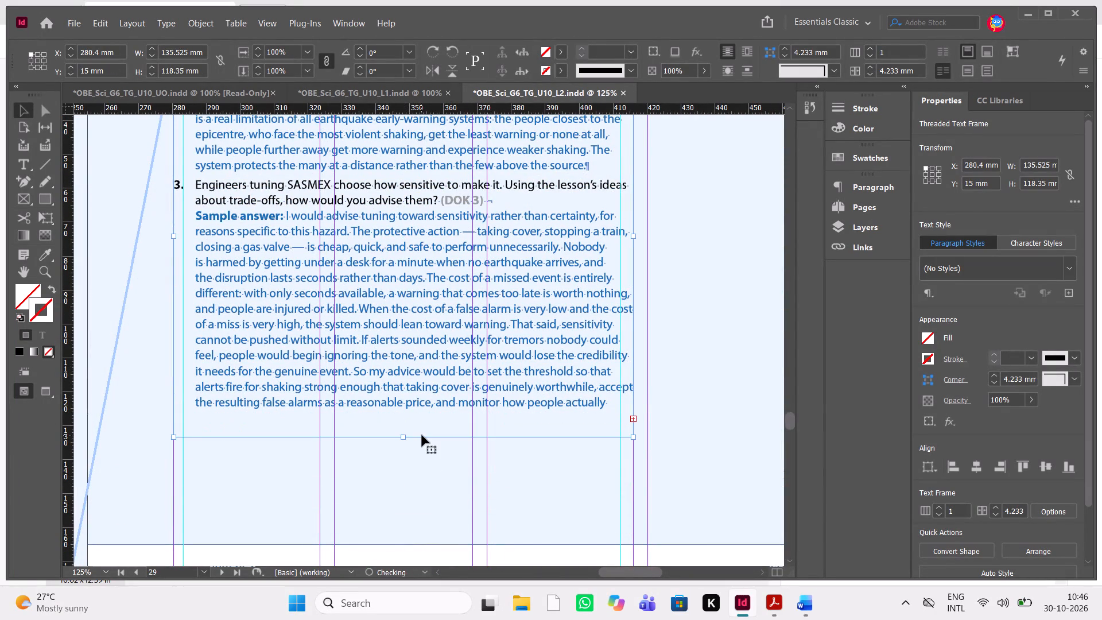
pyautogui.moveTo(405, 437); pyautogui.dragTo(402, 457)
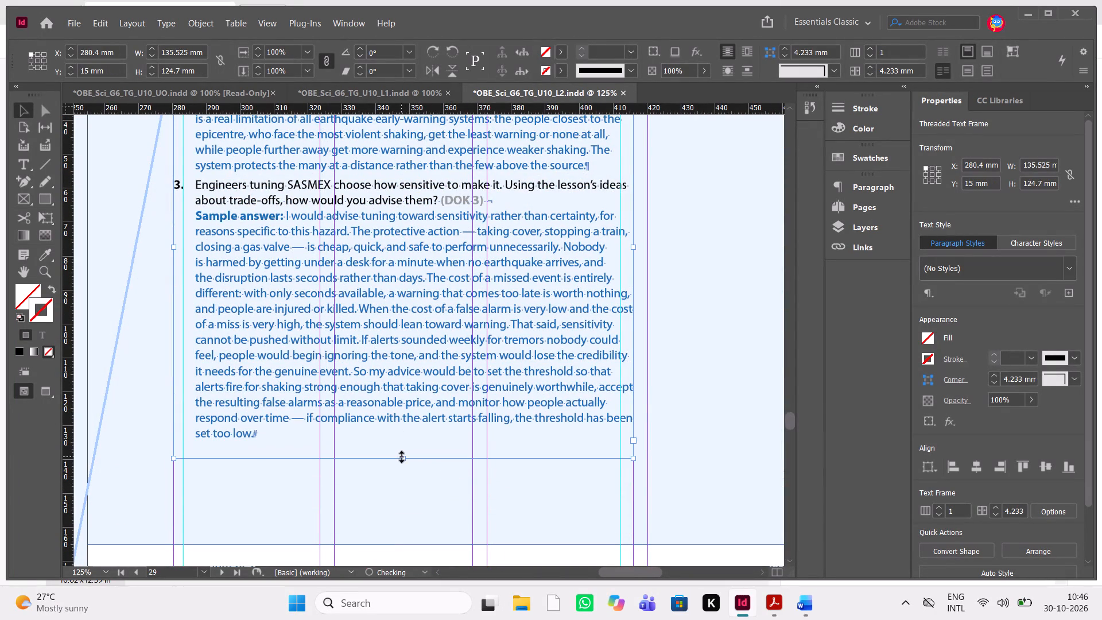
# Shorten the light-blue background frame on page 29 to the bottom of the answer text frame, about 144.7 mm high.
pyautogui.click(419, 539)
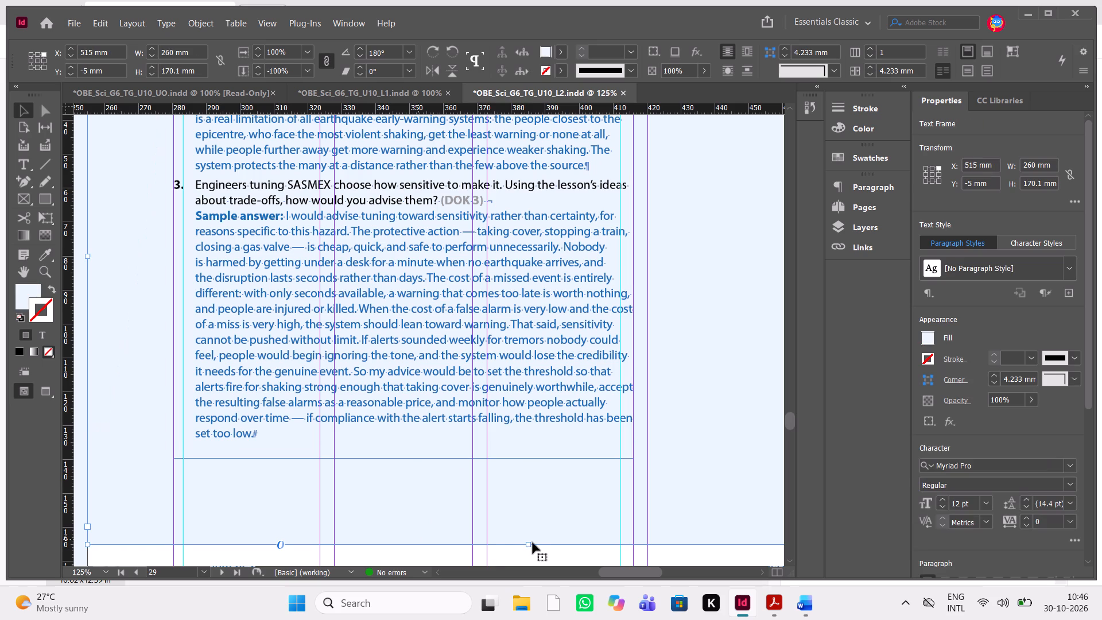
pyautogui.moveTo(529, 543); pyautogui.dragTo(558, 458)
# Recolour the (DOK 3) label of Thinking Question 3 on page 29 with the [Black] swatch.
pyautogui.scroll(1, 424, 507)
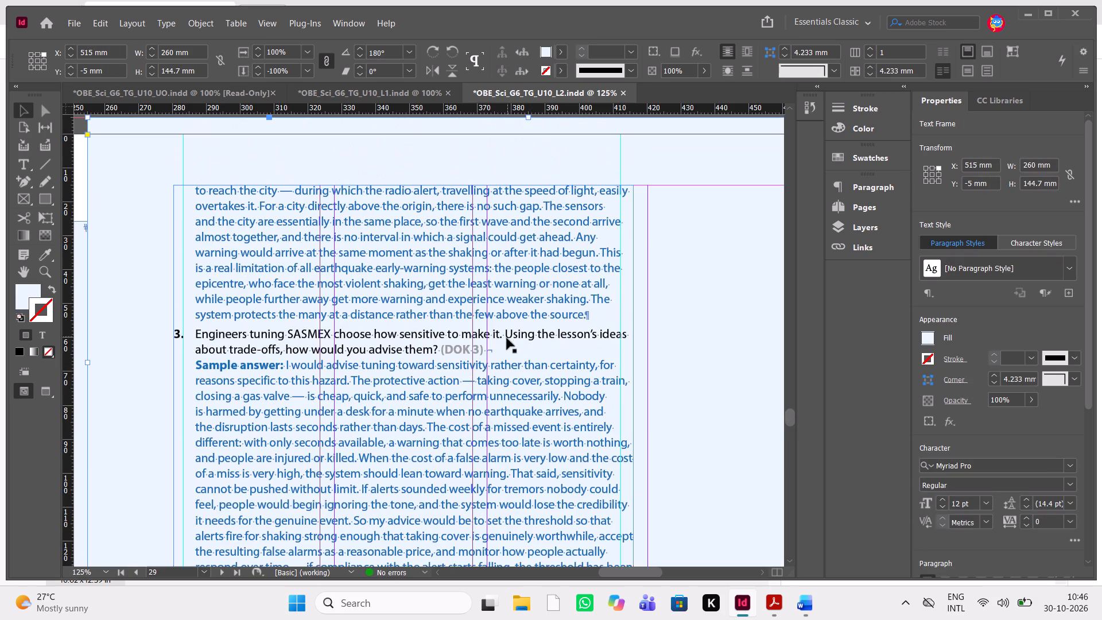
pyautogui.doubleClick(504, 339)
pyautogui.moveTo(490, 350); pyautogui.dragTo(482, 350)
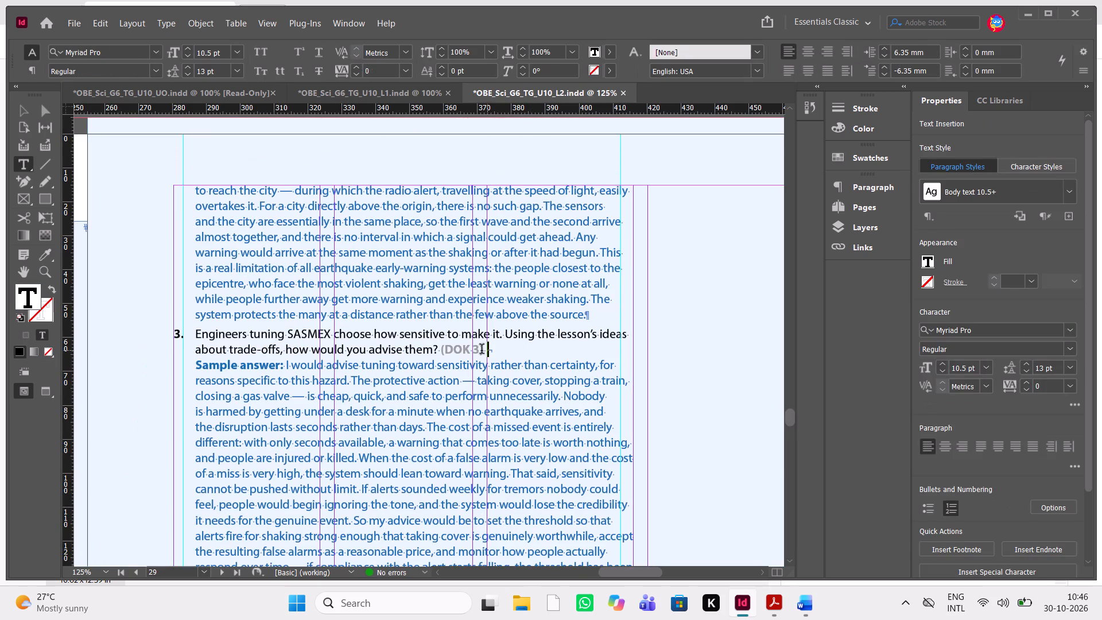
pyautogui.moveTo(482, 350); pyautogui.dragTo(437, 351)
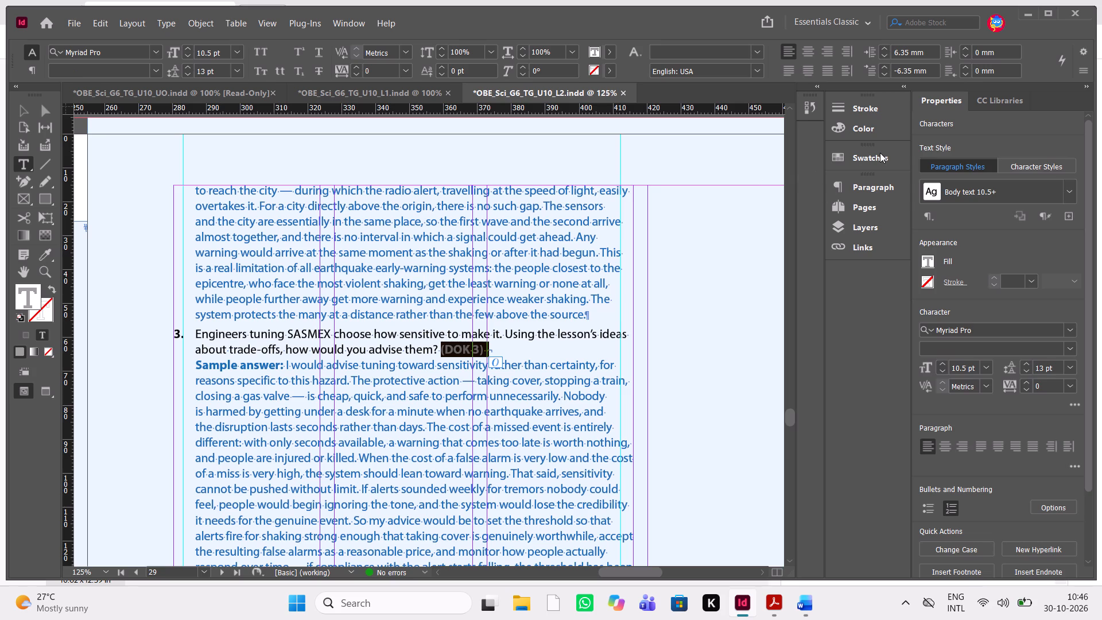
pyautogui.click(880, 153)
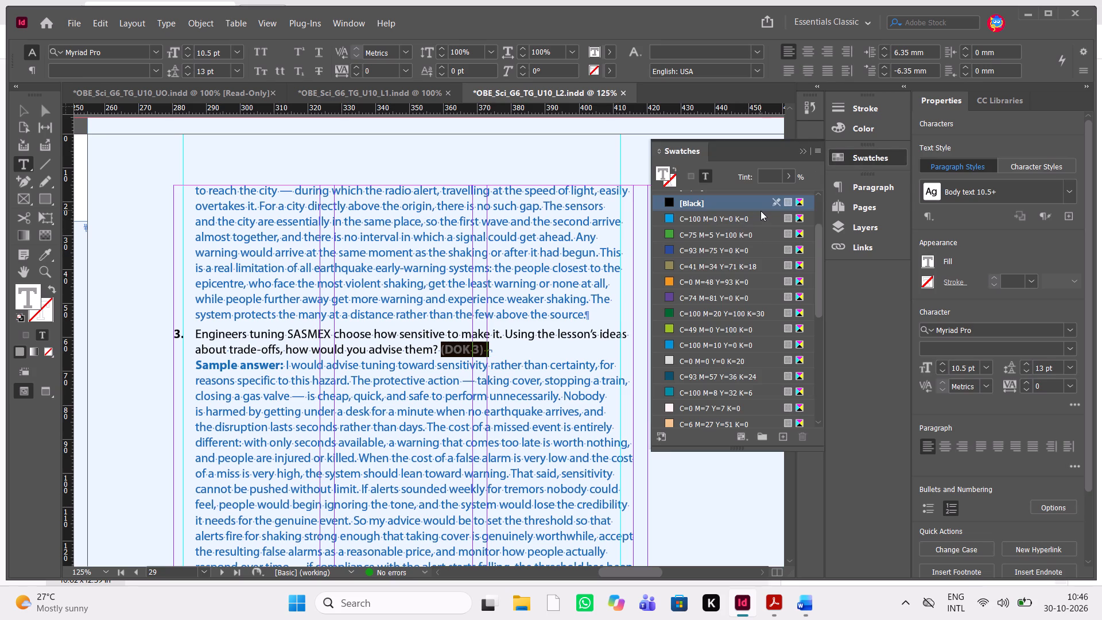
pyautogui.click(754, 199)
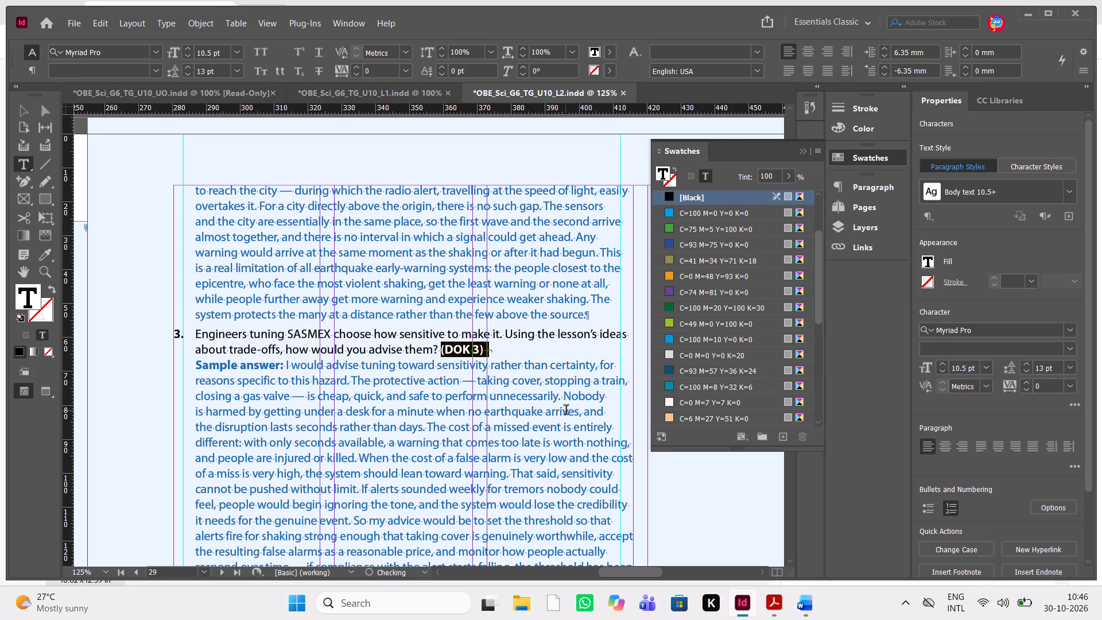
pyautogui.click(566, 411)
pyautogui.click(804, 148)
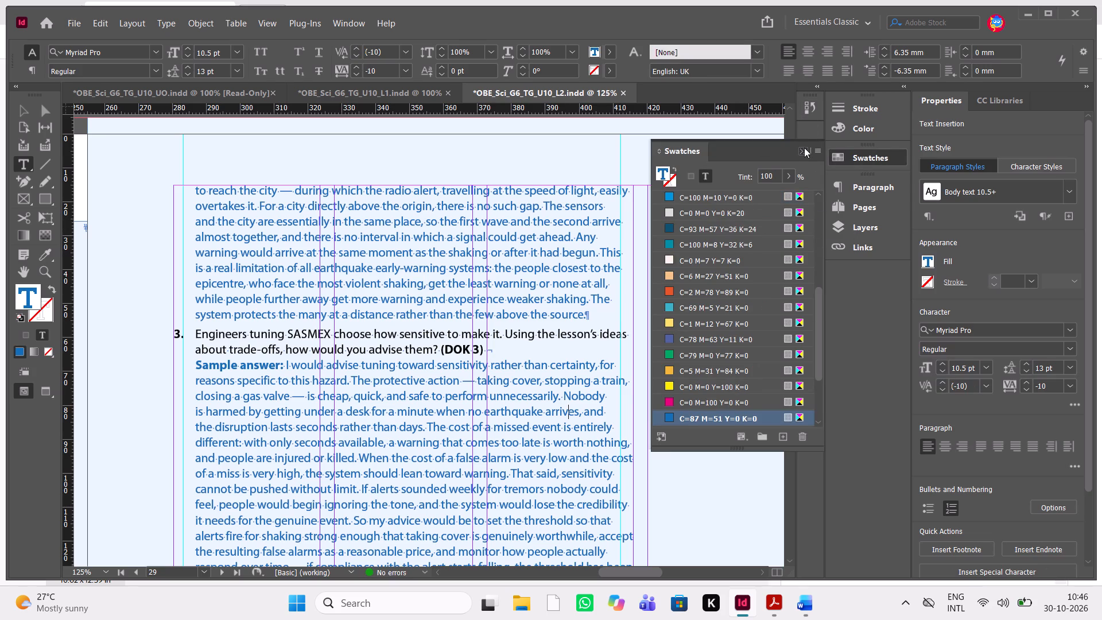
# Copy the bold word "Sample" from page 28 and insert it before the answer labels of Lesson Check questions 1, 2 and 3 on page 30.
pyautogui.scroll(-4, 476, 252)
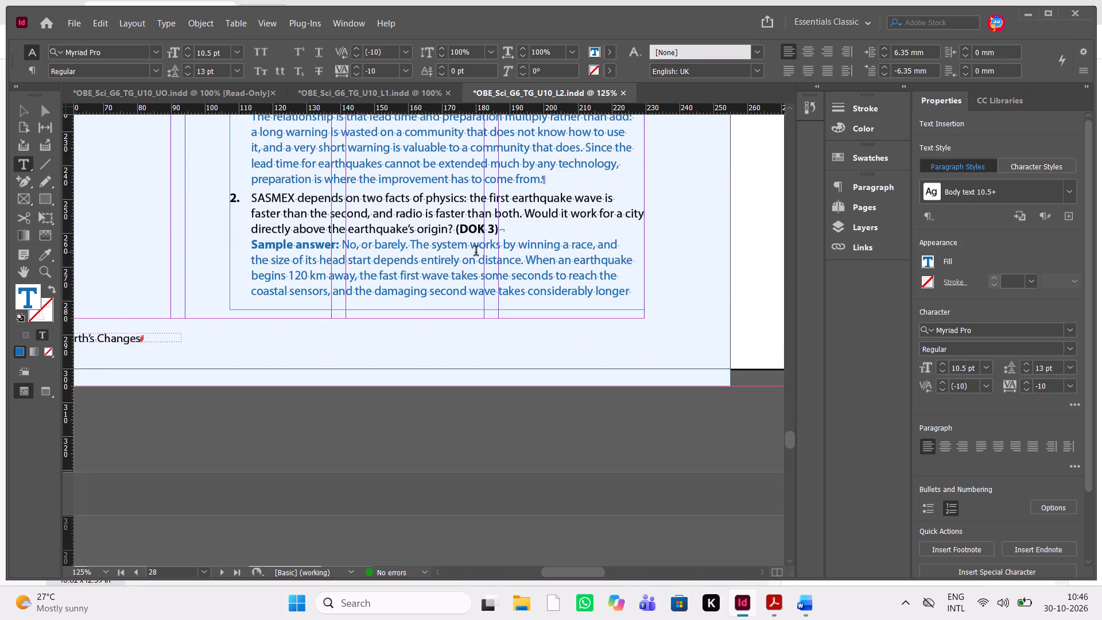
pyautogui.scroll(-3, 476, 252)
pyautogui.scroll(1, 476, 252)
pyautogui.scroll(-1, 476, 252)
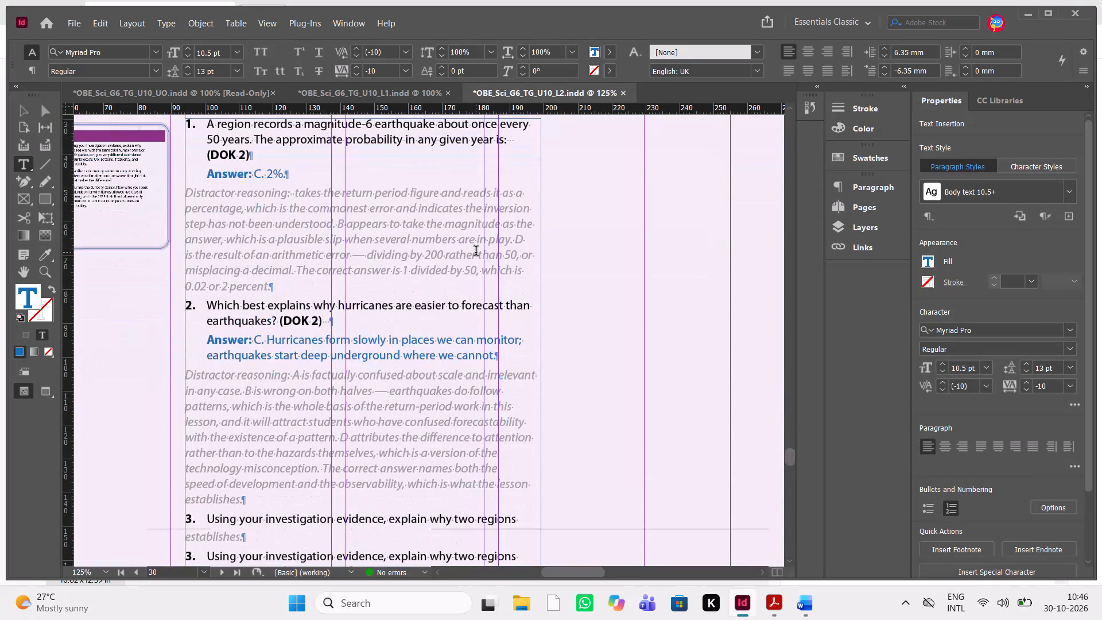
pyautogui.scroll(3, 280, 322)
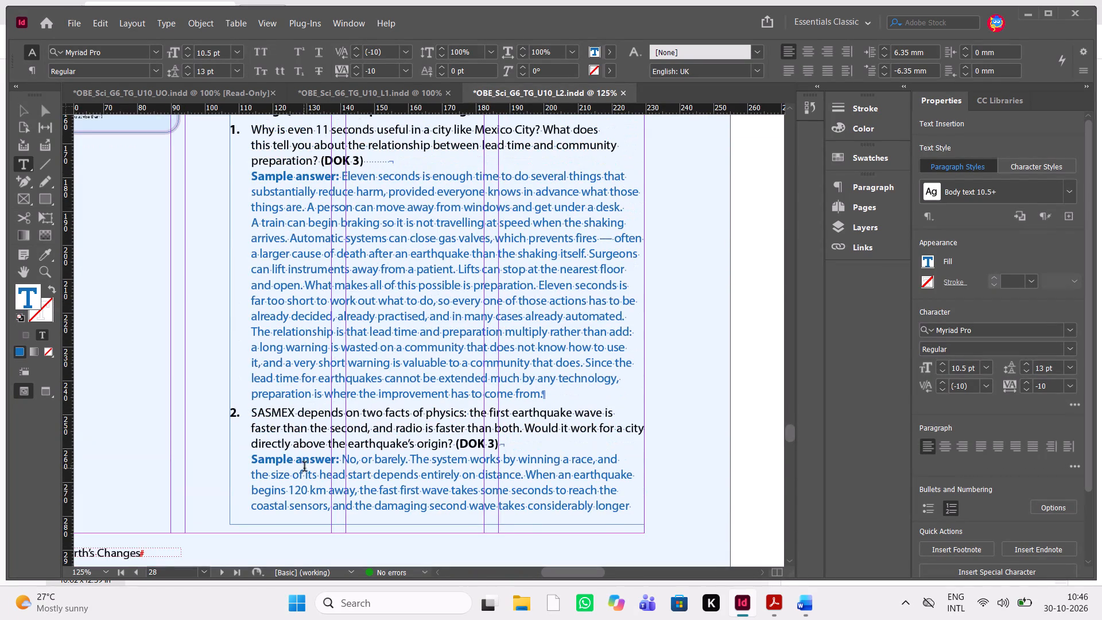
pyautogui.moveTo(294, 463); pyautogui.dragTo(252, 462)
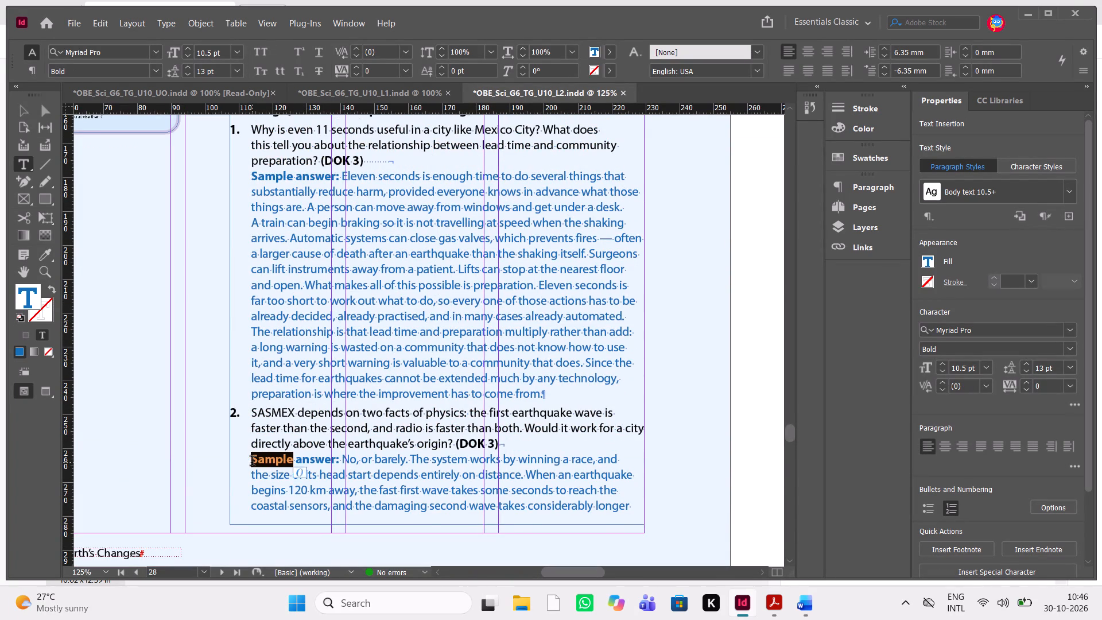
pyautogui.hotkey('ctrl', 'c')
pyautogui.scroll(-4, 252, 462)
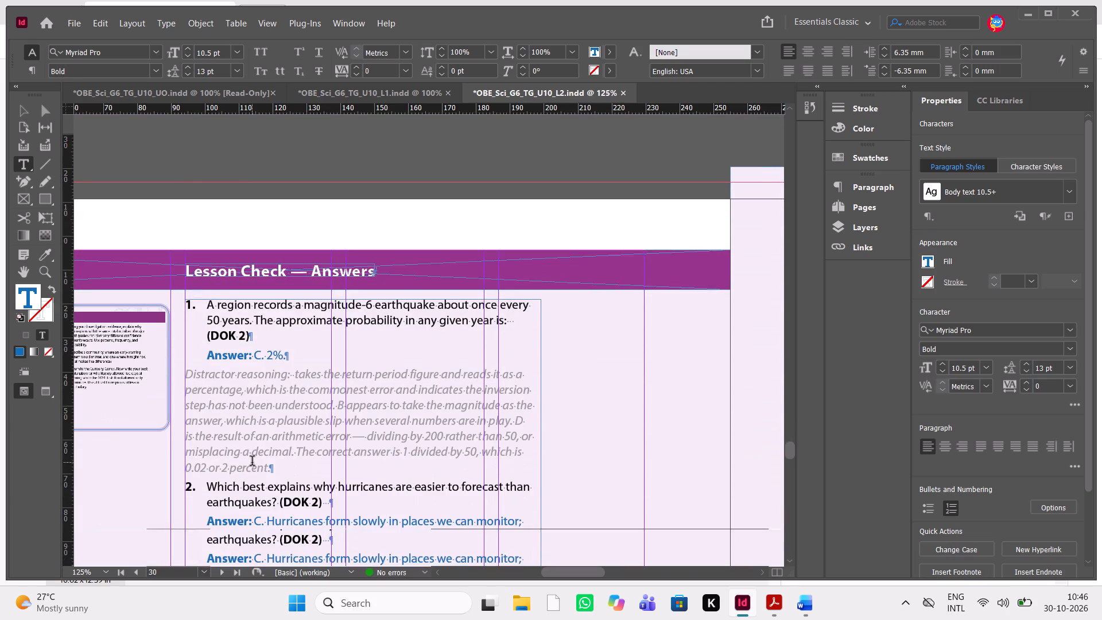
pyautogui.click(206, 359)
pyautogui.hotkey('ctrl', 'v')
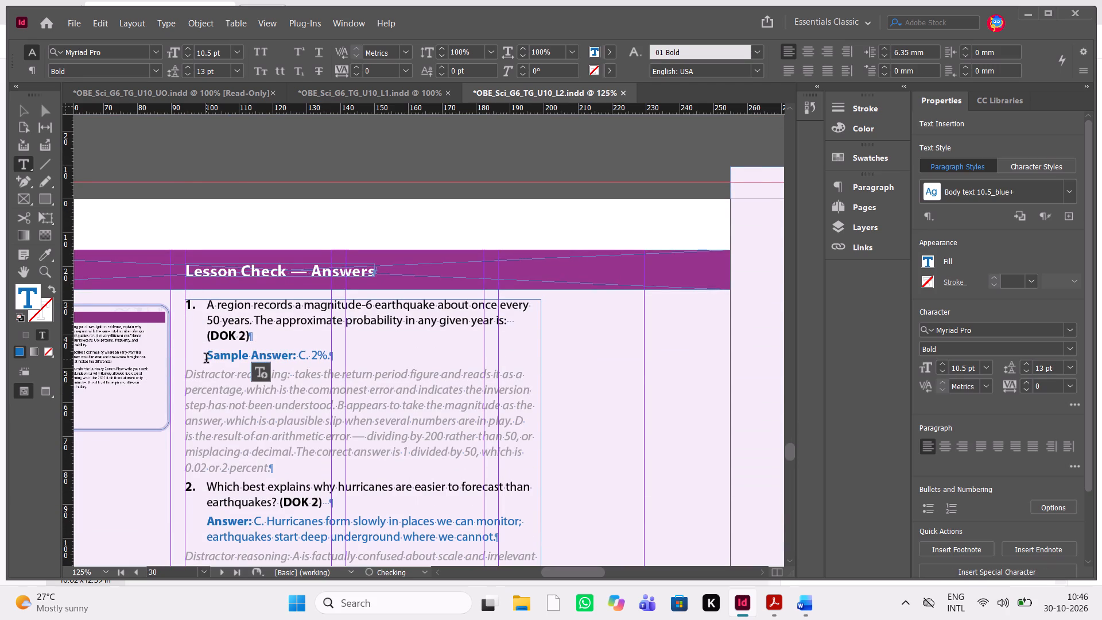
pyautogui.click(208, 522)
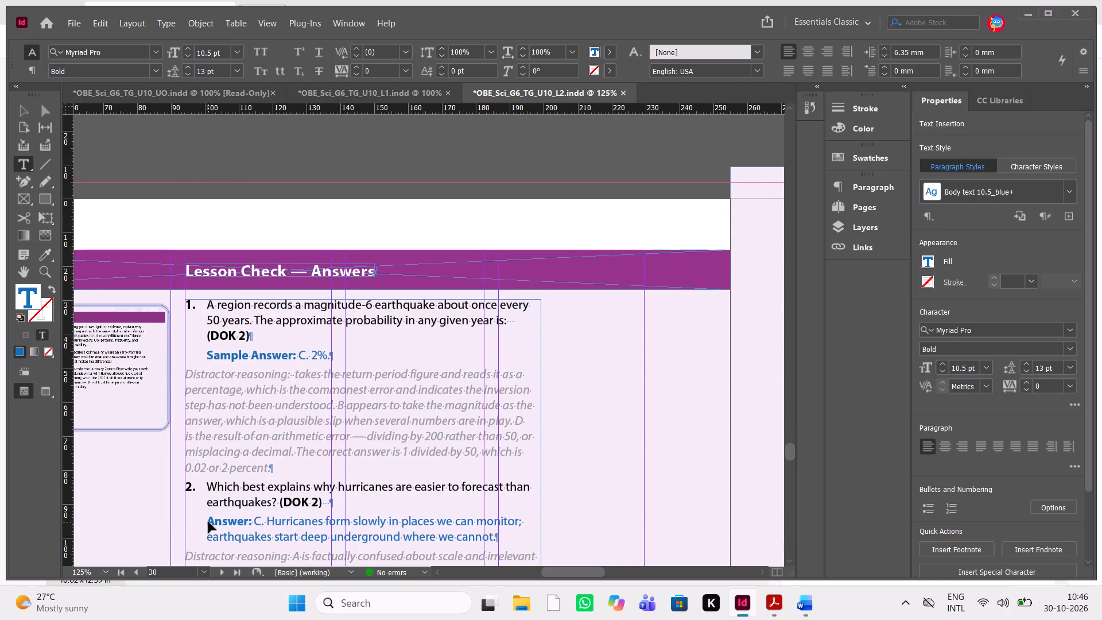
pyautogui.hotkey('ctrl', 'v')
pyautogui.scroll(-1, 208, 522)
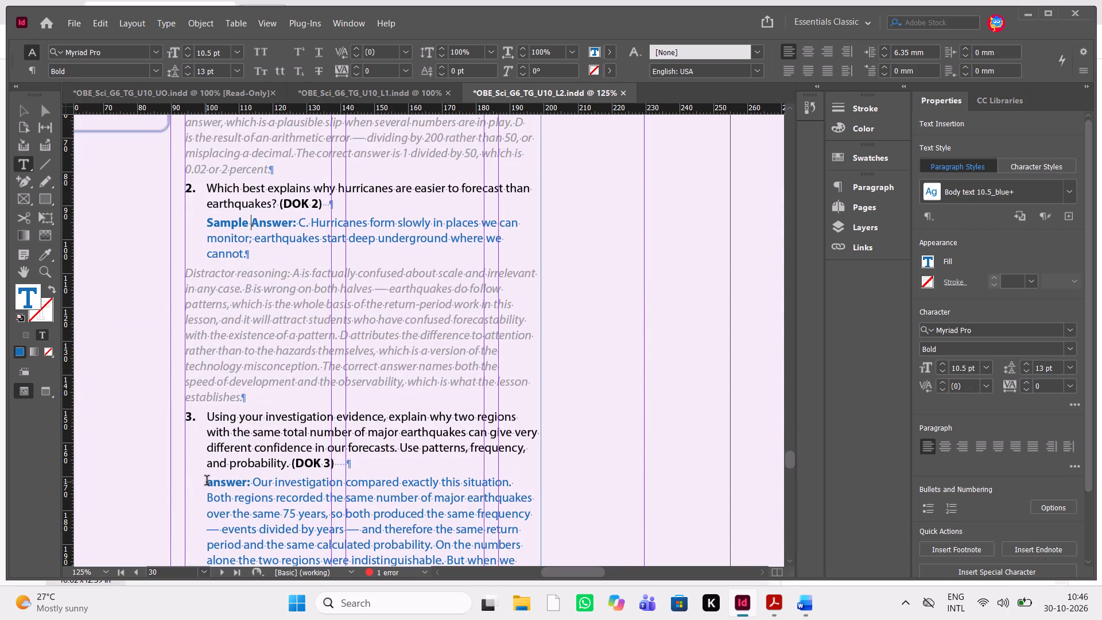
pyautogui.click(207, 482)
pyautogui.hotkey('ctrl', 'v')
pyautogui.scroll(-1, 207, 482)
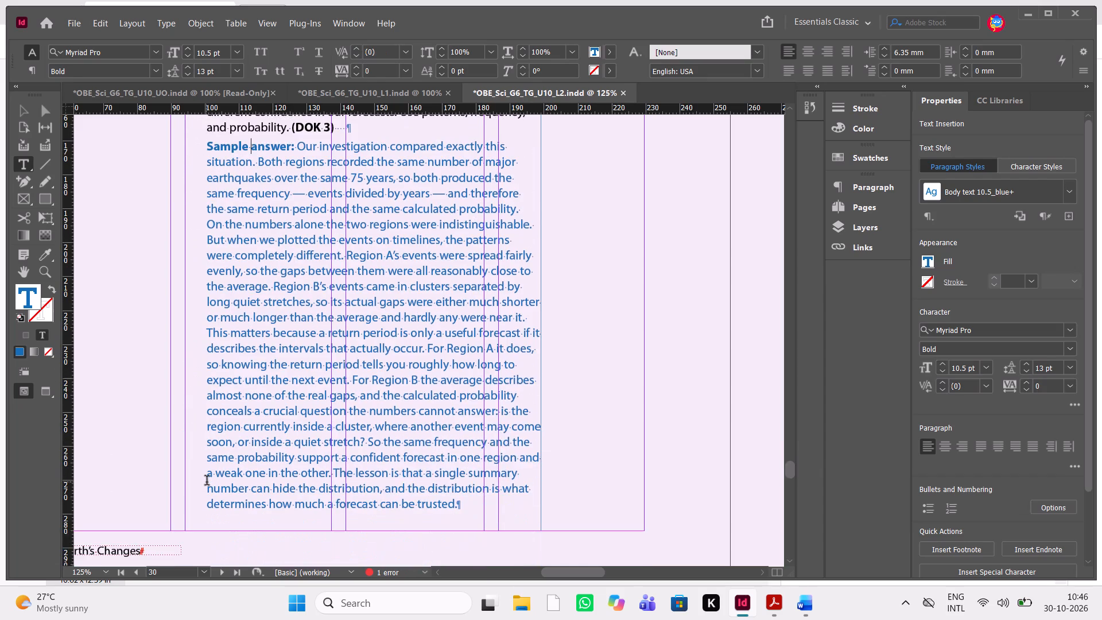
# Examine the Lesson Check answers and their text flow across pages 30 to 32.
pyautogui.scroll(-1, 207, 482)
pyautogui.scroll(3, 207, 482)
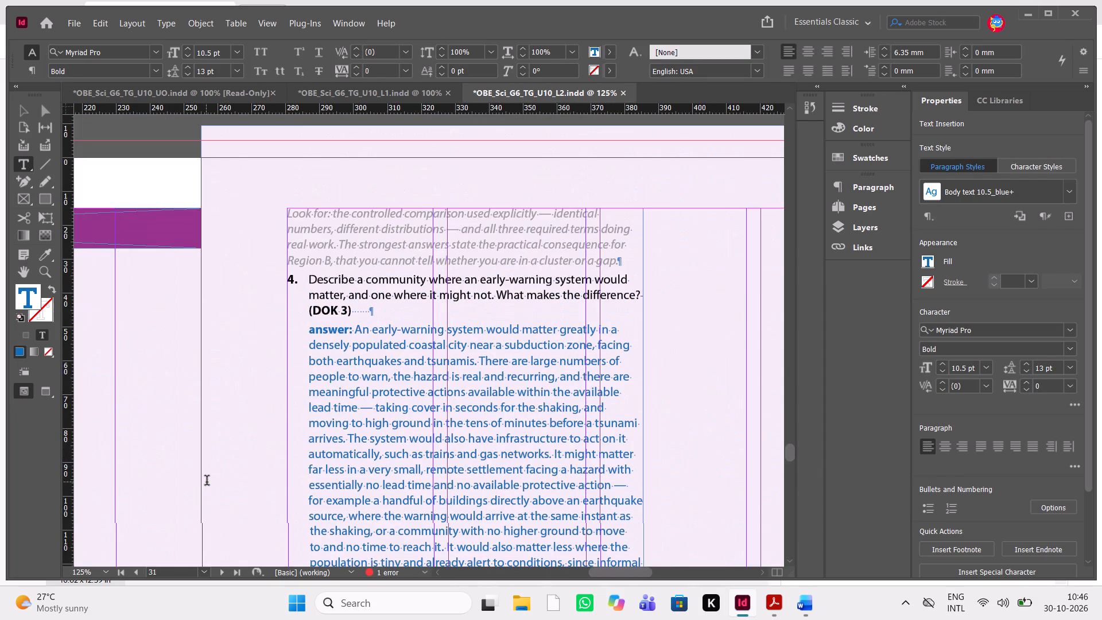
pyautogui.hscroll(-1, 207, 482)
pyautogui.scroll(-1, 207, 482)
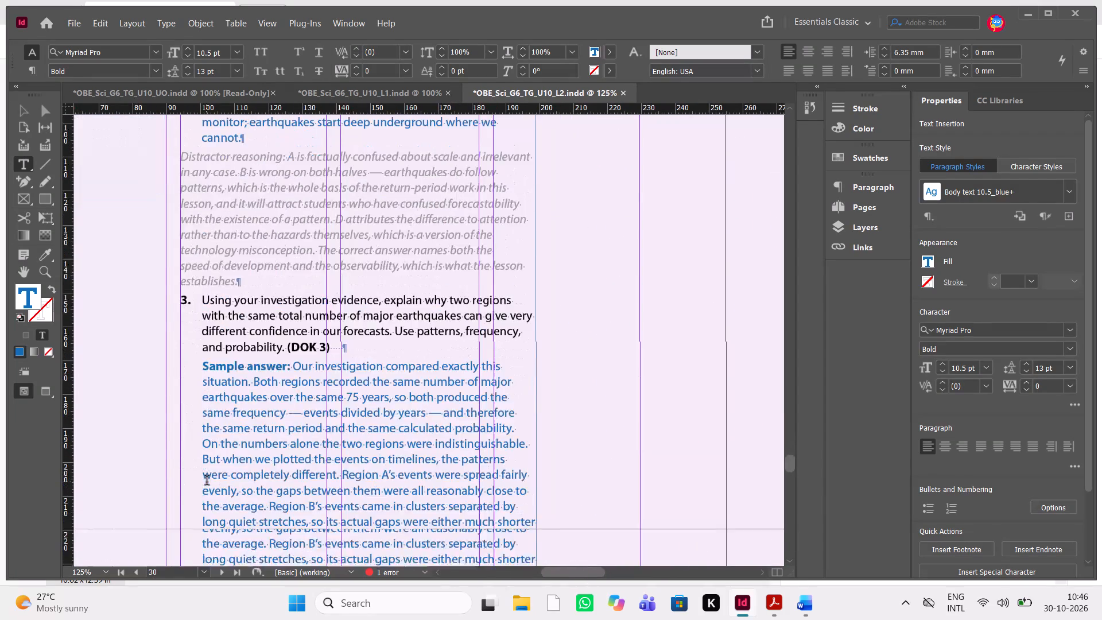
pyautogui.scroll(-1, 207, 482)
pyautogui.scroll(3, 207, 482)
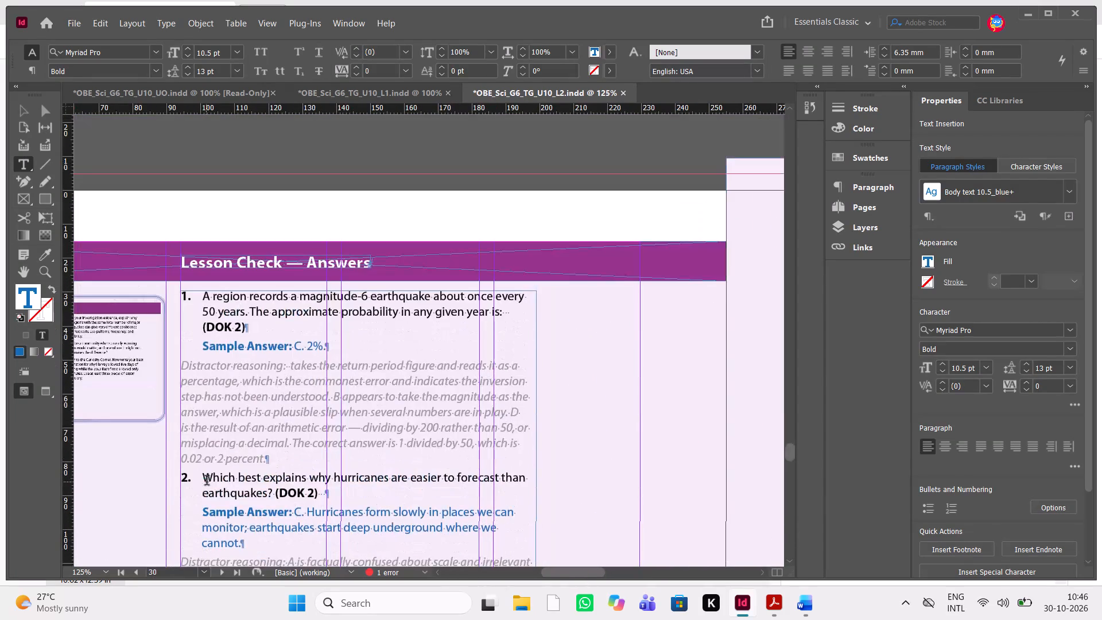
pyautogui.scroll(-2, 207, 482)
pyautogui.scroll(1, 207, 482)
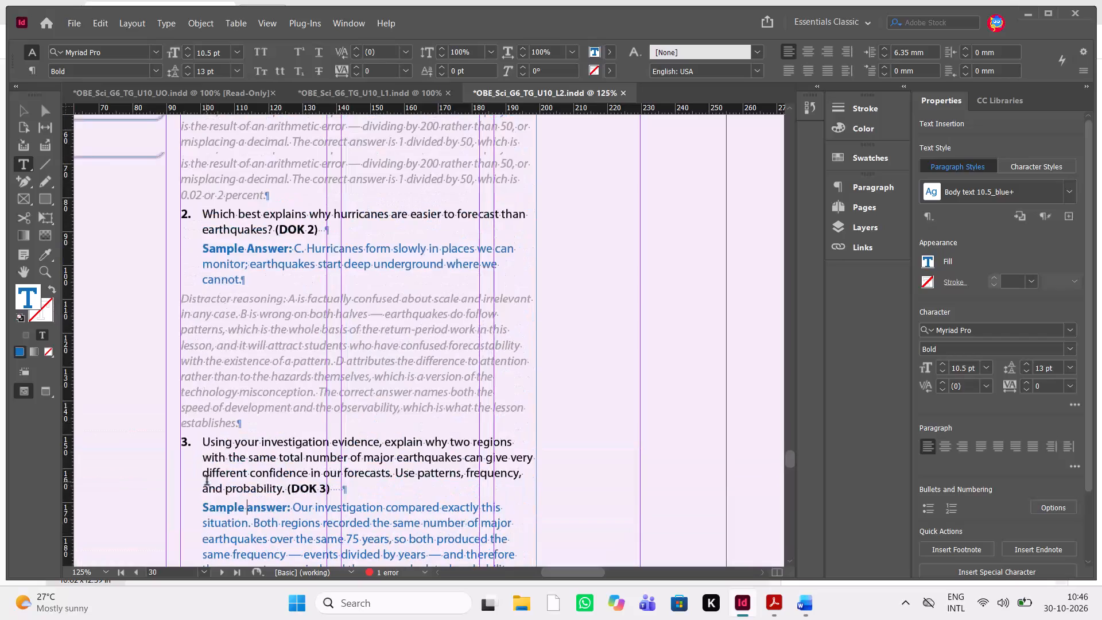
pyautogui.scroll(2, 207, 482)
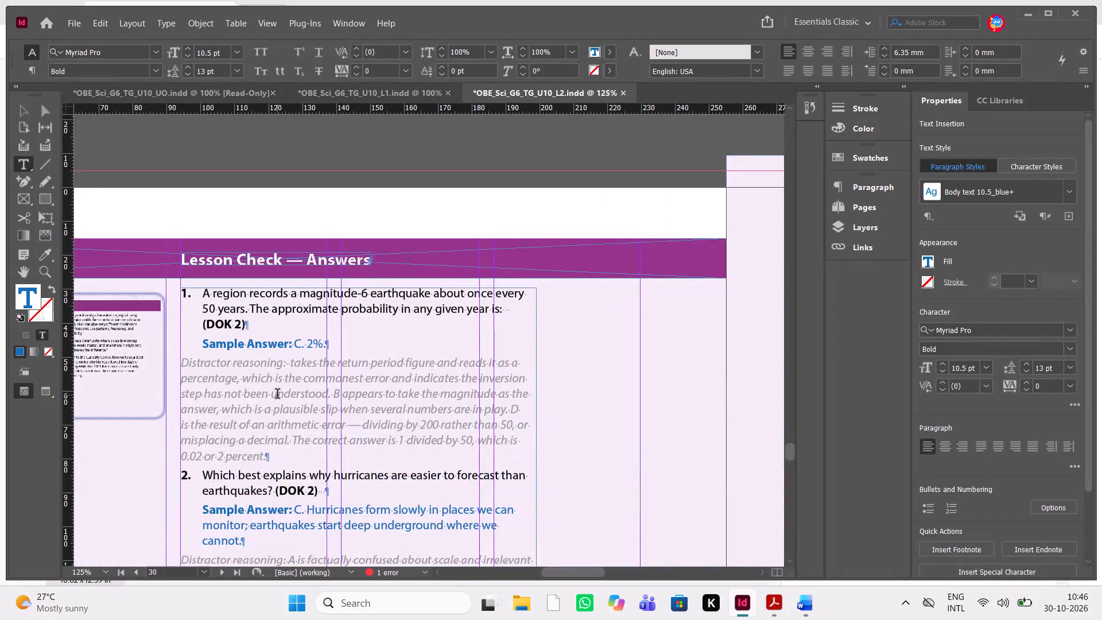
pyautogui.hscroll(-2, 277, 395)
pyautogui.scroll(-3, 277, 395)
pyautogui.scroll(1, 277, 395)
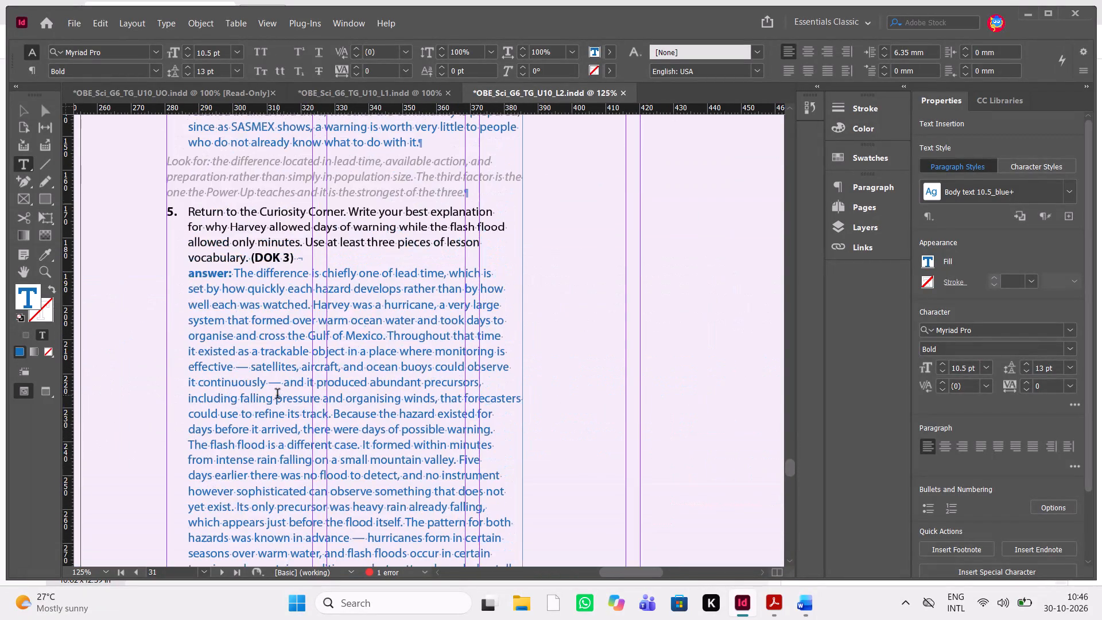
pyautogui.scroll(-2, 277, 395)
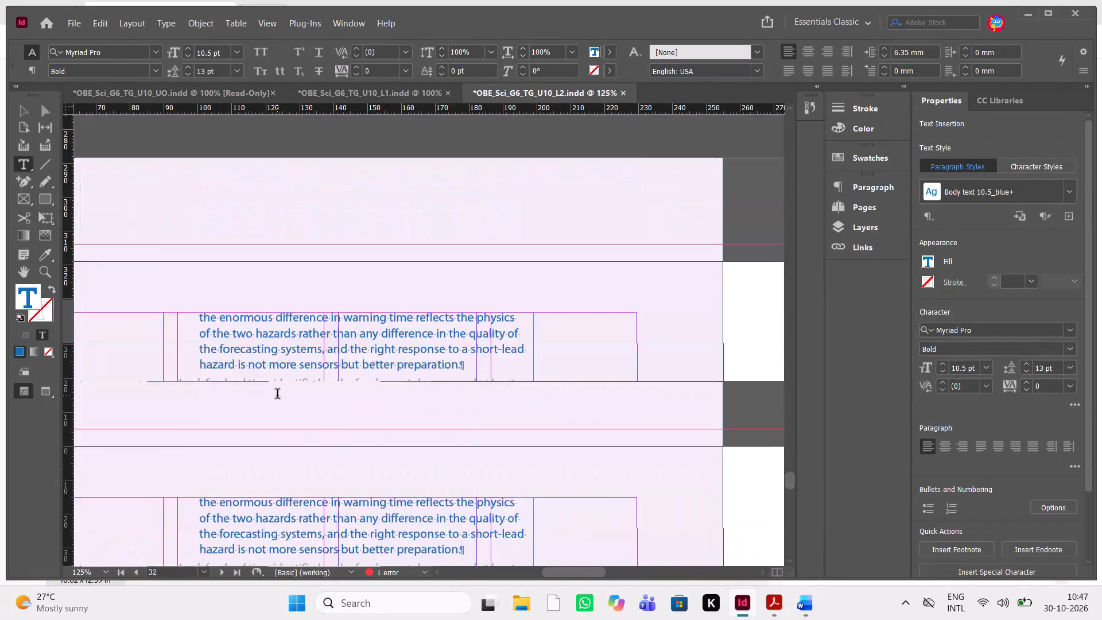
pyautogui.scroll(-1, 277, 395)
pyautogui.scroll(3, 277, 395)
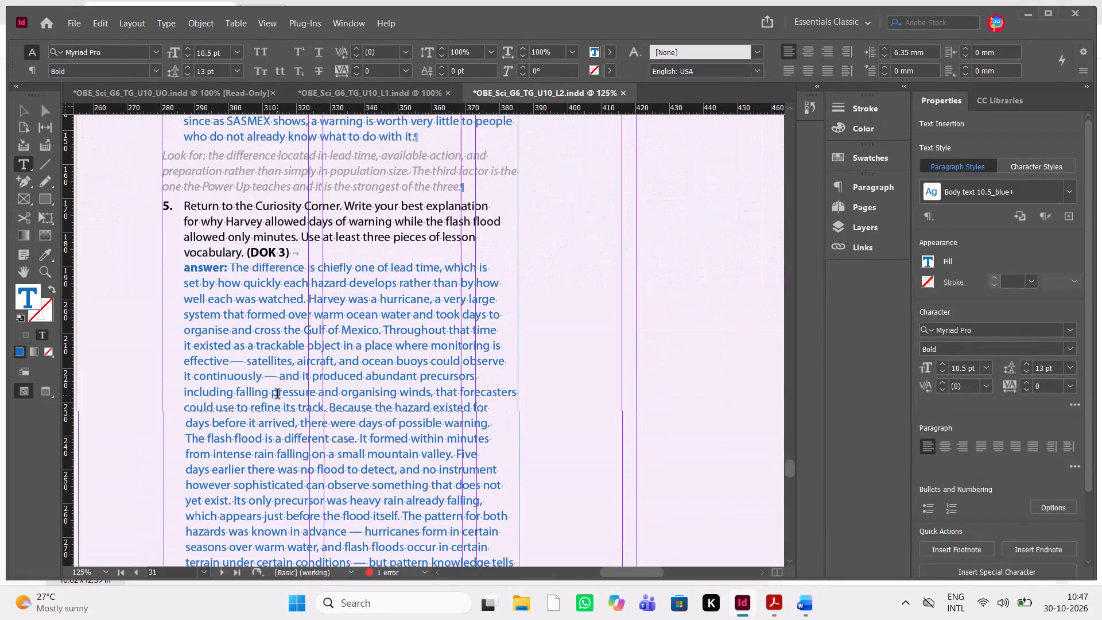
# Widen the Lesson Check answers text frame on page 31 to the outer column edge, about 135.5 mm wide.
pyautogui.press('Escape')
pyautogui.click(437, 399)
pyautogui.scroll(1, 437, 399)
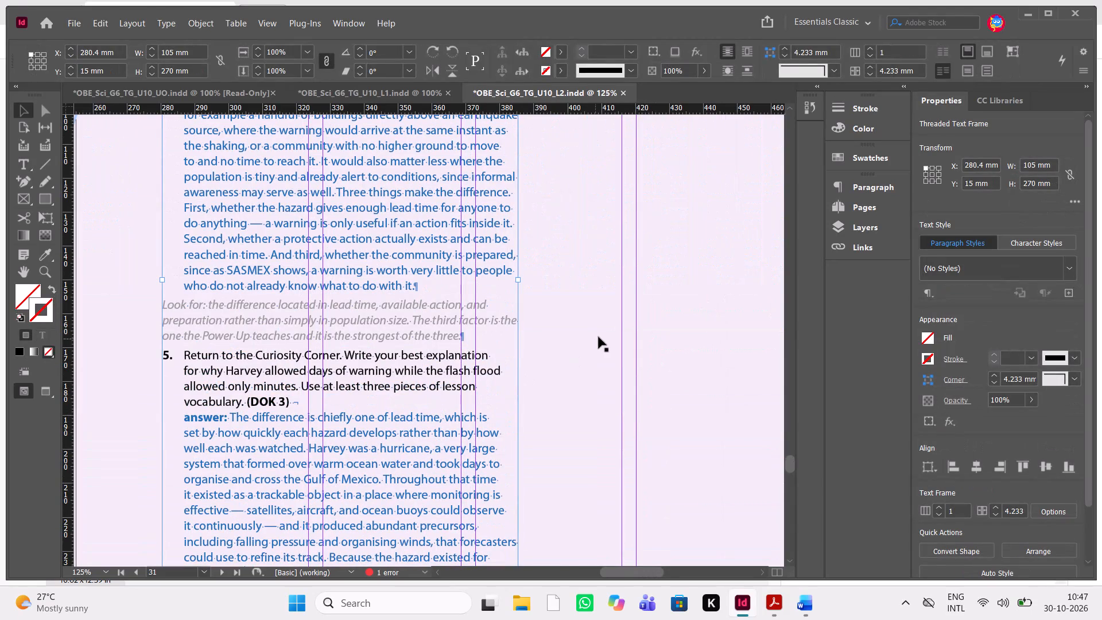
pyautogui.moveTo(519, 280); pyautogui.dragTo(580, 279)
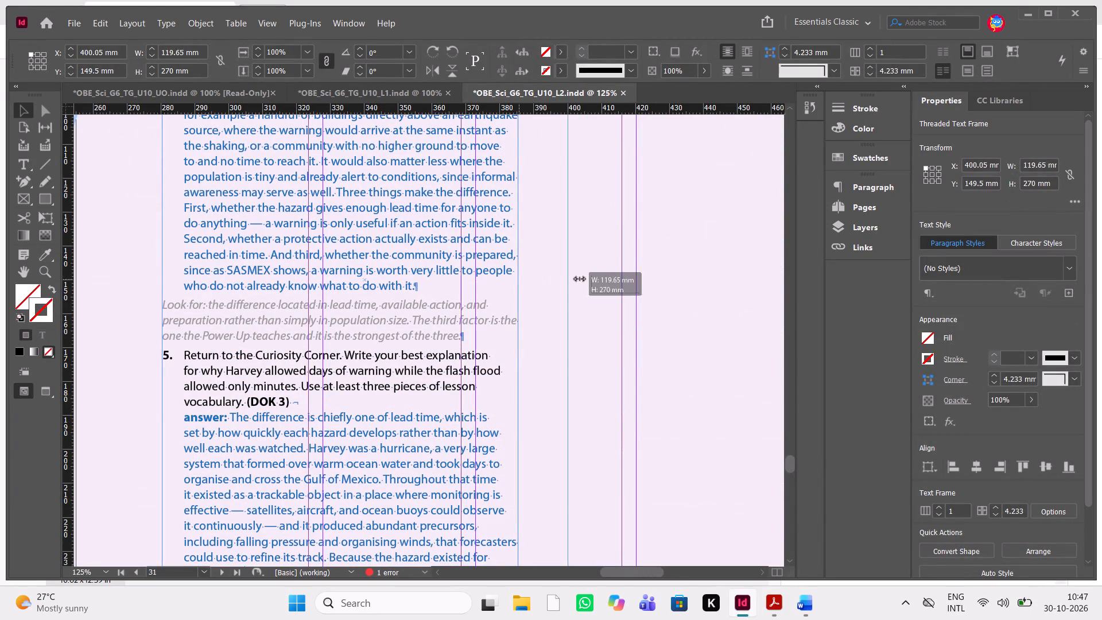
pyautogui.moveTo(580, 279); pyautogui.dragTo(620, 284)
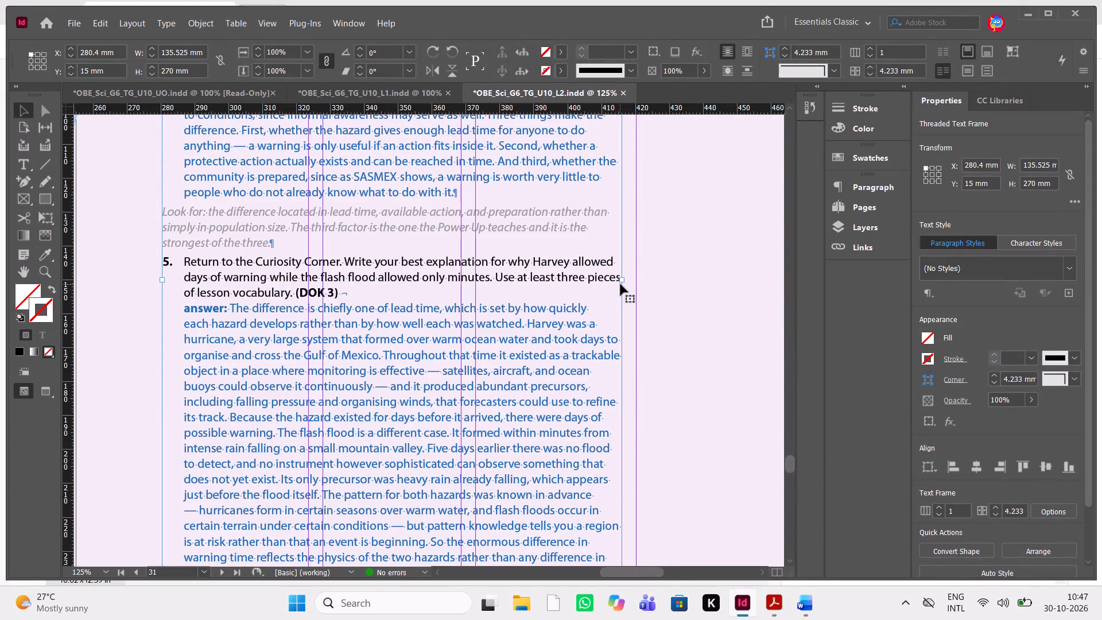
pyautogui.click(495, 351)
pyautogui.scroll(2, 495, 351)
pyautogui.click(640, 196)
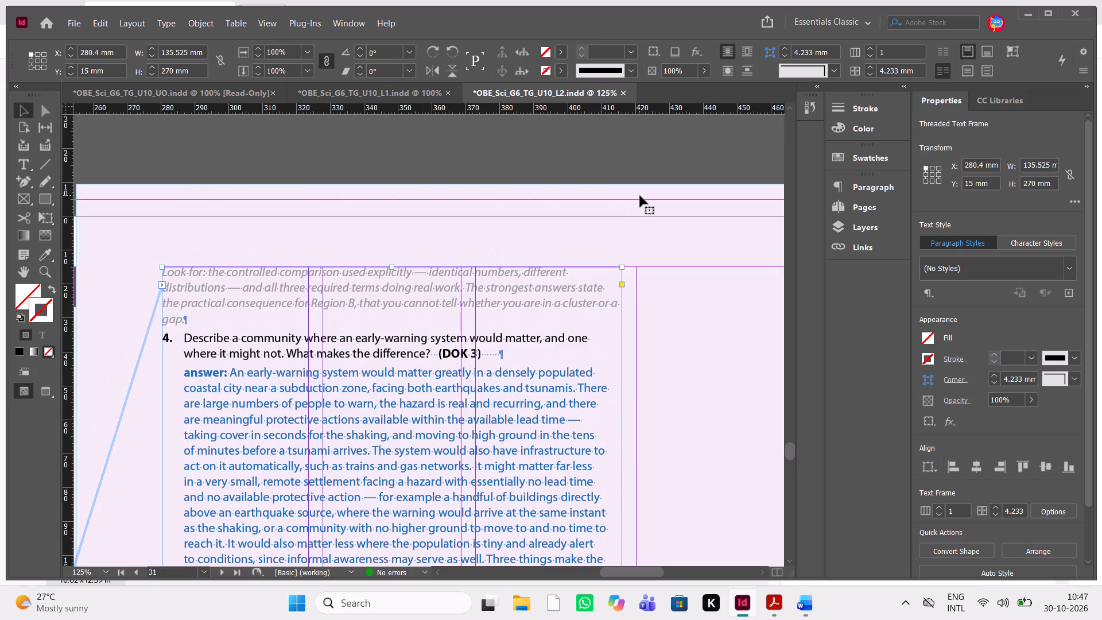
# Set the tracking of the grey "Look for" paragraph above question 4 on page 31 to -5.
pyautogui.scroll(-5, 640, 196)
pyautogui.scroll(2, 640, 196)
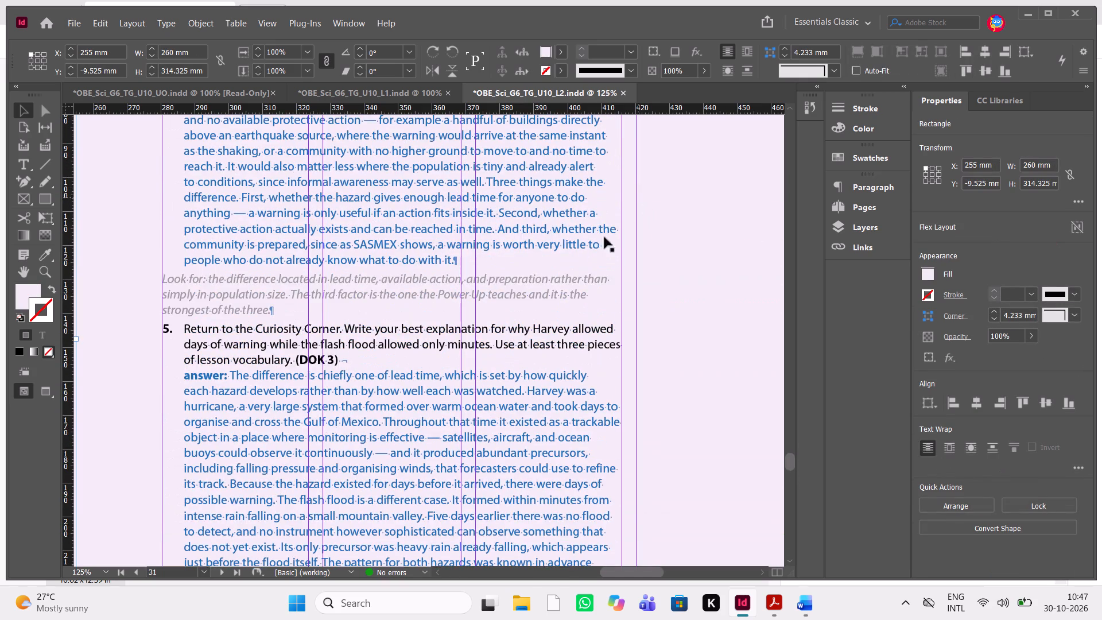
pyautogui.scroll(2, 593, 253)
pyautogui.doubleClick(242, 270)
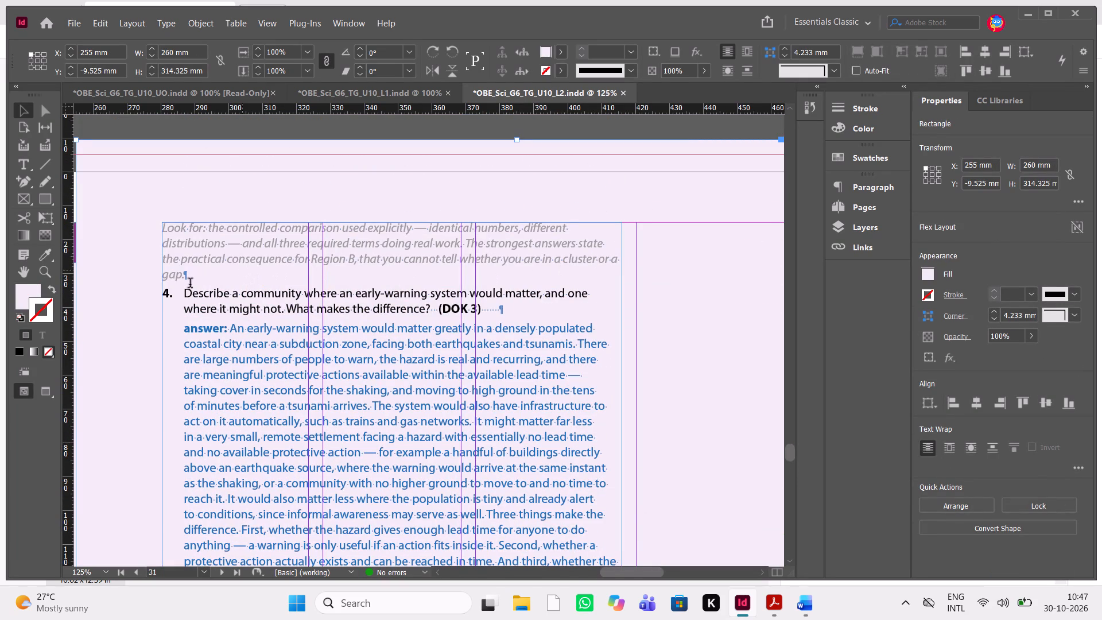
pyautogui.moveTo(194, 277); pyautogui.dragTo(150, 228)
pyautogui.click(1069, 391)
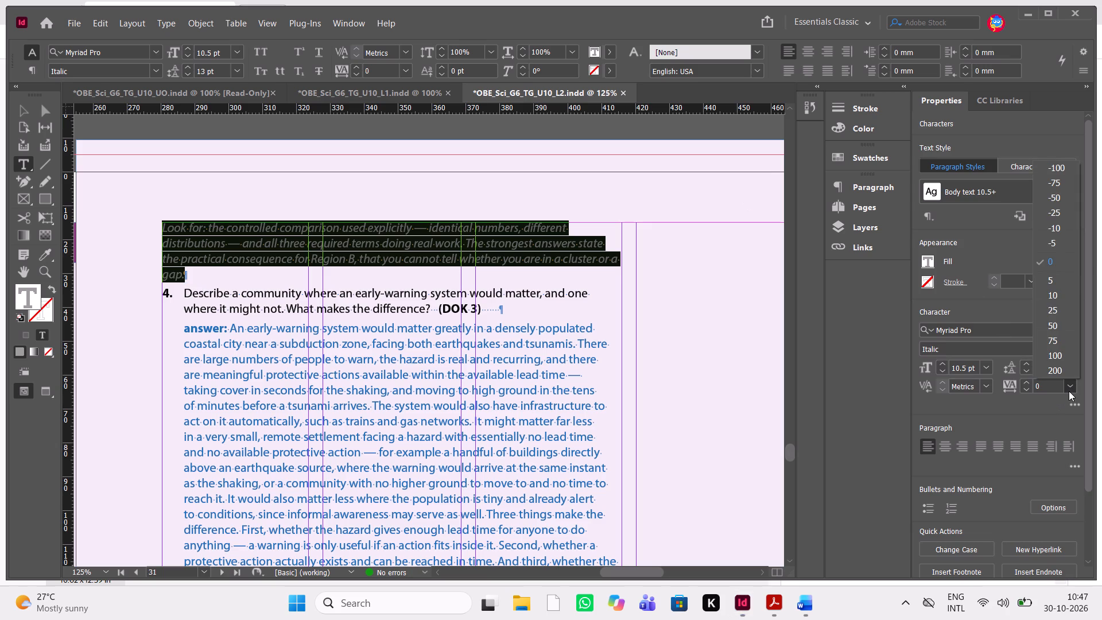
pyautogui.click(1059, 239)
pyautogui.click(528, 278)
# Raise the bottom edge of page 31's lilac background rectangle to just below the answers, making it about 269.9 mm high.
pyautogui.scroll(-3, 528, 278)
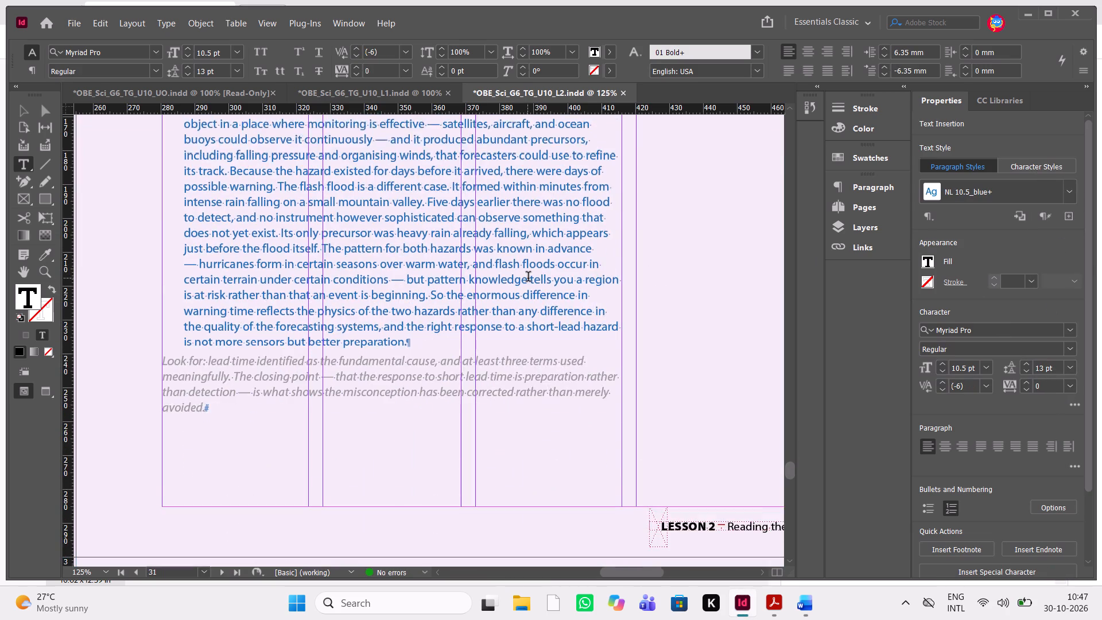
pyautogui.scroll(-1, 528, 278)
pyautogui.press('Escape')
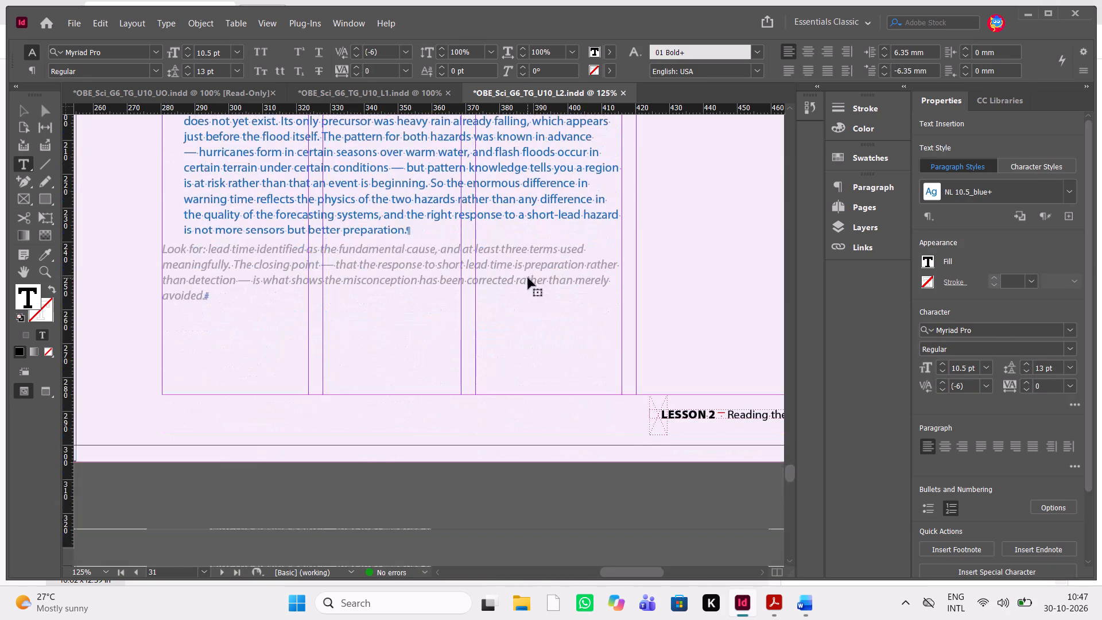
pyautogui.click(566, 460)
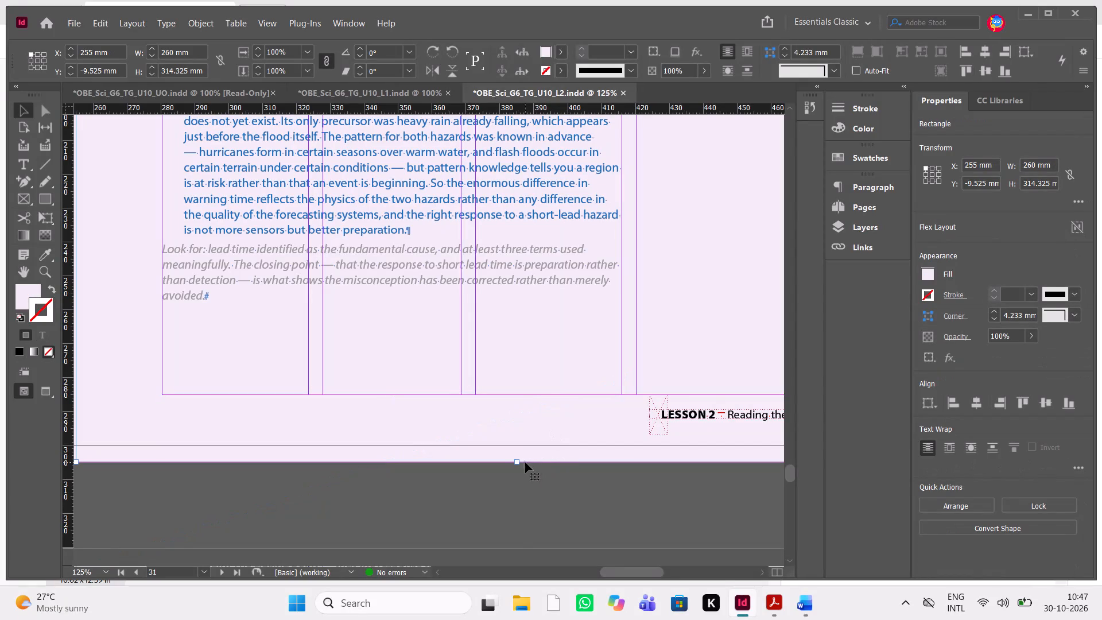
pyautogui.moveTo(519, 463); pyautogui.dragTo(549, 306)
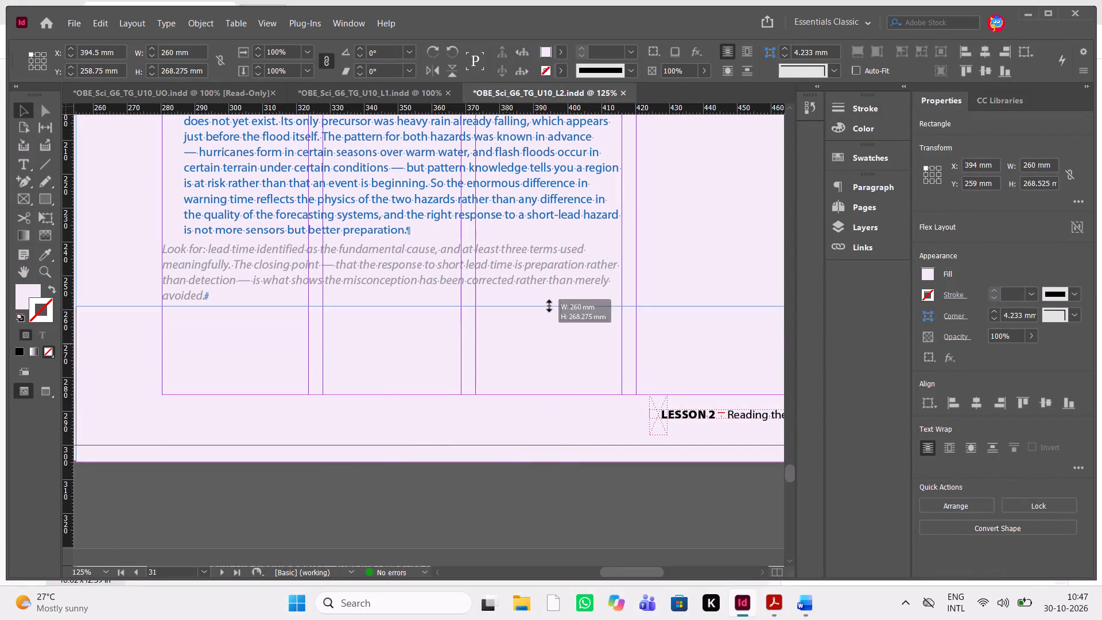
pyautogui.moveTo(549, 306); pyautogui.dragTo(549, 310)
pyautogui.scroll(1, 549, 310)
pyautogui.hscroll(1, 549, 310)
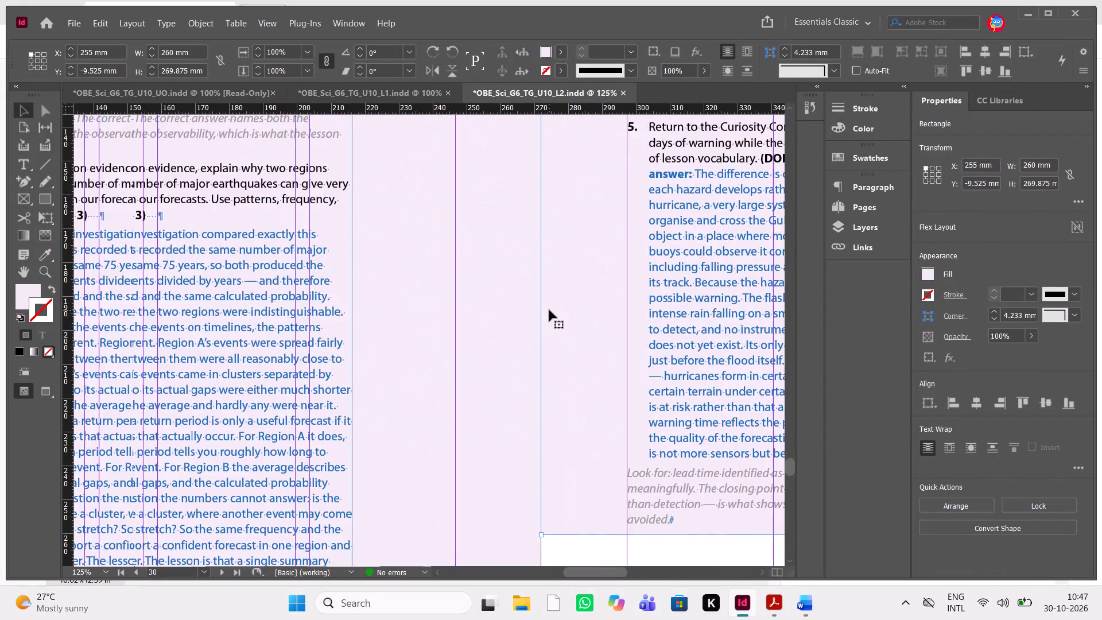
pyautogui.scroll(1, 549, 310)
pyautogui.scroll(-1, 549, 310)
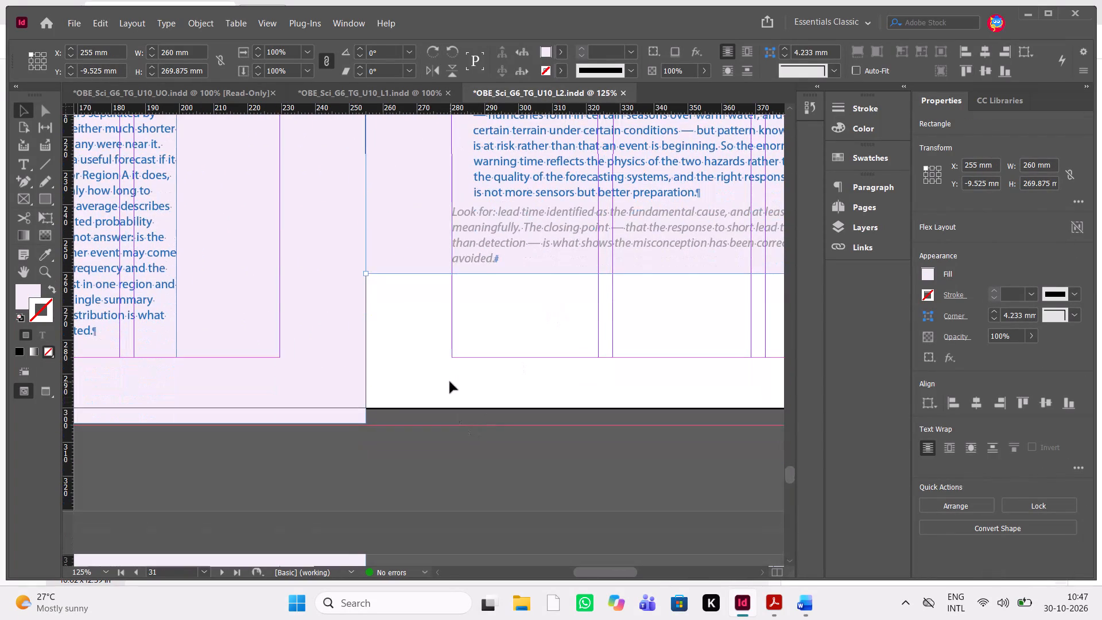
pyautogui.click(450, 382)
pyautogui.write('ww')
# Lower the top edge of page 31's lilac background to just above the text, at Y about 12.7 mm and 247.65 mm high.
pyautogui.scroll(3, 450, 382)
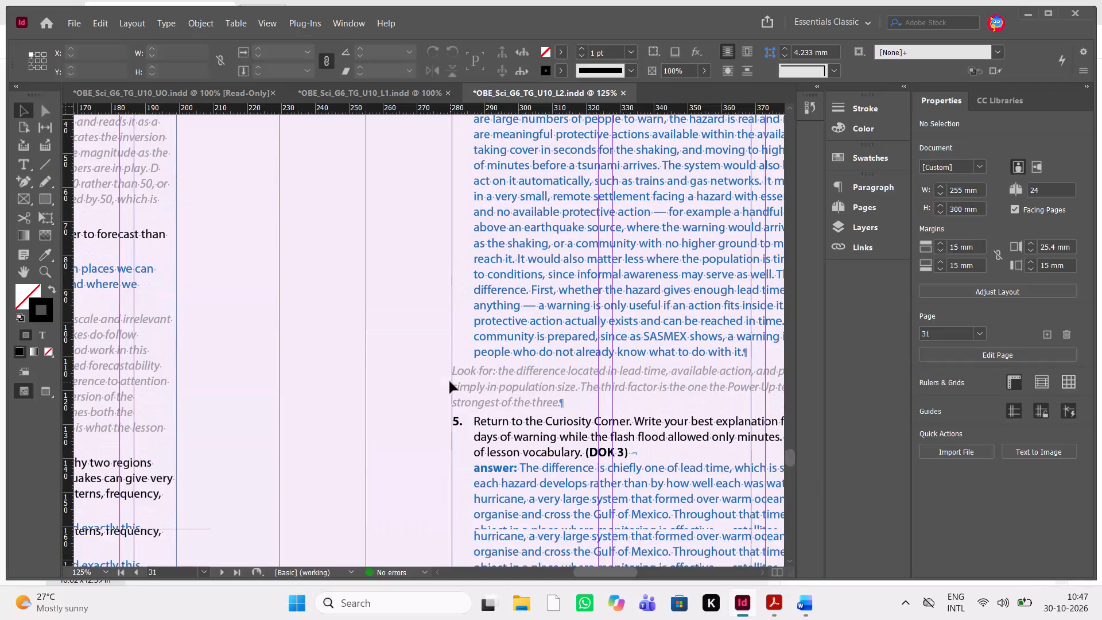
pyautogui.scroll(2, 450, 382)
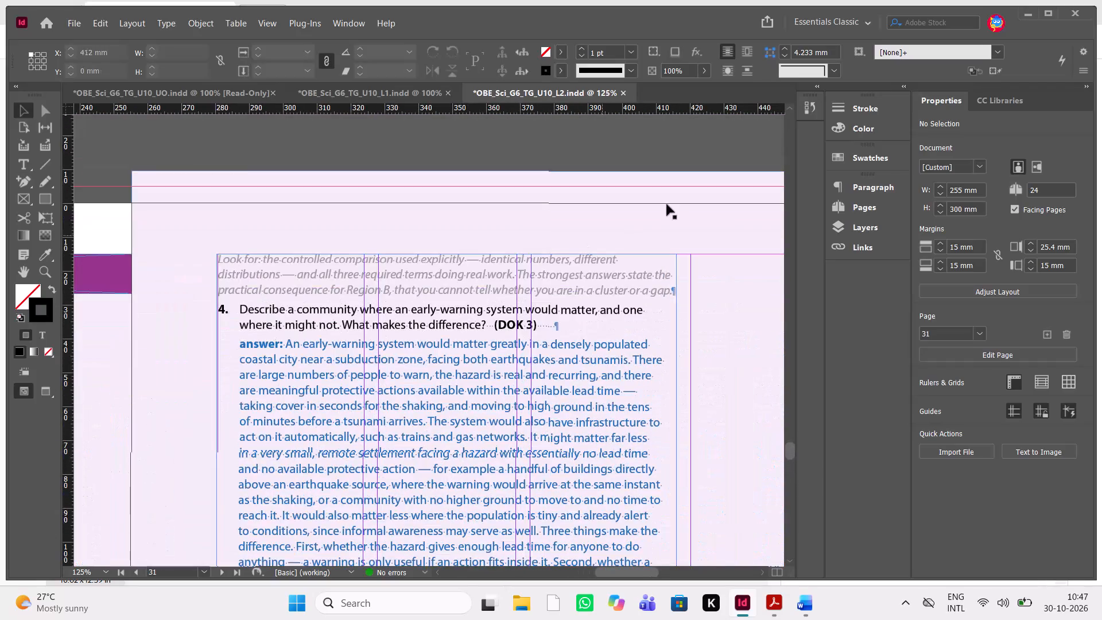
pyautogui.click(620, 179)
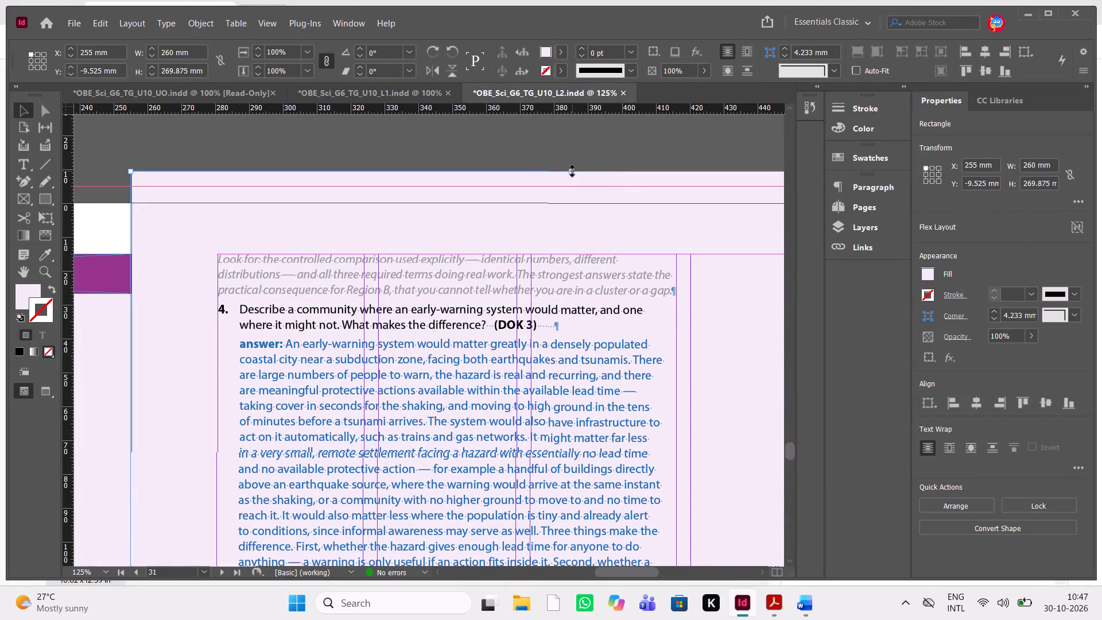
pyautogui.moveTo(572, 171); pyautogui.dragTo(575, 247)
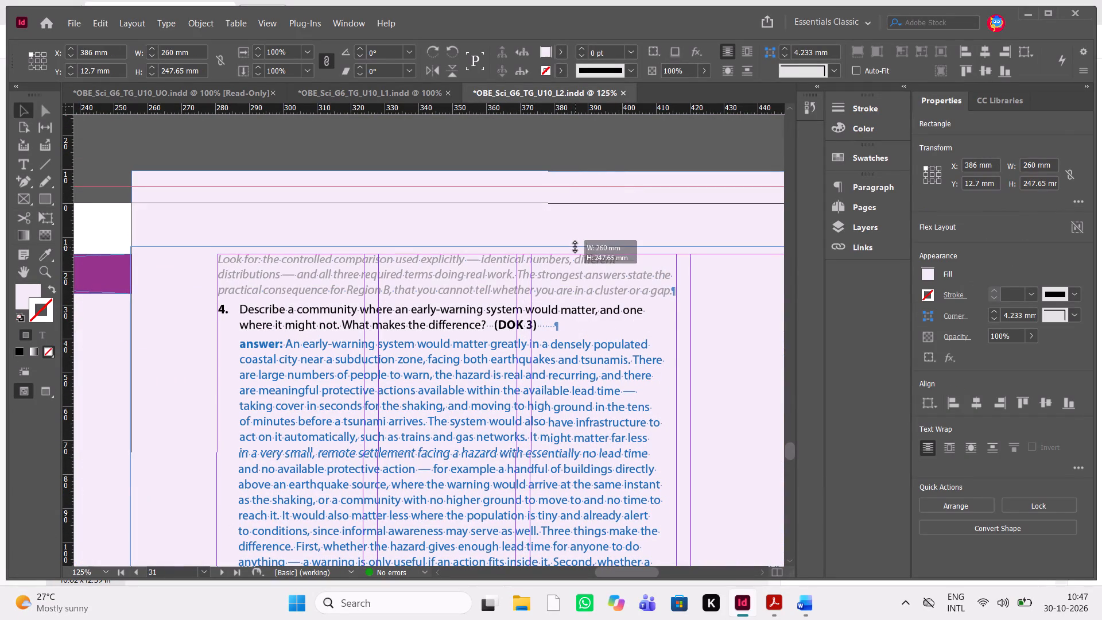
pyautogui.moveTo(575, 247); pyautogui.dragTo(575, 246)
pyautogui.click(645, 175)
# Raise the bottom edge of page 30's lilac background to the bottom margin above the footer, making it about 263.3 mm high.
pyautogui.hscroll(2, 645, 175)
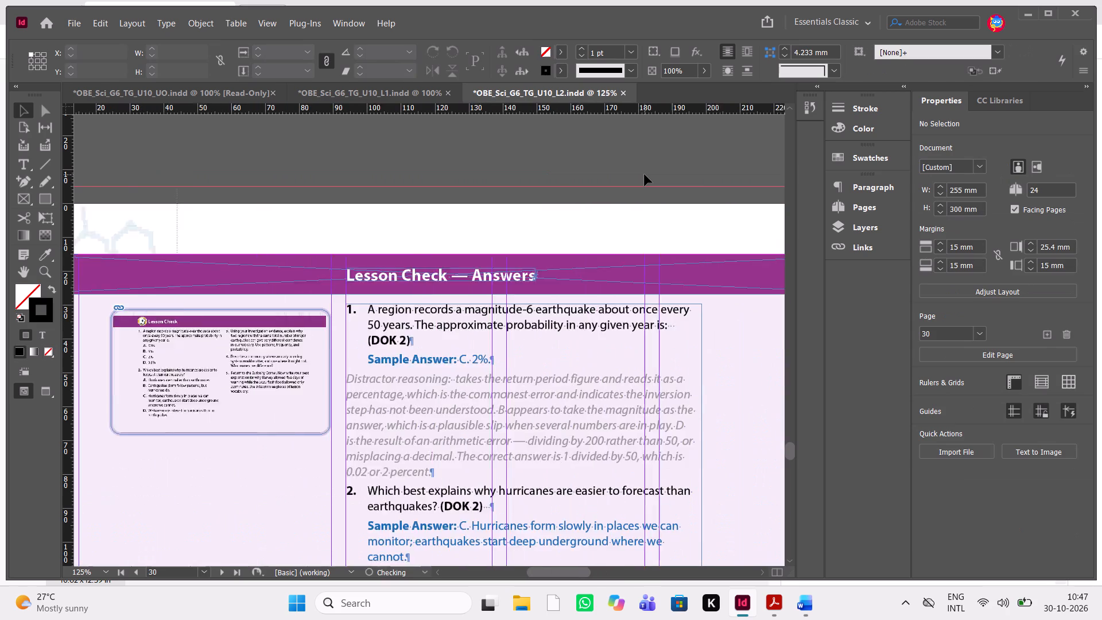
pyautogui.hscroll(1, 645, 175)
pyautogui.scroll(-4, 645, 175)
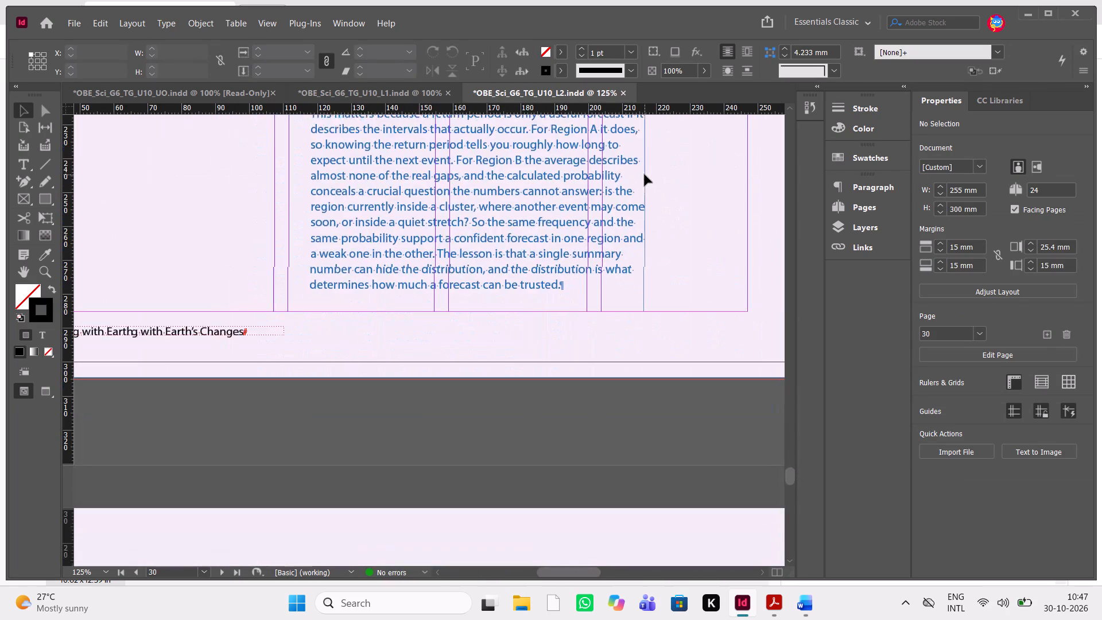
pyautogui.scroll(-1, 645, 175)
pyautogui.click(499, 365)
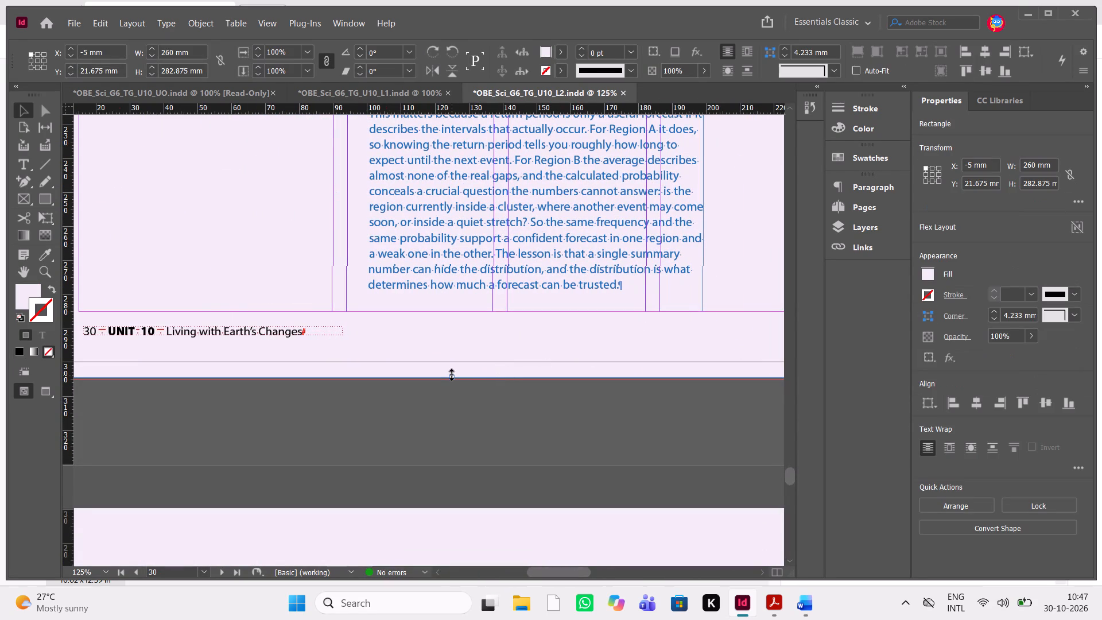
pyautogui.moveTo(452, 375); pyautogui.dragTo(478, 312)
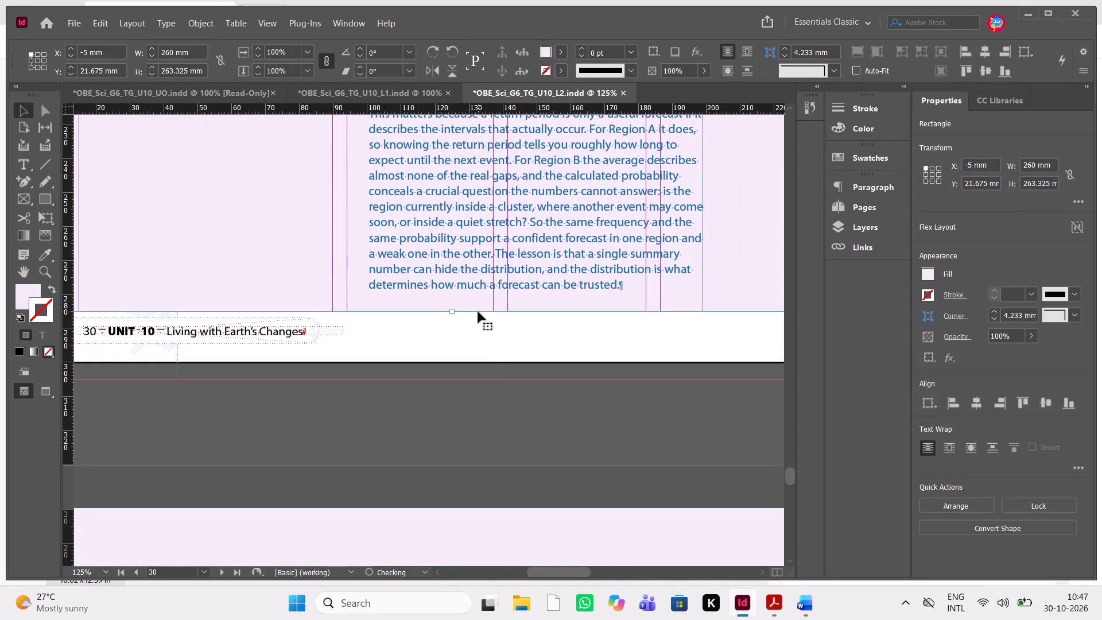
pyautogui.click(492, 371)
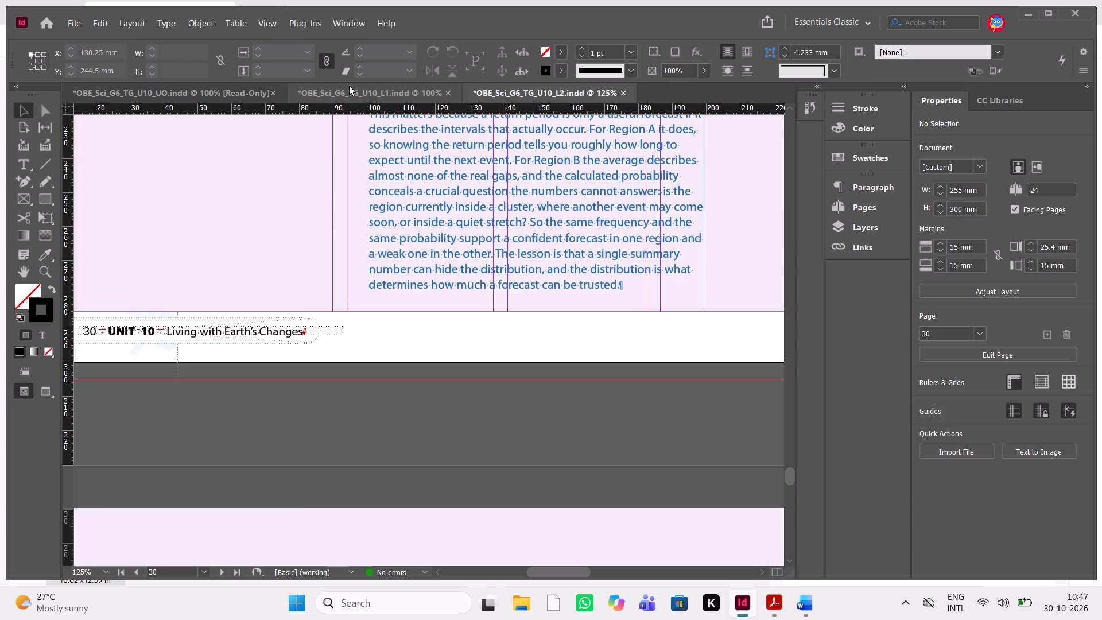
# In the Lesson 1 document, raise the bottom edge of page 26's light blue background to the bottom margin, about 258.8 mm high.
pyautogui.click(349, 86)
pyautogui.hscroll(1, 387, 276)
pyautogui.scroll(2, 387, 276)
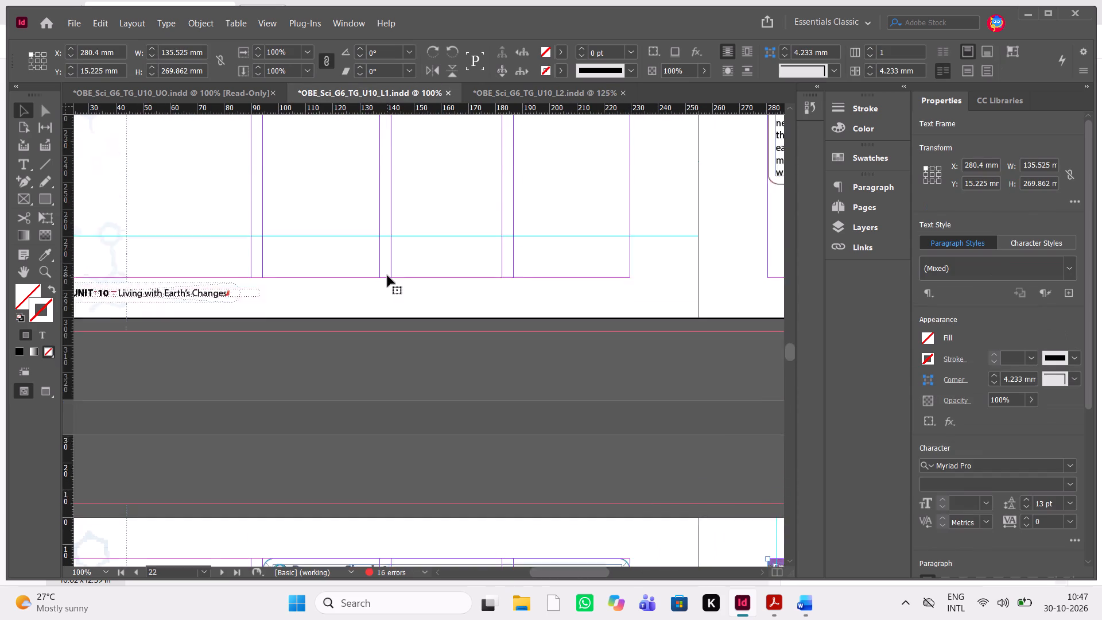
pyautogui.scroll(3, 387, 276)
pyautogui.scroll(-6, 387, 276)
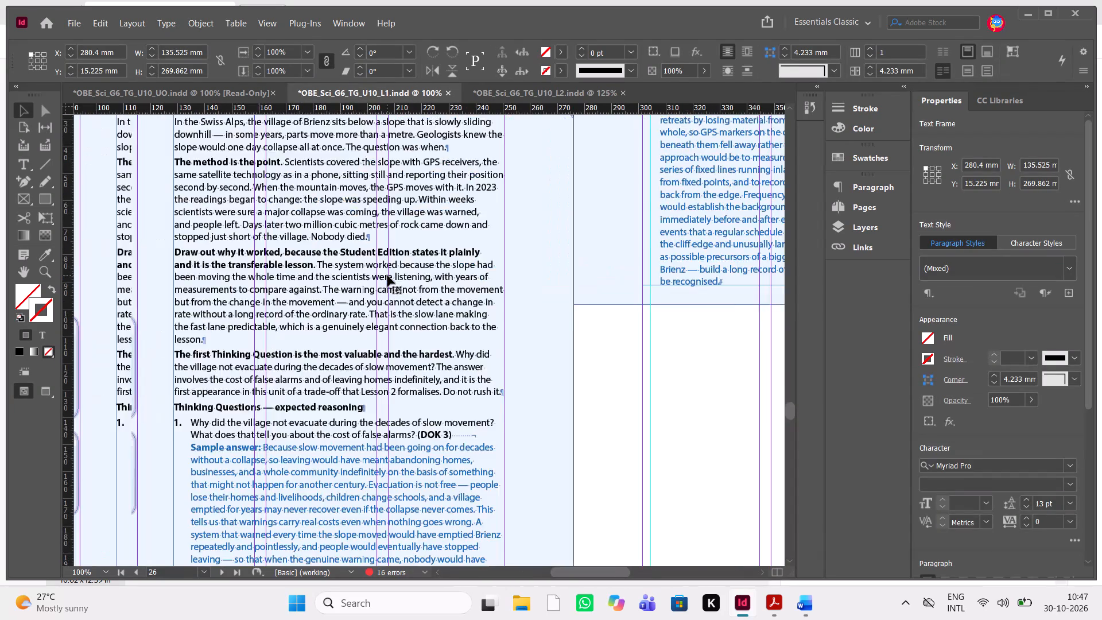
pyautogui.scroll(-4, 387, 276)
pyautogui.hscroll(1, 280, 434)
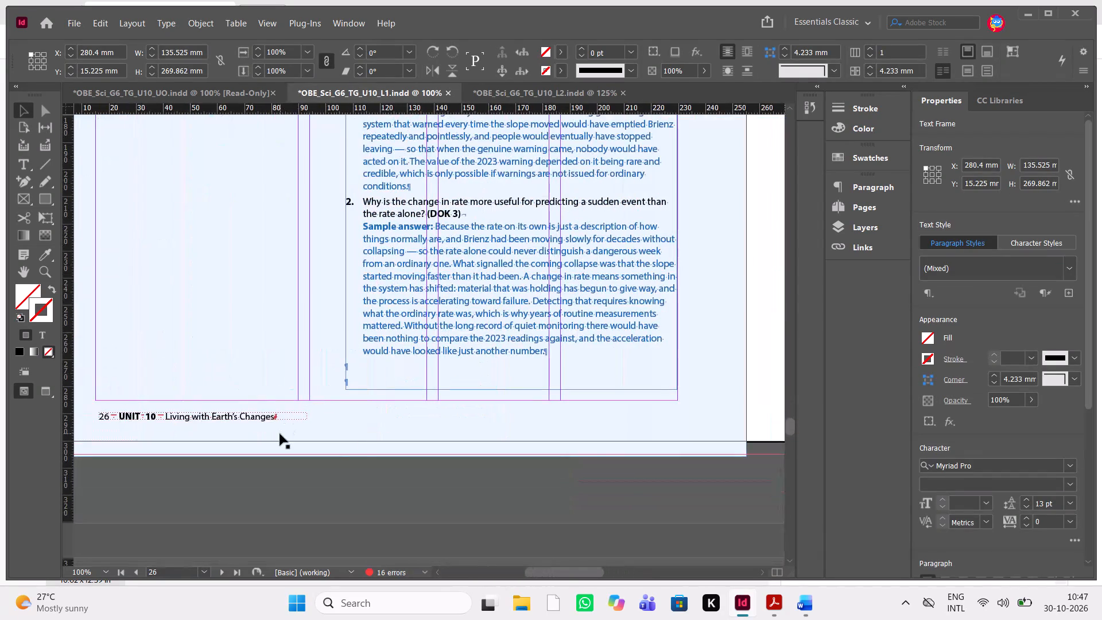
pyautogui.click(351, 444)
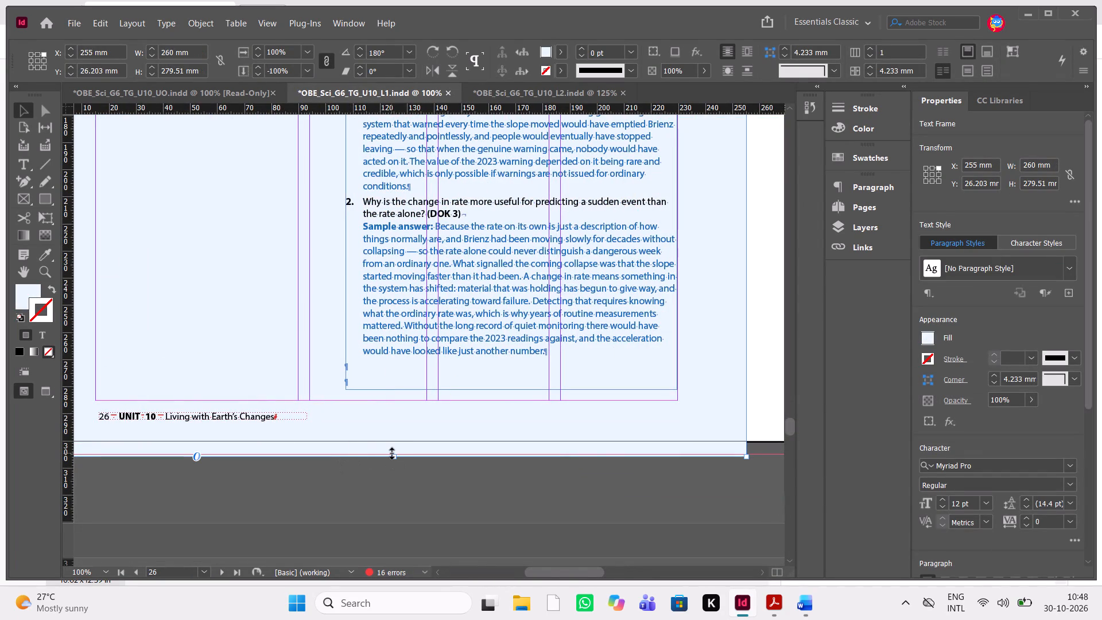
pyautogui.moveTo(392, 454); pyautogui.dragTo(395, 398)
# Trim page 27's light blue background close to its text, with the top at Y 12.7 mm and a height of about 82.55 mm.
pyautogui.scroll(3, 395, 398)
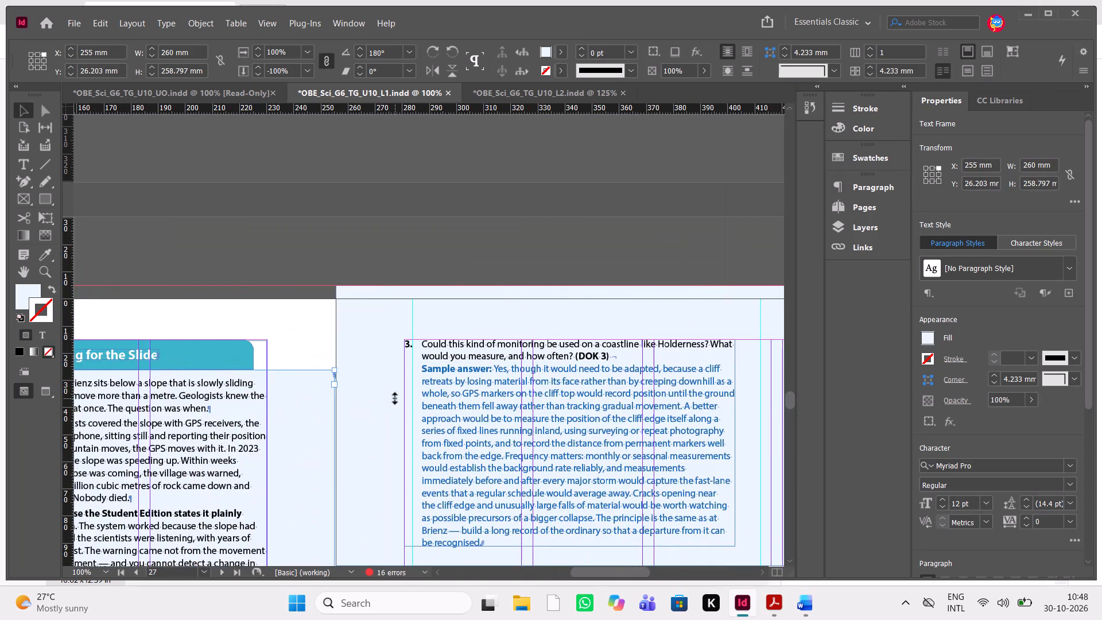
pyautogui.hscroll(-1, 395, 398)
pyautogui.click(596, 290)
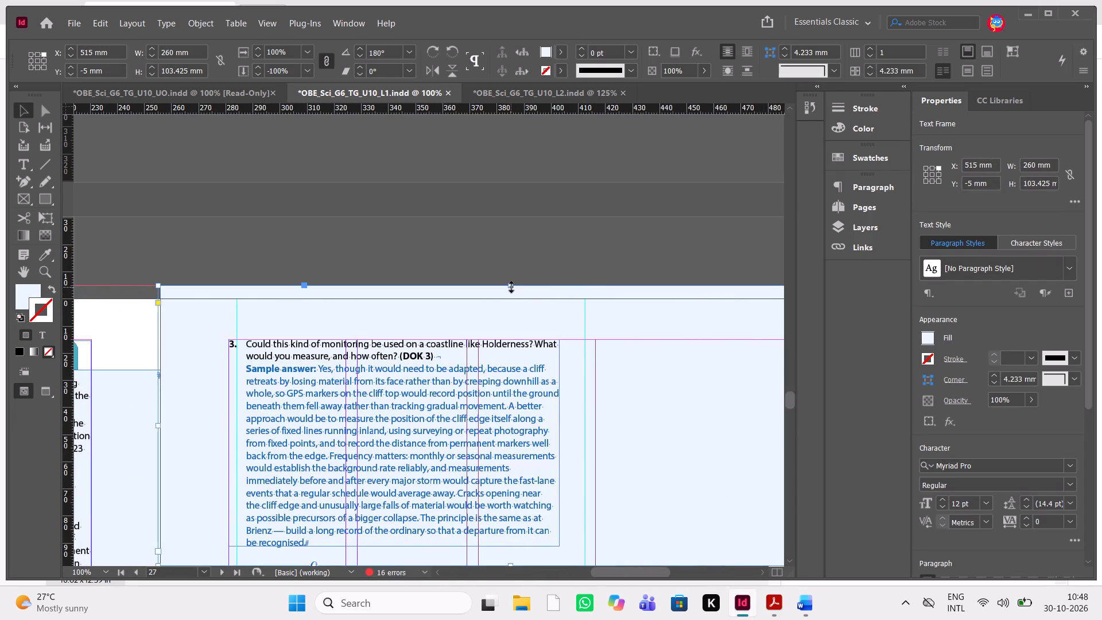
pyautogui.moveTo(511, 287); pyautogui.dragTo(513, 333)
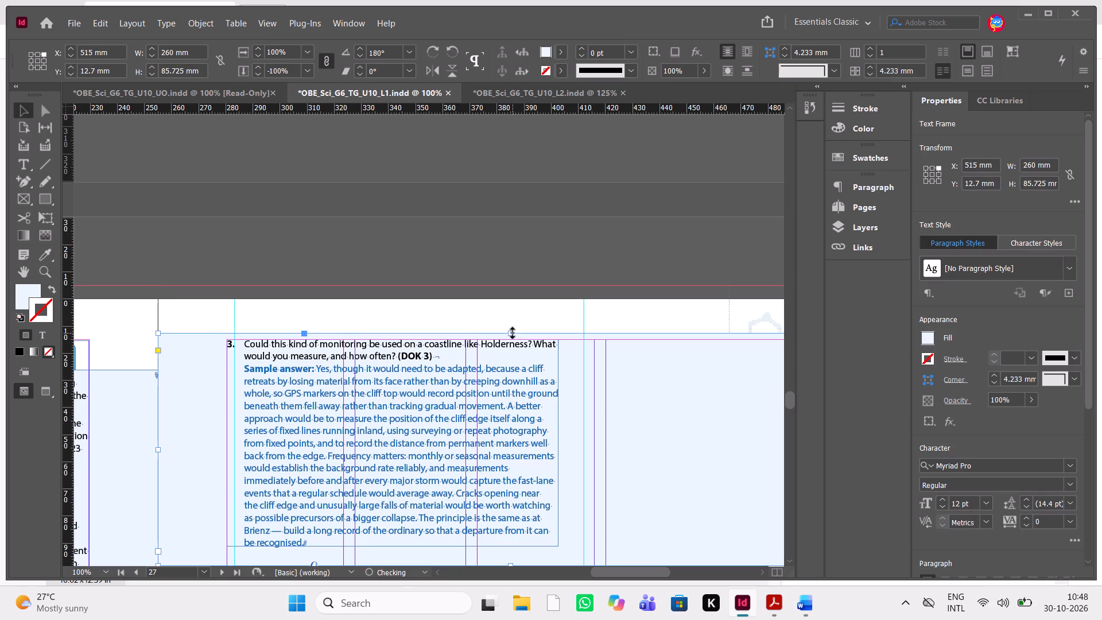
pyautogui.scroll(-2, 371, 356)
pyautogui.hscroll(-1, 371, 356)
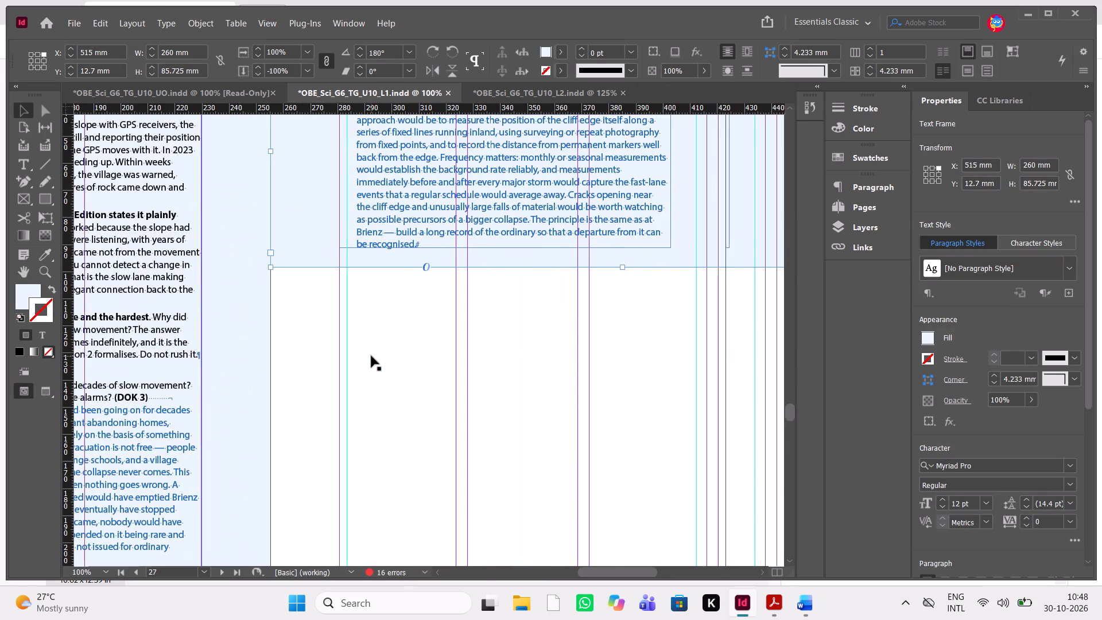
pyautogui.moveTo(623, 265); pyautogui.dragTo(628, 257)
# Shift page 28's lilac background so its bottom edge meets the bottom margin, at about X 12.9 mm and Y 1.4 mm.
pyautogui.scroll(-4, 530, 327)
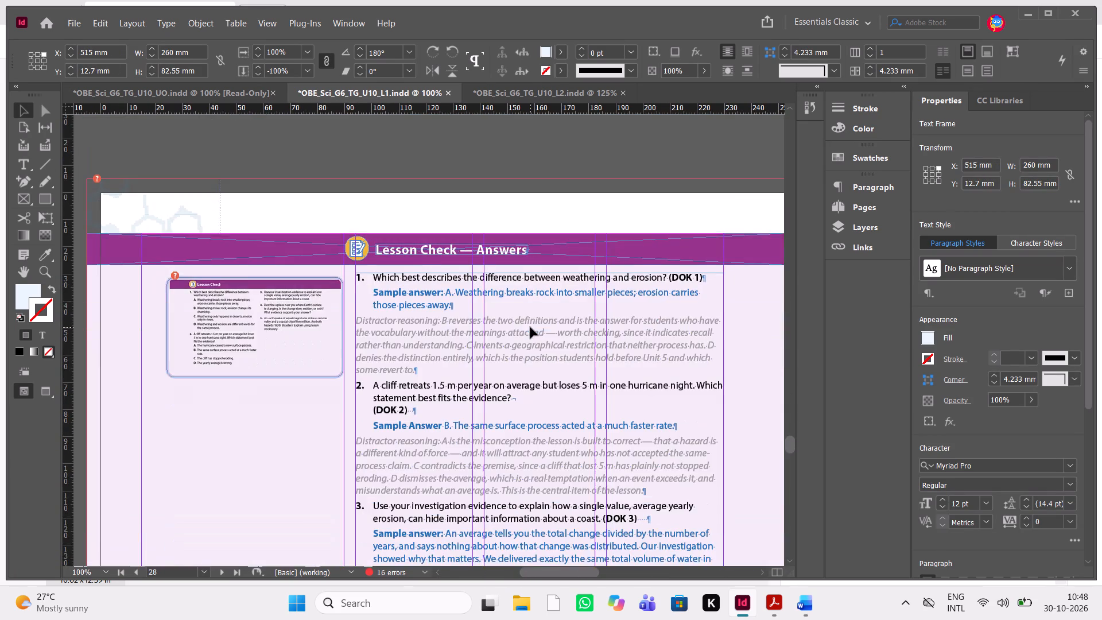
pyautogui.hscroll(-1, 530, 327)
pyautogui.scroll(-3, 530, 327)
pyautogui.hscroll(-1, 530, 327)
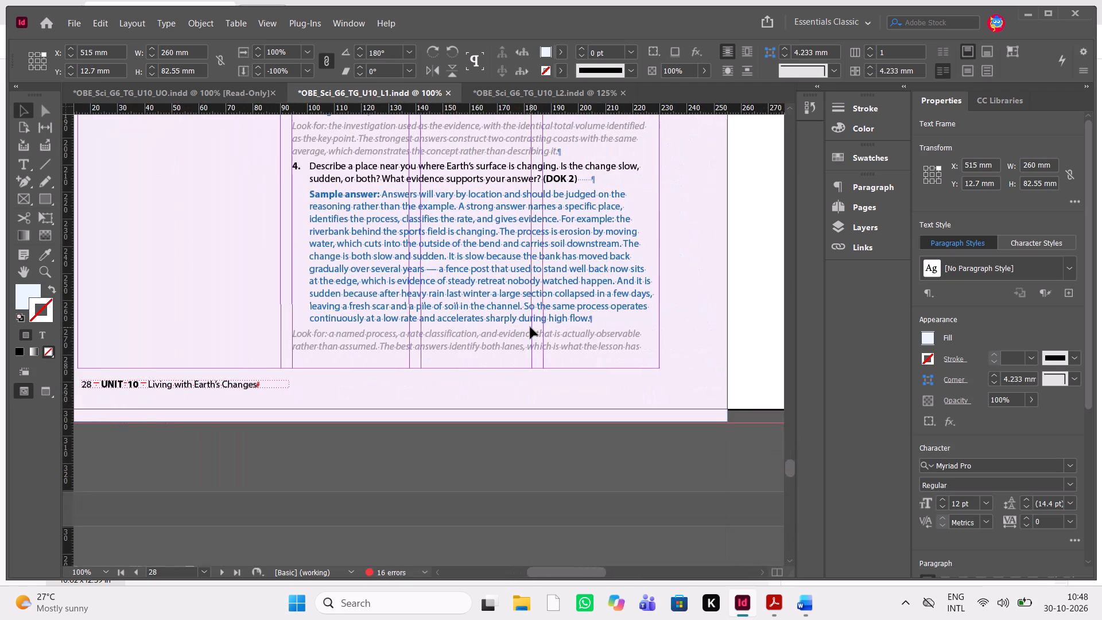
pyautogui.click(531, 416)
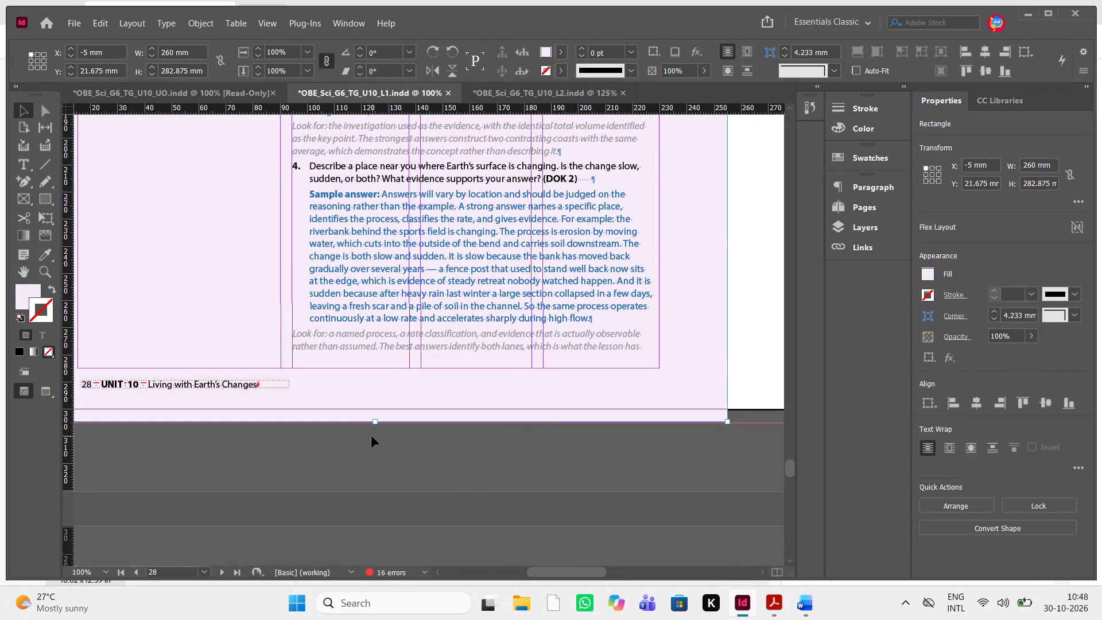
pyautogui.moveTo(375, 425); pyautogui.dragTo(420, 370)
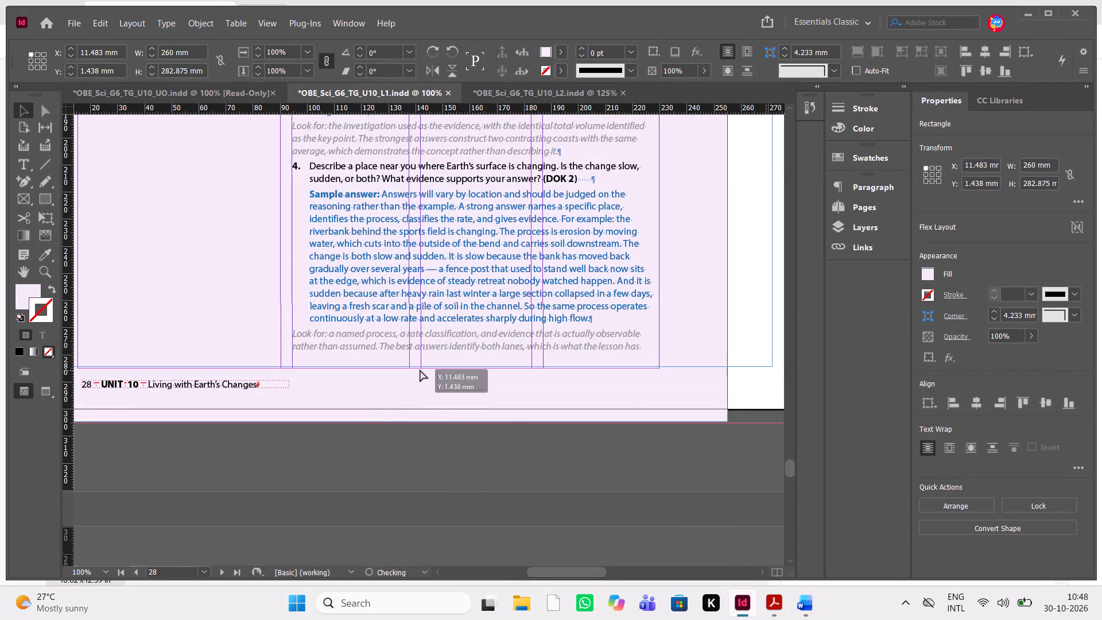
pyautogui.moveTo(420, 370); pyautogui.dragTo(422, 371)
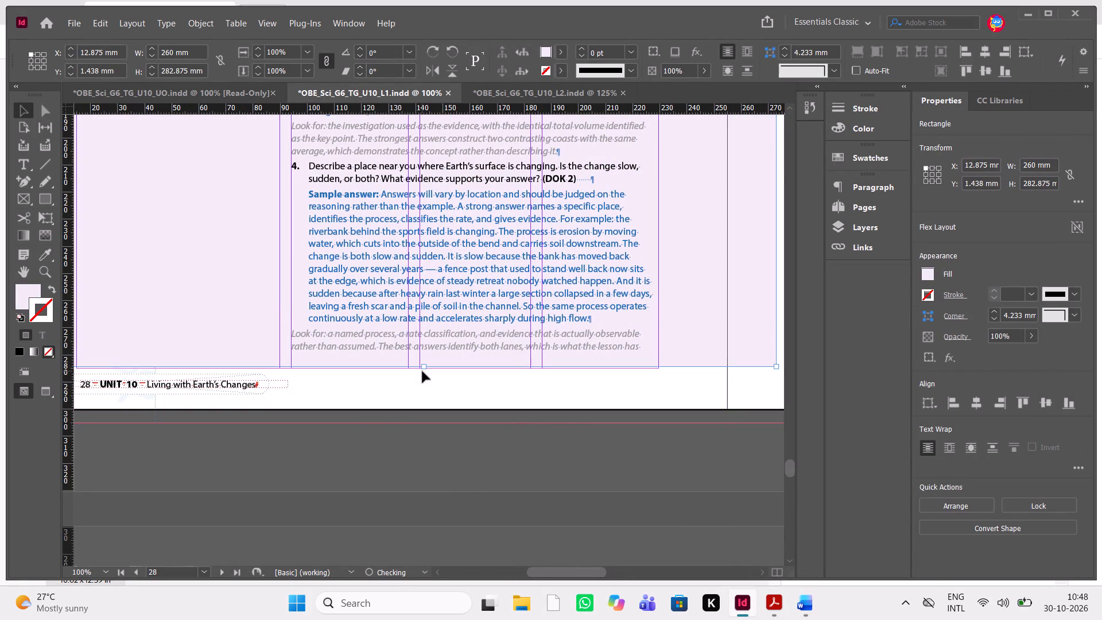
# Copy the Lesson Check icon from page 28's purple heading bar in the Lesson 1 document.
pyautogui.scroll(2, 428, 377)
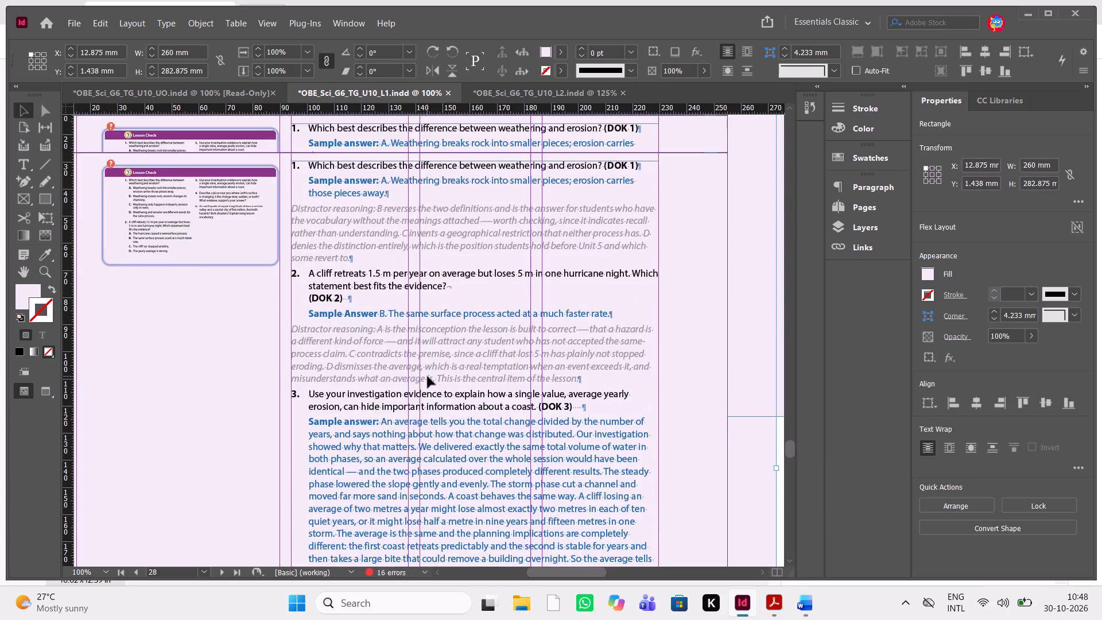
pyautogui.scroll(1, 428, 377)
pyautogui.click(301, 255)
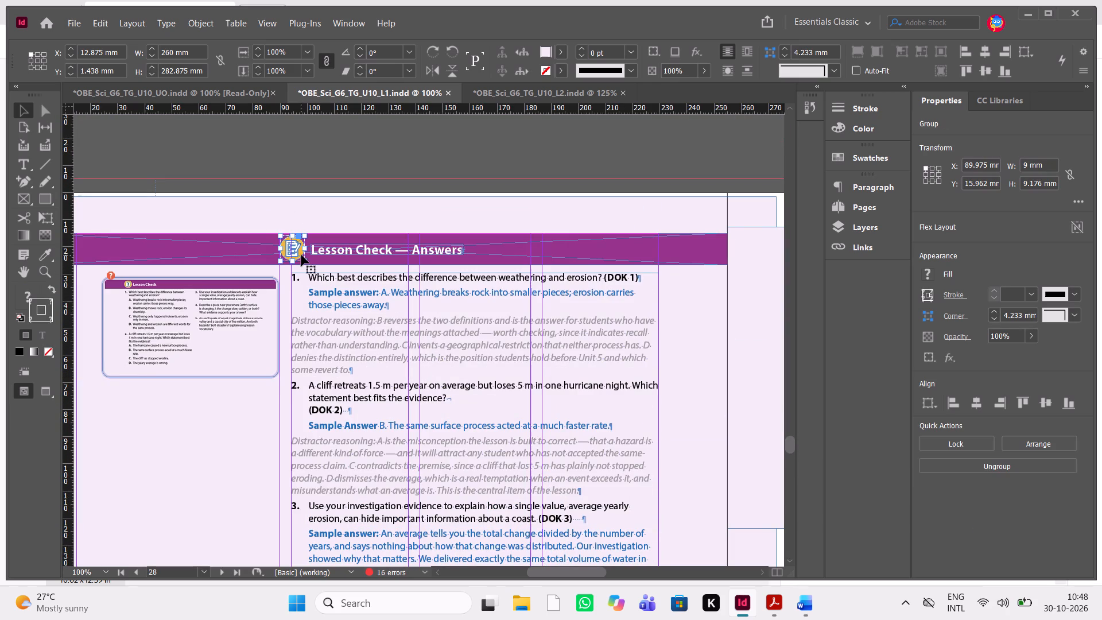
pyautogui.hotkey('ctrl', 'c')
# Lower the top edge of page 28's lilac background to Y 15 mm, making it about 269.3 mm high.
pyautogui.keyDown('ctrl'); pyautogui.scroll(1, 301, 255); pyautogui.keyUp('ctrl')
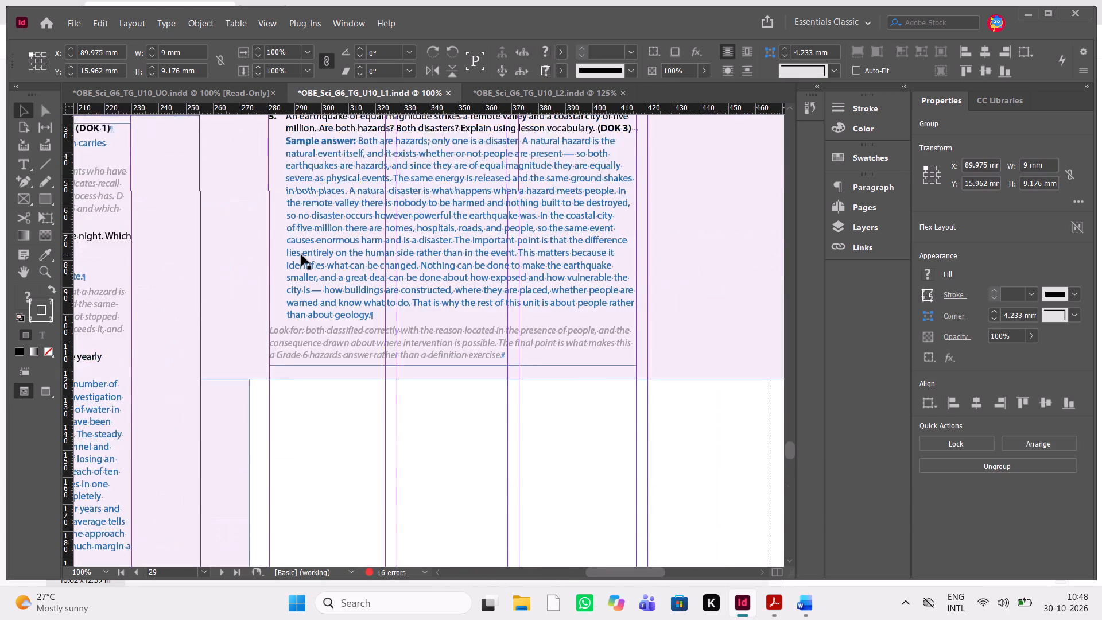
pyautogui.keyDown('ctrl'); pyautogui.scroll(1, 301, 255); pyautogui.keyUp('ctrl')
pyautogui.scroll(1, 301, 255)
pyautogui.hscroll(1, 301, 255)
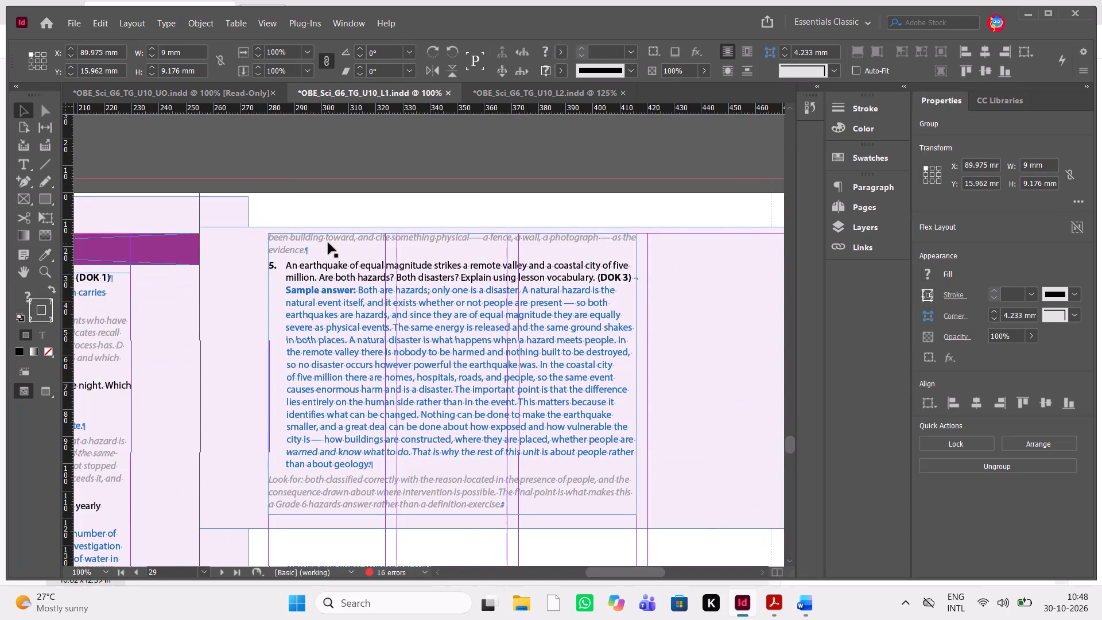
pyautogui.hscroll(2, 328, 243)
pyautogui.scroll(1, 328, 243)
pyautogui.click(321, 324)
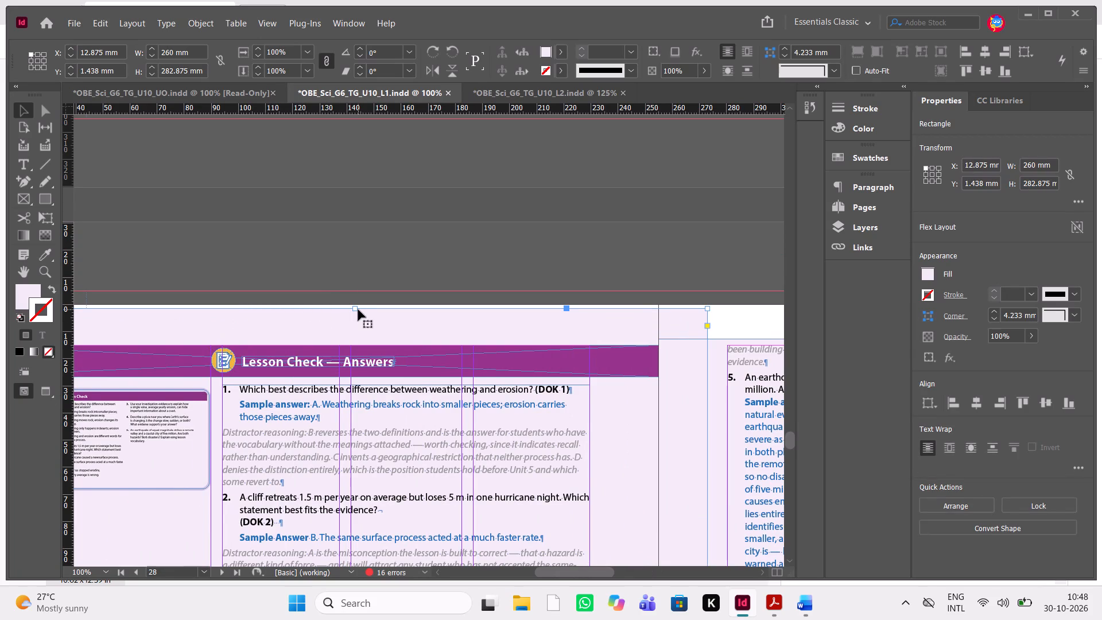
pyautogui.moveTo(355, 309); pyautogui.dragTo(356, 343)
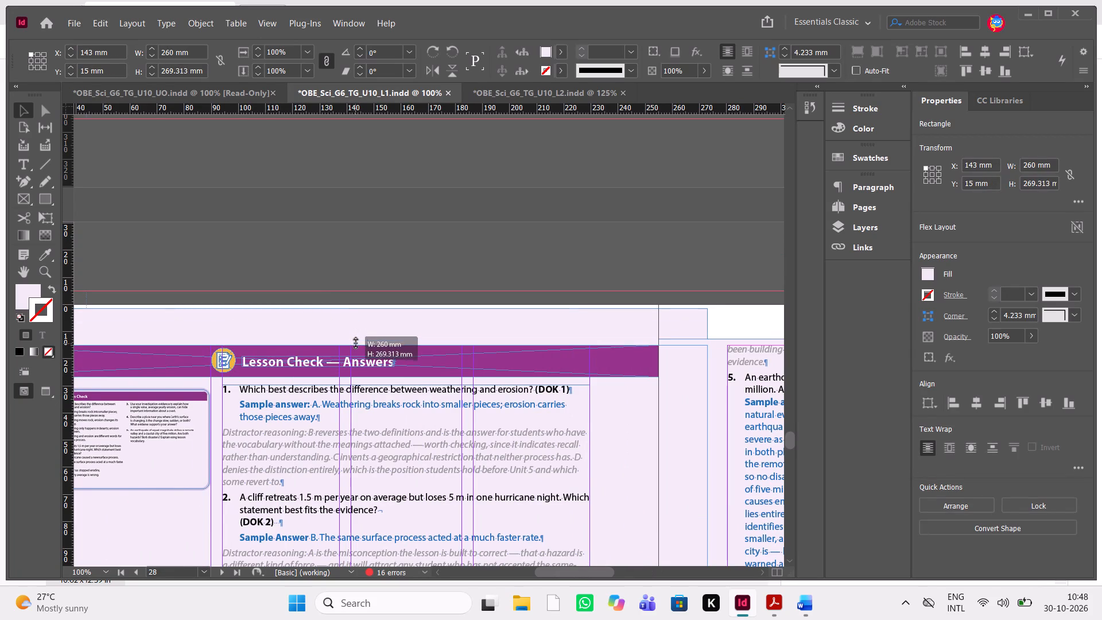
pyautogui.moveTo(356, 343); pyautogui.dragTo(356, 344)
# Pull the outer edge of page 28's lilac background back to the spine, making it about 242.1 mm wide.
pyautogui.hscroll(-1, 356, 344)
pyautogui.scroll(-4, 356, 344)
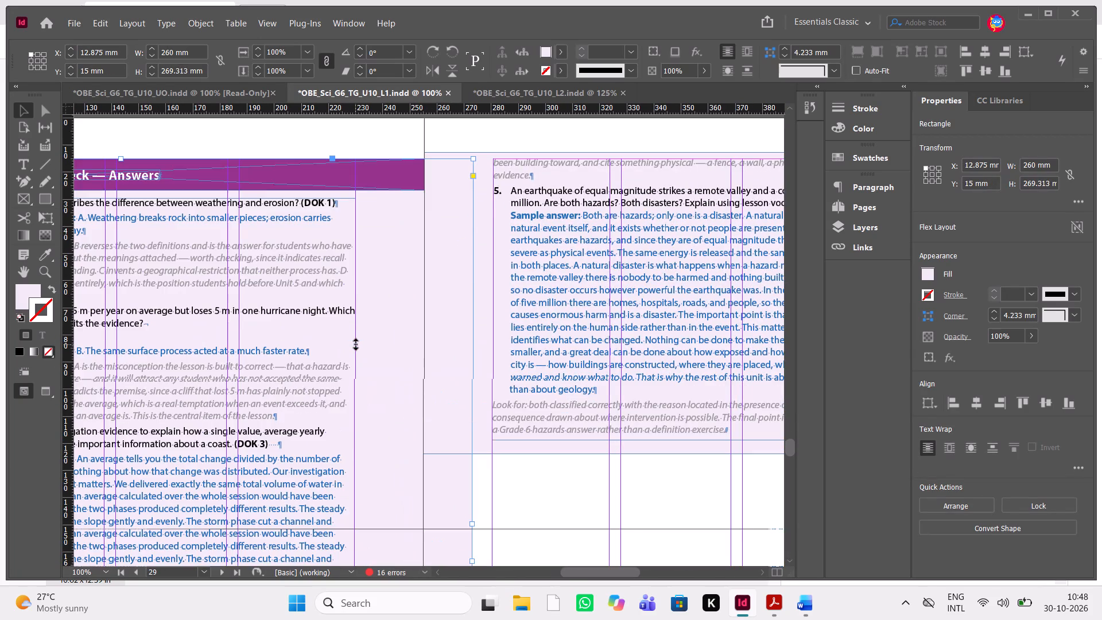
pyautogui.scroll(-1, 488, 499)
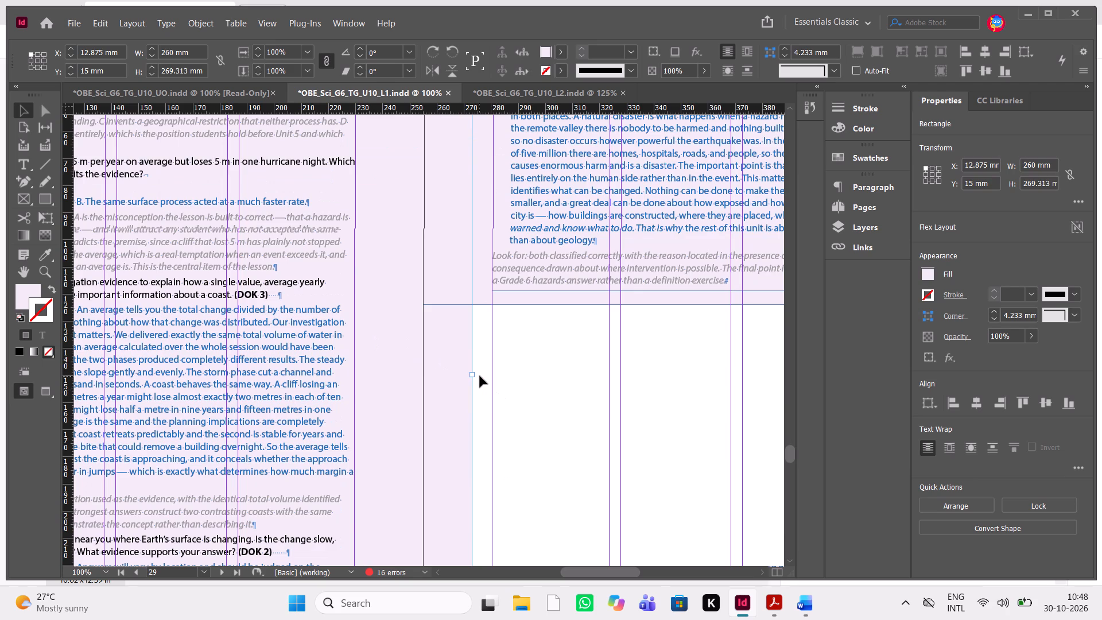
pyautogui.moveTo(472, 375); pyautogui.dragTo(426, 379)
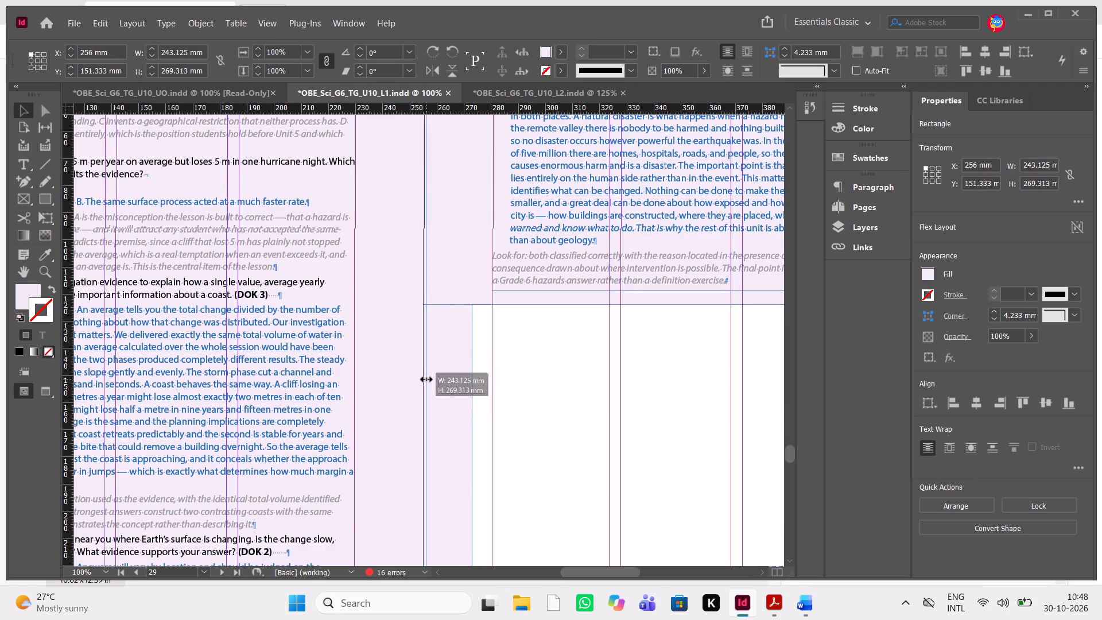
pyautogui.moveTo(426, 379); pyautogui.dragTo(425, 381)
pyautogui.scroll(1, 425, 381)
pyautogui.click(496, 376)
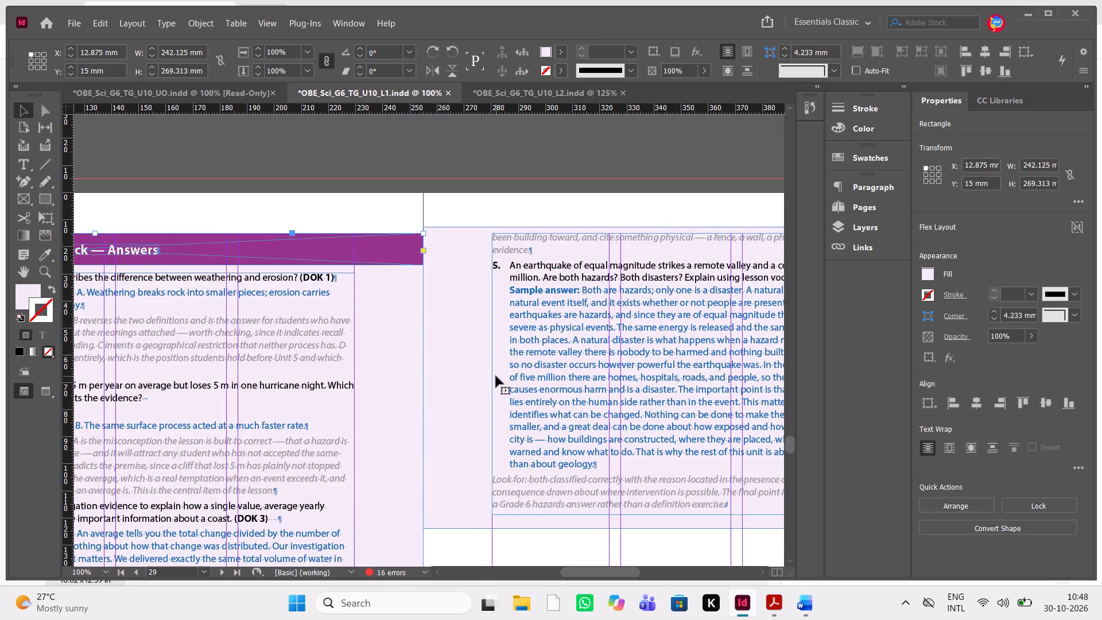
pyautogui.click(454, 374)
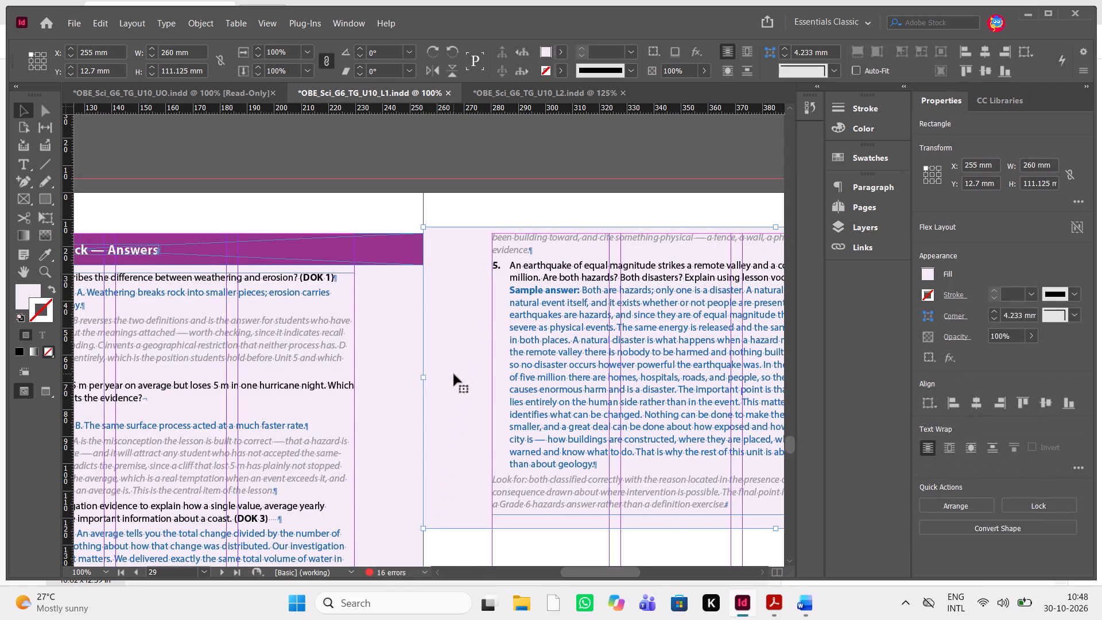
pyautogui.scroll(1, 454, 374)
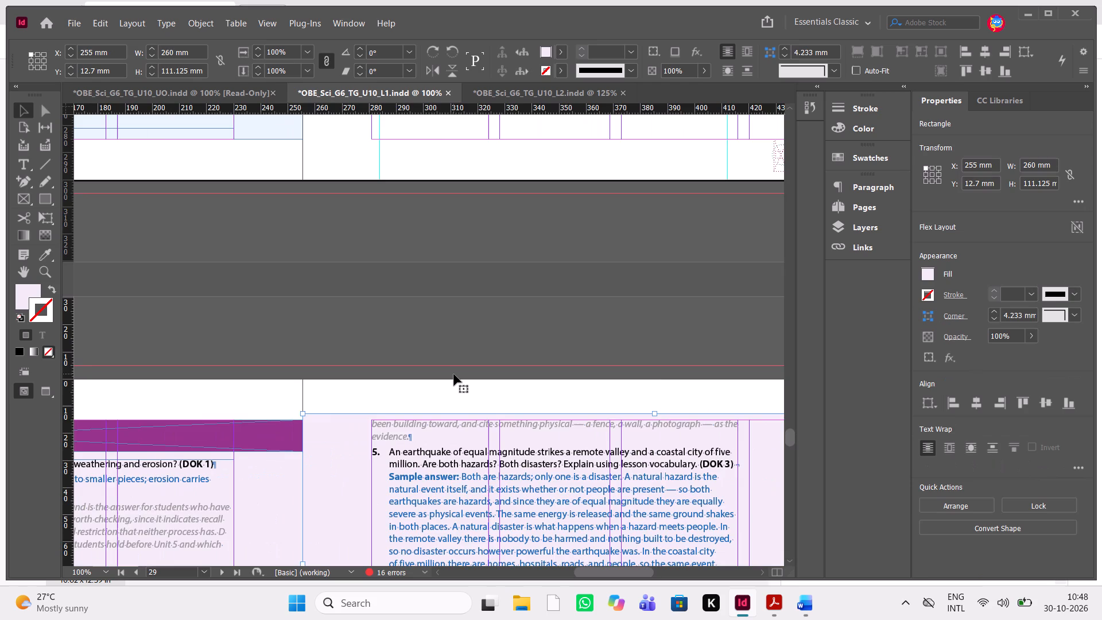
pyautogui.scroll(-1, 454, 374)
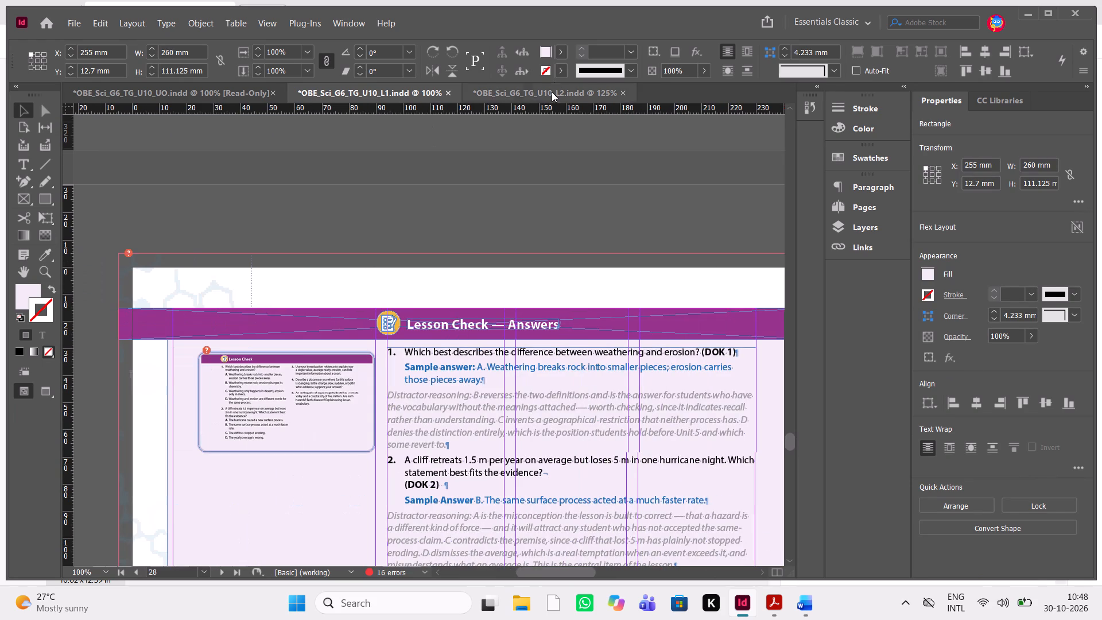
# In the Lesson 2 document, paste the icon before page 30's "Lesson Check — Answers" title, at about X 84.4 mm and Y 16.4 mm.
pyautogui.click(551, 92)
pyautogui.scroll(5, 430, 352)
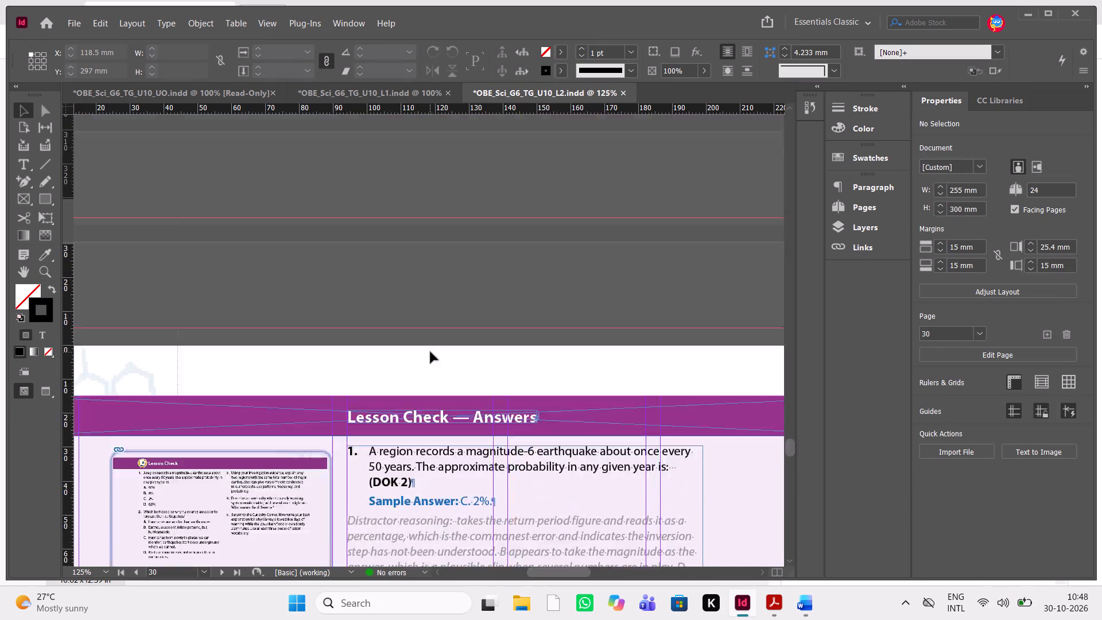
pyautogui.scroll(2, 430, 352)
pyautogui.scroll(-1, 430, 352)
pyautogui.hotkey('ctrl', 'v')
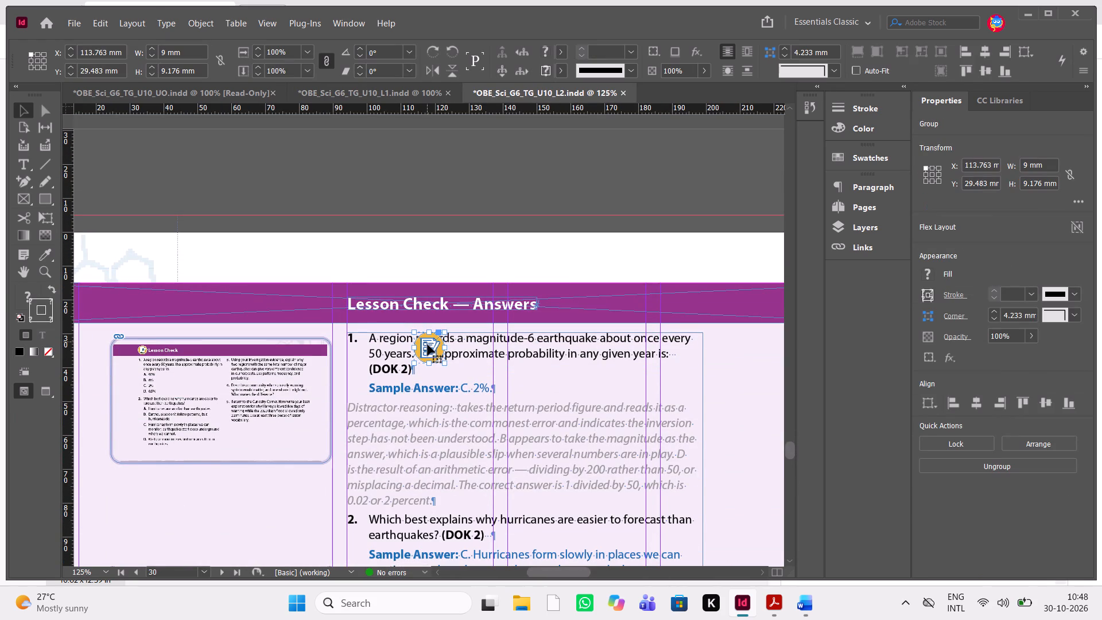
pyautogui.moveTo(428, 346); pyautogui.dragTo(329, 303)
pyautogui.press('Up')
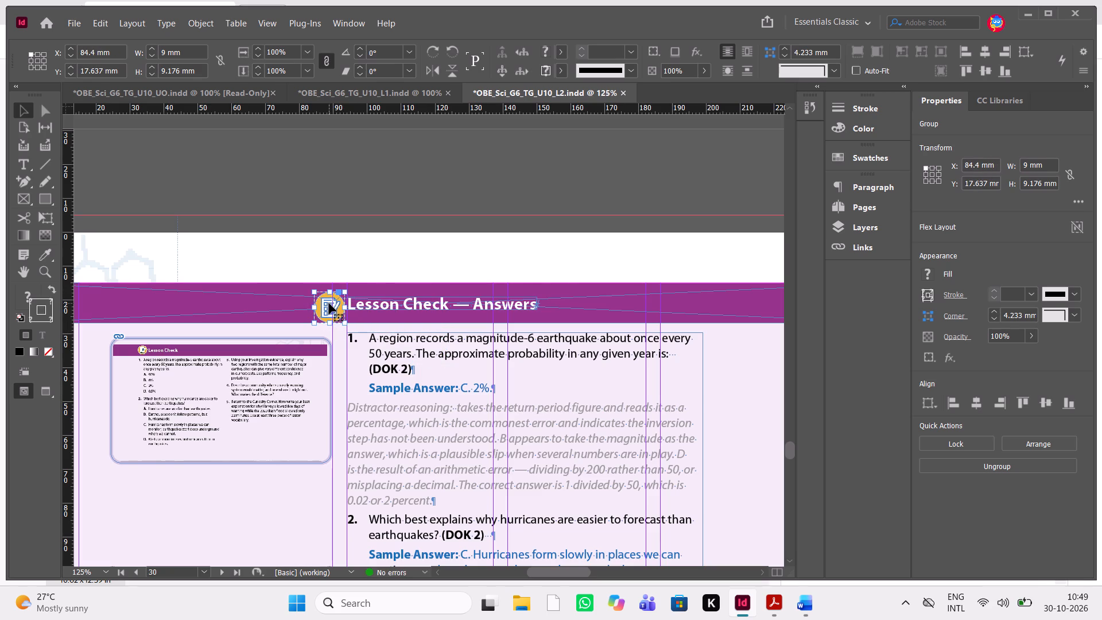
pyautogui.press('Up')
pyautogui.press('Up')
pyautogui.press('Up')
pyautogui.press('Up')
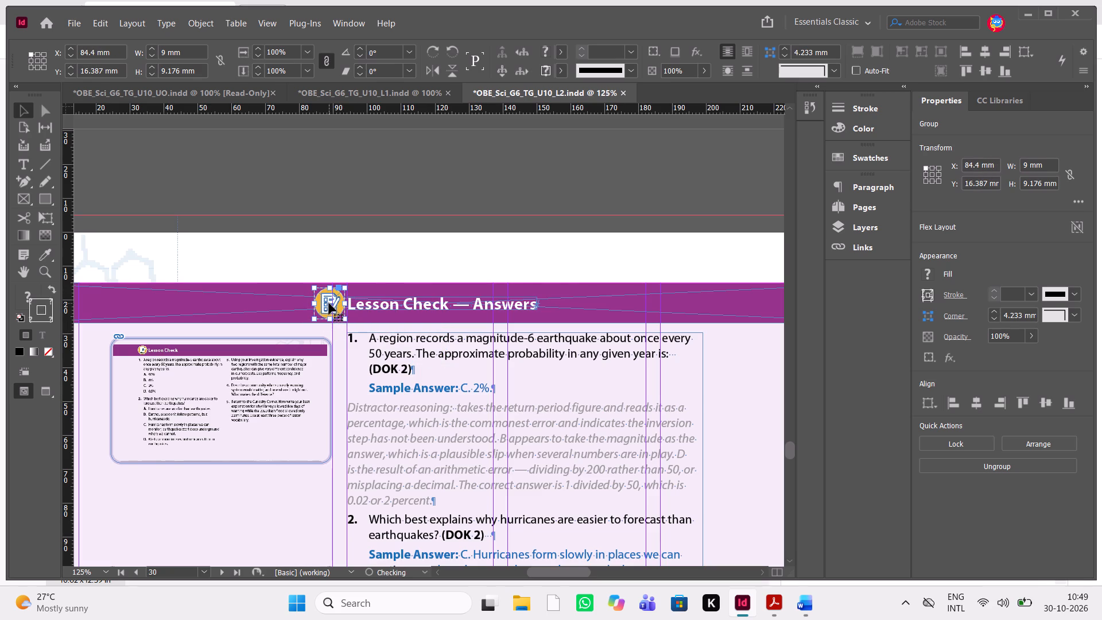
# Shift the icon and the "Lesson Check — Answers" title together along the bar, to about X 90.15 mm.
pyautogui.keyDown('shift'); pyautogui.click(409, 311); pyautogui.keyUp('shift')
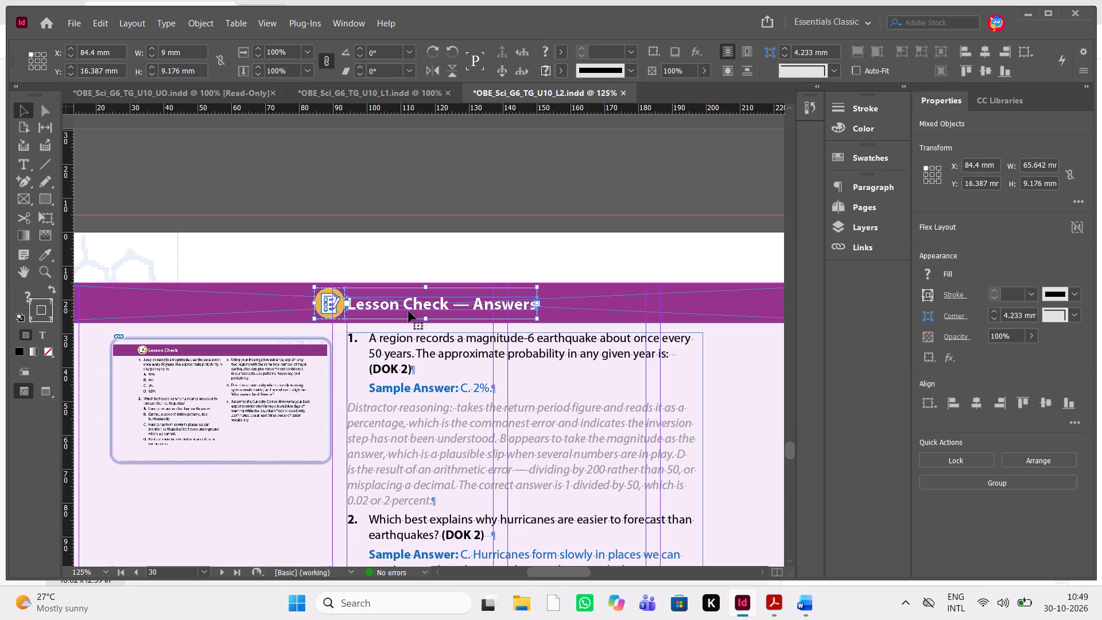
pyautogui.hotkey('shift', 'Right')
pyautogui.hotkey('shift', 'Right')
pyautogui.hotkey('shift', 'Right')
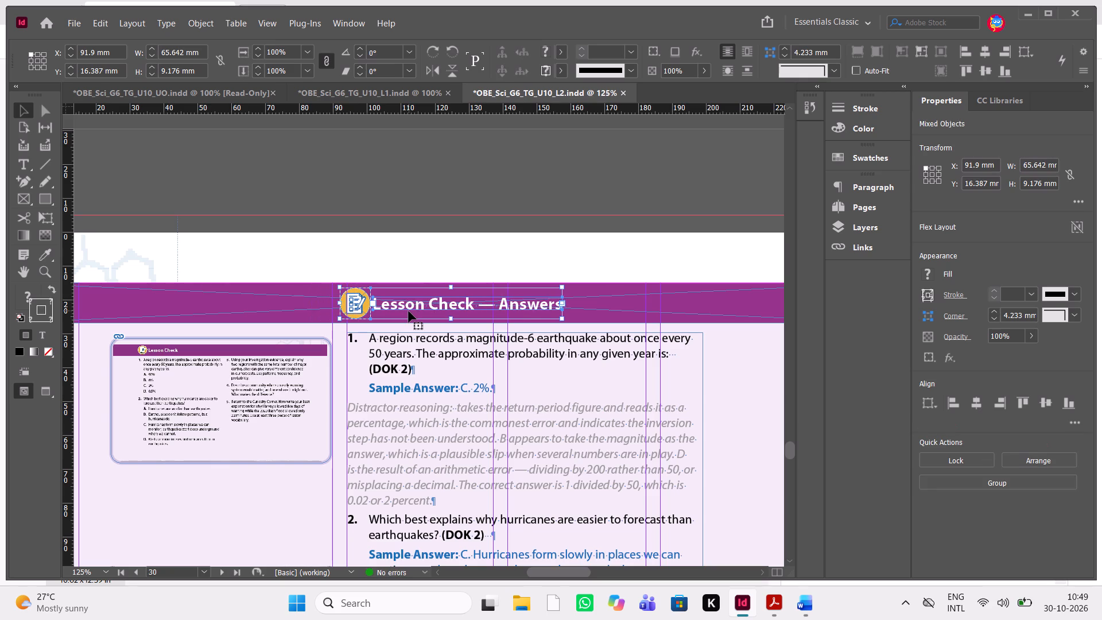
pyautogui.press('Left')
pyautogui.press('Left')
pyautogui.press('Left')
pyautogui.press('Left')
pyautogui.press('Left')
pyautogui.press('Left')
pyautogui.press('Left')
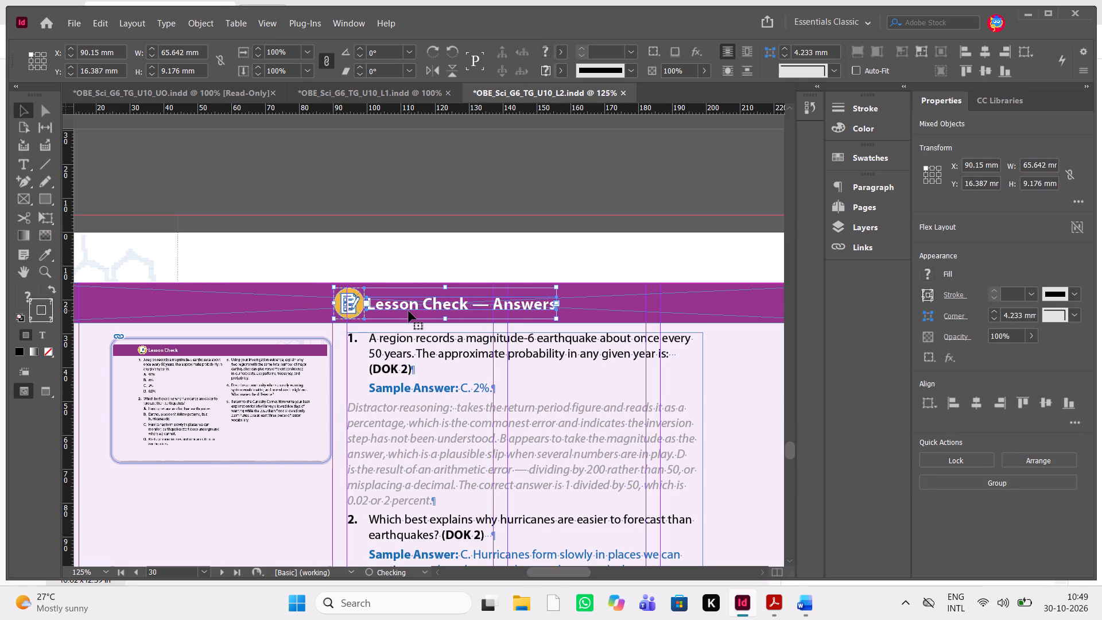
pyautogui.click(525, 209)
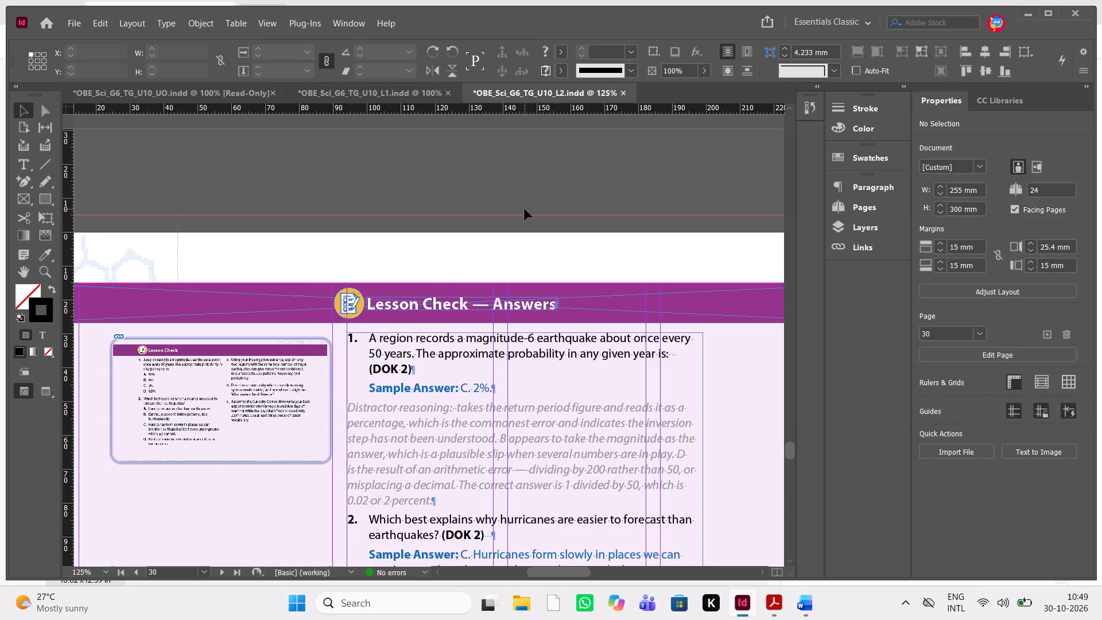
pyautogui.press('w')
pyautogui.press('w')
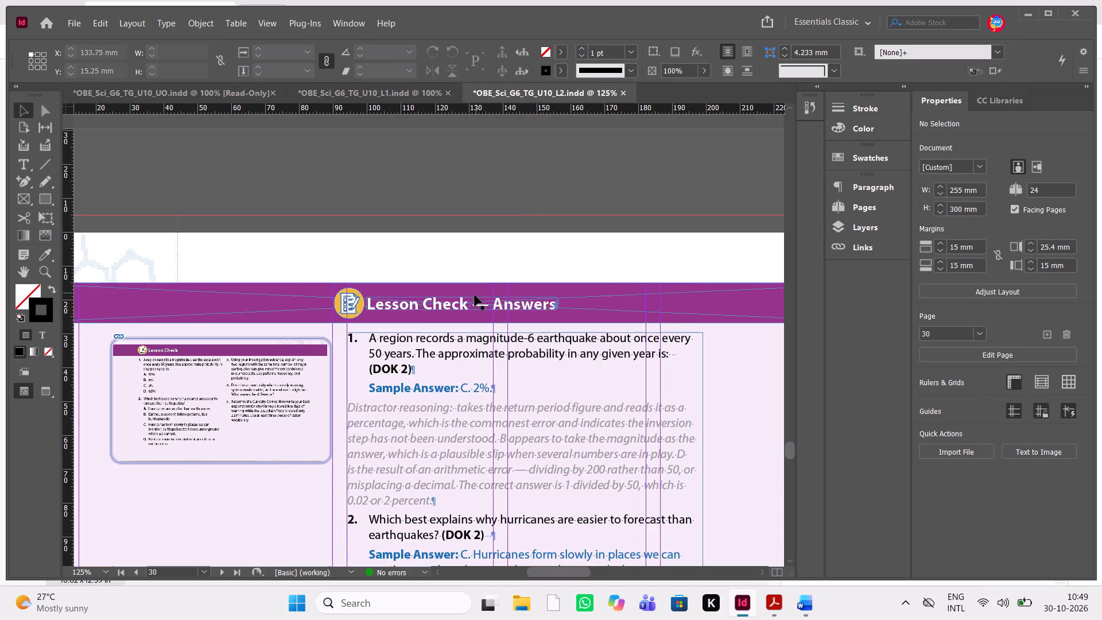
# Nudge the "Lesson Check — Answers" title slightly away from the icon, to about X 100.8 mm.
pyautogui.click(470, 301)
pyautogui.press('Right')
pyautogui.press('Right')
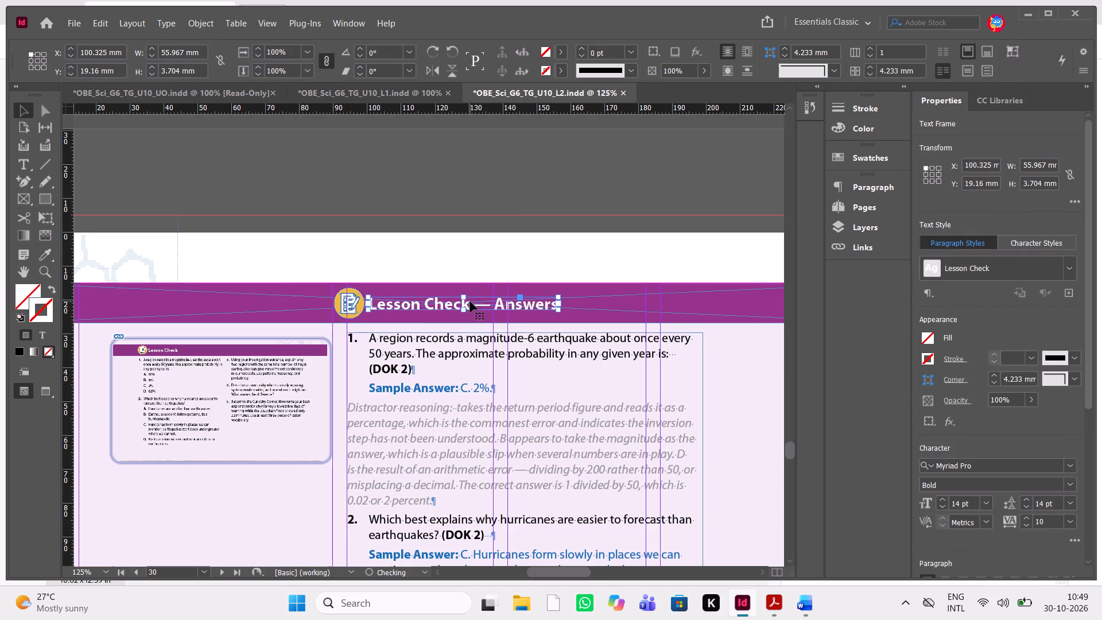
pyautogui.press('Right')
pyautogui.press('Right')
pyautogui.click(614, 201)
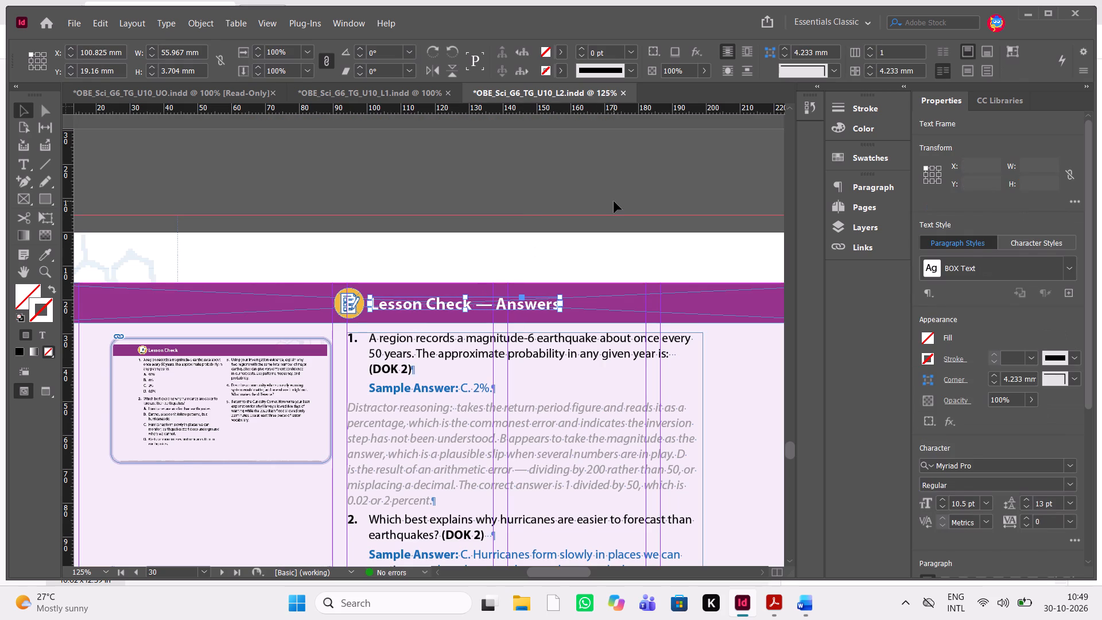
pyautogui.write('ww')
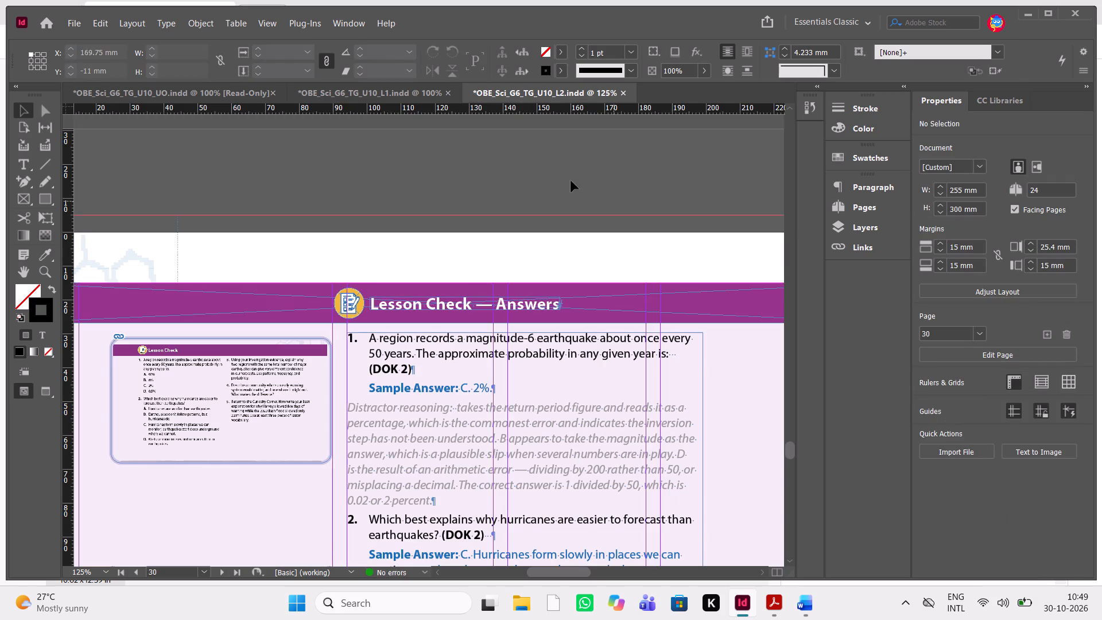
# Compare the heading's icon and title placement with page 28 of the Lesson 1 document.
pyautogui.click(374, 82)
pyautogui.click(374, 88)
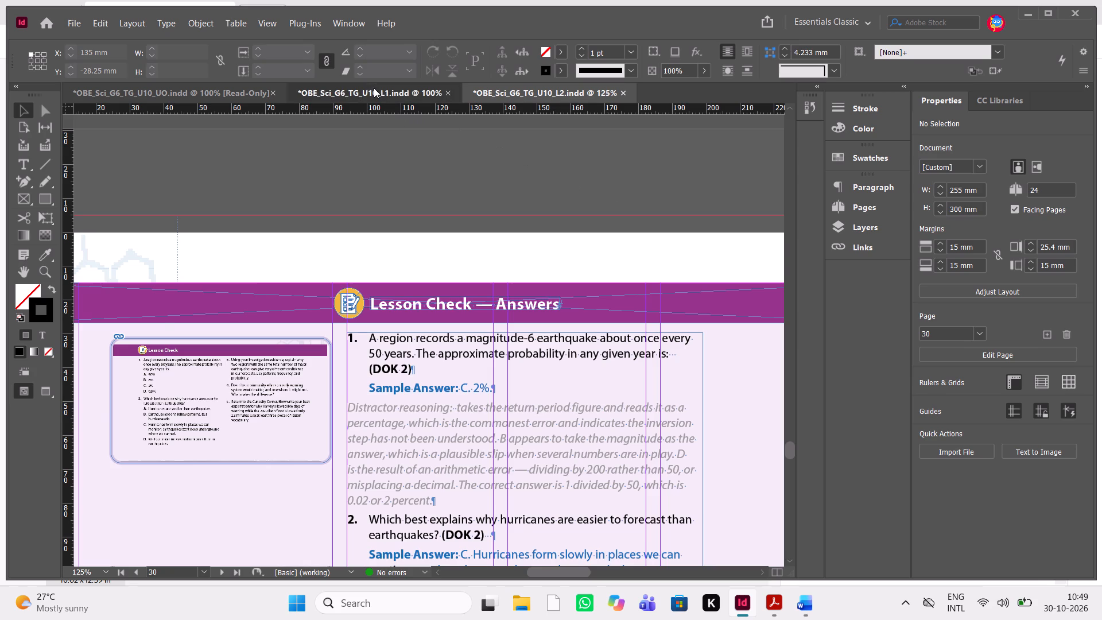
pyautogui.click(448, 325)
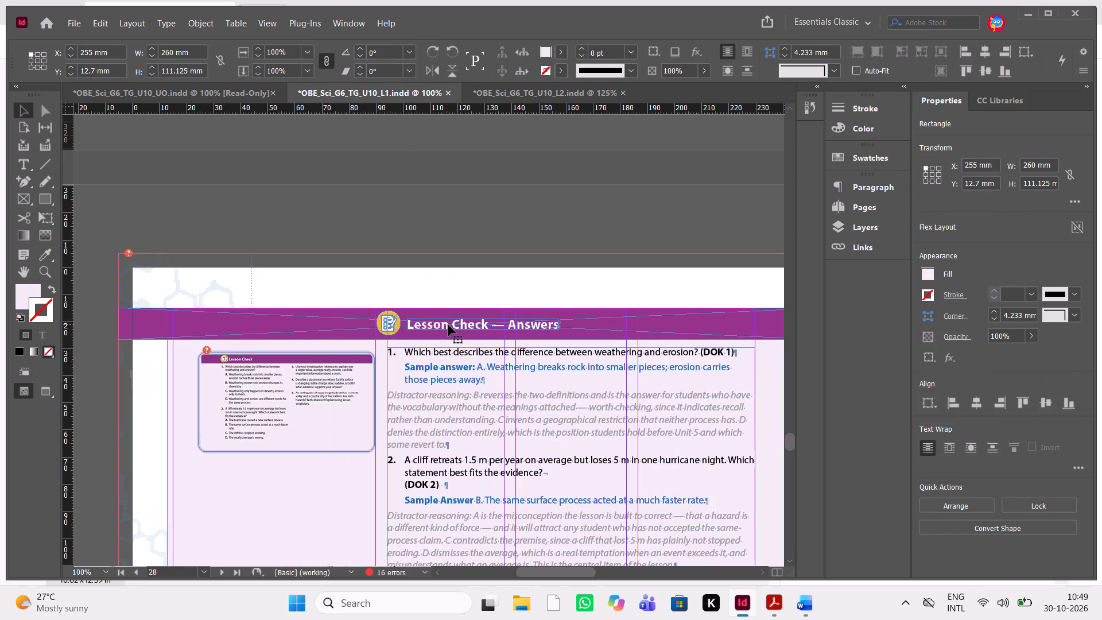
pyautogui.click(581, 234)
pyautogui.write('ww')
pyautogui.click(553, 87)
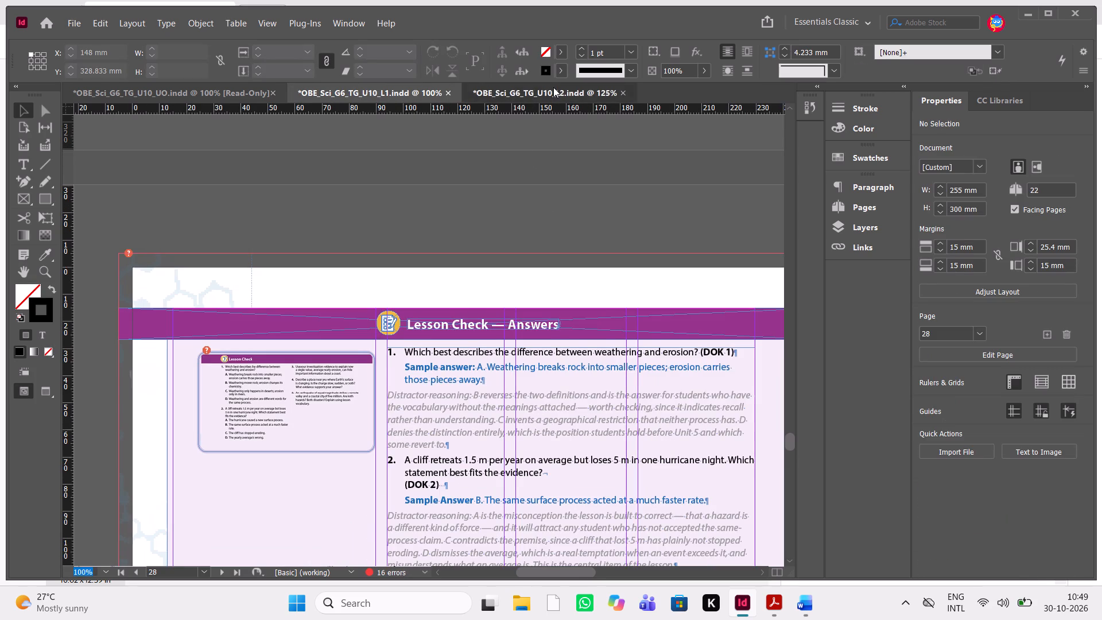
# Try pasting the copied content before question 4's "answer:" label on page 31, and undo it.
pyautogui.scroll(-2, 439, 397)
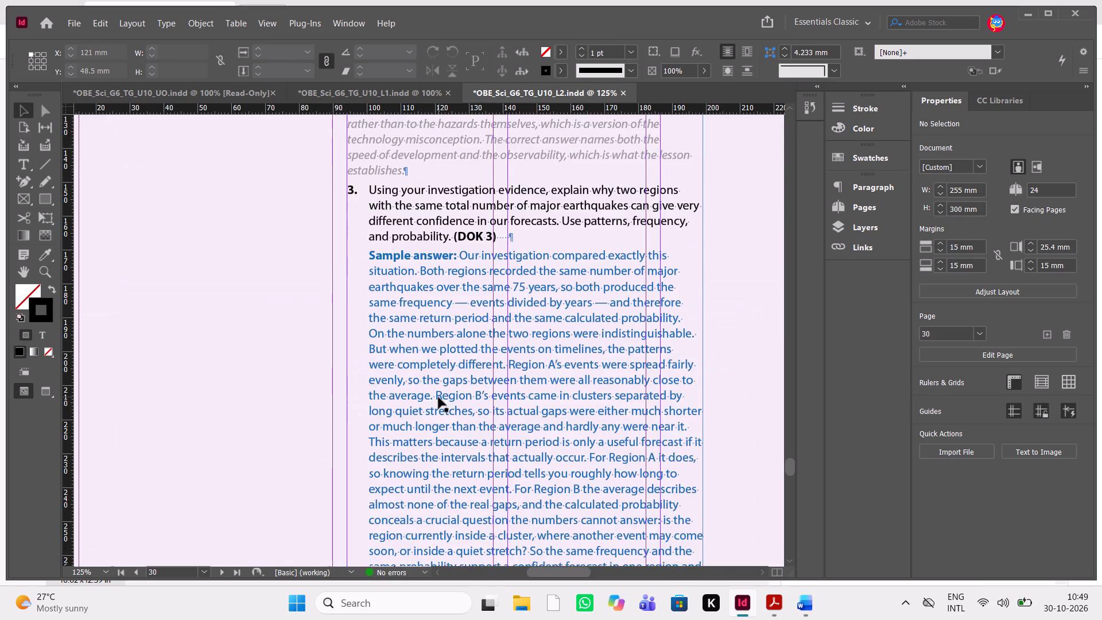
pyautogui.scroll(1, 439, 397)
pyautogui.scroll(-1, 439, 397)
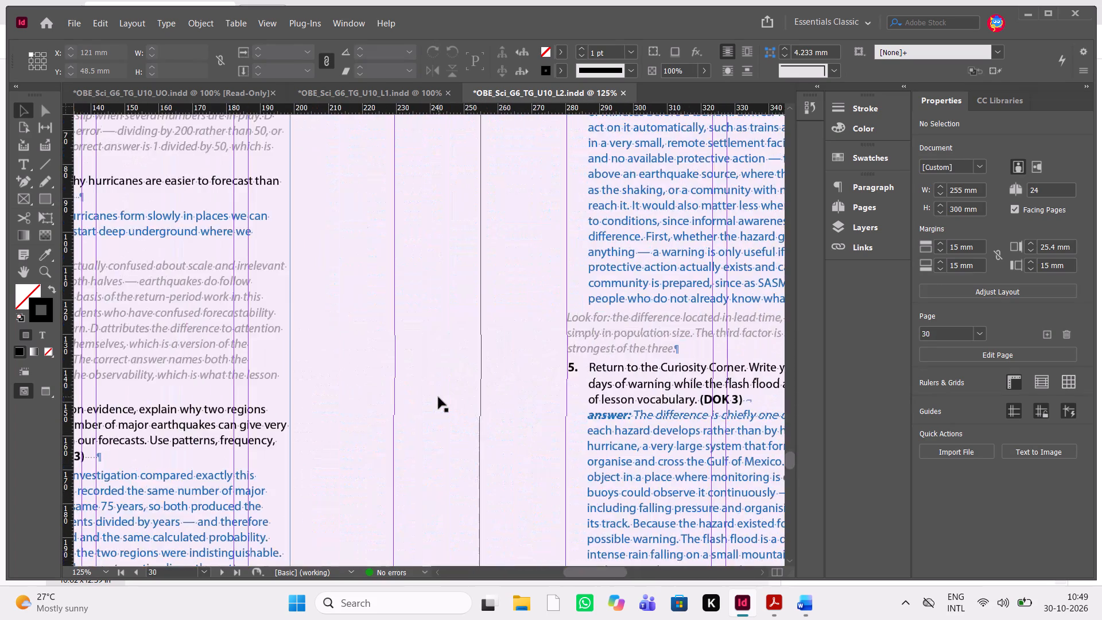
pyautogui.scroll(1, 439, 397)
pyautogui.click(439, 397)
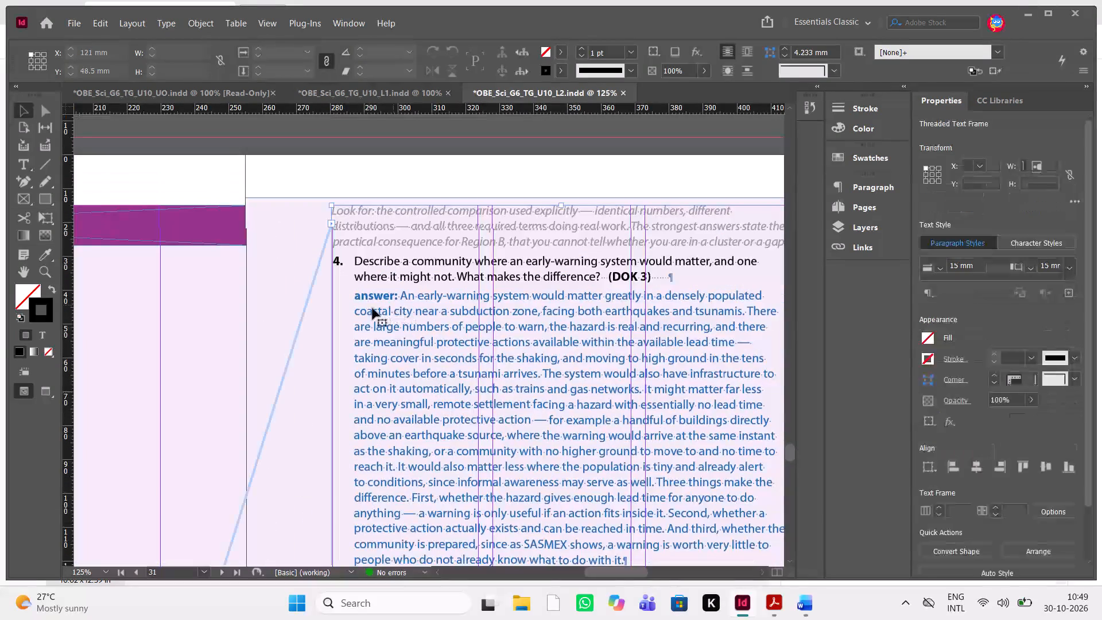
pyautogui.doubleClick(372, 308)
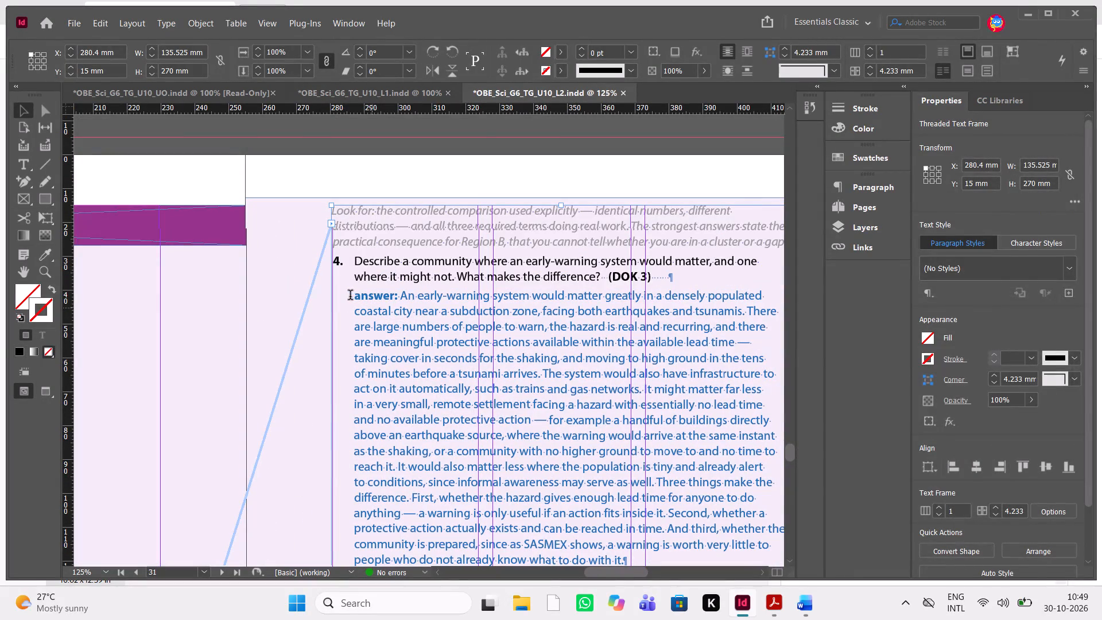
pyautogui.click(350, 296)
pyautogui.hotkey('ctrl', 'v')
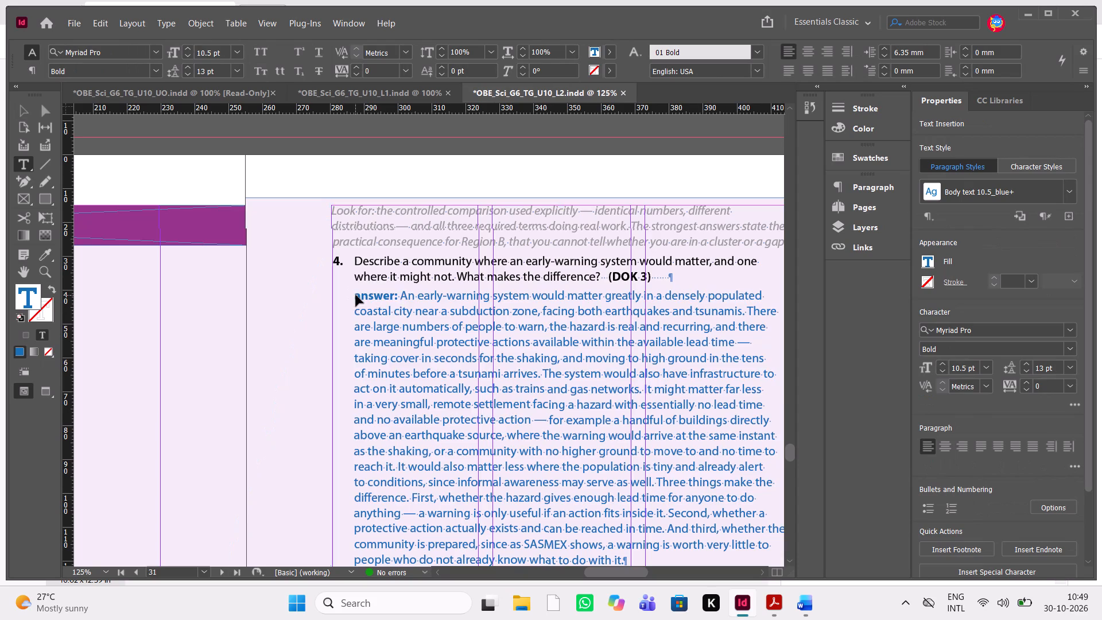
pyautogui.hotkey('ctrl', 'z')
# Copy the word "Sample" from question 2's answer label and paste it before question 4's "answer:" label on page 31.
pyautogui.scroll(-1, 378, 310)
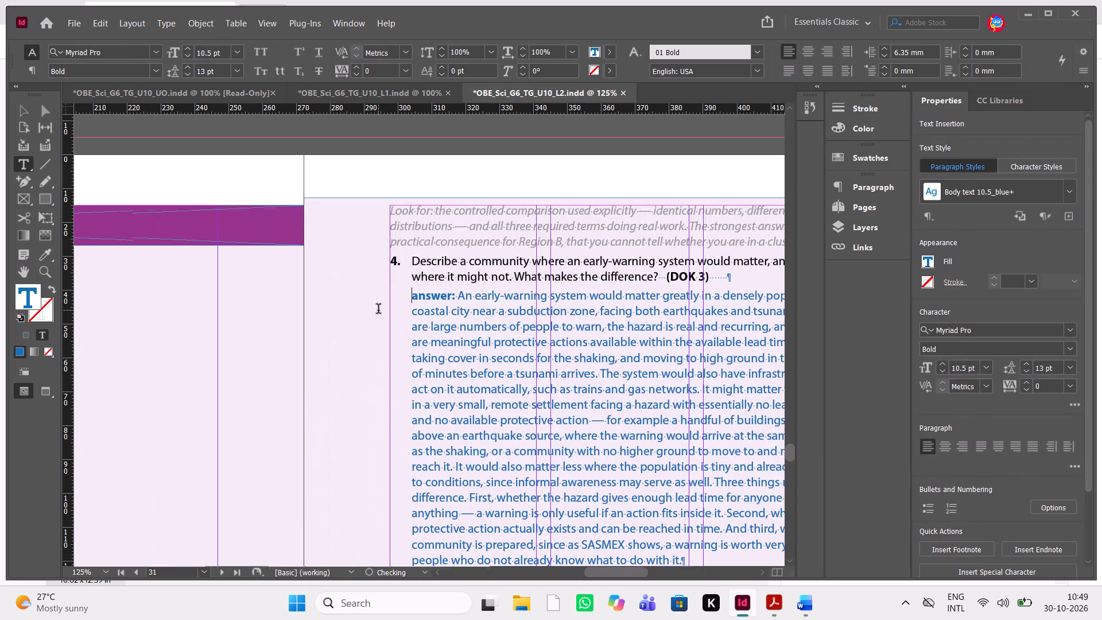
pyautogui.scroll(-1, 378, 310)
pyautogui.scroll(1, 378, 310)
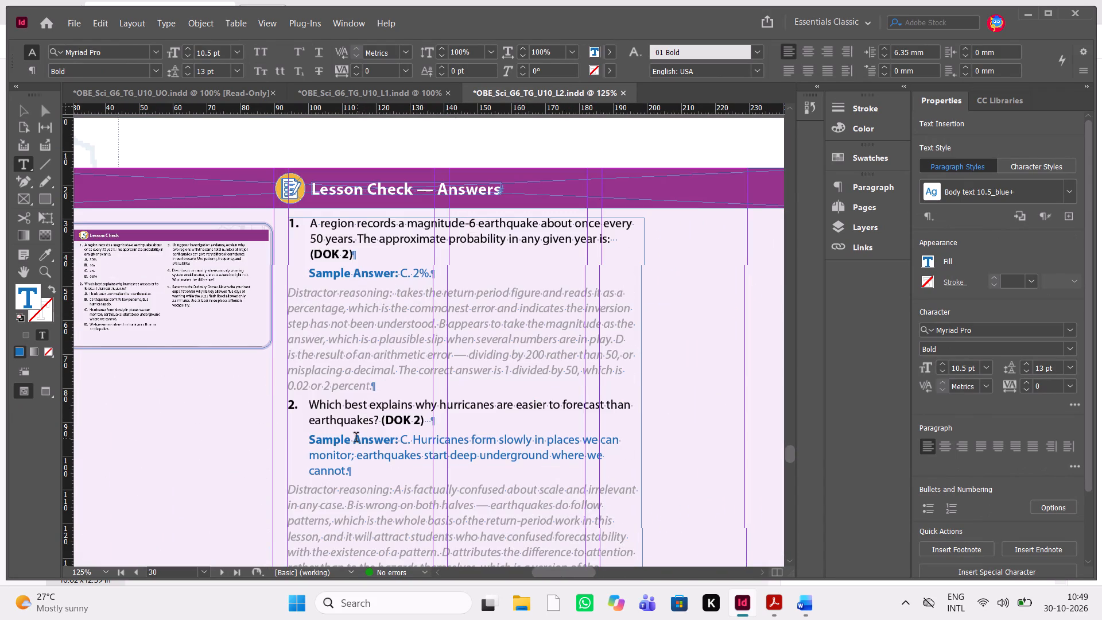
pyautogui.moveTo(351, 443); pyautogui.dragTo(308, 447)
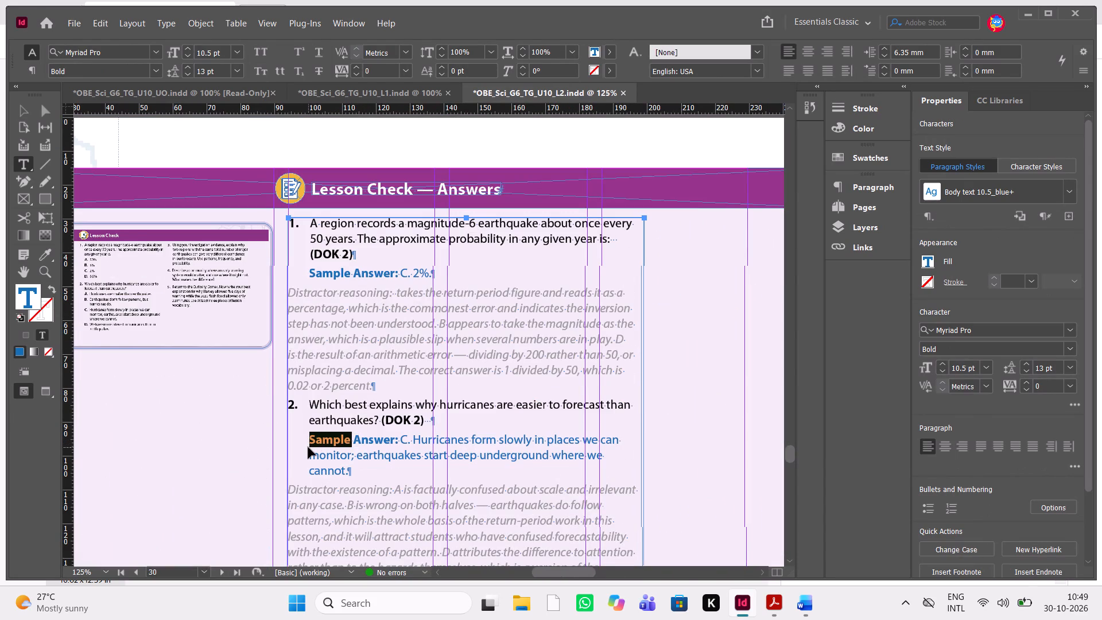
pyautogui.hotkey('ctrl', 'c')
pyautogui.hotkey('ctrl', 'c')
pyautogui.scroll(-1, 349, 459)
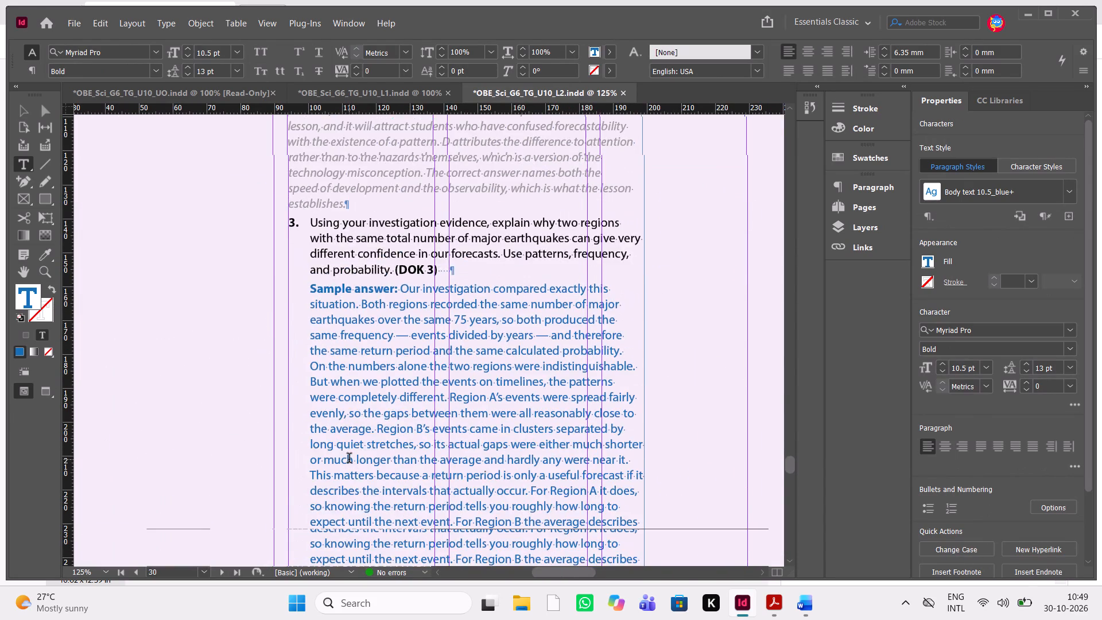
pyautogui.scroll(-1, 349, 459)
pyautogui.scroll(2, 349, 459)
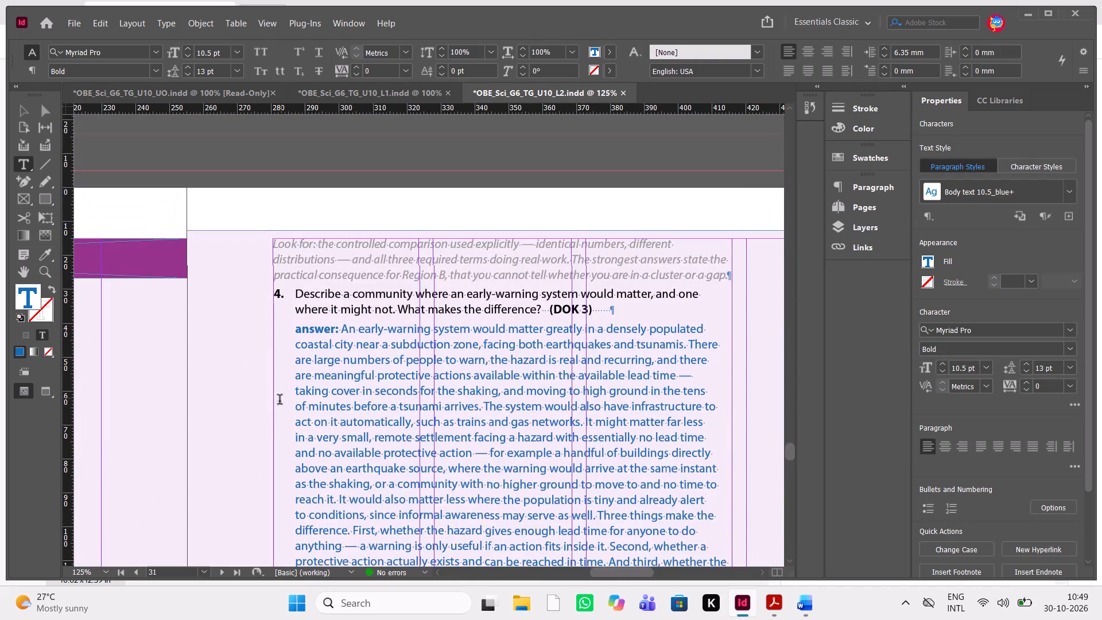
pyautogui.click(296, 328)
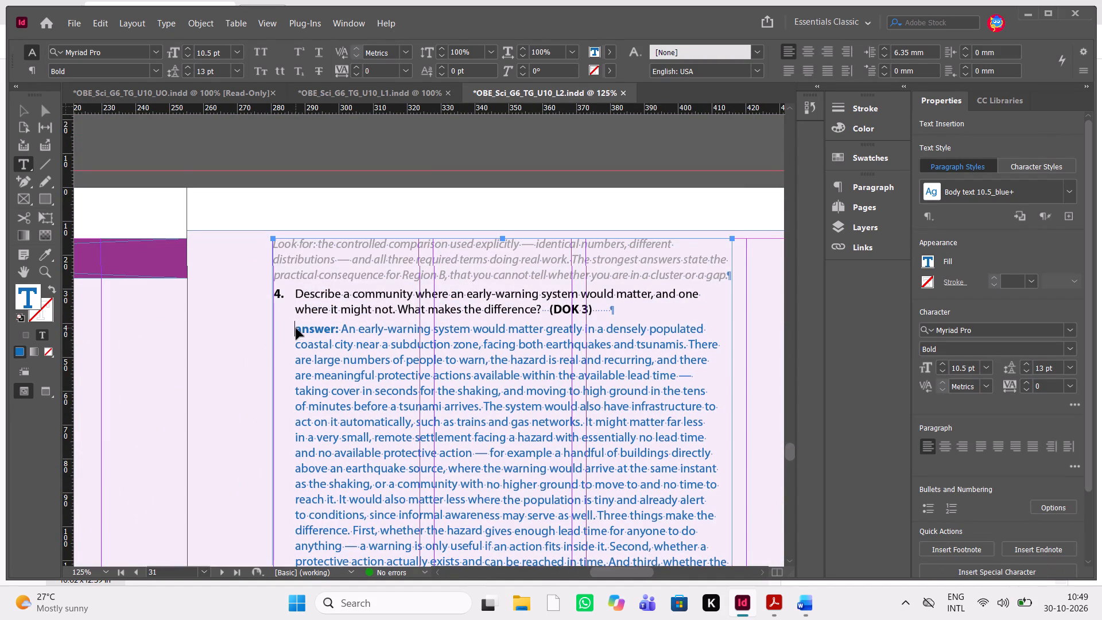
pyautogui.hotkey('ctrl', 'v')
# Paste "Sample" before question 5's "answer:" label on page 31.
pyautogui.scroll(-2, 351, 367)
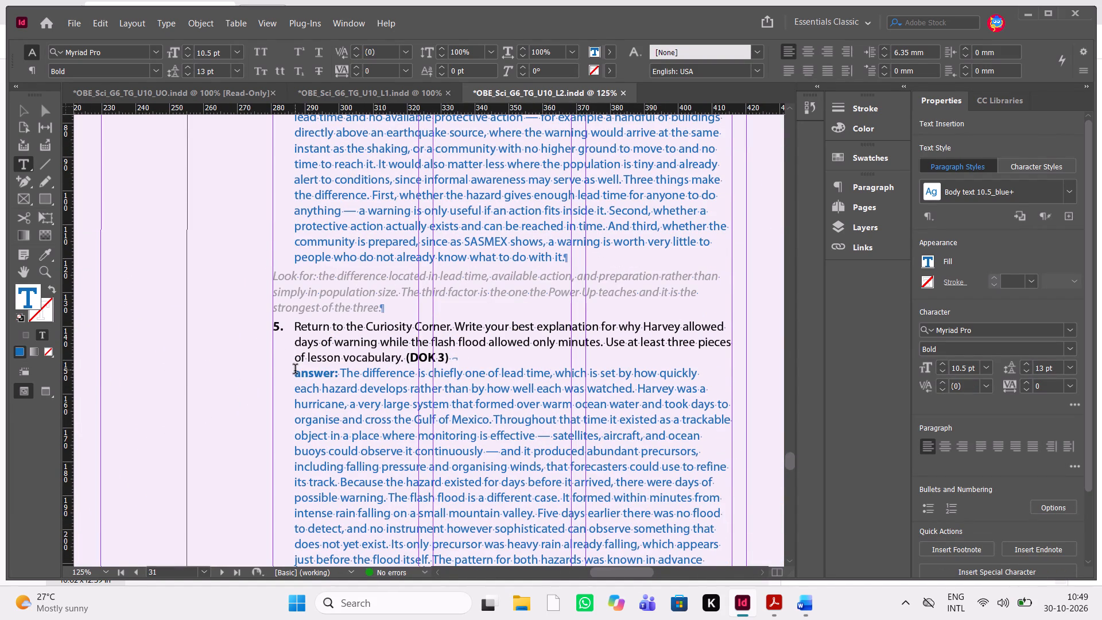
pyautogui.click(293, 370)
pyautogui.hotkey('ctrl', 'v')
# Review the reviewer's PDF comments on the Lesson Check — Answers pages and the following Lesson Summary page.
pyautogui.scroll(-1, 413, 403)
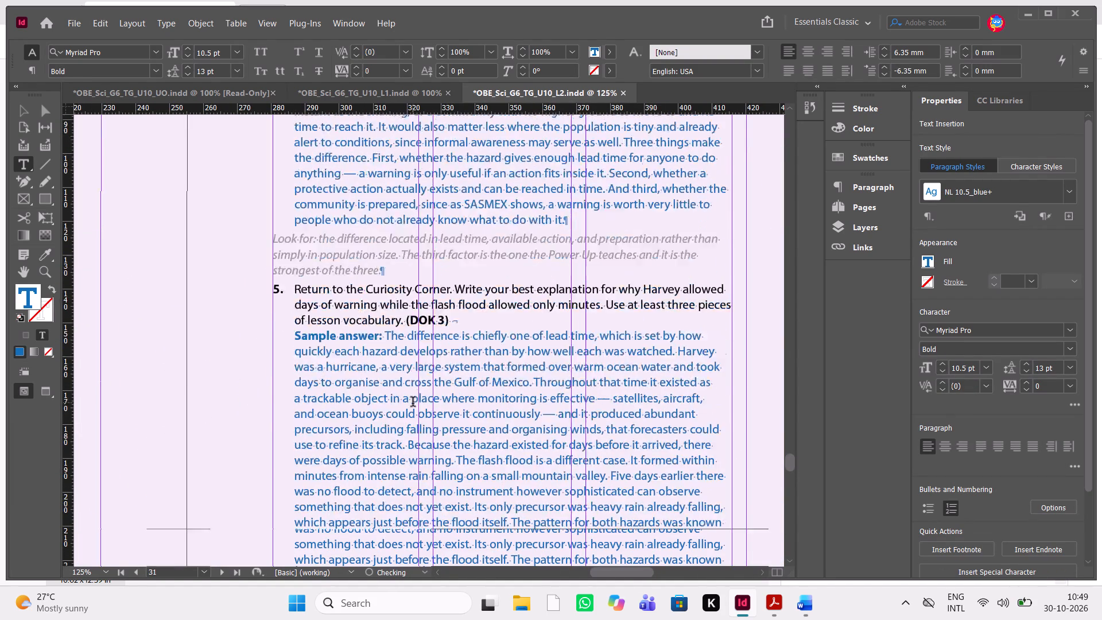
pyautogui.scroll(-1, 413, 403)
pyautogui.hotkey('alt', 'Tab')
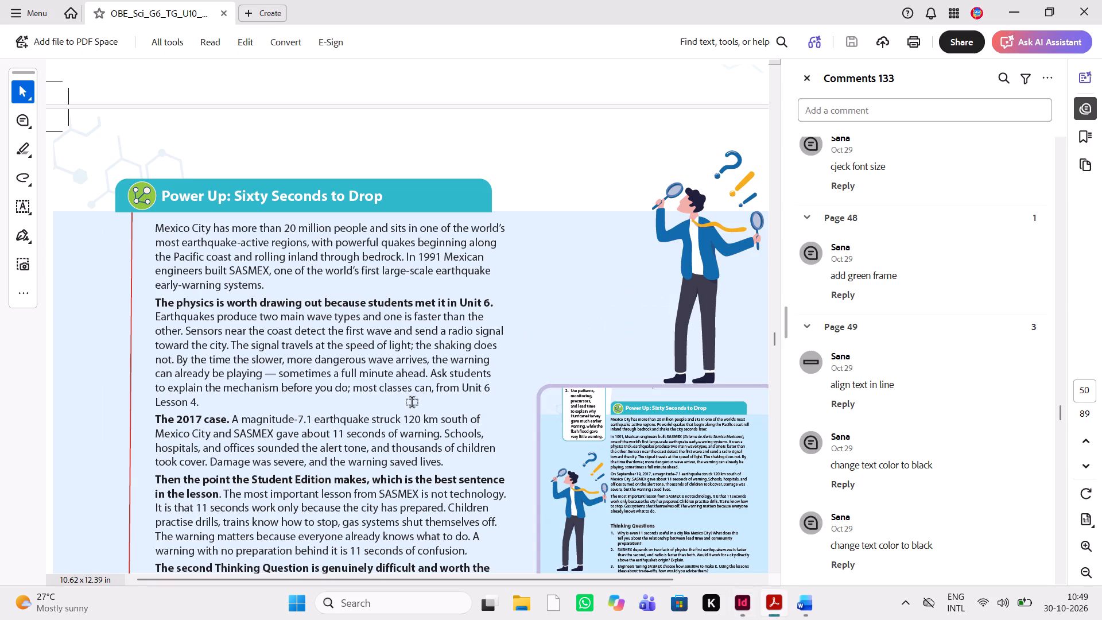
pyautogui.hotkey('alt', 'Tab')
pyautogui.hotkey('alt', 'Tab')
pyautogui.hotkey('alt', 'Tab')
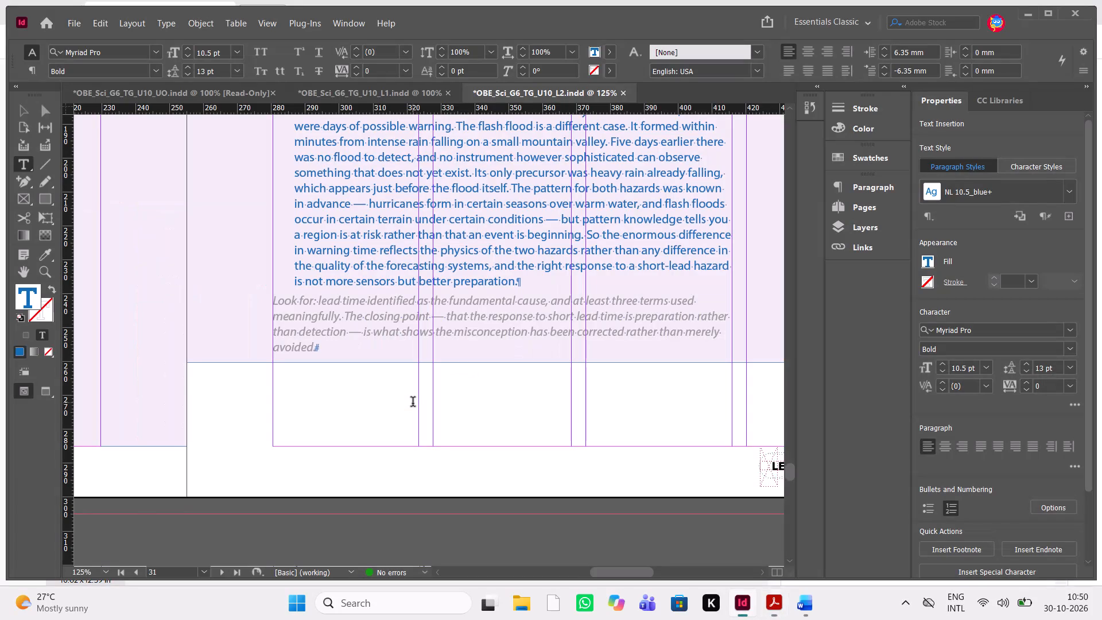
pyautogui.hscroll(2, 413, 403)
pyautogui.scroll(2, 413, 403)
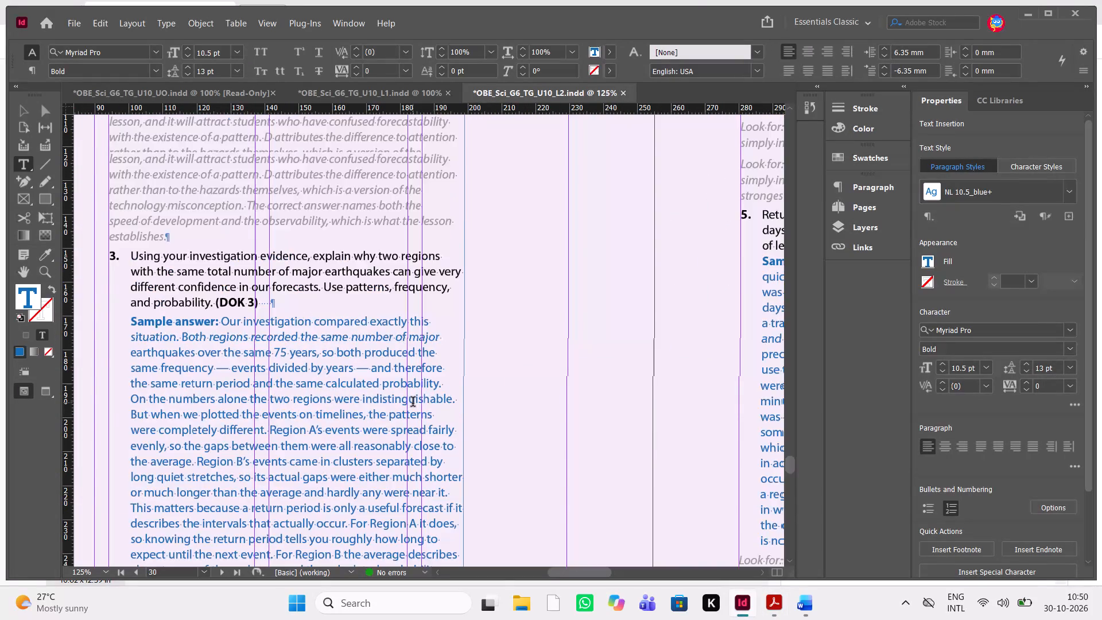
pyautogui.scroll(1, 413, 403)
pyautogui.hotkey('alt', 'Tab')
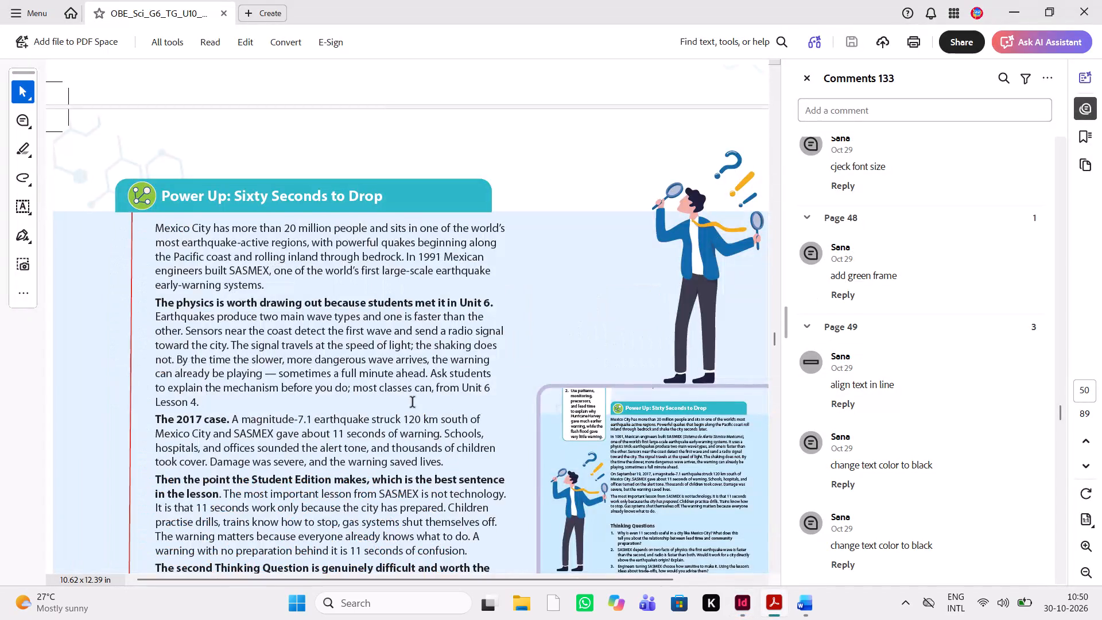
pyautogui.scroll(-4, 413, 403)
pyautogui.scroll(1, 413, 403)
pyautogui.scroll(-5, 413, 403)
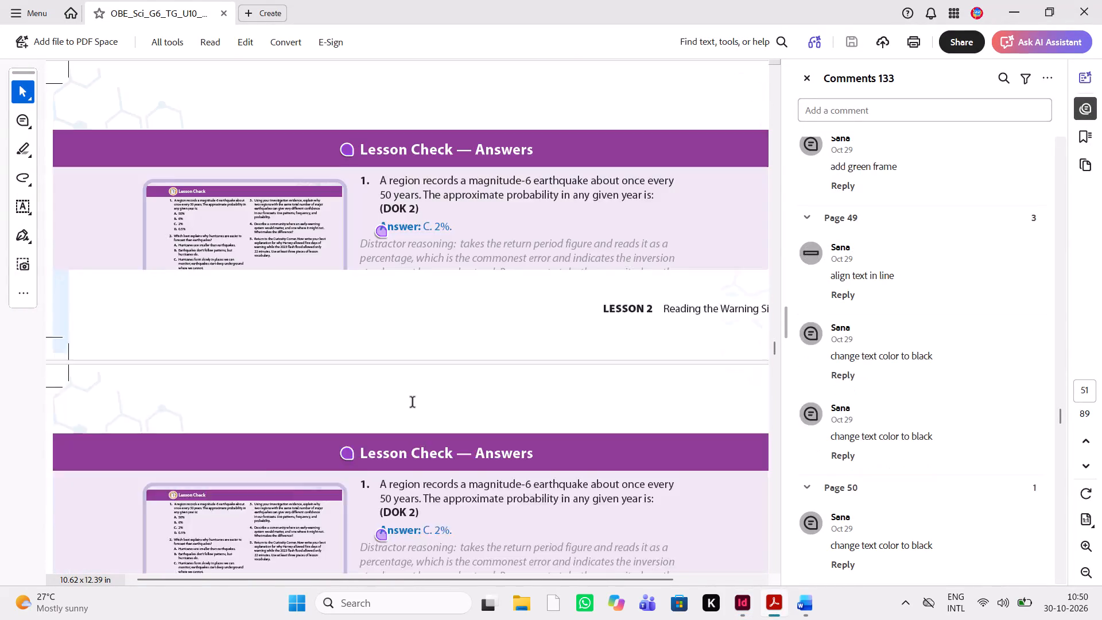
pyautogui.scroll(-4, 413, 403)
pyautogui.hscroll(-1, 413, 403)
pyautogui.scroll(-3, 413, 403)
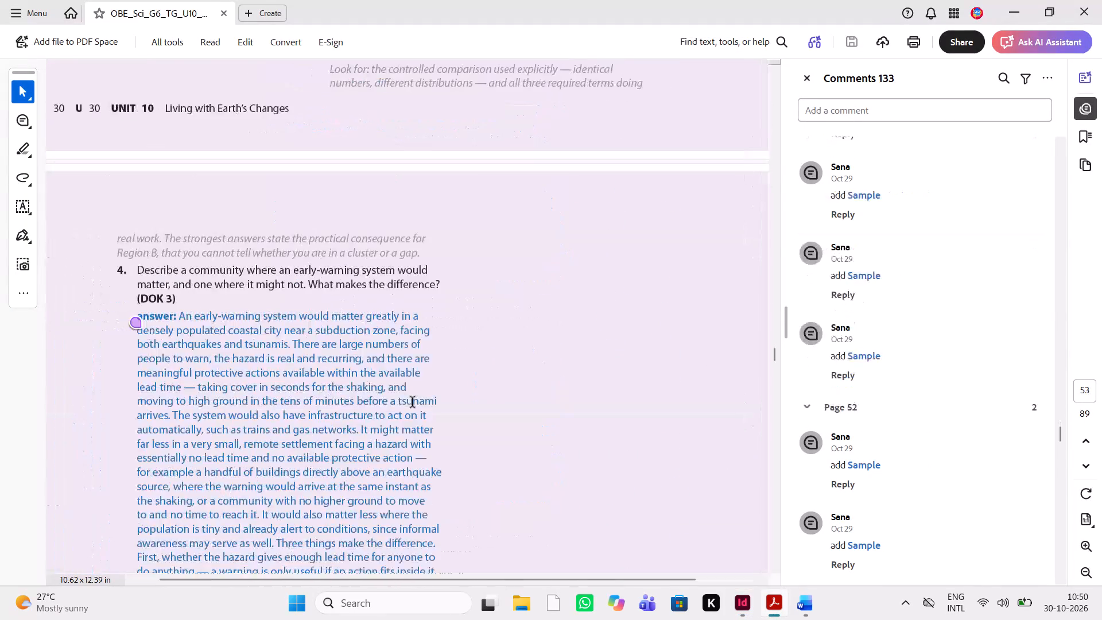
pyautogui.scroll(-6, 413, 403)
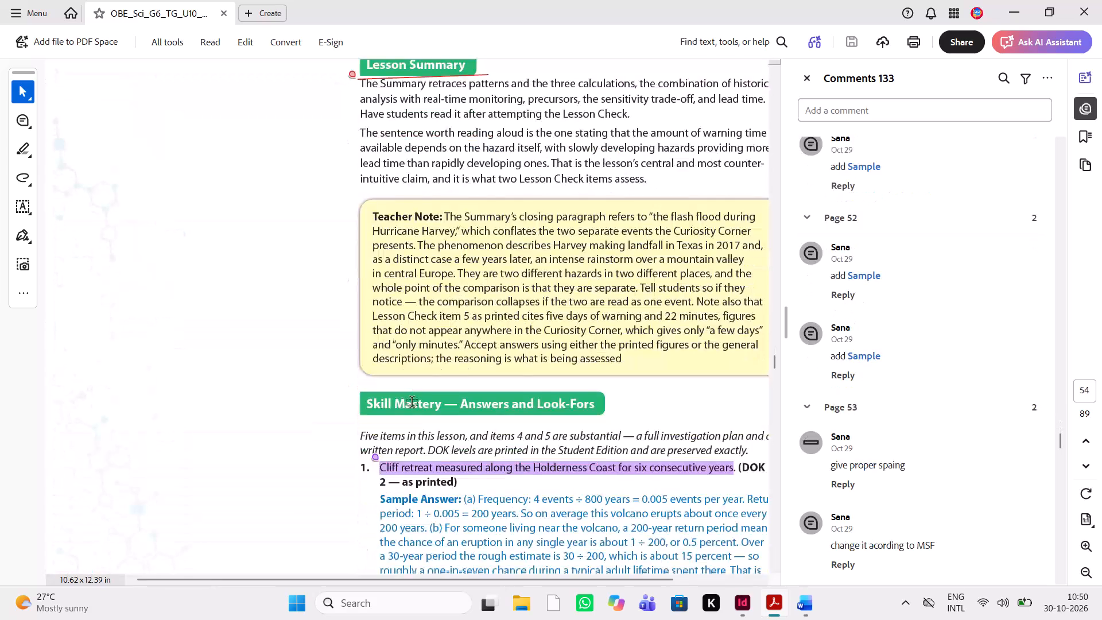
# Delete the lilac background rectangle extending over the top of page 32 in the Lesson 2 document.
pyautogui.hotkey('alt', 'Tab')
pyautogui.scroll(-5, 413, 403)
pyautogui.scroll(1, 413, 403)
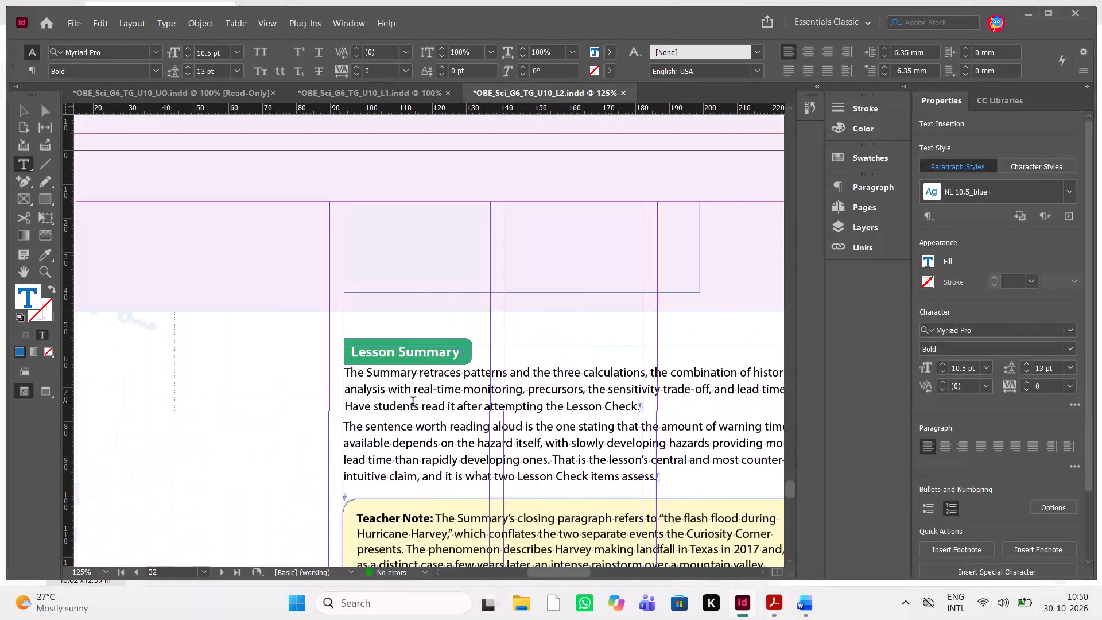
pyautogui.scroll(1, 413, 403)
pyautogui.hscroll(1, 413, 403)
pyautogui.press('Escape')
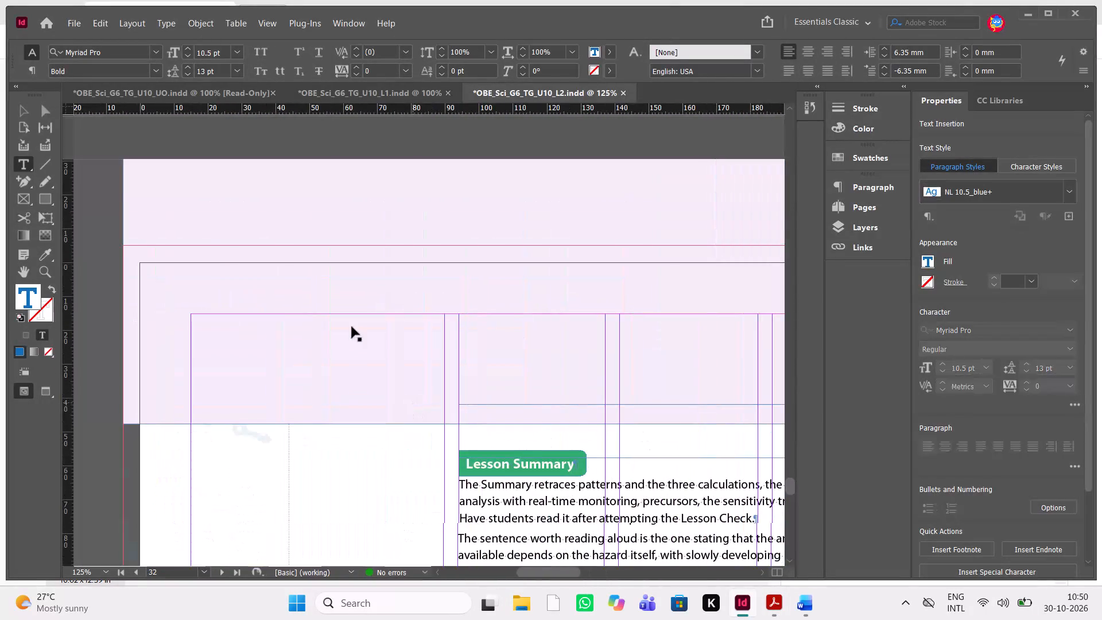
pyautogui.moveTo(105, 179); pyautogui.dragTo(346, 363)
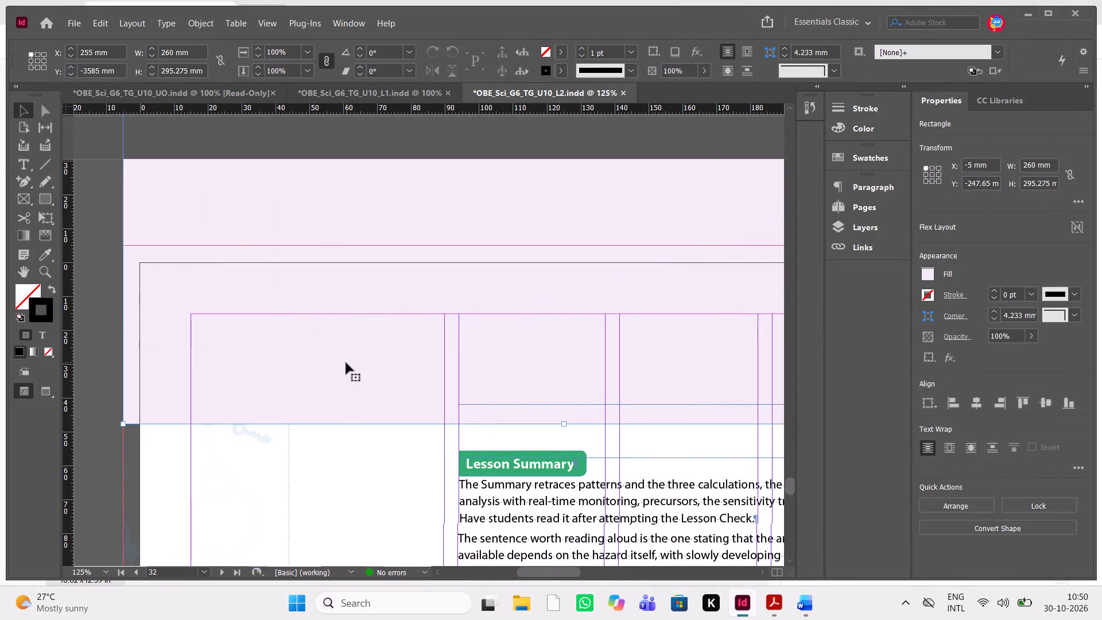
pyautogui.press('Delete')
# Delete the empty text frame above the "Lesson Summary" heading on page 32.
pyautogui.hscroll(-1, 346, 363)
pyautogui.scroll(-1, 346, 363)
pyautogui.click(439, 283)
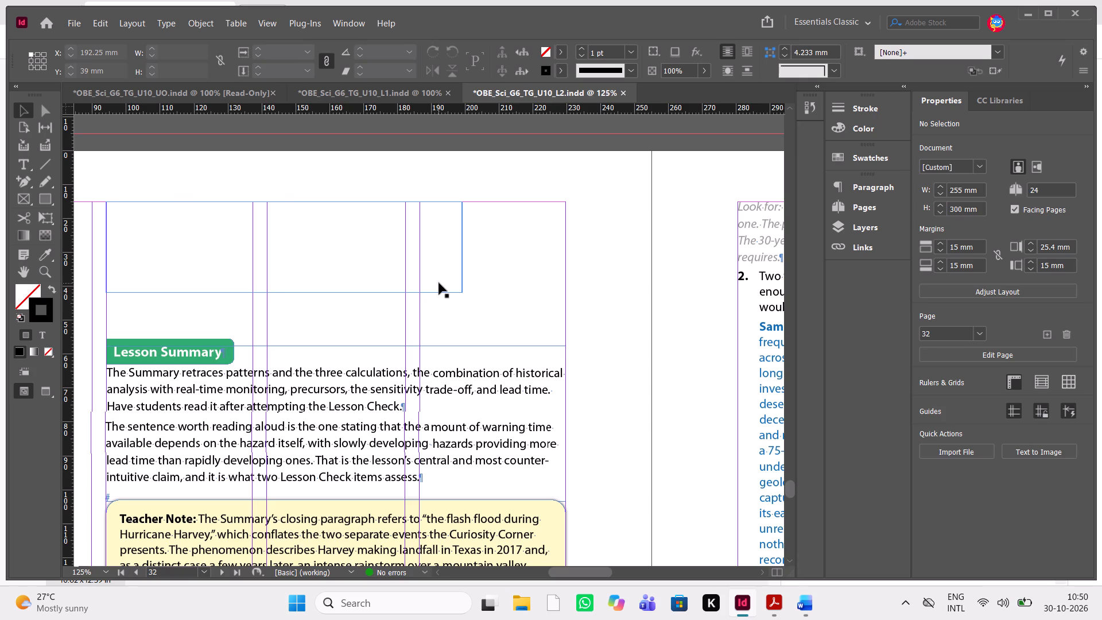
pyautogui.press('Delete')
# Move all of page 32's content, from "Lesson Summary" through the Skill Mastery answers, up to the top margin, at Y 15.25 mm.
pyautogui.scroll(-2, 439, 283)
pyautogui.scroll(1, 439, 283)
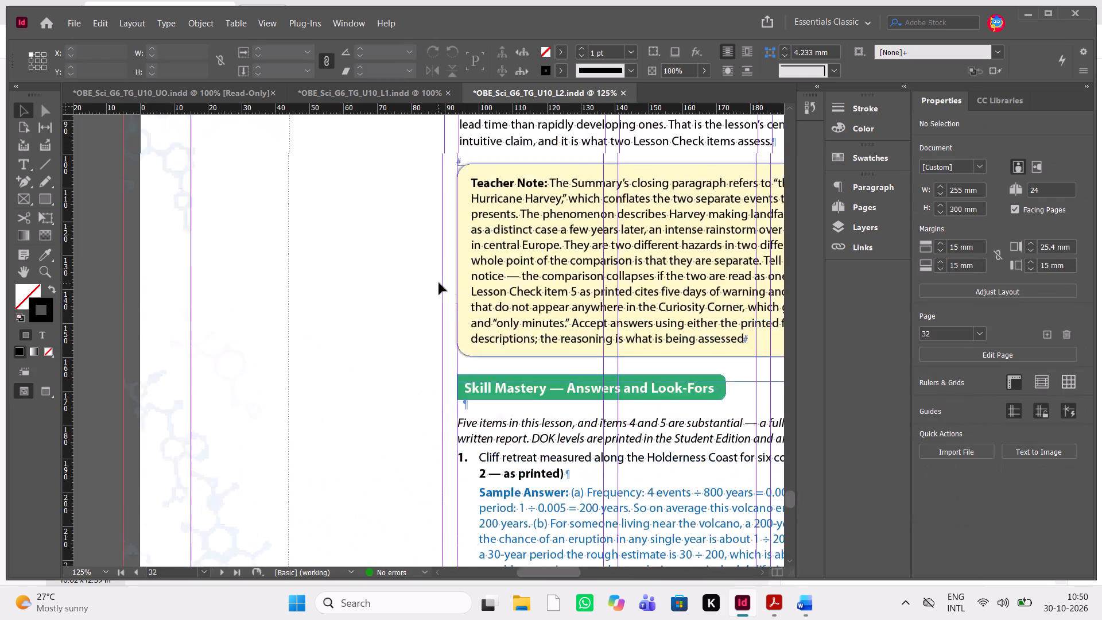
pyautogui.scroll(1, 439, 283)
pyautogui.hotkey('ctrl', '-')
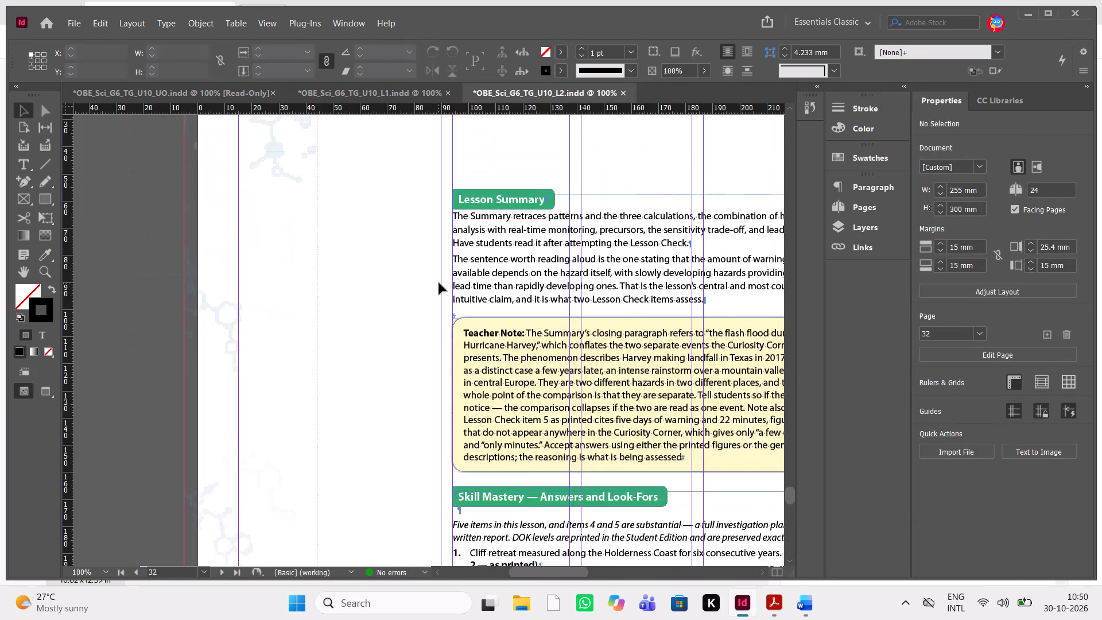
pyautogui.hscroll(-1, 439, 283)
pyautogui.scroll(-1, 439, 283)
pyautogui.scroll(1, 439, 283)
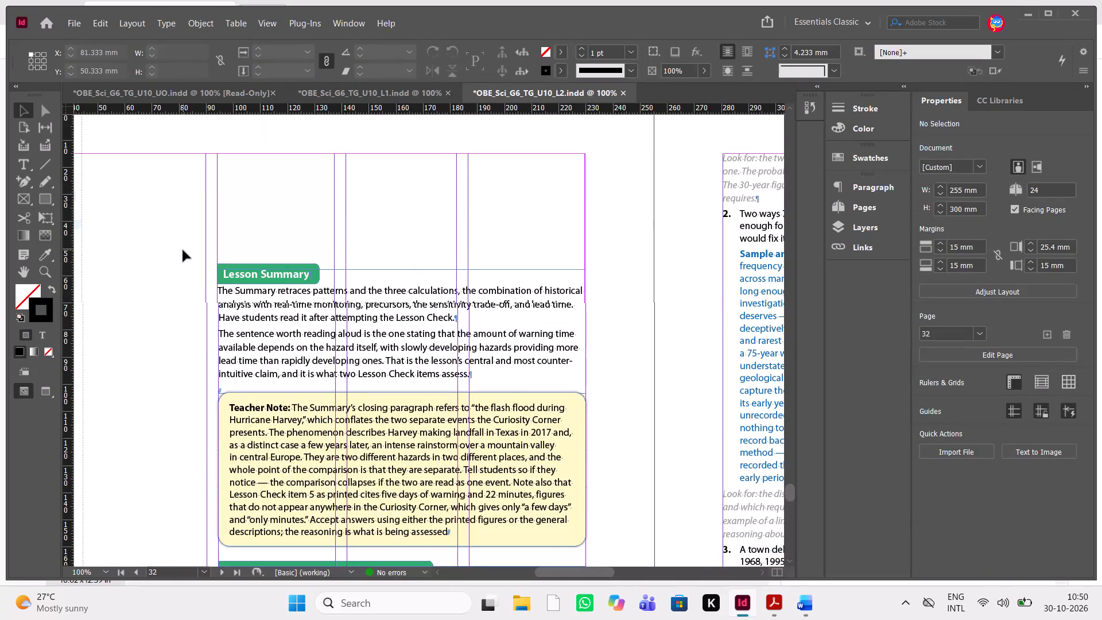
pyautogui.moveTo(183, 250); pyautogui.dragTo(455, 480)
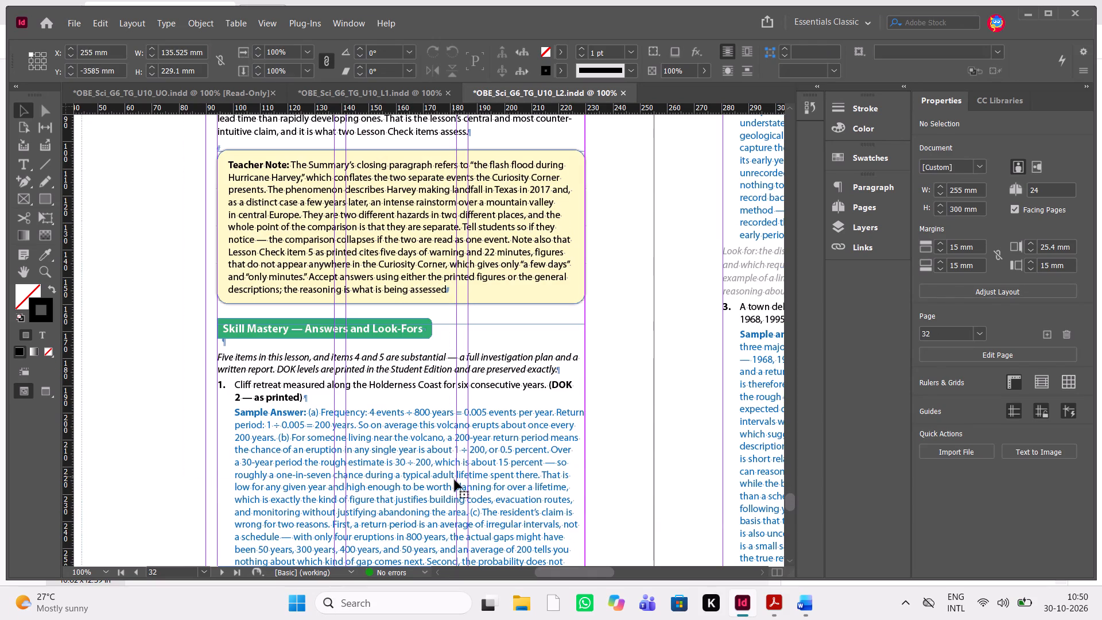
pyautogui.scroll(1, 455, 480)
pyautogui.hotkey('shift', 'Up')
pyautogui.hotkey('shift', 'Up')
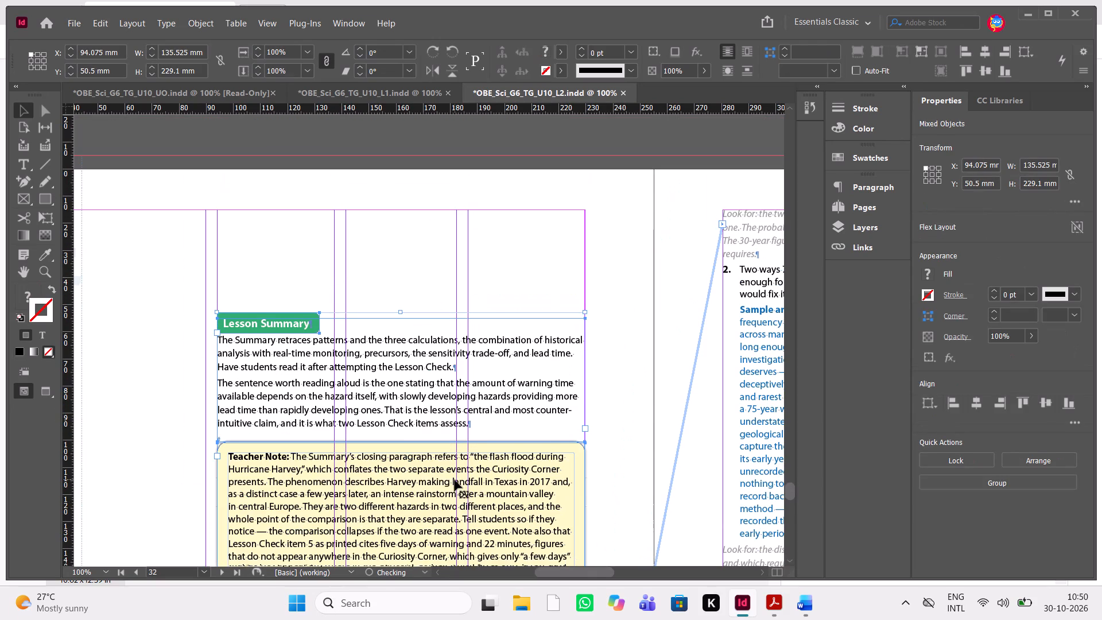
pyautogui.hotkey('shift', 'Up')
pyautogui.hotkey('shift', 'Up')
pyautogui.hotkey('shift', 'Up')
pyautogui.hotkey('shift', 'Up')
pyautogui.hotkey('shift', 'Up')
pyautogui.hotkey('shift', 'Up')
pyautogui.hotkey('shift', 'Up')
pyautogui.hotkey('shift', 'Up')
pyautogui.hotkey('shift', 'Up')
pyautogui.hotkey('shift', 'Up')
pyautogui.hotkey('shift', 'Up')
pyautogui.hotkey('shift', 'Up')
pyautogui.hotkey('shift', 'Up')
pyautogui.hotkey('shift', 'Up')
pyautogui.hotkey('shift', 'Up')
pyautogui.hotkey('shift', 'Down')
pyautogui.hotkey('shift', 'Down')
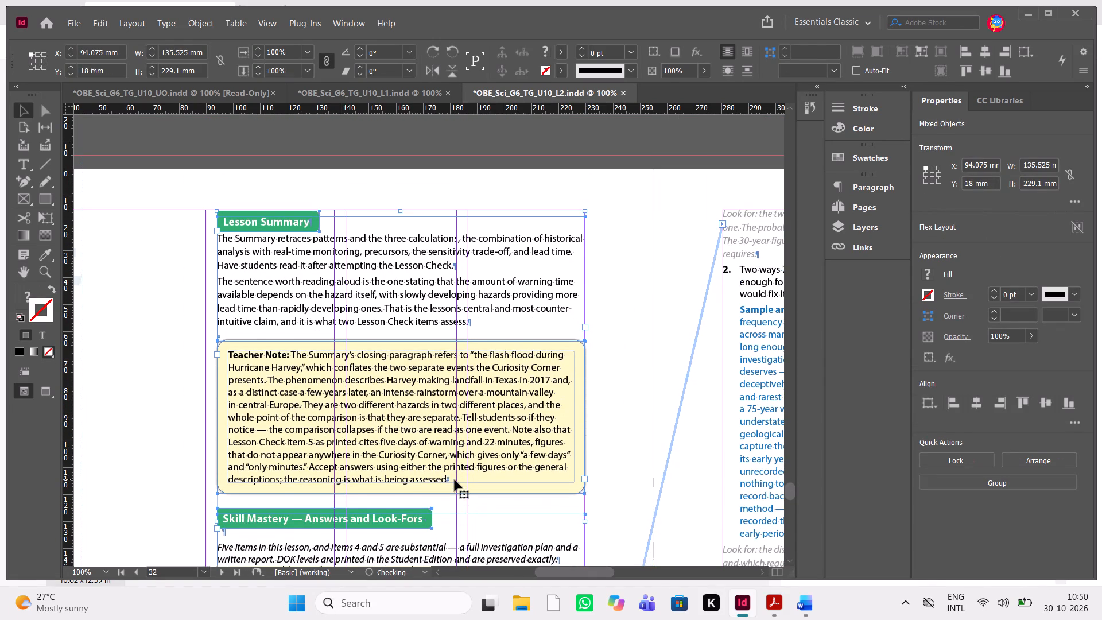
pyautogui.press('Up')
pyautogui.press('Up')
pyautogui.press('Up')
pyautogui.press('Up')
pyautogui.press('Up')
pyautogui.press('Up')
pyautogui.press('Up')
pyautogui.press('Up')
pyautogui.press('Up')
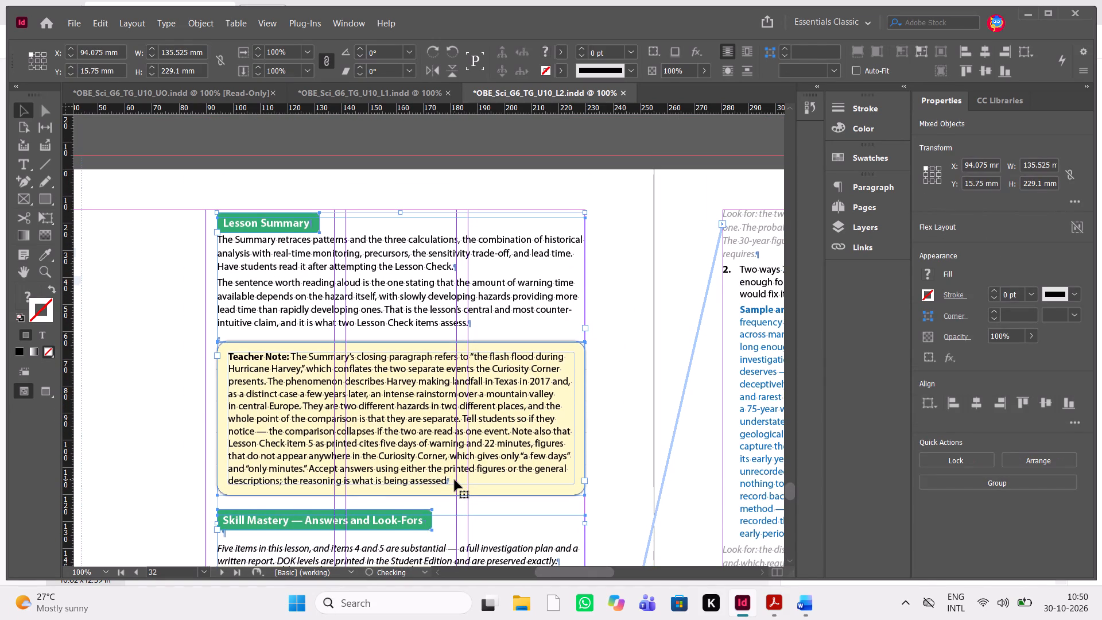
pyautogui.press('Up')
pyautogui.press('Up')
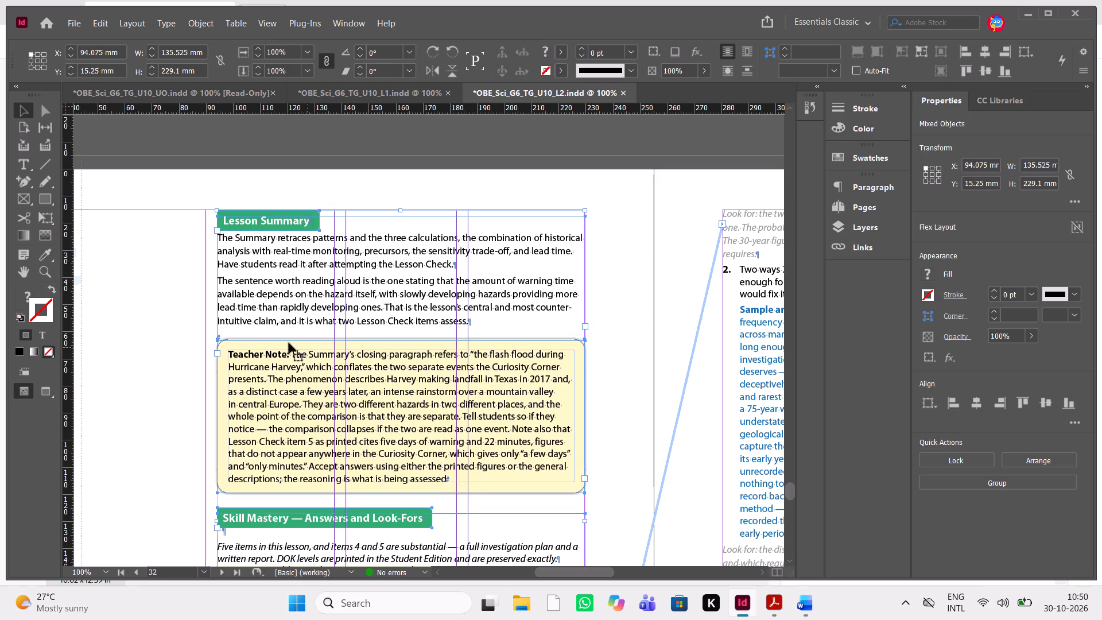
pyautogui.click(136, 334)
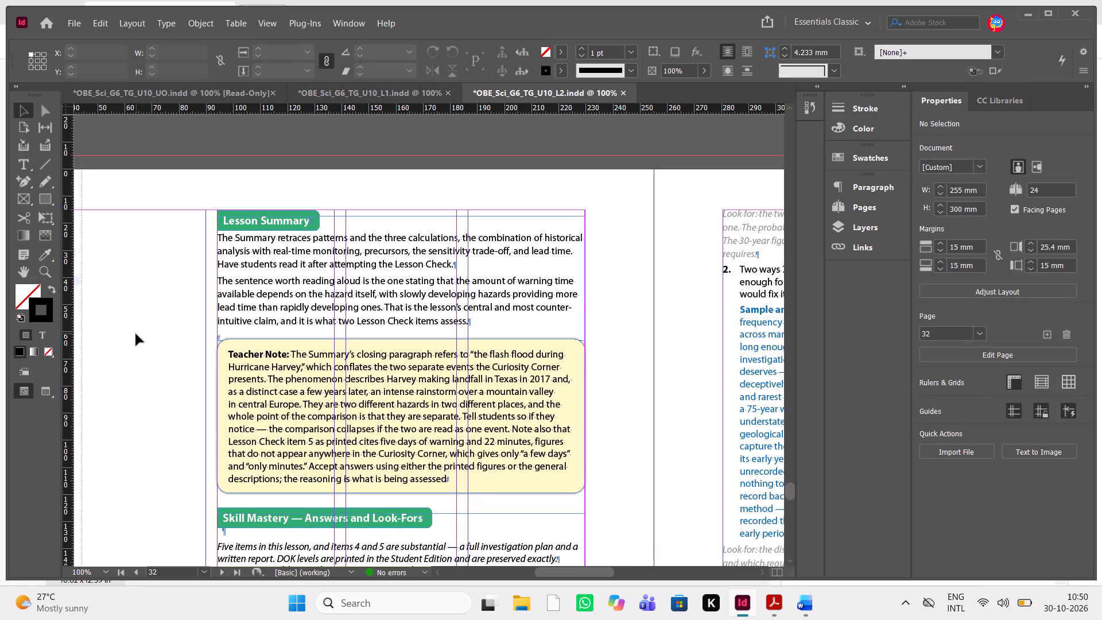
# Set the space after the "Lesson Summary" heading paragraph to 3 mm.
pyautogui.press('+')
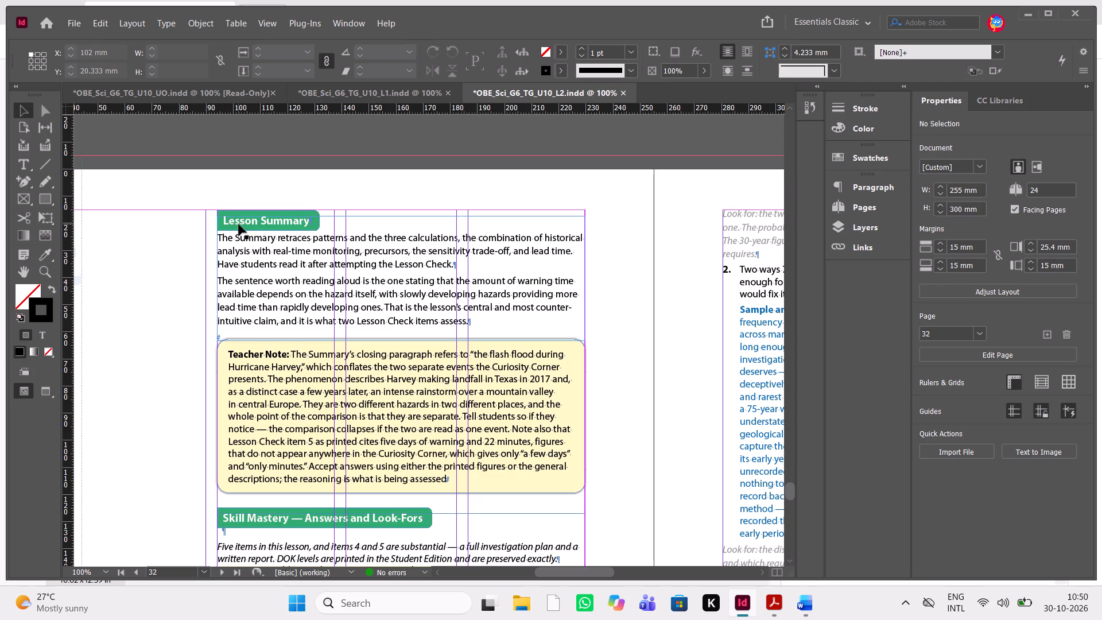
pyautogui.doubleClick(239, 224)
pyautogui.moveTo(317, 219); pyautogui.dragTo(303, 219)
pyautogui.moveTo(303, 219); pyautogui.dragTo(219, 218)
pyautogui.click(219, 218)
pyautogui.tripleClick(219, 218)
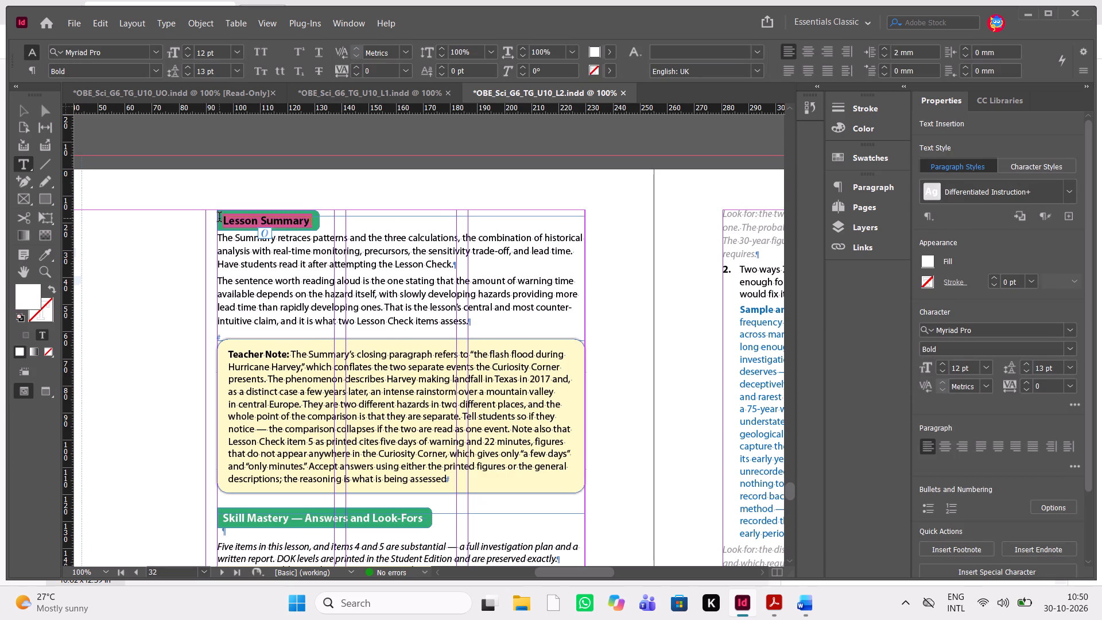
pyautogui.click(849, 182)
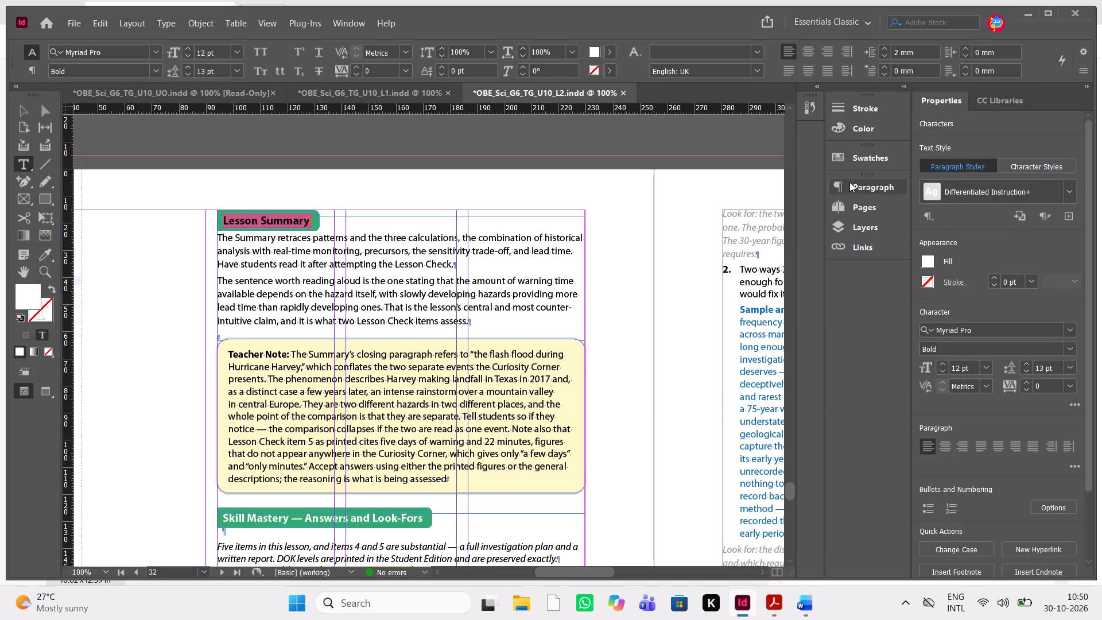
pyautogui.click(766, 270)
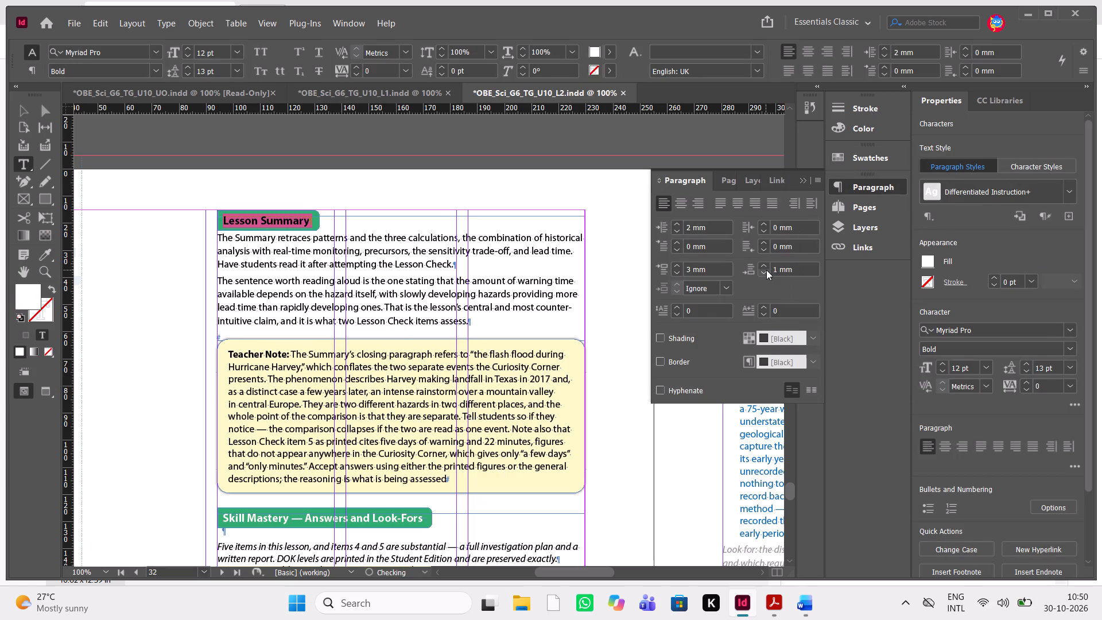
pyautogui.click(766, 270)
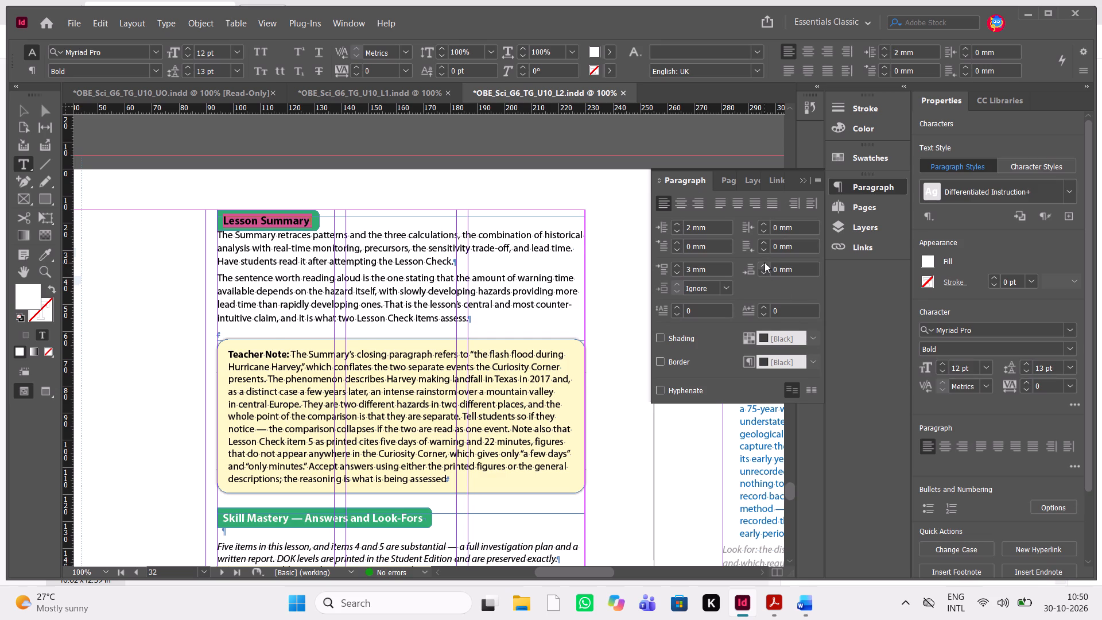
pyautogui.tripleClick(763, 263)
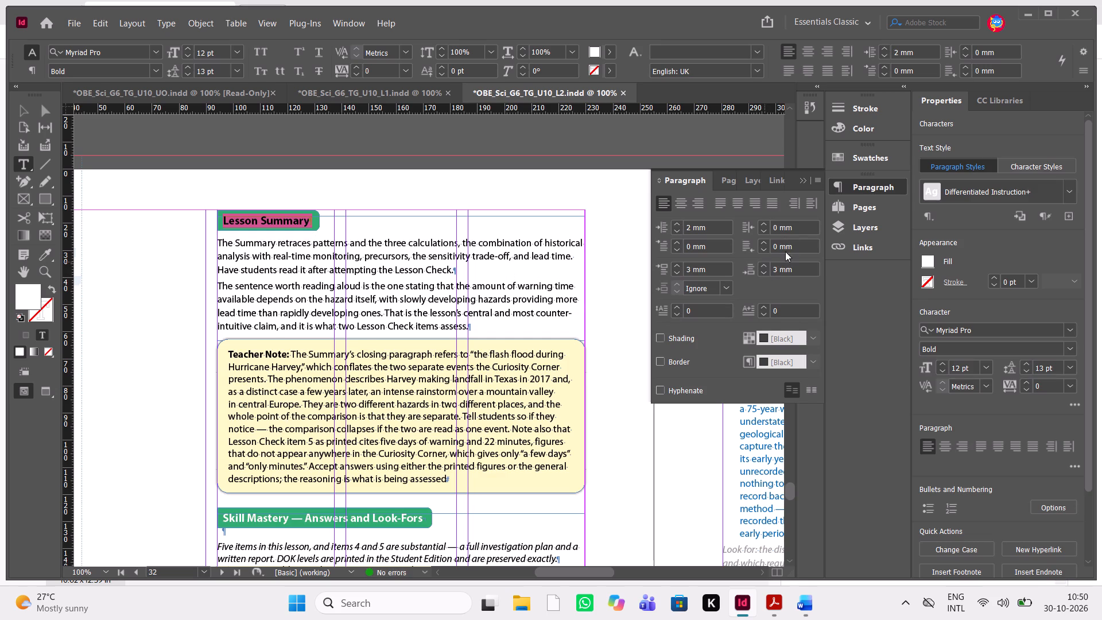
# Extend the Skill Mastery answers text frame on page 32 down to just above the bottom margin, about 155.6 mm high.
pyautogui.click(803, 184)
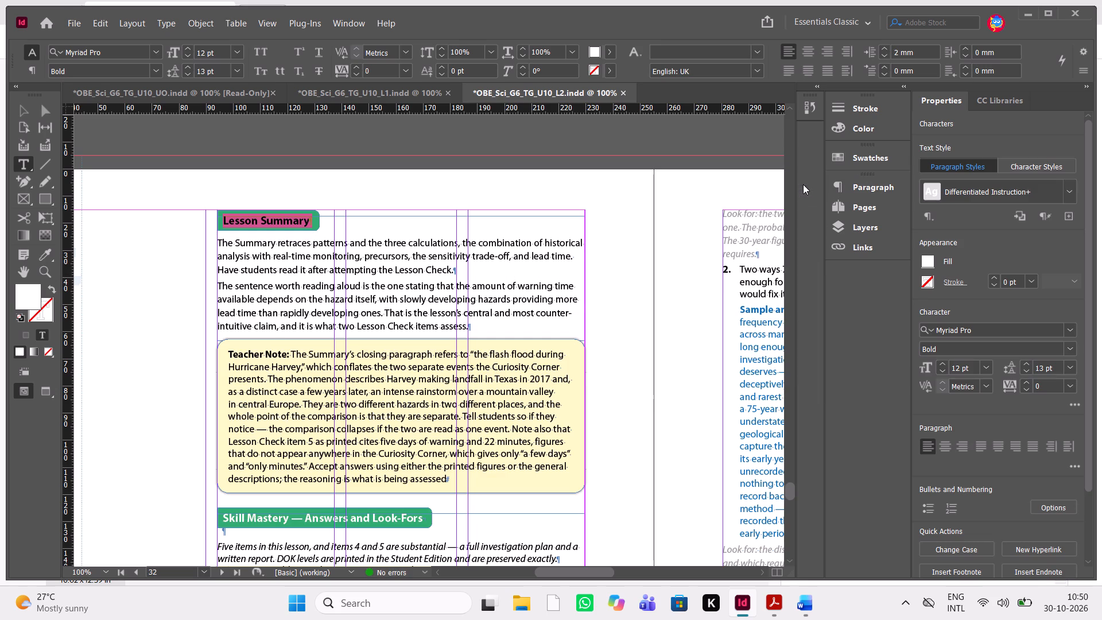
pyautogui.scroll(-2, 550, 354)
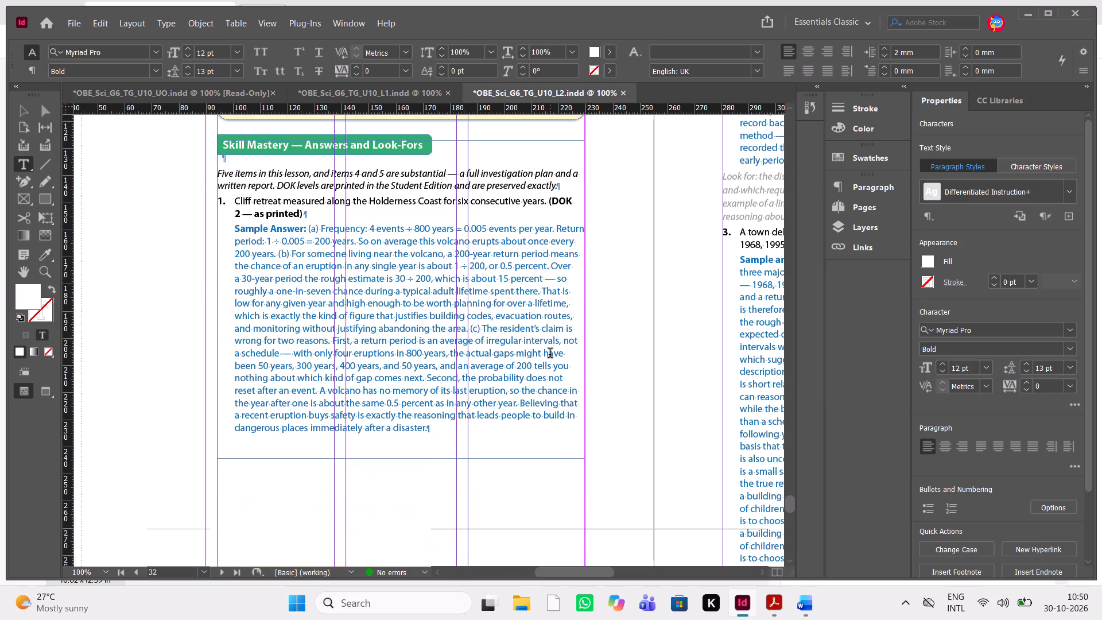
pyautogui.scroll(-1, 550, 354)
pyautogui.press('Escape')
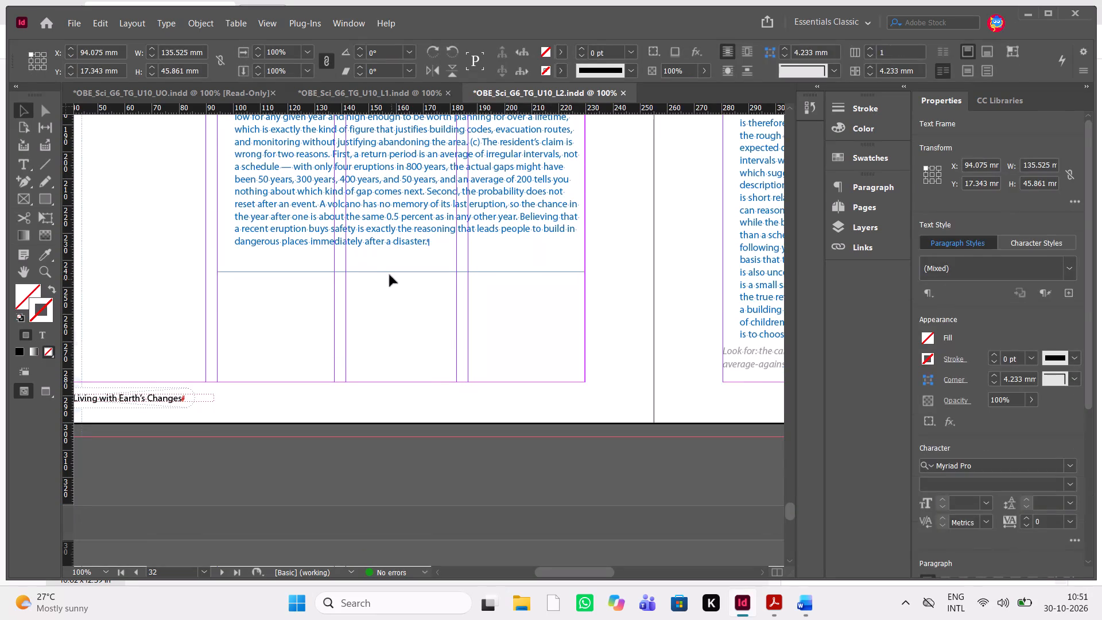
pyautogui.click(390, 273)
pyautogui.moveTo(402, 272); pyautogui.dragTo(405, 294)
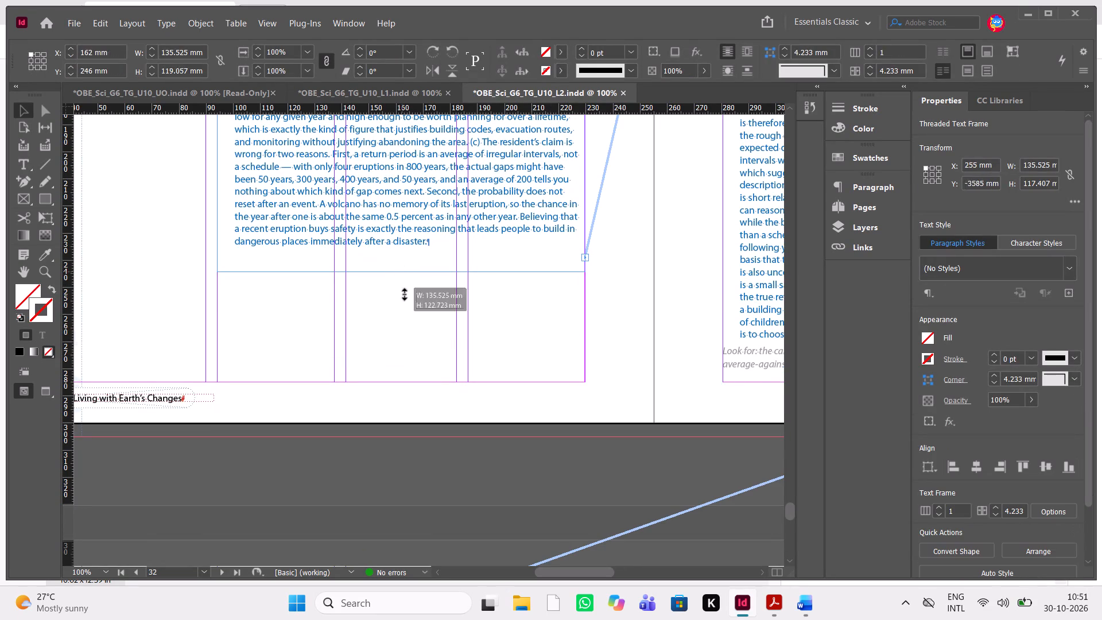
pyautogui.moveTo(405, 294); pyautogui.dragTo(420, 374)
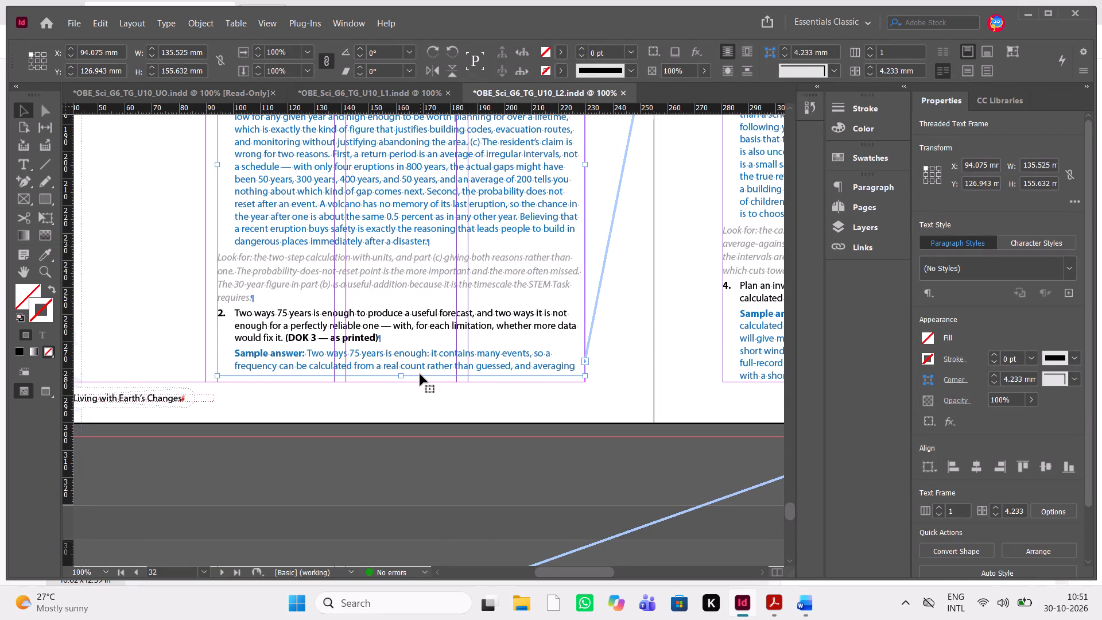
# Move the yellow Teacher Note box on page 32 down to Y 64.5 mm.
pyautogui.scroll(2, 416, 376)
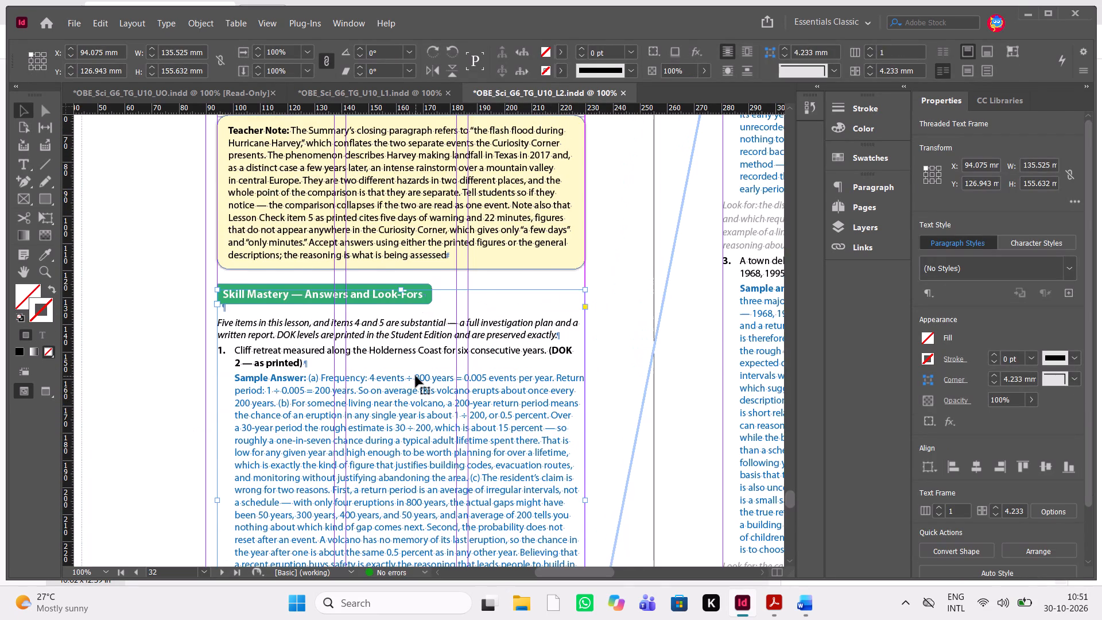
pyautogui.scroll(1, 416, 376)
pyautogui.click(376, 309)
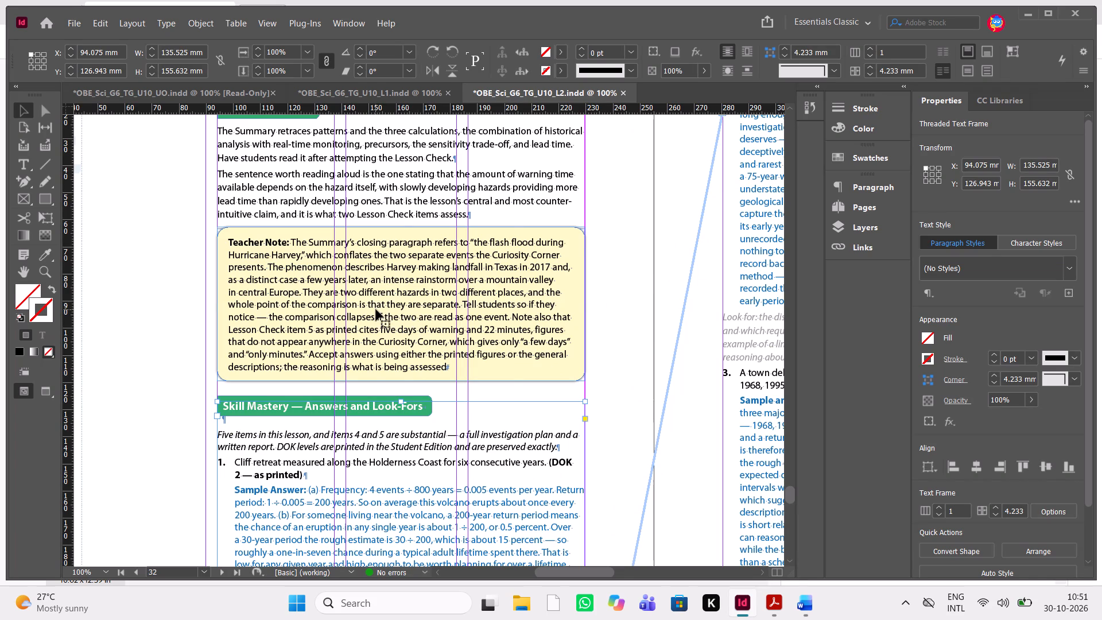
pyautogui.hotkey('shift', 'Down')
pyautogui.hotkey('shift', 'Down')
pyautogui.hotkey('shift', 'Up')
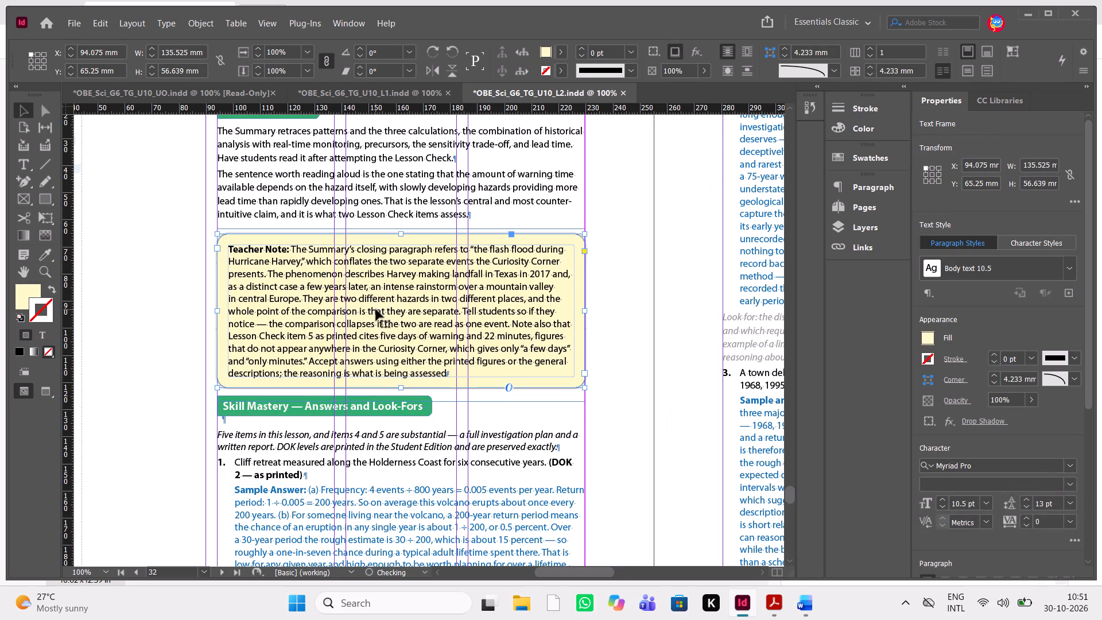
pyautogui.press('Up')
pyautogui.press('Up')
pyautogui.press('Up')
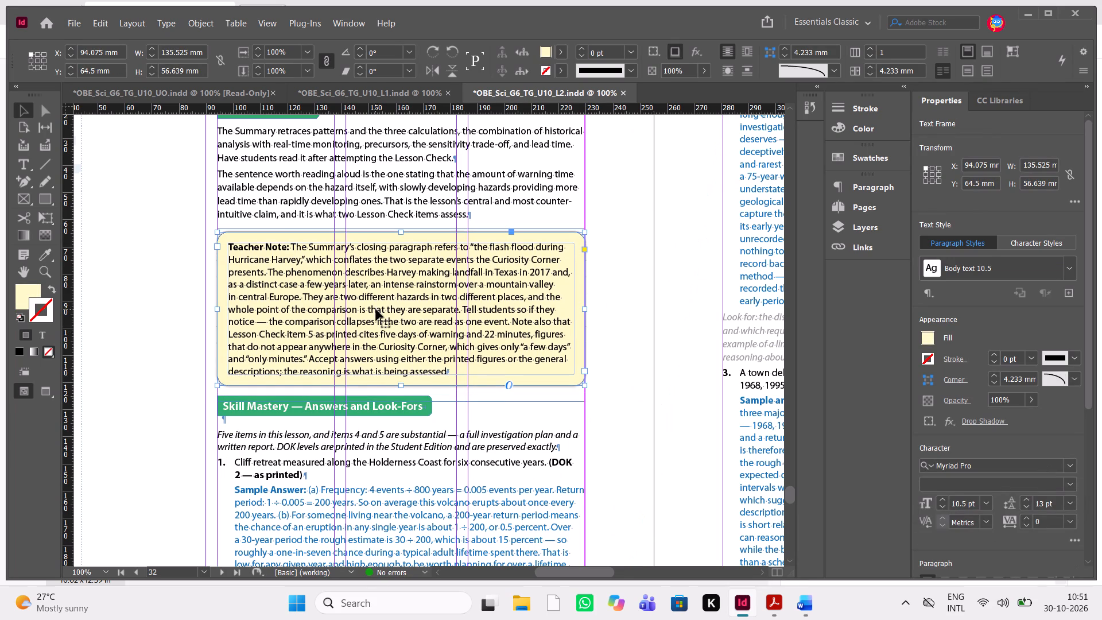
# Delete the trailing paragraph return after "Lesson Check items assess." in the Lesson Summary text.
pyautogui.click(627, 262)
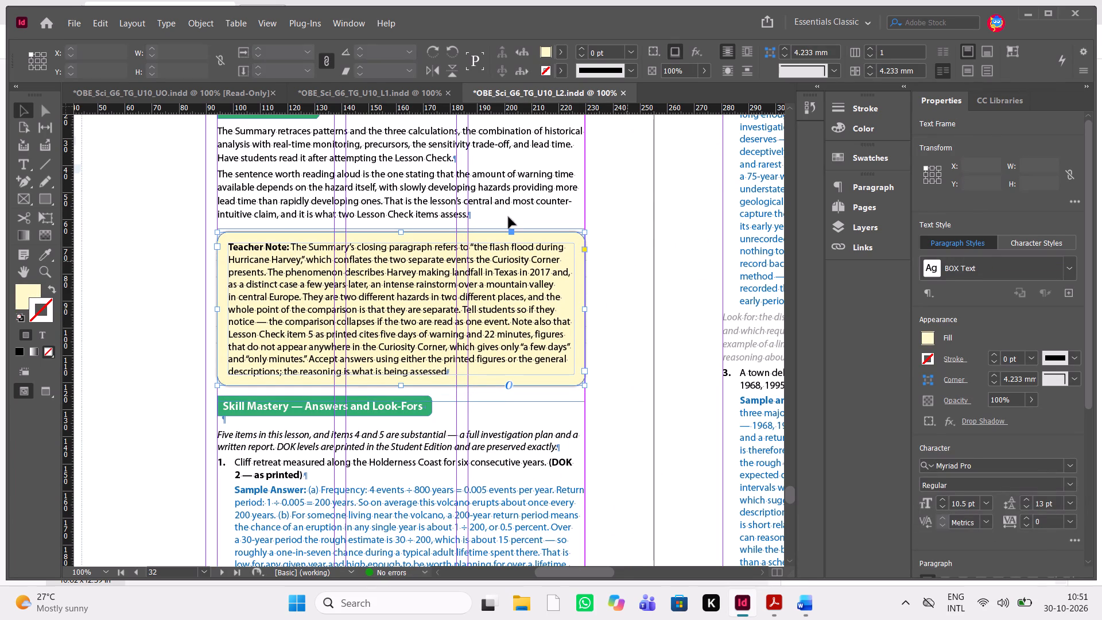
pyautogui.doubleClick(497, 208)
pyautogui.click(463, 210)
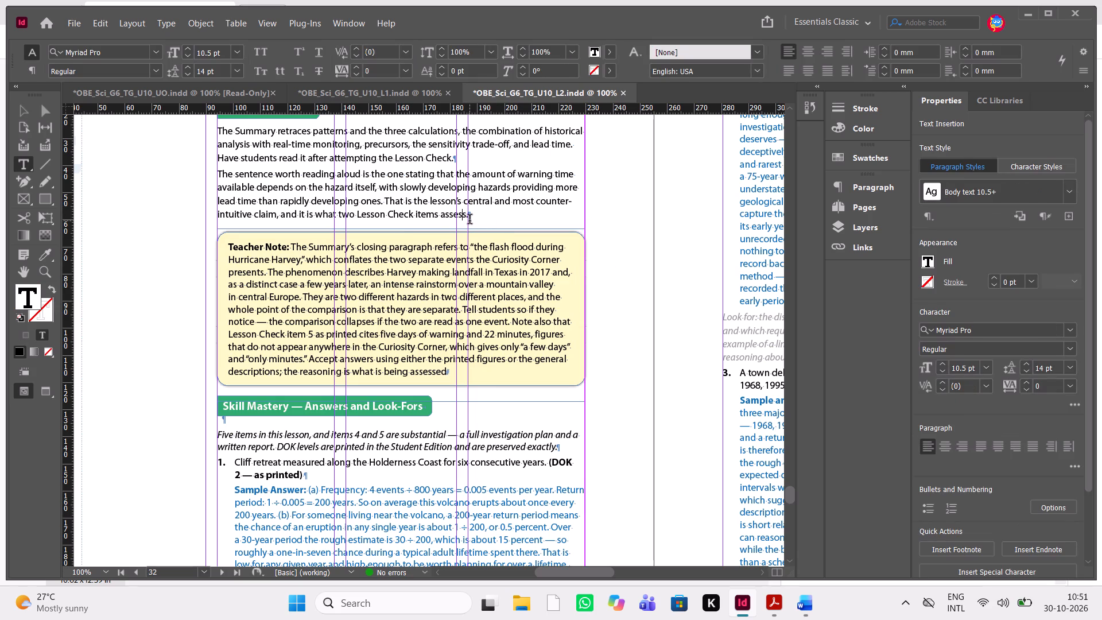
pyautogui.click(469, 220)
pyautogui.press('Delete')
pyautogui.press('Delete')
pyautogui.press('Delete')
pyautogui.press('Delete')
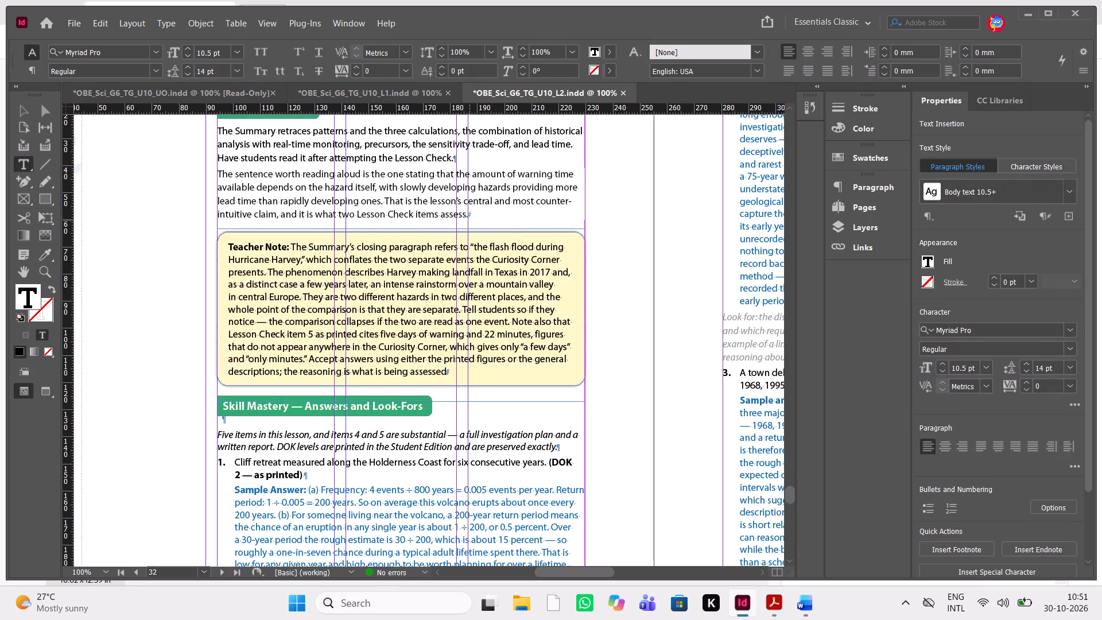
# Preview page 32 without guides and frame edges, and nudge the Teacher Note box up to Y 64 mm.
pyautogui.scroll(-1, 469, 220)
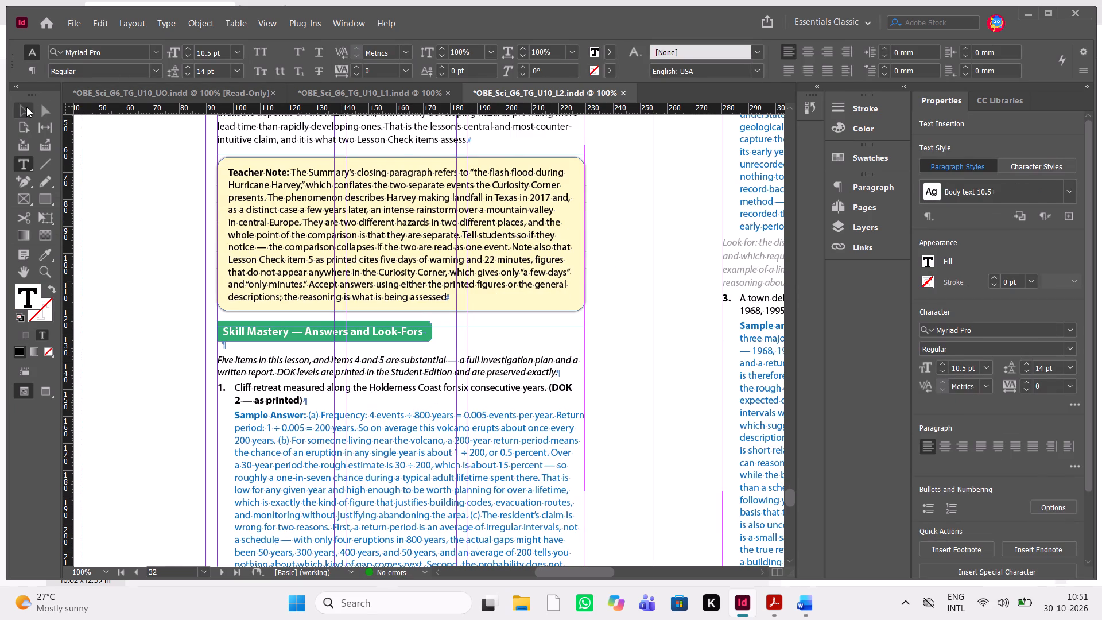
pyautogui.moveTo(26, 107); pyautogui.dragTo(153, 274)
pyautogui.click(153, 274)
pyautogui.press('w')
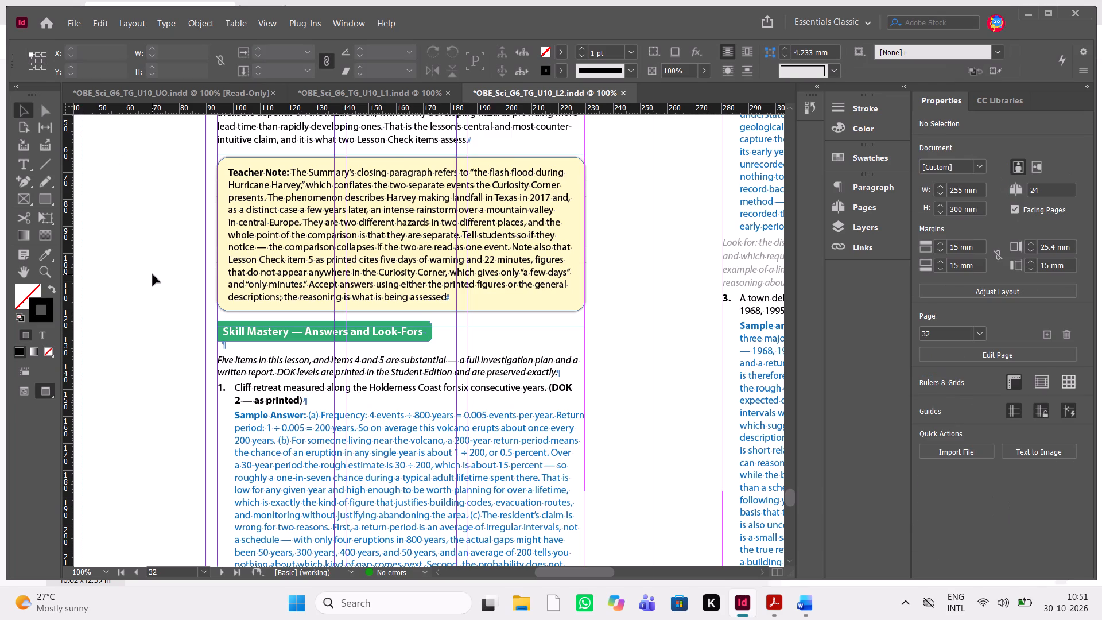
pyautogui.scroll(-1, 153, 274)
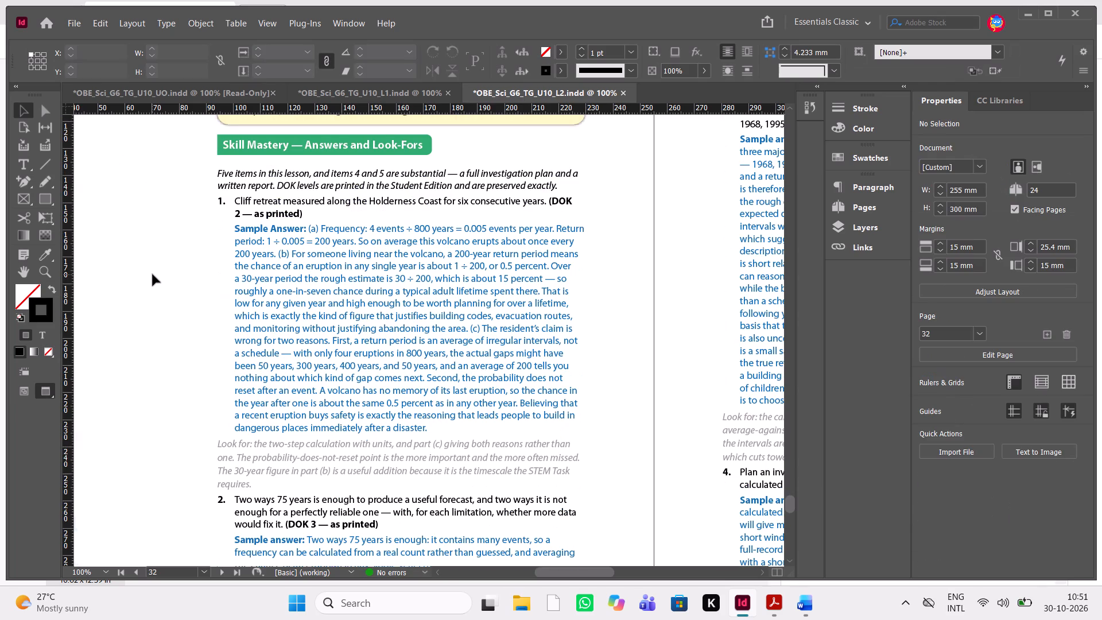
pyautogui.scroll(-1, 153, 274)
pyautogui.scroll(2, 153, 274)
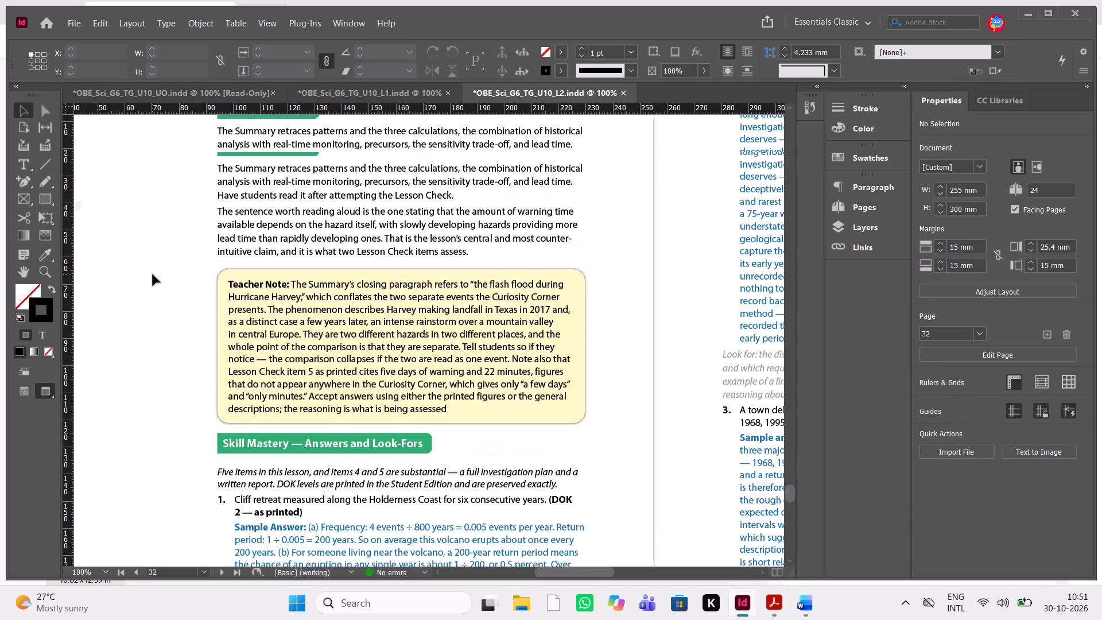
pyautogui.click(336, 333)
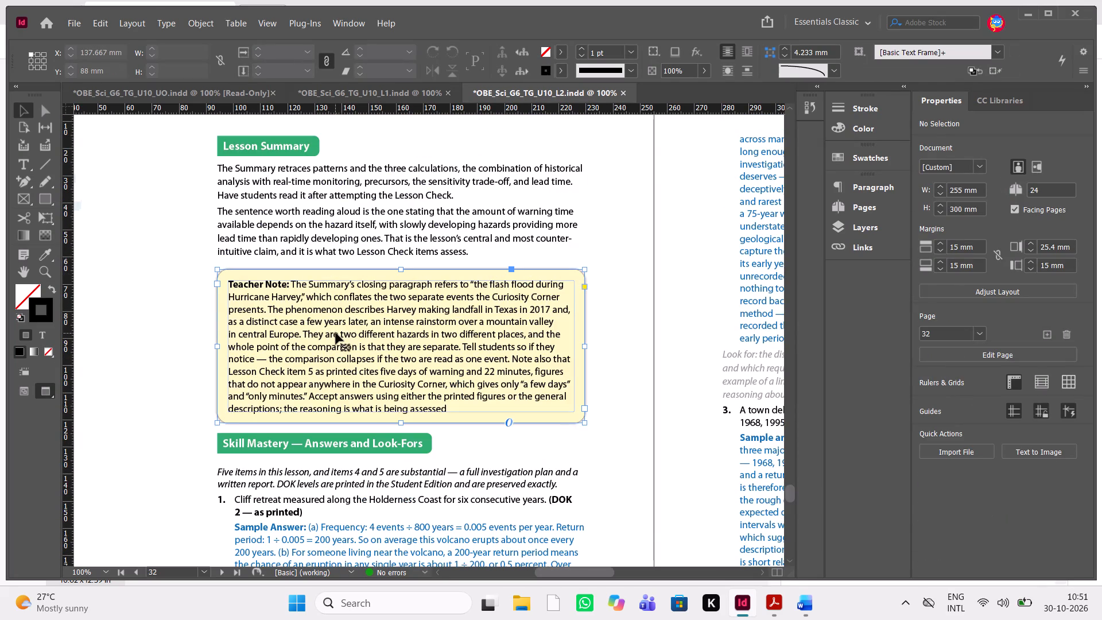
pyautogui.press('Up')
pyautogui.press('Up')
pyautogui.press('Up')
pyautogui.press('Down')
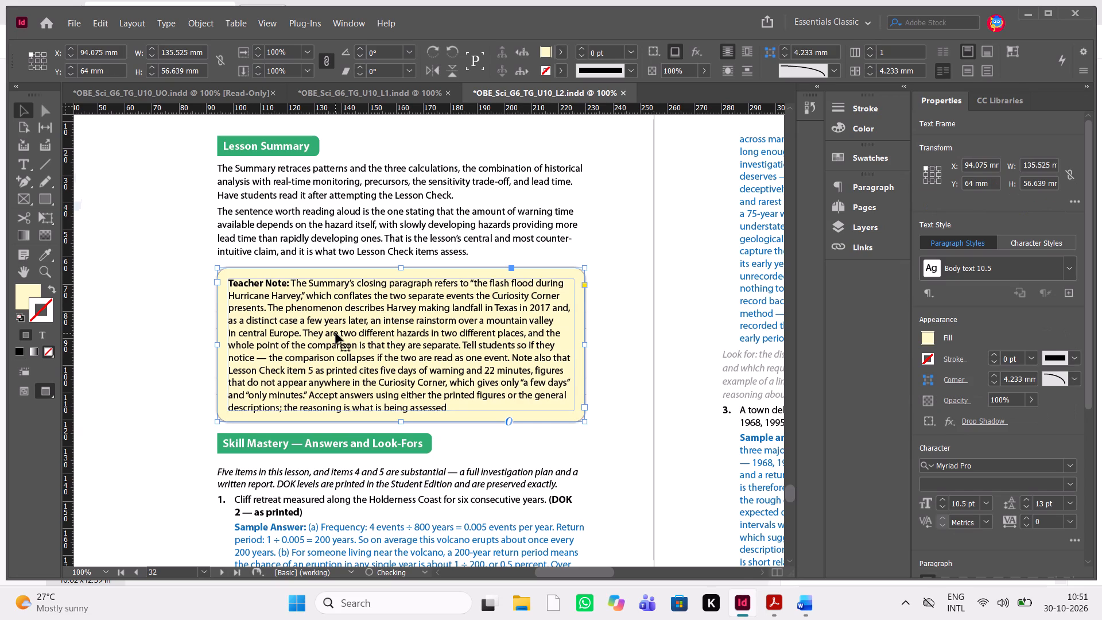
# Check the reviewer's highlight on Skill Mastery item 1 in the PDF and copy "A volcano has erupted 4 times in the last 800 years" from the Word manuscript.
pyautogui.hotkey('alt', 'Tab')
pyautogui.hscroll(-1, 608, 417)
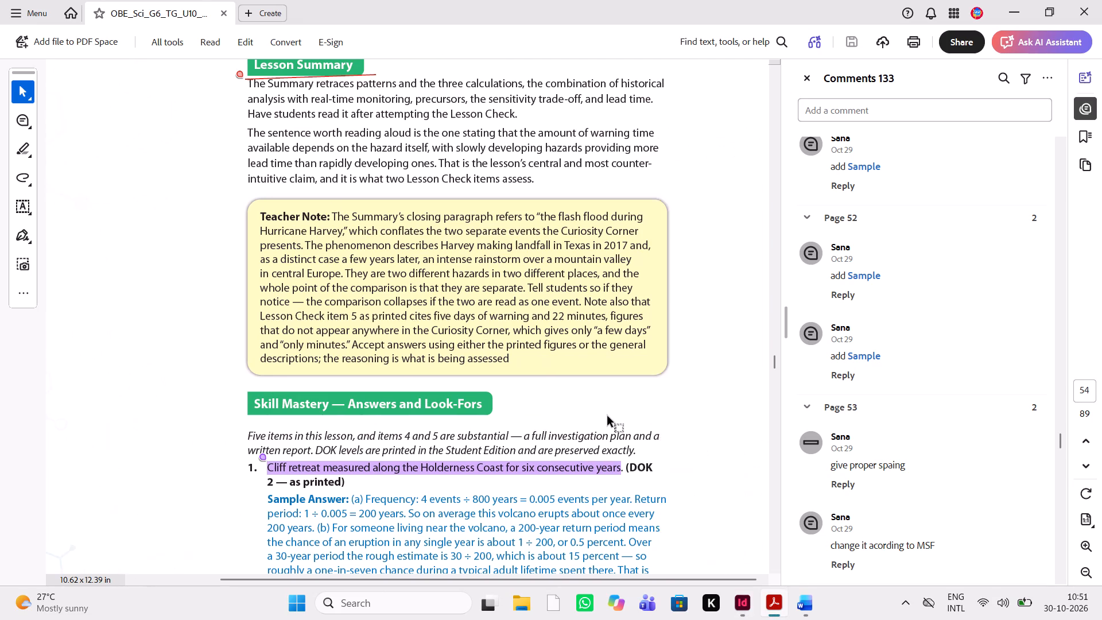
pyautogui.hscroll(-1, 608, 417)
pyautogui.scroll(-1, 608, 417)
pyautogui.click(806, 600)
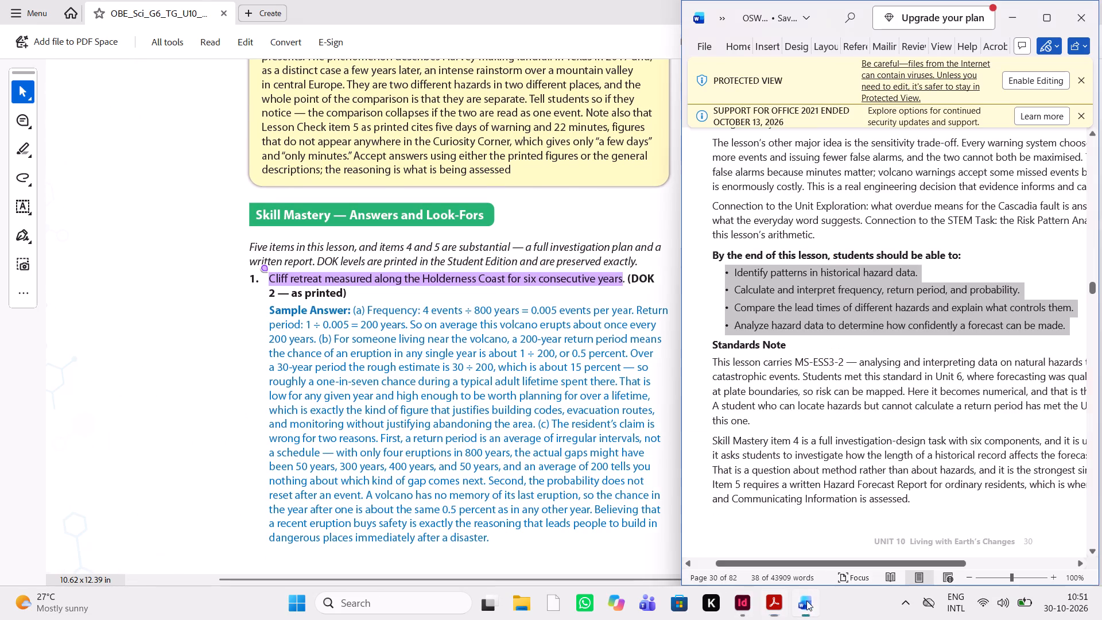
pyautogui.scroll(-13, 818, 454)
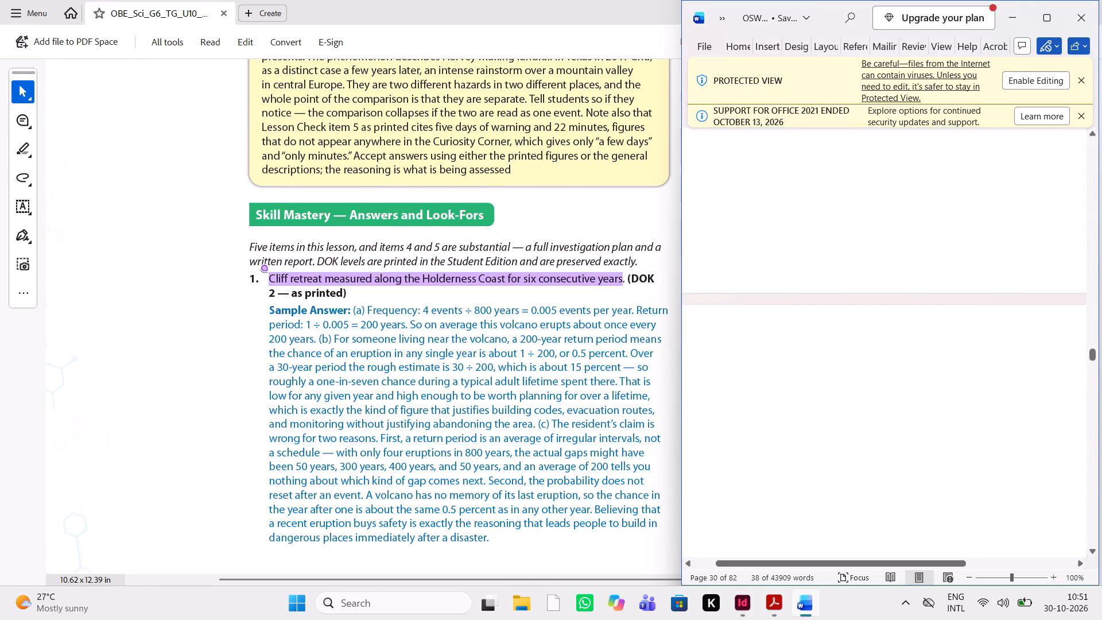
pyautogui.scroll(-11, 818, 454)
pyautogui.scroll(1, 818, 454)
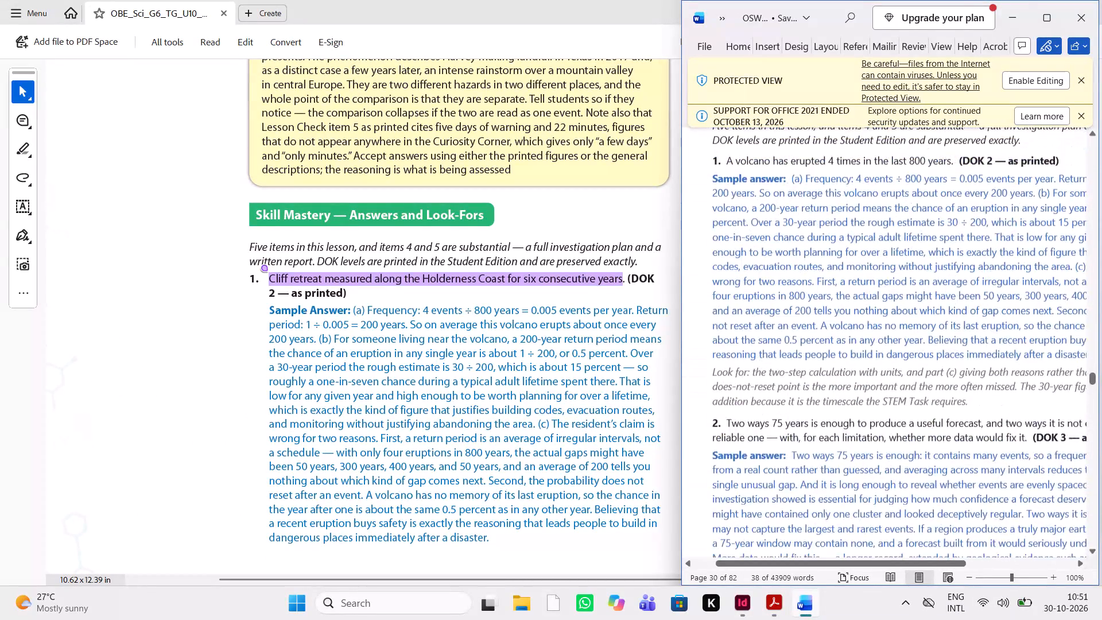
pyautogui.scroll(1, 818, 454)
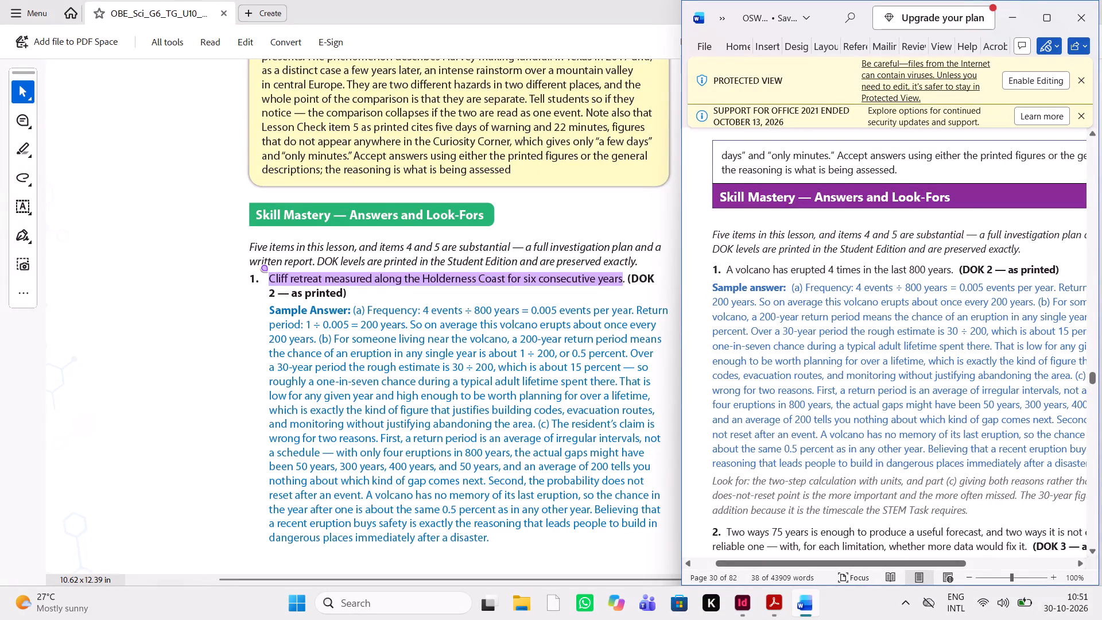
pyautogui.click(958, 268)
pyautogui.moveTo(950, 273); pyautogui.dragTo(719, 266)
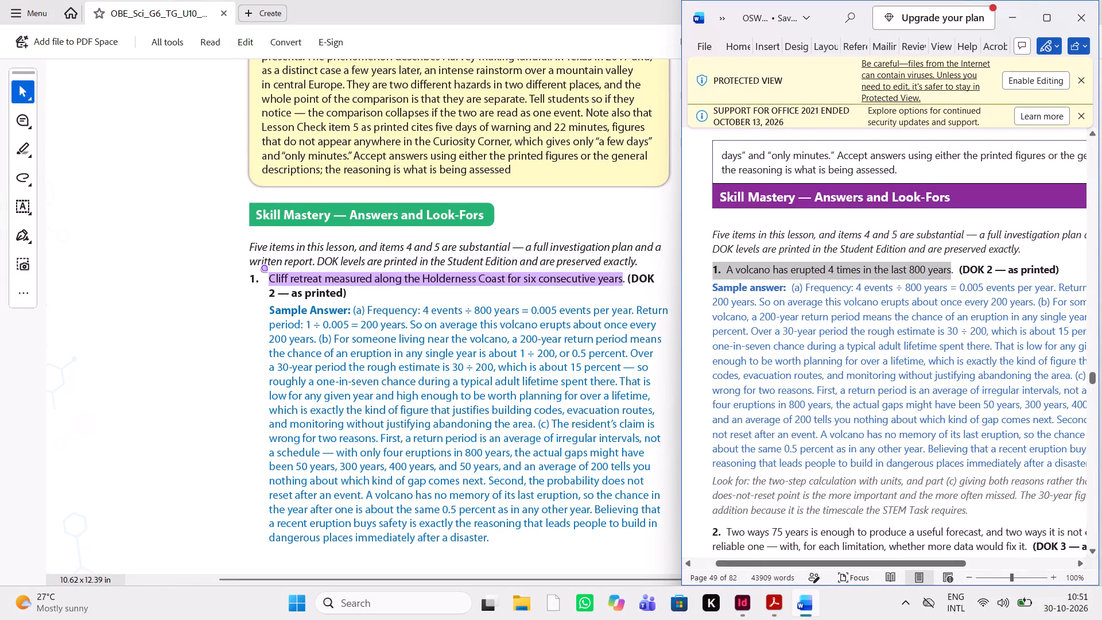
pyautogui.moveTo(719, 266); pyautogui.dragTo(723, 267)
pyautogui.hotkey('ctrl', 'c')
pyautogui.hotkey('ctrl', 'c')
pyautogui.hotkey('ctrl', 'c')
# In InDesign, replace Skill Mastery item 1's "Cliff retreat" sentence on page 32 with the copied volcano sentence, keeping the DOK label.
pyautogui.hotkey('alt', 'Tab')
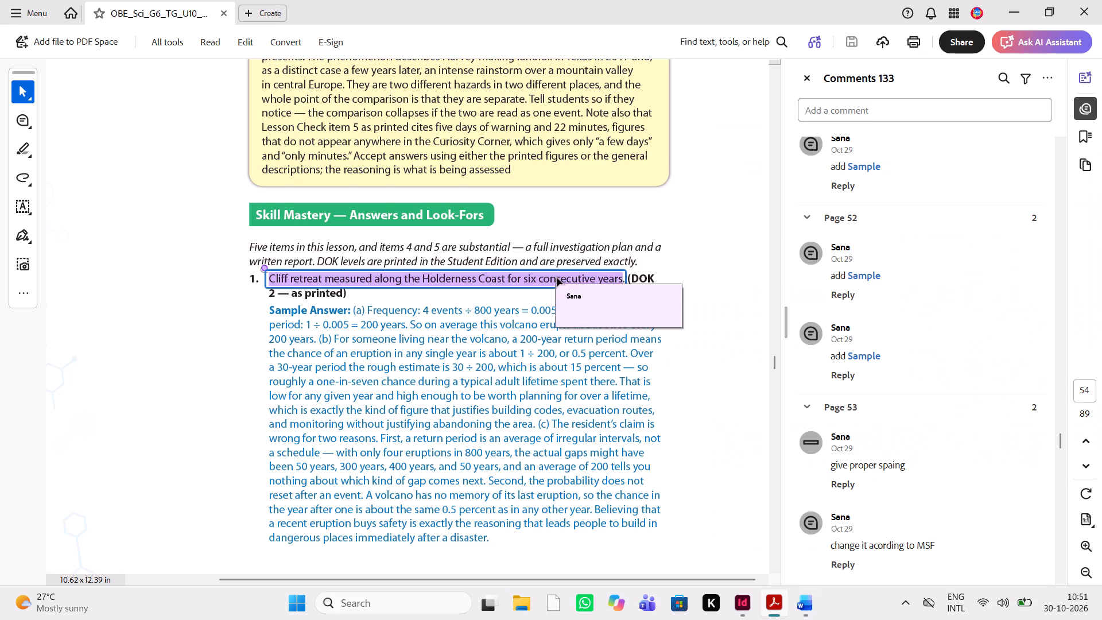
pyautogui.hotkey('alt', 'Tab')
pyautogui.hotkey('alt', 'Tab')
pyautogui.scroll(-1, 455, 368)
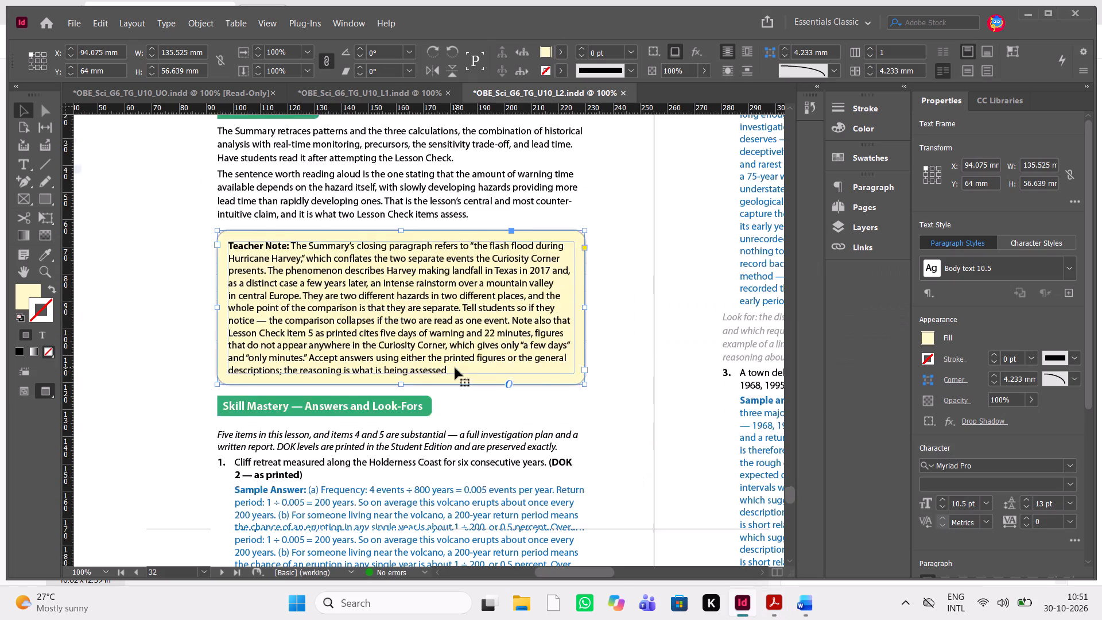
pyautogui.scroll(-1, 455, 368)
pyautogui.doubleClick(374, 385)
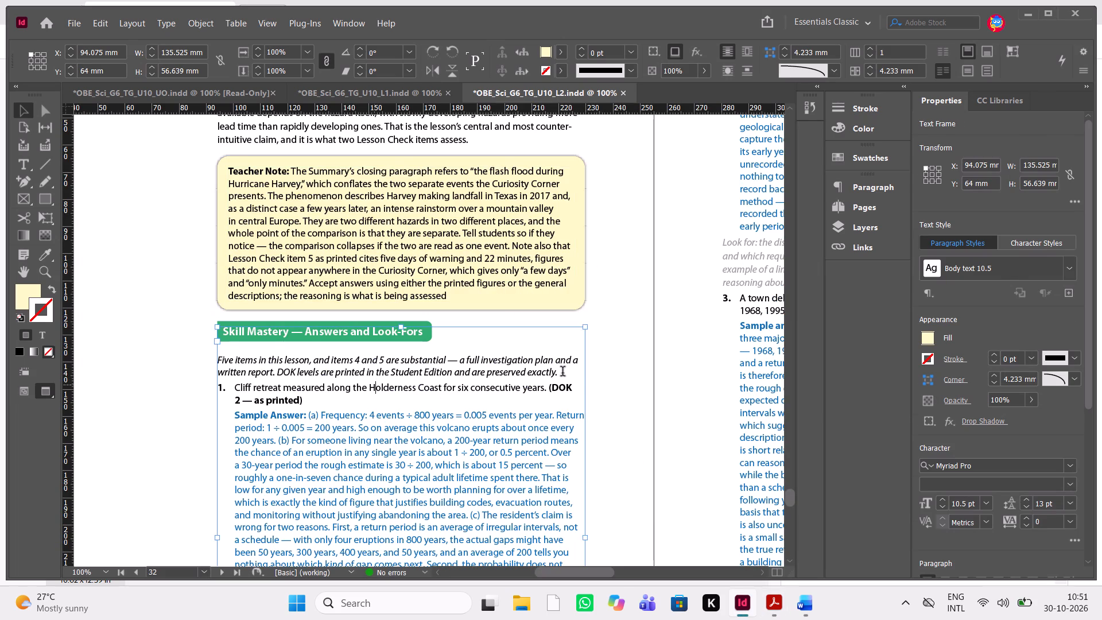
pyautogui.moveTo(546, 388); pyautogui.dragTo(322, 393)
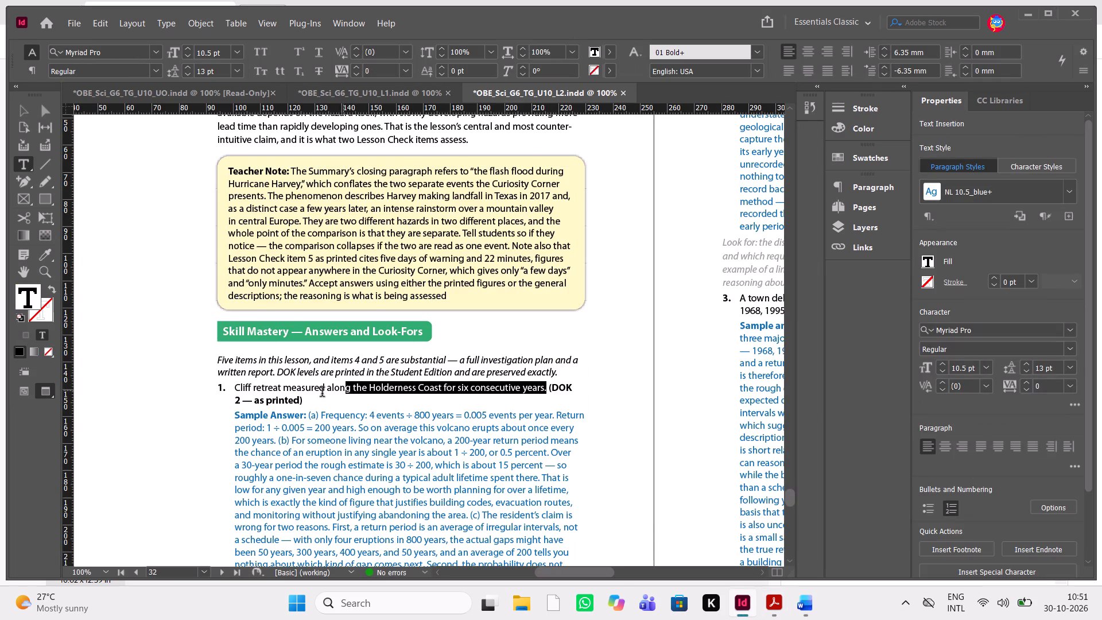
pyautogui.moveTo(322, 393); pyautogui.dragTo(228, 393)
pyautogui.hotkey('ctrl', 'v')
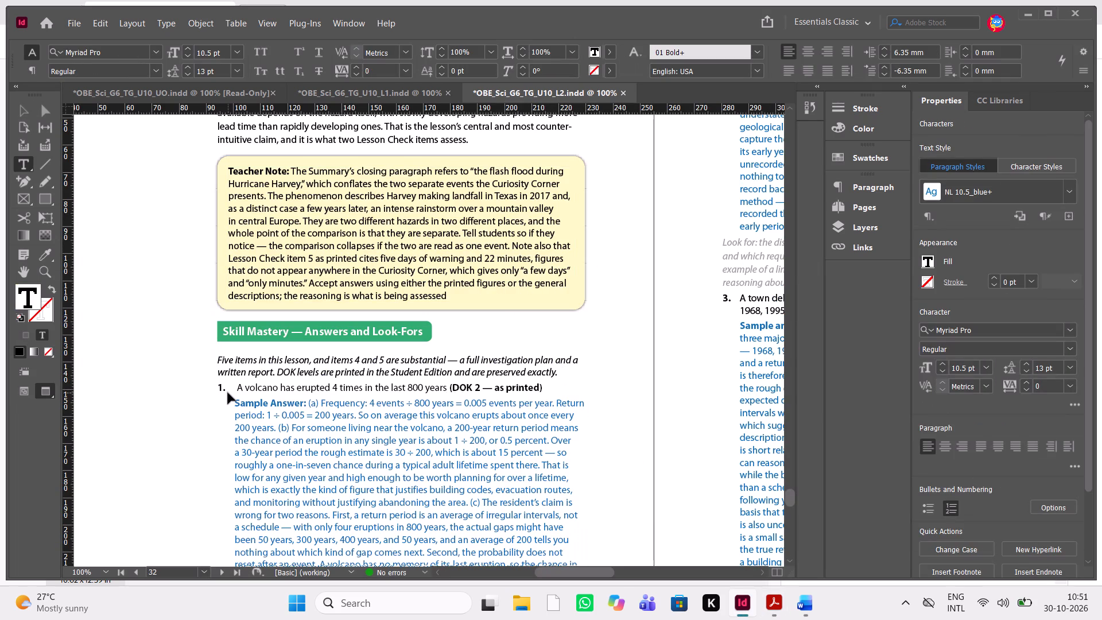
# Look through the review PDF from Skill Mastery item 1 to the Reflection Question on page 57 for the next marked correction.
pyautogui.hotkey('alt', 'Tab')
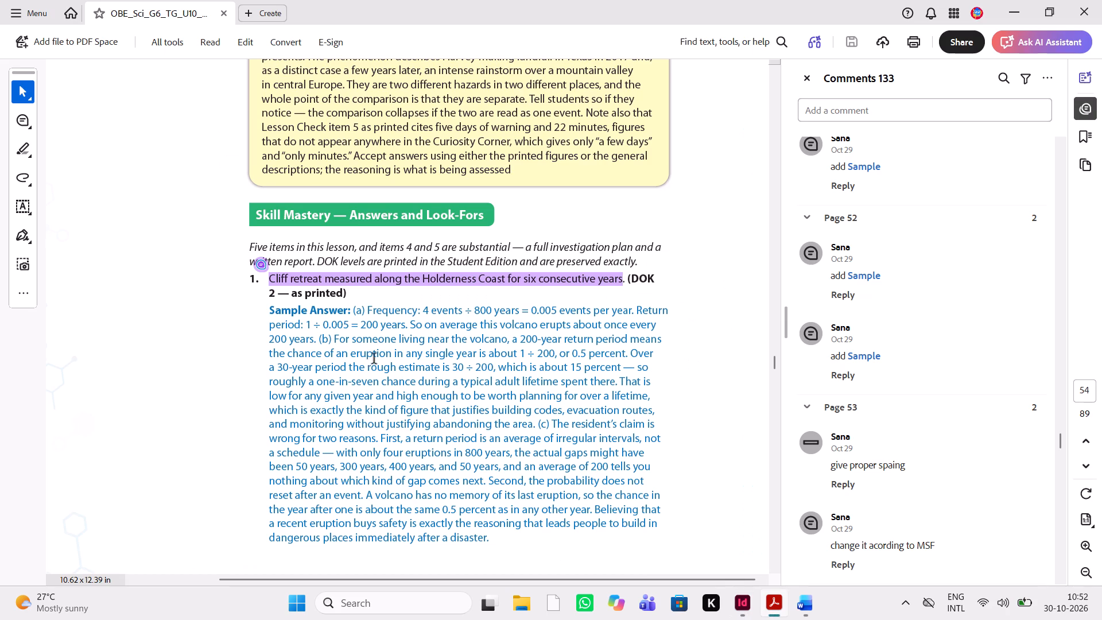
pyautogui.hotkey('alt', 'Tab')
pyautogui.hotkey('alt', 'Tab')
pyautogui.scroll(-2, 393, 408)
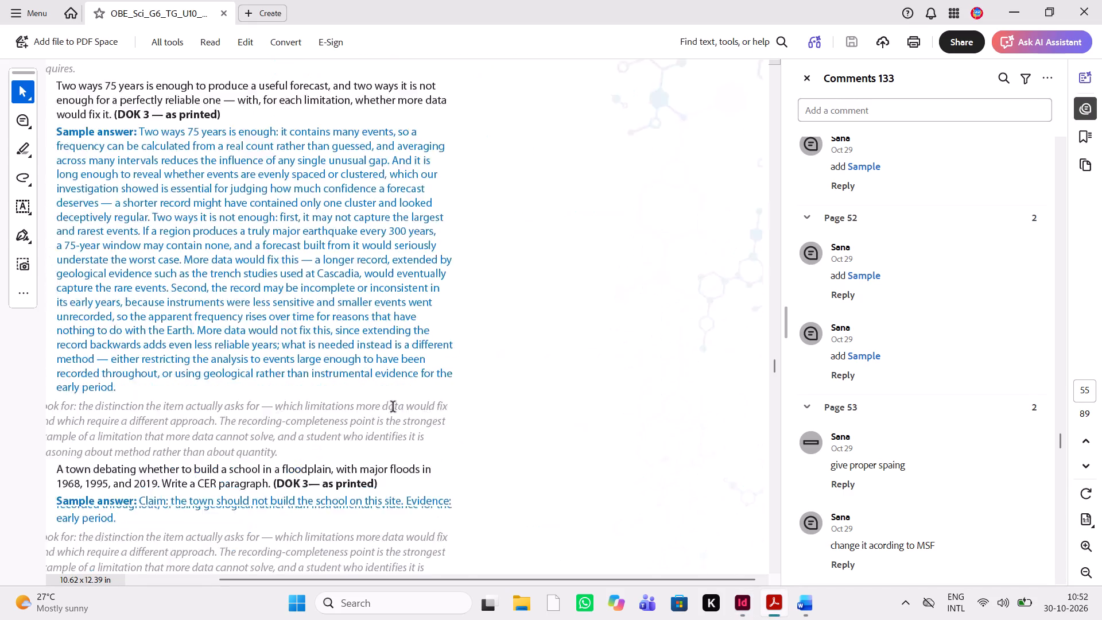
pyautogui.scroll(-5, 393, 408)
pyautogui.hscroll(-1, 393, 408)
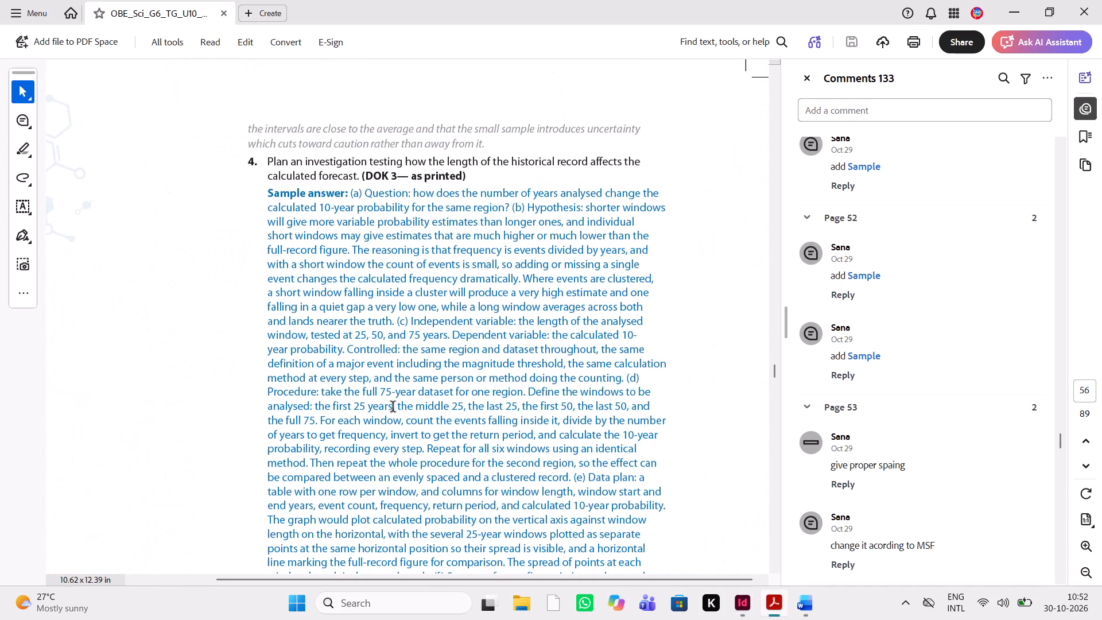
pyautogui.scroll(-5, 393, 408)
pyautogui.hotkey('alt', 'Tab')
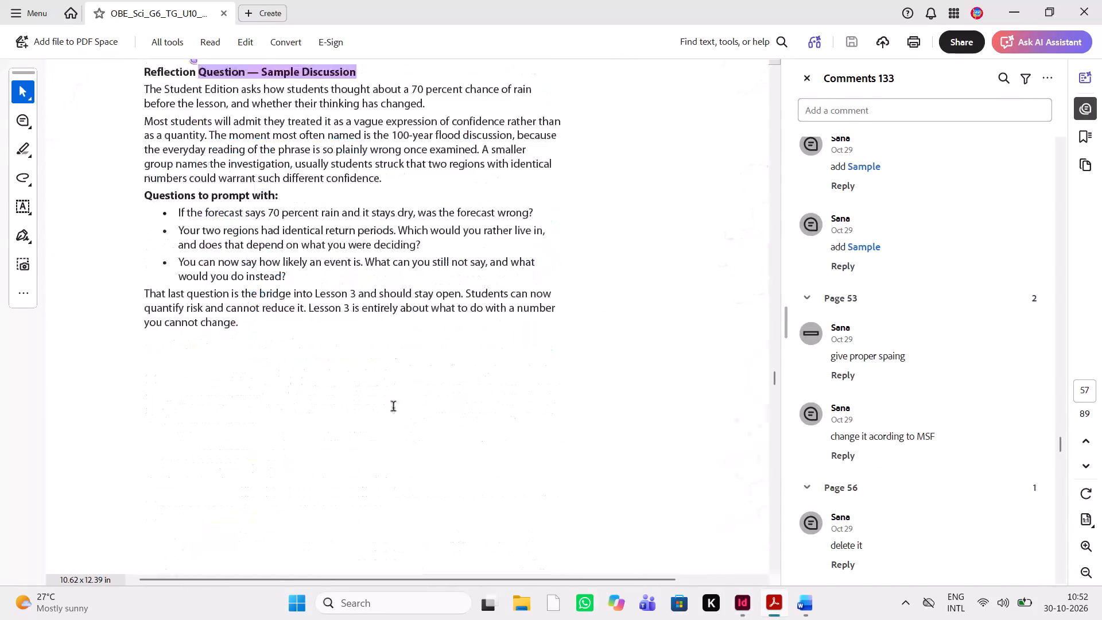
# On page 35, show frame edges and shorten the "Look for" text frame above the Reflection Question to about 26.3 mm high.
pyautogui.scroll(-6, 553, 364)
pyautogui.scroll(1, 553, 364)
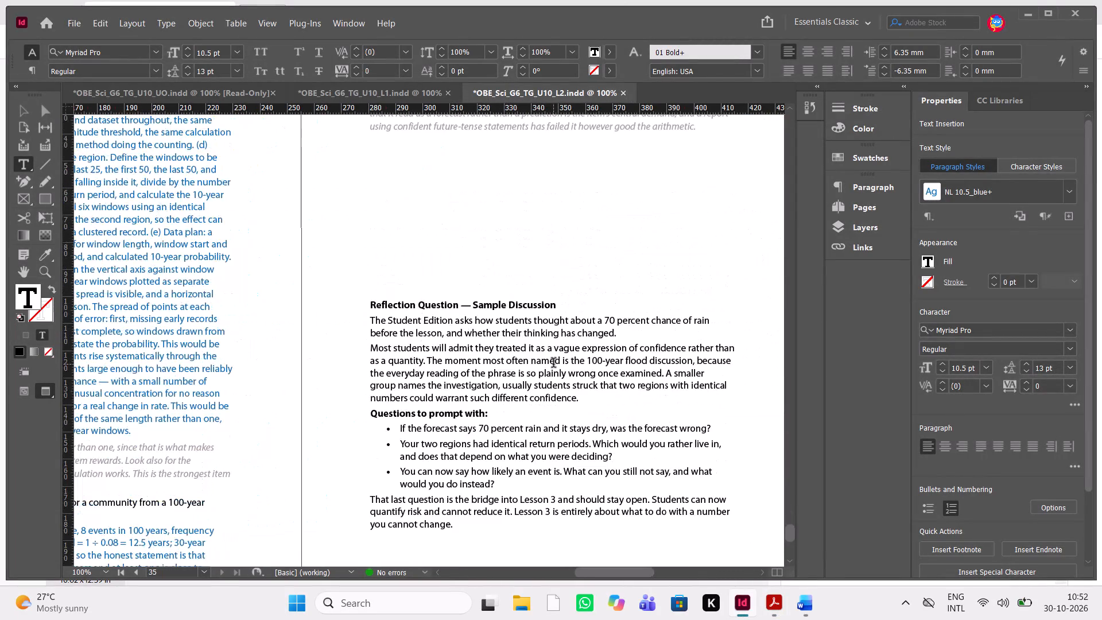
pyautogui.press('Escape')
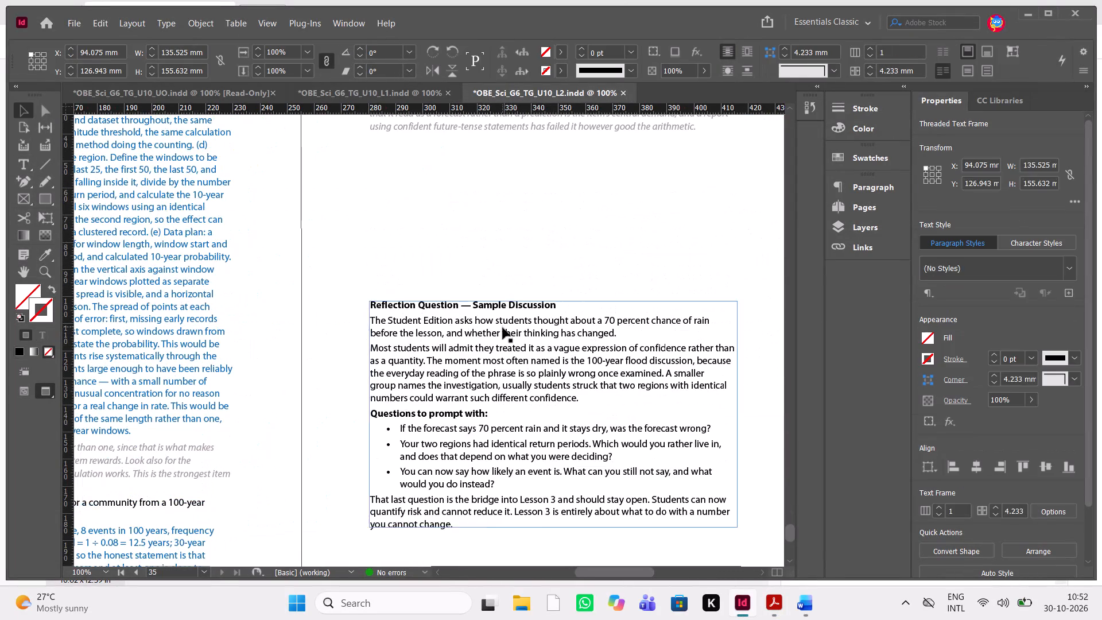
pyautogui.scroll(1, 503, 328)
pyautogui.click(492, 230)
pyautogui.press('w')
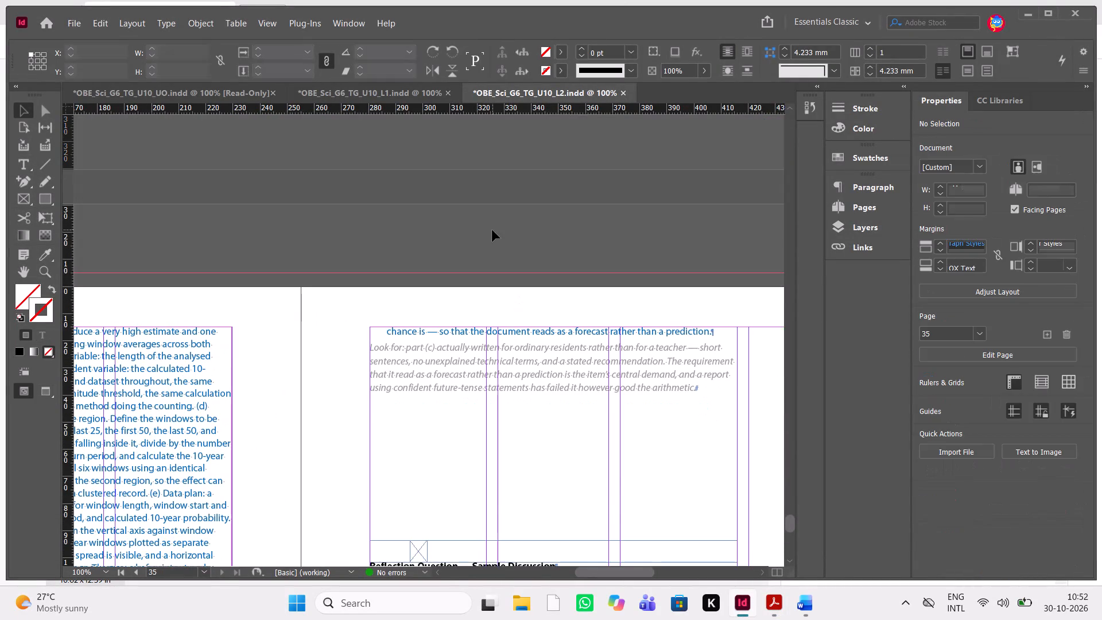
pyautogui.scroll(-1, 492, 230)
pyautogui.scroll(1, 492, 230)
pyautogui.scroll(-1, 492, 230)
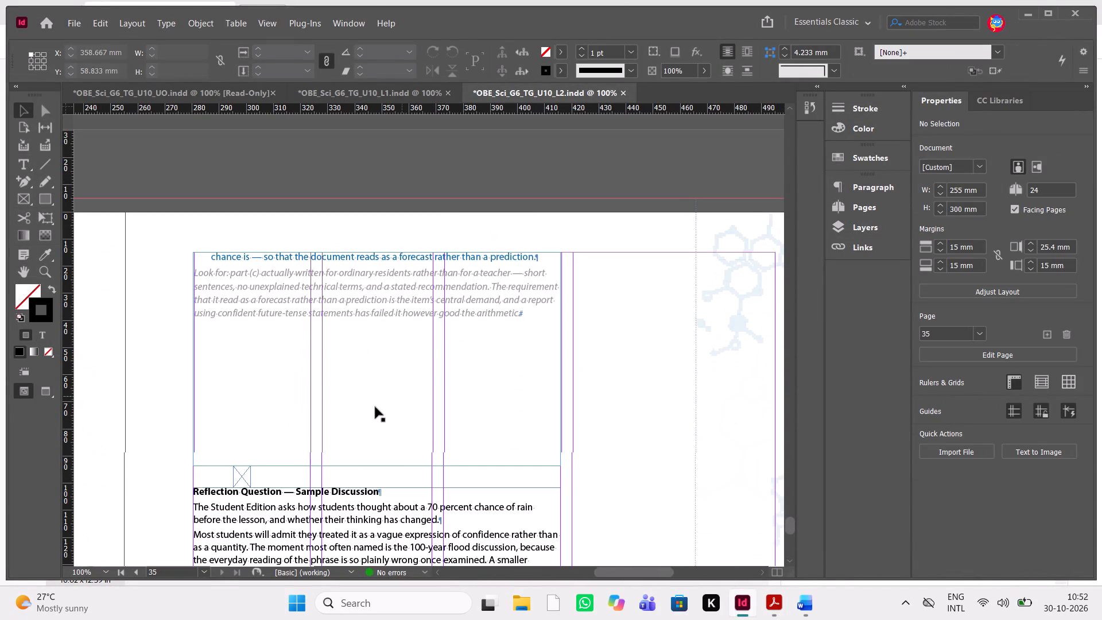
pyautogui.click(375, 407)
pyautogui.moveTo(377, 463); pyautogui.dragTo(445, 301)
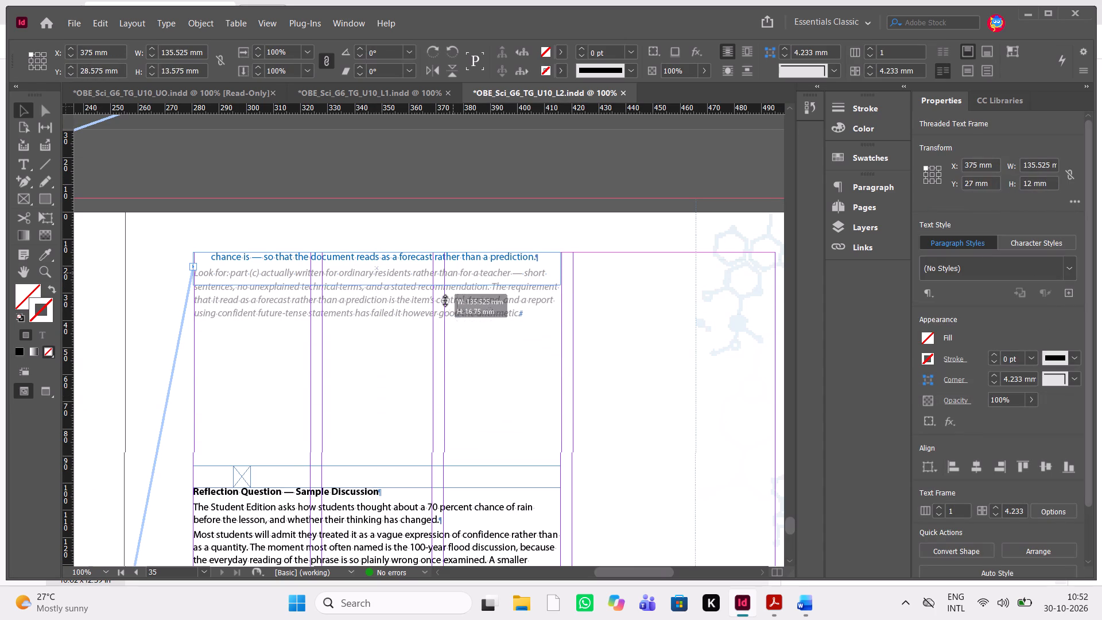
pyautogui.moveTo(445, 301); pyautogui.dragTo(444, 322)
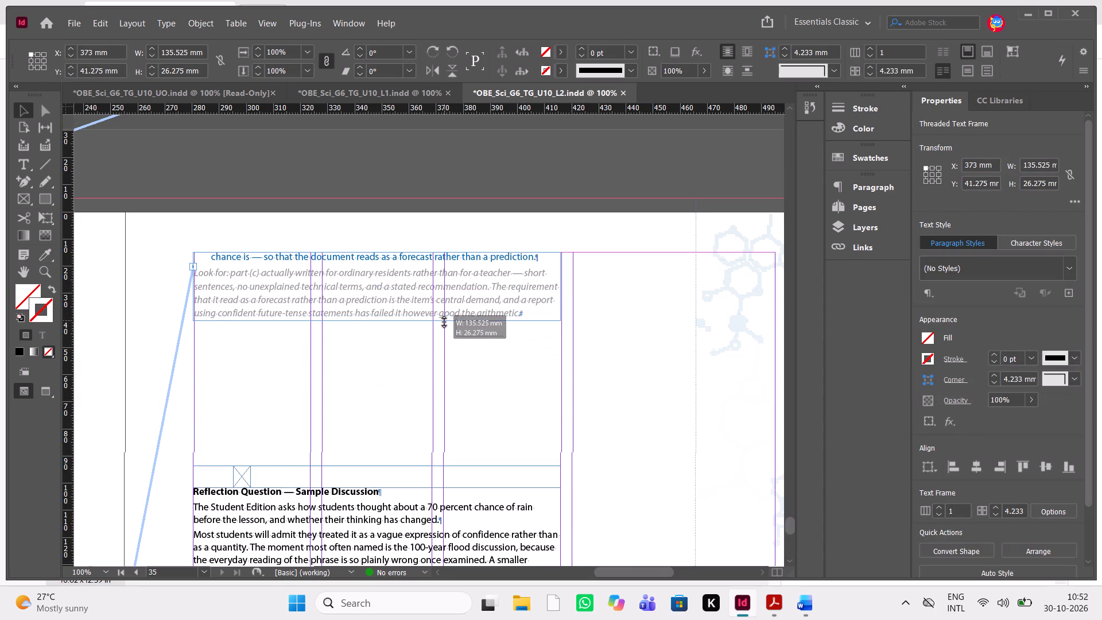
pyautogui.moveTo(444, 322); pyautogui.dragTo(442, 318)
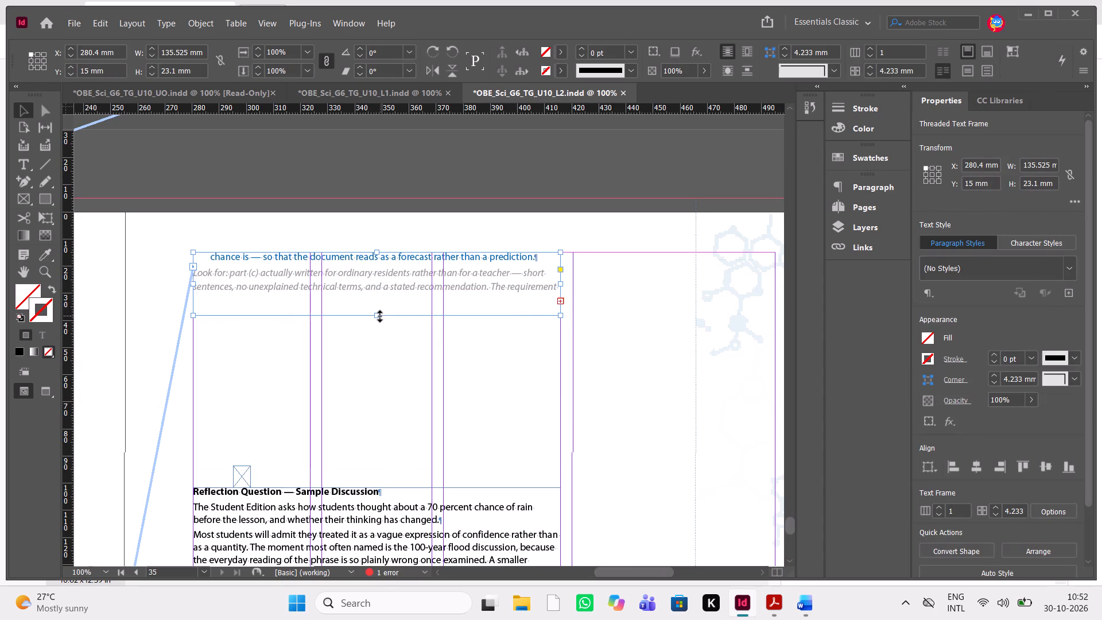
pyautogui.moveTo(377, 316); pyautogui.dragTo(378, 323)
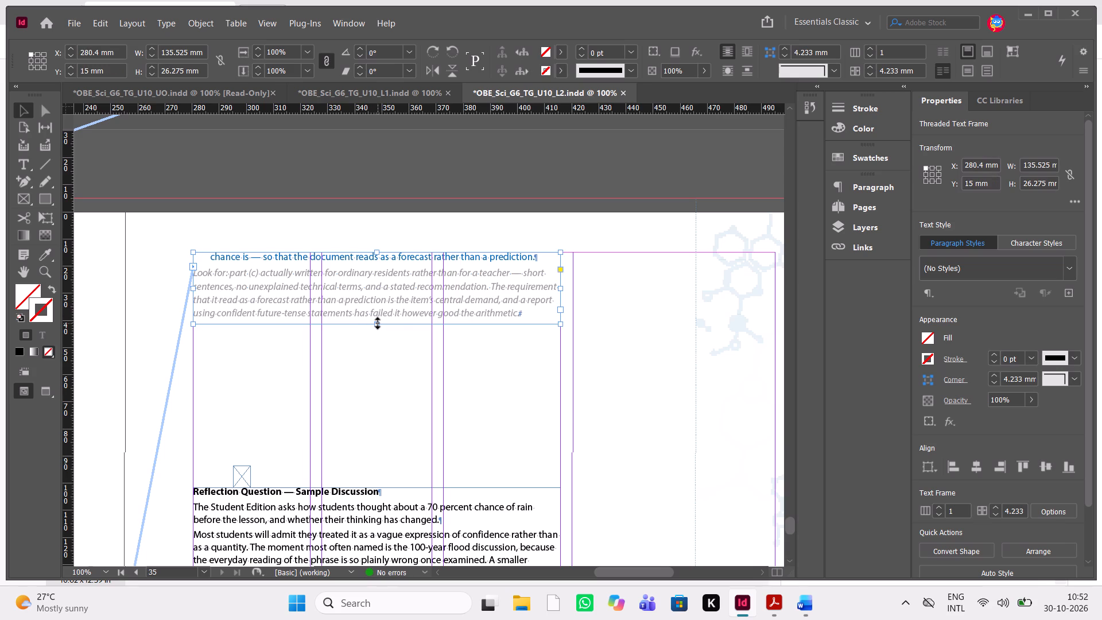
# Move the Reflection Question text frame and its spacer frame up together to Y 41.1 mm, directly below the "Look for" text frame.
pyautogui.scroll(-1, 378, 323)
pyautogui.moveTo(176, 300); pyautogui.dragTo(324, 409)
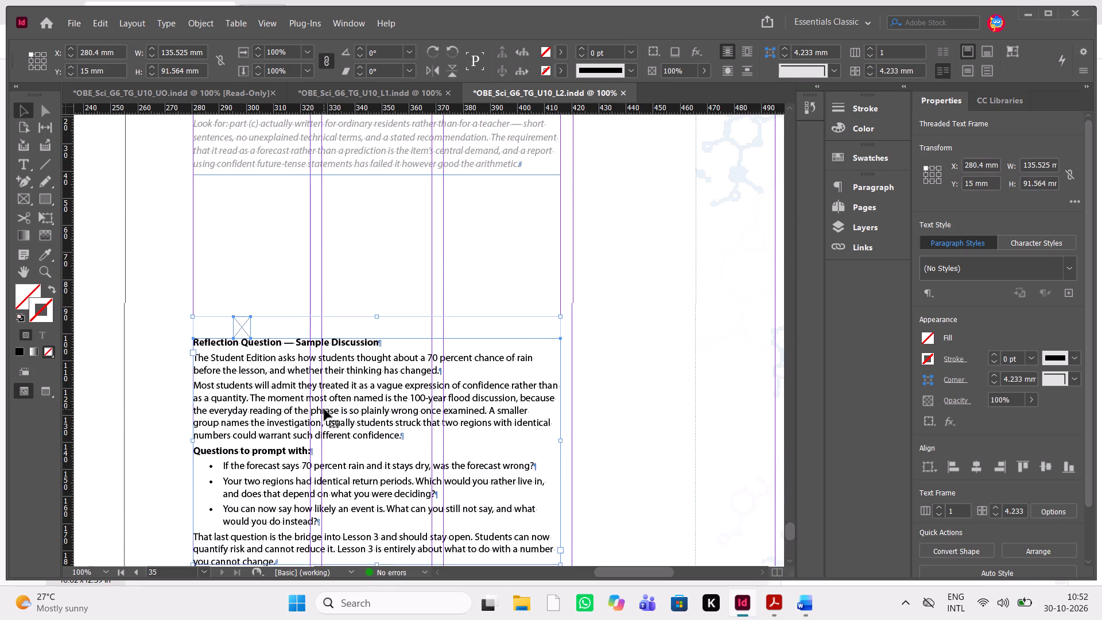
pyautogui.hotkey('shift', 'Up')
pyautogui.hotkey('shift', 'Up')
pyautogui.hotkey('shift', 'Up')
pyautogui.hotkey('shift', 'Up')
pyautogui.hotkey('shift', 'Up')
pyautogui.hotkey('shift', 'Up')
pyautogui.hotkey('shift', 'Up')
pyautogui.hotkey('shift', 'Up')
pyautogui.hotkey('shift', 'Up')
pyautogui.hotkey('shift', 'Up')
pyautogui.hotkey('shift', 'Up')
pyautogui.hotkey('shift', 'Up')
pyautogui.hotkey('shift', 'Up')
pyautogui.hotkey('shift', 'Up')
pyautogui.hotkey('shift', 'Up')
pyautogui.hotkey('shift', 'Up')
pyautogui.hotkey('shift', 'Up')
pyautogui.hotkey('shift', 'Up')
pyautogui.hotkey('shift', 'Up')
pyautogui.hotkey('shift', 'Up')
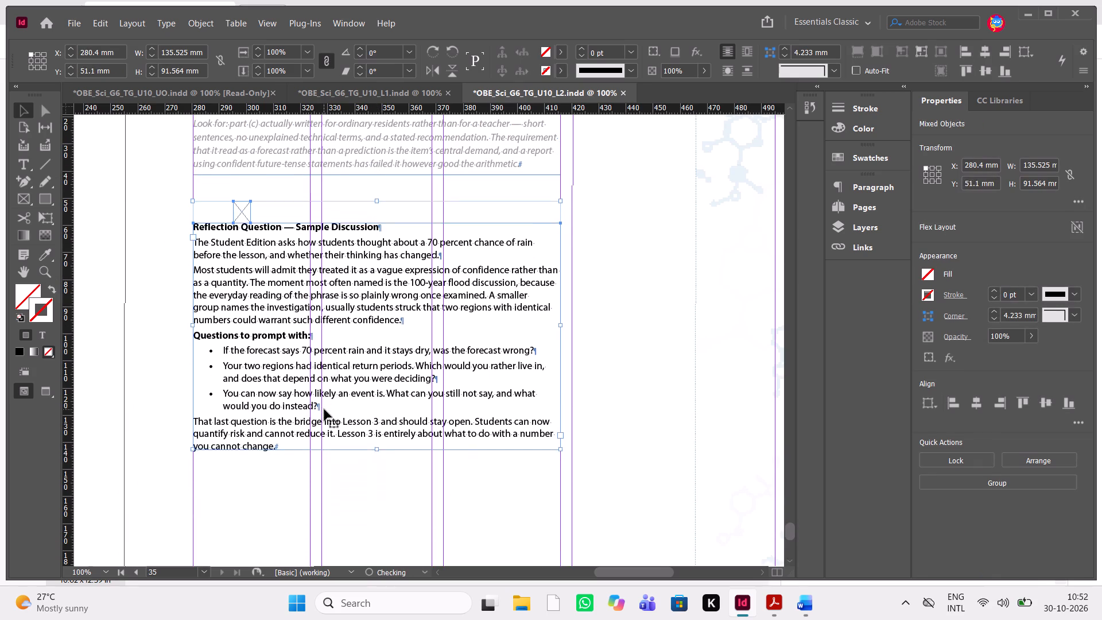
pyautogui.hotkey('shift', 'Down')
pyautogui.hotkey('shift', 'Down')
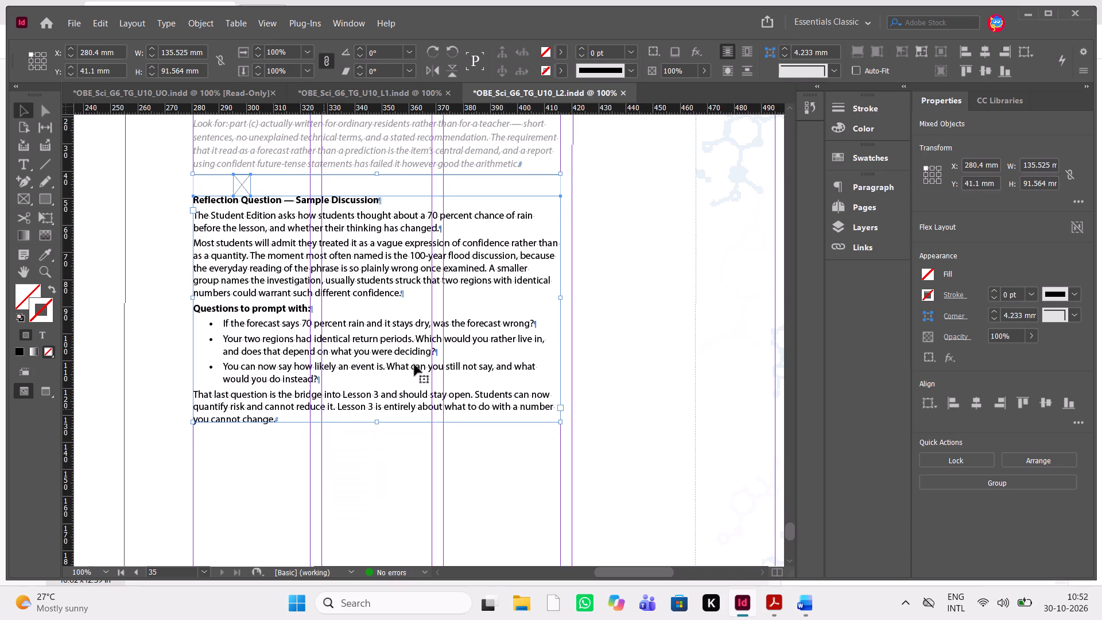
pyautogui.click(627, 429)
# Set the height of the small spacer frame above the Reflection Question to 3.5 mm.
pyautogui.click(245, 183)
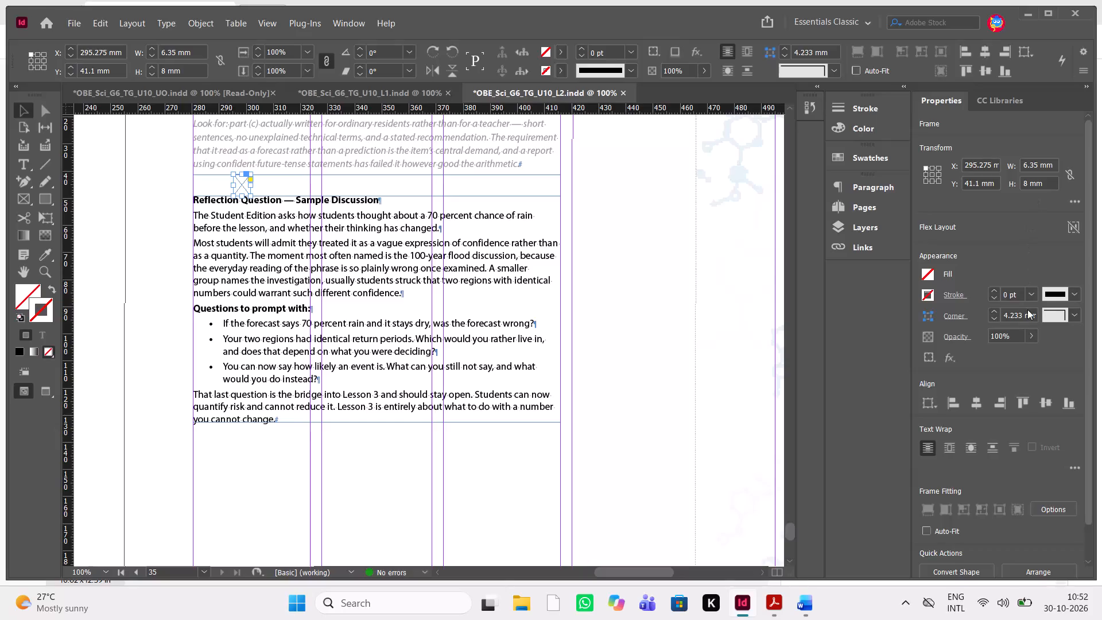
pyautogui.moveTo(1030, 185); pyautogui.dragTo(1004, 191)
pyautogui.press('BackSpace')
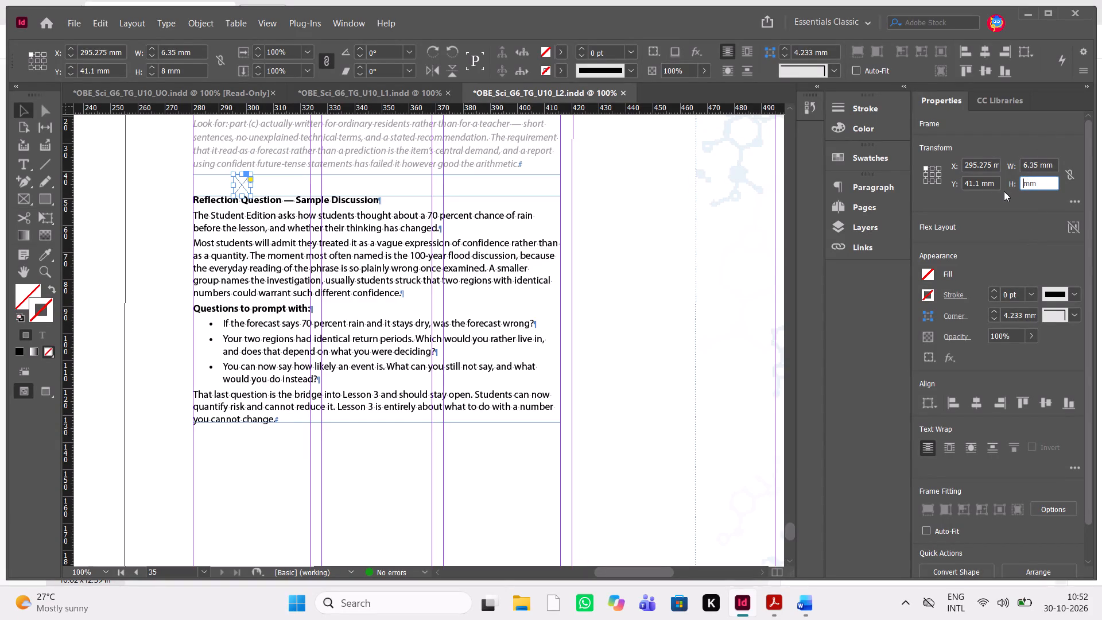
pyautogui.write('63')
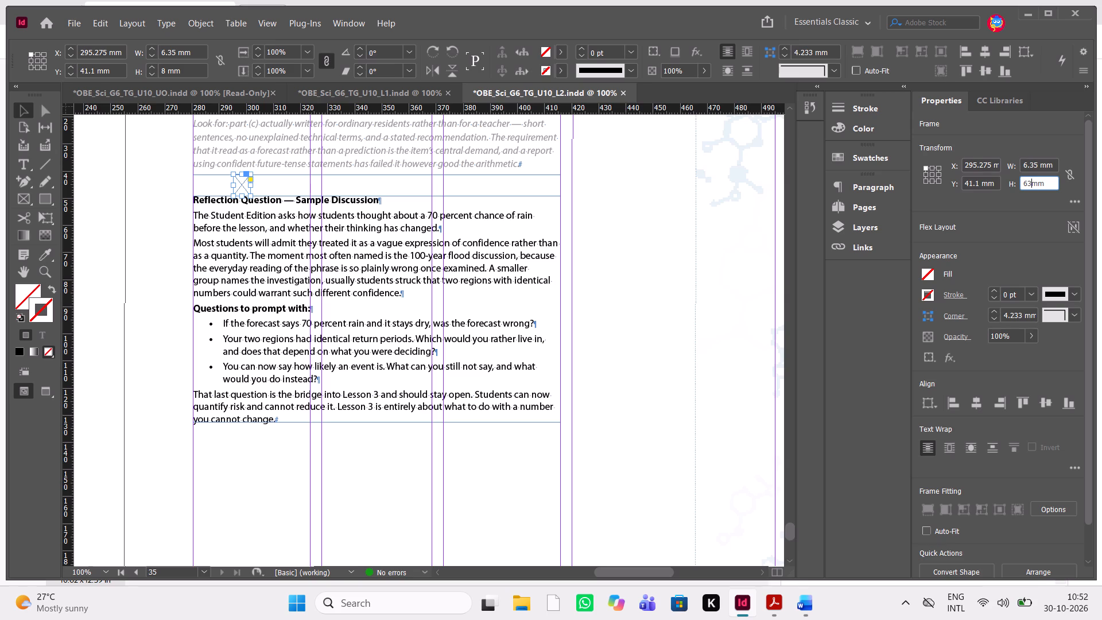
pyautogui.press('BackSpace')
pyautogui.press('BackSpace')
pyautogui.write('3.5')
pyautogui.press('Return')
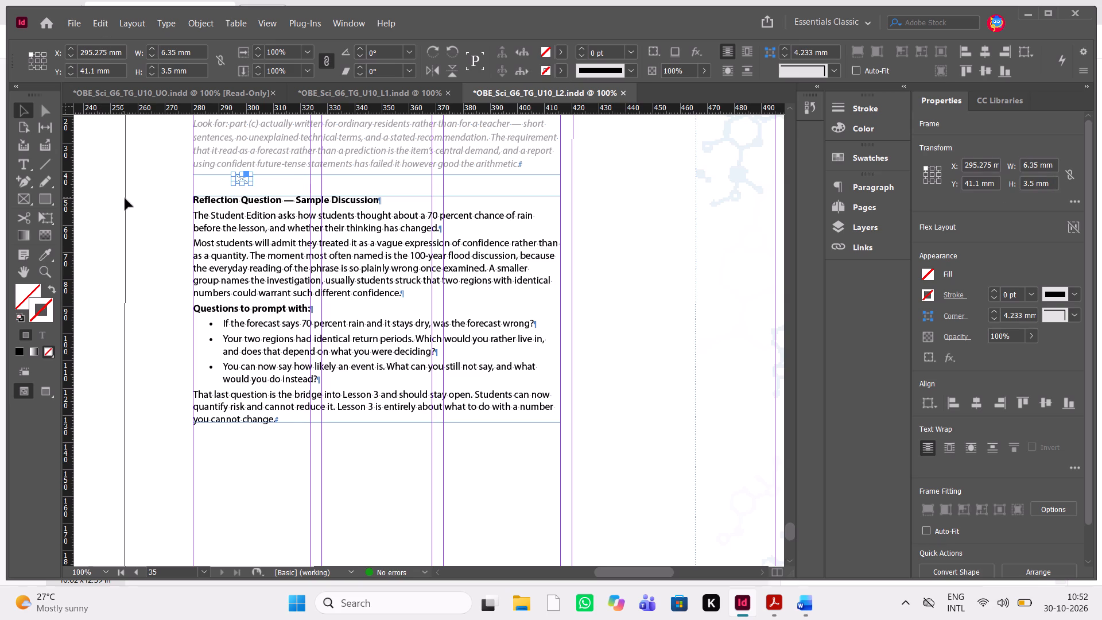
# Move the Reflection Question text frame up to Y 44.6 mm, directly beneath the spacer frame.
pyautogui.moveTo(156, 226); pyautogui.dragTo(289, 321)
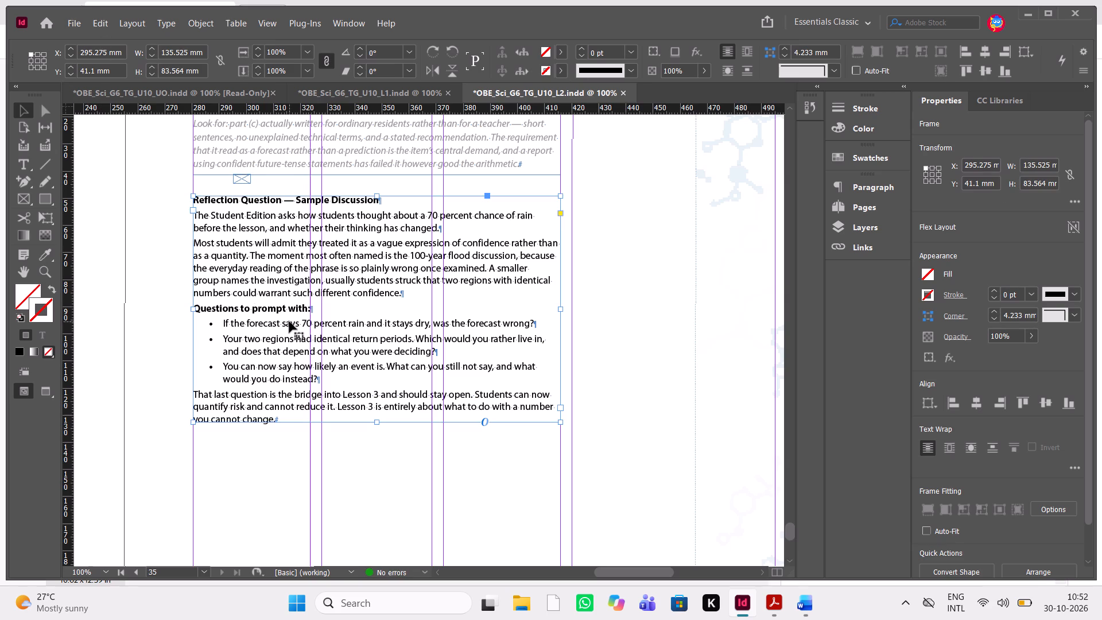
pyautogui.hotkey('shift', 'Up')
pyautogui.hotkey('shift', 'Up')
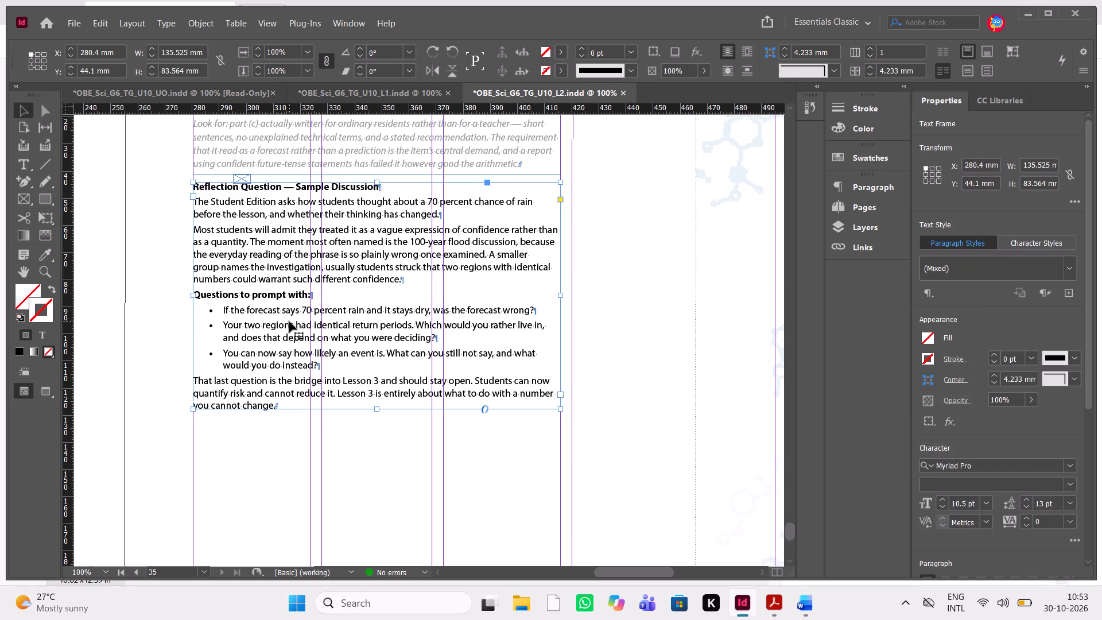
pyautogui.press('Down')
pyautogui.press('Down')
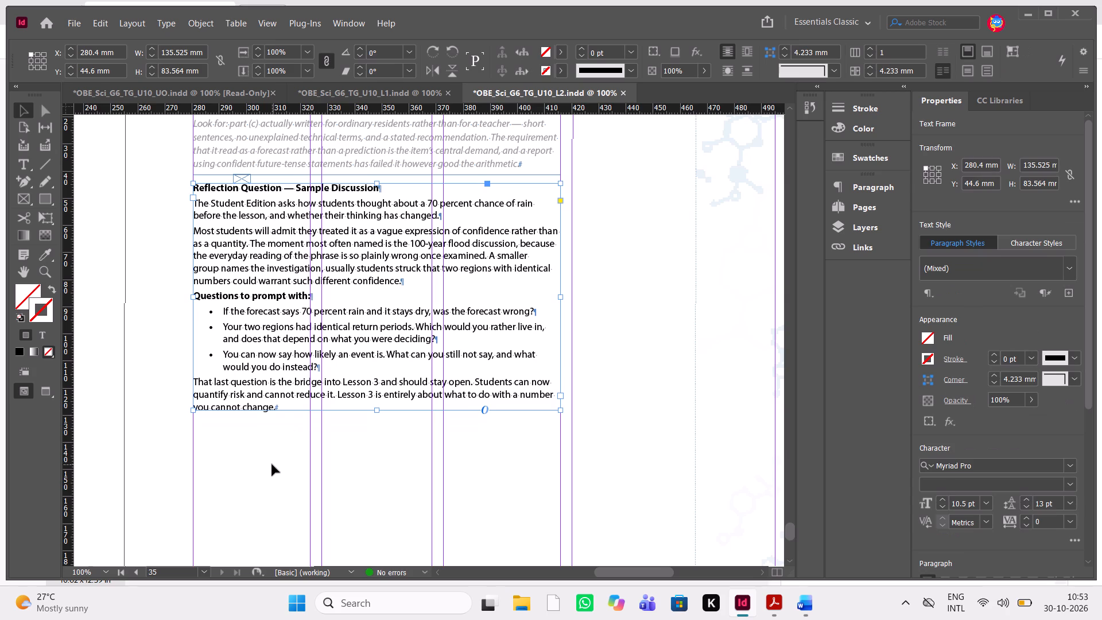
pyautogui.click(272, 464)
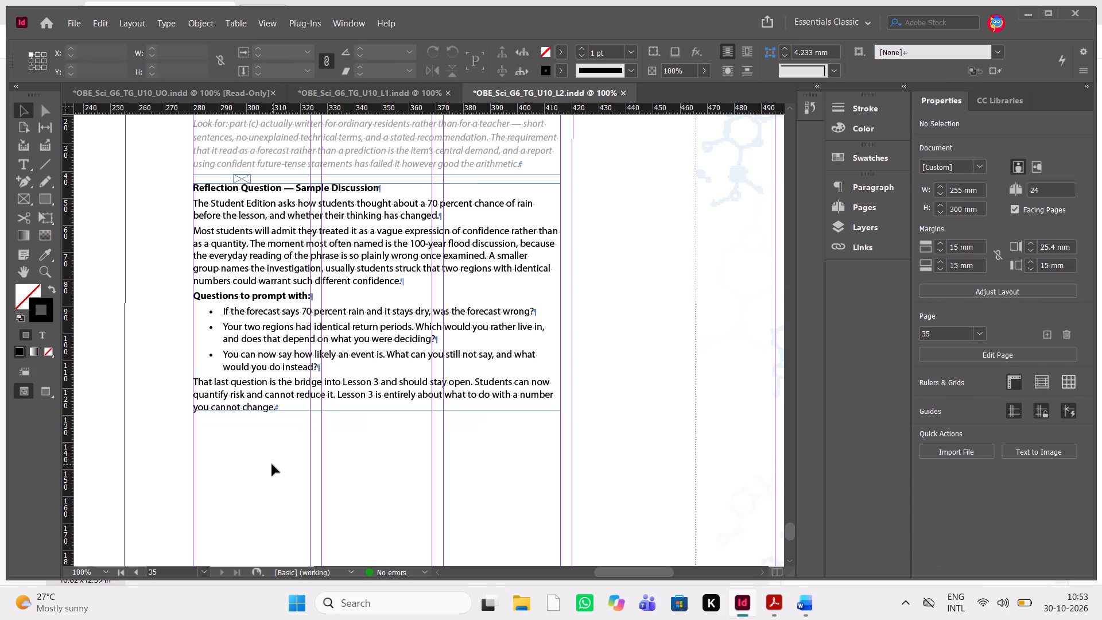
# Open the OBE_Sci_G6_TG_U10_L3 InDesign document from the L3 folder within the unit folder in Downloads, updating its modified links.
pyautogui.scroll(-5, 272, 464)
pyautogui.scroll(6, 272, 464)
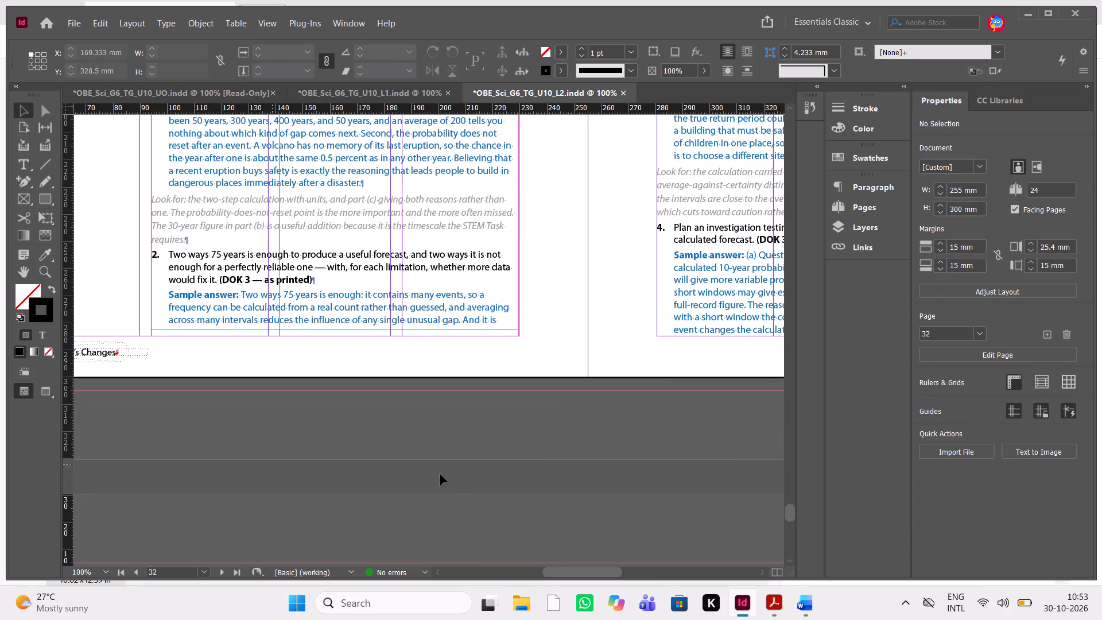
pyautogui.click(529, 619)
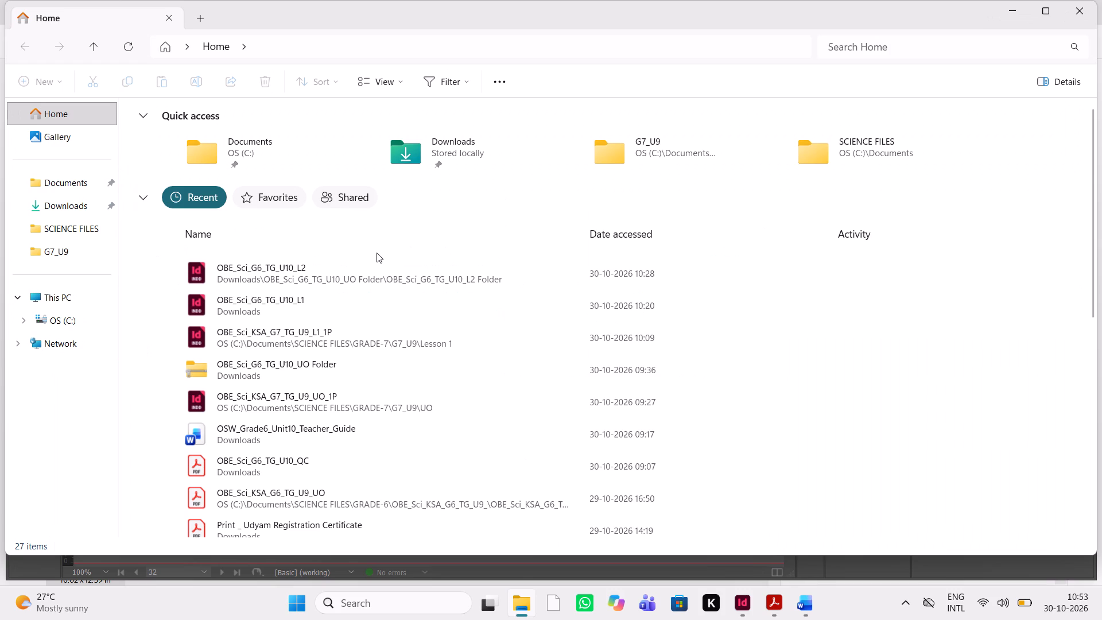
pyautogui.doubleClick(60, 175)
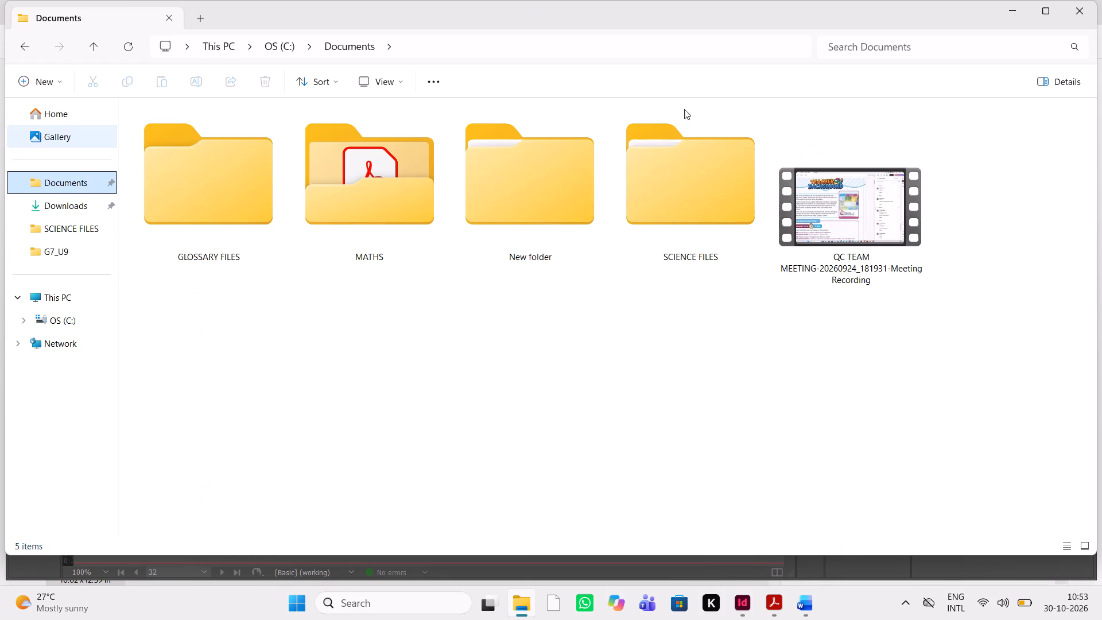
pyautogui.doubleClick(55, 199)
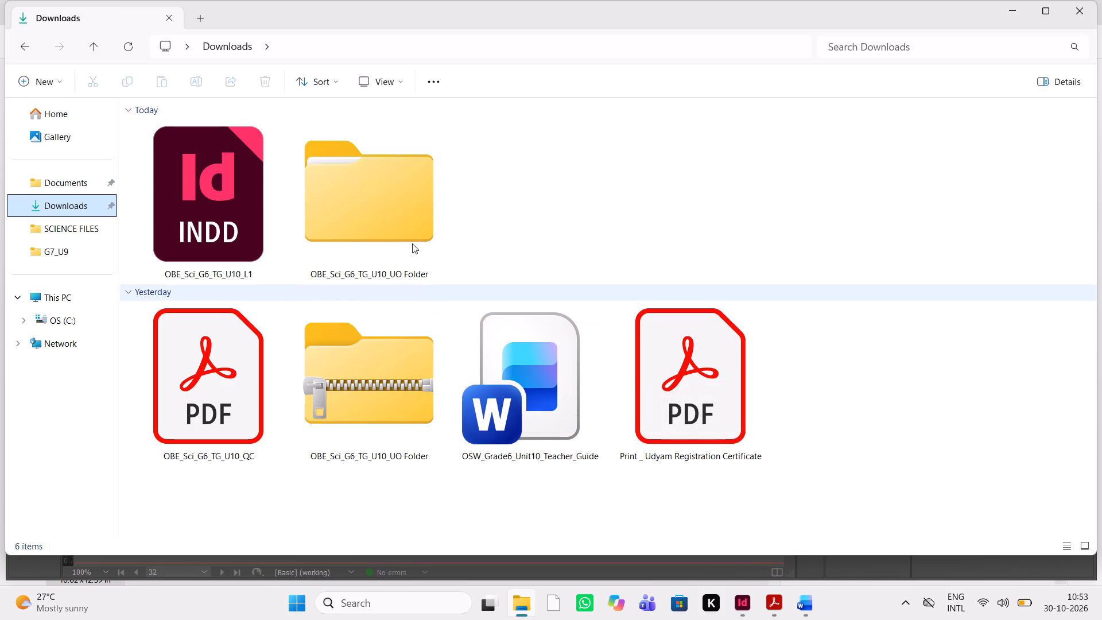
pyautogui.doubleClick(378, 219)
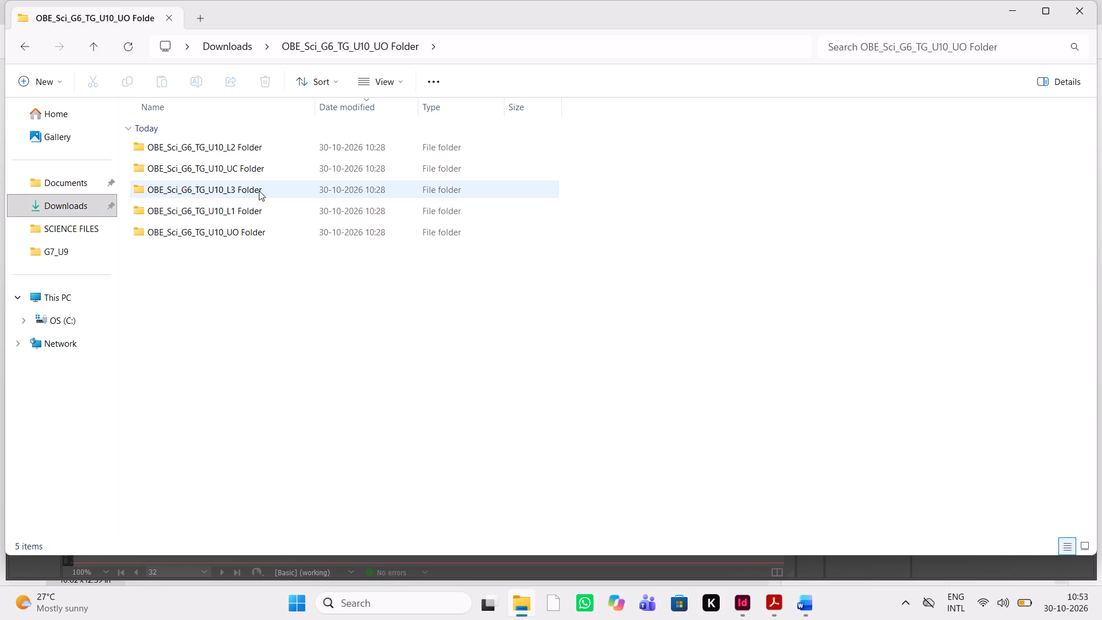
pyautogui.doubleClick(251, 193)
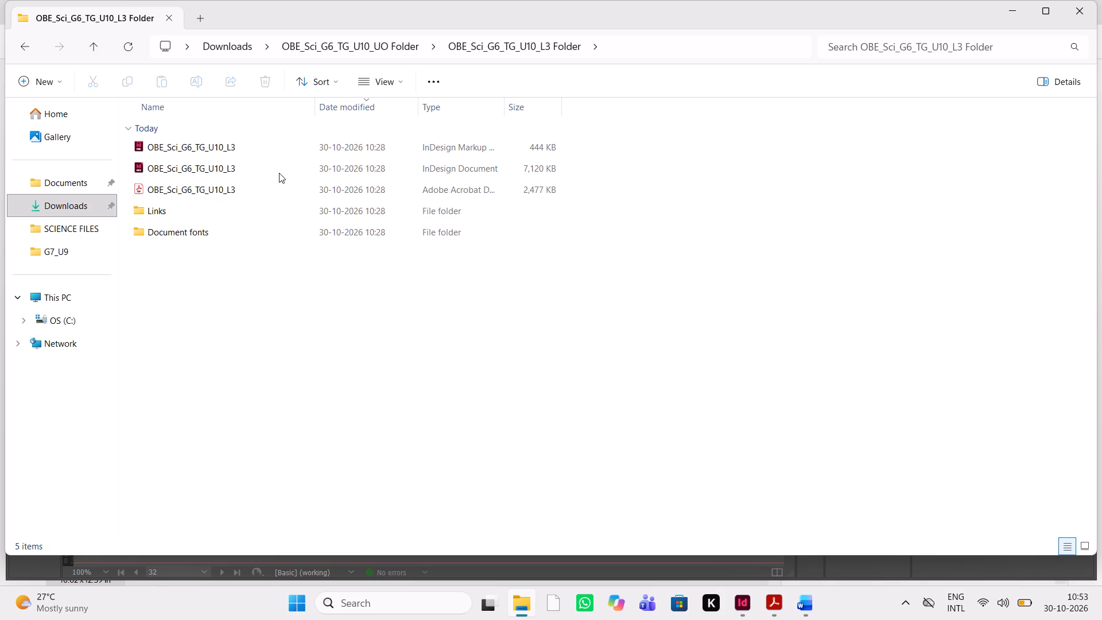
pyautogui.click(281, 171)
pyautogui.press('Return')
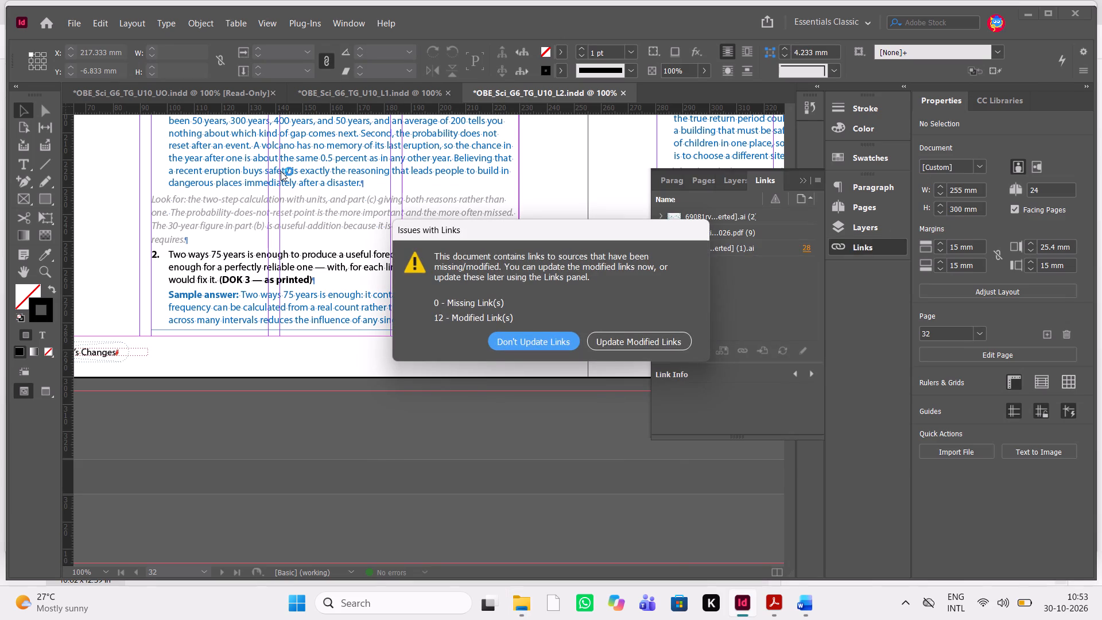
pyautogui.click(623, 344)
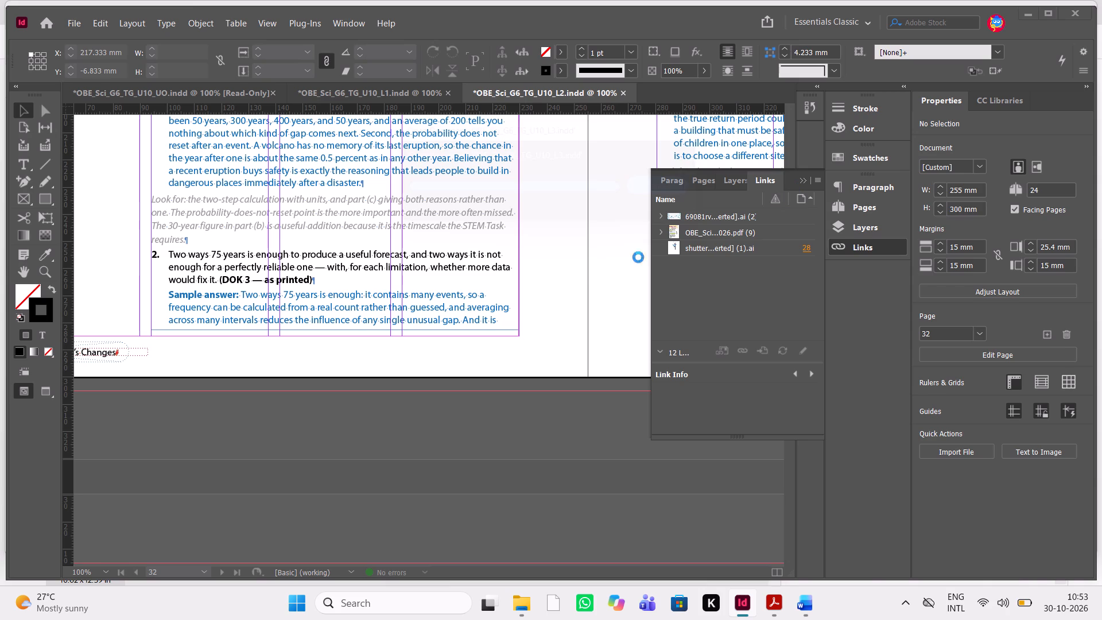
pyautogui.scroll(7, 601, 285)
pyautogui.scroll(20, 601, 285)
pyautogui.scroll(-2, 601, 285)
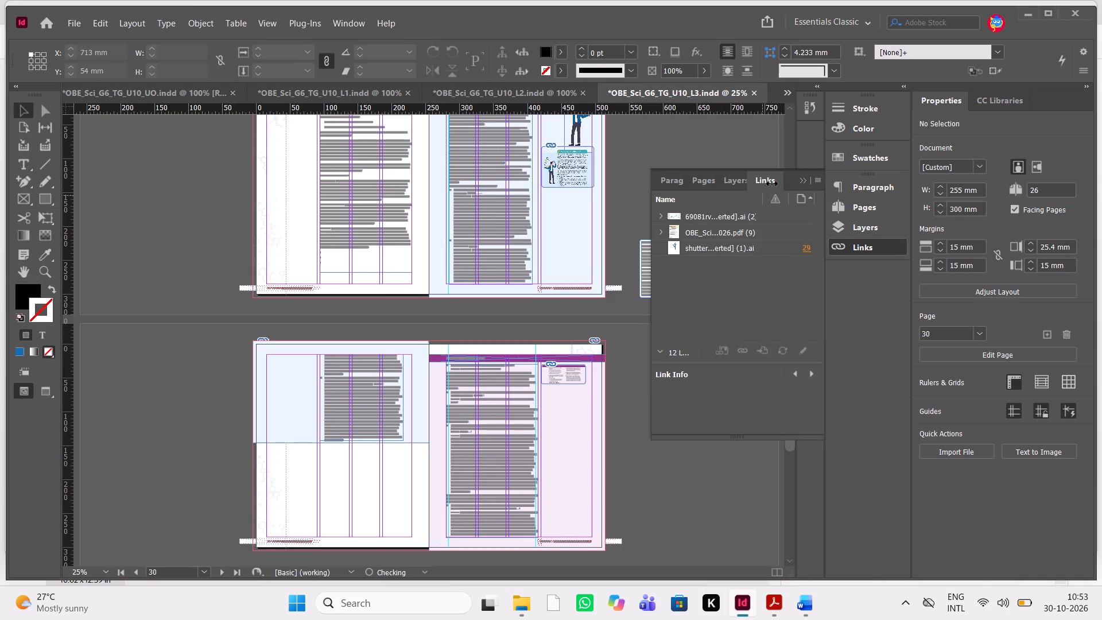
pyautogui.click(801, 179)
# View Lesson 3's opening pages at 75% zoom and switch to the review PDF in Acrobat.
pyautogui.scroll(19, 651, 212)
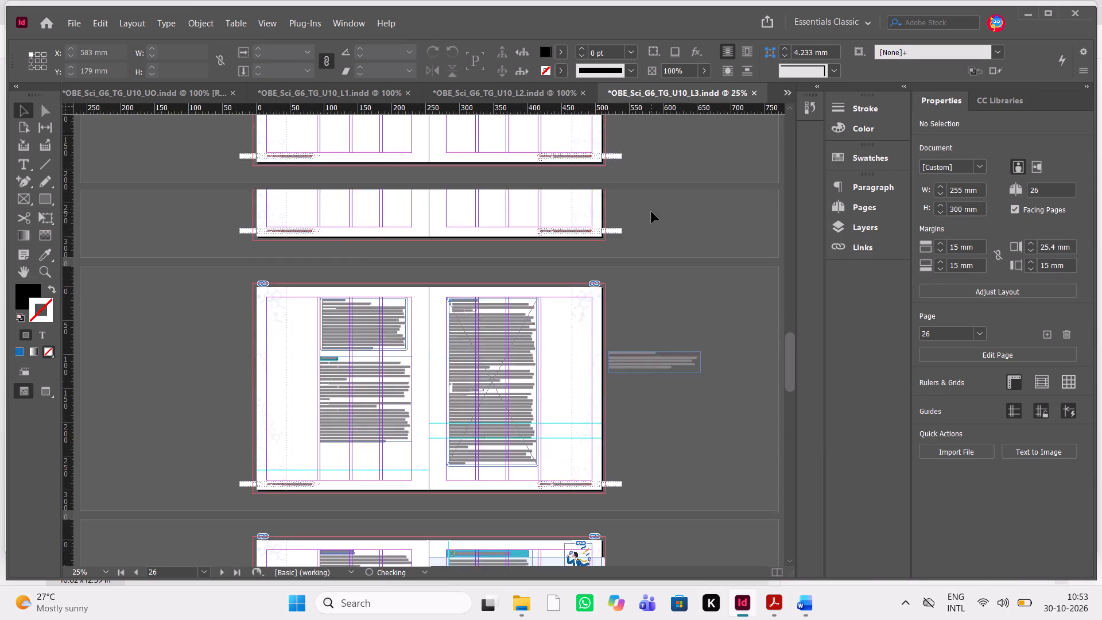
pyautogui.scroll(20, 651, 212)
pyautogui.scroll(20, 651, 212)
pyautogui.scroll(17, 651, 212)
pyautogui.hotkey('ctrl', '=')
pyautogui.hotkey('ctrl', '=')
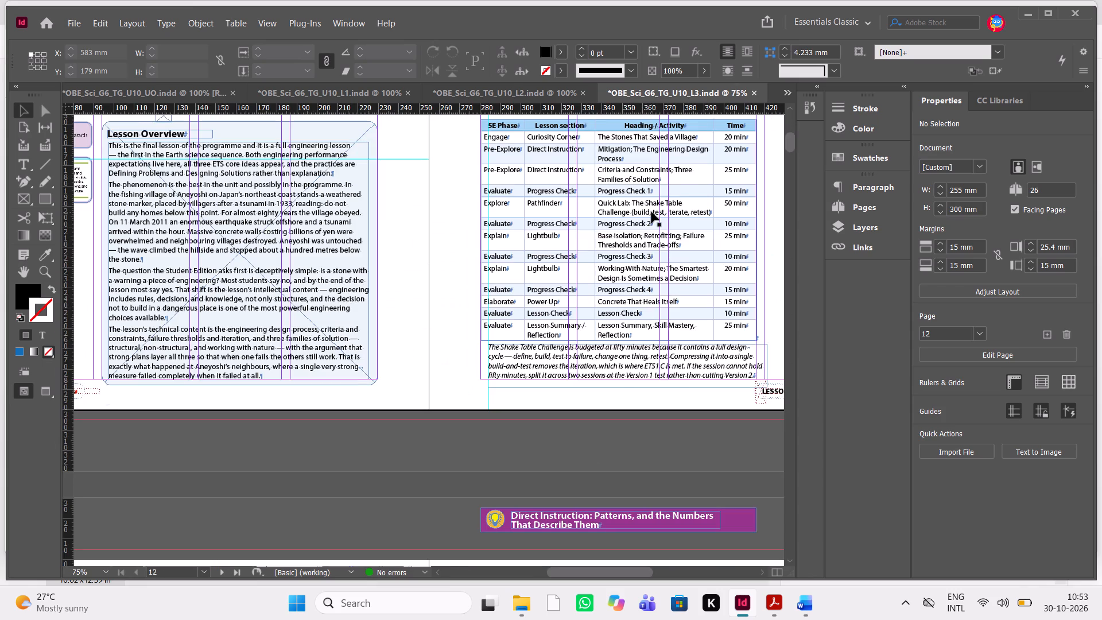
pyautogui.scroll(5, 673, 315)
pyautogui.scroll(-1, 673, 315)
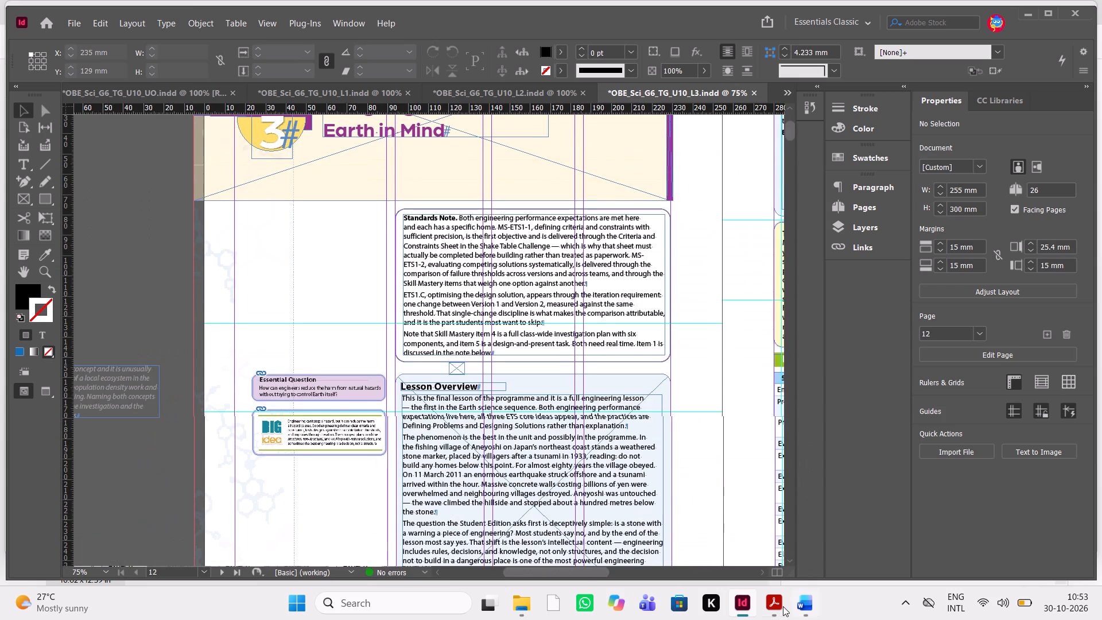
pyautogui.click(771, 613)
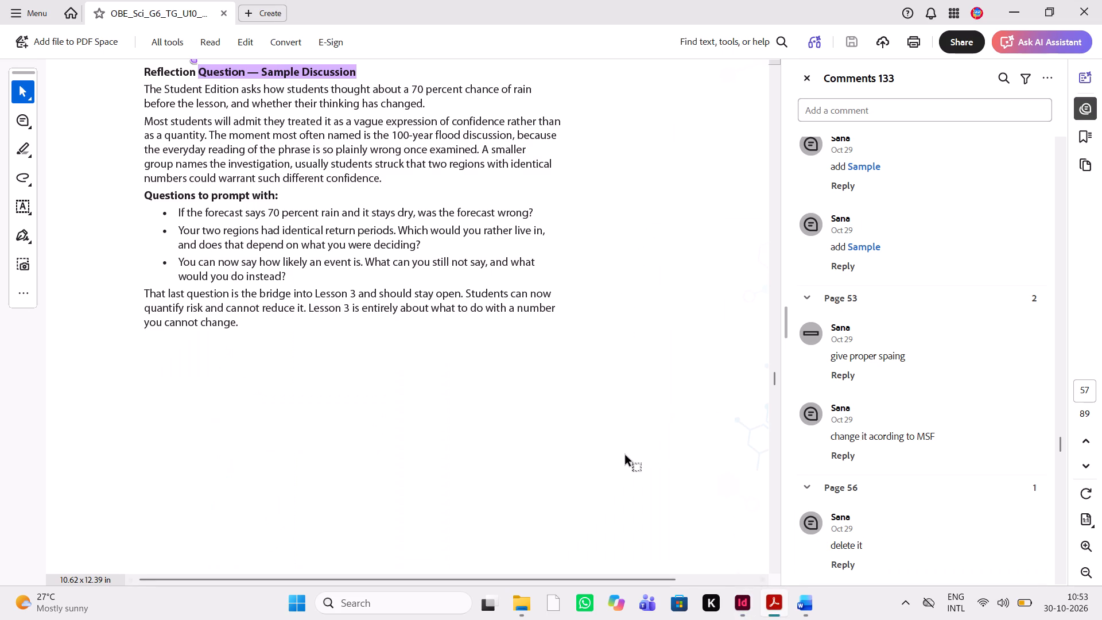
# Read the reviewer's comments on Lesson 3's opening pages in the PDF and compare them with the matching InDesign spreads.
pyautogui.scroll(-6, 626, 456)
pyautogui.scroll(1, 626, 456)
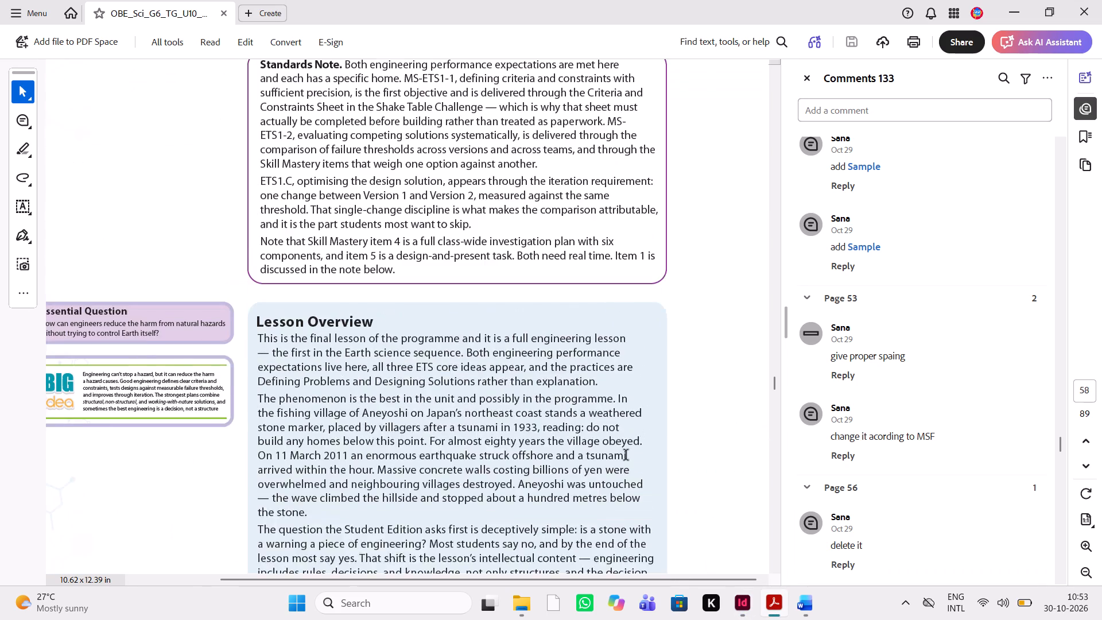
pyautogui.scroll(-5, 626, 456)
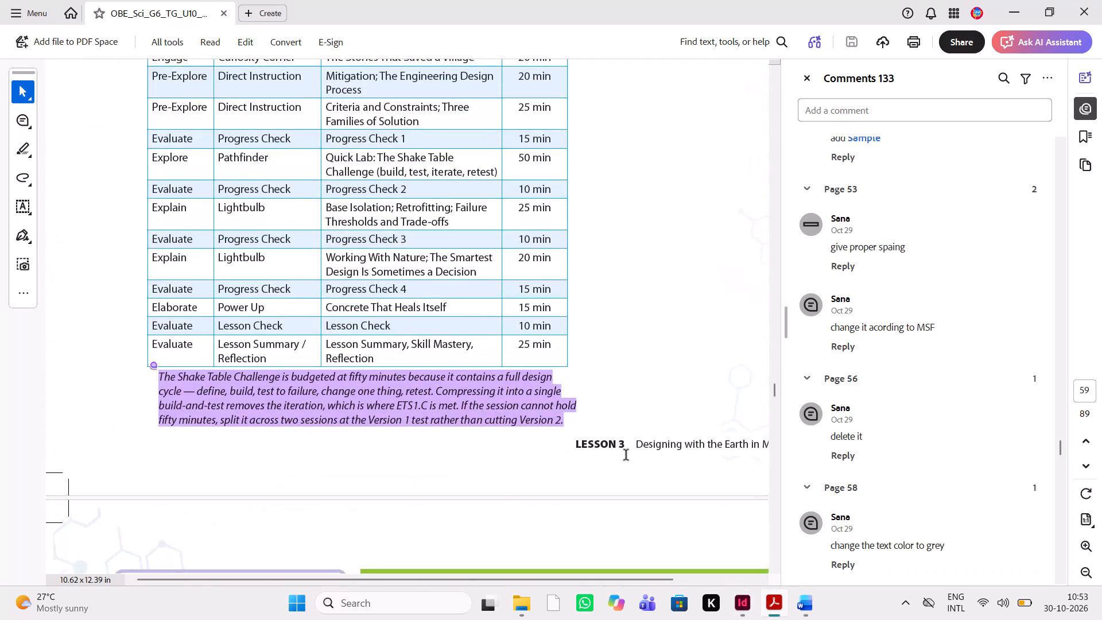
pyautogui.scroll(-2, 626, 456)
pyautogui.hscroll(-1, 626, 456)
pyautogui.scroll(-1, 626, 456)
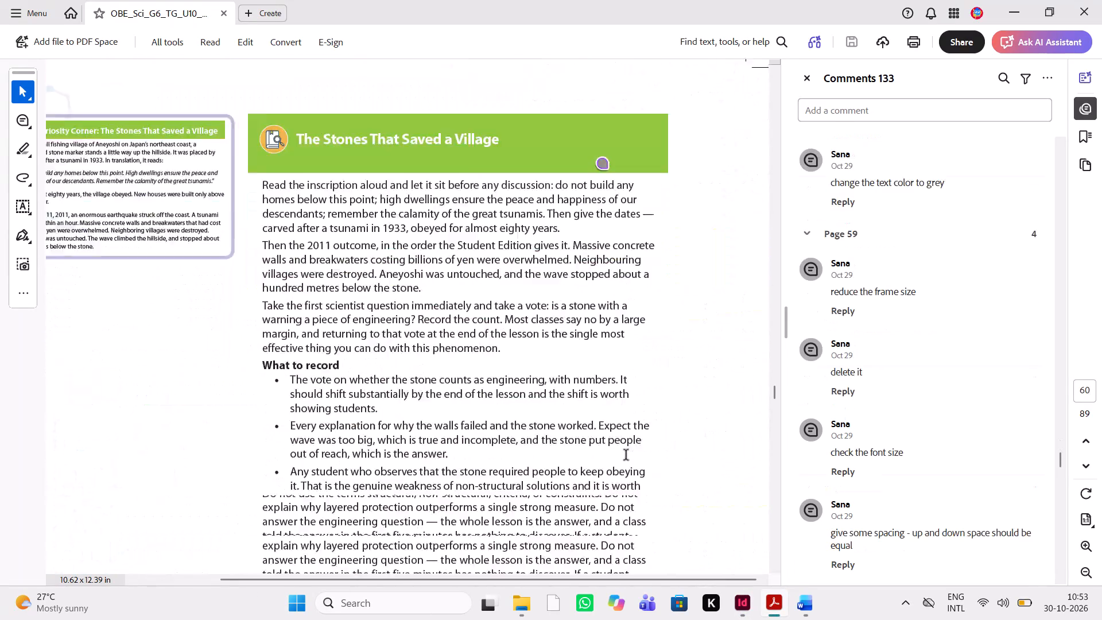
pyautogui.scroll(-1, 626, 456)
pyautogui.click(749, 610)
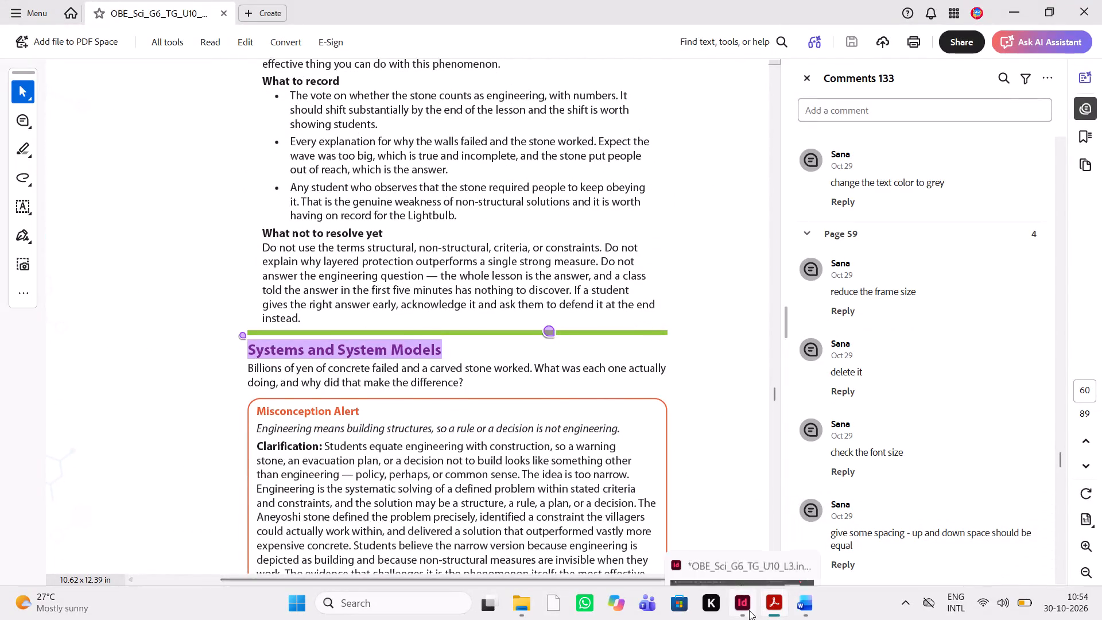
pyautogui.hscroll(-1, 581, 477)
pyautogui.scroll(-1, 581, 477)
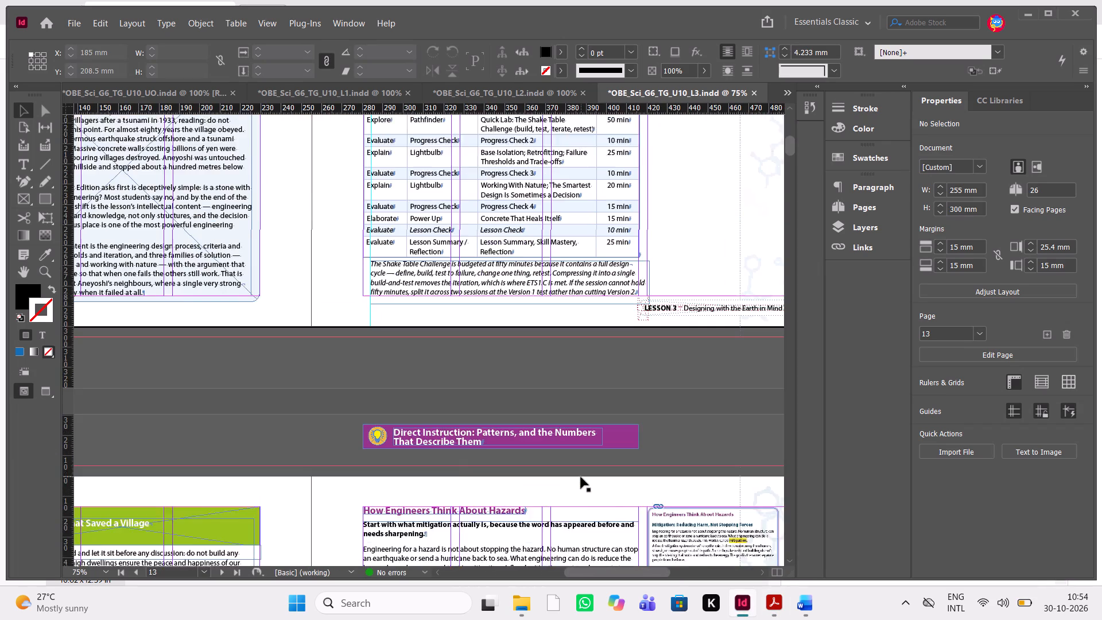
pyautogui.scroll(-1, 581, 477)
pyautogui.scroll(1, 581, 477)
pyautogui.scroll(-1, 581, 477)
pyautogui.scroll(1, 581, 477)
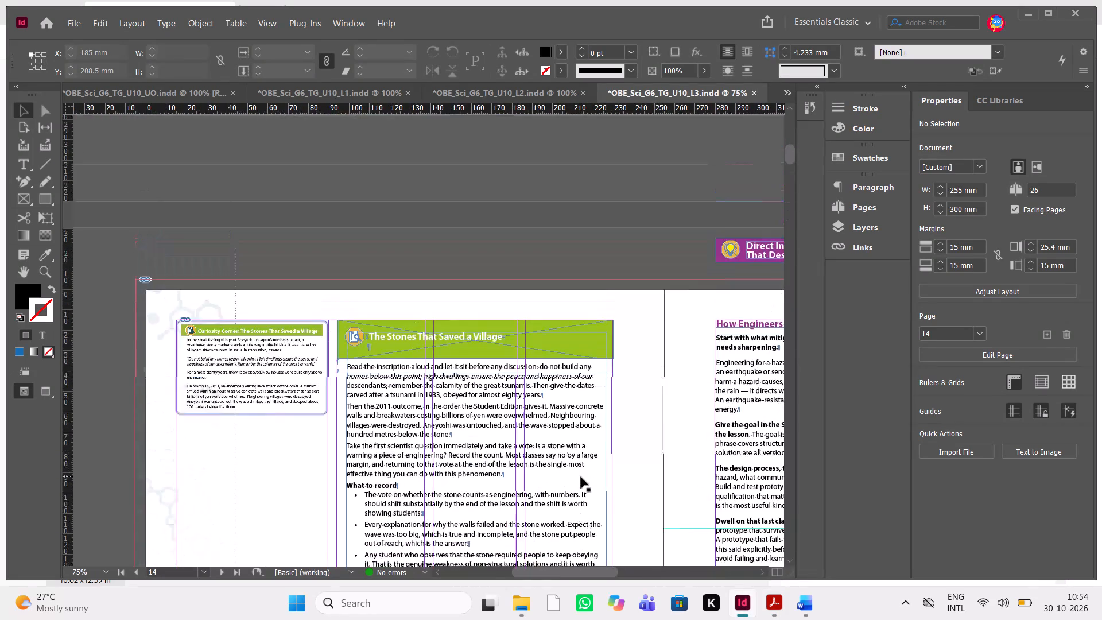
pyautogui.hscroll(-1, 581, 477)
pyautogui.scroll(1, 581, 477)
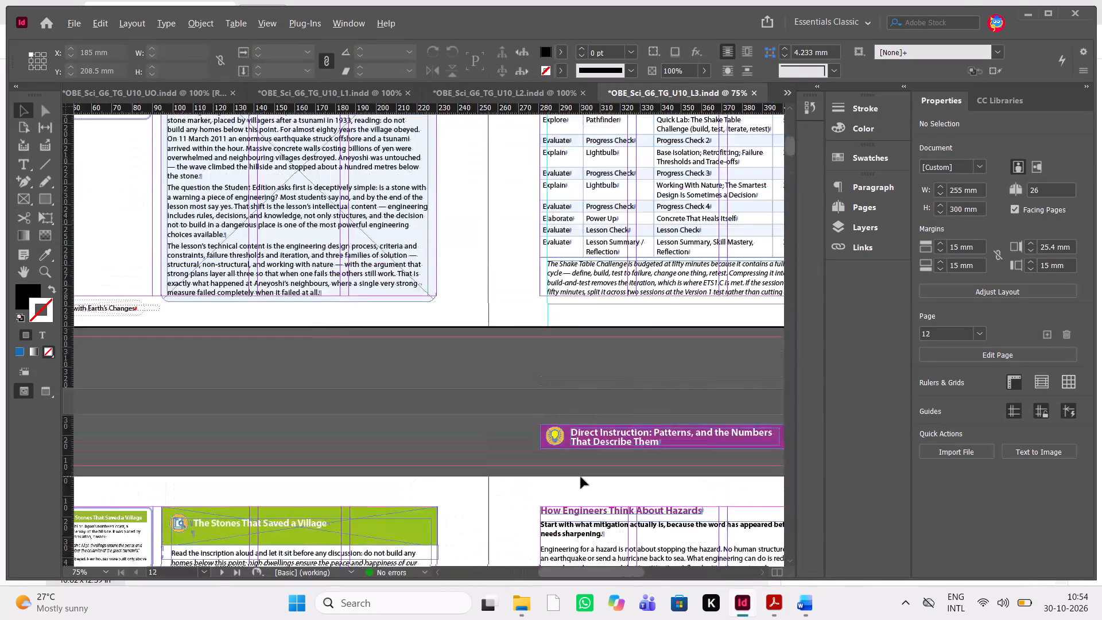
pyautogui.hotkey('alt', 'Tab')
pyautogui.hotkey('alt', 'Tab')
# Recolour the italic Shake Table Challenge note below the page 13 table grey, adding a CMYK swatch of C=0 M=0 Y=0 K=50.
pyautogui.scroll(1, 581, 477)
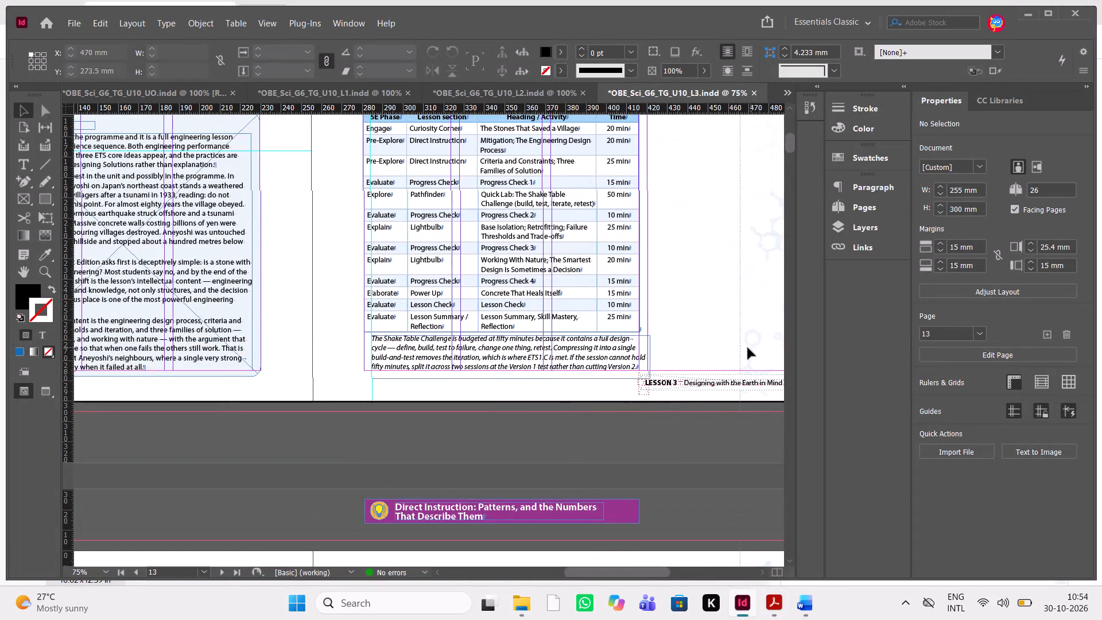
pyautogui.hotkey('ctrl', '=')
pyautogui.hotkey('ctrl', '=')
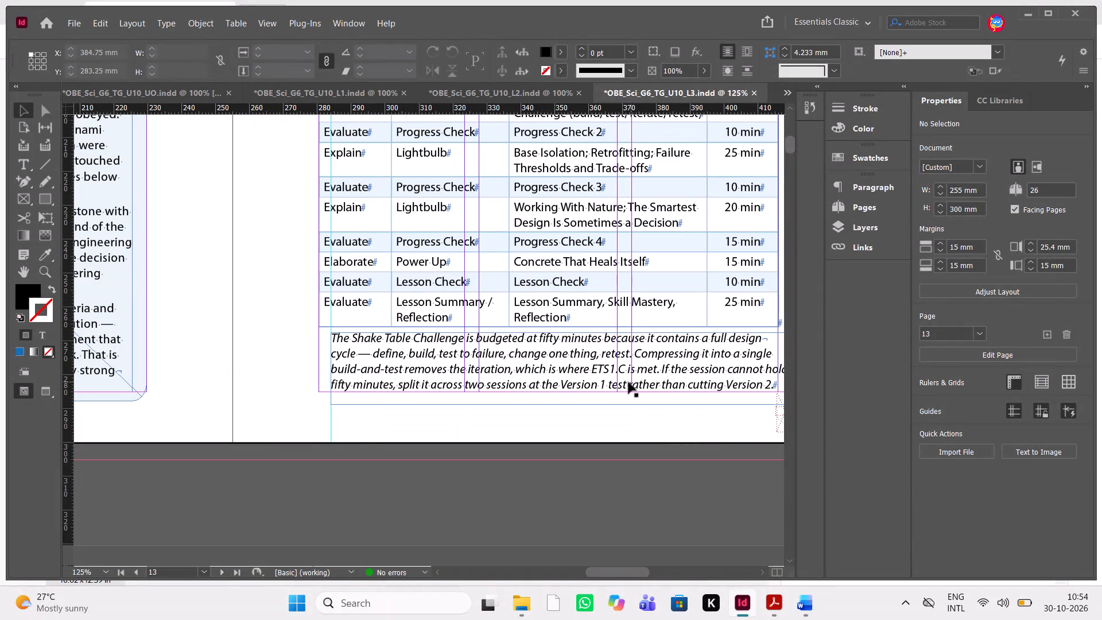
pyautogui.tripleClick(630, 385)
pyautogui.doubleClick(765, 383)
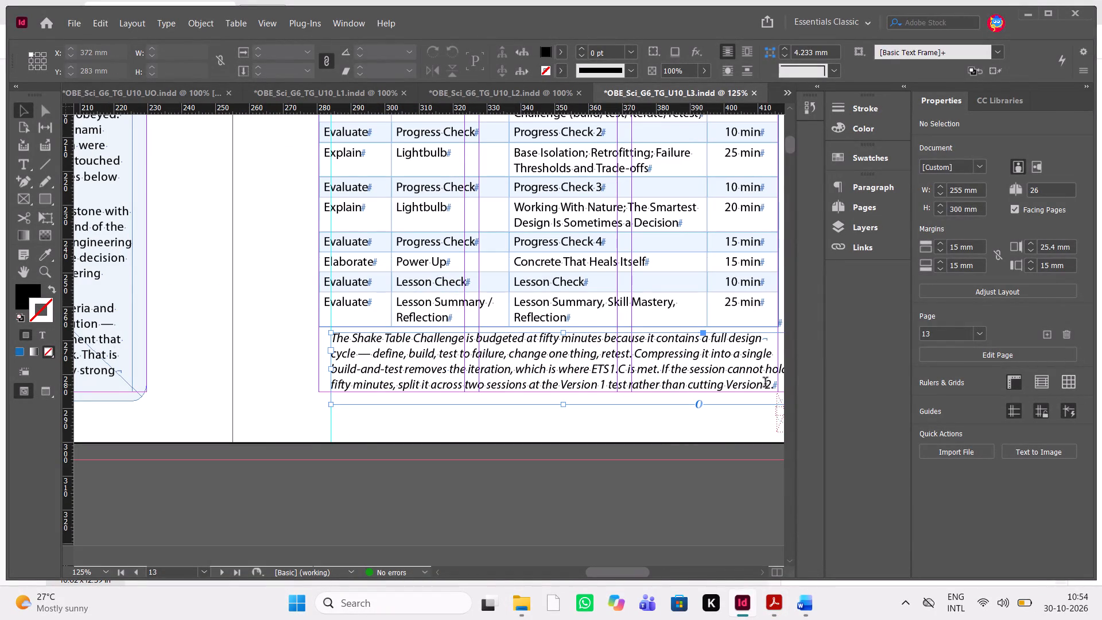
pyautogui.moveTo(777, 383); pyautogui.dragTo(417, 336)
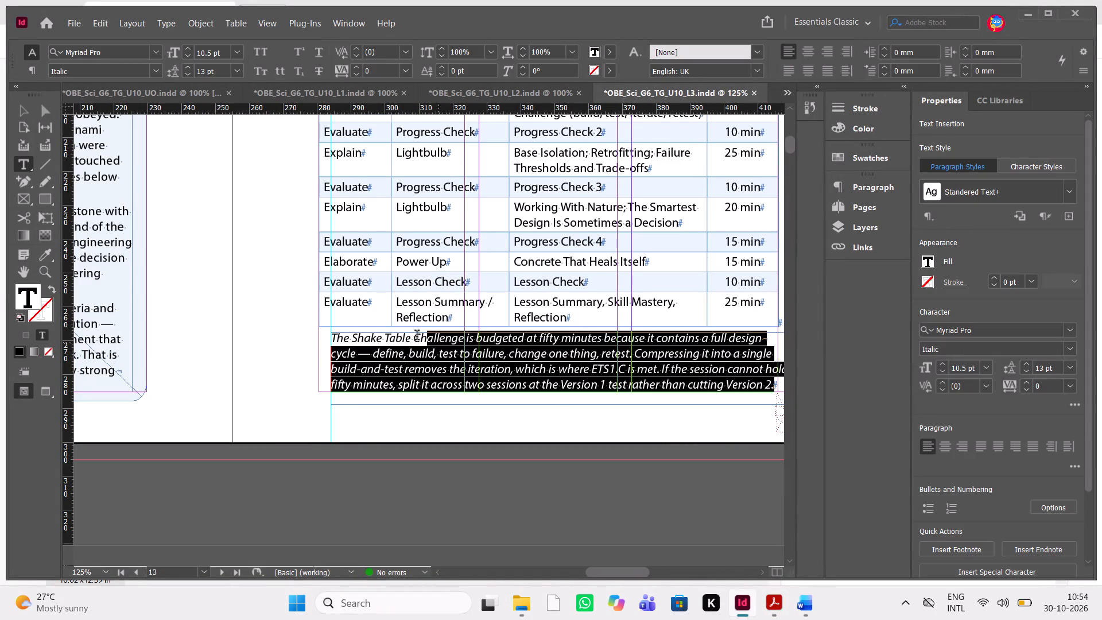
pyautogui.moveTo(417, 336); pyautogui.dragTo(328, 330)
pyautogui.click(859, 160)
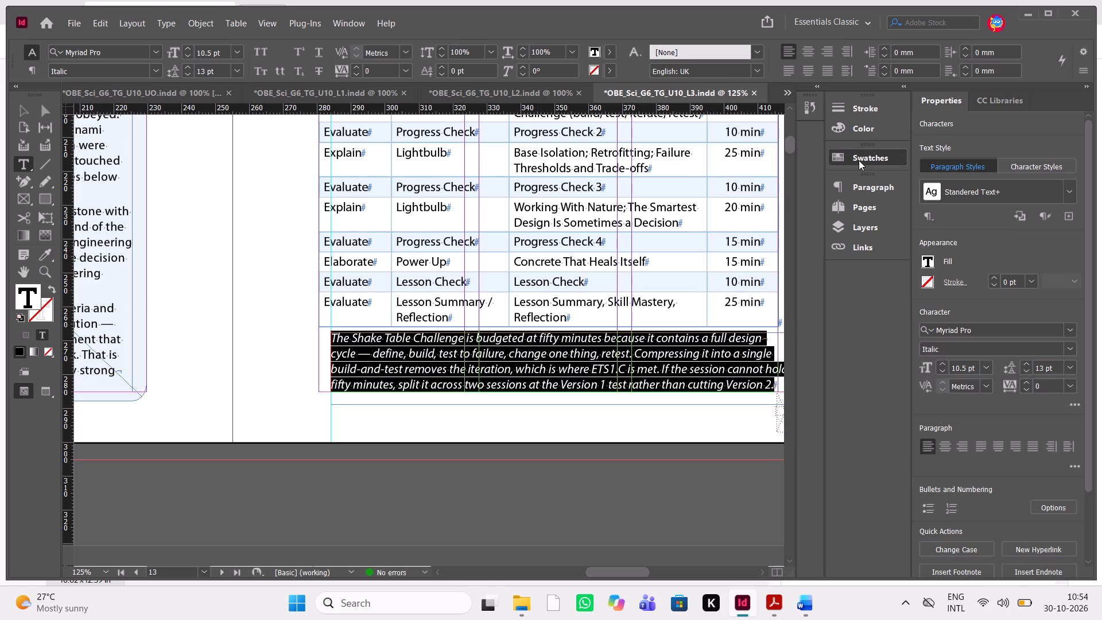
pyautogui.scroll(-7, 678, 420)
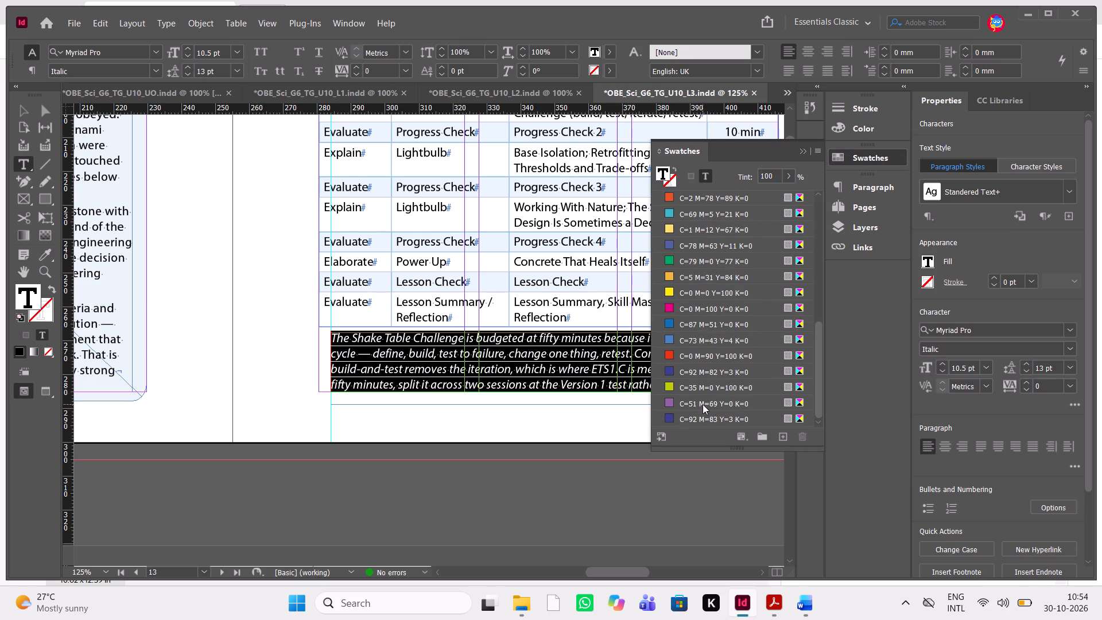
pyautogui.scroll(-7, 703, 404)
pyautogui.scroll(20, 703, 404)
pyautogui.scroll(20, 703, 404)
pyautogui.scroll(20, 703, 404)
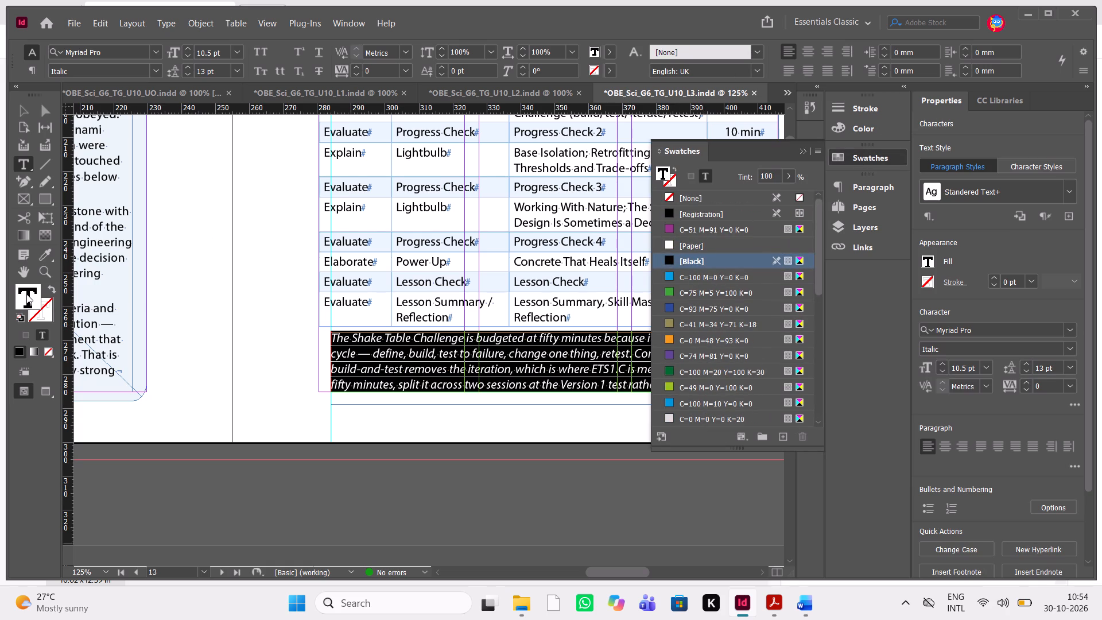
pyautogui.doubleClick(26, 294)
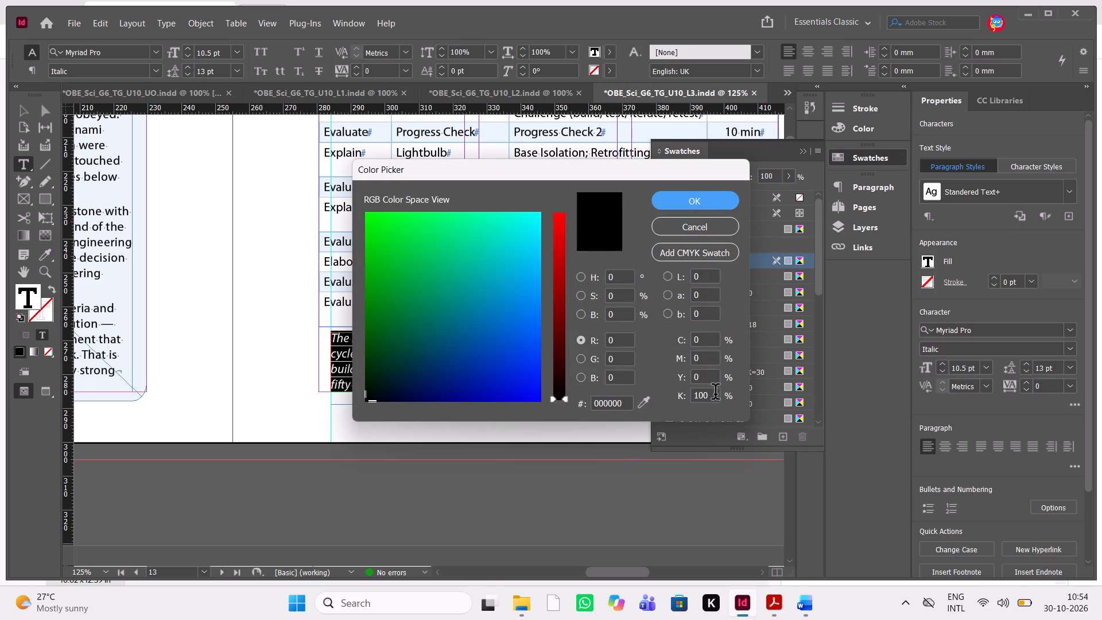
pyautogui.moveTo(712, 393); pyautogui.dragTo(603, 407)
pyautogui.press('BackSpace')
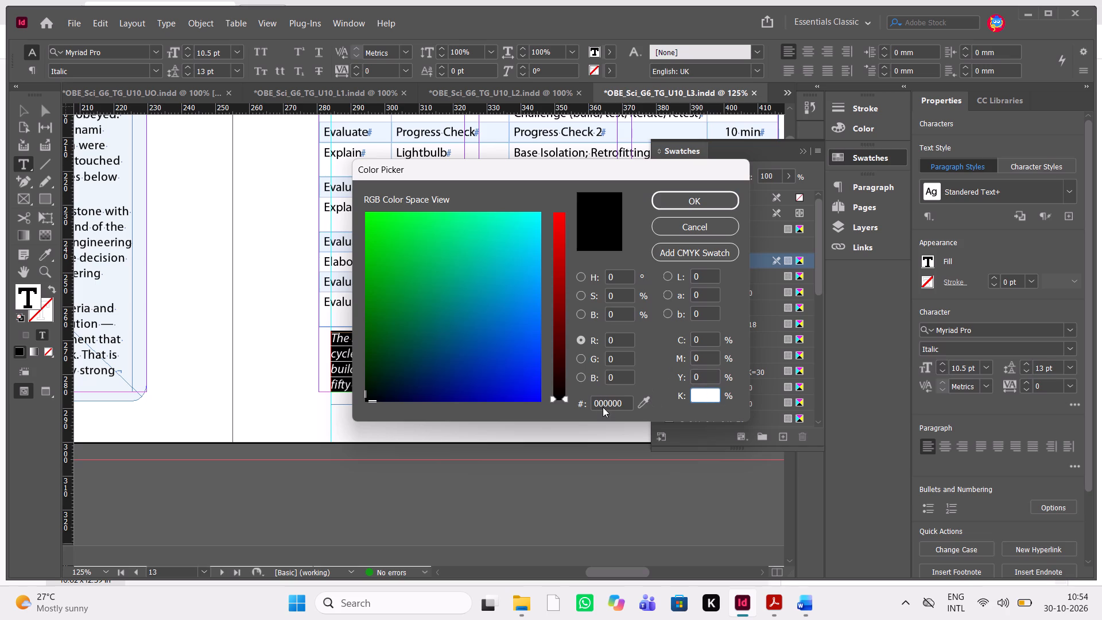
pyautogui.write('50')
pyautogui.click(713, 259)
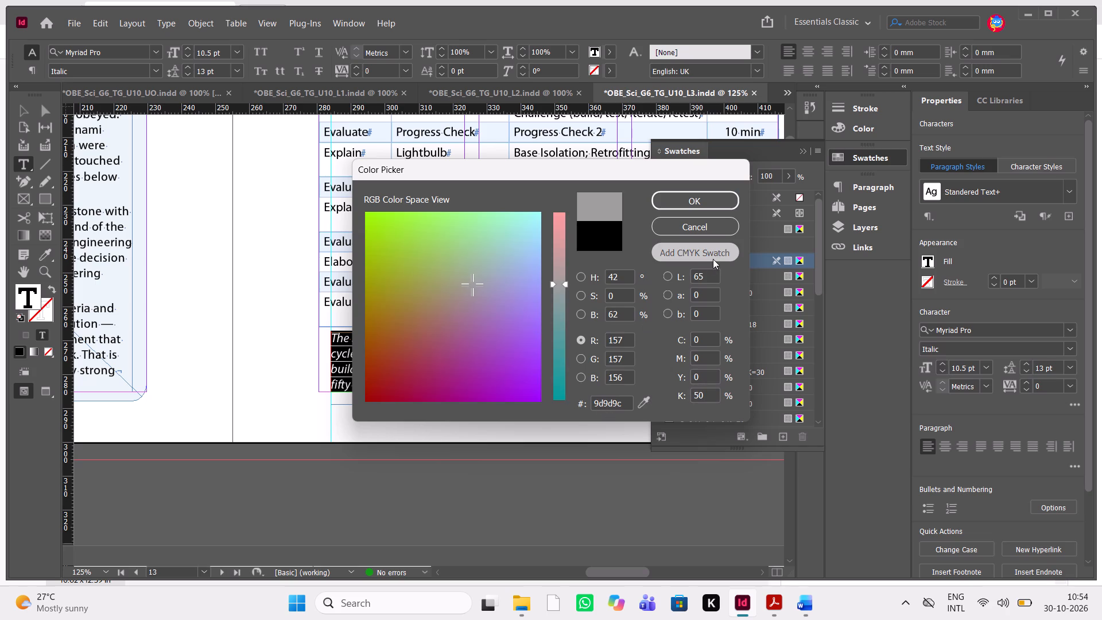
pyautogui.click(701, 199)
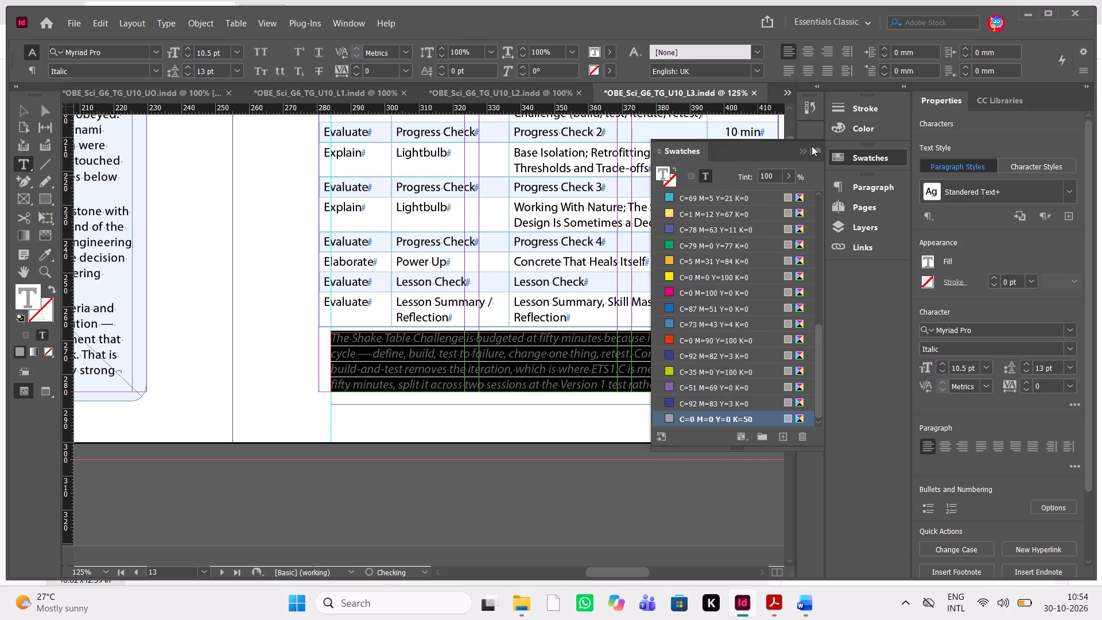
pyautogui.click(805, 150)
pyautogui.click(533, 343)
# Check the grey Shake Table Challenge note on page 13, toggling the preview display with nothing selected.
pyautogui.scroll(-1, 533, 343)
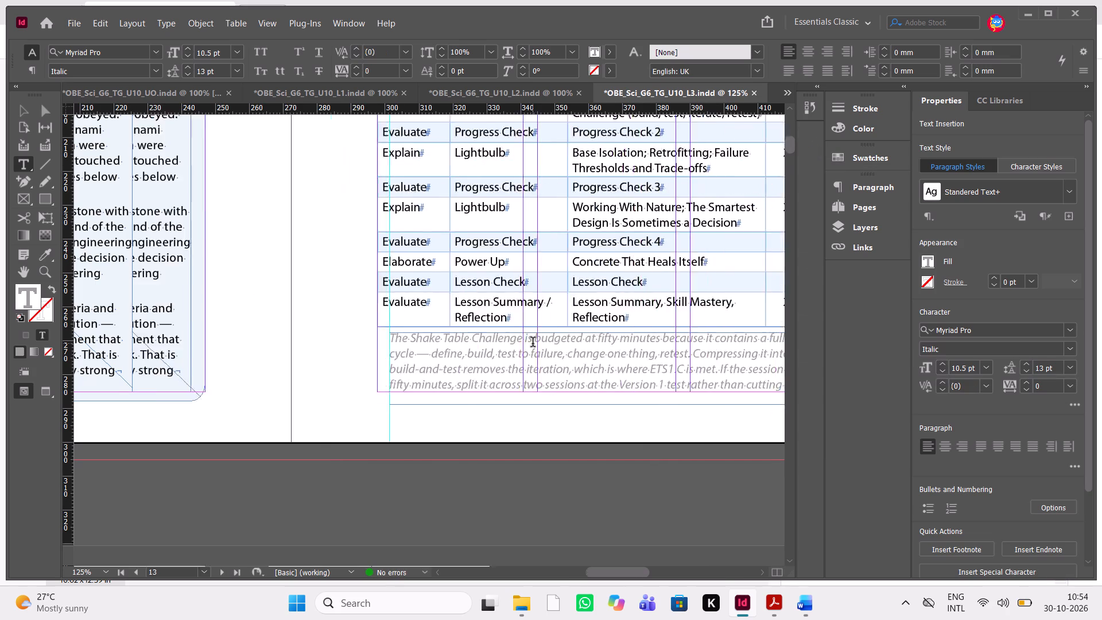
pyautogui.scroll(-1, 533, 343)
pyautogui.scroll(1, 533, 343)
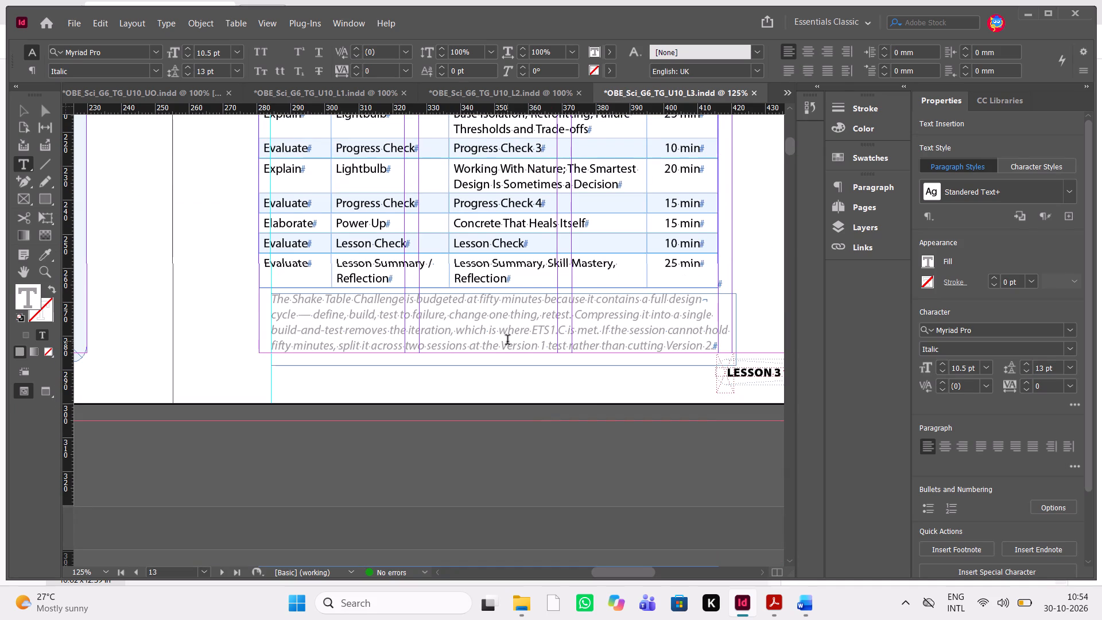
pyautogui.click(507, 341)
pyautogui.press('Escape')
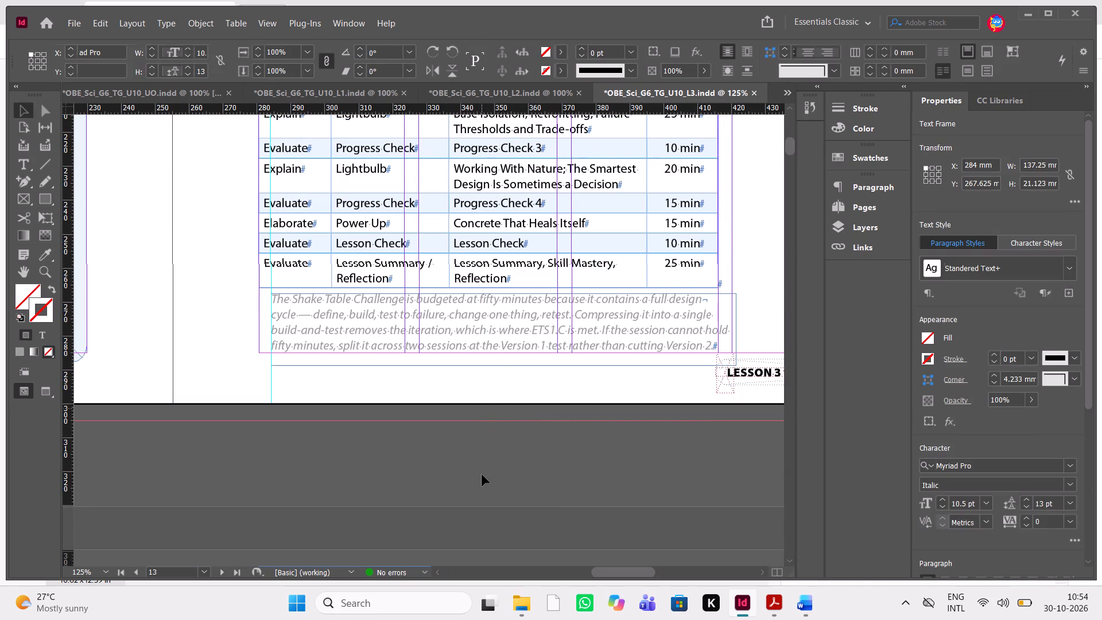
pyautogui.click(482, 475)
pyautogui.press('w')
pyautogui.press('w')
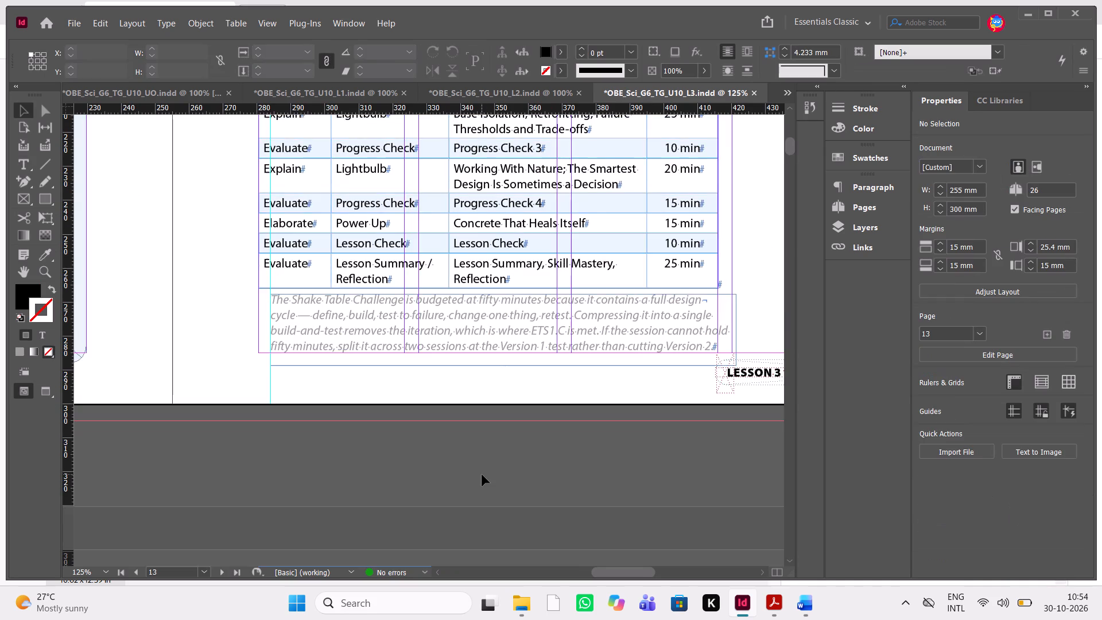
# Delete the thin green divider bar above the Systems and System Models heading on page 14.
pyautogui.scroll(-2, 482, 475)
pyautogui.scroll(1, 482, 475)
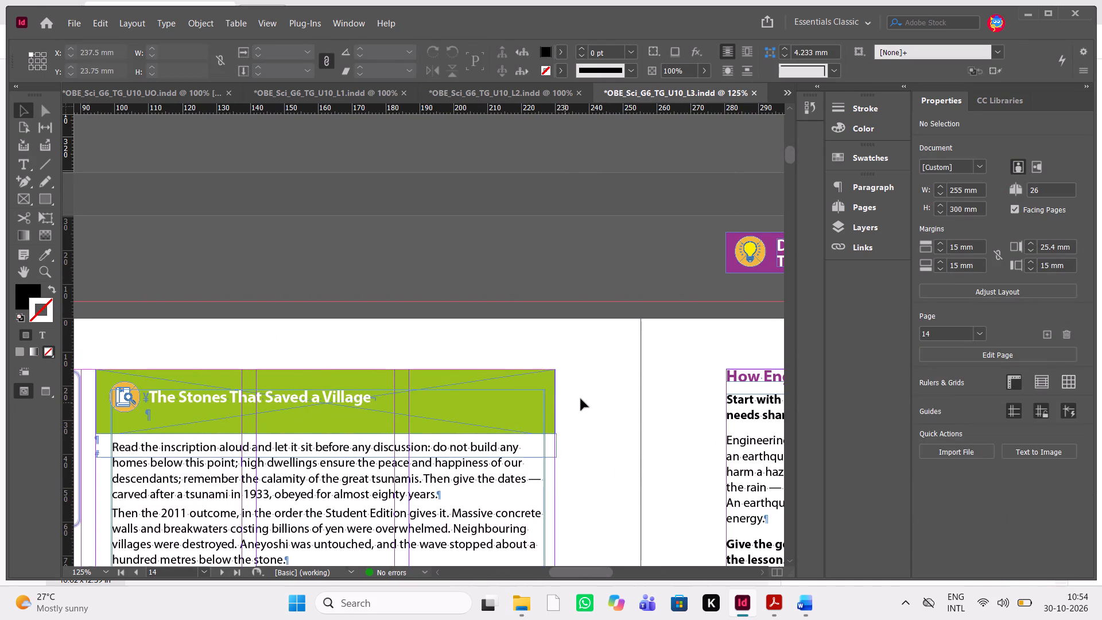
pyautogui.click(550, 385)
pyautogui.scroll(-3, 550, 385)
pyautogui.scroll(1, 550, 385)
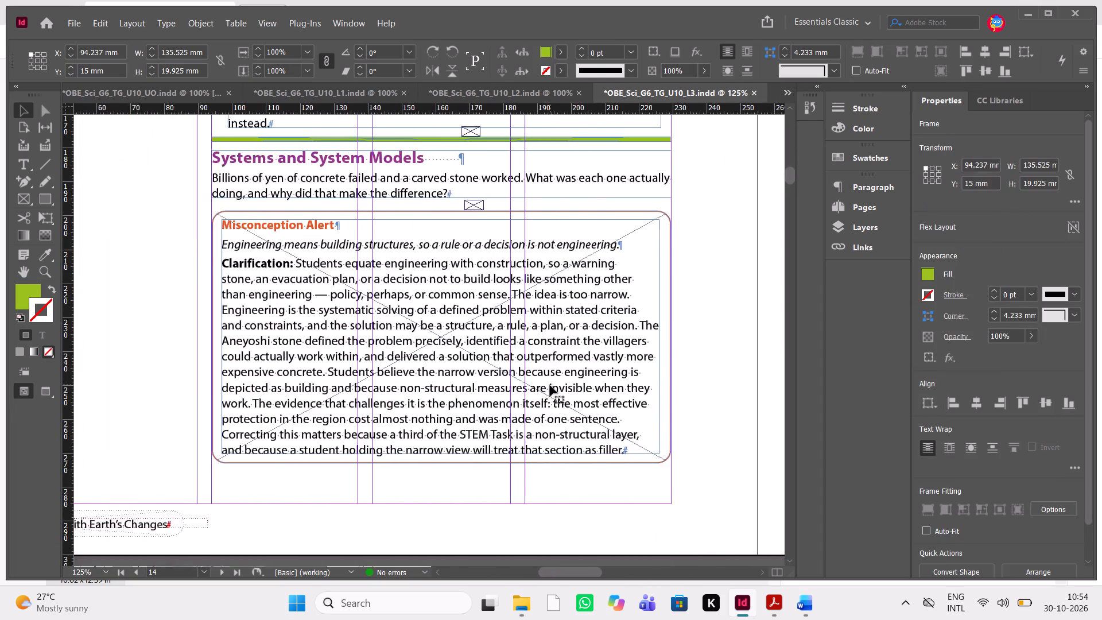
pyautogui.scroll(1, 550, 385)
pyautogui.click(565, 397)
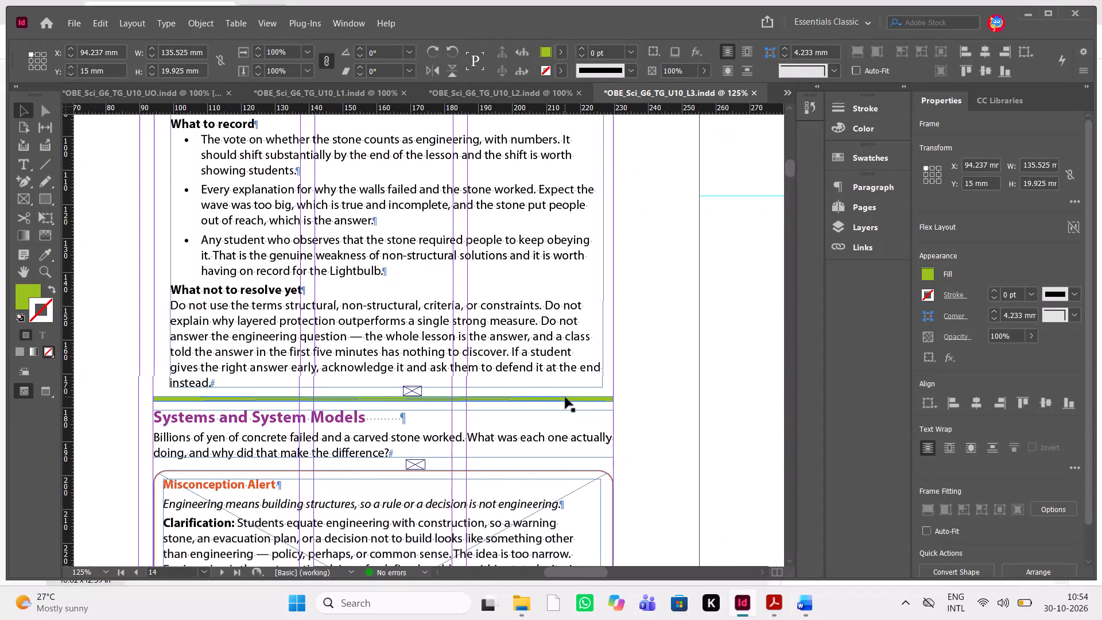
pyautogui.press('Delete')
# Delete the empty white text frame directly beneath The Stones That Saved a Village banner on page 14.
pyautogui.scroll(3, 565, 397)
pyautogui.scroll(-1, 565, 397)
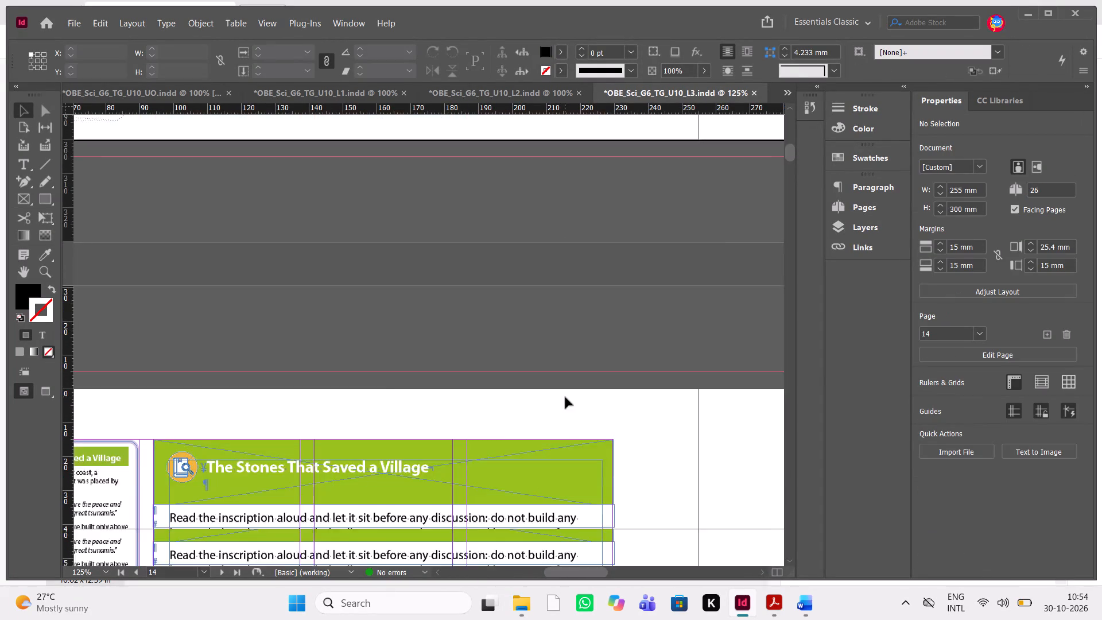
pyautogui.click(610, 401)
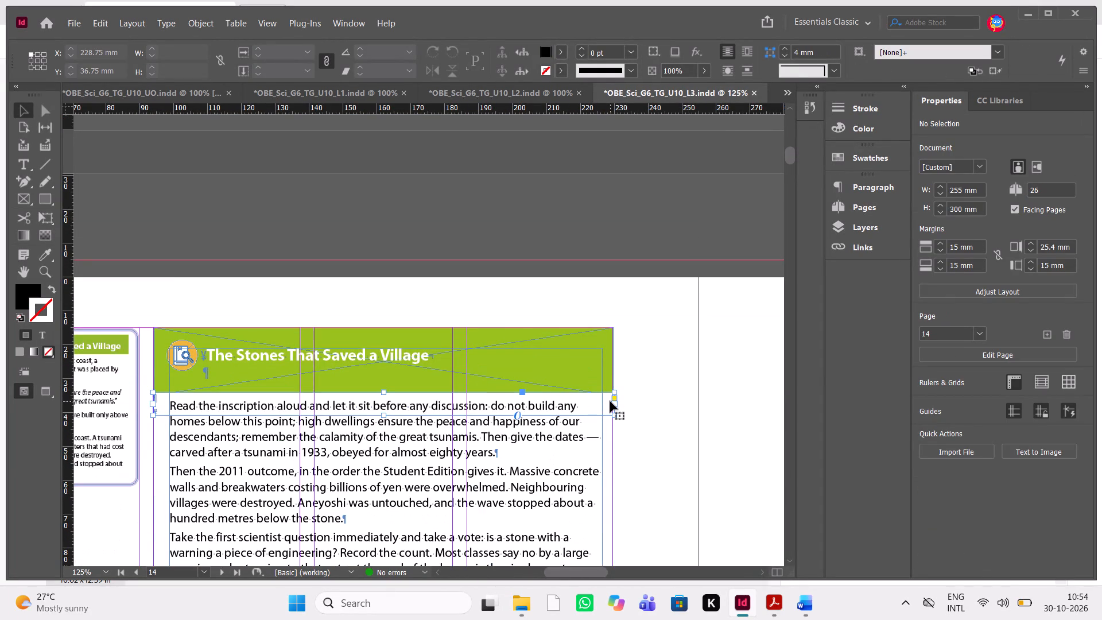
pyautogui.press('Delete')
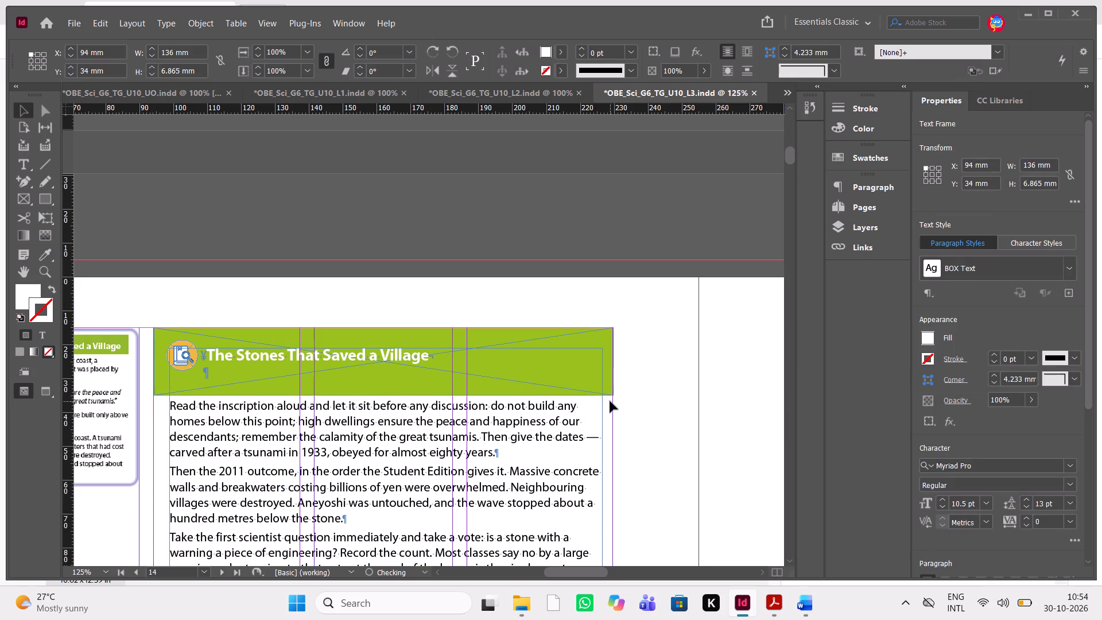
# Reduce the green The Stones That Saved a Village banner's height to about 10.4 mm, keeping its top edge in place.
pyautogui.click(609, 379)
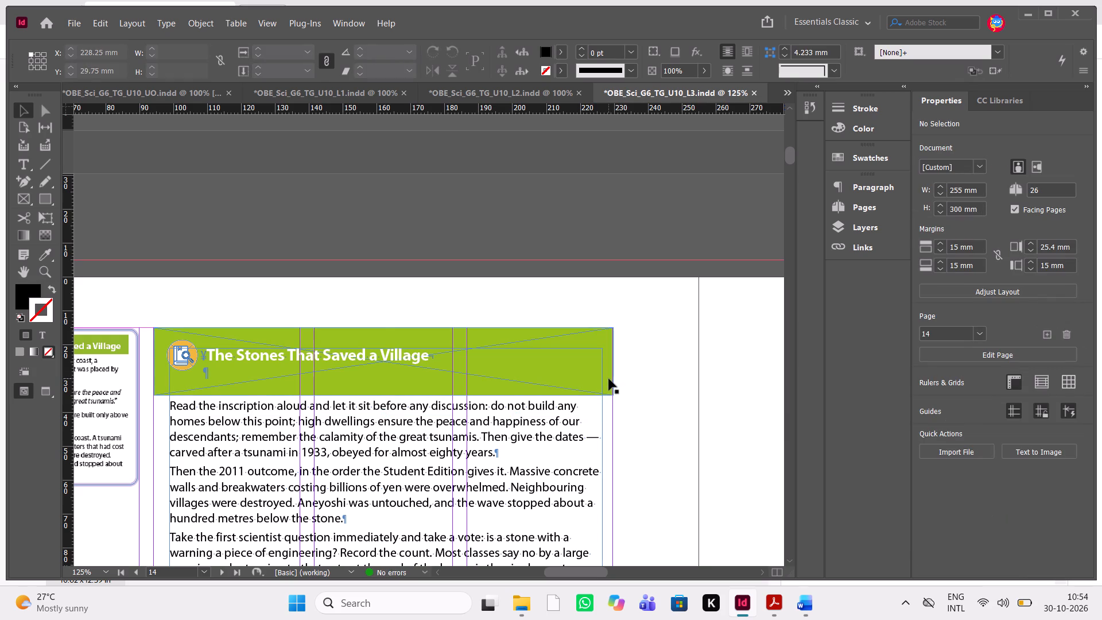
pyautogui.moveTo(383, 395); pyautogui.dragTo(388, 377)
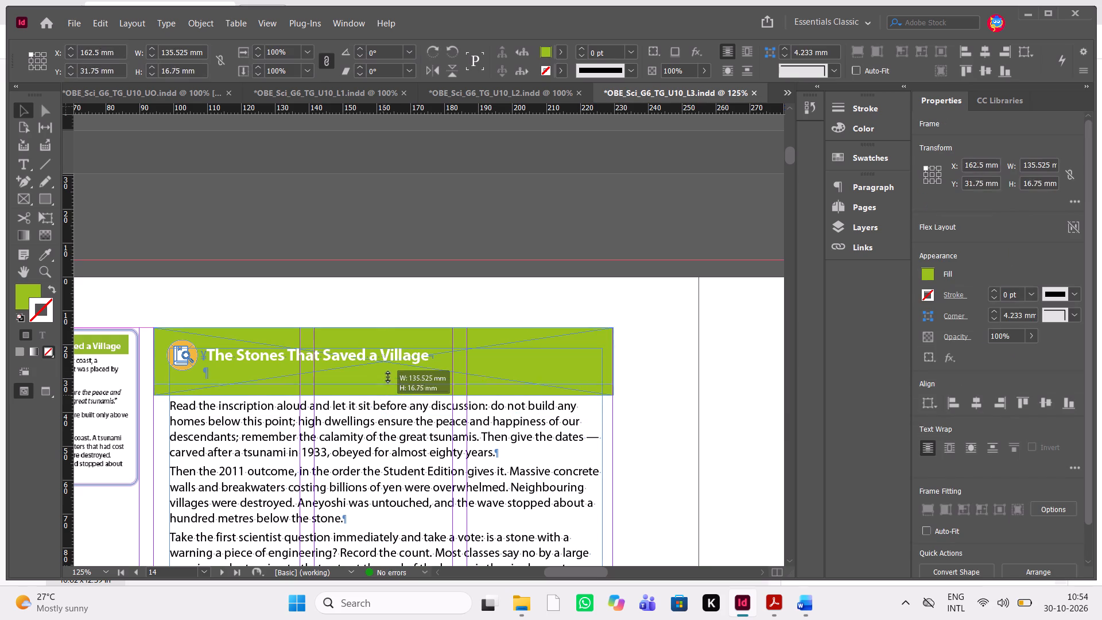
pyautogui.moveTo(388, 377); pyautogui.dragTo(403, 363)
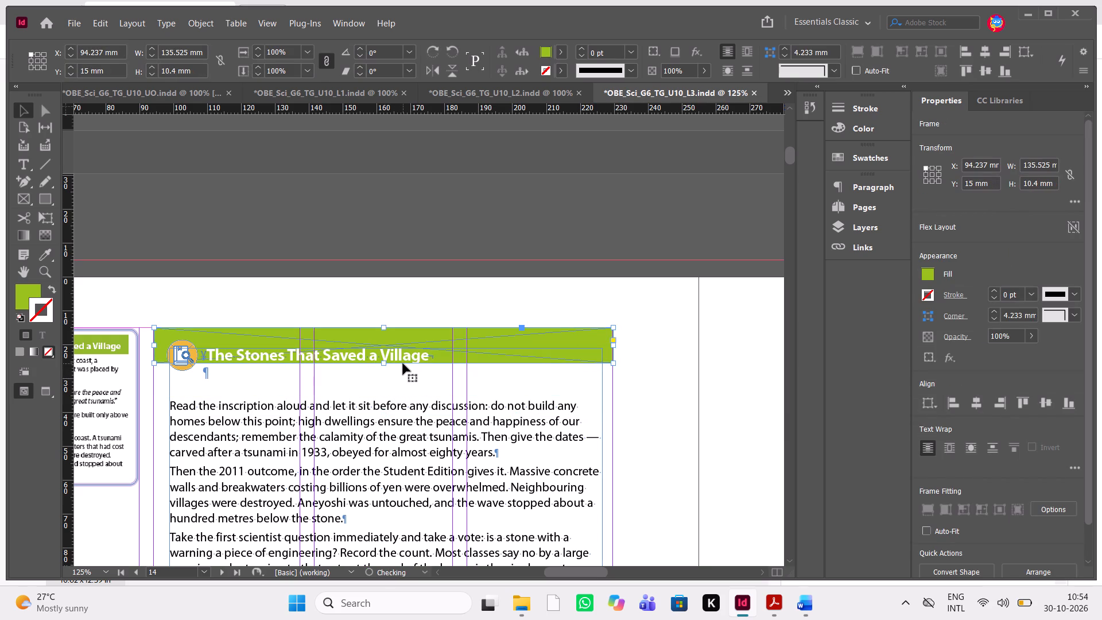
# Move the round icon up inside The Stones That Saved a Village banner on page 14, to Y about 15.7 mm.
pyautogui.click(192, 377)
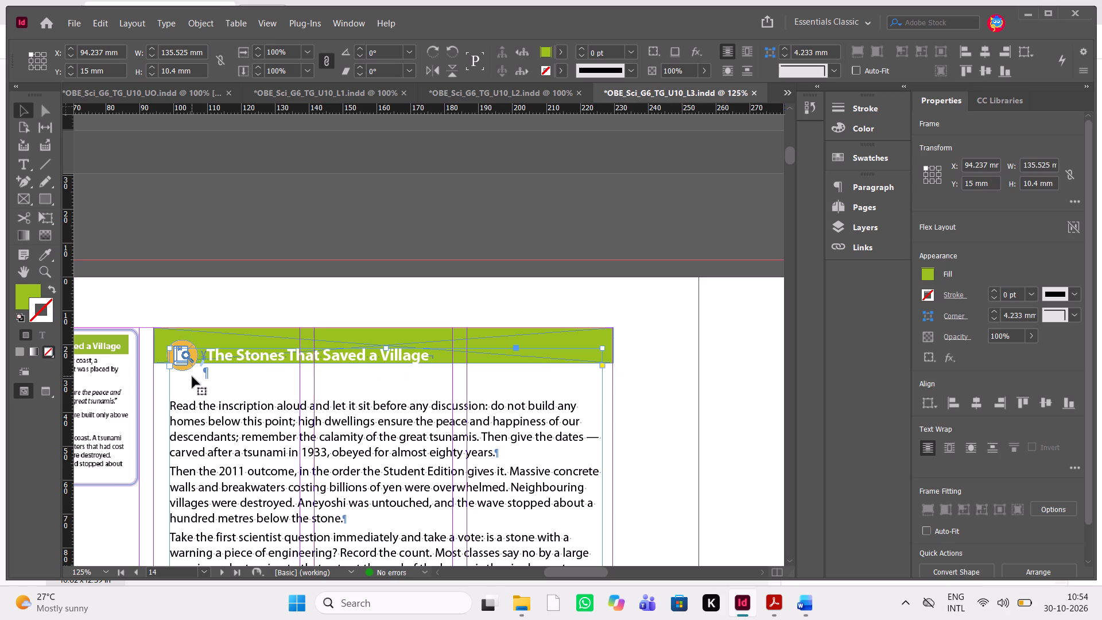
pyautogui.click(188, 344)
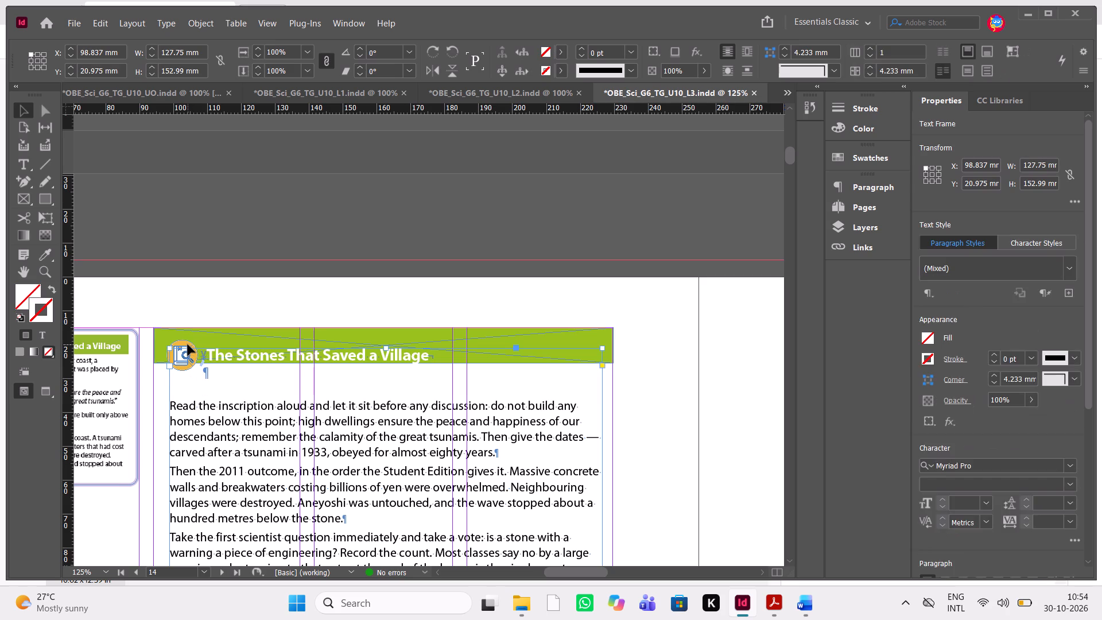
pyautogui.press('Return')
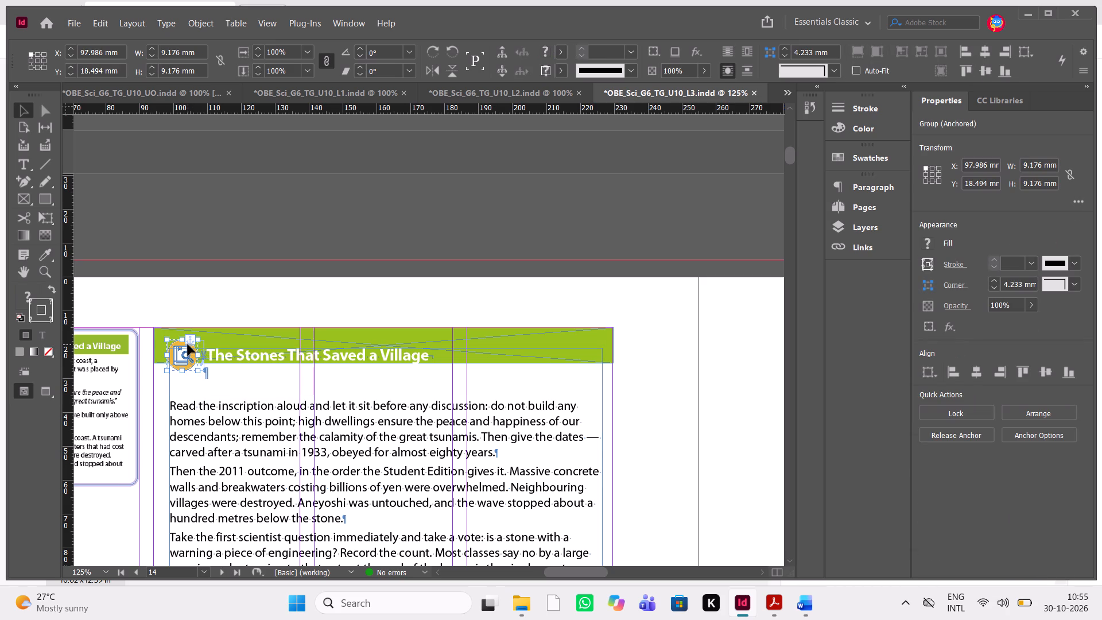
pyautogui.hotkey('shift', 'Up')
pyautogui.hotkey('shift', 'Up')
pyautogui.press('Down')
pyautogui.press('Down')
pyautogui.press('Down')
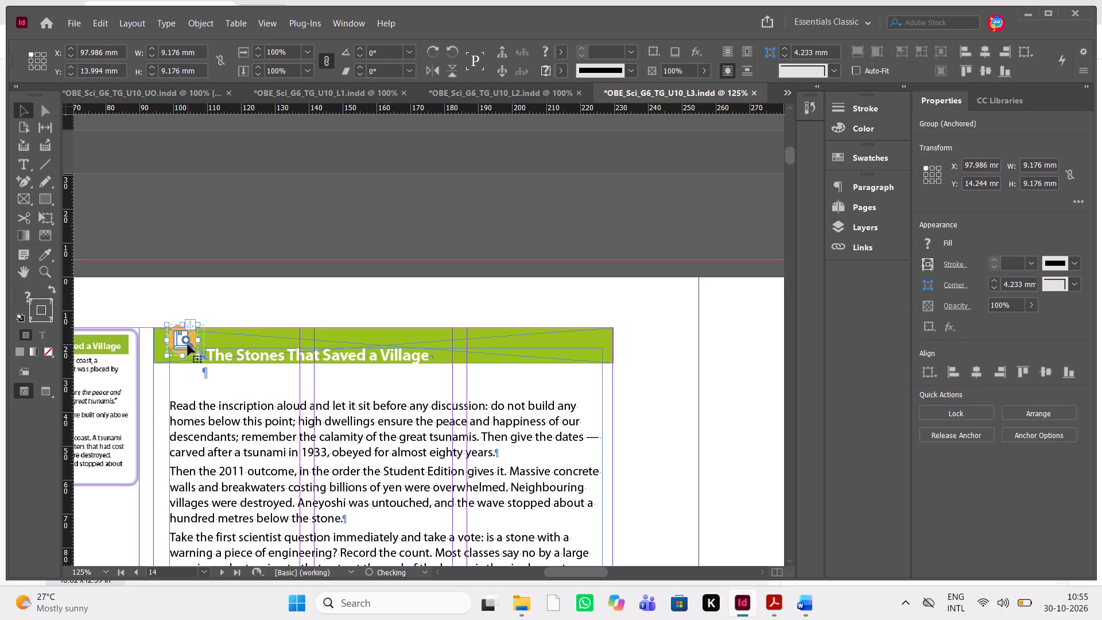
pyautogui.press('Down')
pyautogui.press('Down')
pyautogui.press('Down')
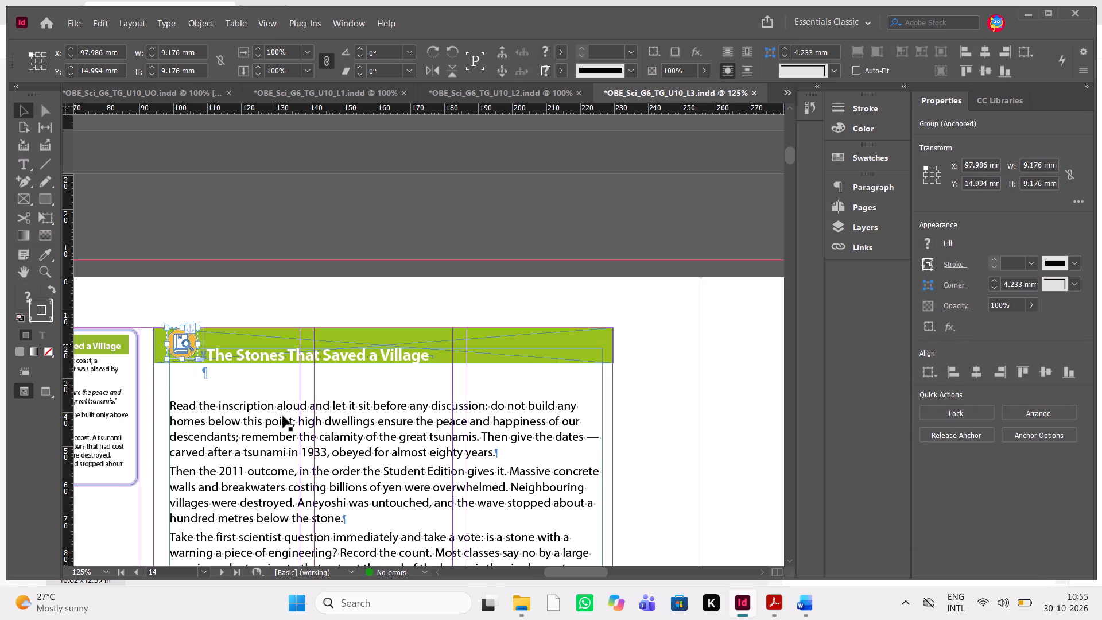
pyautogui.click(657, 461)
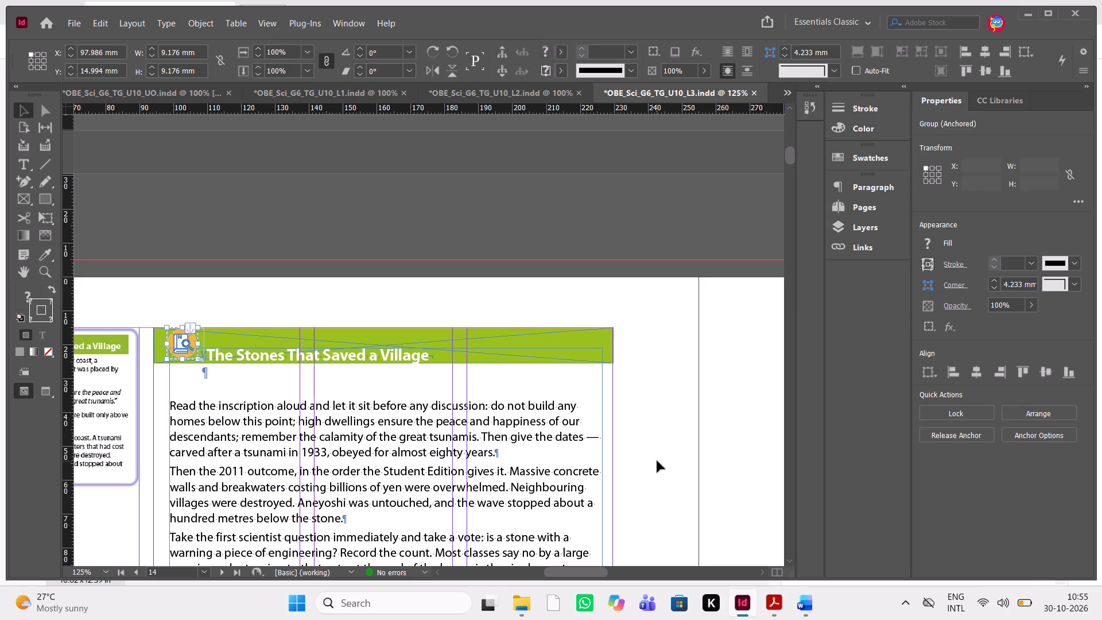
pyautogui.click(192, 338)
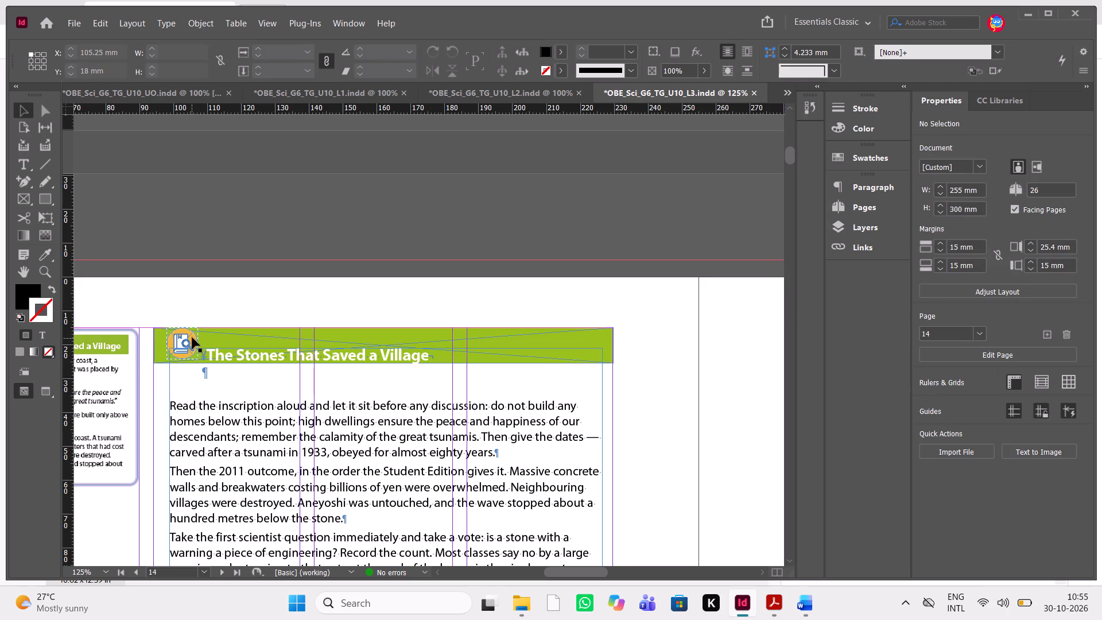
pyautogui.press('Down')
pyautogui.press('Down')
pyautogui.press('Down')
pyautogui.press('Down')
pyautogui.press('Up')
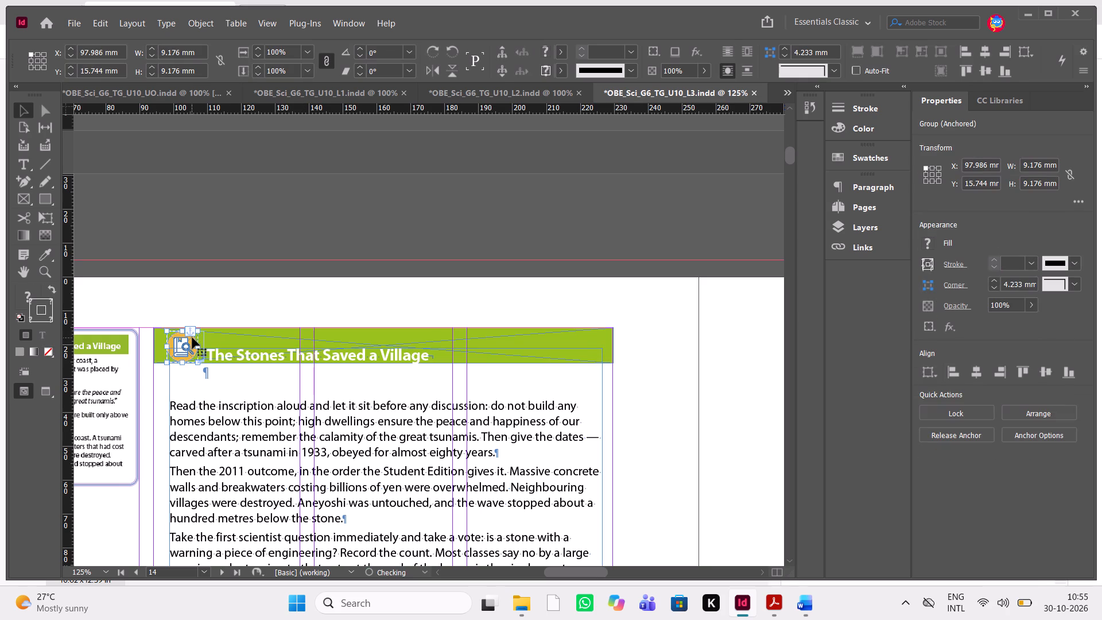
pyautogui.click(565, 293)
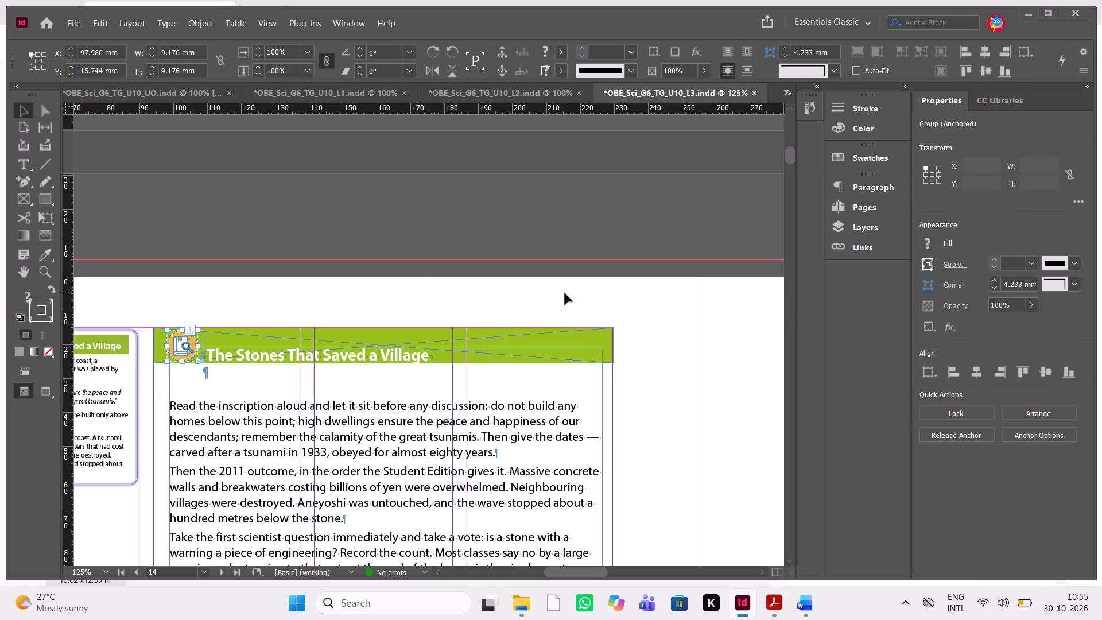
# Move the text frame holding The Stones That Saved a Village heading and body text up to Y about 17.7 mm.
pyautogui.click(367, 411)
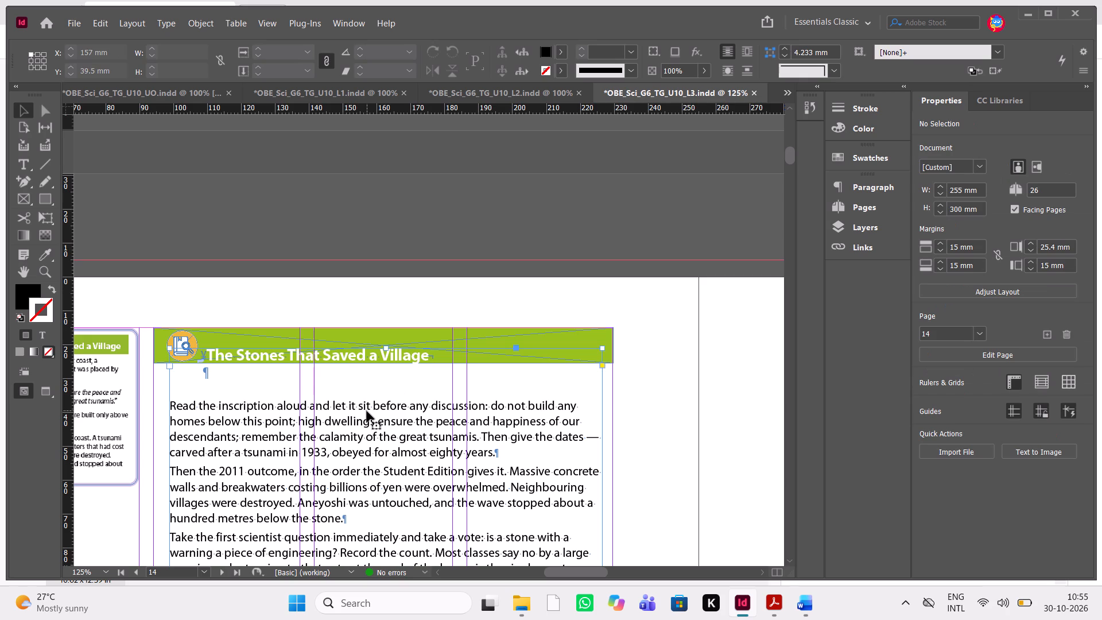
pyautogui.hotkey('shift', 'Up')
pyautogui.hotkey('shift', 'Up')
pyautogui.press('Down')
pyautogui.press('Down')
pyautogui.press('Down')
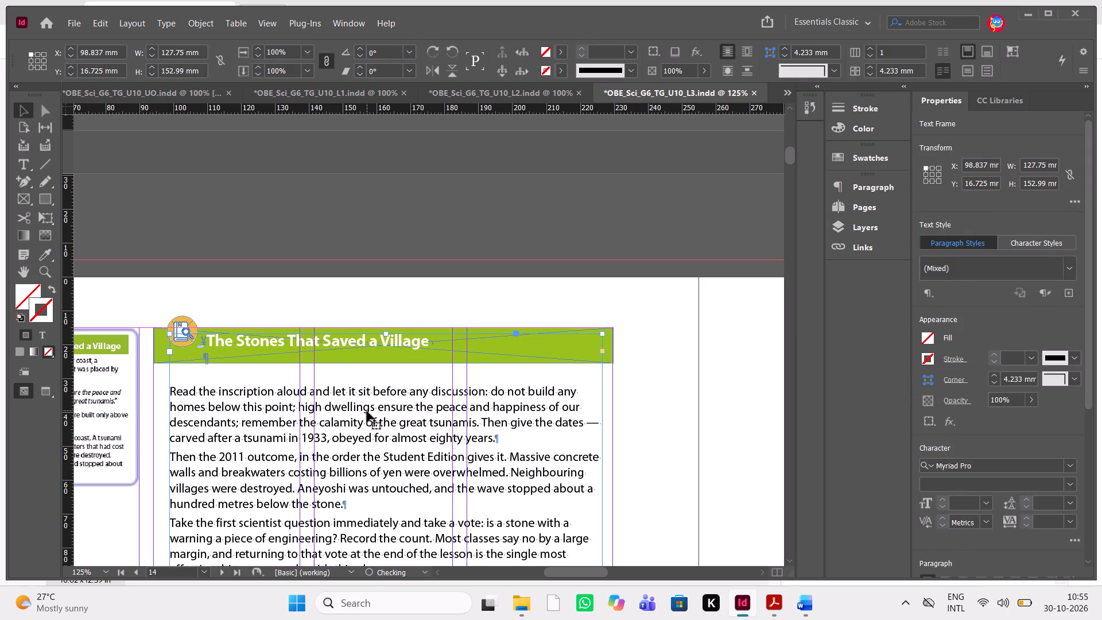
pyautogui.press('Down')
pyautogui.press('Down')
pyautogui.press('Down')
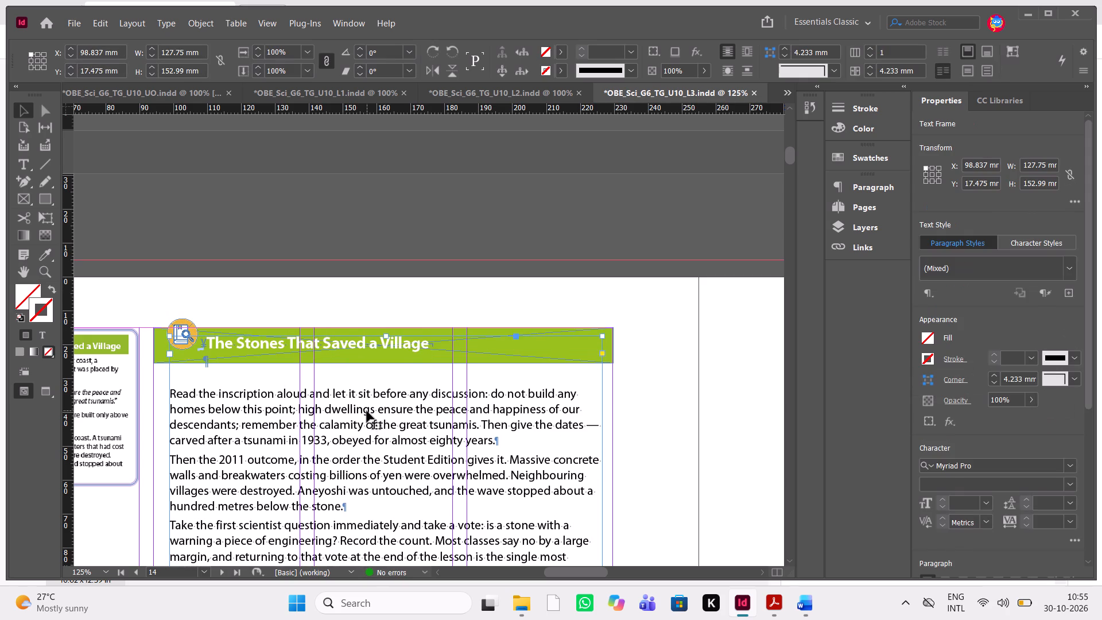
pyautogui.hotkey('ctrl', 'z')
pyautogui.hotkey('ctrl', 'z')
pyautogui.hotkey('ctrl', 'z')
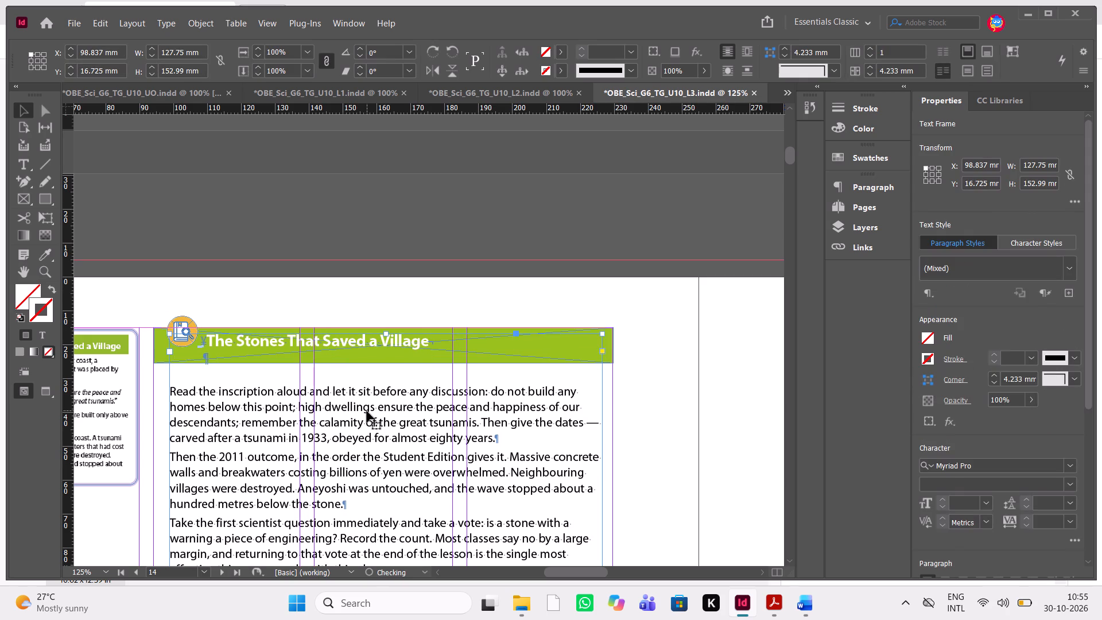
pyautogui.press('Down')
pyautogui.press('Down')
pyautogui.press('Down')
pyautogui.press('Down')
pyautogui.press('Down')
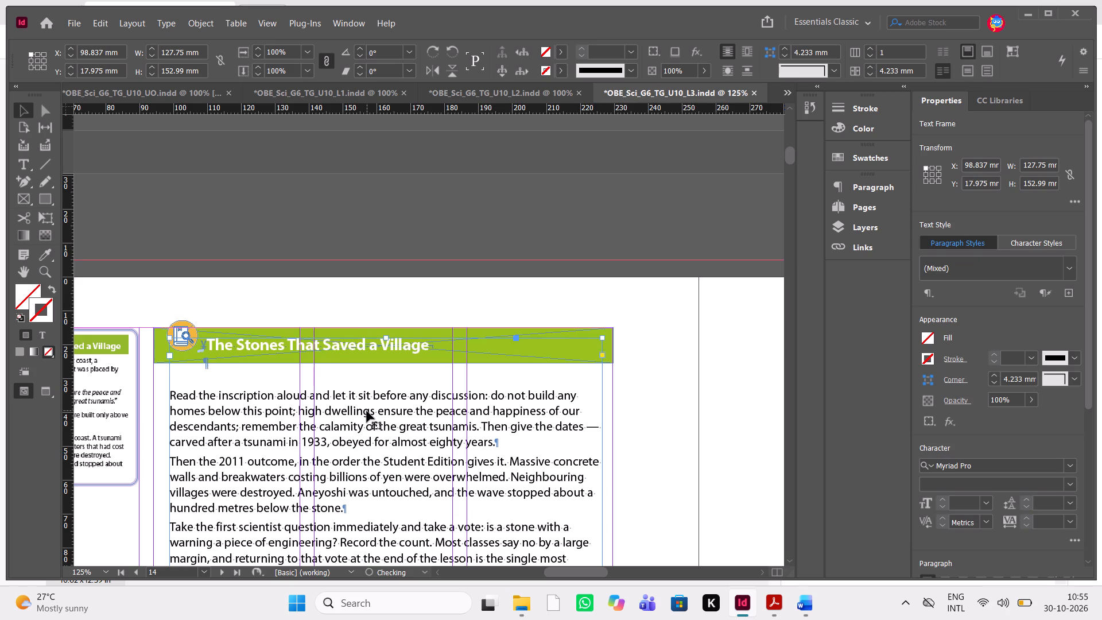
pyautogui.press('Up')
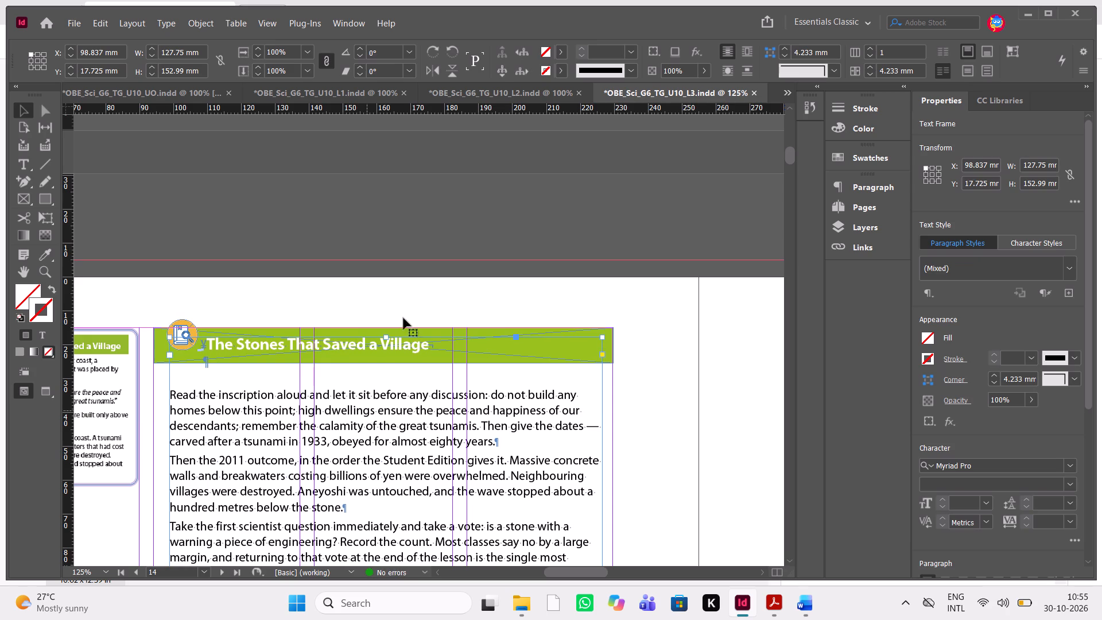
pyautogui.click(367, 266)
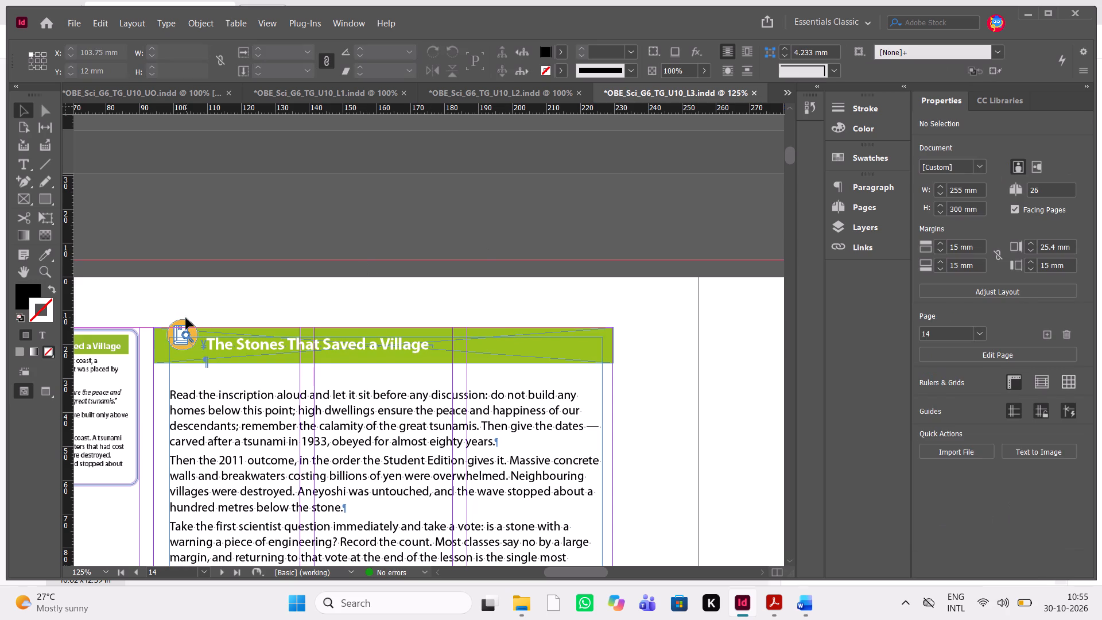
# Reposition the round icon within the green banner's height, at Y about 15.5 mm, keeping its horizontal position.
pyautogui.click(189, 321)
pyautogui.hotkey('shift', 'Down')
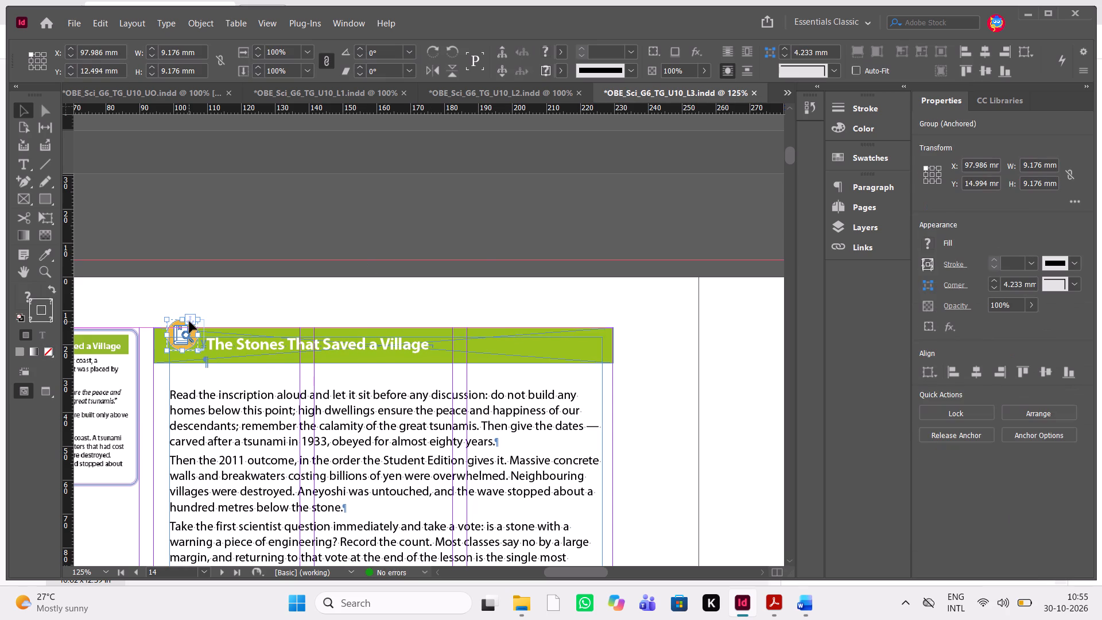
pyautogui.hotkey('shift', 'Down')
pyautogui.hotkey('shift', 'Up')
pyautogui.press('Down')
pyautogui.press('Down')
pyautogui.press('Down')
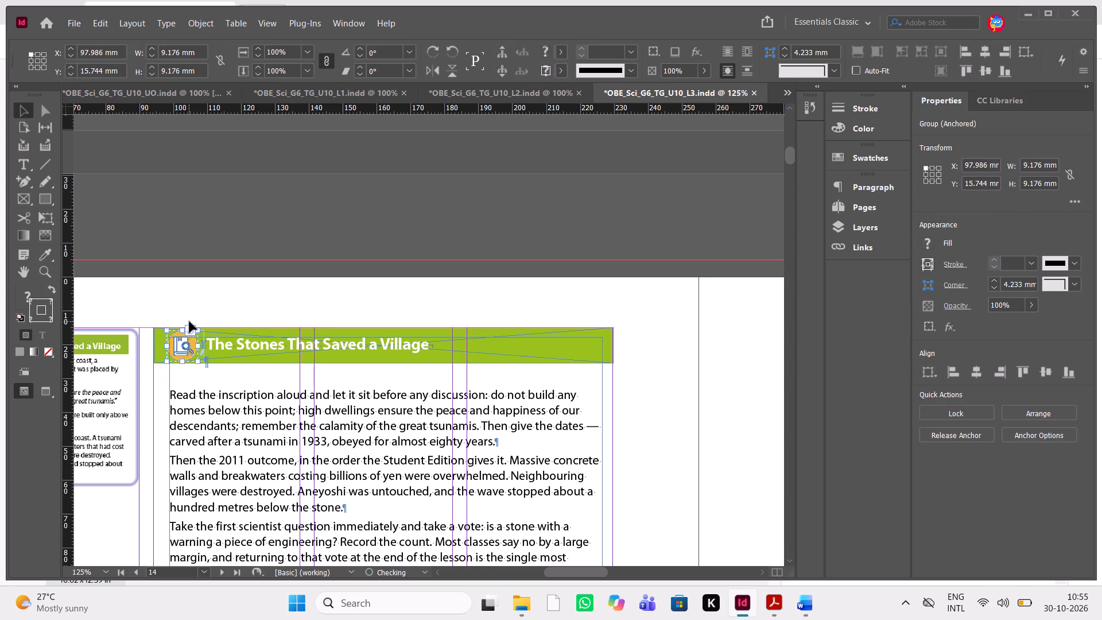
pyautogui.press('Left')
pyautogui.press('Up')
pyautogui.press('Right')
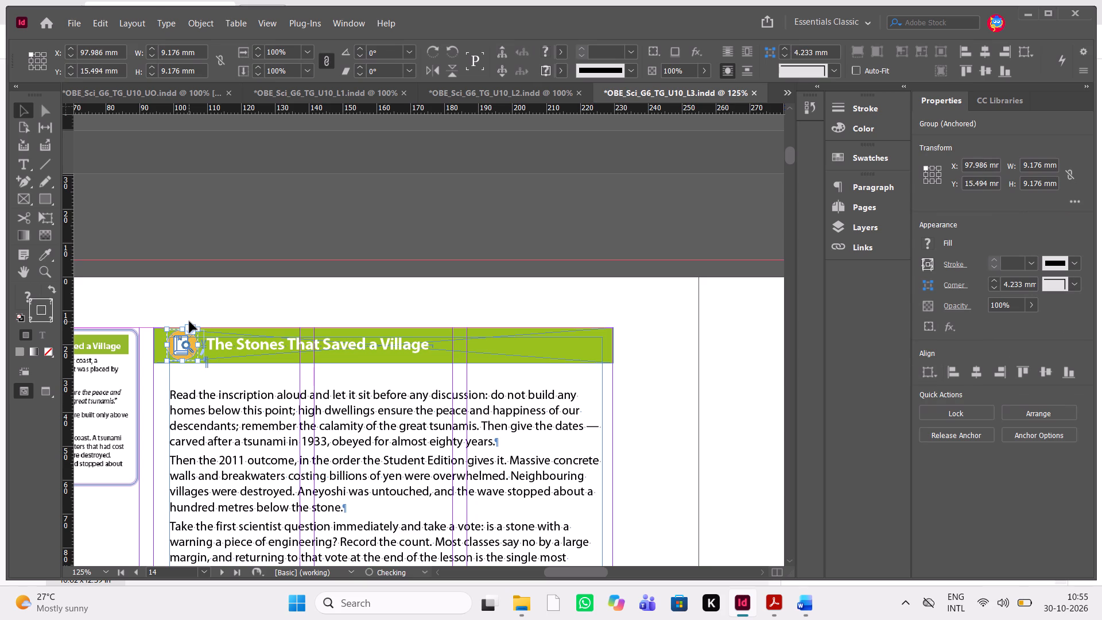
pyautogui.click(342, 301)
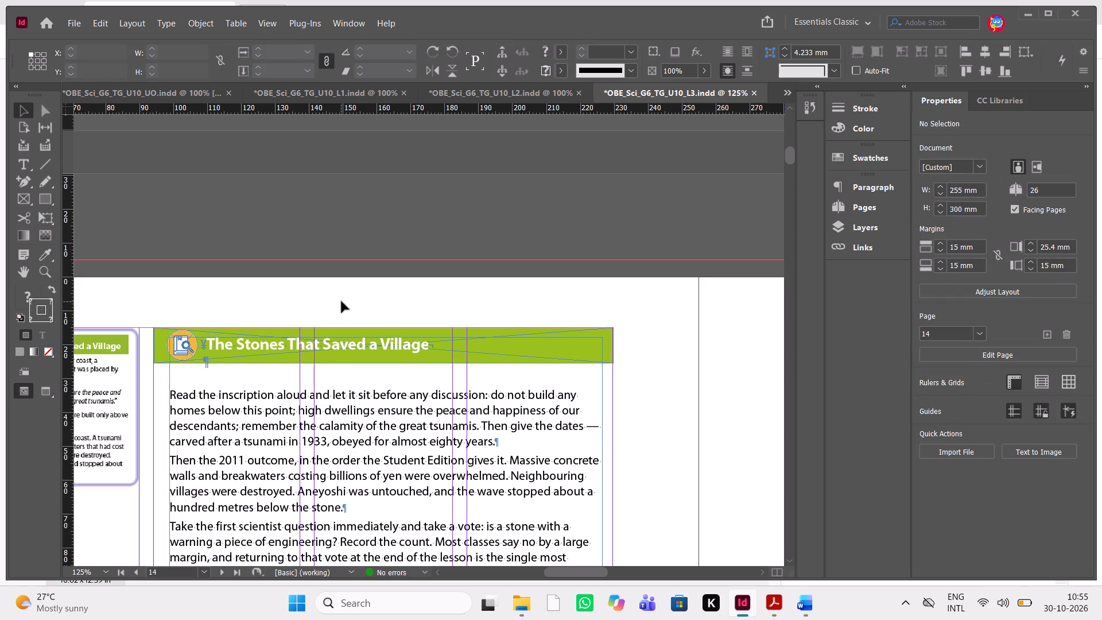
# Set the space after The Stones That Saved a Village heading paragraph to 0 mm.
pyautogui.doubleClick(361, 346)
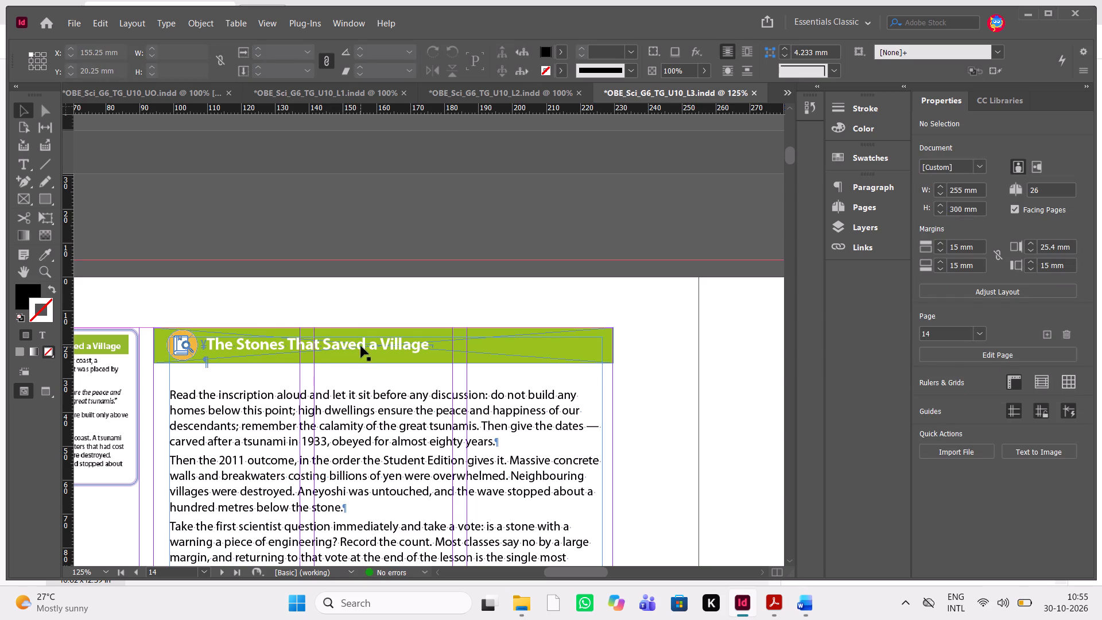
pyautogui.moveTo(436, 349); pyautogui.dragTo(327, 348)
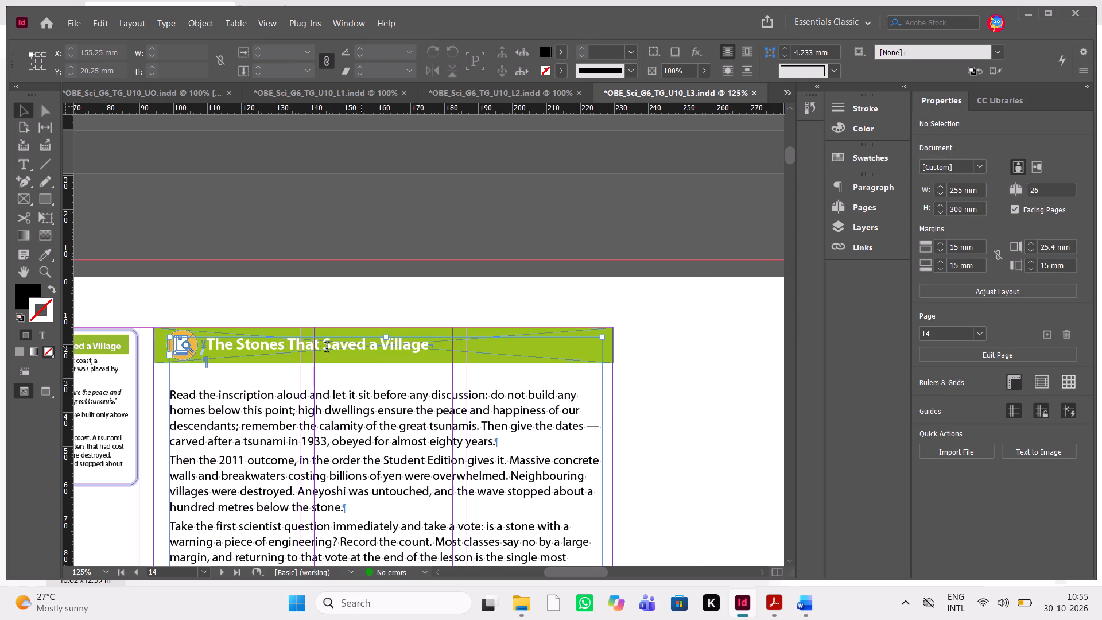
pyautogui.moveTo(327, 348); pyautogui.dragTo(234, 347)
pyautogui.tripleClick(234, 347)
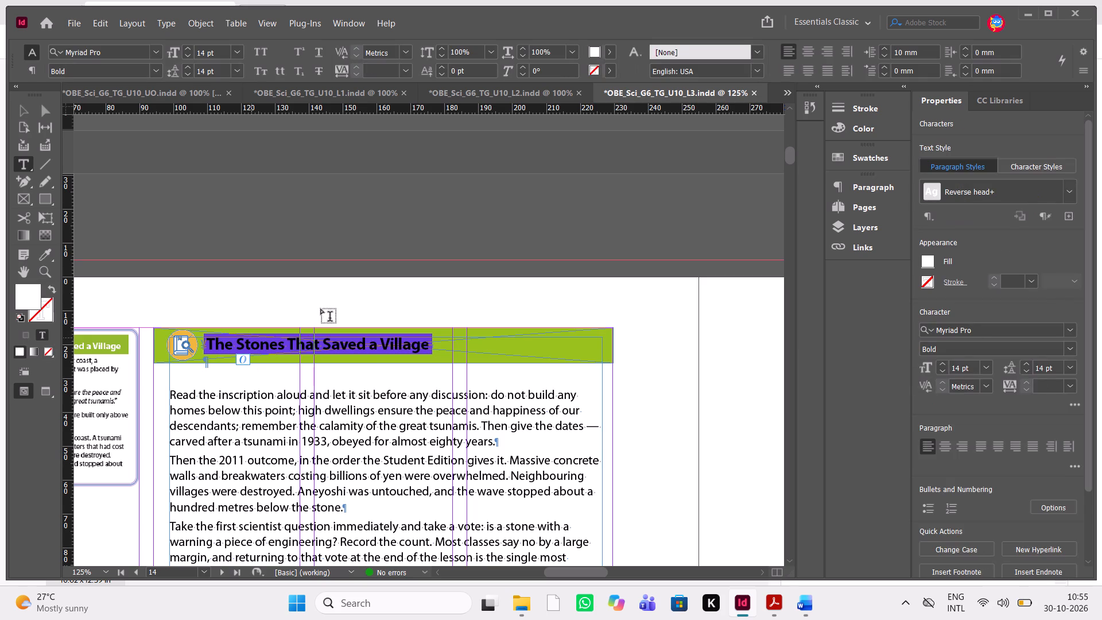
pyautogui.click(864, 190)
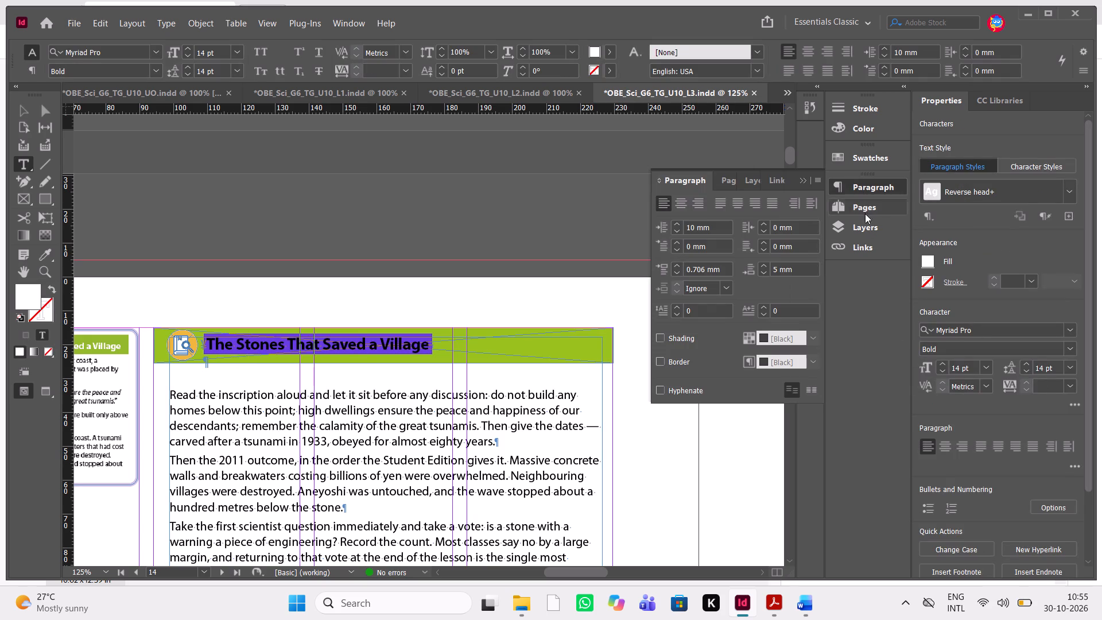
pyautogui.click(767, 271)
pyautogui.click(767, 271)
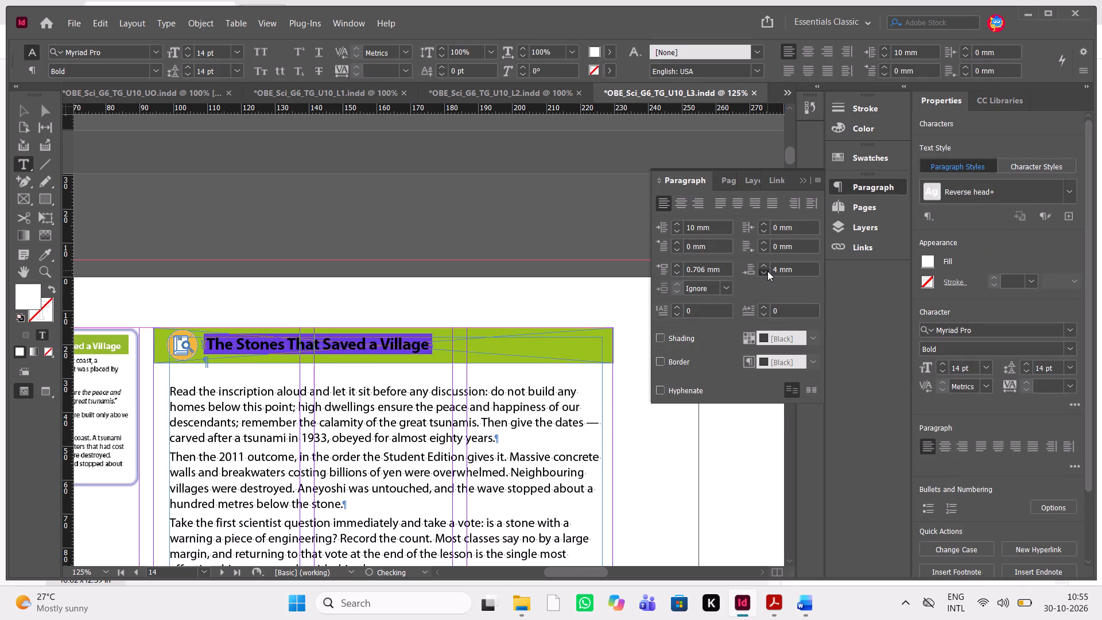
pyautogui.click(767, 271)
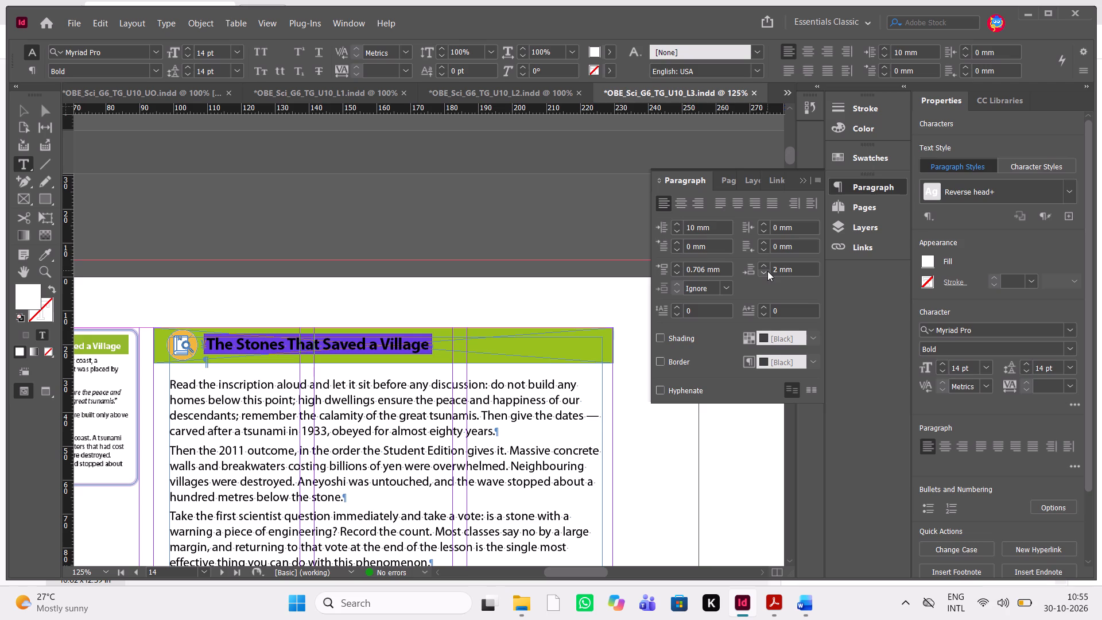
pyautogui.click(767, 271)
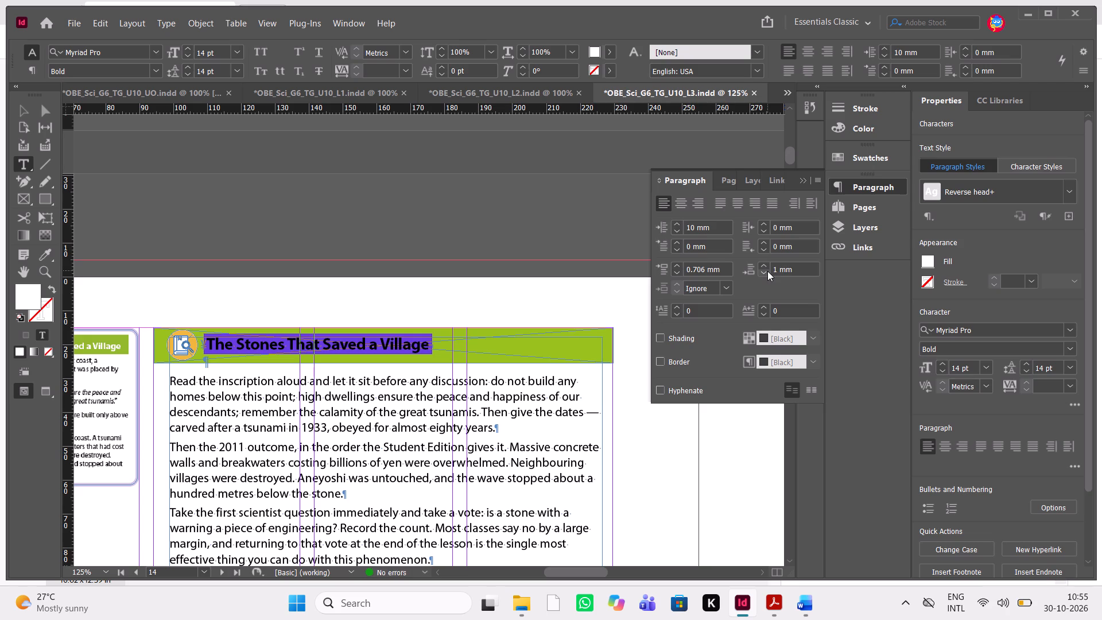
pyautogui.click(767, 271)
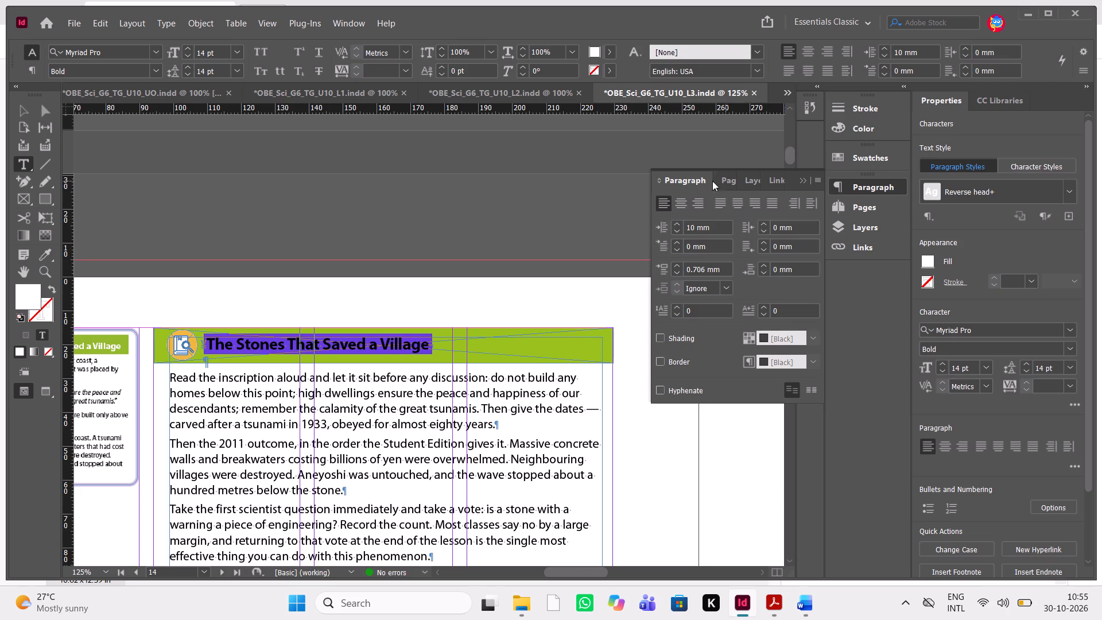
pyautogui.click(803, 179)
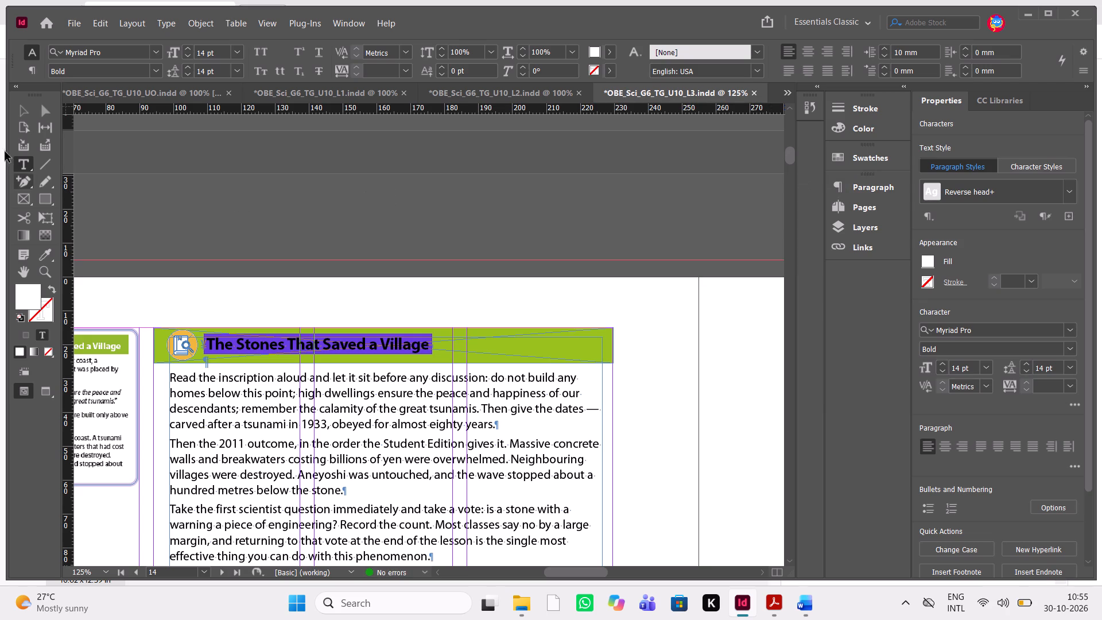
pyautogui.doubleClick(20, 115)
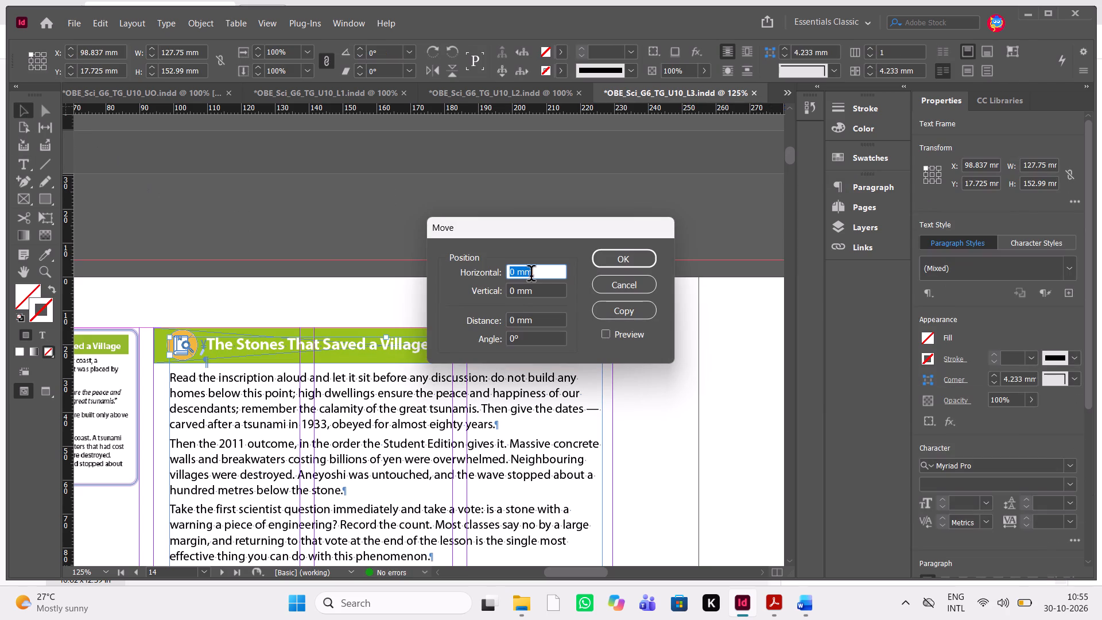
pyautogui.click(621, 290)
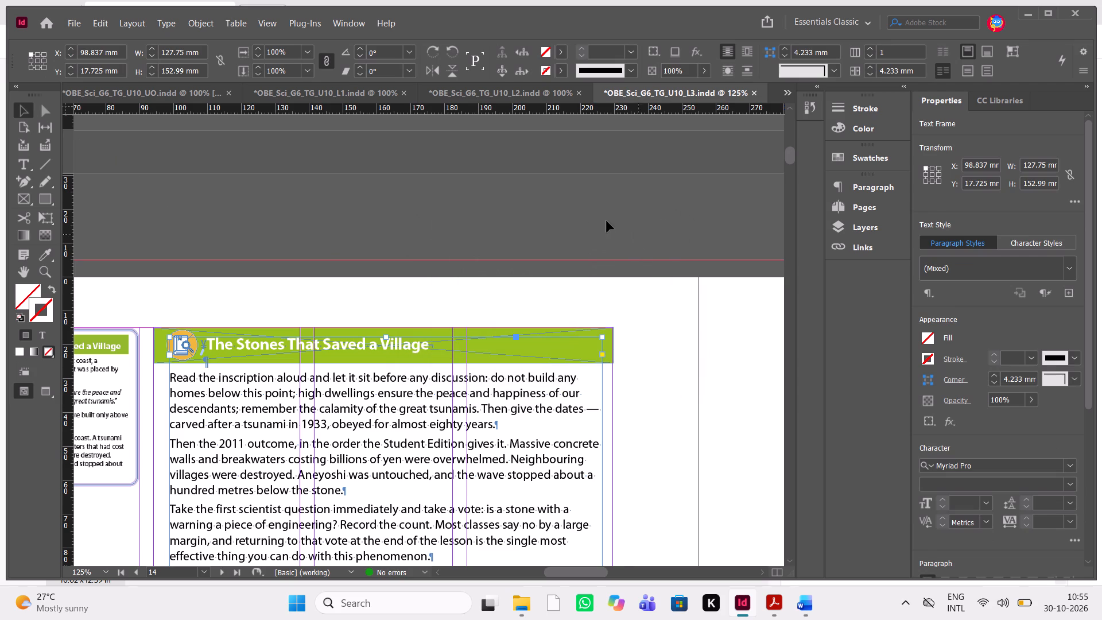
# Check page 14 in preview display, from the green banner down to the Misconception Alert box, and restore the normal view.
pyautogui.click(545, 210)
pyautogui.press('w')
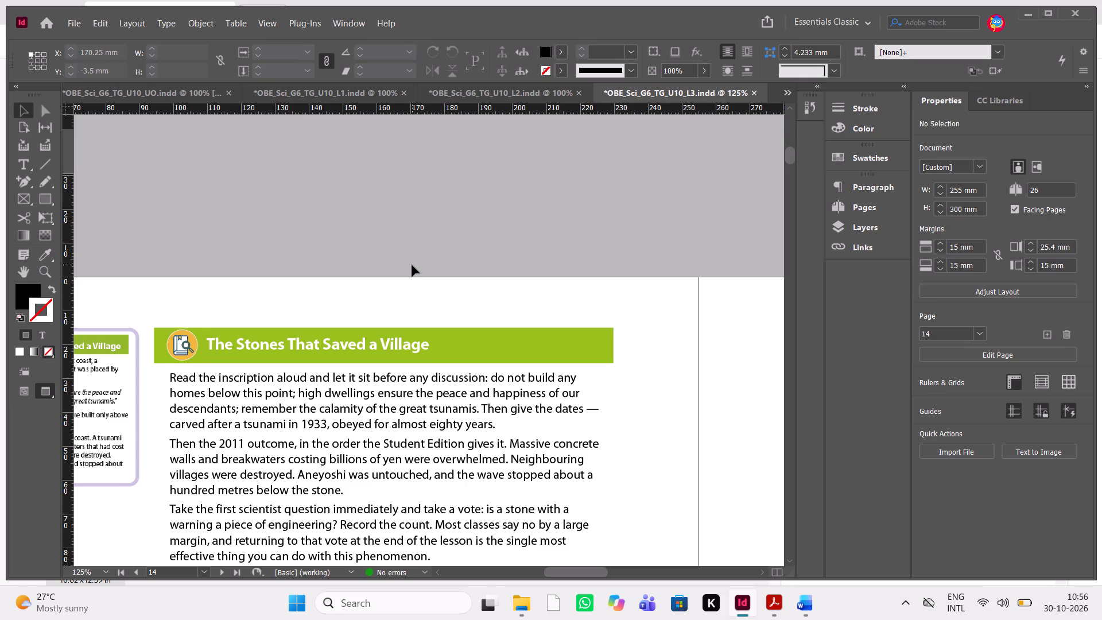
pyautogui.scroll(-1, 566, 254)
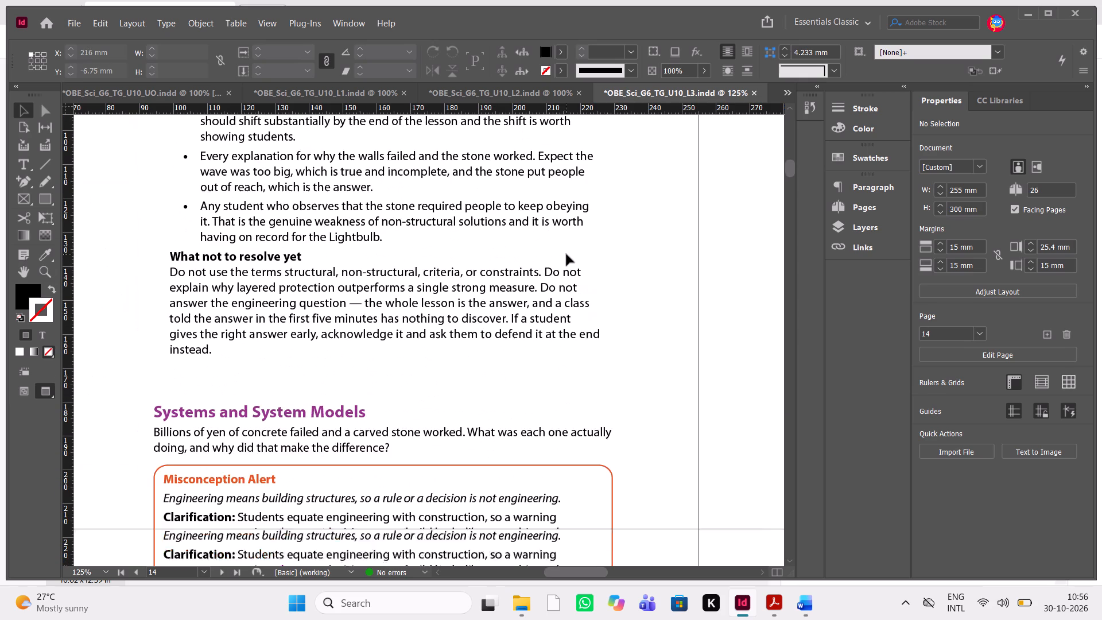
pyautogui.scroll(-1, 566, 254)
pyautogui.press('3')
pyautogui.scroll(2, 566, 254)
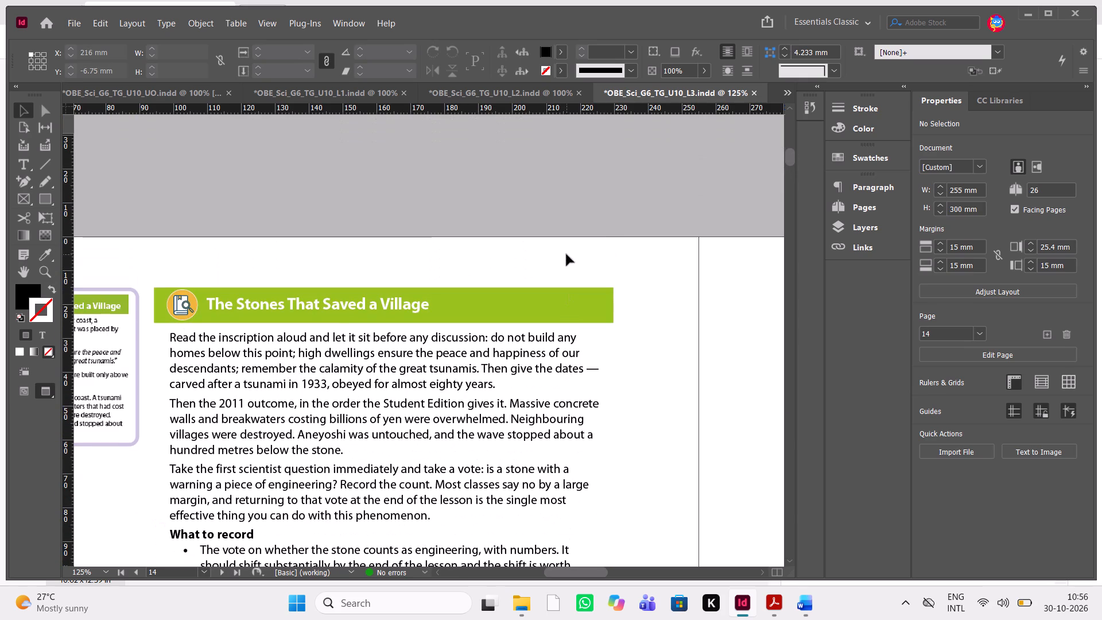
pyautogui.click(647, 211)
pyautogui.write('www')
pyautogui.scroll(-1, 620, 291)
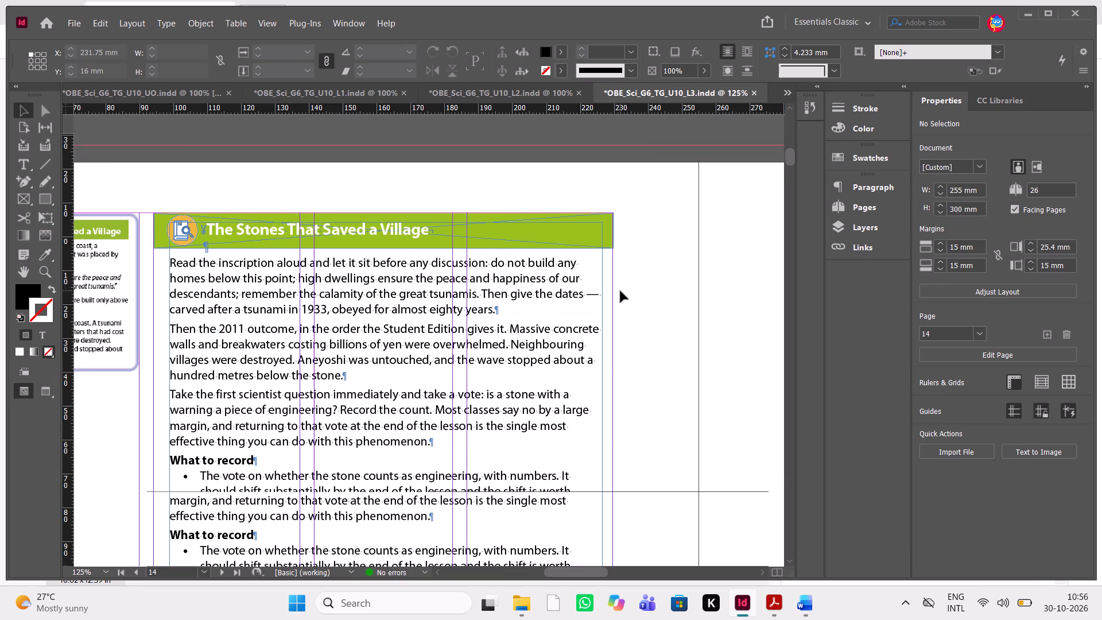
# Shorten the text frame ending with the What not to resolve yet paragraph to a height of about 148.8 mm.
pyautogui.scroll(-1, 620, 291)
pyautogui.click(429, 351)
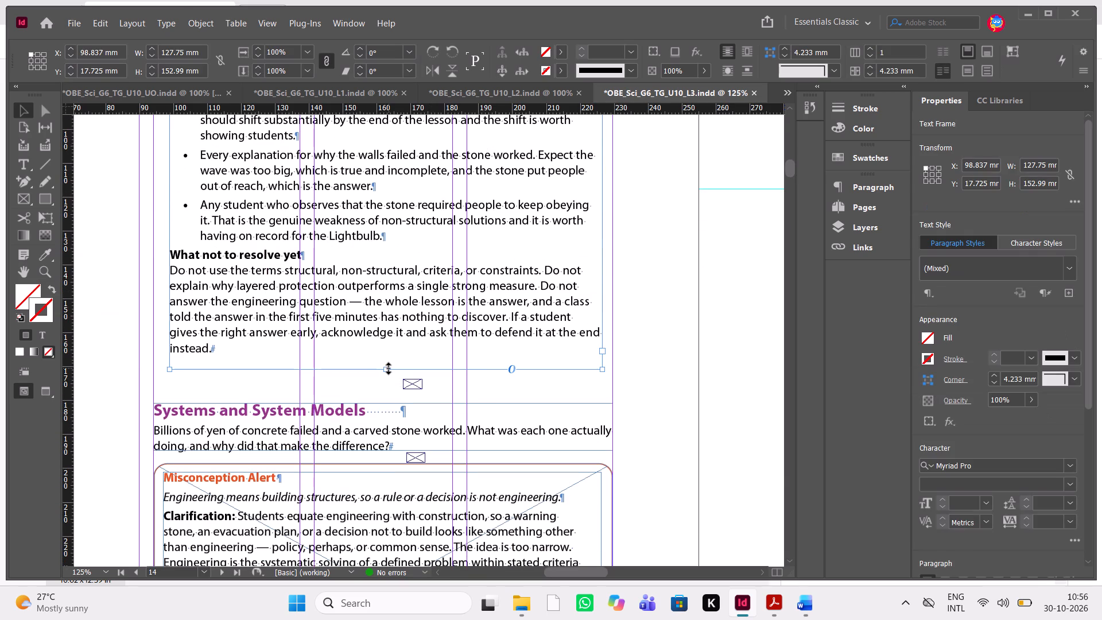
pyautogui.moveTo(389, 369); pyautogui.dragTo(389, 356)
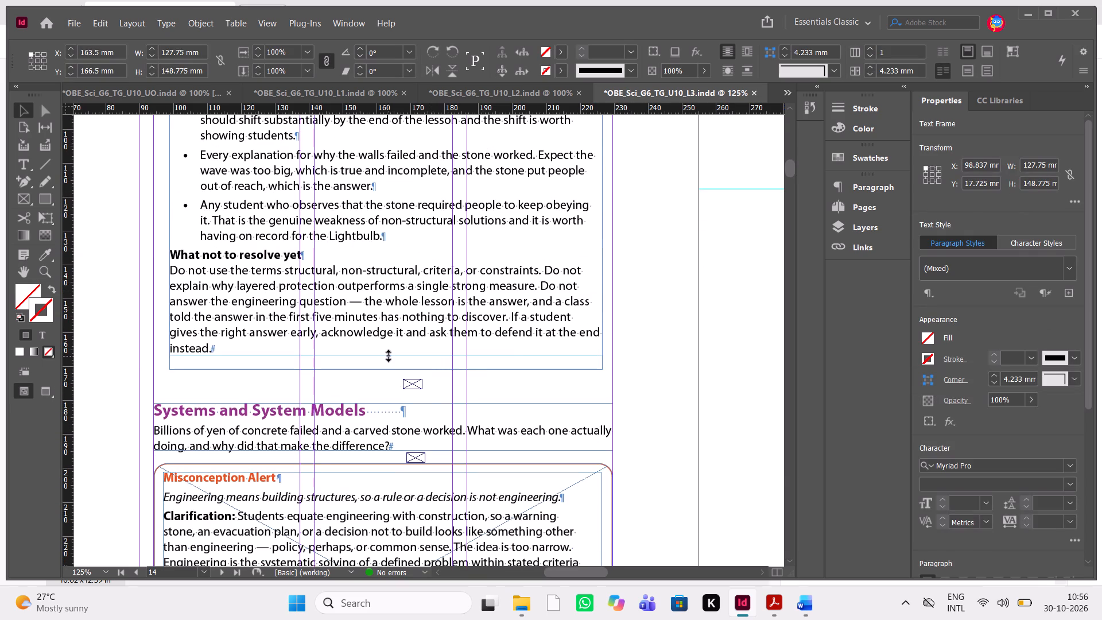
# Move the small empty spacer frame up to just beneath the shortened text frame, at Y about 166.4 mm.
pyautogui.click(416, 384)
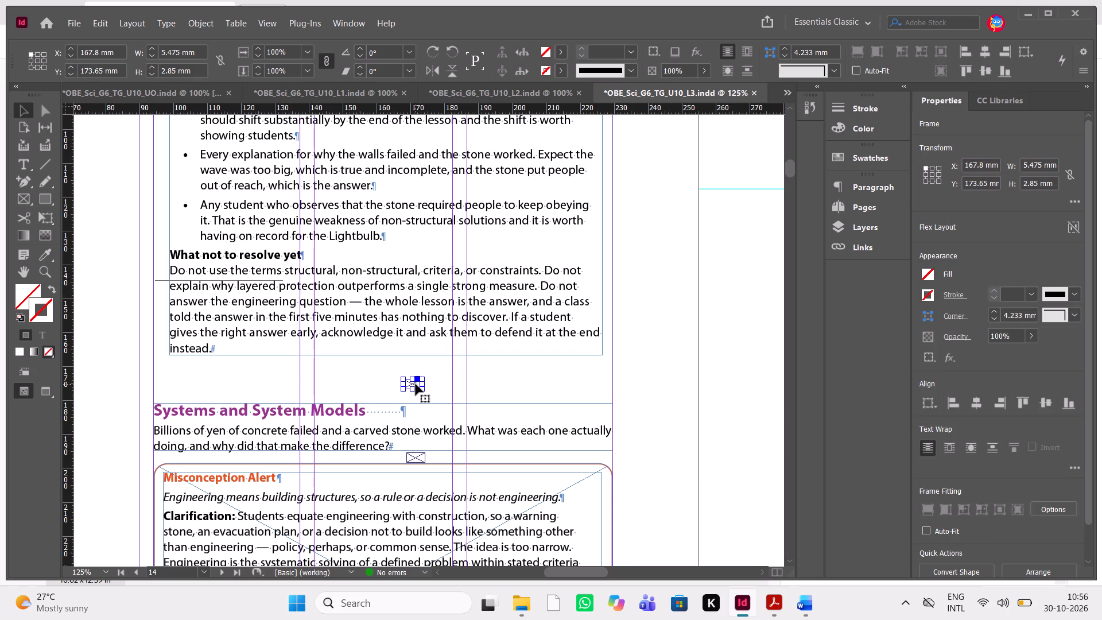
pyautogui.hotkey('shift', 'Up')
pyautogui.hotkey('shift', 'Down')
pyautogui.hotkey('shift', 'Up')
pyautogui.hotkey('shift', 'Up')
pyautogui.hotkey('shift', 'Up')
pyautogui.press('Down')
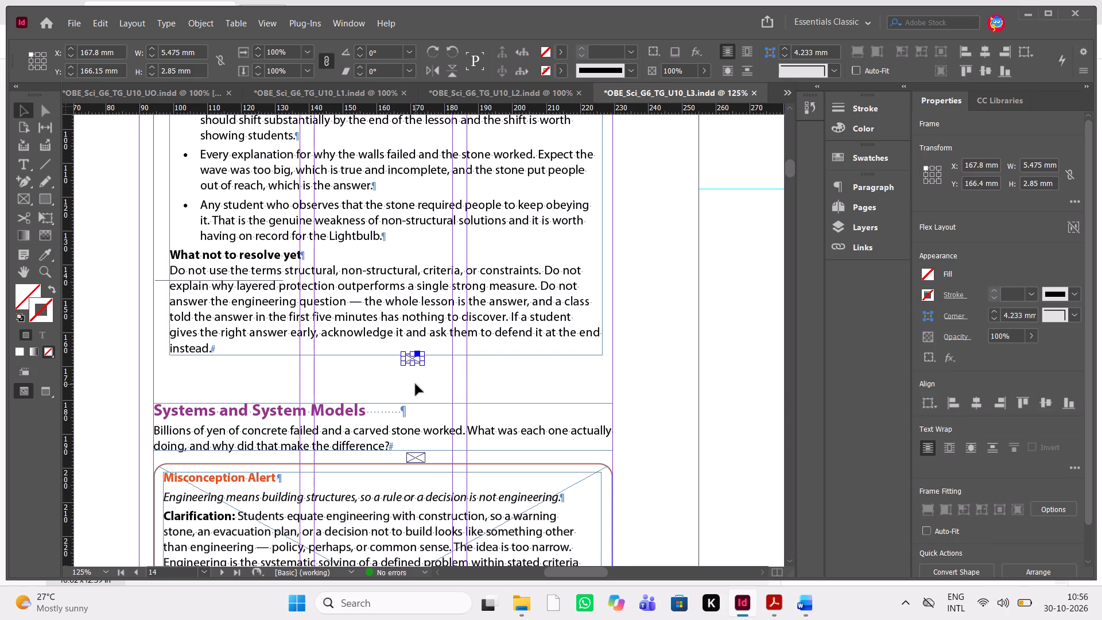
# Move the Systems and System Models text frame and the Misconception Alert box up together, to Y about 169.3 mm.
pyautogui.moveTo(121, 386); pyautogui.dragTo(323, 565)
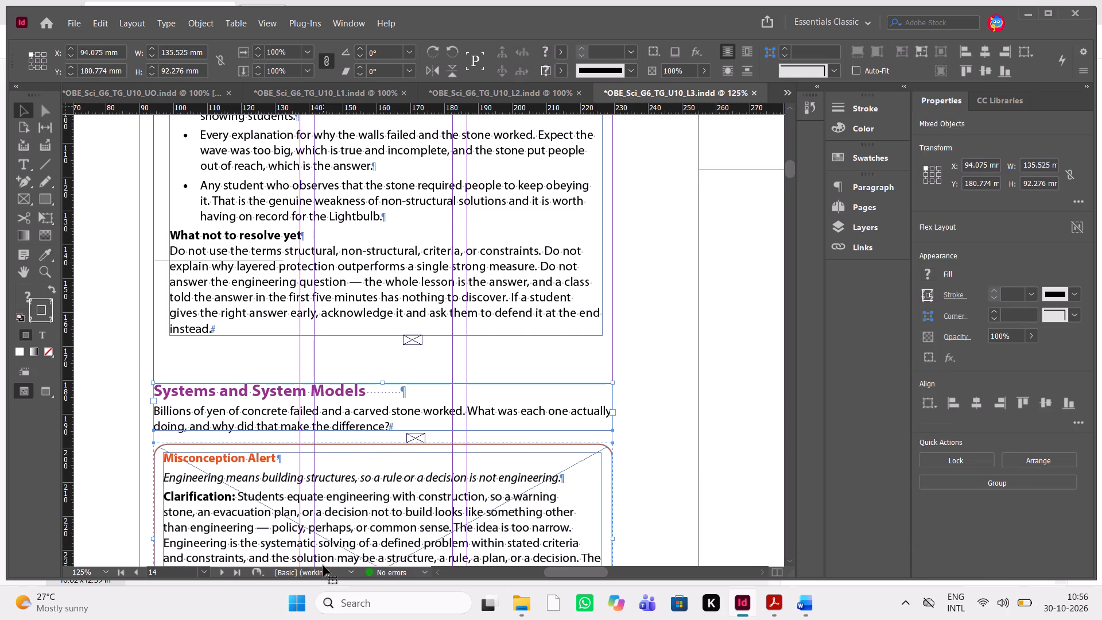
pyautogui.hotkey('shift', 'Up')
pyautogui.hotkey('shift', 'Up')
pyautogui.hotkey('shift', 'Up')
pyautogui.hotkey('shift', 'Up')
pyautogui.press('Up')
pyautogui.press('Up')
pyautogui.press('Up')
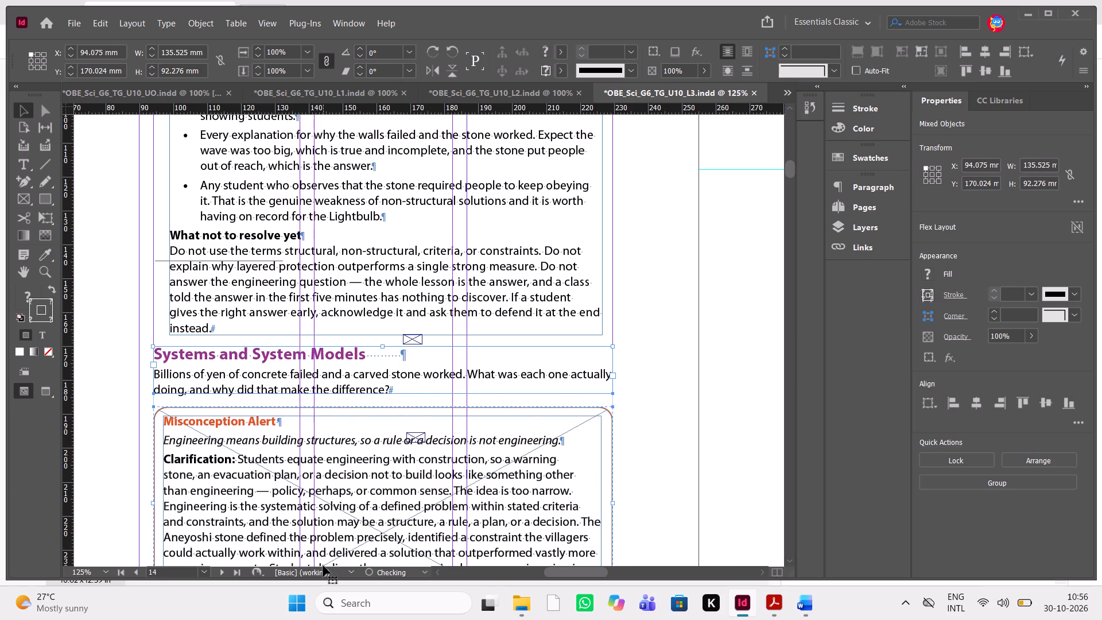
pyautogui.press('Up')
pyautogui.press('Up')
pyautogui.press('Up')
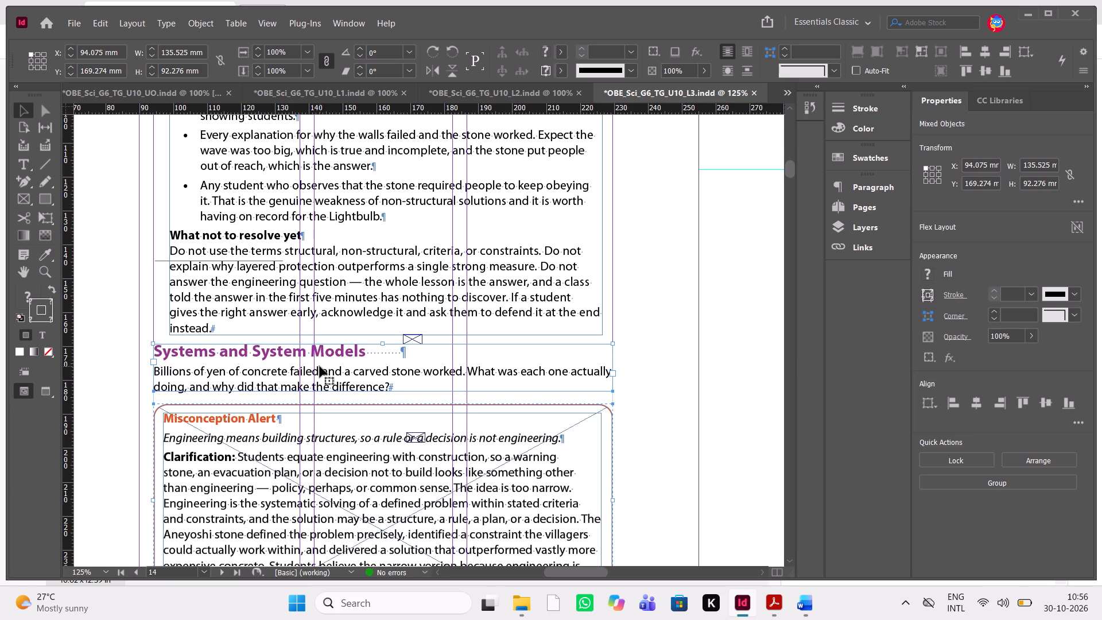
# Set the font size of the Systems and System Models heading to 12 pt.
pyautogui.tripleClick(342, 348)
pyautogui.tripleClick(381, 353)
pyautogui.click(95, 343)
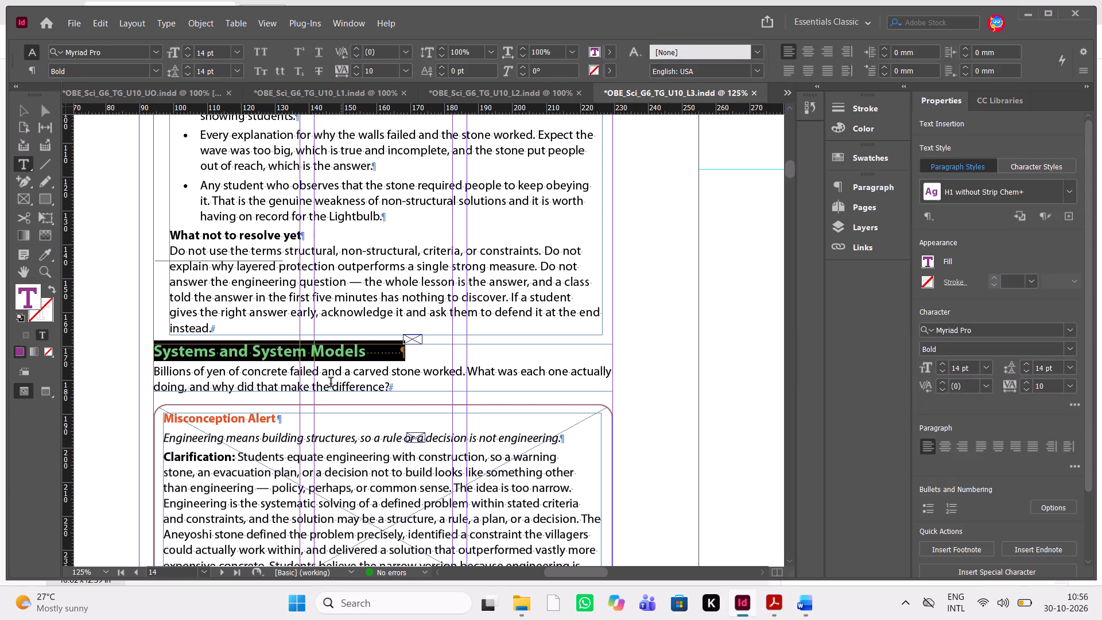
pyautogui.click(331, 383)
pyautogui.moveTo(383, 353); pyautogui.dragTo(177, 357)
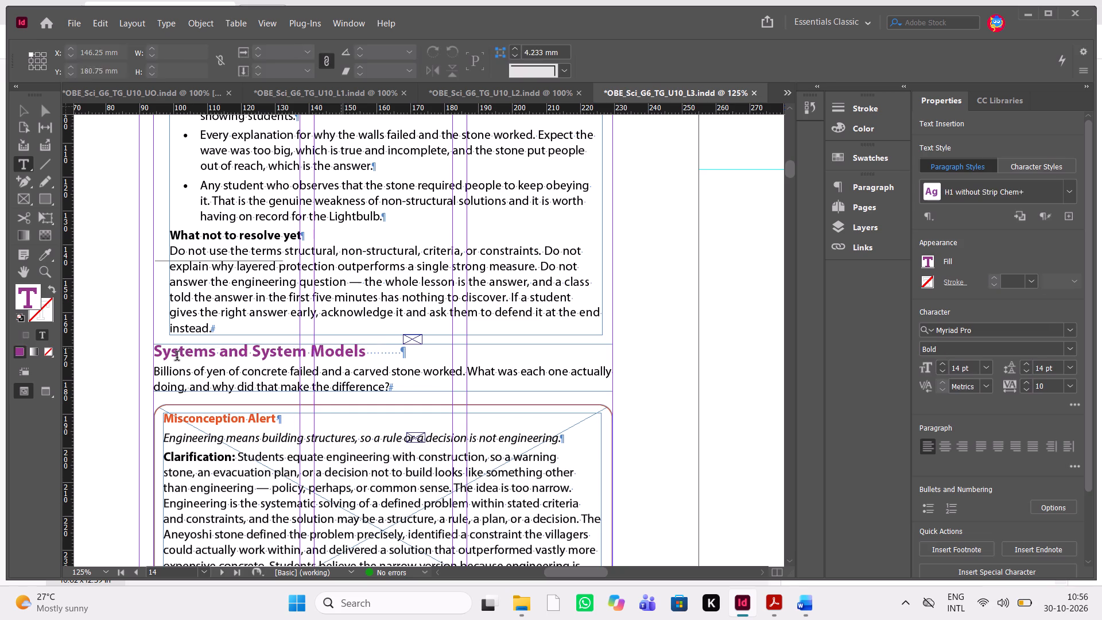
pyautogui.moveTo(177, 357); pyautogui.dragTo(143, 355)
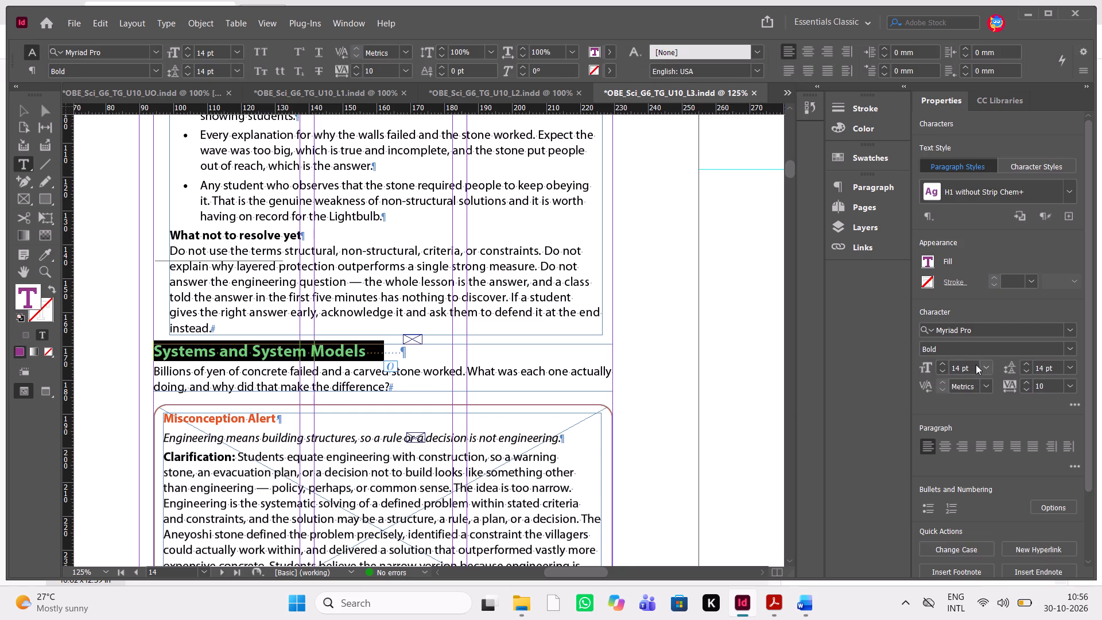
pyautogui.click(996, 365)
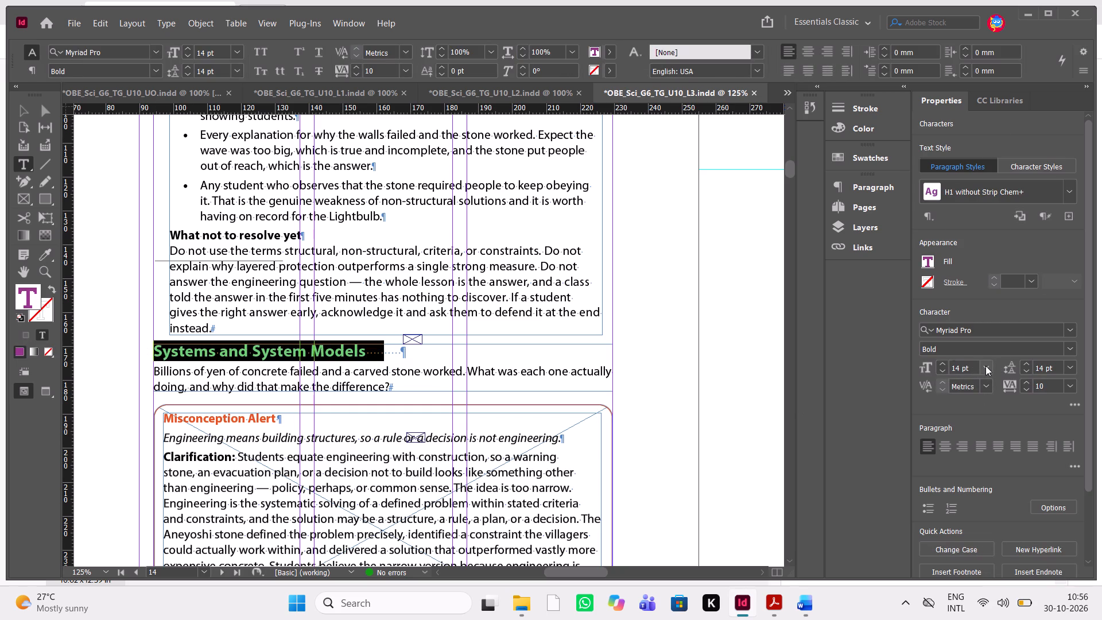
pyautogui.click(985, 366)
pyautogui.click(976, 232)
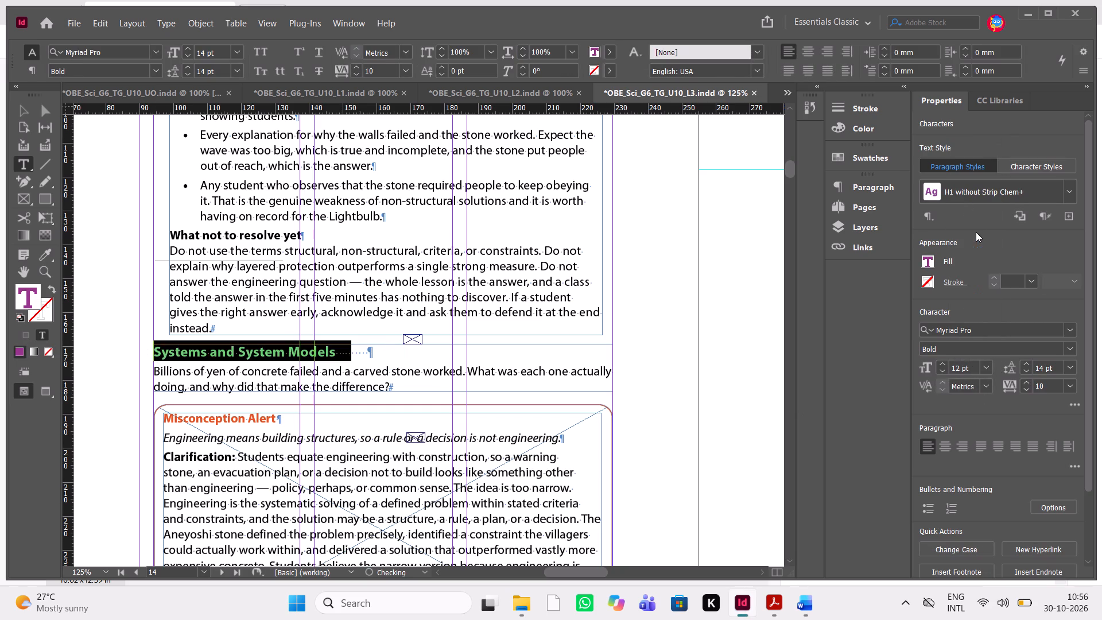
pyautogui.click(390, 374)
# Compare the reviewer's spacing and font size comments in the Acrobat PDF with the Misconception Alert box on page 14.
pyautogui.scroll(-1, 390, 374)
pyautogui.scroll(1, 390, 374)
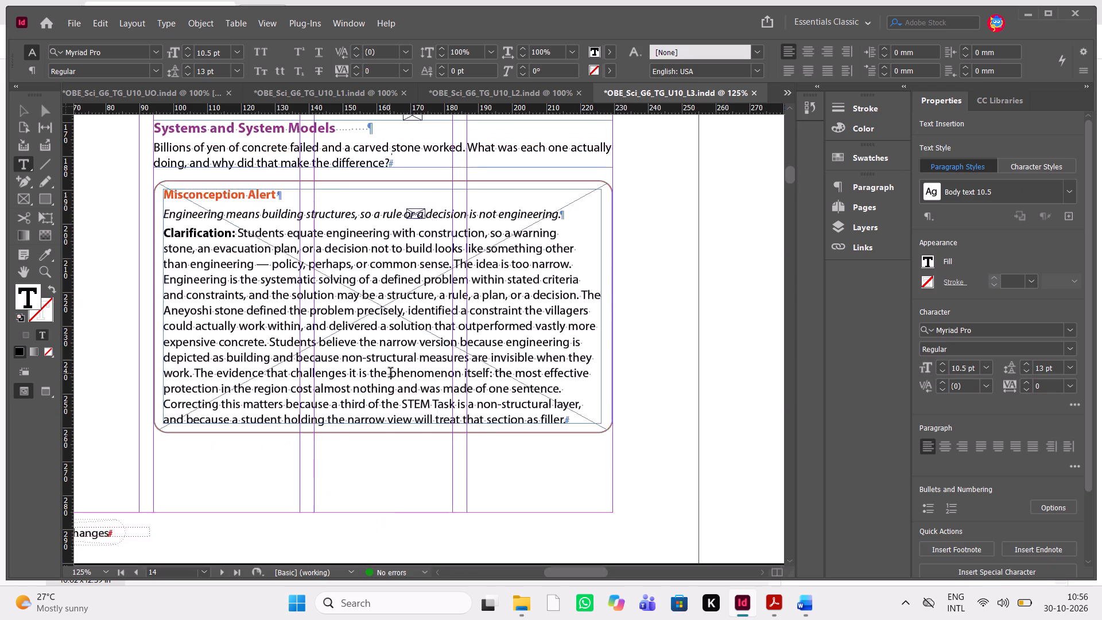
pyautogui.scroll(1, 390, 374)
pyautogui.scroll(-1, 390, 374)
pyautogui.hotkey('alt', 'Tab')
pyautogui.scroll(-1, 474, 386)
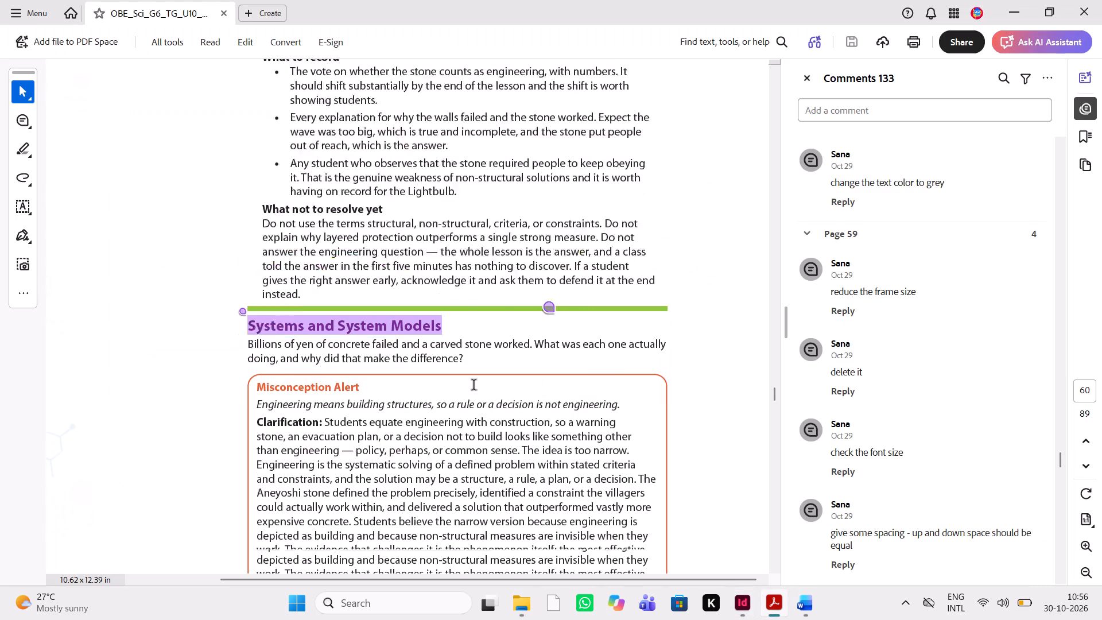
pyautogui.scroll(-1, 474, 386)
pyautogui.hotkey('alt', 'Tab')
pyautogui.scroll(-1, 474, 386)
pyautogui.scroll(1, 474, 386)
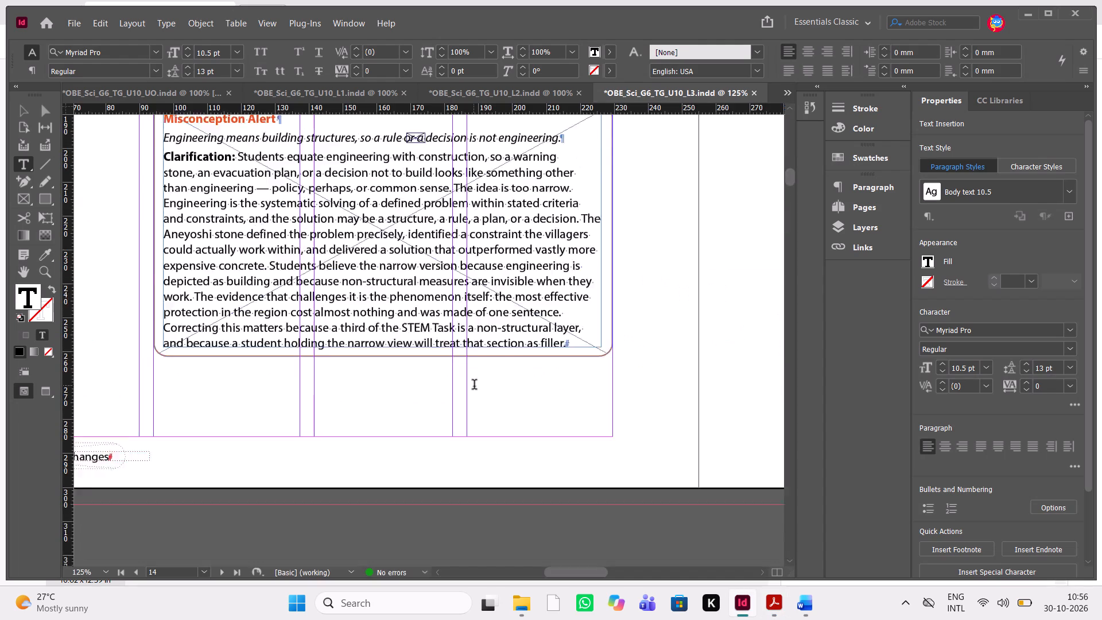
pyautogui.scroll(1, 474, 386)
# Ungroup the Misconception Alert box into its outlined frame and its text frame.
pyautogui.press('Escape')
pyautogui.click(441, 394)
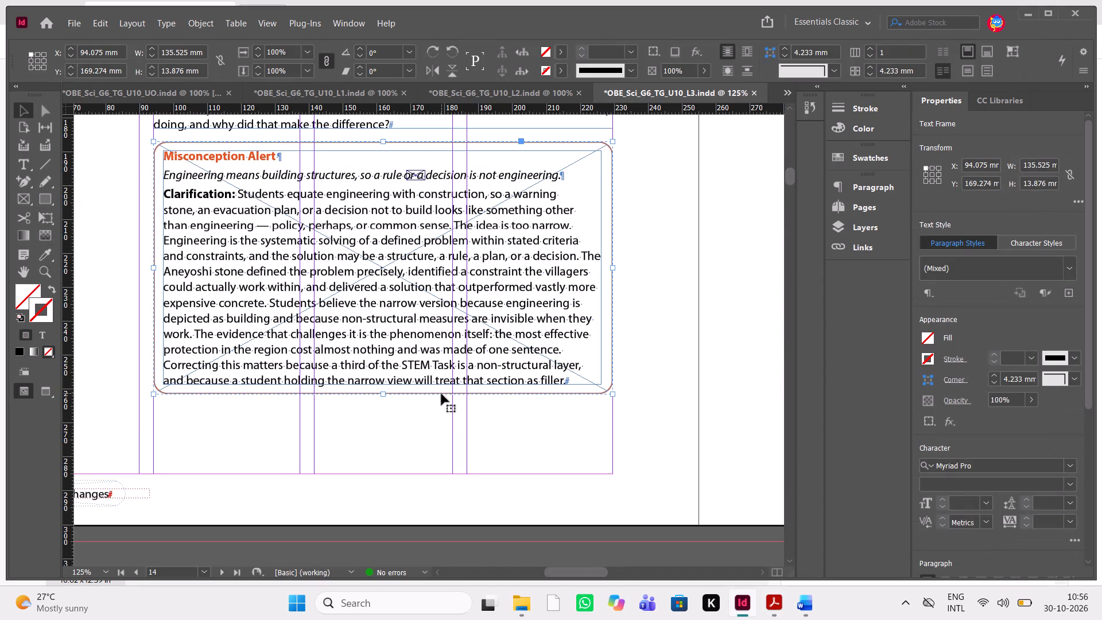
pyautogui.click(487, 428)
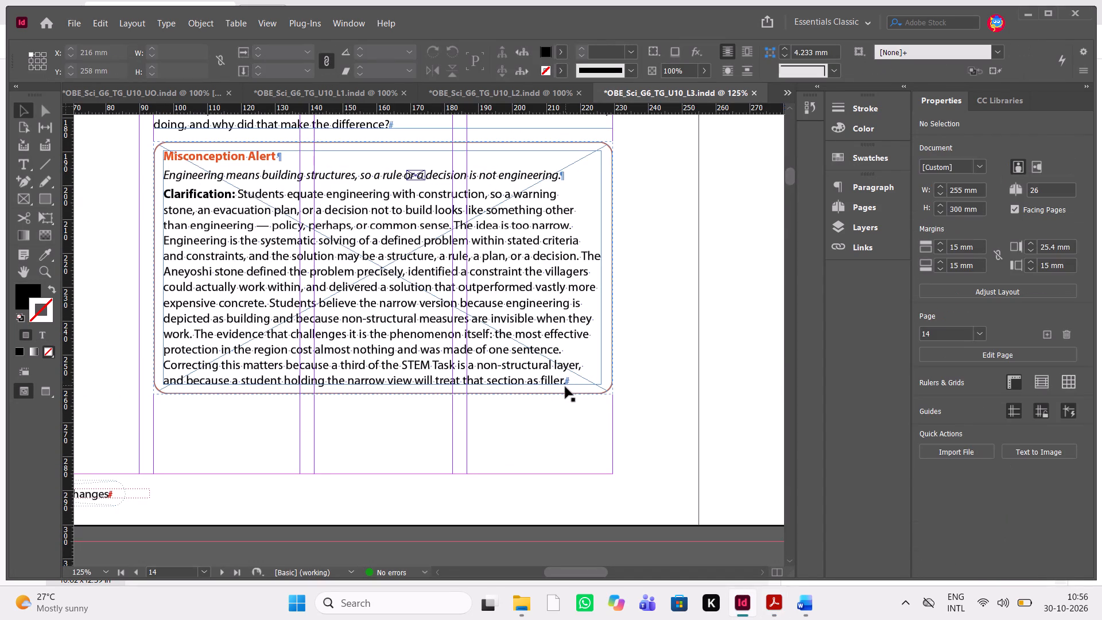
pyautogui.click(565, 389)
pyautogui.hotkey('ctrl', 'shift', 'g')
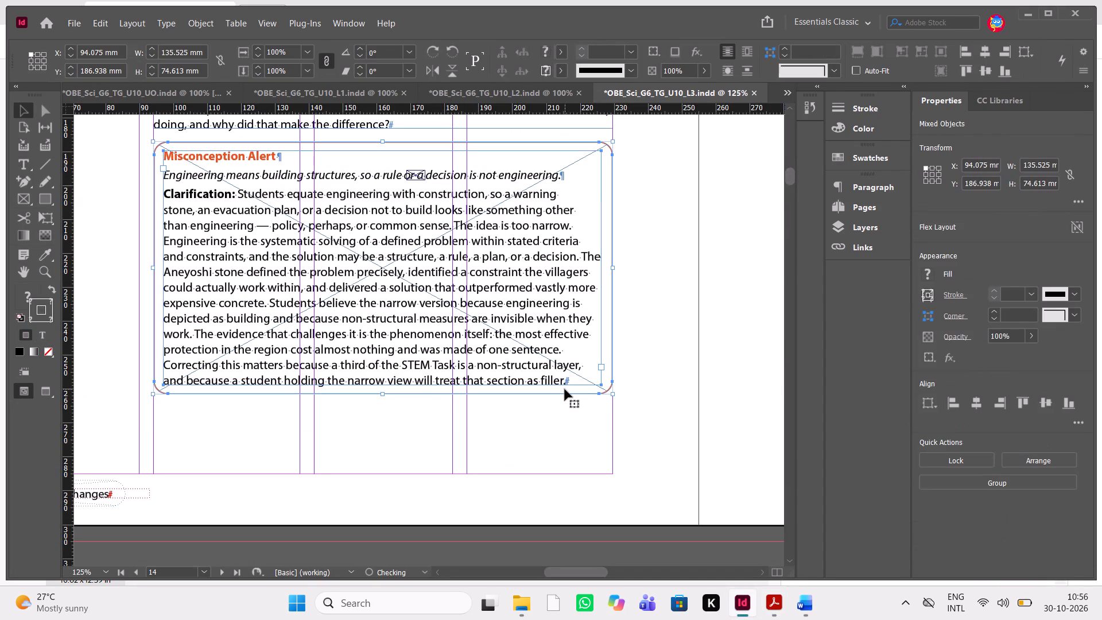
# Extend the bottom of the orange Misconception Alert outline frame to a height of about 76.6 mm, checking it in preview display.
pyautogui.click(537, 433)
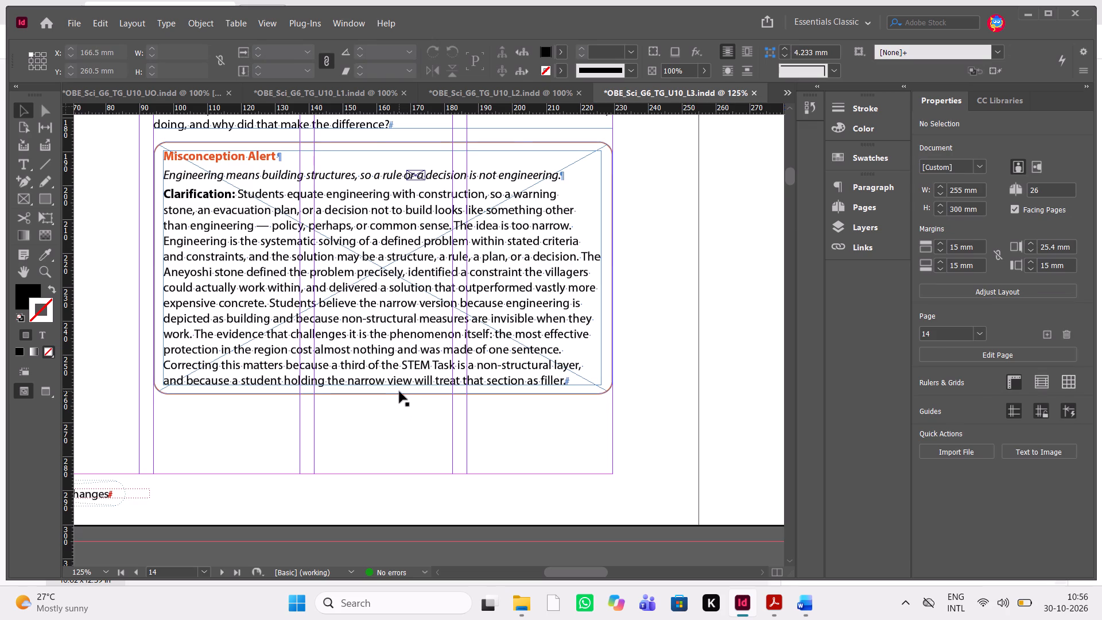
pyautogui.click(399, 392)
pyautogui.click(382, 395)
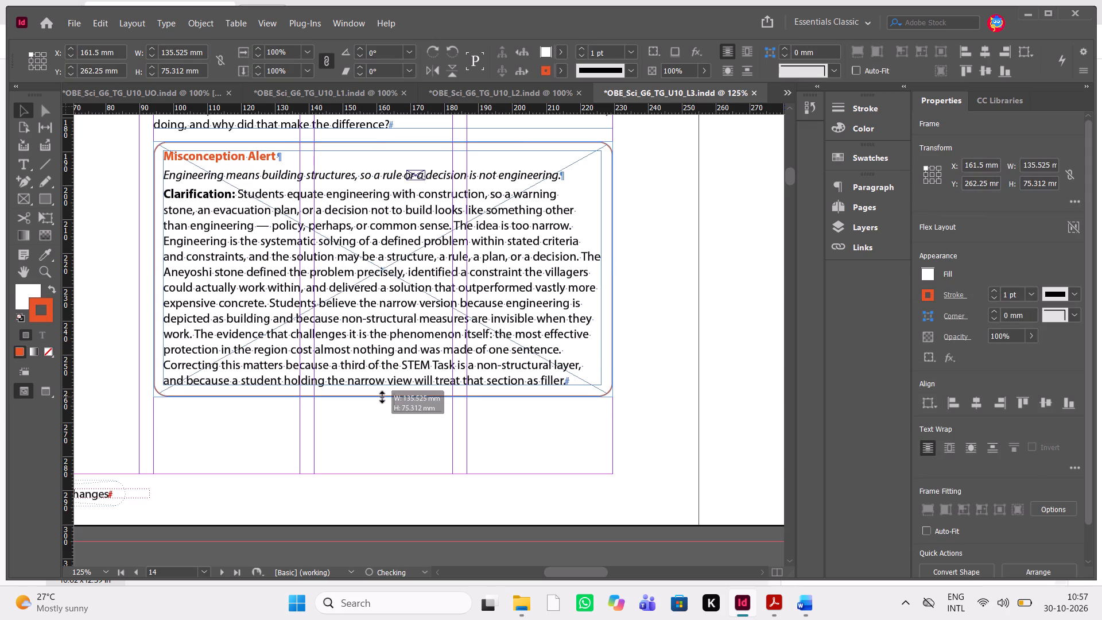
pyautogui.click(385, 436)
pyautogui.press('w')
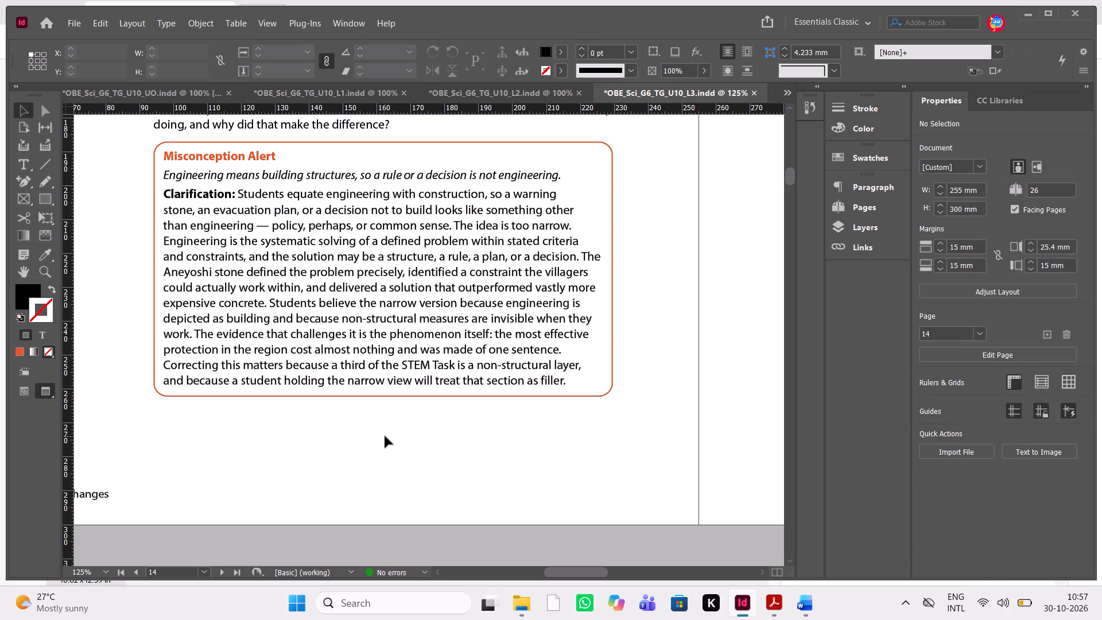
pyautogui.click(427, 394)
pyautogui.click(386, 397)
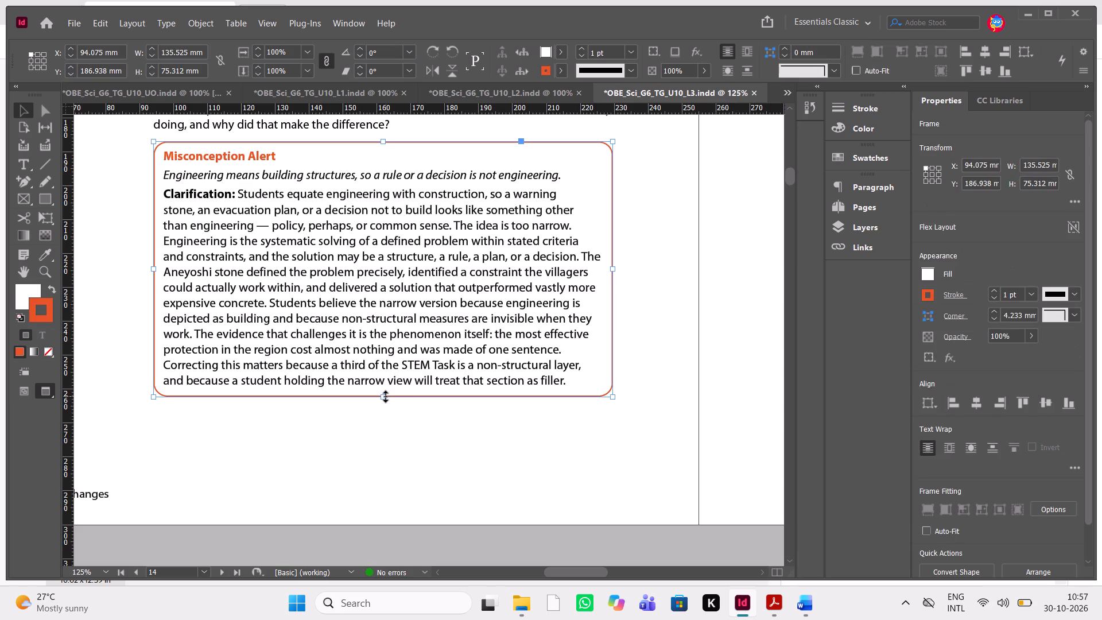
pyautogui.click(408, 440)
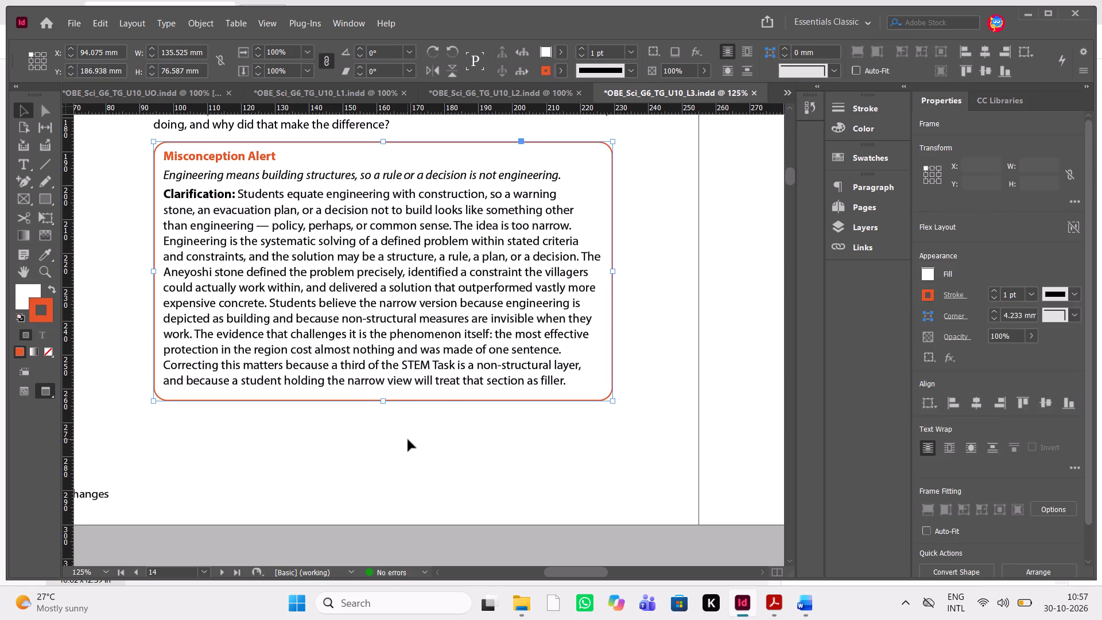
# Nudge the Misconception Alert text frame down within its outline to Y about 190.4 mm.
pyautogui.click(439, 349)
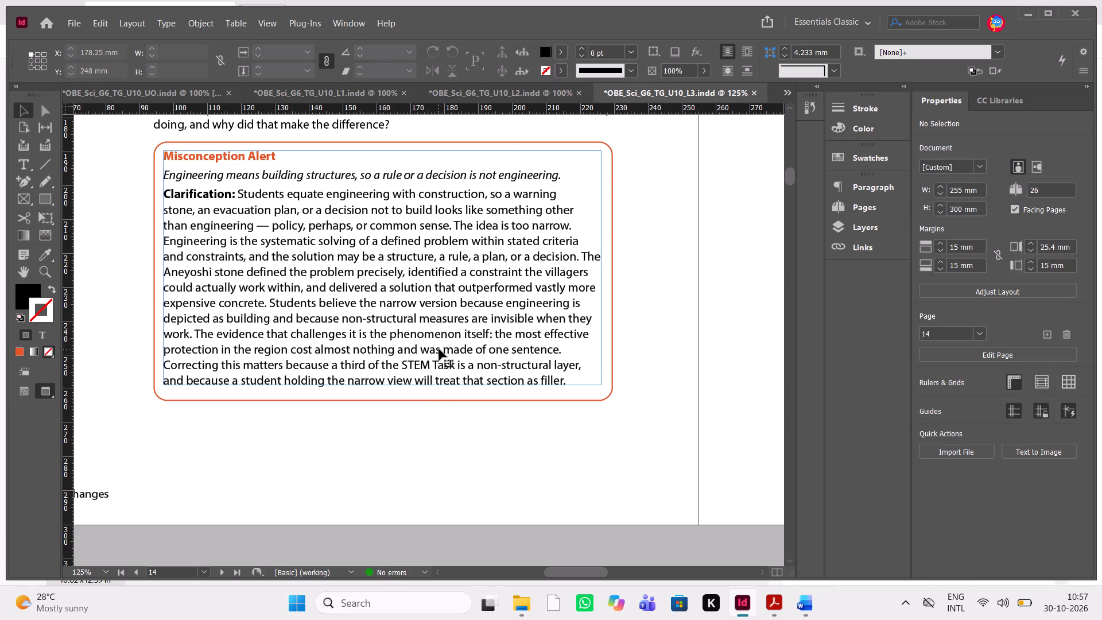
pyautogui.press('Down')
pyautogui.press('Down')
pyautogui.press('Down')
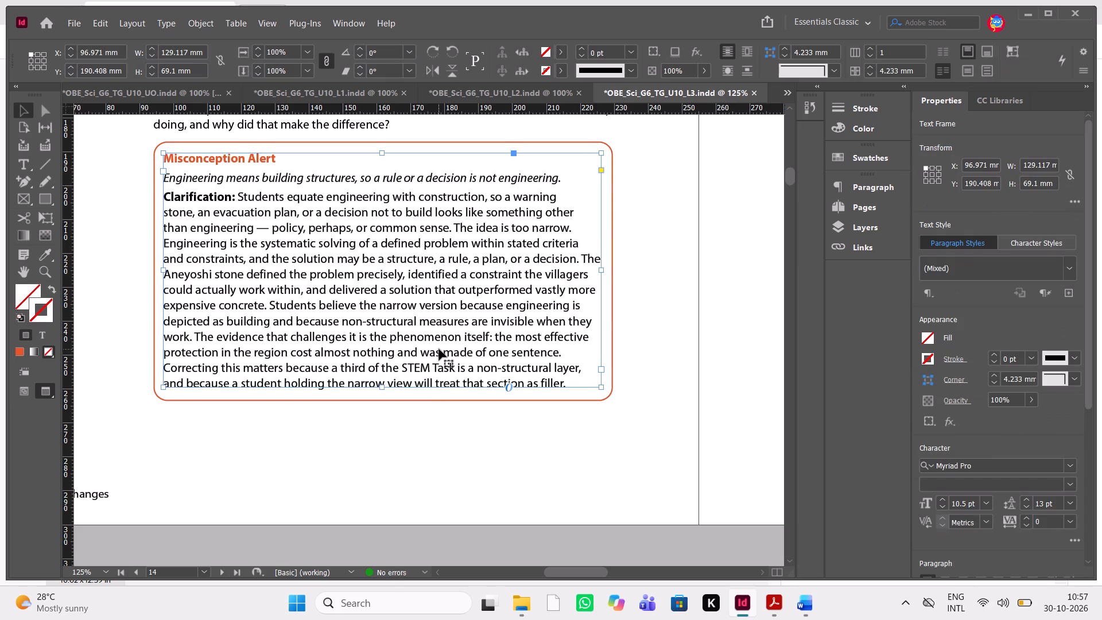
pyautogui.click(437, 451)
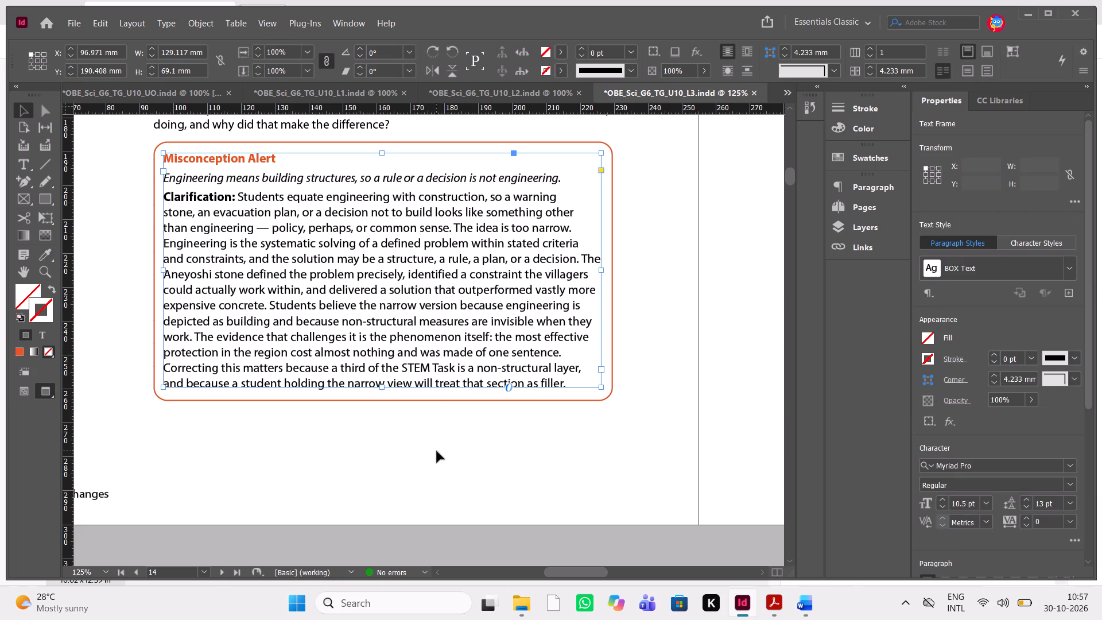
# Set the space after the bold "Start with what mitigation actually is" paragraph on page 15 to 0 mm, following the reviewer's PDF.
pyautogui.hotkey('alt', 'Tab')
pyautogui.scroll(-1, 437, 451)
pyautogui.hotkey('alt', 'Tab')
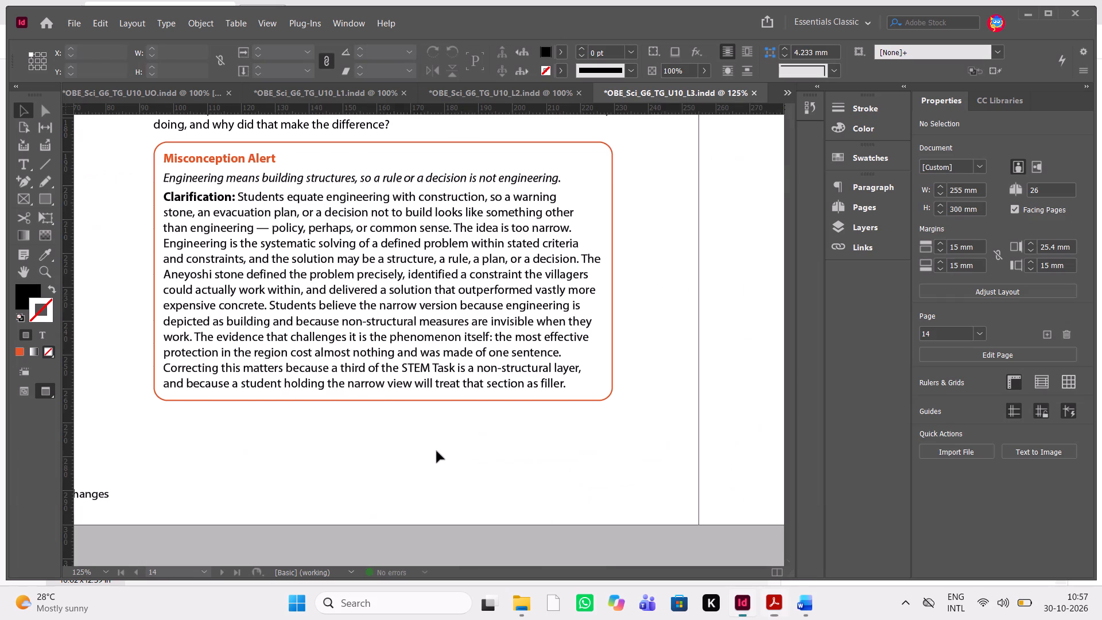
pyautogui.scroll(4, 437, 451)
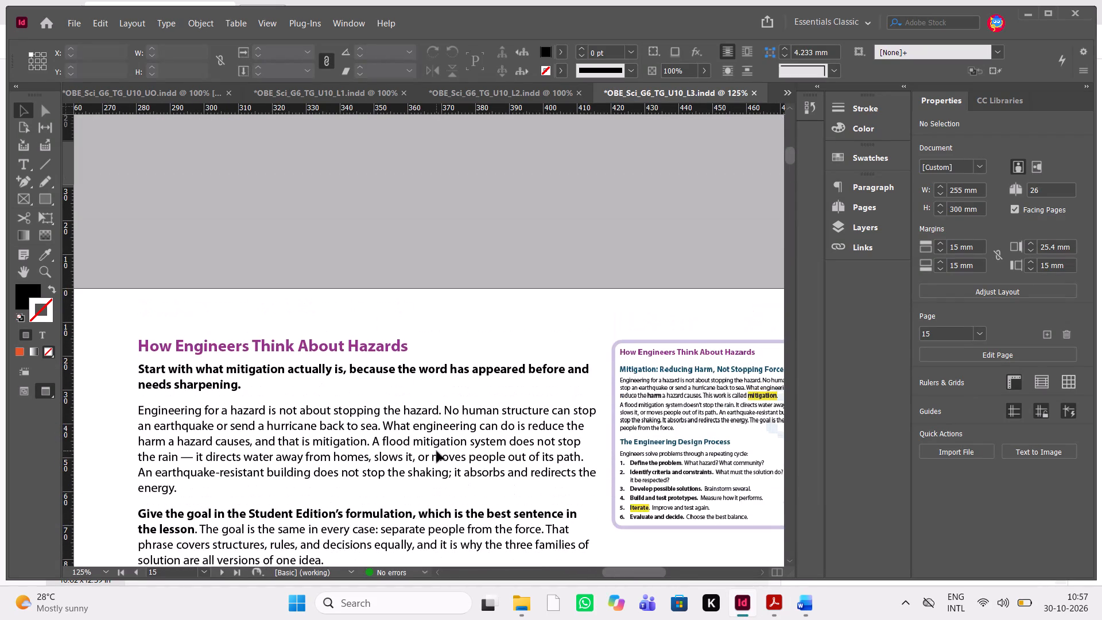
pyautogui.doubleClick(253, 385)
pyautogui.click(251, 385)
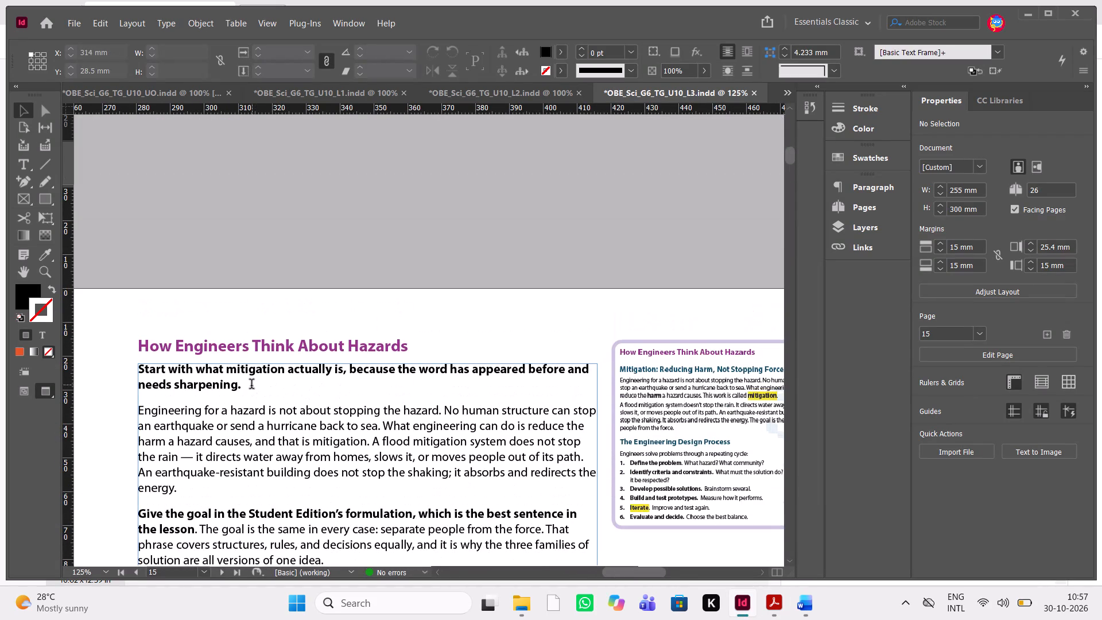
pyautogui.click(248, 381)
pyautogui.moveTo(248, 381); pyautogui.dragTo(129, 369)
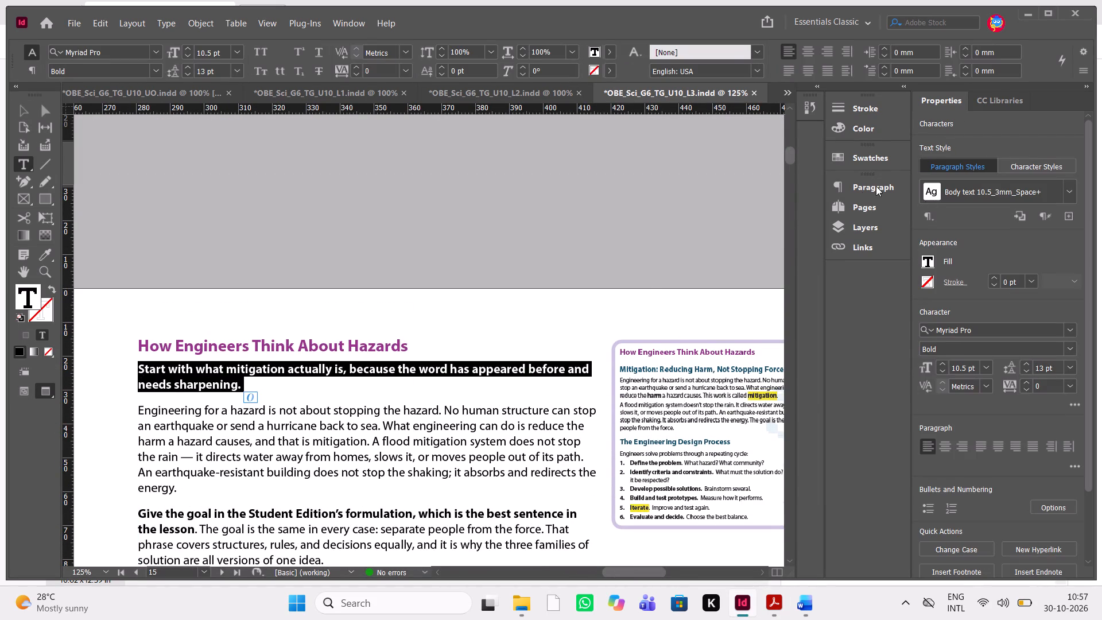
pyautogui.click(876, 186)
pyautogui.tripleClick(763, 270)
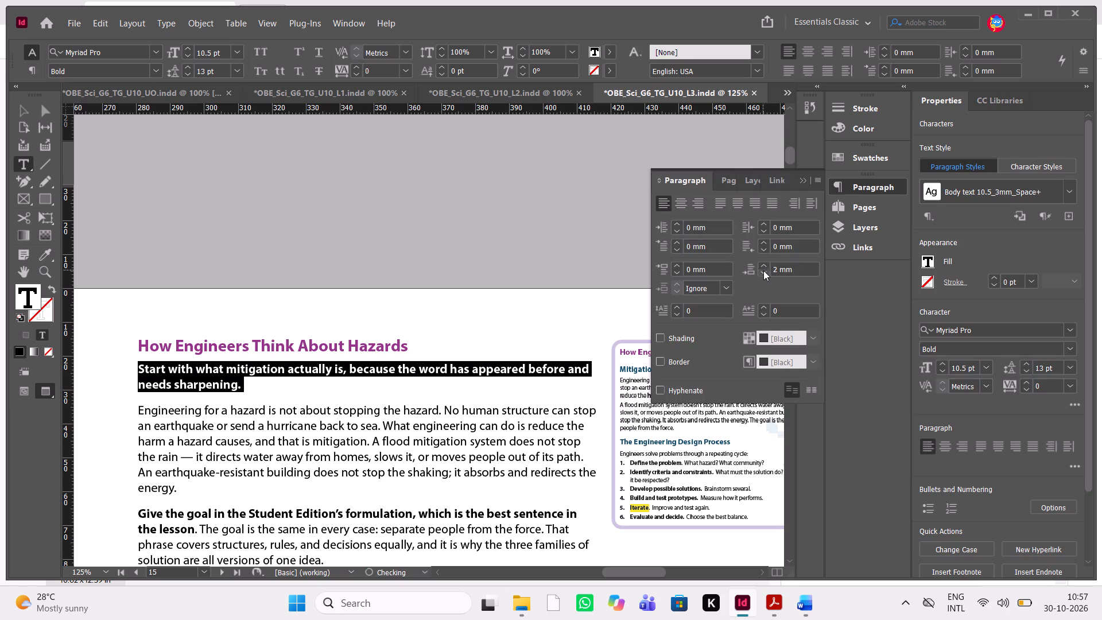
pyautogui.click(469, 367)
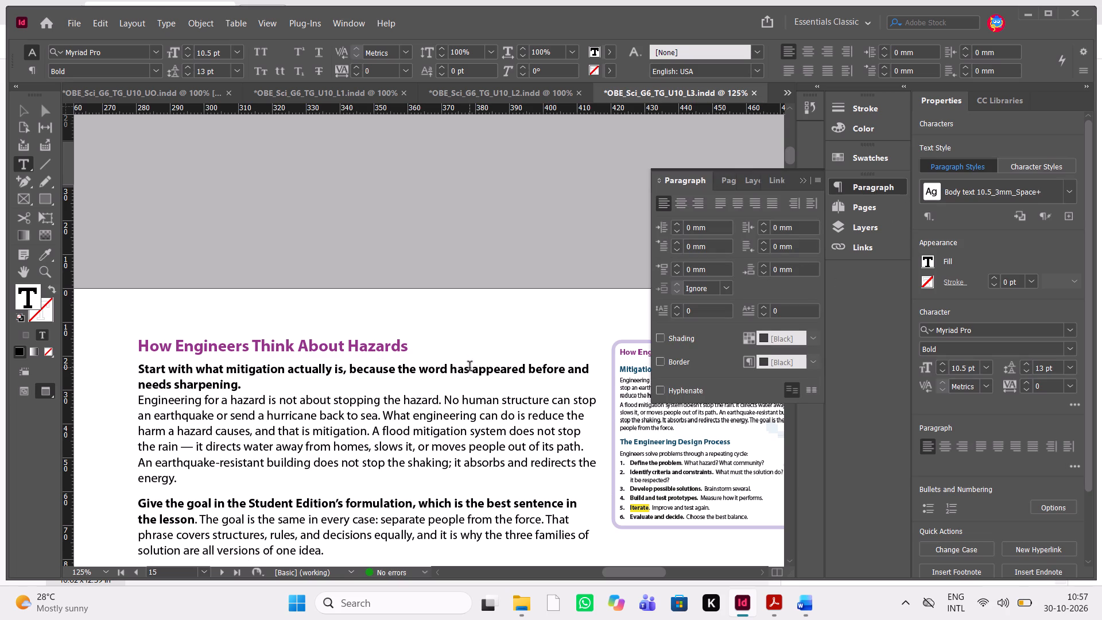
# Set the space after "The three families" paragraph on page 15 to 1 mm, following the spacing mark above "Cause and Effect" in the reviewer's PDF.
pyautogui.hotkey('alt', 'Tab')
pyautogui.scroll(-2, 469, 367)
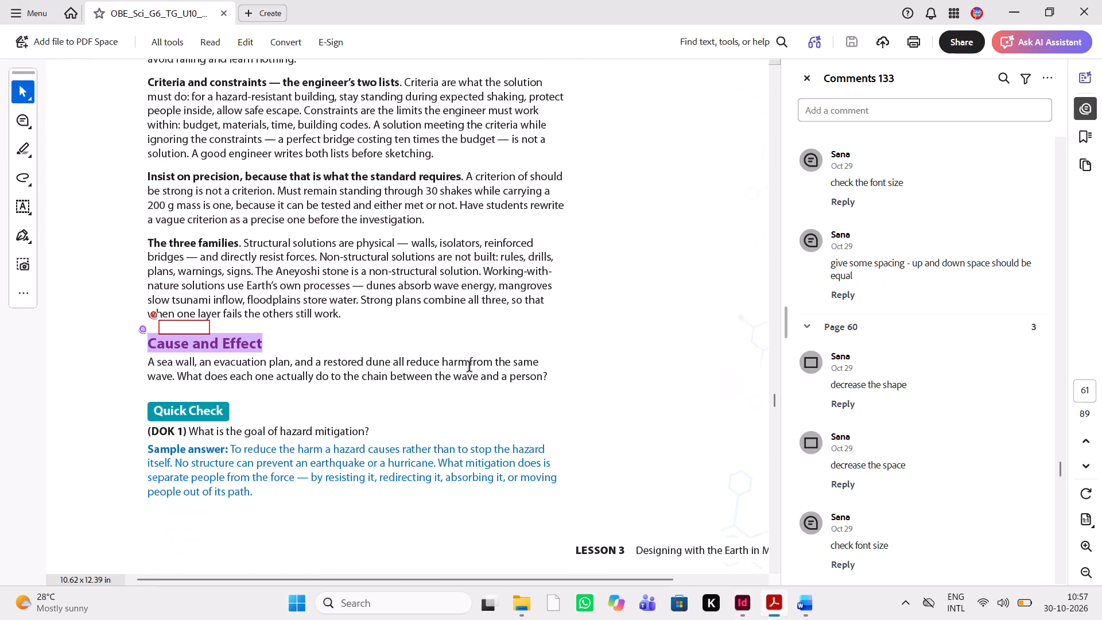
pyautogui.scroll(-1, 469, 367)
pyautogui.hotkey('alt', 'Tab')
pyautogui.scroll(-1, 348, 441)
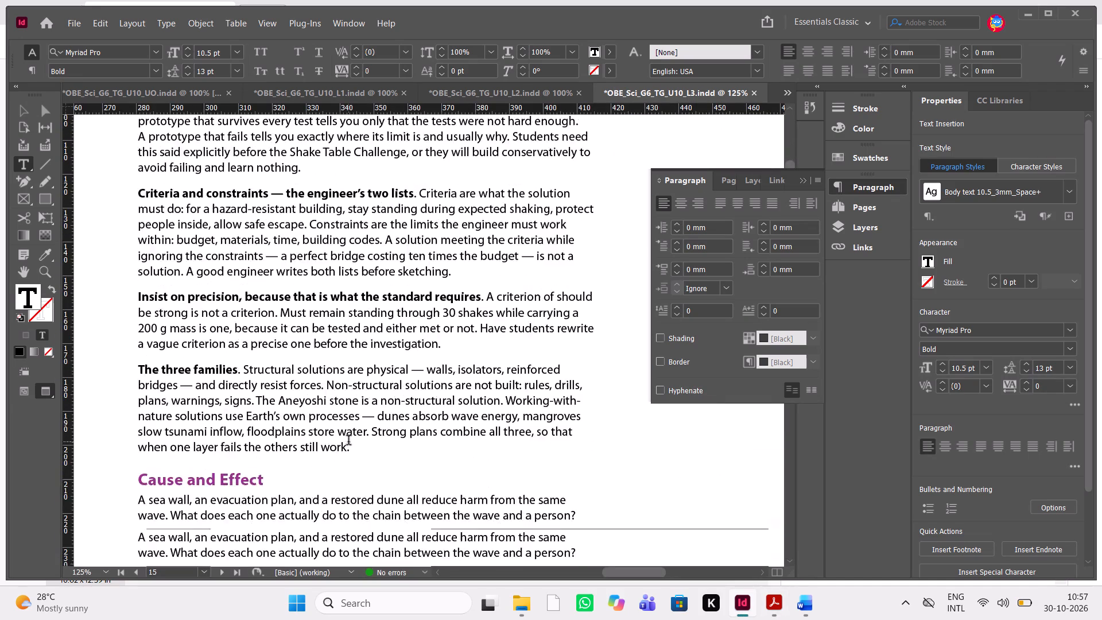
pyautogui.scroll(-1, 348, 441)
pyautogui.moveTo(402, 371); pyautogui.dragTo(263, 348)
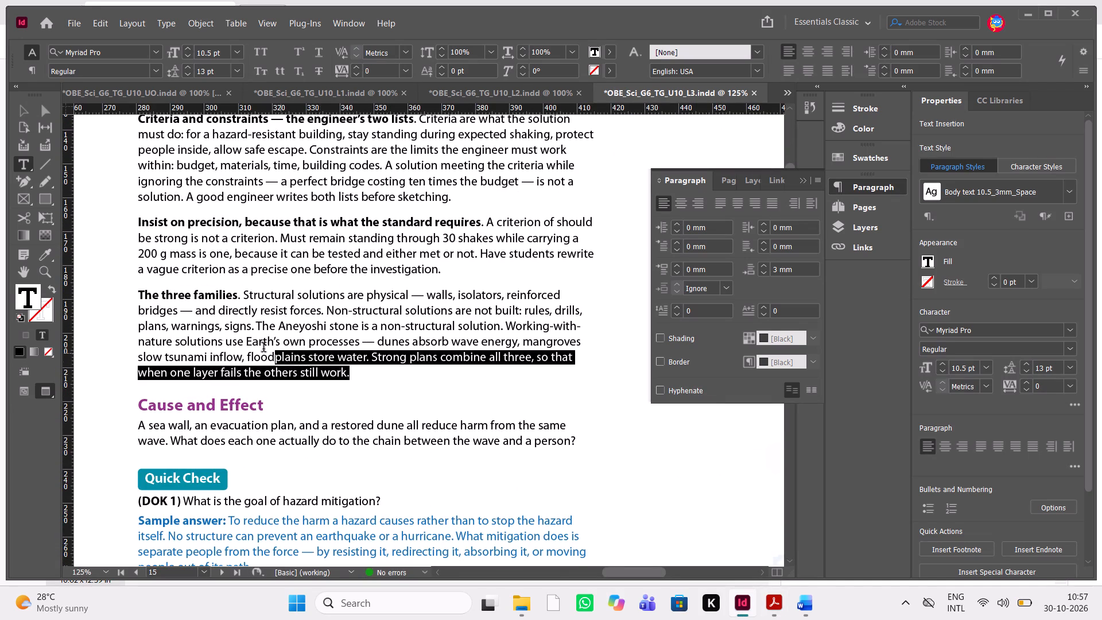
pyautogui.moveTo(263, 348); pyautogui.dragTo(122, 293)
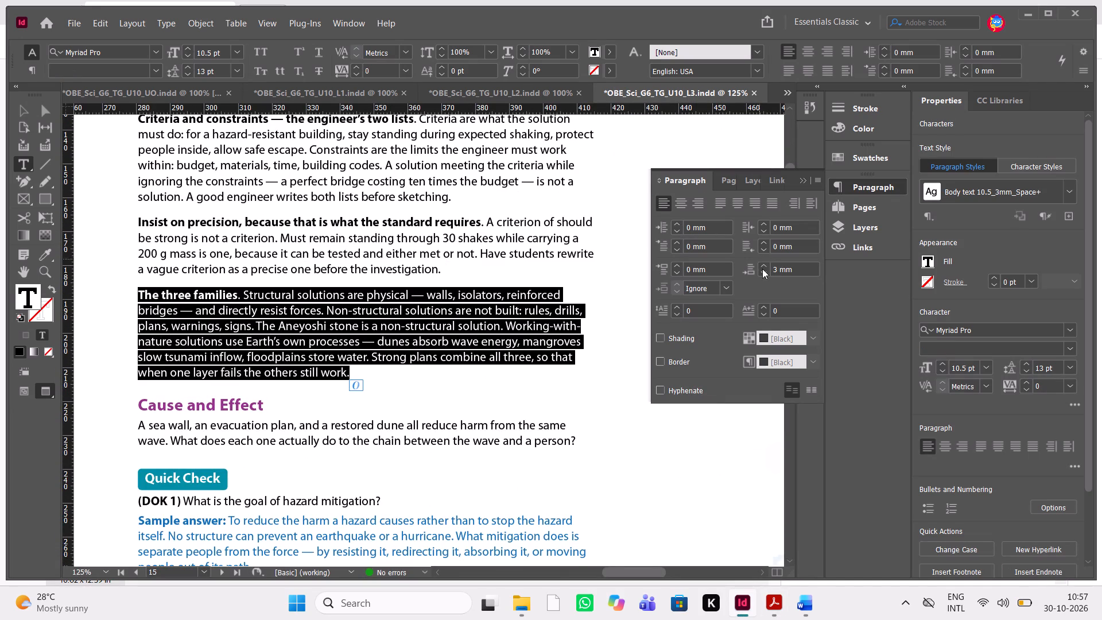
pyautogui.click(762, 272)
pyautogui.click(762, 272)
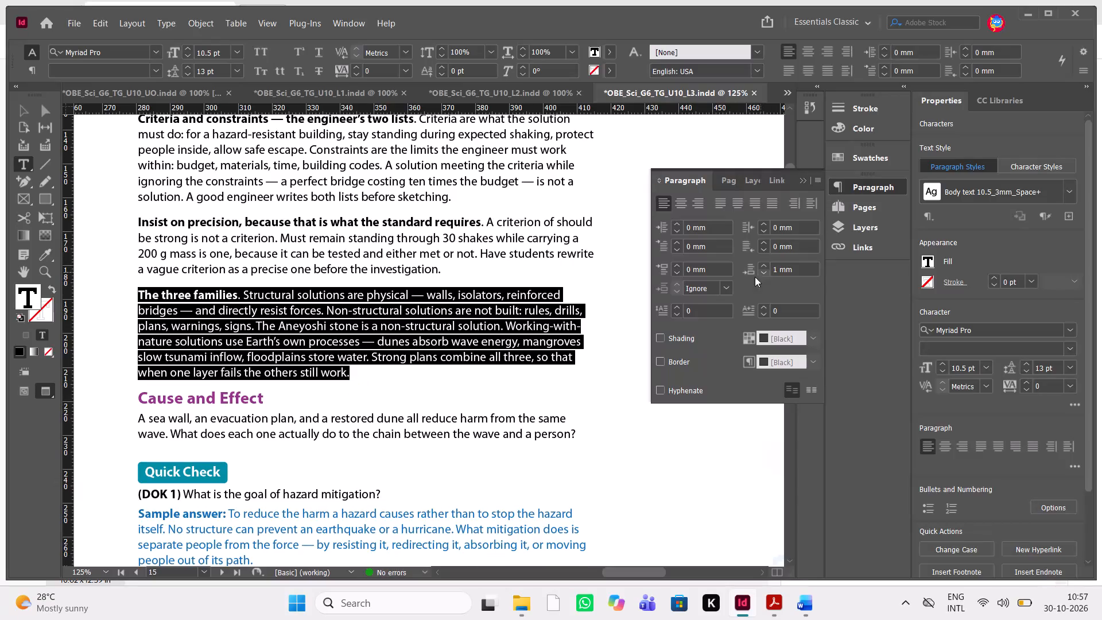
pyautogui.click(222, 380)
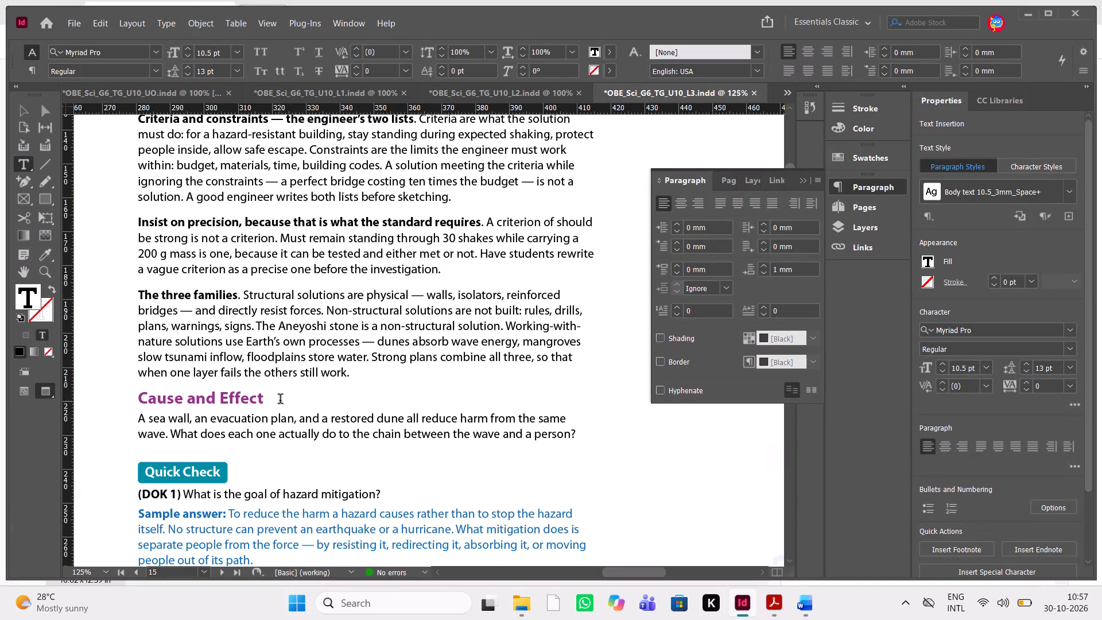
# Set the font size of the purple "Cause and Effect" heading on page 15 to 12 pt.
pyautogui.moveTo(280, 400); pyautogui.dragTo(135, 399)
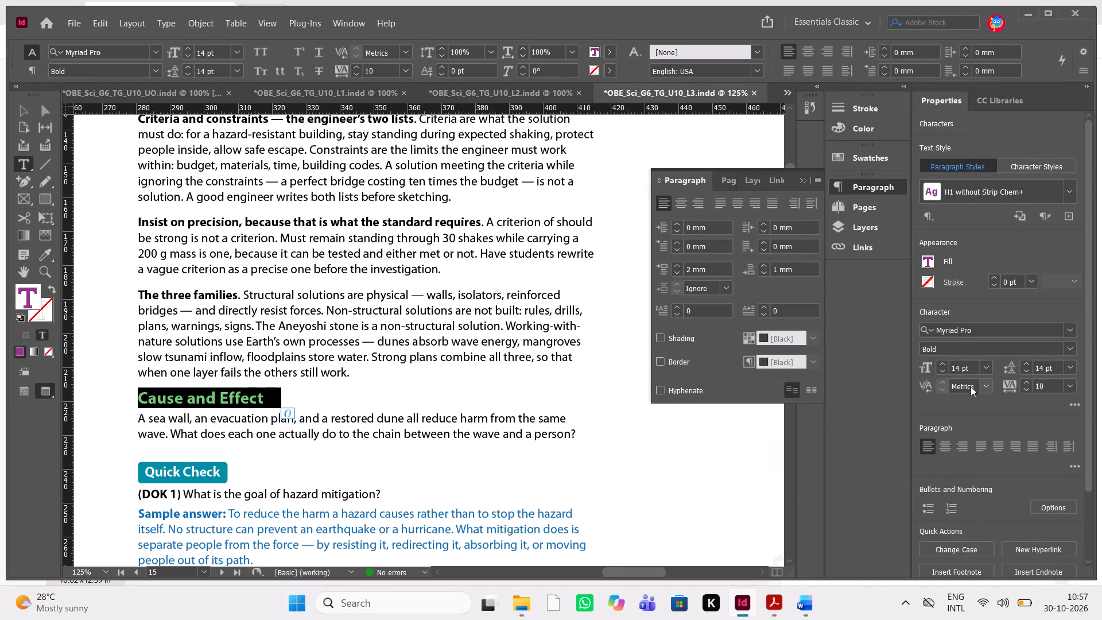
pyautogui.click(985, 371)
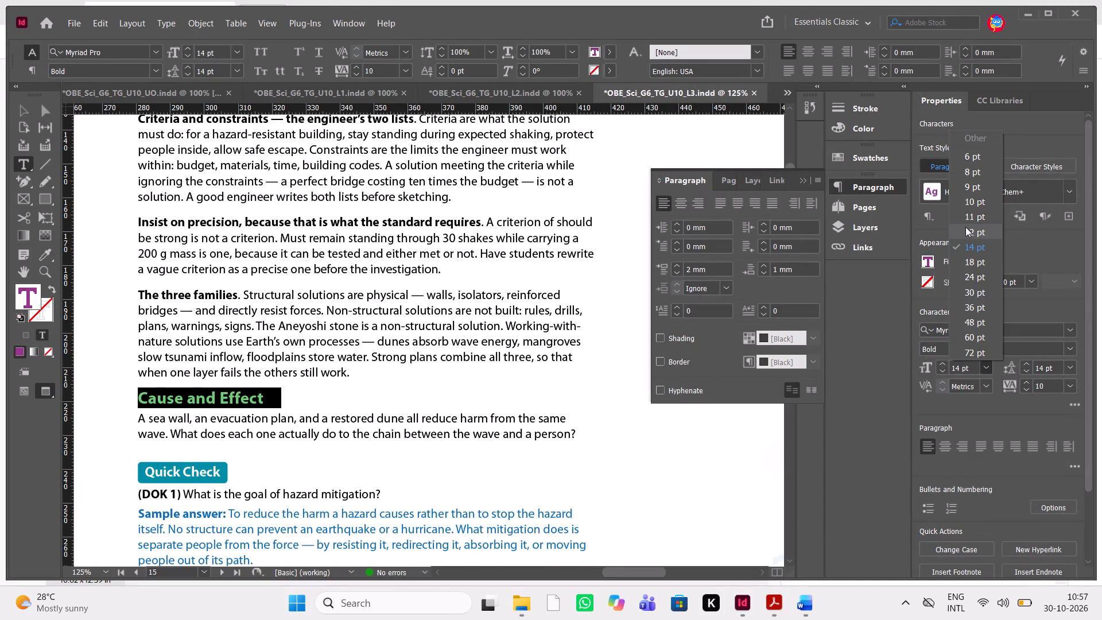
pyautogui.click(965, 227)
pyautogui.click(345, 413)
# Following the reviewer's PDF, recolour the "Procedure — Teacher Guide–authored" line in page 18's Quick Lab to [Black] and make it bold.
pyautogui.hotkey('alt', 'Tab')
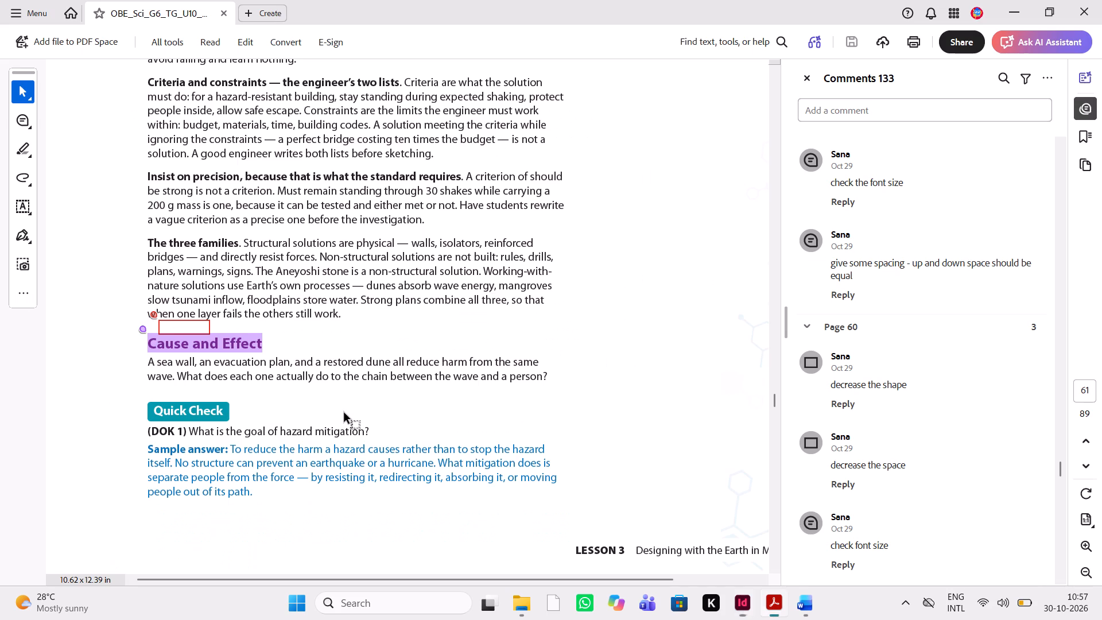
pyautogui.scroll(-3, 345, 413)
pyautogui.scroll(1, 345, 413)
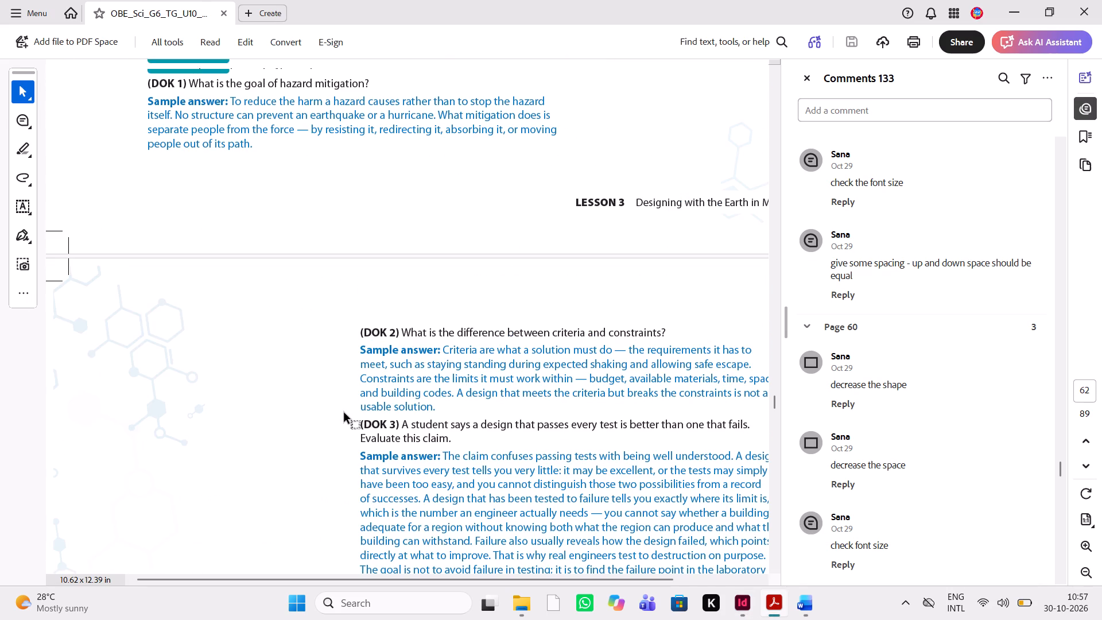
pyautogui.scroll(-6, 345, 413)
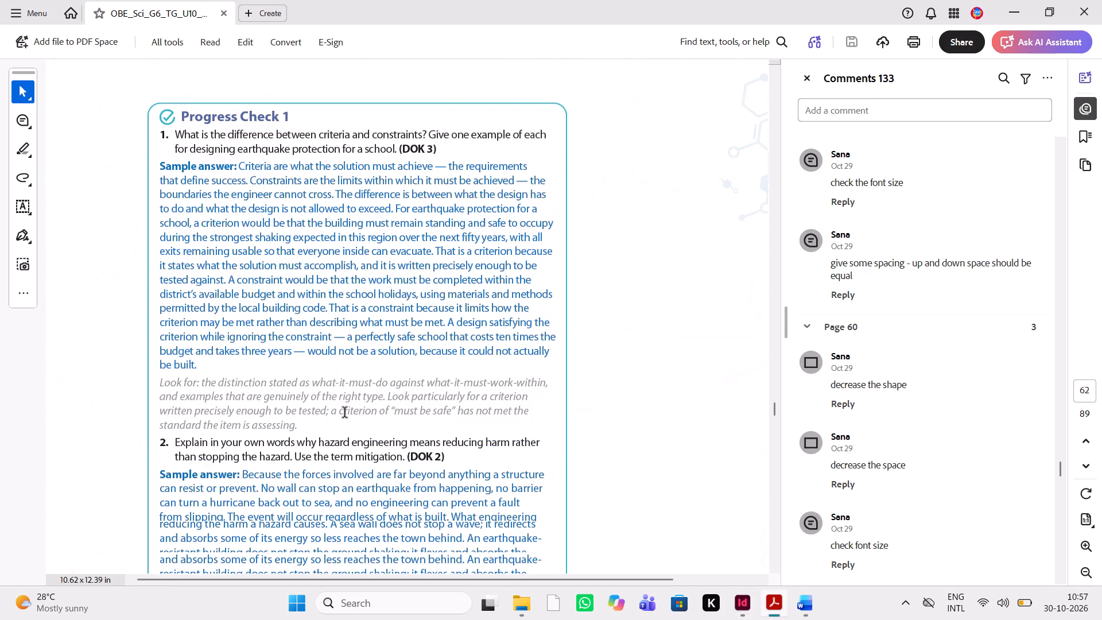
pyautogui.scroll(-6, 345, 413)
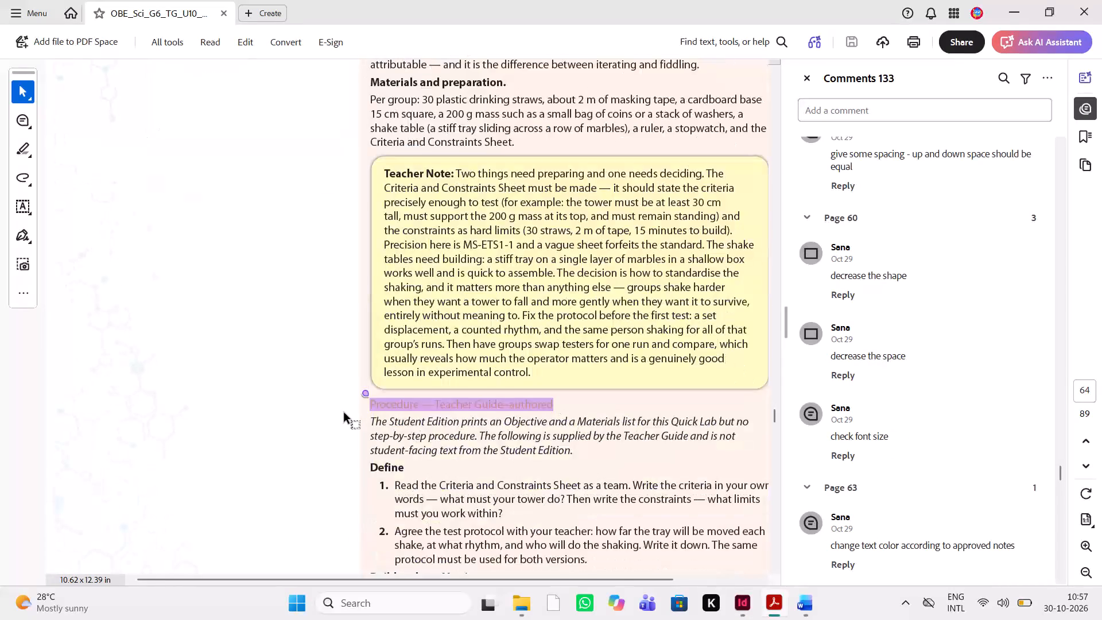
pyautogui.hotkey('alt', 'Tab')
pyautogui.scroll(-4, 345, 413)
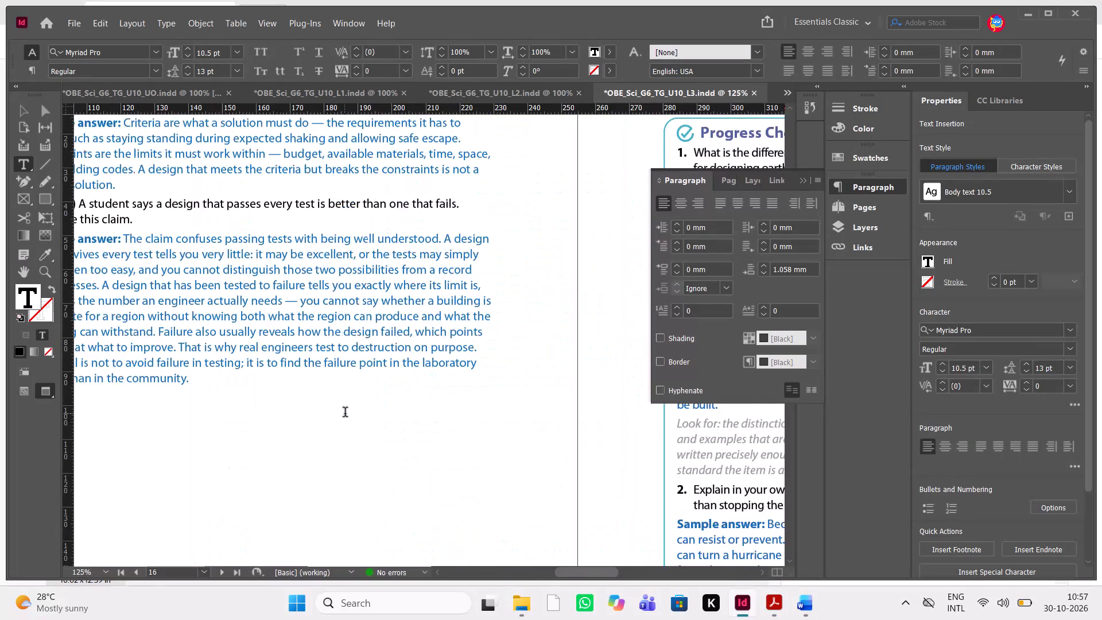
pyautogui.scroll(-2, 345, 413)
pyautogui.hscroll(-1, 345, 413)
pyautogui.scroll(-1, 345, 413)
pyautogui.hscroll(-1, 345, 413)
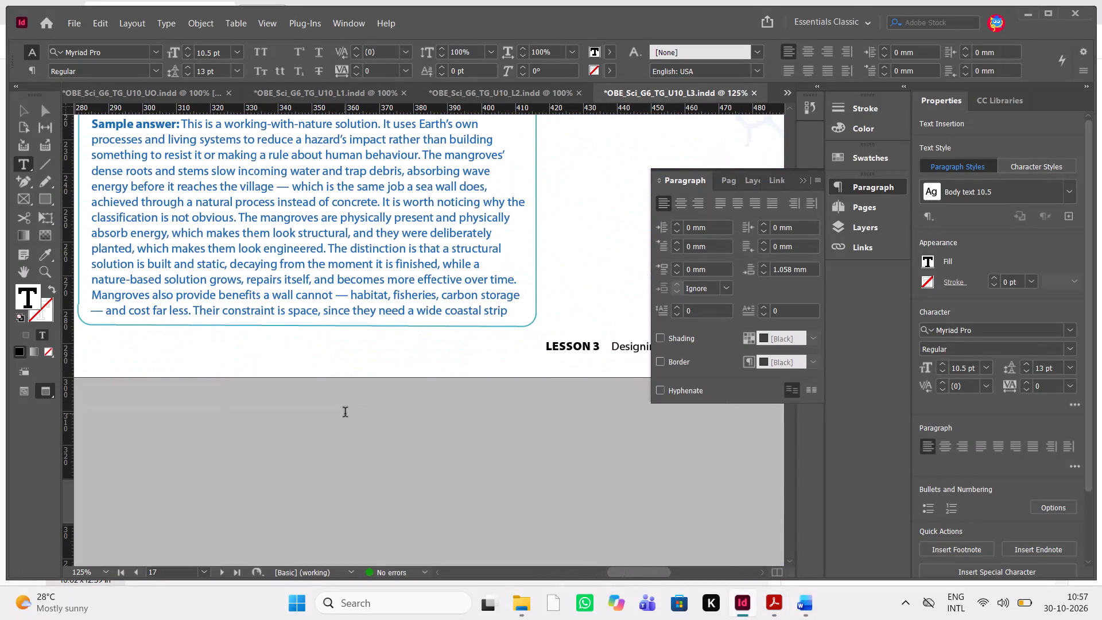
pyautogui.scroll(4, 345, 413)
pyautogui.scroll(-2, 345, 413)
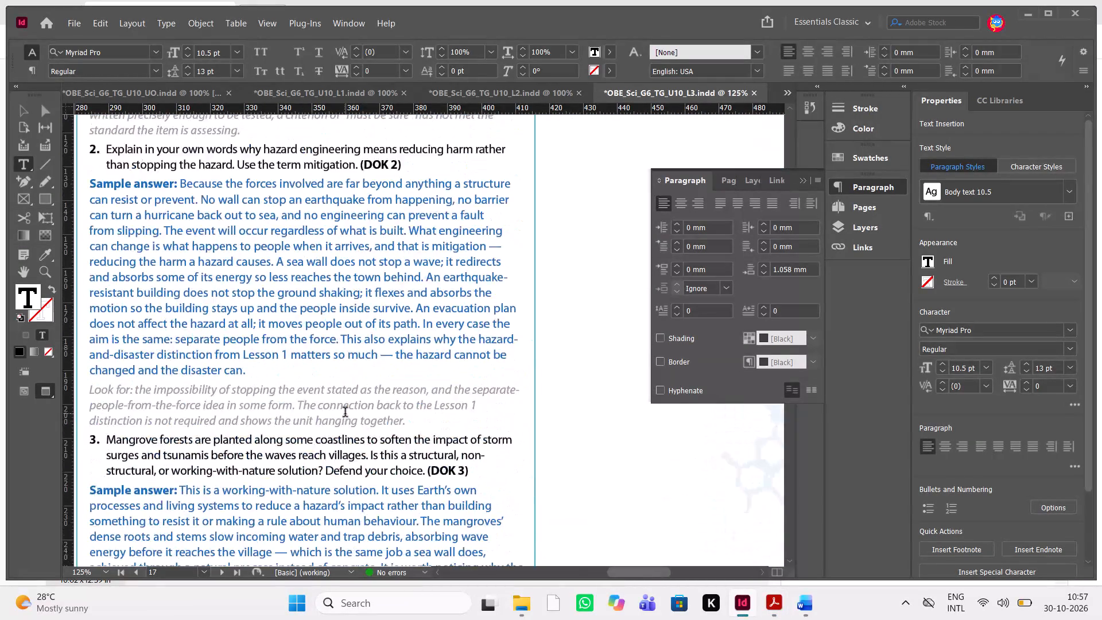
pyautogui.scroll(-2, 345, 413)
pyautogui.hscroll(3, 345, 413)
pyautogui.scroll(2, 345, 413)
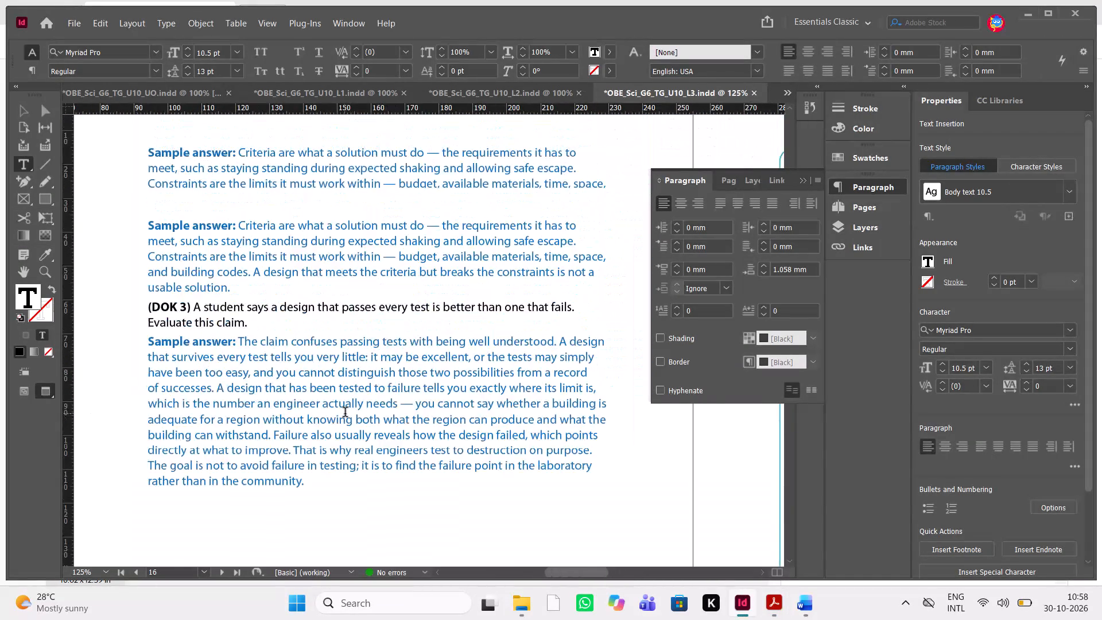
pyautogui.scroll(2, 345, 413)
pyautogui.hscroll(1, 345, 413)
pyautogui.hscroll(-1, 345, 413)
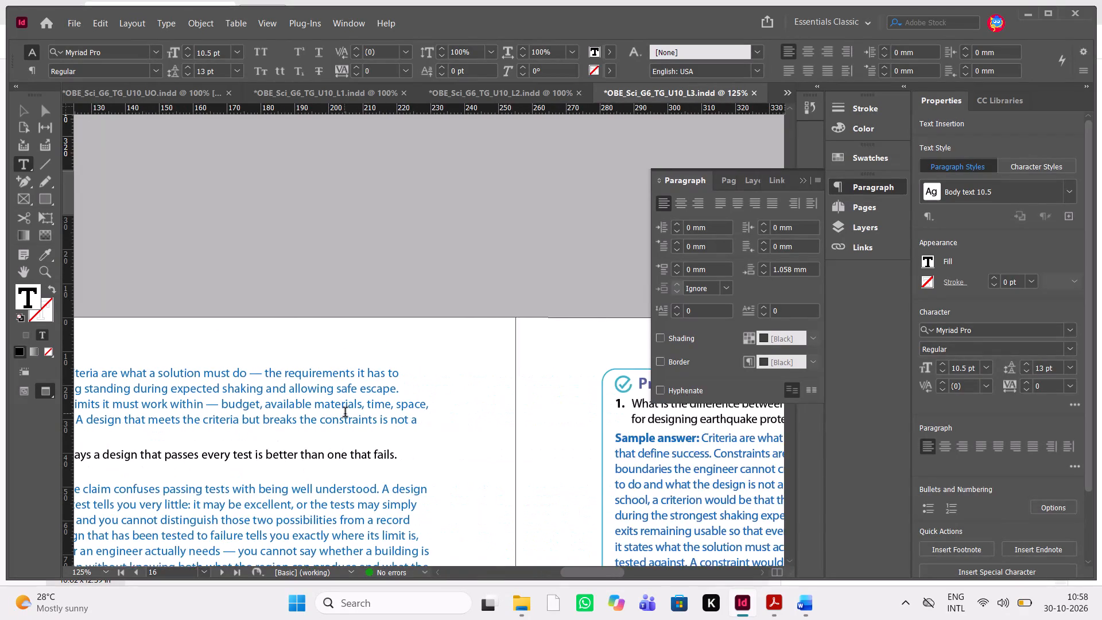
pyautogui.scroll(-6, 345, 413)
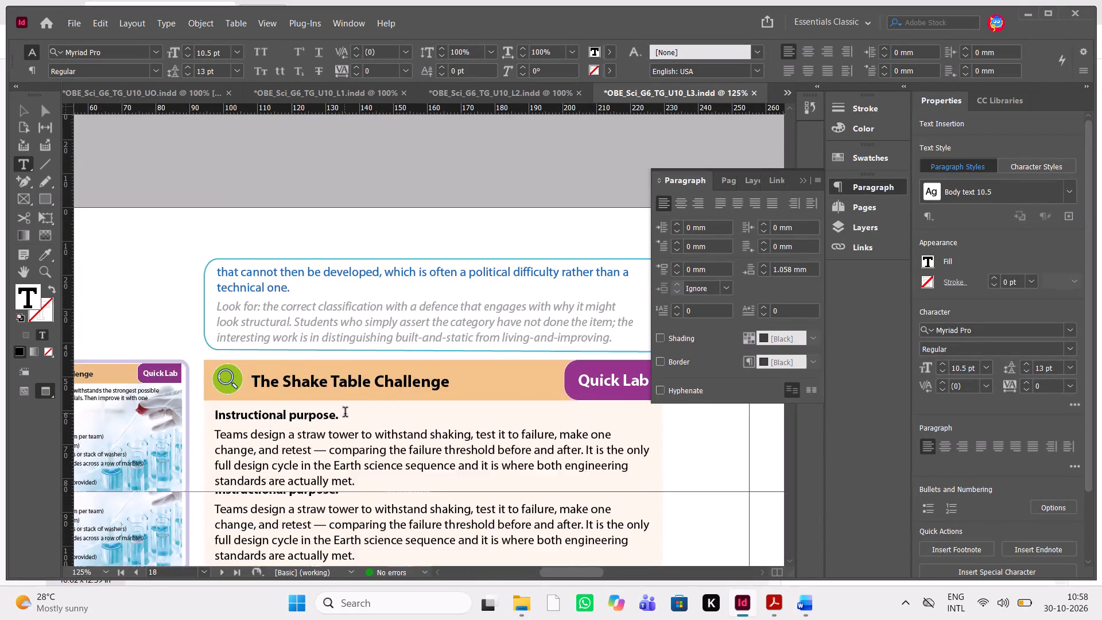
pyautogui.scroll(-4, 345, 413)
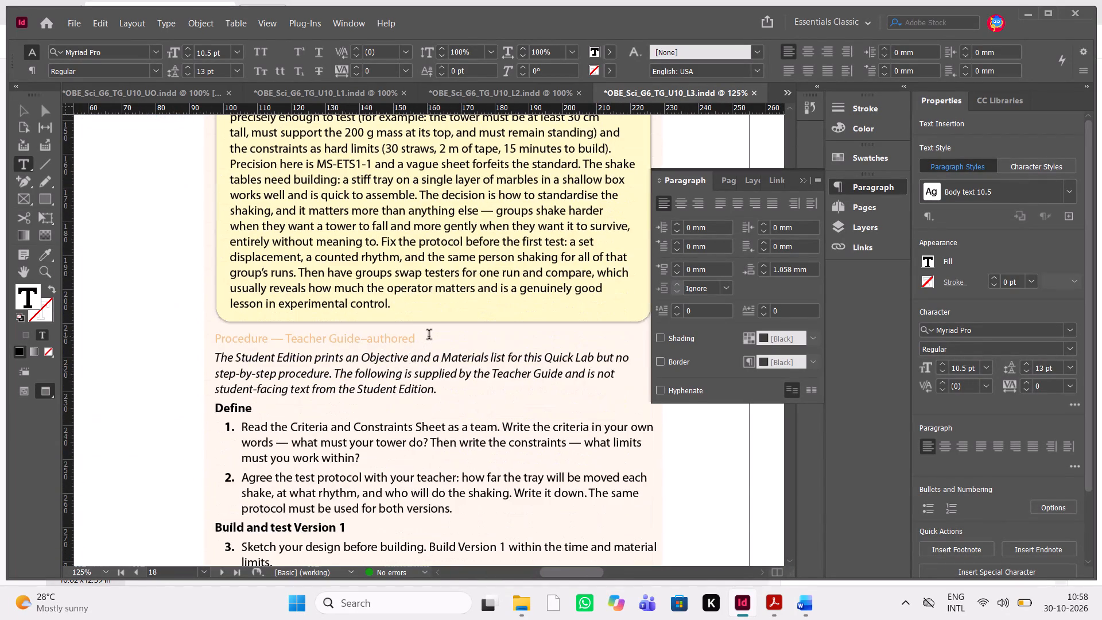
pyautogui.moveTo(425, 336); pyautogui.dragTo(220, 324)
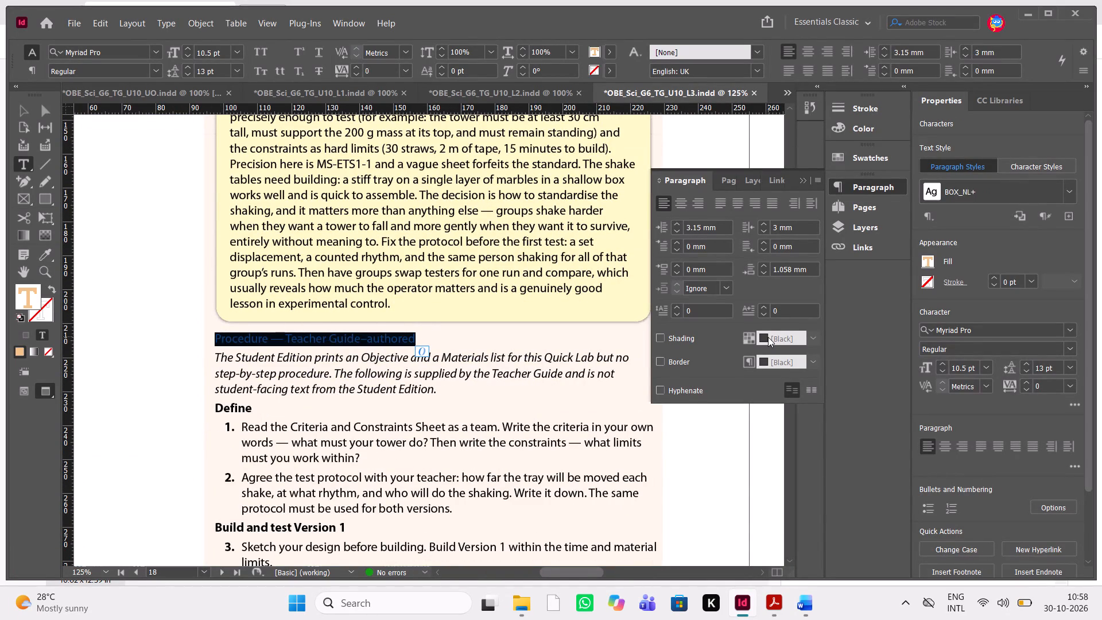
pyautogui.click(877, 161)
pyautogui.scroll(15, 754, 226)
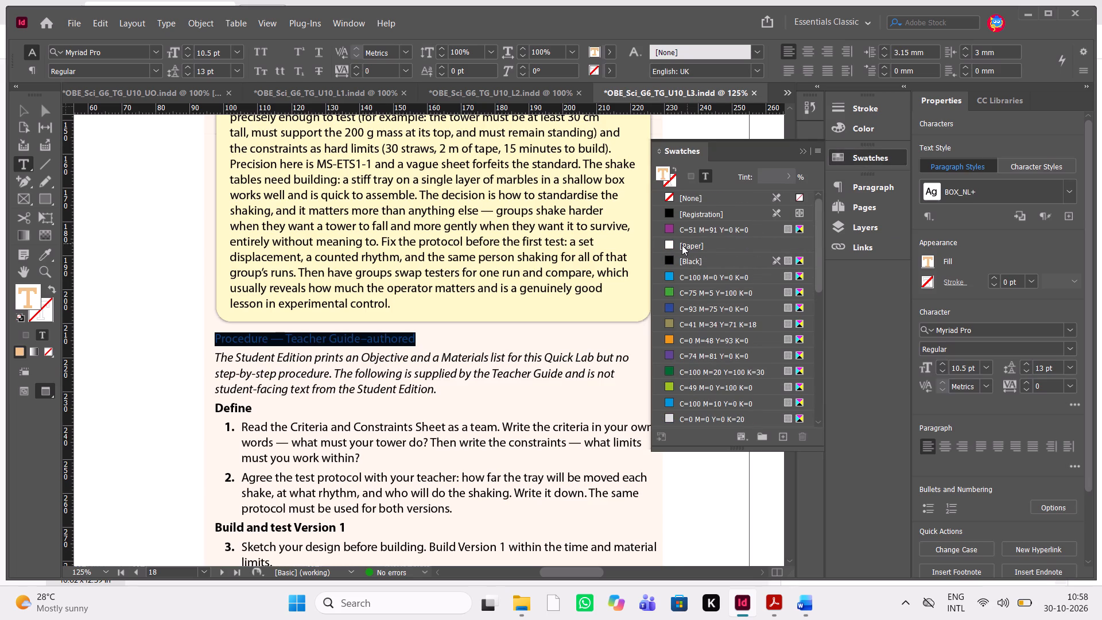
pyautogui.click(680, 255)
pyautogui.hotkey('ctrl', 'shift', 'b')
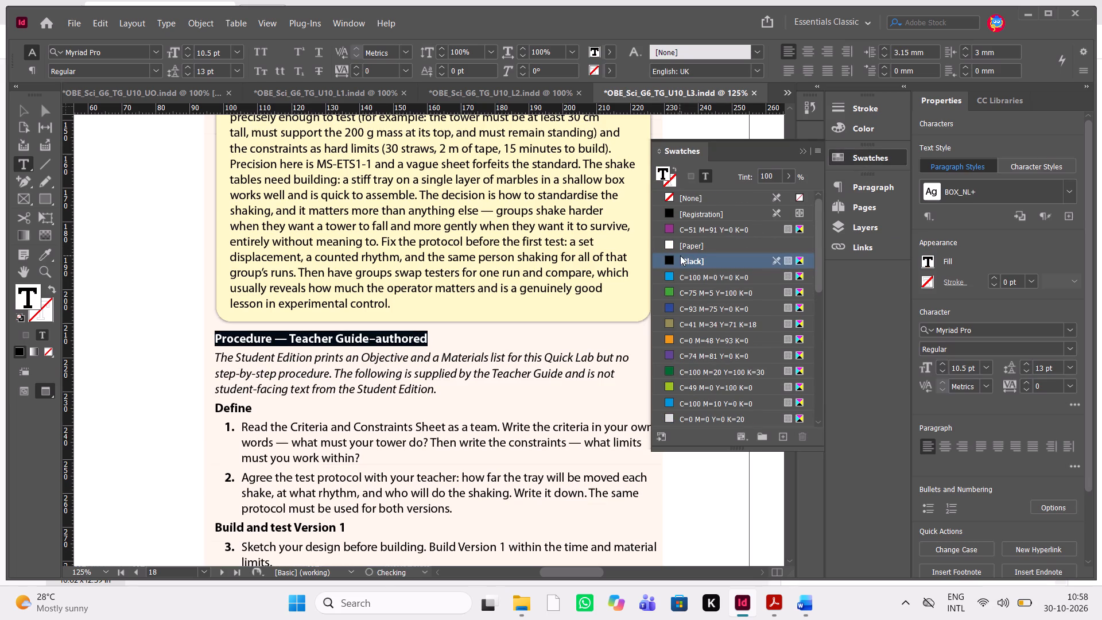
# Examine the reviewer's PDF and the layout from page 19 to page 21 for further corrections to the Quick Lab.
pyautogui.scroll(-1, 333, 432)
pyautogui.scroll(2, 333, 432)
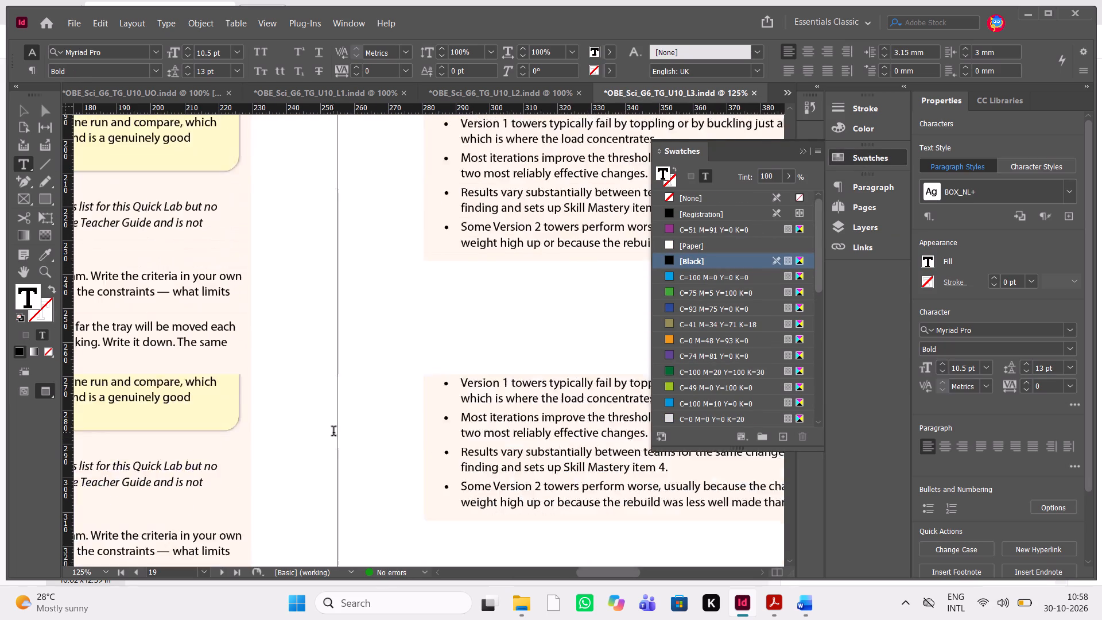
pyautogui.scroll(2, 333, 432)
pyautogui.hotkey('alt', 'Tab')
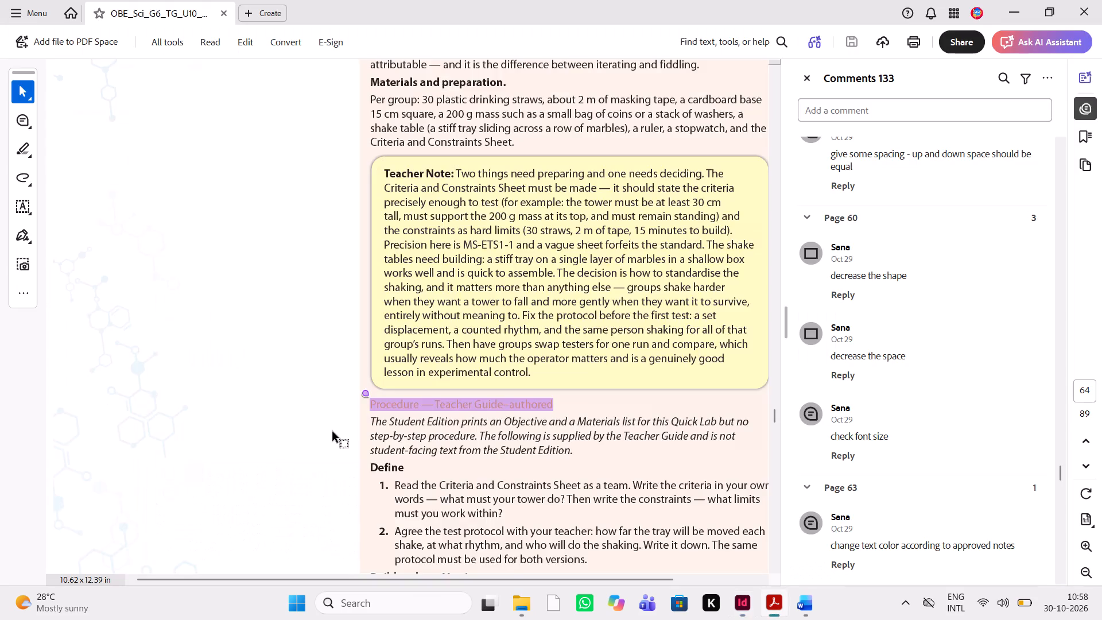
pyautogui.scroll(-6, 333, 432)
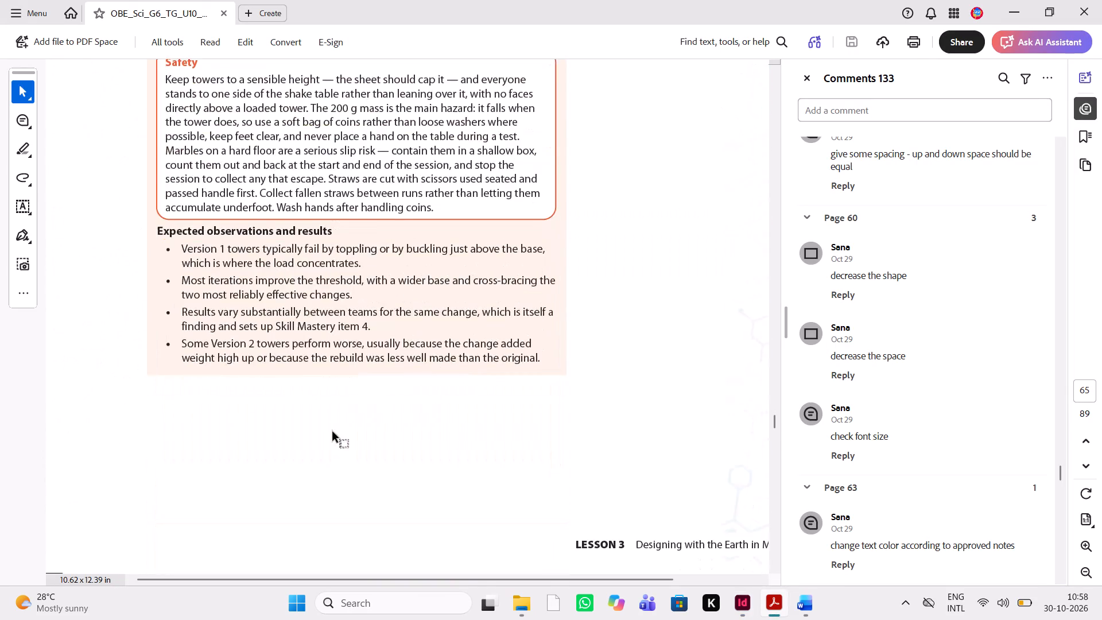
pyautogui.scroll(-3, 333, 432)
pyautogui.hscroll(-1, 333, 432)
pyautogui.hotkey('alt', 'Tab')
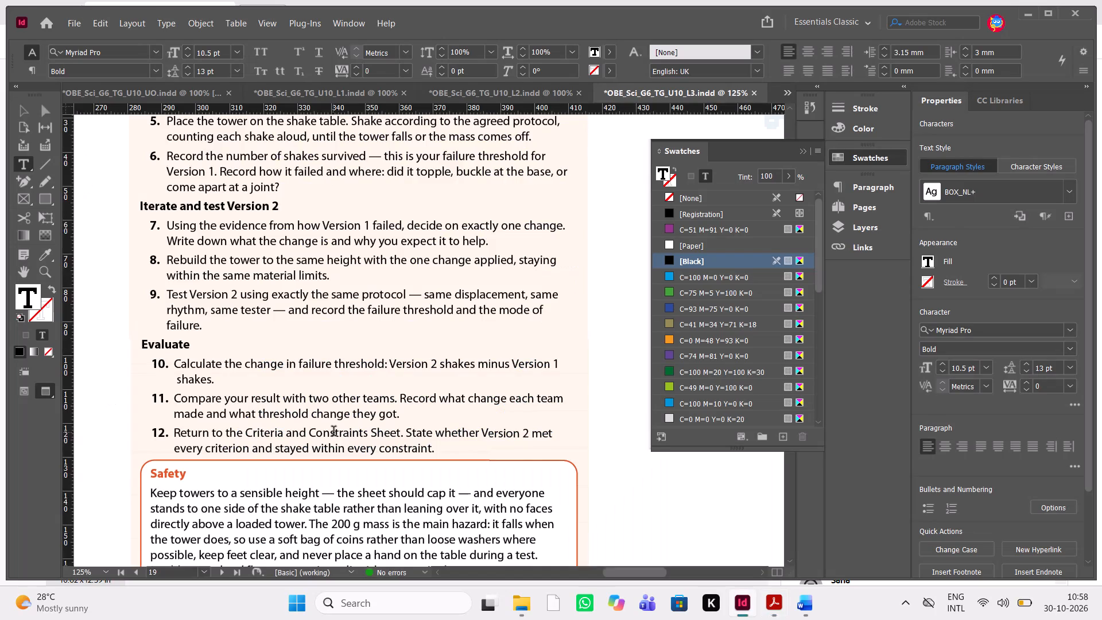
pyautogui.scroll(-7, 333, 432)
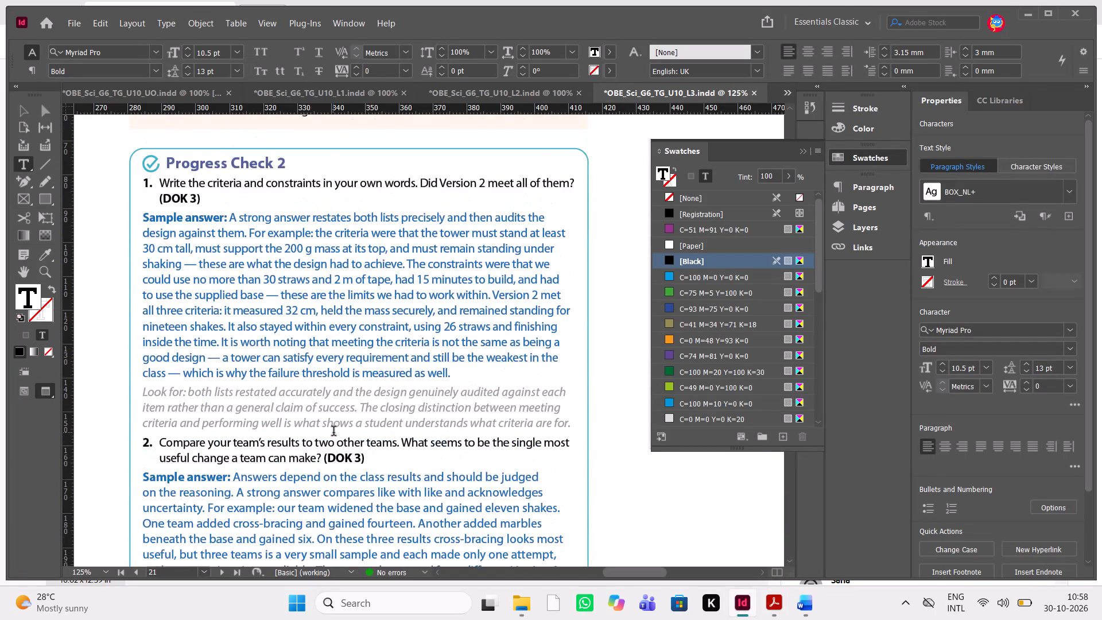
pyautogui.scroll(6, 333, 432)
pyautogui.scroll(-1, 333, 432)
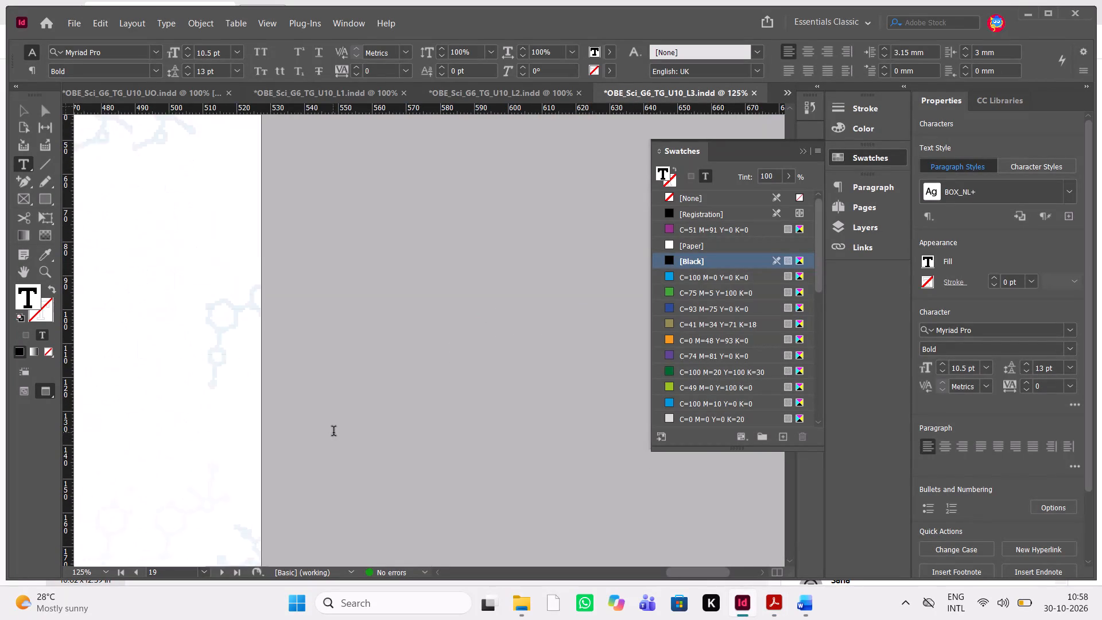
pyautogui.scroll(-1, 333, 432)
pyautogui.scroll(1, 333, 432)
pyautogui.scroll(-1, 333, 432)
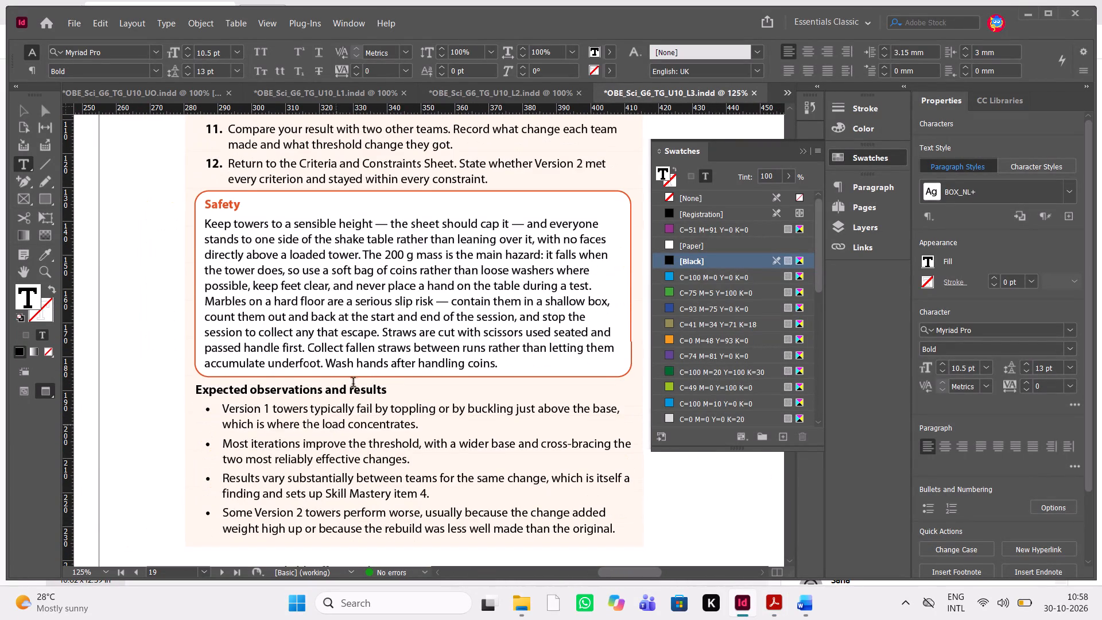
pyautogui.scroll(-5, 352, 413)
pyautogui.scroll(1, 352, 413)
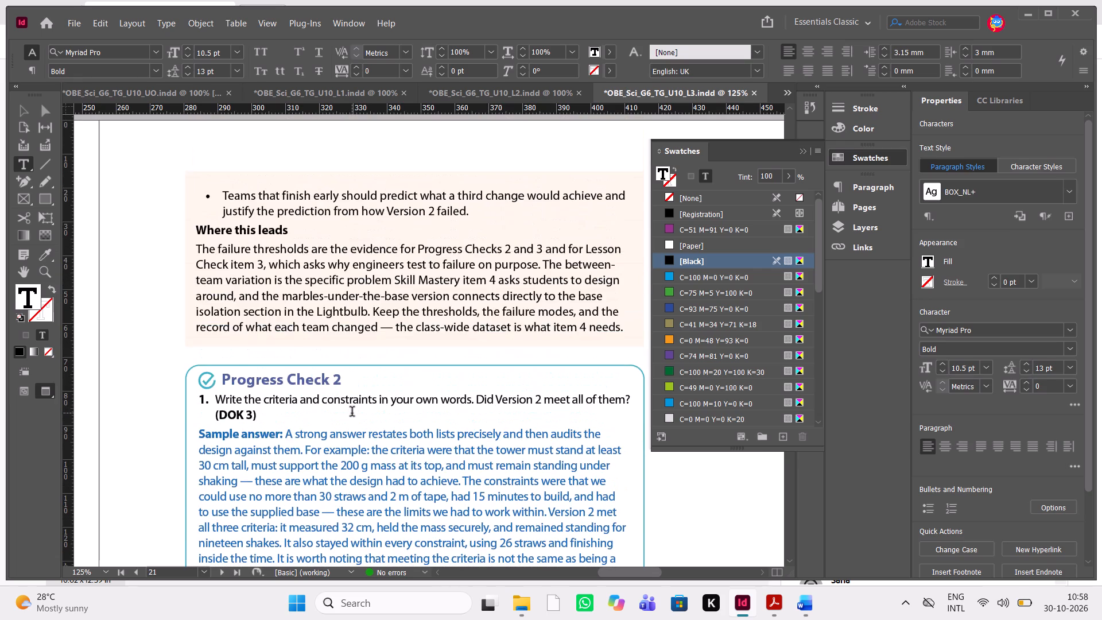
# Remove the bold from the discussion question "How did Version 1 fail, and what did that tell you?" on page 20.
pyautogui.scroll(-2, 352, 413)
pyautogui.scroll(4, 352, 413)
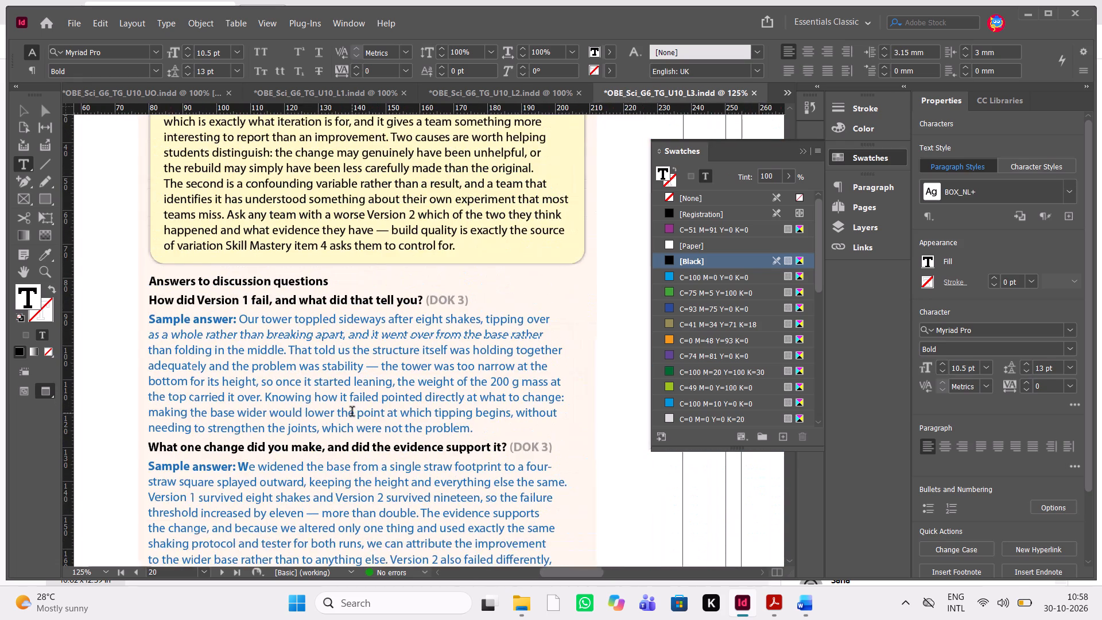
pyautogui.moveTo(367, 300); pyautogui.dragTo(189, 305)
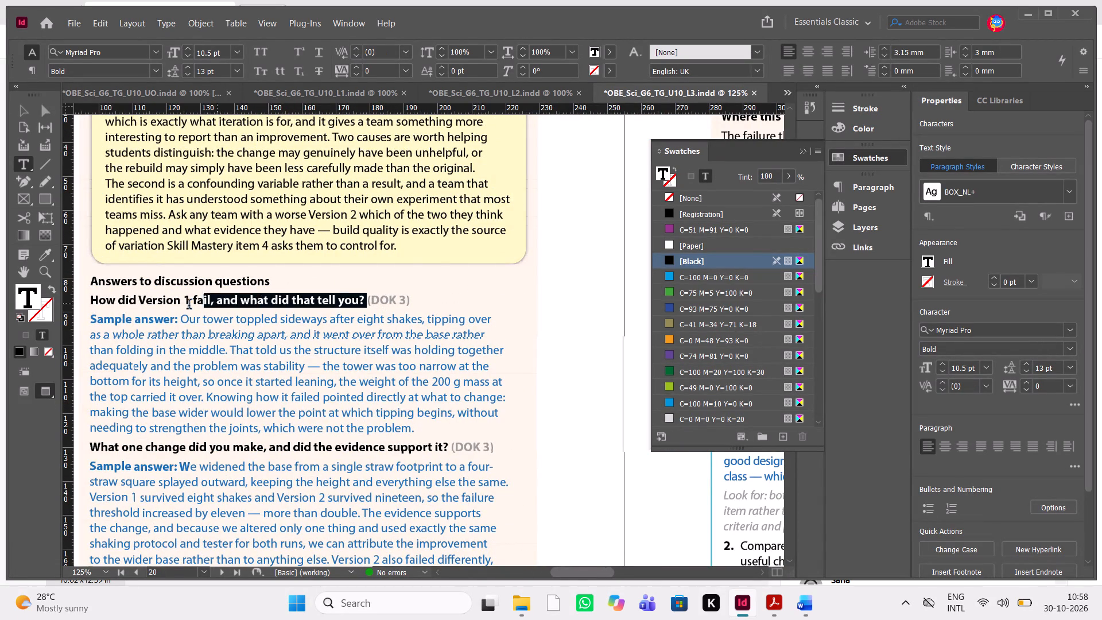
pyautogui.moveTo(189, 305); pyautogui.dragTo(90, 305)
pyautogui.hotkey('ctrl', 'shift', 'b')
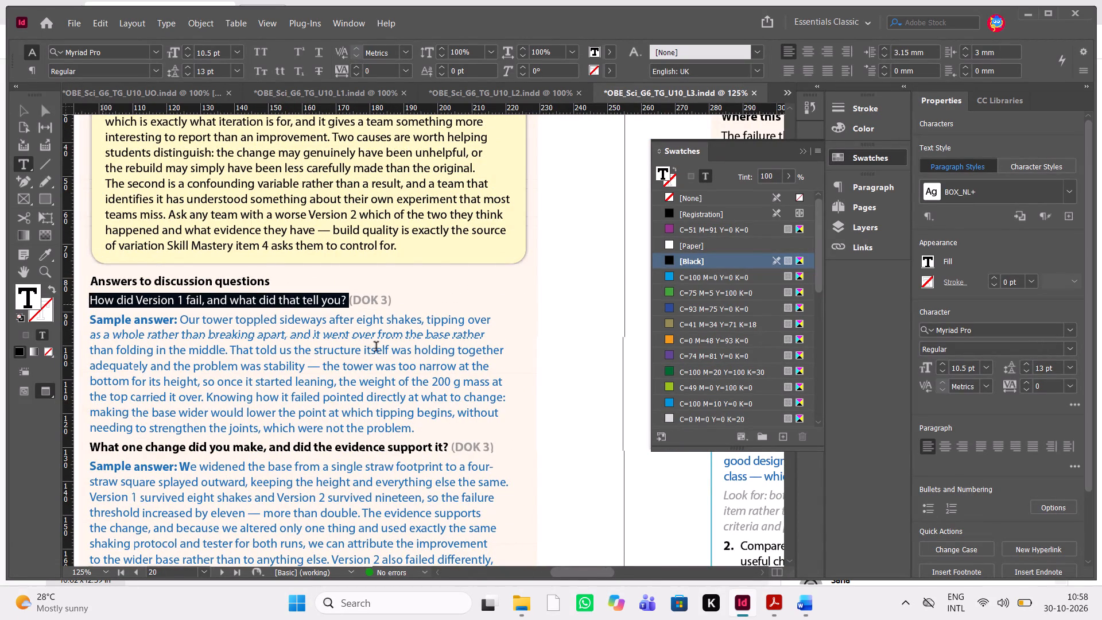
# Remove the bold from the discussion question "What one change did you make, and did the evidence support it?" on page 20.
pyautogui.moveTo(450, 445); pyautogui.dragTo(106, 436)
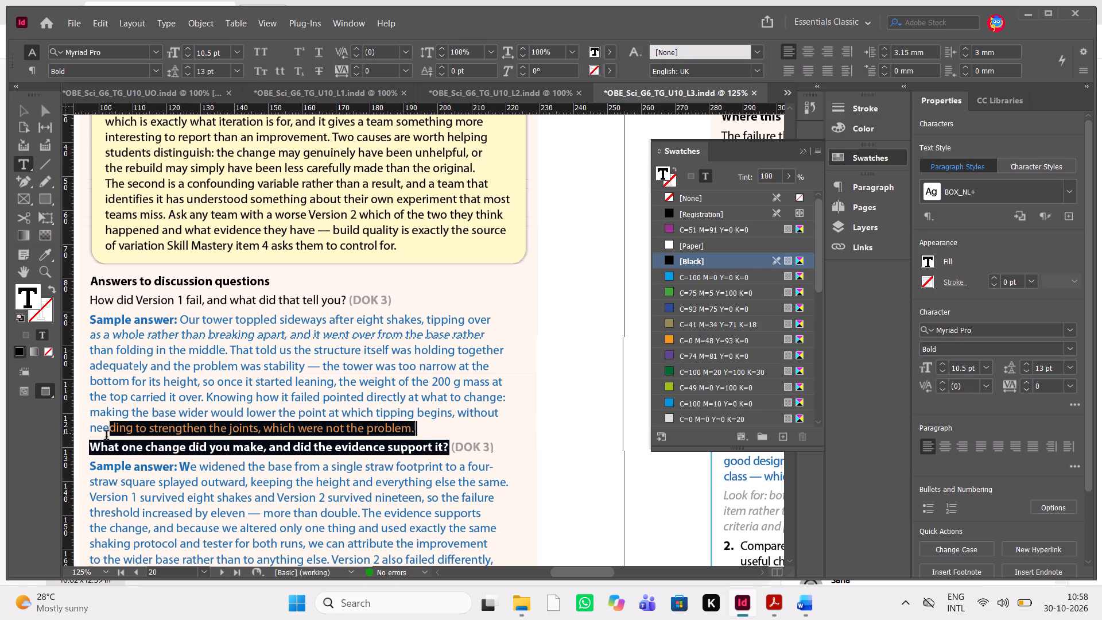
pyautogui.moveTo(106, 436); pyautogui.dragTo(87, 443)
pyautogui.hotkey('shift', 'b')
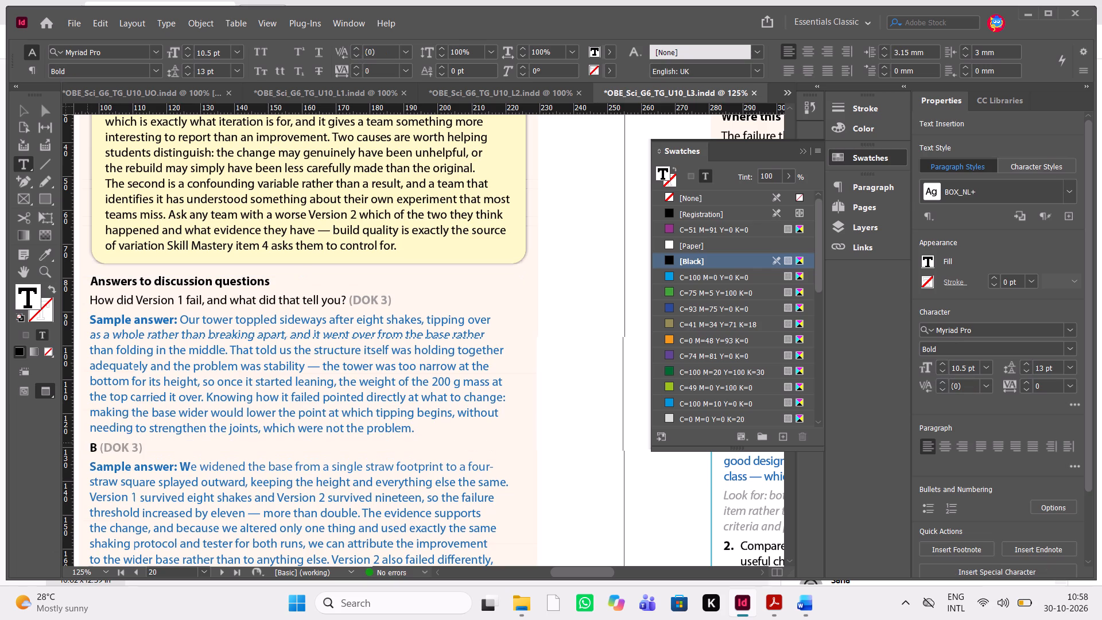
pyautogui.hotkey('ctrl', 'z')
pyautogui.hotkey('ctrl', 'shift', 'b')
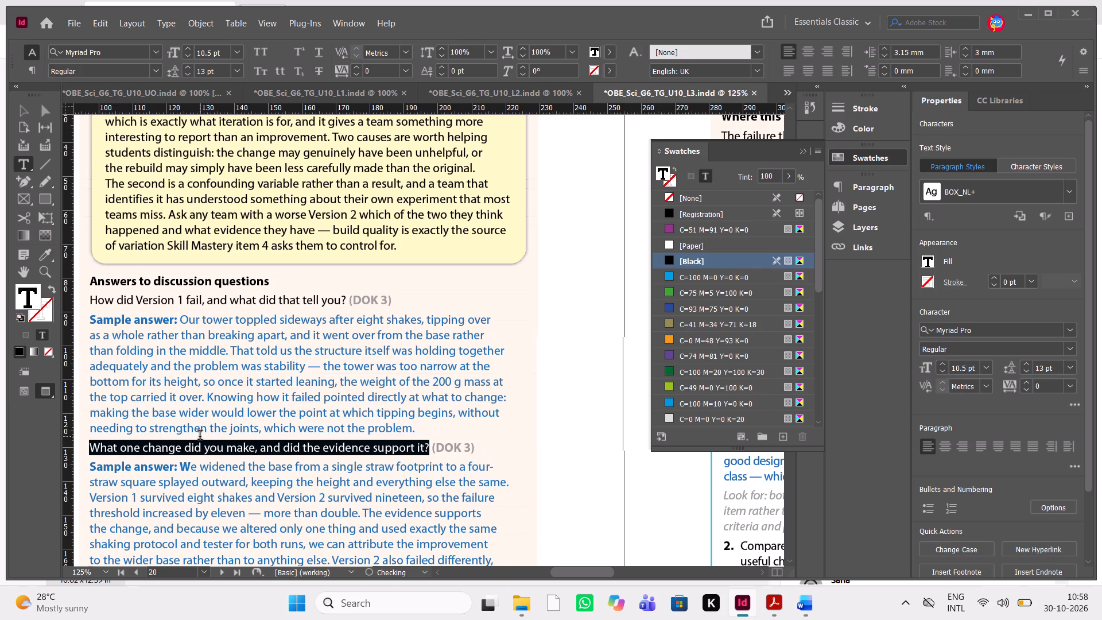
# Remove the bold from the discussion question "Why did you have to change only one thing?" on page 20.
pyautogui.scroll(-1, 200, 436)
pyautogui.moveTo(335, 405); pyautogui.dragTo(317, 405)
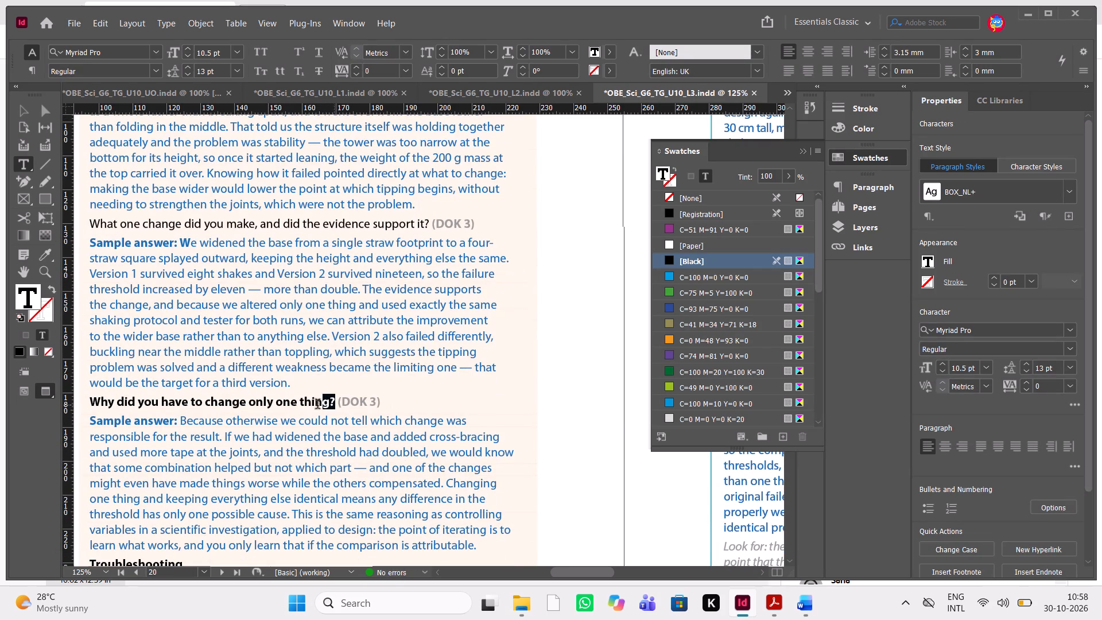
pyautogui.moveTo(317, 405); pyautogui.dragTo(72, 399)
pyautogui.hotkey('ctrl', 'shift', 'b')
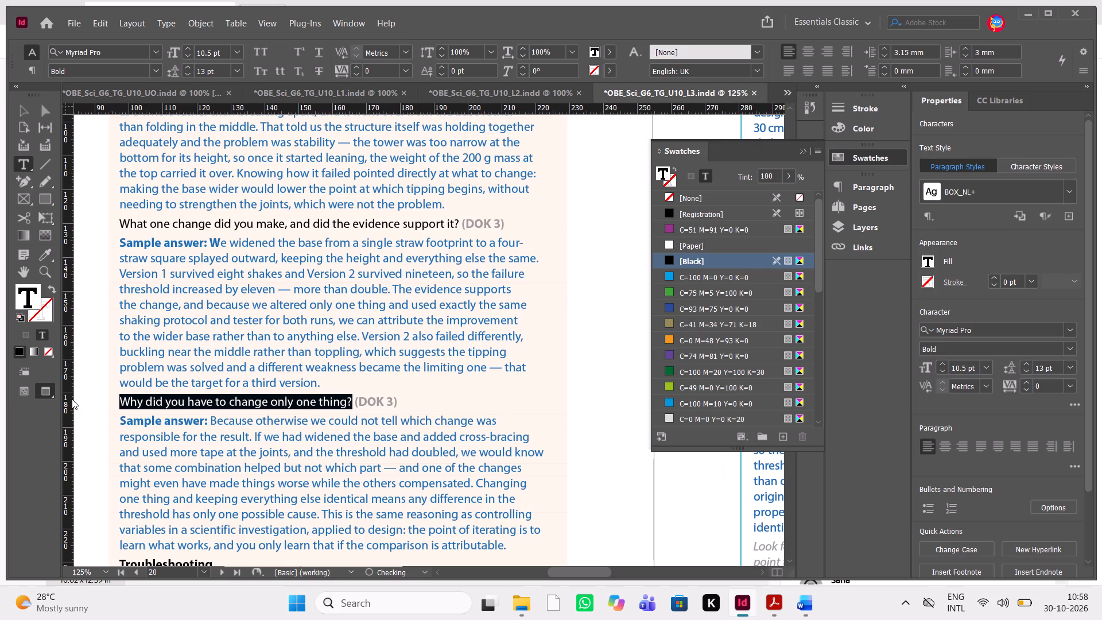
# Recolour the grey "(DOK 3)" tags after the three discussion questions on page 20 to [Black].
pyautogui.moveTo(415, 405); pyautogui.dragTo(358, 403)
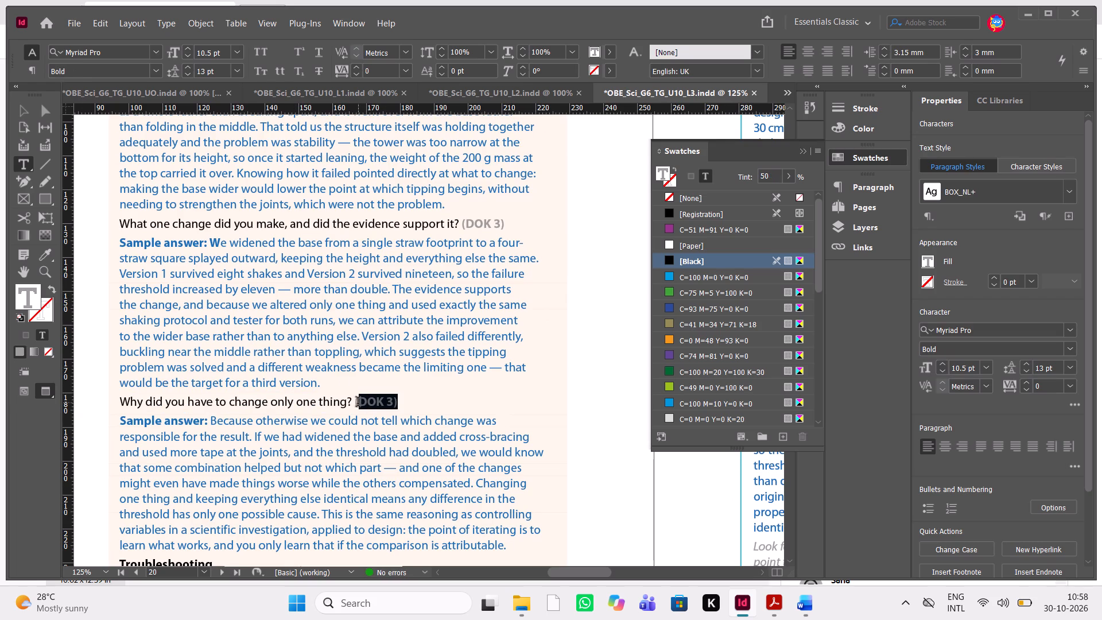
pyautogui.moveTo(358, 403); pyautogui.dragTo(354, 405)
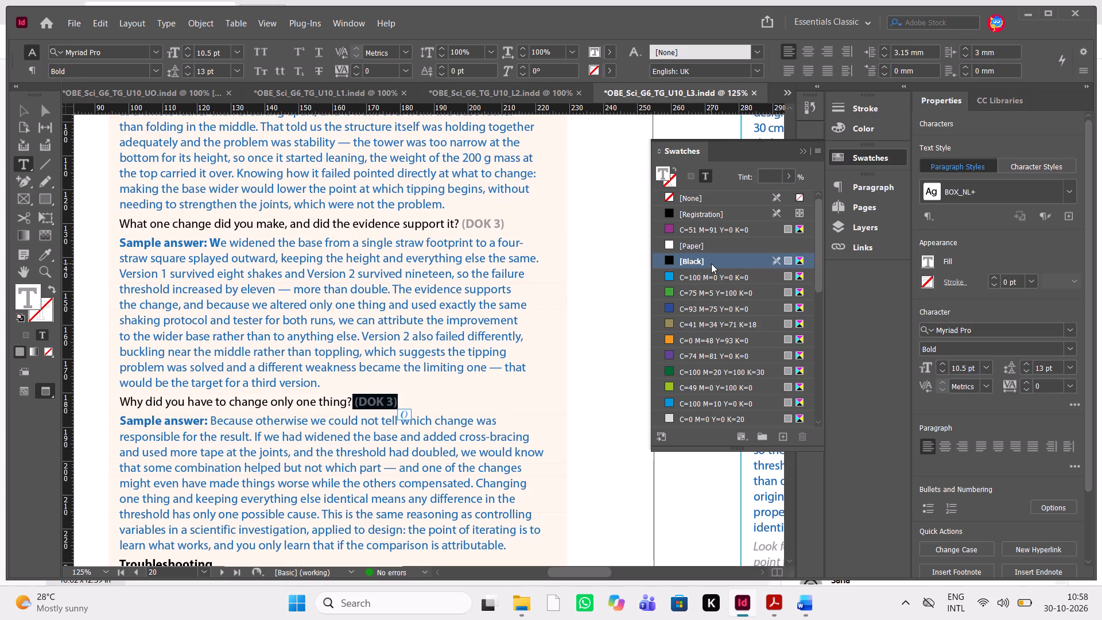
pyautogui.click(711, 263)
pyautogui.moveTo(511, 220); pyautogui.dragTo(460, 226)
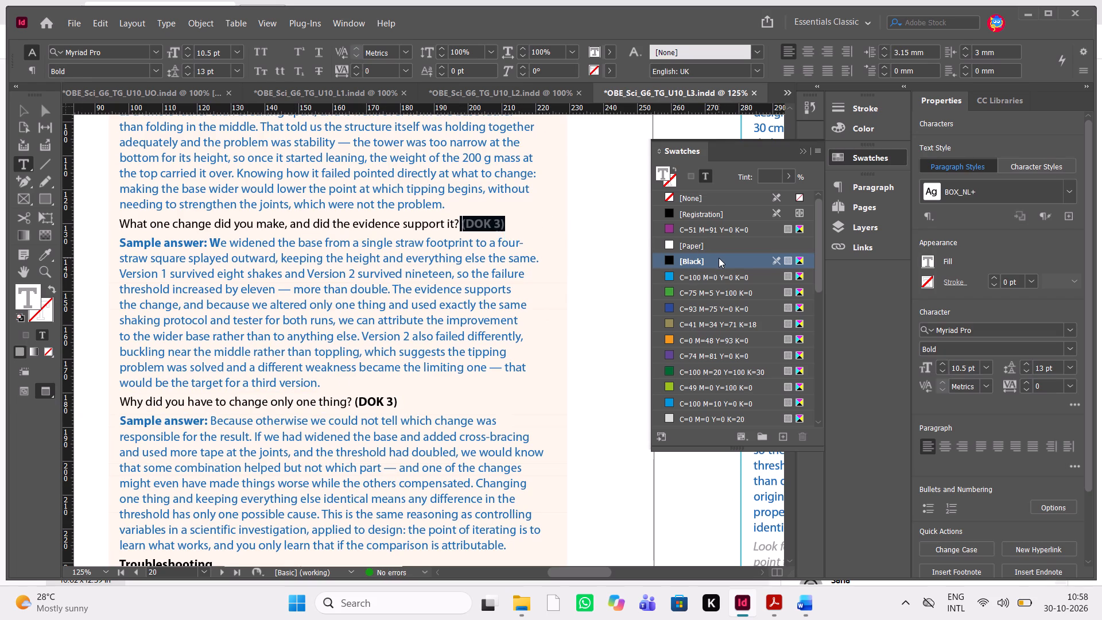
pyautogui.click(719, 258)
pyautogui.scroll(1, 515, 281)
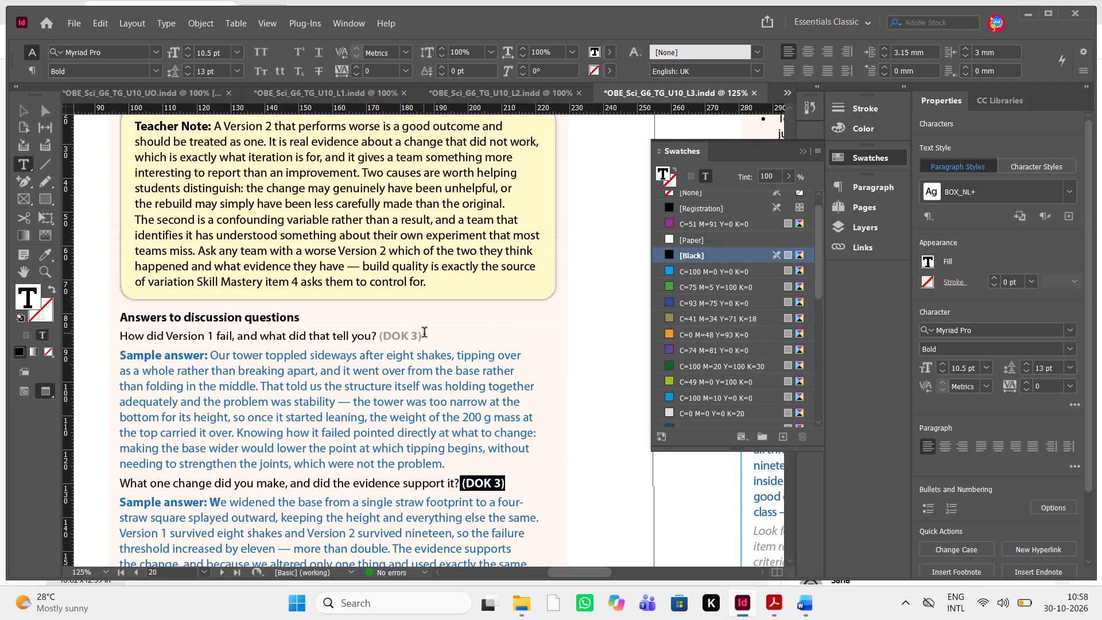
pyautogui.moveTo(424, 334); pyautogui.dragTo(373, 341)
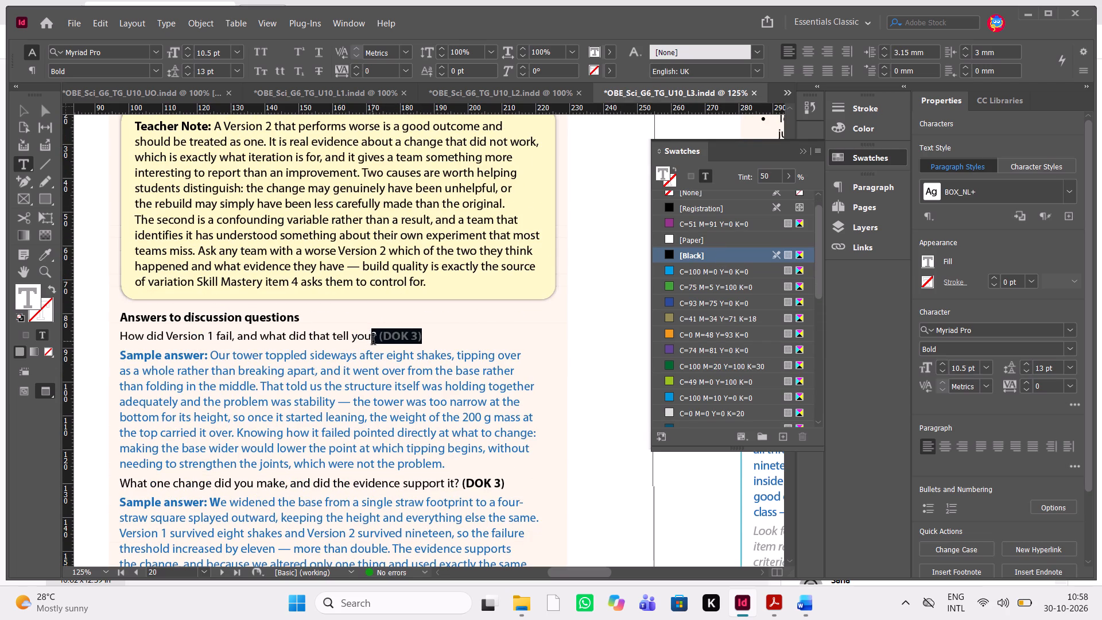
pyautogui.moveTo(373, 341); pyautogui.dragTo(376, 340)
pyautogui.click(689, 263)
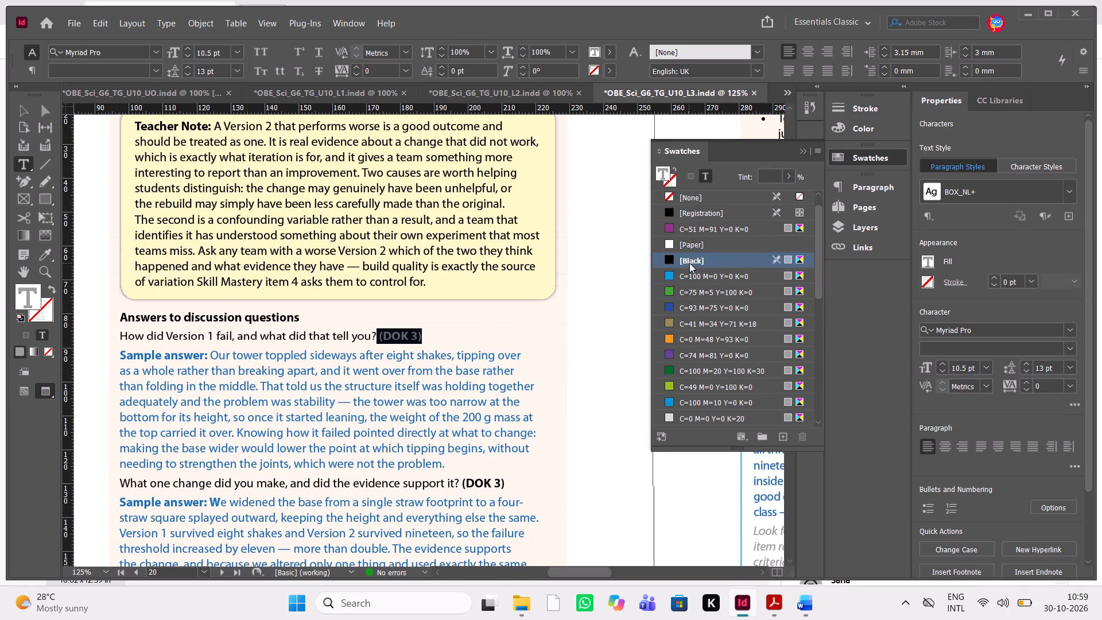
# Following the reviewer's PDF, set the space after the "Base isolation, and connect it to what students may have built." line on page 22 to 0 mm.
pyautogui.hotkey('alt', 'Tab')
pyautogui.scroll(-2, 470, 363)
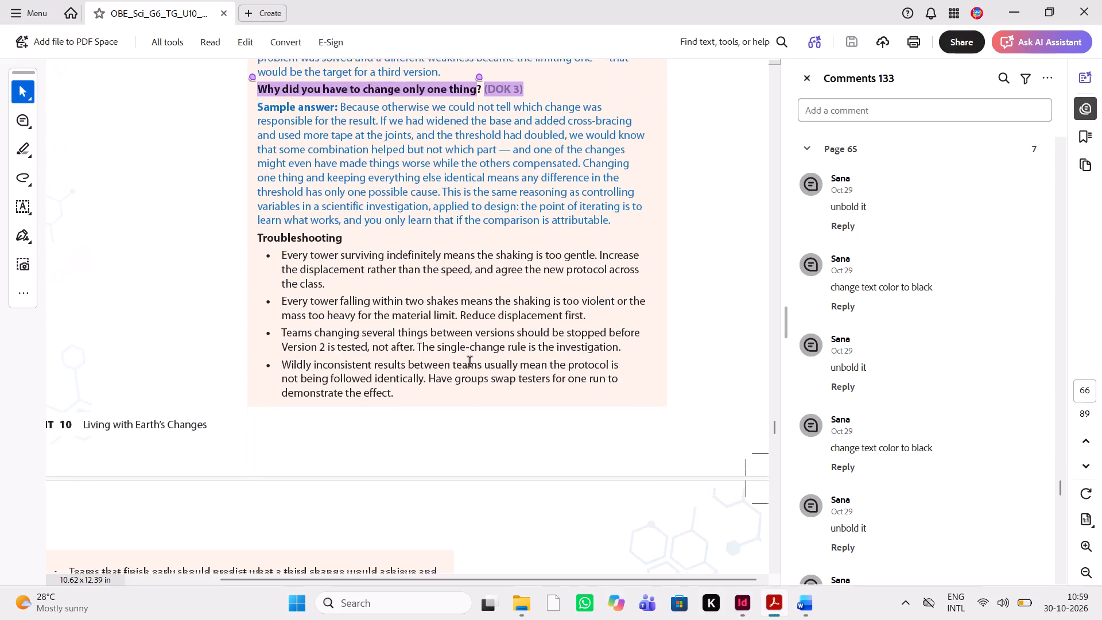
pyautogui.scroll(-3, 470, 363)
pyautogui.scroll(1, 470, 363)
pyautogui.scroll(-3, 470, 363)
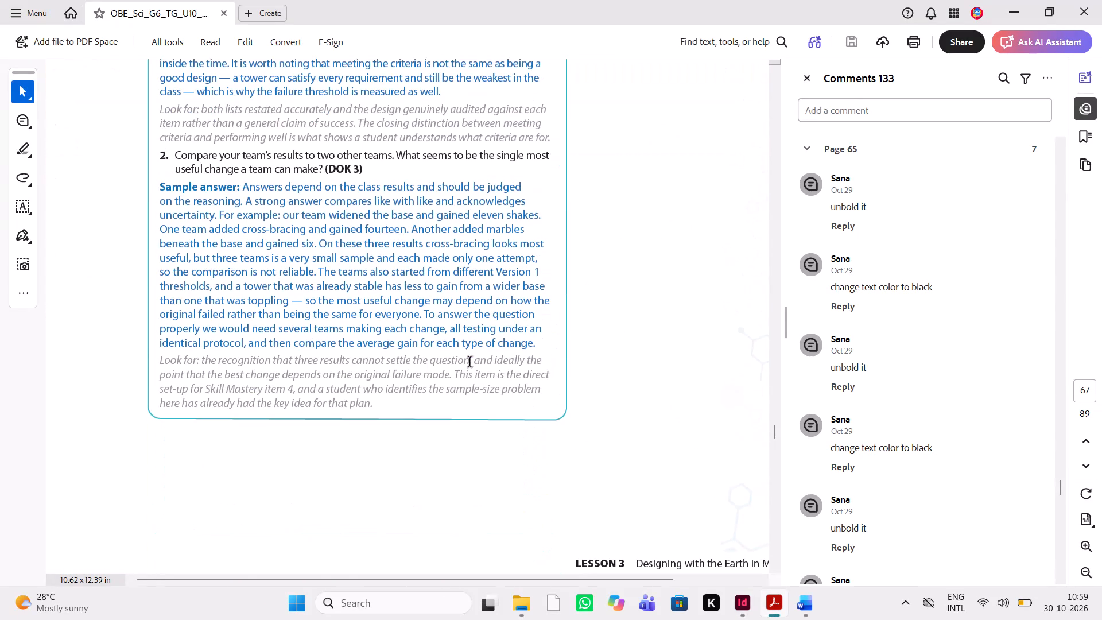
pyautogui.scroll(-2, 470, 363)
pyautogui.hotkey('alt', 'Tab')
pyautogui.scroll(-2, 470, 363)
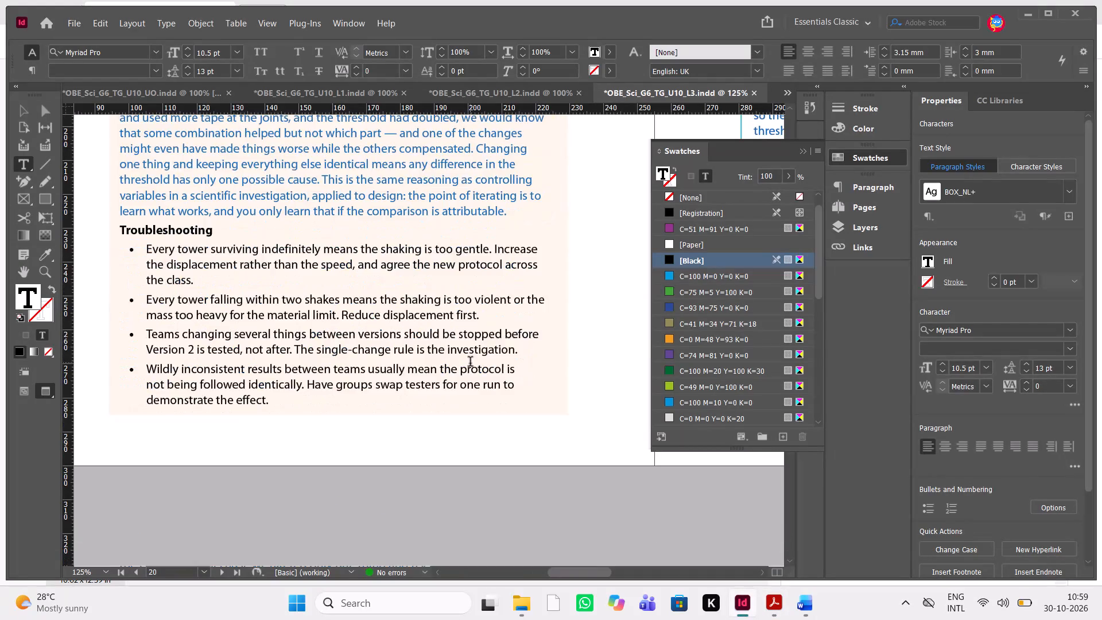
pyautogui.scroll(-5, 470, 363)
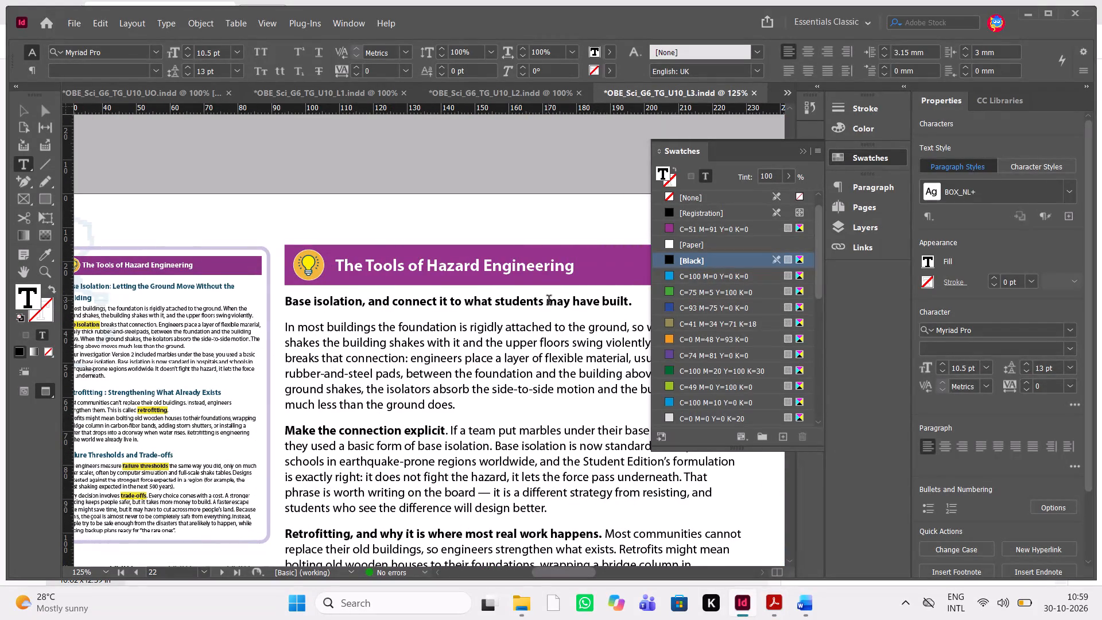
pyautogui.tripleClick(549, 302)
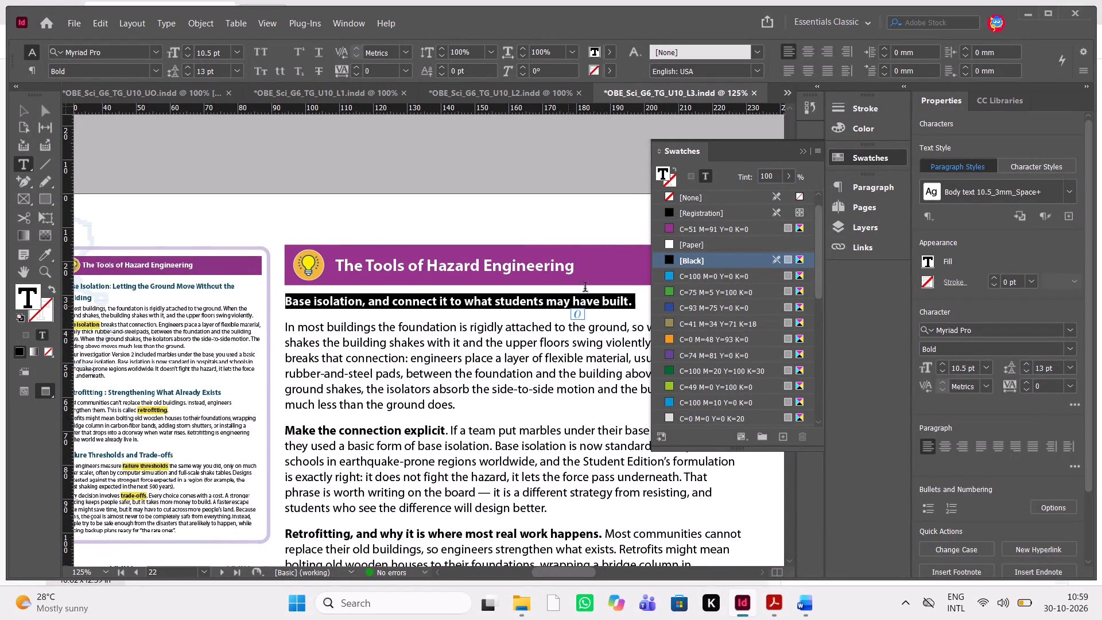
pyautogui.click(888, 188)
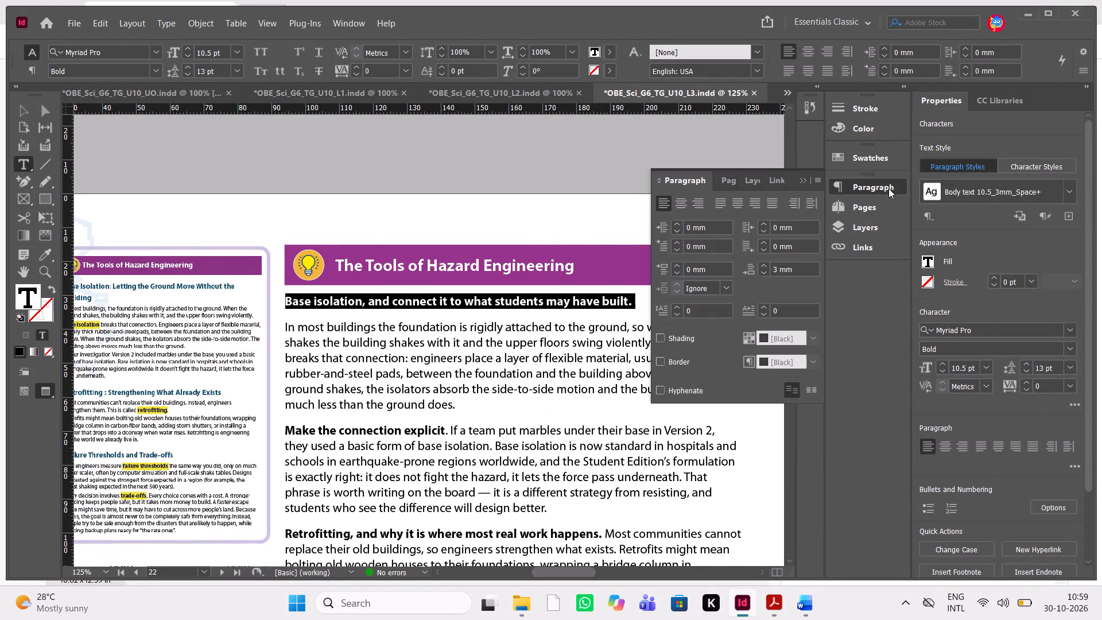
pyautogui.click(766, 275)
pyautogui.click(766, 275)
pyautogui.click(766, 275)
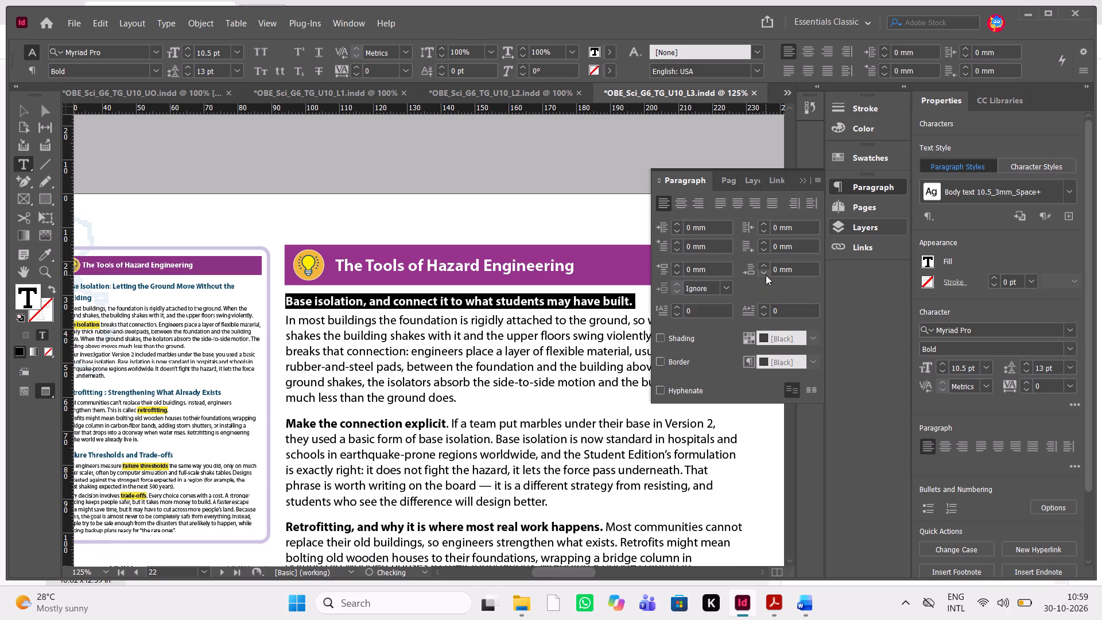
# Following the reviewer's PDF, set the space after the "The idea students find hardest" heading on page 22 to 0 mm.
pyautogui.scroll(-2, 480, 349)
pyautogui.hotkey('alt', 'Tab')
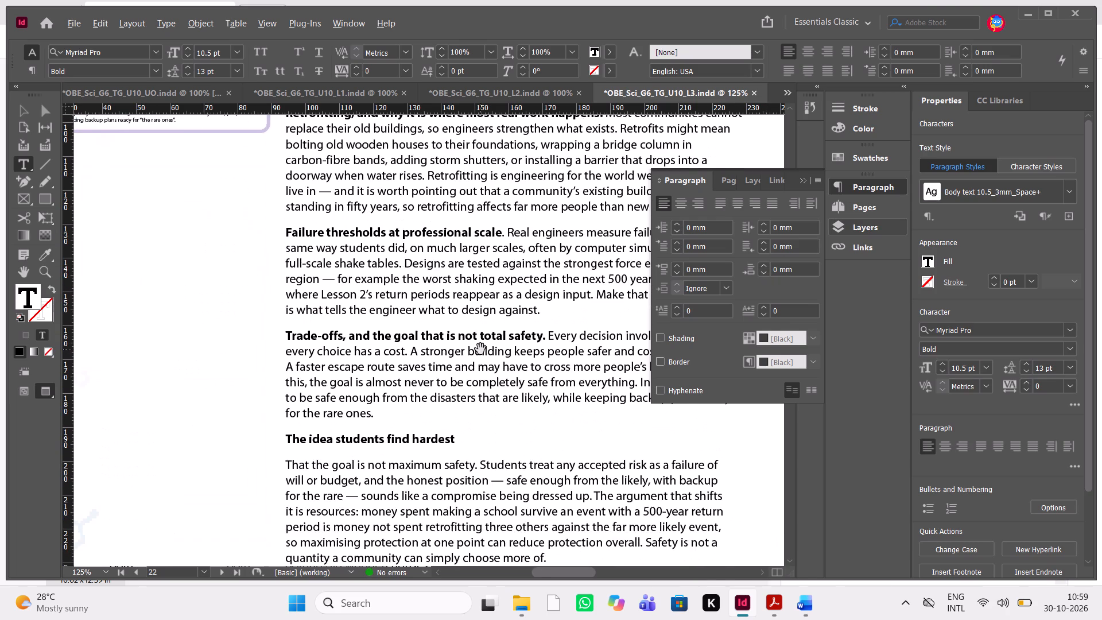
pyautogui.scroll(-2, 480, 349)
pyautogui.hscroll(-1, 480, 349)
pyautogui.scroll(-1, 480, 349)
pyautogui.hotkey('alt', 'Tab')
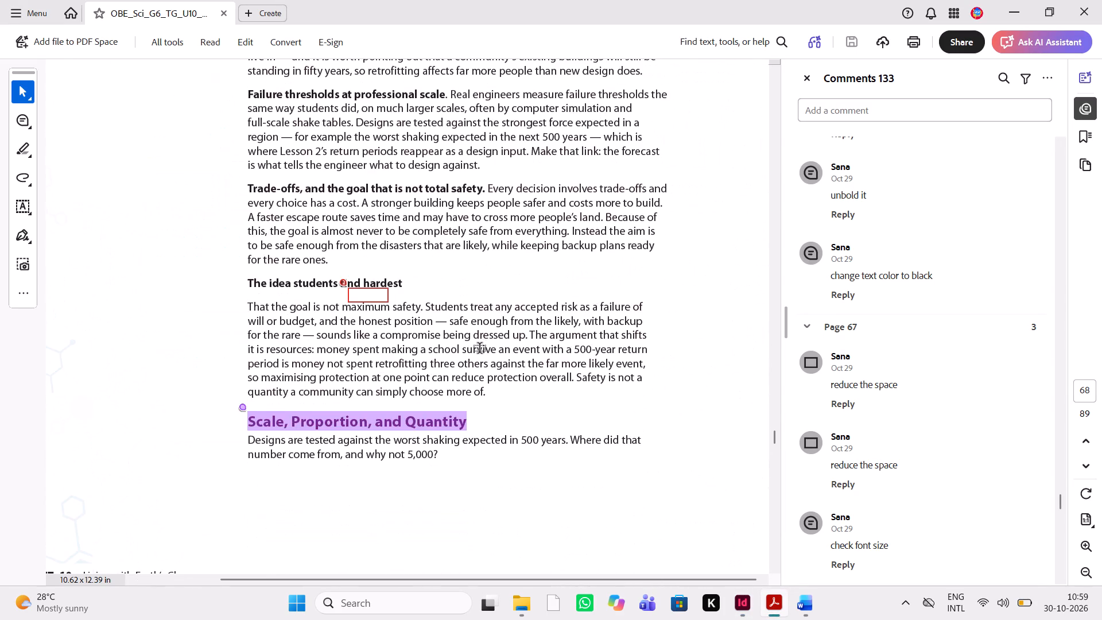
pyautogui.moveTo(464, 436); pyautogui.dragTo(334, 439)
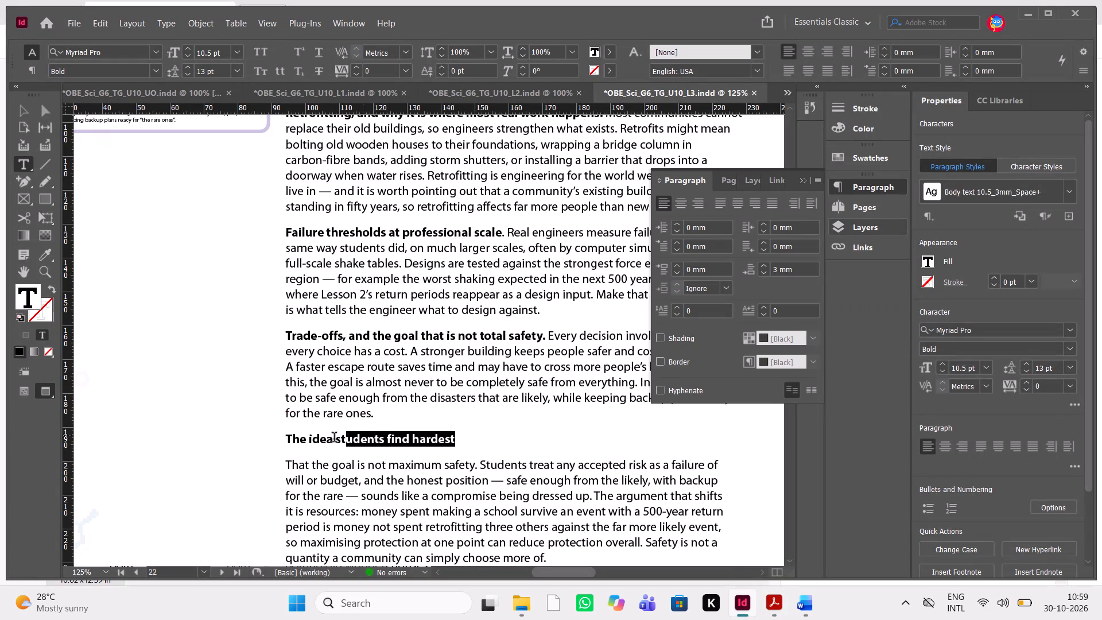
pyautogui.moveTo(334, 439); pyautogui.dragTo(283, 440)
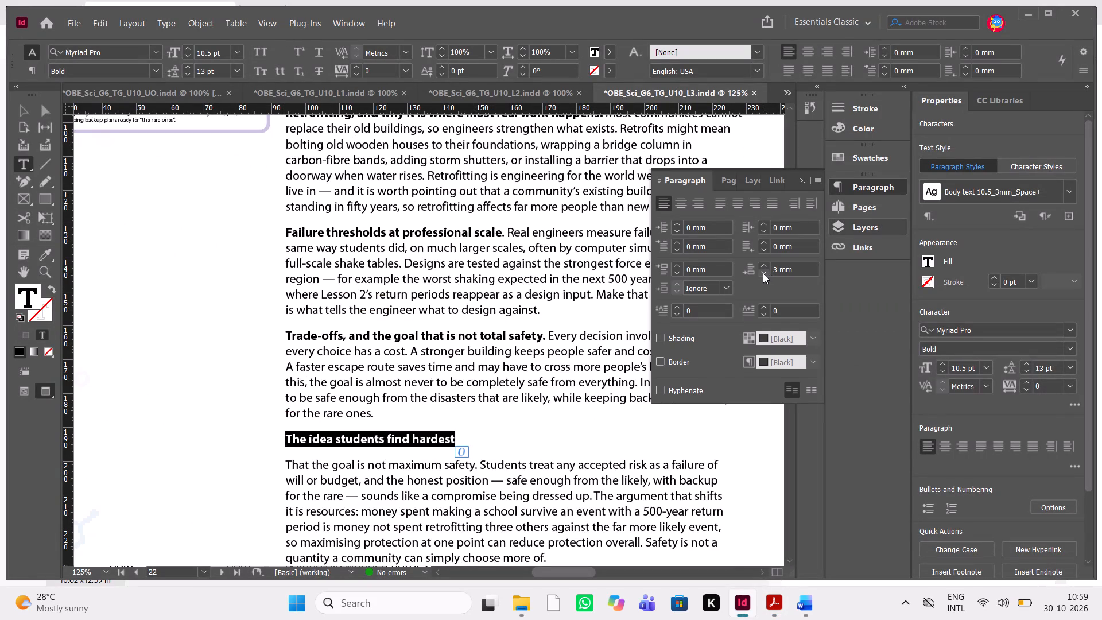
pyautogui.click(763, 273)
pyautogui.click(763, 273)
pyautogui.click(763, 273)
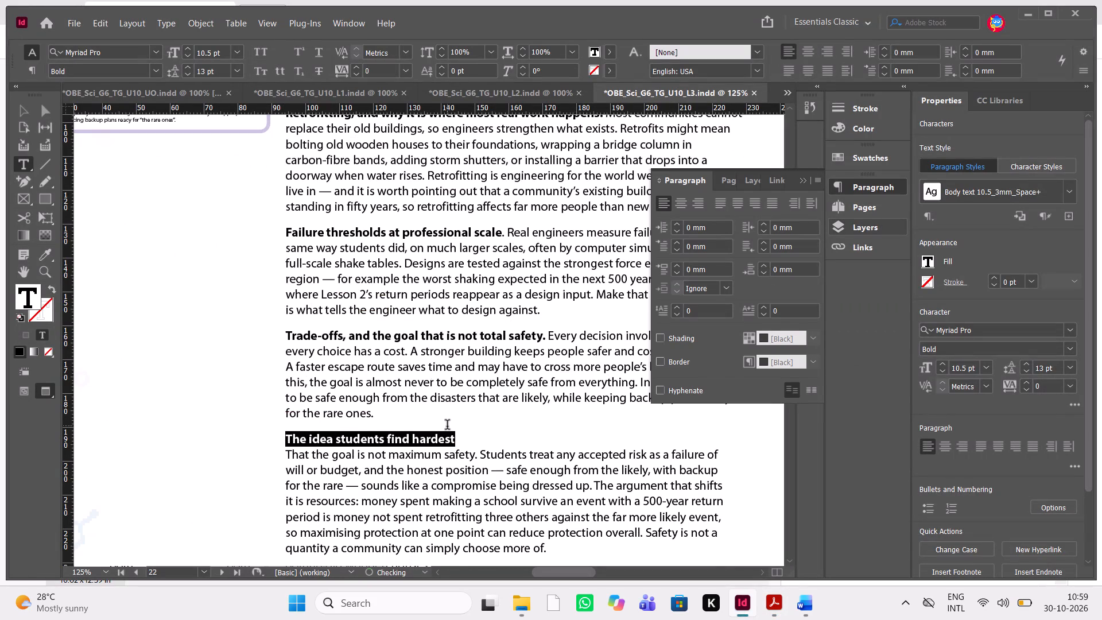
# Set the font size of the purple "Scale, Proportion, and Quantity" heading on page 22 to 12 pt.
pyautogui.scroll(-1, 447, 426)
pyautogui.moveTo(543, 351); pyautogui.dragTo(261, 369)
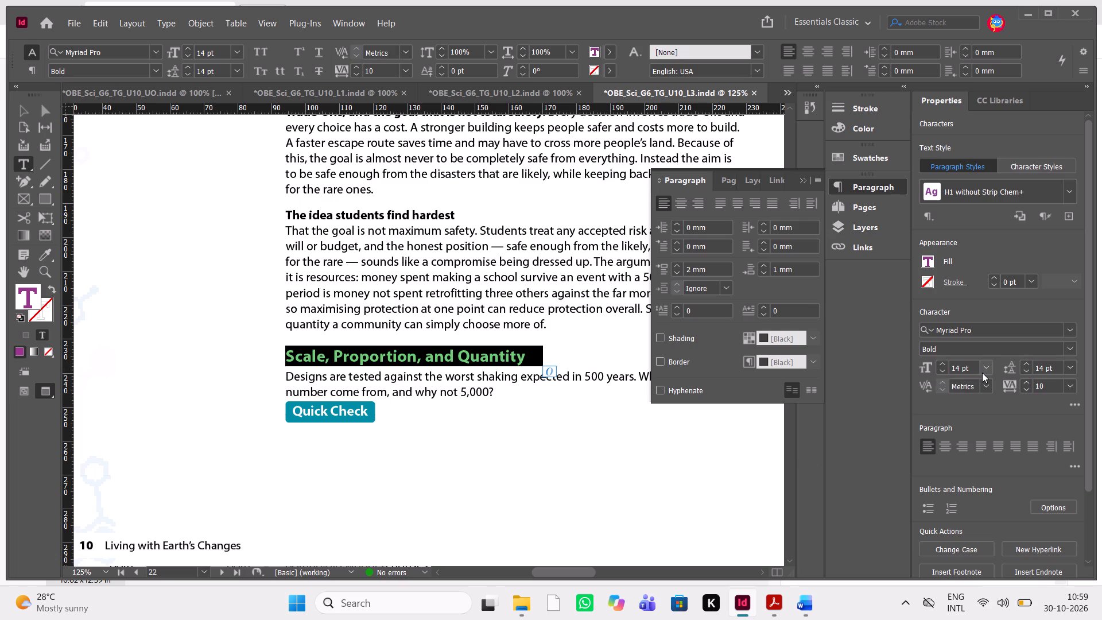
pyautogui.click(984, 373)
pyautogui.click(979, 232)
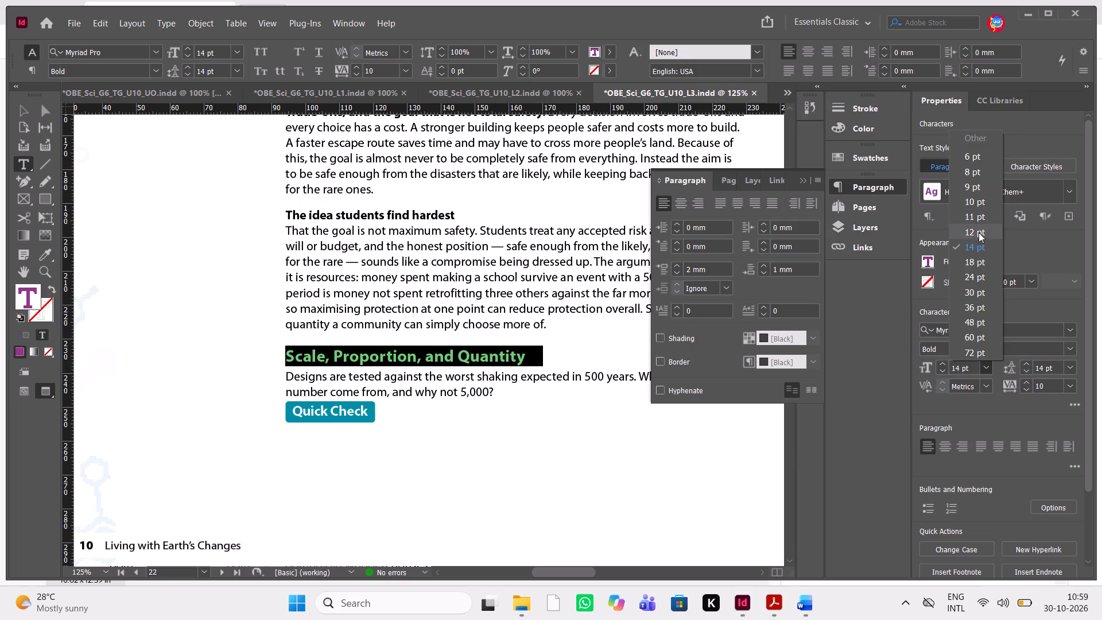
# Insert a paragraph break after "why not 5,000?" on page 22 so the Quick Check label moves above its questions on page 23.
pyautogui.scroll(-3, 506, 350)
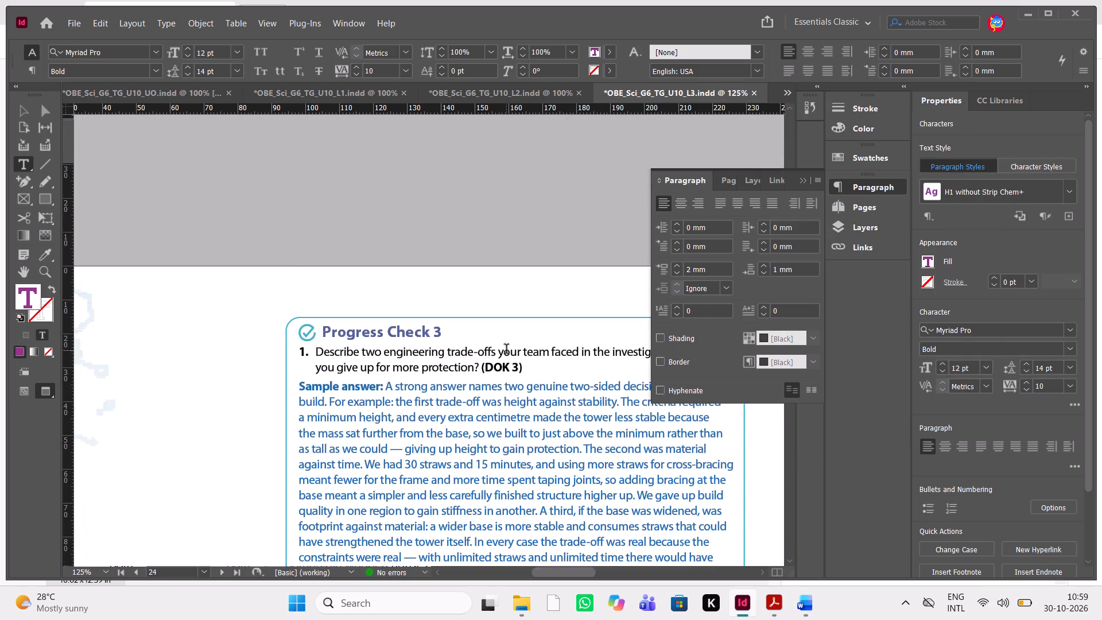
pyautogui.scroll(4, 506, 350)
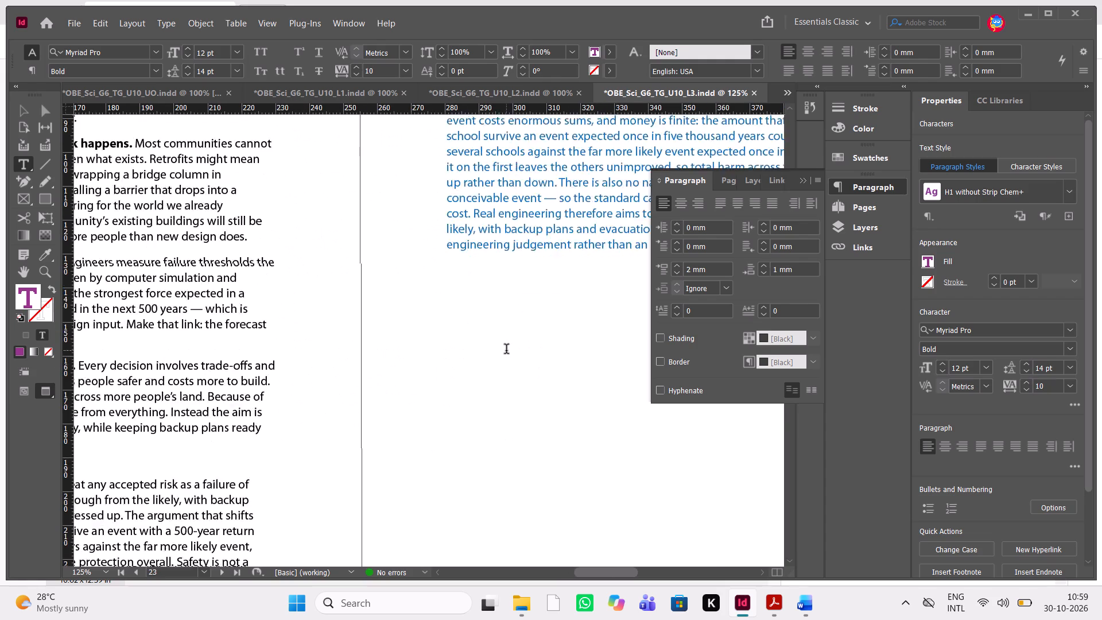
pyautogui.scroll(2, 506, 350)
pyautogui.scroll(-1, 506, 350)
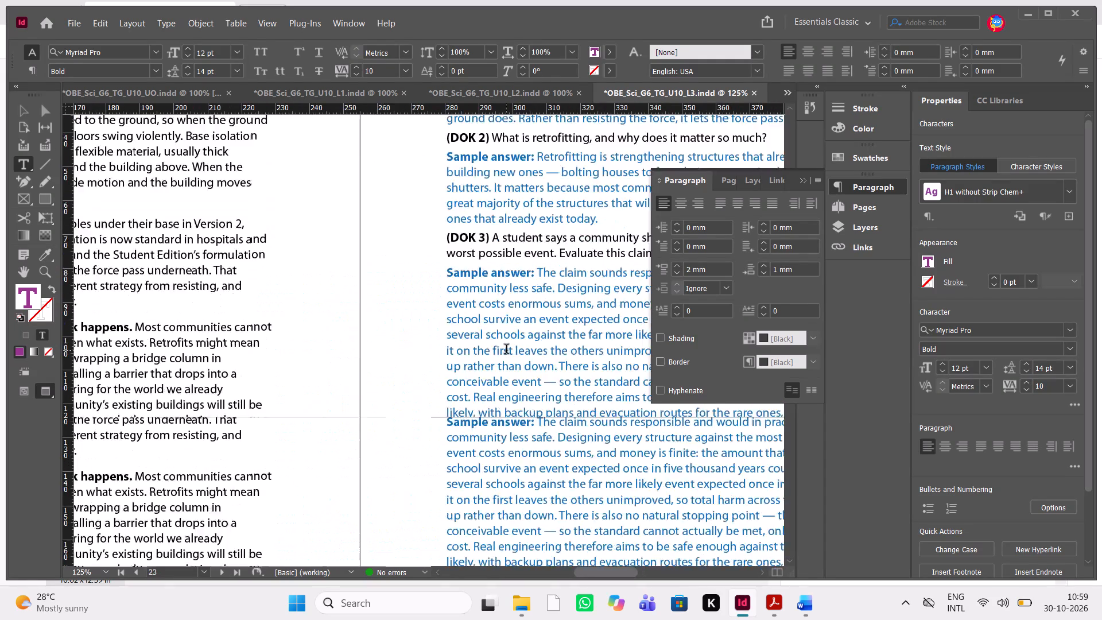
pyautogui.scroll(-2, 506, 350)
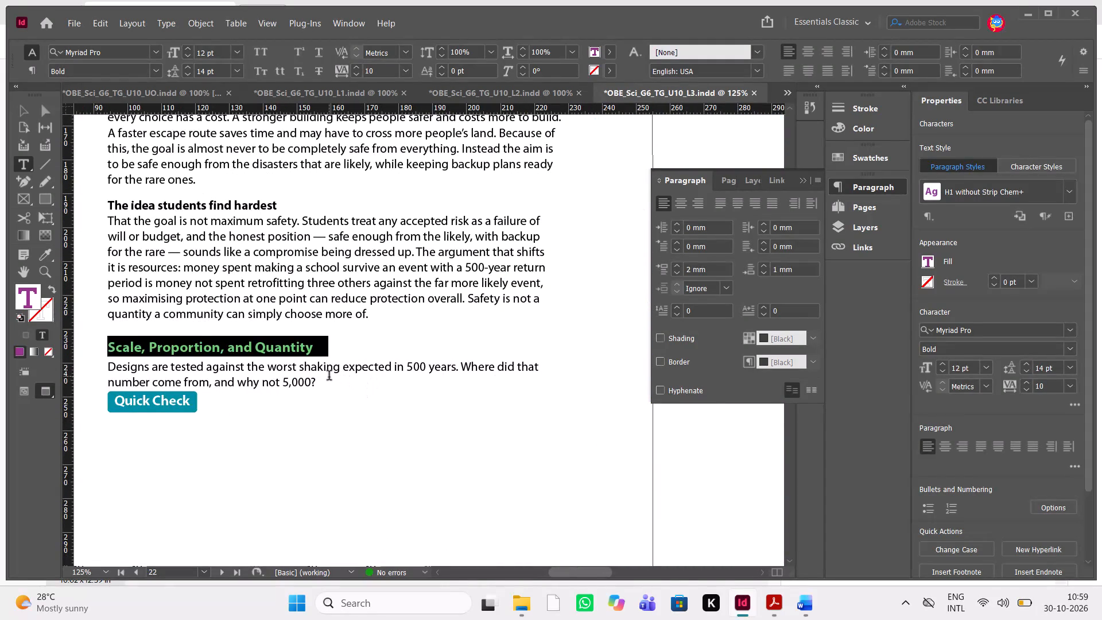
pyautogui.click(329, 377)
pyautogui.press('Return')
pyautogui.scroll(1, 329, 377)
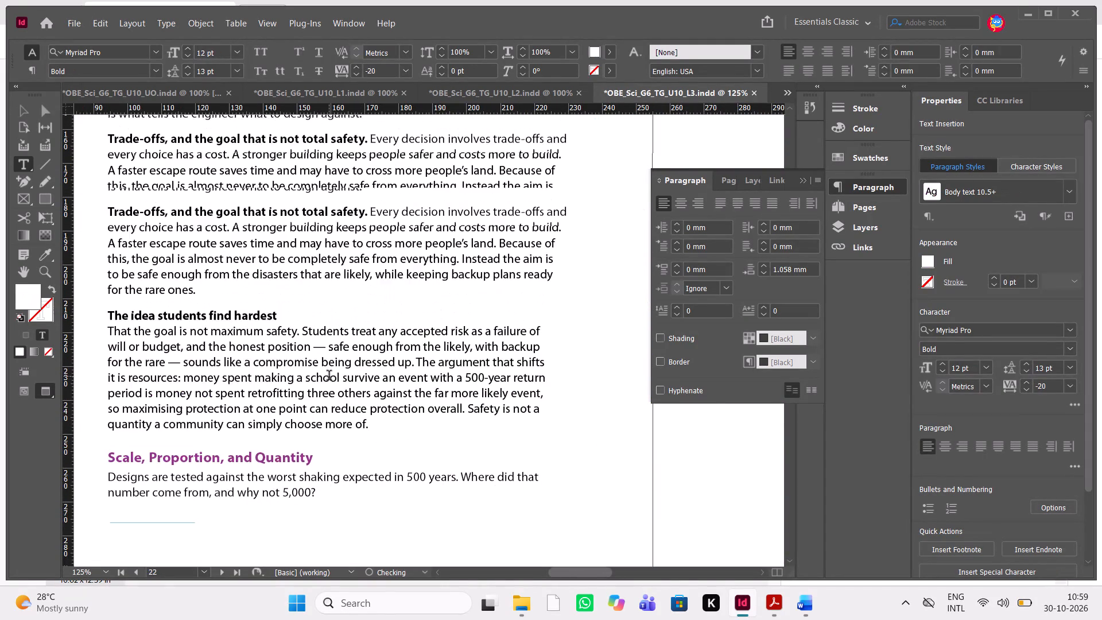
pyautogui.scroll(4, 329, 377)
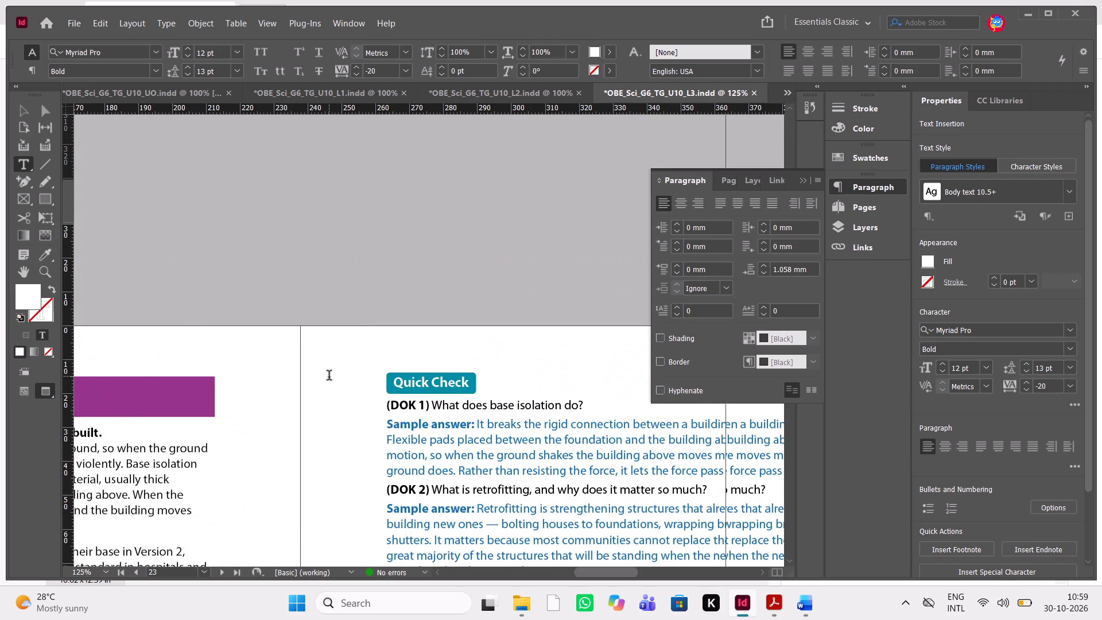
pyautogui.scroll(2, 329, 377)
pyautogui.scroll(-1, 329, 377)
# Nudge the Quick Check text frame on page 23 down to a Y position of 16.111 mm.
pyautogui.moveTo(21, 107); pyautogui.dragTo(199, 173)
pyautogui.click(199, 173)
pyautogui.press('w')
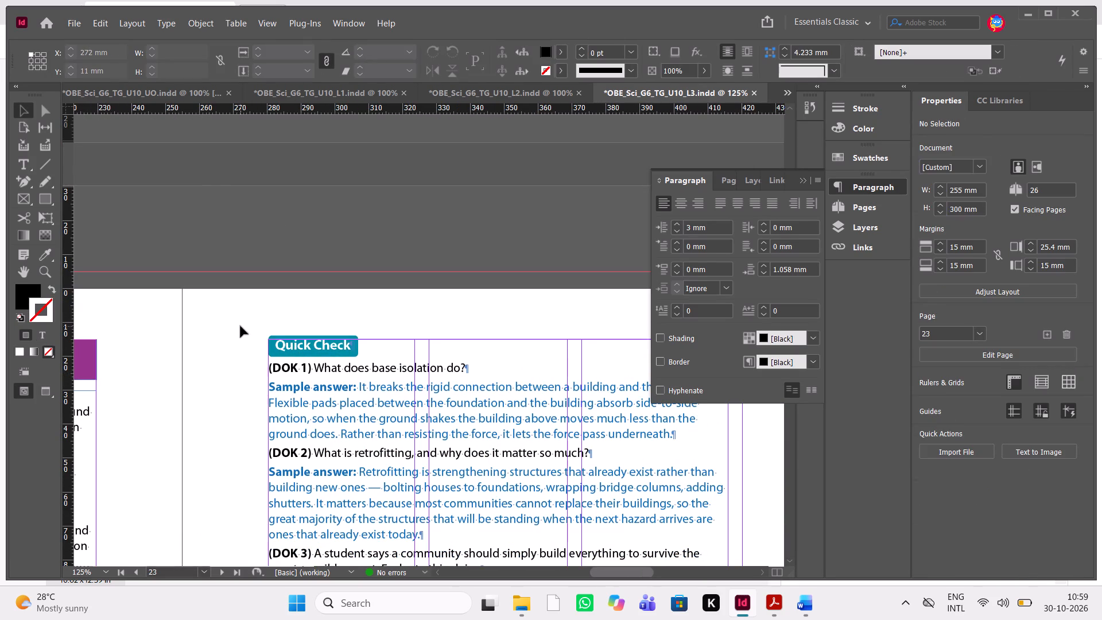
pyautogui.moveTo(253, 315); pyautogui.dragTo(333, 386)
pyautogui.press('Down')
pyautogui.press('Down')
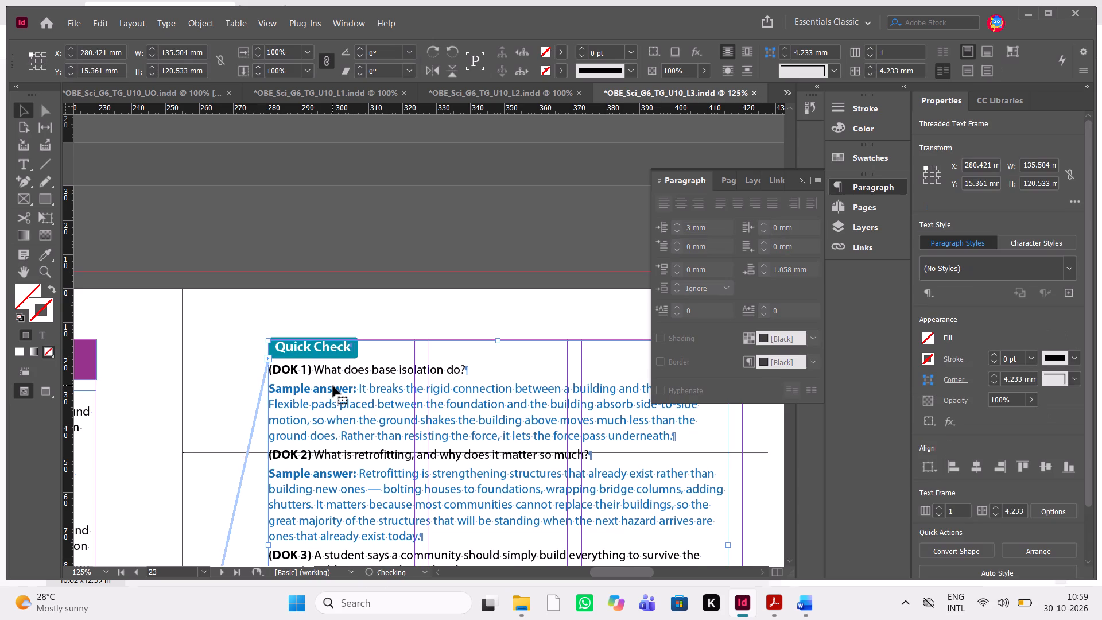
pyautogui.press('Down')
pyautogui.press('Down')
pyautogui.press('Down')
pyautogui.press('Down')
pyautogui.press('Down')
pyautogui.press('Down')
pyautogui.press('Down')
pyautogui.press('Up')
pyautogui.press('Up')
pyautogui.press('Up')
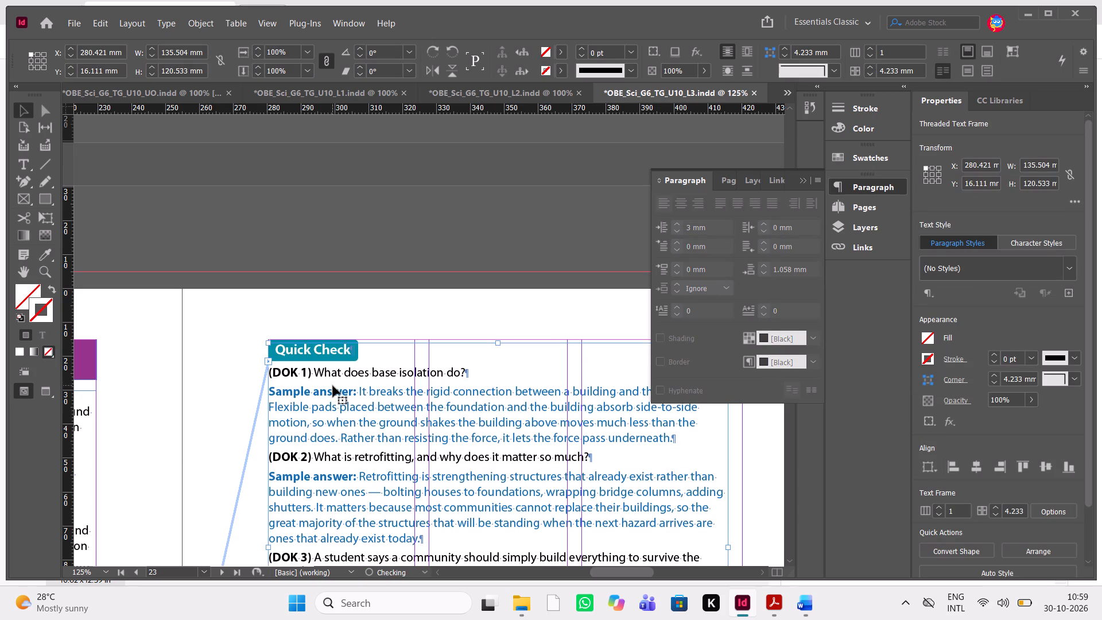
pyautogui.scroll(-4, 333, 386)
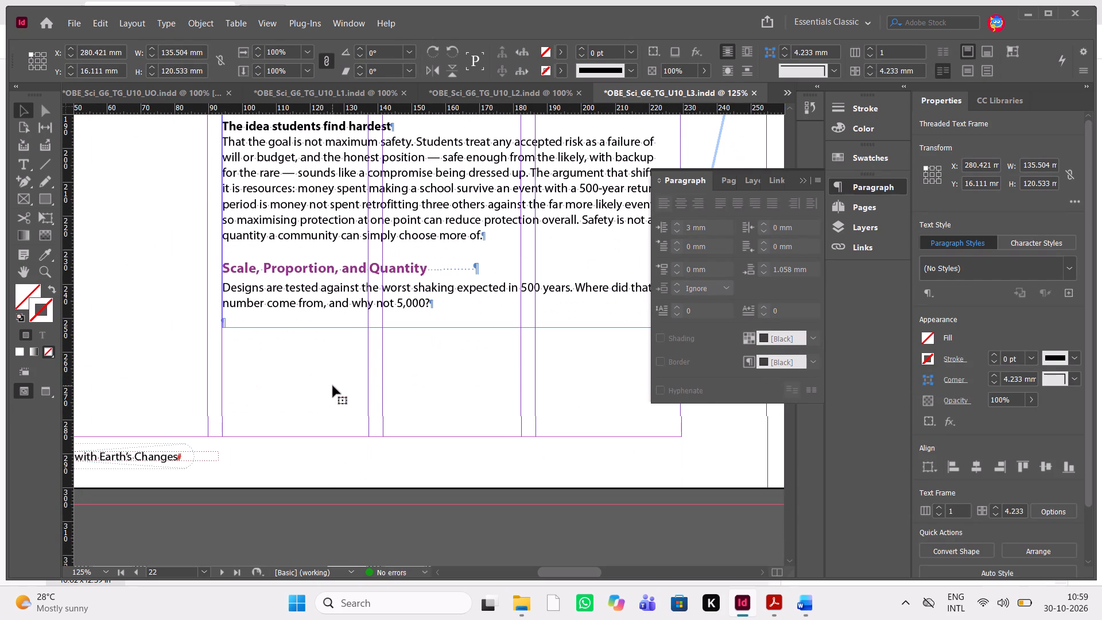
# Following the reviewer's PDF, set the space after "The quietest engineering." on page 25 to 0 mm.
pyautogui.hotkey('alt', 'Tab')
pyautogui.scroll(-3, 333, 386)
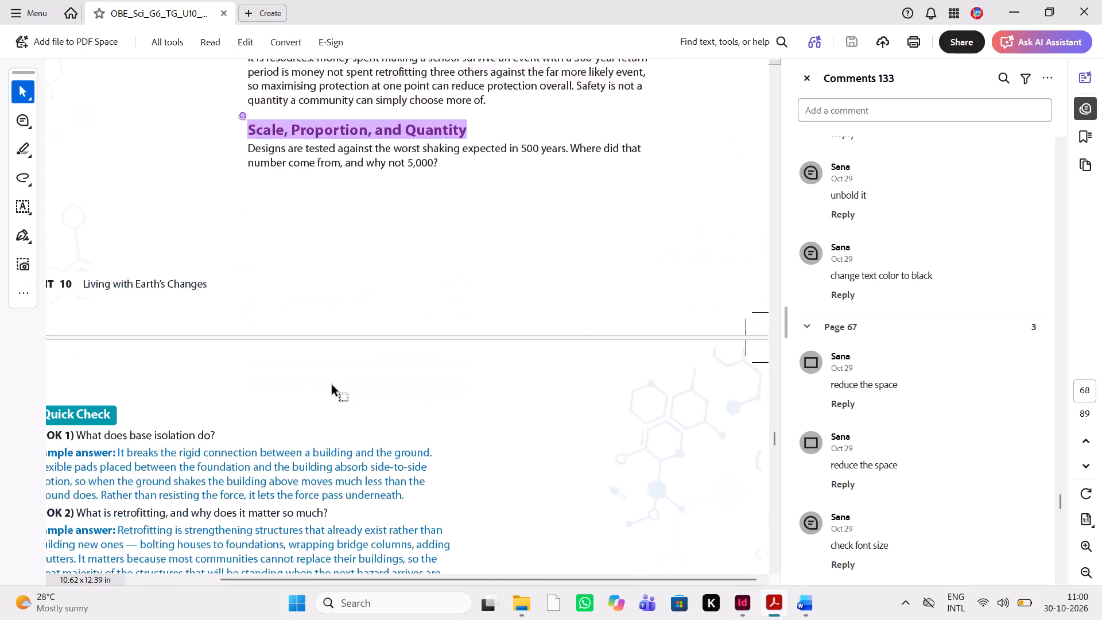
pyautogui.scroll(-6, 333, 386)
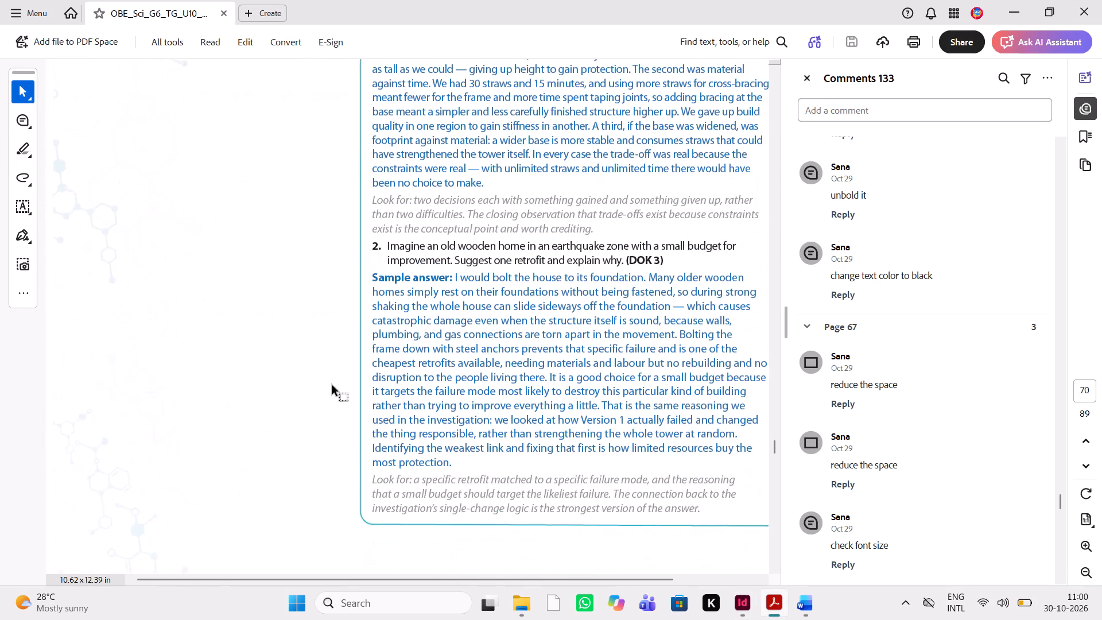
pyautogui.hscroll(-1, 333, 386)
pyautogui.scroll(-3, 333, 386)
pyautogui.hotkey('alt', 'Tab')
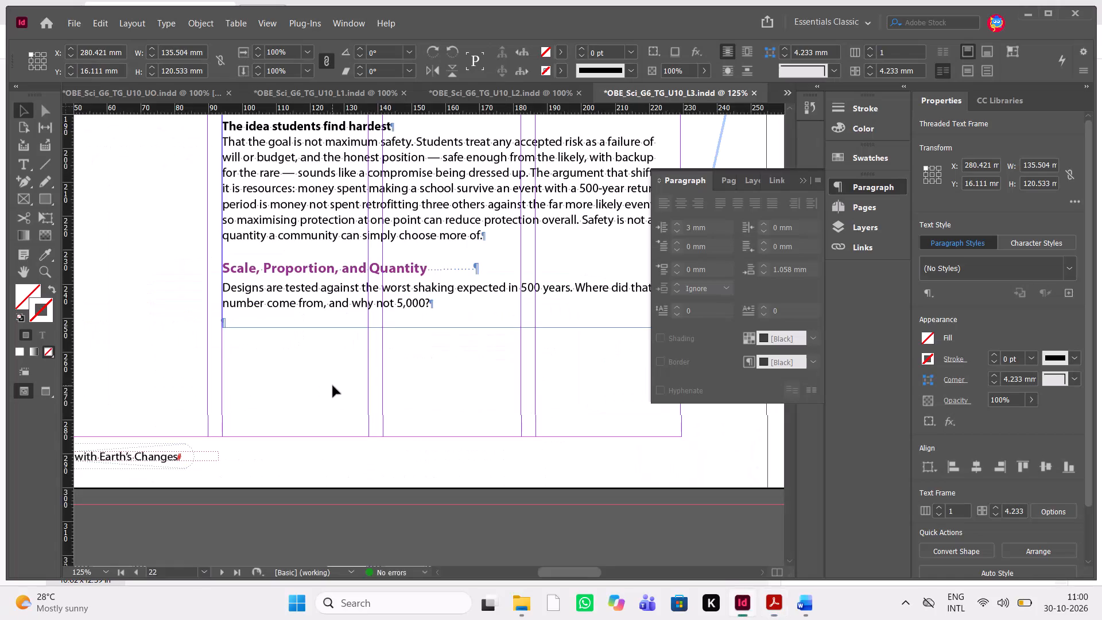
pyautogui.scroll(-7, 333, 386)
pyautogui.scroll(2, 333, 386)
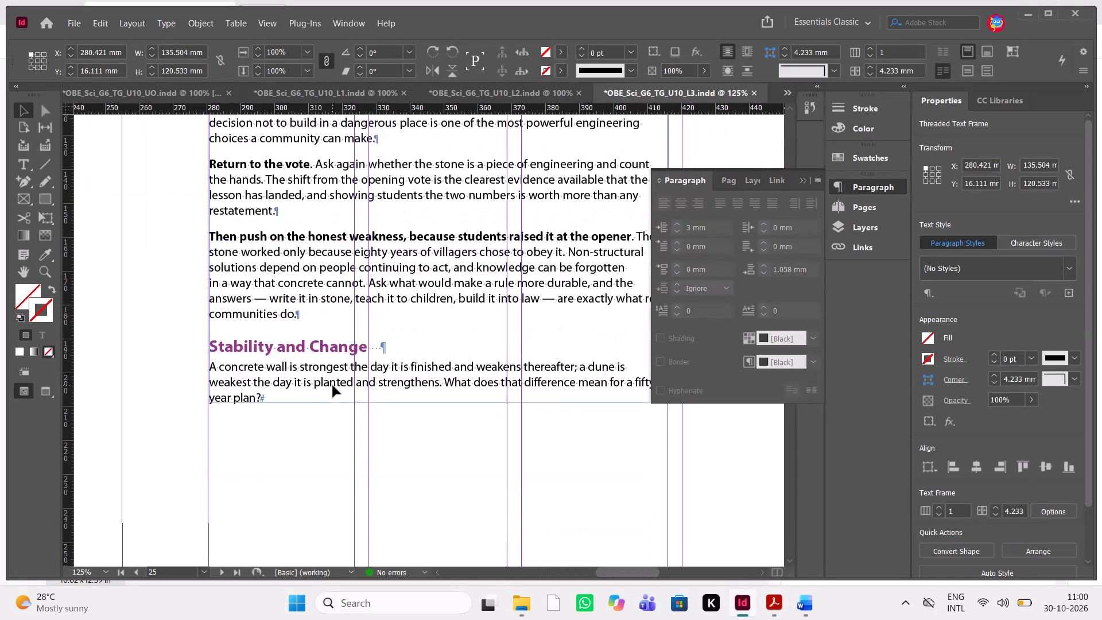
pyautogui.scroll(2, 333, 386)
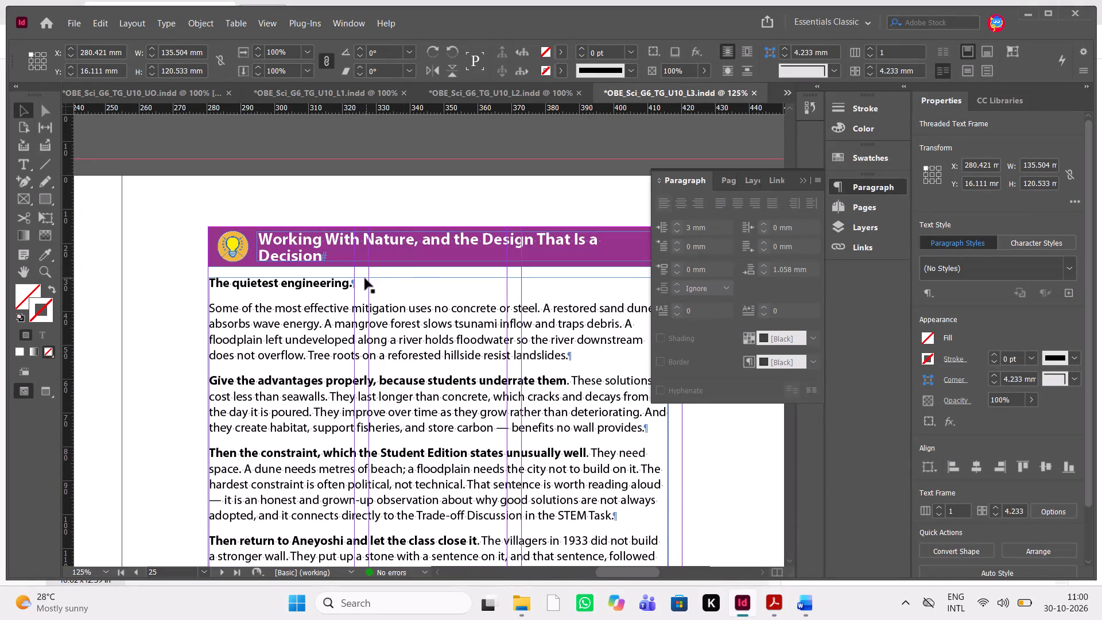
pyautogui.tripleClick(363, 281)
pyautogui.moveTo(364, 283); pyautogui.dragTo(231, 283)
pyautogui.tripleClick(231, 283)
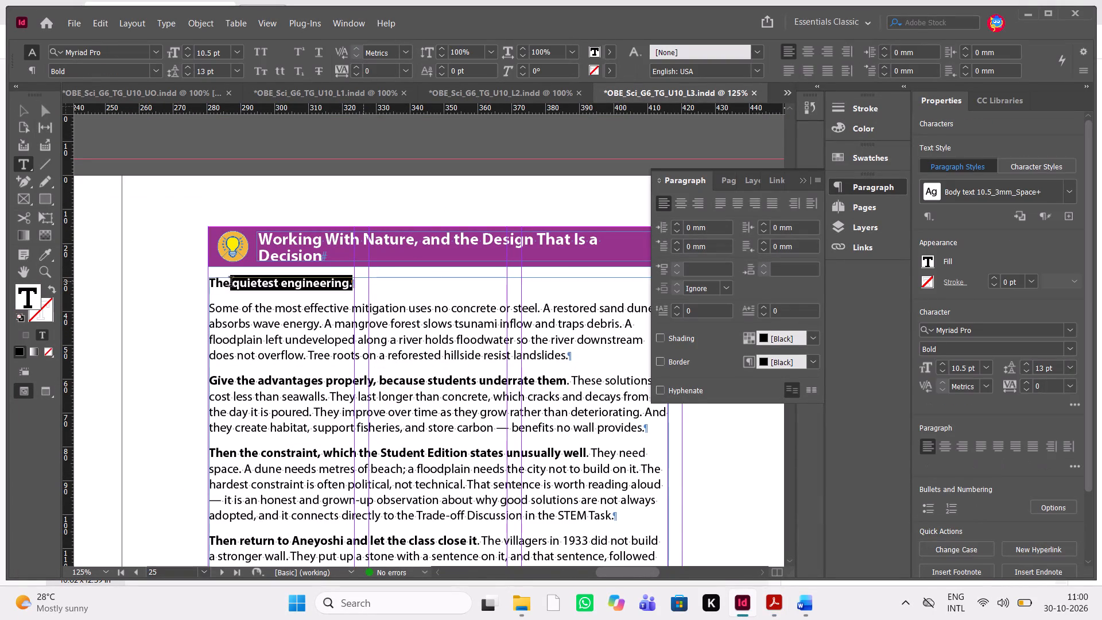
pyautogui.click(231, 283)
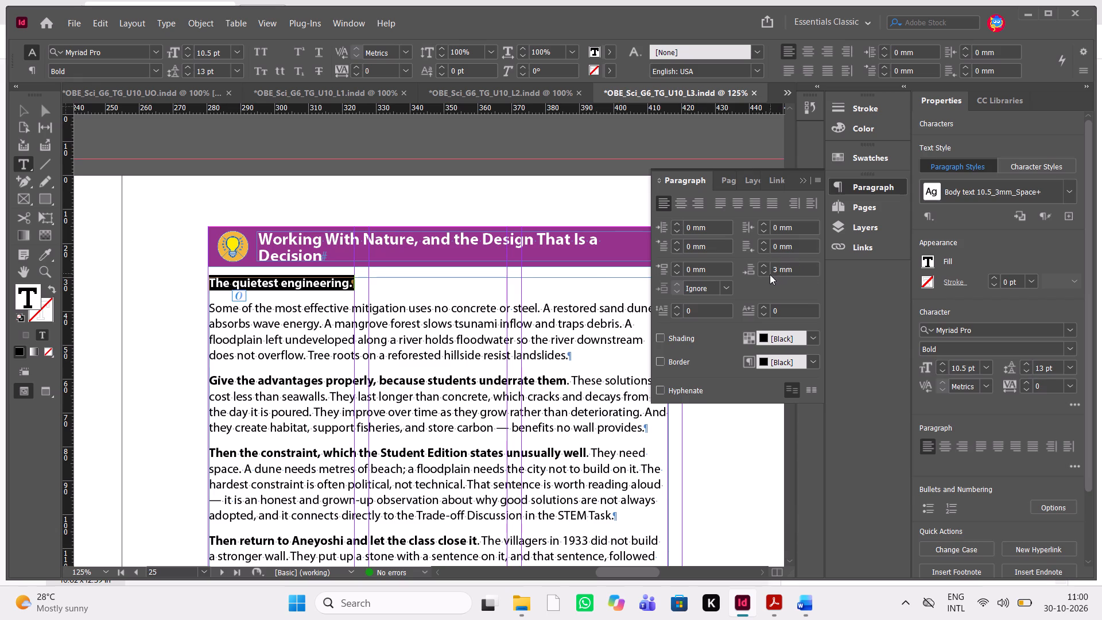
pyautogui.tripleClick(766, 272)
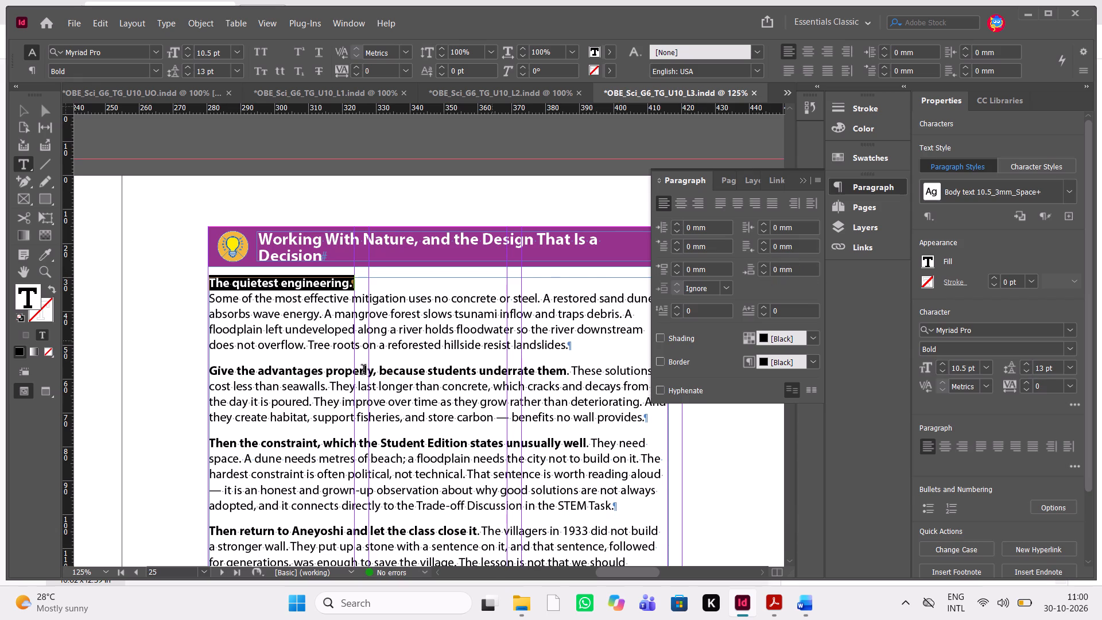
# Set the font size of the purple "Stability and Change" heading on page 25 to 12 pt.
pyautogui.scroll(-3, 304, 414)
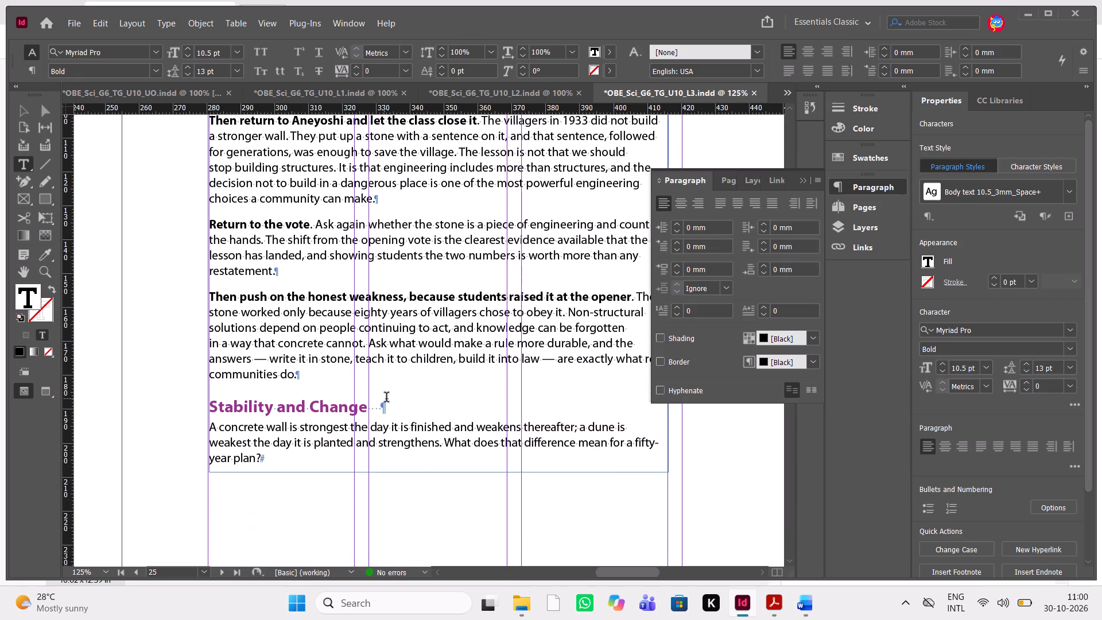
pyautogui.moveTo(386, 400); pyautogui.dragTo(181, 409)
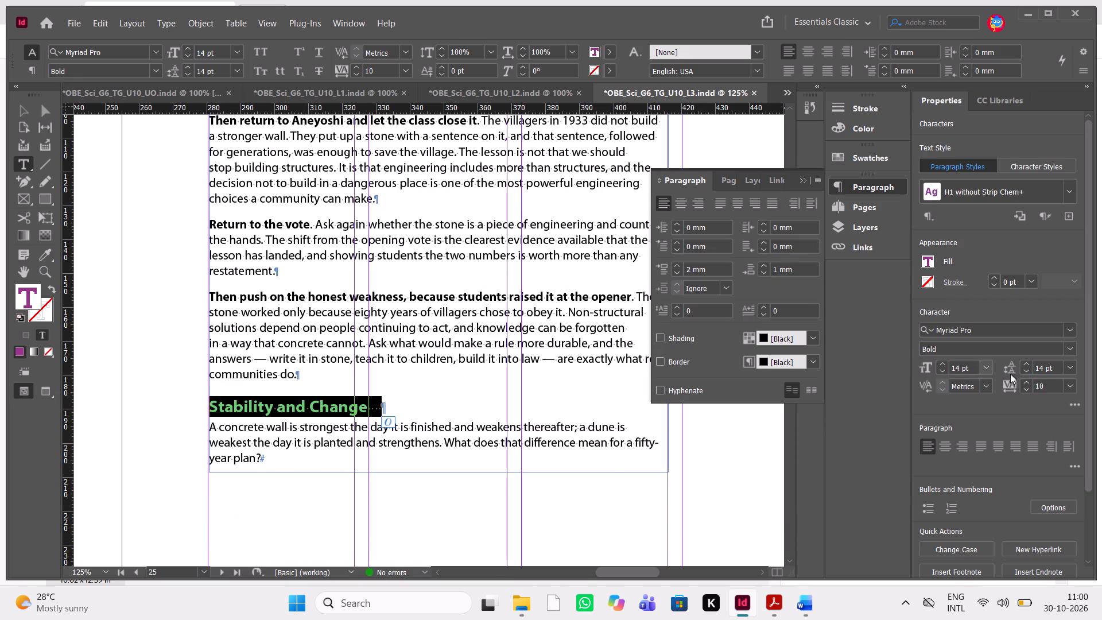
pyautogui.moveTo(990, 370); pyautogui.dragTo(974, 244)
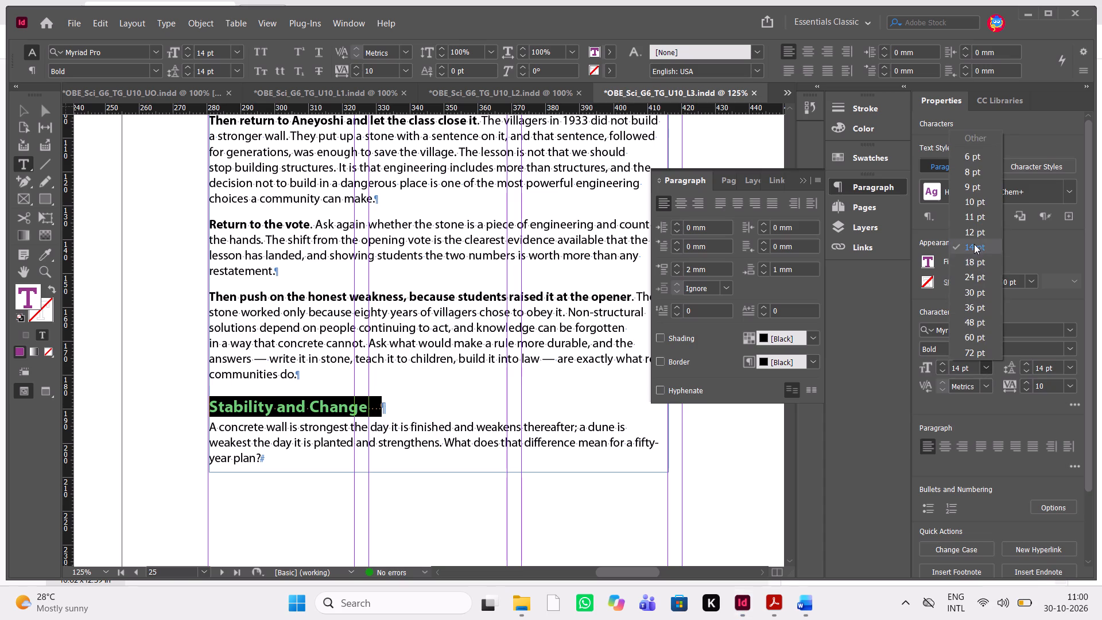
pyautogui.moveTo(974, 244); pyautogui.dragTo(977, 233)
pyautogui.click(977, 233)
pyautogui.click(447, 389)
# Check the reviewer's spacing mark and reduce the space after the "Then push on the honest weakness" paragraph above "Stability and Change" on page 25.
pyautogui.hotkey('alt', 'Tab')
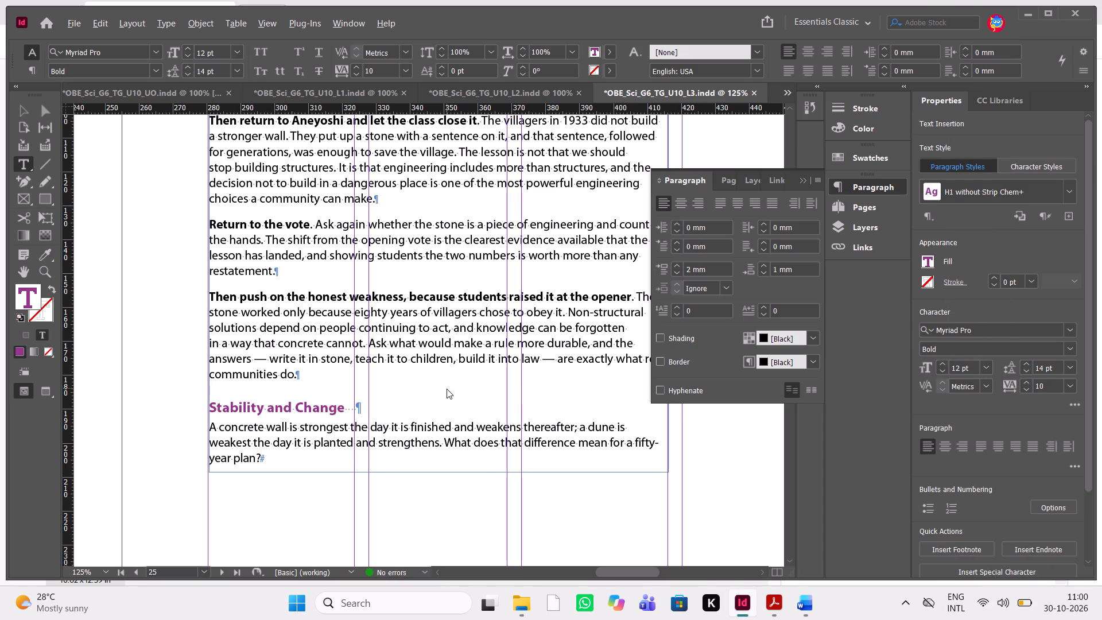
pyautogui.scroll(-2, 447, 389)
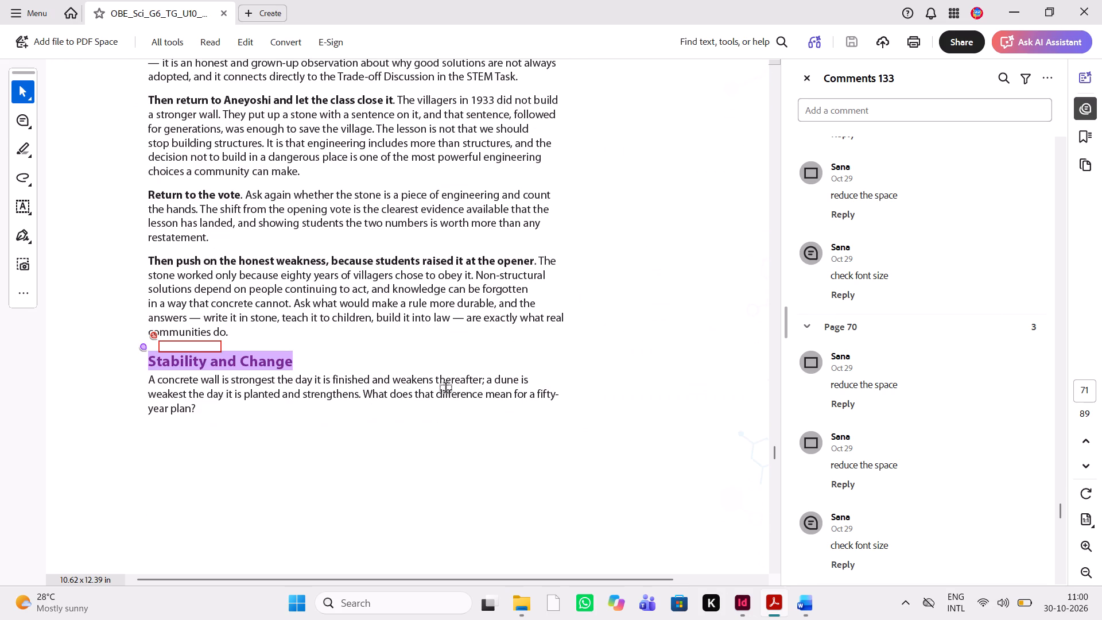
pyautogui.hotkey('alt', 'Tab')
pyautogui.moveTo(317, 379); pyautogui.dragTo(193, 292)
pyautogui.click(763, 274)
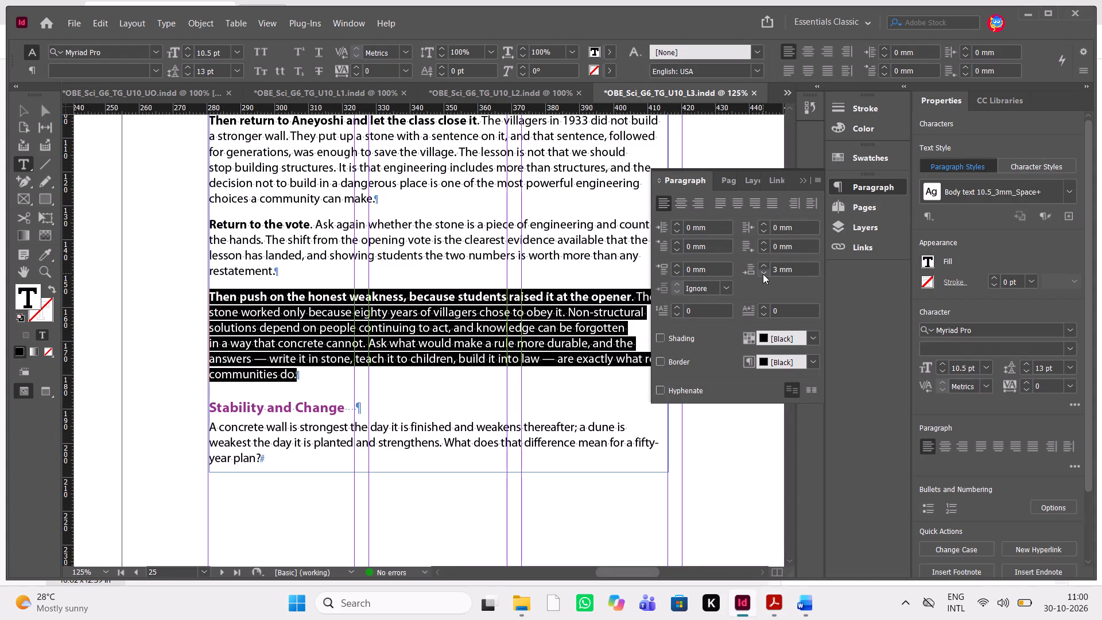
pyautogui.click(359, 444)
# Check the next PDF comments and nudge the Quick Check text frame on page 26 up to a Y position of 98.5 mm.
pyautogui.scroll(-3, 359, 444)
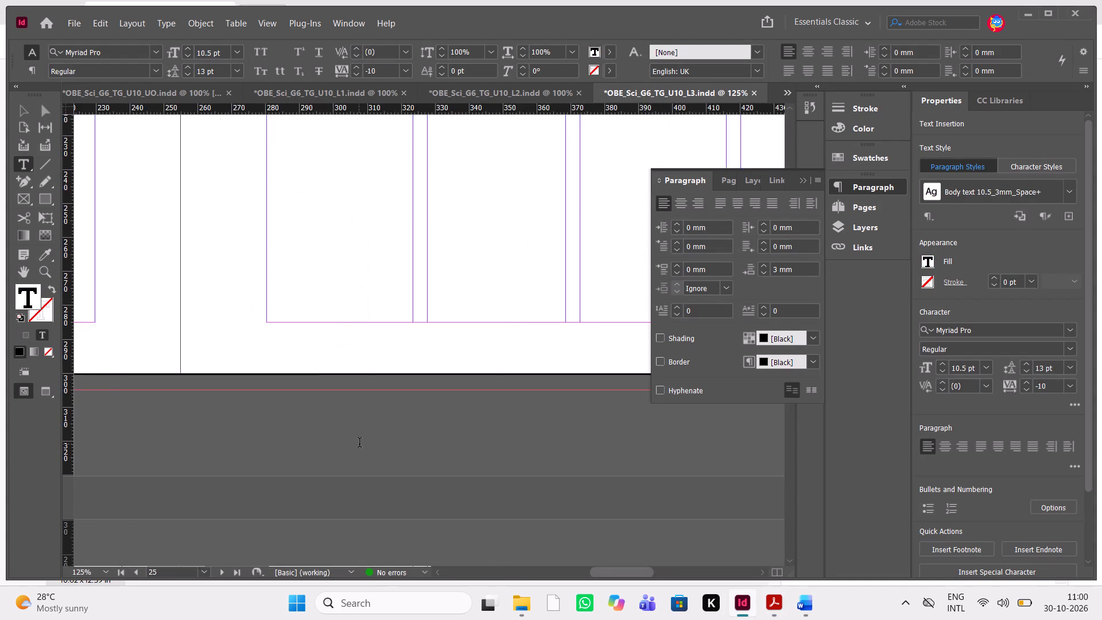
pyautogui.scroll(-7, 359, 444)
pyautogui.hscroll(-1, 359, 444)
pyautogui.hotkey('alt', 'Tab')
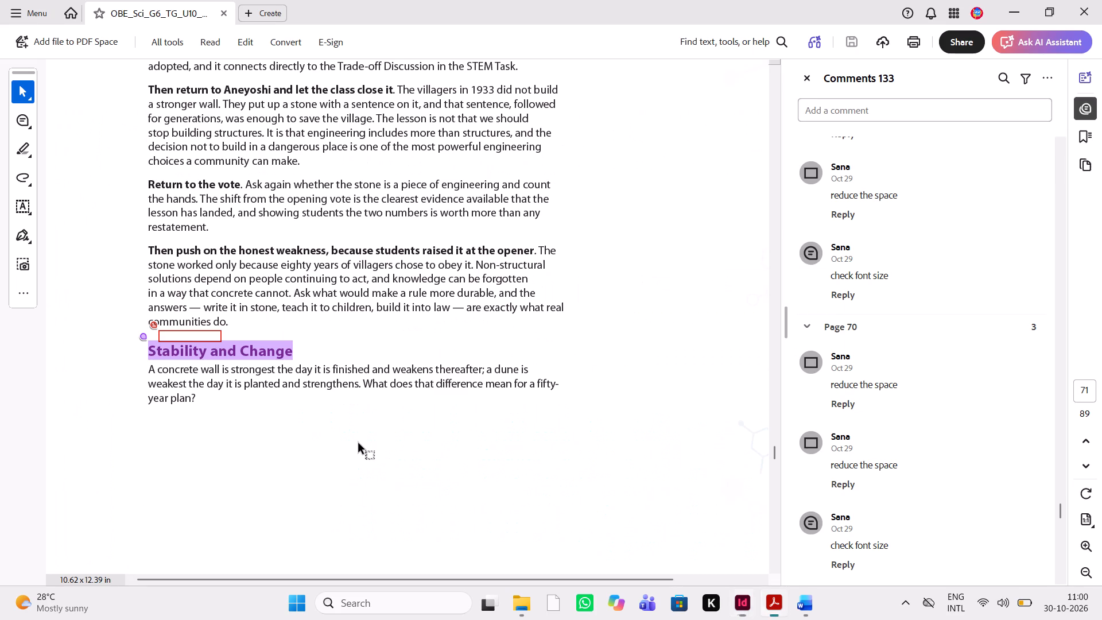
pyautogui.scroll(-4, 359, 444)
pyautogui.hscroll(-1, 359, 444)
pyautogui.scroll(-1, 359, 444)
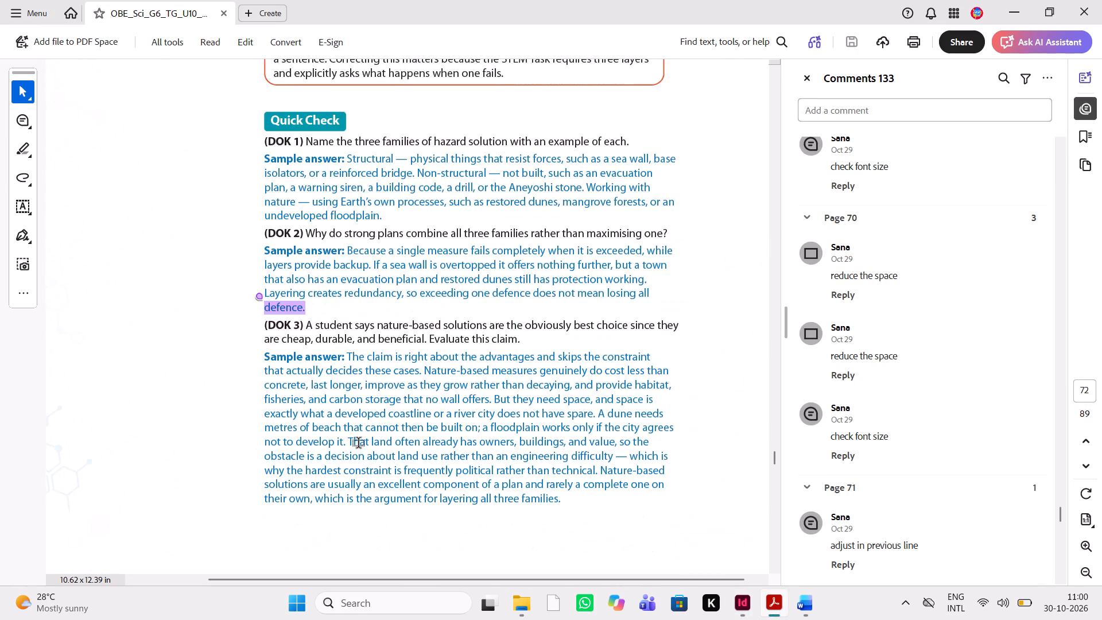
pyautogui.hotkey('alt', 'Tab')
pyautogui.scroll(-1, 359, 444)
pyautogui.scroll(1, 359, 444)
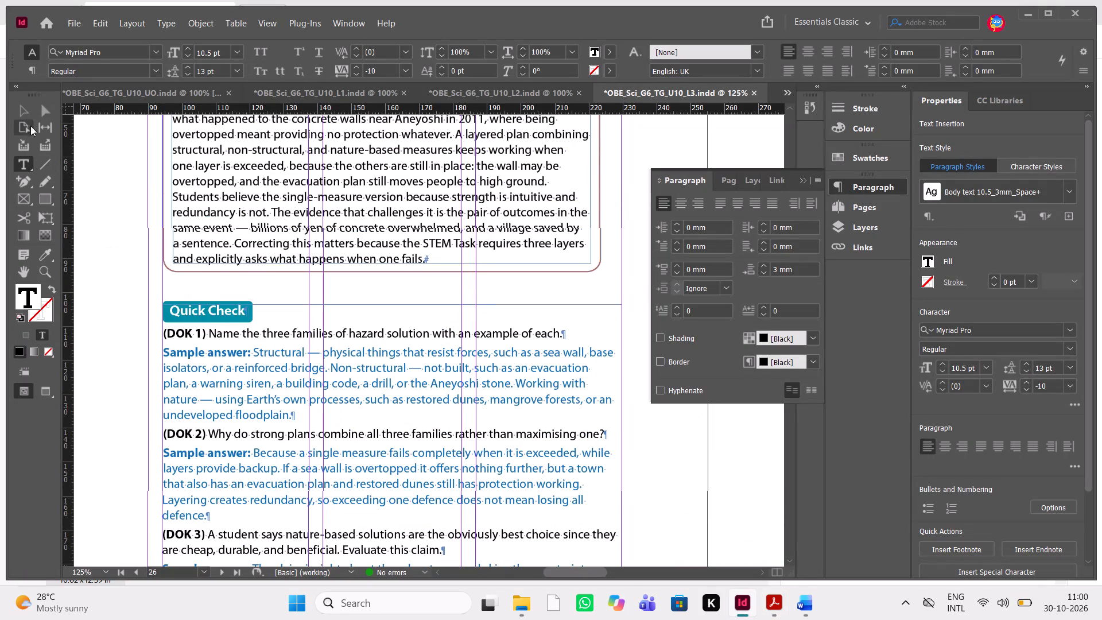
pyautogui.click(23, 110)
pyautogui.moveTo(134, 307); pyautogui.dragTo(266, 389)
pyautogui.press('Up')
pyautogui.press('Up')
pyautogui.press('Up')
pyautogui.press('Up')
pyautogui.press('Up')
pyautogui.press('Up')
pyautogui.press('Up')
pyautogui.press('Up')
pyautogui.press('Up')
pyautogui.press('Up')
pyautogui.press('Up')
pyautogui.press('Up')
pyautogui.press('Up')
pyautogui.press('Up')
pyautogui.press('Up')
pyautogui.press('Up')
pyautogui.press('Up')
pyautogui.press('Up')
pyautogui.press('Up')
pyautogui.press('Up')
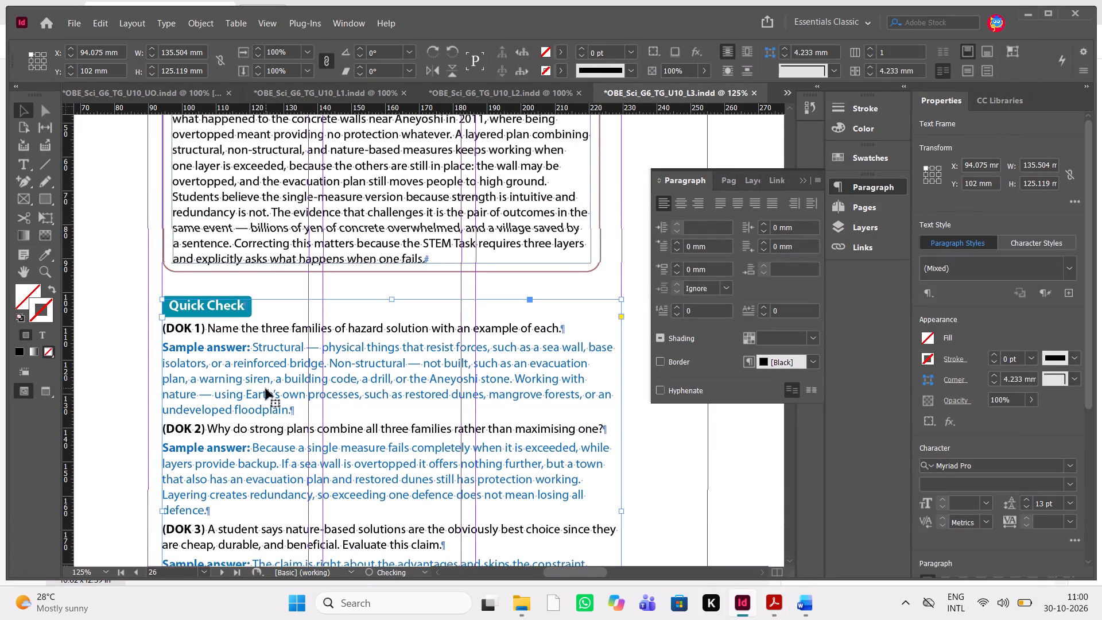
# Set the tracking of the DOK 2 question and its sample answer on page 26 to -5, pulling "defence." into the previous line.
pyautogui.hotkey('alt', 'Tab')
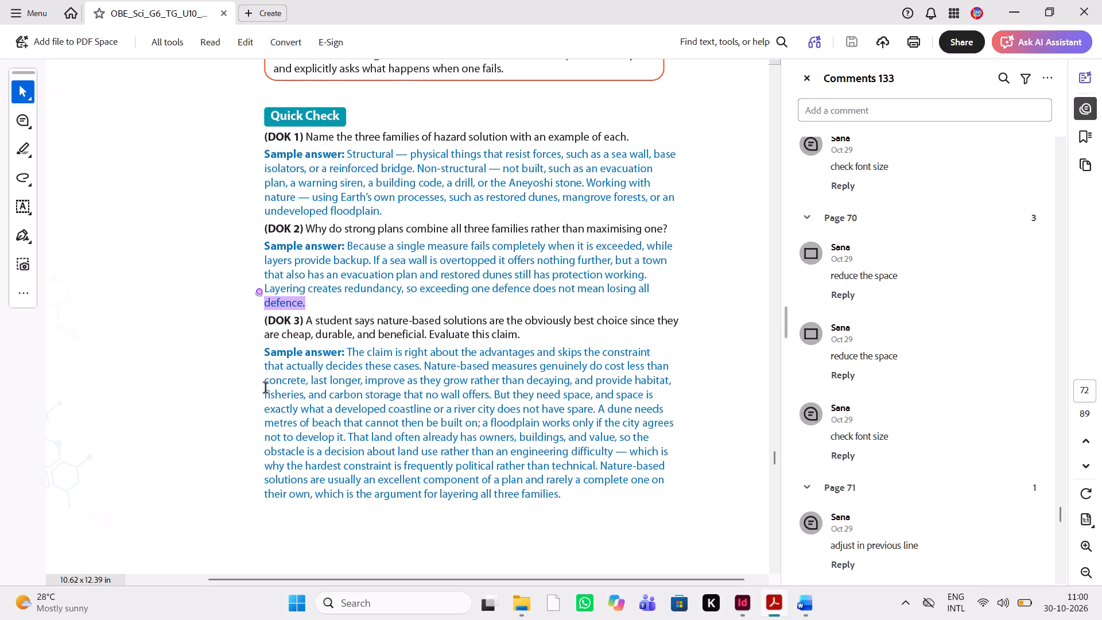
pyautogui.hotkey('alt', 'Tab')
pyautogui.scroll(-1, 266, 389)
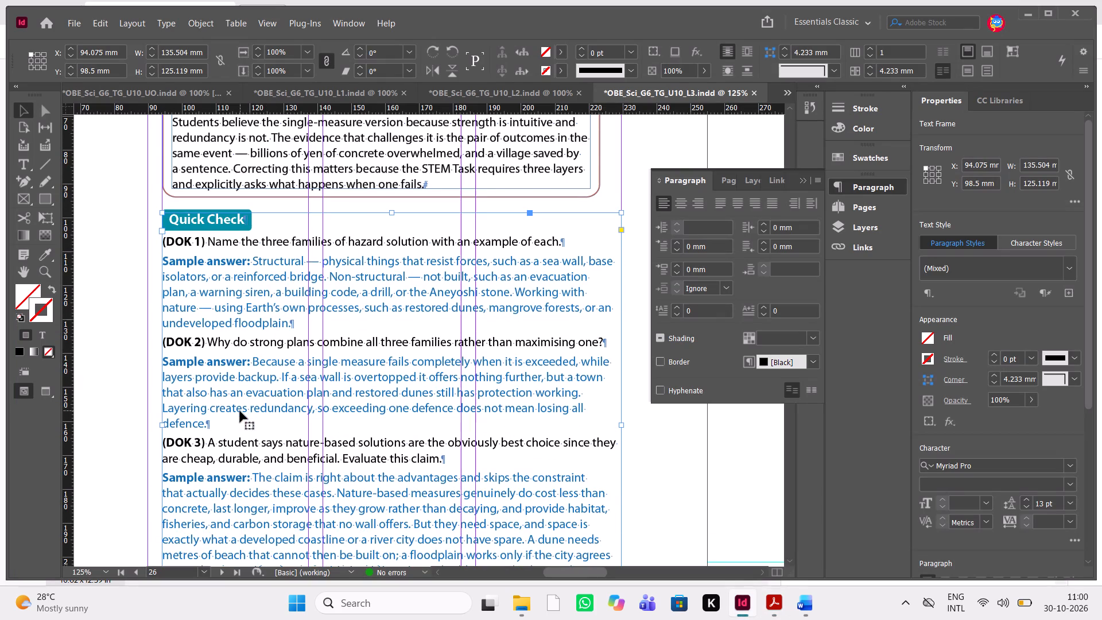
pyautogui.doubleClick(240, 411)
pyautogui.moveTo(231, 420); pyautogui.dragTo(195, 418)
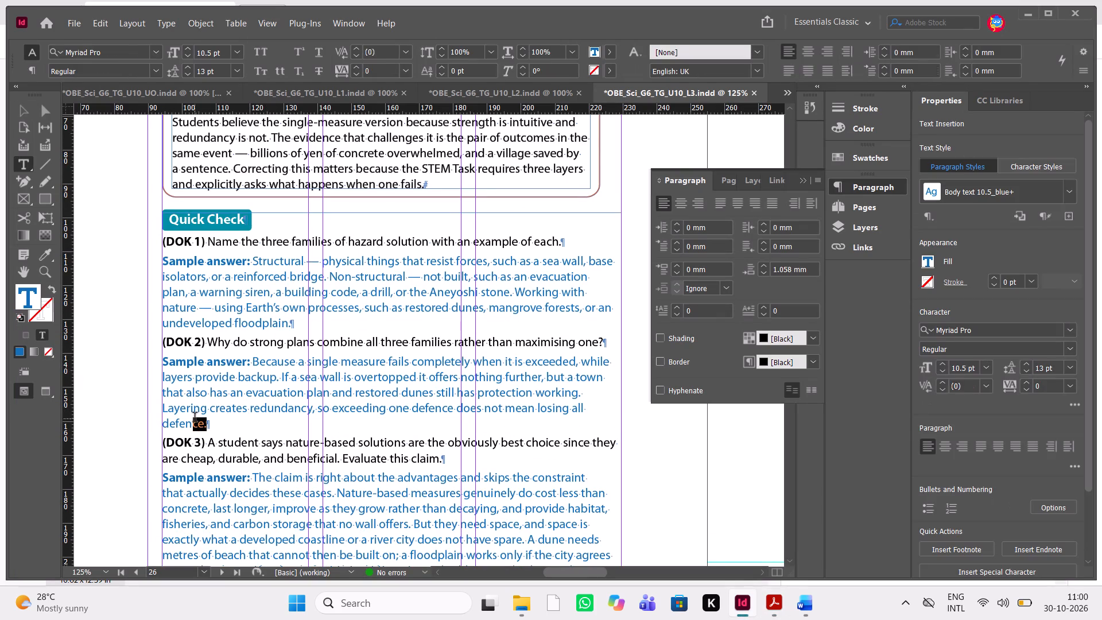
pyautogui.moveTo(195, 418); pyautogui.dragTo(143, 348)
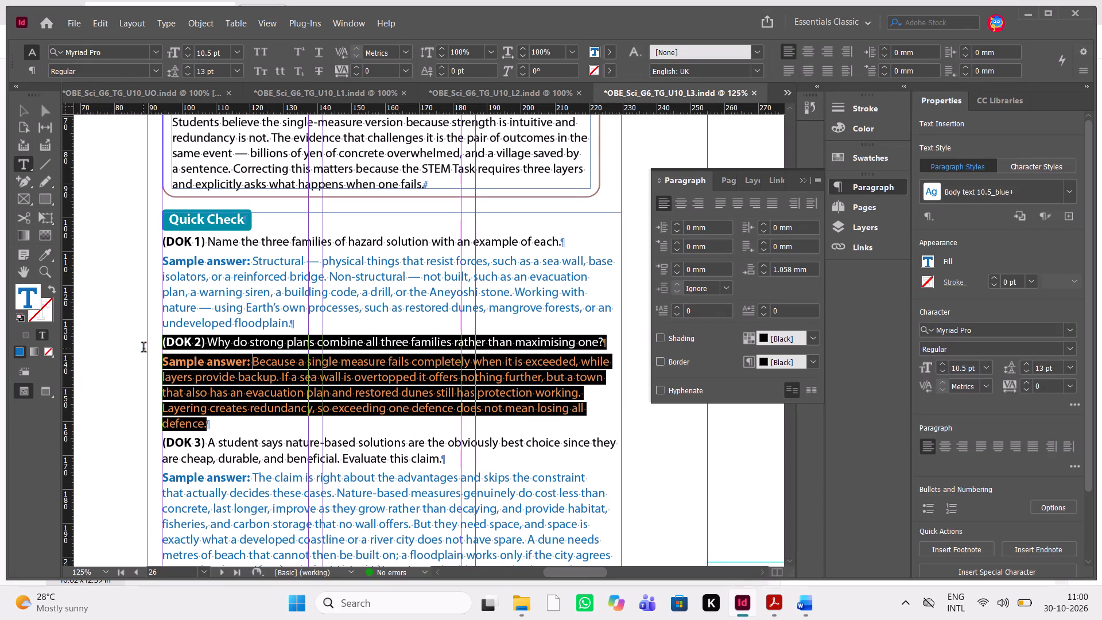
pyautogui.moveTo(143, 348); pyautogui.dragTo(141, 349)
pyautogui.click(1069, 389)
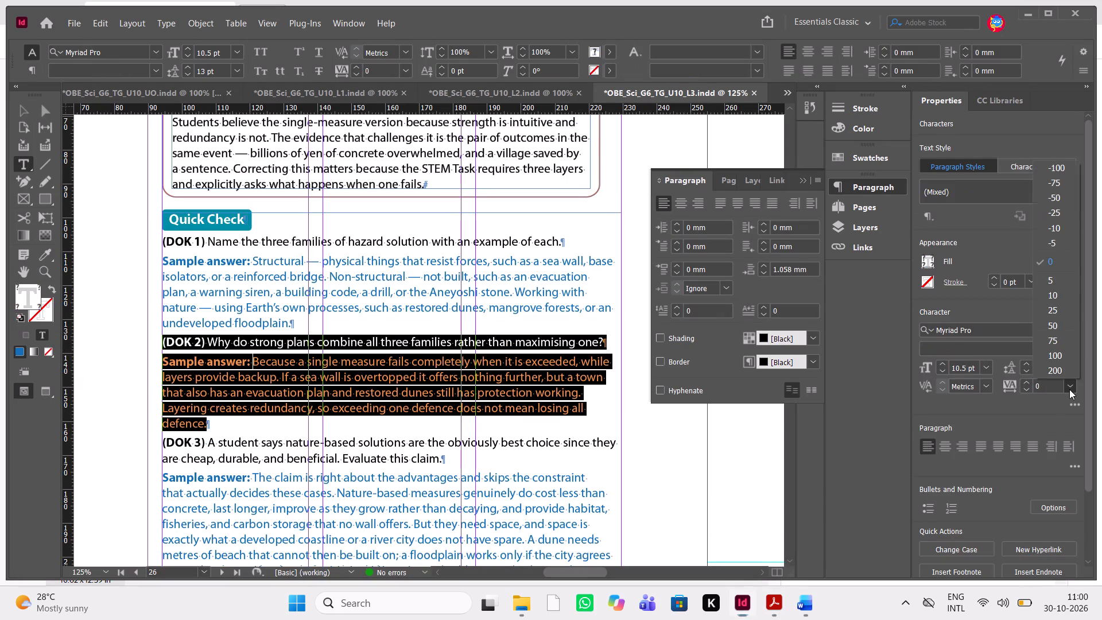
pyautogui.click(1061, 240)
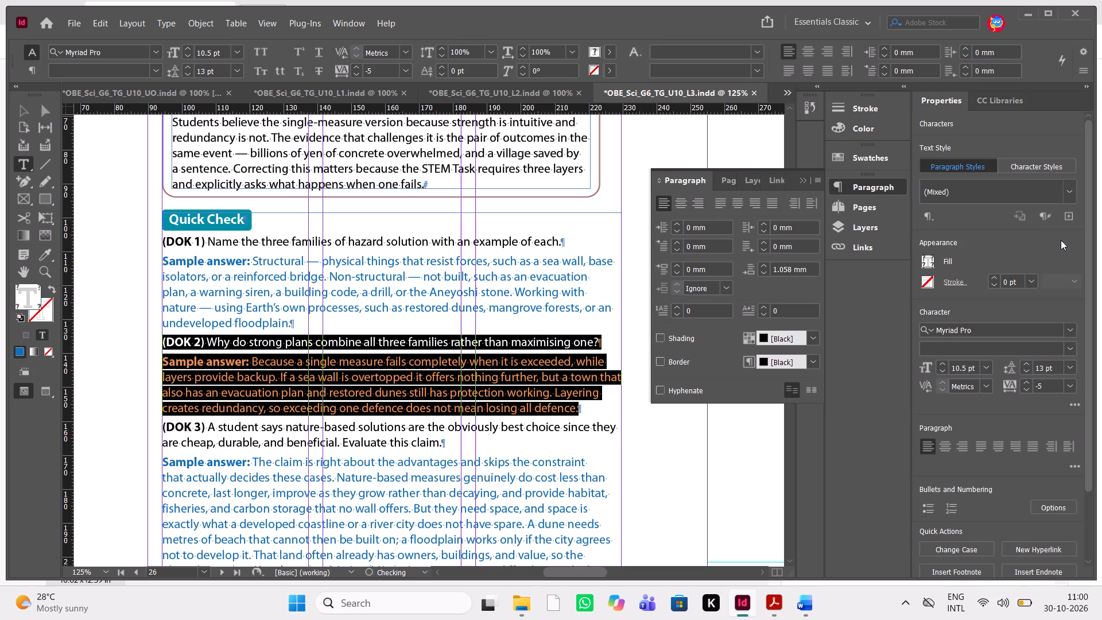
pyautogui.click(539, 381)
# Check the following pages of the reviewer's PDF and examine the English Language Learners page in the Lesson 3 file, page 28.
pyautogui.hotkey('alt', 'Tab')
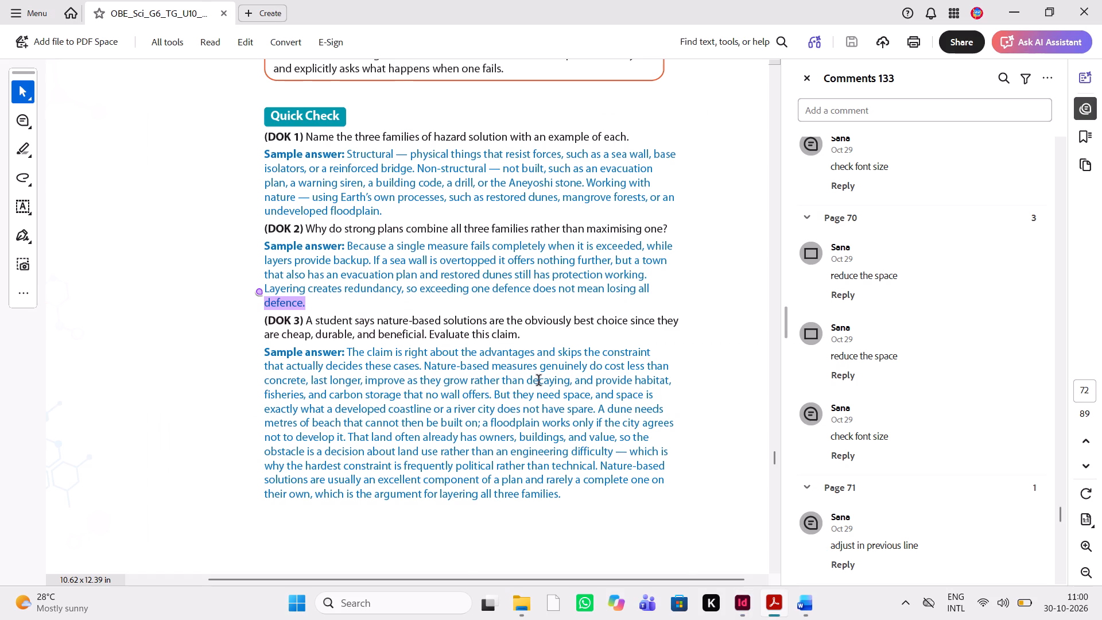
pyautogui.scroll(-8, 539, 381)
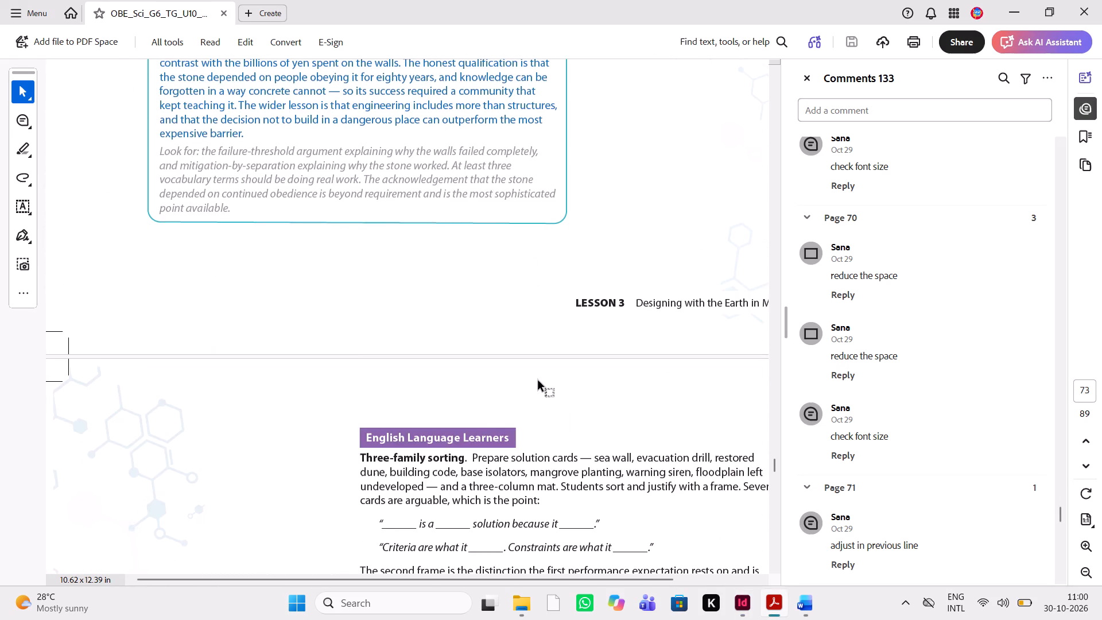
pyautogui.scroll(-2, 539, 381)
pyautogui.hotkey('alt', 'Tab')
pyautogui.scroll(-2, 539, 381)
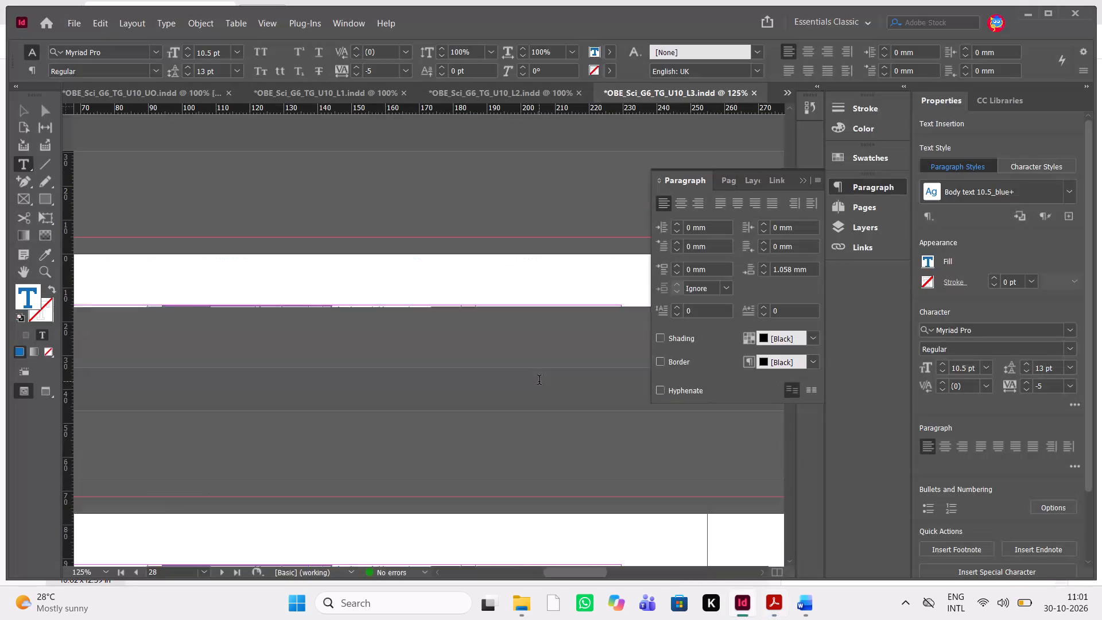
pyautogui.scroll(-4, 539, 381)
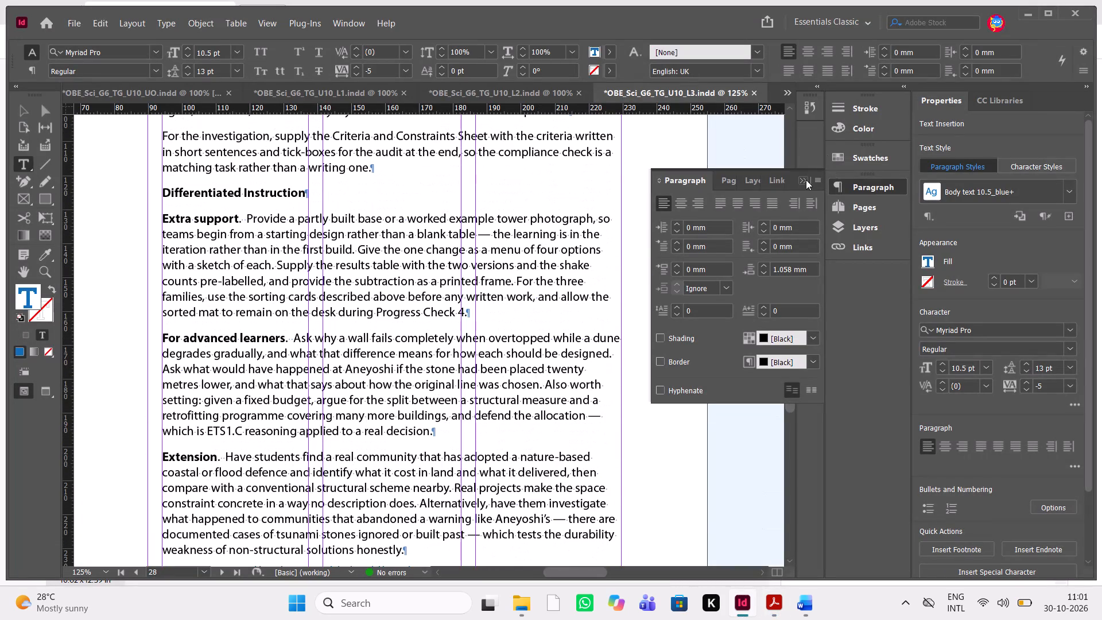
pyautogui.click(806, 180)
pyautogui.hotkey('ctrl', '-')
pyautogui.hotkey('ctrl', '-')
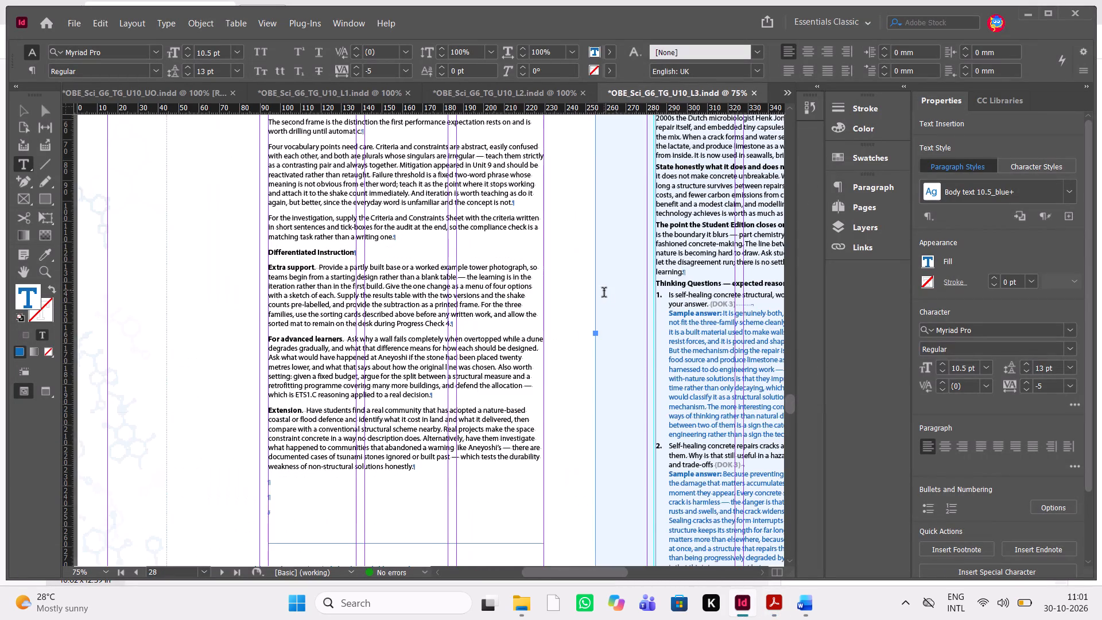
pyautogui.scroll(1, 604, 290)
pyautogui.scroll(-1, 604, 290)
pyautogui.scroll(1, 604, 290)
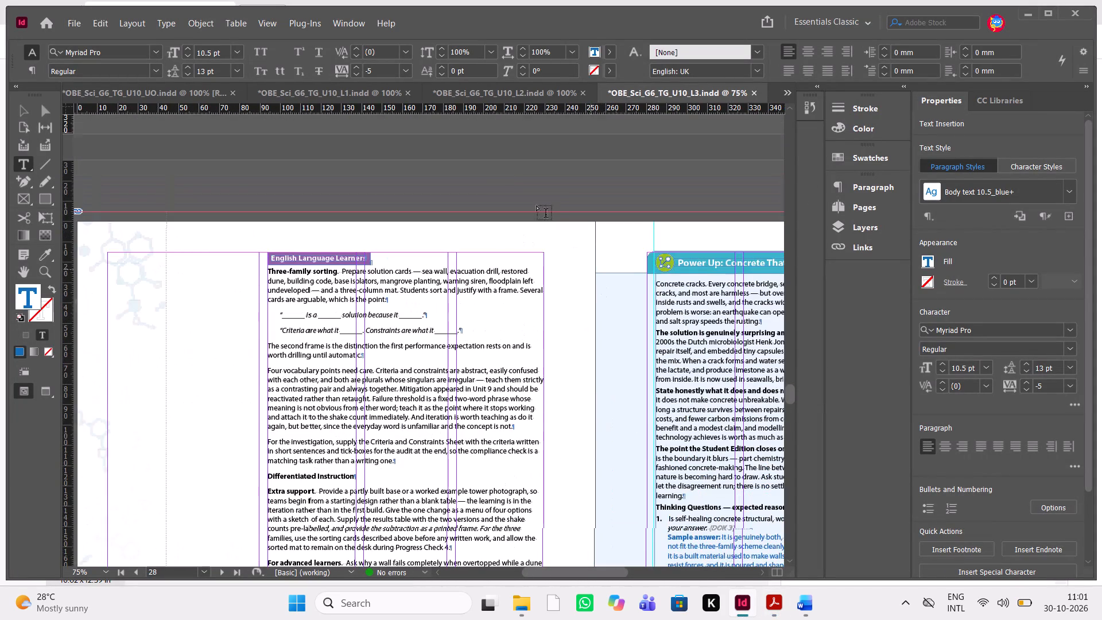
# Copy the English Language Learners text frame from page 27 of the Lesson 2 file and paste it beside page 28 of Lesson 3.
pyautogui.click(505, 92)
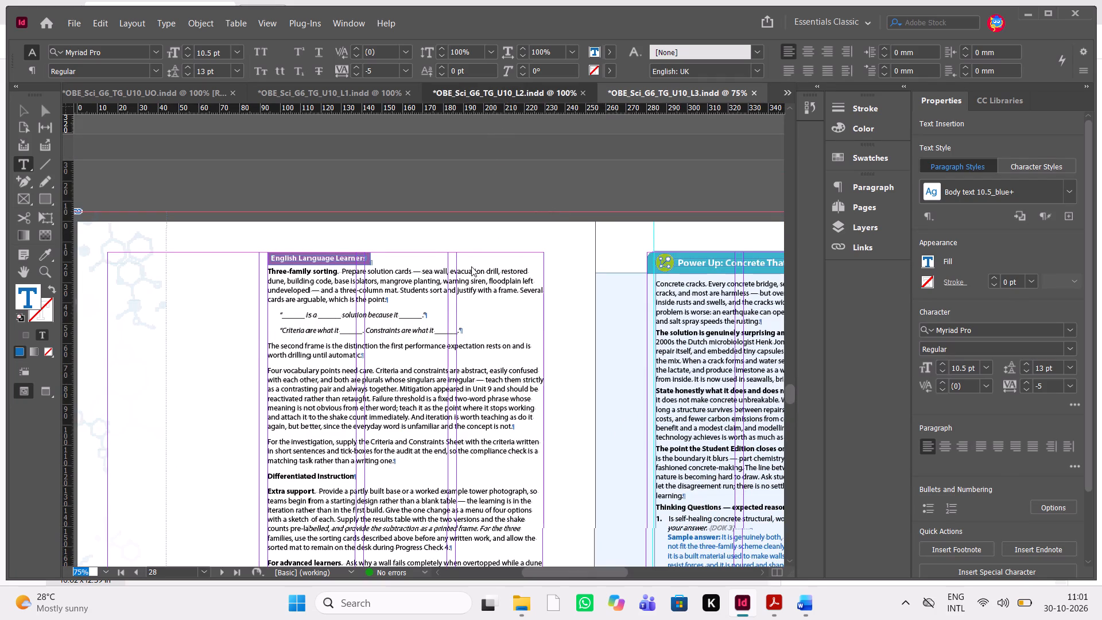
pyautogui.scroll(12, 471, 266)
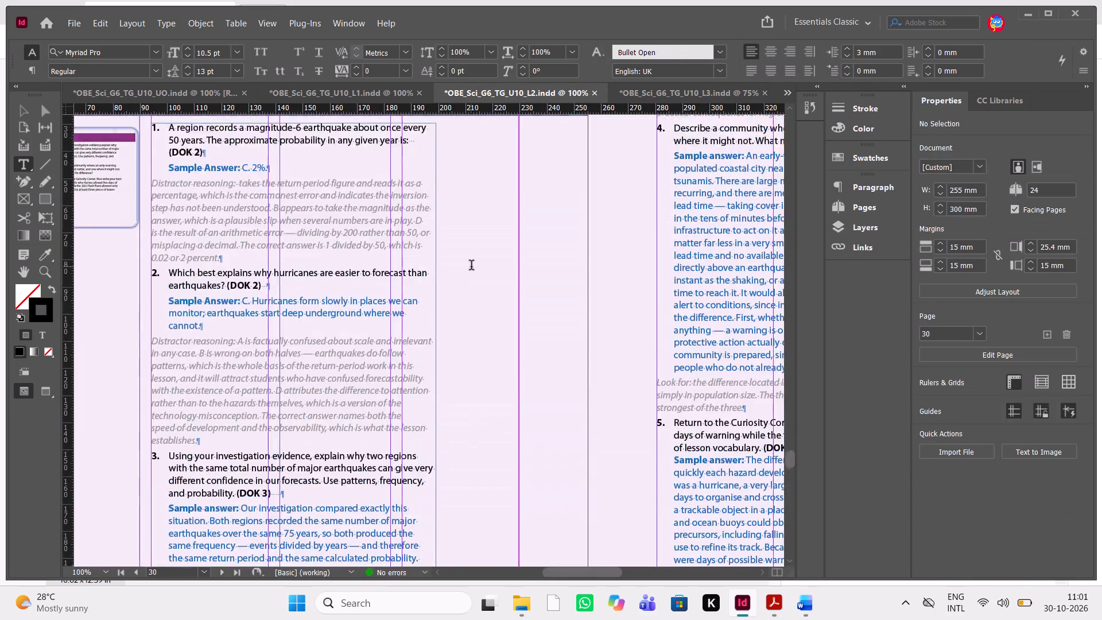
pyautogui.scroll(-4, 471, 266)
pyautogui.scroll(9, 471, 266)
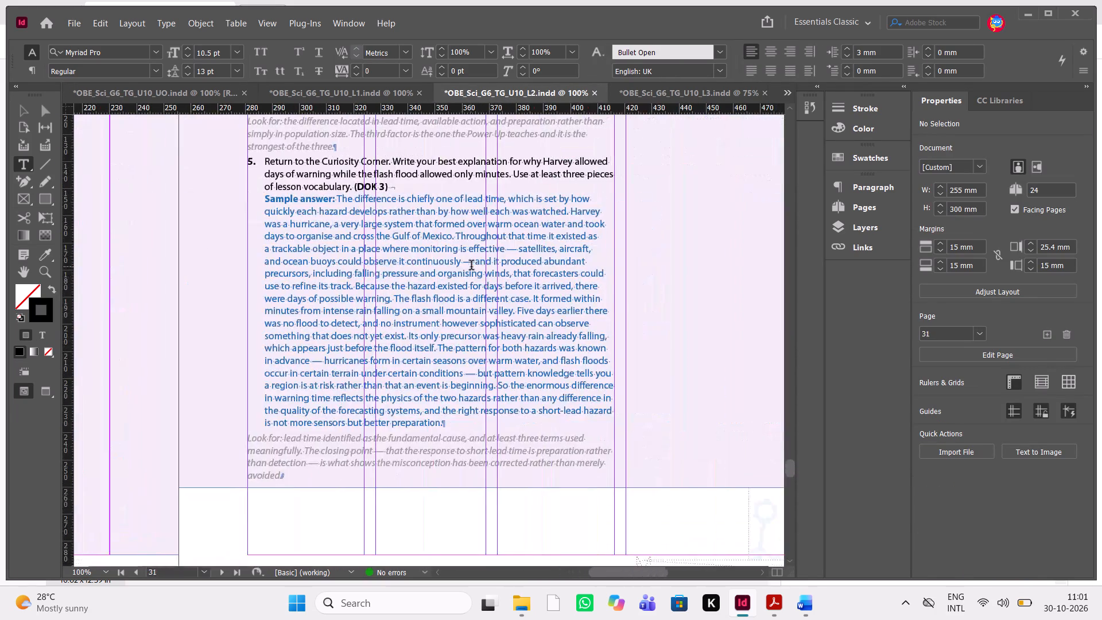
pyautogui.scroll(9, 471, 266)
pyautogui.scroll(-3, 471, 266)
pyautogui.scroll(1, 471, 266)
pyautogui.hscroll(1, 471, 266)
pyautogui.scroll(2, 471, 266)
pyautogui.press('Escape')
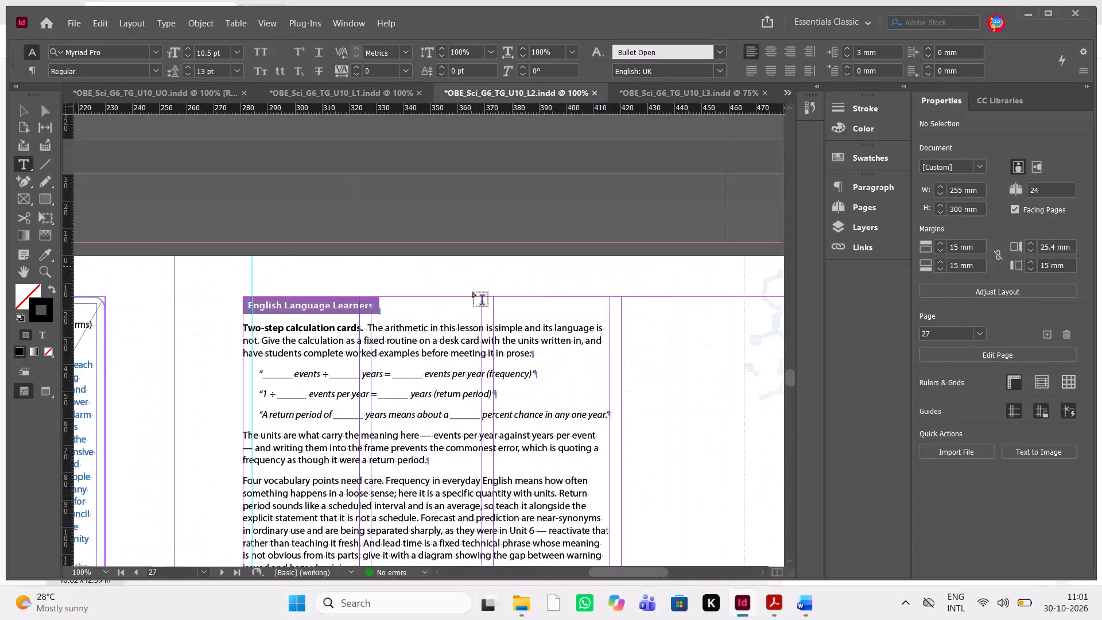
pyautogui.click(26, 102)
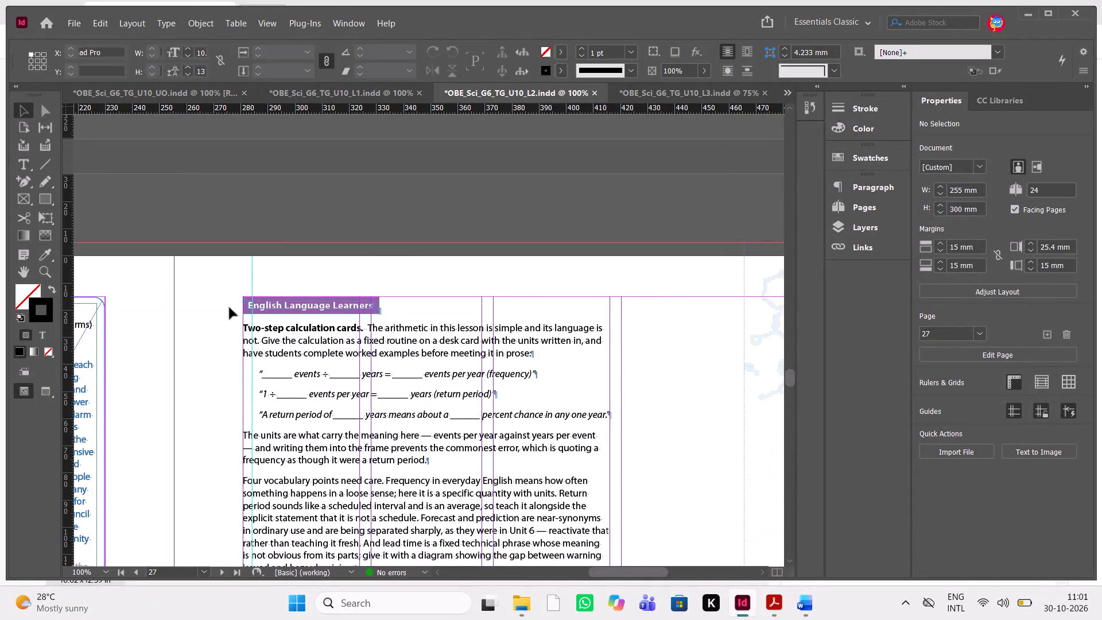
pyautogui.click(394, 482)
pyautogui.hotkey('ctrl', 'c')
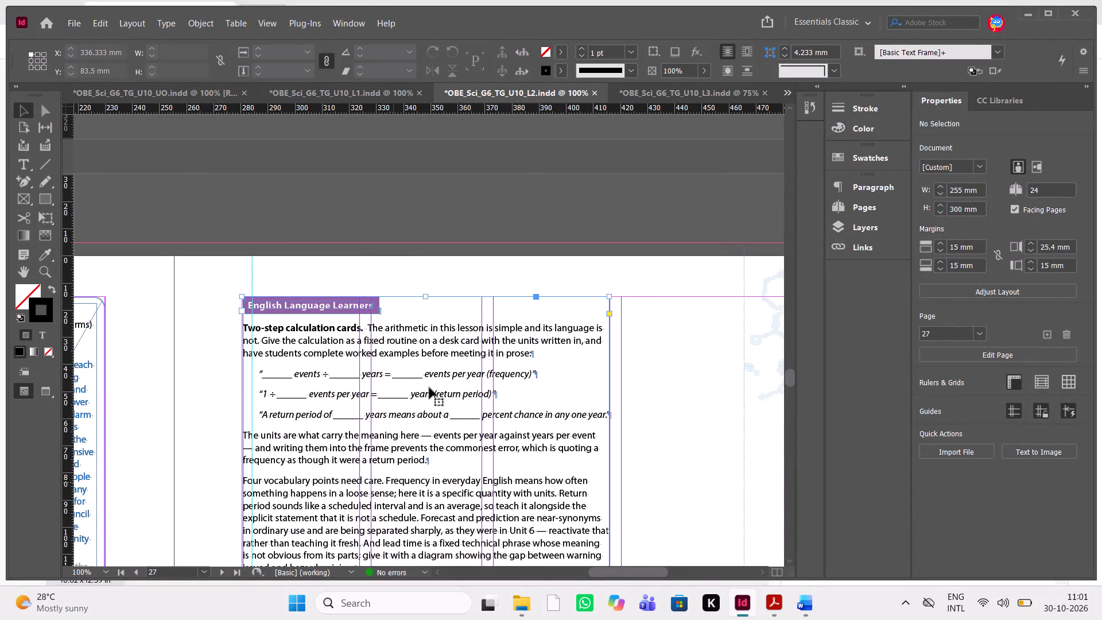
pyautogui.click(708, 92)
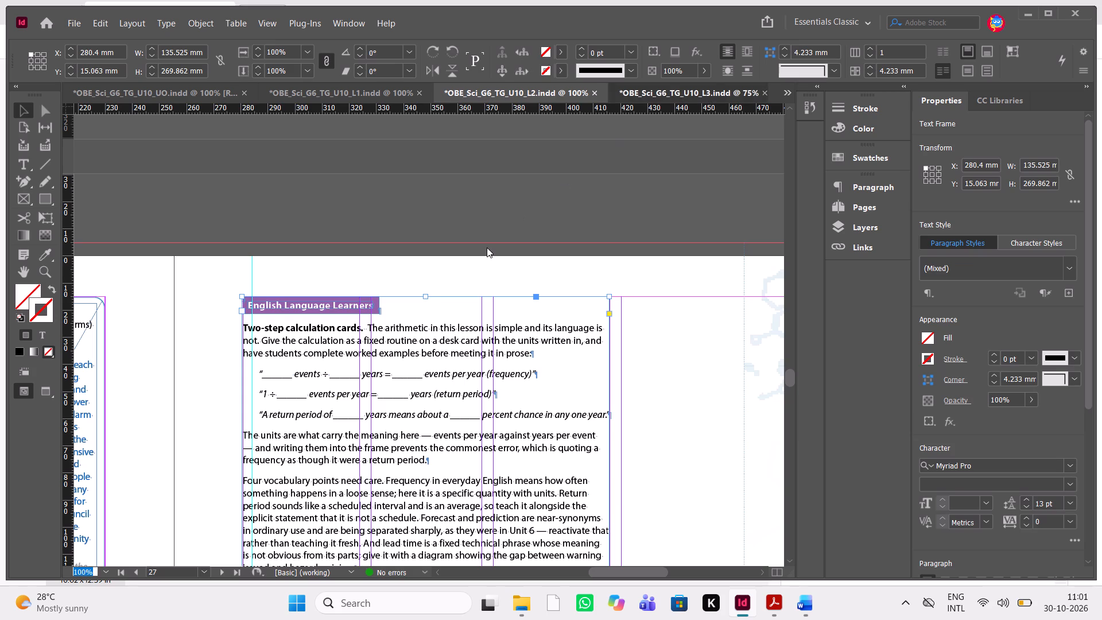
pyautogui.scroll(-1, 487, 247)
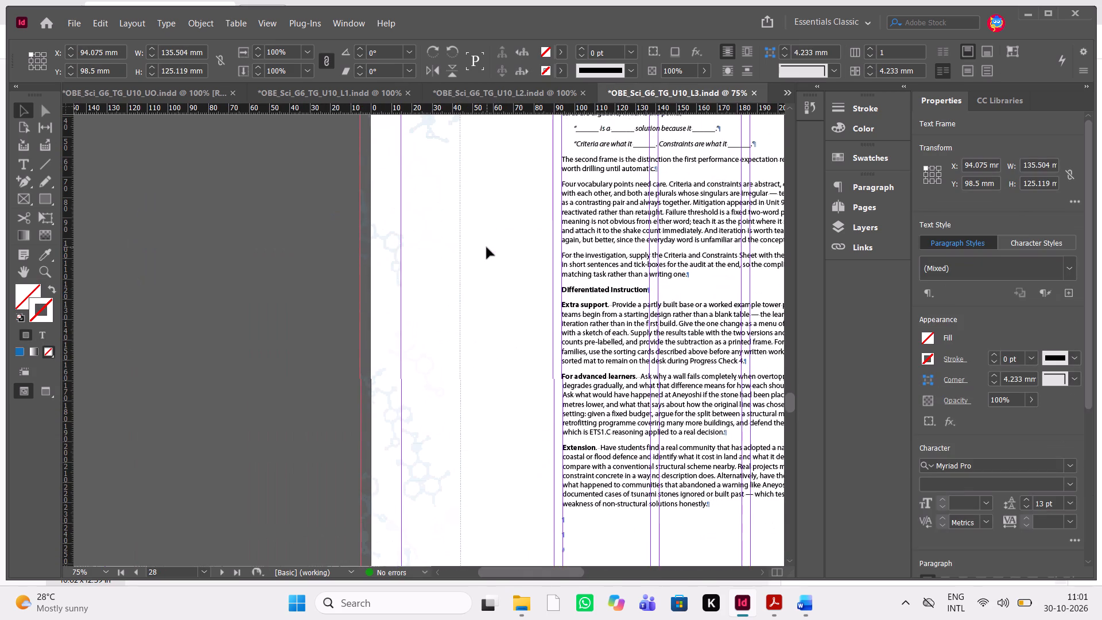
pyautogui.hotkey('ctrl', 'v')
pyautogui.scroll(1, 487, 247)
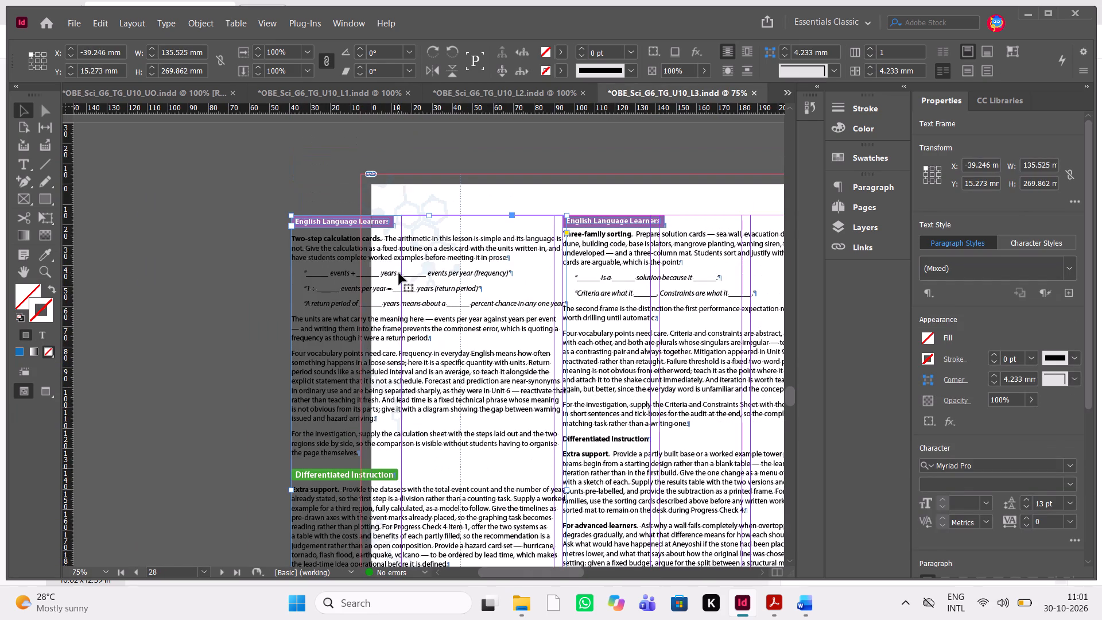
pyautogui.moveTo(399, 273); pyautogui.dragTo(263, 266)
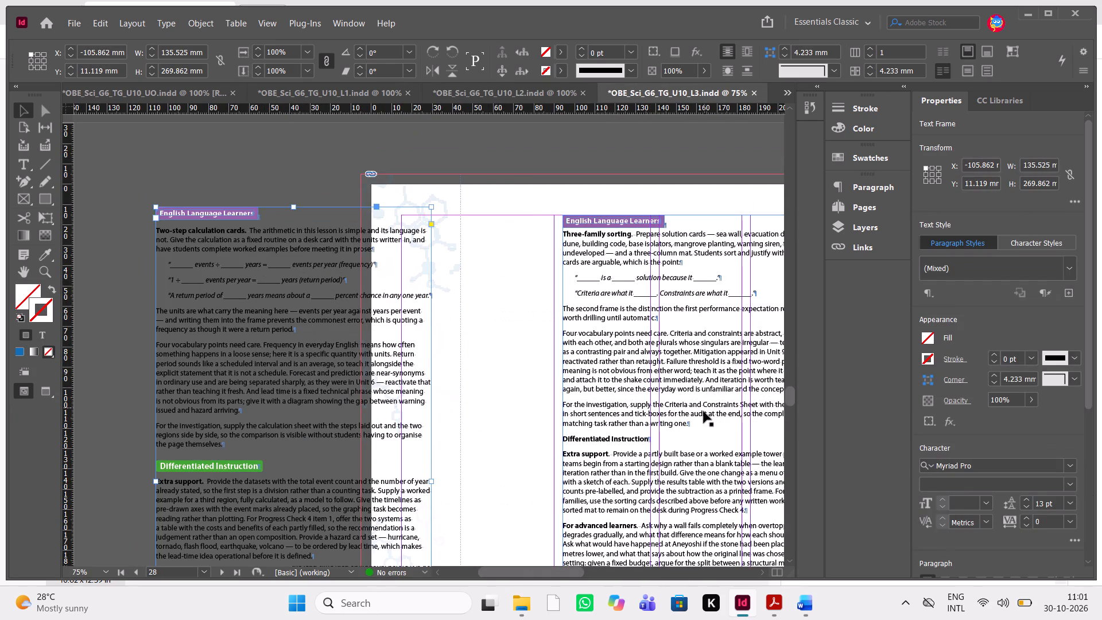
# Move page 28's English Language Learners paragraphs into the pasted frame, replacing the Lesson 2 text under that heading.
pyautogui.doubleClick(704, 412)
pyautogui.moveTo(699, 425); pyautogui.dragTo(647, 409)
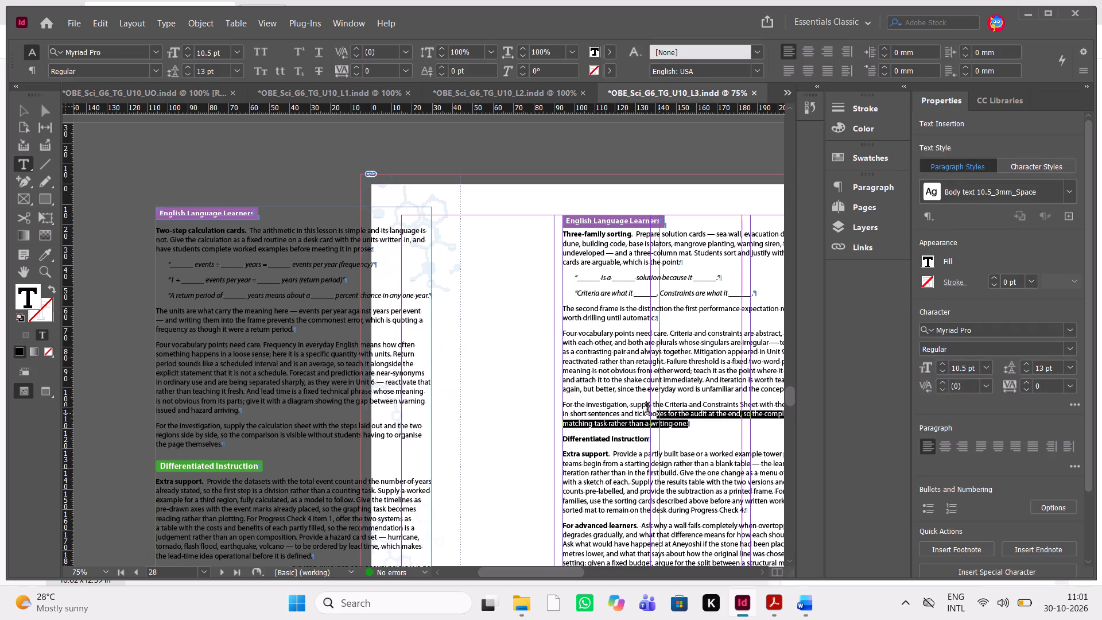
pyautogui.moveTo(647, 409); pyautogui.dragTo(525, 235)
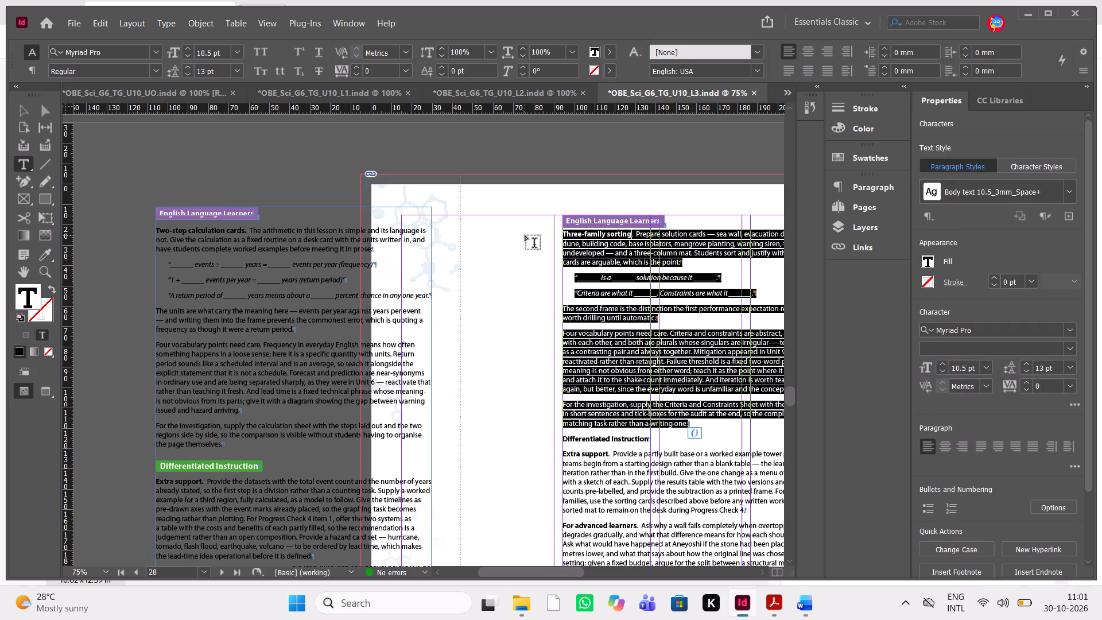
pyautogui.hotkey('ctrl', 'x')
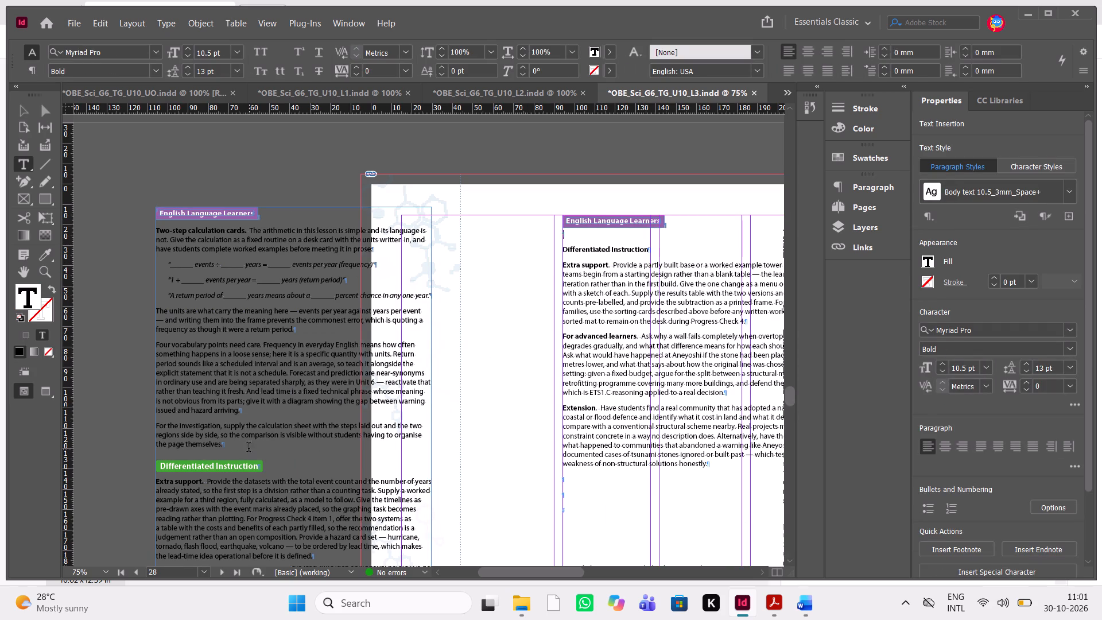
pyautogui.moveTo(248, 447); pyautogui.dragTo(153, 243)
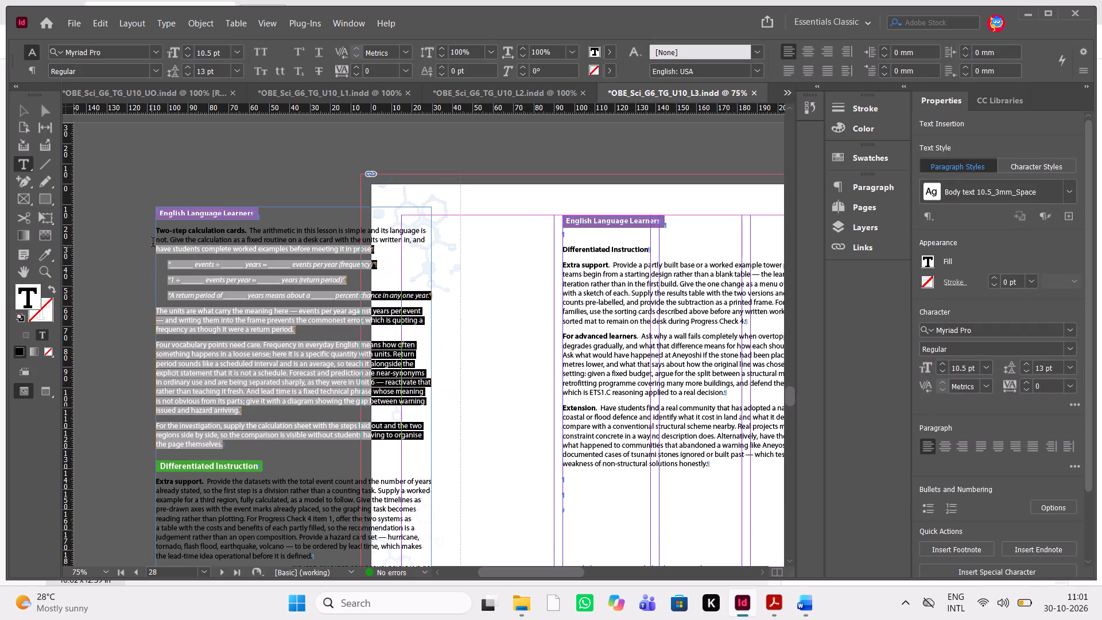
pyautogui.moveTo(153, 243); pyautogui.dragTo(148, 230)
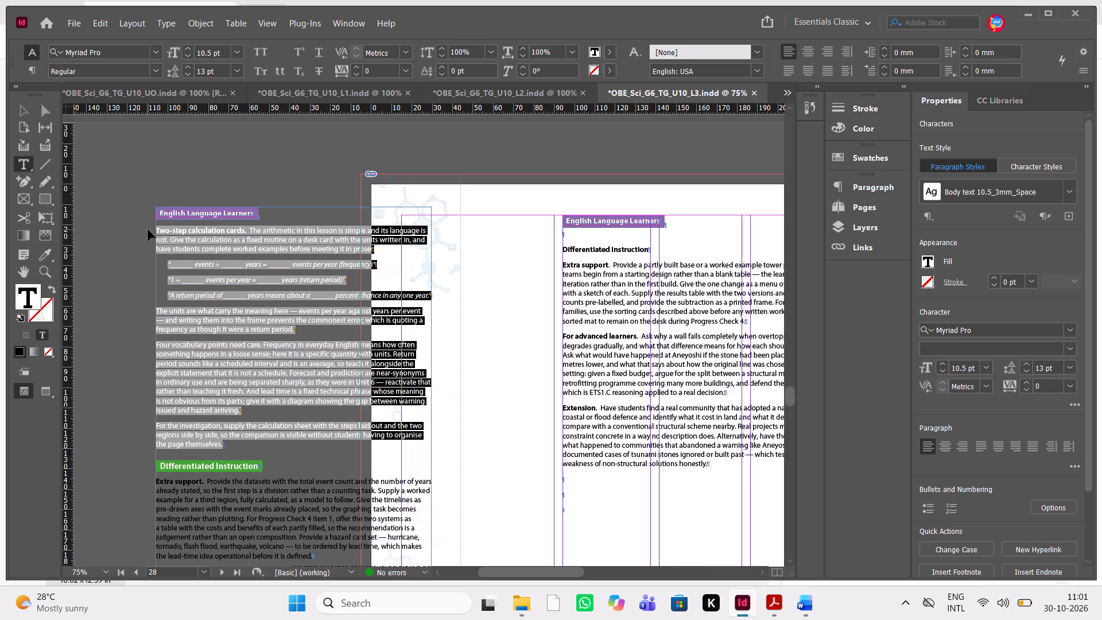
pyautogui.hotkey('ctrl', 'v')
# Move the Extra support, For advanced learners and Extension paragraphs from page 28 into the pasted frame, replacing the Lesson 2 text under Differentiated Instruction.
pyautogui.scroll(-1, 341, 402)
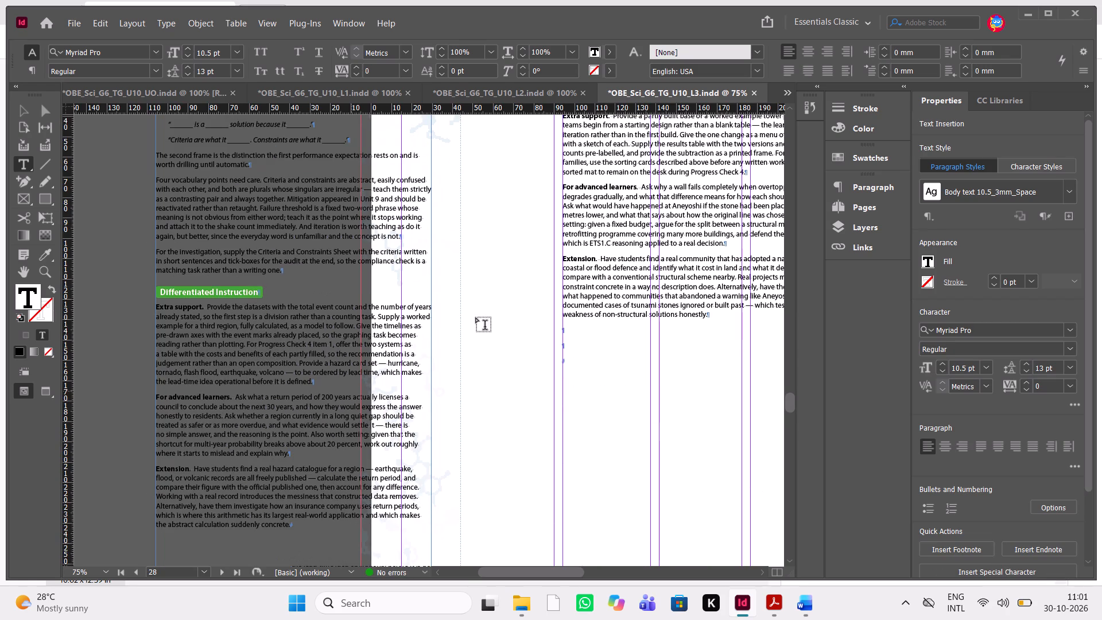
pyautogui.moveTo(727, 320); pyautogui.dragTo(529, 92)
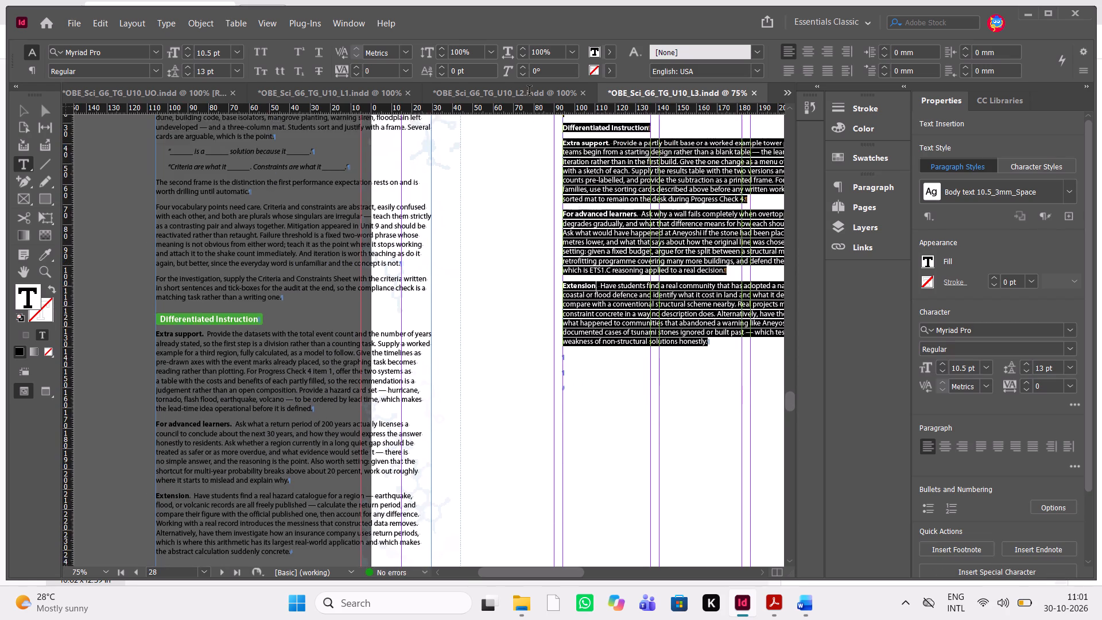
pyautogui.moveTo(529, 92); pyautogui.dragTo(547, 173)
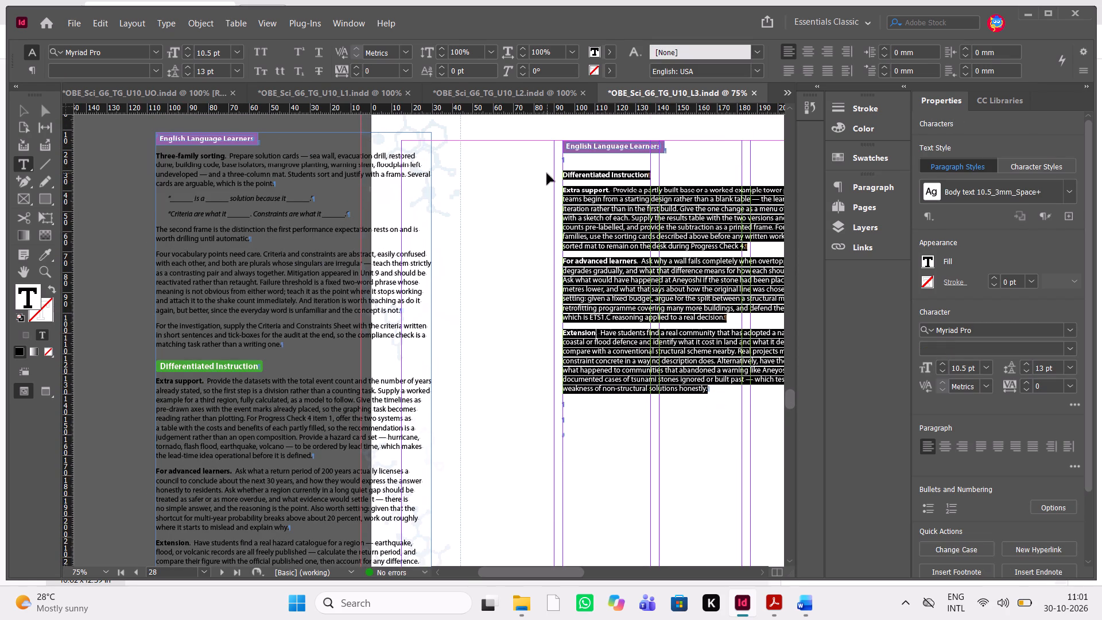
pyautogui.moveTo(724, 401); pyautogui.dragTo(544, 193)
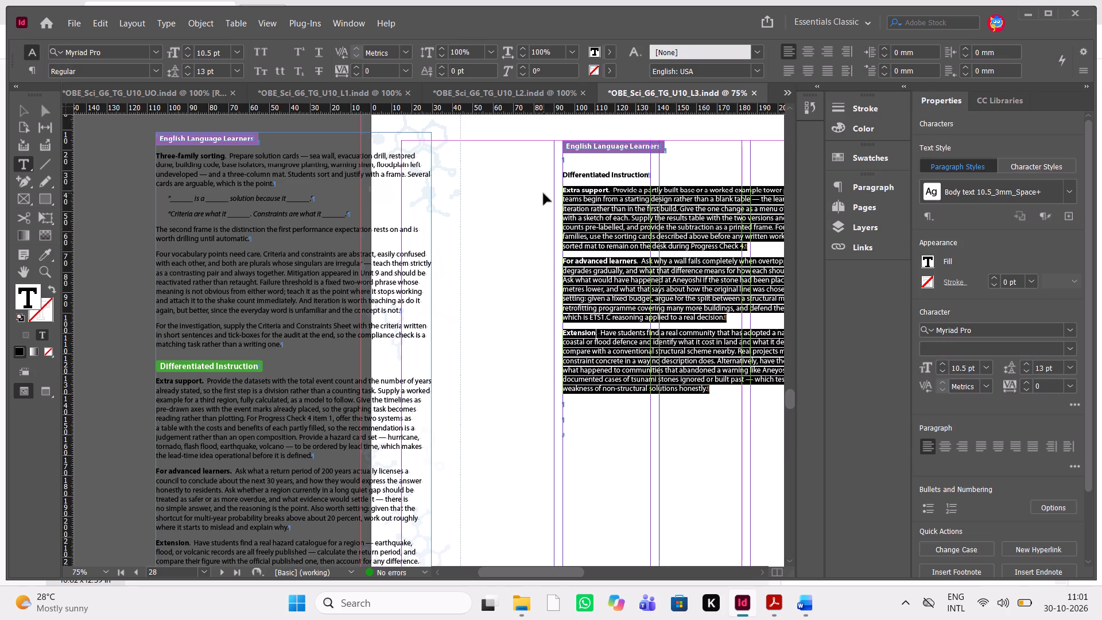
pyautogui.hotkey('ctrl', 'x')
pyautogui.scroll(-1, 336, 495)
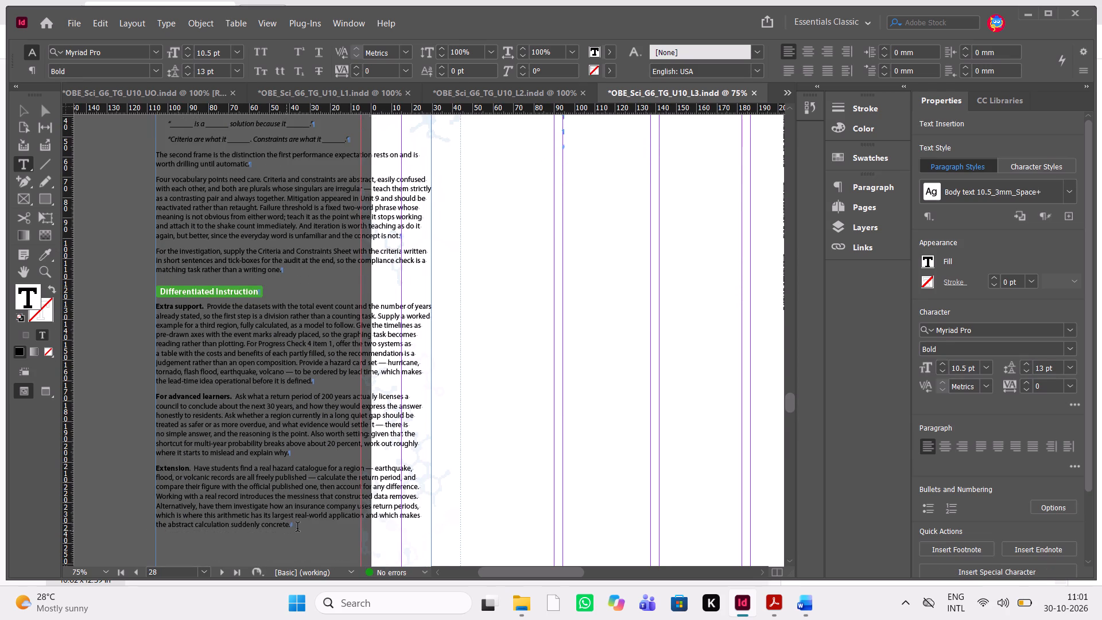
pyautogui.moveTo(305, 528); pyautogui.dragTo(143, 311)
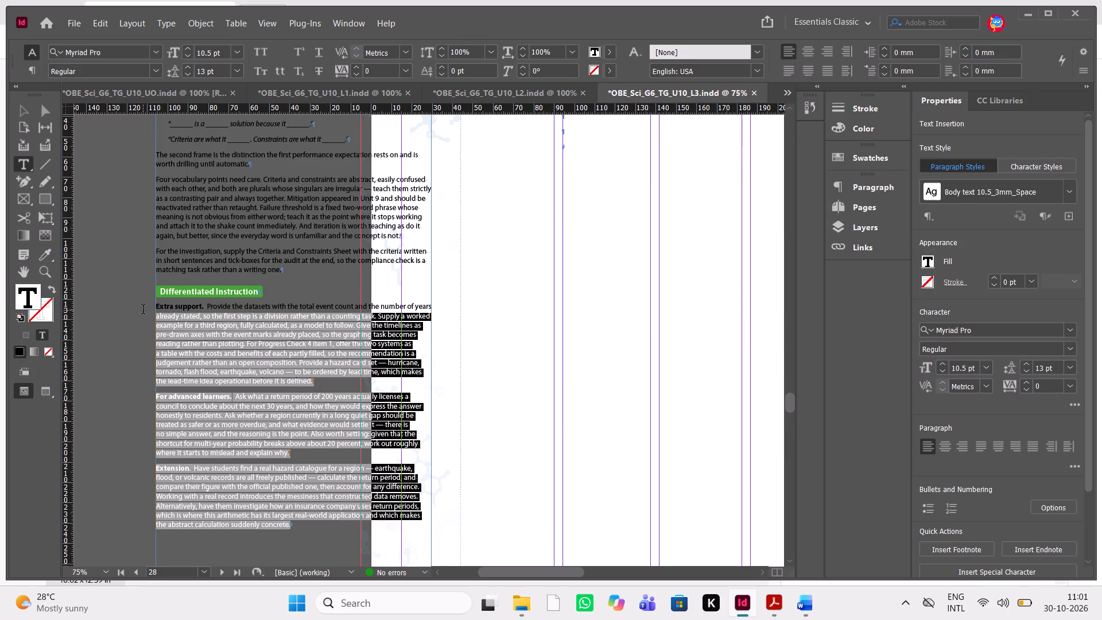
pyautogui.moveTo(143, 311); pyautogui.dragTo(141, 300)
pyautogui.hotkey('ctrl', 'v')
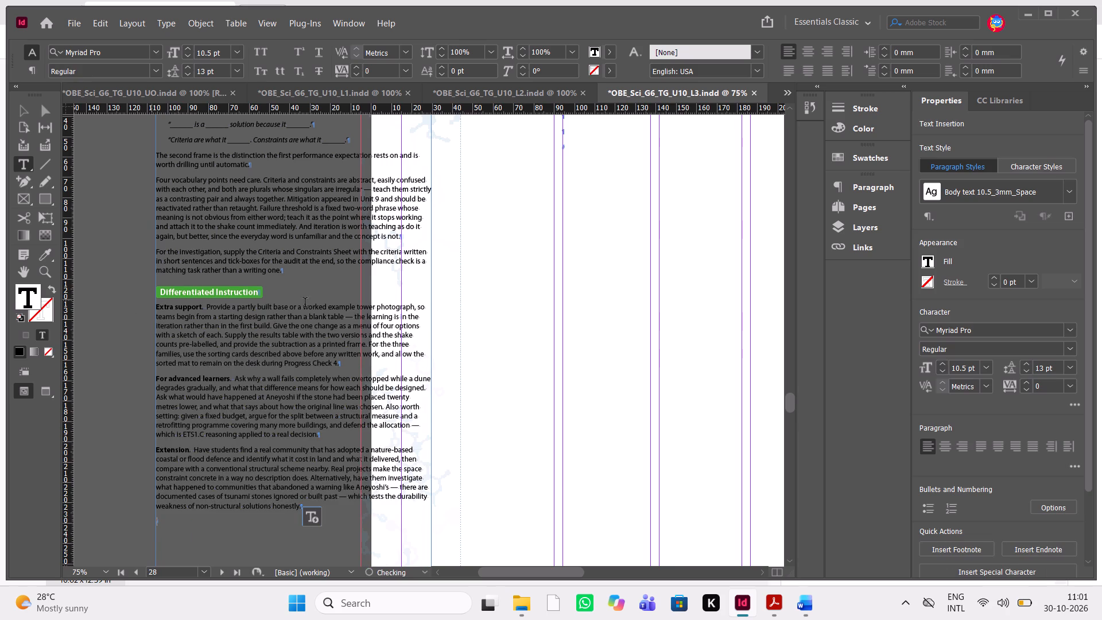
# Delete the old text frame on page 28 and put the refilled frame in its place, at about X 94.1 mm and Y 15.1 mm.
pyautogui.scroll(2, 312, 303)
pyautogui.press('Escape')
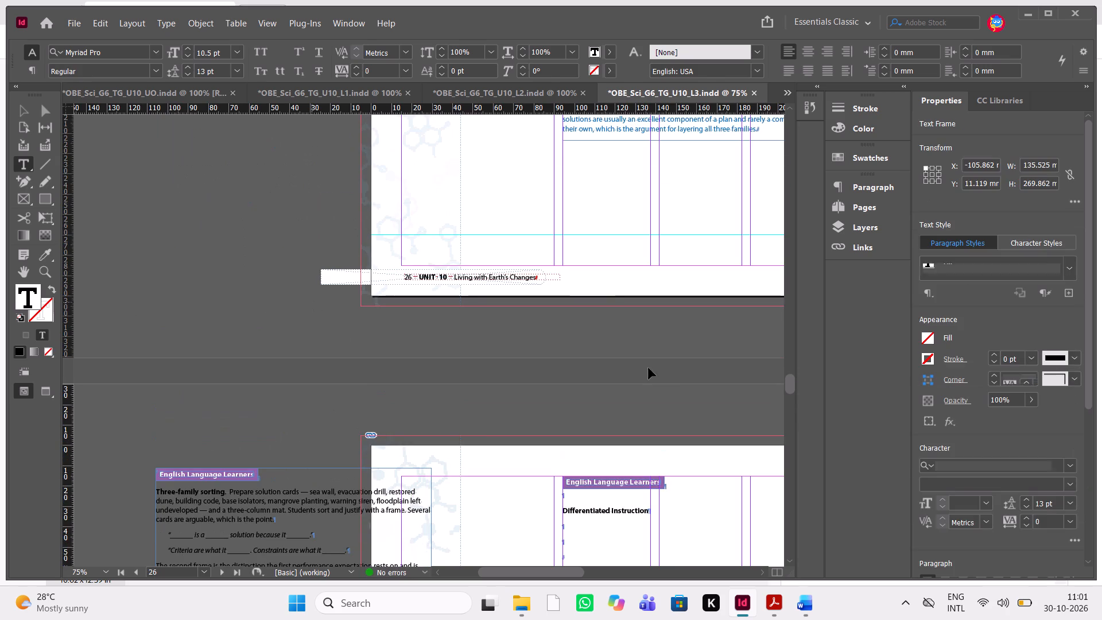
pyautogui.click(604, 511)
pyautogui.press('Delete')
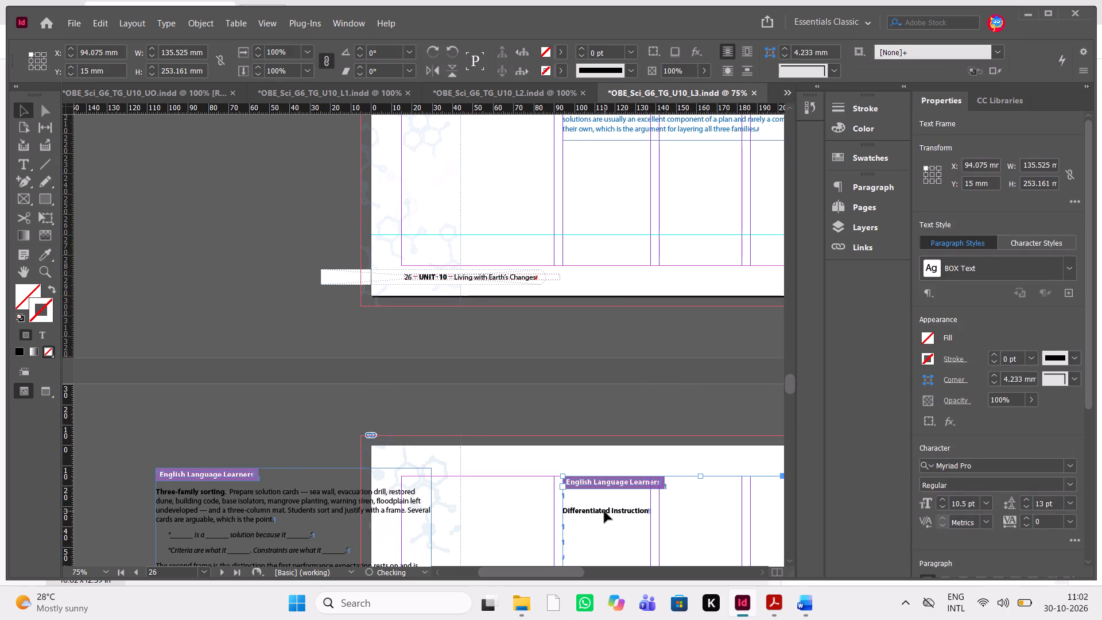
pyautogui.moveTo(312, 528); pyautogui.dragTo(724, 536)
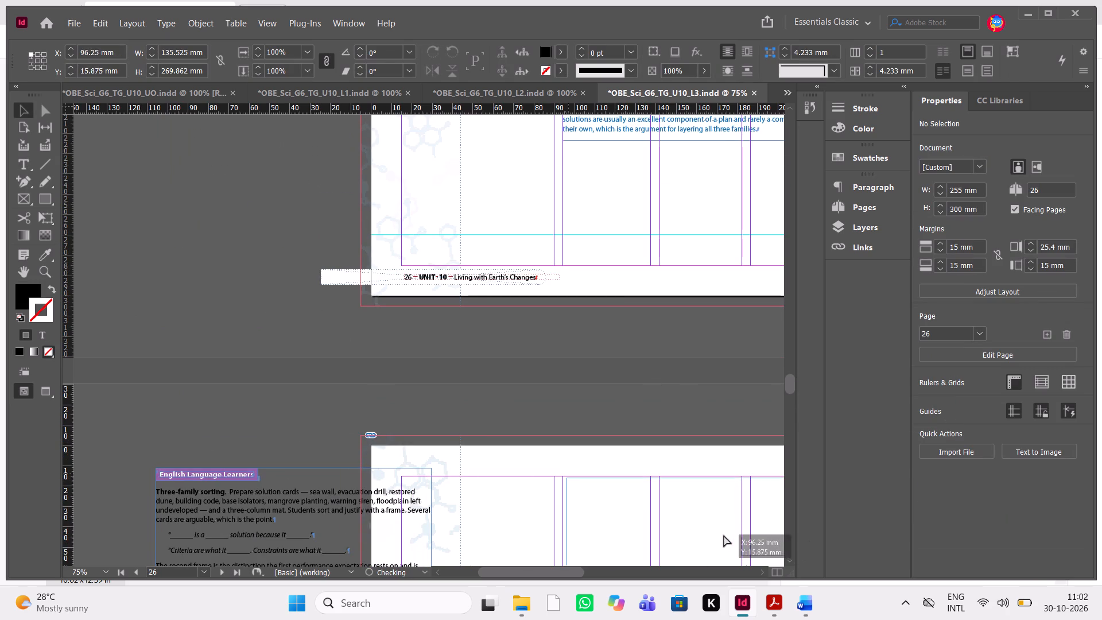
pyautogui.moveTo(724, 536); pyautogui.dragTo(720, 537)
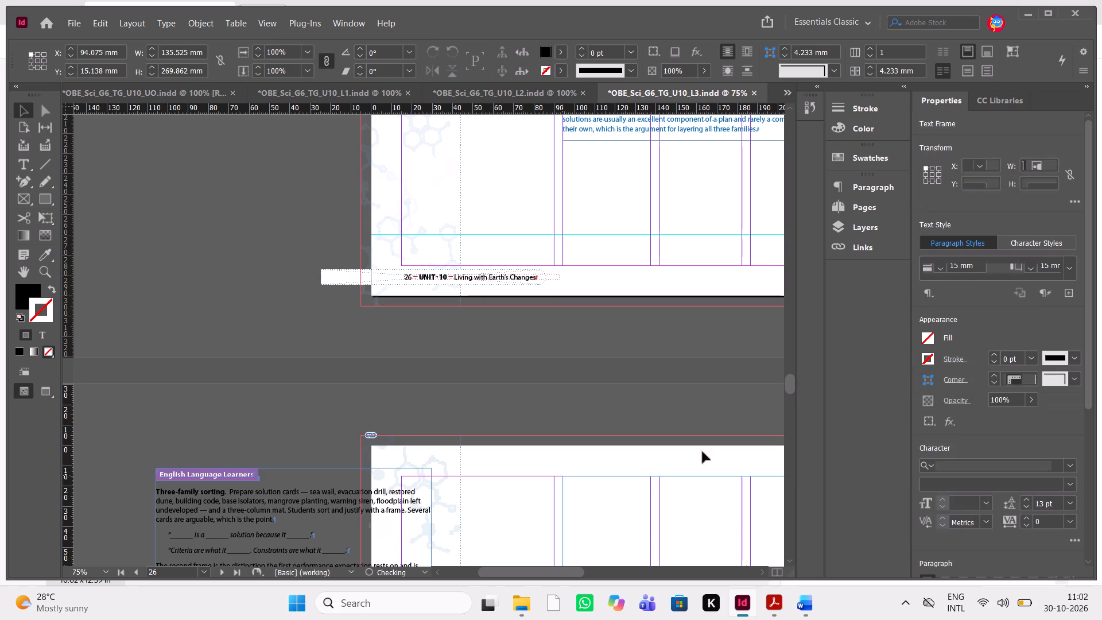
pyautogui.rightClick(637, 410)
pyautogui.click(538, 392)
# Nudge the English Language Learners text frame on page 28 to a Y position of 14.888 mm, along the top margin.
pyautogui.hscroll(-1, 538, 392)
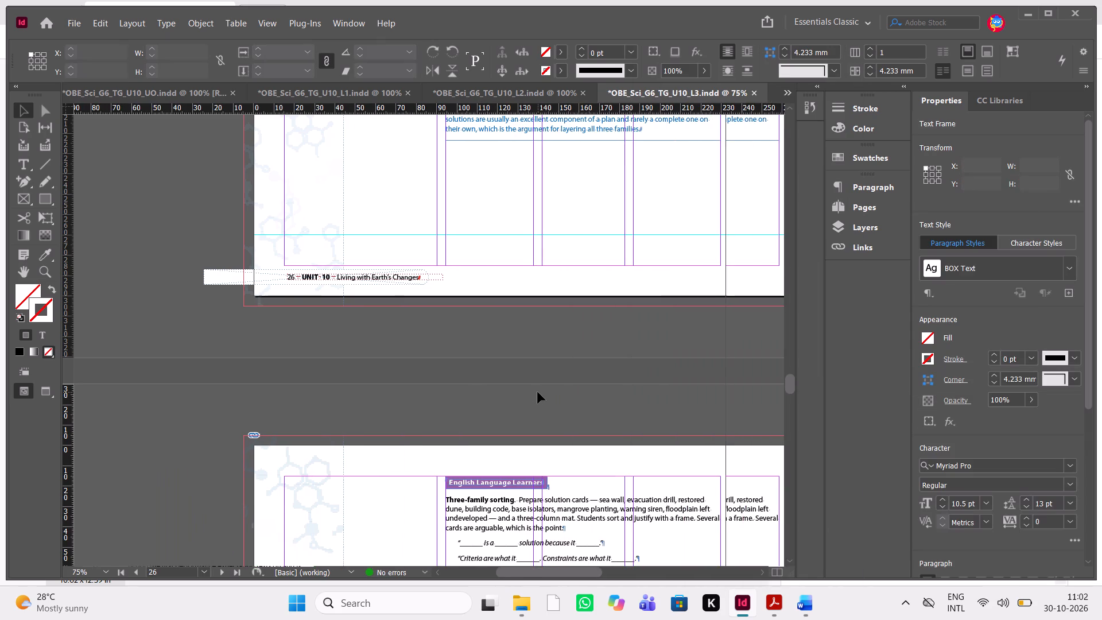
pyautogui.hscroll(-1, 538, 392)
pyautogui.scroll(-3, 538, 392)
pyautogui.hotkey('ctrl', '=')
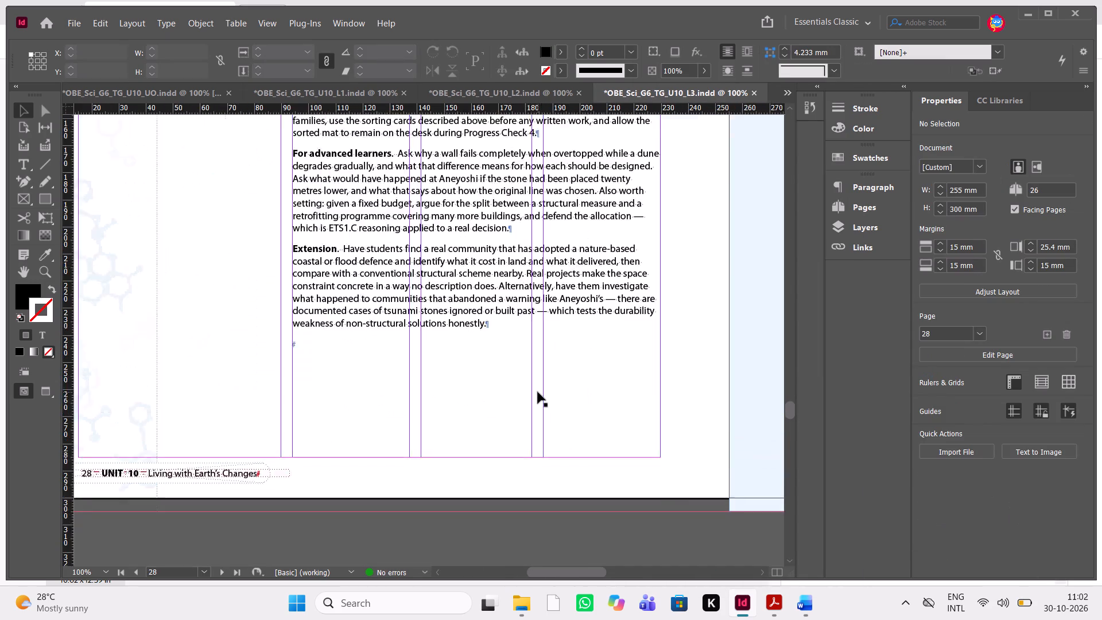
pyautogui.hotkey('ctrl', '=')
pyautogui.scroll(4, 538, 392)
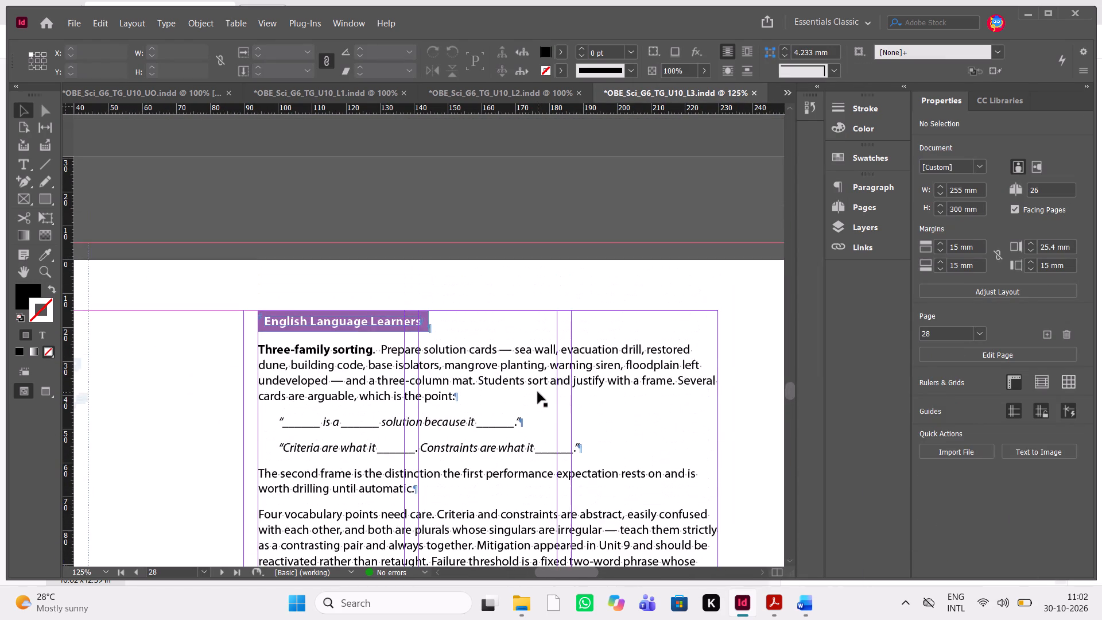
pyautogui.click(275, 321)
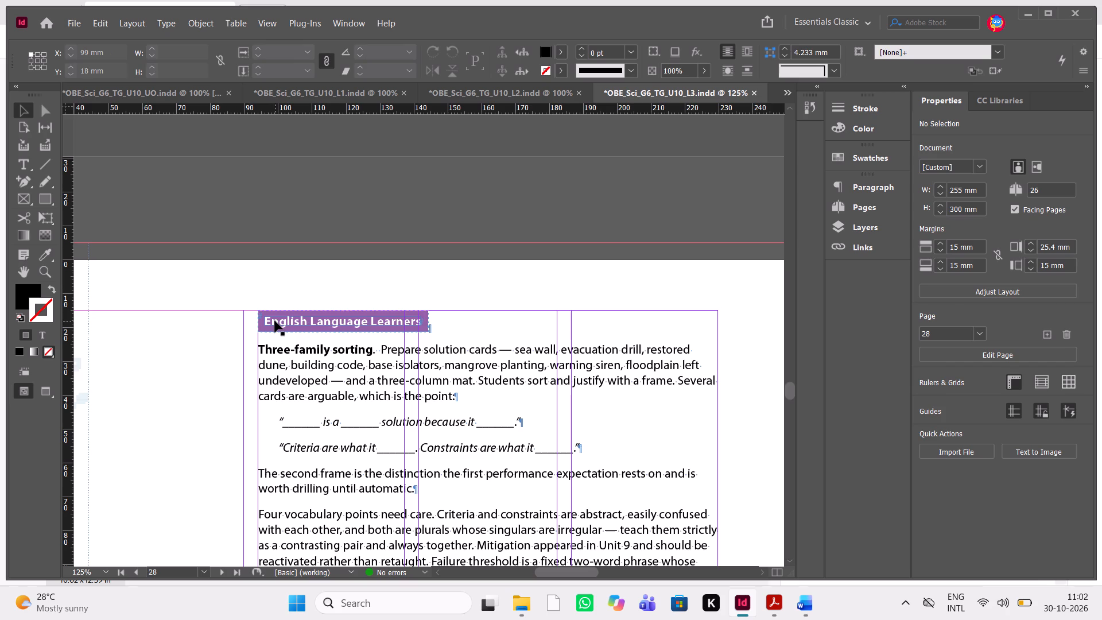
pyautogui.click(200, 284)
pyautogui.click(200, 284)
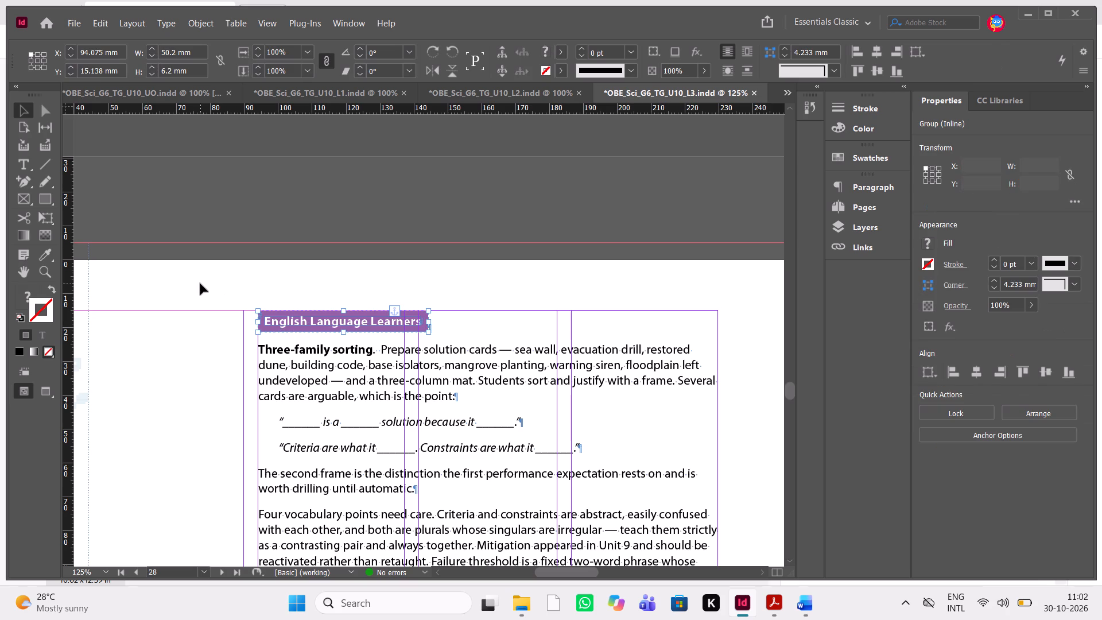
pyautogui.moveTo(200, 284); pyautogui.dragTo(363, 409)
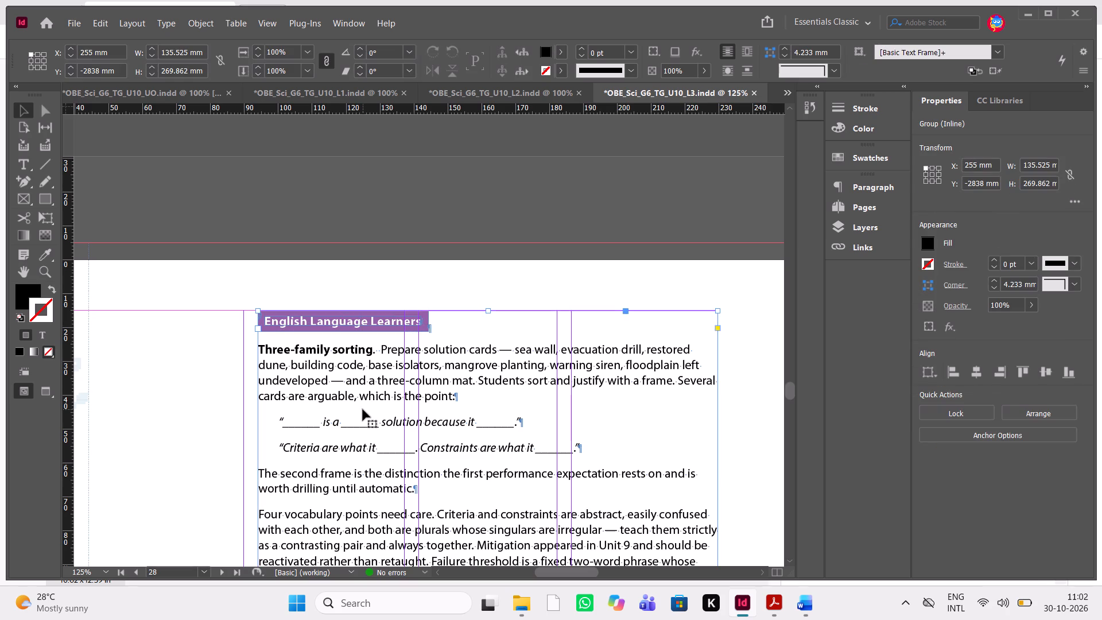
pyautogui.hotkey('shift', 'Down')
pyautogui.hotkey('shift', 'Down')
pyautogui.hotkey('shift', 'Down')
pyautogui.hotkey('shift', 'Down')
pyautogui.hotkey('shift', 'Up')
pyautogui.press('Up')
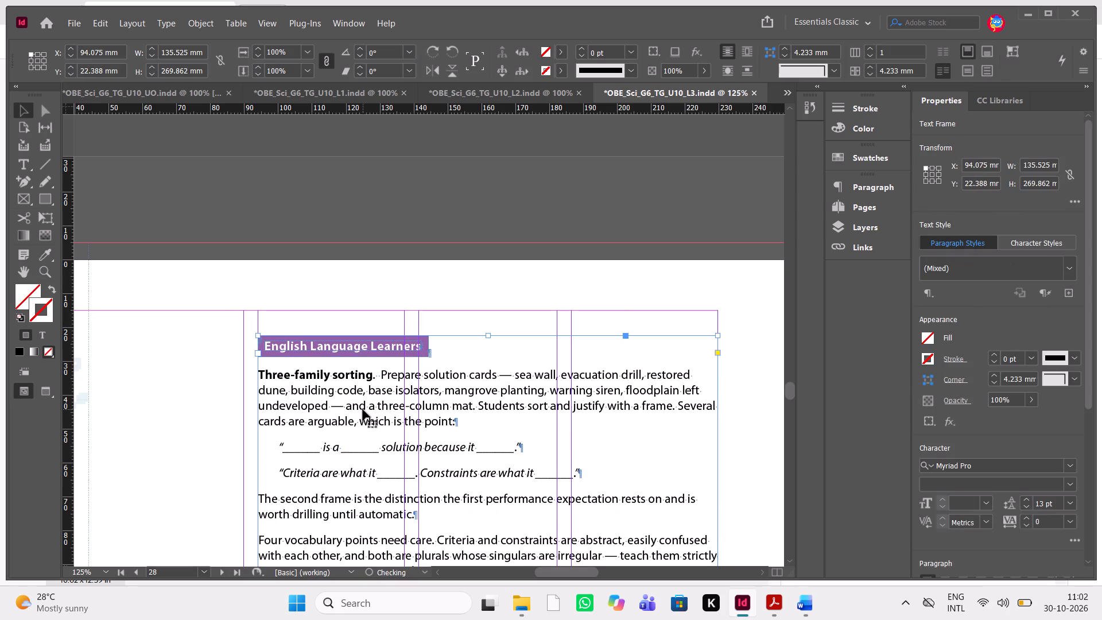
pyautogui.press('Up')
pyautogui.press('Up')
pyautogui.press('Up')
pyautogui.press('Up')
pyautogui.press('Up')
pyautogui.press('Up')
pyautogui.press('Up')
pyautogui.press('Up')
pyautogui.press('Up')
pyautogui.press('Up')
pyautogui.press('Up')
pyautogui.press('Up')
pyautogui.press('Up')
pyautogui.press('Up')
pyautogui.press('Up')
pyautogui.press('Up')
pyautogui.press('Up')
pyautogui.press('Up')
pyautogui.press('Up')
pyautogui.press('Up')
pyautogui.press('Up')
pyautogui.press('Up')
pyautogui.press('Up')
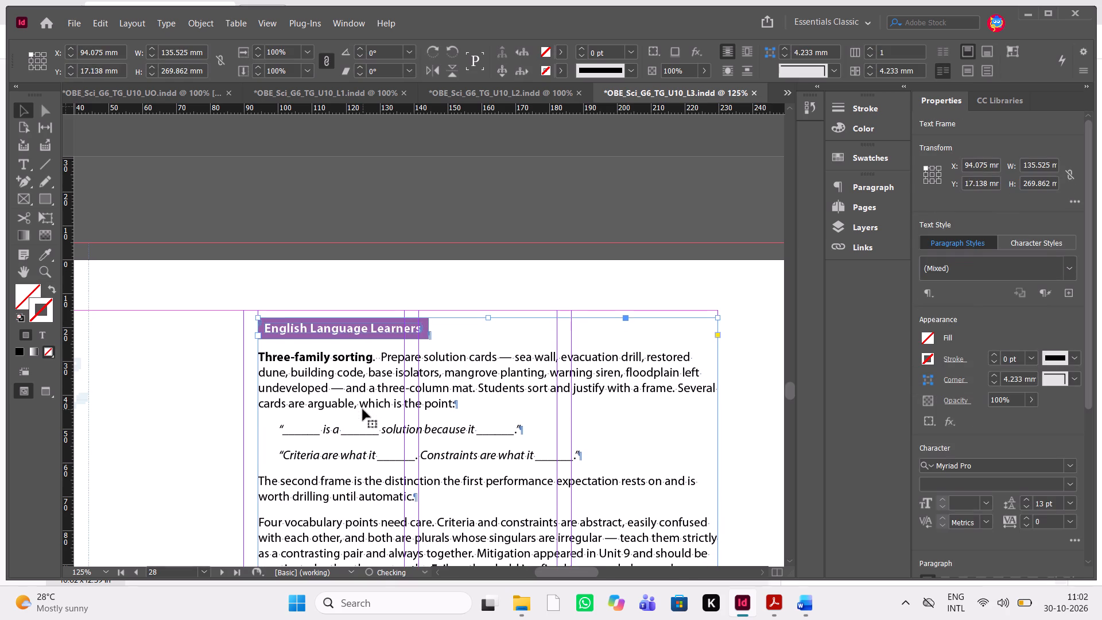
pyautogui.press('Up')
pyautogui.press('Up')
pyautogui.press('Up')
pyautogui.press('Up')
pyautogui.press('Up')
pyautogui.press('Up')
pyautogui.press('Up')
pyautogui.press('Up')
pyautogui.press('Up')
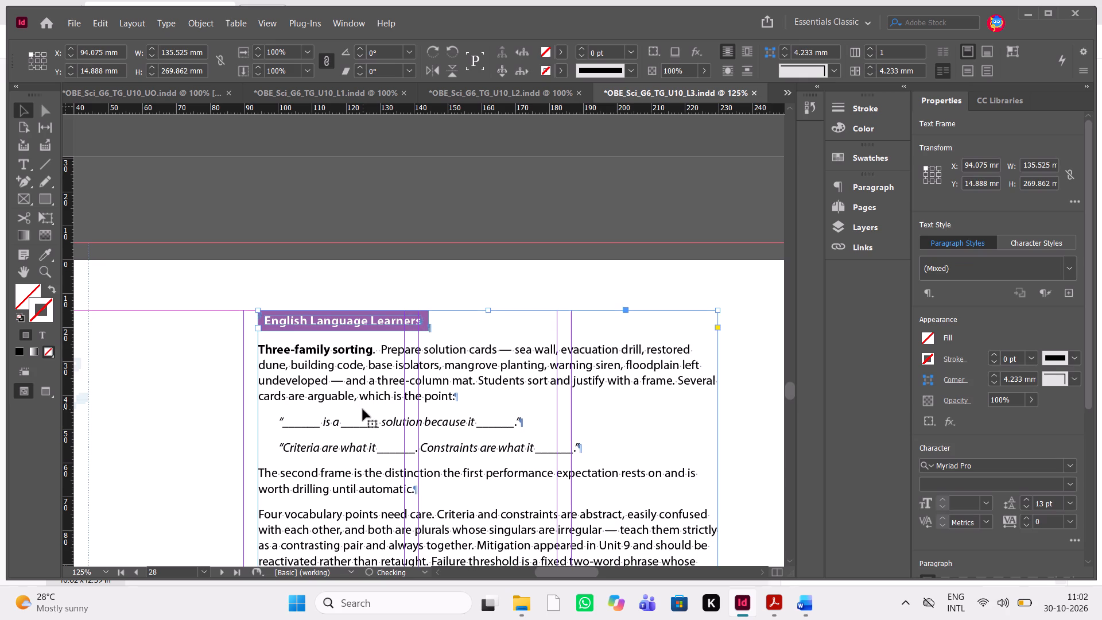
# Nudge the English Language Learners text frame on page 28 to a Y position of 15.138 mm and deselect it.
pyautogui.press('Down')
pyautogui.press('Down')
pyautogui.press('Up')
pyautogui.scroll(-1, 363, 409)
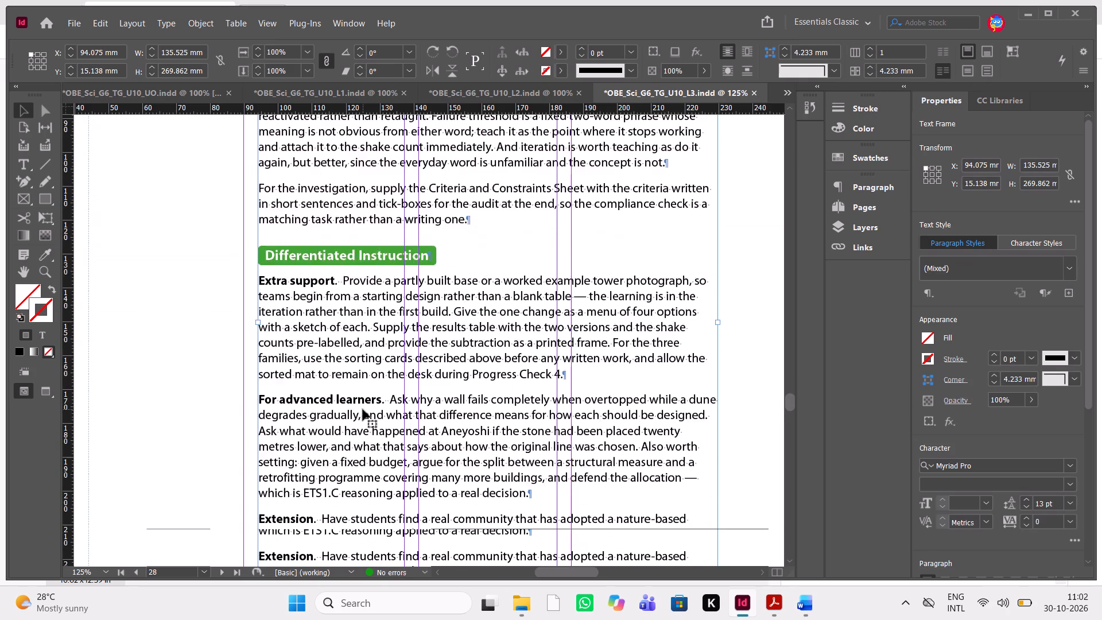
pyautogui.scroll(-2, 363, 409)
pyautogui.click(148, 320)
# Check the reviewer's comments on the Power Up: Concrete That Heals Itself page of the PDF and locate that page in the Lesson 3 layout.
pyautogui.hotkey('alt', 'Tab')
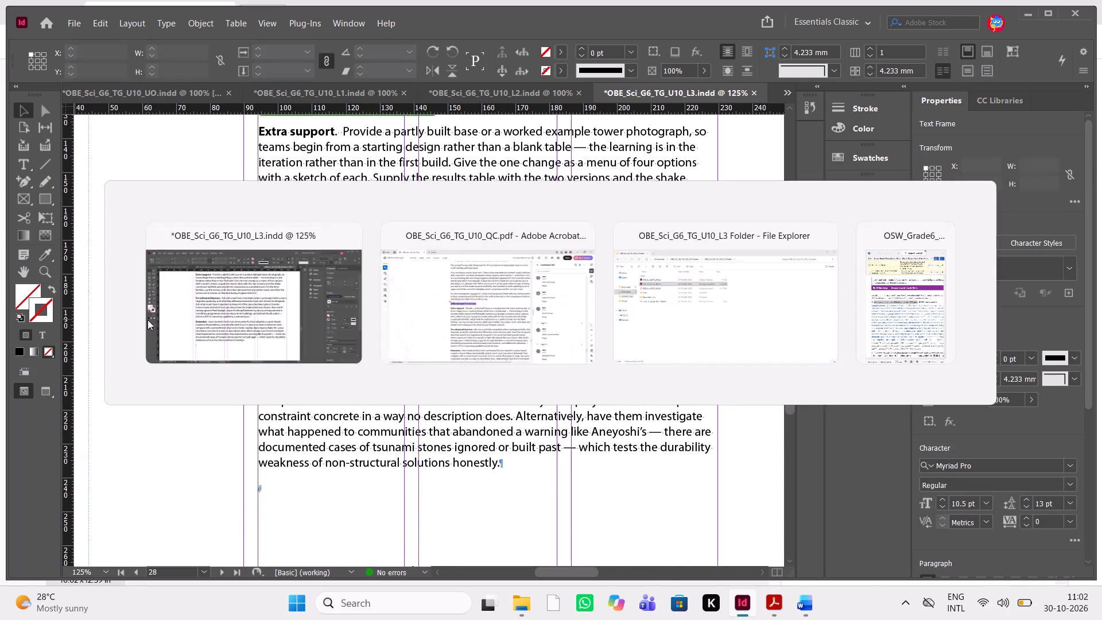
pyautogui.scroll(-4, 421, 362)
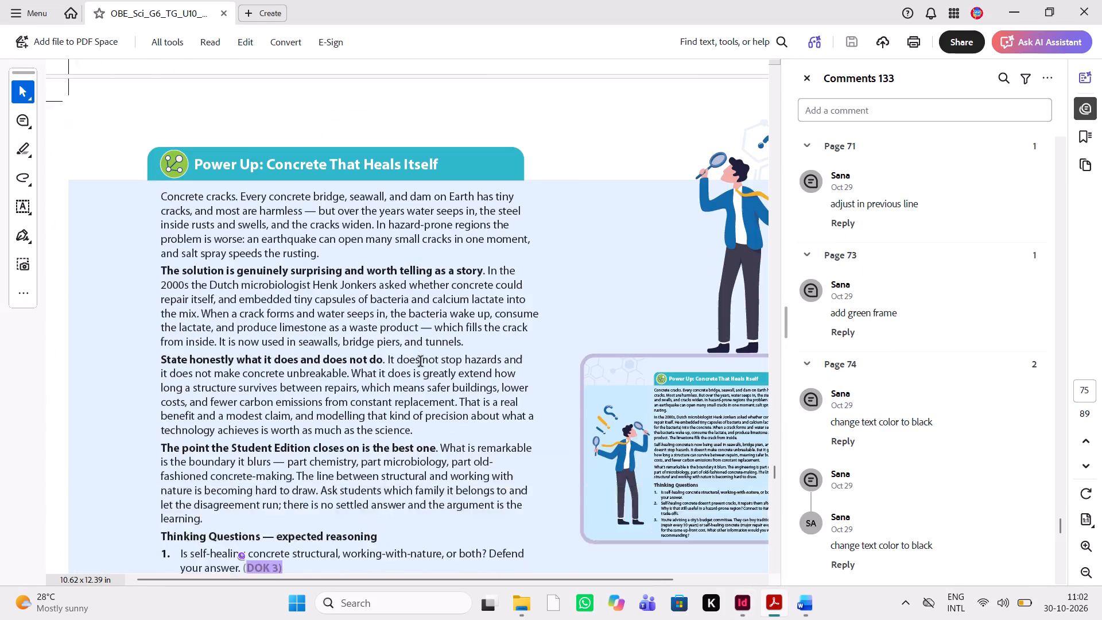
pyautogui.scroll(-1, 421, 362)
pyautogui.hotkey('alt', 'Tab')
pyautogui.scroll(-2, 421, 362)
pyautogui.scroll(1, 421, 362)
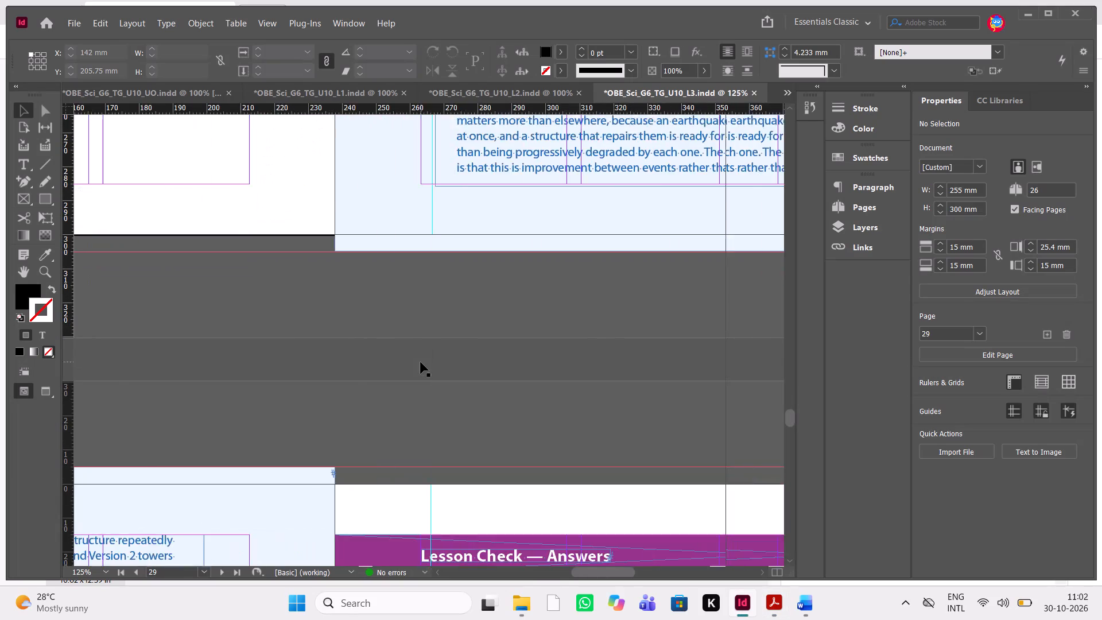
pyautogui.scroll(4, 421, 362)
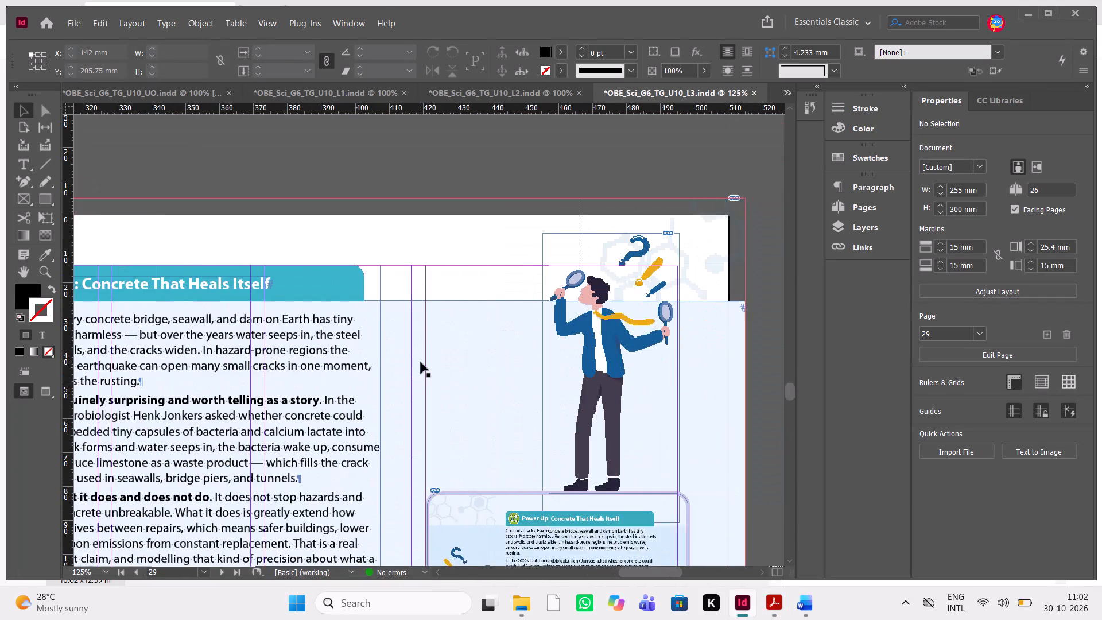
pyautogui.scroll(-1, 421, 362)
pyautogui.click(421, 362)
pyautogui.scroll(-2, 285, 320)
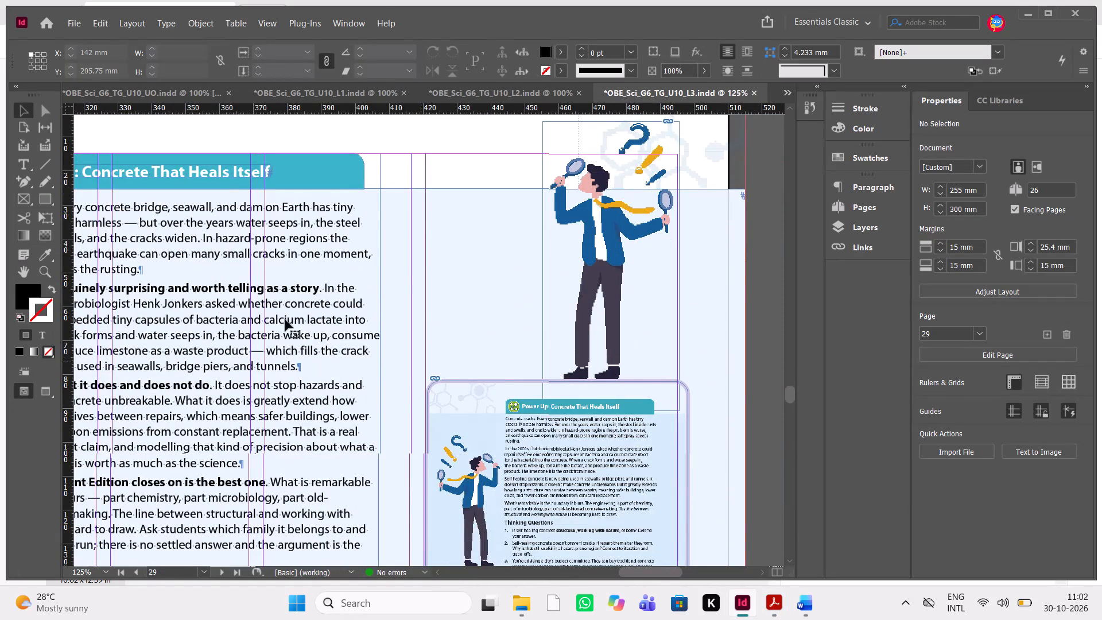
pyautogui.scroll(-2, 285, 320)
pyautogui.scroll(-1, 331, 359)
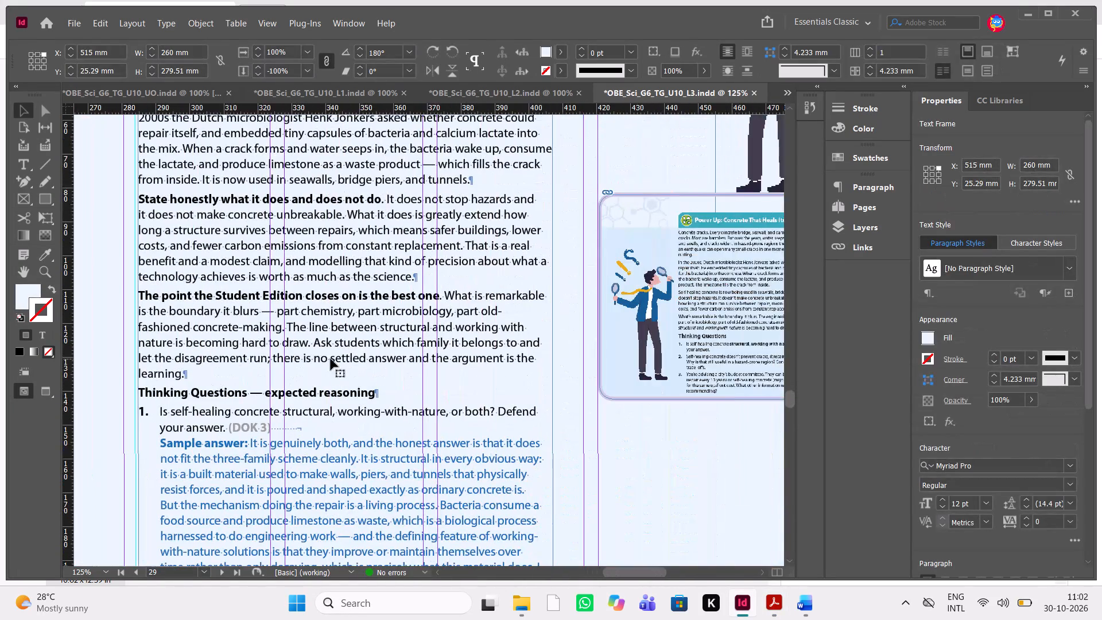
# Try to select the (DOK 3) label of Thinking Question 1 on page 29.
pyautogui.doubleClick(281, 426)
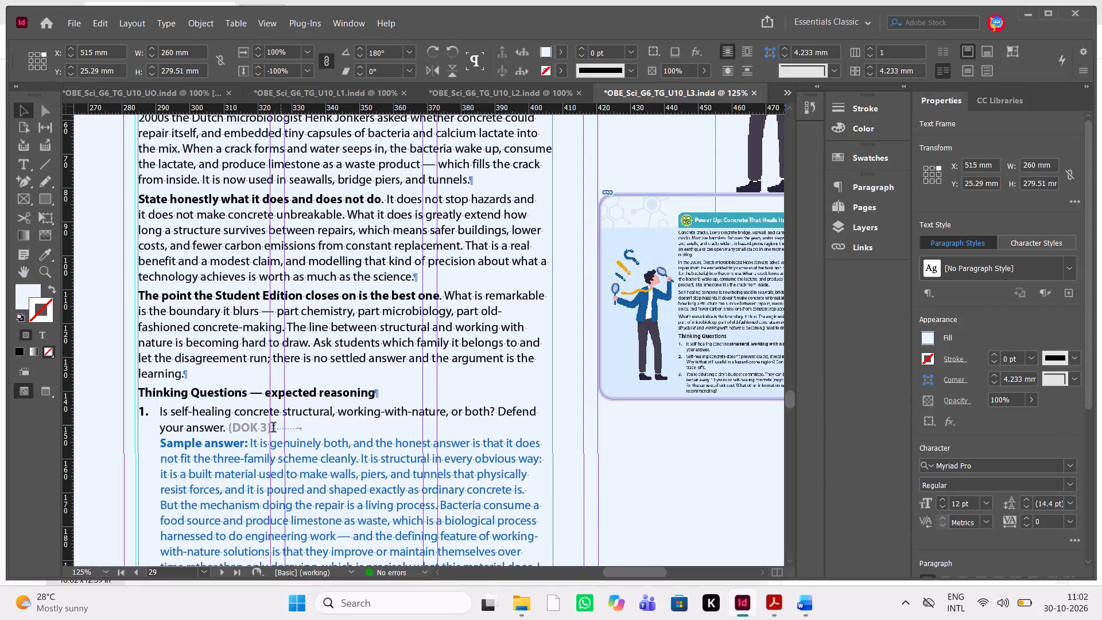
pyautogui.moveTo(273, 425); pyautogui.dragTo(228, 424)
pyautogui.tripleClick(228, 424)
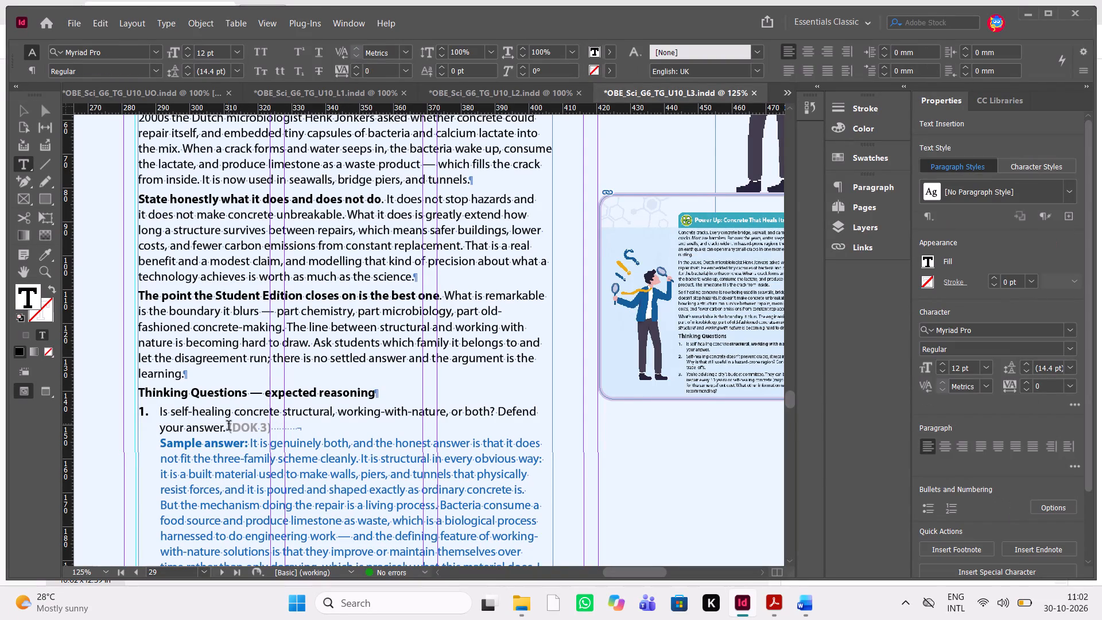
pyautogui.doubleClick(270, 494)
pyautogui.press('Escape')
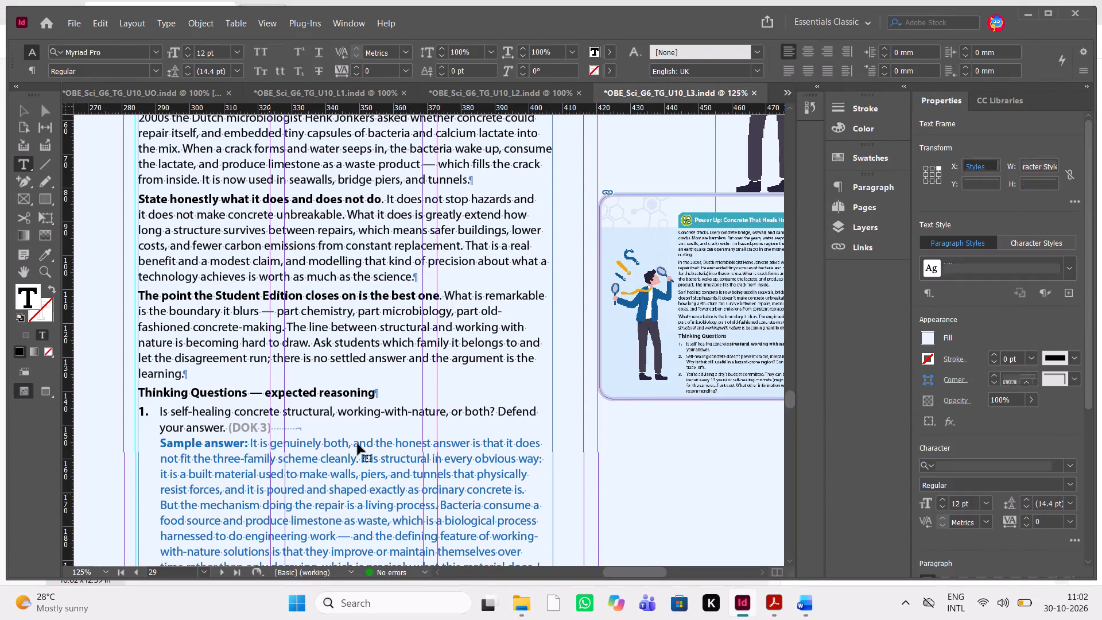
# Try to send the light-blue background frame behind the Power Up text on page 29.
pyautogui.scroll(2, 529, 419)
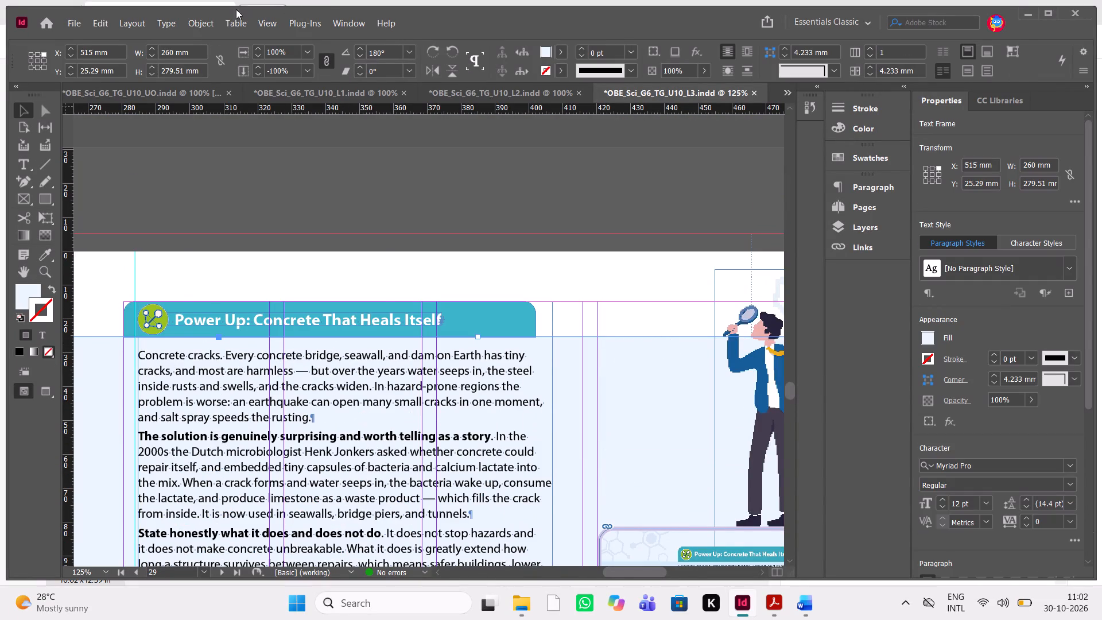
pyautogui.click(211, 20)
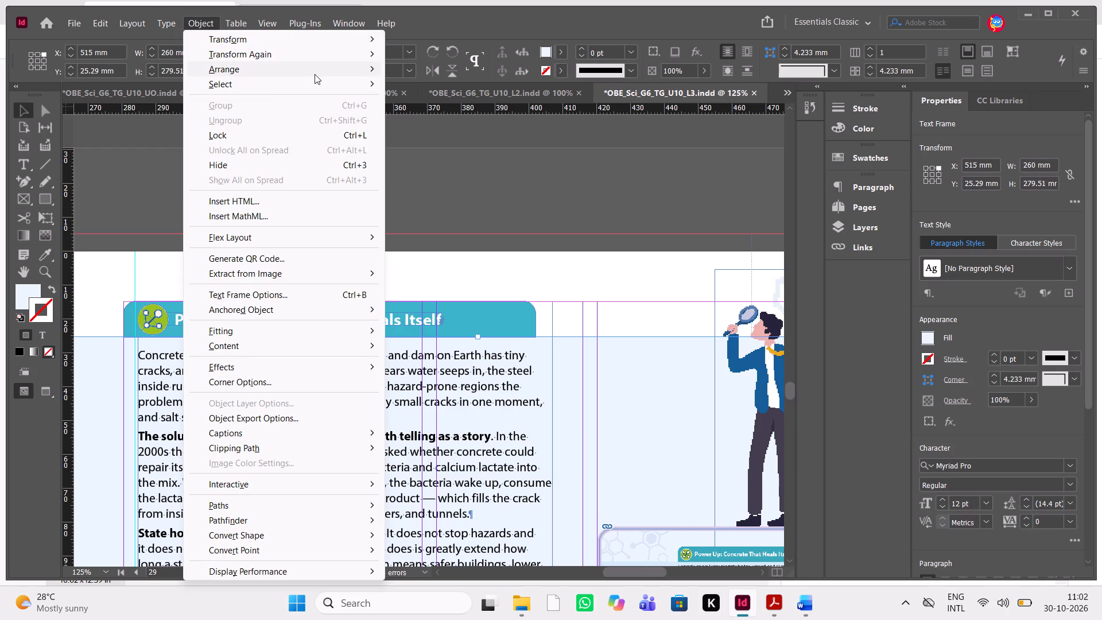
pyautogui.click(315, 74)
pyautogui.click(463, 111)
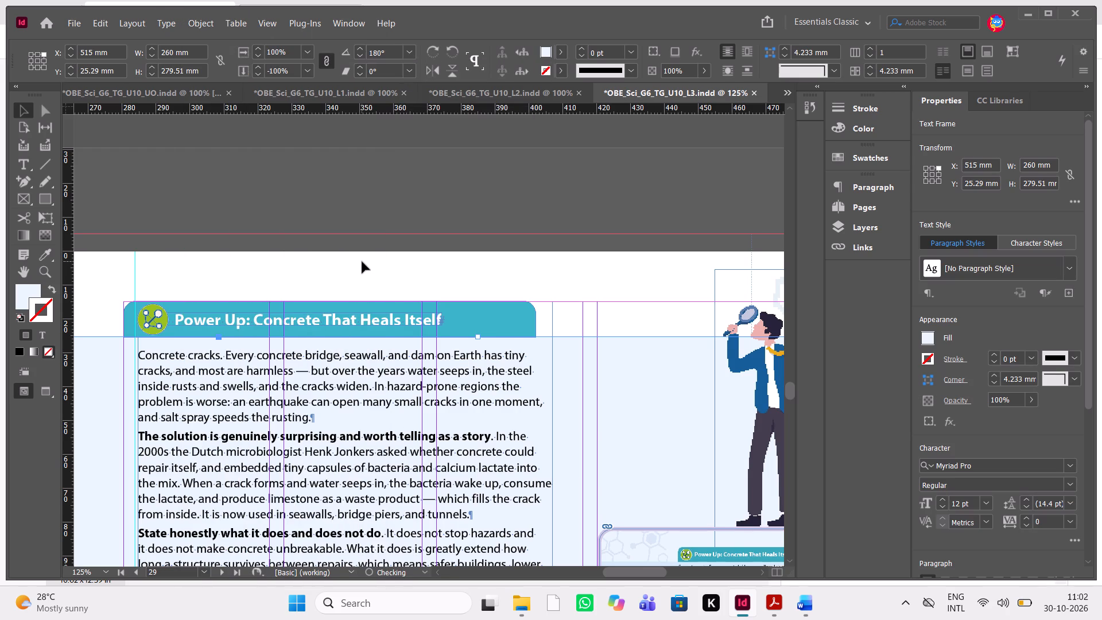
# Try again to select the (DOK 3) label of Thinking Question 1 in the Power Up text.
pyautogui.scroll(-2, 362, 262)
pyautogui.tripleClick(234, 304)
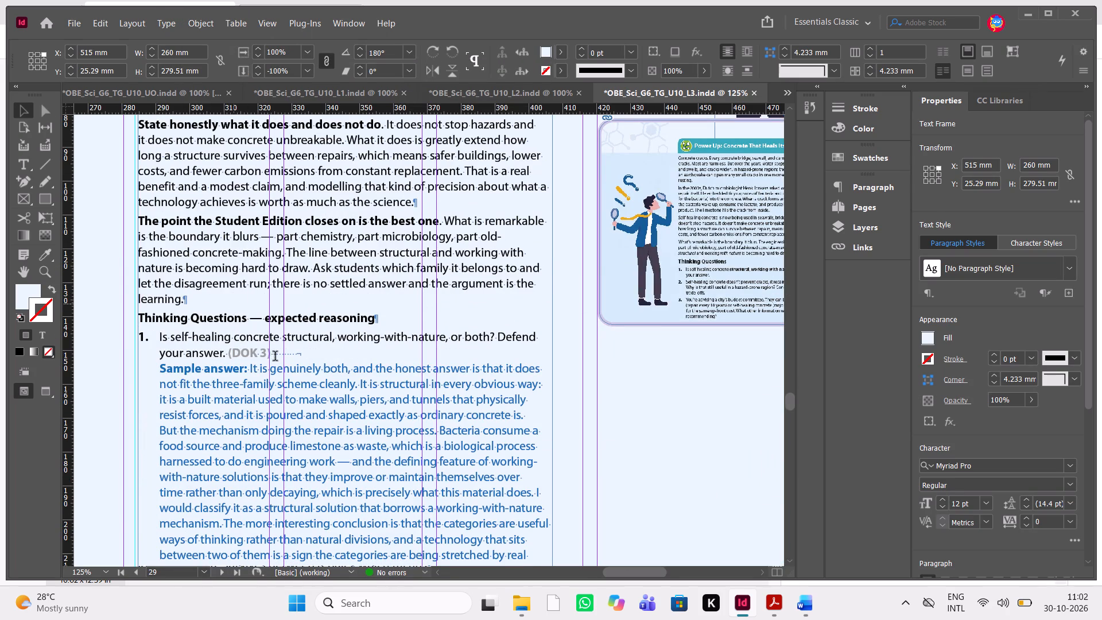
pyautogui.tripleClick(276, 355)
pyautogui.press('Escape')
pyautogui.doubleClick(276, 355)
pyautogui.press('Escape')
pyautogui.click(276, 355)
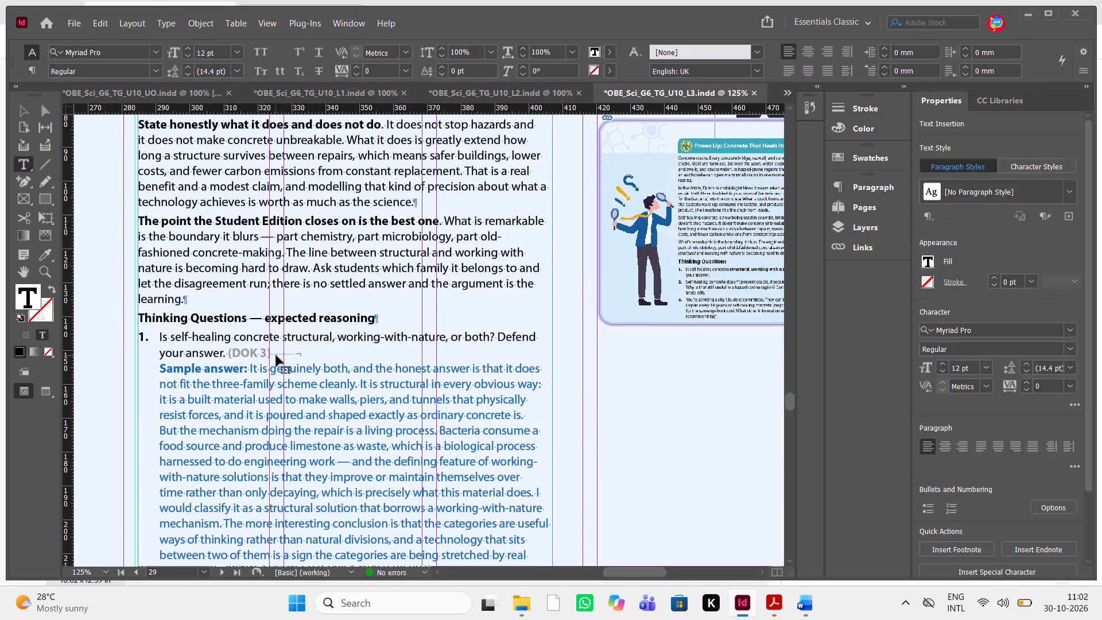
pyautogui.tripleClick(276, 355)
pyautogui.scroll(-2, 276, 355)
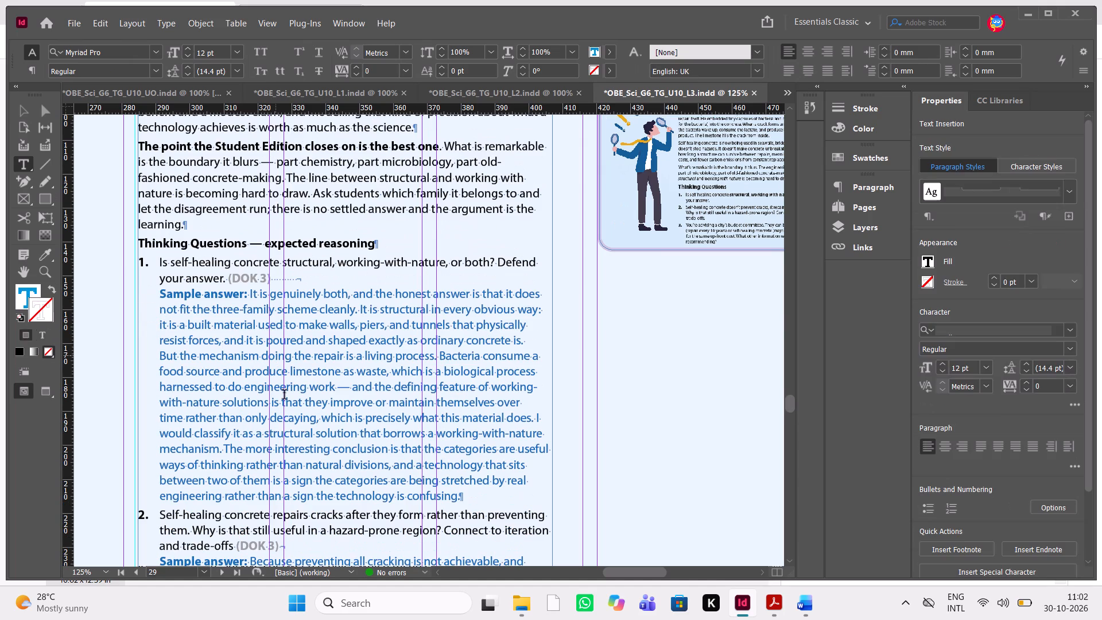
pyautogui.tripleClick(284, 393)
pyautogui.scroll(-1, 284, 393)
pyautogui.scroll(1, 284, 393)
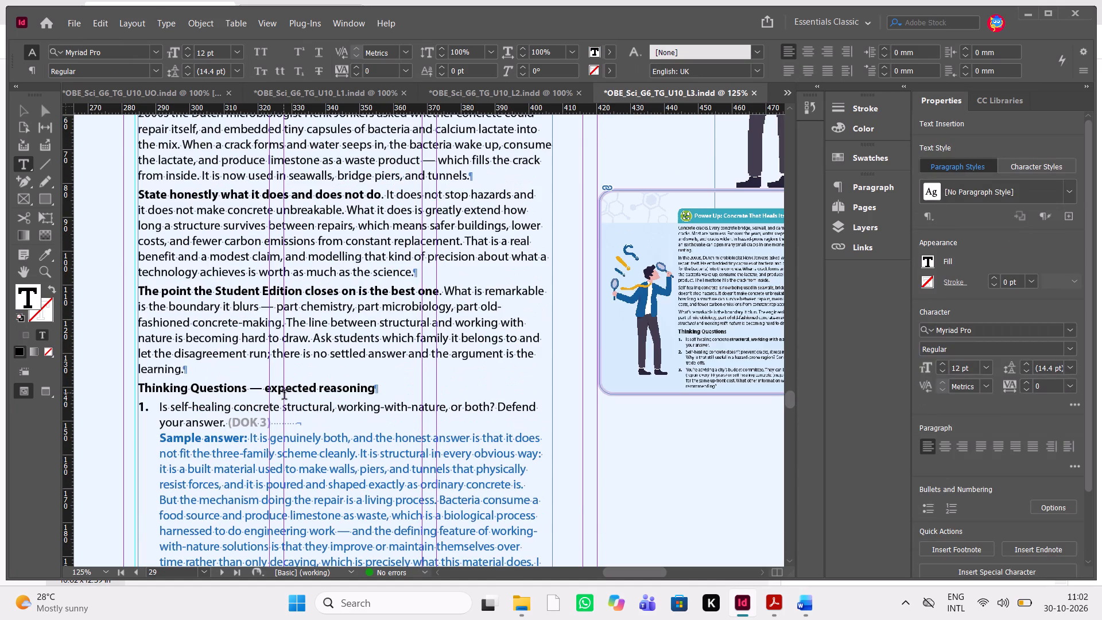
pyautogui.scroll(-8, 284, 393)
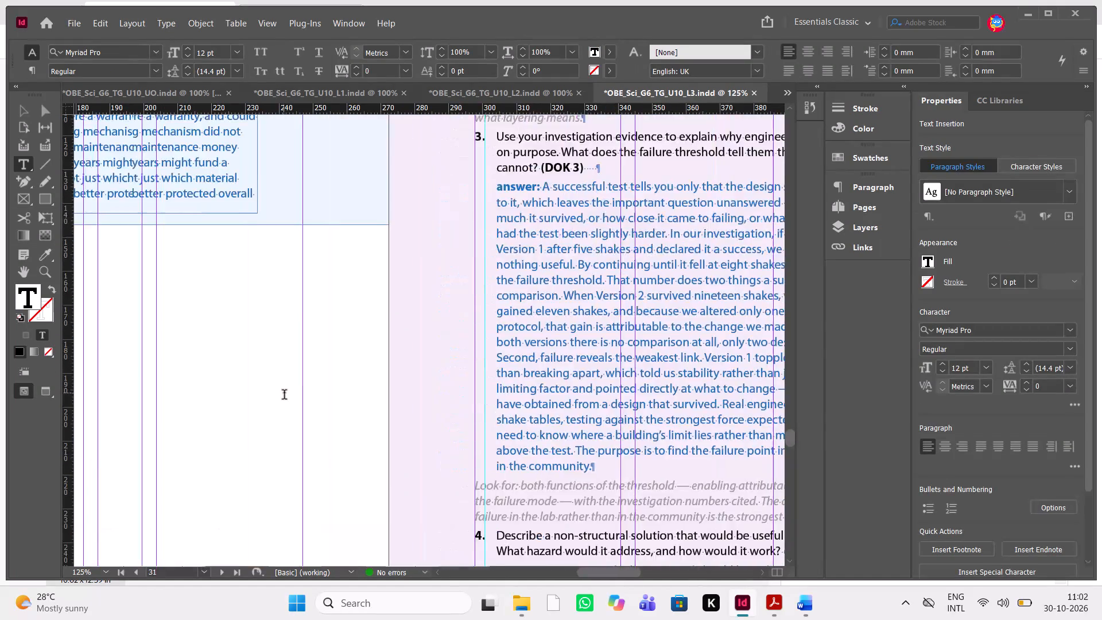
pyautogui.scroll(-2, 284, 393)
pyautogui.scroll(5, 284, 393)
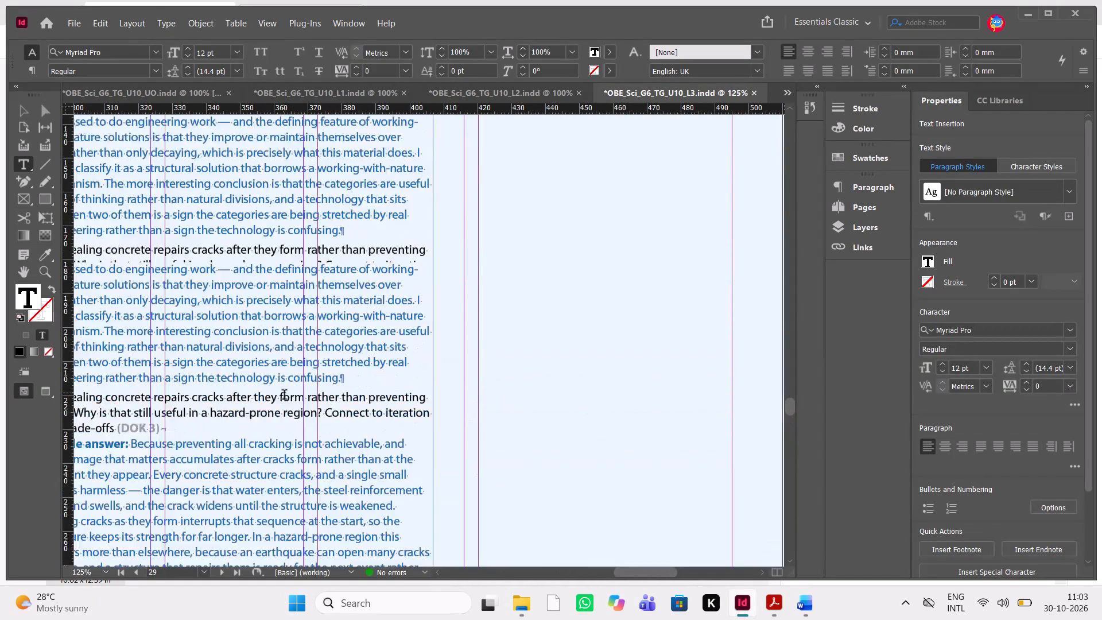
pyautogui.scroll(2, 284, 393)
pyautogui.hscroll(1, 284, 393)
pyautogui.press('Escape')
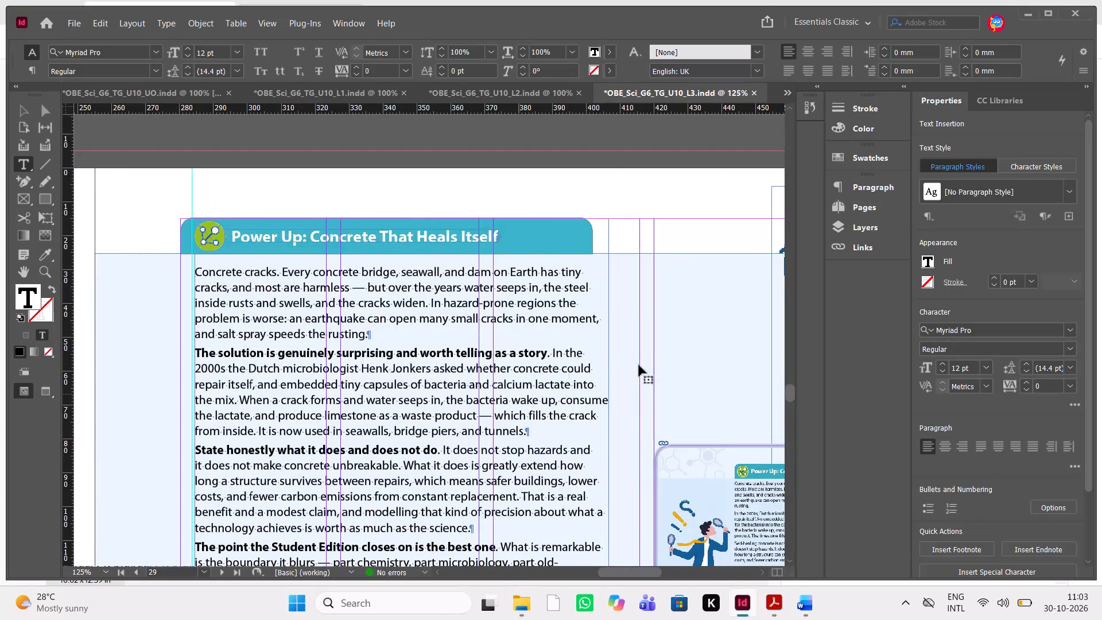
# Move page 29's light-blue background frame up to a Y position of -134.71 mm, clear of the Thinking Questions' (DOK 3) labels.
pyautogui.click(704, 398)
pyautogui.scroll(-3, 704, 398)
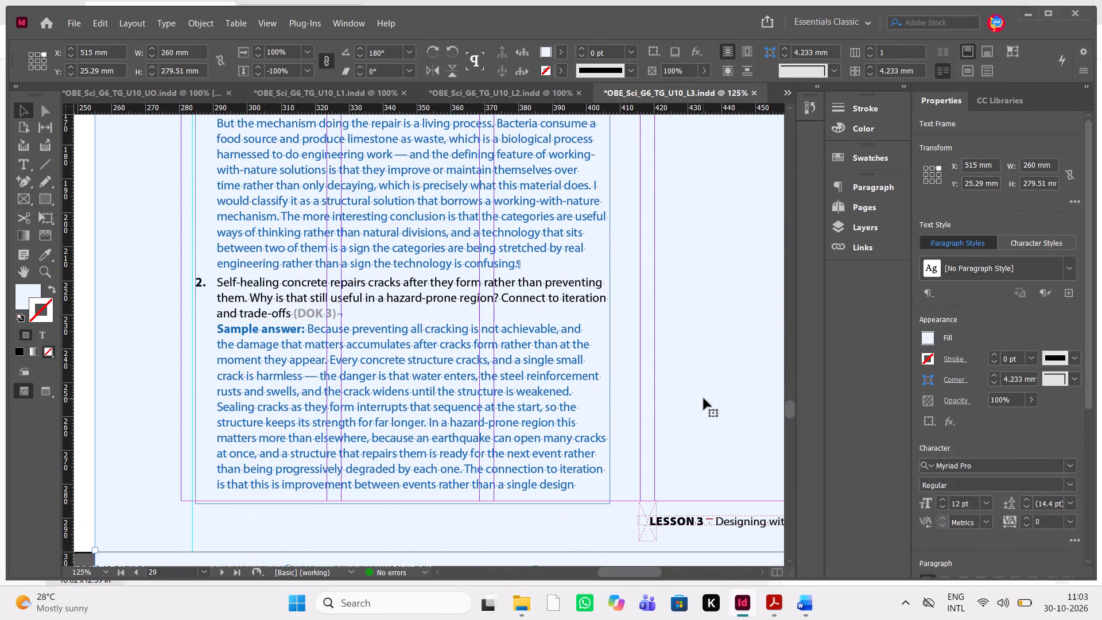
pyautogui.hotkey('shift', 'Up')
pyautogui.hotkey('shift', 'Up')
pyautogui.hotkey('shift', 'Up')
pyautogui.hotkey('shift', 'Up')
pyautogui.hotkey('shift', 'Up')
pyautogui.hotkey('shift', 'Up')
pyautogui.hotkey('shift', 'Up')
pyautogui.hotkey('shift', 'Up')
pyautogui.hotkey('shift', 'Up')
pyautogui.hotkey('shift', 'Up')
pyautogui.hotkey('shift', 'Up')
pyautogui.hotkey('shift', 'Up')
pyautogui.hotkey('shift', 'Up')
pyautogui.hotkey('shift', 'Up')
pyautogui.hotkey('shift', 'Up')
pyautogui.hotkey('shift', 'Up')
pyautogui.hotkey('shift', 'Up')
pyautogui.hotkey('shift', 'Up')
pyautogui.hotkey('shift', 'Up')
pyautogui.hotkey('shift', 'Up')
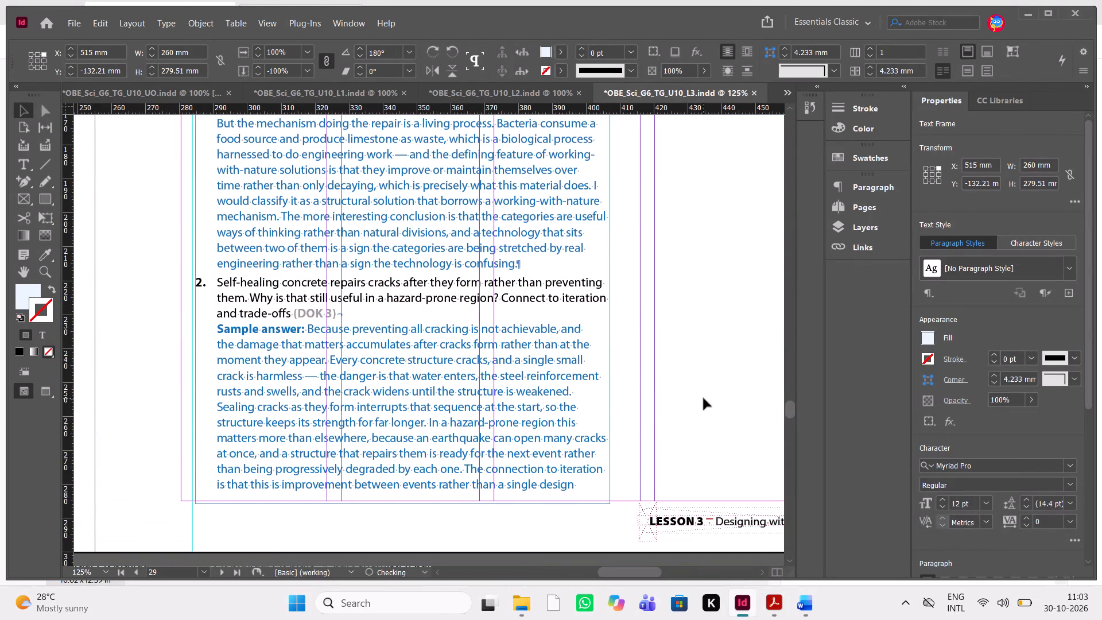
pyautogui.scroll(2, 704, 398)
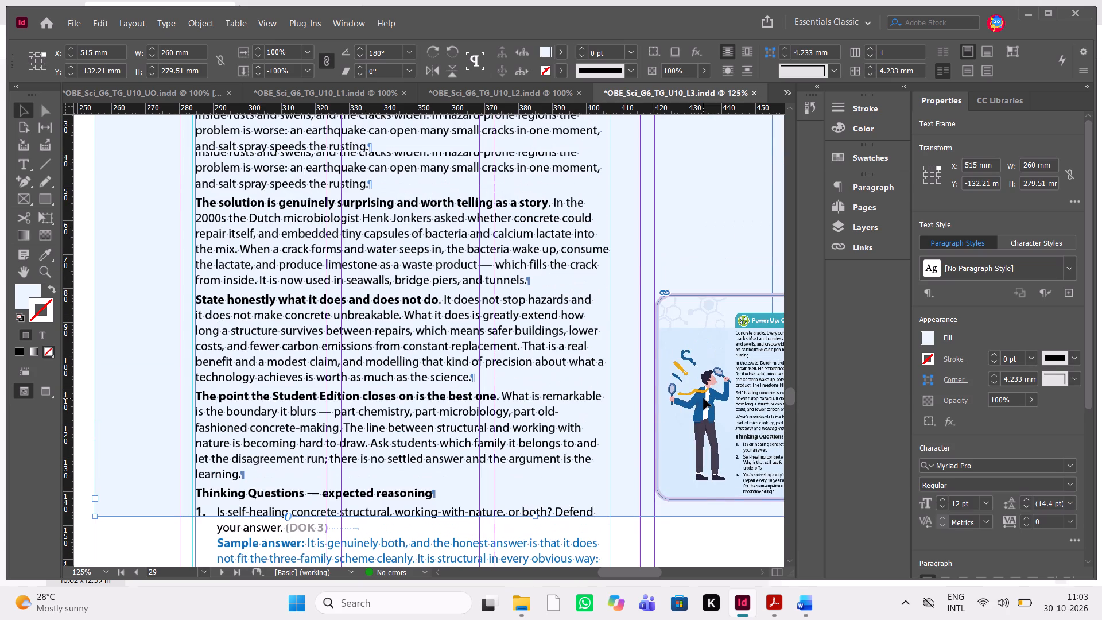
pyautogui.hotkey('shift', 'Up')
# Recolor the (DOK 3) label of Thinking Question 1 on page 29 with the [Black] swatch.
pyautogui.doubleClick(366, 520)
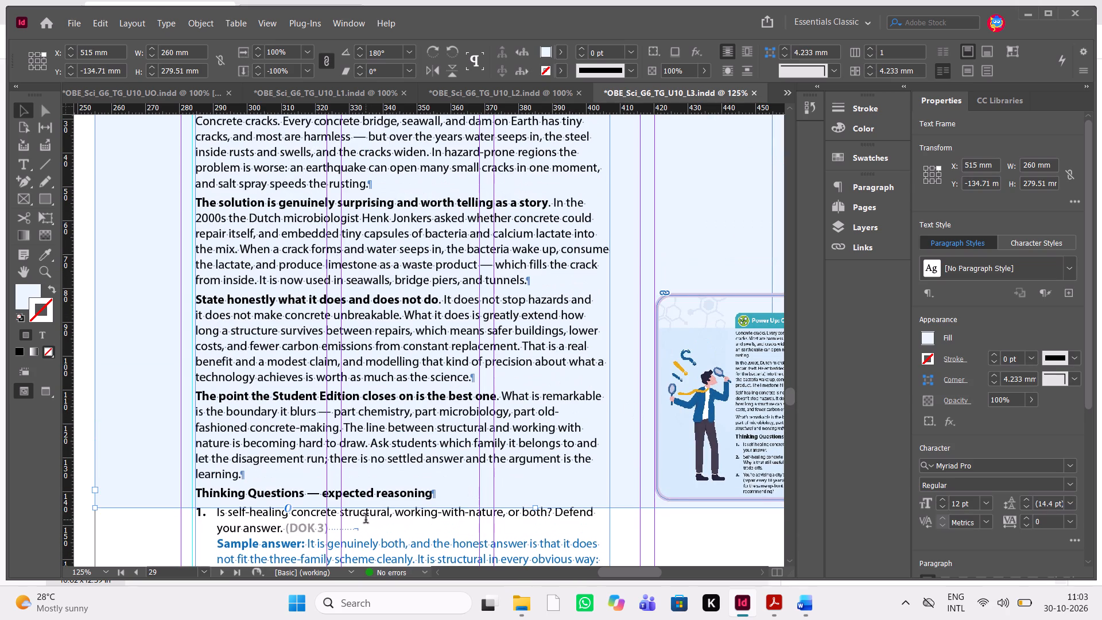
pyautogui.moveTo(342, 531); pyautogui.dragTo(289, 528)
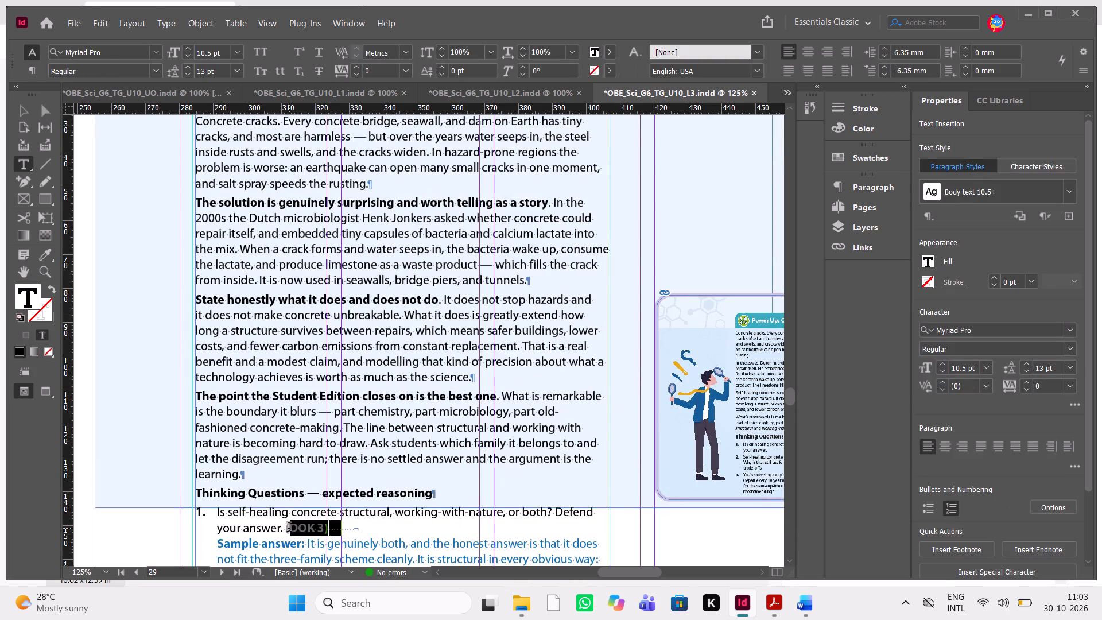
pyautogui.moveTo(289, 528); pyautogui.dragTo(283, 528)
pyautogui.click(869, 186)
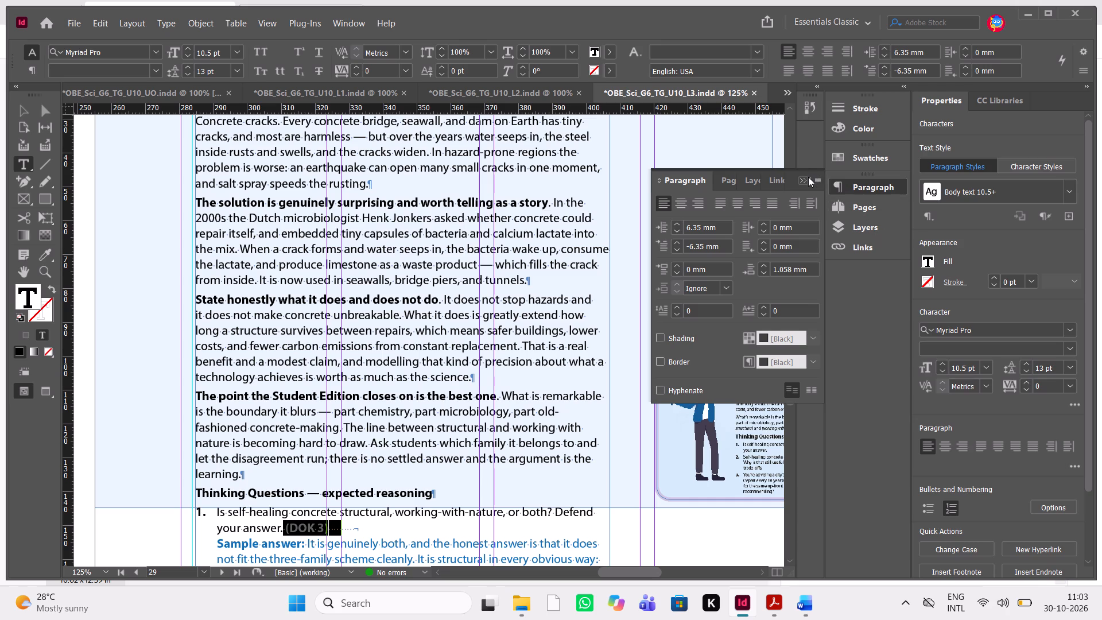
pyautogui.click(808, 177)
pyautogui.click(861, 157)
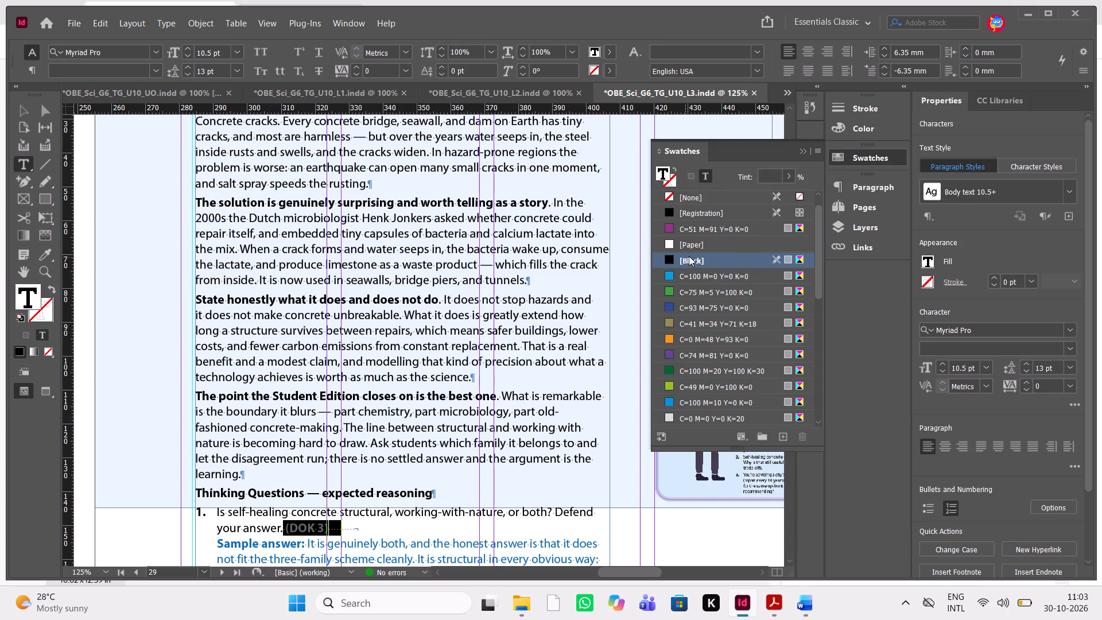
pyautogui.click(691, 257)
# Recolor the (DOK 3) label of Thinking Question 2 on page 29 with the [Black] swatch.
pyautogui.scroll(-2, 441, 431)
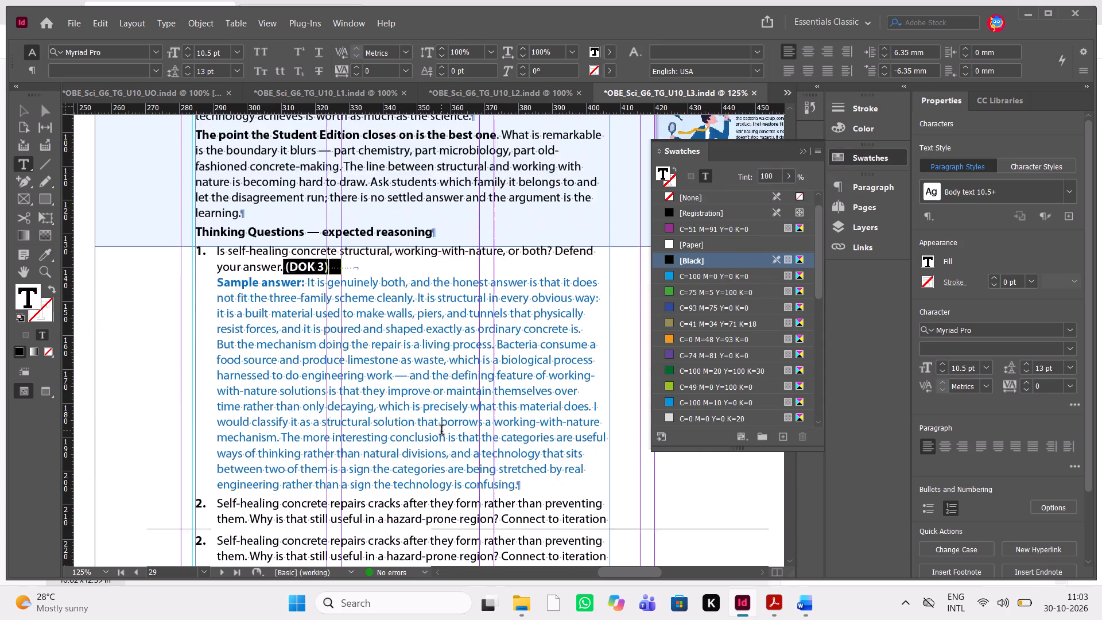
pyautogui.scroll(-1, 441, 431)
pyautogui.moveTo(337, 458); pyautogui.dragTo(308, 463)
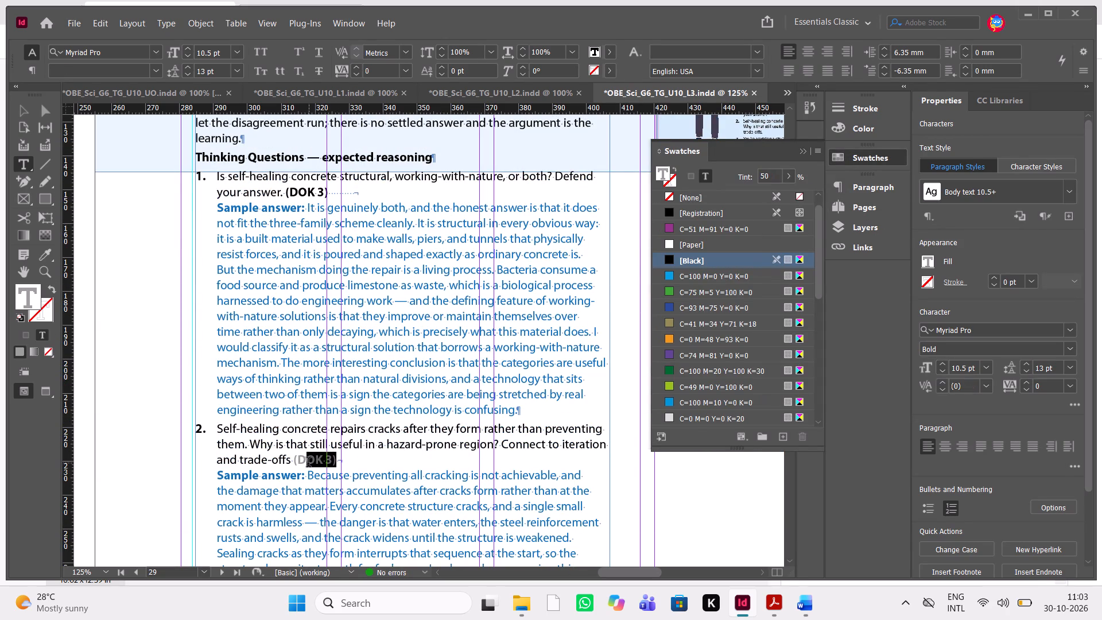
pyautogui.moveTo(308, 463); pyautogui.dragTo(290, 464)
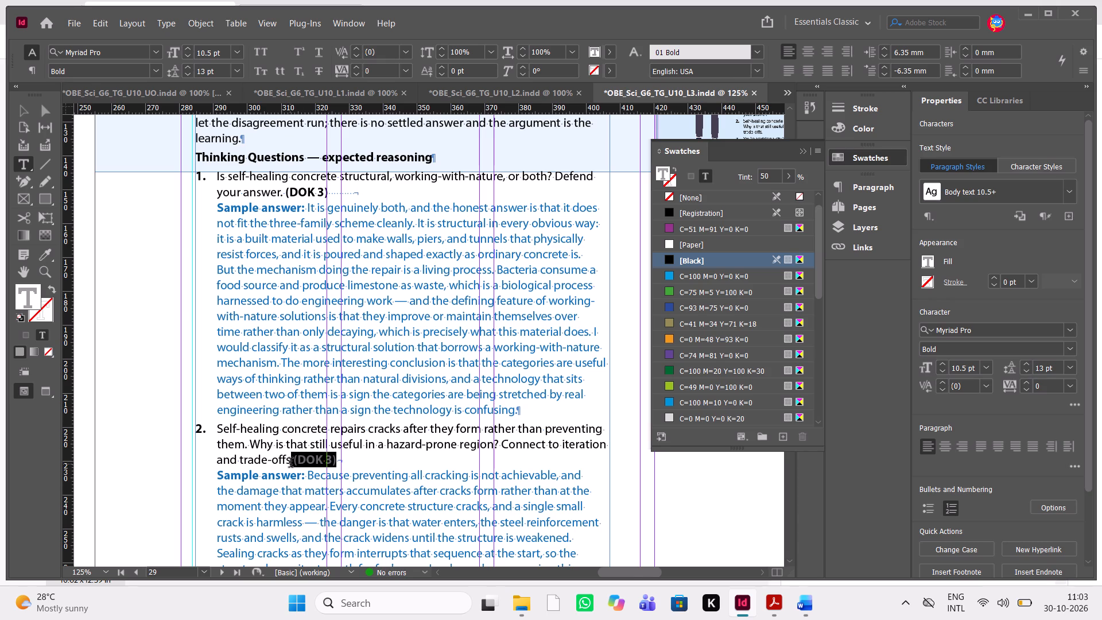
pyautogui.moveTo(290, 464); pyautogui.dragTo(290, 463)
pyautogui.click(709, 255)
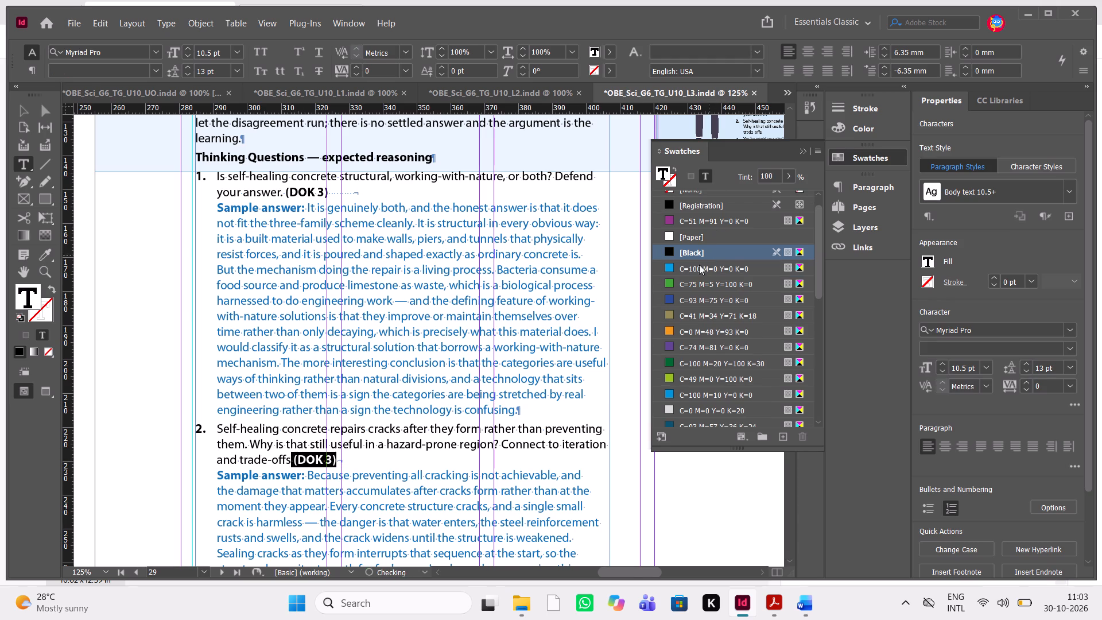
# Recolor the (DOK 3) label of Thinking Question 3 on page 30 with the [Black] swatch.
pyautogui.scroll(-3, 425, 385)
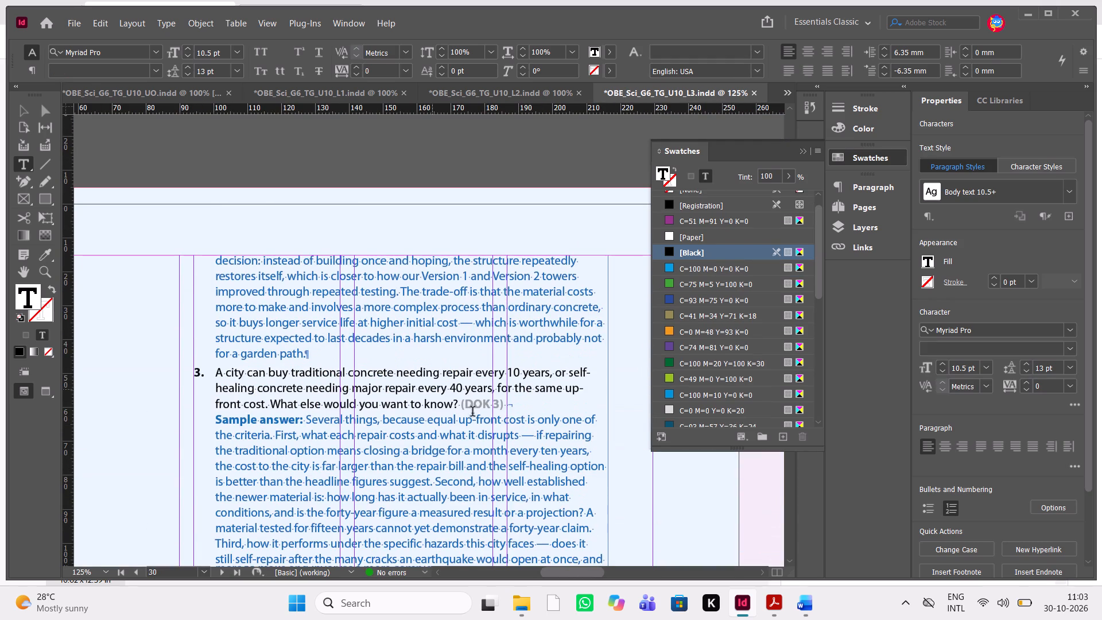
pyautogui.moveTo(515, 402); pyautogui.dragTo(455, 404)
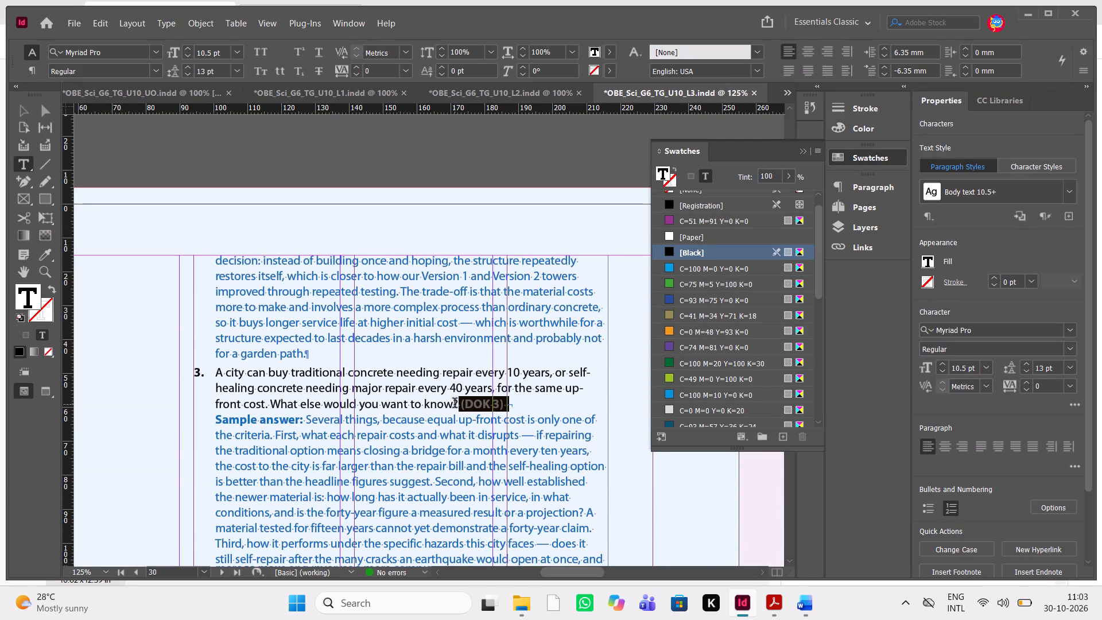
pyautogui.moveTo(455, 404); pyautogui.dragTo(457, 404)
pyautogui.click(737, 251)
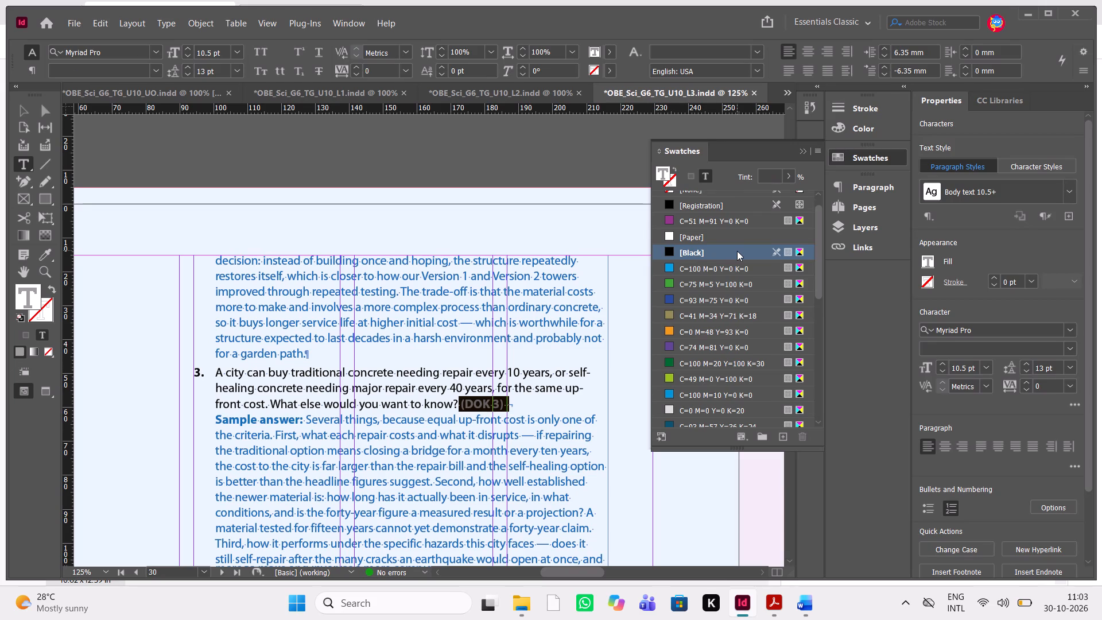
pyautogui.click(486, 402)
pyautogui.hscroll(-1, 486, 402)
pyautogui.scroll(-1, 486, 402)
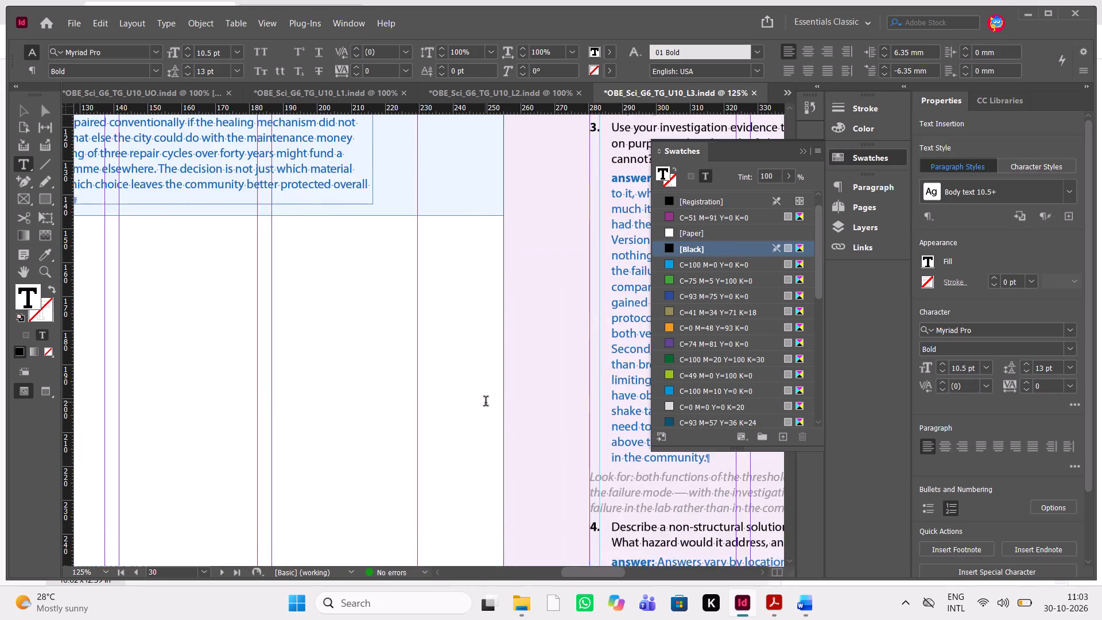
# Close the floating Swatches panel.
pyautogui.scroll(-1, 486, 402)
pyautogui.scroll(1, 486, 402)
pyautogui.click(804, 146)
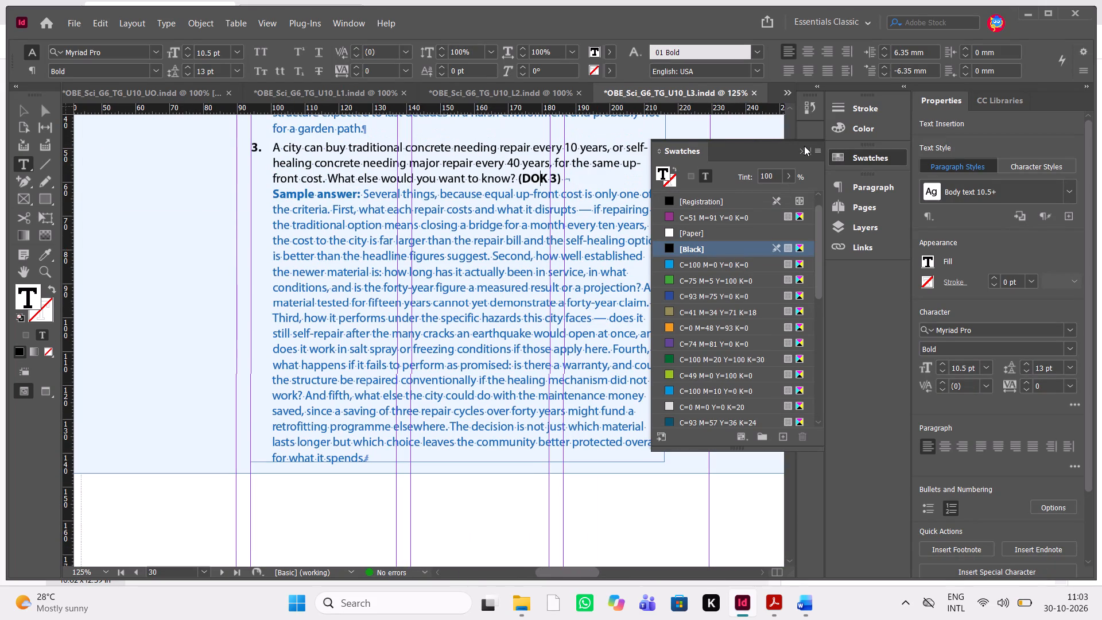
pyautogui.click(801, 154)
# Move page 29's light-blue background frame down to a Y position of 5.29 mm, behind the Power Up text.
pyautogui.scroll(1, 560, 269)
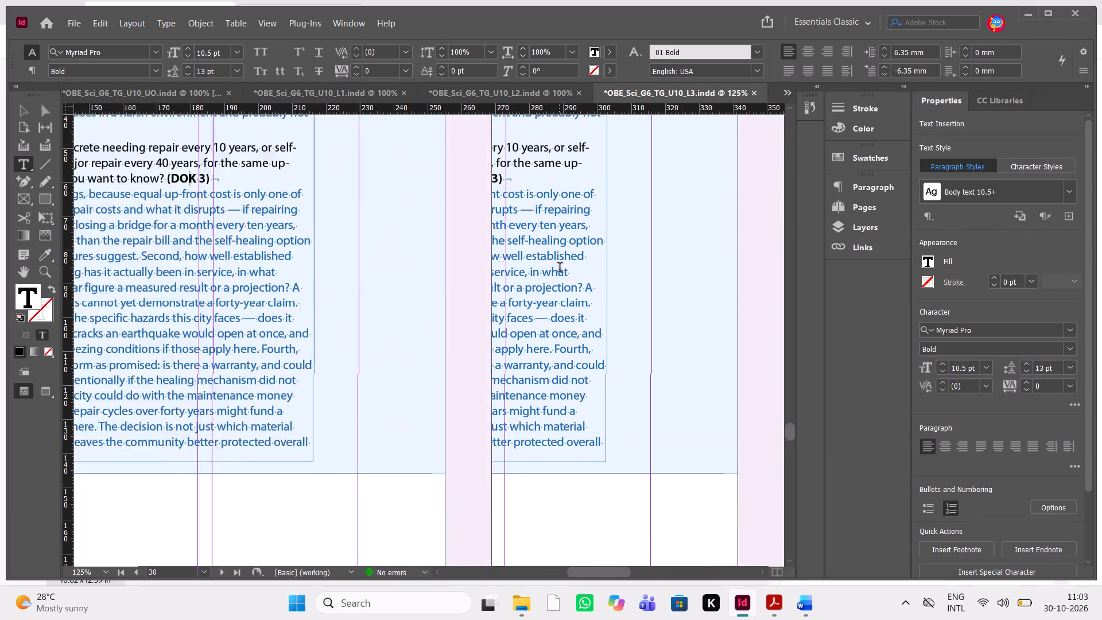
pyautogui.scroll(4, 560, 269)
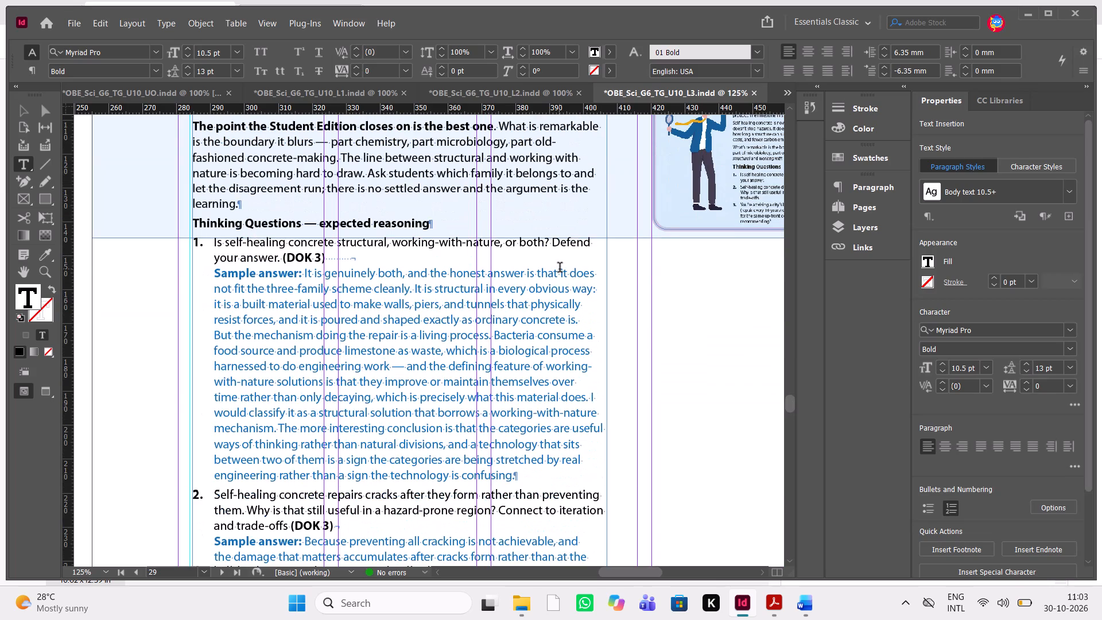
pyautogui.press('Escape')
pyautogui.click(642, 238)
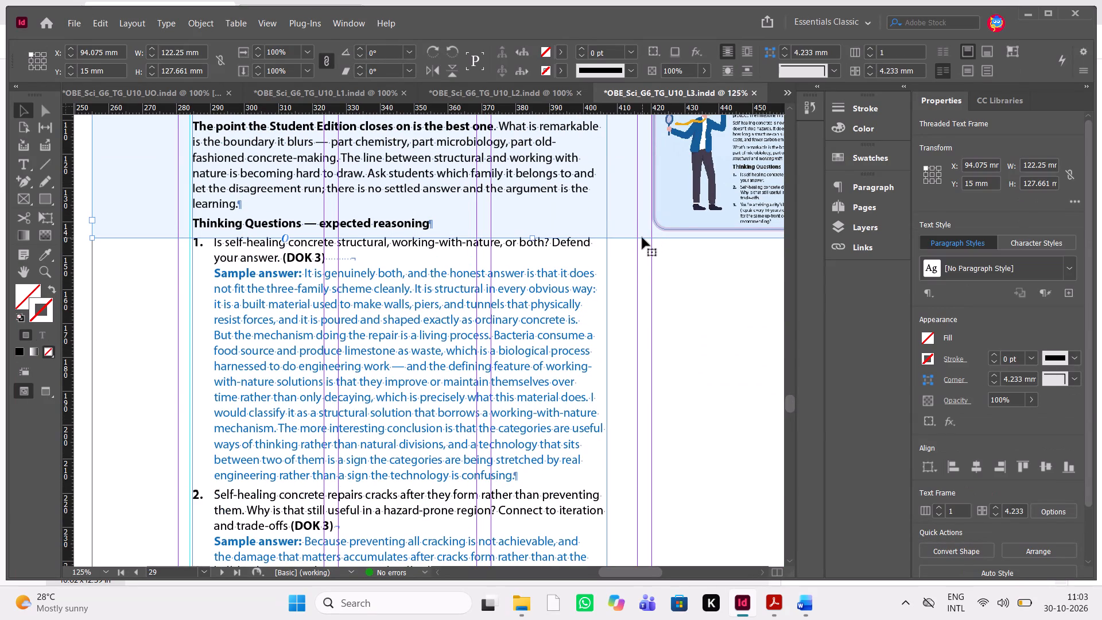
pyautogui.hotkey('shift', 'Down')
pyautogui.hotkey('shift', 'Down')
pyautogui.hotkey('shift', 'Down')
pyautogui.hotkey('shift', 'Down')
pyautogui.hotkey('shift', 'Down')
pyautogui.hotkey('shift', 'Down')
pyautogui.hotkey('shift', 'Down')
pyautogui.hotkey('shift', 'Down')
pyautogui.hotkey('shift', 'Down')
pyautogui.hotkey('shift', 'Down')
pyautogui.hotkey('shift', 'Down')
pyautogui.hotkey('shift', 'Down')
pyautogui.hotkey('shift', 'Down')
pyautogui.hotkey('shift', 'Down')
pyautogui.hotkey('shift', 'Down')
pyautogui.hotkey('shift', 'Down')
pyautogui.hotkey('shift', 'Down')
pyautogui.hotkey('shift', 'Down')
pyautogui.hotkey('shift', 'Down')
pyautogui.hotkey('shift', 'Down')
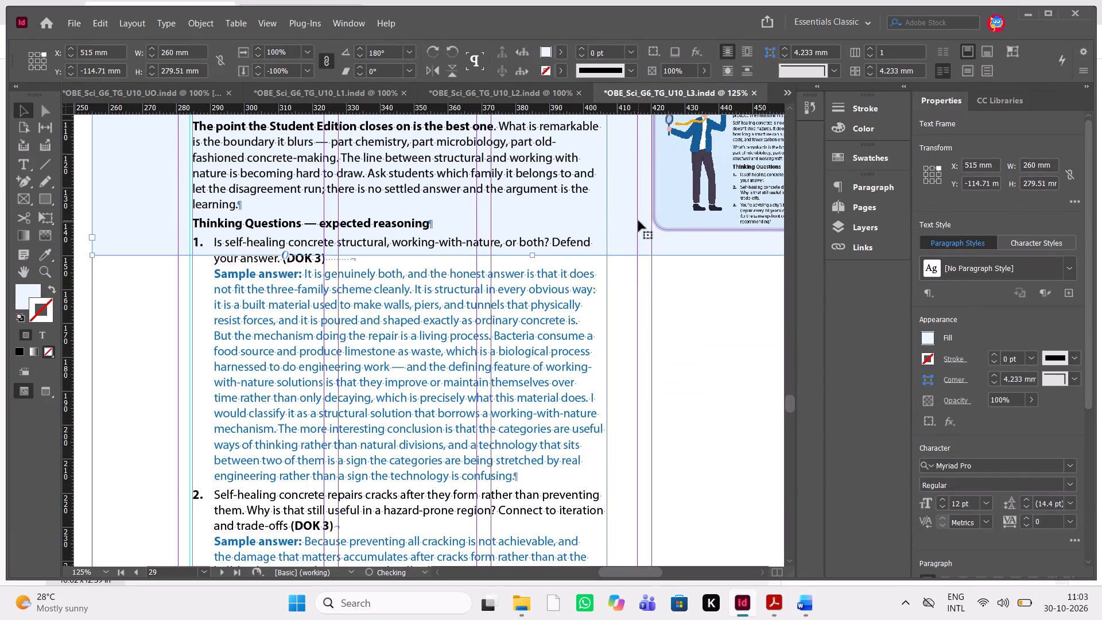
pyautogui.scroll(-1, 638, 220)
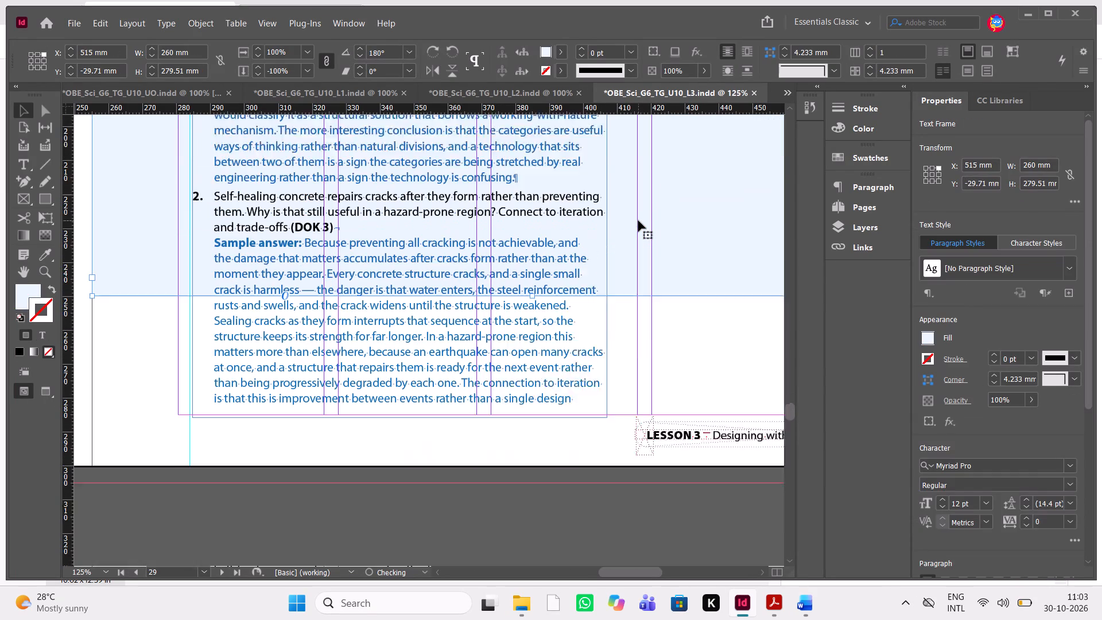
pyautogui.scroll(-1, 638, 220)
pyautogui.hotkey('shift', 'Down')
pyautogui.hotkey('shift', 'Down')
pyautogui.hotkey('shift', 'Down')
pyautogui.hotkey('shift', 'Down')
pyautogui.hotkey('shift', 'Down')
pyautogui.hotkey('shift', 'Down')
pyautogui.hotkey('shift', 'Down')
pyautogui.hotkey('shift', 'Down')
pyautogui.hotkey('shift', 'Down')
pyautogui.hotkey('shift', 'Down')
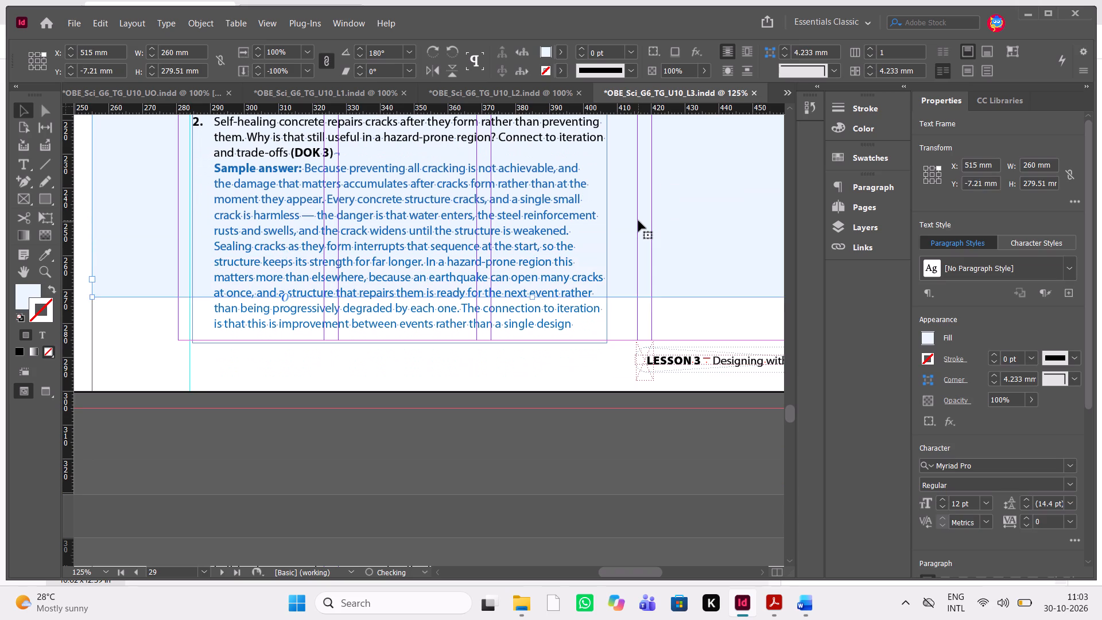
pyautogui.hotkey('shift', 'Down')
pyautogui.hotkey('shift', 'Down')
pyautogui.hotkey('shift', 'Down')
pyautogui.hotkey('shift', 'Down')
pyautogui.hotkey('shift', 'Down')
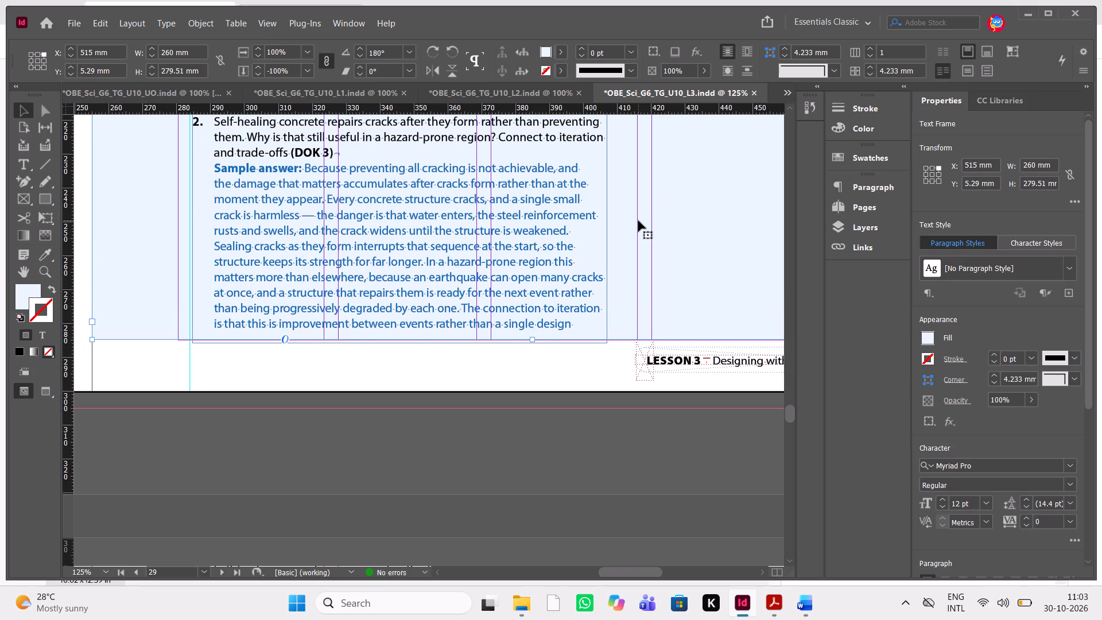
# Shorten page 29's light-blue background frame from its top edge to a height of about 259.4 mm, starting at Y 25.4 mm.
pyautogui.hscroll(1, 638, 220)
pyautogui.scroll(5, 638, 220)
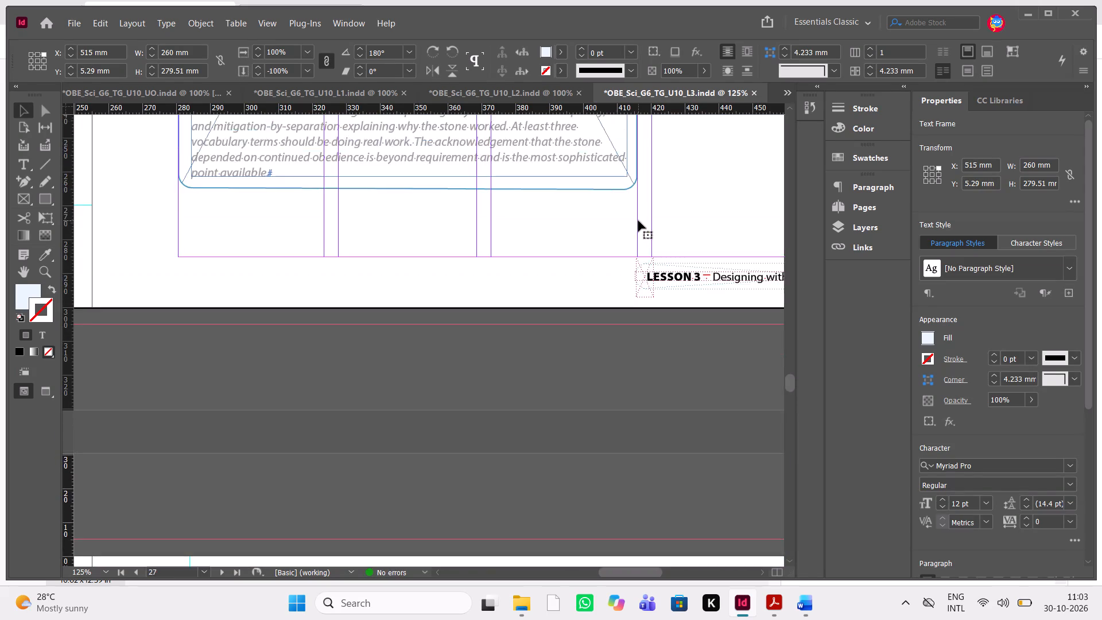
pyautogui.scroll(-2, 638, 220)
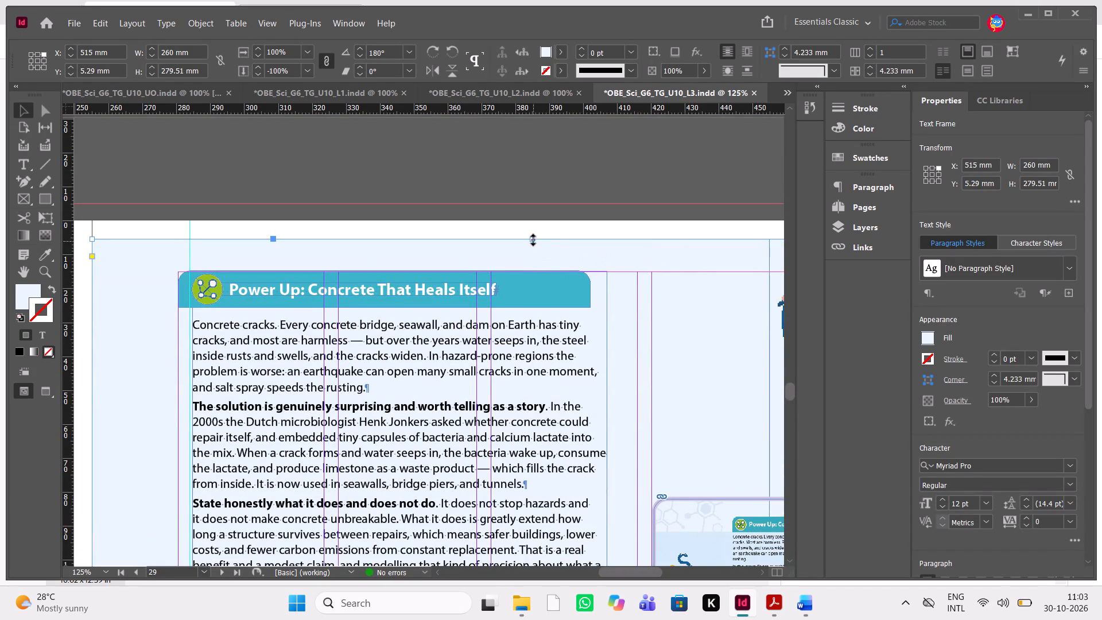
pyautogui.click(529, 241)
pyautogui.moveTo(531, 238); pyautogui.dragTo(527, 279)
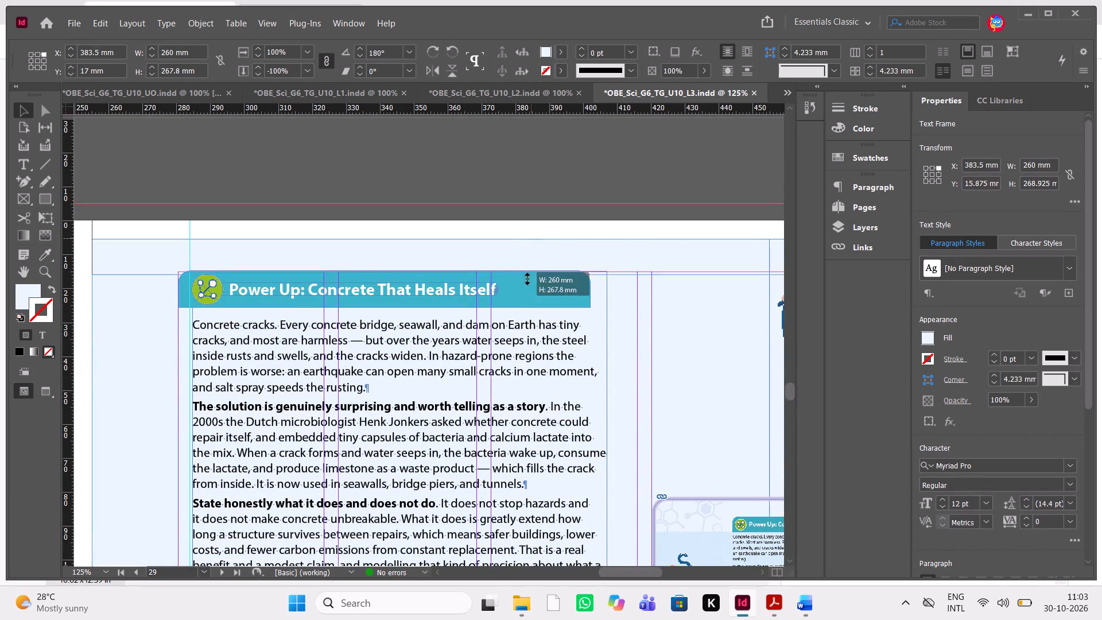
pyautogui.moveTo(527, 279); pyautogui.dragTo(531, 308)
# Copy the bold word "Sample" from Thinking Question 3's answer label and insert it before the answer labels of Lesson Check items 1 and 2.
pyautogui.hscroll(-1, 531, 308)
pyautogui.scroll(-2, 531, 308)
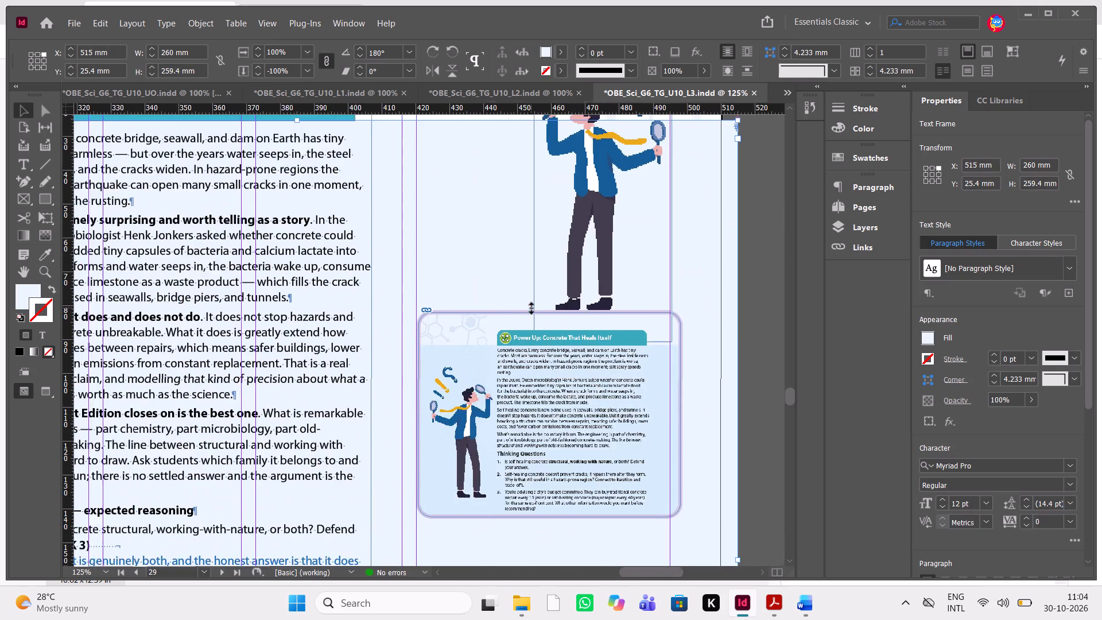
pyautogui.scroll(-5, 531, 308)
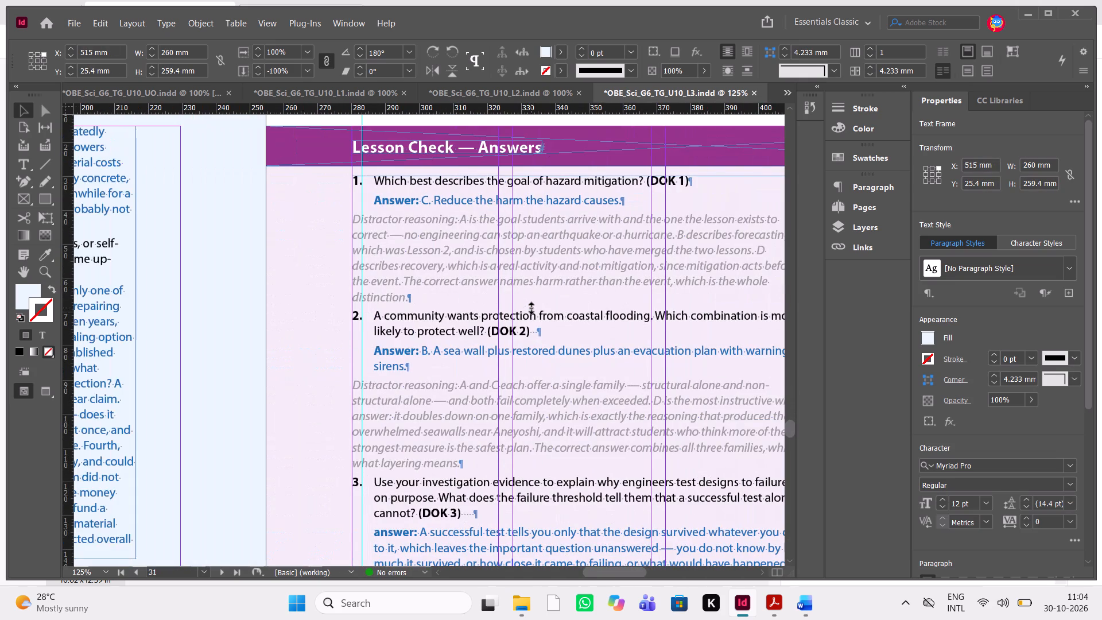
pyautogui.scroll(2, 531, 308)
pyautogui.scroll(-2, 531, 308)
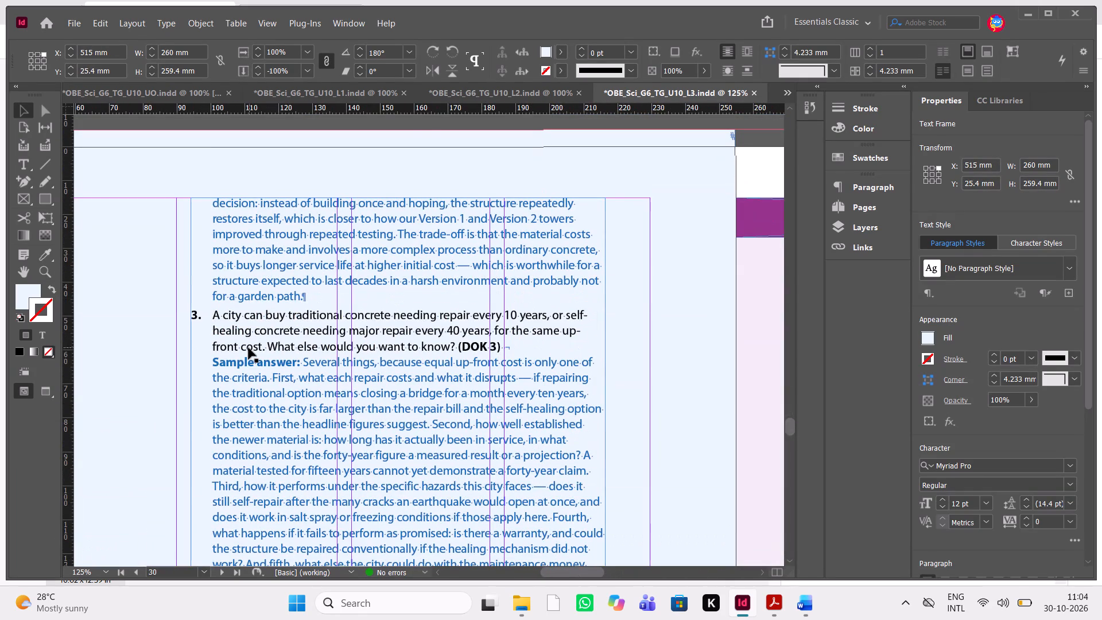
pyautogui.doubleClick(243, 363)
pyautogui.moveTo(254, 362); pyautogui.dragTo(200, 363)
pyautogui.hotkey('ctrl', 'c')
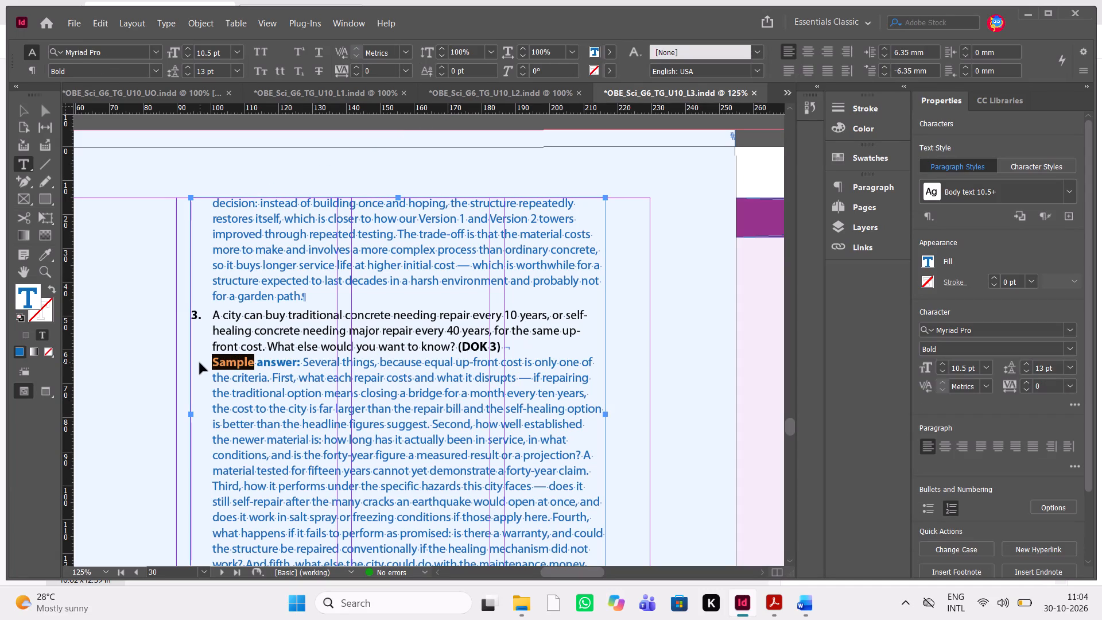
pyautogui.hotkey('ctrl', 'c')
pyautogui.hscroll(-1, 367, 392)
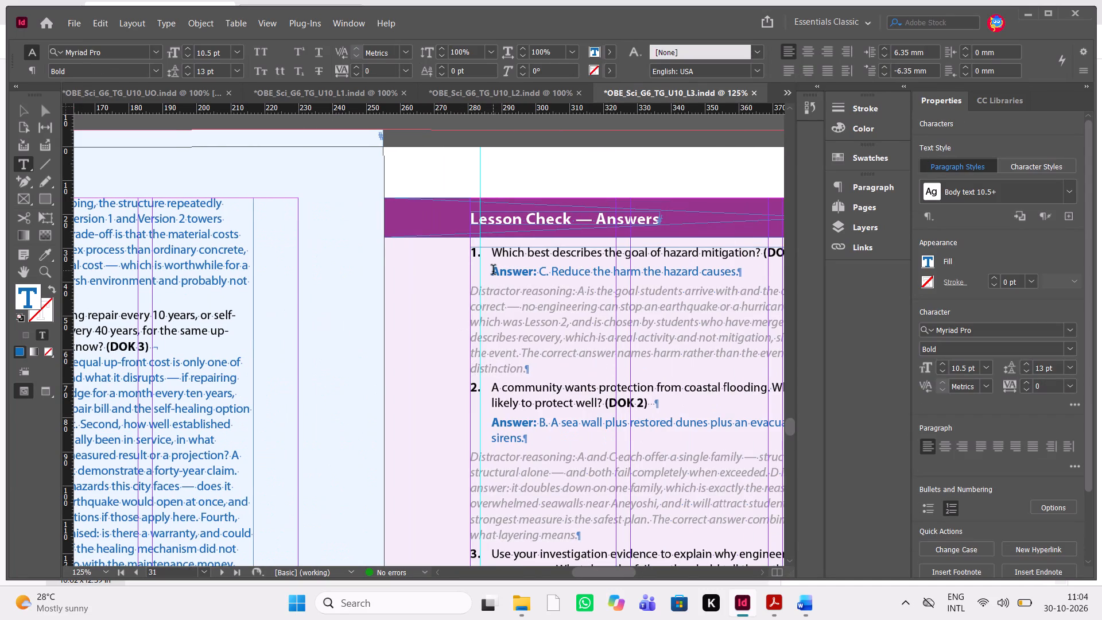
pyautogui.click(492, 270)
pyautogui.hotkey('ctrl', 'v')
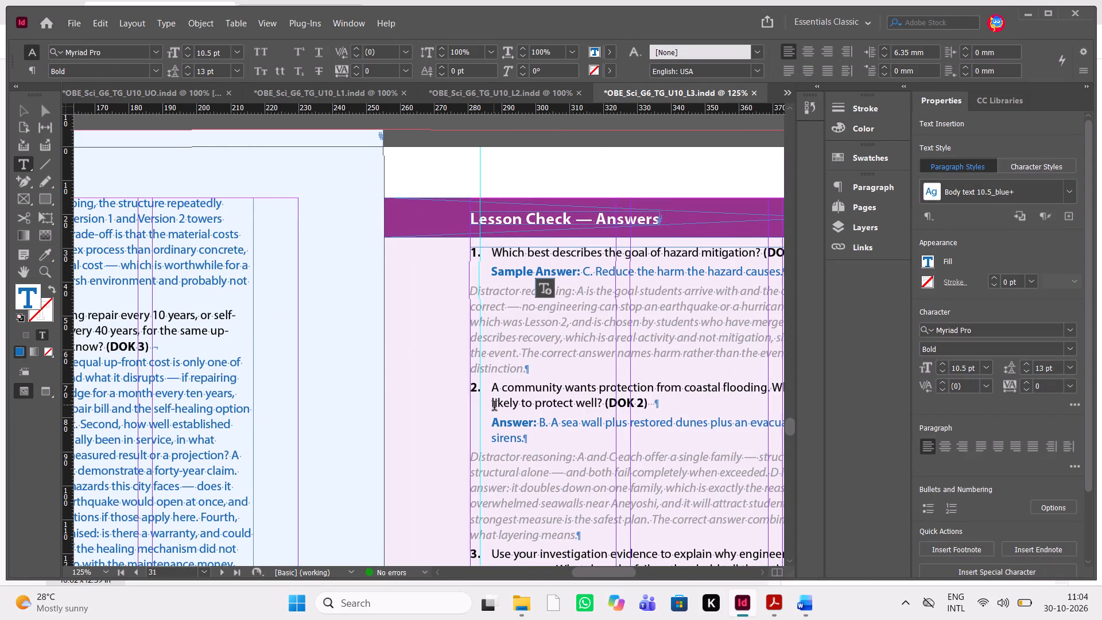
pyautogui.click(490, 423)
pyautogui.hotkey('ctrl', 'v')
# Insert the copied word "Sample" before the answer labels of Lesson Check items 3, 4 and 5 on pages 31 and 32.
pyautogui.scroll(-6, 490, 423)
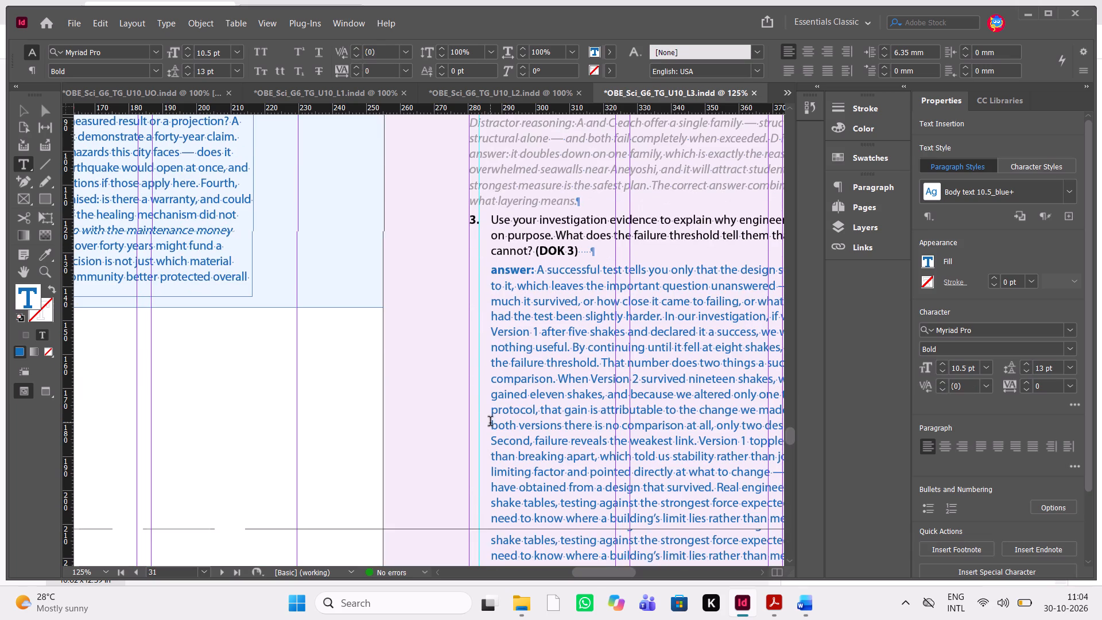
pyautogui.click(492, 272)
pyautogui.hotkey('ctrl', 'v')
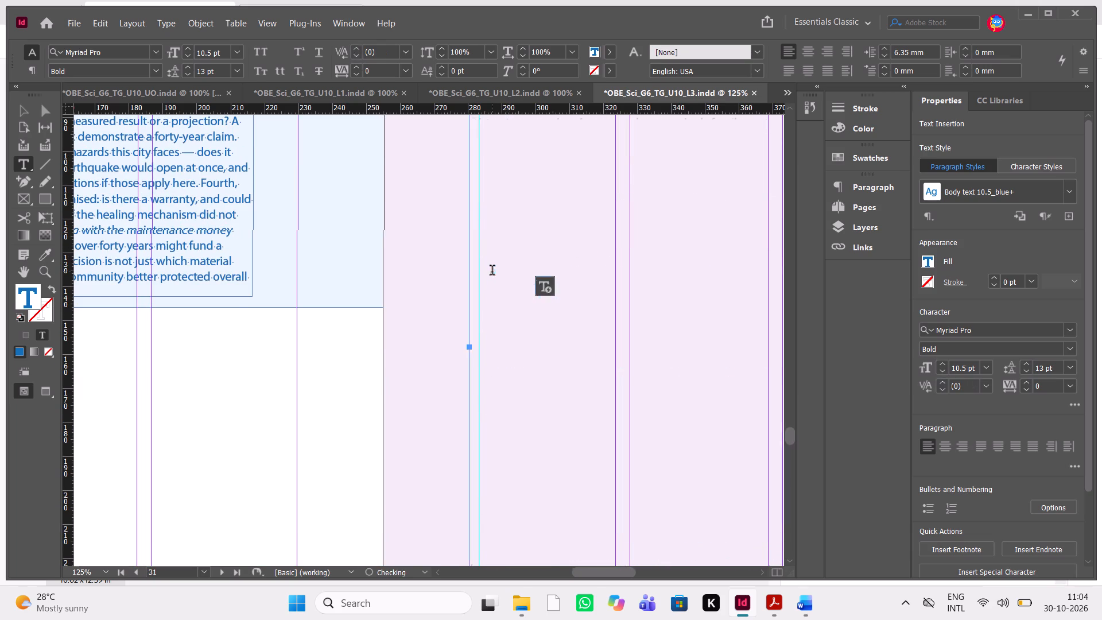
pyautogui.hscroll(-3, 492, 272)
pyautogui.scroll(-2, 492, 272)
pyautogui.scroll(1, 492, 272)
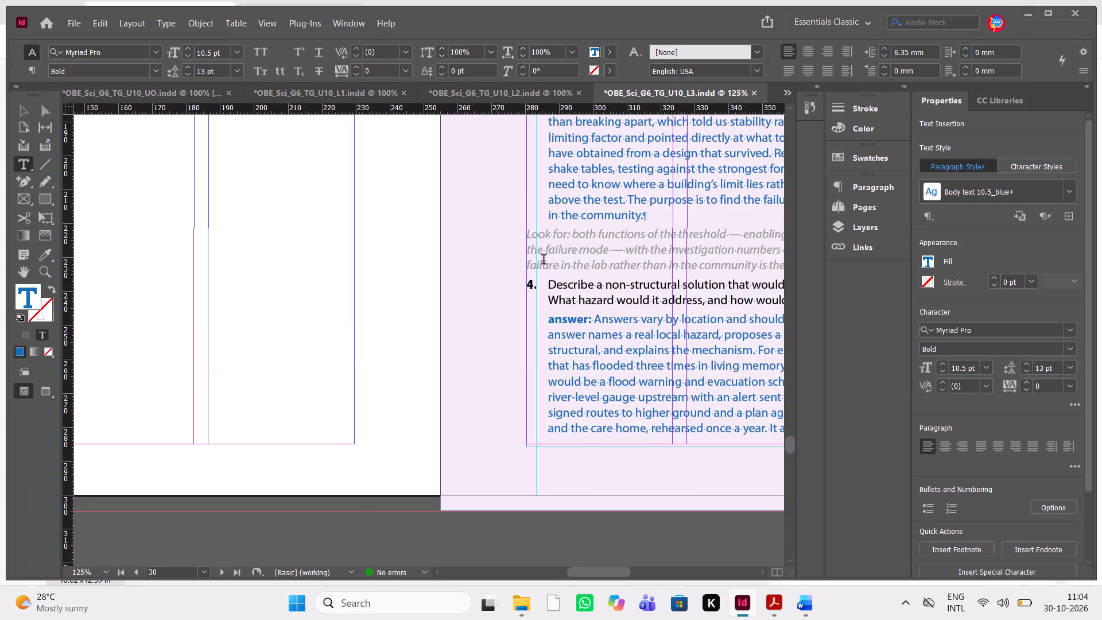
pyautogui.click(549, 321)
pyautogui.hotkey('ctrl', 'v')
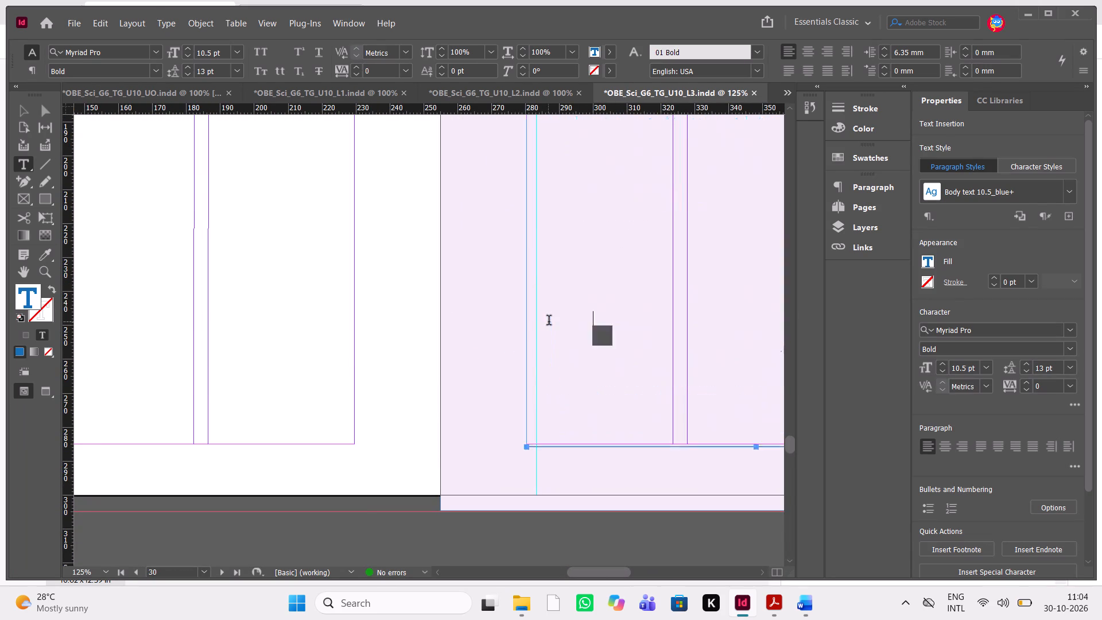
pyautogui.scroll(-2, 549, 321)
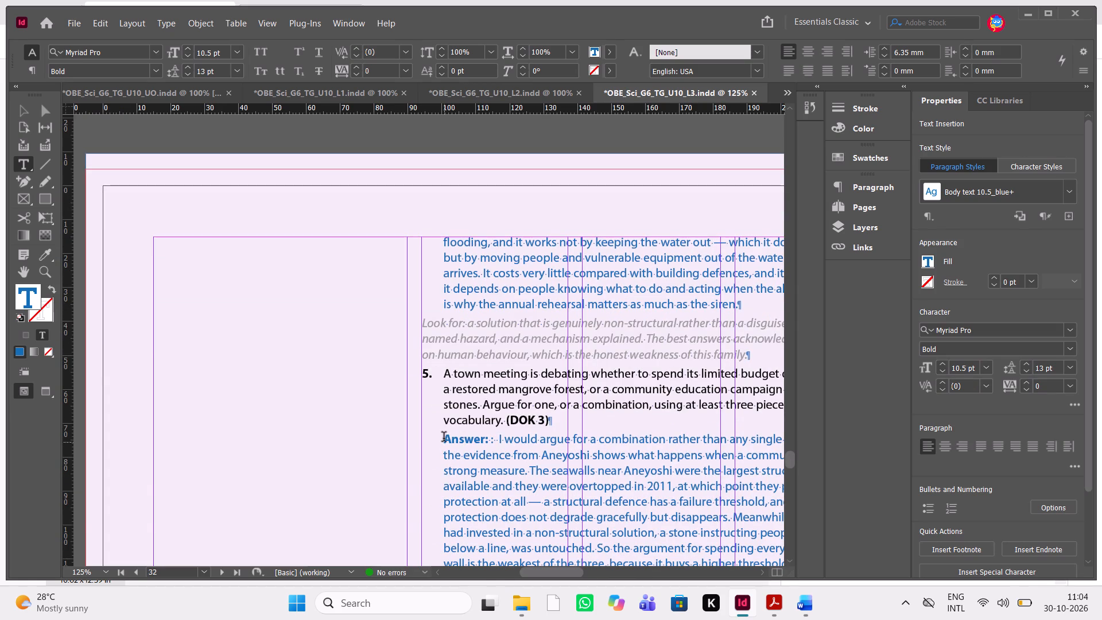
pyautogui.click(444, 437)
pyautogui.hotkey('ctrl', 'v')
# Lower the top edge of page 32's light-pink background rectangle to about Y 12.7 mm, just above the answer text.
pyautogui.scroll(-1, 444, 437)
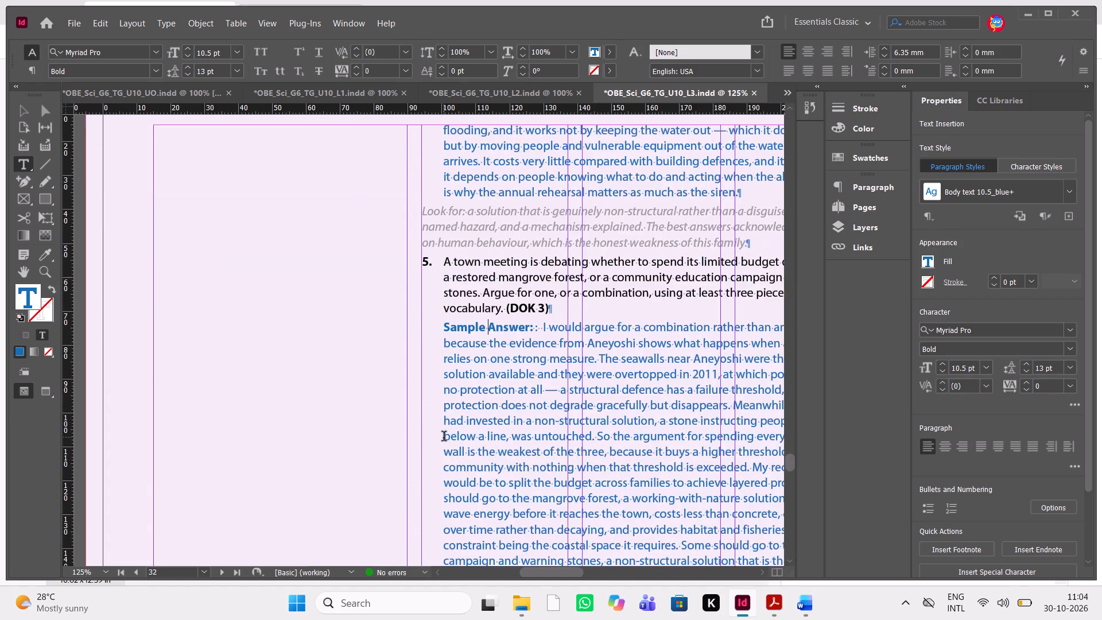
pyautogui.scroll(6, 444, 437)
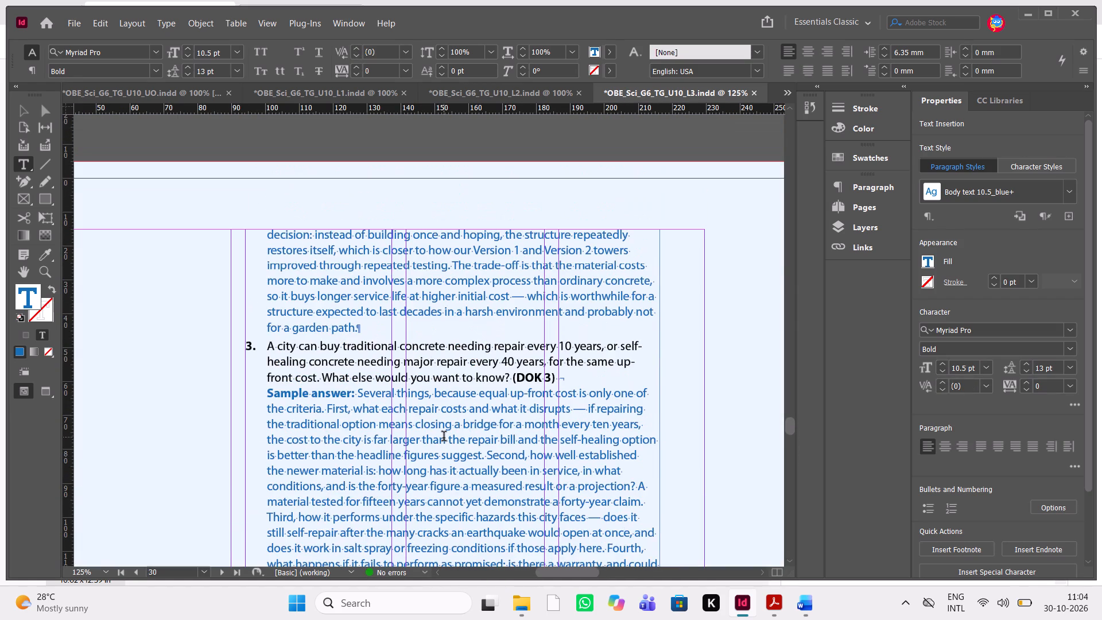
pyautogui.scroll(2, 444, 437)
pyautogui.scroll(-2, 444, 437)
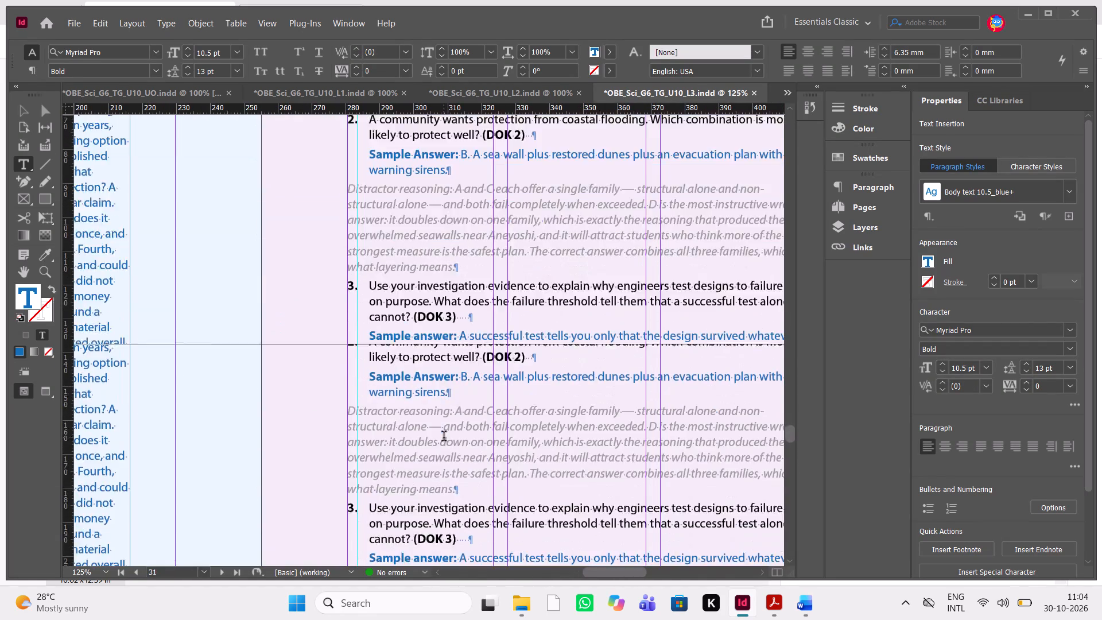
pyautogui.scroll(-6, 444, 437)
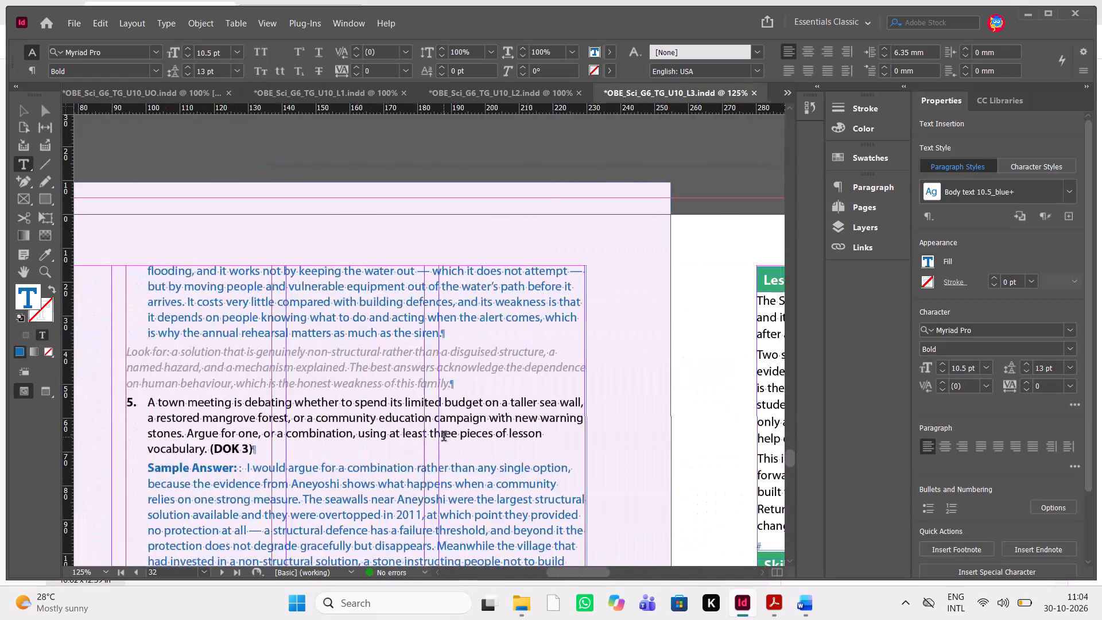
pyautogui.scroll(-1, 444, 437)
pyautogui.scroll(1, 444, 437)
pyautogui.press('Escape')
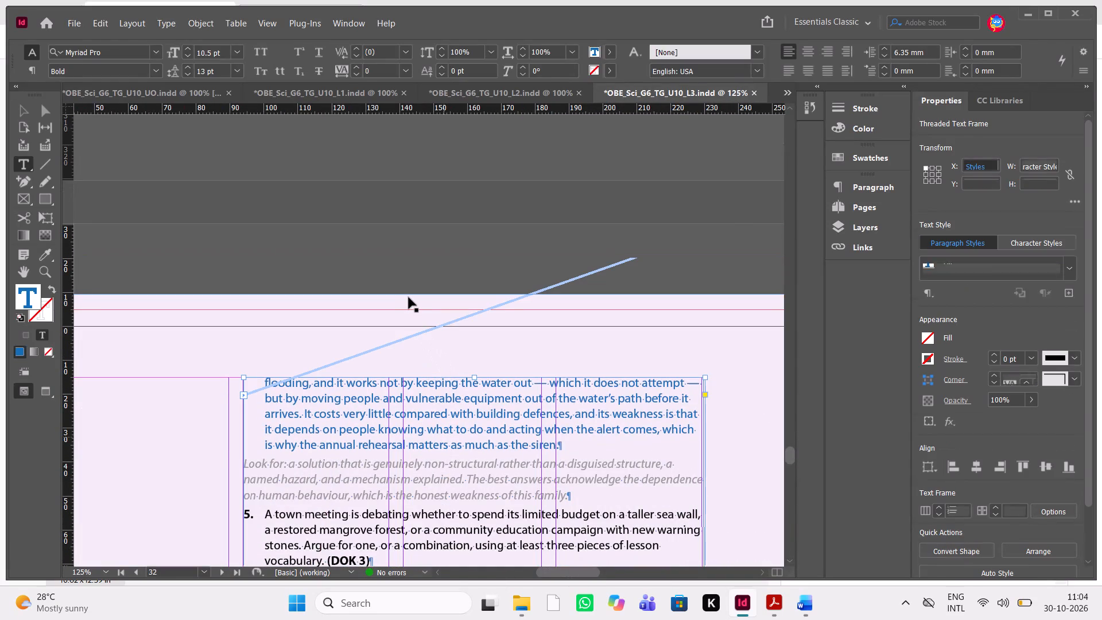
pyautogui.click(408, 295)
pyautogui.moveTo(350, 293); pyautogui.dragTo(357, 370)
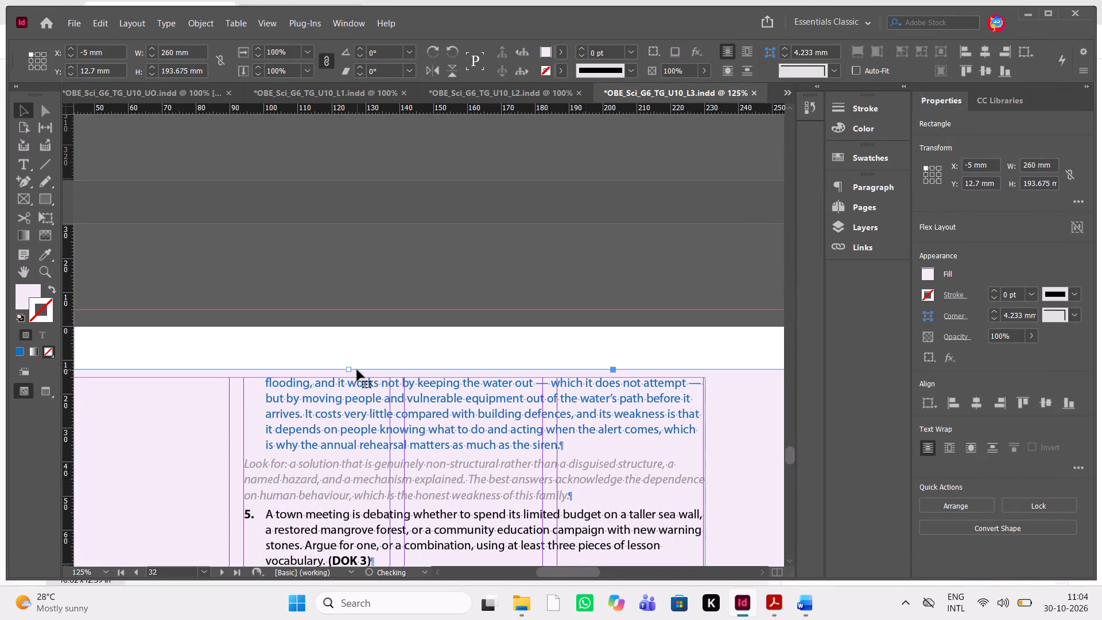
# Switch to the PDF in Acrobat and check the reviewer's comments from the Thinking Questions through the Lesson Check pages and beyond.
pyautogui.hscroll(-1, 357, 370)
pyautogui.scroll(-2, 357, 370)
pyautogui.scroll(1, 357, 370)
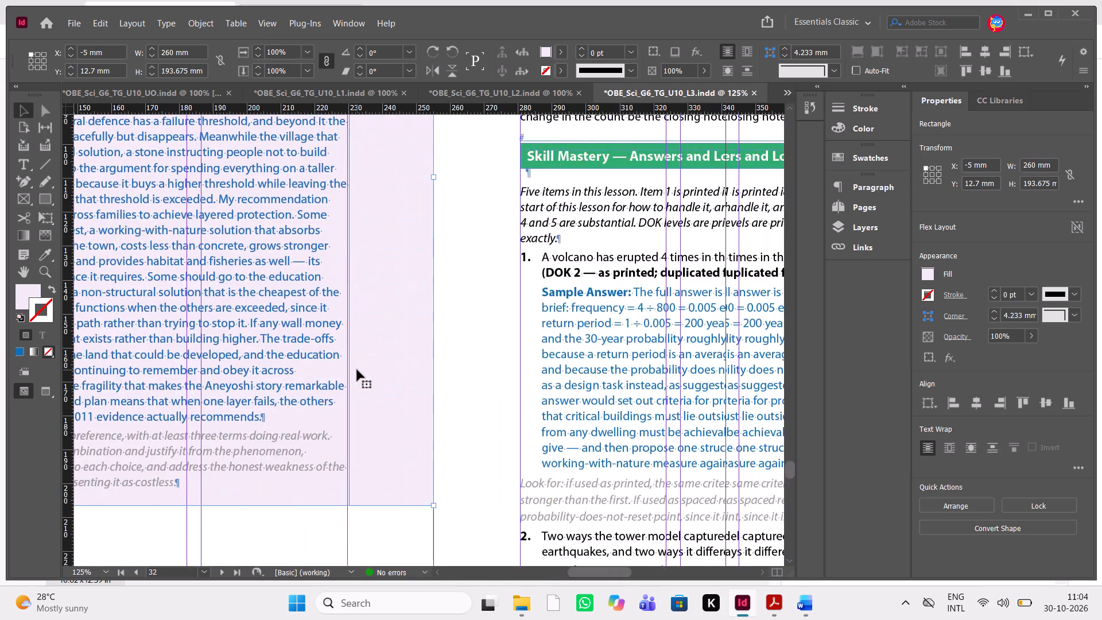
pyautogui.scroll(1, 357, 370)
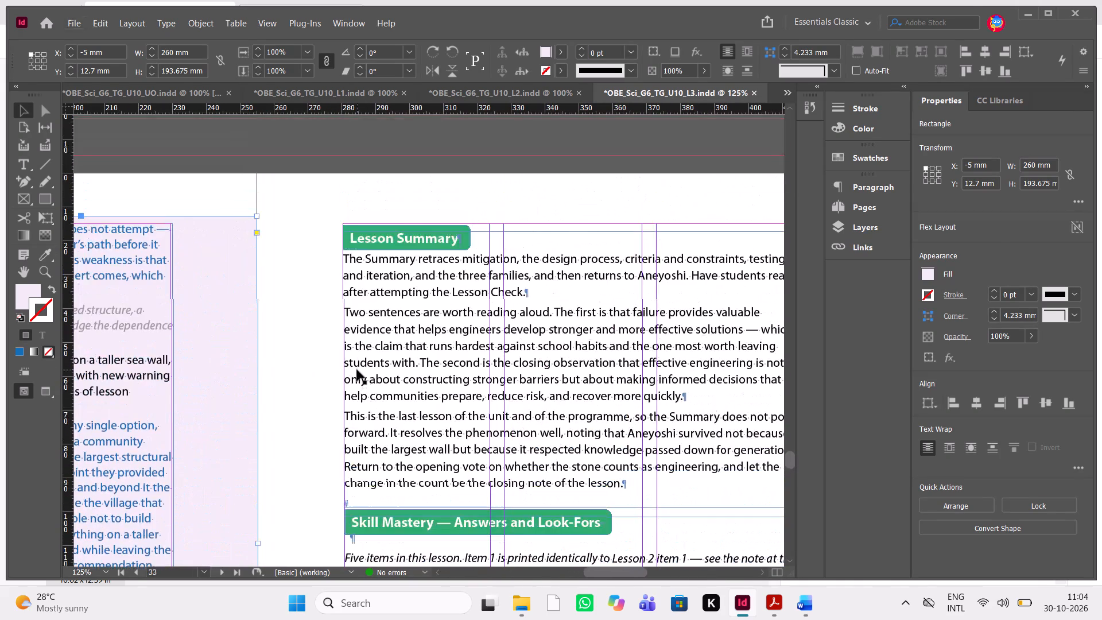
pyautogui.hotkey('alt', 'Tab')
pyautogui.scroll(-3, 357, 370)
pyautogui.rightClick(357, 370)
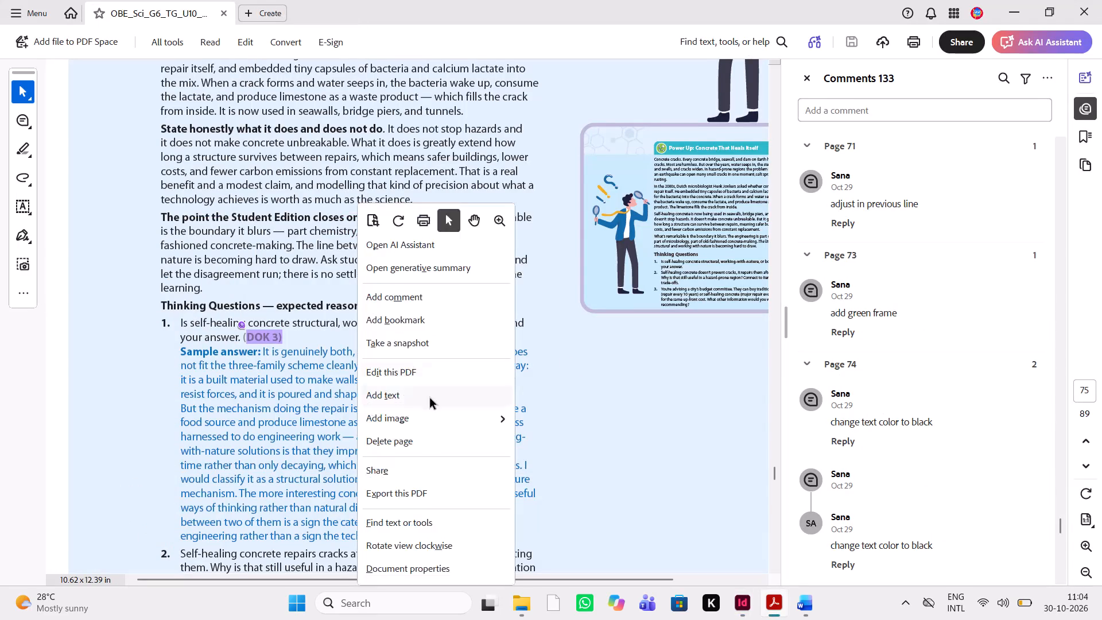
pyautogui.click(623, 414)
pyautogui.scroll(-8, 623, 414)
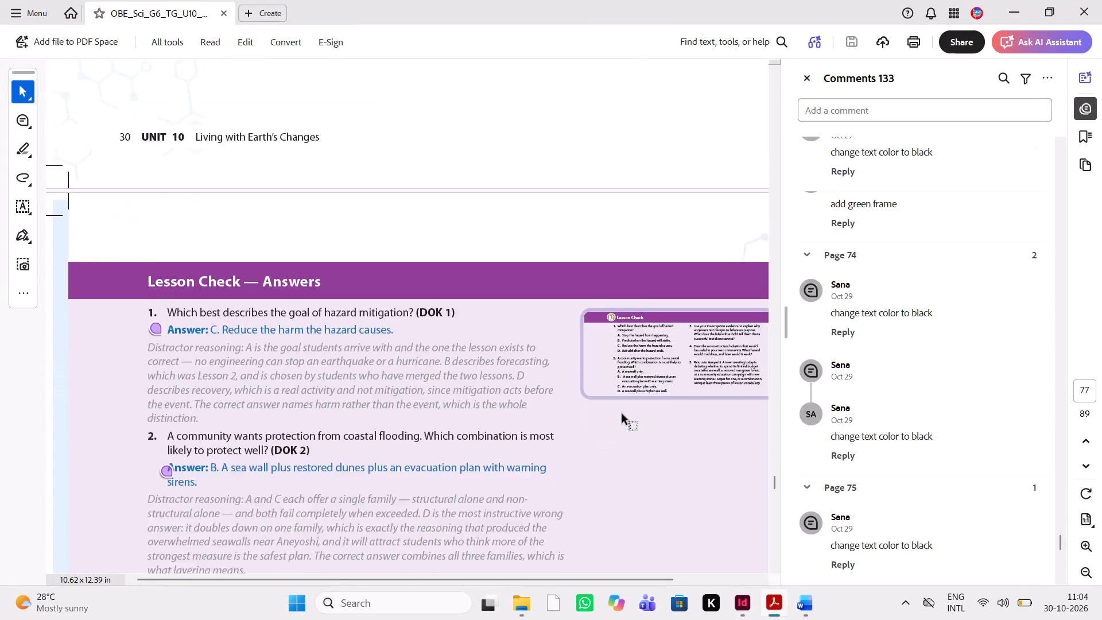
pyautogui.scroll(-8, 623, 414)
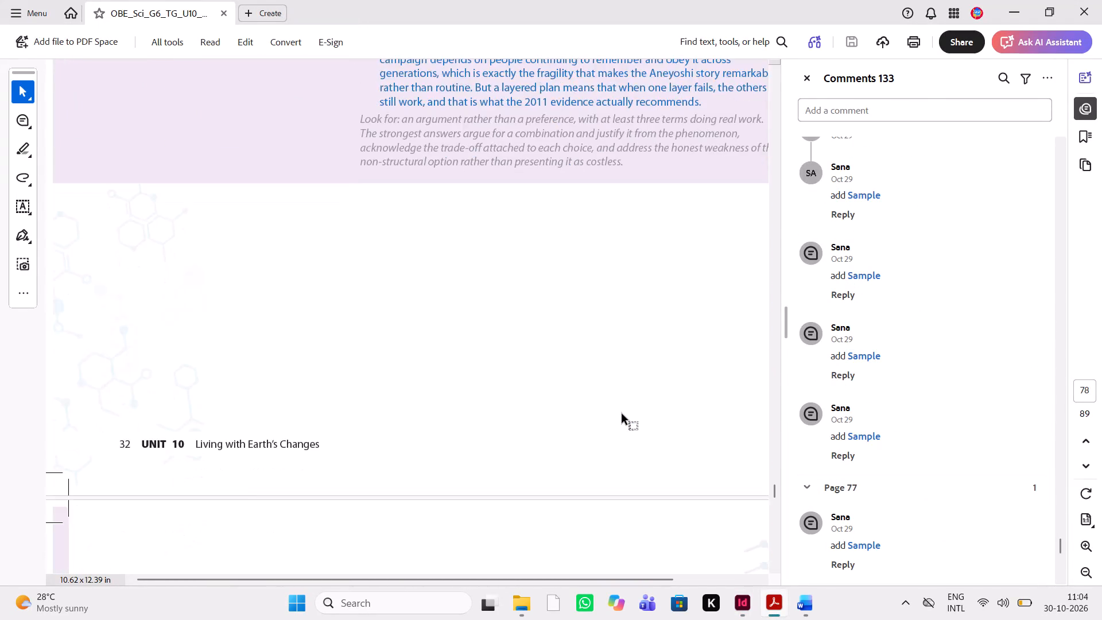
pyautogui.scroll(-4, 623, 414)
pyautogui.hotkey('alt', 'Tab')
# Switch back to InDesign and set the paragraph spacing after the "Lesson Summary" heading on page 33 to 3 mm.
pyautogui.hscroll(-1, 623, 414)
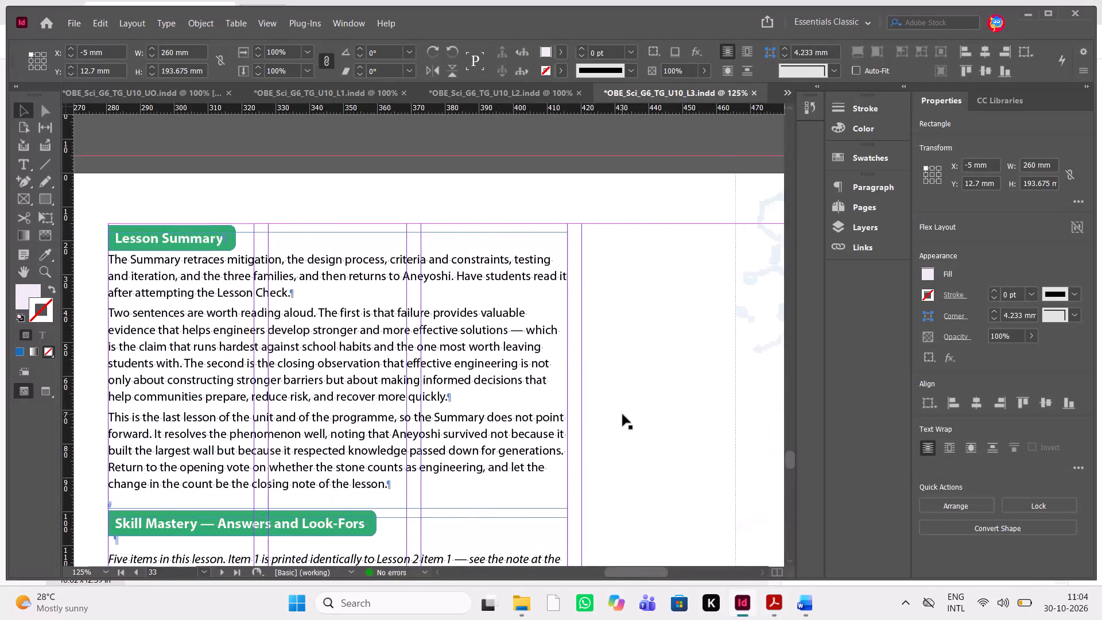
pyautogui.hscroll(1, 623, 414)
pyautogui.doubleClick(474, 248)
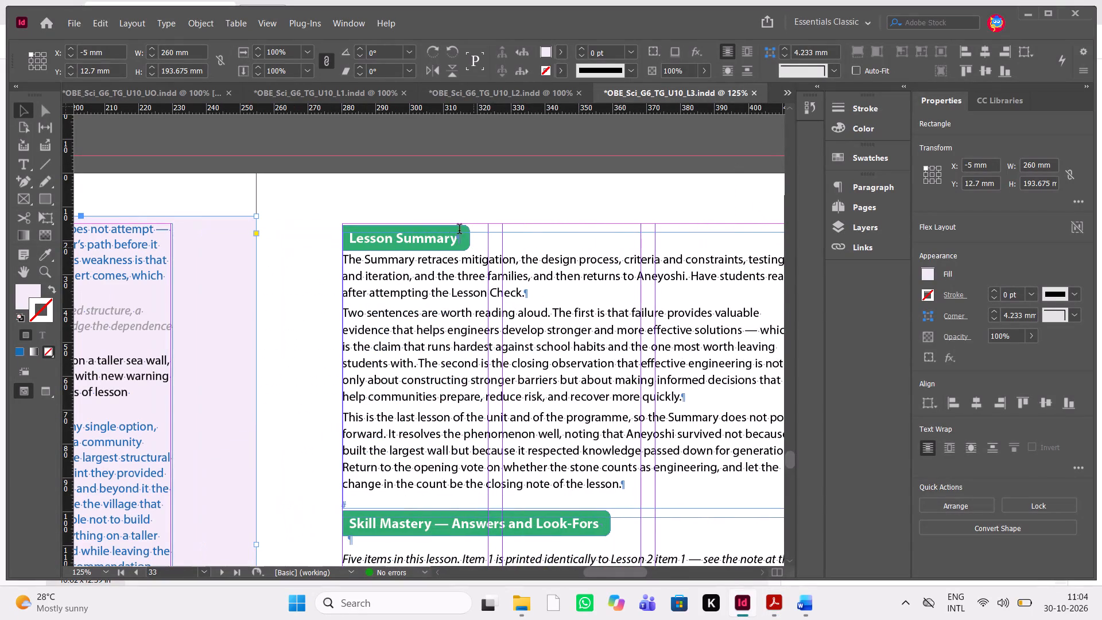
pyautogui.click(451, 229)
pyautogui.tripleClick(449, 239)
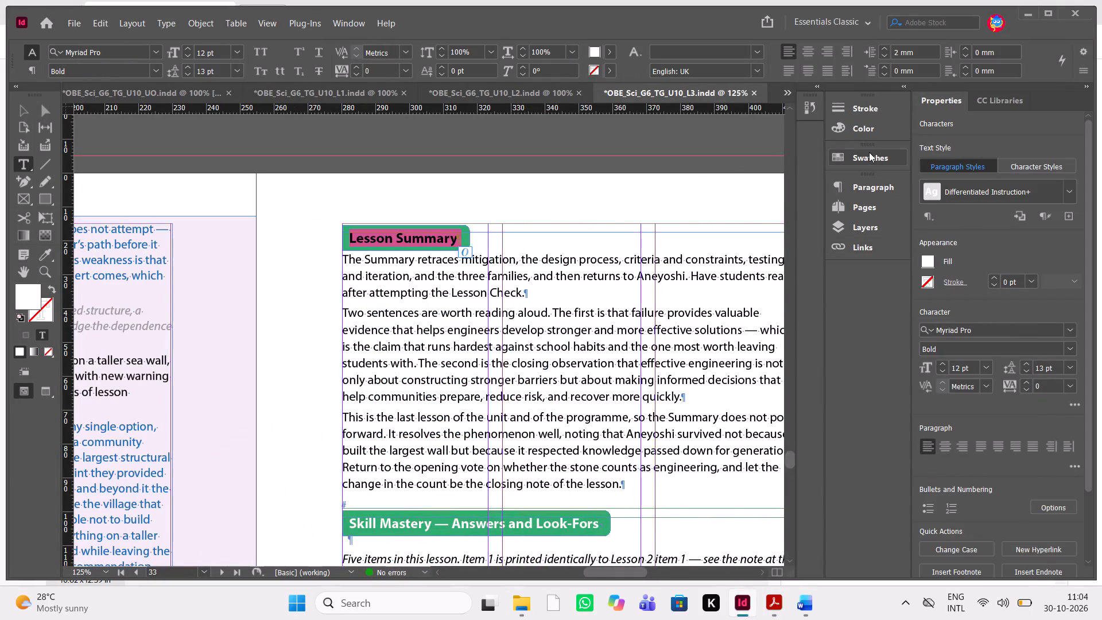
pyautogui.click(881, 183)
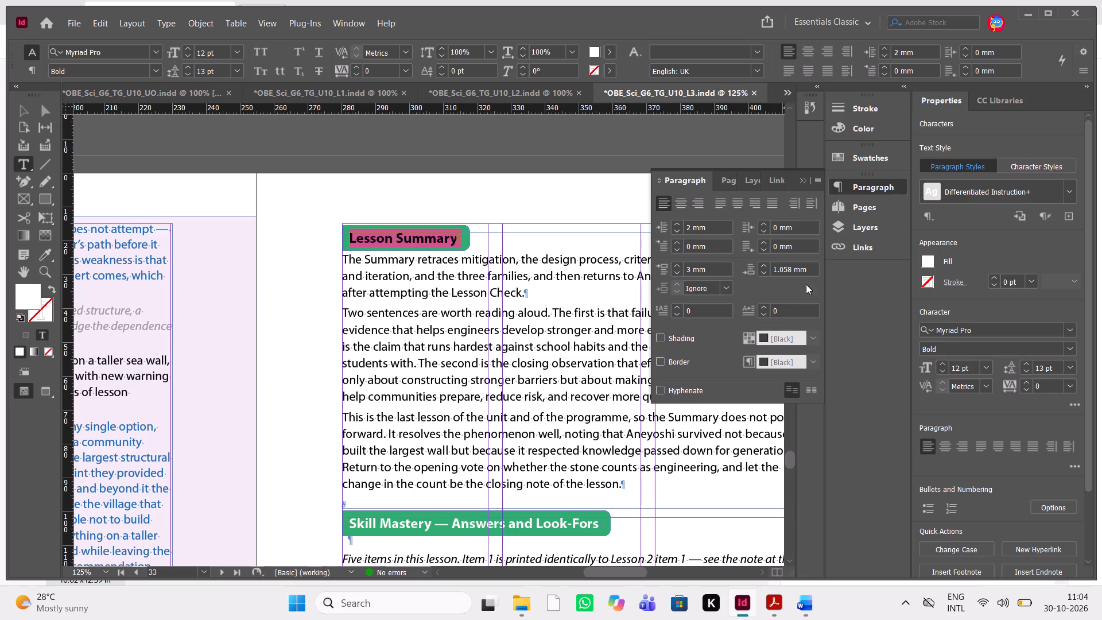
pyautogui.click(762, 262)
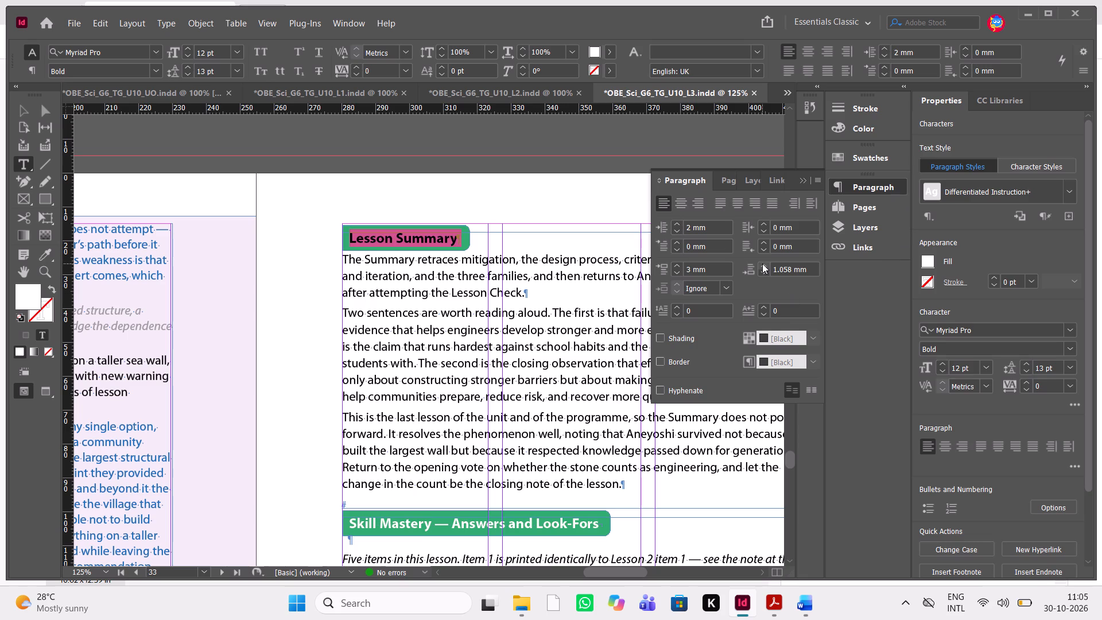
pyautogui.click(762, 263)
pyautogui.click(762, 263)
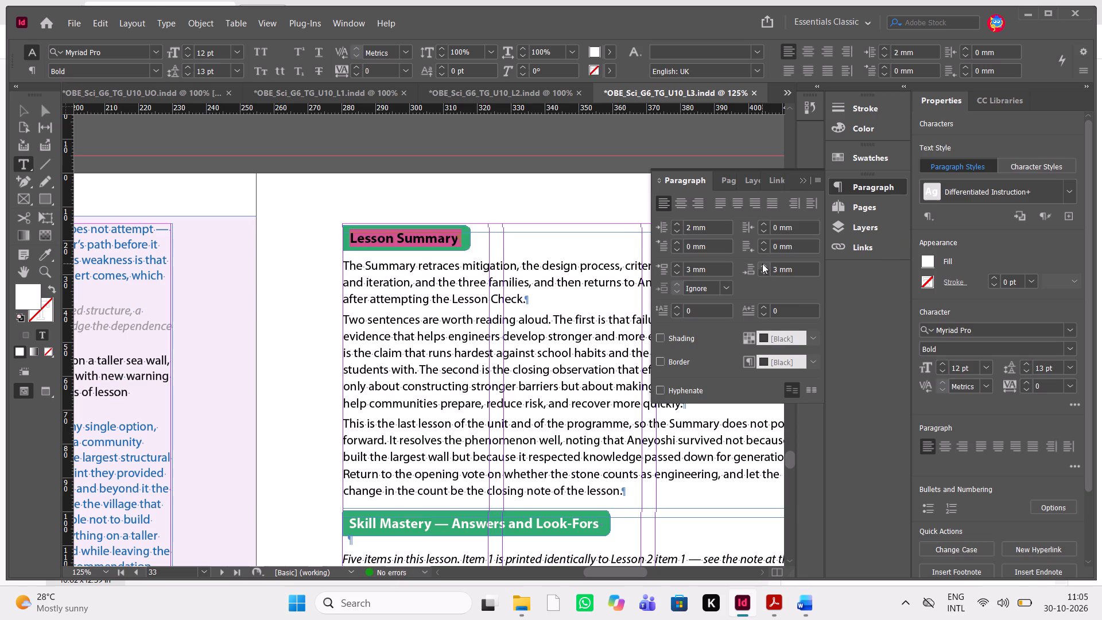
pyautogui.click(762, 263)
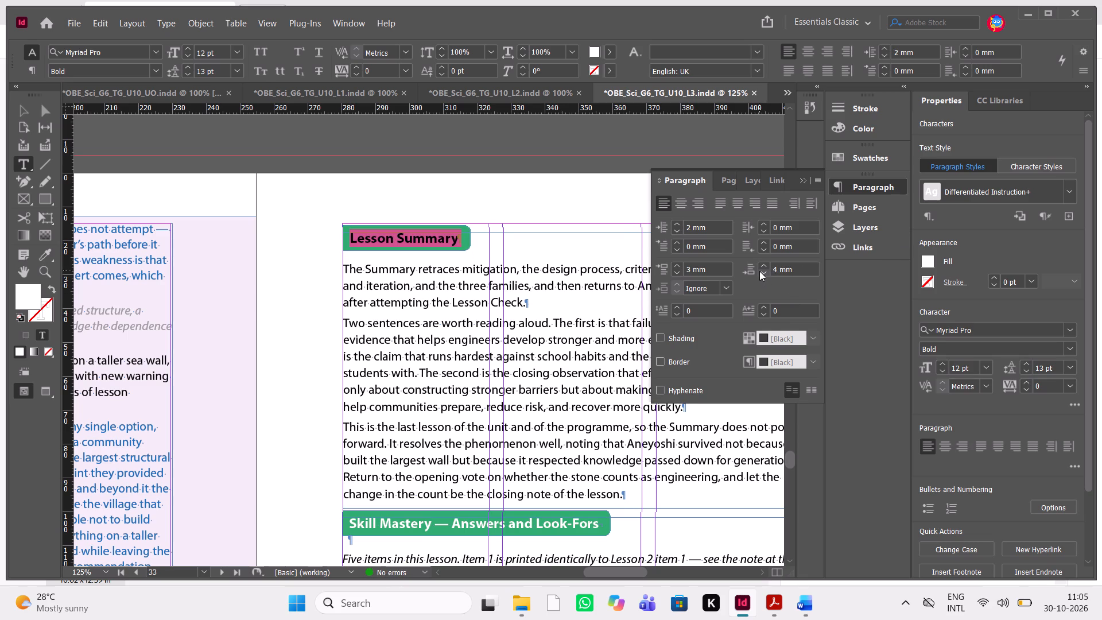
pyautogui.click(759, 271)
pyautogui.click(538, 365)
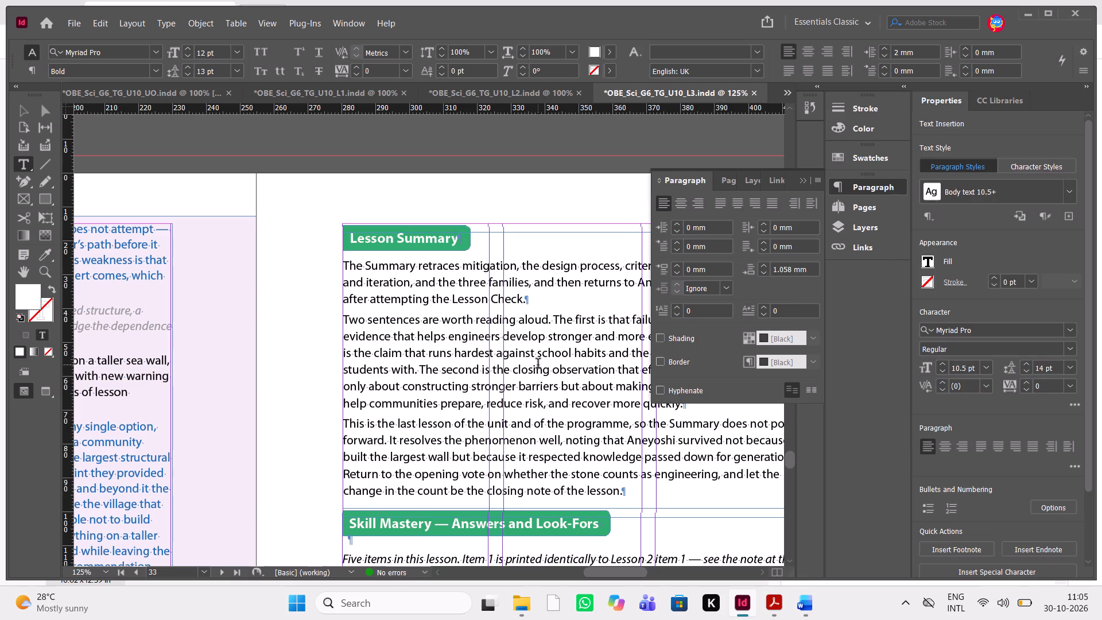
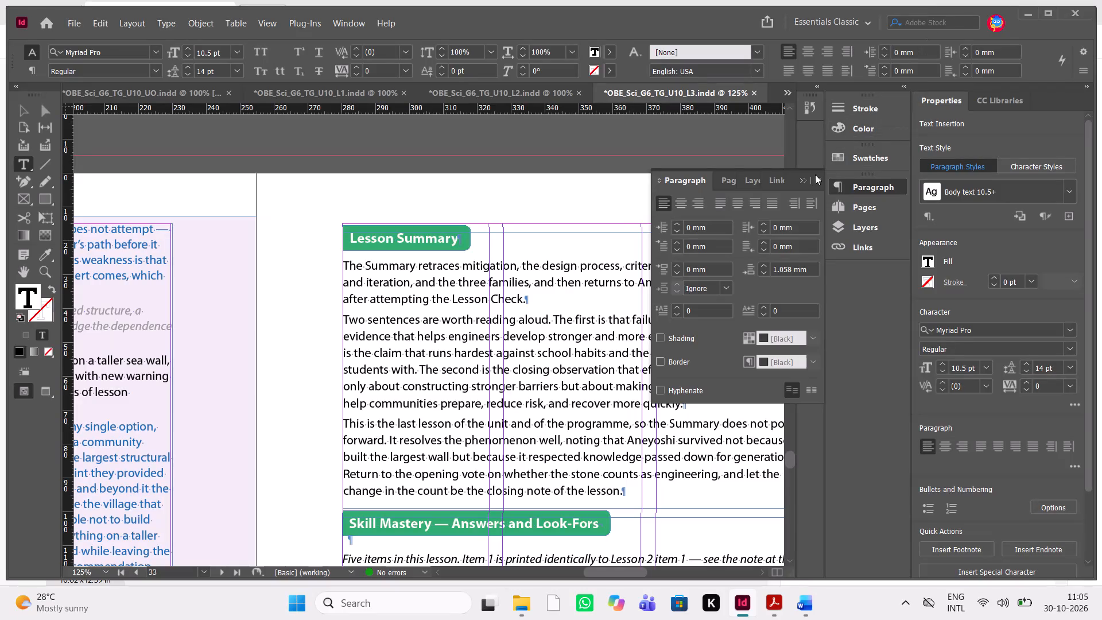
# Set the tracking to -5 for the rest of the item 2 sample answer at the top of page 34.
pyautogui.click(804, 178)
pyautogui.scroll(-1, 607, 305)
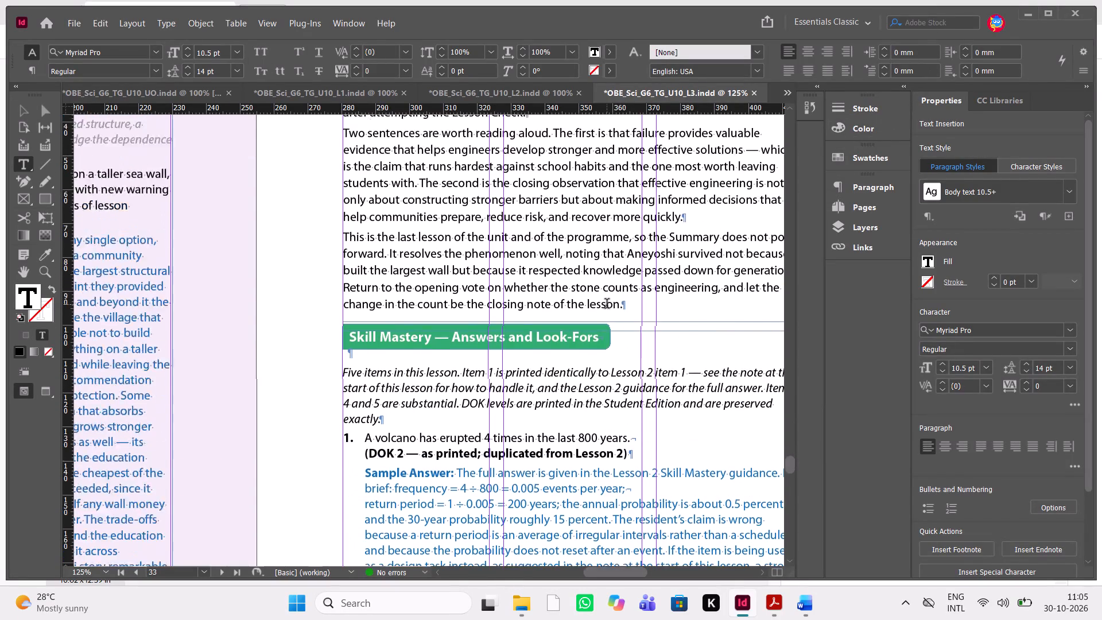
pyautogui.scroll(-1, 607, 305)
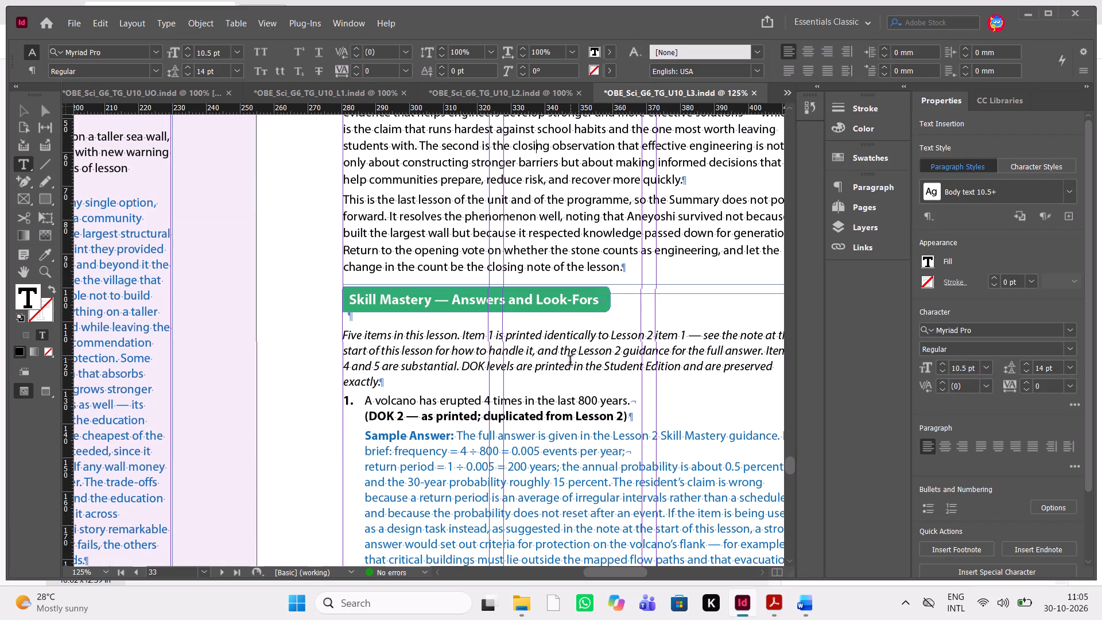
pyautogui.hotkey('alt', 'Tab')
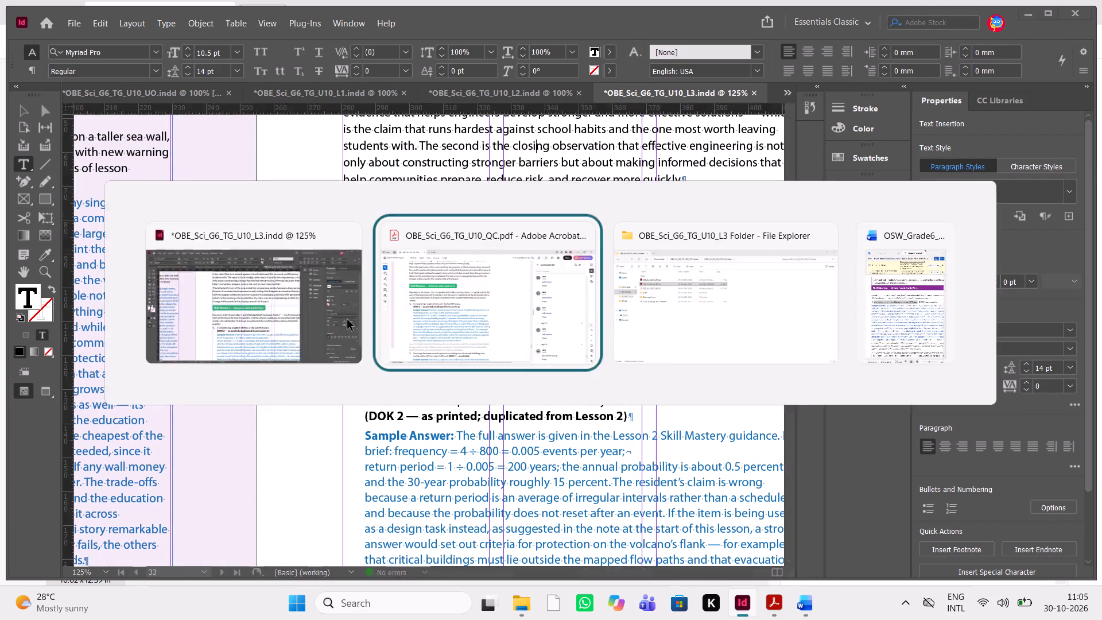
pyautogui.scroll(-4, 447, 381)
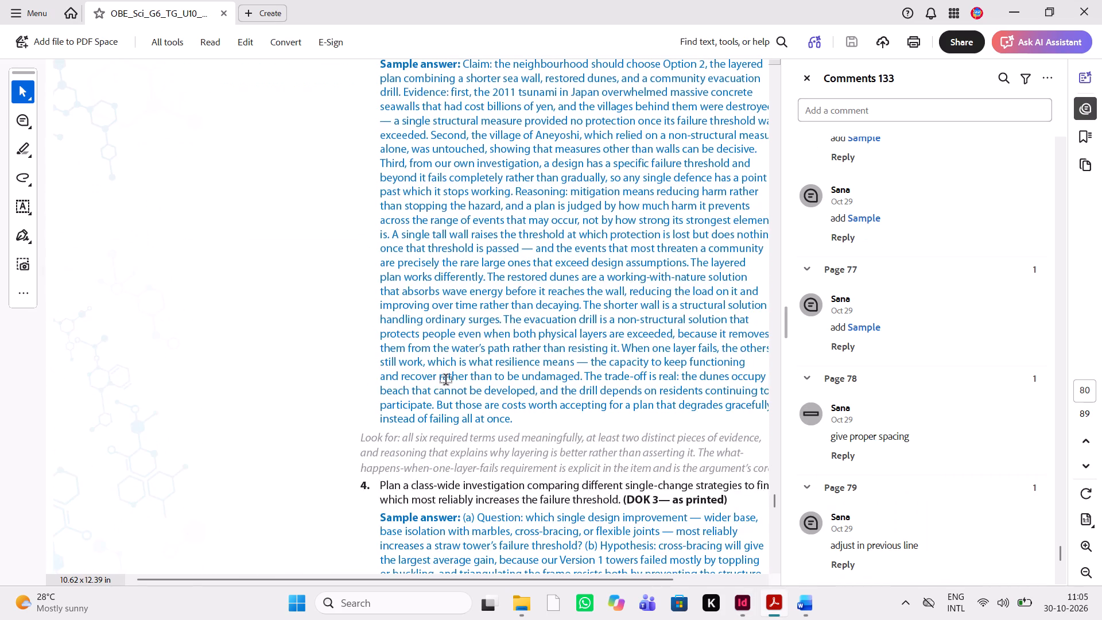
pyautogui.hotkey('alt', 'Tab')
pyautogui.scroll(-3, 447, 381)
pyautogui.hscroll(-1, 447, 381)
pyautogui.scroll(-1, 447, 381)
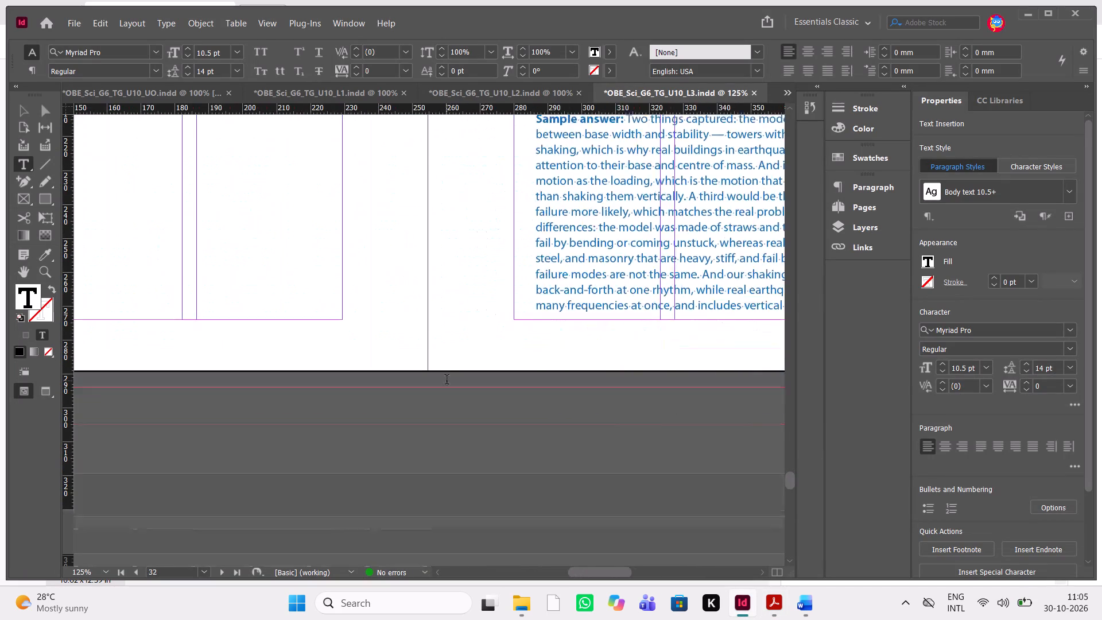
pyautogui.scroll(-2, 447, 381)
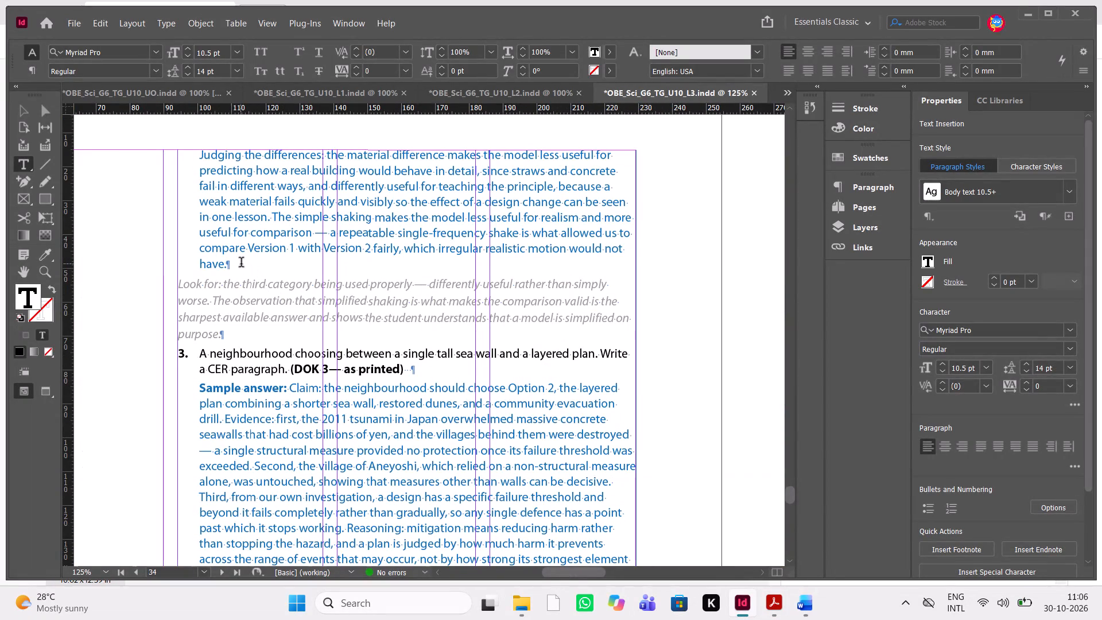
pyautogui.moveTo(241, 263); pyautogui.dragTo(174, 162)
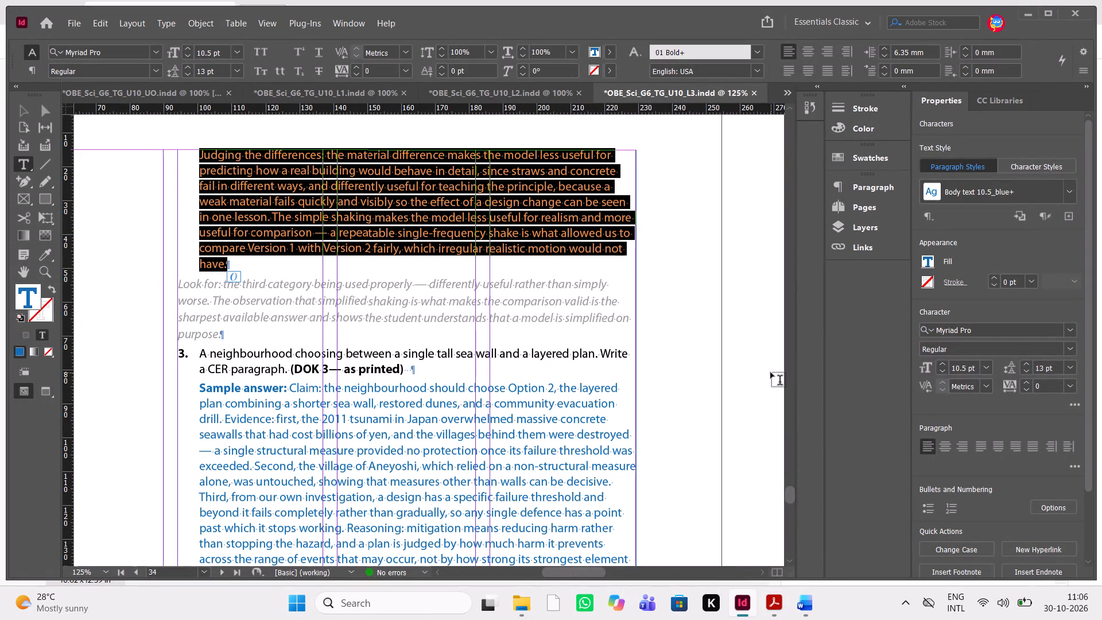
pyautogui.click(1074, 387)
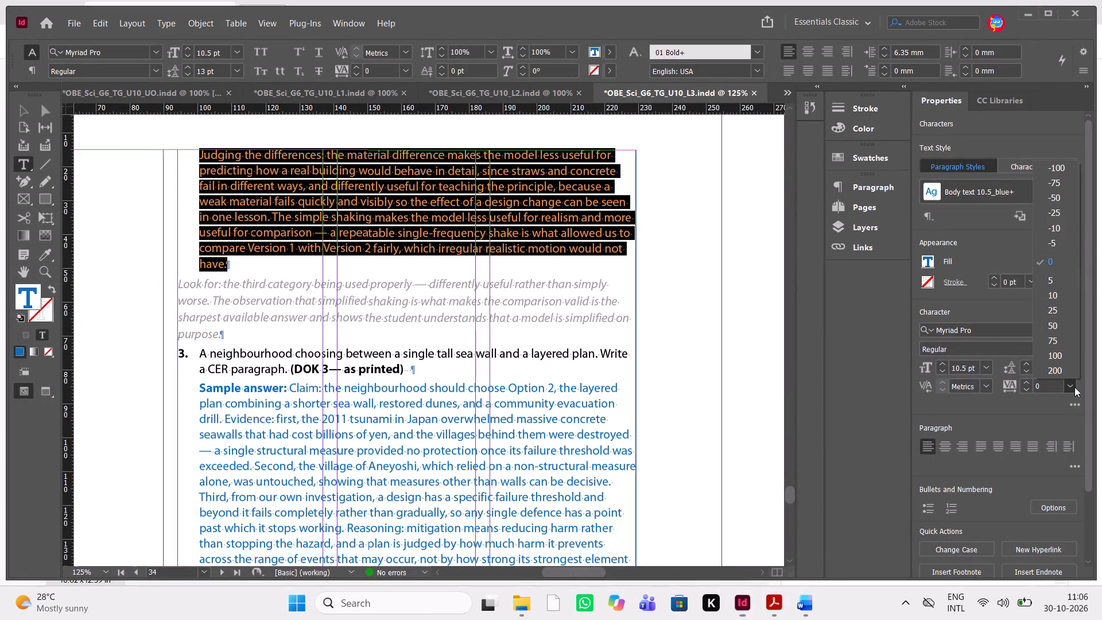
pyautogui.click(1071, 240)
pyautogui.moveTo(1071, 240); pyautogui.dragTo(1046, 285)
# Extend the selection back to the start of the item 2 sample answer on page 33 and set its tracking to -5.
pyautogui.scroll(1, 670, 313)
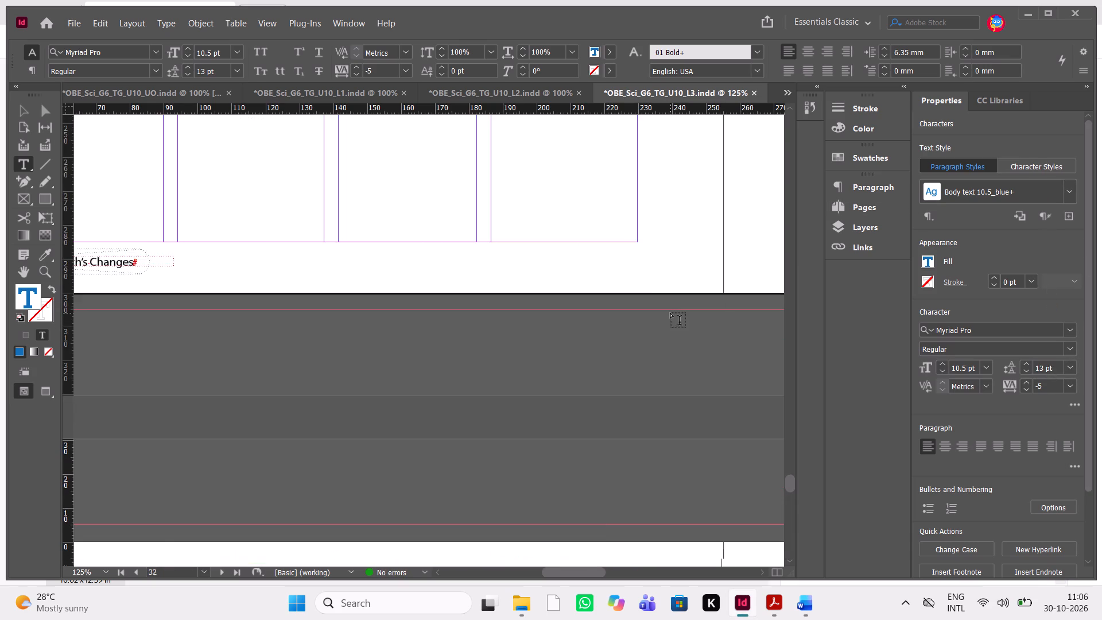
pyautogui.scroll(2, 670, 313)
pyautogui.hotkey('shift', 'Up')
pyautogui.hotkey('shift', 'Up')
pyautogui.hotkey('shift', 'Up')
pyautogui.hotkey('shift', 'Up')
pyautogui.hotkey('shift', 'Up')
pyautogui.hotkey('shift', 'Up')
pyautogui.hotkey('shift', 'Up')
pyautogui.hotkey('shift', 'Up')
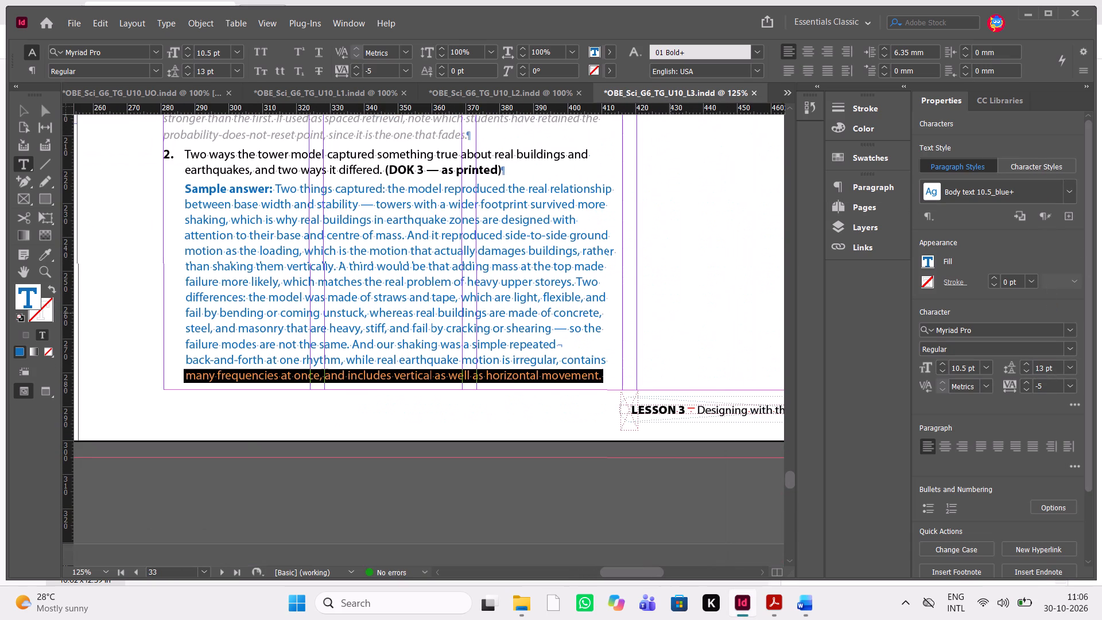
pyautogui.hotkey('shift', 'Up')
pyautogui.hotkey('shift', 'Up')
pyautogui.hotkey('shift', 'Up')
pyautogui.hotkey('shift', 'Up')
pyautogui.hotkey('shift', 'Up')
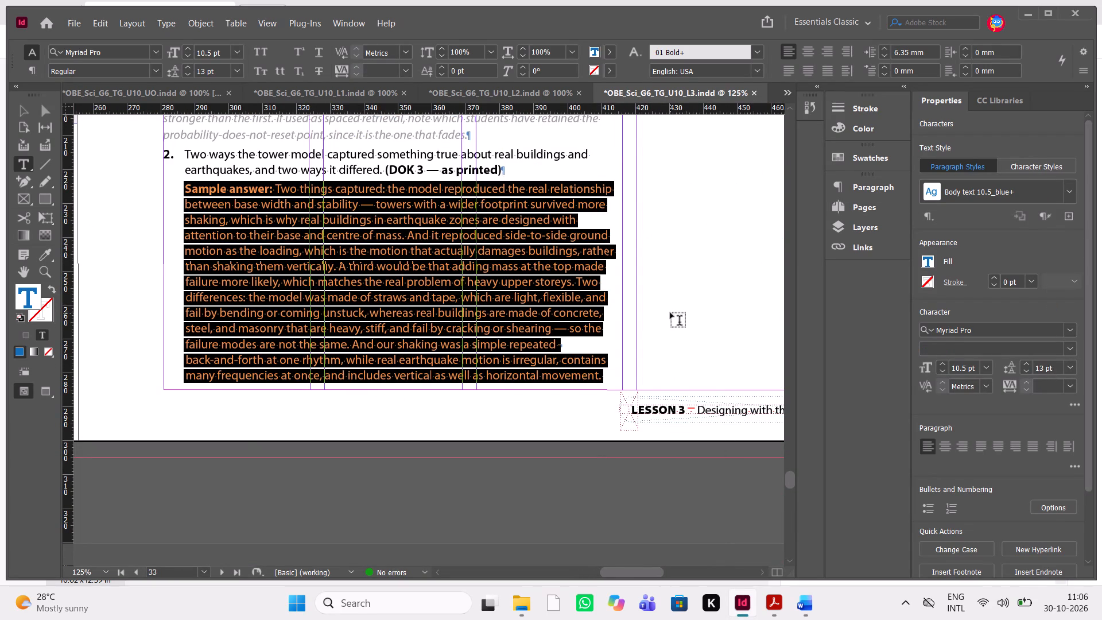
pyautogui.click(1073, 384)
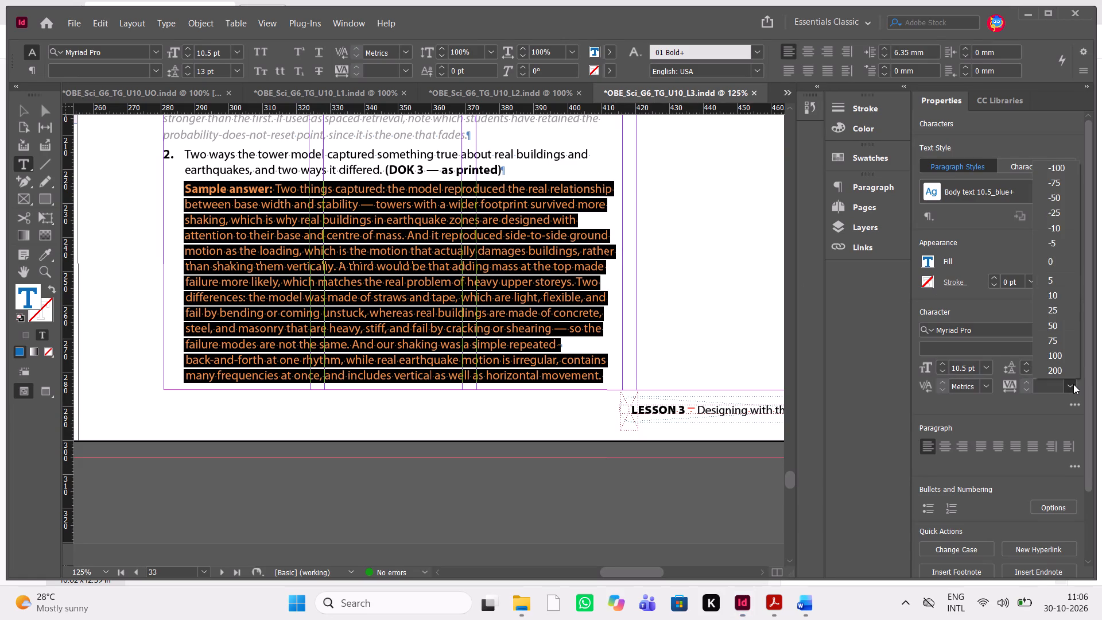
pyautogui.click(1064, 242)
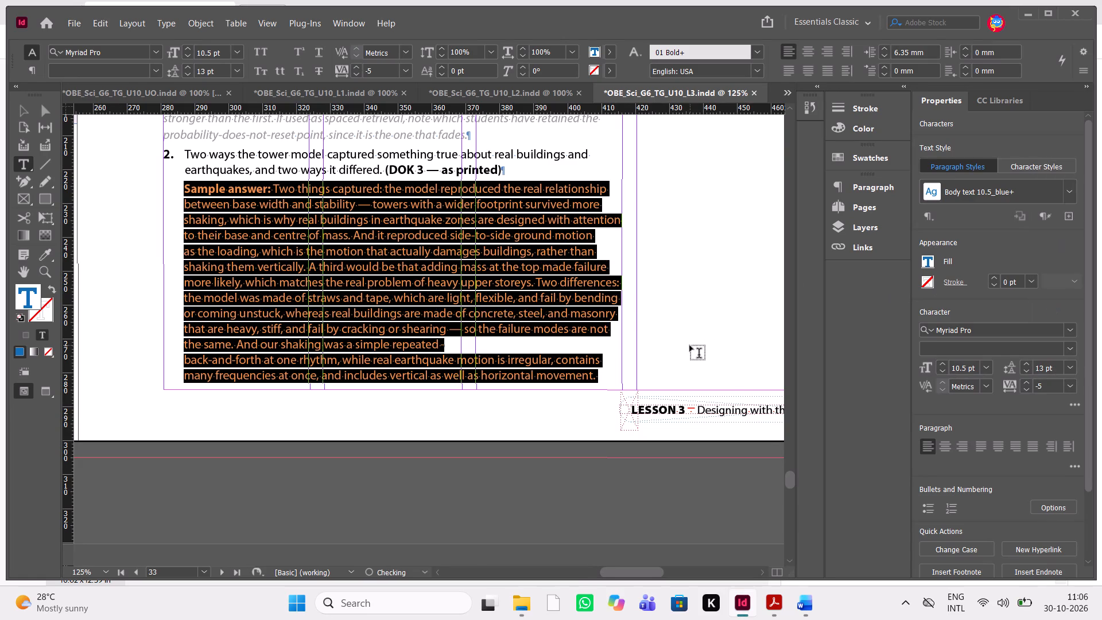
# Remove the forced line break after "simple repeated" in the item 2 sample answer on page 33.
pyautogui.hscroll(1, 690, 346)
pyautogui.hscroll(-1, 690, 346)
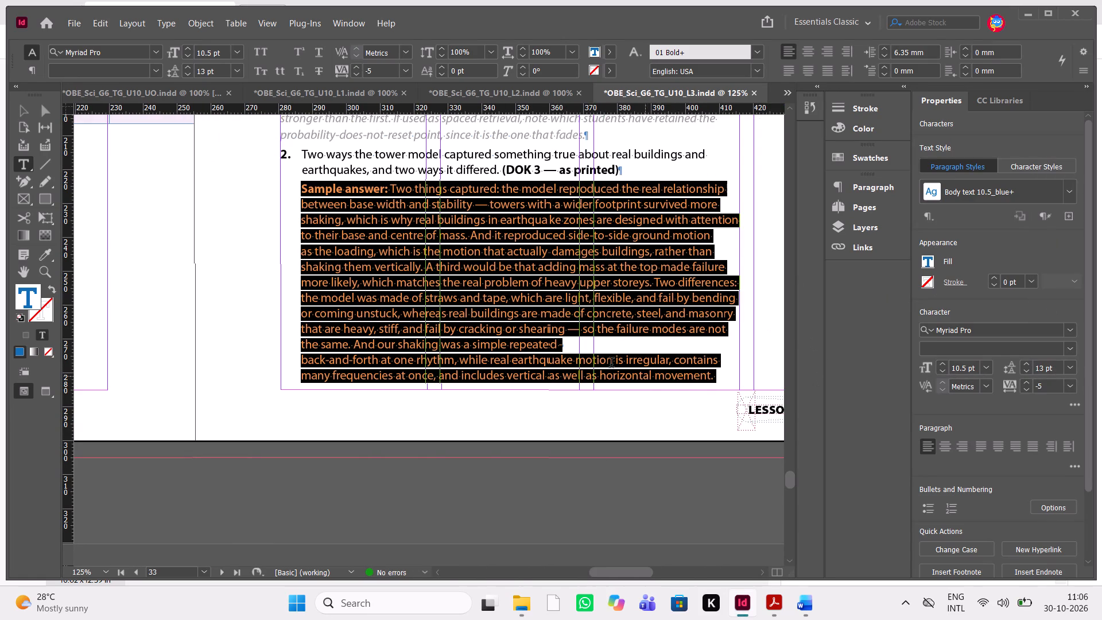
pyautogui.click(610, 363)
pyautogui.click(582, 354)
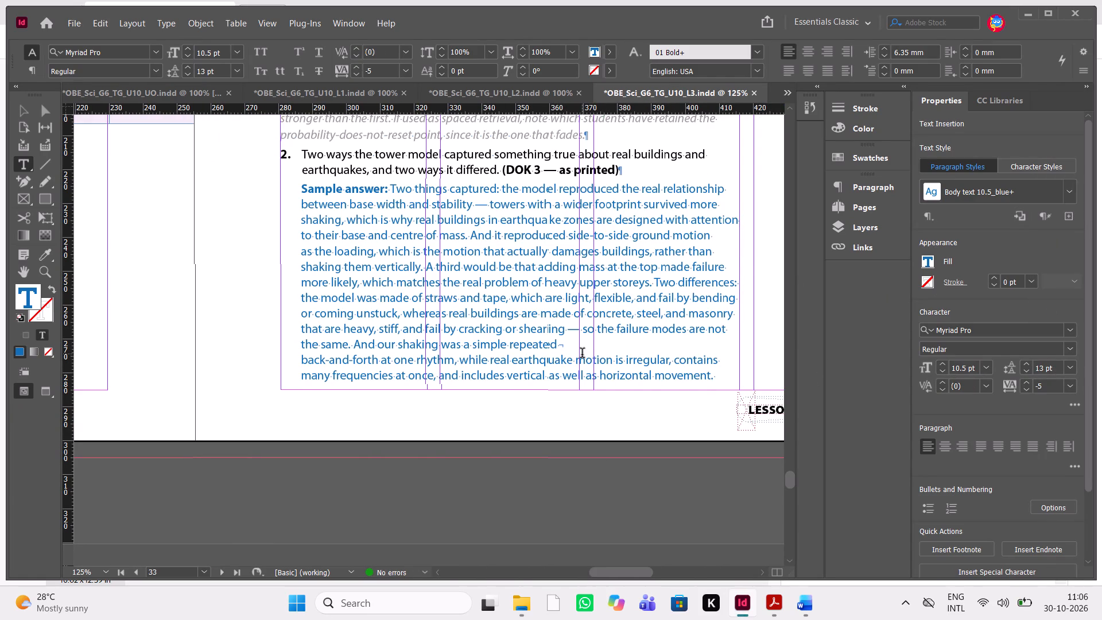
pyautogui.click(561, 347)
pyautogui.press('Delete')
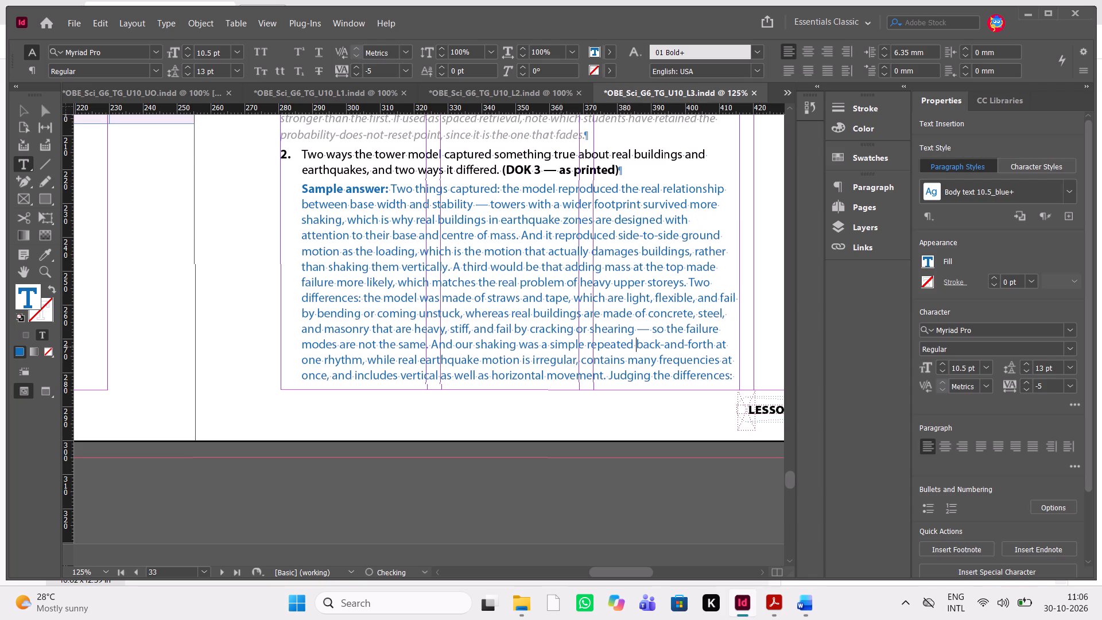
# Check the adjusted sample answer on page 34, and review the following pages of the QC PDF in Acrobat for correction comments.
pyautogui.scroll(-2, 561, 347)
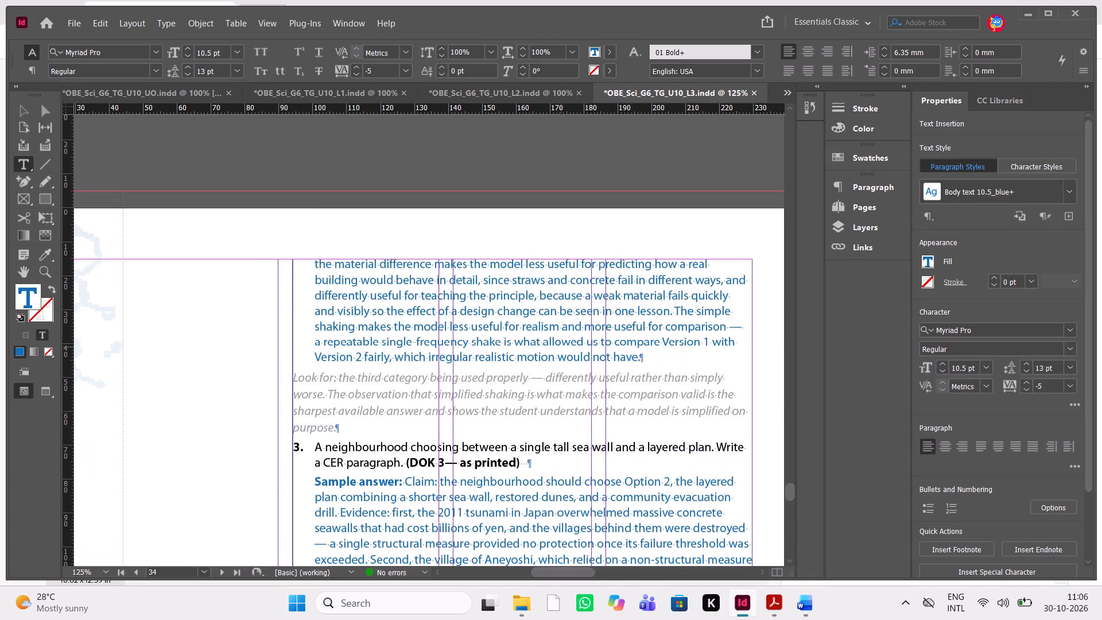
pyautogui.scroll(-1, 561, 347)
pyautogui.hotkey('alt', 'Tab')
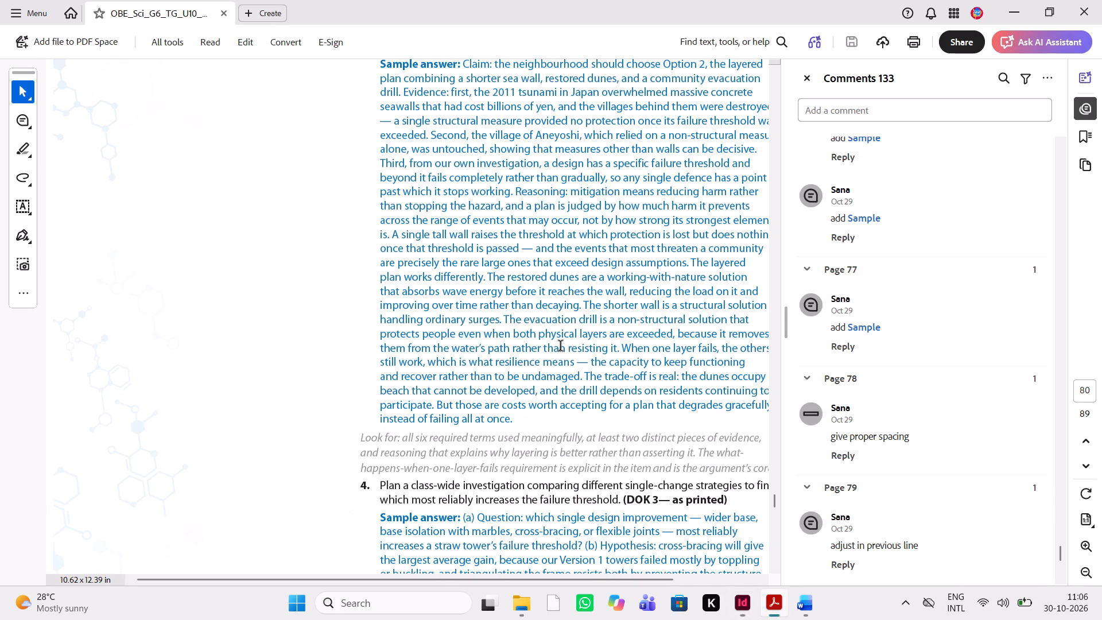
pyautogui.scroll(-3, 561, 347)
pyautogui.scroll(4, 561, 347)
pyautogui.scroll(-9, 561, 347)
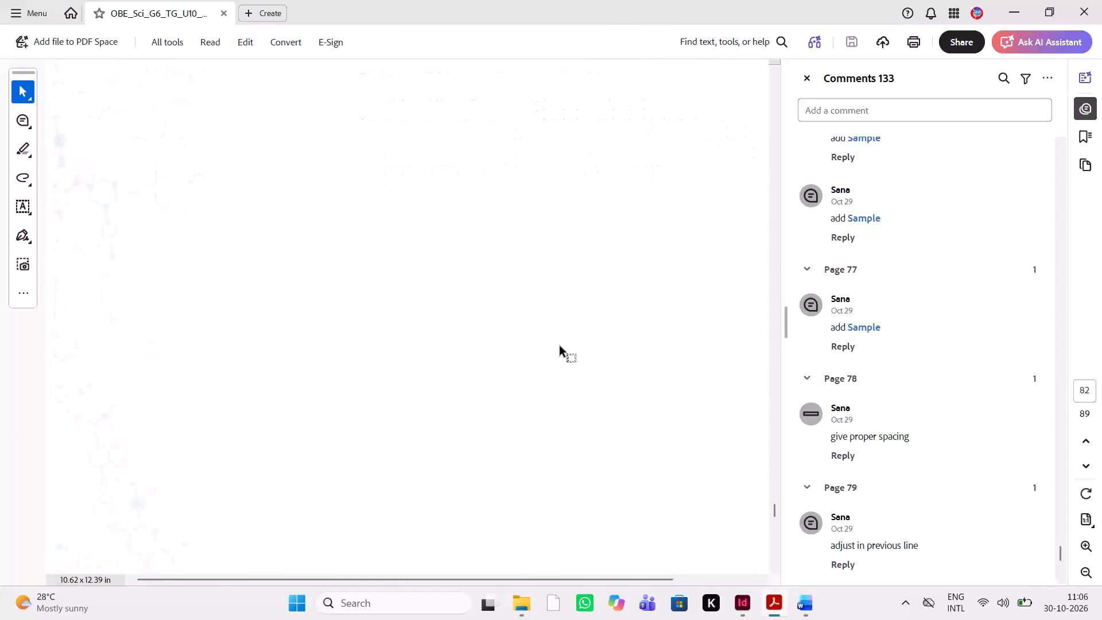
pyautogui.scroll(-5, 561, 347)
pyautogui.hotkey('alt', 'Tab')
# Back in InDesign, shorten the "Look for" text frame at the top of page 36 to about 23.1 mm high.
pyautogui.scroll(-6, 561, 347)
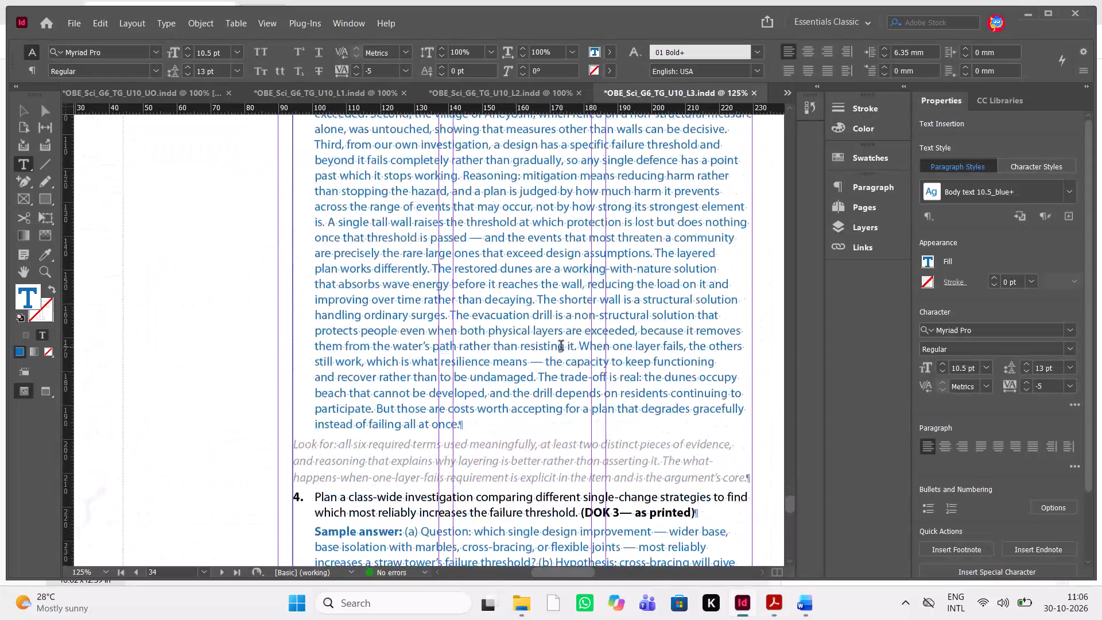
pyautogui.scroll(-4, 561, 347)
pyautogui.scroll(1, 561, 347)
pyautogui.scroll(-2, 561, 347)
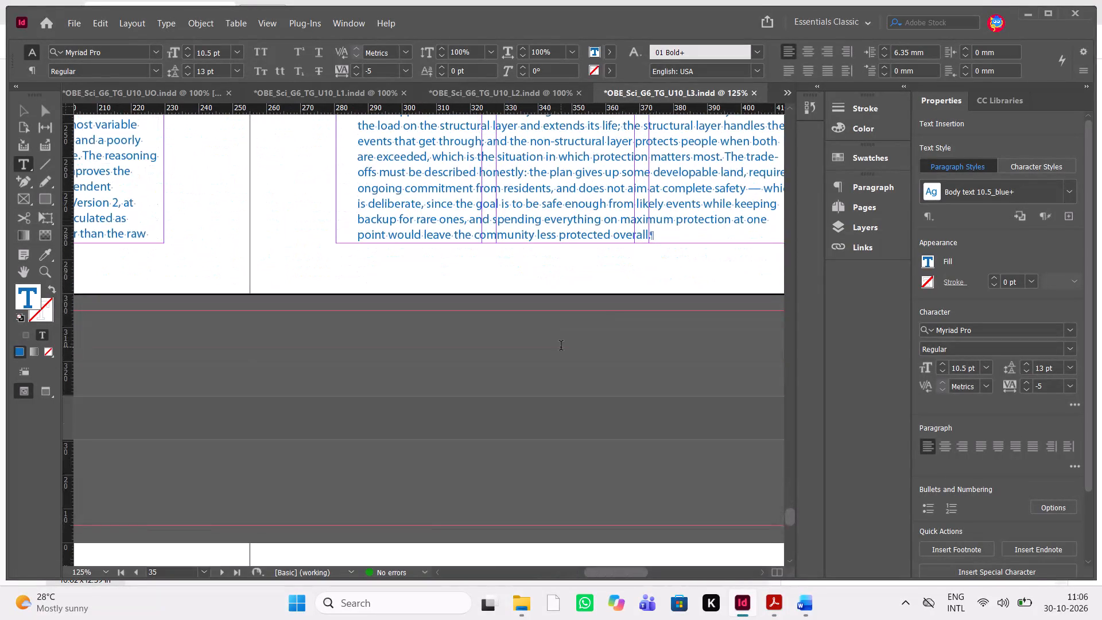
pyautogui.scroll(-2, 561, 347)
pyautogui.hscroll(-1, 561, 347)
pyautogui.scroll(-1, 561, 347)
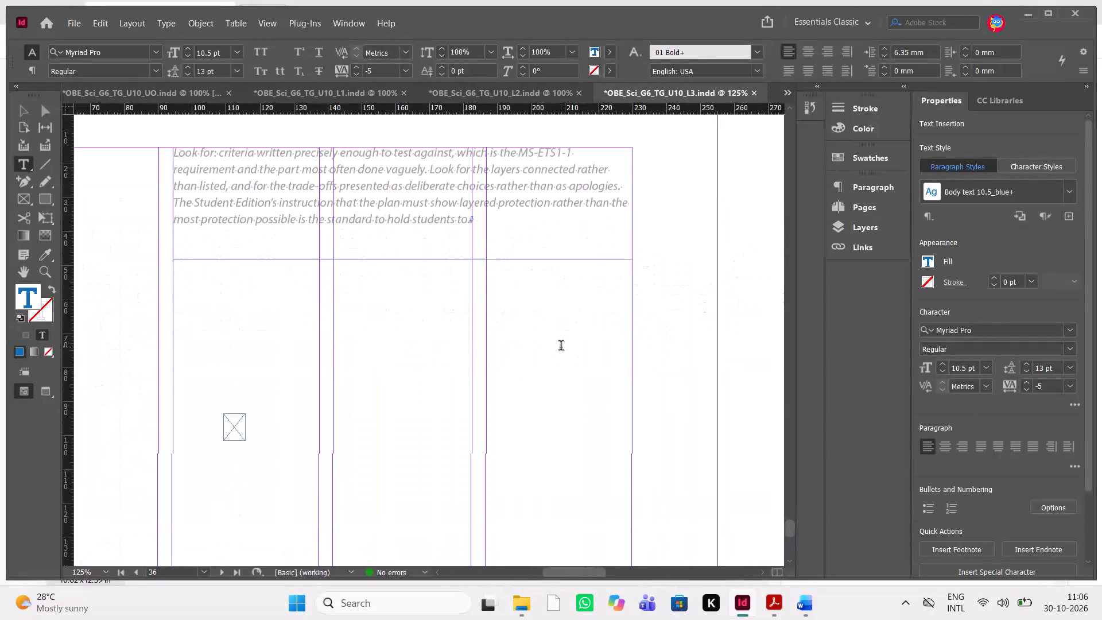
pyautogui.press('Escape')
pyautogui.click(444, 256)
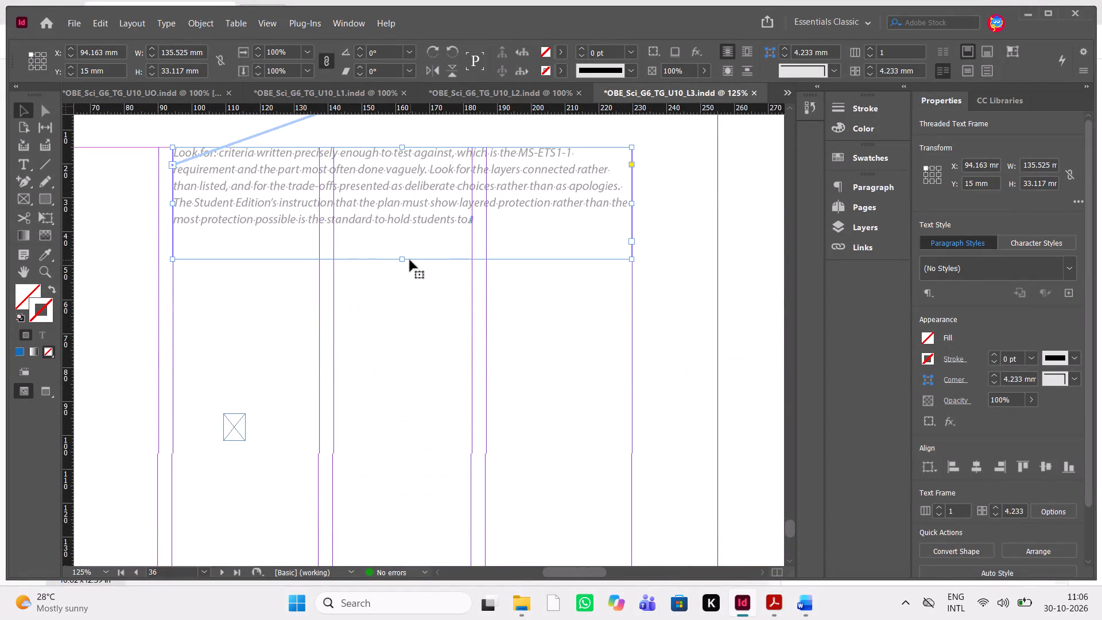
pyautogui.moveTo(403, 258); pyautogui.dragTo(411, 228)
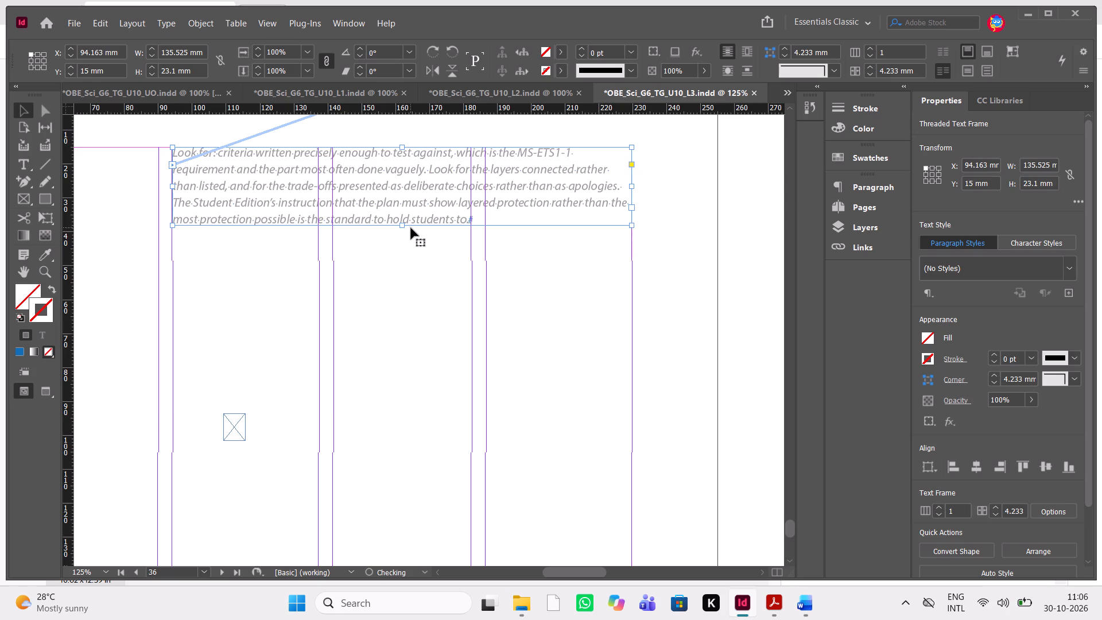
# Move the Reflection Question text frame from page 37 toward page 36, to about X 222 mm, Y 41 mm.
pyautogui.scroll(-3, 438, 347)
pyautogui.scroll(2, 438, 347)
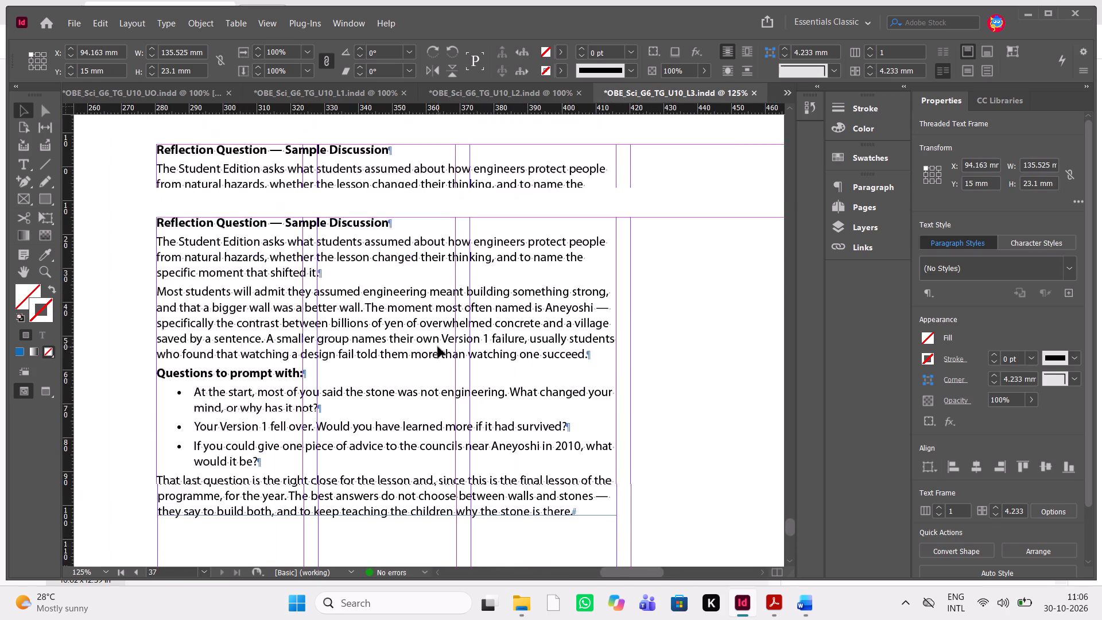
pyautogui.scroll(1, 438, 347)
pyautogui.scroll(-1, 438, 347)
pyautogui.moveTo(347, 354); pyautogui.dragTo(310, 363)
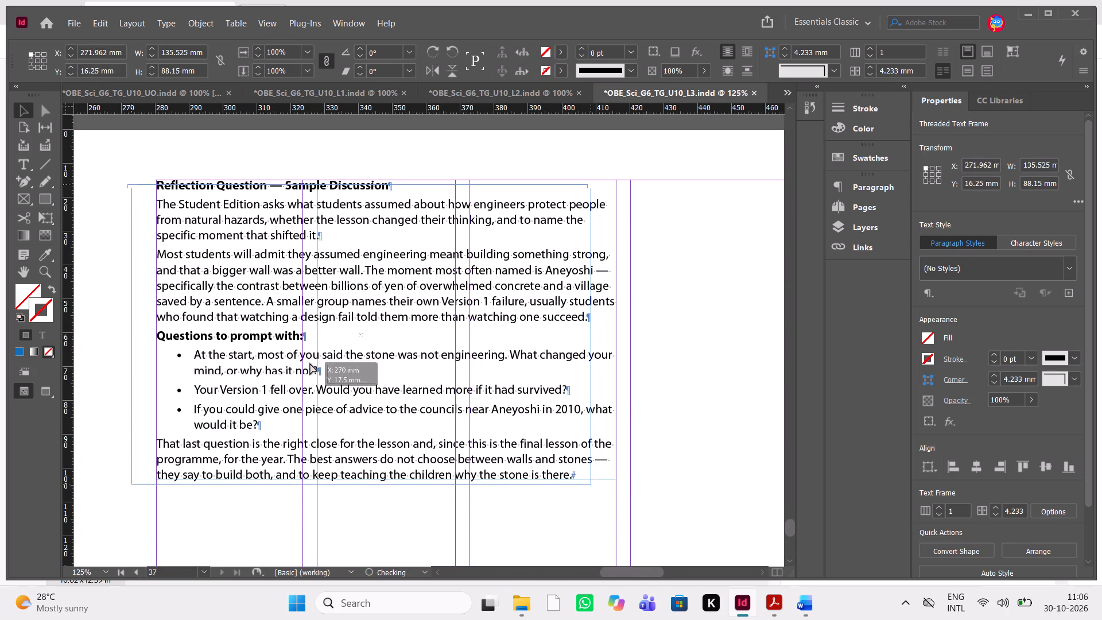
pyautogui.moveTo(310, 363); pyautogui.dragTo(152, 443)
# Delete the small empty graphic frame on page 36.
pyautogui.hscroll(7, 152, 443)
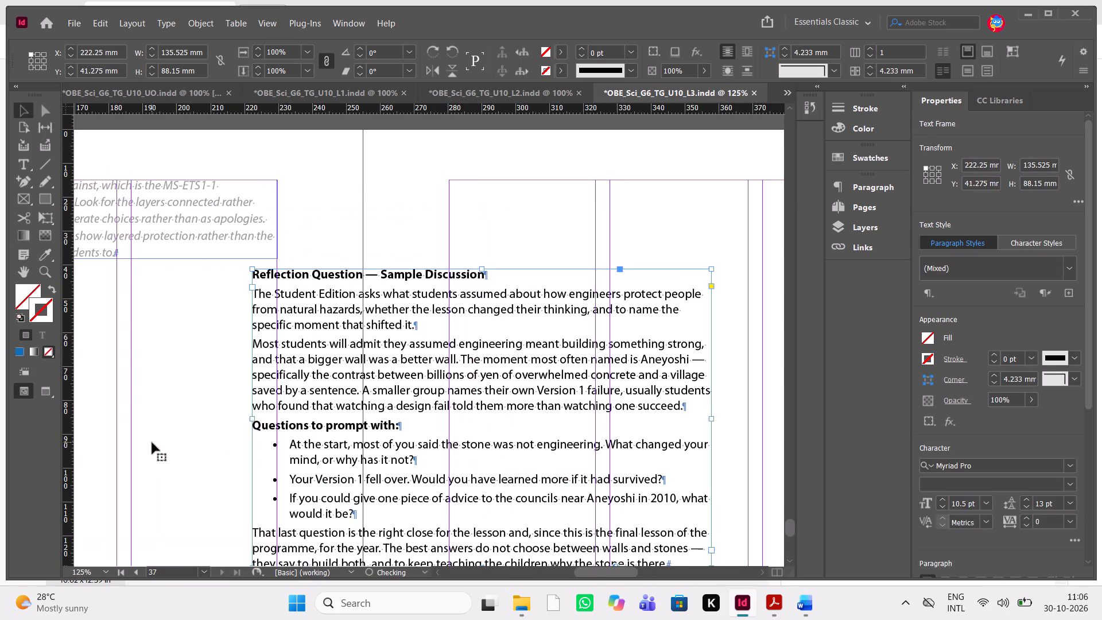
pyautogui.hscroll(2, 324, 304)
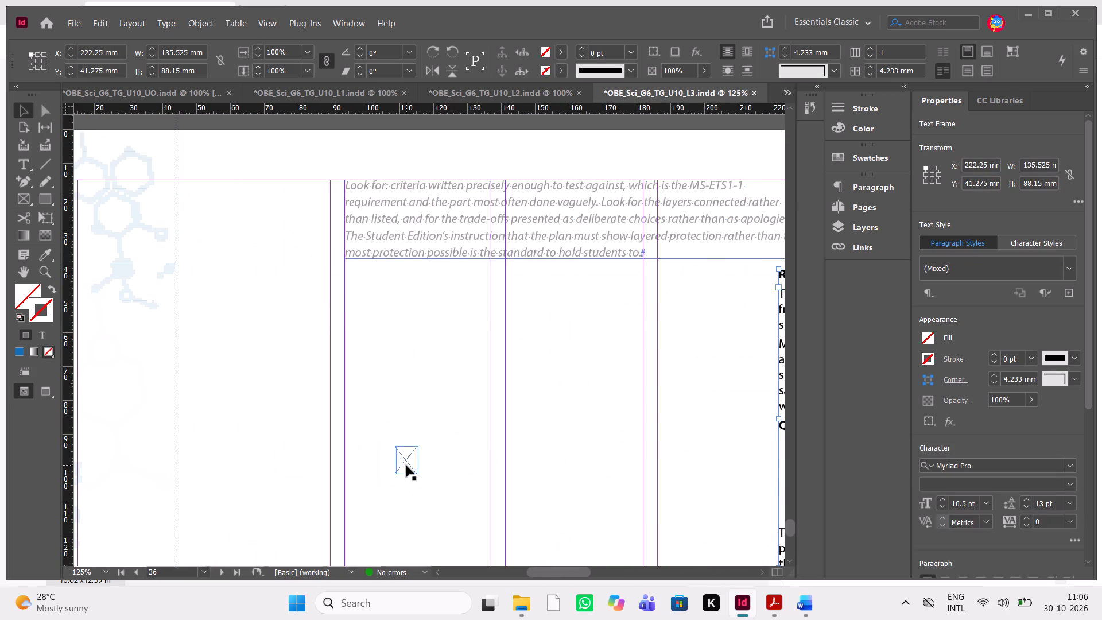
pyautogui.click(406, 466)
pyautogui.press('Delete')
# Place the Reflection Question text frame directly beneath the "Look for" frame on page 36, at X 94.163 mm, Y 41 mm.
pyautogui.hscroll(-1, 406, 466)
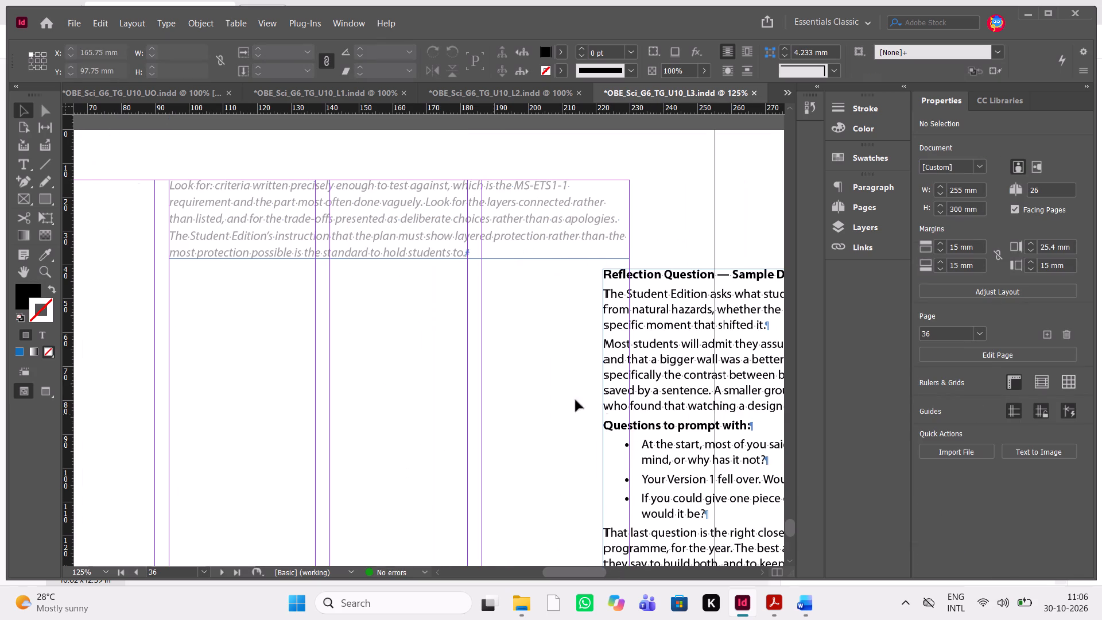
pyautogui.moveTo(654, 412); pyautogui.dragTo(218, 420)
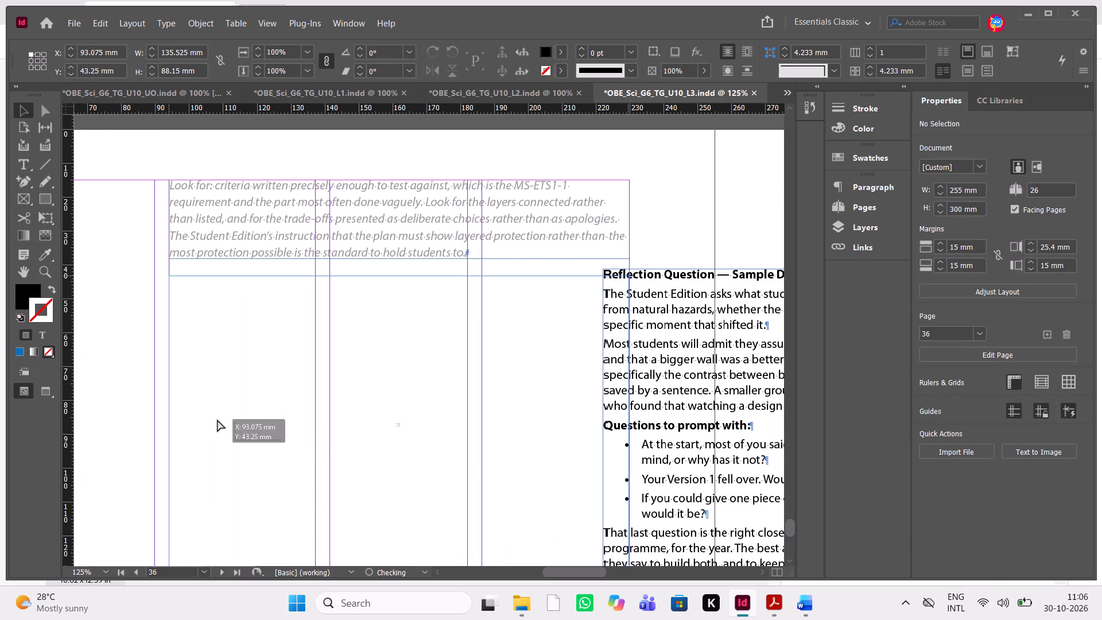
pyautogui.moveTo(218, 420); pyautogui.dragTo(222, 420)
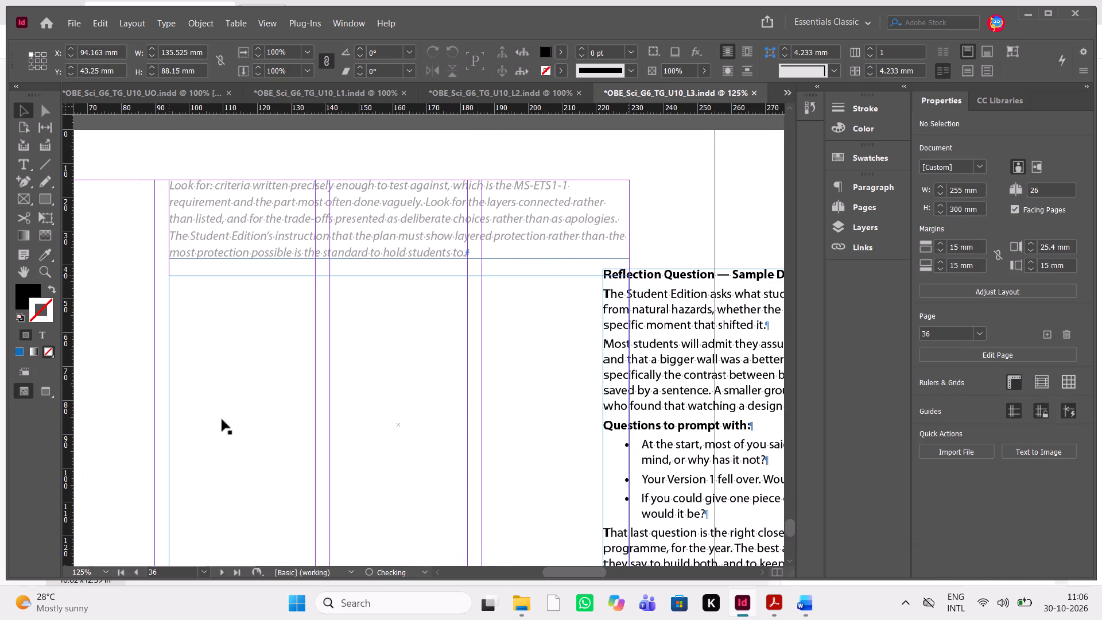
pyautogui.press('Up')
pyautogui.press('Up')
pyautogui.press('Up')
pyautogui.press('Up')
pyautogui.press('Up')
pyautogui.press('Up')
pyautogui.press('Up')
pyautogui.press('Up')
pyautogui.press('Up')
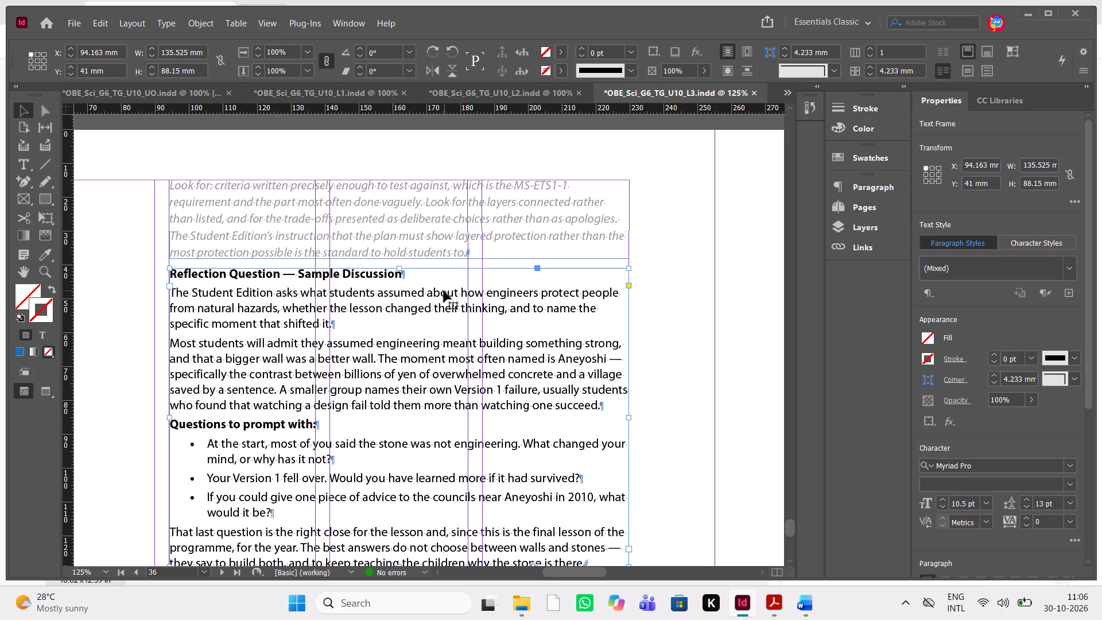
# Delete "Question — Sample Discussion" from the reflection heading on page 36, leaving only "Reflection".
pyautogui.doubleClick(444, 291)
pyautogui.moveTo(413, 277); pyautogui.dragTo(368, 274)
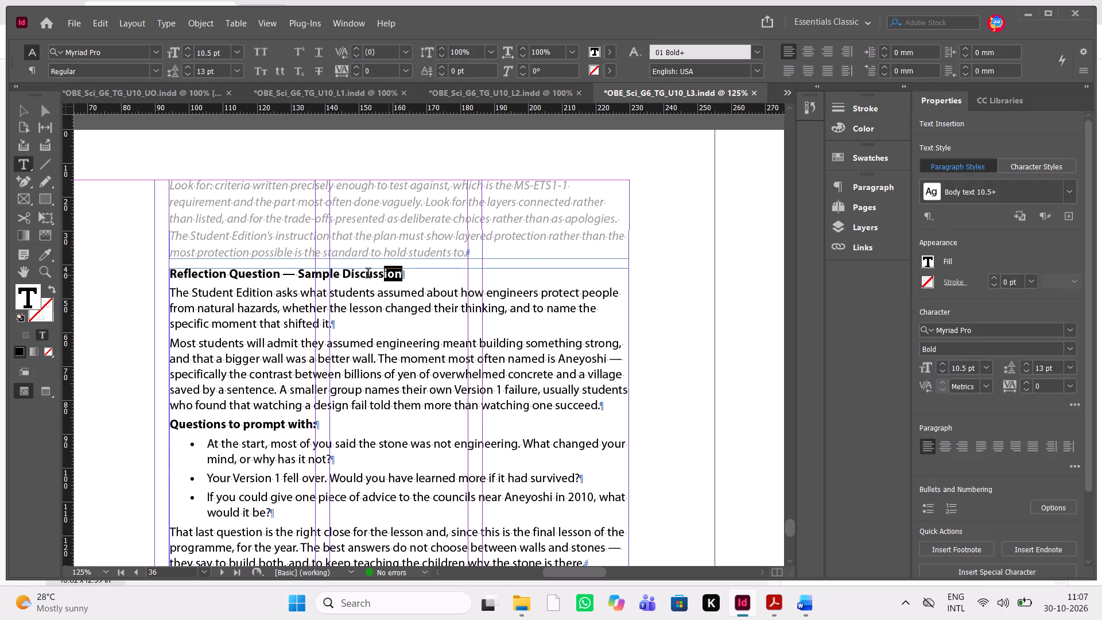
pyautogui.moveTo(368, 274); pyautogui.dragTo(229, 273)
pyautogui.press('Delete')
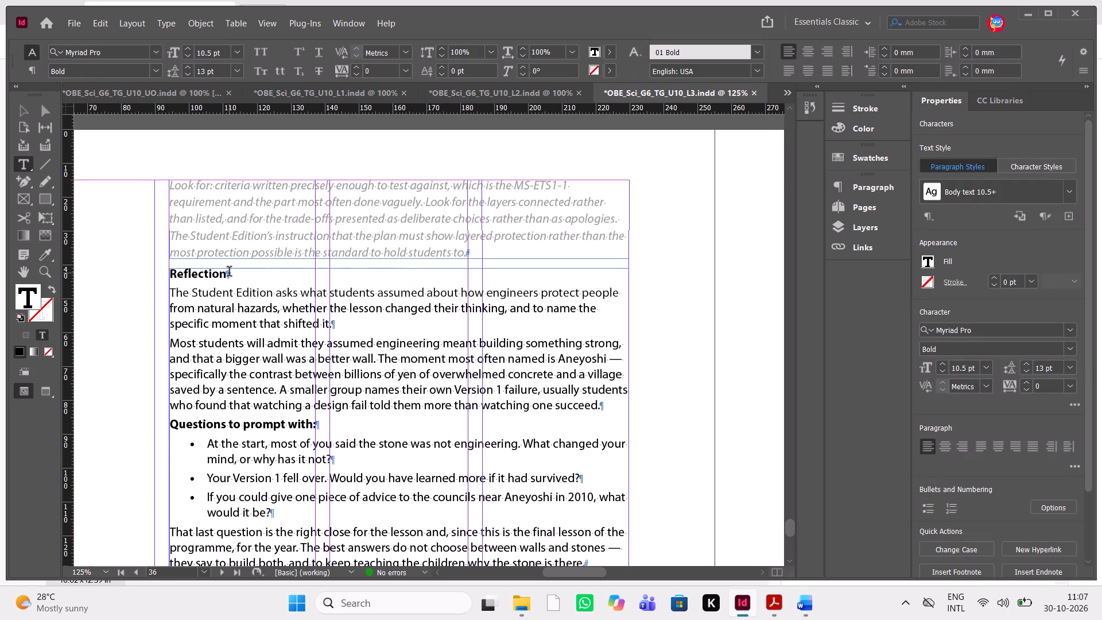
# Look through the remaining pages of the QC PDF after Lesson 3 for reviewer comments on the Unit 10 Wrap-up section.
pyautogui.hotkey('alt', 'Tab')
pyautogui.scroll(-1, 482, 382)
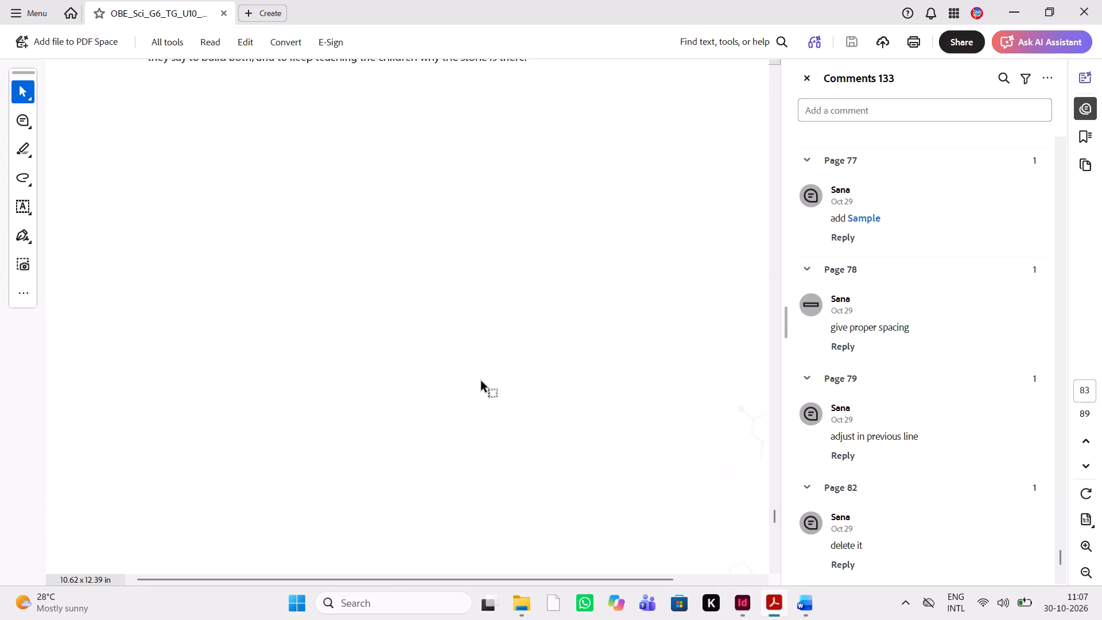
pyautogui.scroll(-10, 482, 382)
pyautogui.scroll(3, 482, 382)
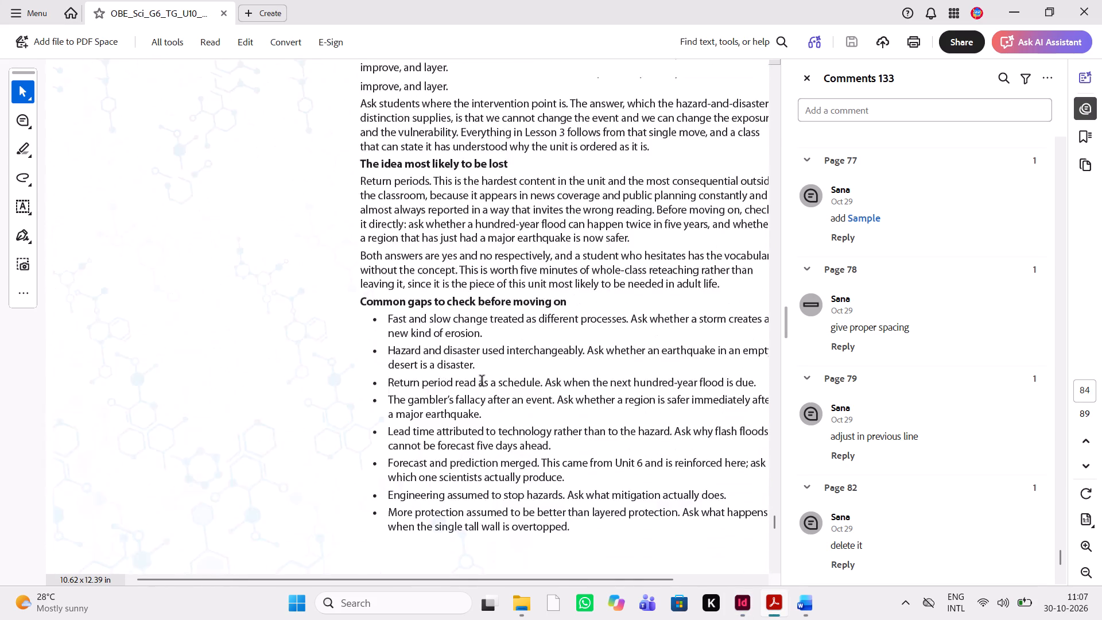
pyautogui.scroll(4, 482, 382)
pyautogui.scroll(-5, 482, 382)
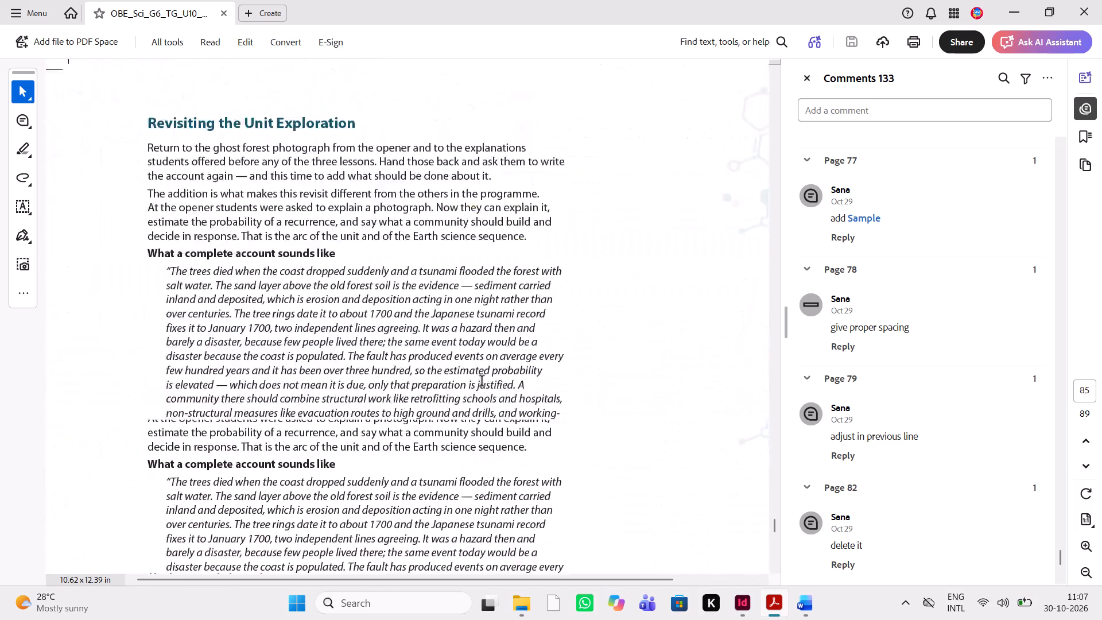
pyautogui.scroll(-2, 482, 382)
pyautogui.scroll(1, 482, 382)
pyautogui.scroll(-1, 517, 308)
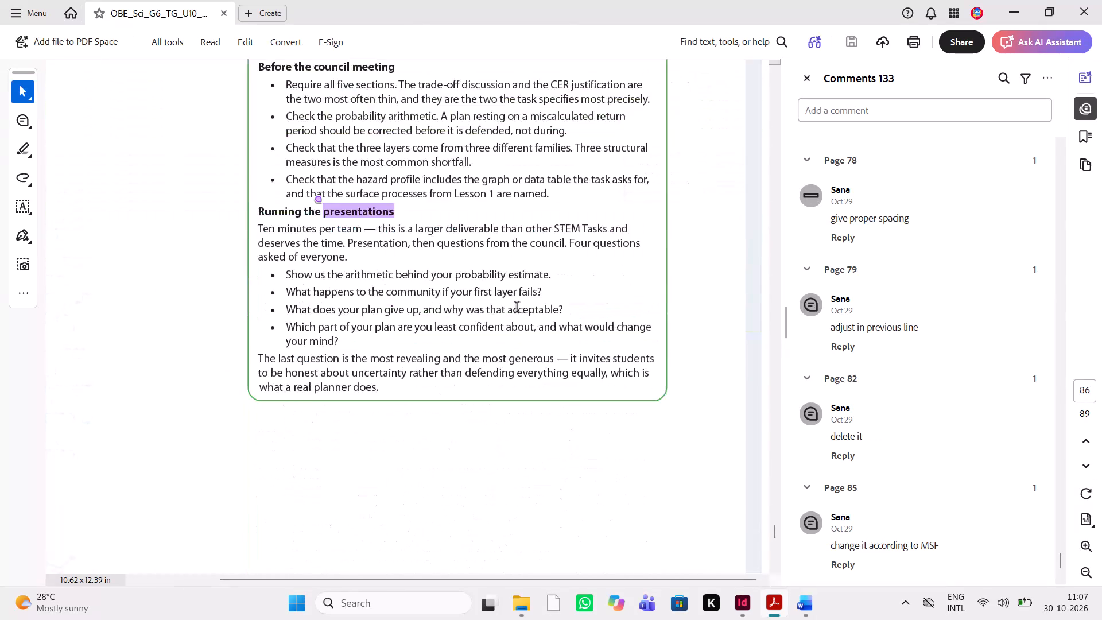
pyautogui.hscroll(-5, 401, 220)
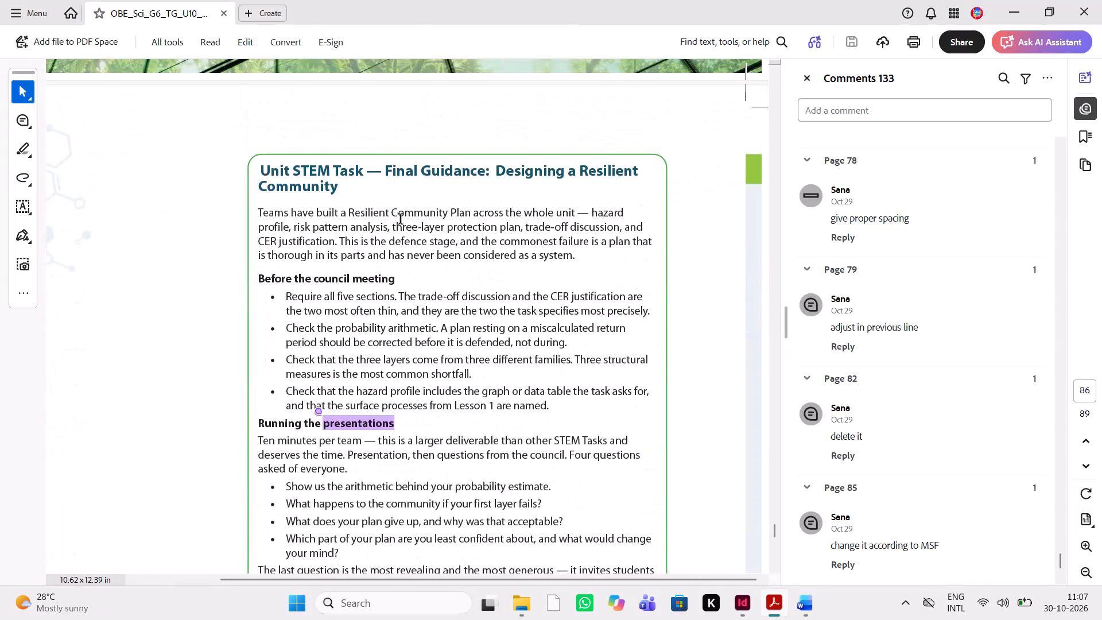
pyautogui.scroll(-9, 401, 220)
pyautogui.scroll(6, 401, 220)
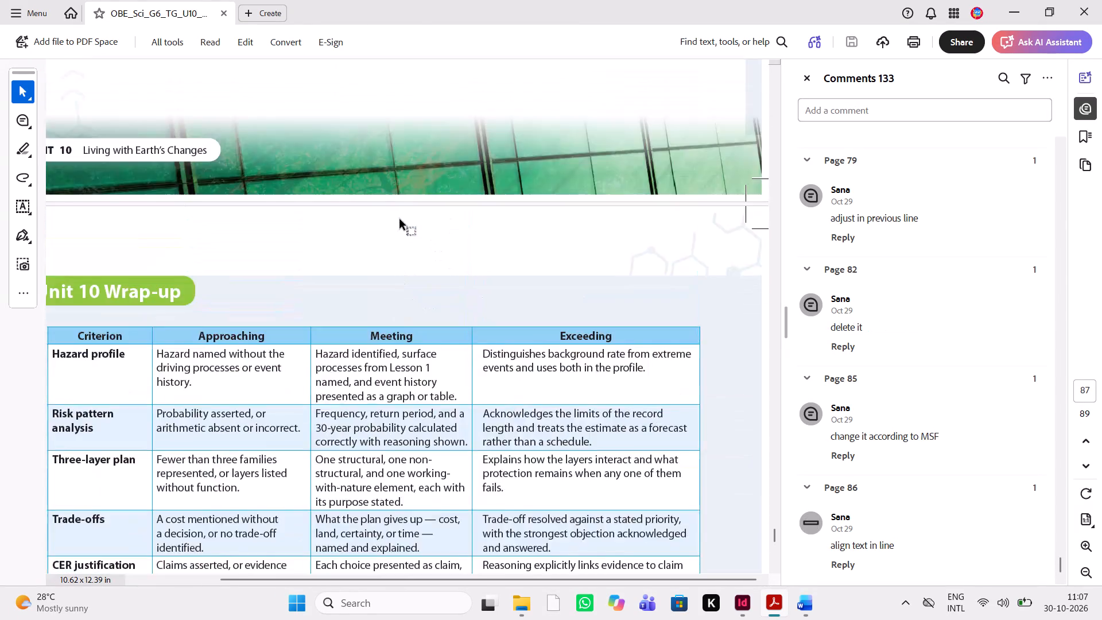
pyautogui.scroll(-2, 401, 220)
pyautogui.scroll(1, 401, 220)
pyautogui.scroll(-3, 401, 220)
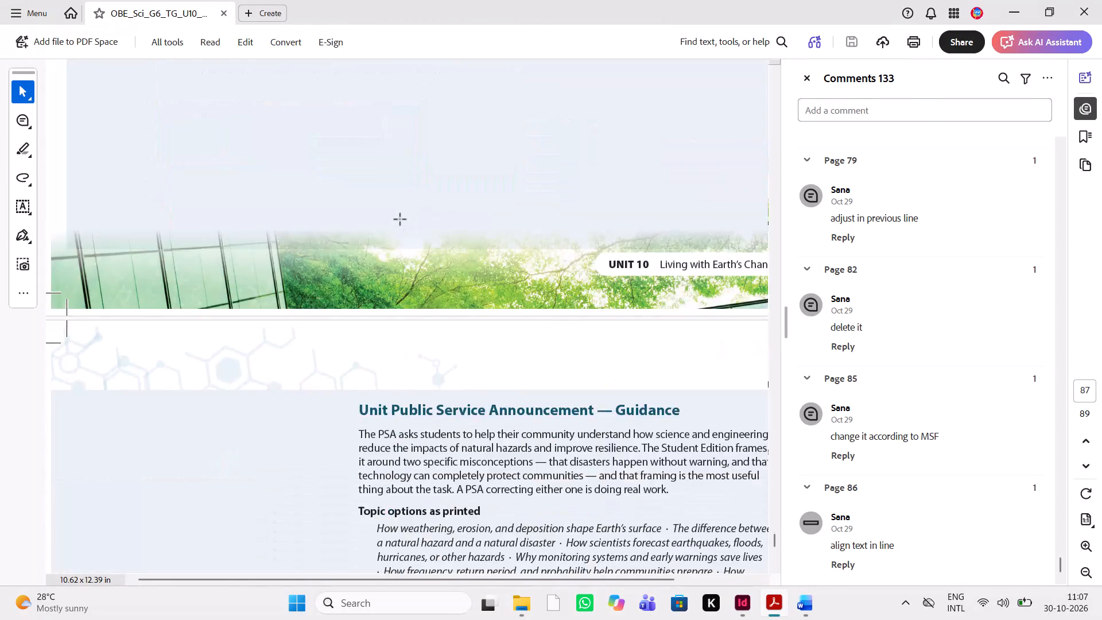
pyautogui.scroll(-15, 401, 220)
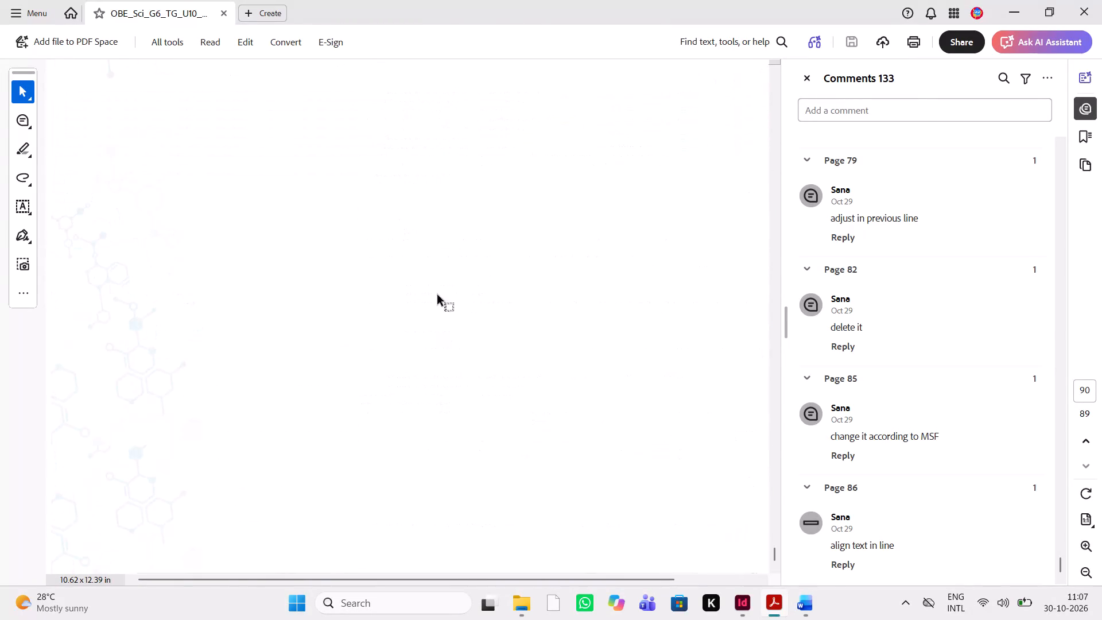
# Open the OBE_Sci_G6_TG_U10_UC InDesign document from its UC folder in Downloads, and close the file browser.
pyautogui.click(515, 607)
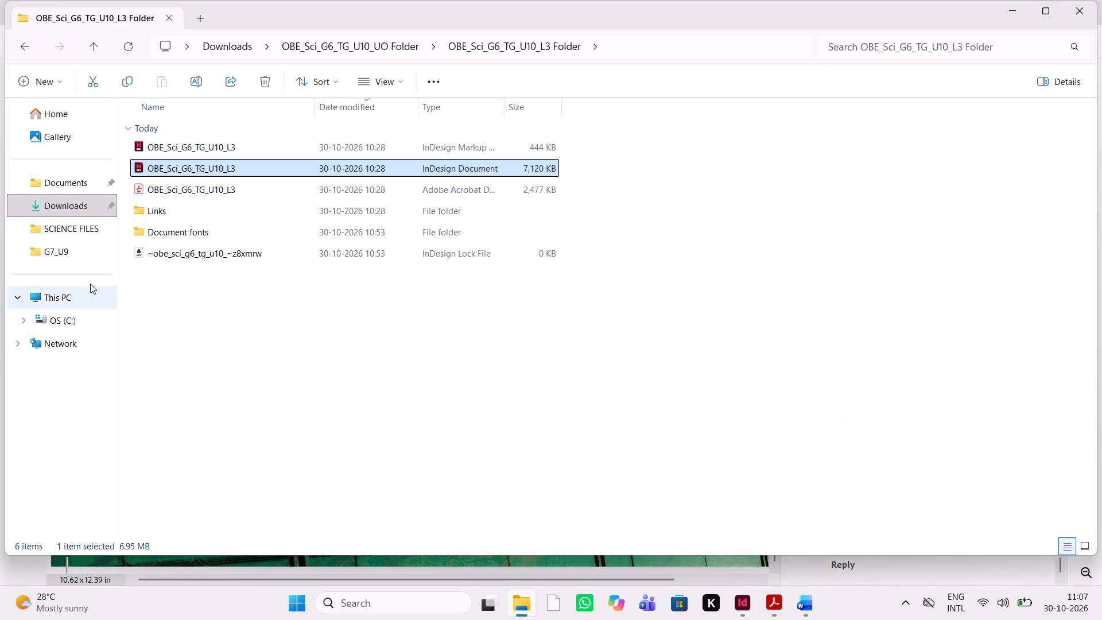
pyautogui.doubleClick(66, 221)
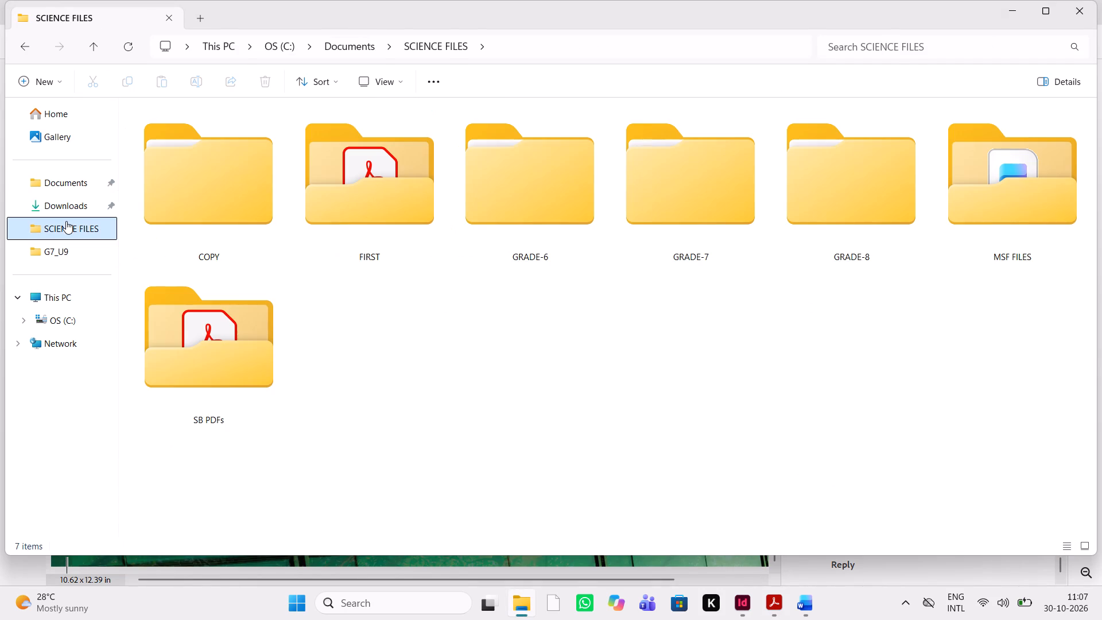
pyautogui.doubleClick(61, 207)
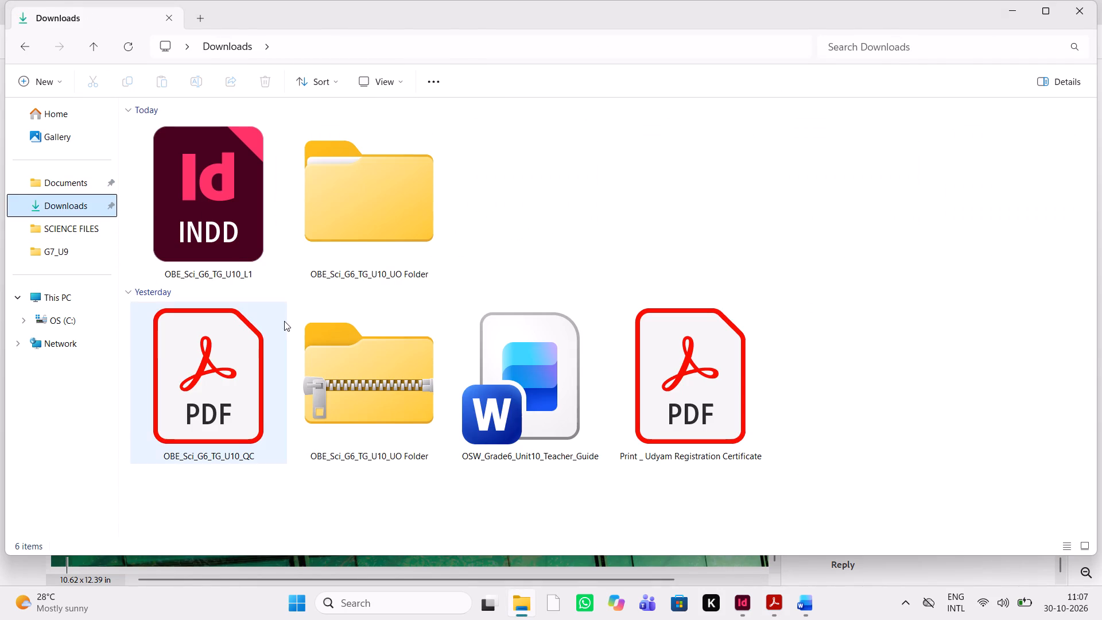
pyautogui.doubleClick(407, 263)
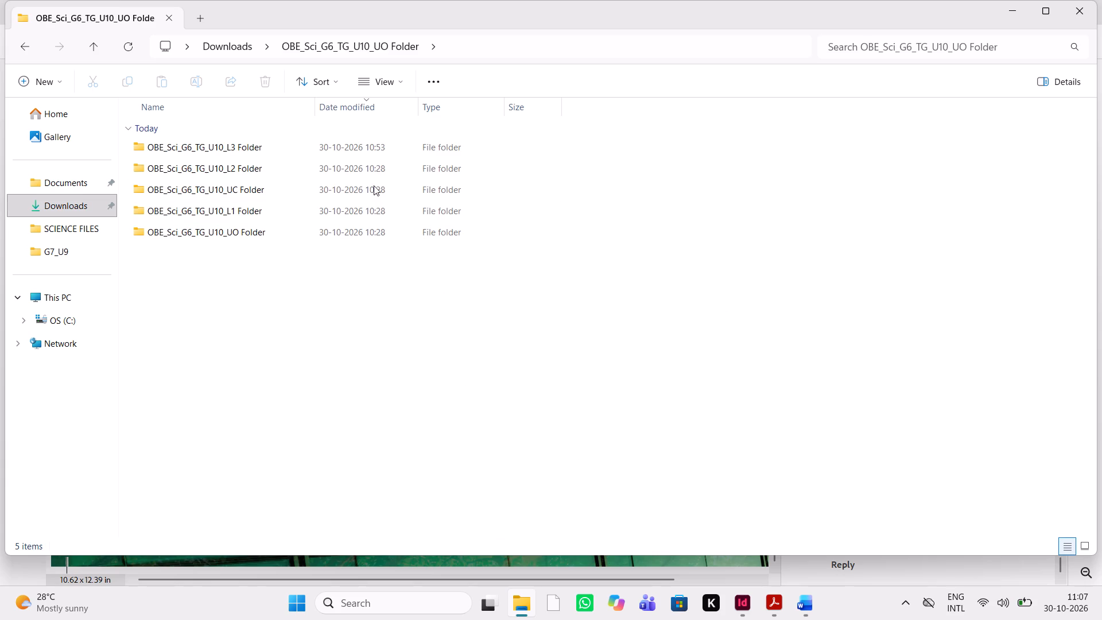
pyautogui.doubleClick(297, 194)
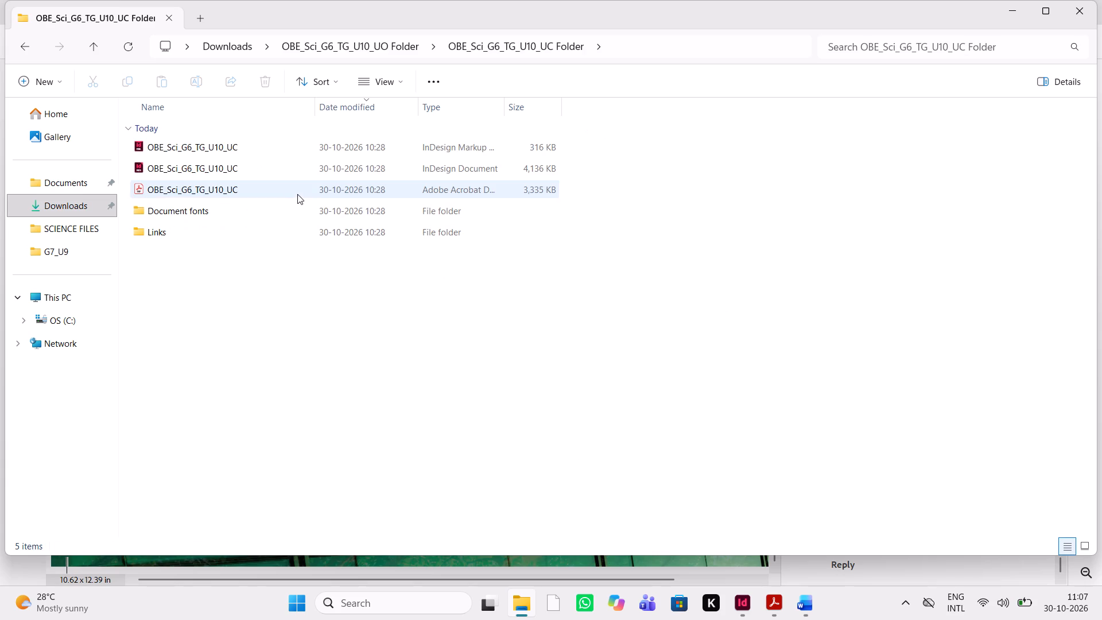
pyautogui.click(290, 169)
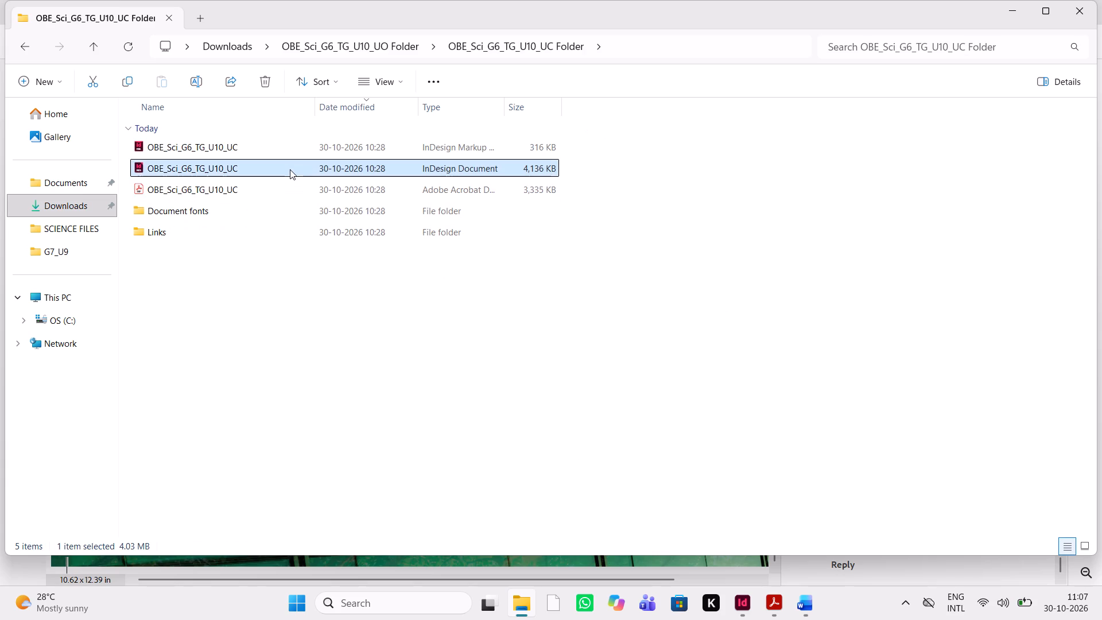
pyautogui.press('Return')
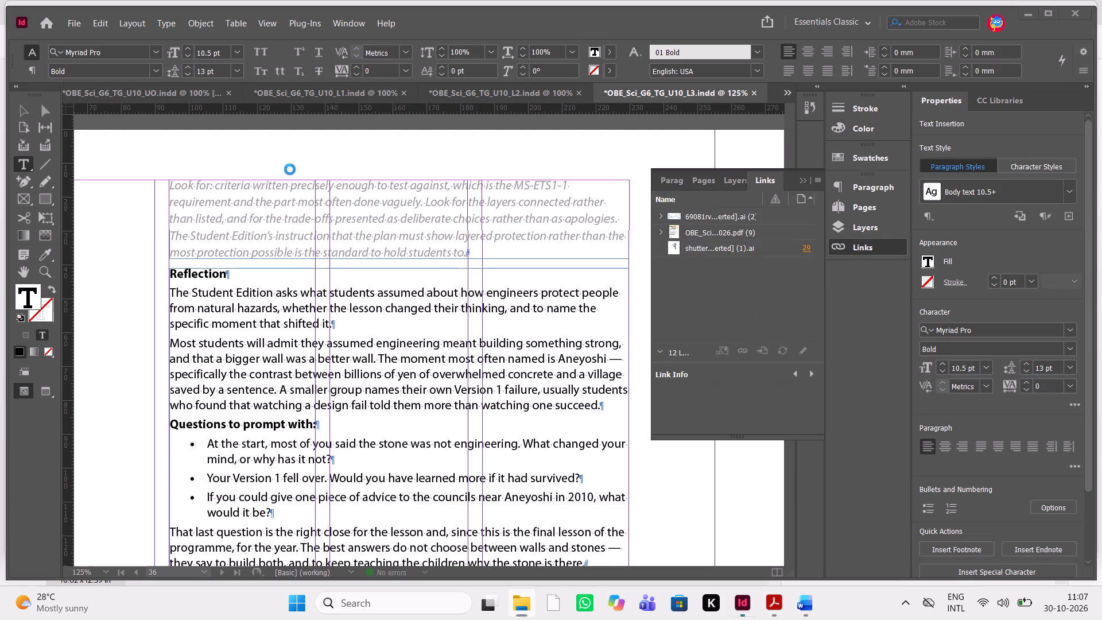
pyautogui.click(612, 339)
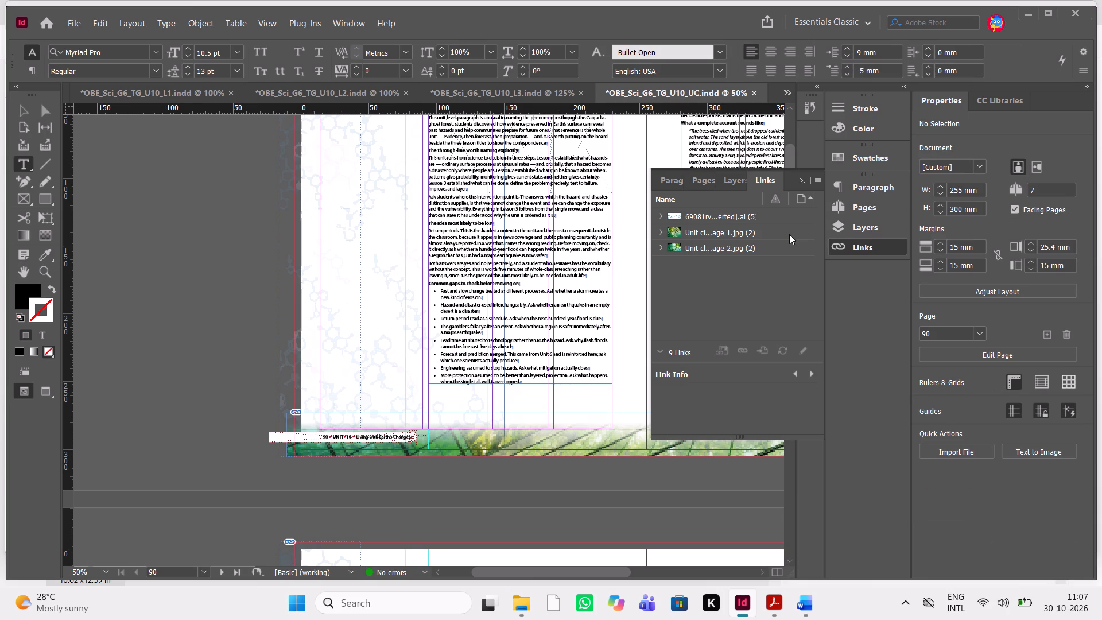
pyautogui.press('Escape')
pyautogui.click(804, 179)
pyautogui.scroll(7, 645, 241)
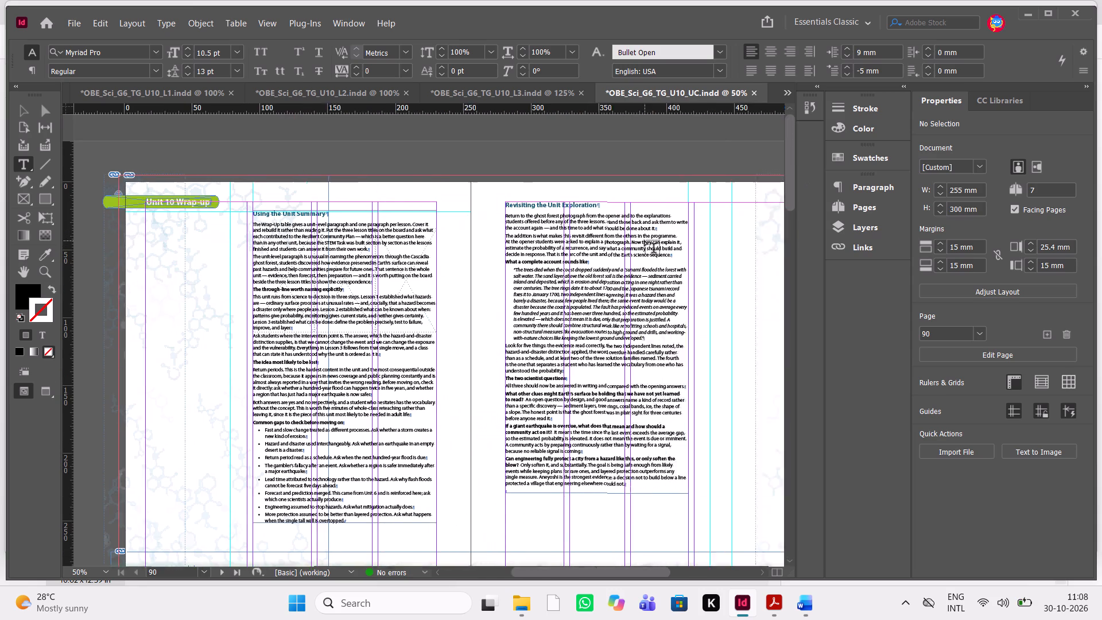
pyautogui.scroll(1, 645, 241)
pyautogui.scroll(-3, 645, 241)
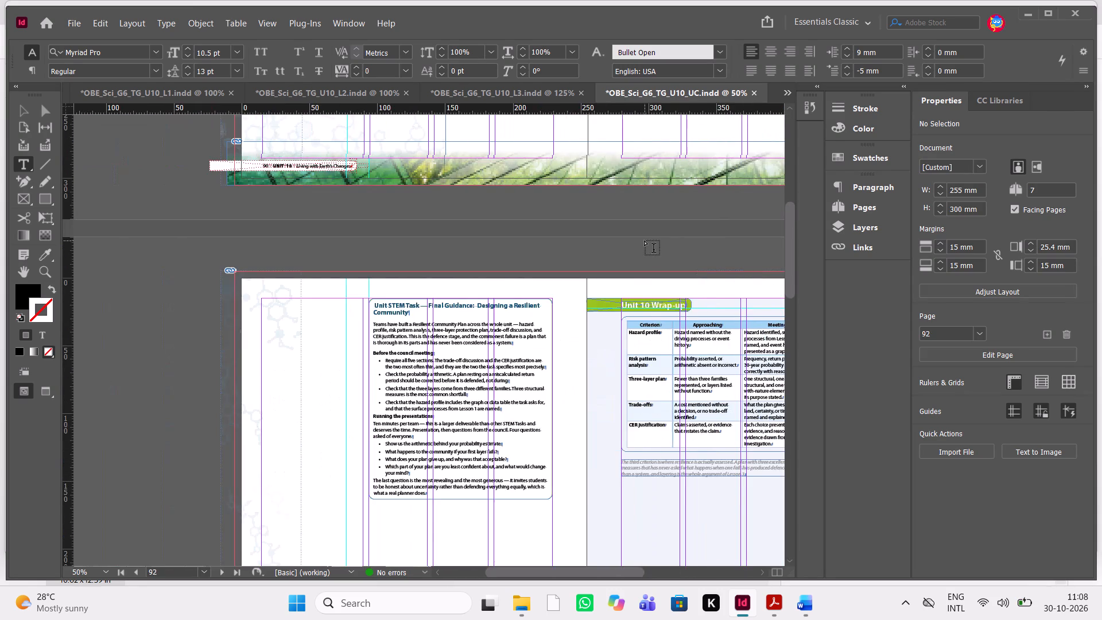
pyautogui.hotkey('alt', 'Tab')
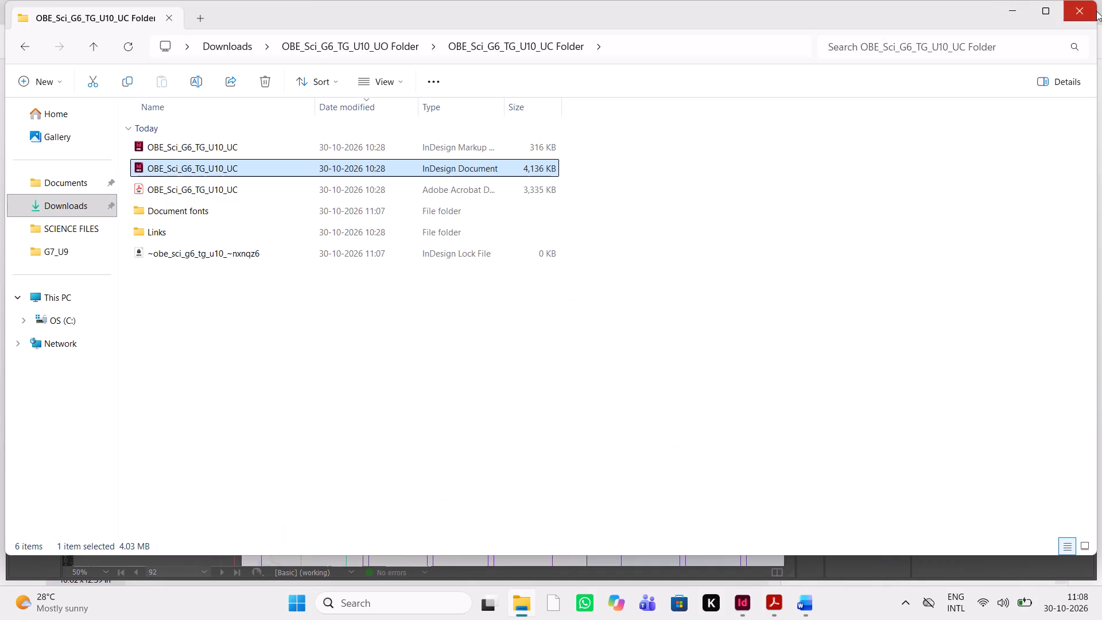
pyautogui.click(1096, 11)
# In the QC PDF, review the comments on pages 79, 82 and 85 and the text each one marks.
pyautogui.click(774, 598)
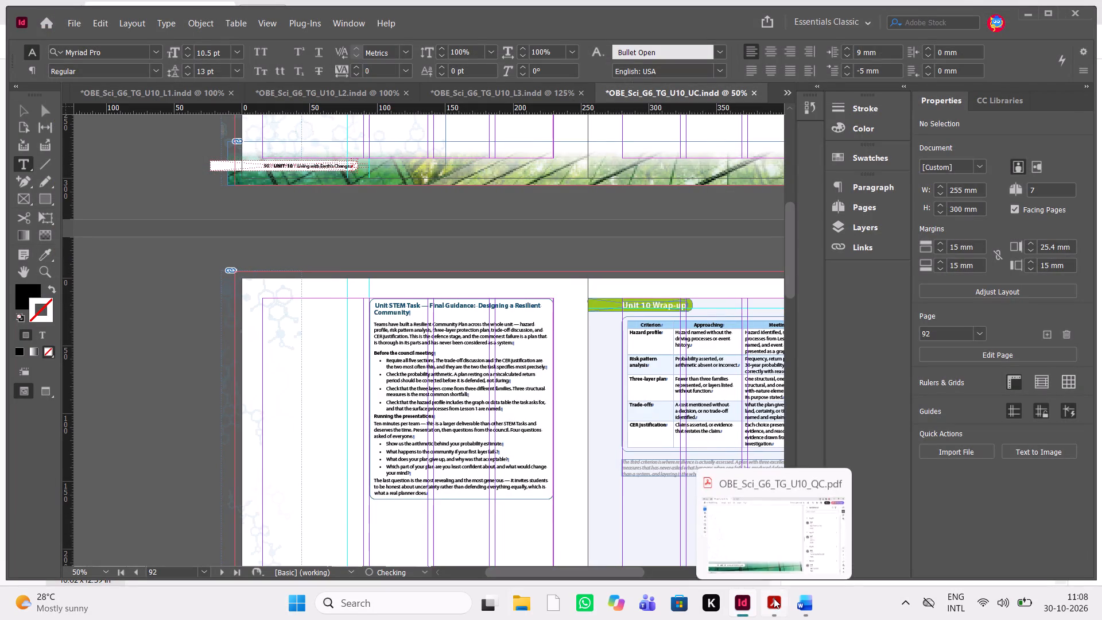
pyautogui.scroll(-1, 646, 400)
pyautogui.hscroll(-1, 646, 400)
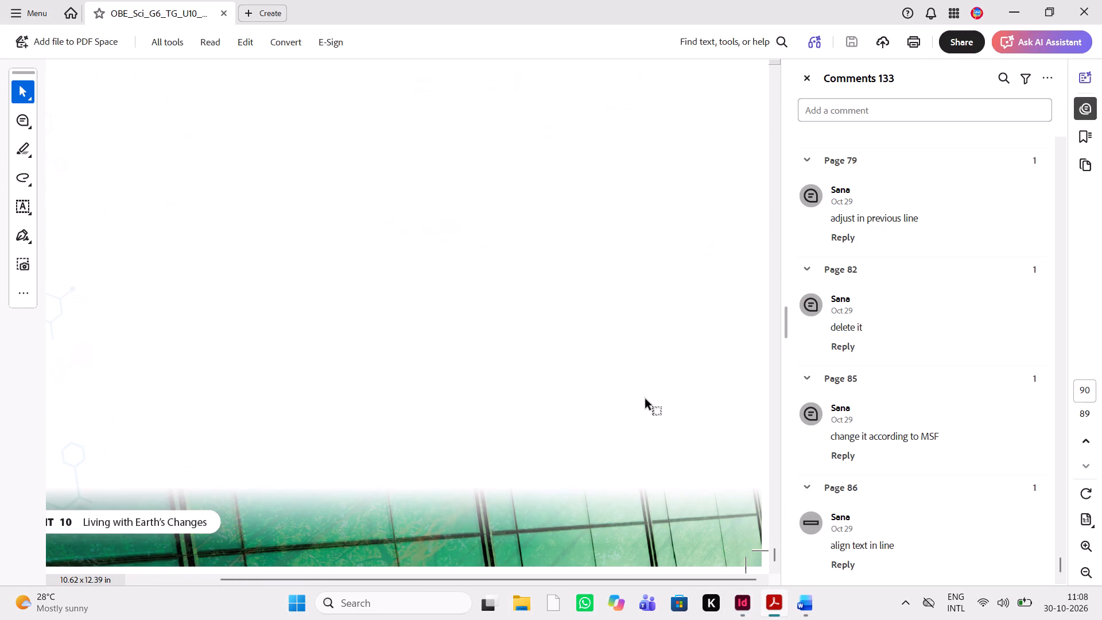
pyautogui.scroll(-1, 646, 400)
pyautogui.scroll(-6, 921, 401)
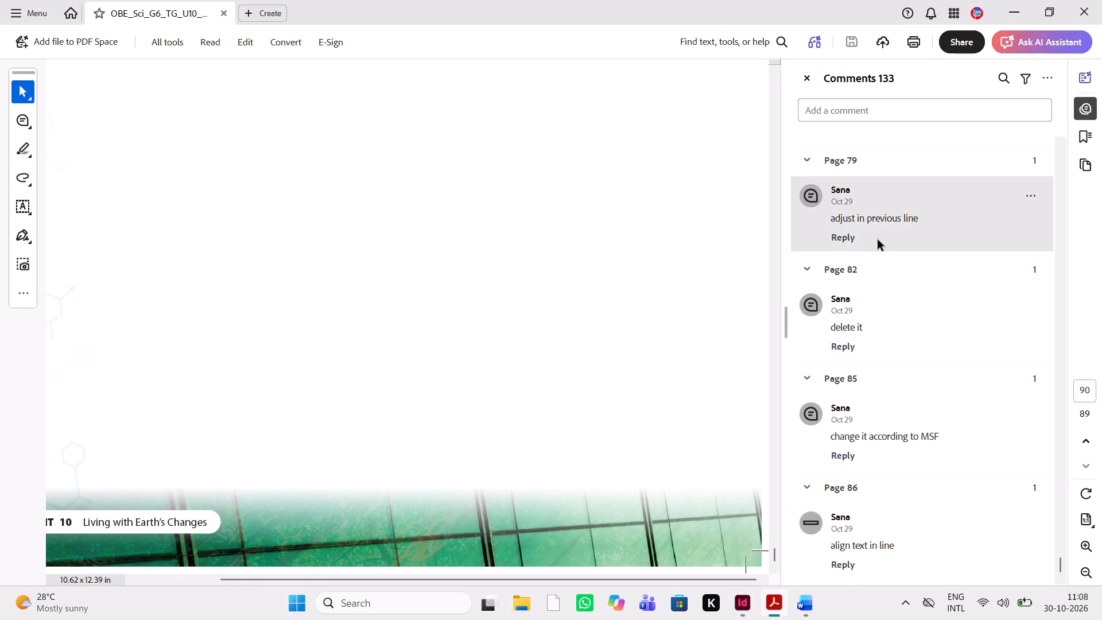
pyautogui.click(878, 240)
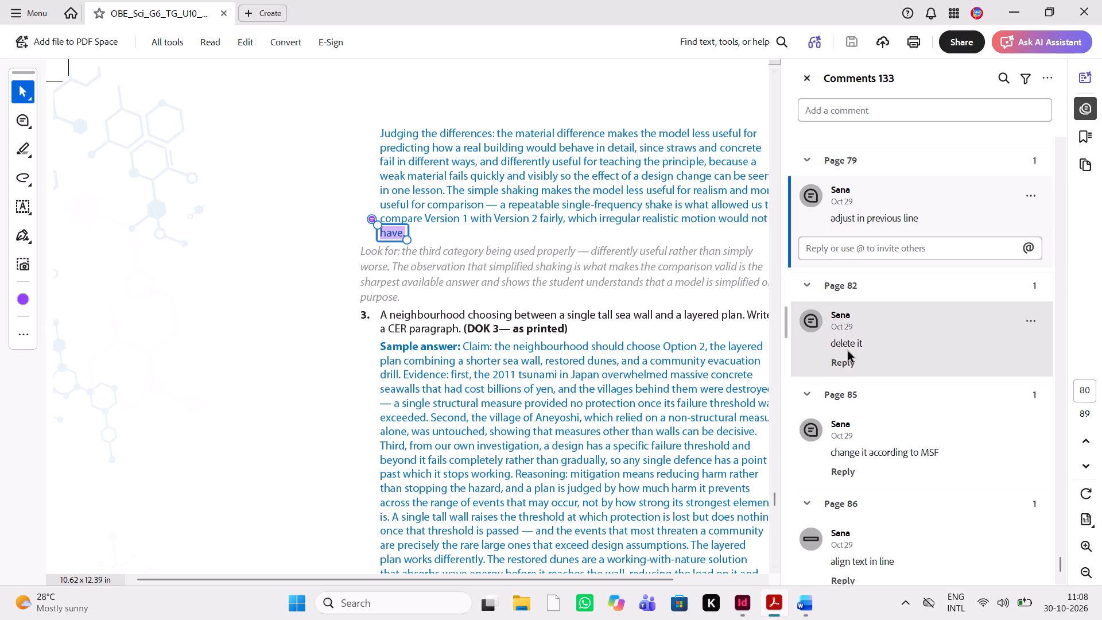
pyautogui.click(848, 351)
pyautogui.click(870, 437)
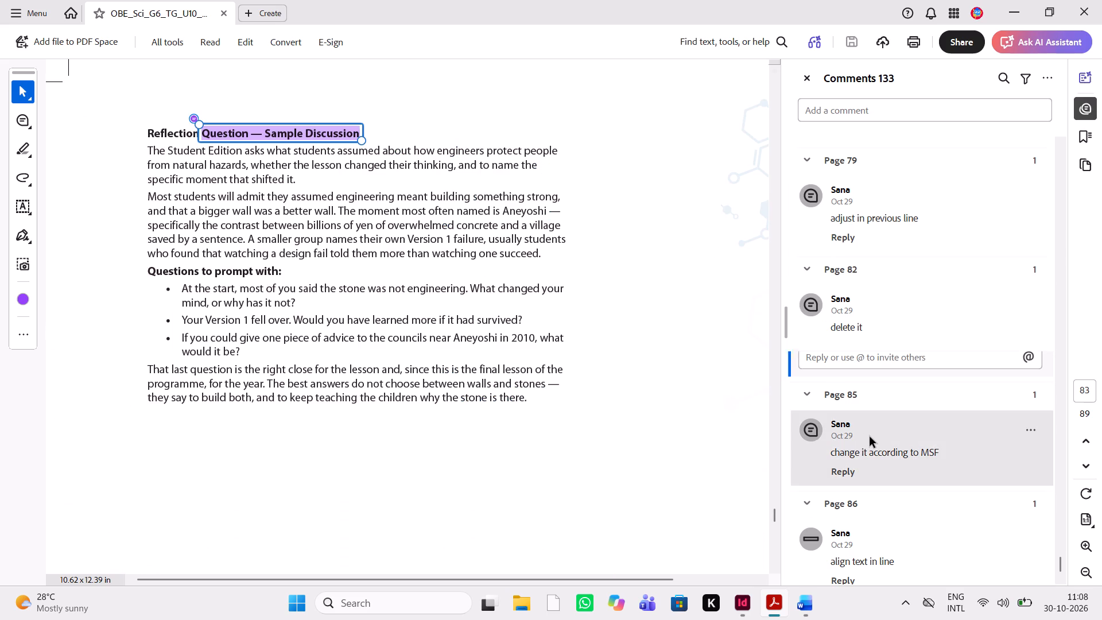
# In the Word manuscript, find the "Running the council meeting" heading under Unit STEM Task and copy "council meeting".
pyautogui.click(805, 605)
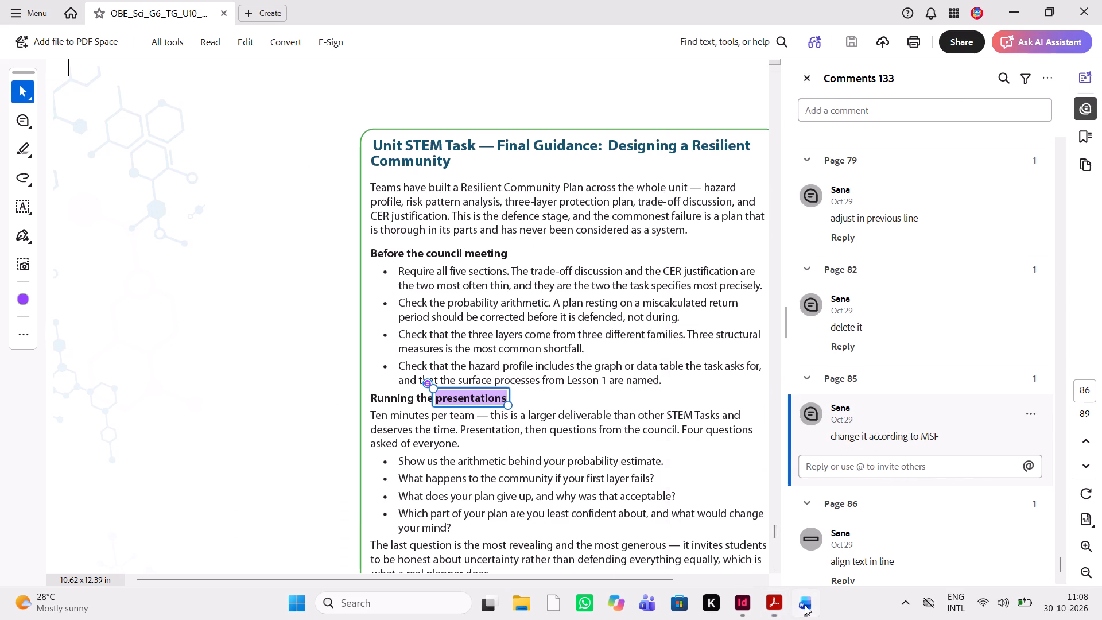
pyautogui.scroll(-17, 882, 411)
pyautogui.scroll(-6, 882, 411)
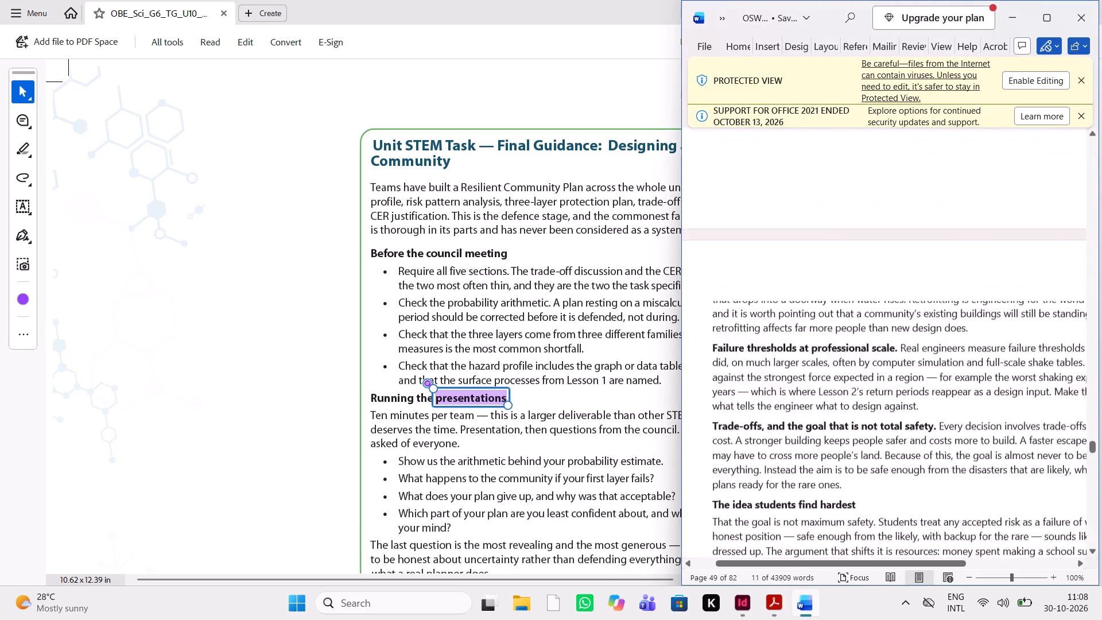
pyautogui.scroll(-16, 882, 411)
pyautogui.scroll(4, 882, 411)
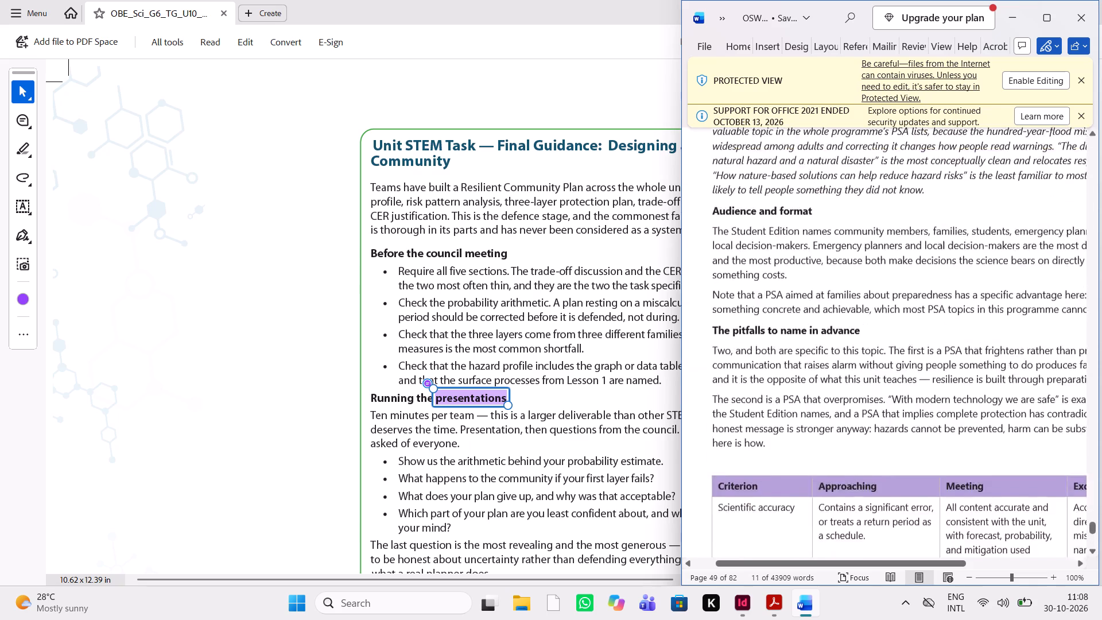
pyautogui.scroll(10, 882, 411)
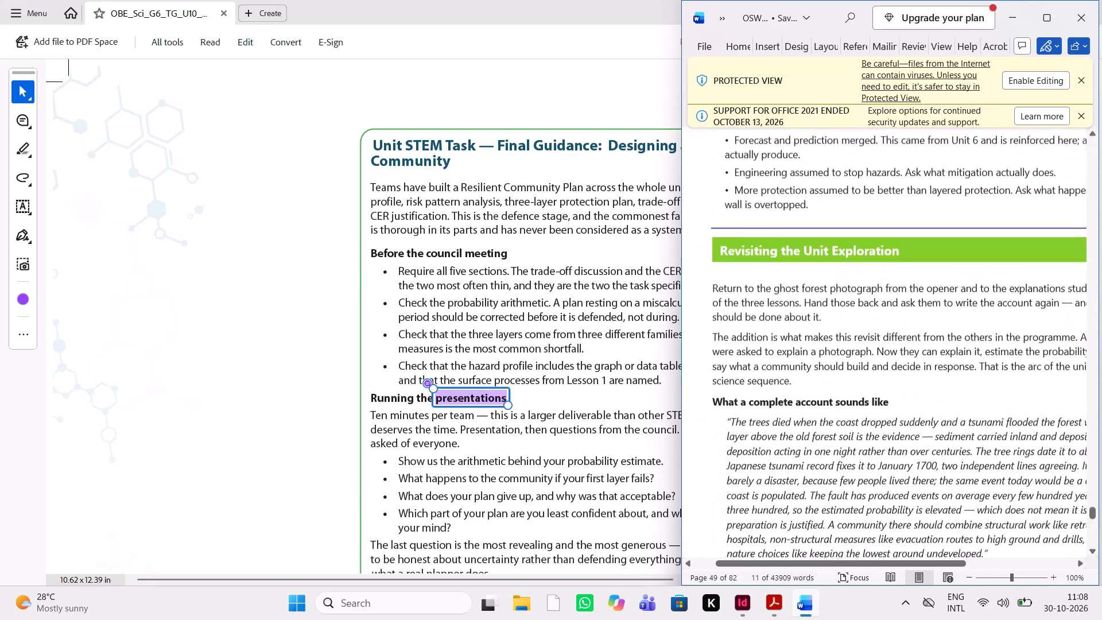
pyautogui.scroll(8, 882, 411)
pyautogui.scroll(-1, 882, 411)
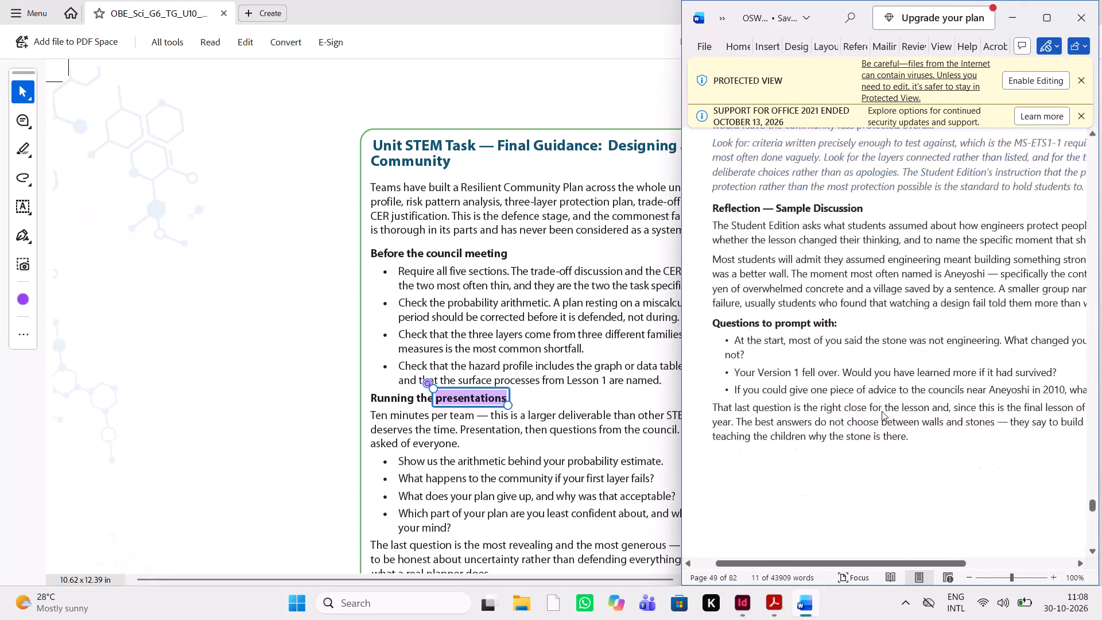
pyautogui.scroll(-4, 882, 411)
pyautogui.scroll(3, 882, 411)
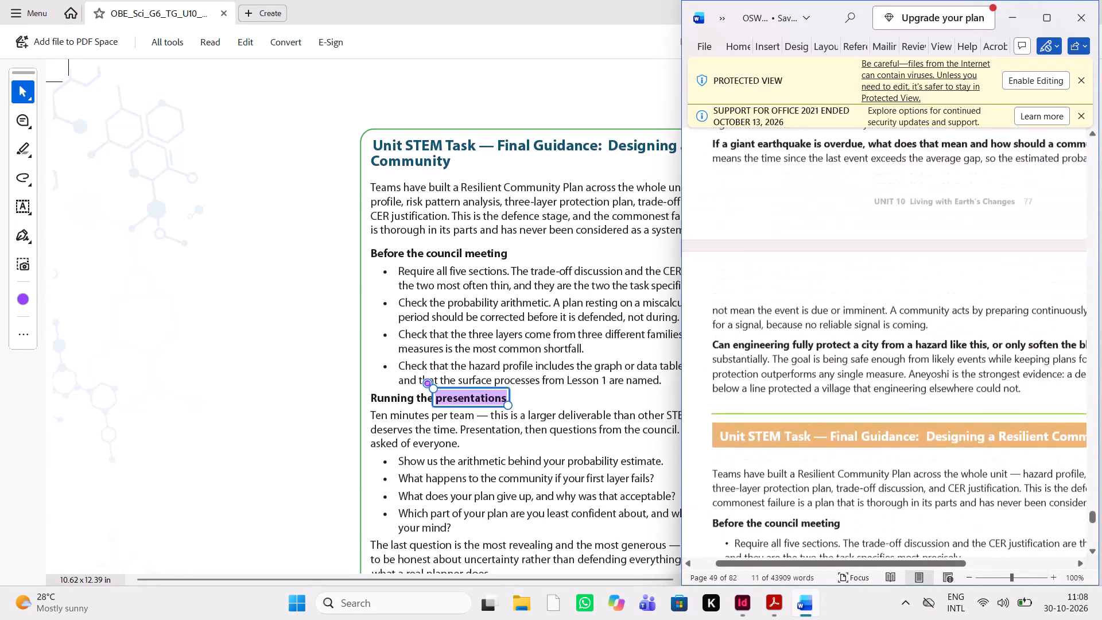
pyautogui.scroll(-2, 882, 411)
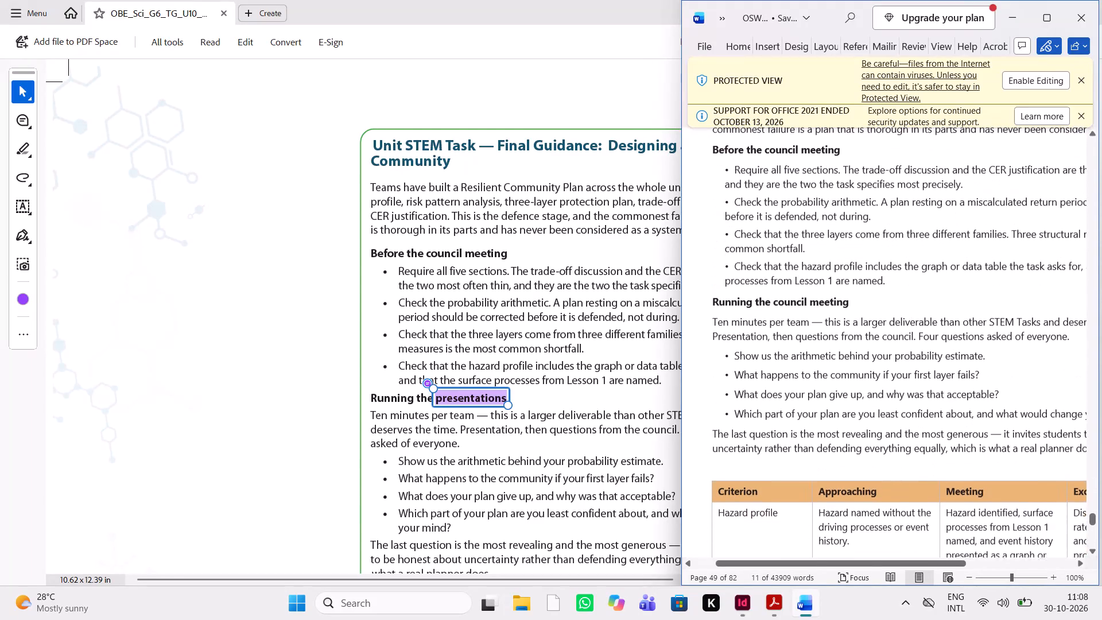
pyautogui.moveTo(856, 297); pyautogui.dragTo(777, 296)
pyautogui.hotkey('ctrl', 'c')
pyautogui.hotkey('ctrl', 'c')
pyautogui.hotkey('ctrl', 'c')
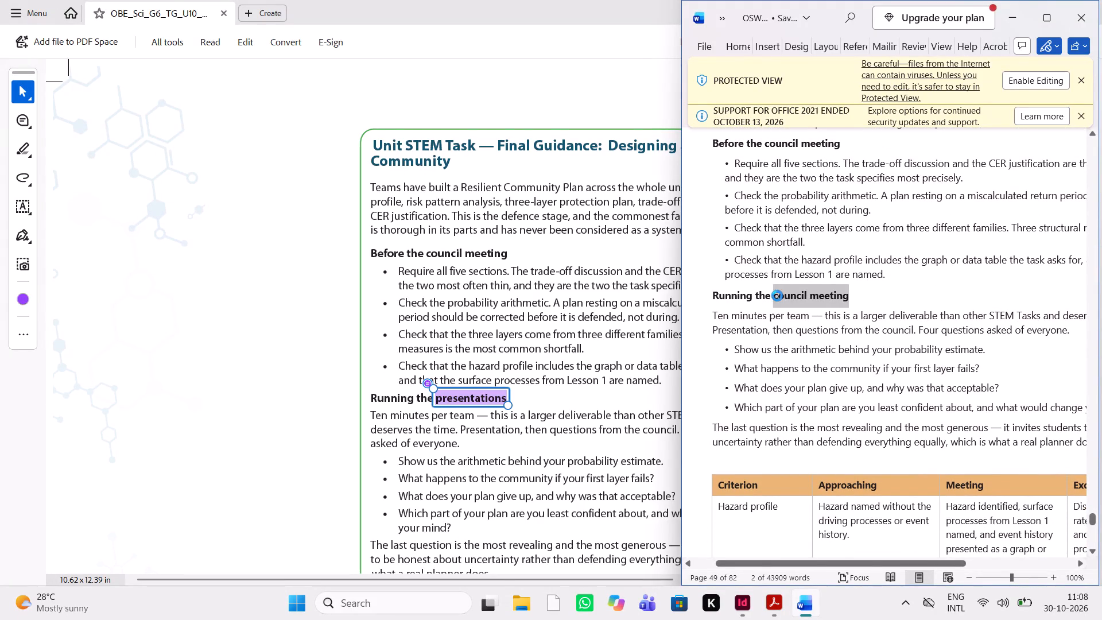
# In the InDesign UC file, replace "presentations" with the copied "council meeting" in the "Running the presentations" heading on page 92.
pyautogui.click(750, 592)
pyautogui.scroll(-1, 598, 440)
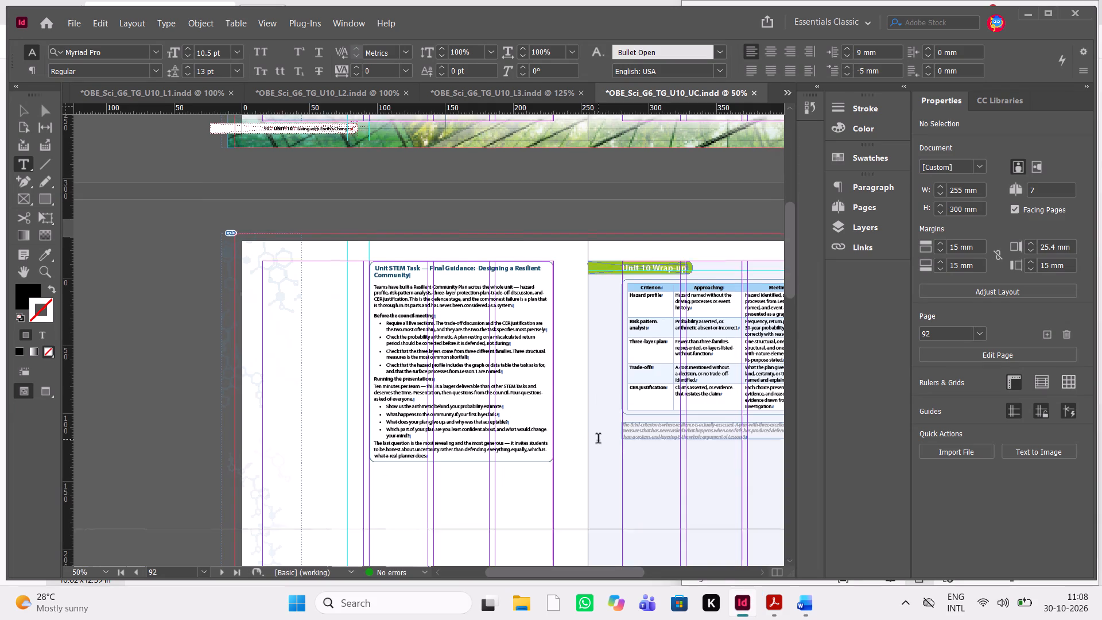
pyautogui.scroll(-1, 598, 440)
pyautogui.scroll(2, 598, 440)
pyautogui.scroll(-1, 598, 440)
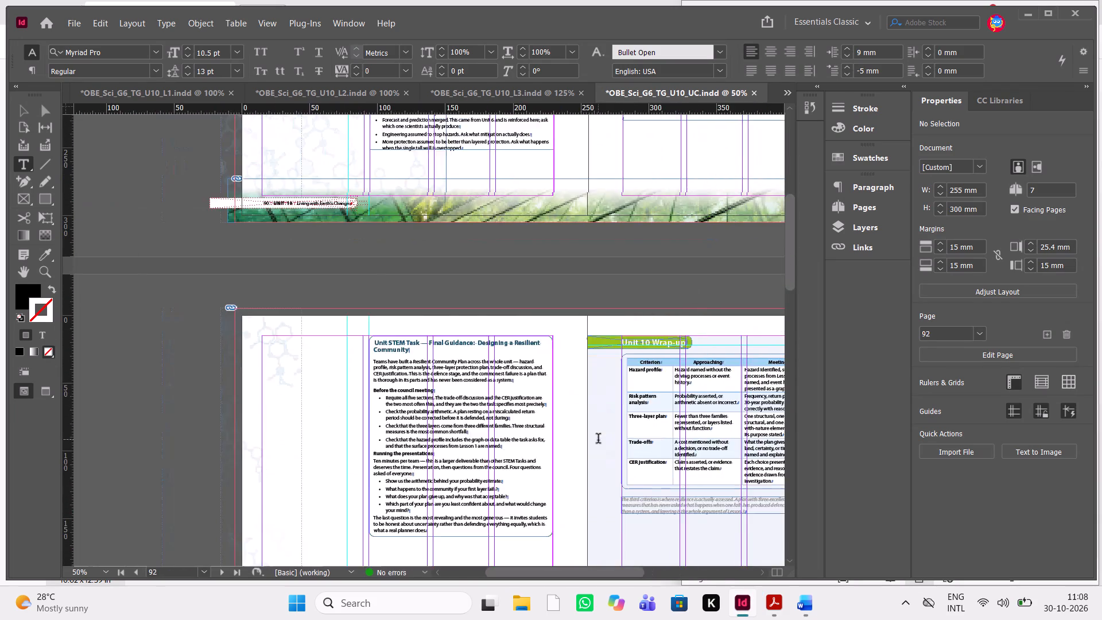
pyautogui.scroll(-1, 598, 440)
pyautogui.hotkey('ctrl', '=')
pyautogui.hotkey('ctrl', '=')
pyautogui.hotkey('ctrl', '=')
pyautogui.hotkey('ctrl', '=')
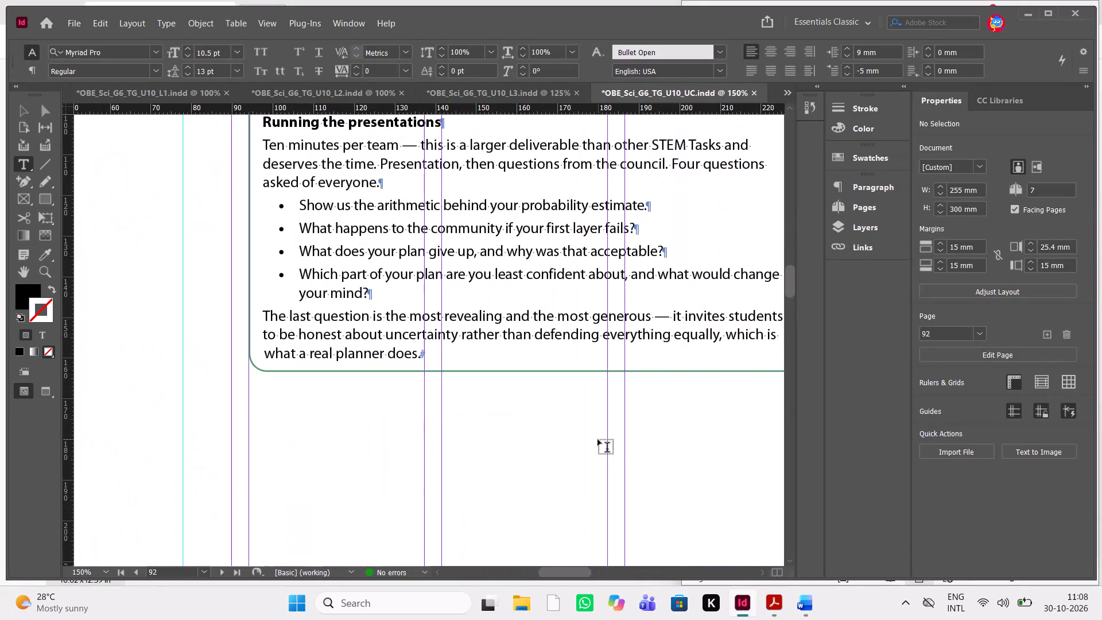
pyautogui.scroll(-6, 598, 440)
pyautogui.scroll(4, 598, 440)
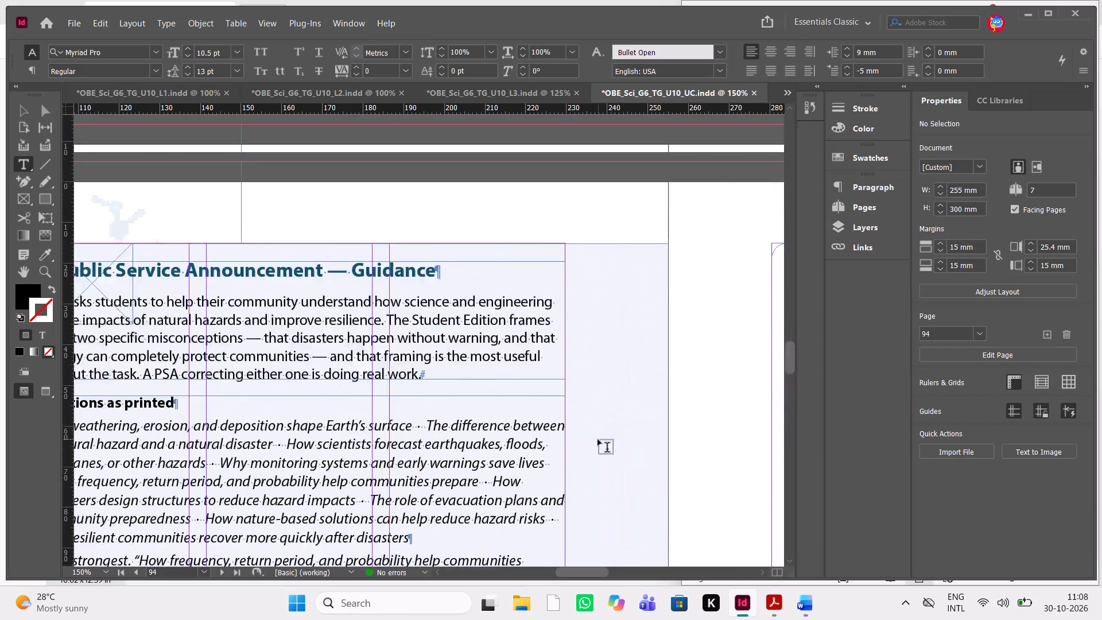
pyautogui.scroll(5, 598, 440)
pyautogui.scroll(-3, 598, 440)
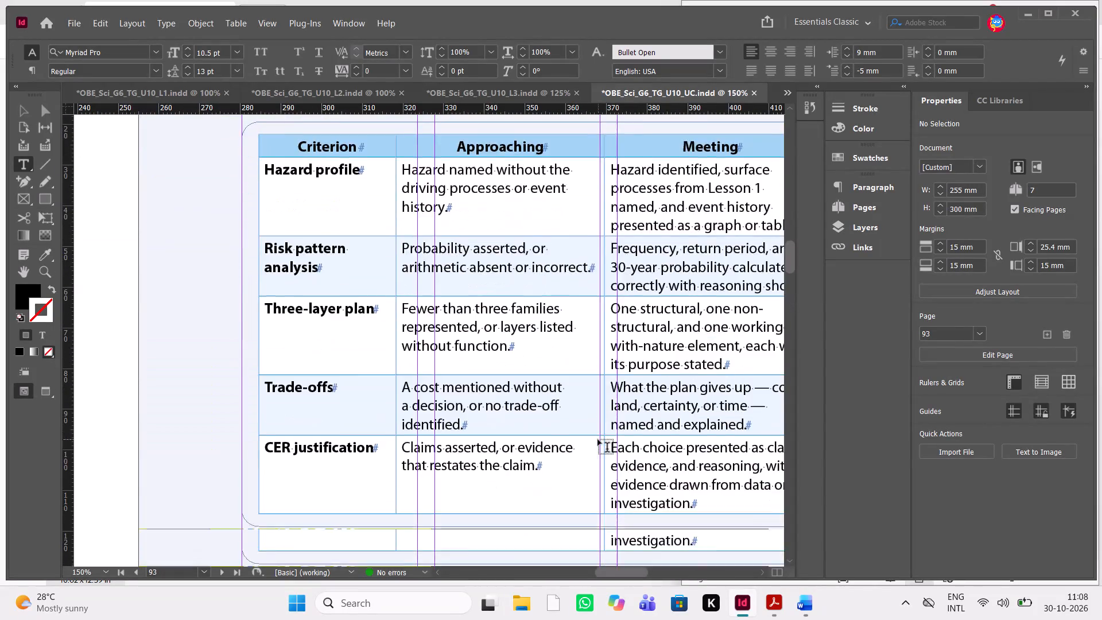
pyautogui.scroll(-6, 598, 440)
pyautogui.scroll(1, 598, 440)
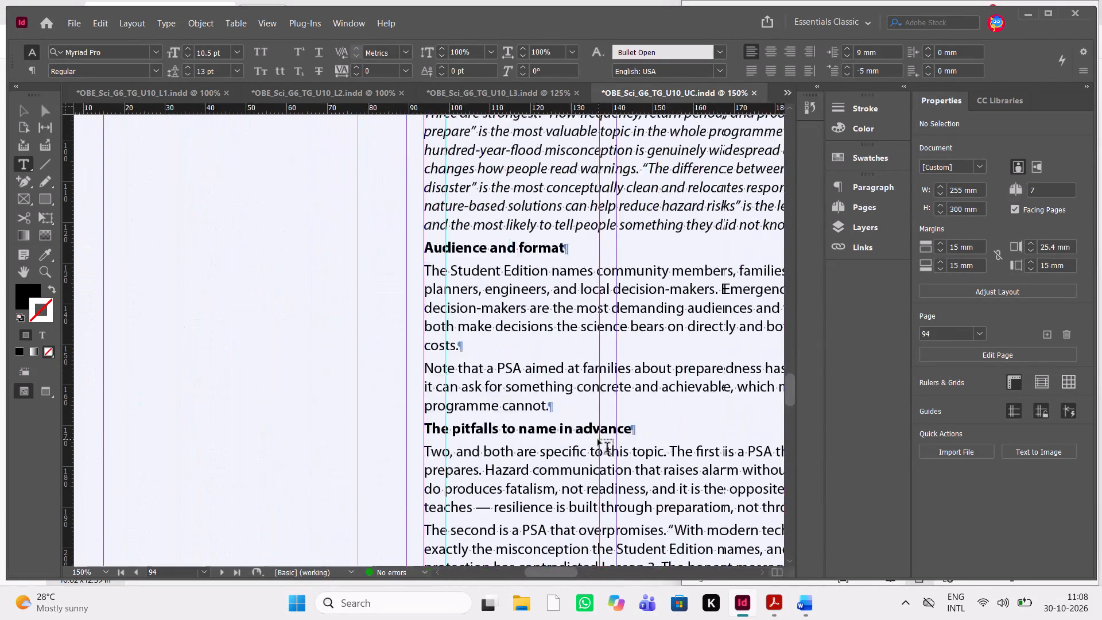
pyautogui.scroll(2, 598, 440)
pyautogui.scroll(-9, 598, 440)
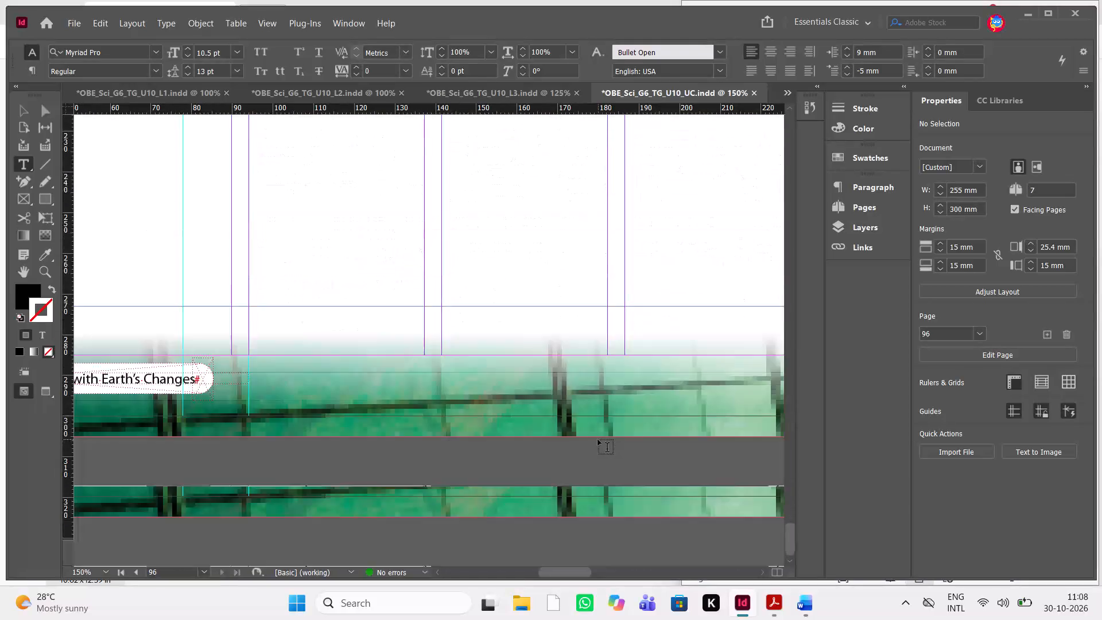
pyautogui.scroll(5, 598, 440)
pyautogui.scroll(-2, 598, 440)
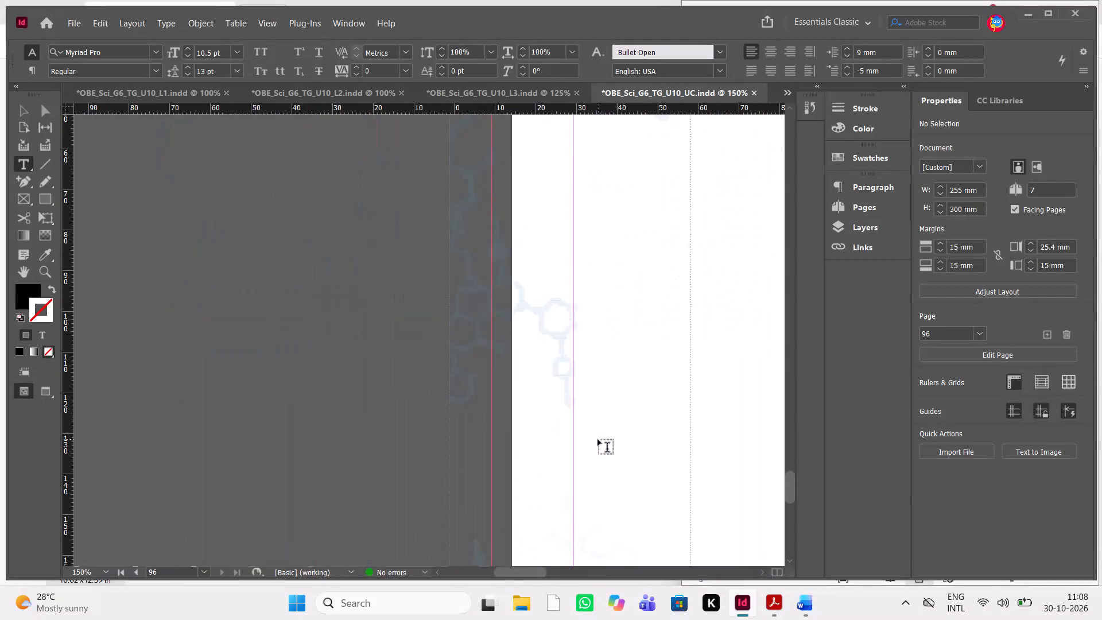
pyautogui.scroll(14, 598, 440)
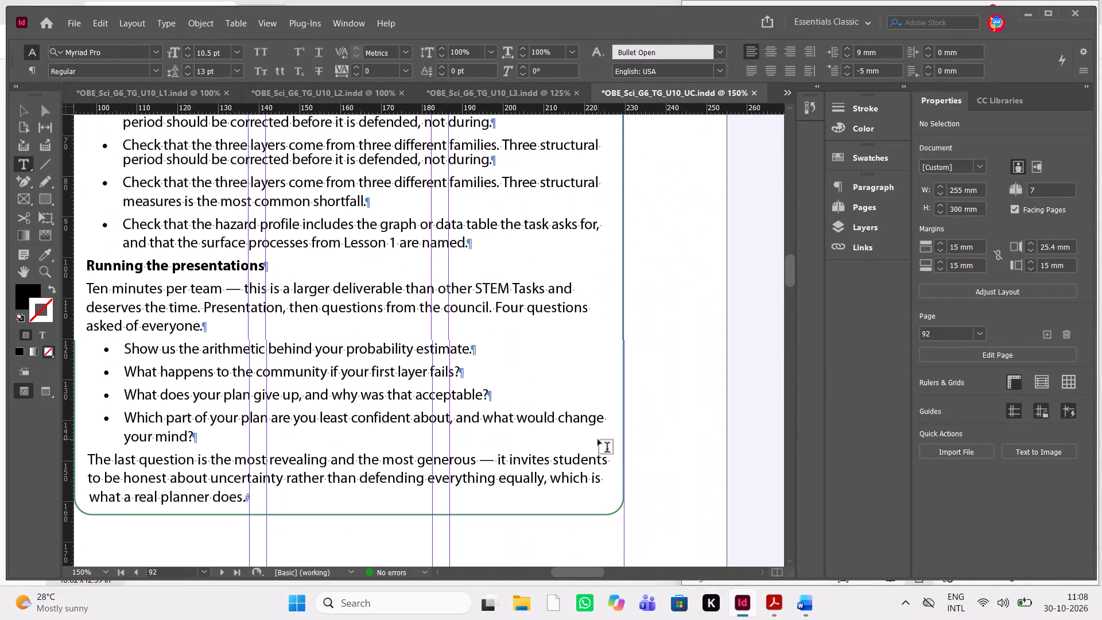
pyautogui.scroll(1, 598, 440)
pyautogui.scroll(-1, 598, 440)
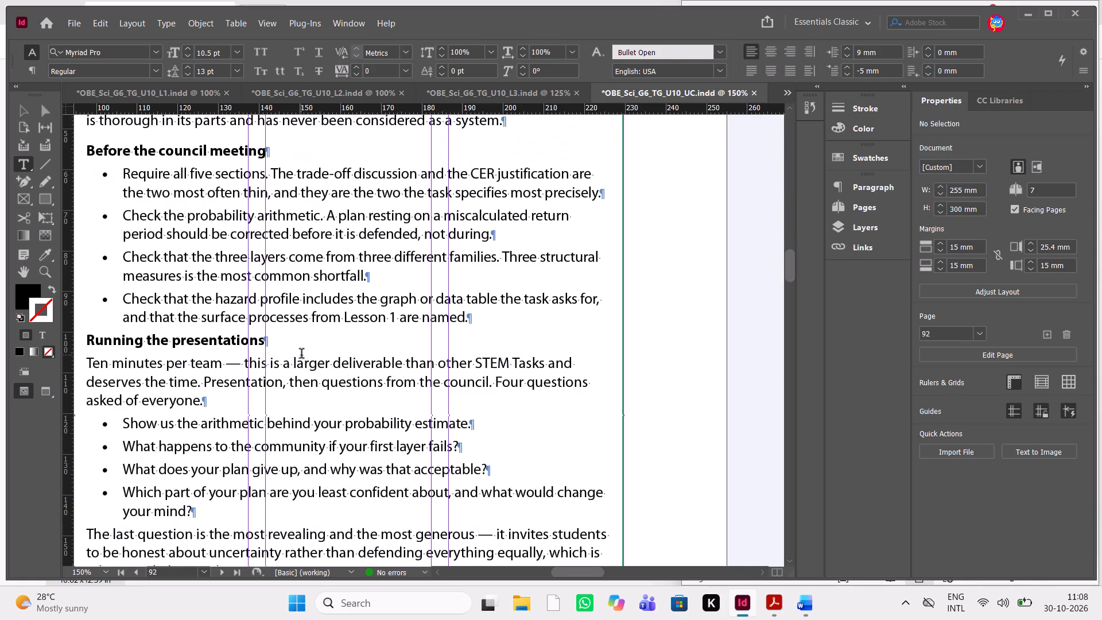
pyautogui.hotkey('alt', 'Tab')
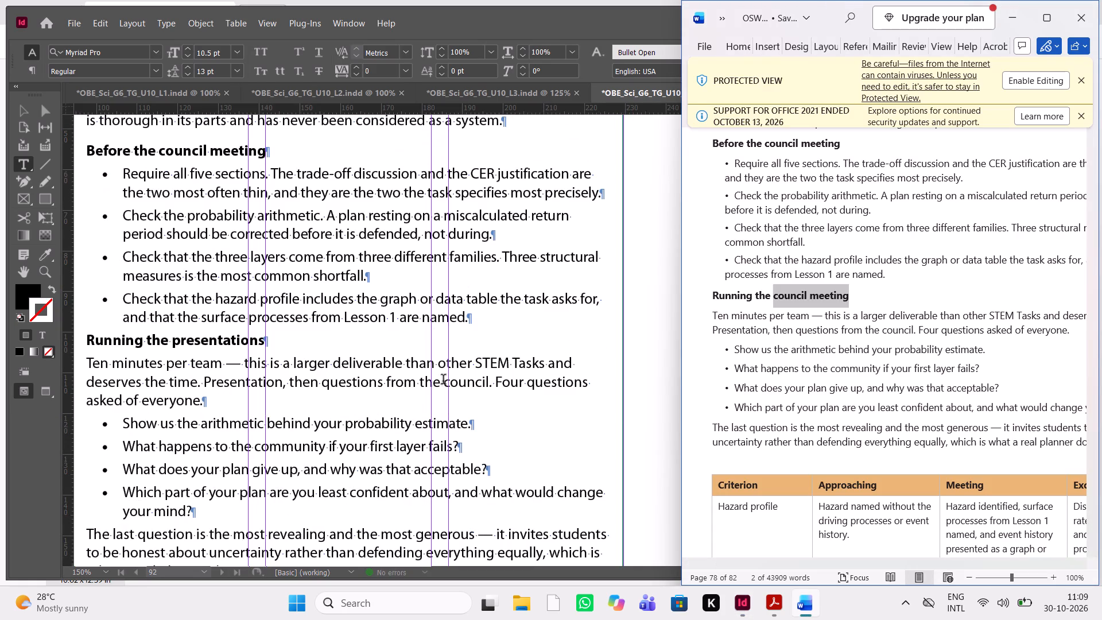
pyautogui.moveTo(277, 336); pyautogui.dragTo(183, 348)
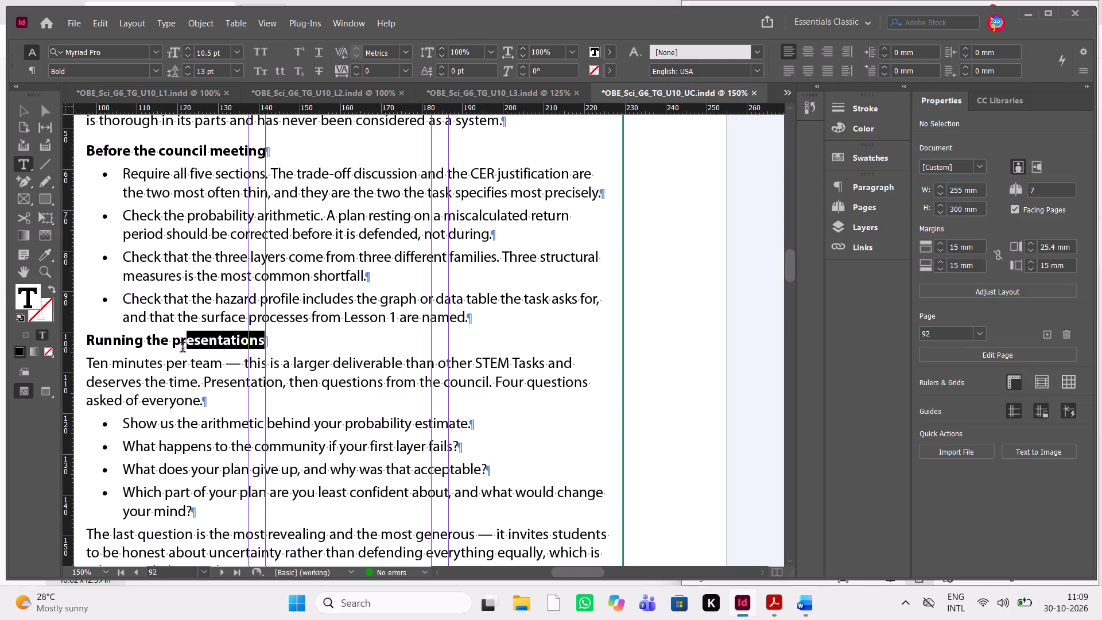
pyautogui.moveTo(183, 348); pyautogui.dragTo(173, 348)
pyautogui.hotkey('ctrl', 'v')
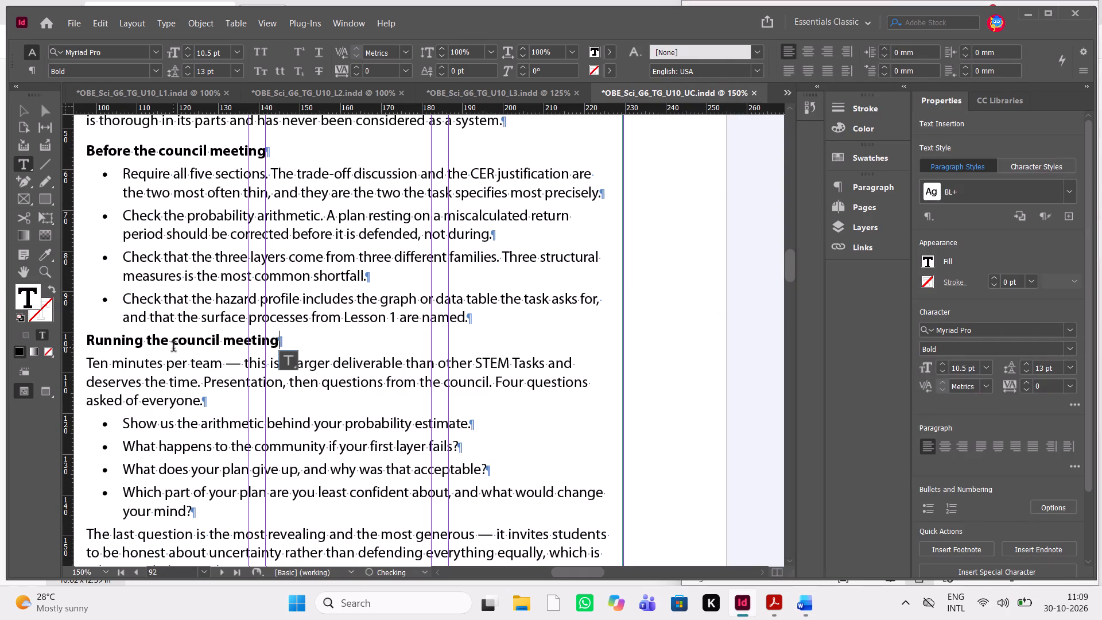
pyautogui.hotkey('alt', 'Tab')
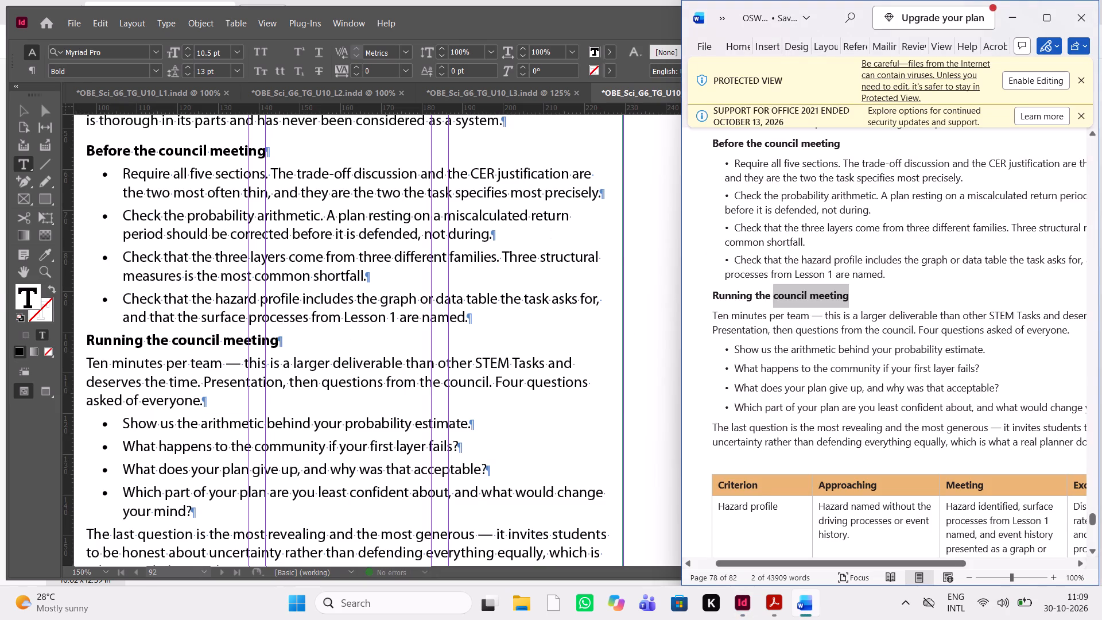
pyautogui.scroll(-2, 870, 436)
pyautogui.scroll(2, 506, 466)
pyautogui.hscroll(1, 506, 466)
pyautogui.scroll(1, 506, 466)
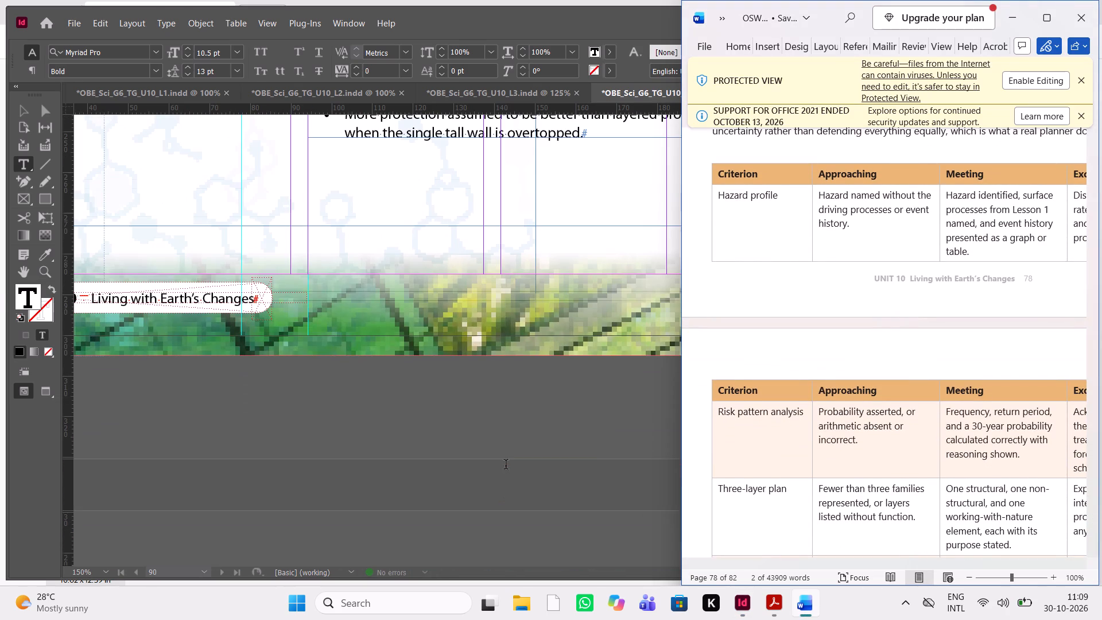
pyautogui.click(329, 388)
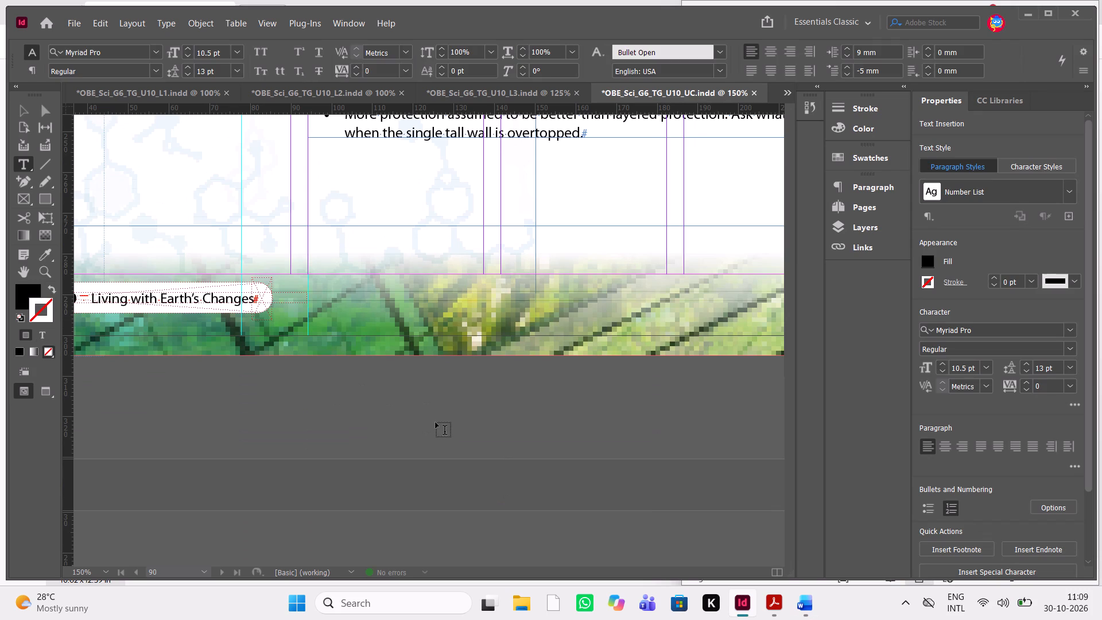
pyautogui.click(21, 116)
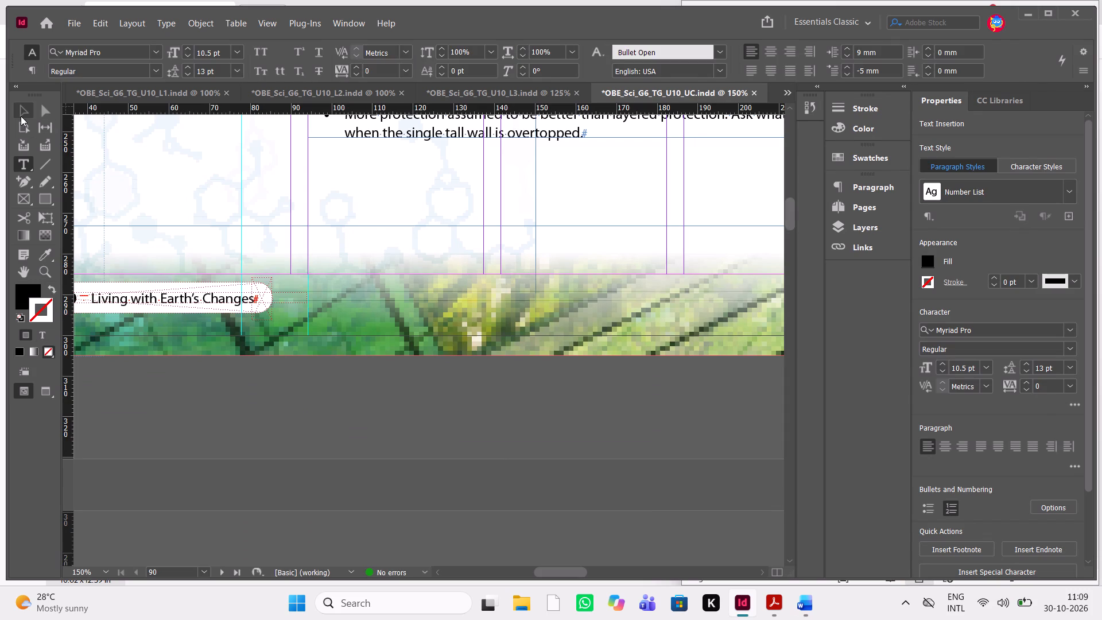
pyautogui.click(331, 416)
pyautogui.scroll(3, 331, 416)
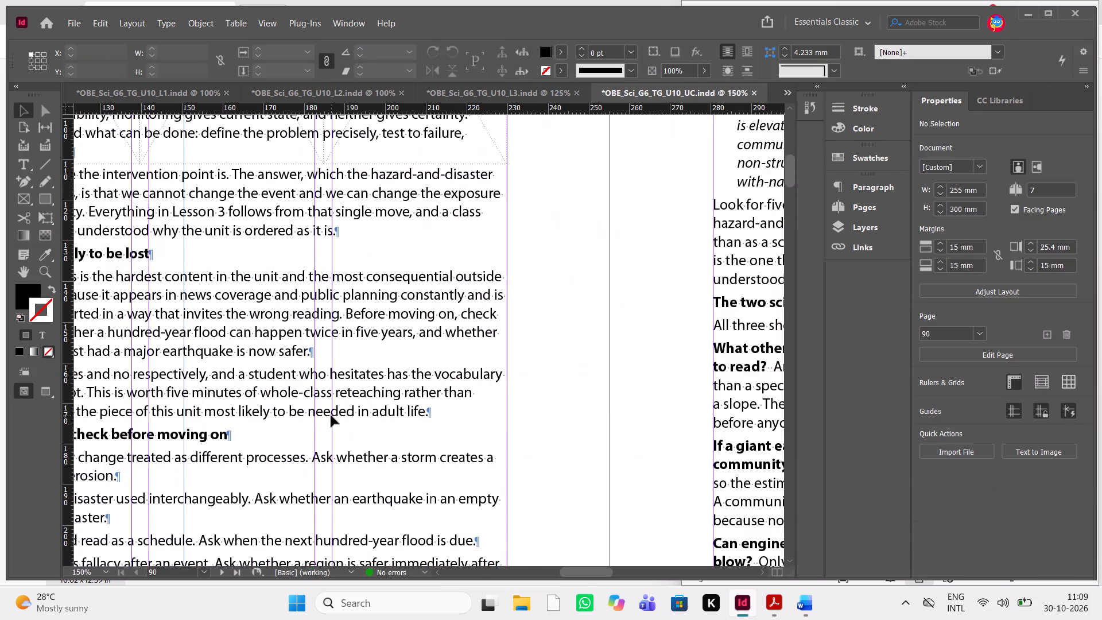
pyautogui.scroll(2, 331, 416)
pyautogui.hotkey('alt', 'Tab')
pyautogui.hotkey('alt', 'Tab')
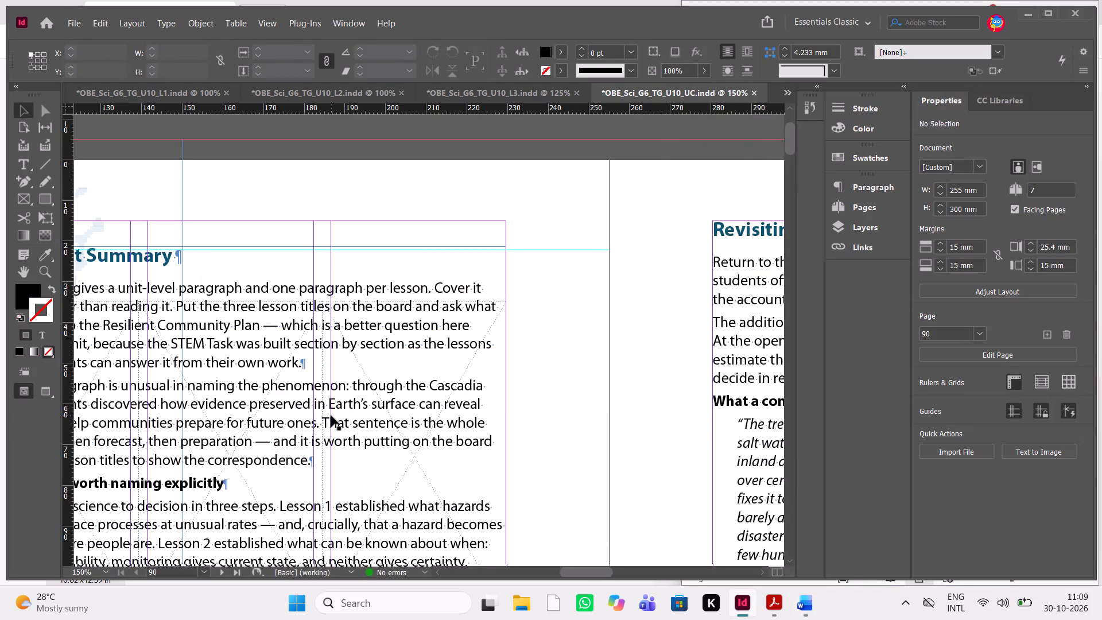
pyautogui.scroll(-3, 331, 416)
# In the QC PDF, examine the page 86 "align text in line" comment and its marked line, and check the remaining pages for comments.
pyautogui.click(771, 601)
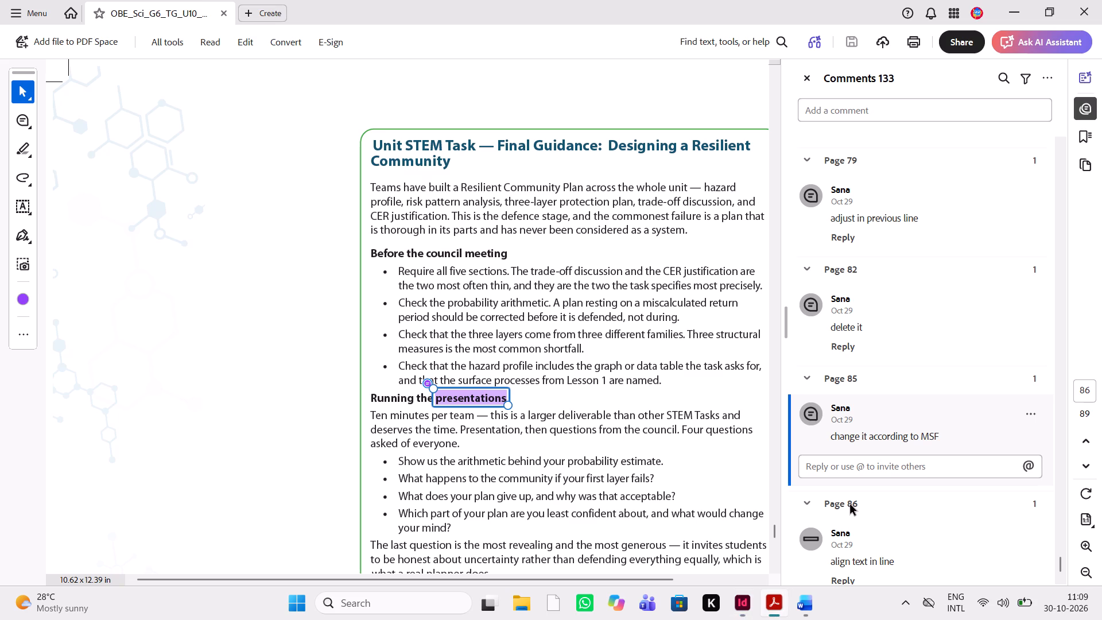
pyautogui.scroll(-5, 618, 455)
pyautogui.scroll(1, 618, 455)
pyautogui.scroll(-2, 618, 455)
pyautogui.scroll(2, 618, 455)
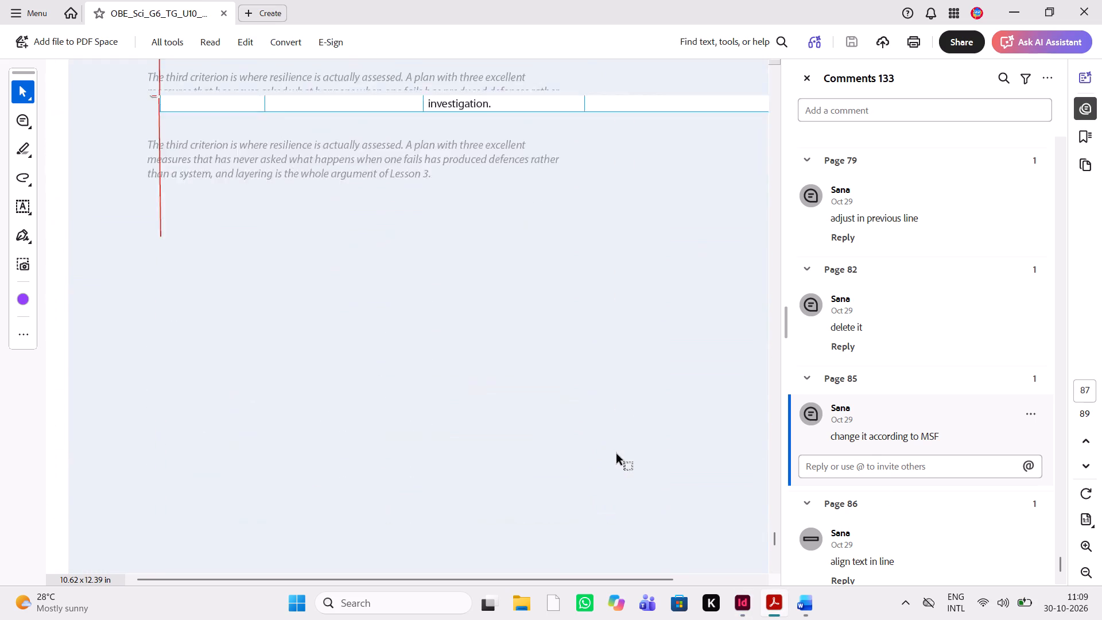
pyautogui.scroll(2, 618, 455)
pyautogui.scroll(-13, 618, 455)
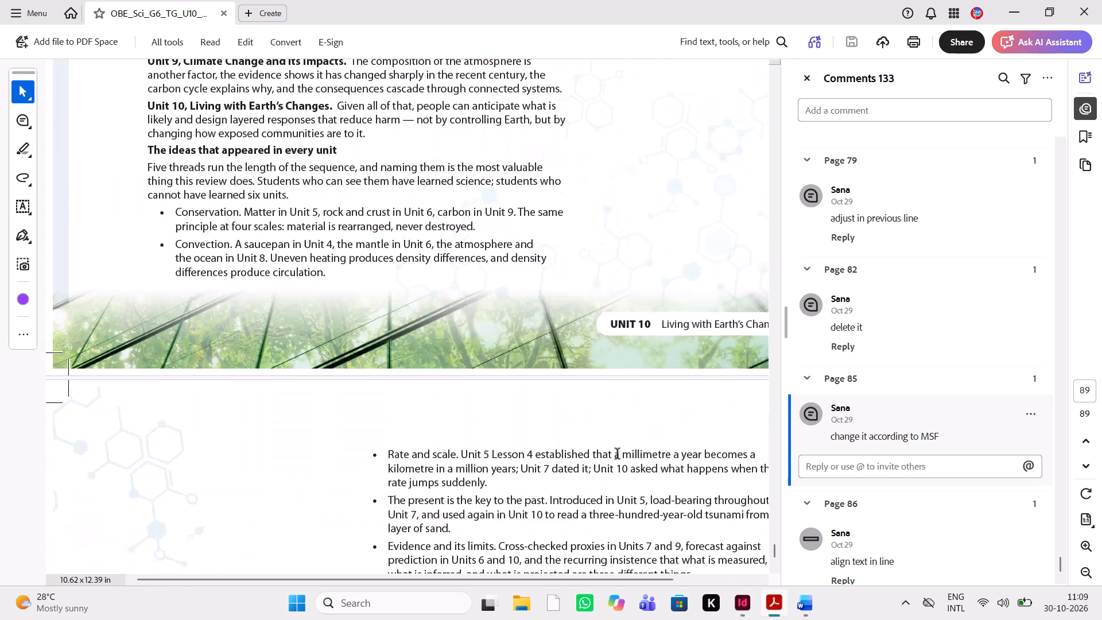
pyautogui.scroll(5, 618, 455)
pyautogui.scroll(-9, 618, 455)
pyautogui.scroll(4, 618, 455)
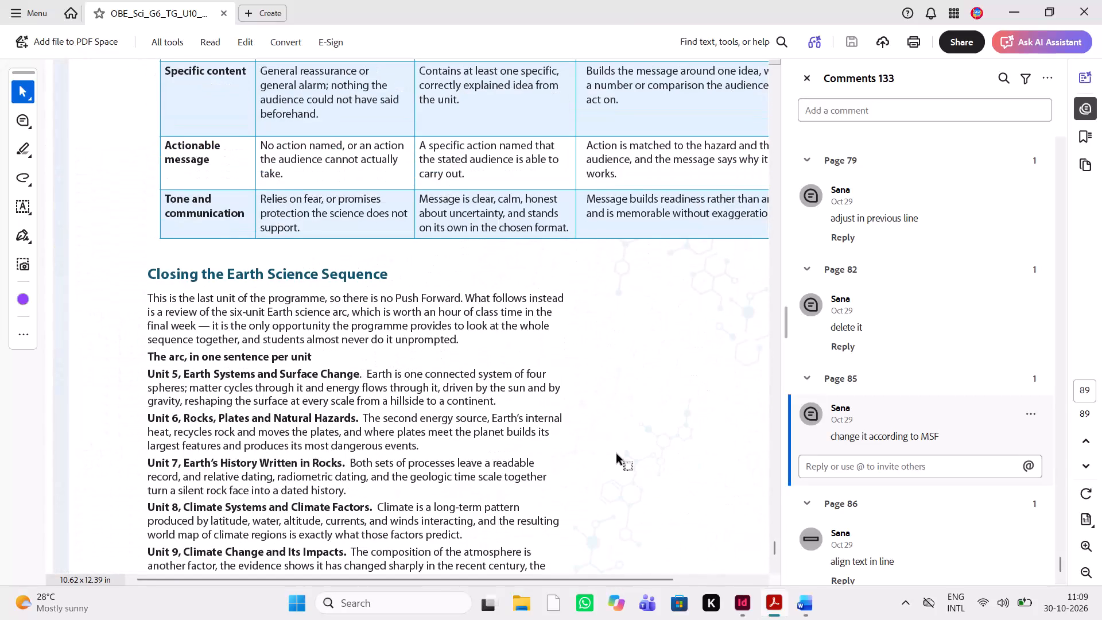
# In the InDesign UC file, nudge the page 93 rubric table frame left to X 276.631 mm to align it with the text margin.
pyautogui.hotkey('alt', 'Tab')
pyautogui.scroll(-2, 618, 455)
pyautogui.scroll(1, 618, 455)
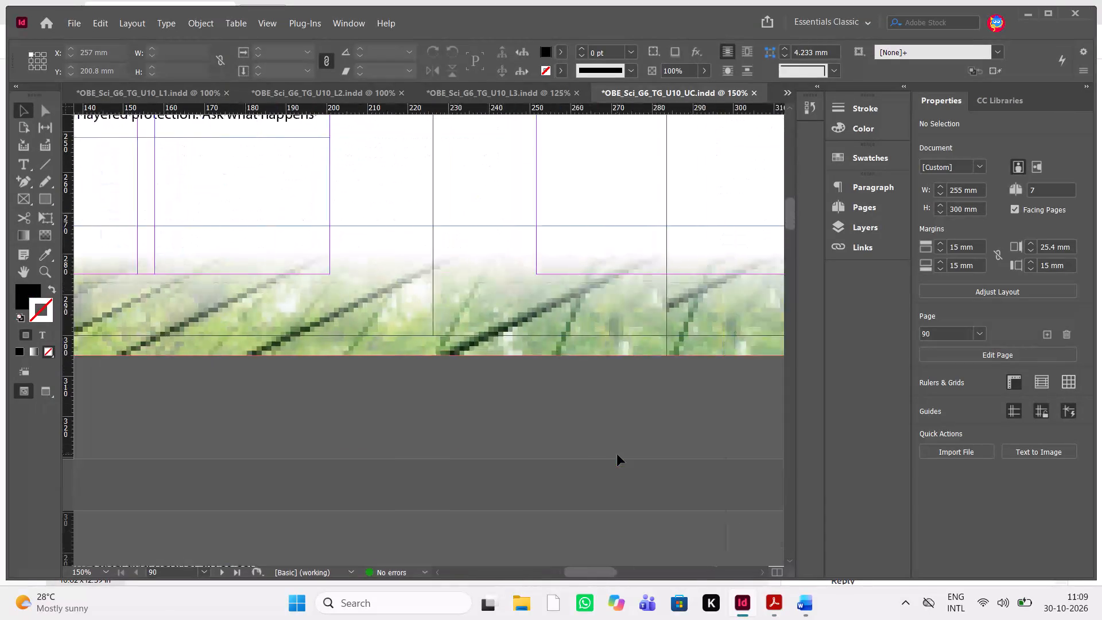
pyautogui.scroll(3, 618, 455)
pyautogui.scroll(-2, 618, 455)
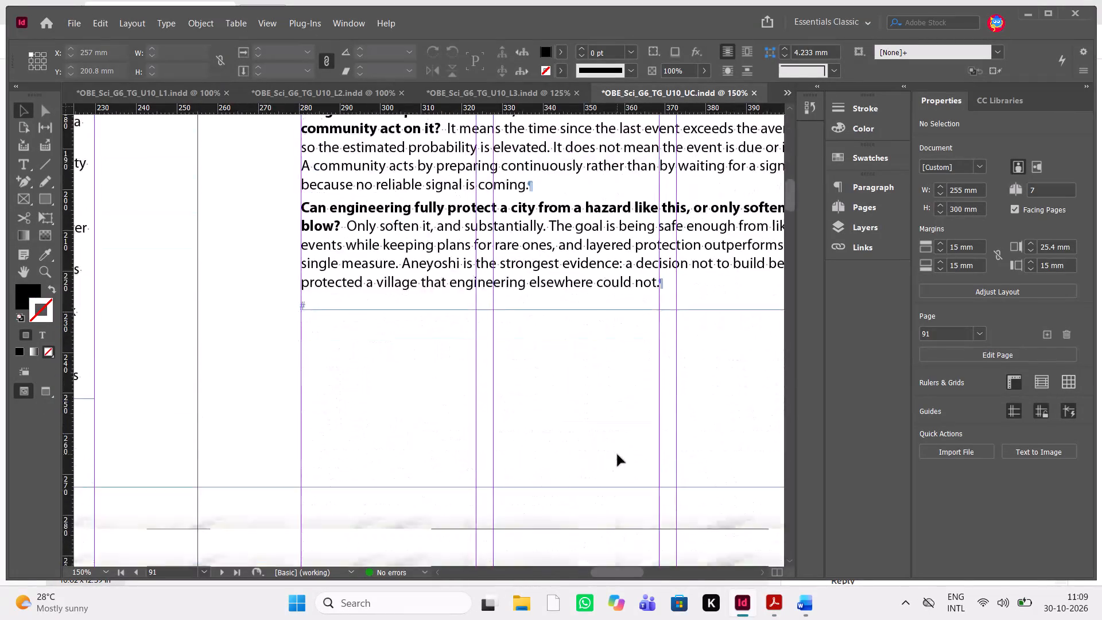
pyautogui.scroll(-5, 618, 455)
pyautogui.scroll(1, 618, 455)
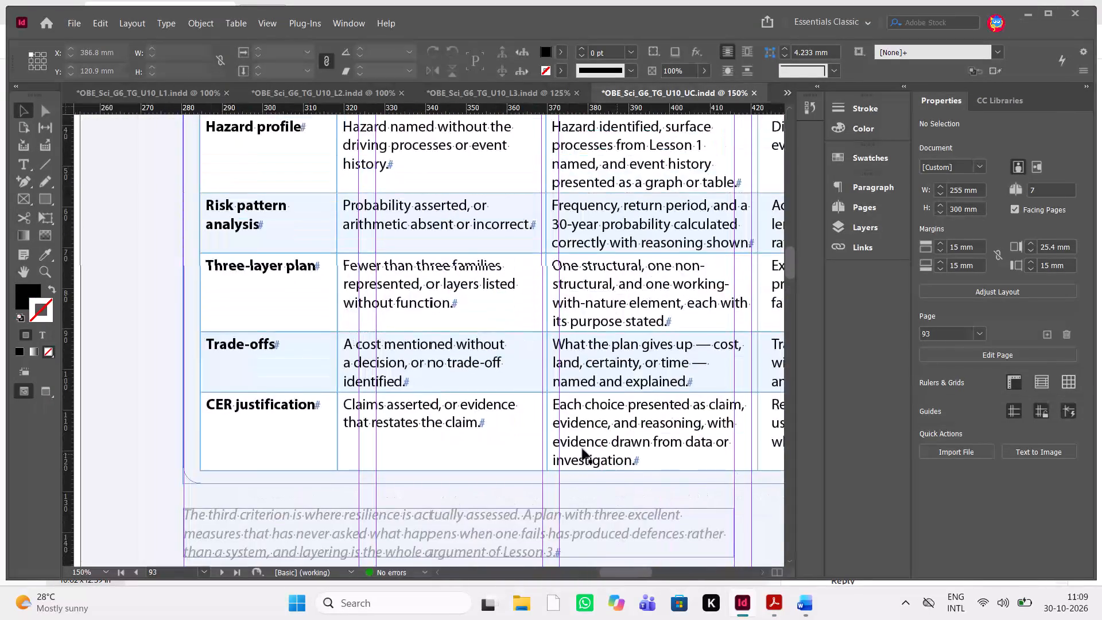
pyautogui.scroll(1, 534, 437)
pyautogui.click(306, 361)
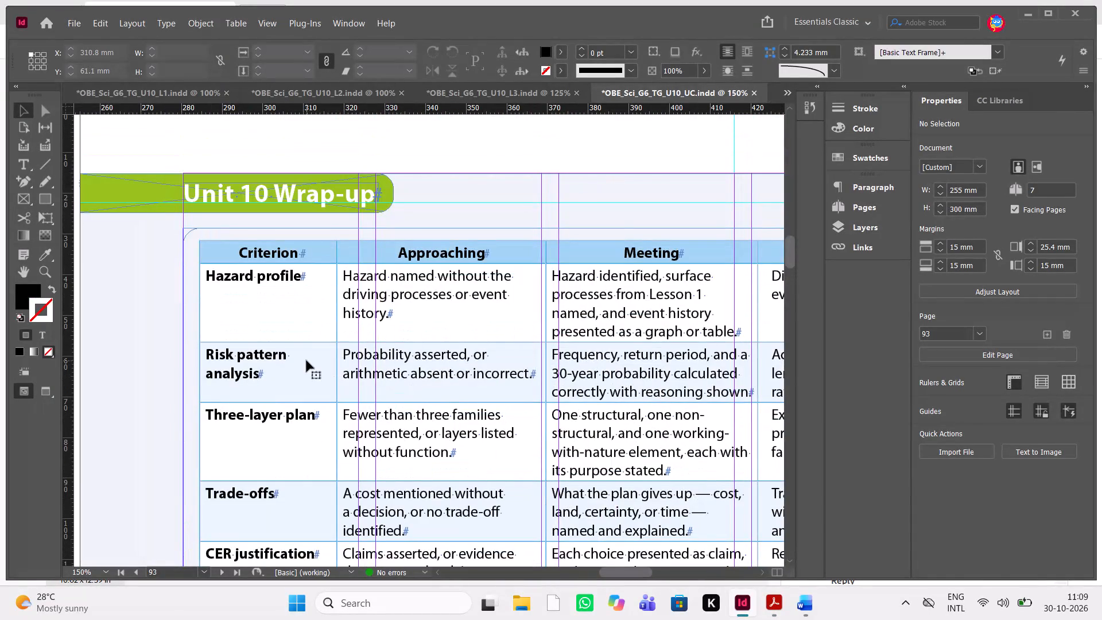
pyautogui.hotkey('shift', 'Left')
pyautogui.press('Left')
pyautogui.press('Left')
pyautogui.press('Left')
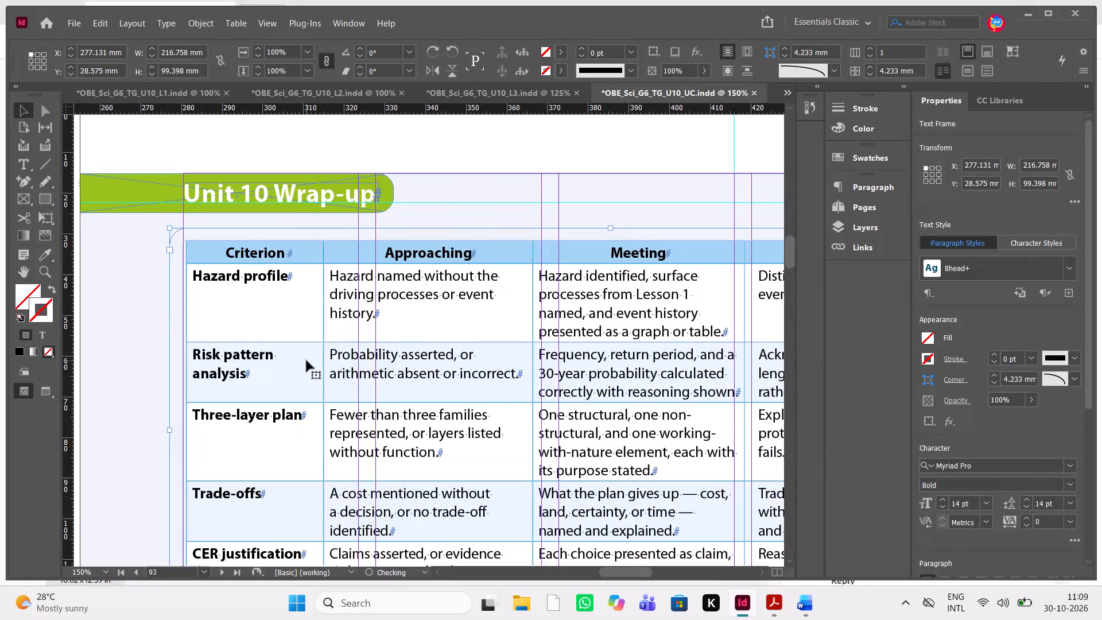
pyautogui.press('Left')
pyautogui.press('Left')
pyautogui.scroll(-2, 306, 361)
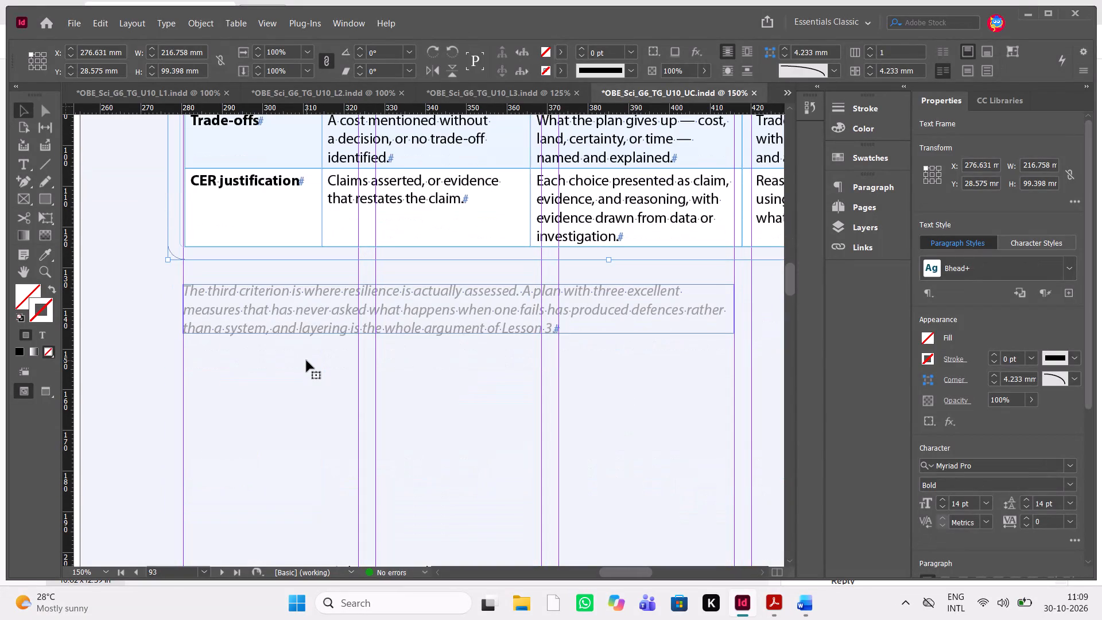
pyautogui.click(306, 361)
pyautogui.press('w')
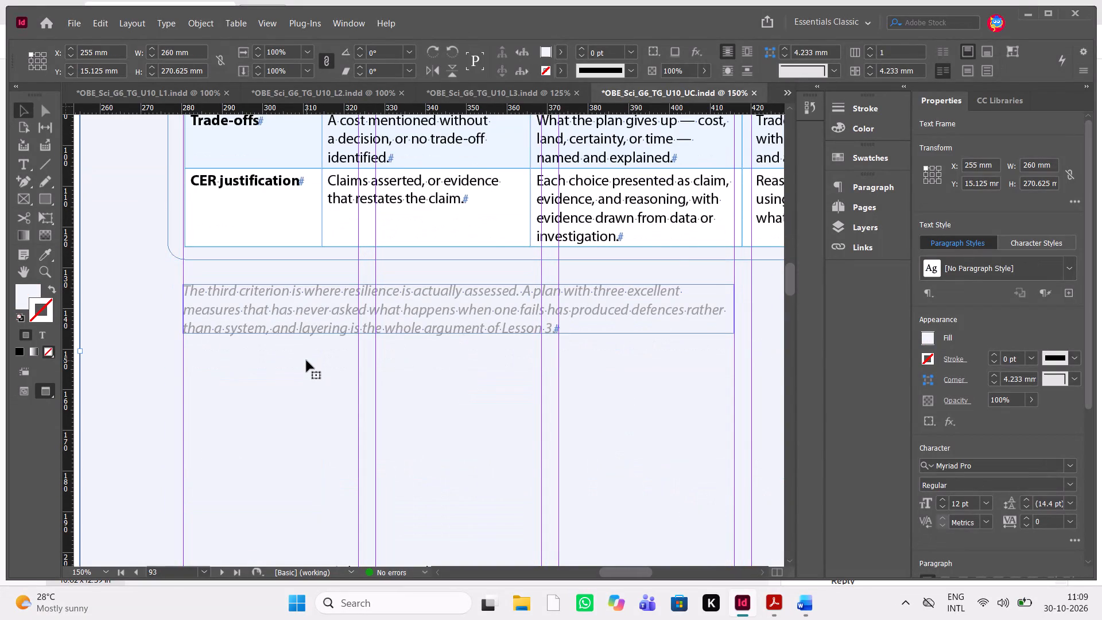
pyautogui.scroll(1, 306, 361)
pyautogui.press('w')
# Move the italic note "The third criterion is where resilience is actually assessed" up closer to the rubric table, to Y 129.6 mm.
pyautogui.scroll(-1, 306, 361)
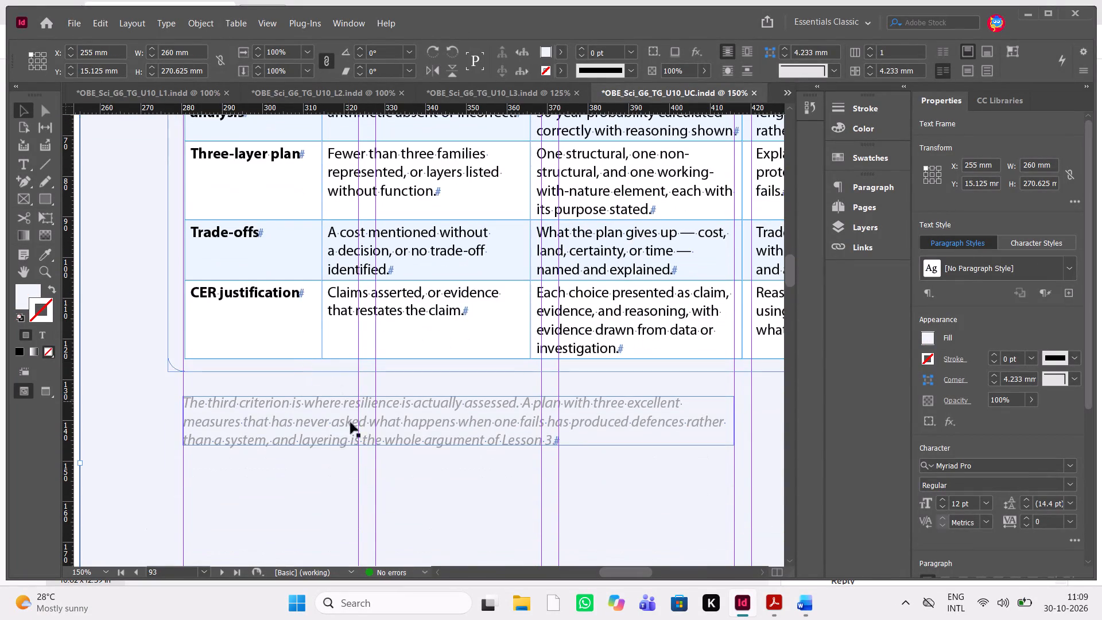
pyautogui.click(343, 442)
pyautogui.hotkey('shift', 'Up')
pyautogui.hotkey('shift', 'Up')
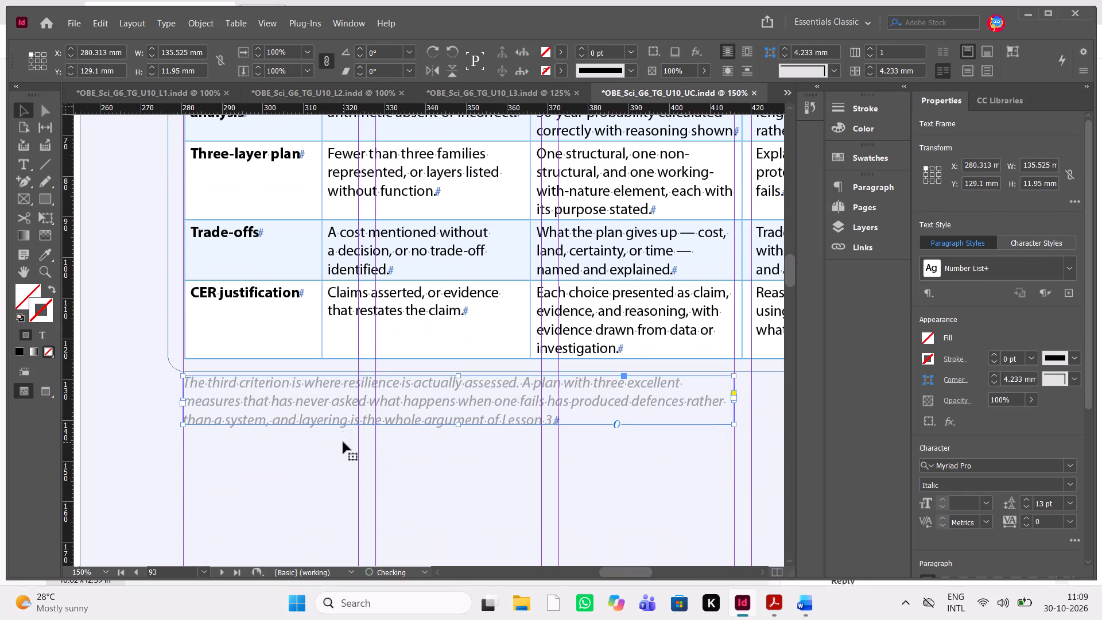
pyautogui.press('Down')
pyautogui.press('Down')
pyautogui.click(279, 481)
pyautogui.press('w')
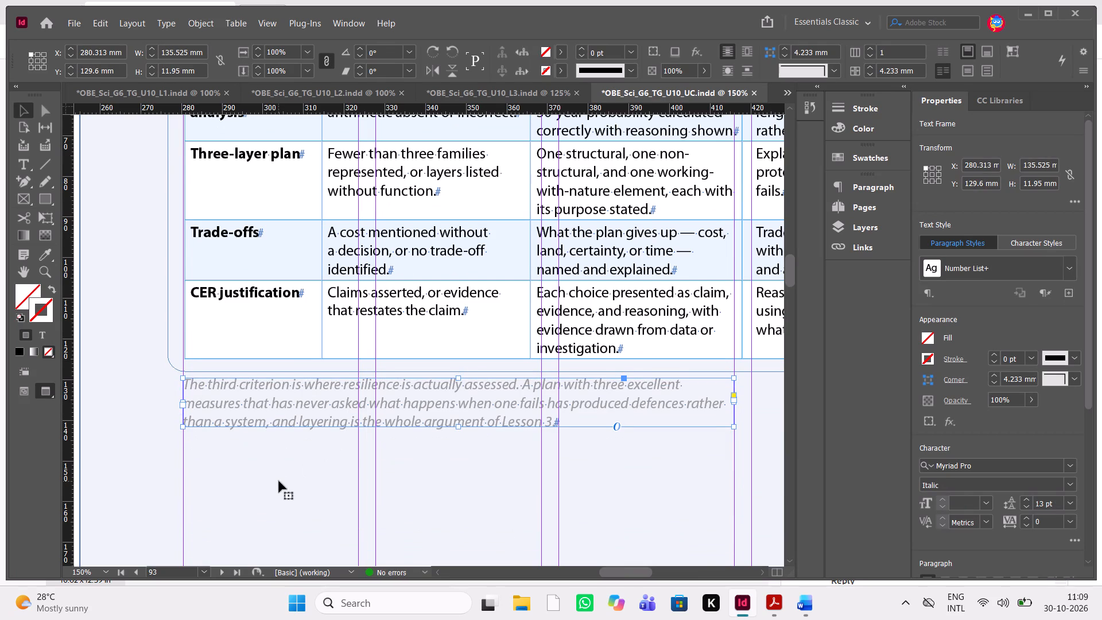
pyautogui.write('ww')
pyautogui.scroll(1, 279, 481)
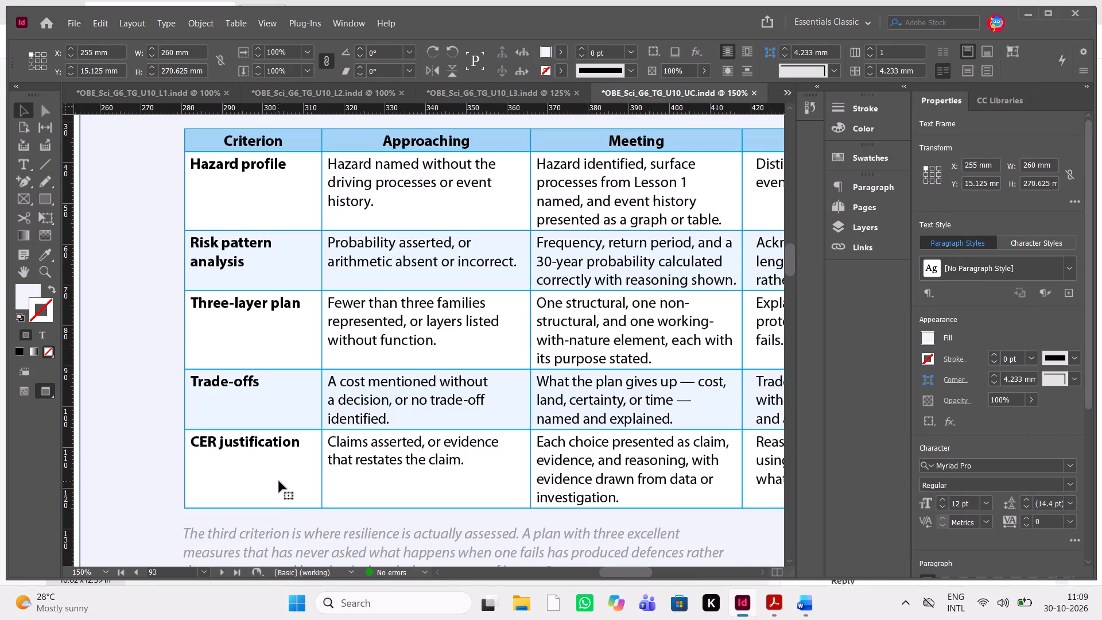
pyautogui.scroll(-1, 279, 481)
pyautogui.click(486, 419)
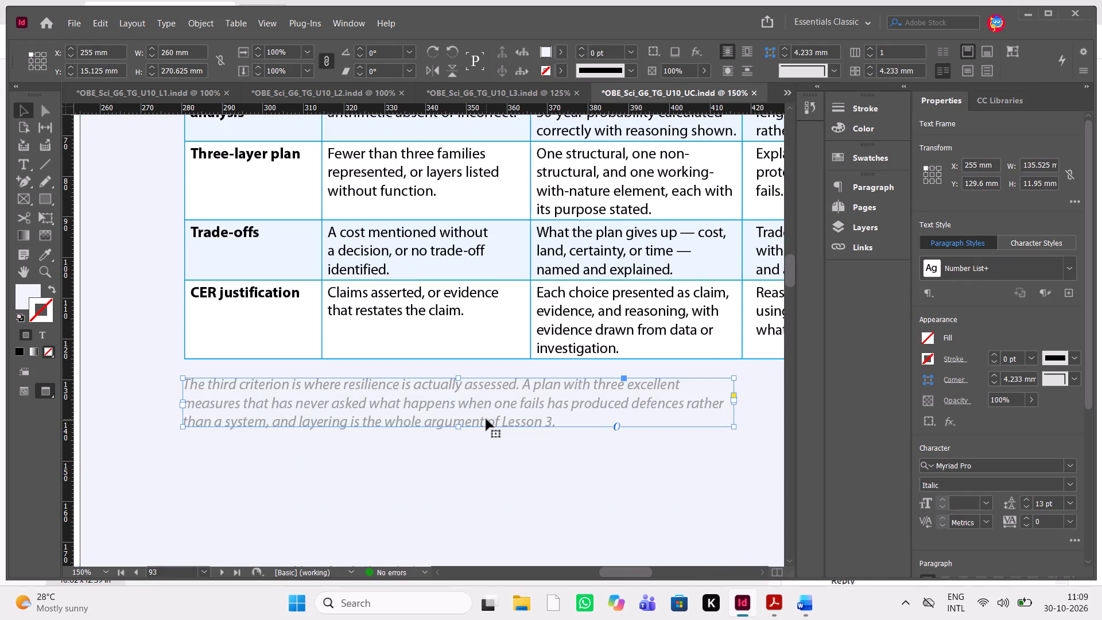
# Nudge the italic "The third criterion" note under the page 93 rubric table down to Y 130.6 mm.
pyautogui.press('Down')
pyautogui.press('Down')
pyautogui.press('Down')
pyautogui.press('Down')
pyautogui.hscroll(2, 486, 419)
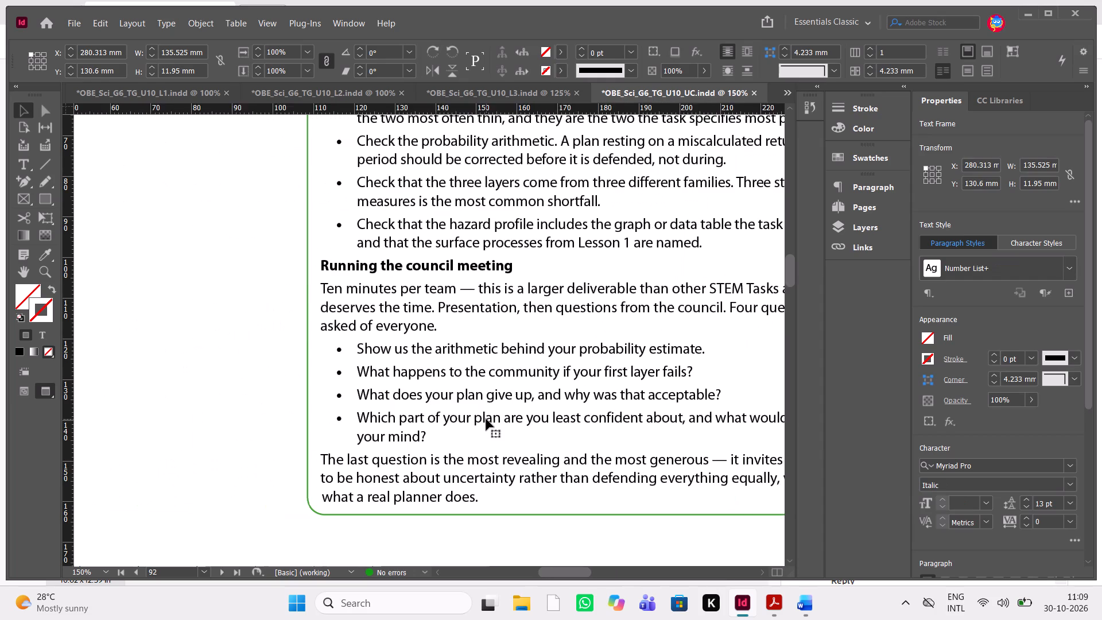
pyautogui.press('w')
# Examine the UC pages from 90 to 95, checking the text and rubric table frames against the page margins.
pyautogui.scroll(-5, 486, 419)
pyautogui.hscroll(-4, 486, 419)
pyautogui.scroll(-5, 486, 419)
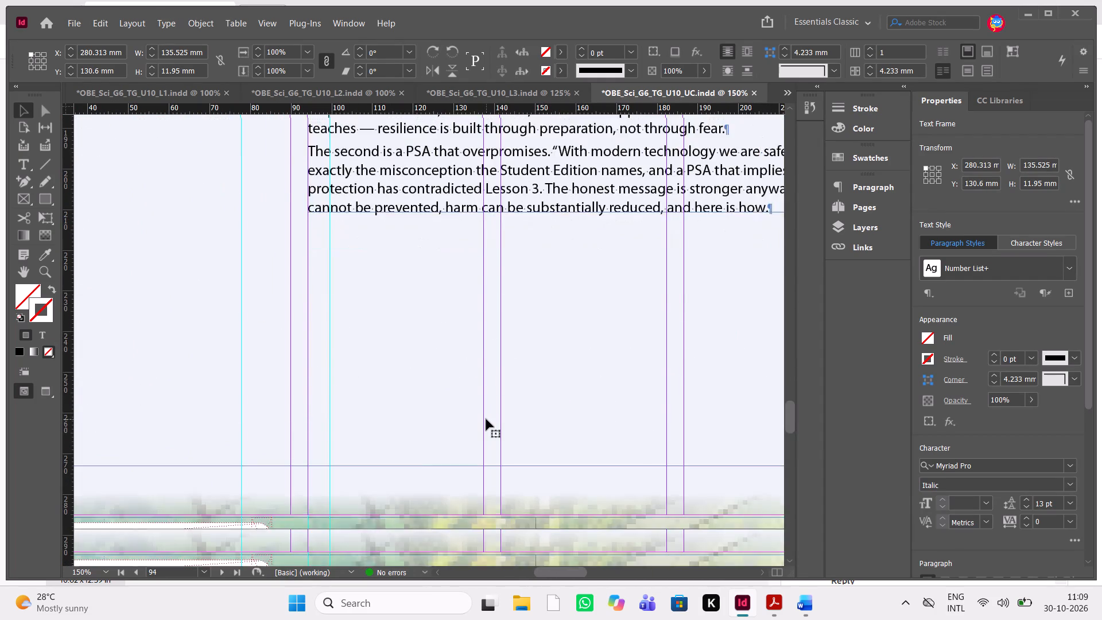
pyautogui.scroll(4, 486, 419)
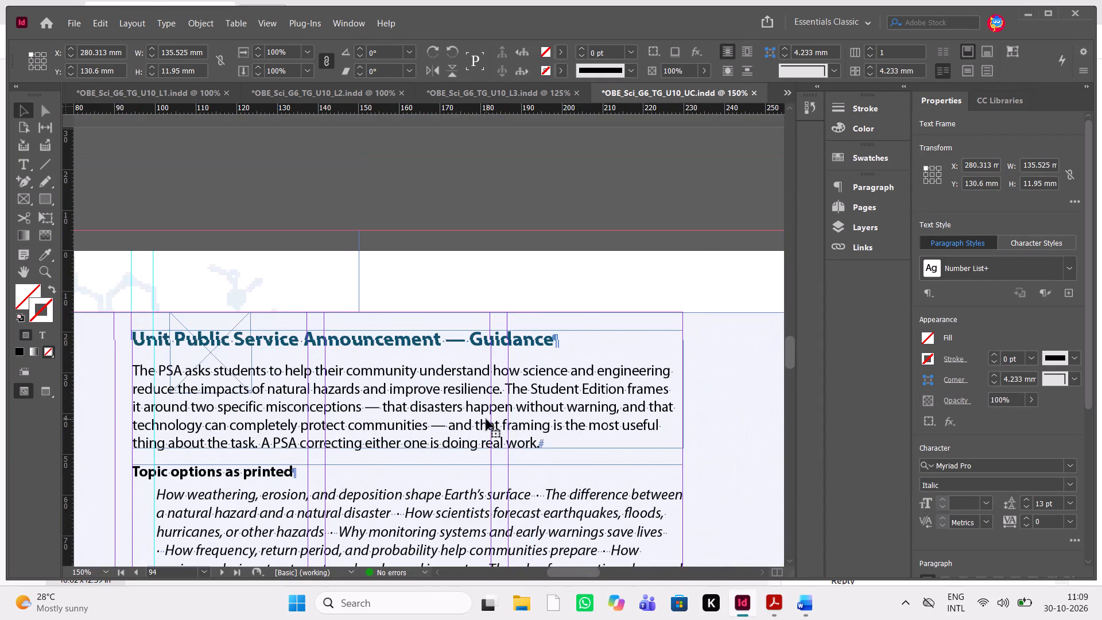
pyautogui.hotkey('alt', 'Tab')
pyautogui.hotkey('alt', 'Tab')
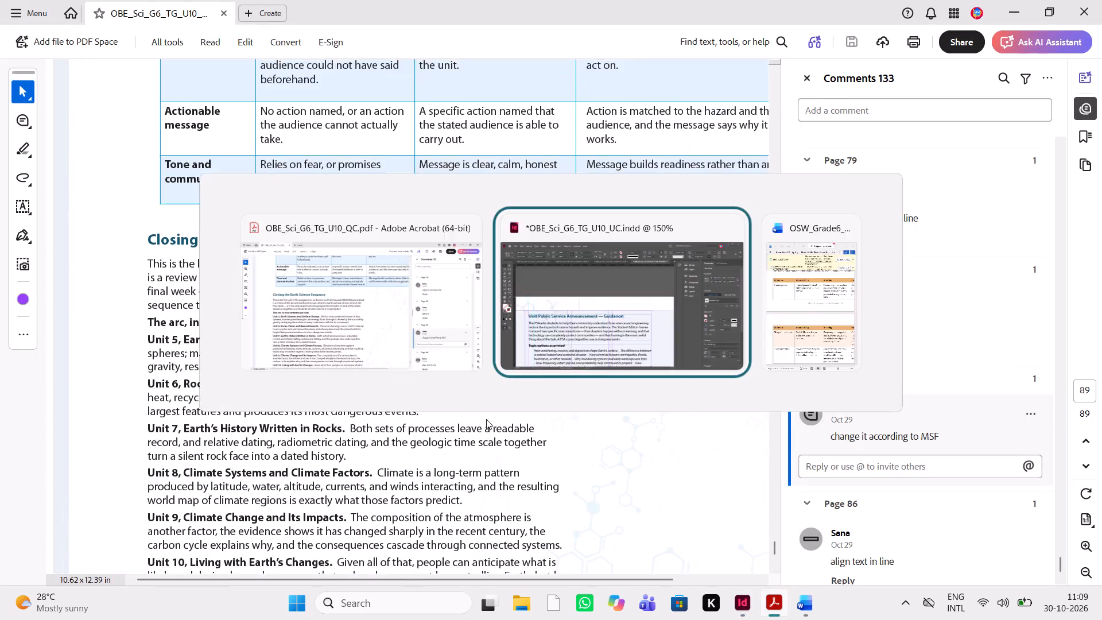
pyautogui.scroll(6, 486, 419)
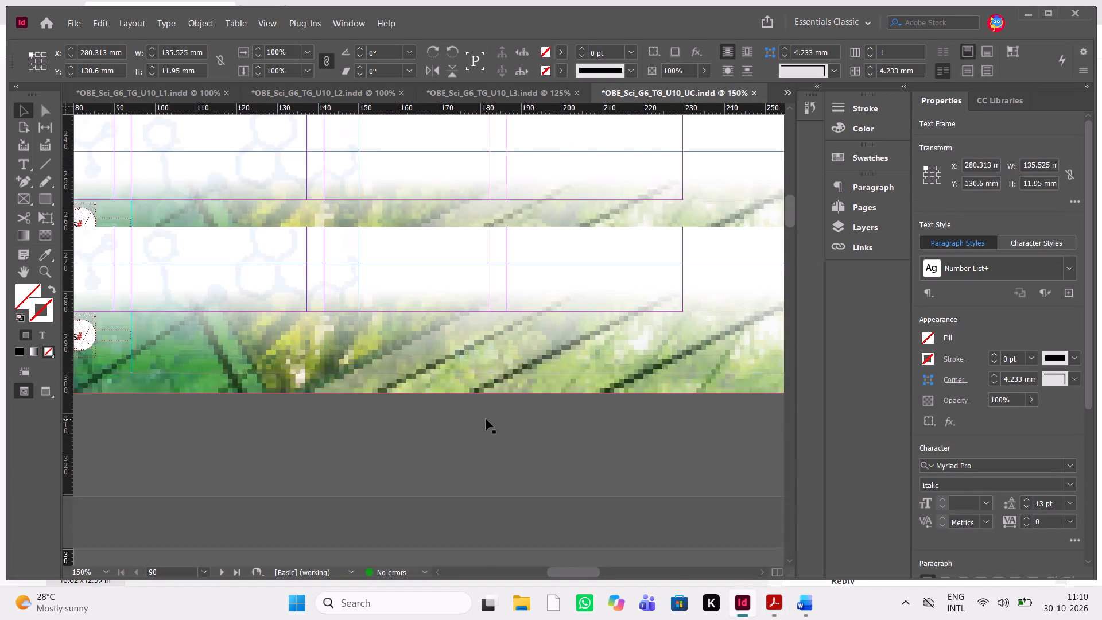
pyautogui.scroll(7, 486, 419)
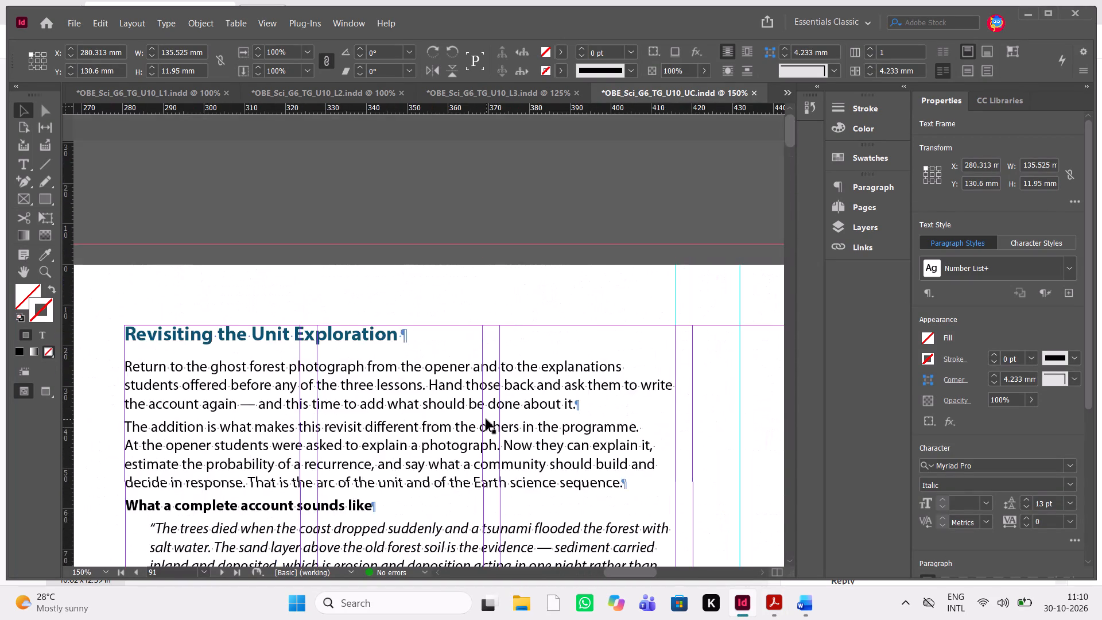
pyautogui.scroll(-6, 486, 419)
pyautogui.hscroll(-1, 486, 419)
pyautogui.scroll(-1, 486, 419)
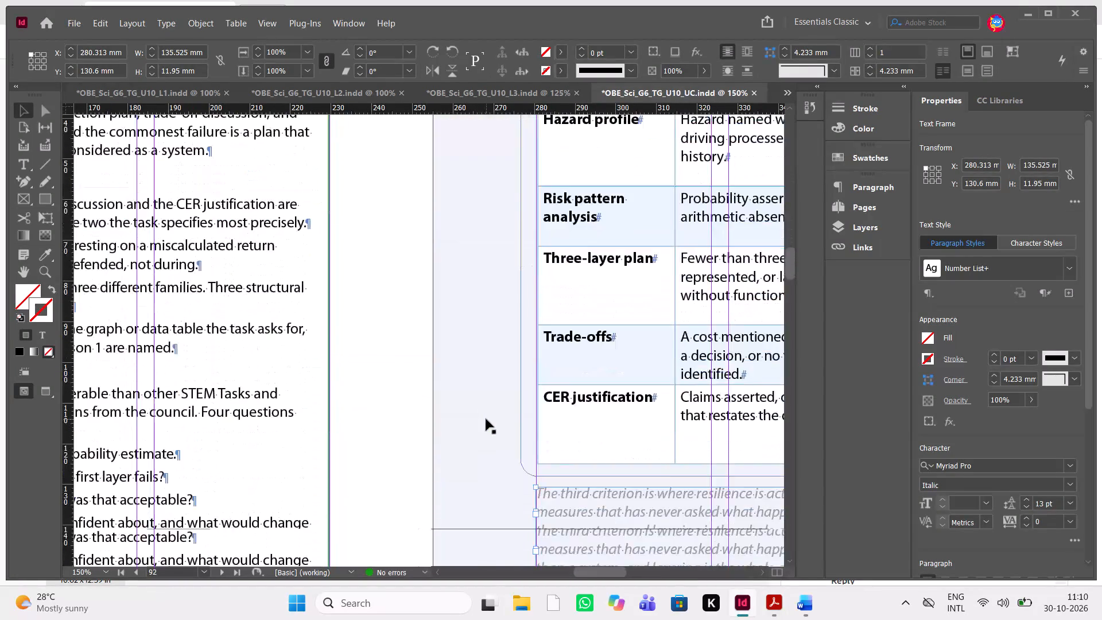
pyautogui.hscroll(-1, 486, 419)
pyautogui.scroll(-1, 301, 503)
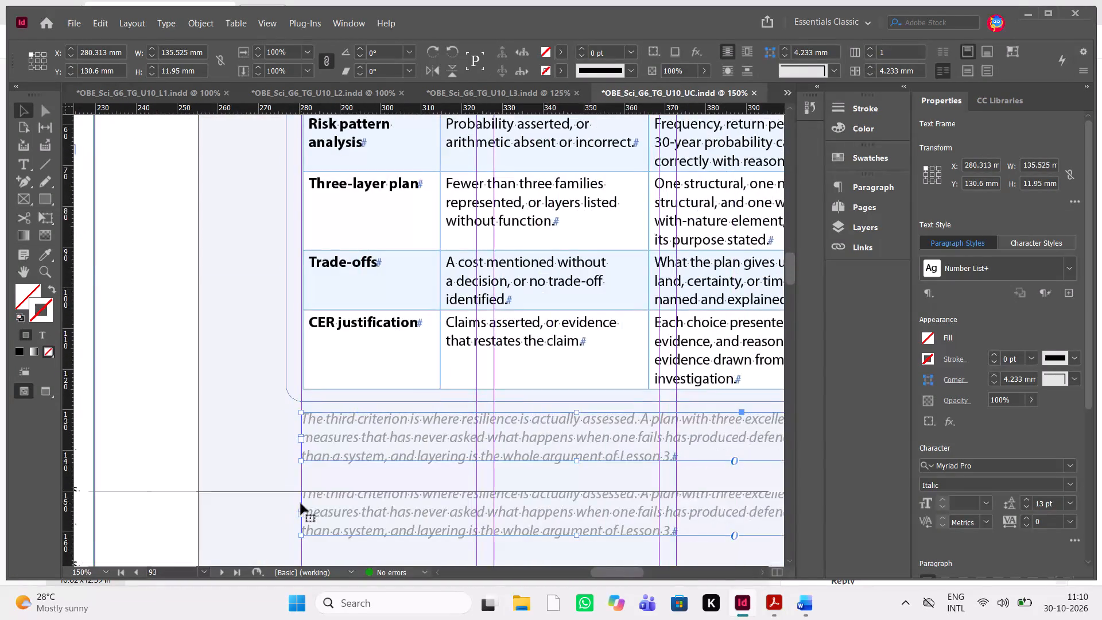
pyautogui.scroll(-6, 301, 503)
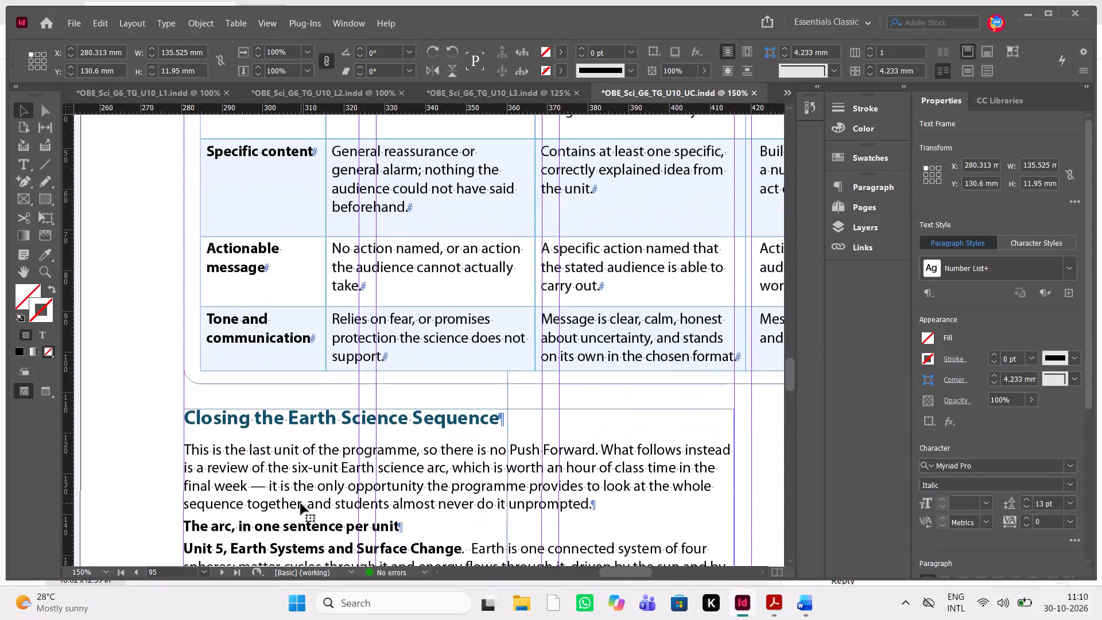
# Nudge the page 95 PSA rubric table frame left to X 276.65 mm, aligning the table with the text margin, and preview it.
pyautogui.scroll(1, 301, 503)
pyautogui.click(227, 369)
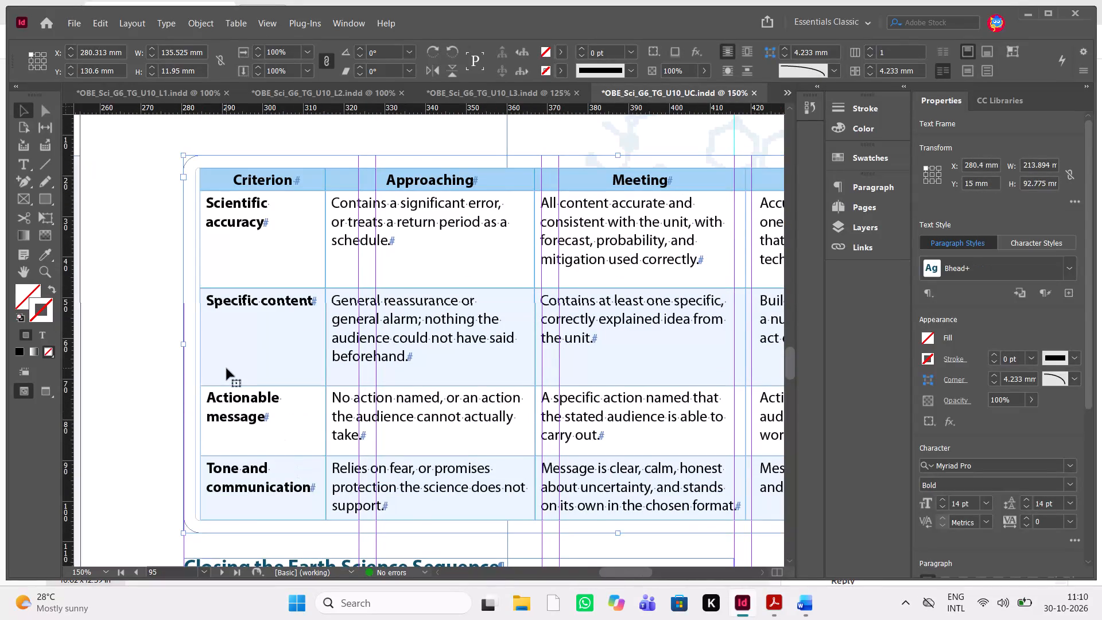
pyautogui.scroll(1, 218, 388)
pyautogui.click(455, 147)
pyautogui.write('ww')
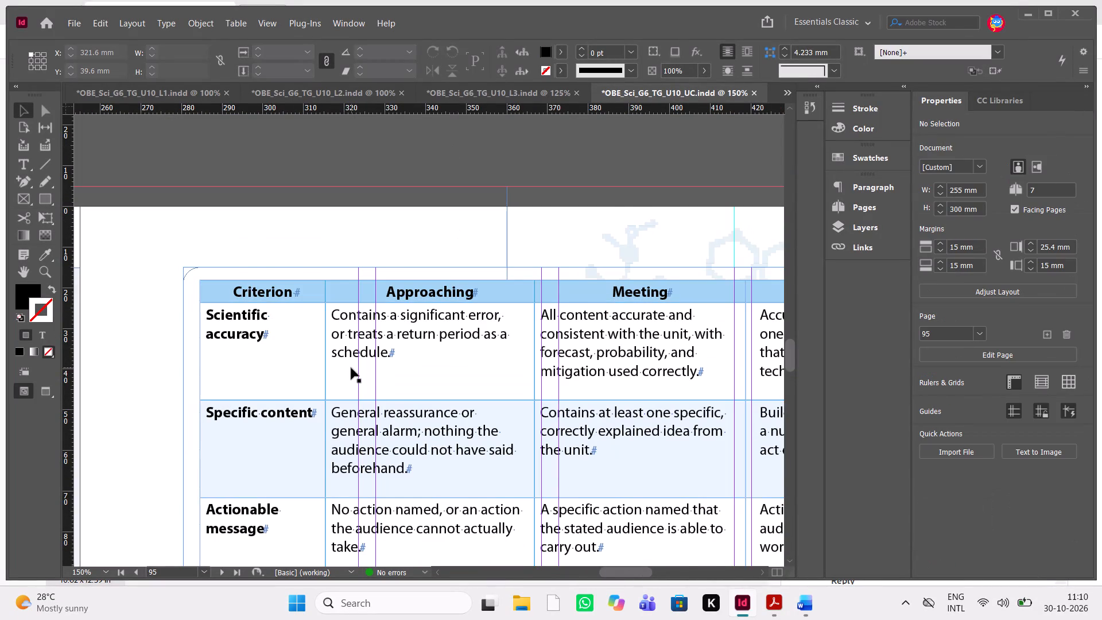
pyautogui.scroll(-1, 351, 368)
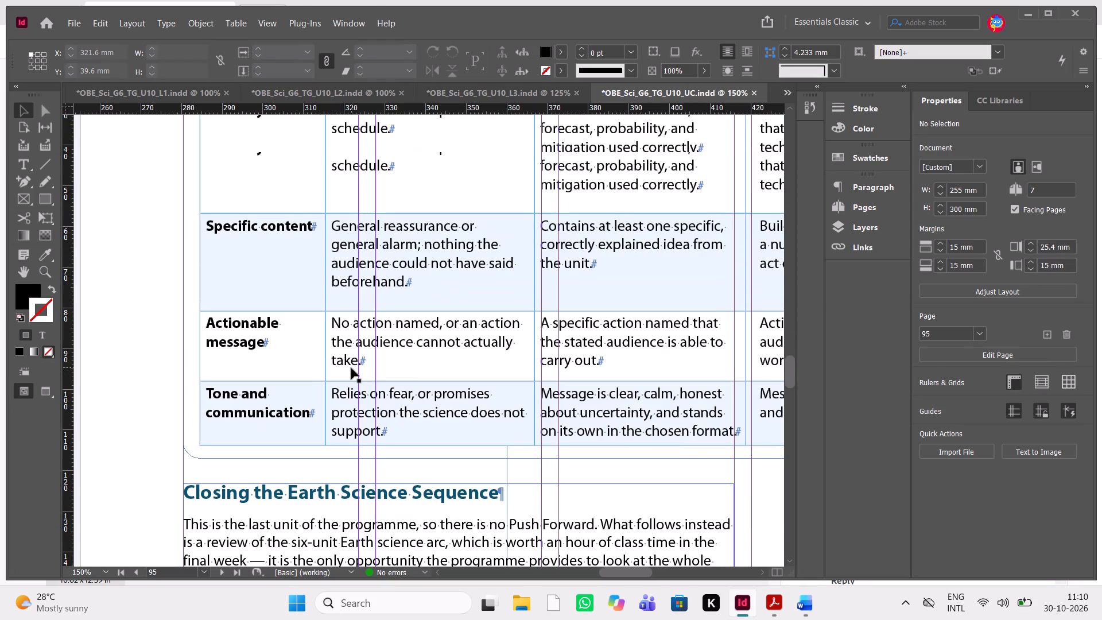
pyautogui.hotkey('shift', 'Left')
pyautogui.hotkey('shift', 'Left')
pyautogui.click(351, 368)
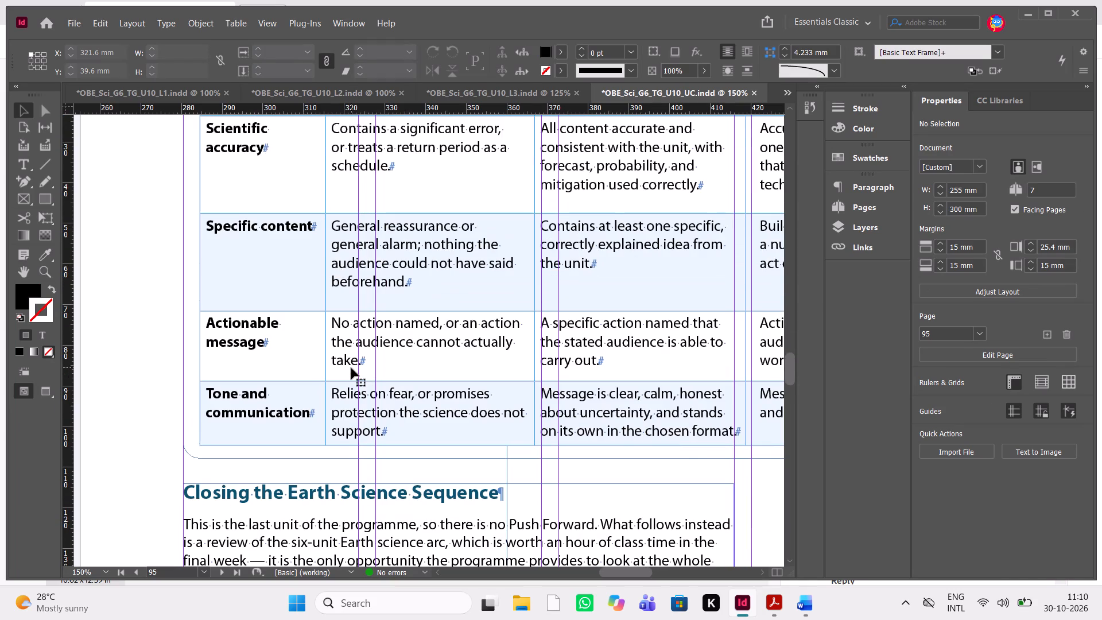
pyautogui.hotkey('shift', 'Left')
pyautogui.hotkey('shift', 'Left')
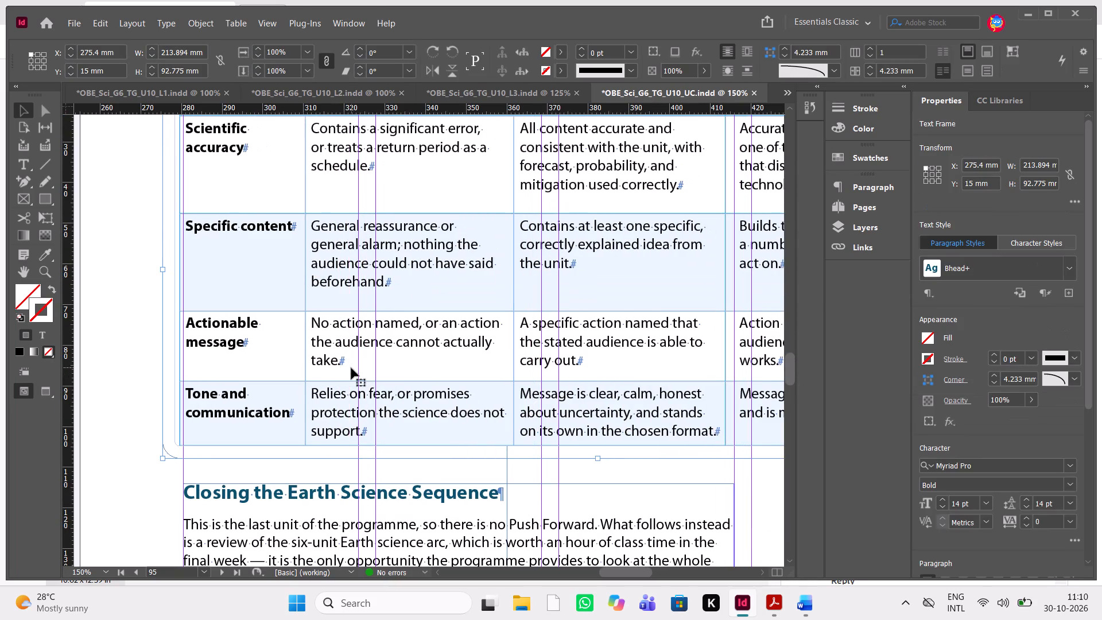
pyautogui.press('Right')
pyautogui.press('Right')
pyautogui.press('Right')
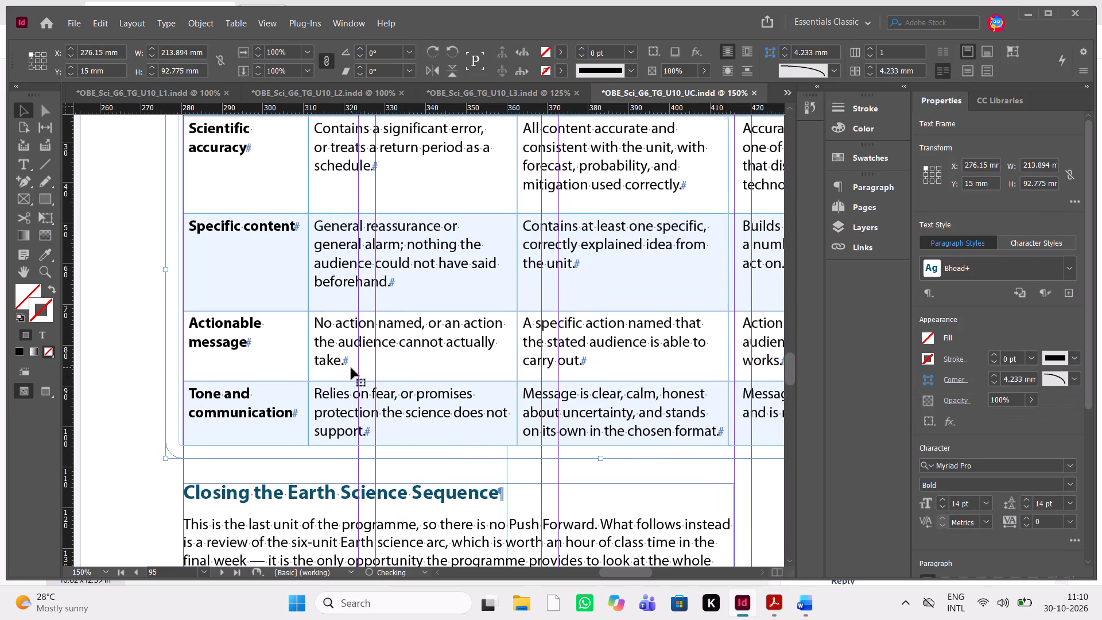
pyautogui.press('Right')
pyautogui.press('Right')
pyautogui.press('Right')
pyautogui.press('Left')
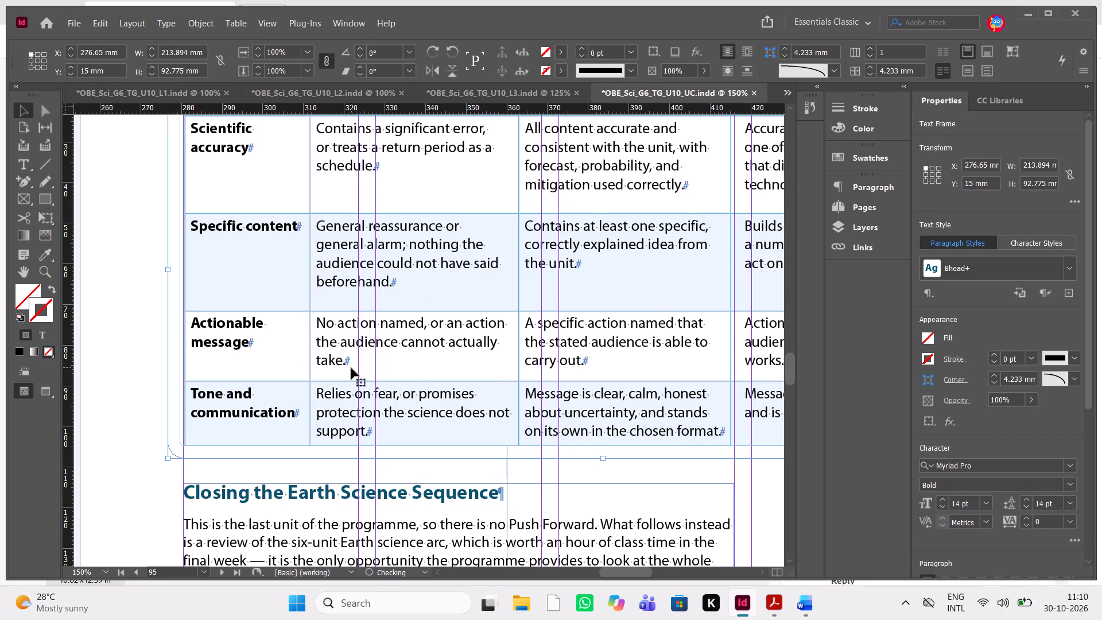
pyautogui.scroll(1, 351, 368)
pyautogui.scroll(-1, 351, 368)
pyautogui.hscroll(-1, 351, 368)
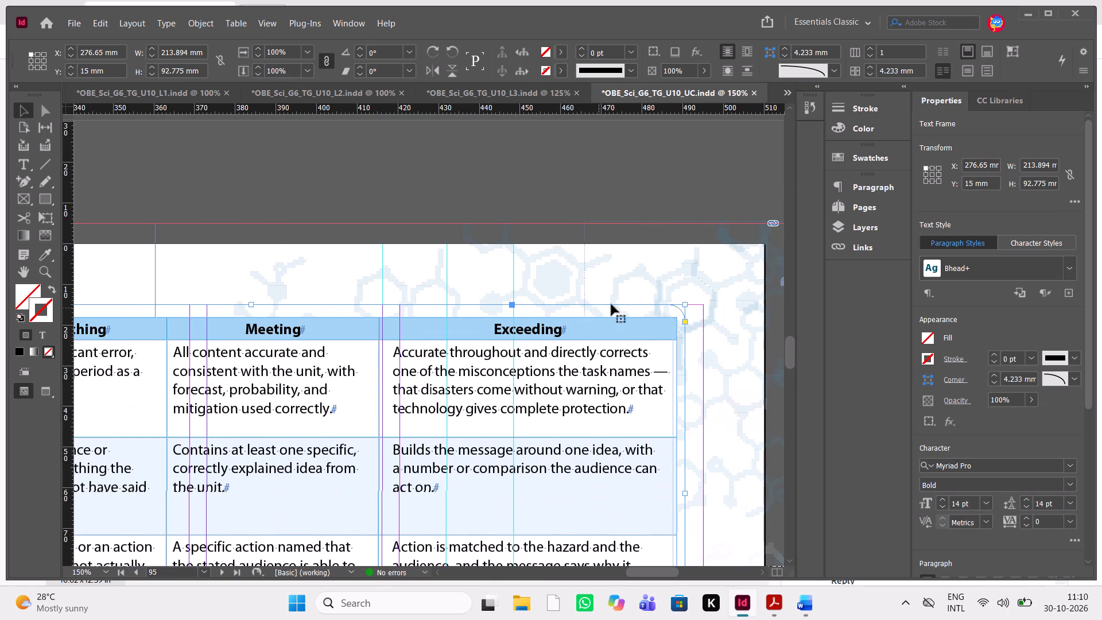
pyautogui.click(673, 261)
pyautogui.write('wwww')
pyautogui.hscroll(1, 673, 261)
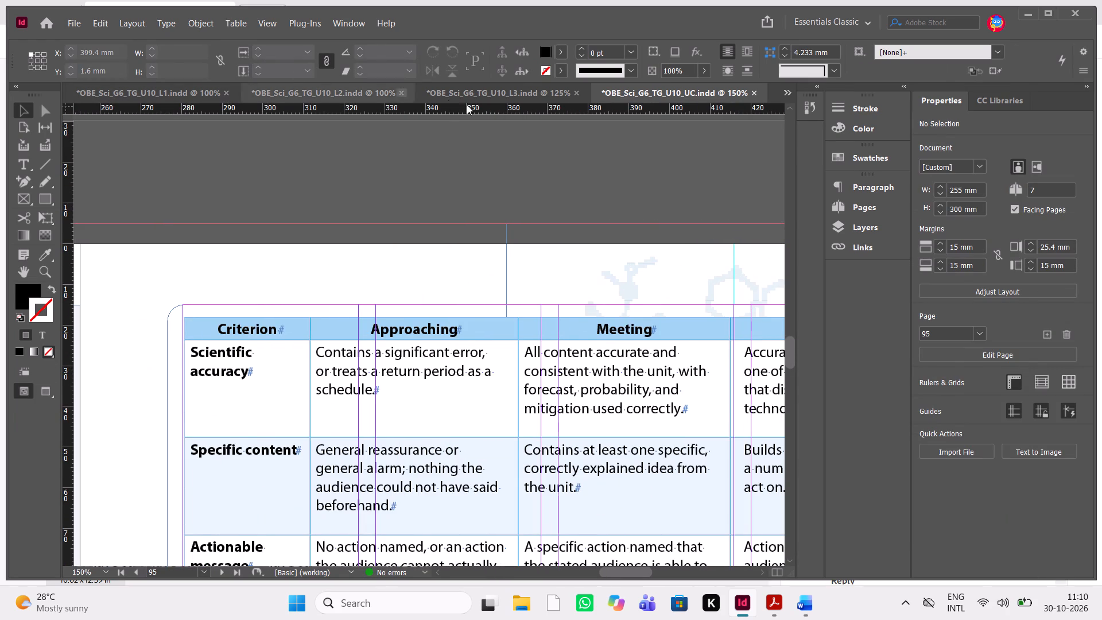
# Switch to the UO layout and check the page number in its last page's footer.
pyautogui.click(790, 91)
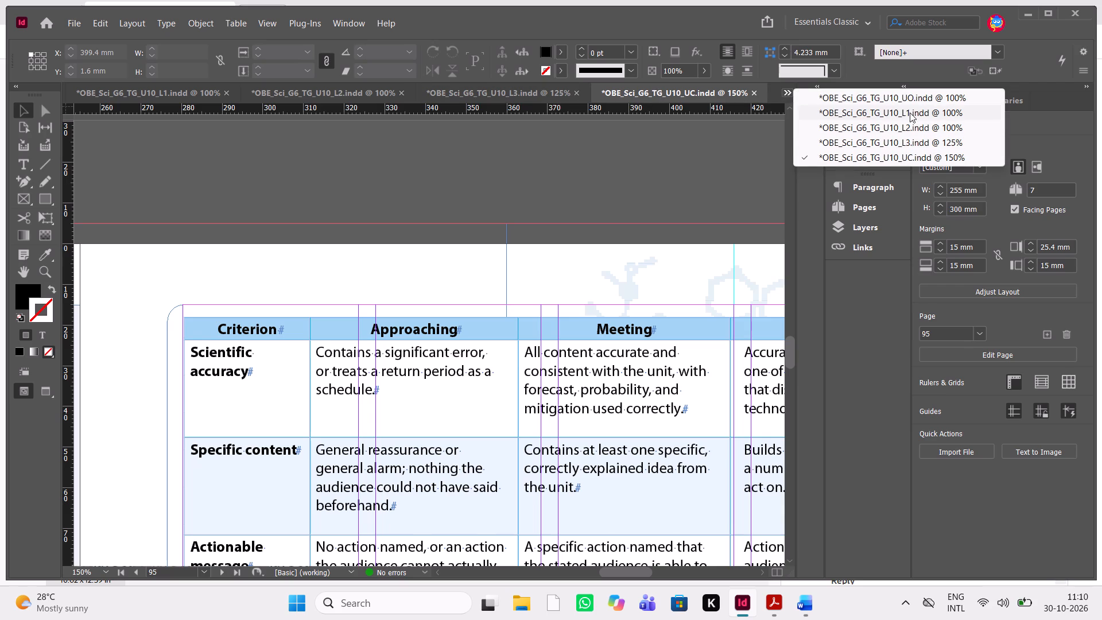
pyautogui.click(913, 95)
pyautogui.scroll(-2, 468, 347)
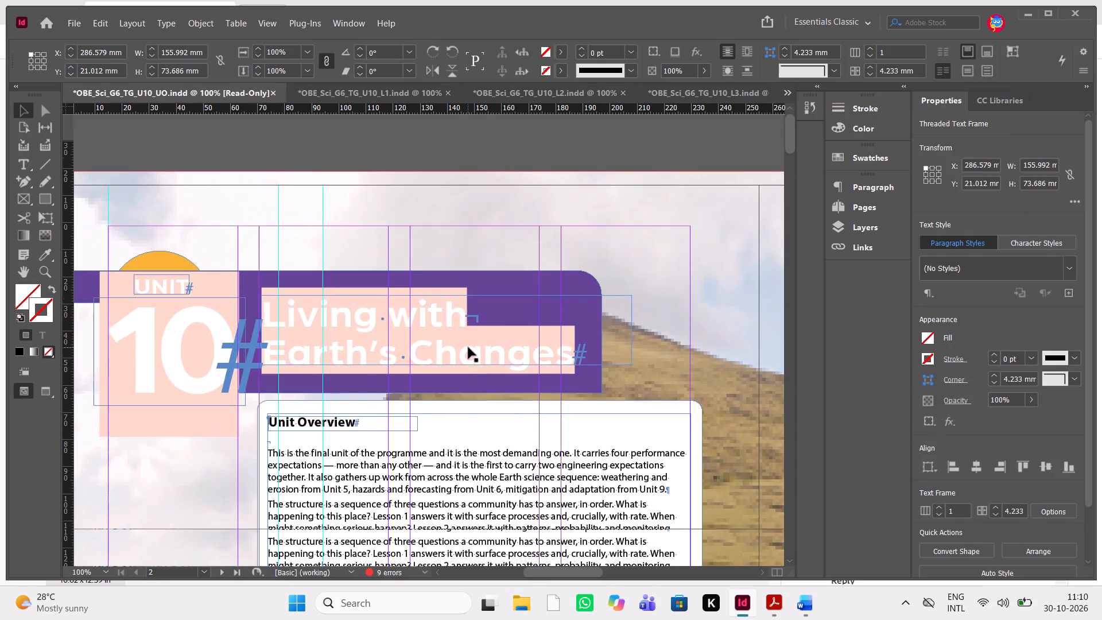
pyautogui.scroll(-11, 468, 347)
pyautogui.hscroll(-2, 468, 347)
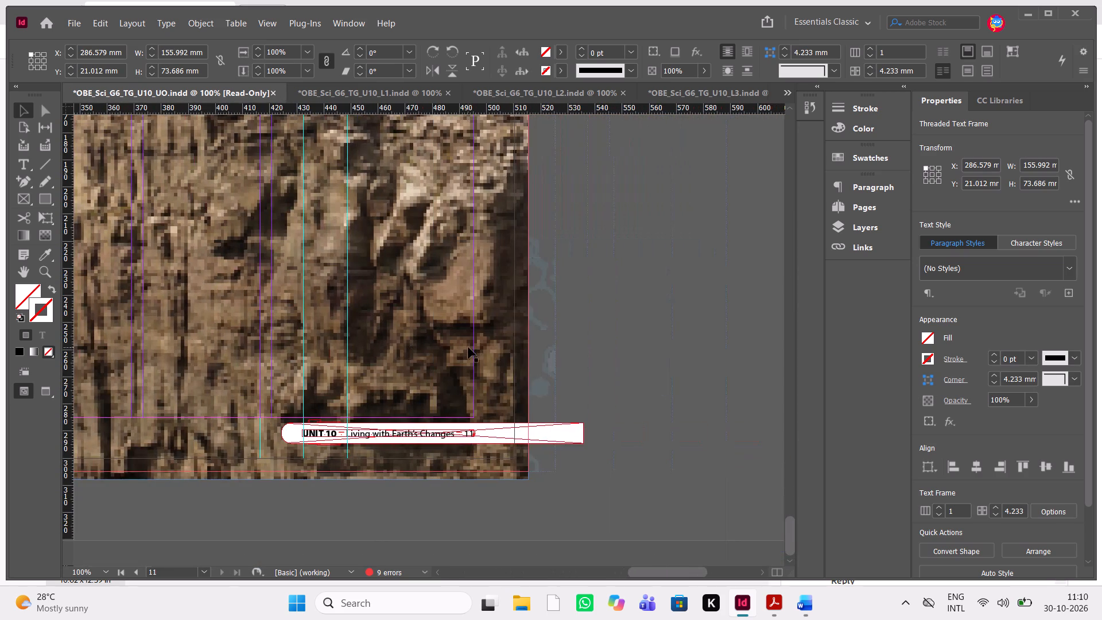
pyautogui.scroll(2, 468, 347)
pyautogui.scroll(-2, 468, 347)
pyautogui.hscroll(-1, 468, 347)
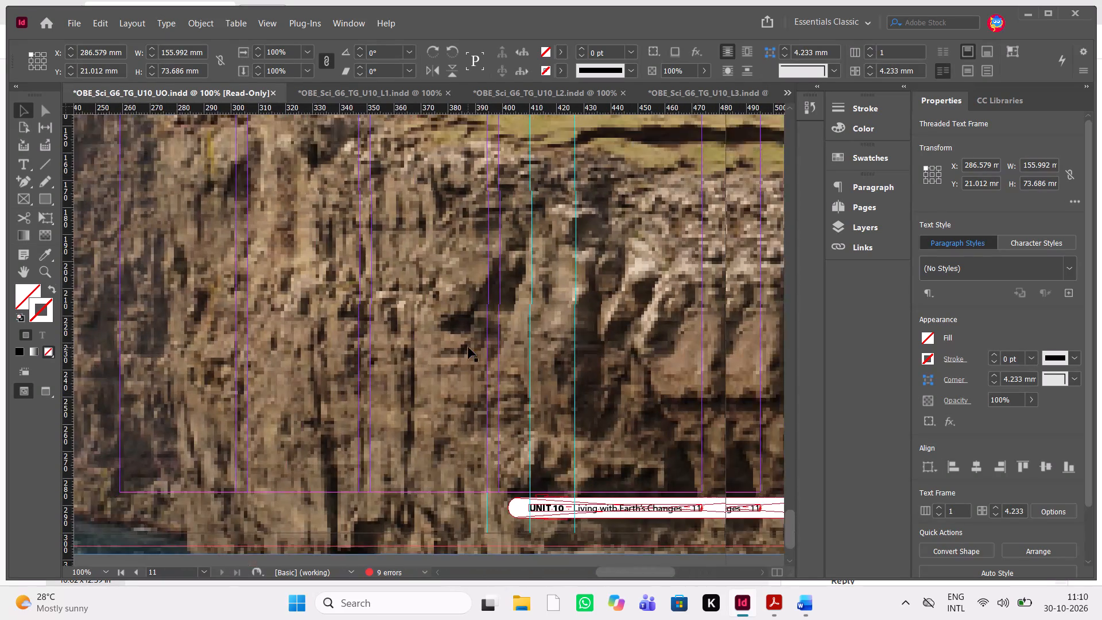
pyautogui.hscroll(-1, 468, 347)
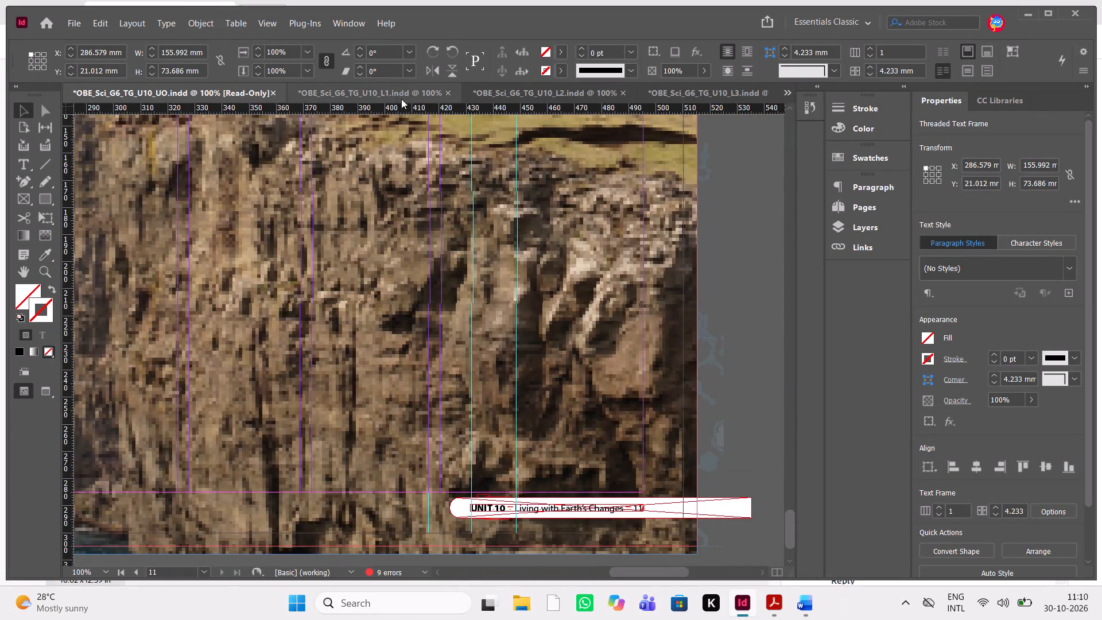
# Switch to the L1 layout and check the footer page numbers on its first and last pages.
pyautogui.click(416, 96)
pyautogui.scroll(-6, 416, 339)
pyautogui.scroll(20, 416, 339)
pyautogui.scroll(20, 416, 339)
pyautogui.scroll(1, 416, 339)
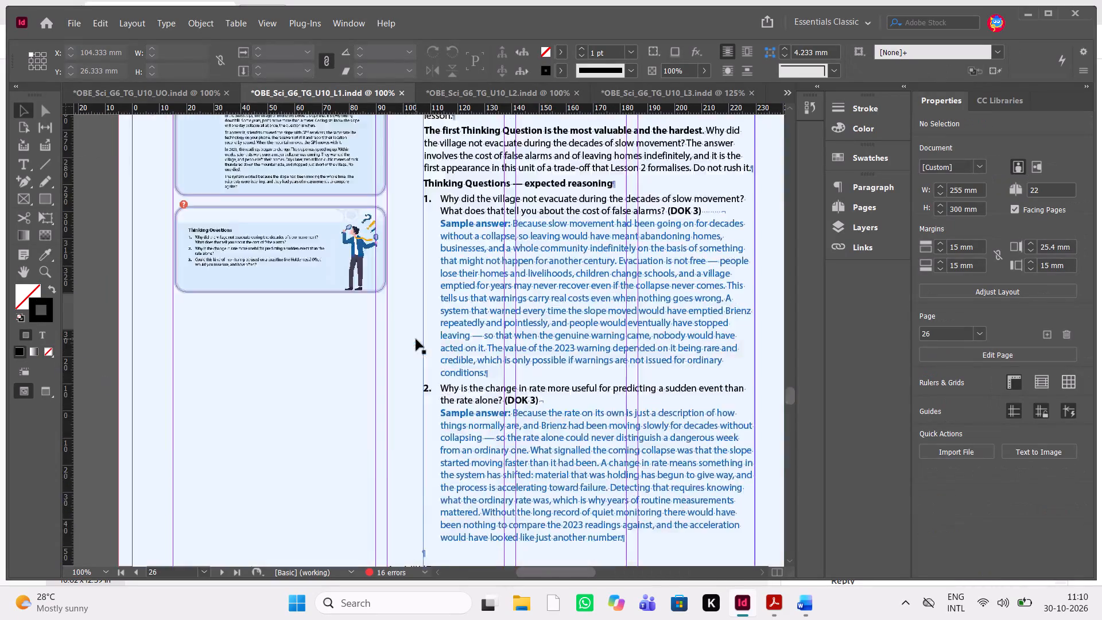
pyautogui.scroll(20, 416, 339)
pyautogui.scroll(20, 416, 339)
pyautogui.scroll(20, 416, 339)
pyautogui.scroll(-2, 416, 339)
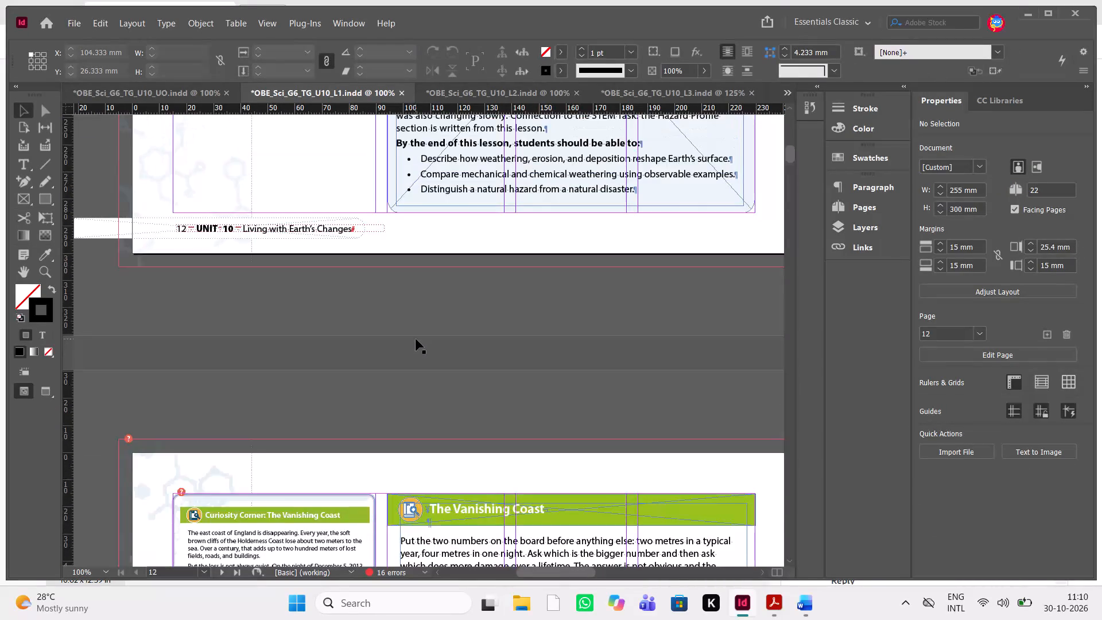
pyautogui.scroll(-1, 416, 339)
pyautogui.scroll(7, 416, 339)
pyautogui.hscroll(-2, 416, 339)
pyautogui.scroll(-20, 416, 339)
pyautogui.scroll(-2, 416, 339)
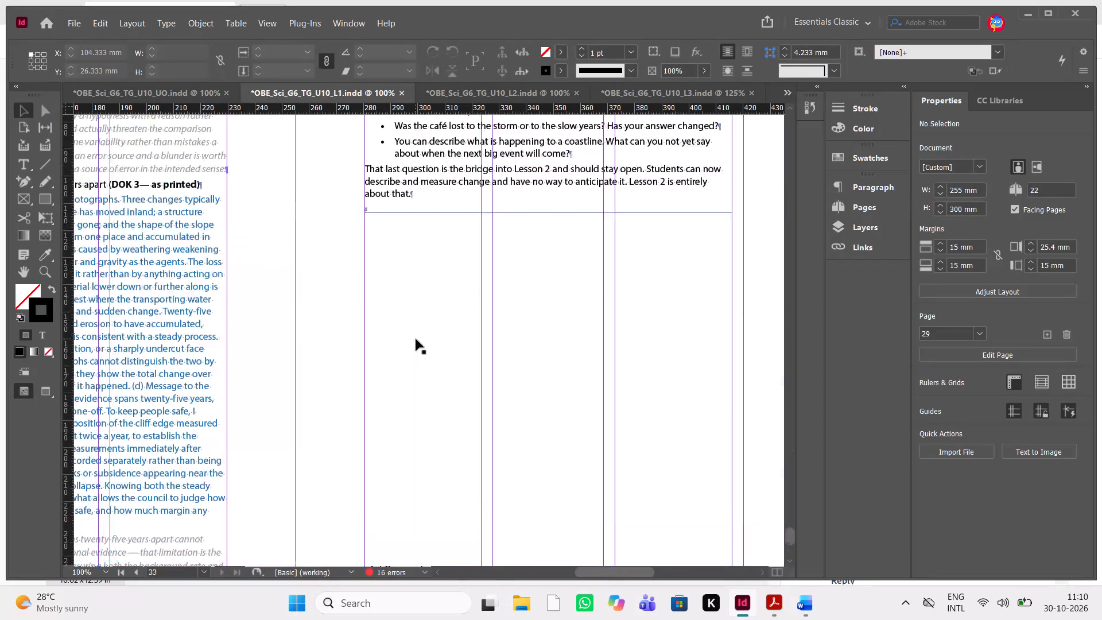
pyautogui.scroll(1, 416, 339)
pyautogui.scroll(-1, 416, 339)
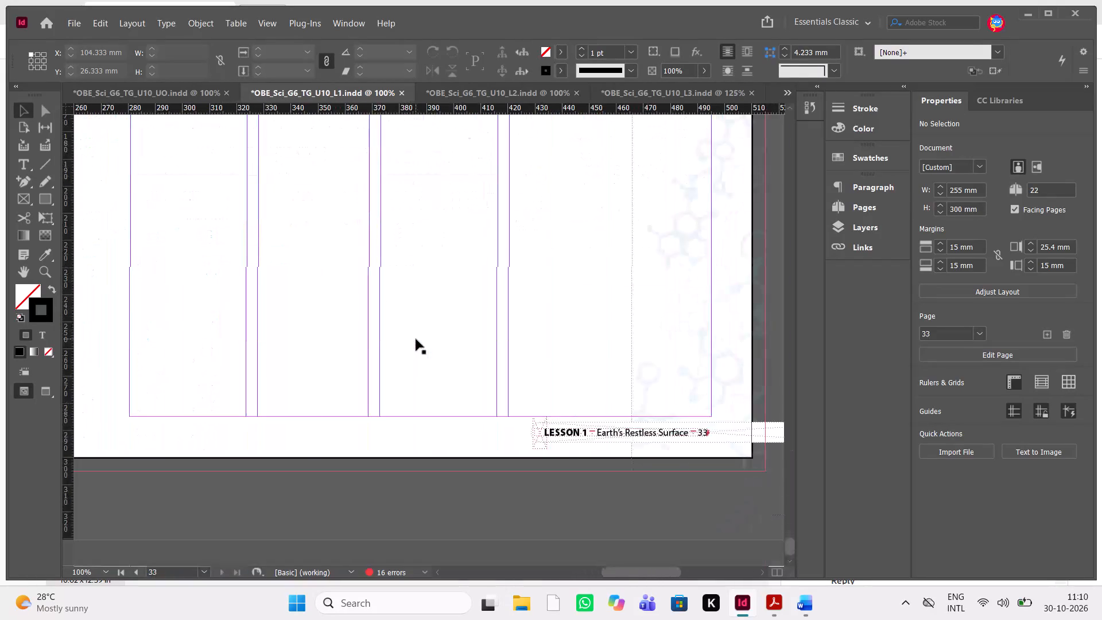
pyautogui.hscroll(1, 416, 339)
pyautogui.scroll(2, 416, 339)
# Compare the L2 layout's starting page number with L1's last page for continuous numbering, ending back in the L2 file.
pyautogui.click(515, 95)
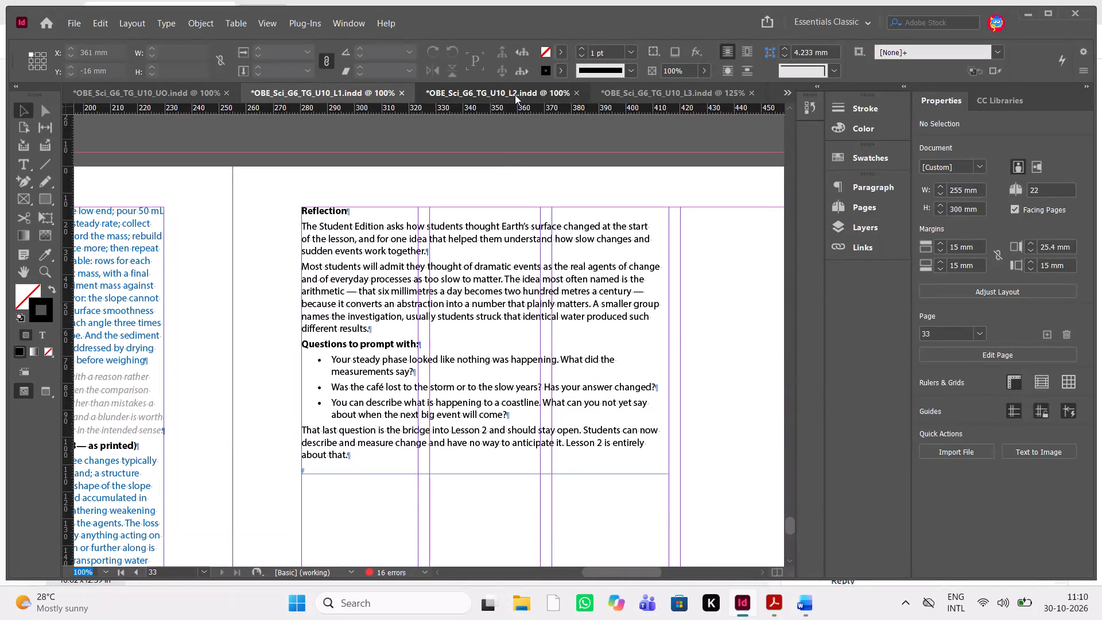
pyautogui.hscroll(2, 470, 312)
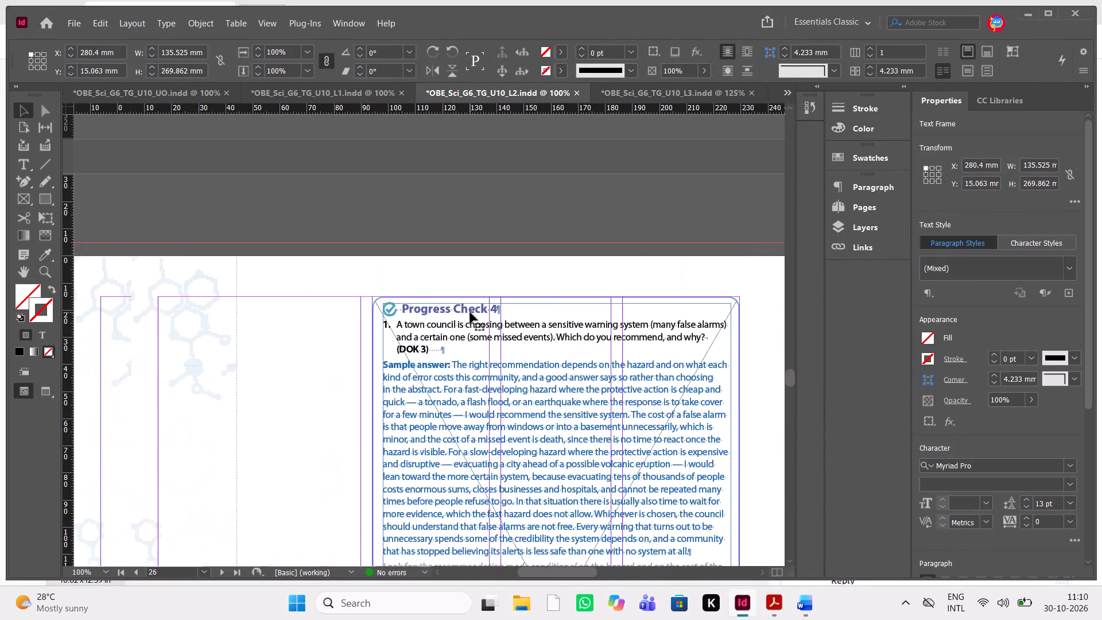
pyautogui.scroll(20, 470, 312)
pyautogui.scroll(20, 470, 312)
pyautogui.scroll(20, 470, 312)
pyautogui.scroll(-3, 470, 312)
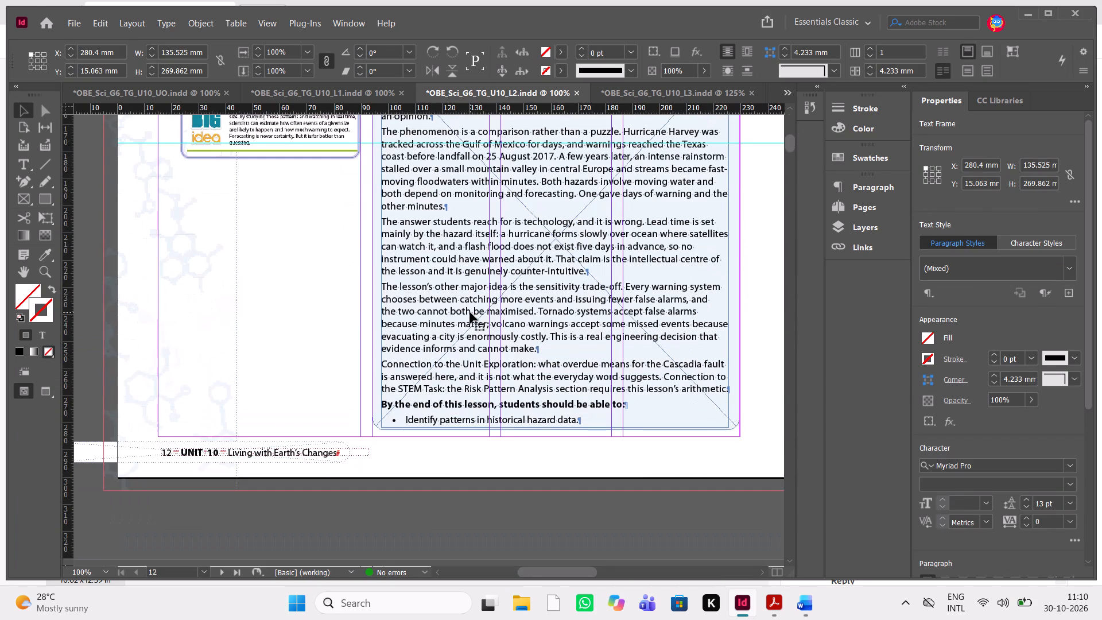
pyautogui.scroll(2, 470, 312)
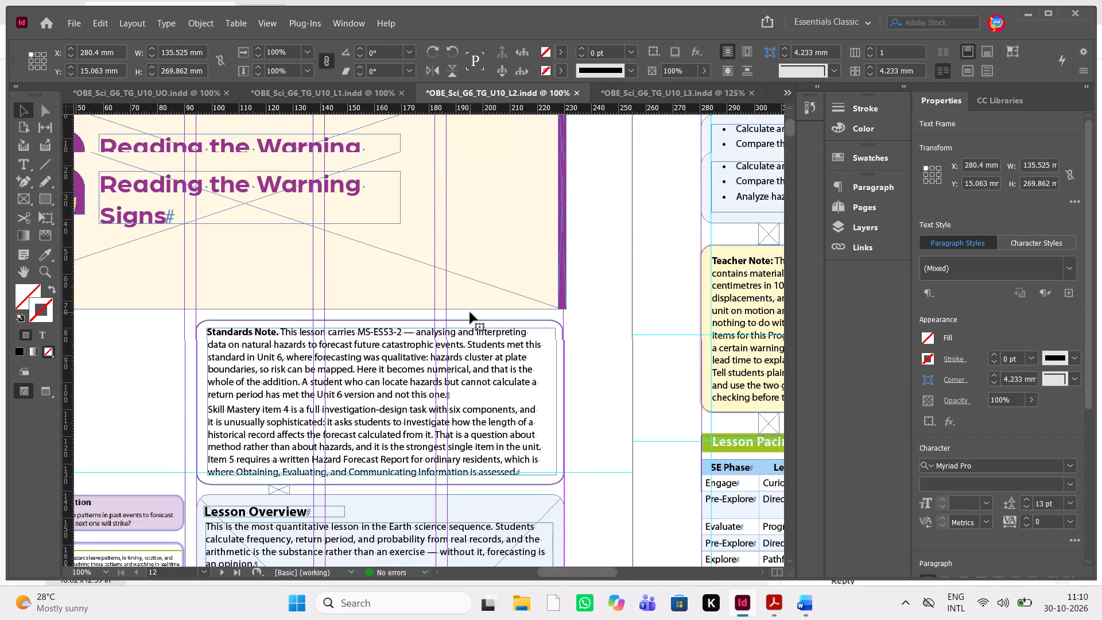
pyautogui.click(362, 91)
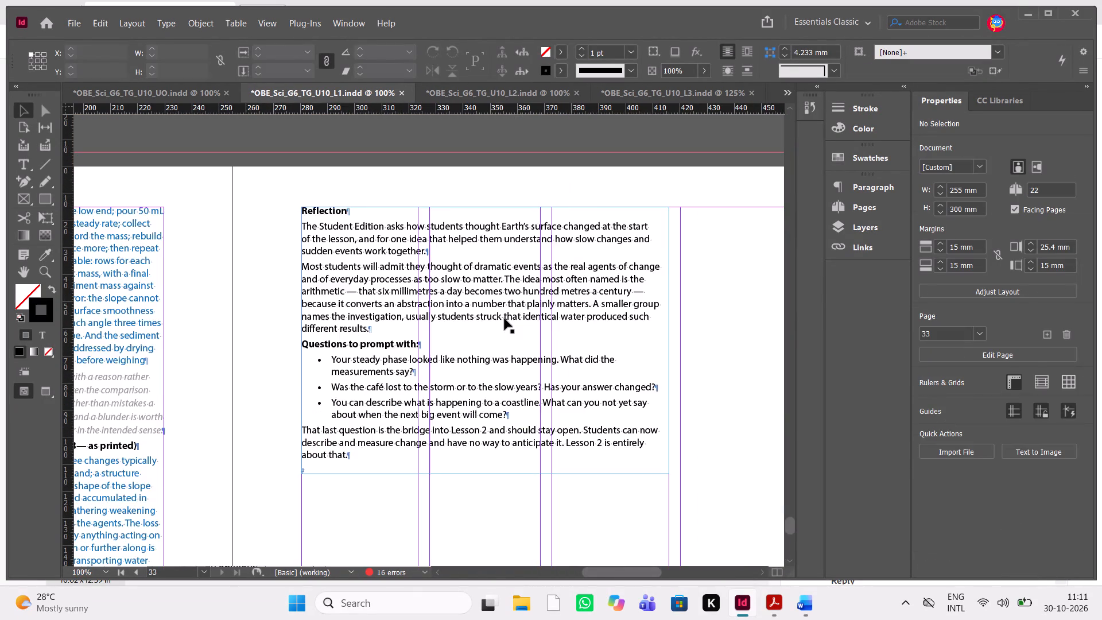
pyautogui.scroll(-14, 505, 319)
pyautogui.hscroll(-1, 505, 319)
pyautogui.hscroll(2, 505, 319)
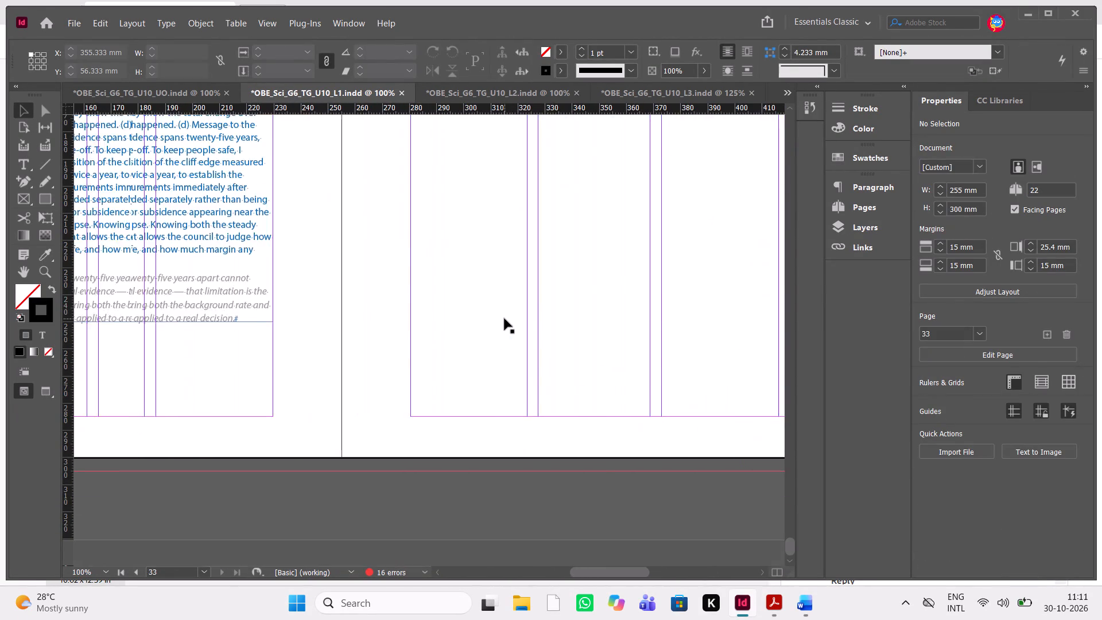
pyautogui.scroll(18, 505, 319)
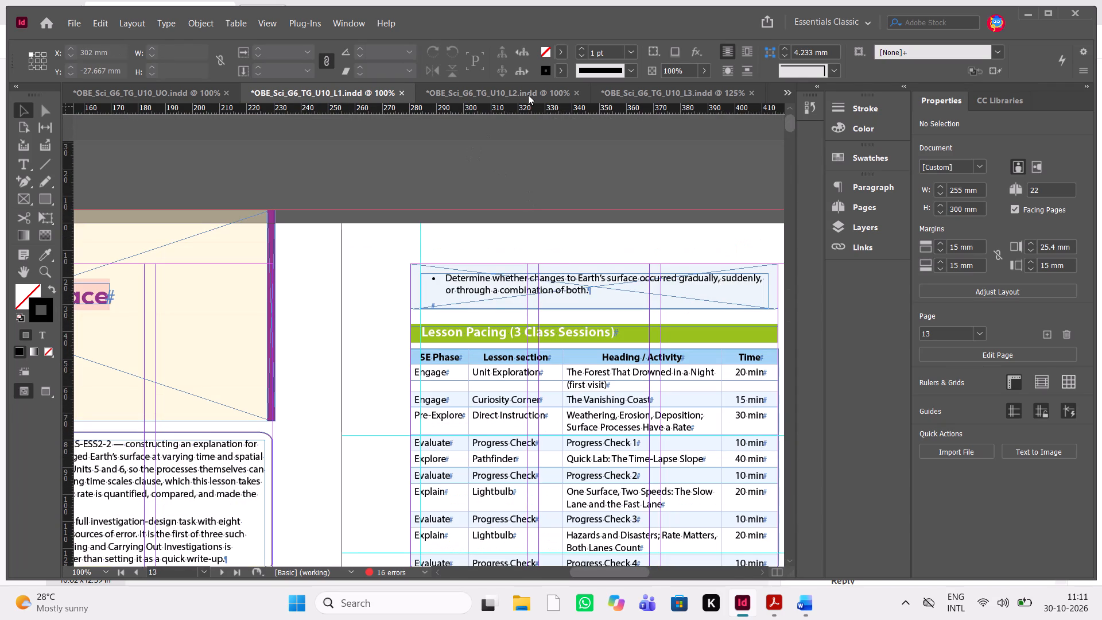
pyautogui.click(528, 95)
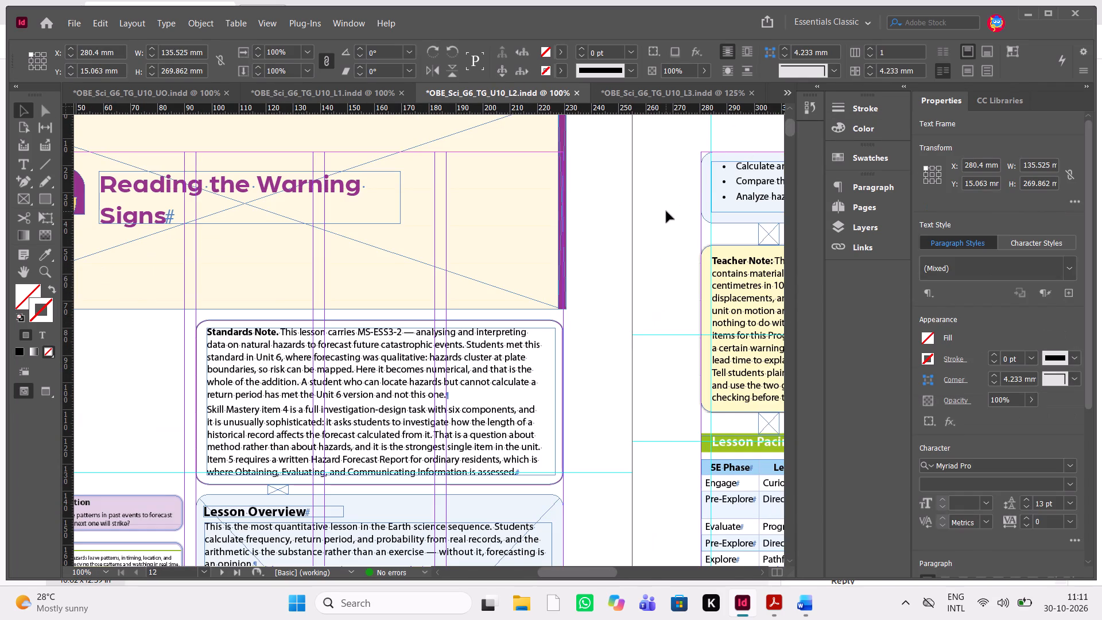
# Check the footer page number on the opening page of the L2 layout.
pyautogui.hotkey('ctrl', '-')
pyautogui.hotkey('ctrl', '-')
pyautogui.scroll(-1, 666, 211)
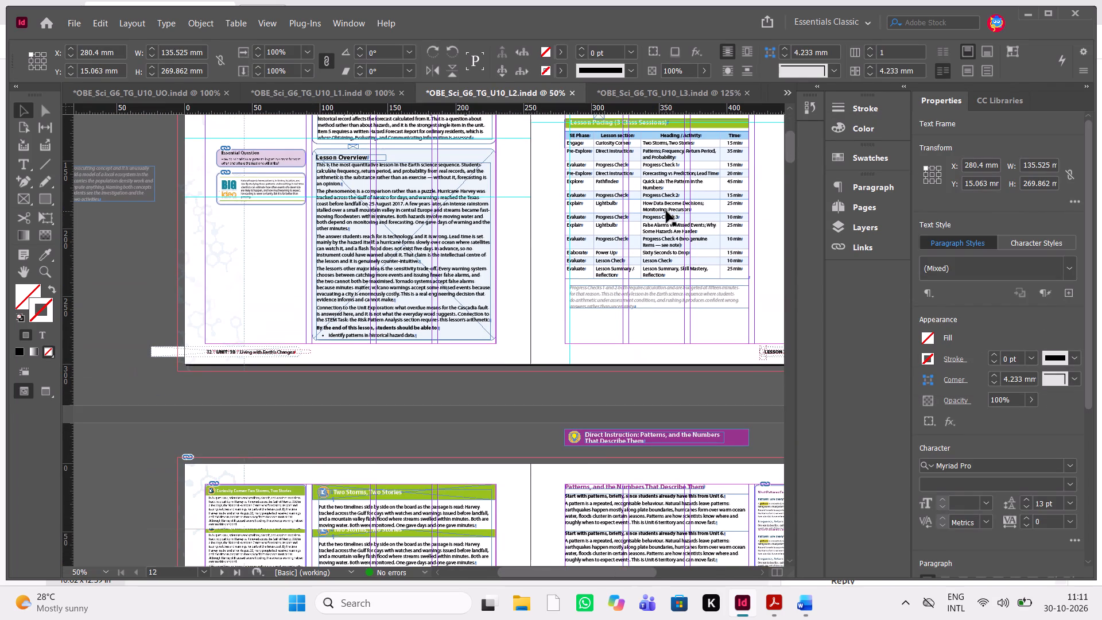
pyautogui.hotkey('ctrl', '=')
pyautogui.hotkey('ctrl', '=')
pyautogui.hscroll(1, 666, 211)
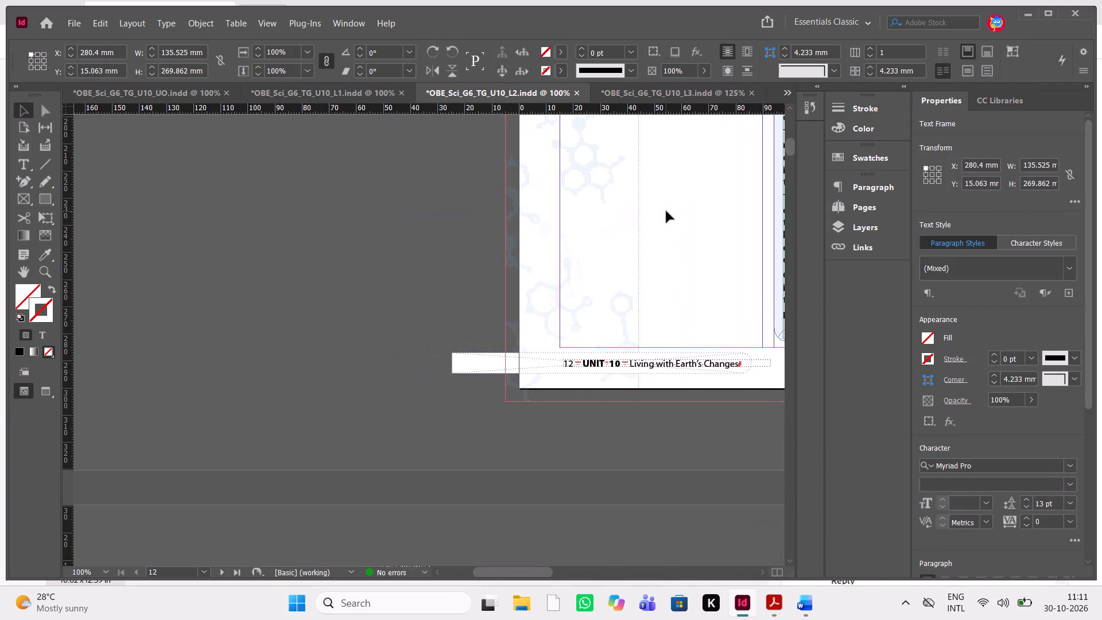
pyautogui.hscroll(-1, 666, 211)
pyautogui.scroll(2, 666, 211)
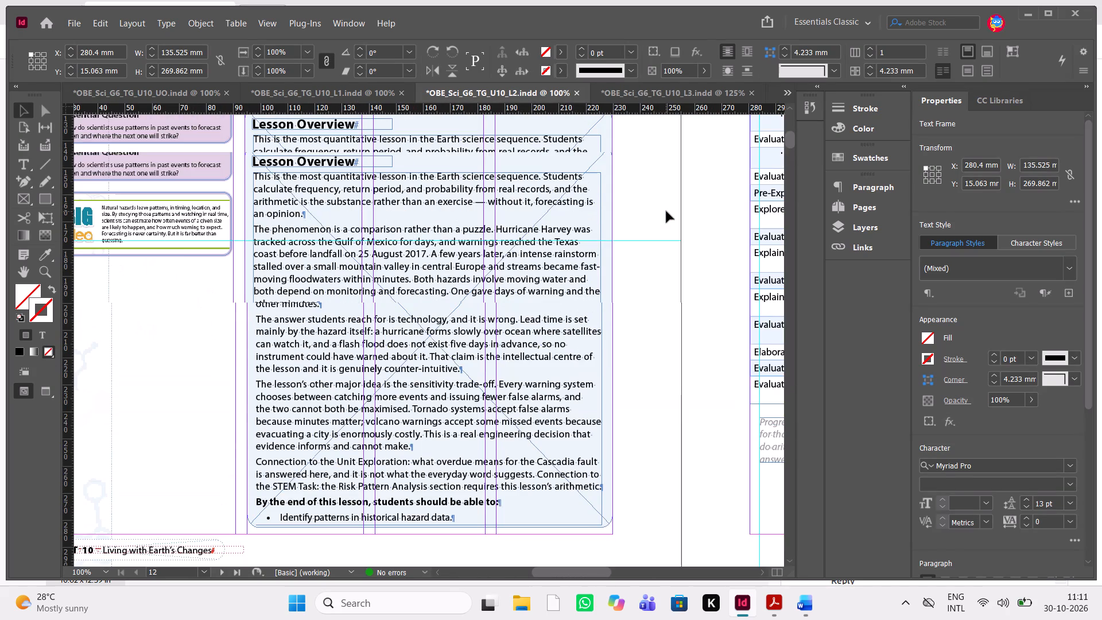
pyautogui.hotkey('ctrl', '-')
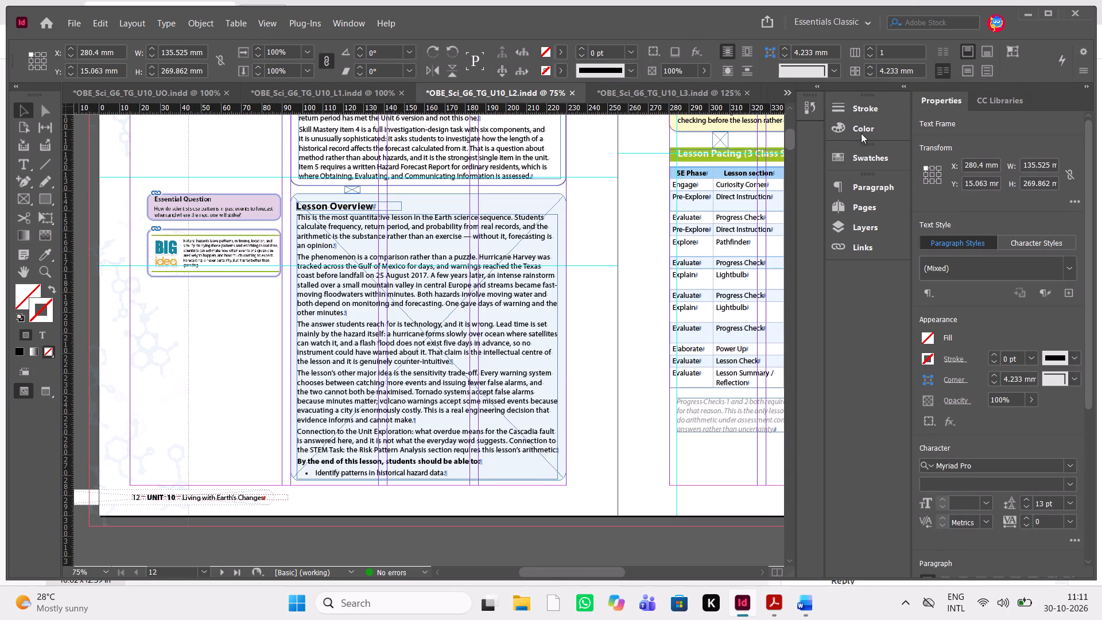
pyautogui.scroll(6, 643, 247)
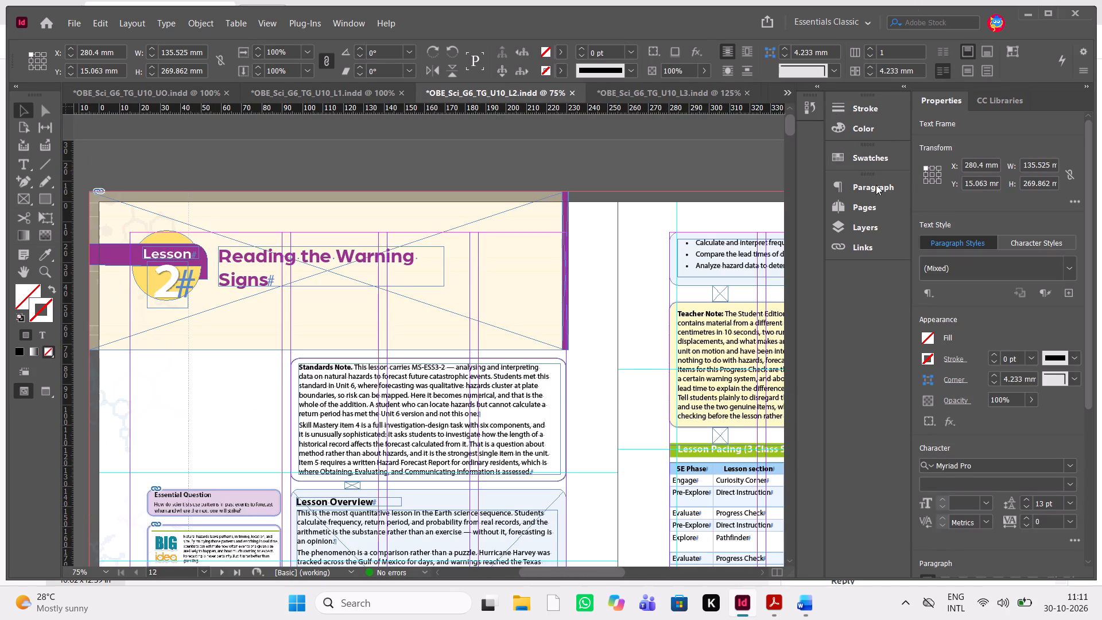
# Set the L2 document's page numbering to start at 34 from its first spread.
pyautogui.click(871, 201)
pyautogui.scroll(6, 736, 224)
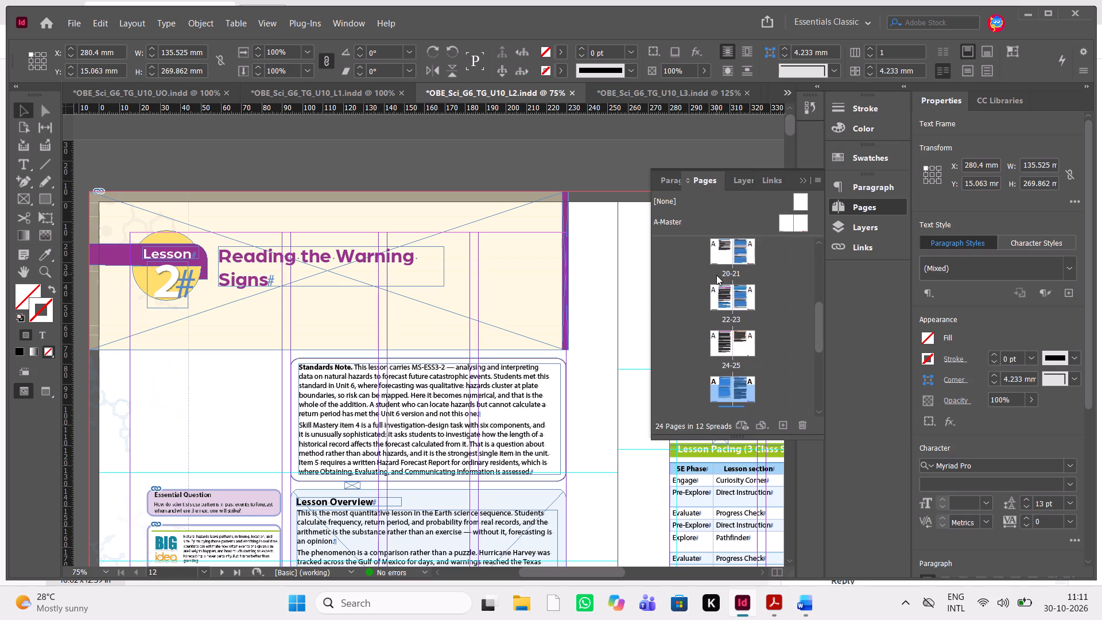
pyautogui.scroll(20, 727, 280)
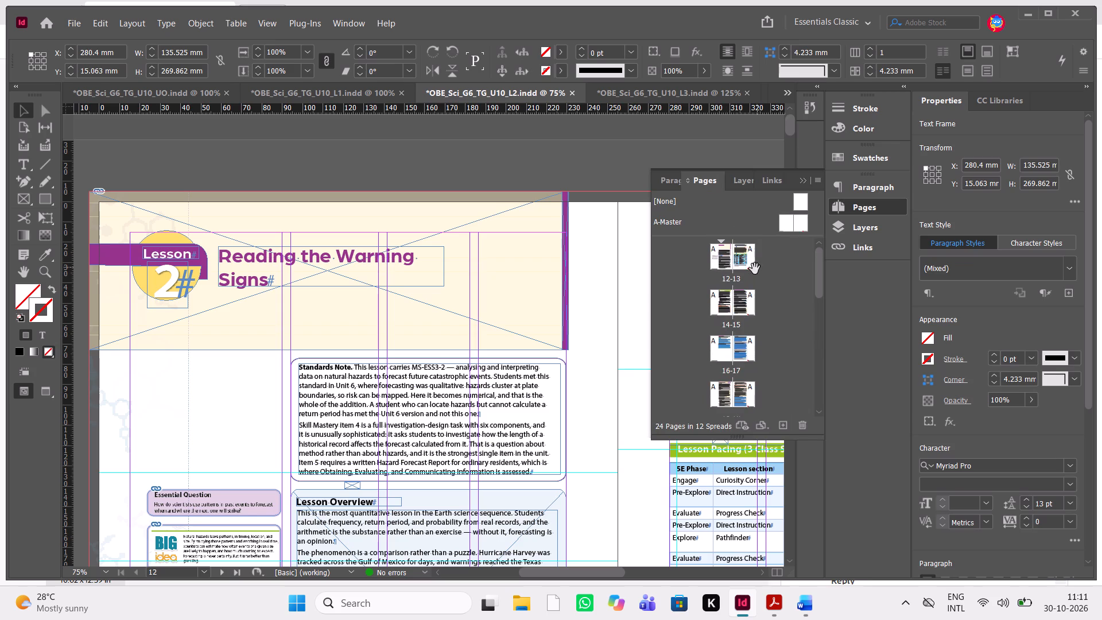
pyautogui.click(736, 276)
pyautogui.rightClick(736, 276)
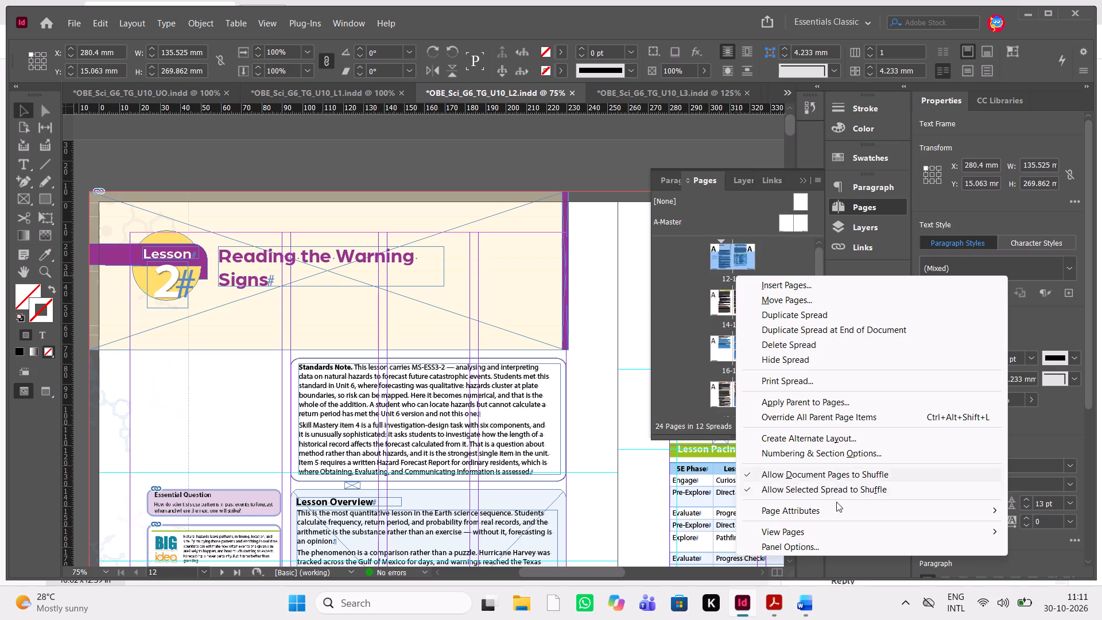
pyautogui.click(874, 452)
pyautogui.press('BackSpace')
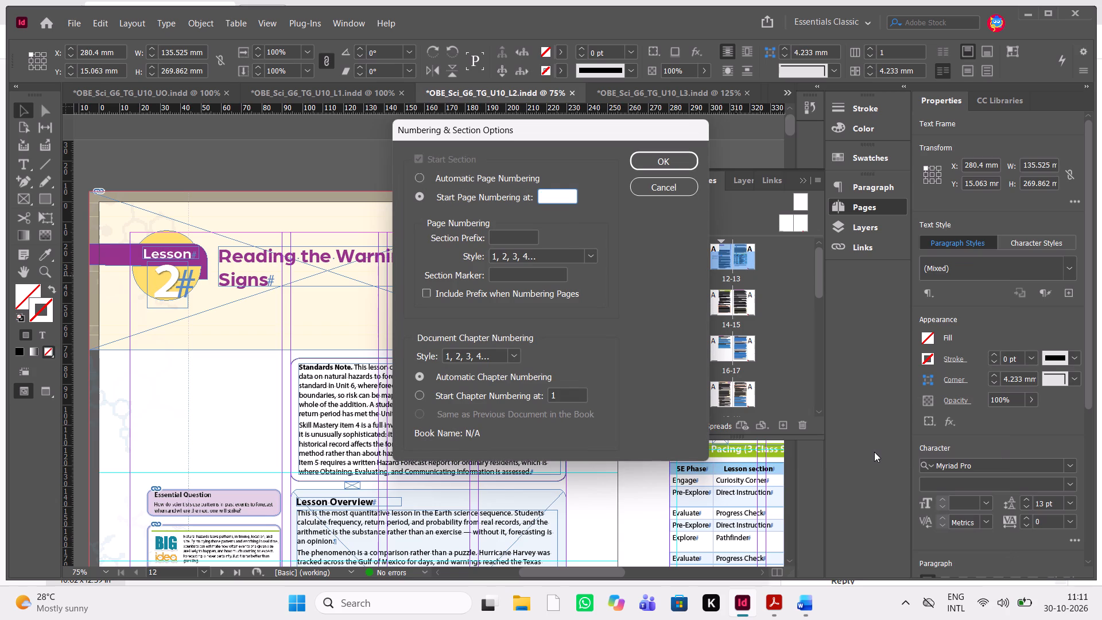
pyautogui.write('34')
pyautogui.click(648, 162)
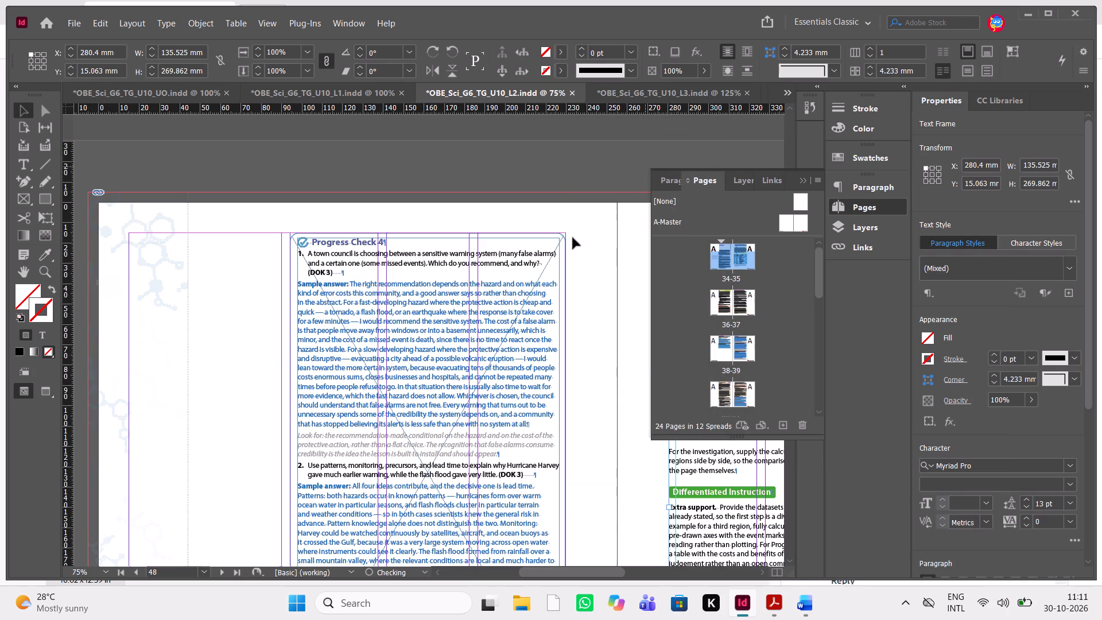
pyautogui.click(806, 177)
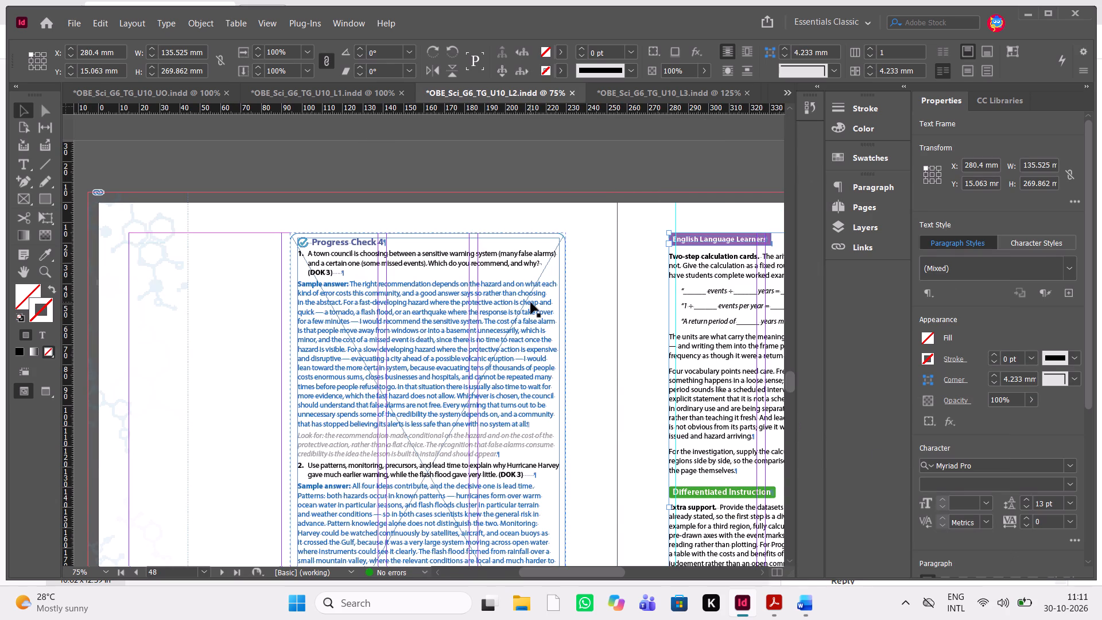
# Check the footer page numbers through the L2 layout, from its opening spread to its closing pages.
pyautogui.scroll(-7, 531, 303)
pyautogui.scroll(19, 531, 303)
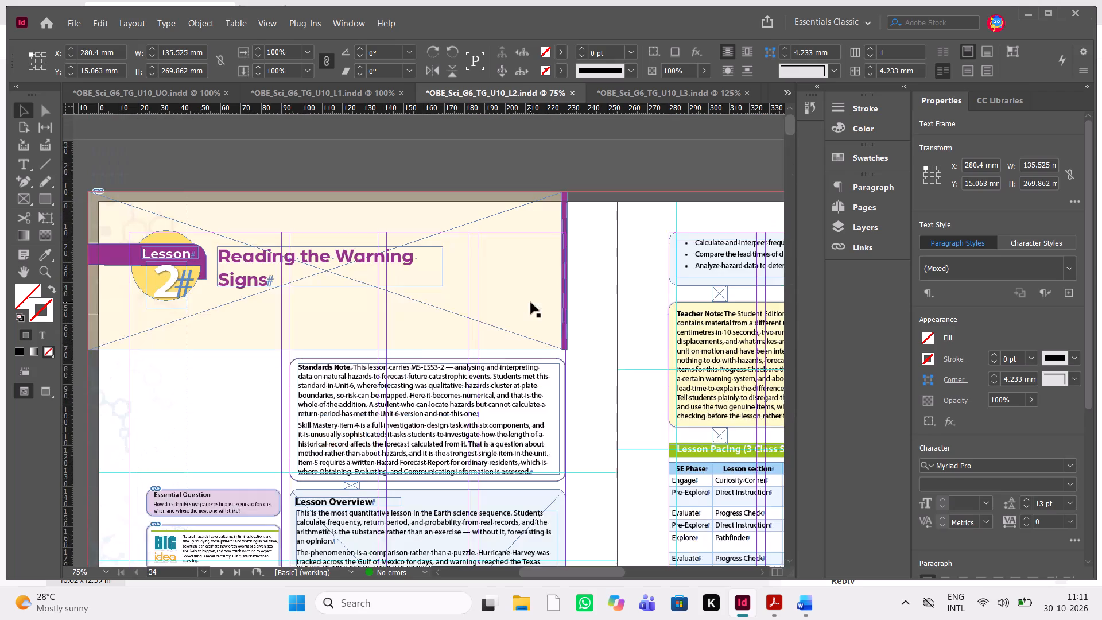
pyautogui.scroll(-14, 531, 303)
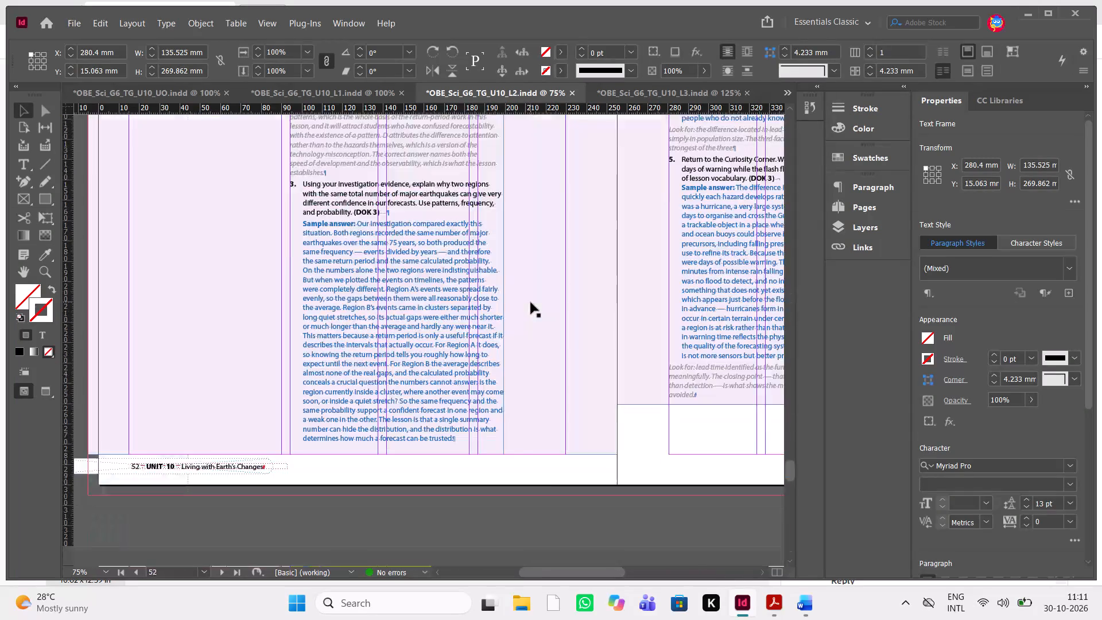
pyautogui.hscroll(-2, 531, 303)
pyautogui.hscroll(1, 531, 303)
pyautogui.scroll(7, 531, 303)
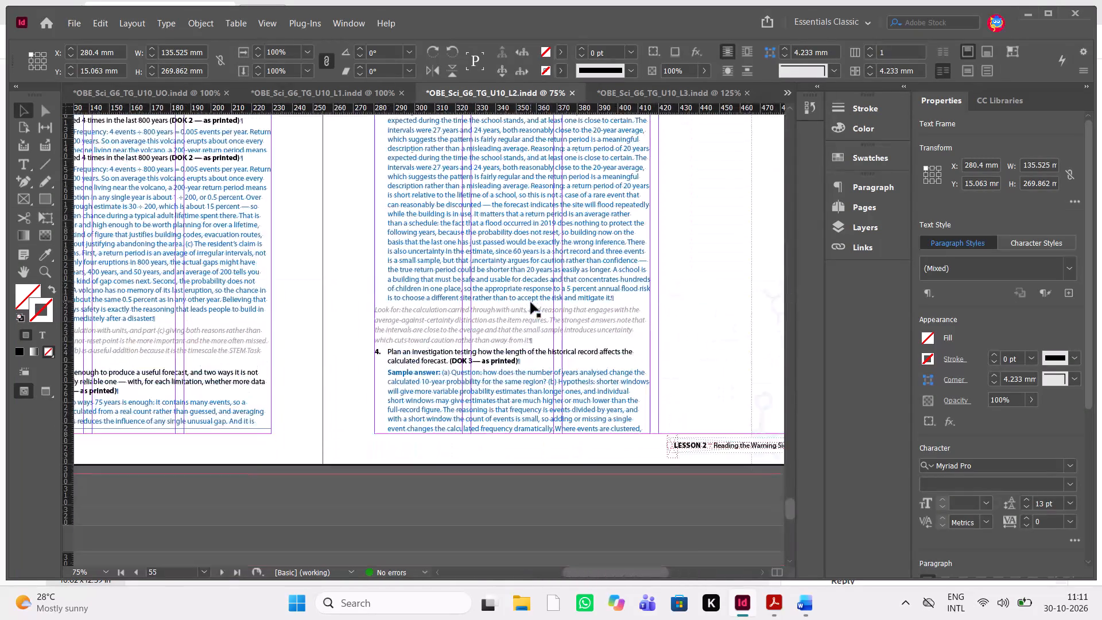
pyautogui.scroll(10, 531, 303)
pyautogui.hscroll(1, 531, 303)
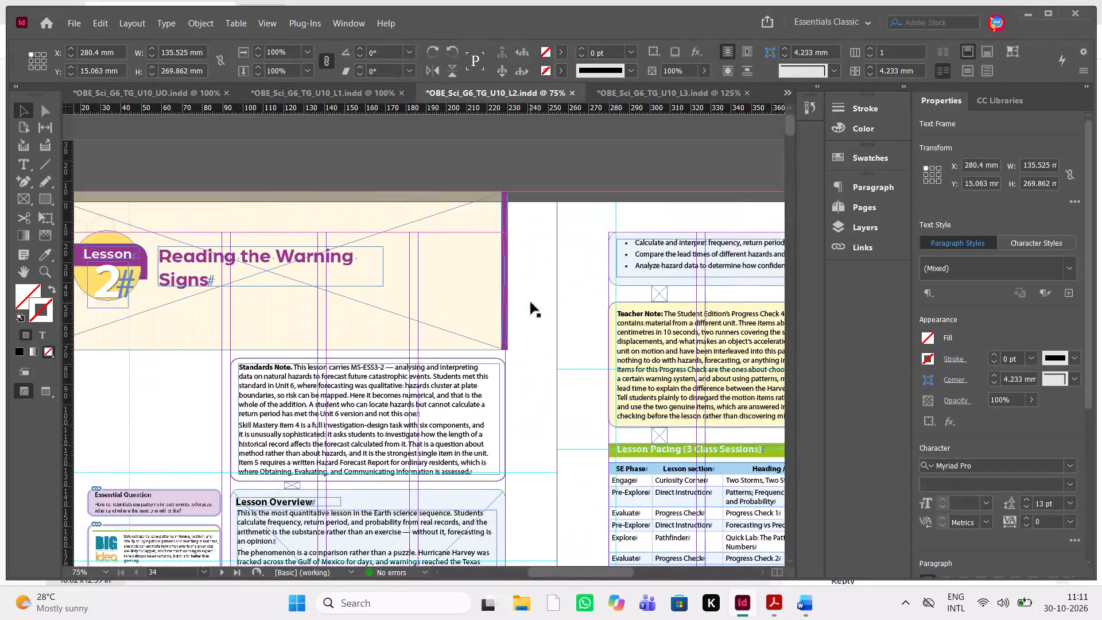
# Switch to the L3 layout and check the footer page number on its opening page.
pyautogui.click(629, 93)
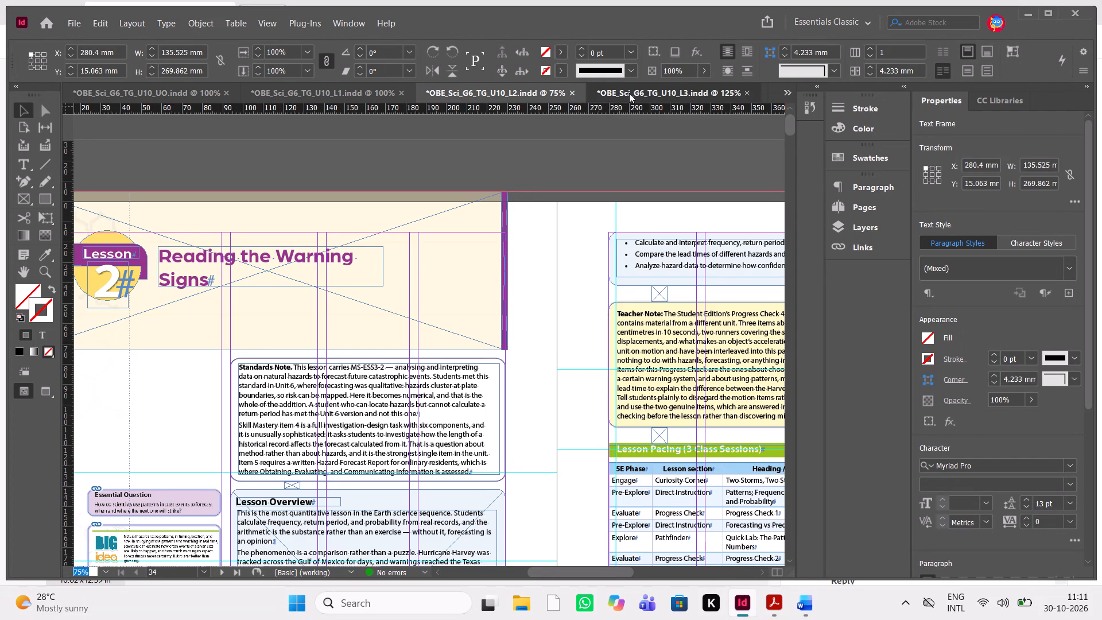
pyautogui.click(629, 93)
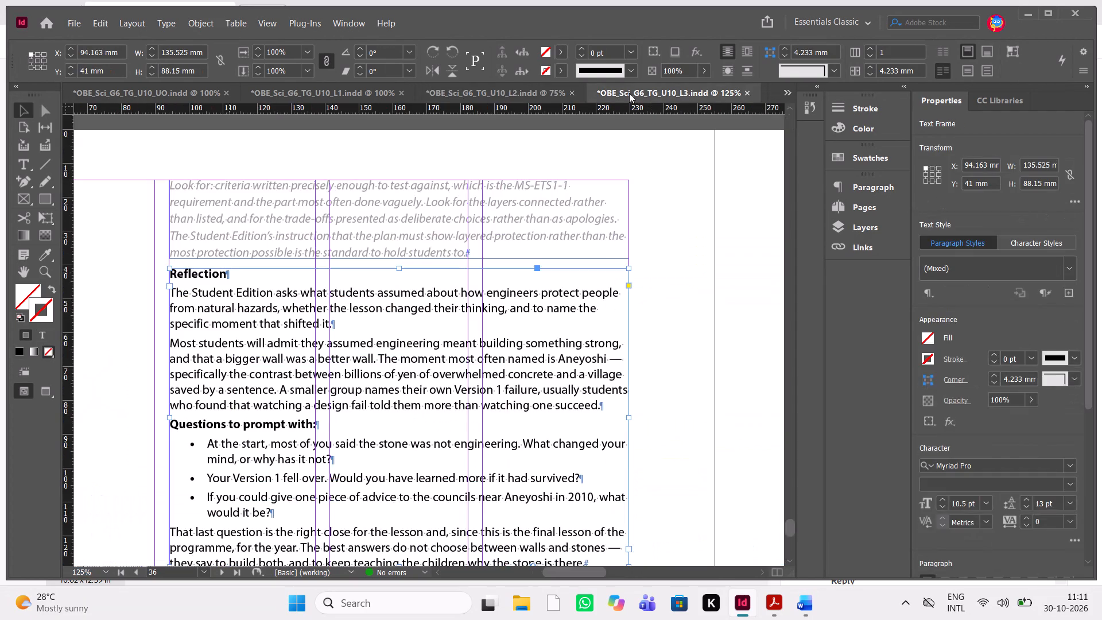
pyautogui.scroll(20, 533, 236)
pyautogui.scroll(20, 533, 236)
pyautogui.scroll(20, 533, 236)
pyautogui.scroll(9, 533, 236)
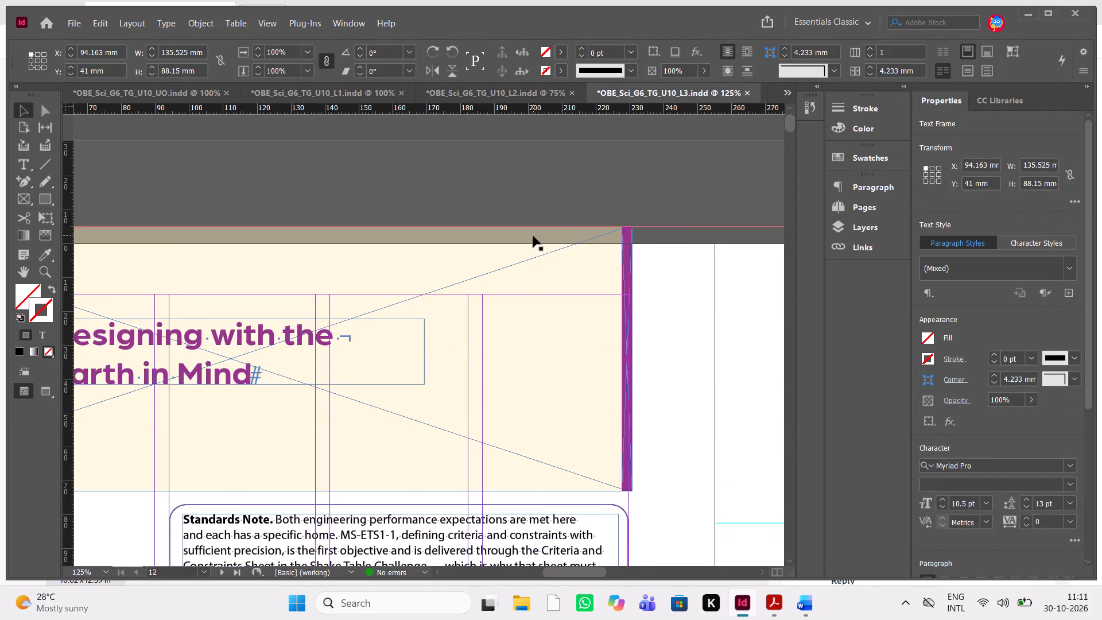
pyautogui.scroll(-4, 533, 236)
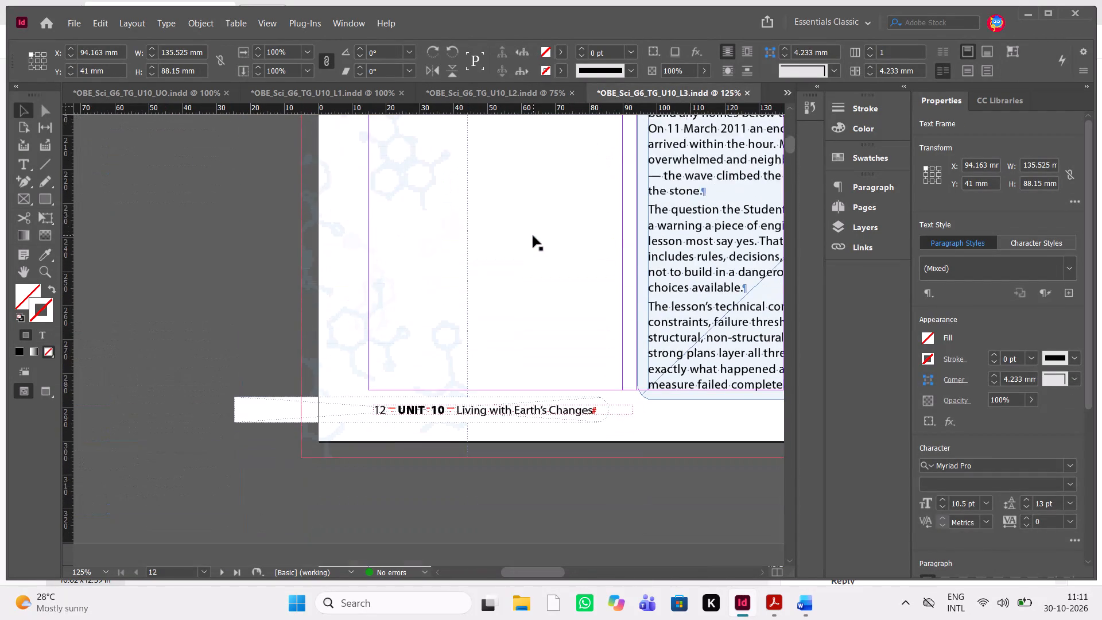
pyautogui.scroll(-1, 533, 236)
pyautogui.hotkey('ctrl', '-')
pyautogui.hotkey('ctrl', '-')
pyautogui.hotkey('ctrl', '-')
pyautogui.scroll(9, 533, 236)
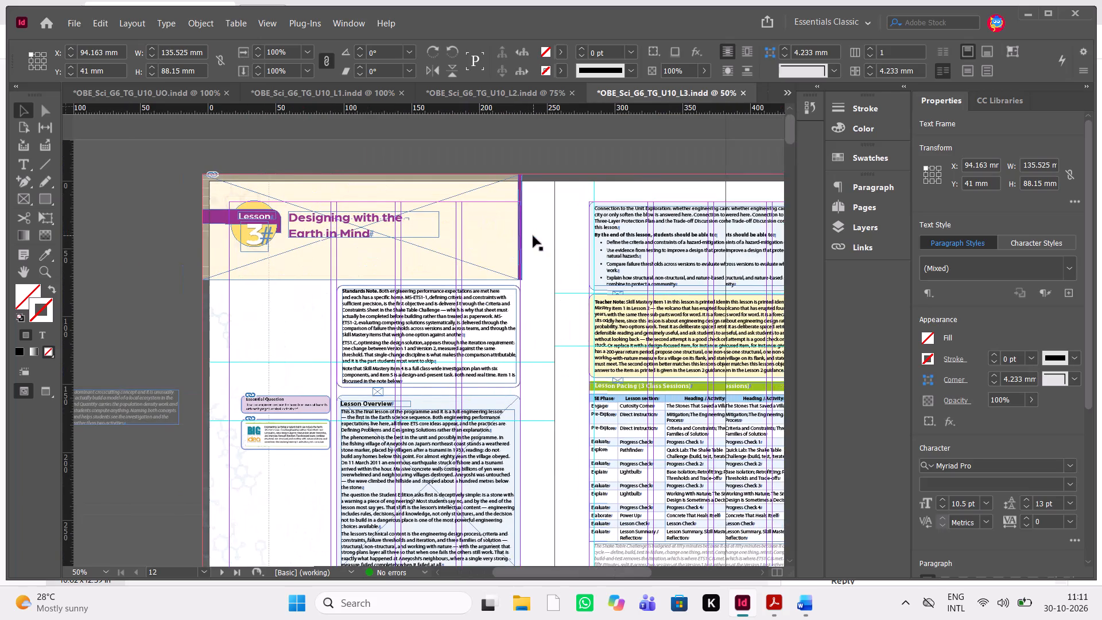
# Set the L3 document's page numbering to start at 58 from its first spread.
pyautogui.click(875, 212)
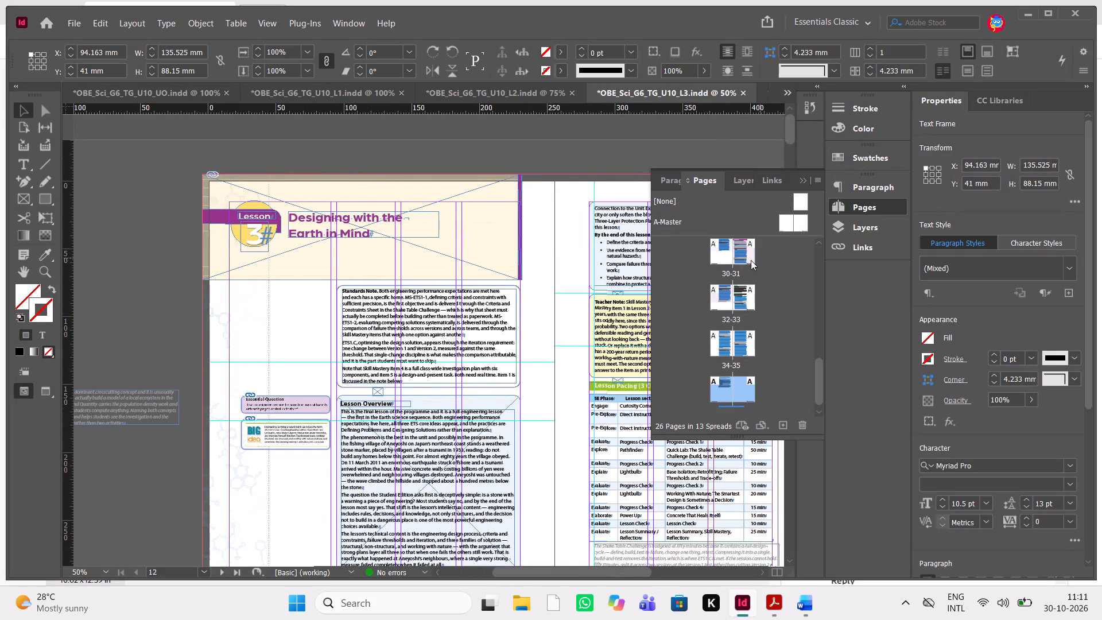
pyautogui.scroll(14, 730, 259)
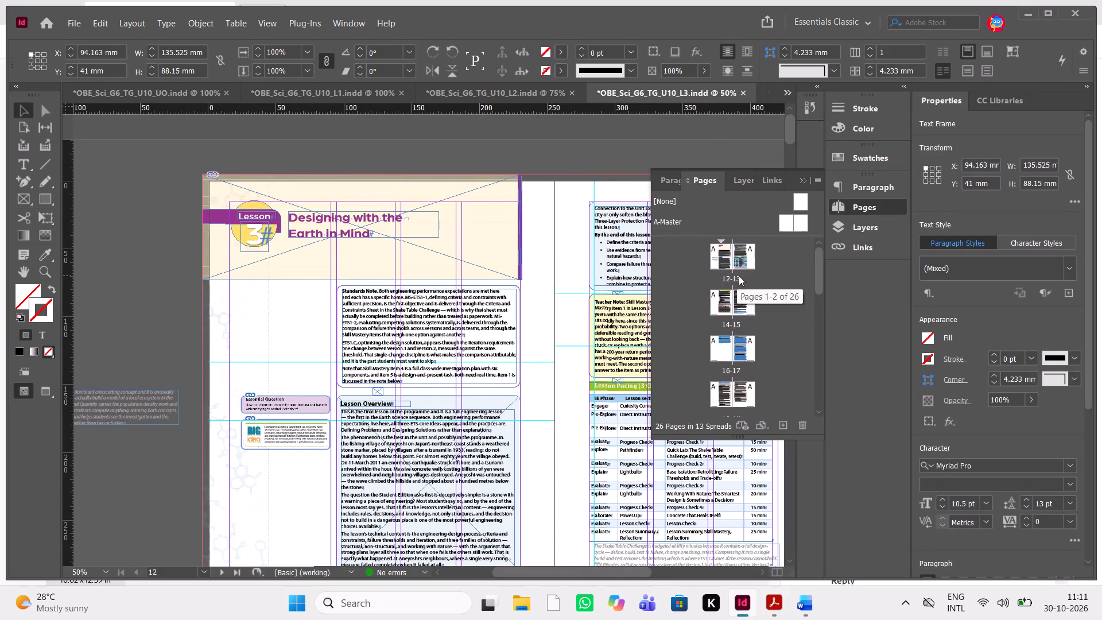
pyautogui.click(736, 276)
pyautogui.rightClick(736, 276)
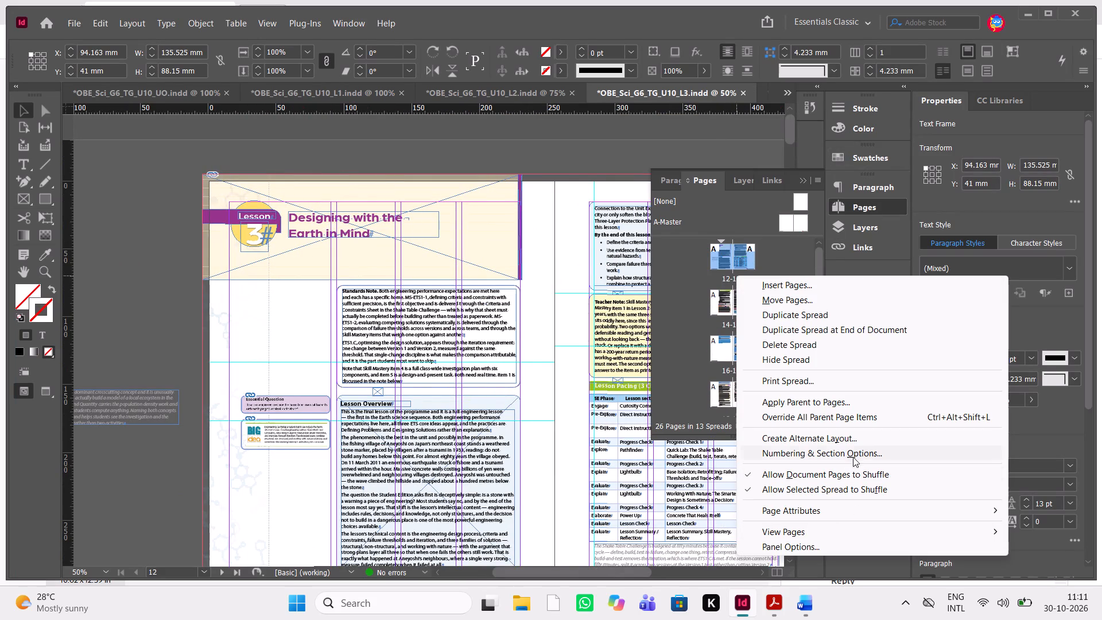
pyautogui.click(862, 455)
pyautogui.press('BackSpace')
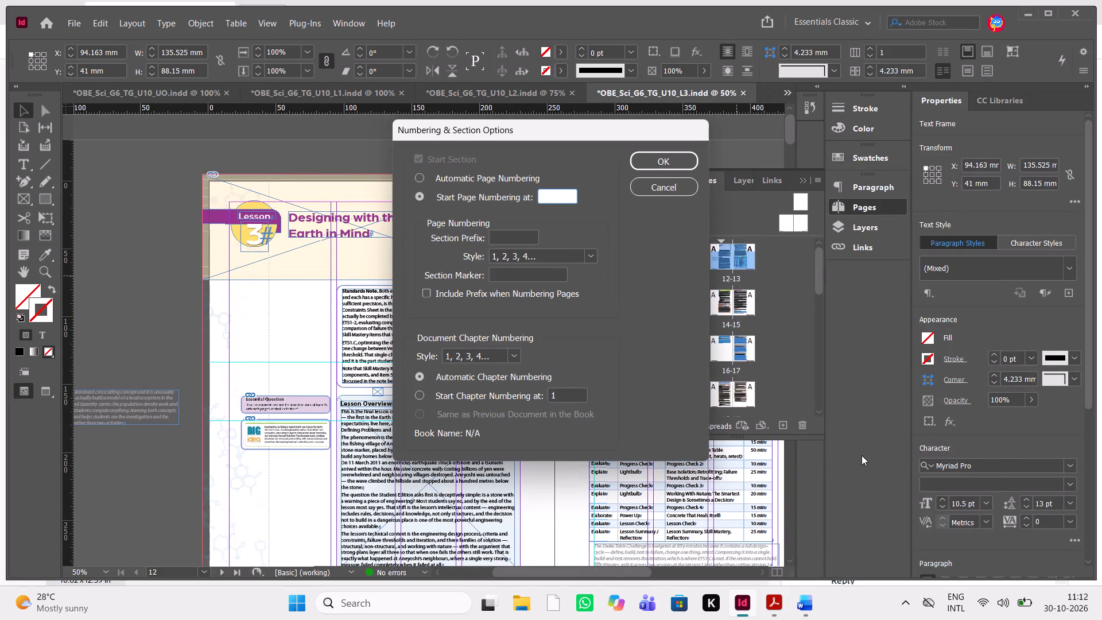
pyautogui.press('5')
pyautogui.press('8')
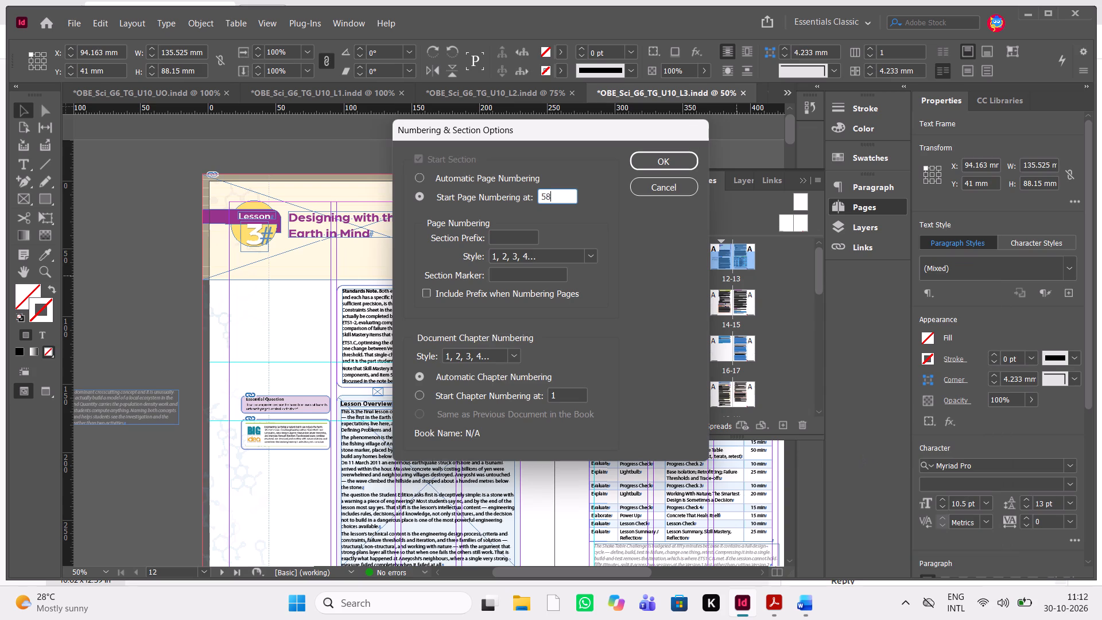
pyautogui.click(655, 166)
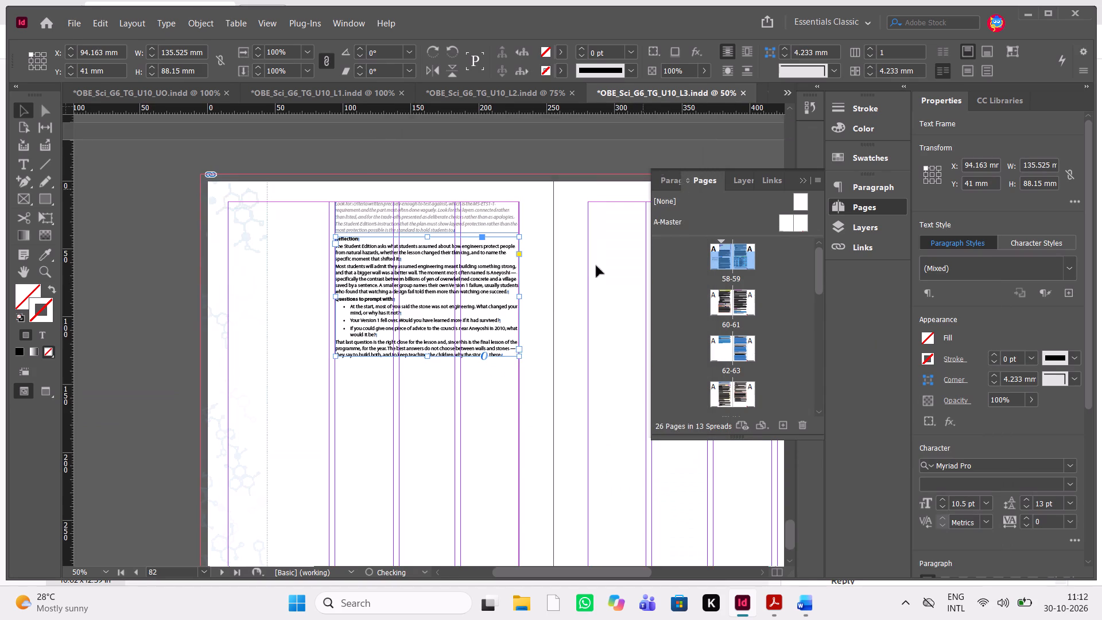
pyautogui.scroll(-2, 490, 384)
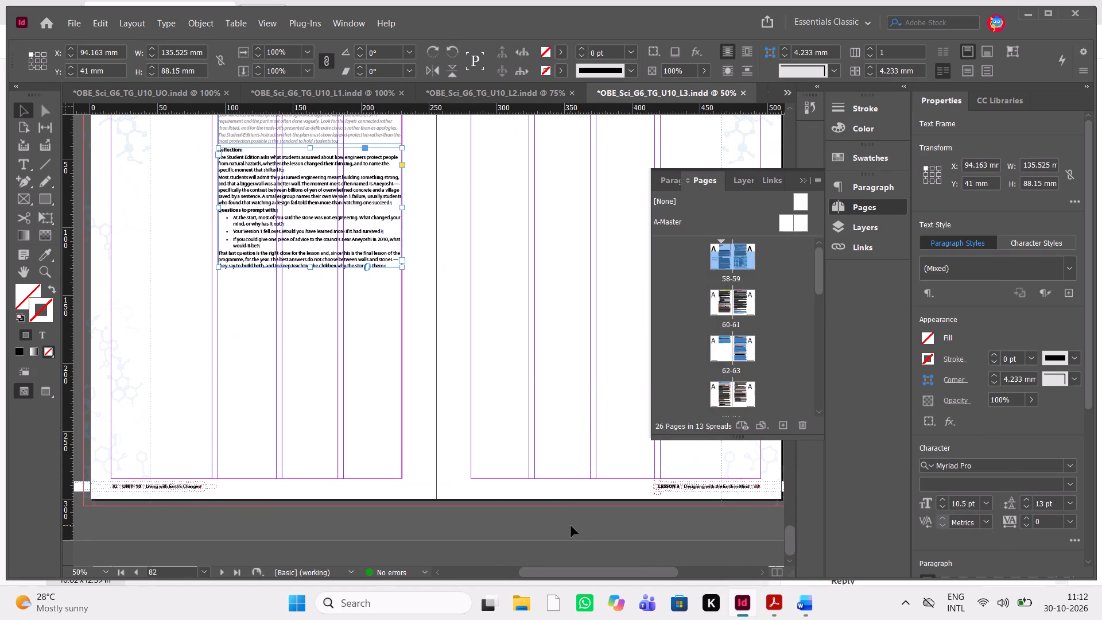
pyautogui.click(803, 179)
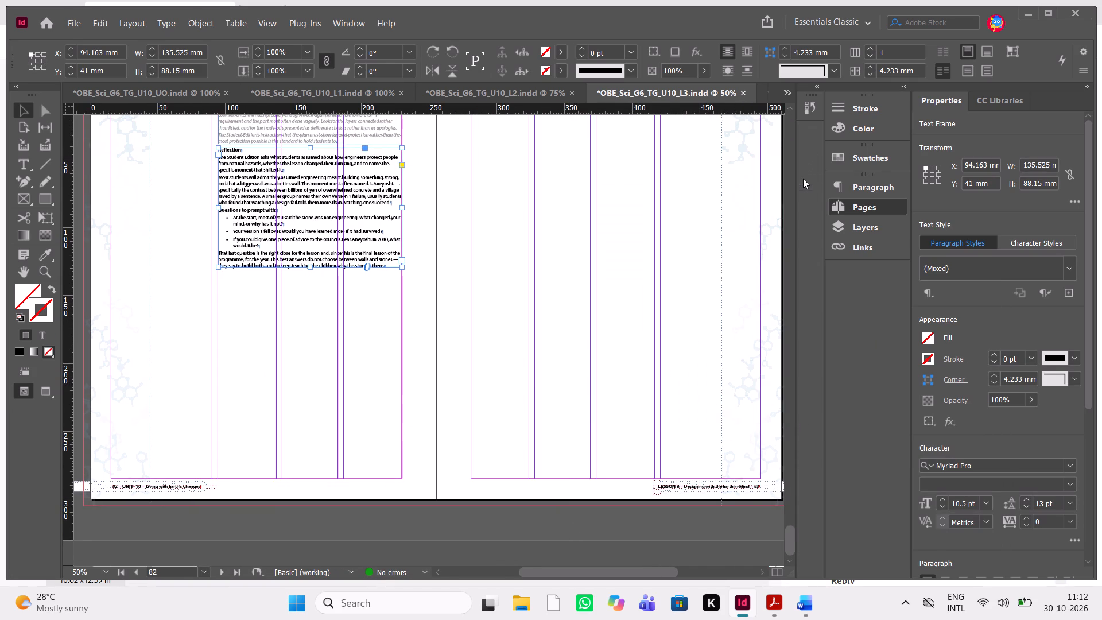
# Examine L3's last spread, including its facing right-hand page, the footer page numbers and the pasteboard beside it.
pyautogui.hscroll(-1, 683, 278)
pyautogui.click(622, 235)
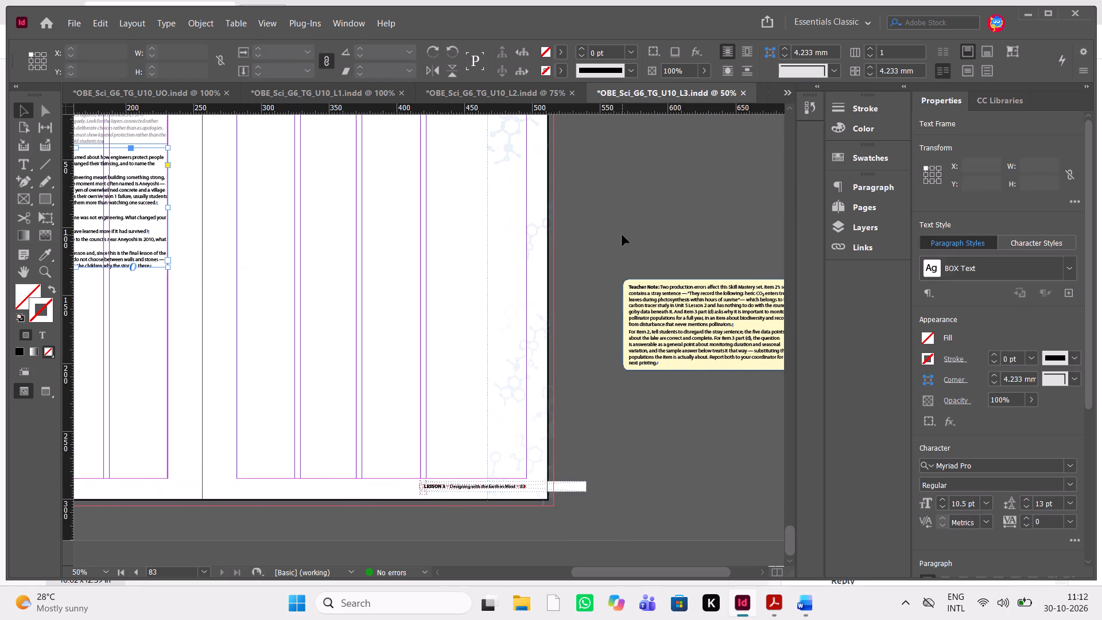
pyautogui.hotkey('ctrl', '=')
pyautogui.hotkey('ctrl', '=')
pyautogui.scroll(-2, 622, 235)
pyautogui.hscroll(2, 622, 235)
pyautogui.scroll(1, 622, 235)
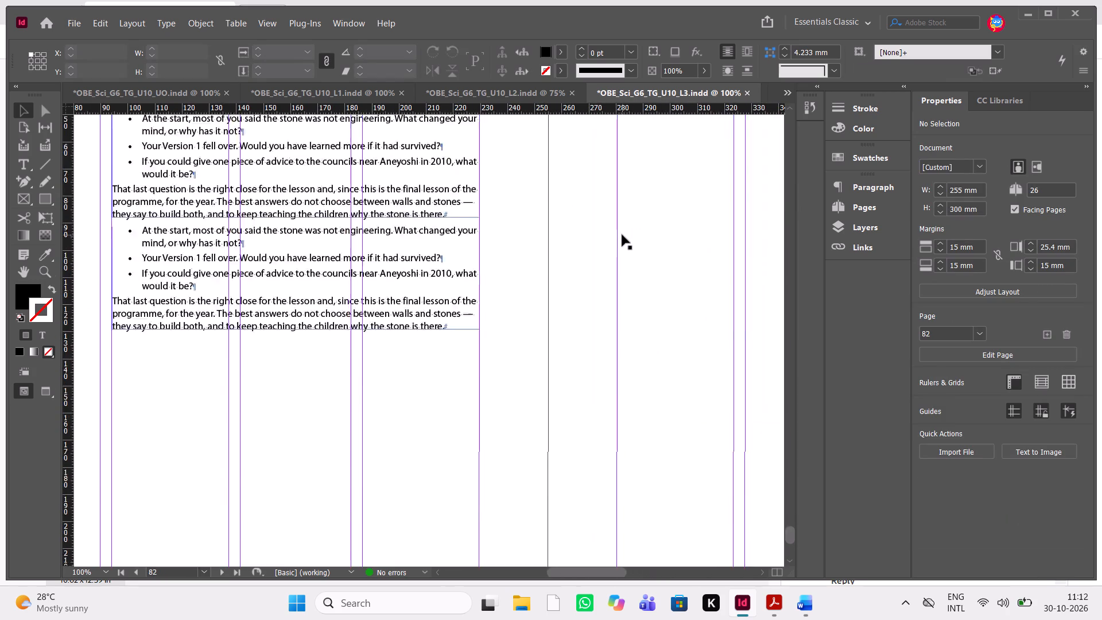
pyautogui.scroll(3, 622, 235)
pyautogui.scroll(-2, 622, 235)
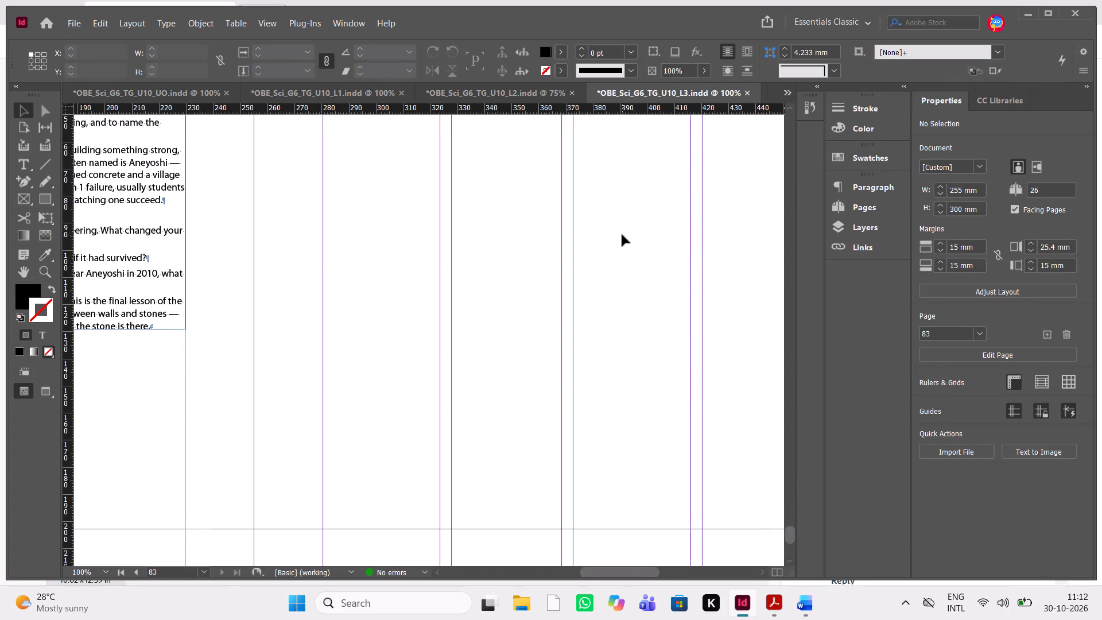
pyautogui.hotkey('ctrl', '-')
pyautogui.hotkey('ctrl', '-')
pyautogui.hscroll(1, 622, 235)
pyautogui.hscroll(-1, 622, 235)
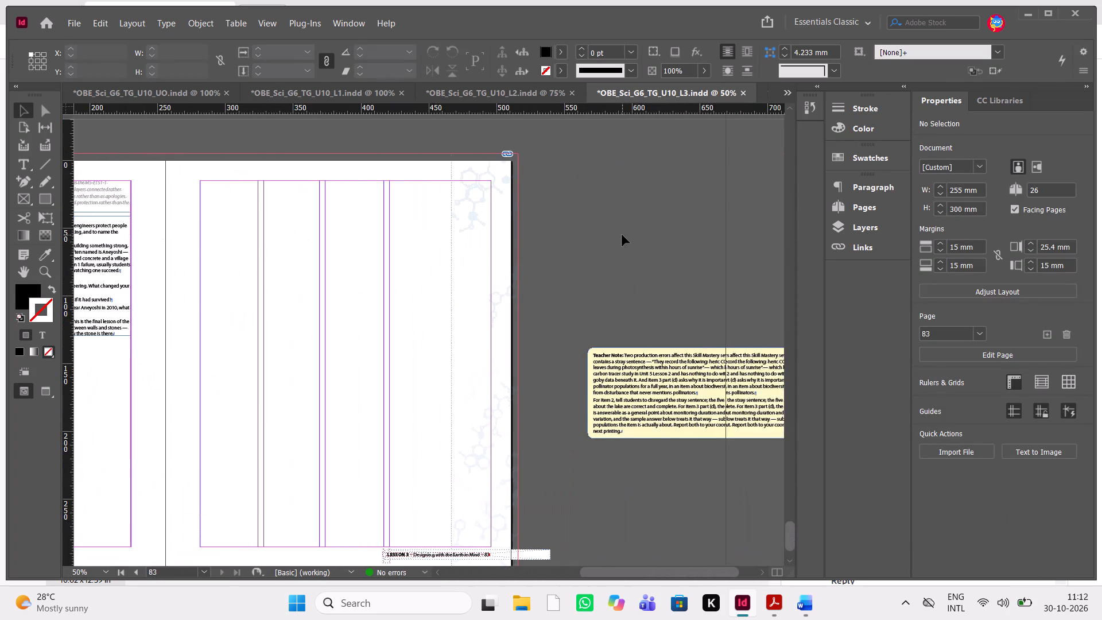
pyautogui.hscroll(1, 511, 262)
pyautogui.click(524, 284)
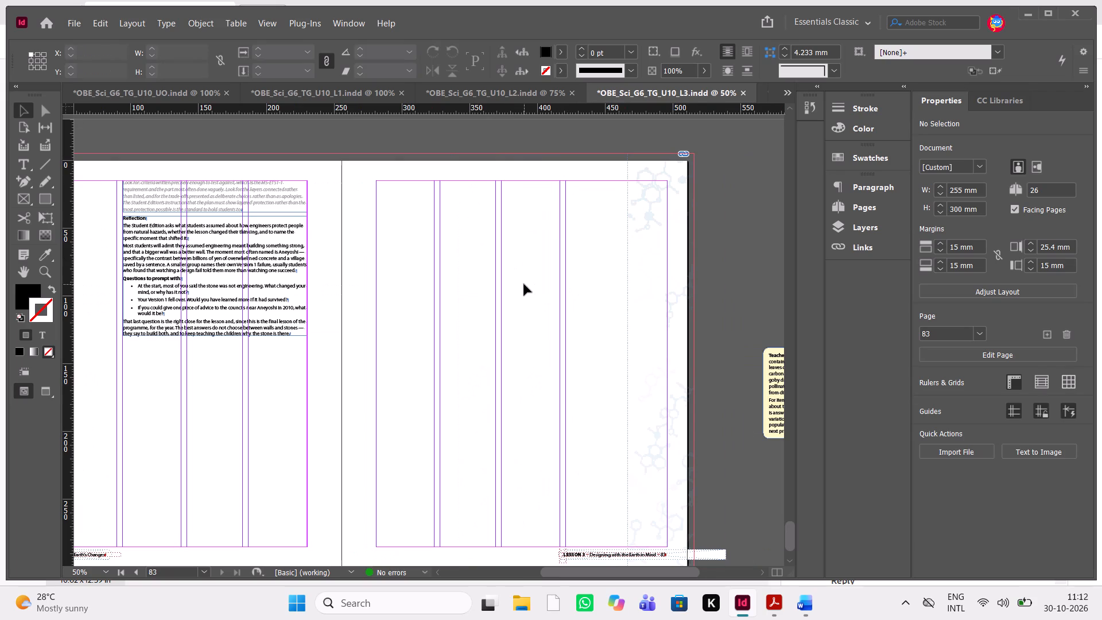
# Delete page 83, the empty facing page of the last spread, from the L3 document.
pyautogui.click(879, 208)
pyautogui.scroll(-10, 764, 352)
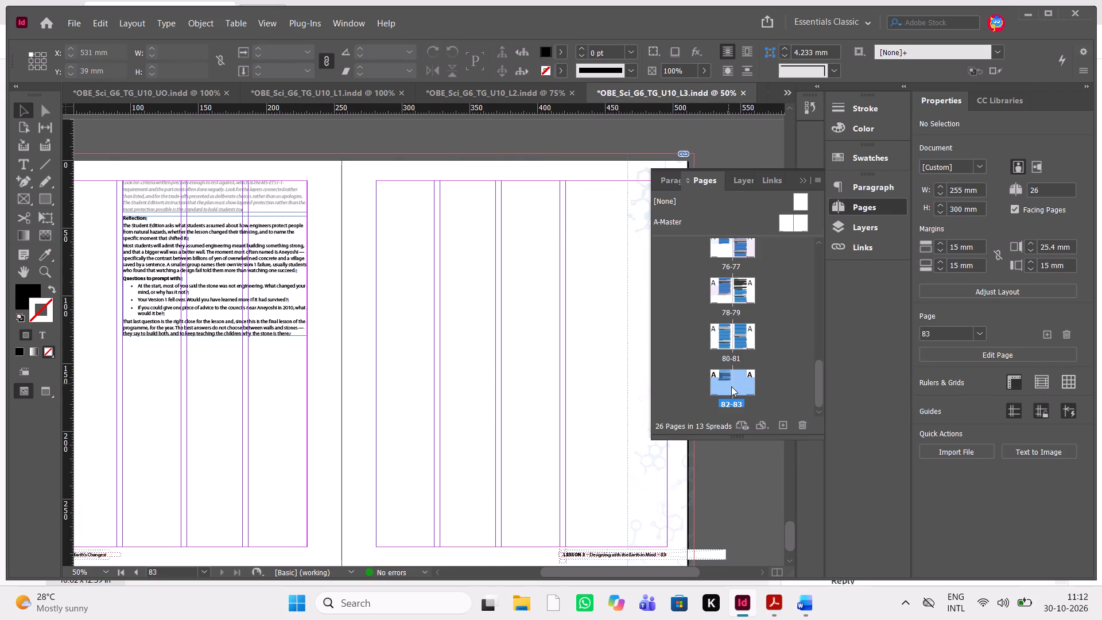
pyautogui.click(739, 386)
pyautogui.click(785, 377)
pyautogui.click(739, 382)
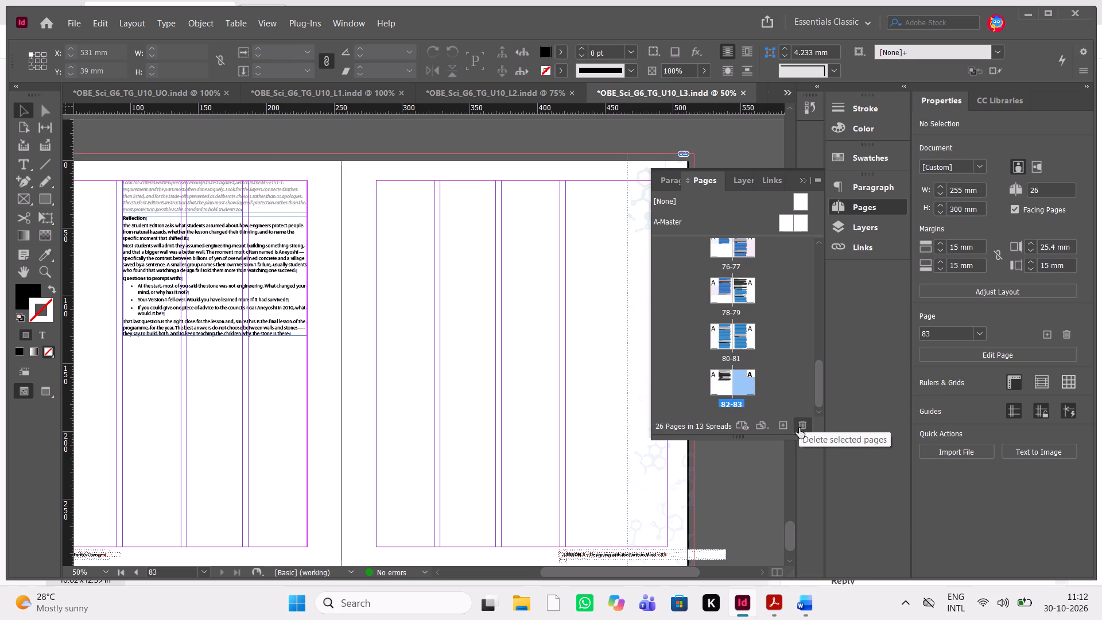
pyautogui.click(799, 428)
pyautogui.click(802, 179)
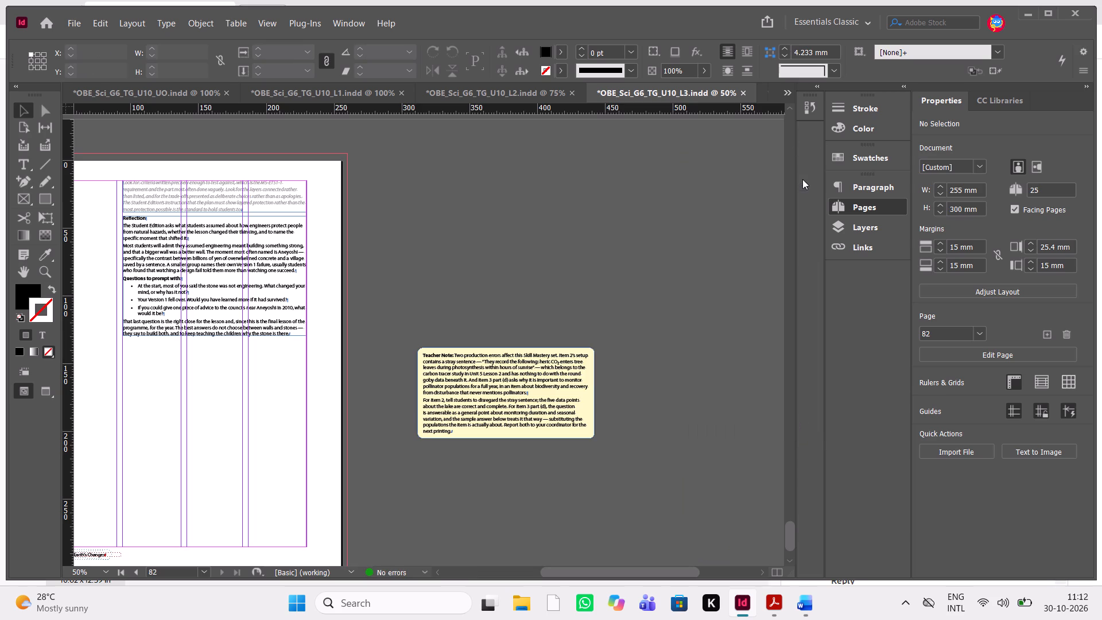
# Delete the stray yellow Teacher Note frame from the pasteboard beside L3's last page.
pyautogui.moveTo(389, 273); pyautogui.dragTo(665, 422)
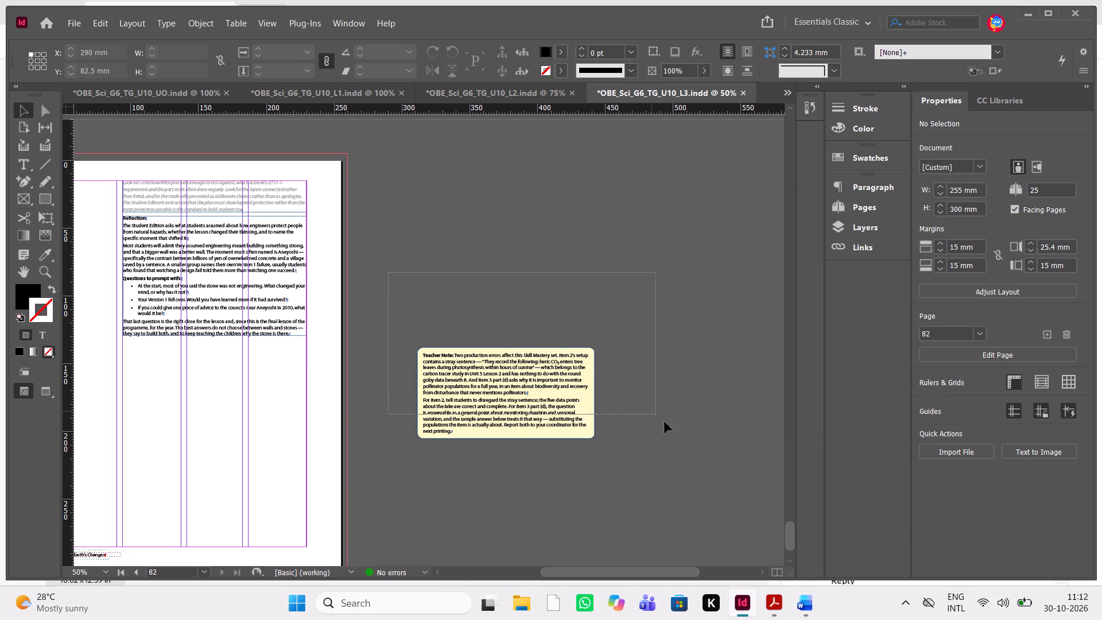
pyautogui.moveTo(665, 422); pyautogui.dragTo(686, 440)
pyautogui.press('Delete')
# Switch to the UC layout and set its page numbering to start at 84 from its first page.
pyautogui.scroll(1, 686, 440)
pyautogui.hscroll(1, 686, 440)
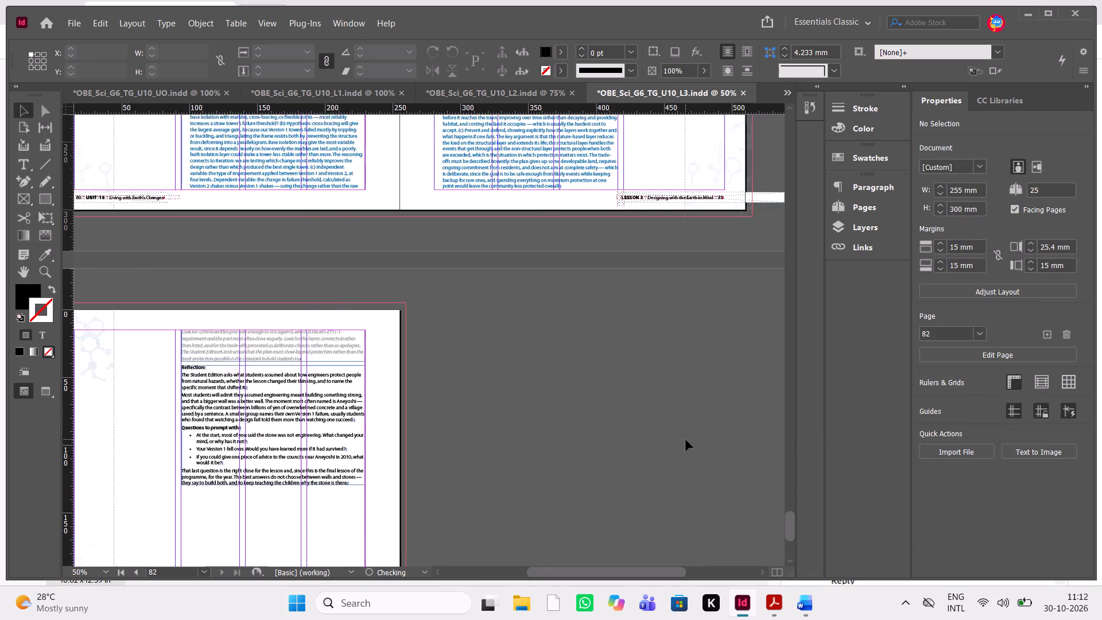
pyautogui.hscroll(1, 686, 440)
pyautogui.scroll(11, 686, 440)
pyautogui.scroll(20, 686, 440)
pyautogui.scroll(20, 686, 440)
pyautogui.scroll(9, 686, 440)
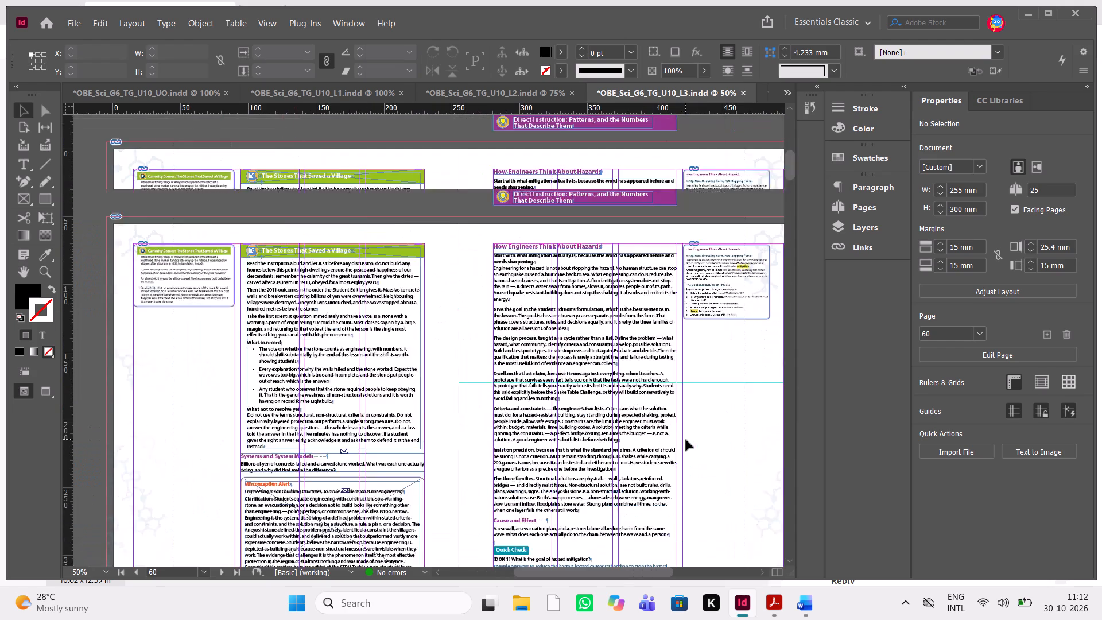
pyautogui.scroll(8, 686, 440)
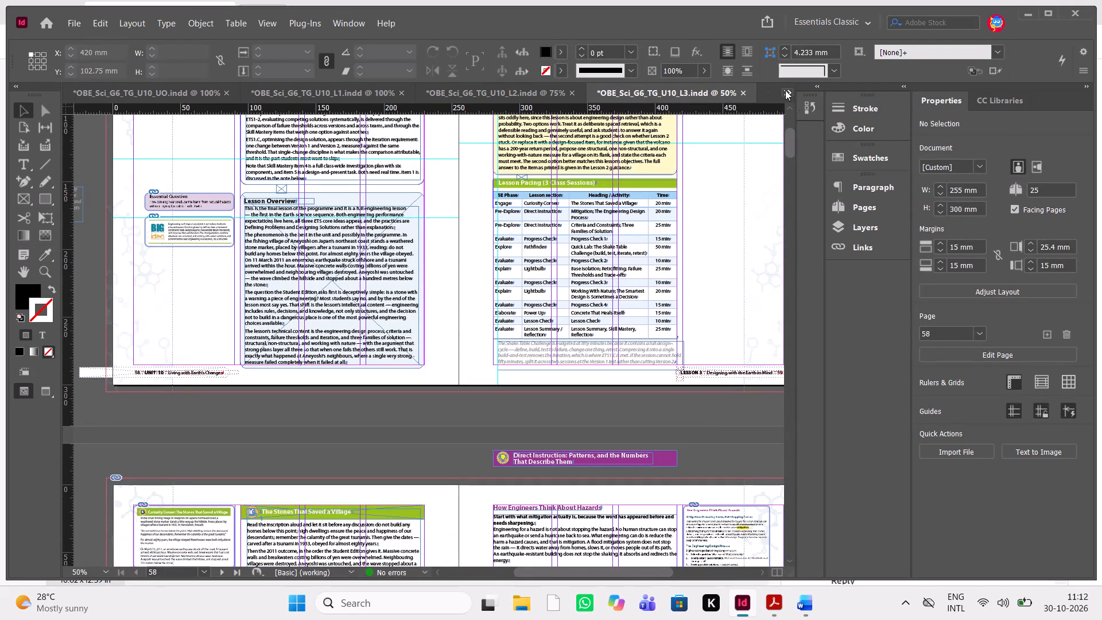
pyautogui.click(785, 90)
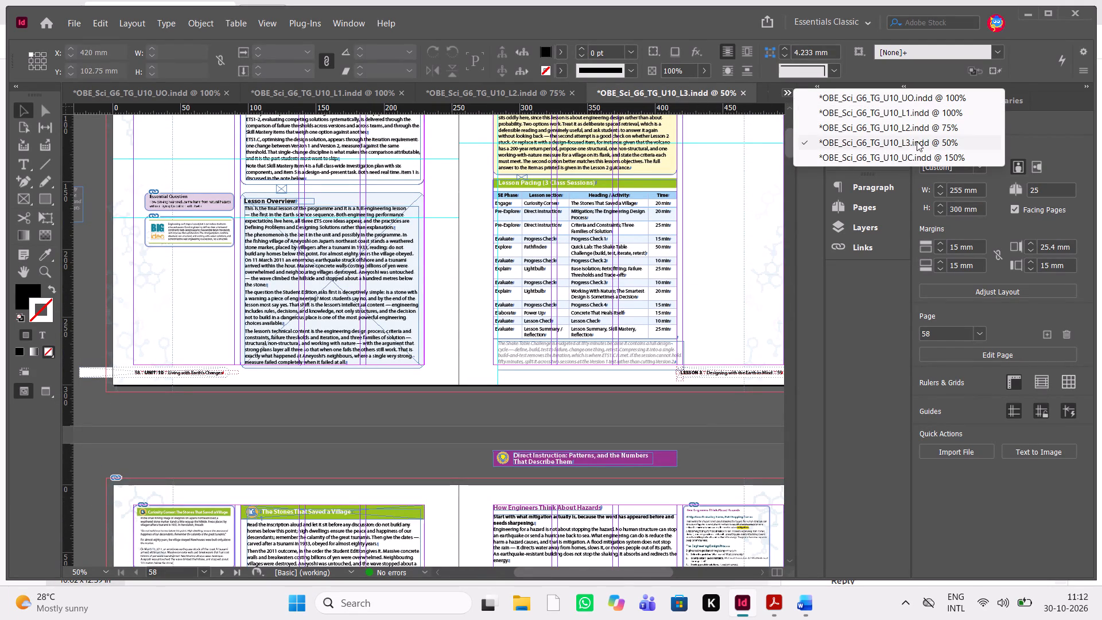
pyautogui.click(902, 153)
pyautogui.scroll(-1, 601, 222)
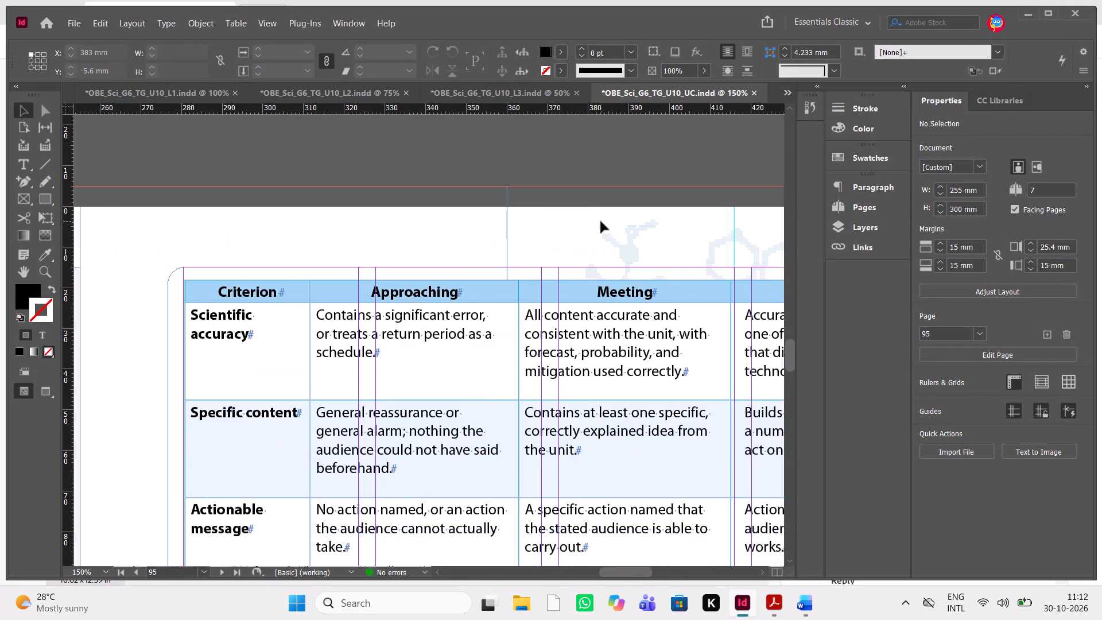
pyautogui.scroll(-1, 601, 222)
pyautogui.scroll(7, 601, 222)
pyautogui.hotkey('ctrl', '-')
pyautogui.hotkey('ctrl', '-')
pyautogui.hotkey('ctrl', '-')
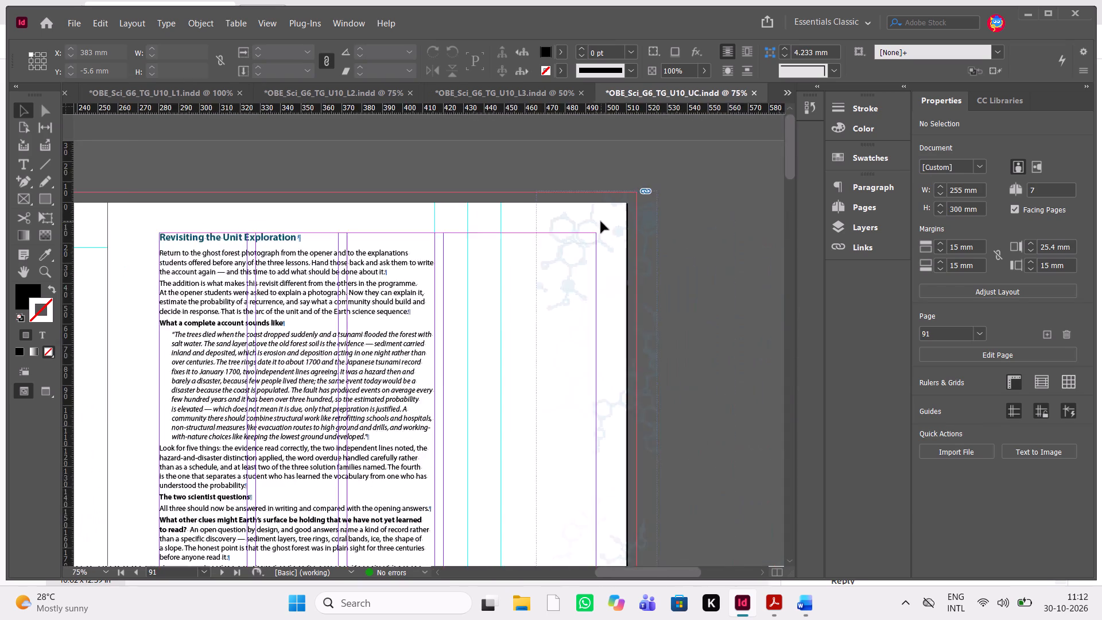
pyautogui.hotkey('ctrl', '-')
pyautogui.press('F12')
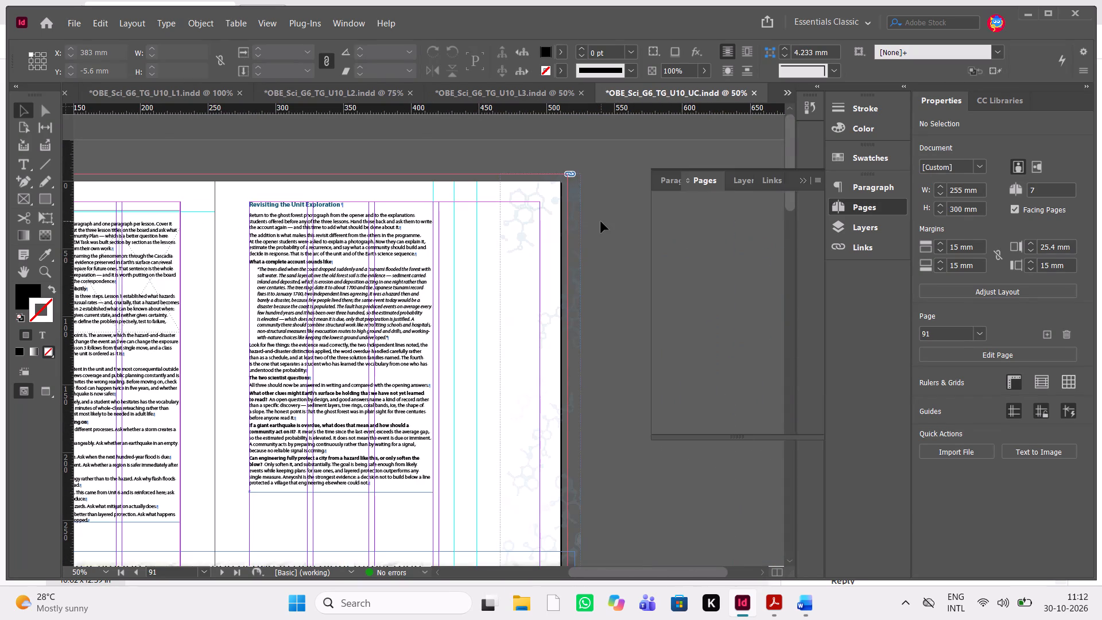
pyautogui.scroll(7, 731, 338)
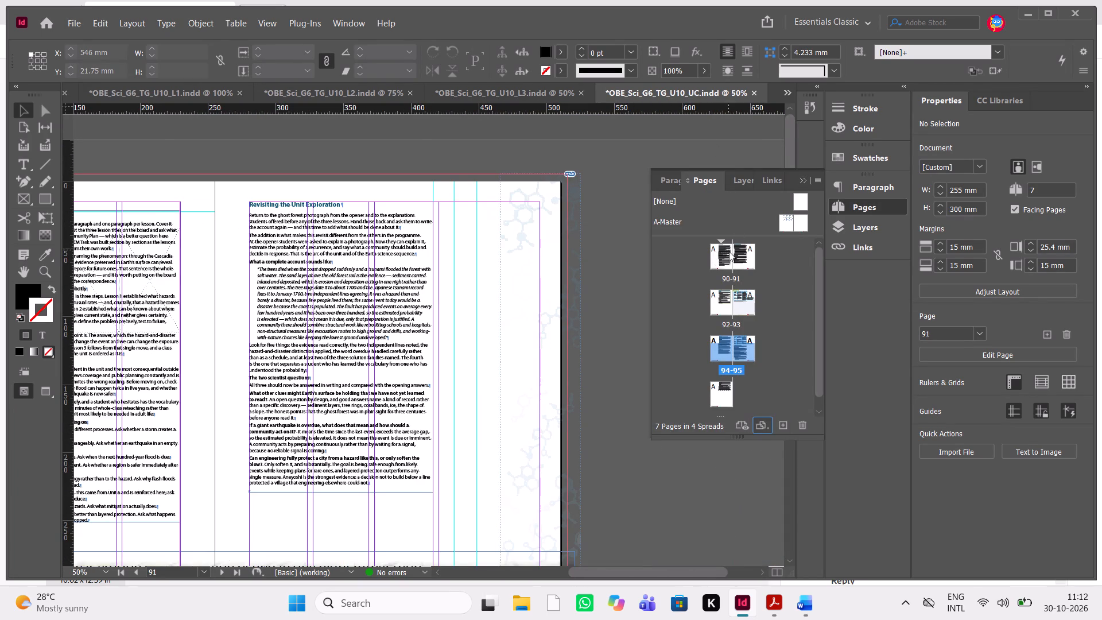
pyautogui.click(728, 254)
pyautogui.rightClick(728, 254)
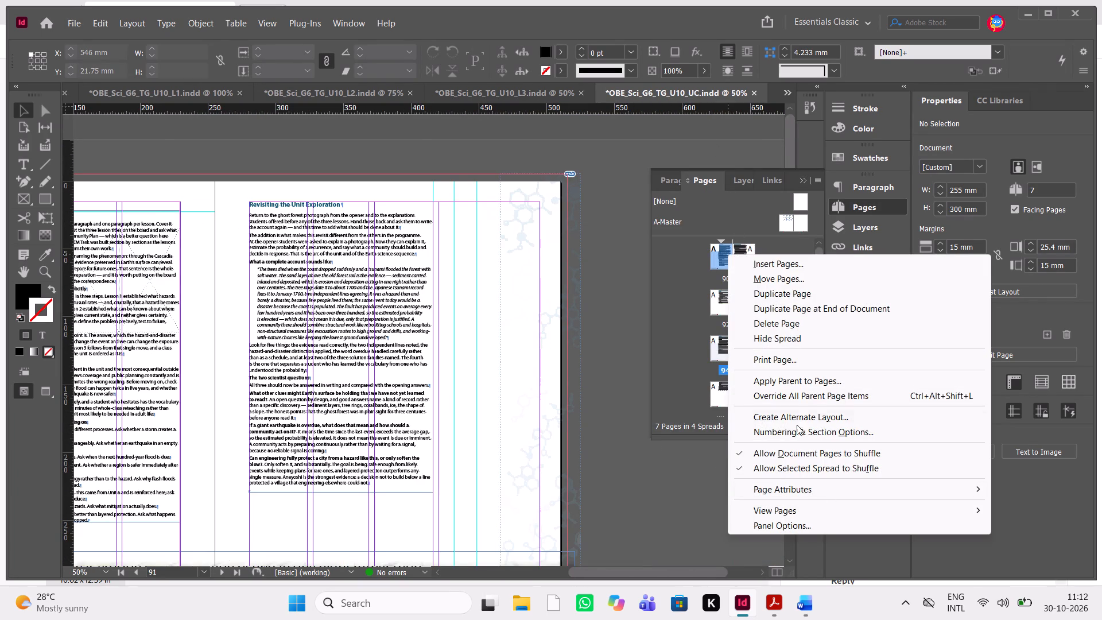
pyautogui.click(795, 426)
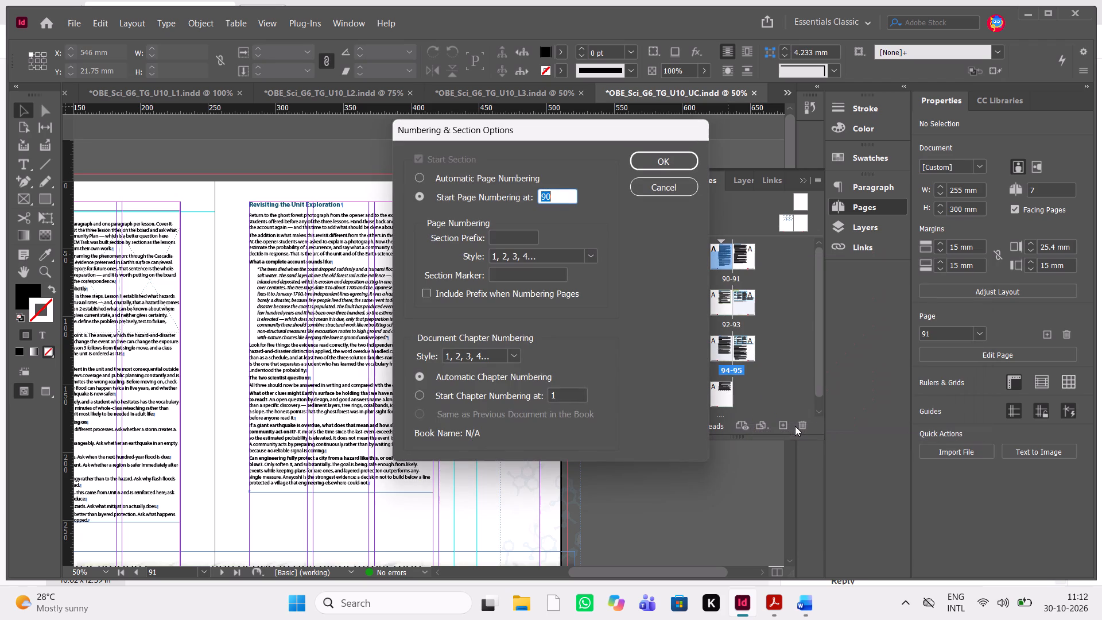
pyautogui.press('BackSpace')
pyautogui.write('84')
pyautogui.click(663, 152)
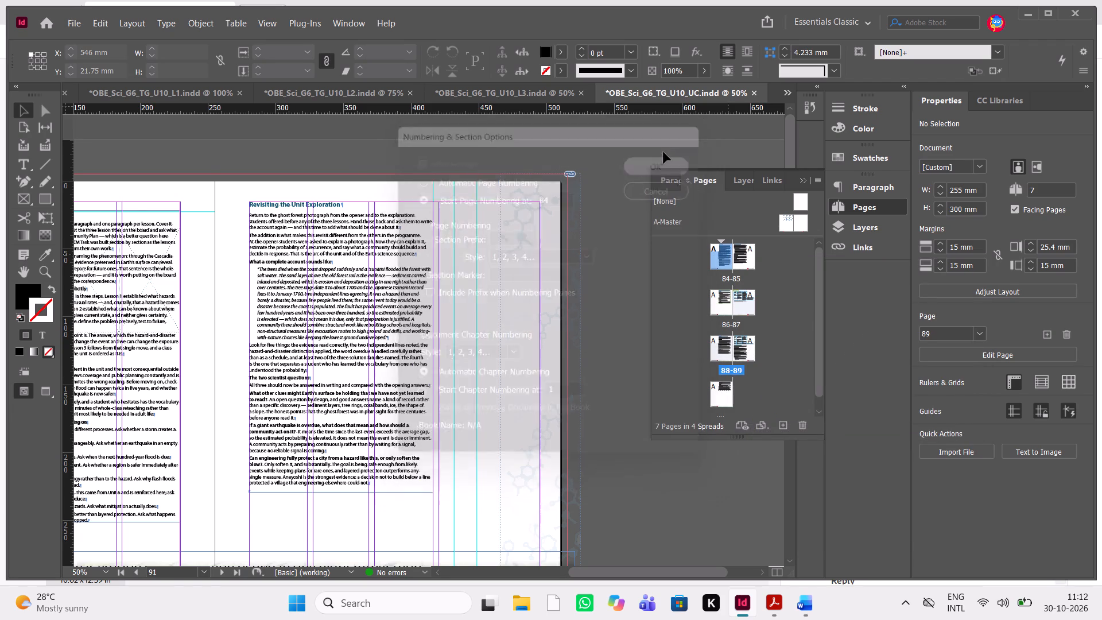
pyautogui.click(800, 180)
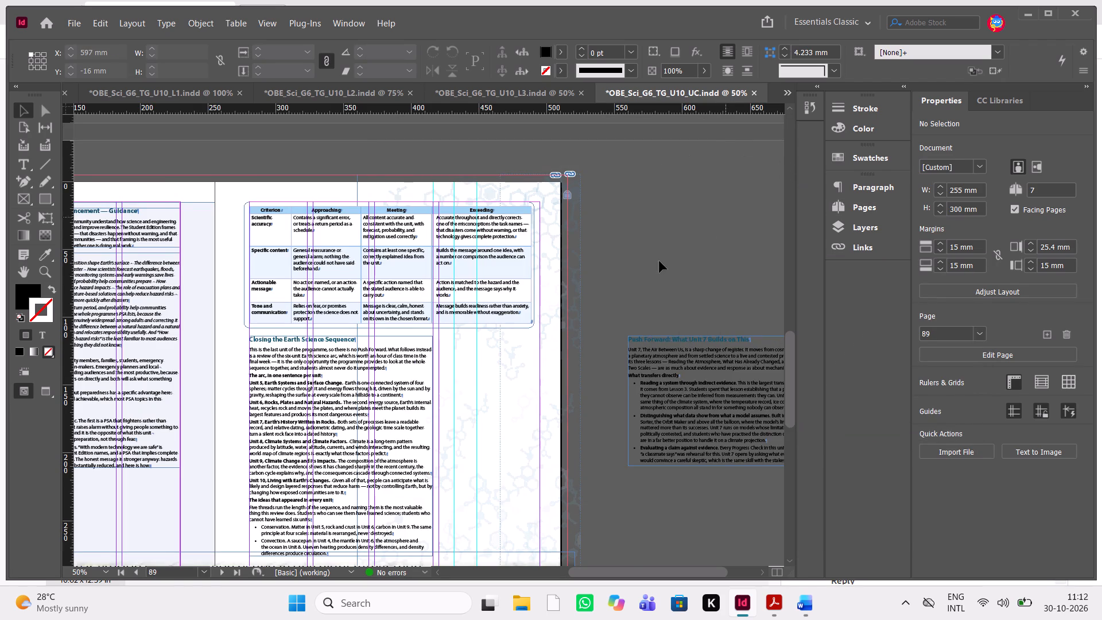
# Check the page numbering through the UC document's spreads to its final page.
pyautogui.hscroll(1, 659, 261)
pyautogui.click(864, 204)
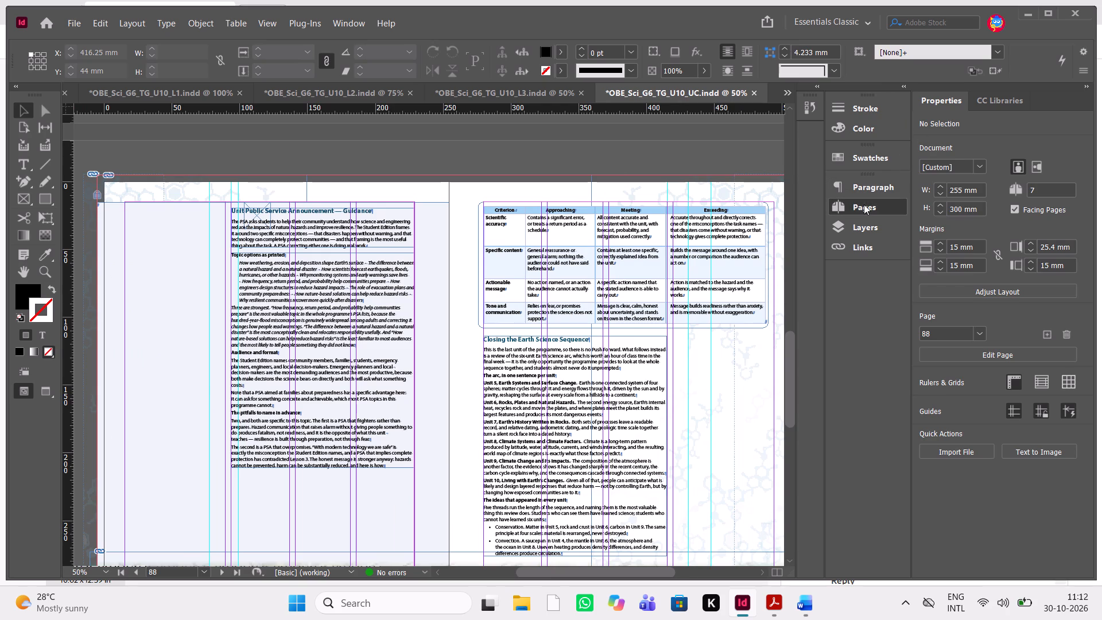
pyautogui.scroll(3, 768, 257)
pyautogui.scroll(-1, 768, 257)
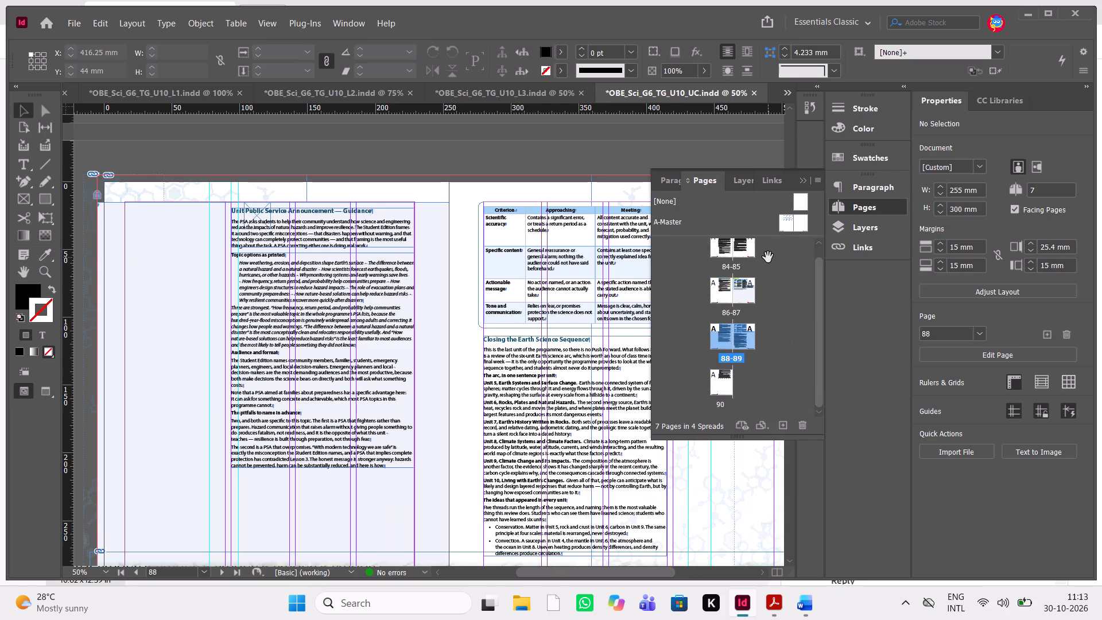
pyautogui.click(802, 181)
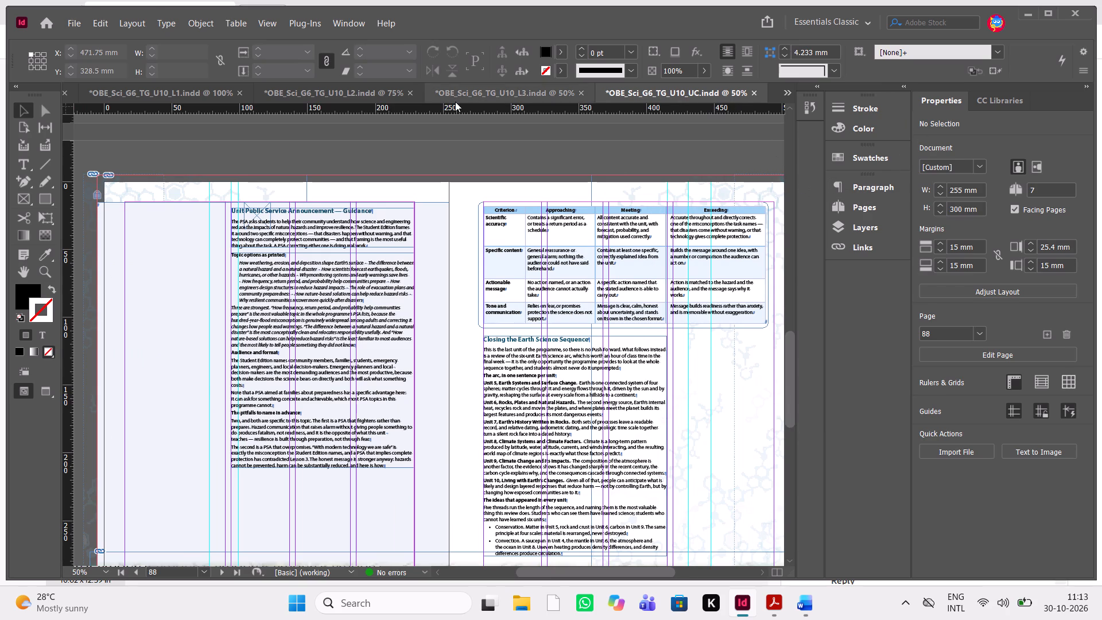
# Switch to the UO layout and examine its Preflight errors for missing links and missing fonts.
pyautogui.click(790, 92)
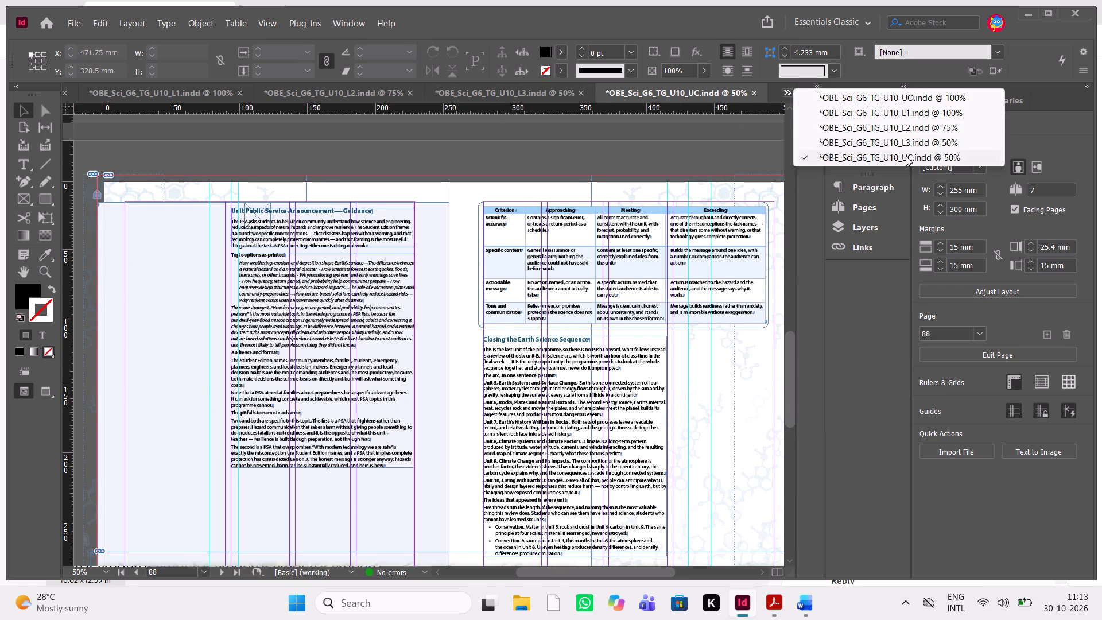
pyautogui.click(904, 102)
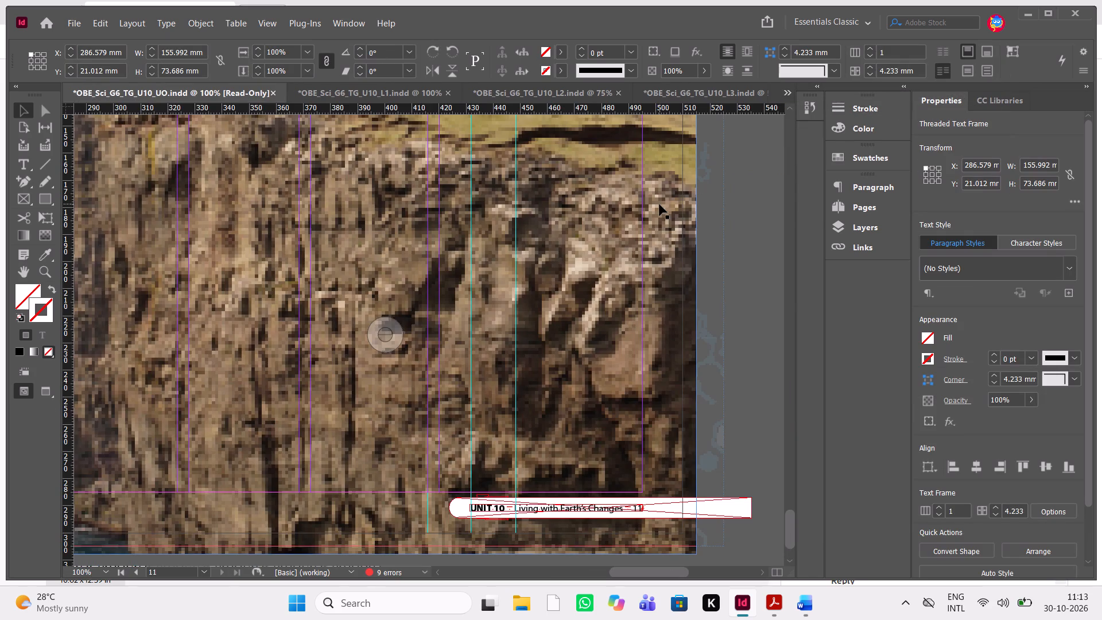
pyautogui.hotkey('ctrl', '-')
pyautogui.hotkey('ctrl', '-')
pyautogui.hotkey('ctrl', '-')
pyautogui.scroll(3, 659, 204)
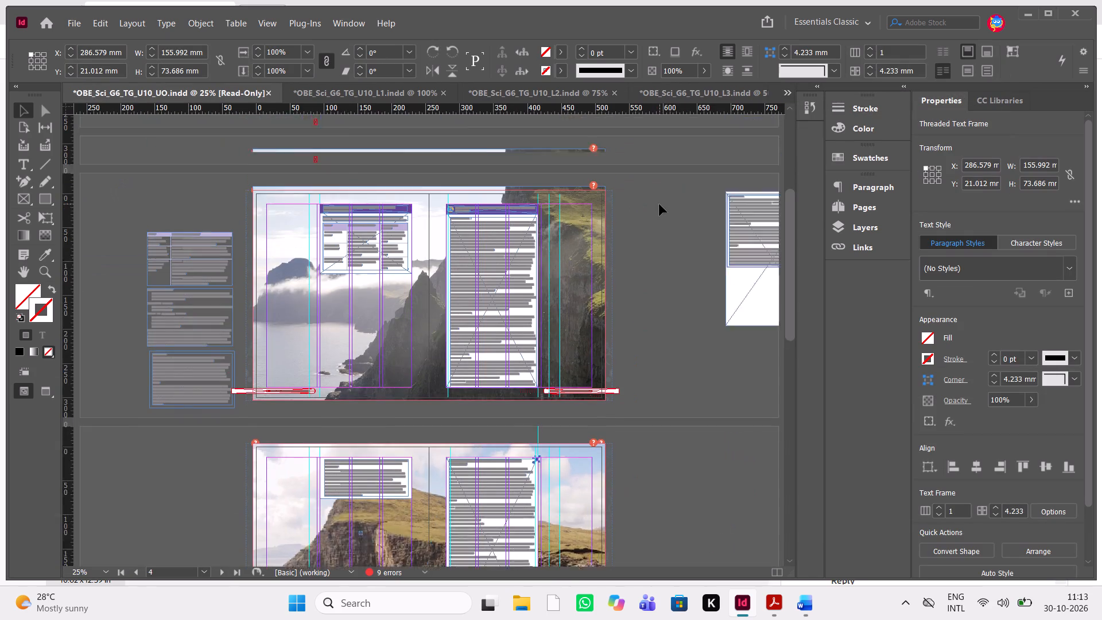
pyautogui.doubleClick(393, 568)
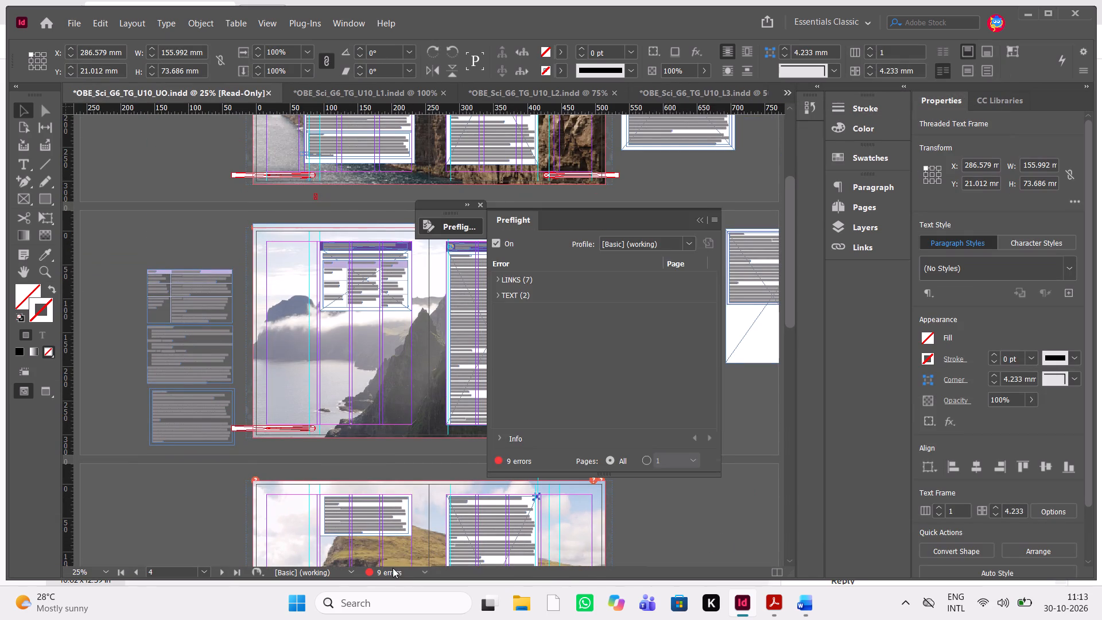
pyautogui.doubleClick(527, 282)
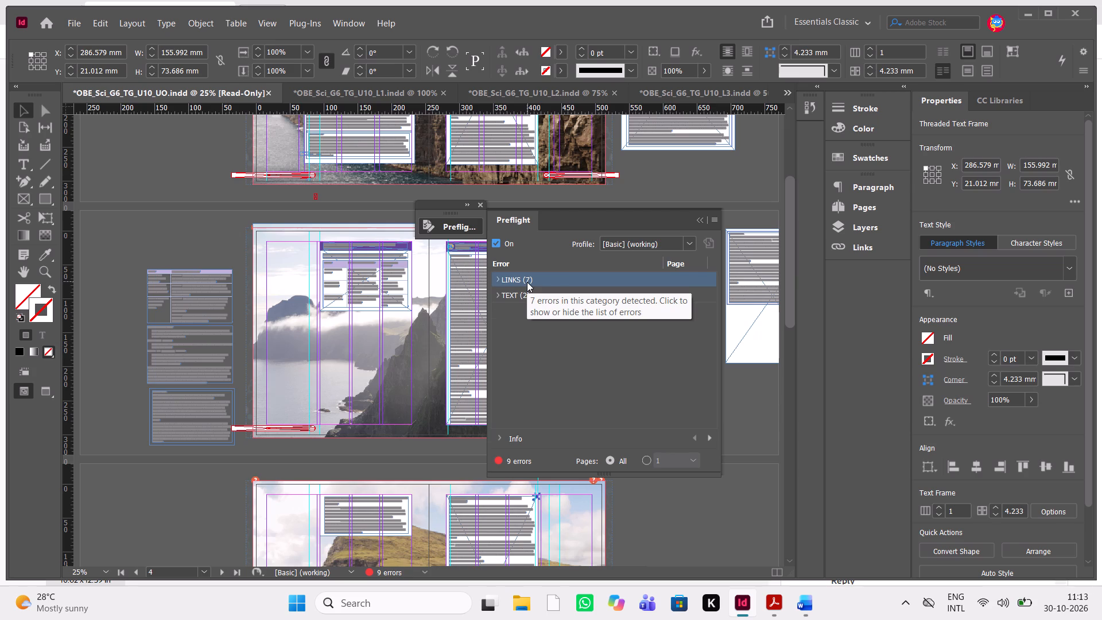
pyautogui.doubleClick(511, 303)
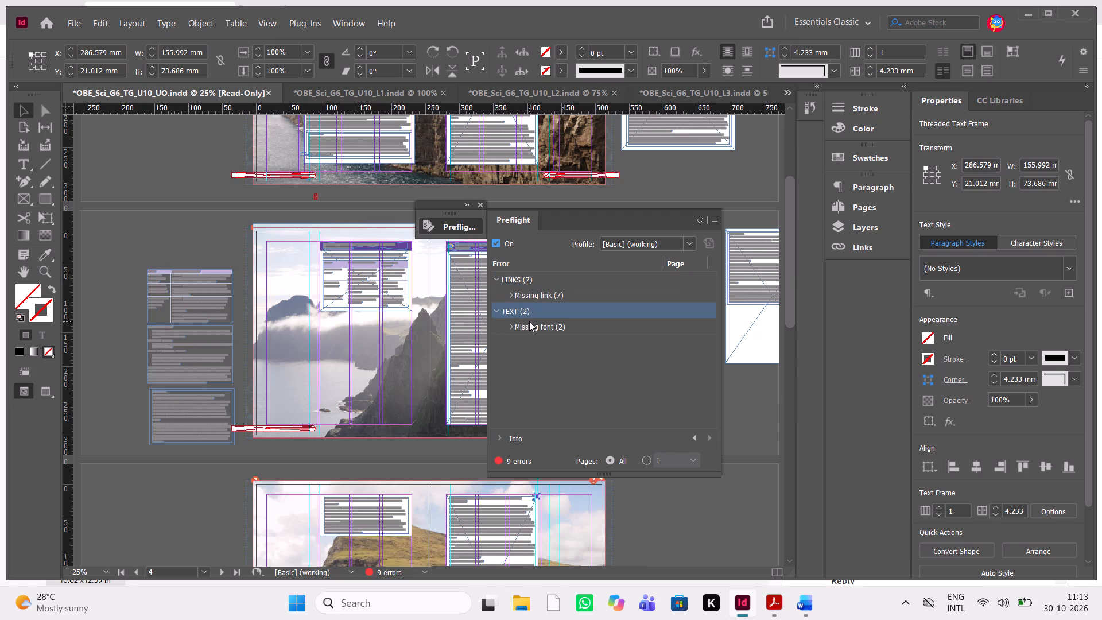
pyautogui.doubleClick(529, 321)
pyautogui.doubleClick(583, 294)
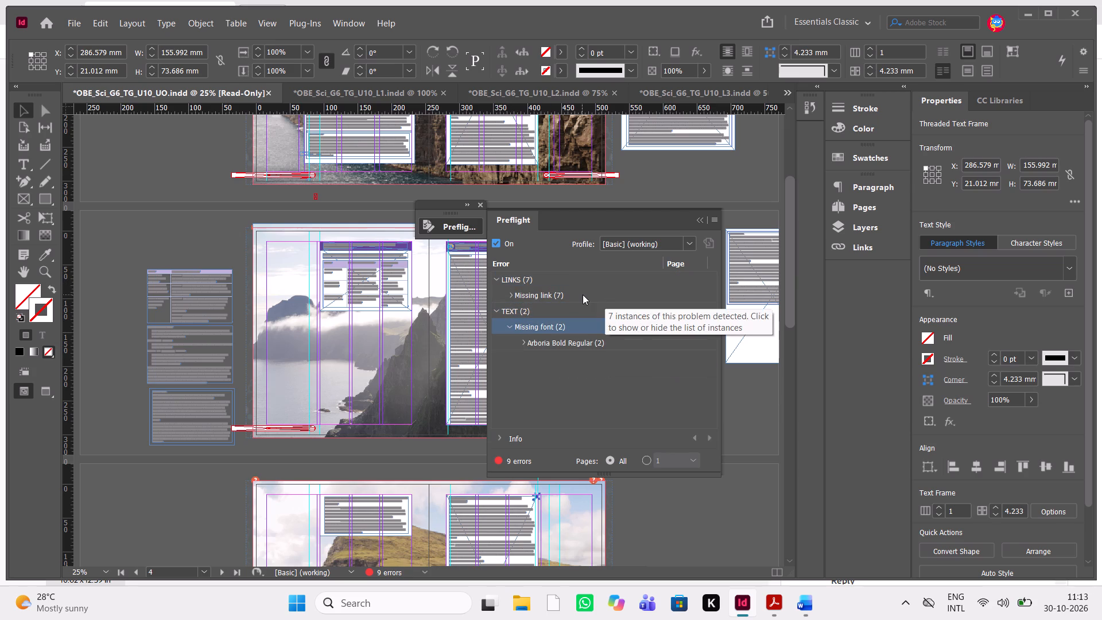
# Relink the missing Unit background 1.jpg on page 2 from the UO package's Links folder in Downloads, searching that folder for other missing links.
pyautogui.doubleClick(578, 309)
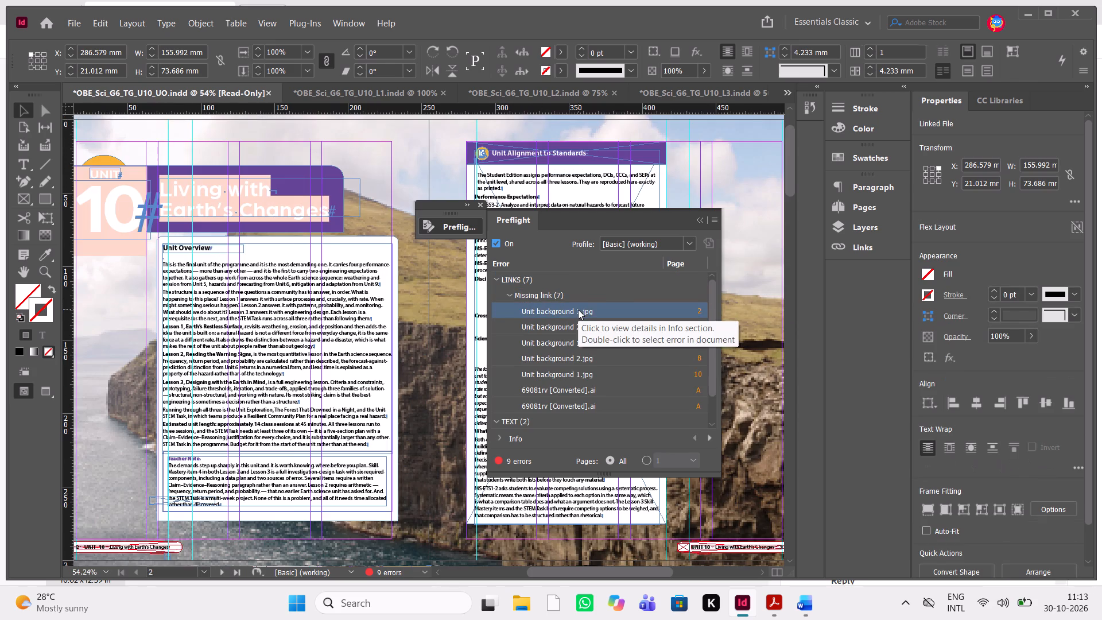
pyautogui.hscroll(1, 379, 243)
pyautogui.scroll(1, 379, 243)
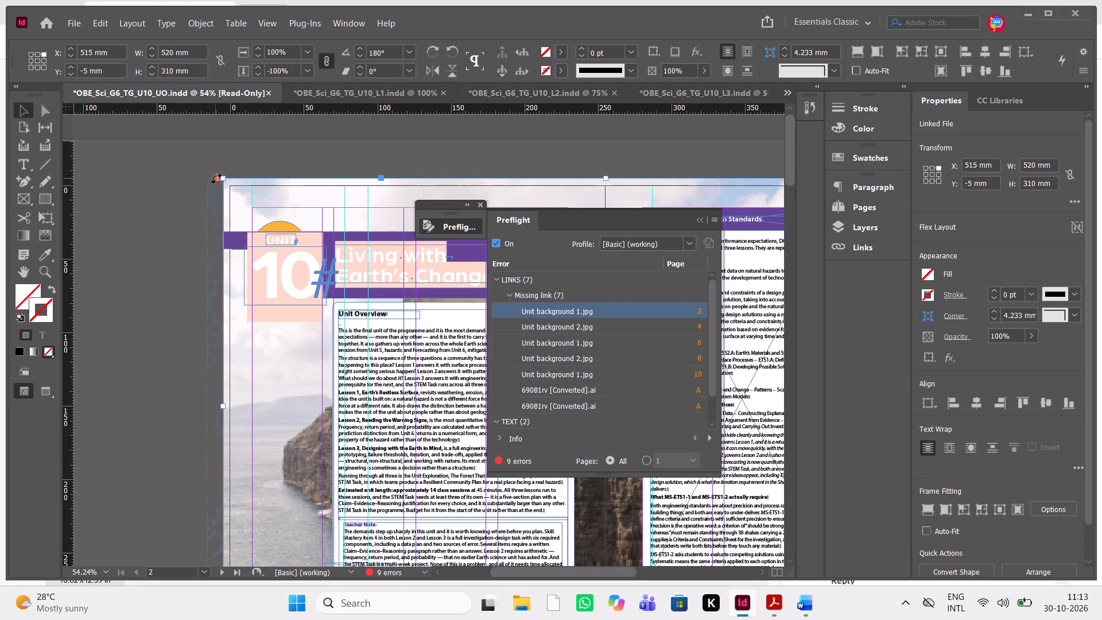
pyautogui.moveTo(216, 178); pyautogui.dragTo(322, 186)
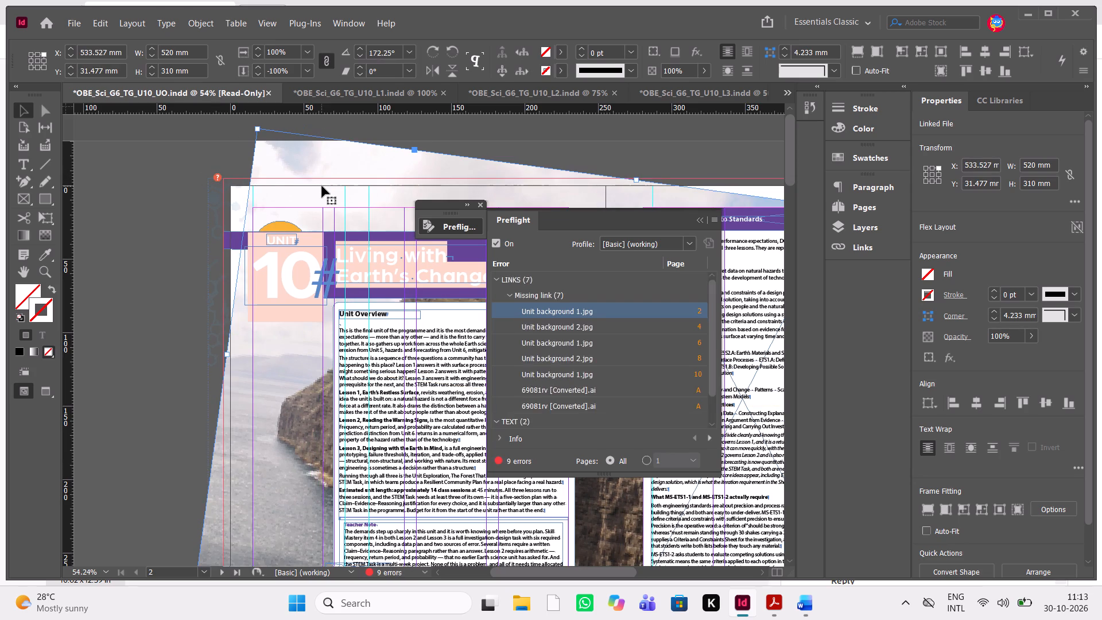
pyautogui.hotkey('ctrl', 'z')
pyautogui.hscroll(-1, 220, 181)
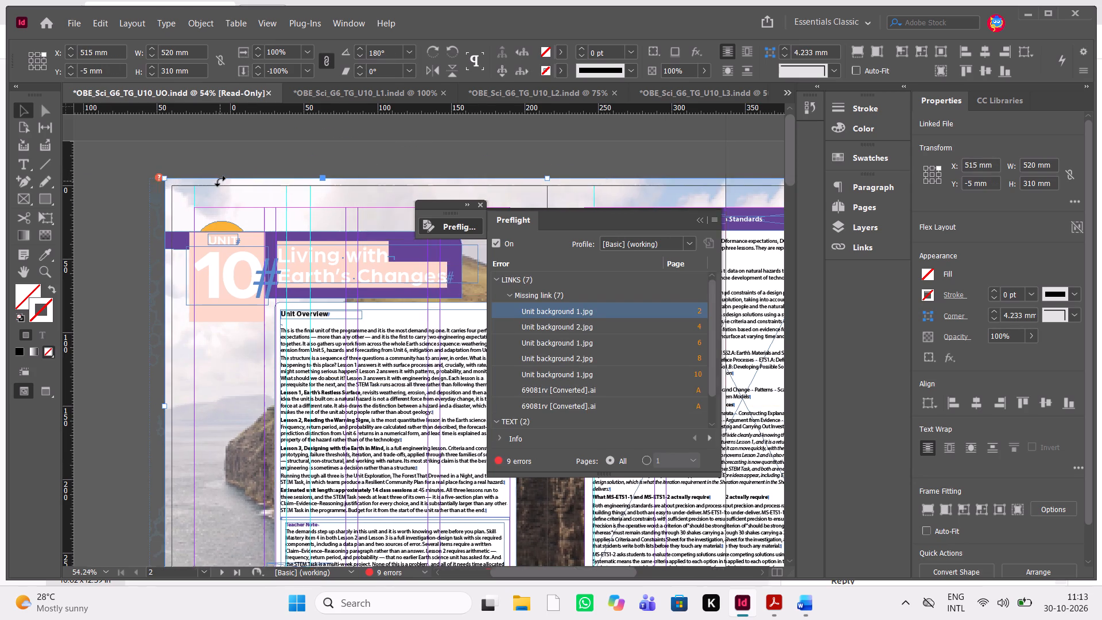
pyautogui.hscroll(-2, 220, 181)
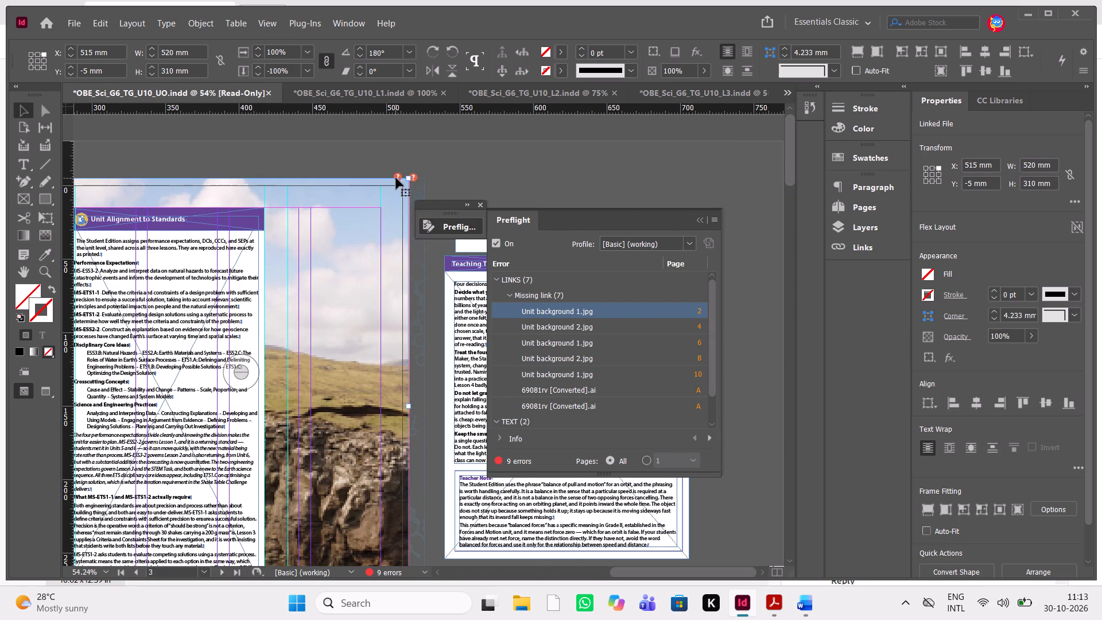
pyautogui.doubleClick(396, 178)
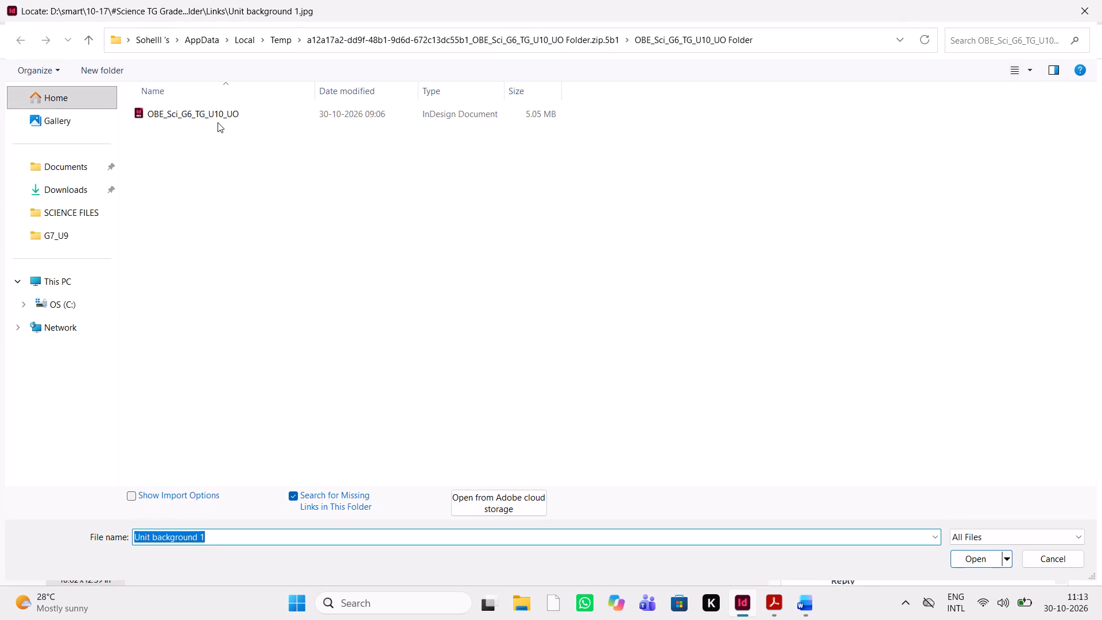
pyautogui.doubleClick(82, 182)
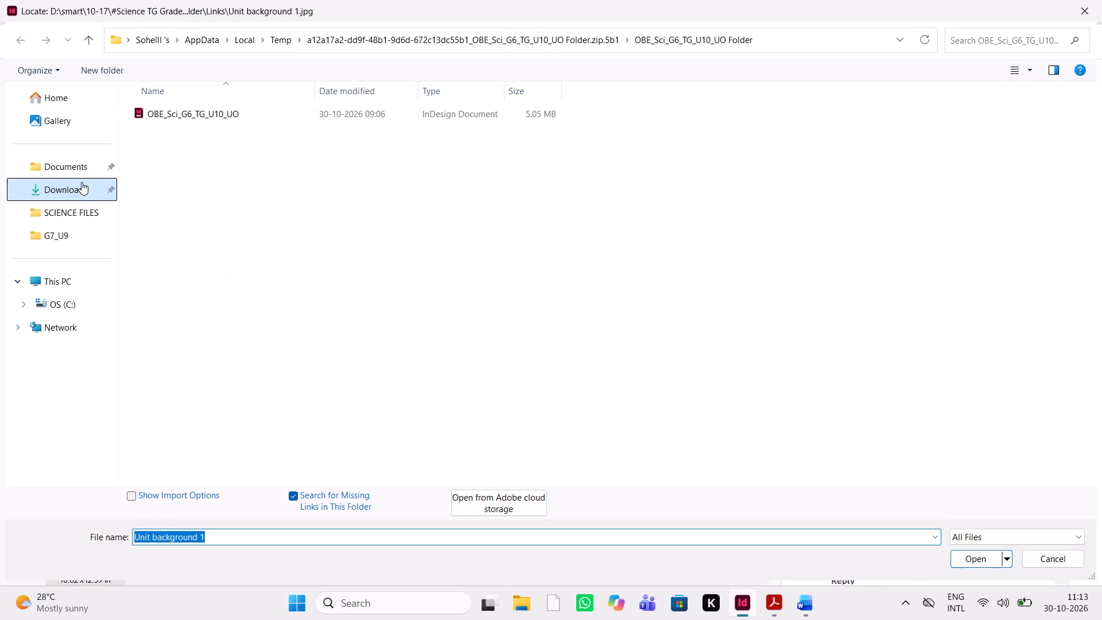
pyautogui.doubleClick(263, 184)
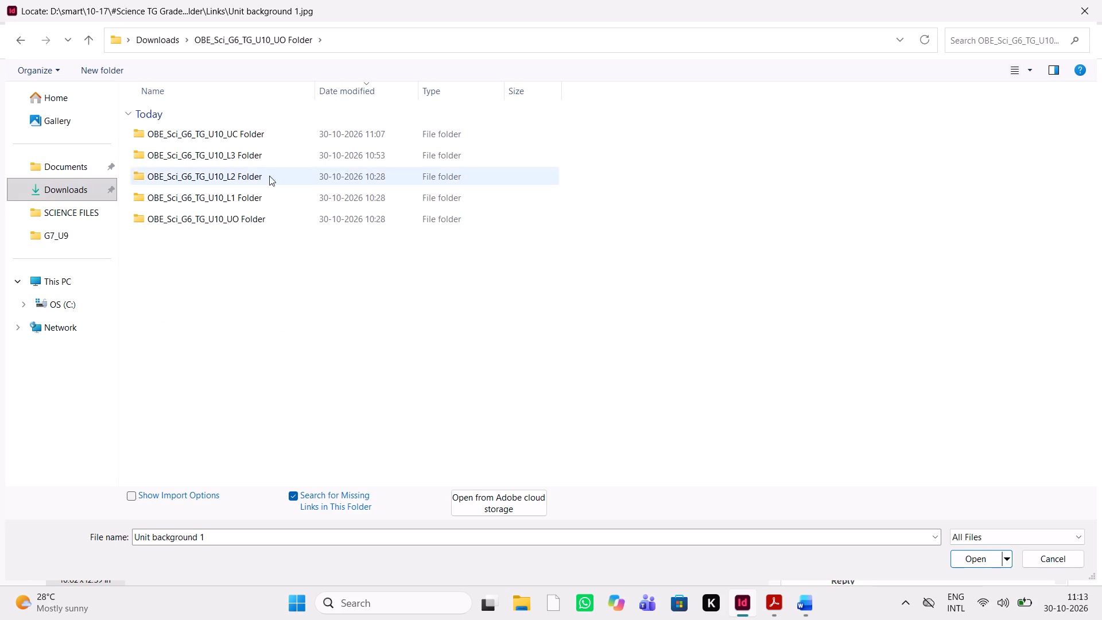
pyautogui.doubleClick(267, 214)
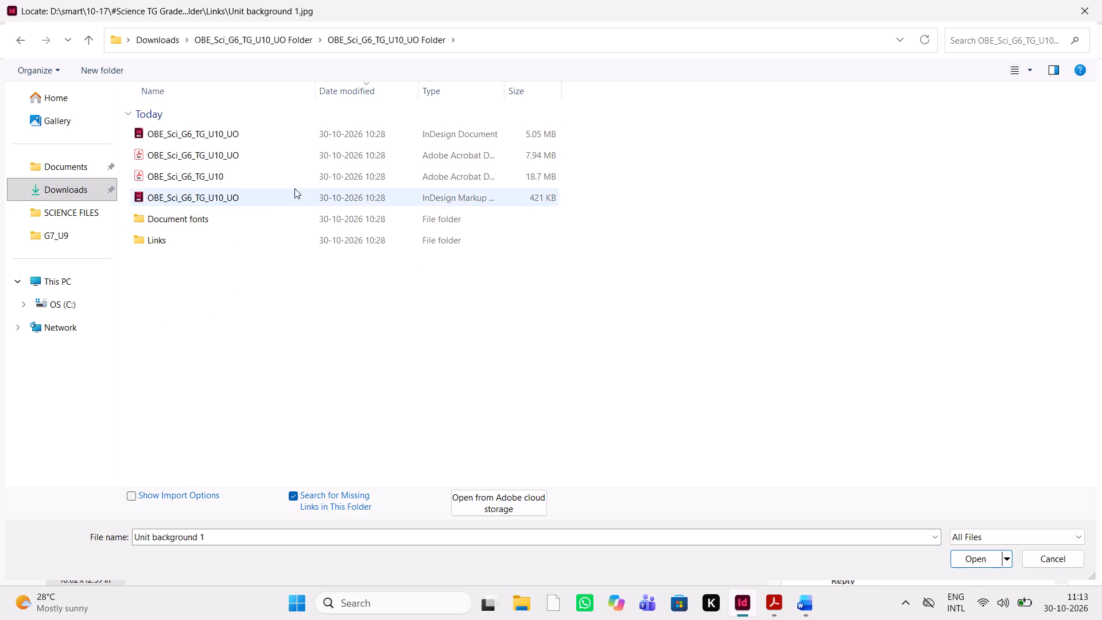
pyautogui.doubleClick(225, 238)
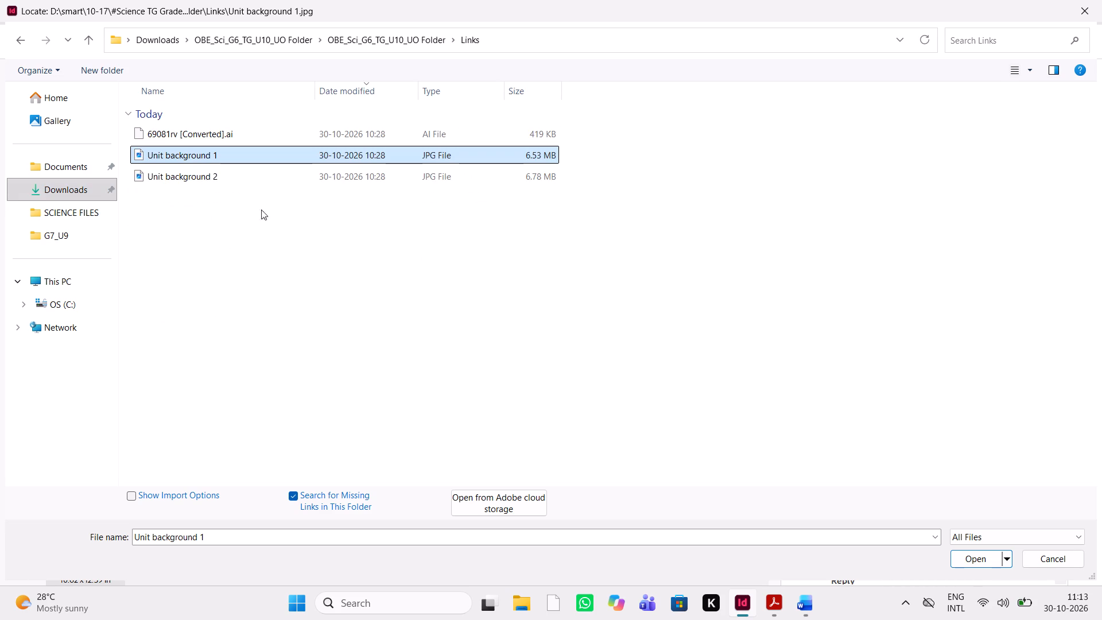
pyautogui.click(983, 561)
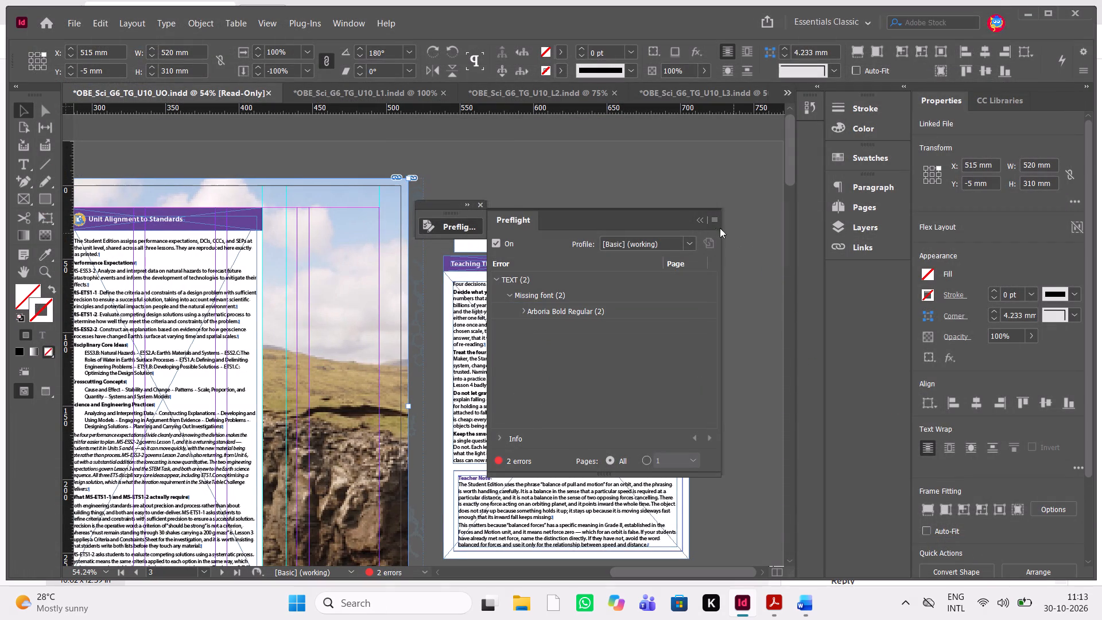
# Locate the unit title text flagged for the missing Arboria Bold font in Preflight, and close the error list.
pyautogui.doubleClick(606, 308)
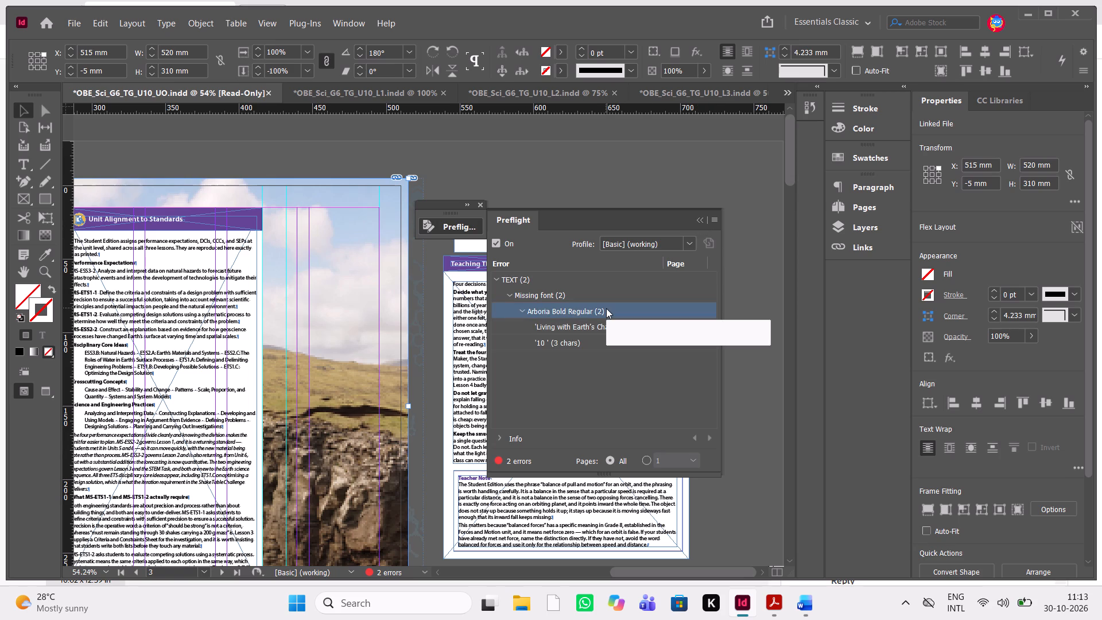
pyautogui.doubleClick(583, 323)
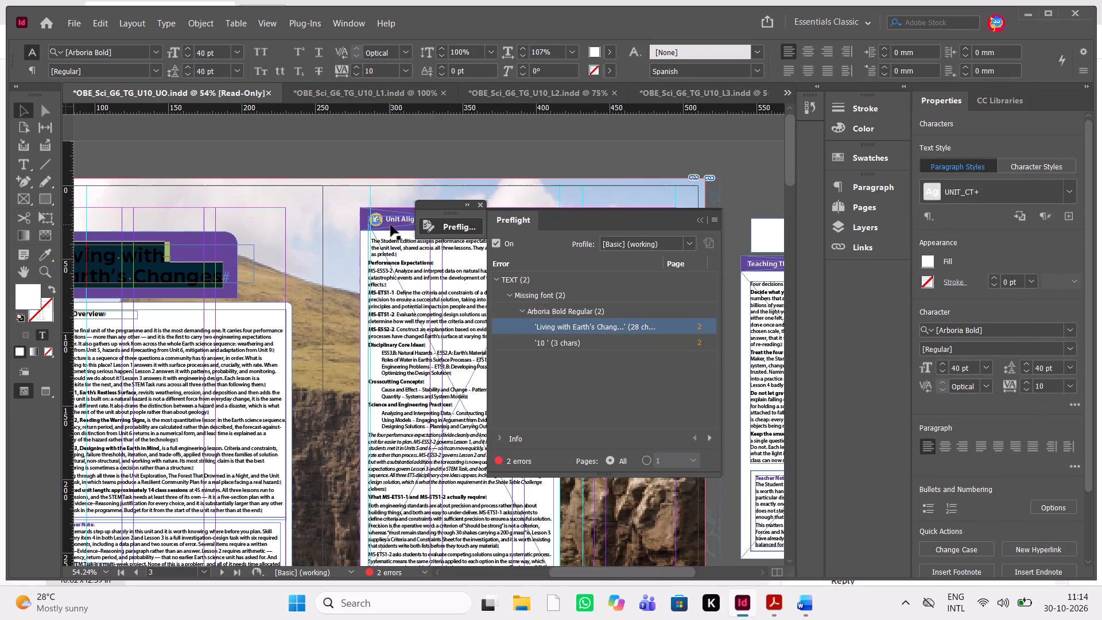
pyautogui.hscroll(1, 391, 225)
pyautogui.tripleClick(342, 262)
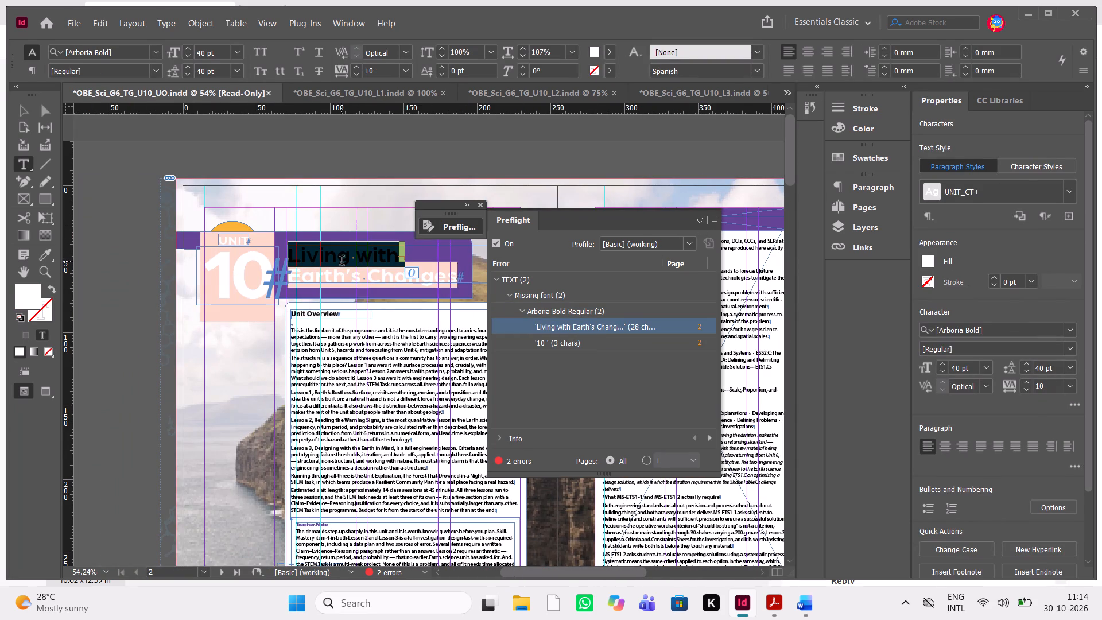
pyautogui.moveTo(491, 404); pyautogui.dragTo(519, 466)
pyautogui.tripleClick(519, 466)
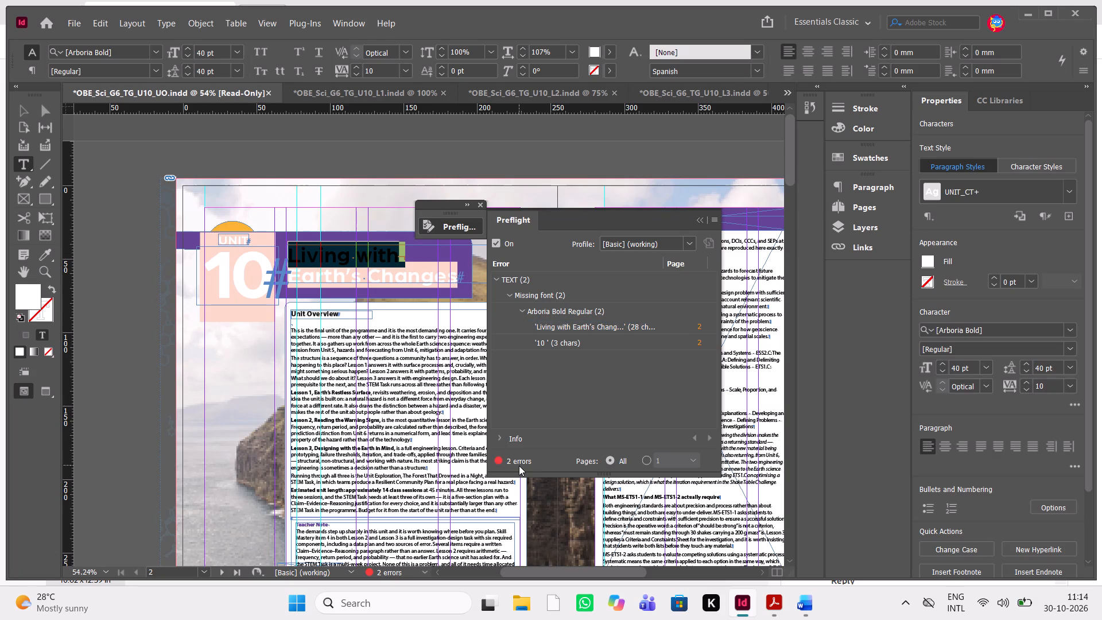
pyautogui.tripleClick(698, 324)
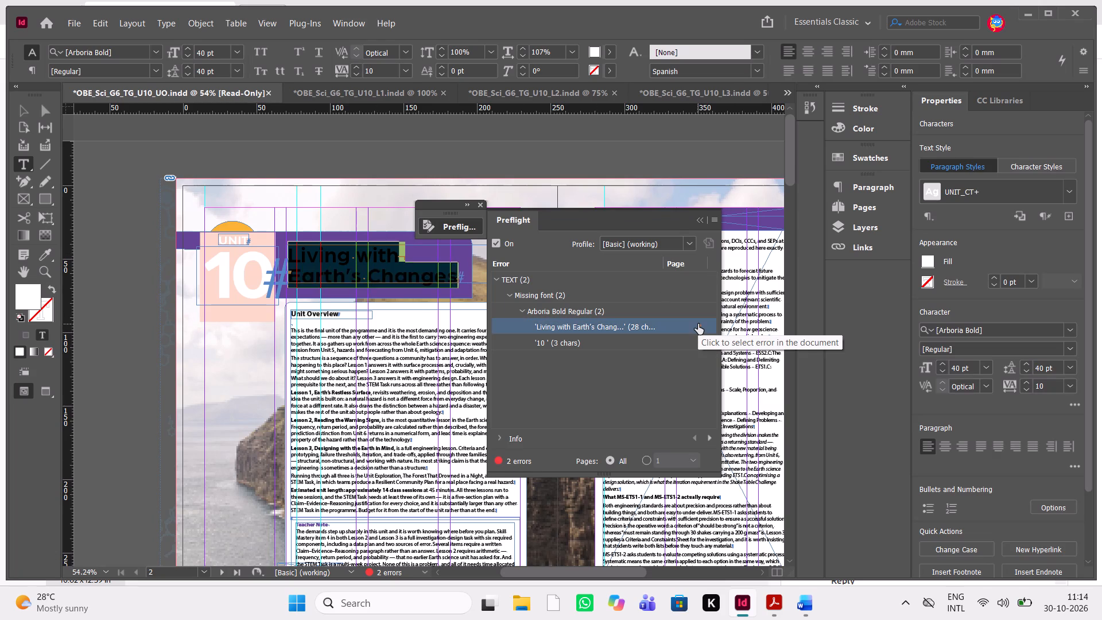
pyautogui.tripleClick(698, 324)
pyautogui.click(698, 324)
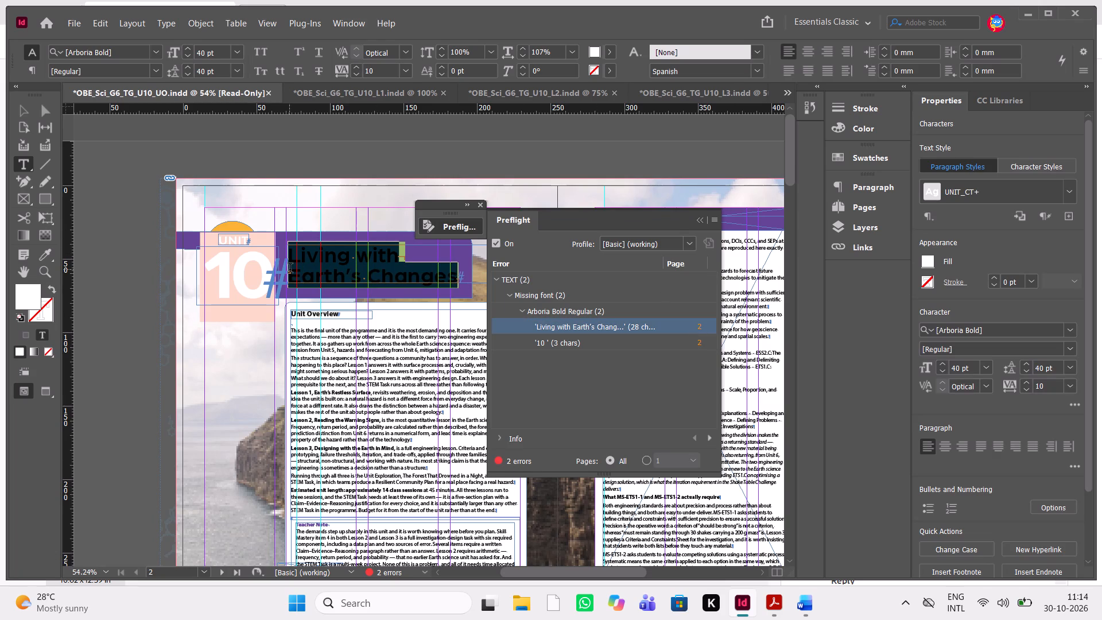
pyautogui.click(479, 205)
# Examine the "Living with Earth's Changes" title text and its frame up close for the missing font.
pyautogui.hotkey('ctrl', '=')
pyautogui.hotkey('ctrl', '=')
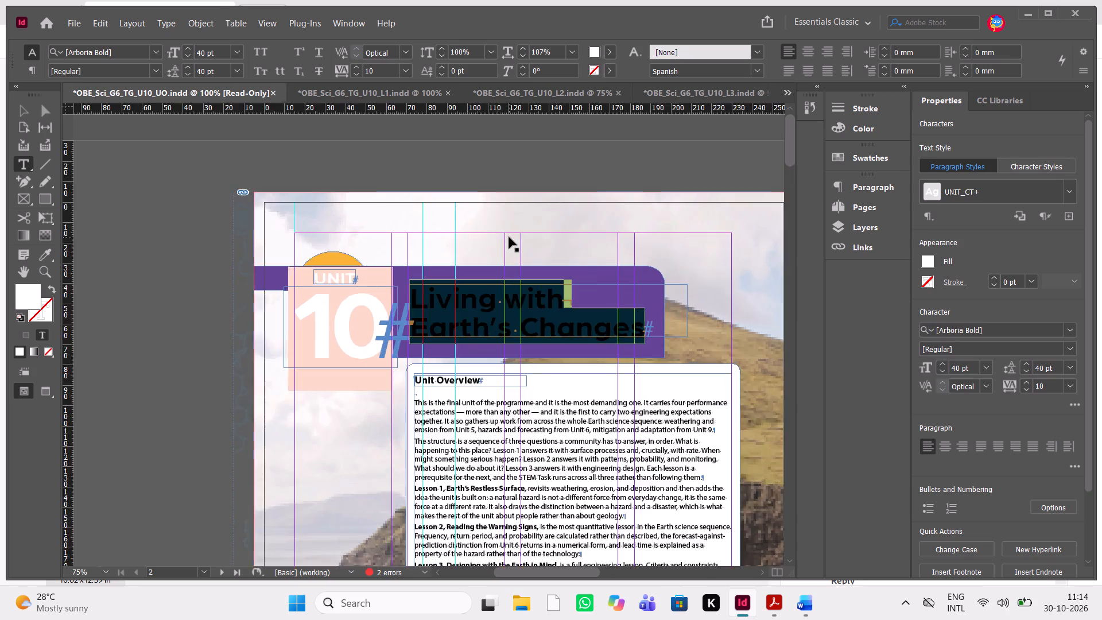
pyautogui.hotkey('ctrl', '=')
pyautogui.hotkey('ctrl', '=')
pyautogui.click(418, 354)
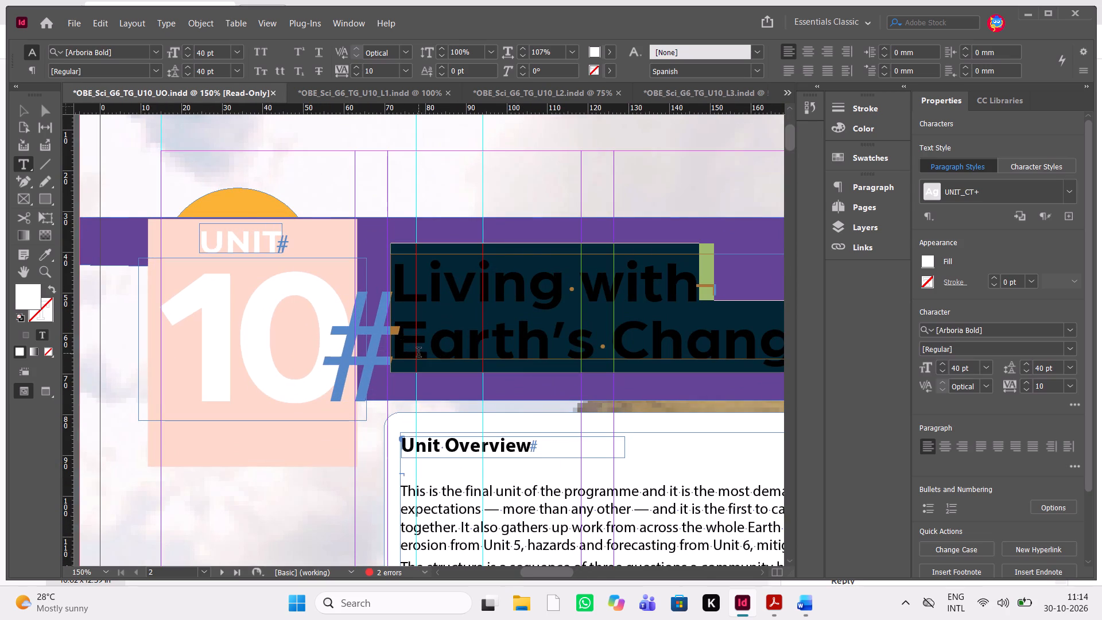
pyautogui.hscroll(-1, 418, 354)
pyautogui.doubleClick(480, 333)
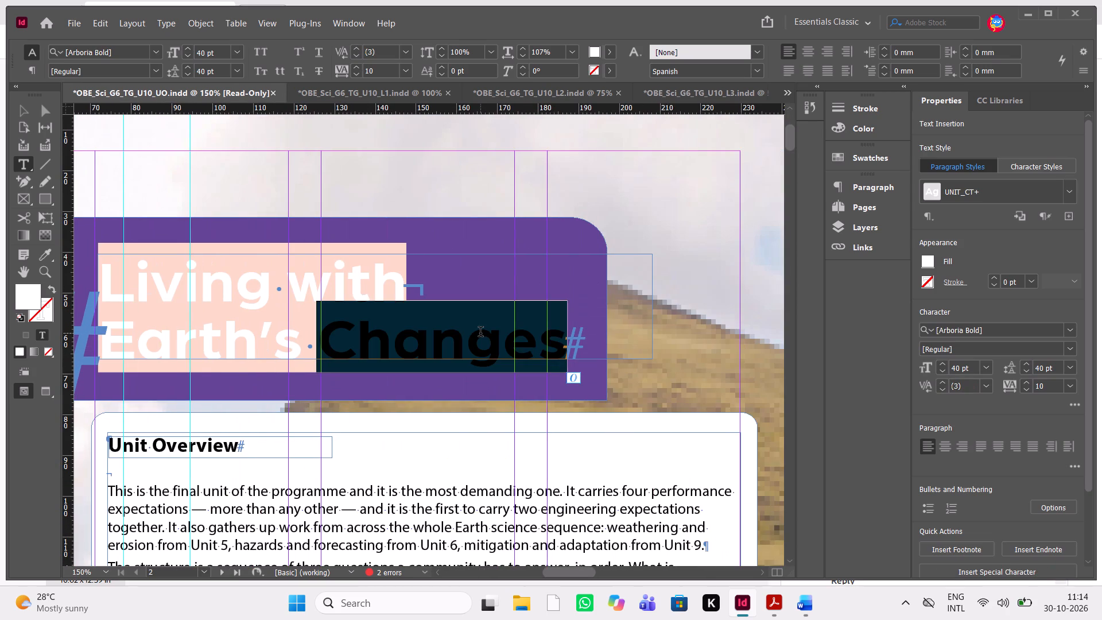
pyautogui.press('Escape')
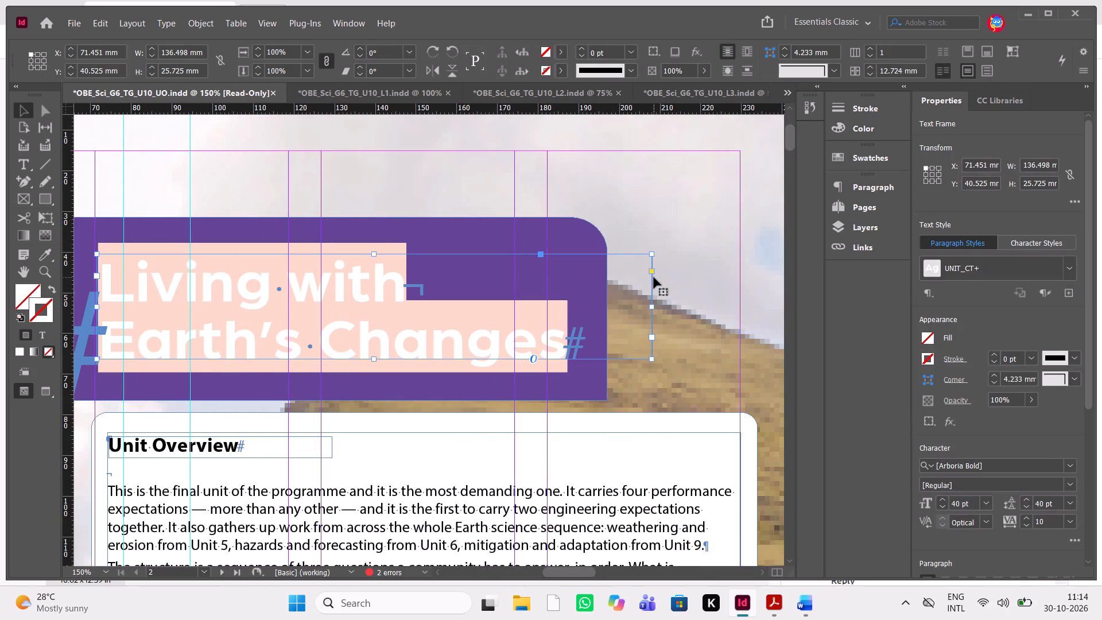
pyautogui.doubleClick(651, 269)
pyautogui.click(533, 350)
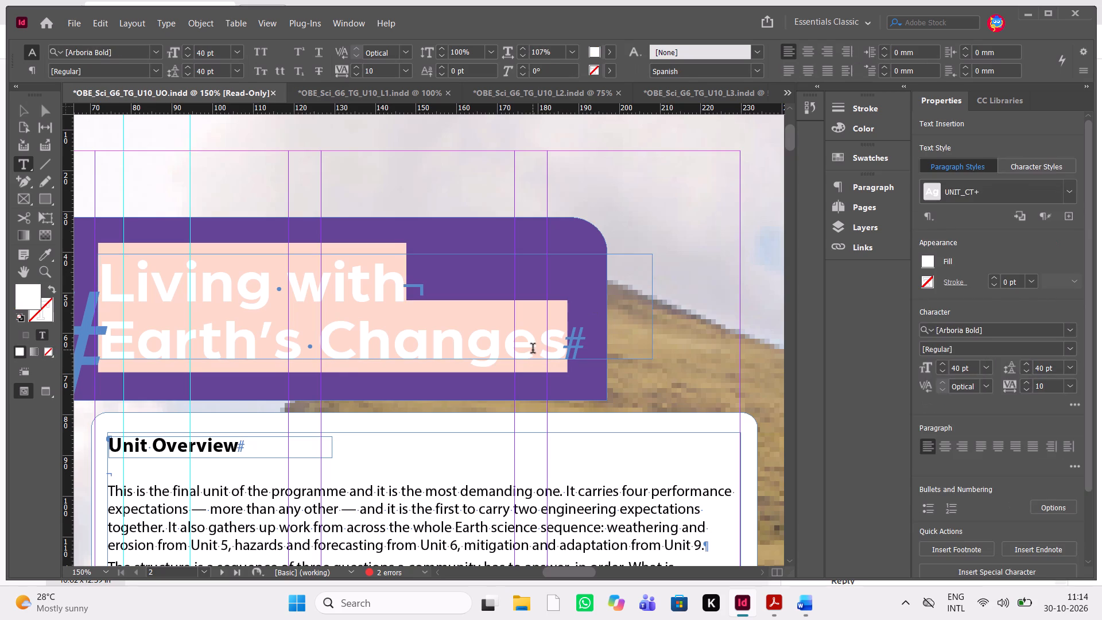
pyautogui.moveTo(533, 350); pyautogui.dragTo(173, 290)
pyautogui.rightClick(173, 290)
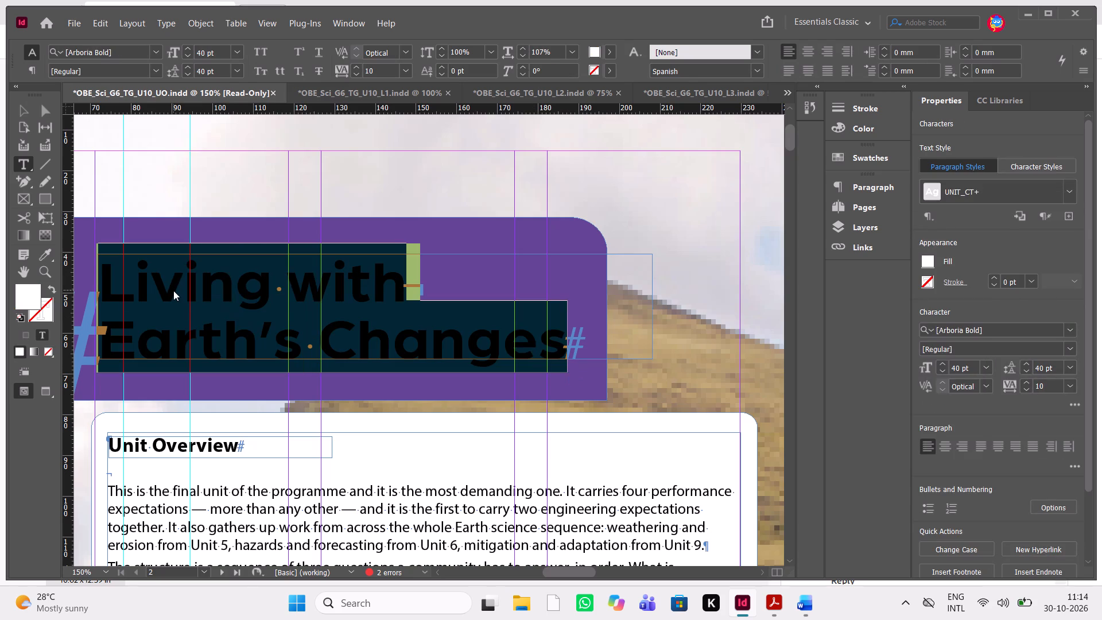
pyautogui.doubleClick(354, 302)
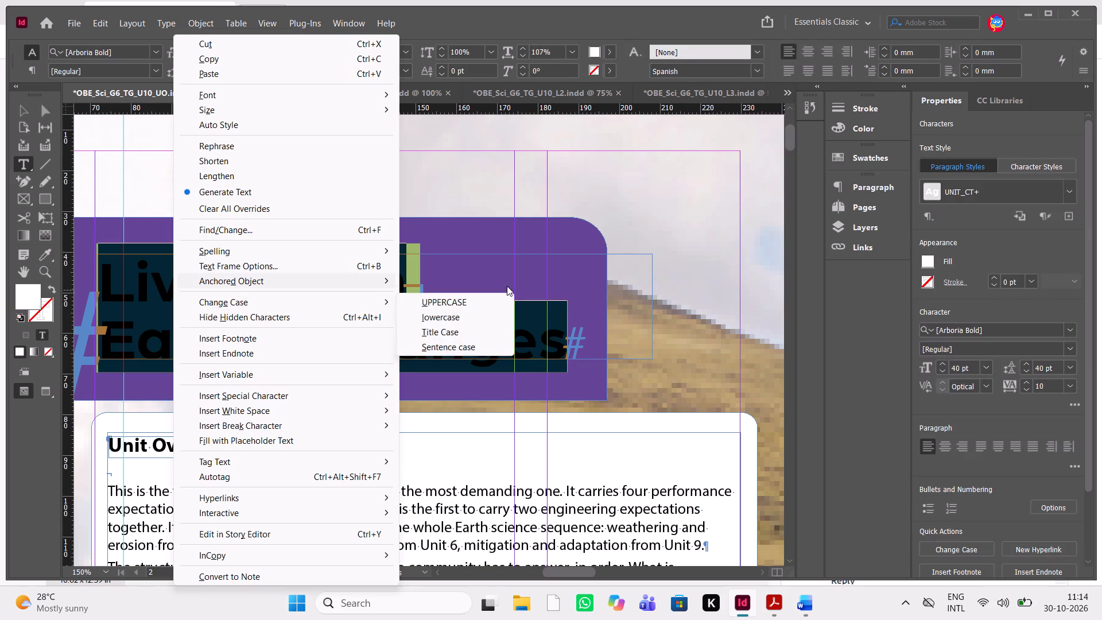
pyautogui.click(538, 305)
pyautogui.hotkey('ctrl', '-')
pyautogui.hotkey('ctrl', '-')
pyautogui.hotkey('ctrl', '-')
pyautogui.hotkey('ctrl', '-')
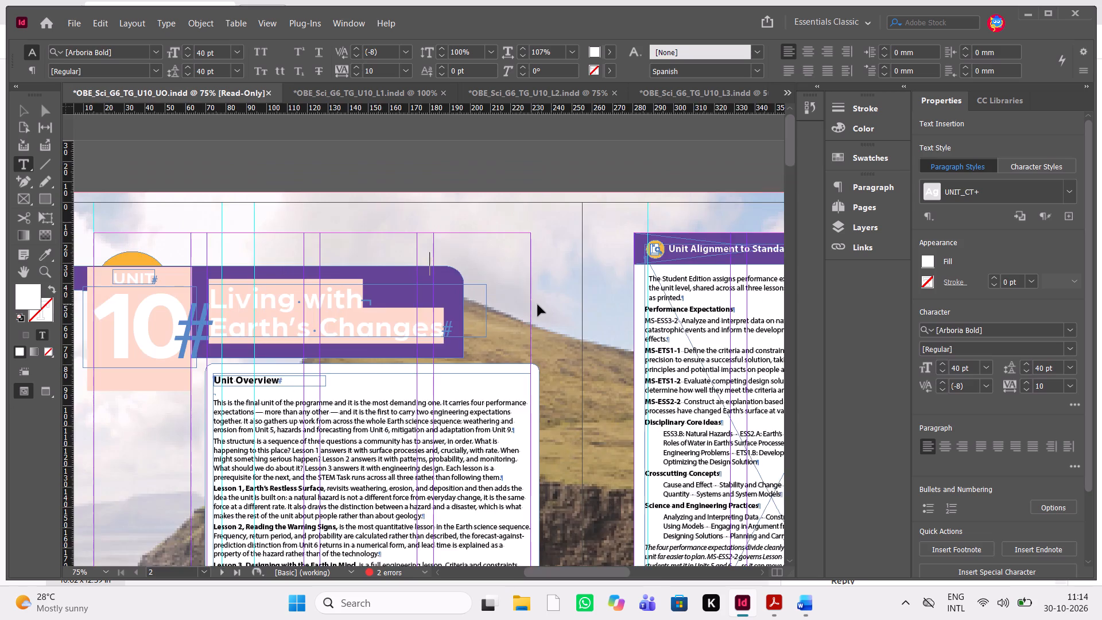
pyautogui.hotkey('ctrl', '-')
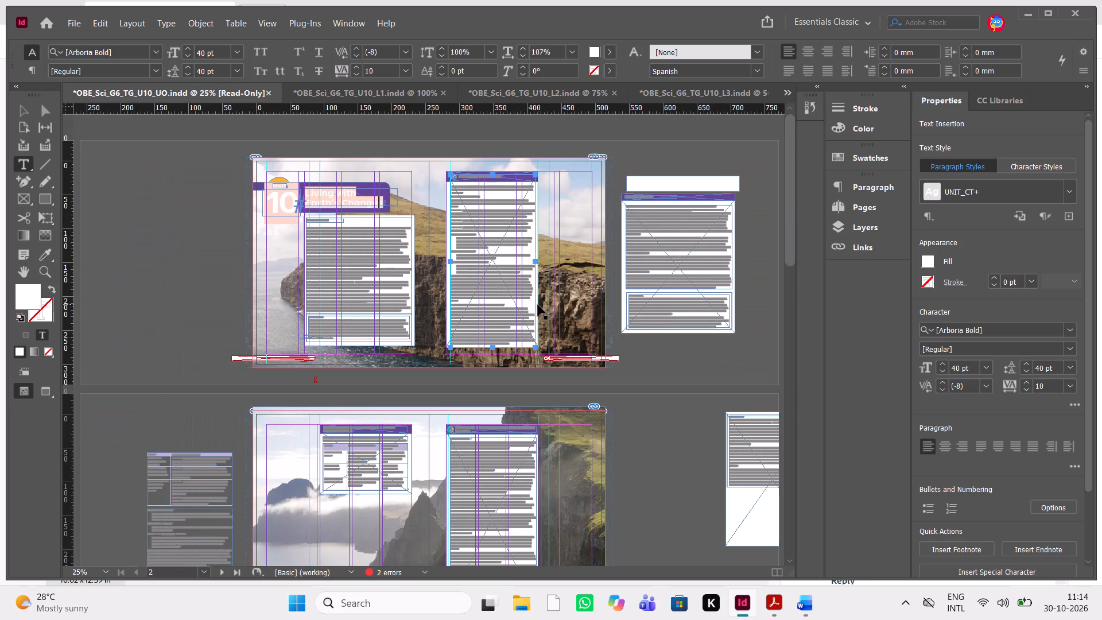
# Save the UO layout as OBE_Sci_G6_TG_U10_UO in its own package folder inside Downloads, replacing the existing InDesign document.
pyautogui.hotkey('ctrl', 'shift', 's')
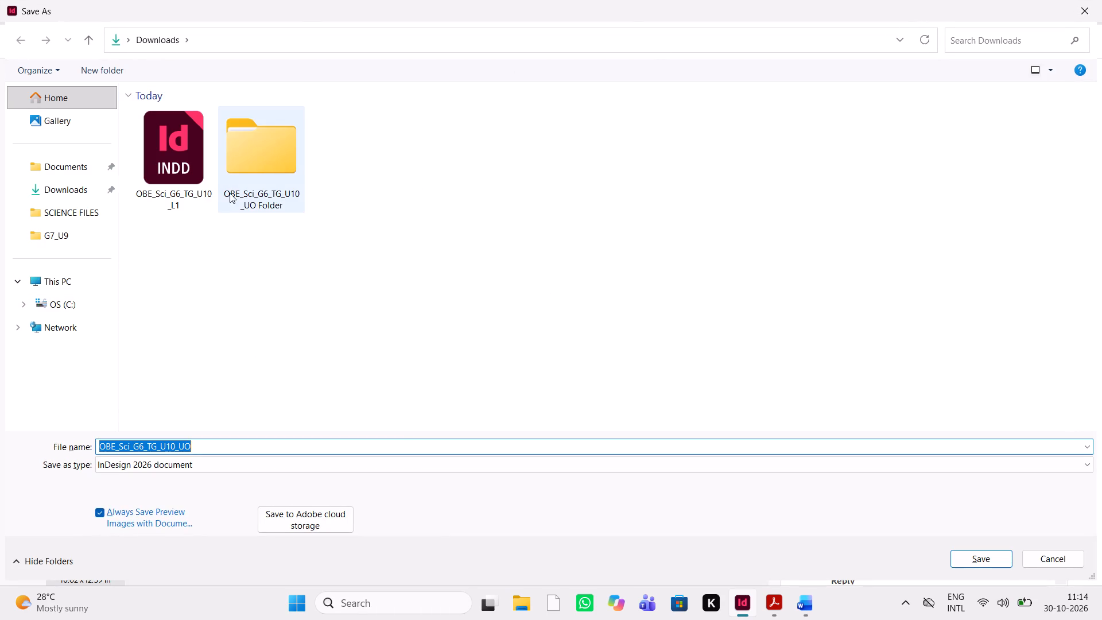
pyautogui.doubleClick(80, 180)
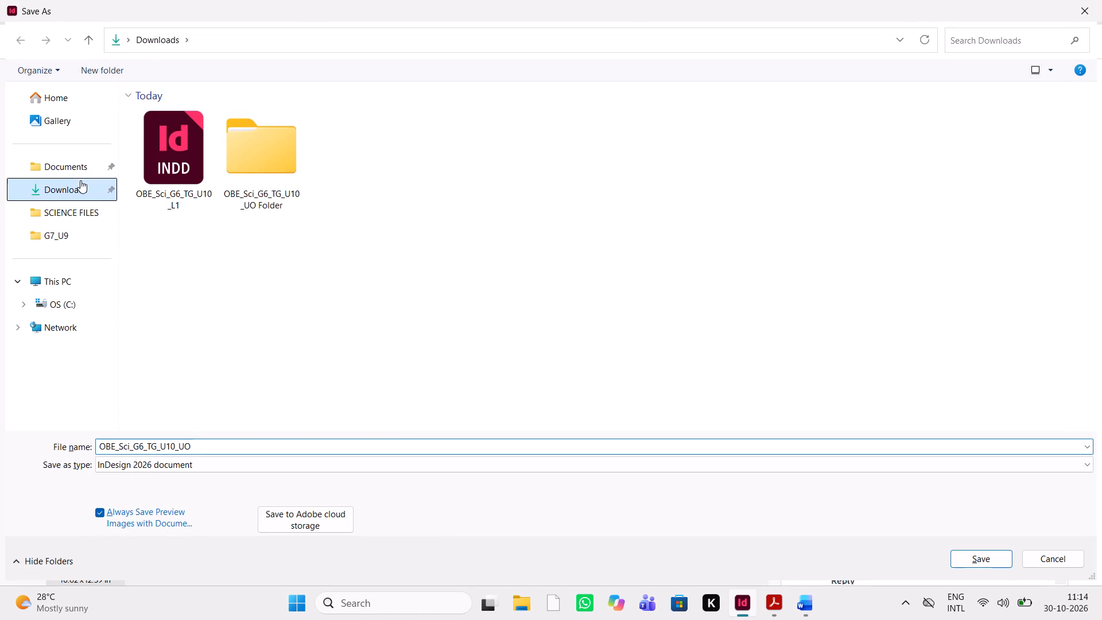
pyautogui.doubleClick(266, 152)
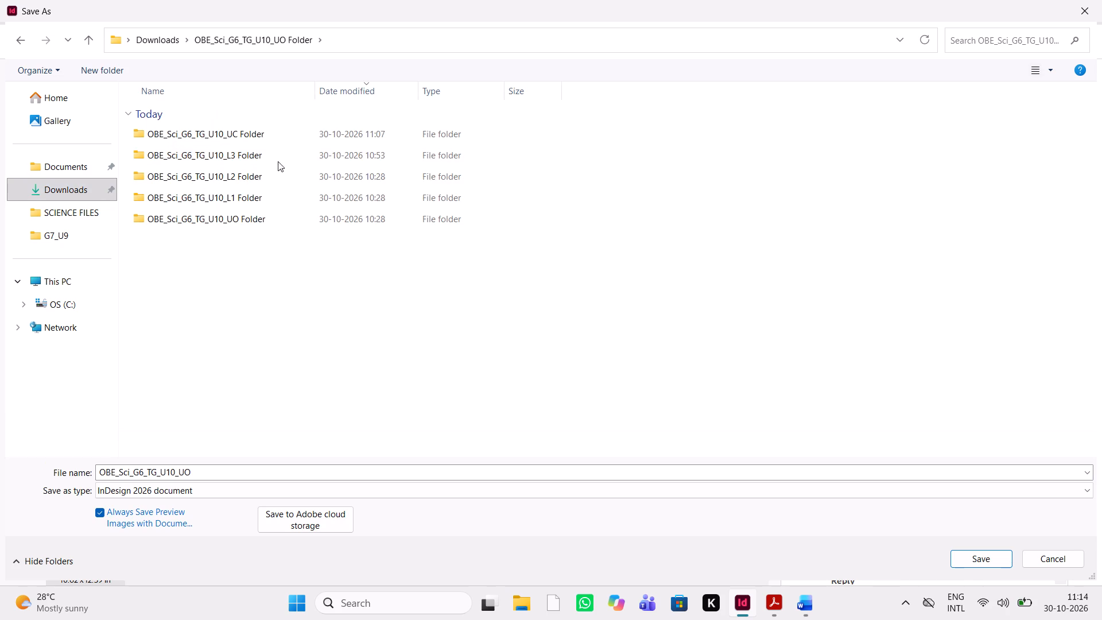
pyautogui.doubleClick(254, 216)
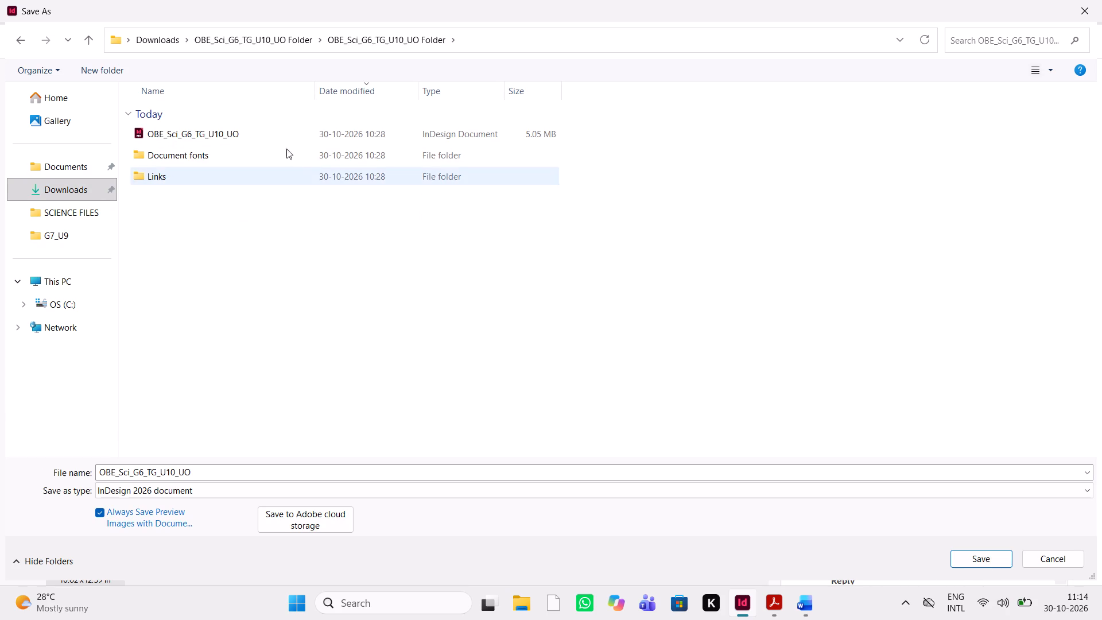
pyautogui.press('Return')
pyautogui.press('Left')
pyautogui.press('Return')
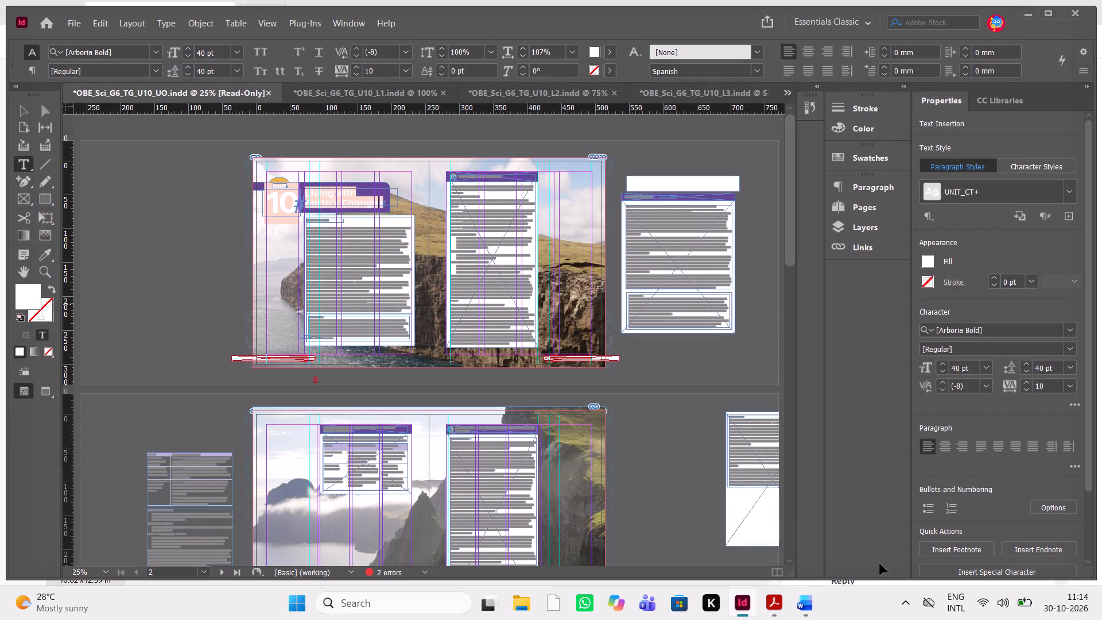
# Save an InDesign CS4 or later (IDML) copy of OBE_Sci_G6_TG_U10_UO in its package folder, replacing the existing IDML.
pyautogui.hotkey('ctrl', 'shift', 's')
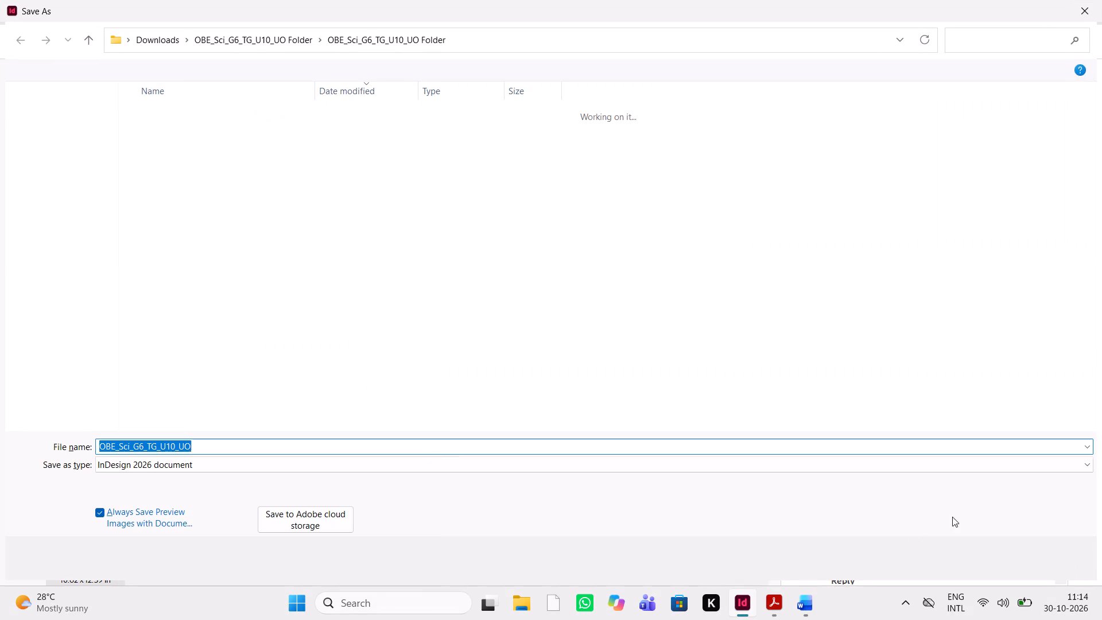
pyautogui.click(1010, 467)
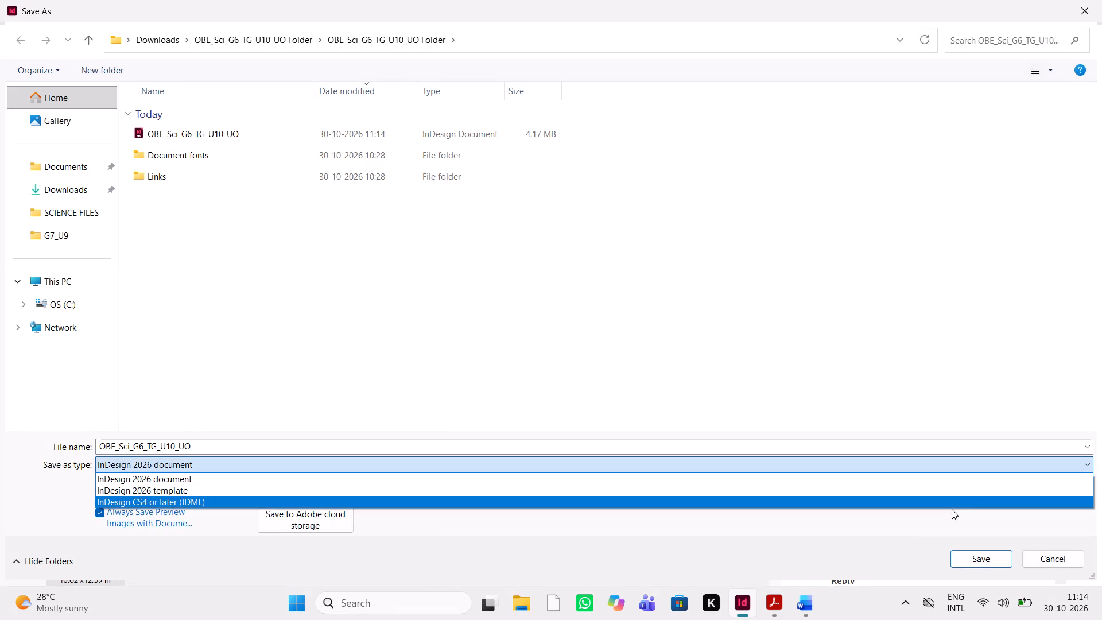
pyautogui.click(952, 509)
pyautogui.click(949, 464)
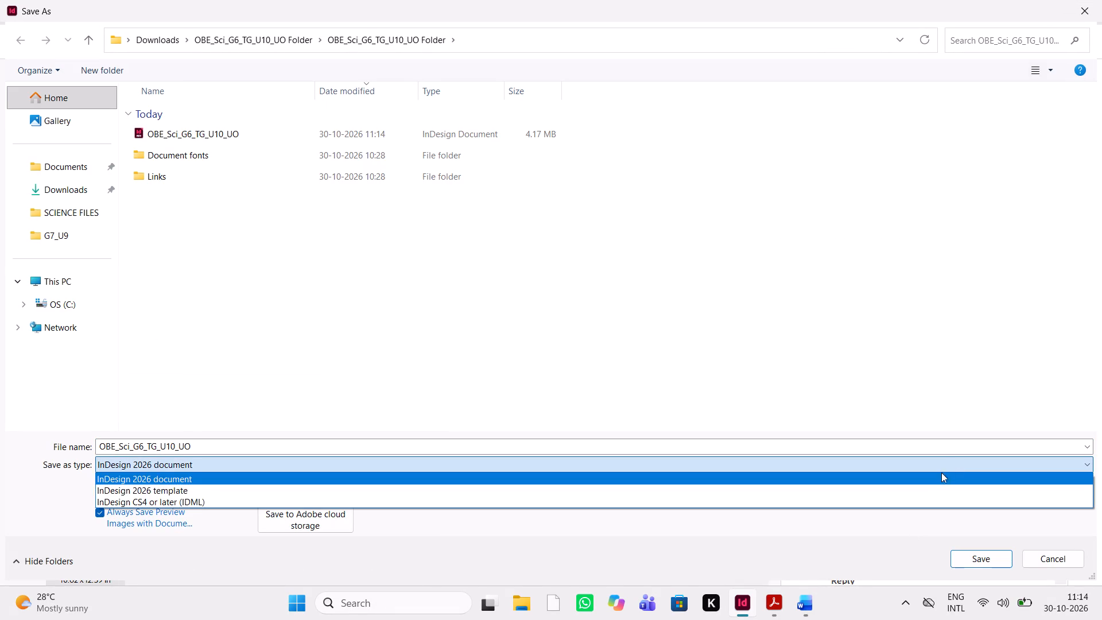
pyautogui.click(930, 498)
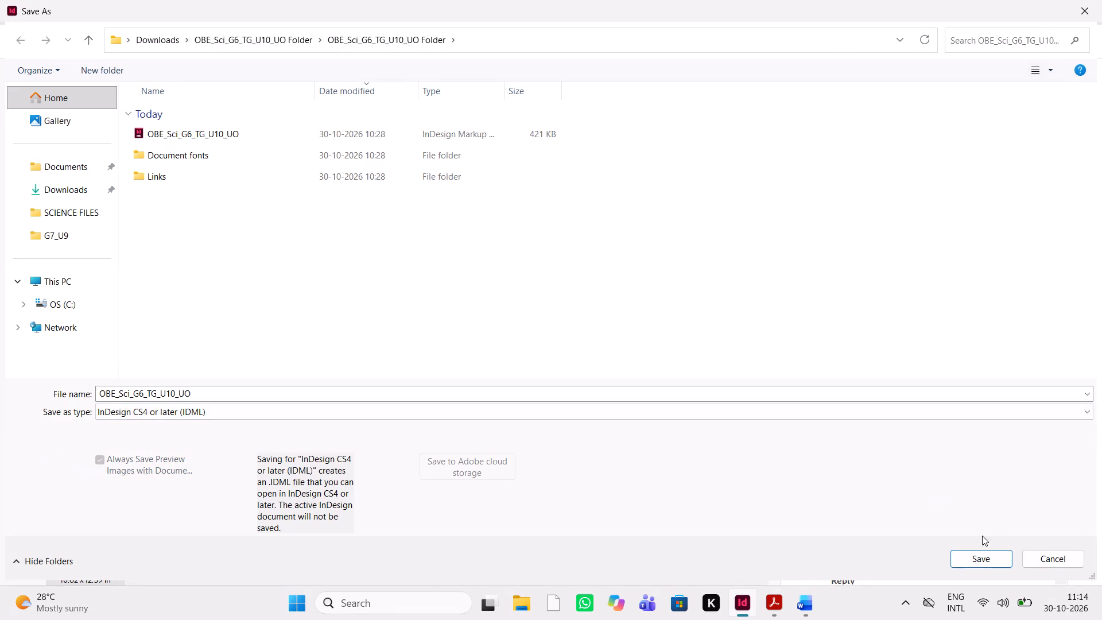
pyautogui.click(976, 561)
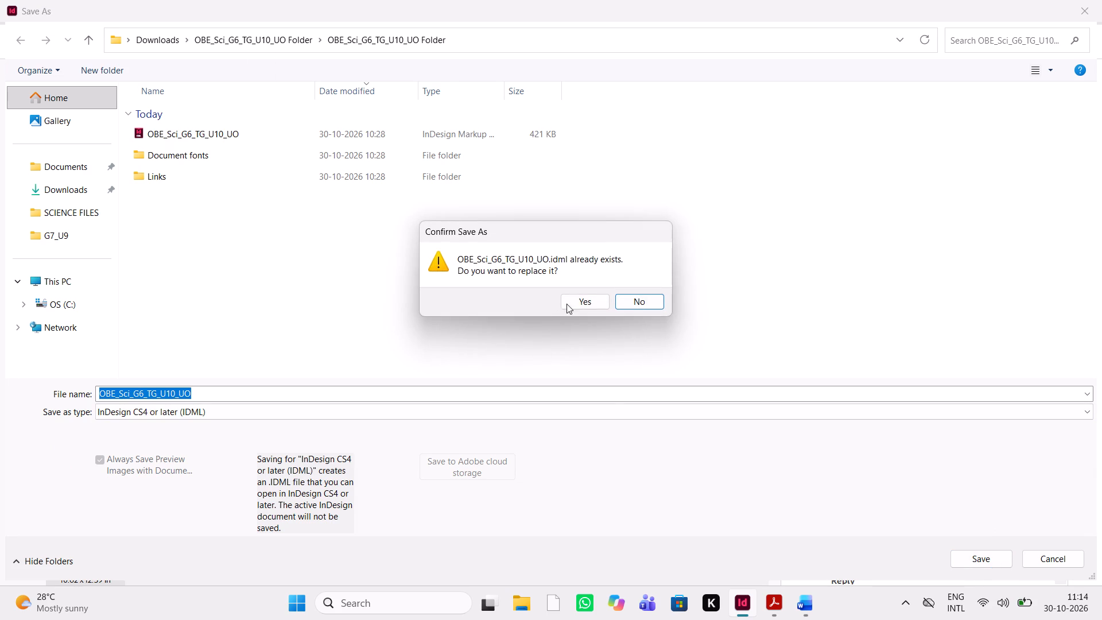
pyautogui.click(578, 301)
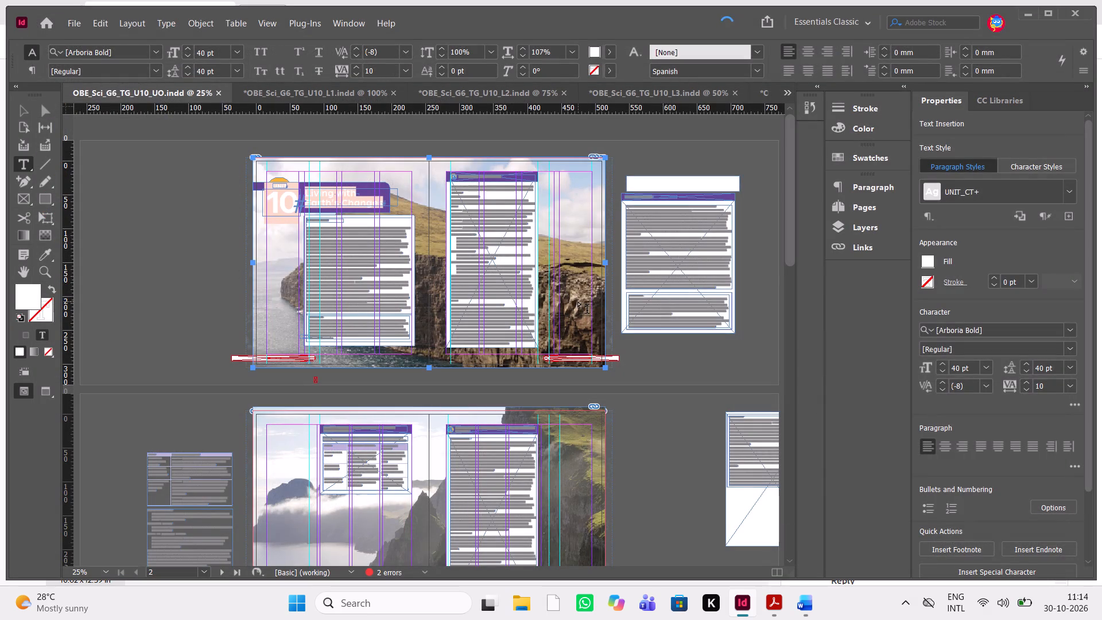
# Export the UO layout as an Adobe PDF (Print) with the High Quality Print preset, replacing OBE_Sci_G6_TG_U10_UO.pdf despite the missing font.
pyautogui.hotkey('ctrl', 'e')
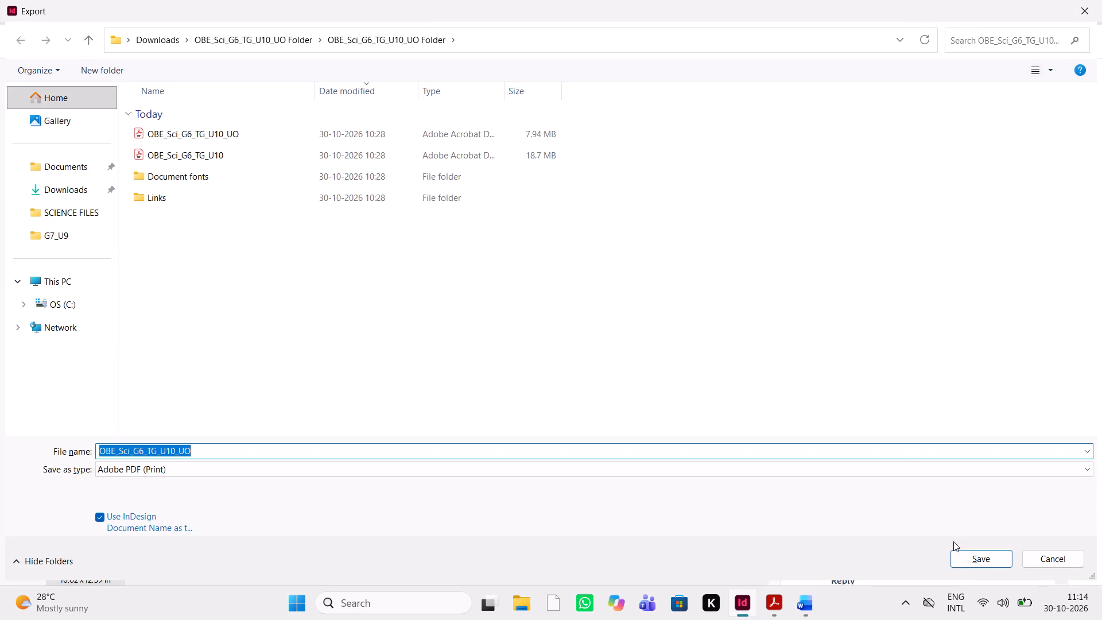
pyautogui.click(999, 558)
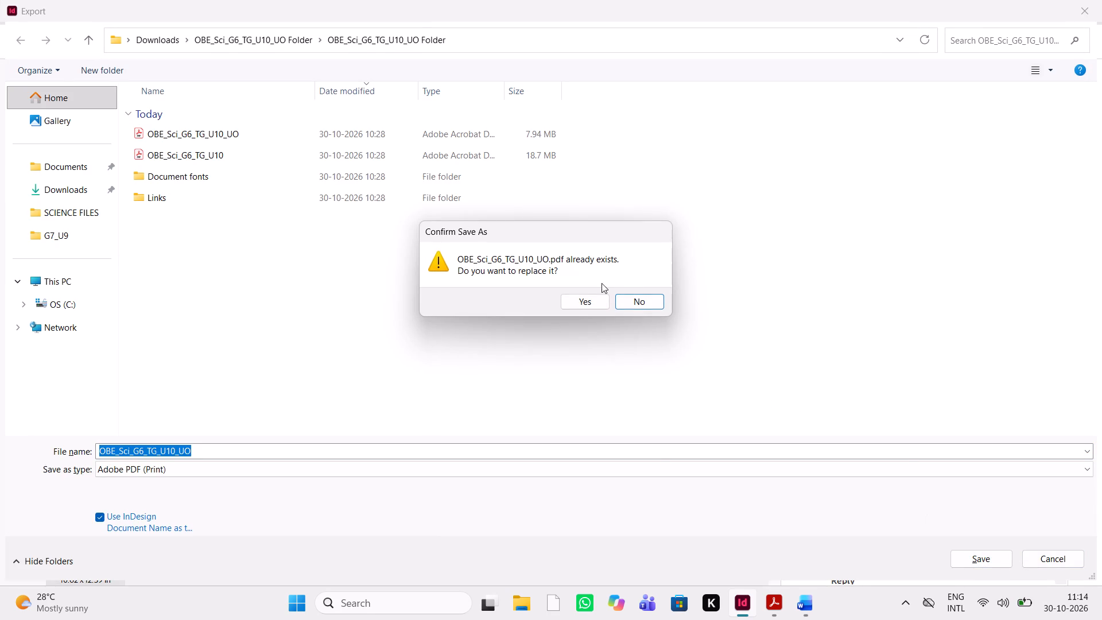
pyautogui.click(582, 307)
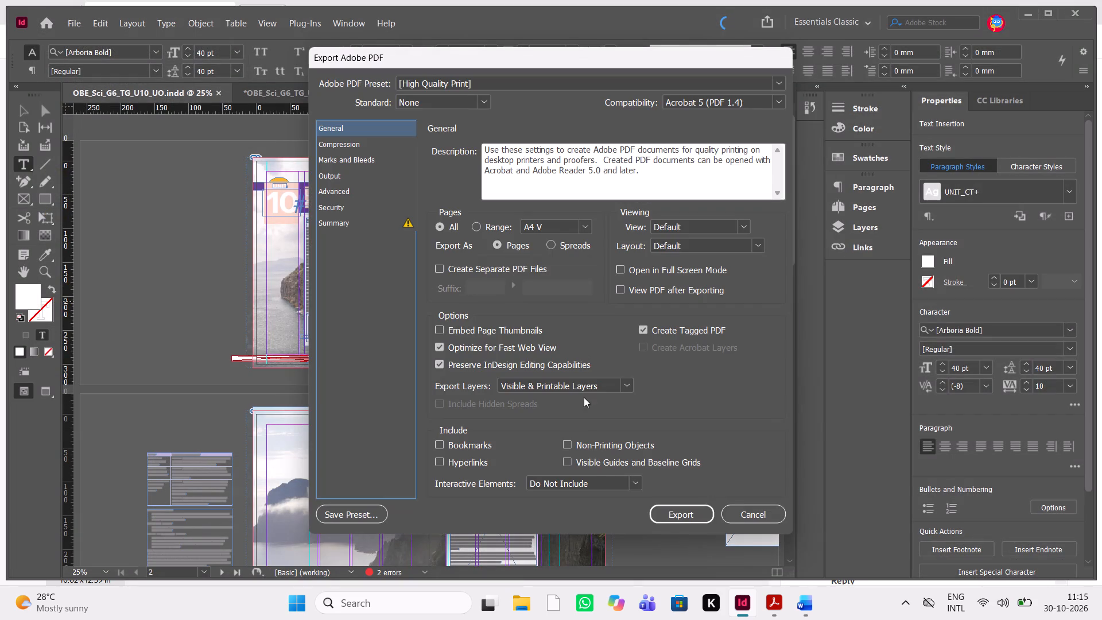
pyautogui.click(686, 507)
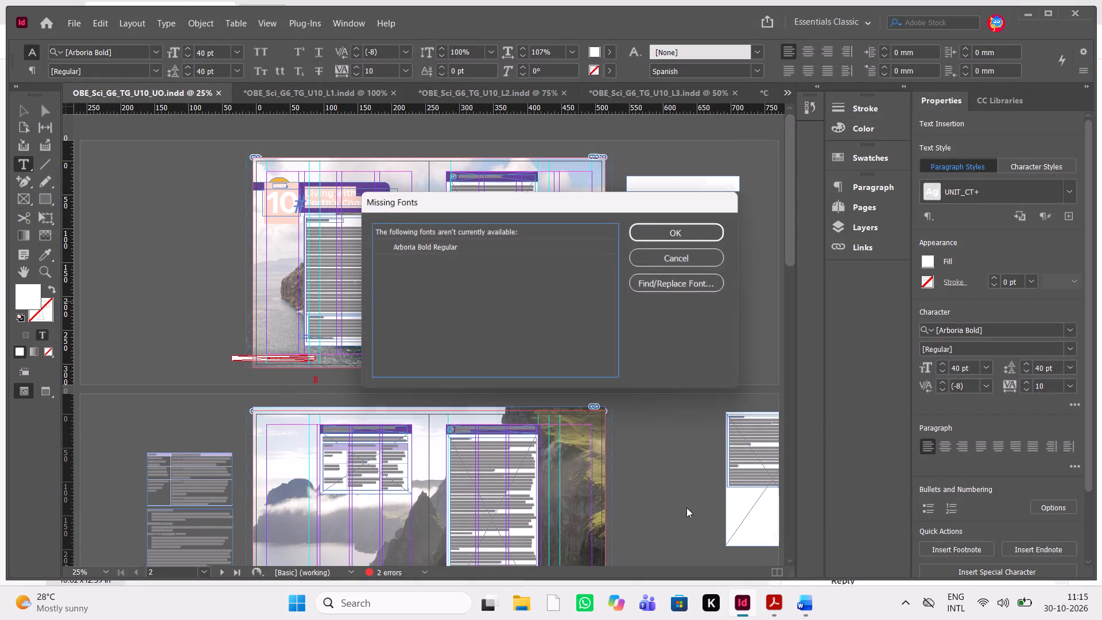
pyautogui.click(668, 231)
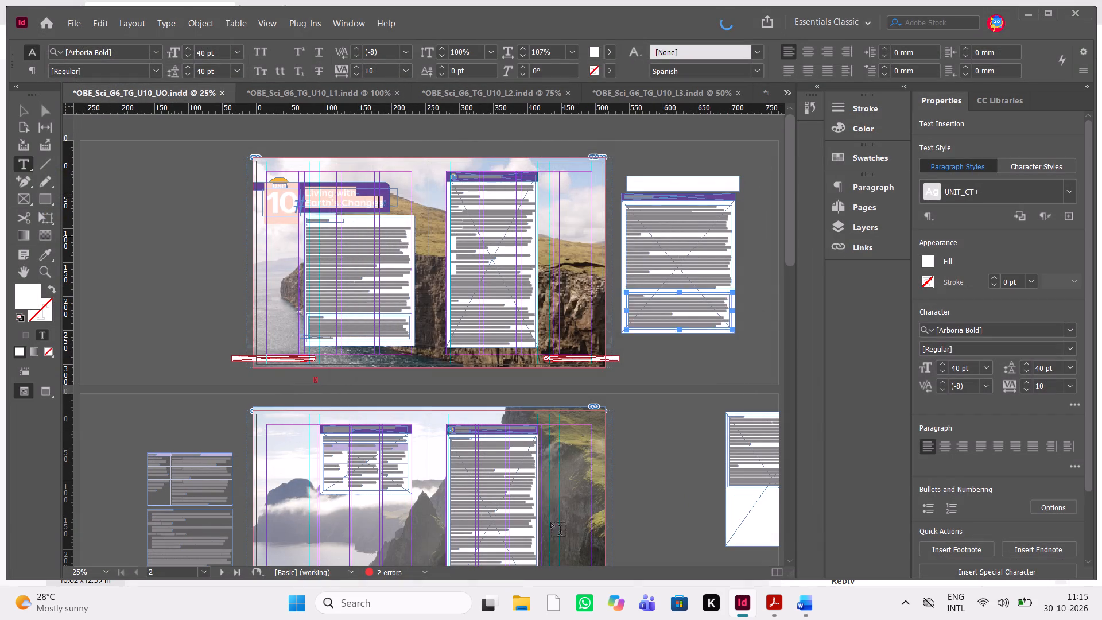
# Check the exported PDF in the UO package folder in Downloads, and look through the OBE_Sci_G6_TG_U10 PDF stored beside it.
pyautogui.click(527, 591)
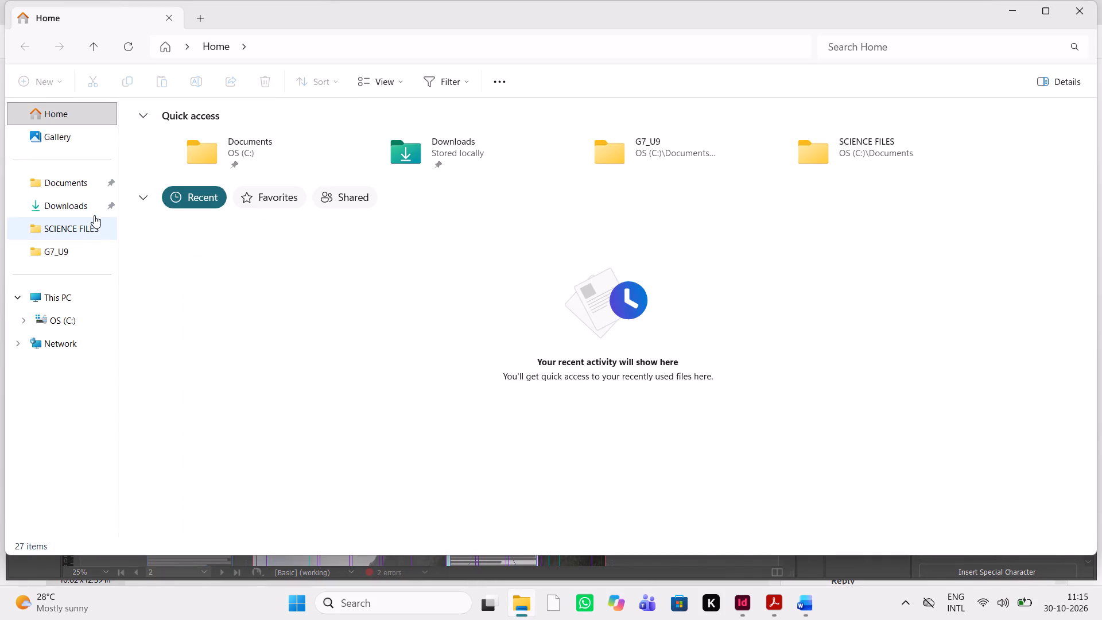
pyautogui.click(91, 212)
pyautogui.doubleClick(348, 234)
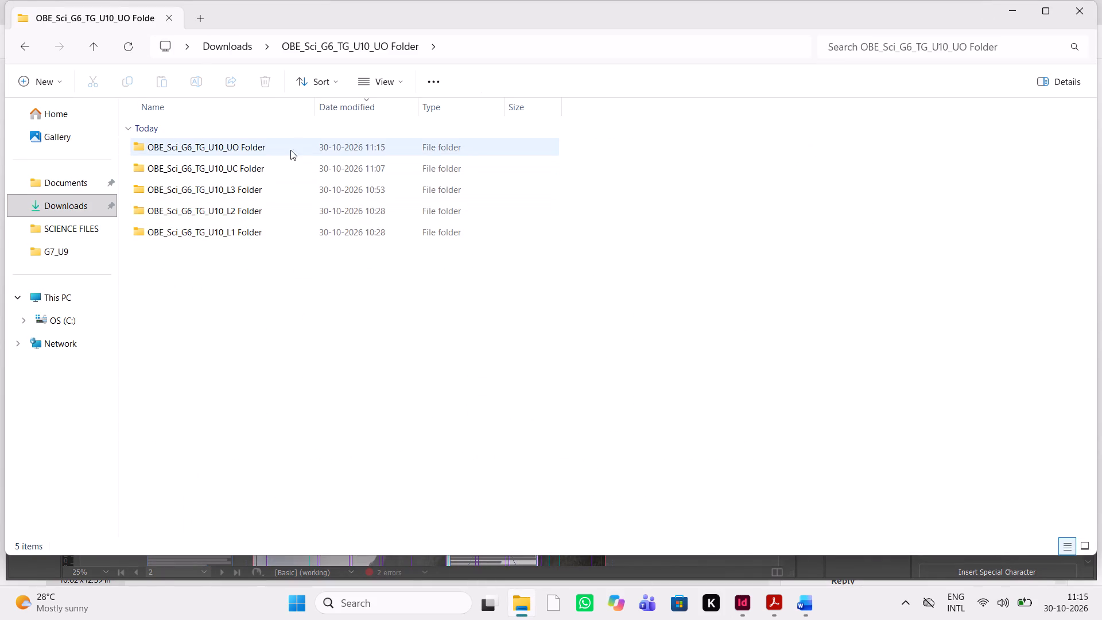
pyautogui.doubleClick(297, 146)
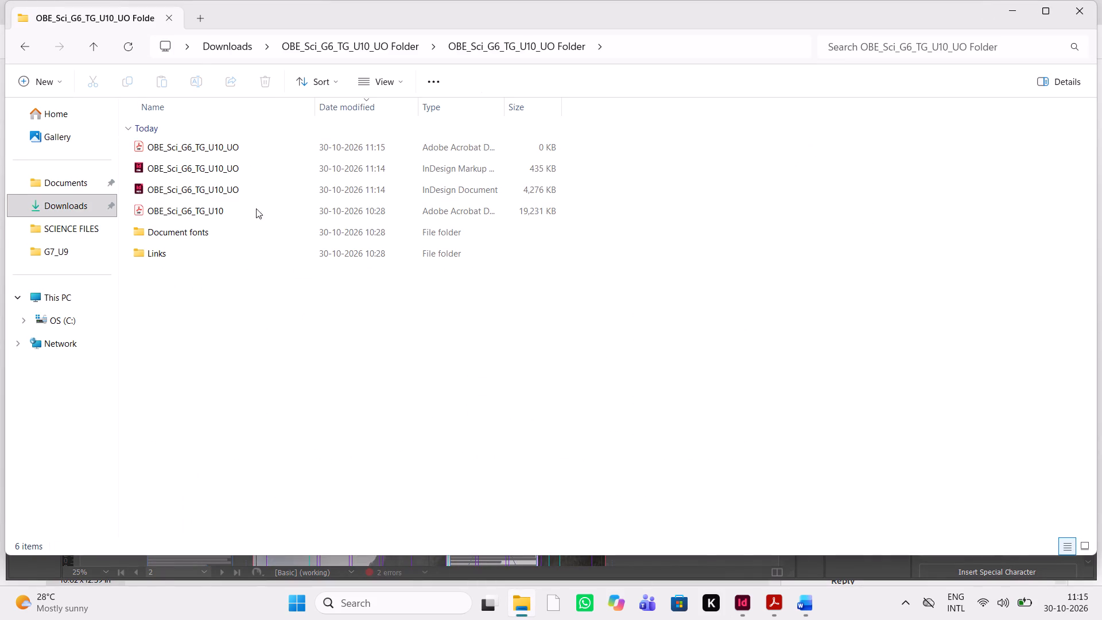
pyautogui.click(312, 150)
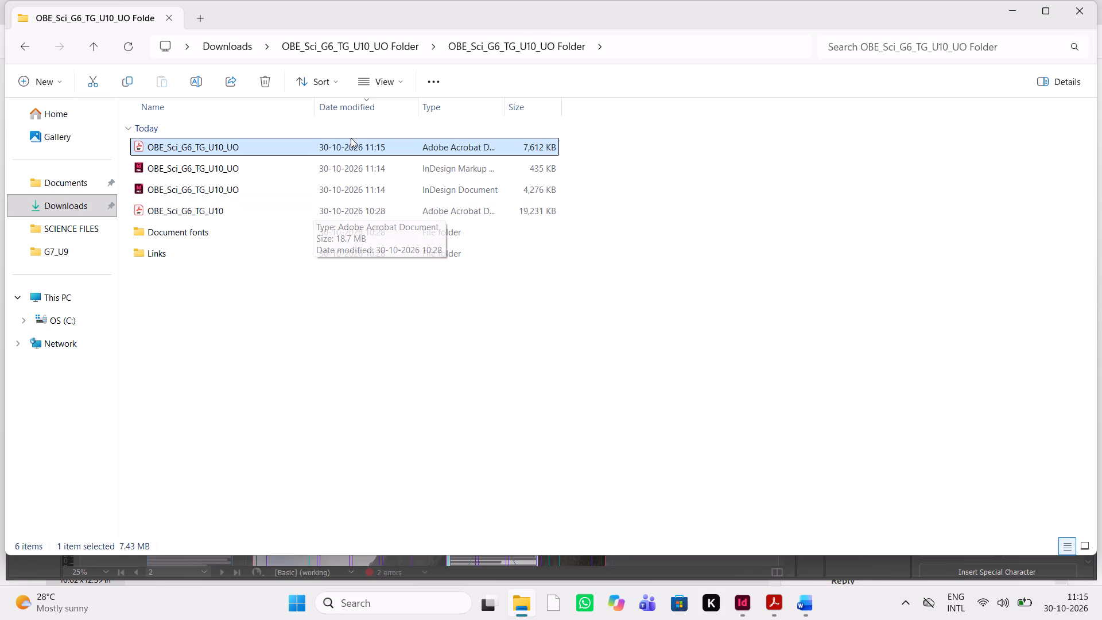
pyautogui.click(323, 208)
pyautogui.doubleClick(323, 208)
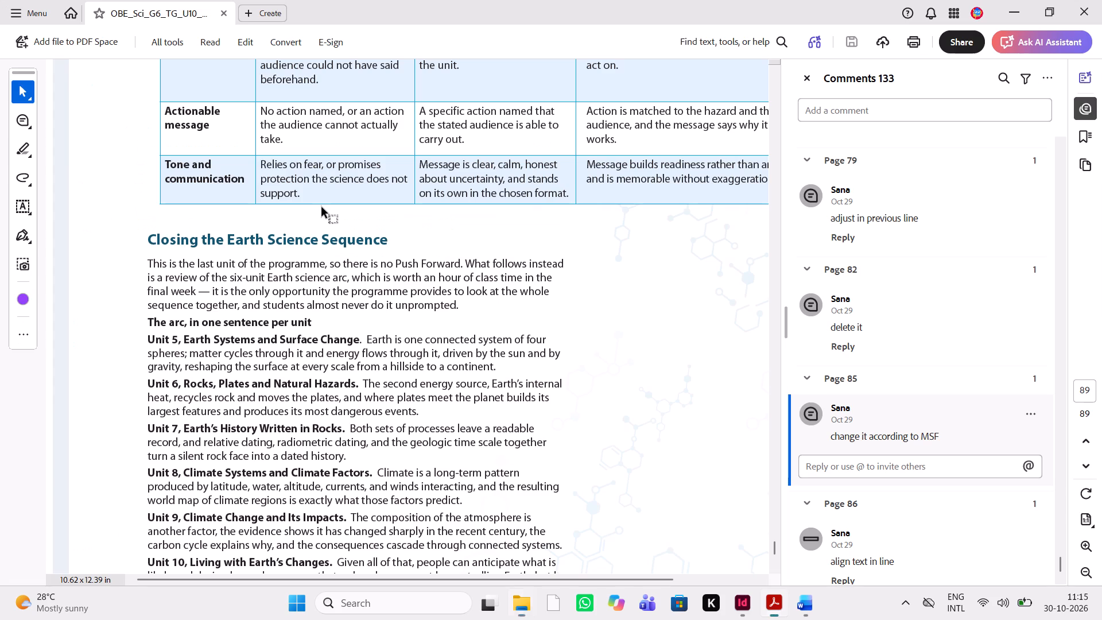
pyautogui.scroll(-9, 323, 208)
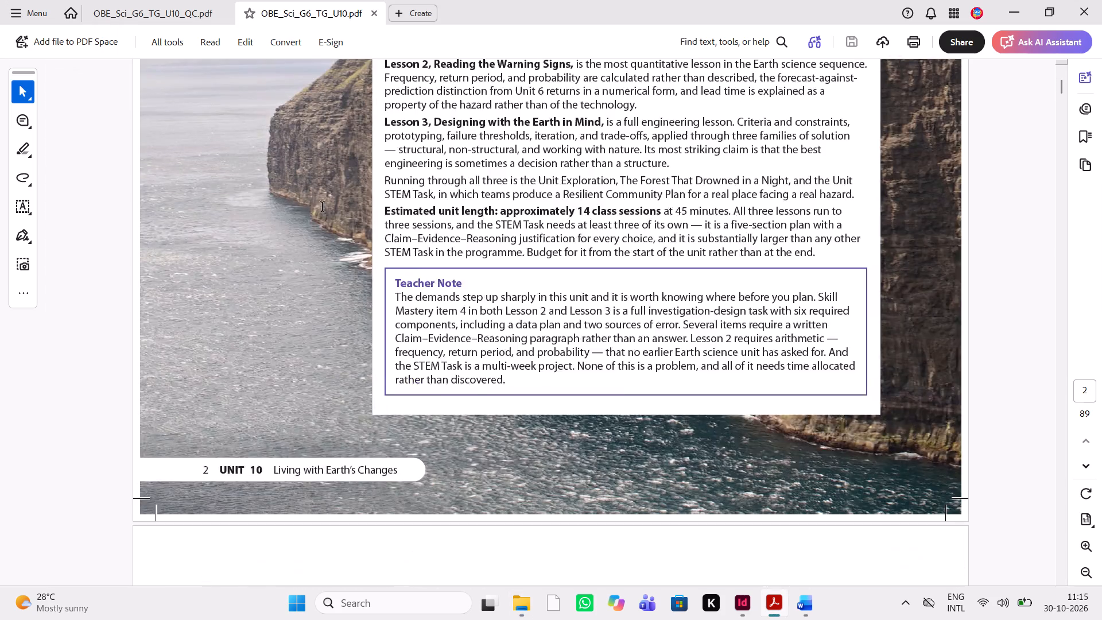
pyautogui.scroll(-6, 323, 208)
pyautogui.scroll(-20, 323, 208)
pyautogui.scroll(-20, 323, 208)
pyautogui.scroll(-20, 323, 208)
# Delete the old OBE_Sci_G6_TG_U10 PDF from the UO package folder, closing it in Acrobat so it can be removed.
pyautogui.click(516, 601)
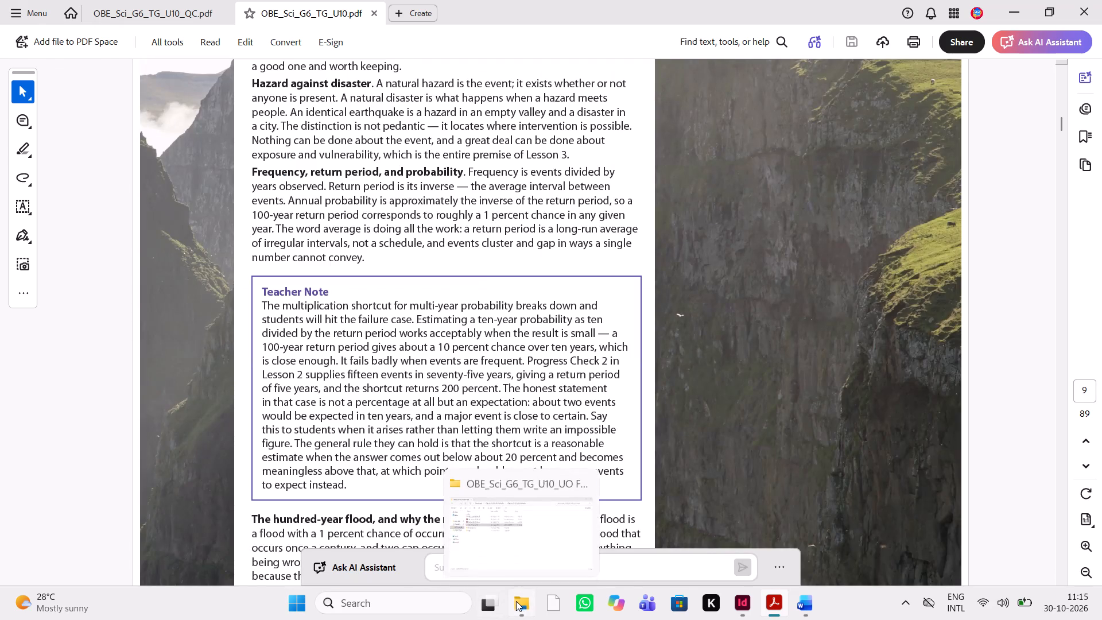
pyautogui.press('Delete')
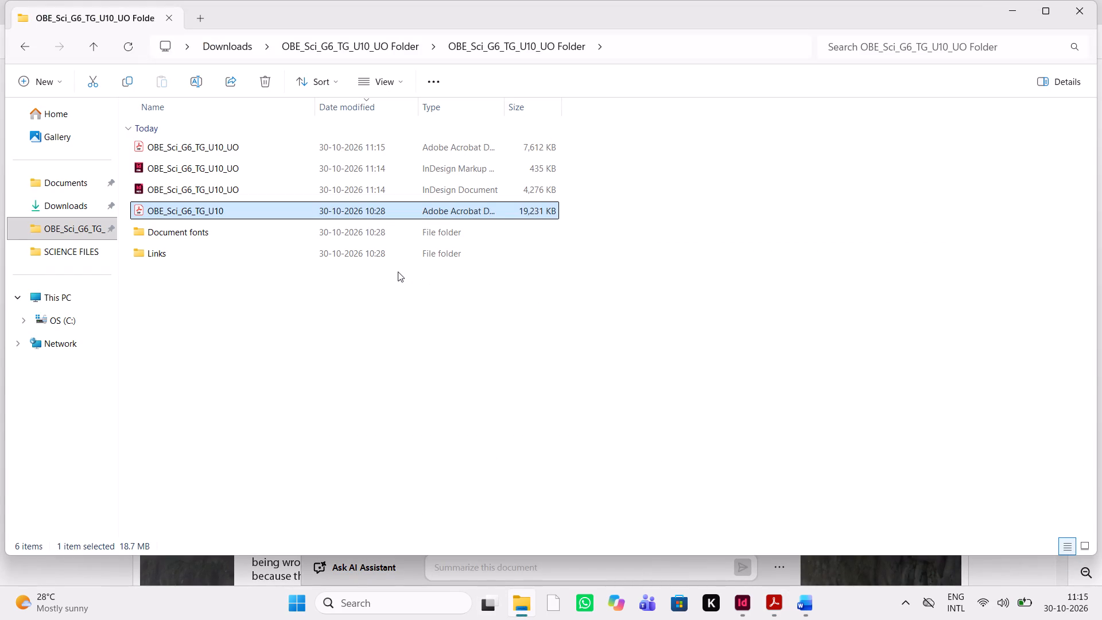
pyautogui.click(665, 268)
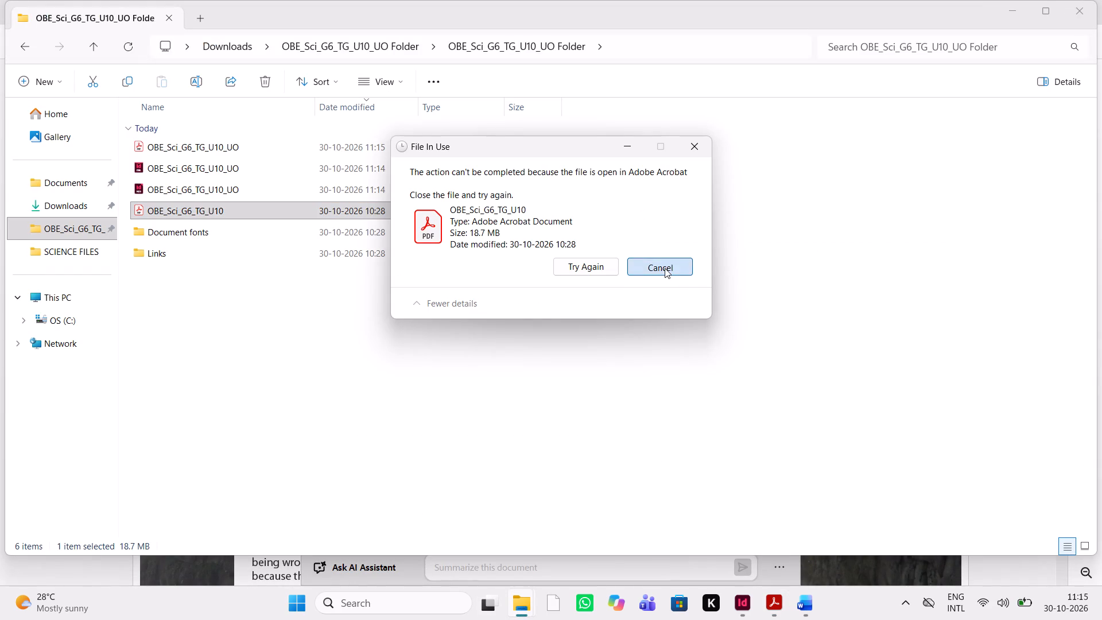
pyautogui.click(731, 547)
pyautogui.click(774, 614)
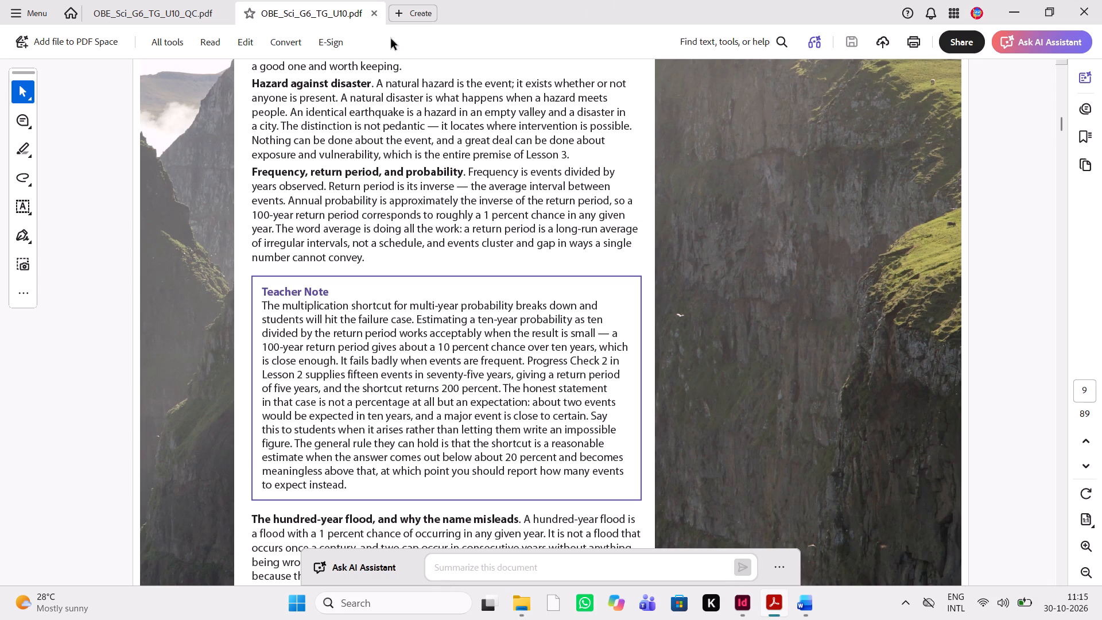
pyautogui.click(377, 10)
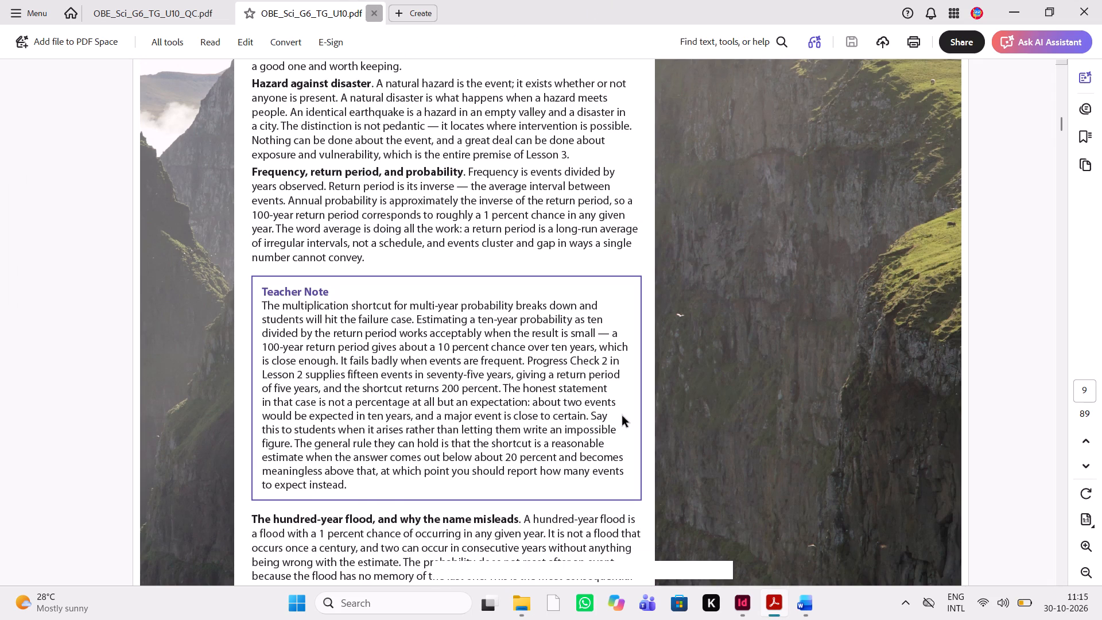
pyautogui.click(735, 598)
pyautogui.moveTo(735, 598); pyautogui.dragTo(688, 513)
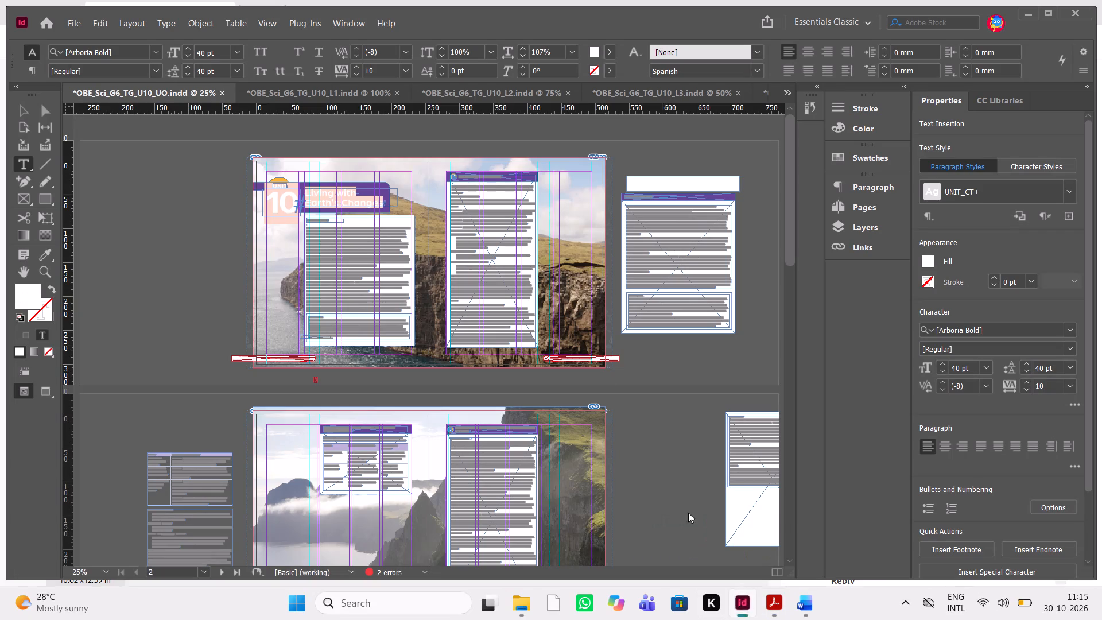
pyautogui.moveTo(688, 513); pyautogui.dragTo(543, 327)
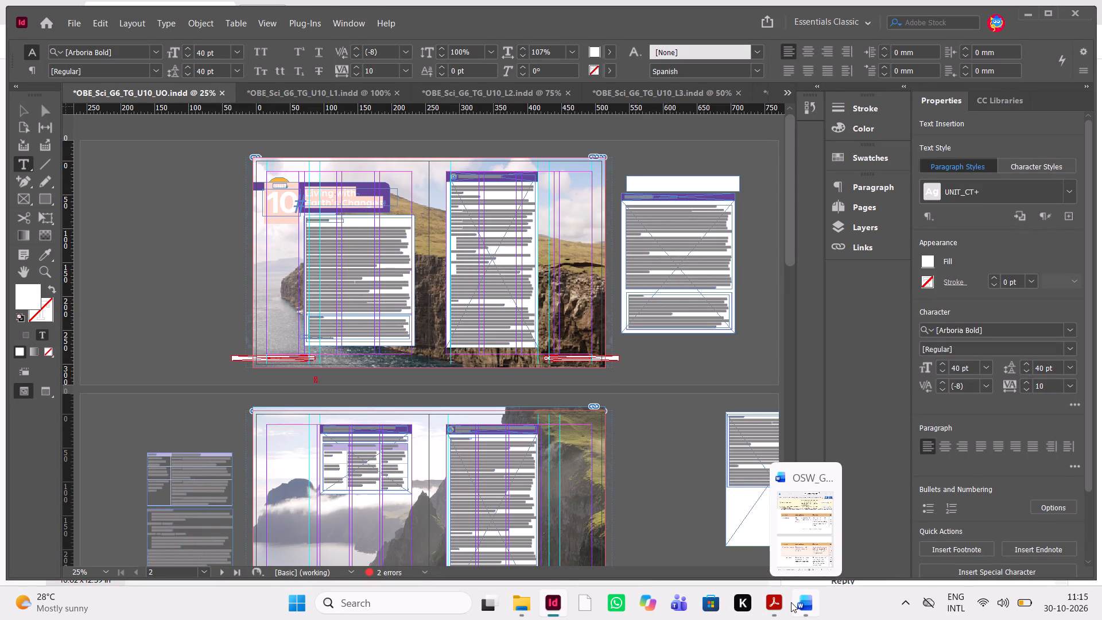
pyautogui.click(779, 605)
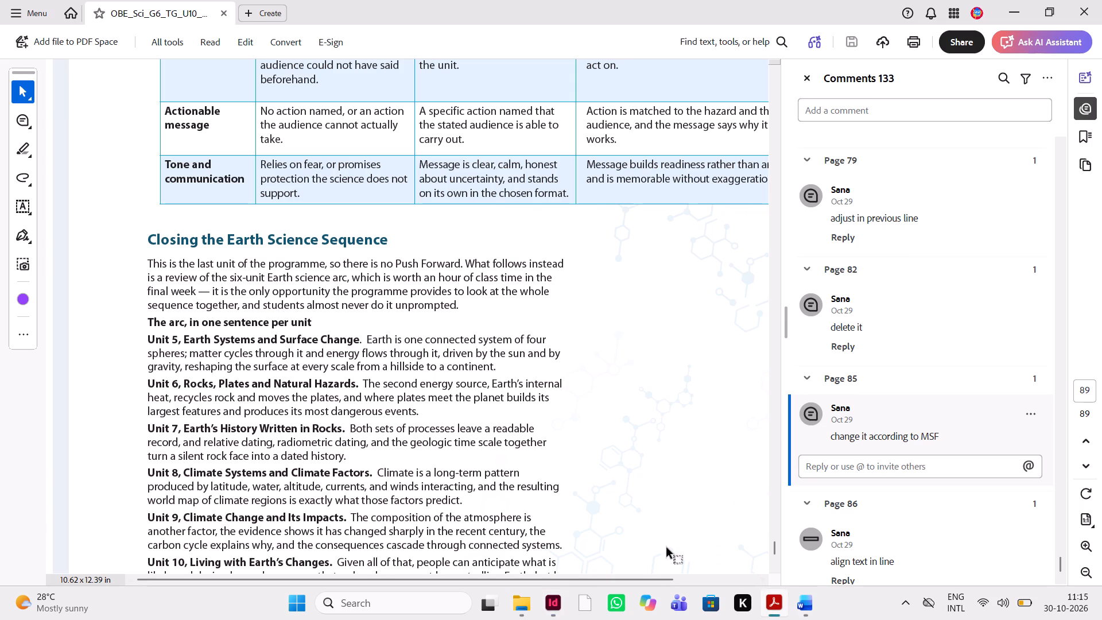
pyautogui.click(533, 602)
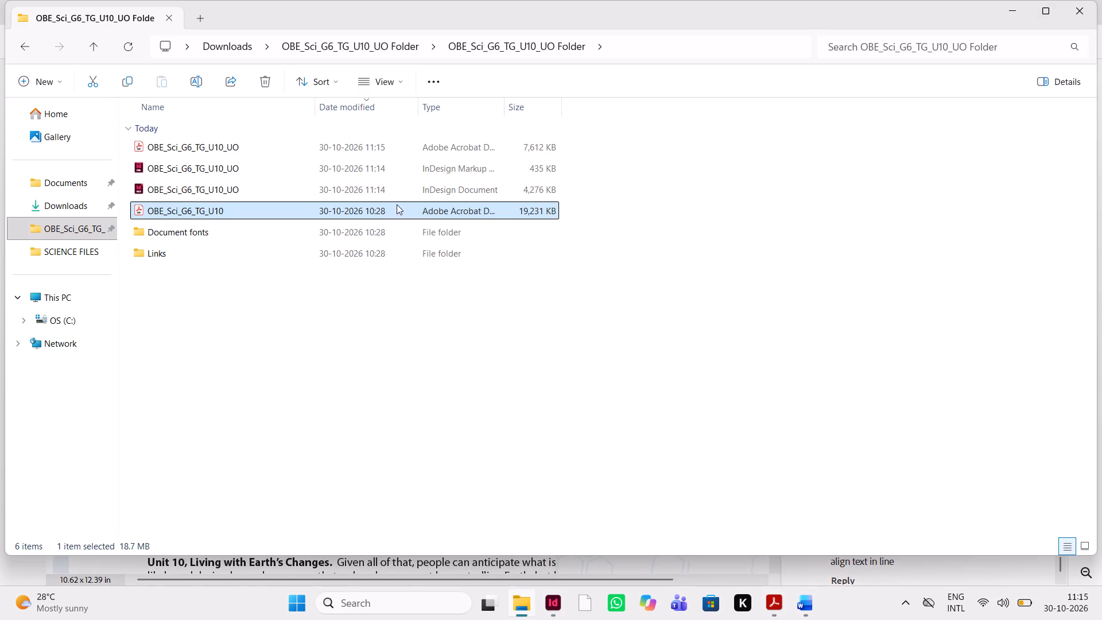
pyautogui.click(269, 89)
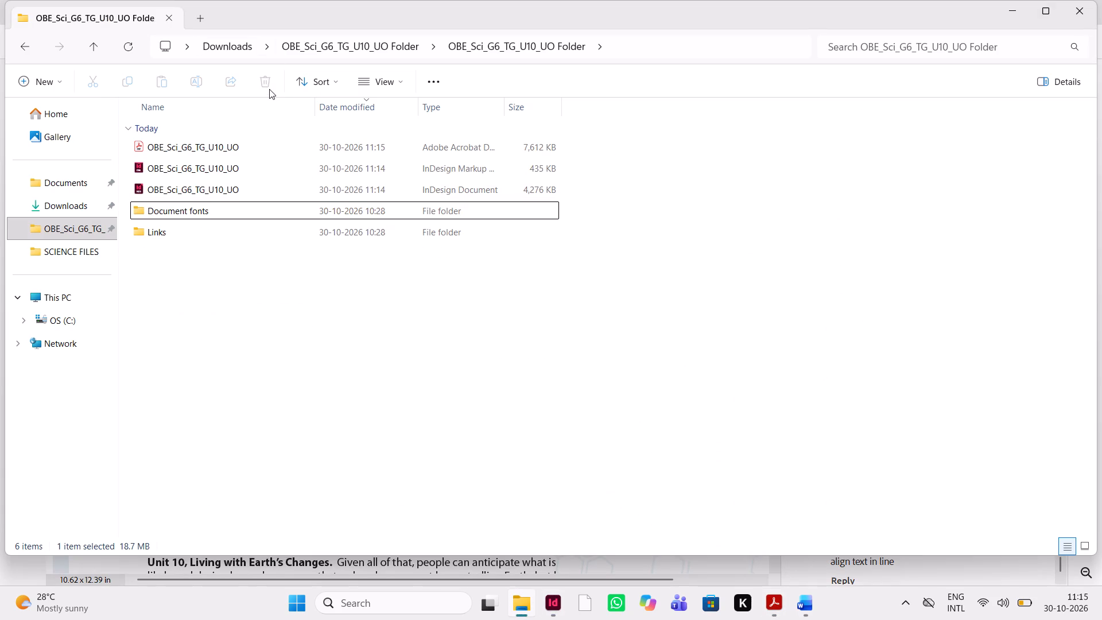
pyautogui.click(309, 334)
# Close the OBE_Sci_G6_TG_U10_UO document in InDesign, saving its changes.
pyautogui.click(554, 607)
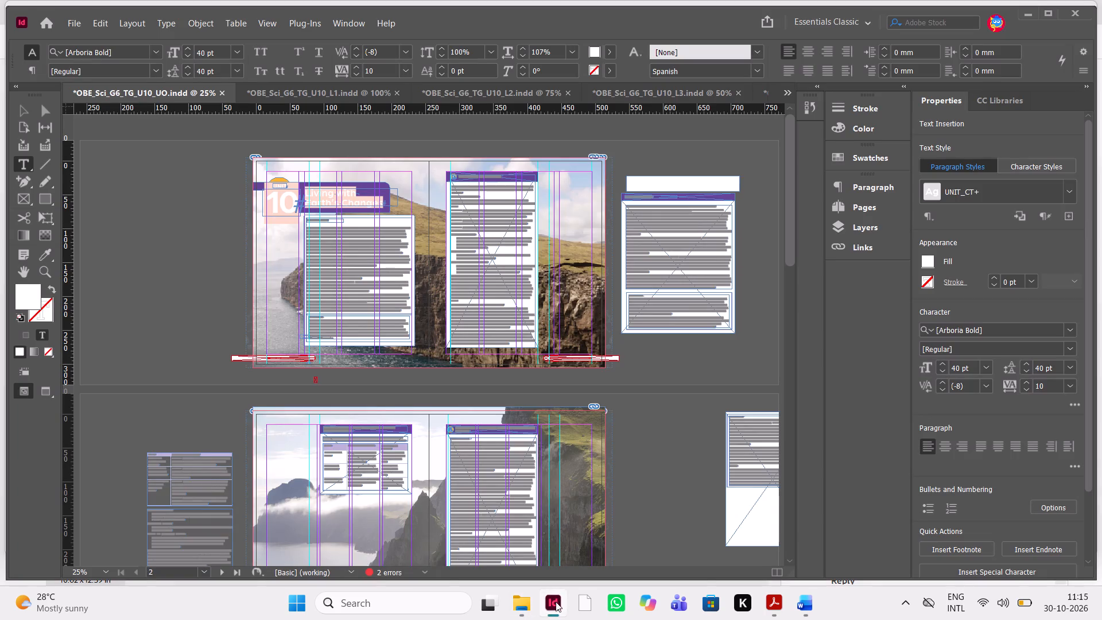
pyautogui.click(226, 94)
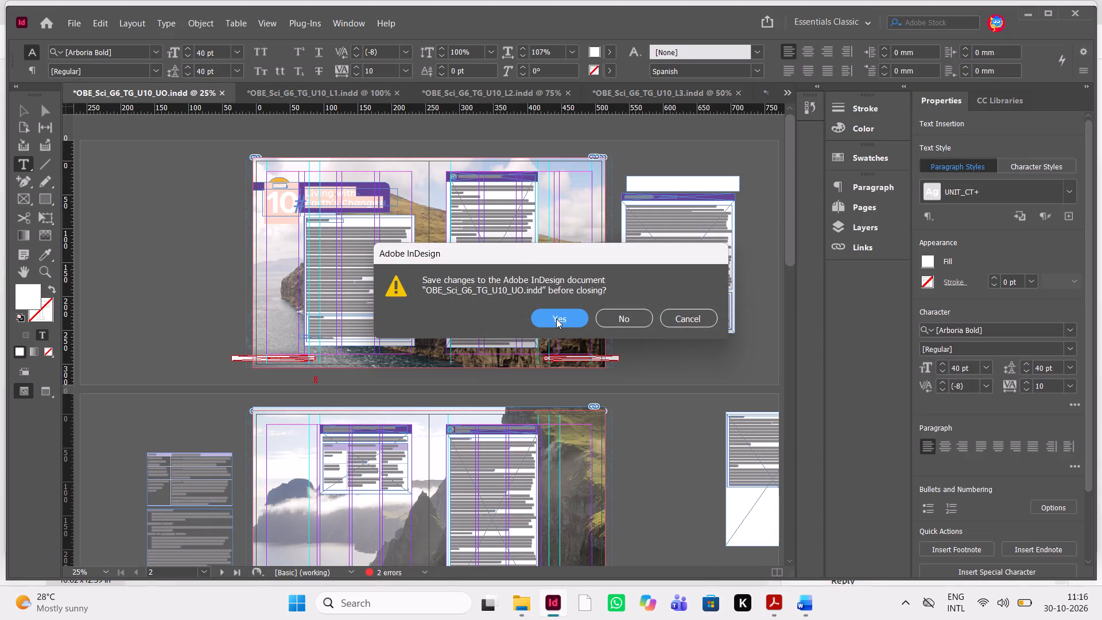
pyautogui.click(556, 319)
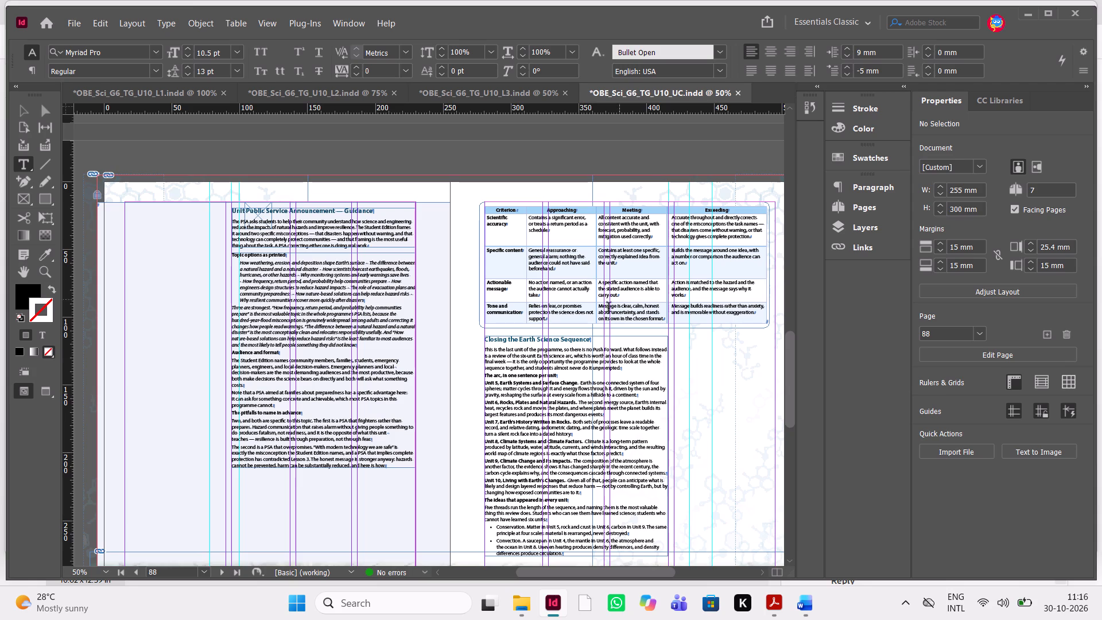
# In the OBE_Sci_G6_TG_U10_L1 layout, list the missing links in Preflight and go to the first one on page 12.
pyautogui.scroll(2, 588, 355)
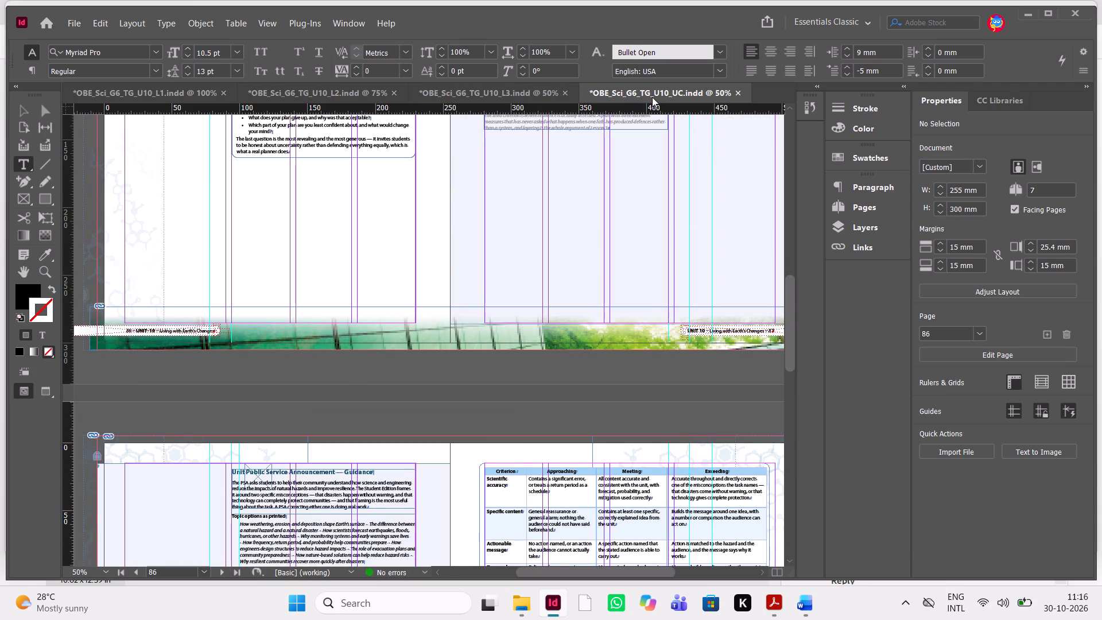
pyautogui.click(183, 93)
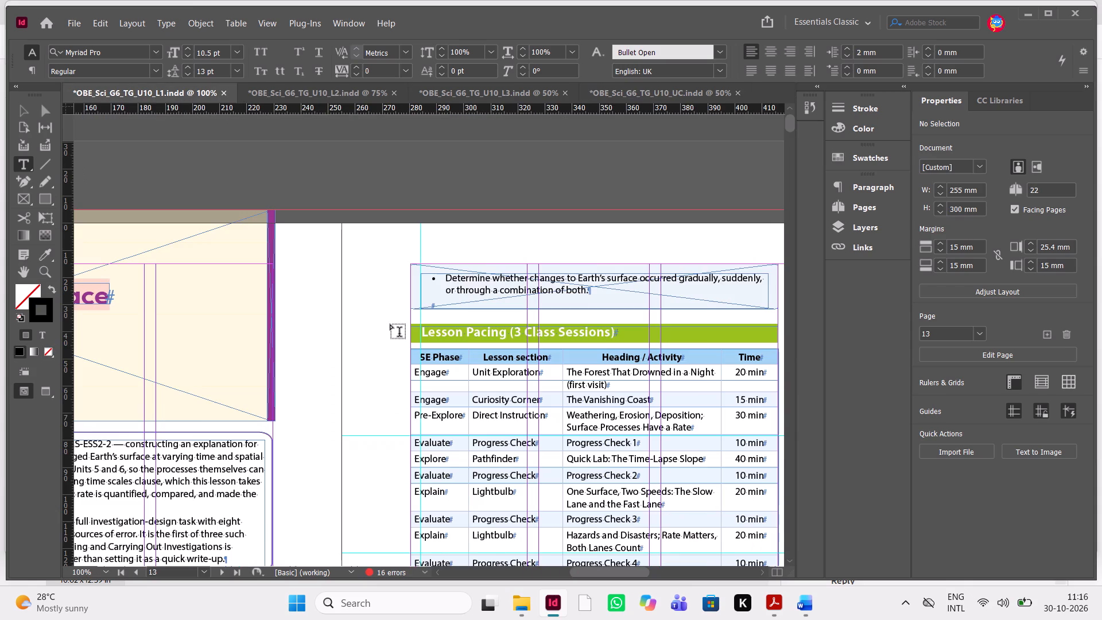
pyautogui.scroll(3, 390, 324)
pyautogui.hscroll(1, 390, 324)
pyautogui.hotkey('ctrl', '0')
pyautogui.hotkey('ctrl', '-')
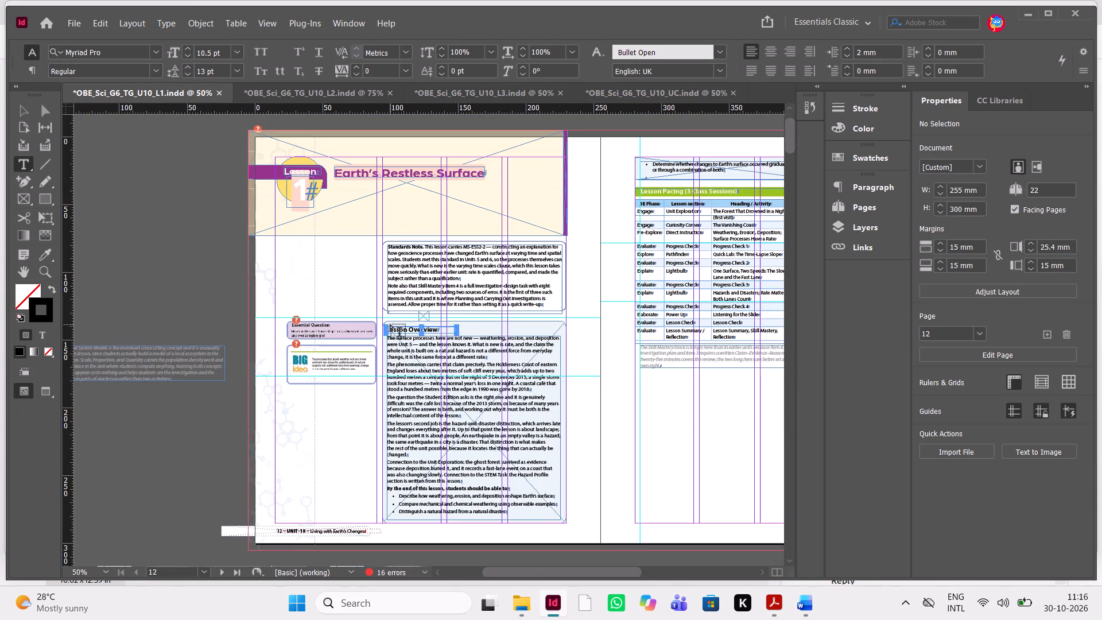
pyautogui.hotkey('ctrl', '=')
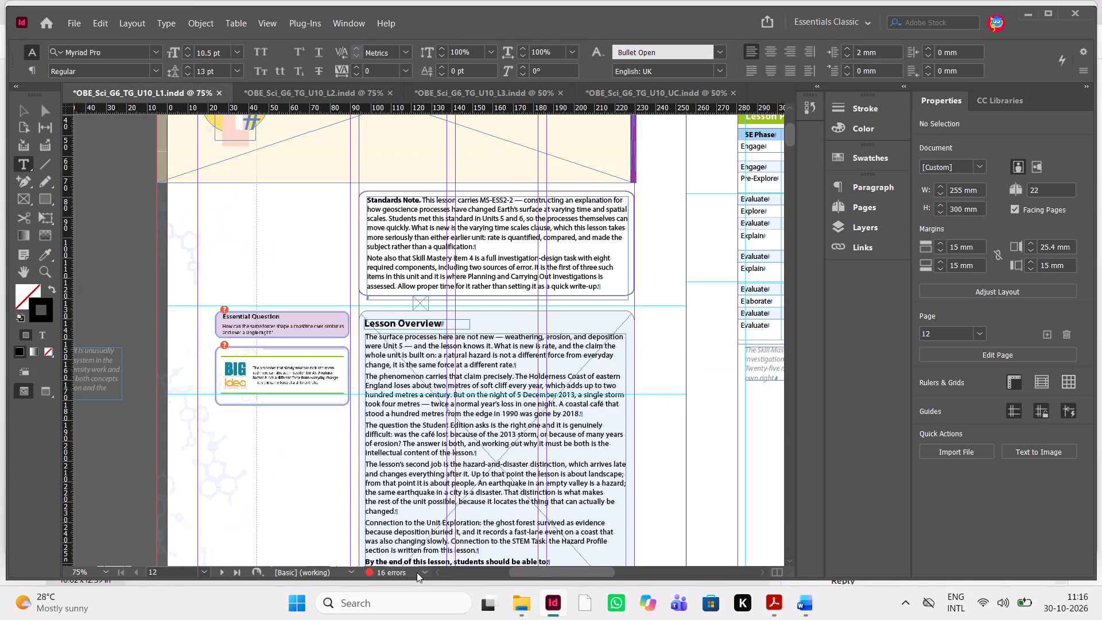
pyautogui.doubleClick(417, 572)
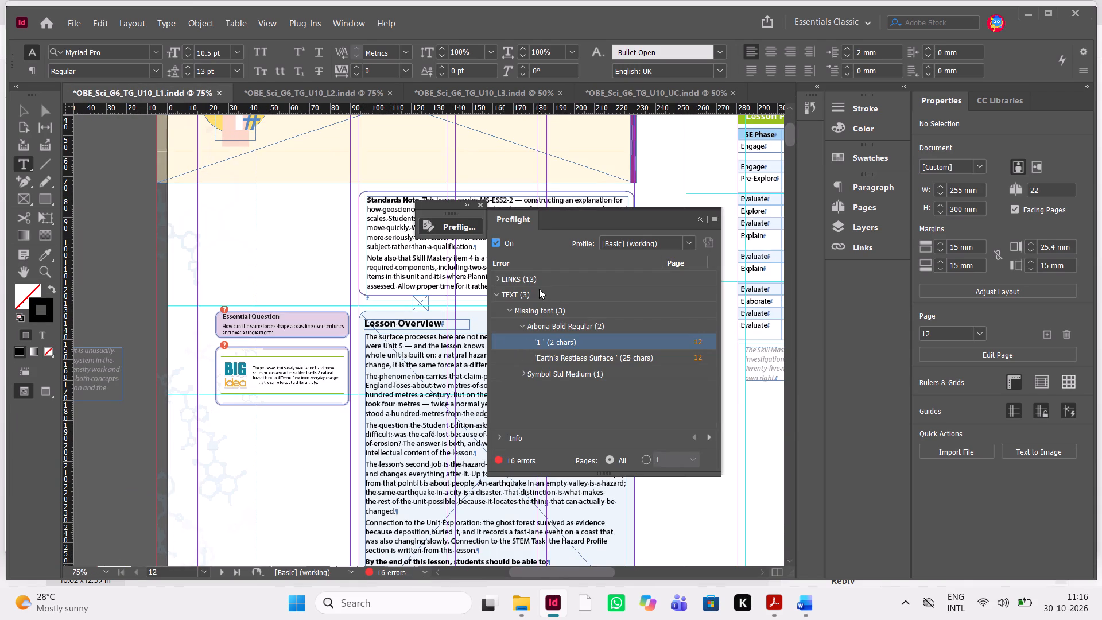
pyautogui.doubleClick(536, 281)
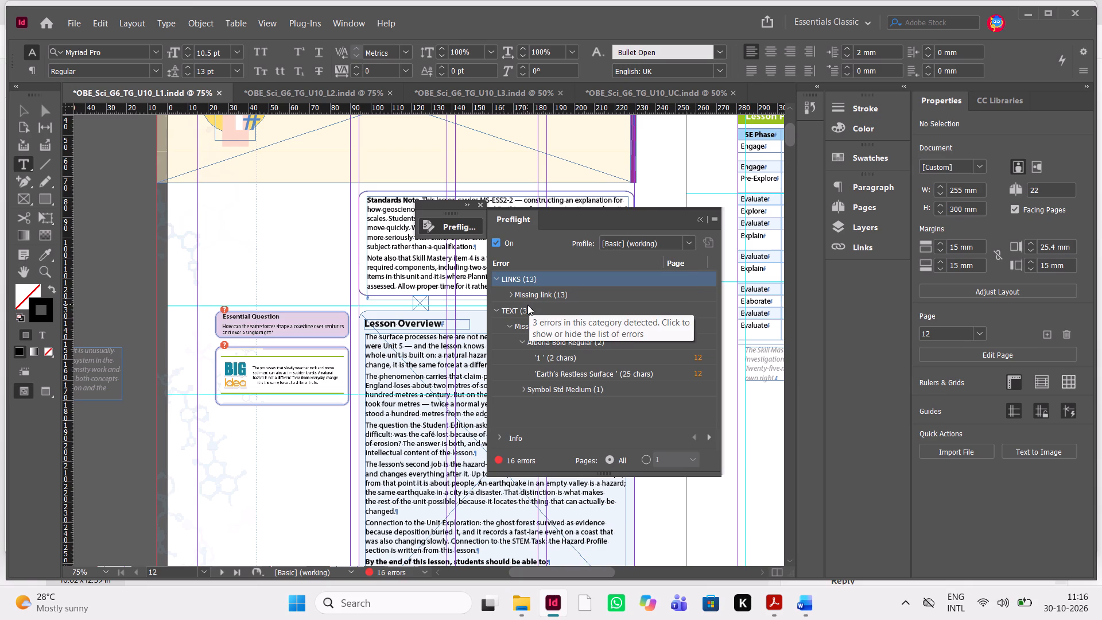
pyautogui.doubleClick(548, 302)
pyautogui.doubleClick(561, 294)
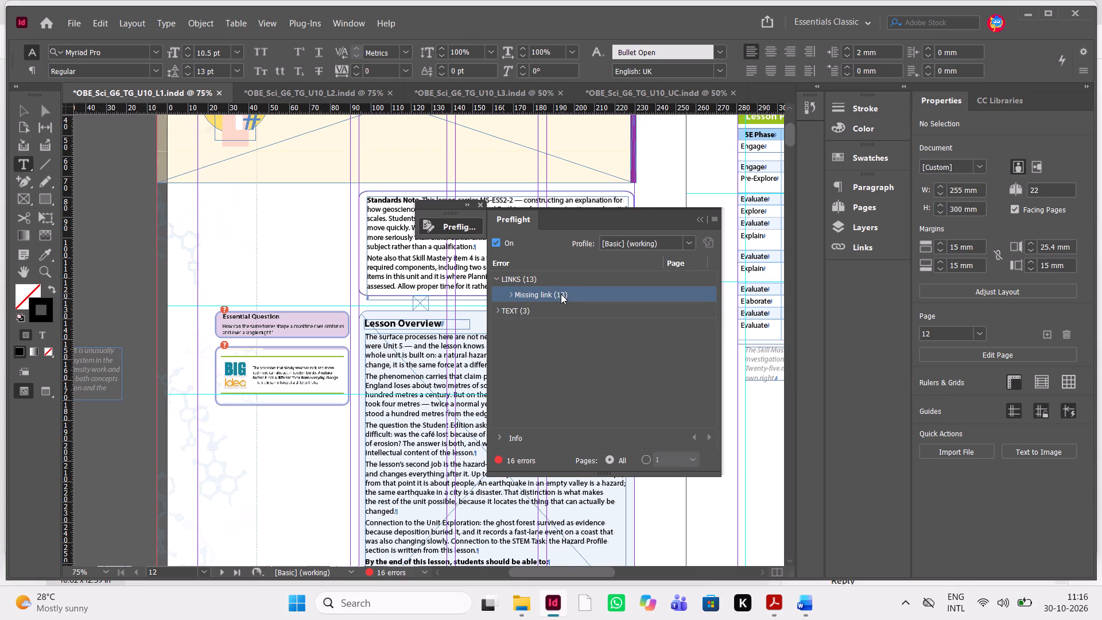
pyautogui.doubleClick(550, 310)
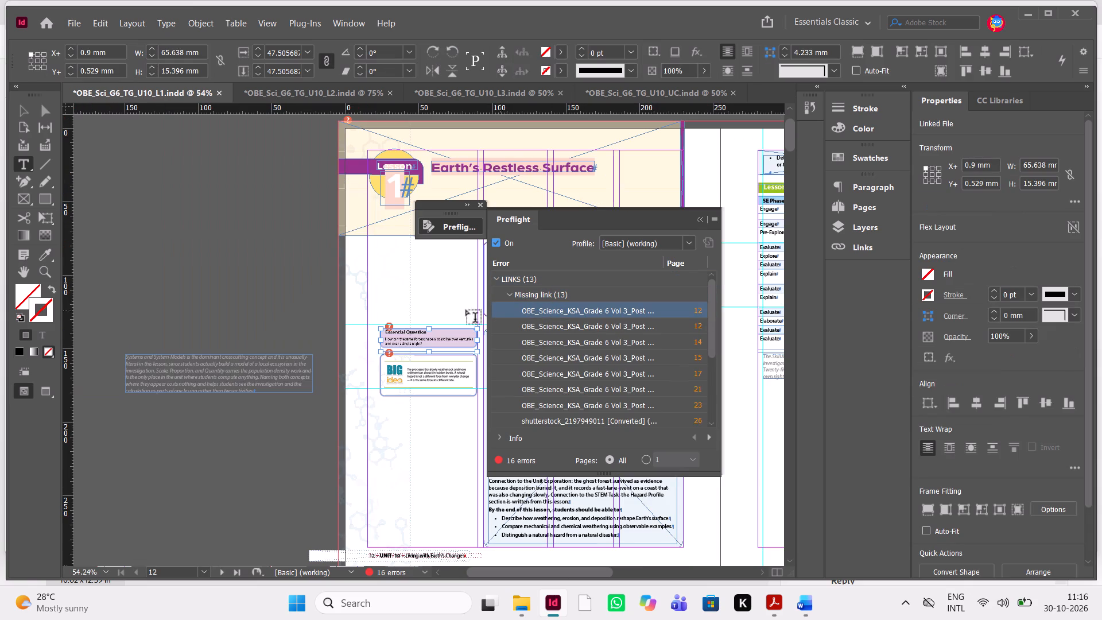
# Relink the Essential Question graphic to the OBE_Science_KSA_Grade 6 Vol 3_Post Submission_05092026 PDF in the L1 package's Links folder, searching that folder for other missing links.
pyautogui.press('Escape')
pyautogui.press('Escape')
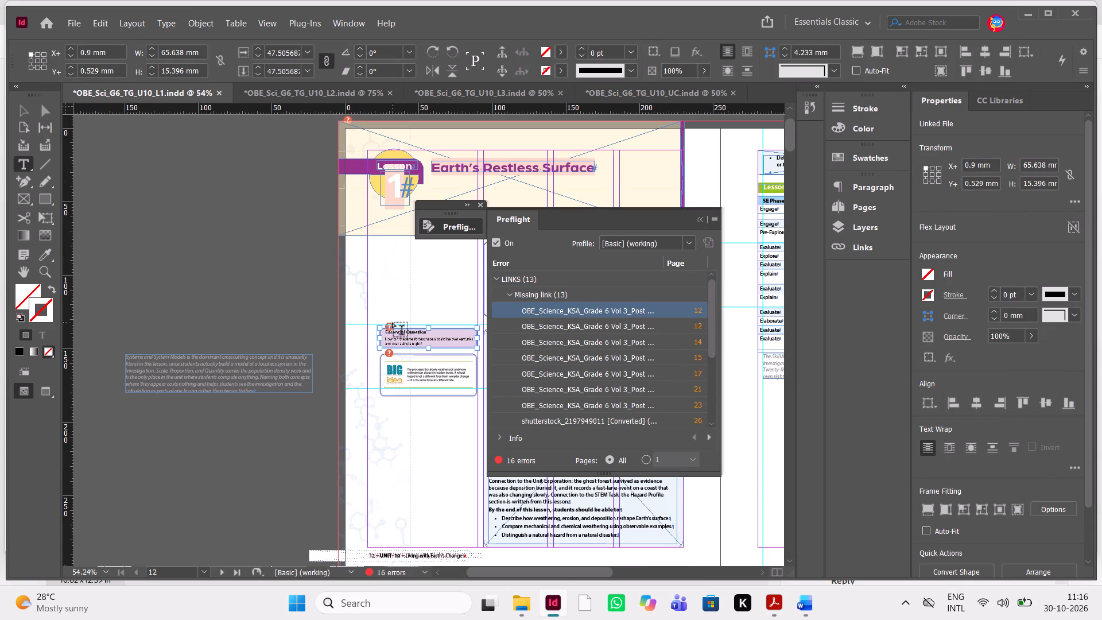
pyautogui.click(317, 389)
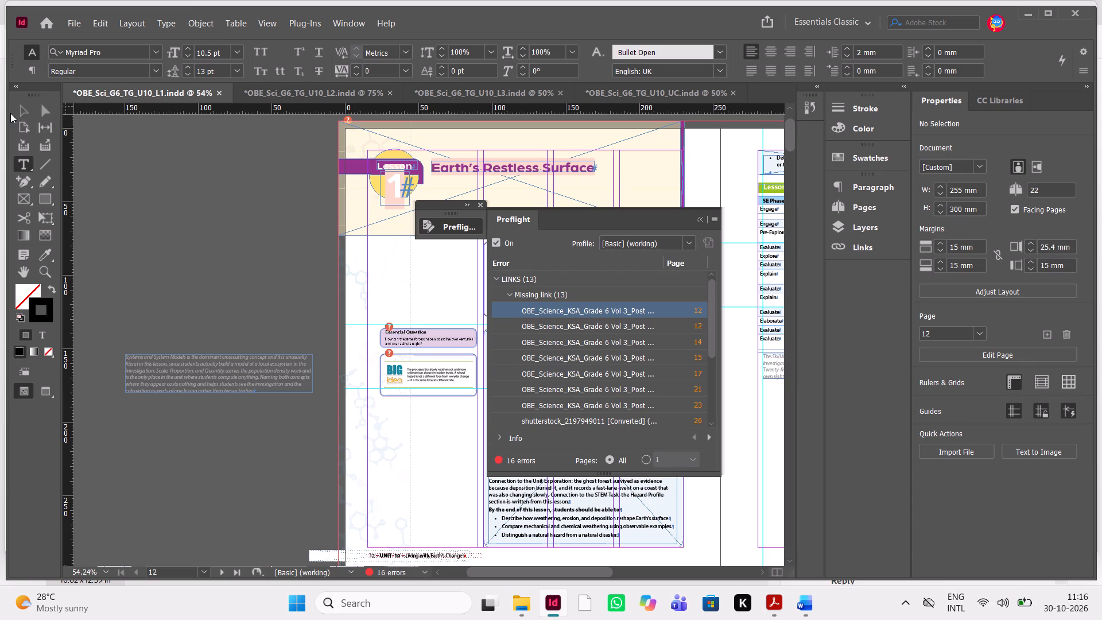
pyautogui.click(19, 107)
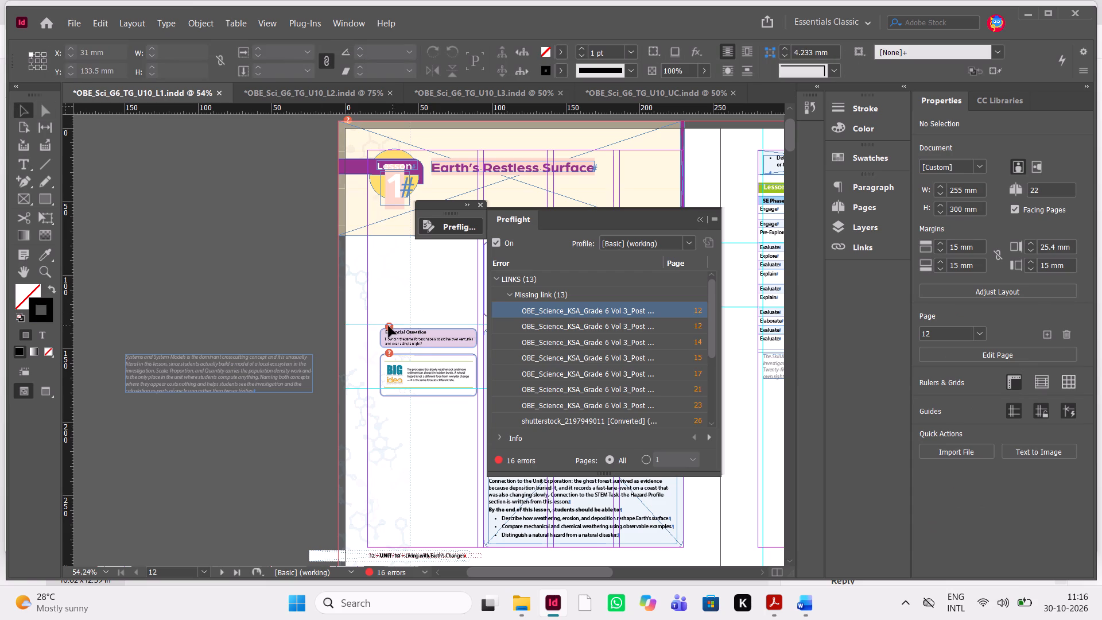
pyautogui.doubleClick(389, 326)
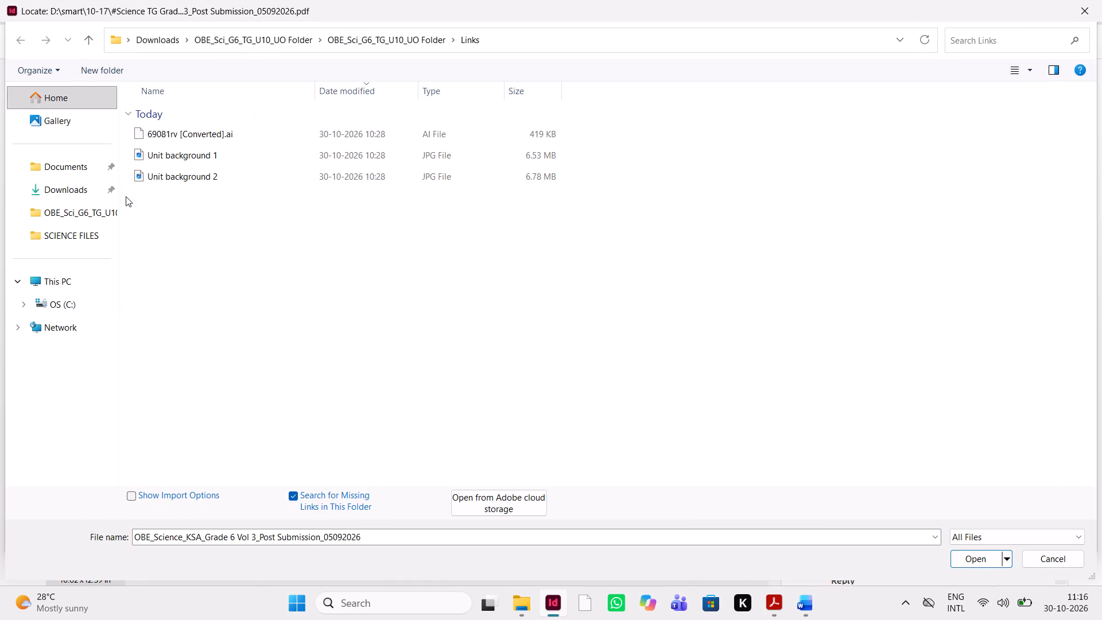
pyautogui.click(277, 36)
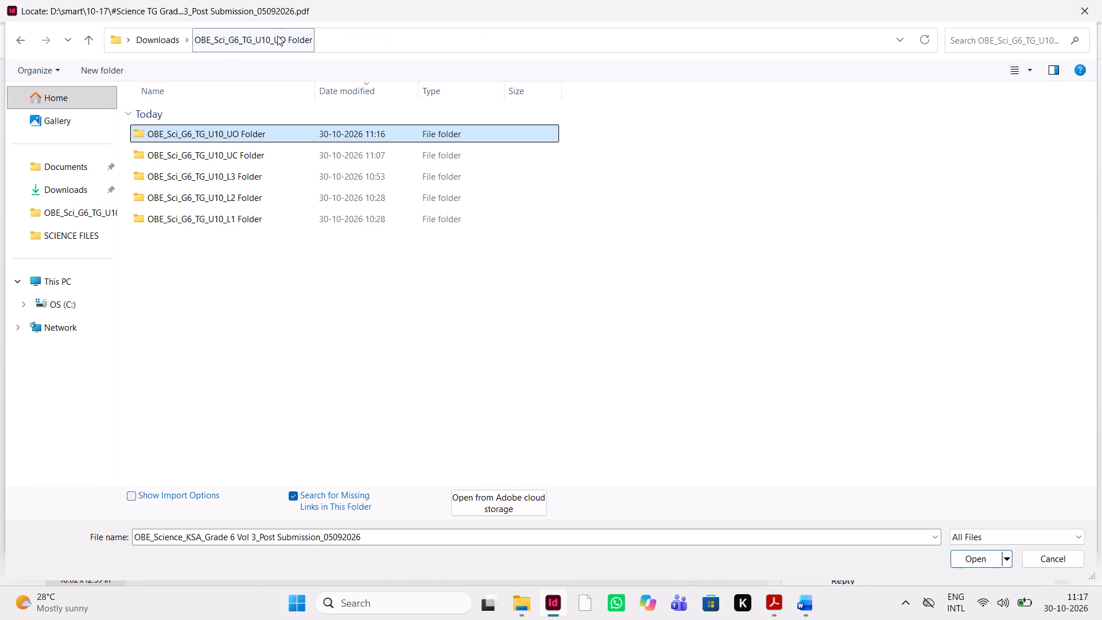
pyautogui.doubleClick(250, 216)
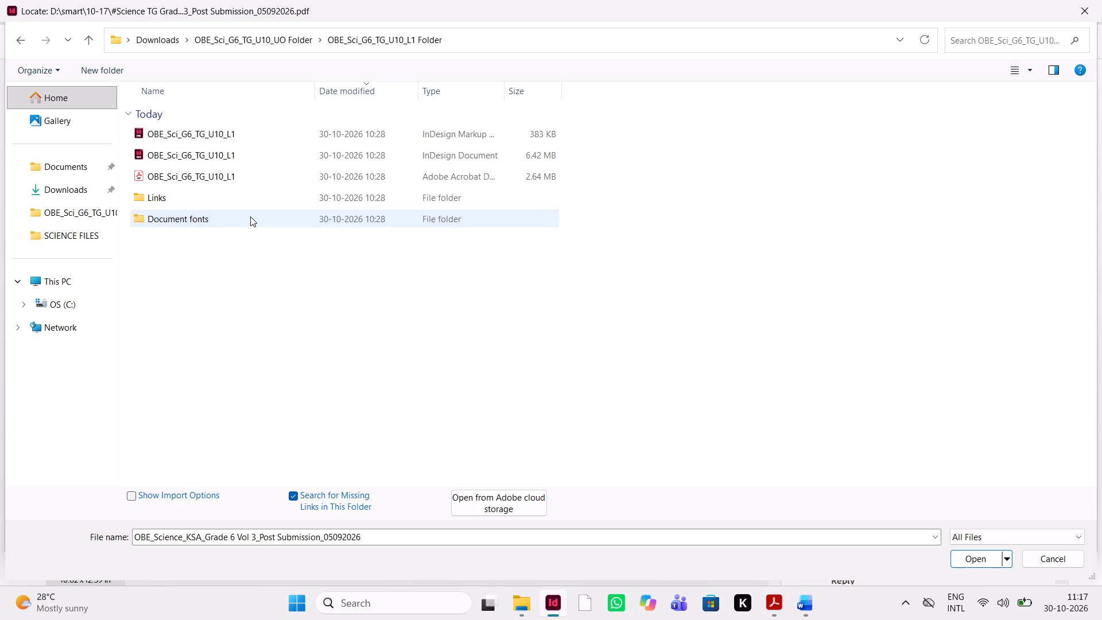
pyautogui.doubleClick(297, 195)
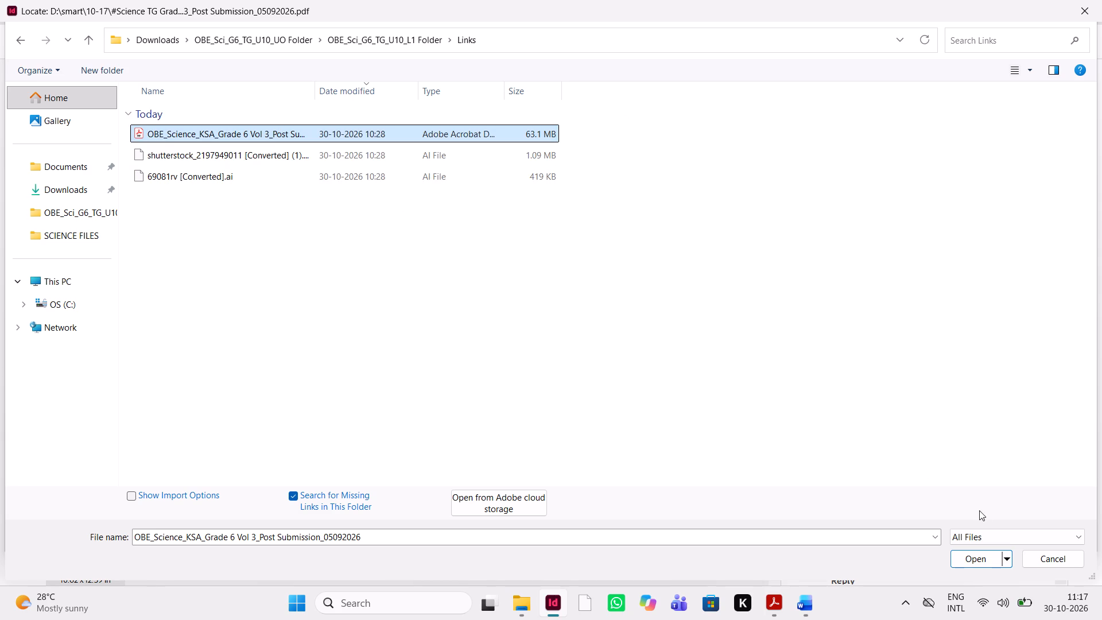
pyautogui.click(971, 553)
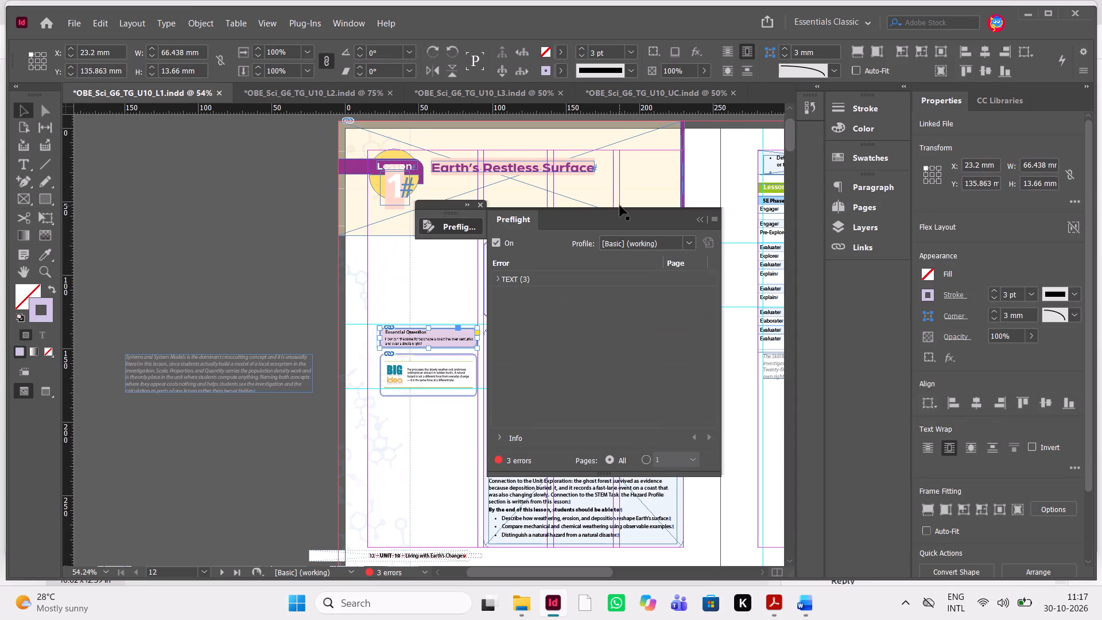
pyautogui.click(656, 280)
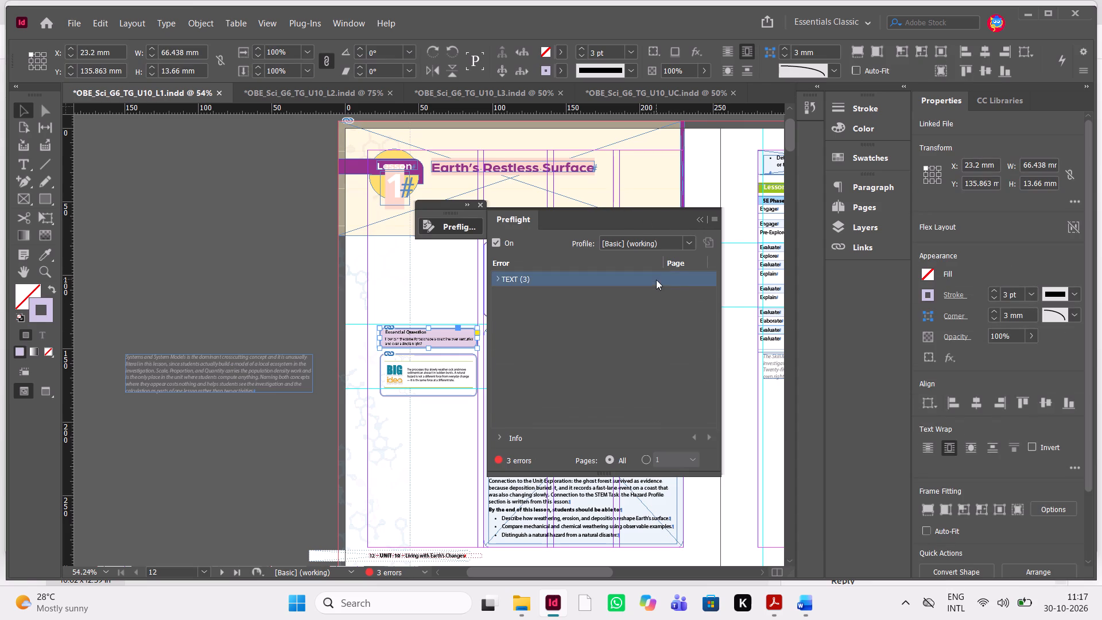
pyautogui.click(701, 220)
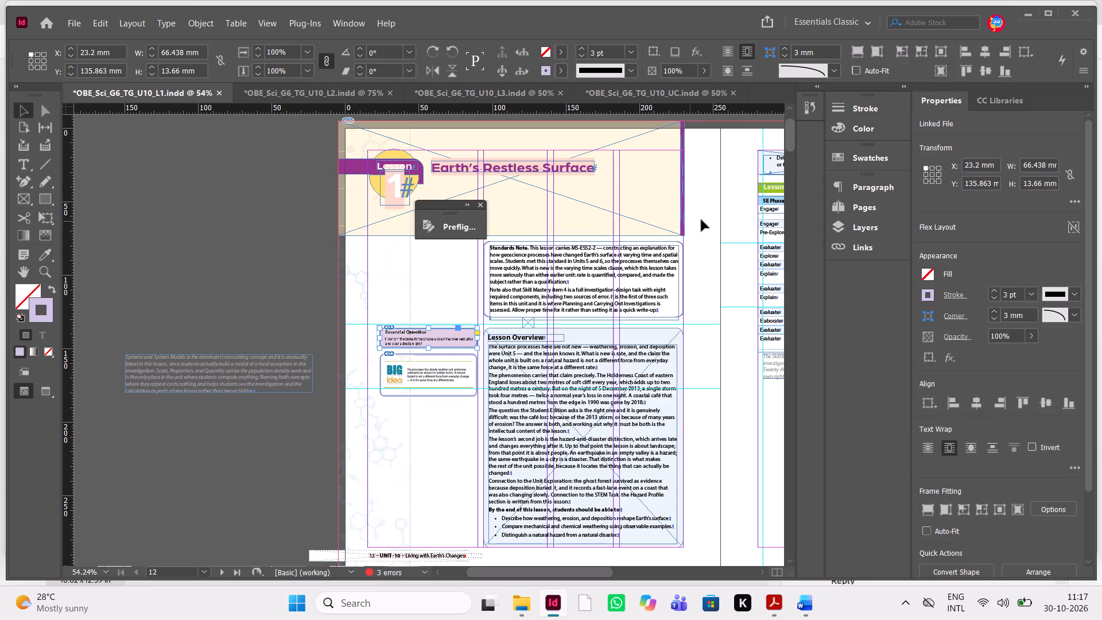
pyautogui.click(483, 203)
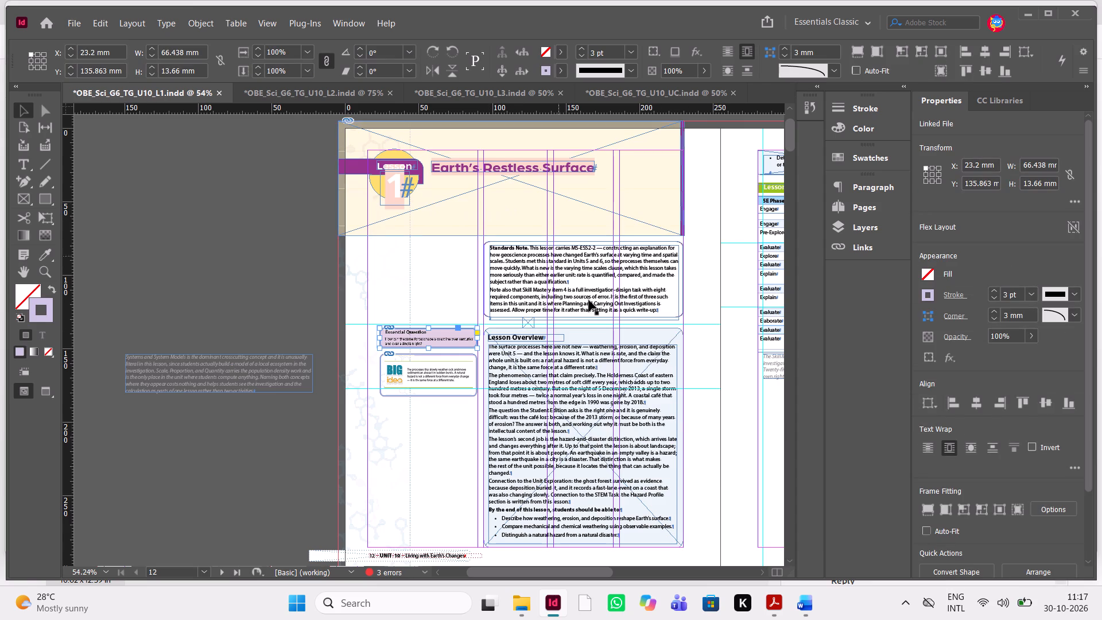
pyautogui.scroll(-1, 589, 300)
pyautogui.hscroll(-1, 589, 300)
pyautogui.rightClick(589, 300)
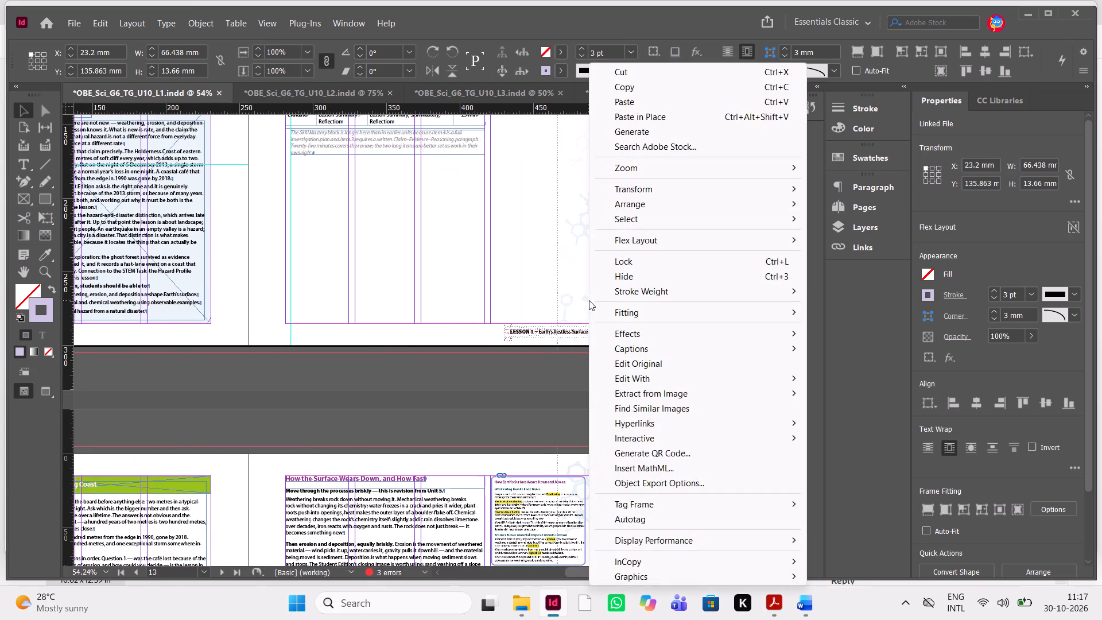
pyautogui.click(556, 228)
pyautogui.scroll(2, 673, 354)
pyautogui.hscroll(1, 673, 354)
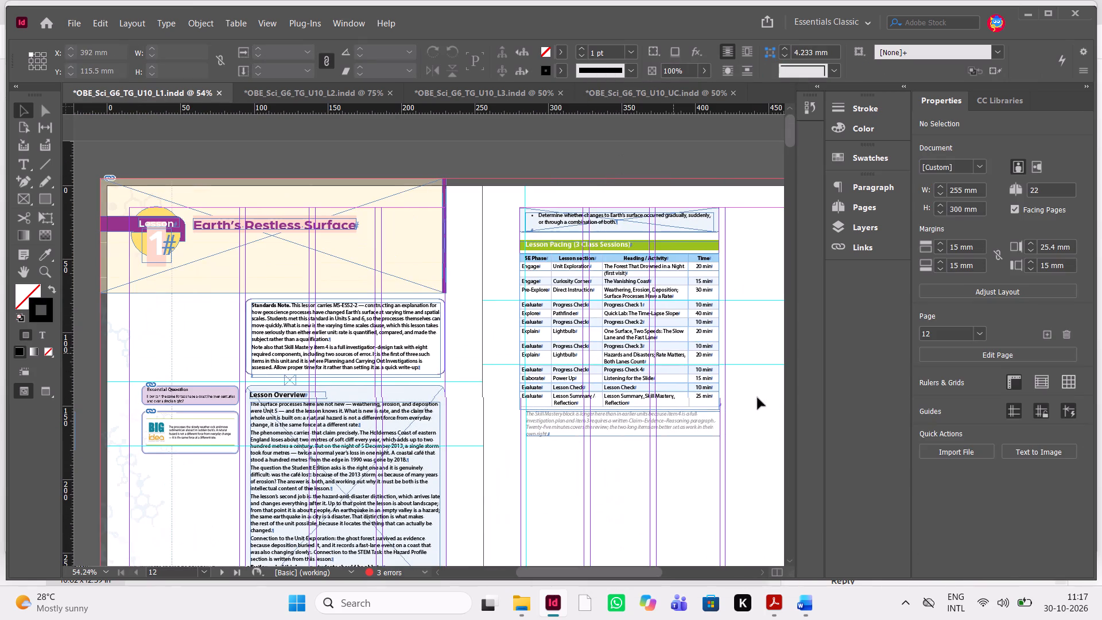
# Switch to the Word manuscript and look through the Lesson 1 pages, from the Earth's Restless Surface heading to the start of Lesson 2.
pyautogui.doubleClick(810, 611)
pyautogui.moveTo(810, 611); pyautogui.dragTo(815, 538)
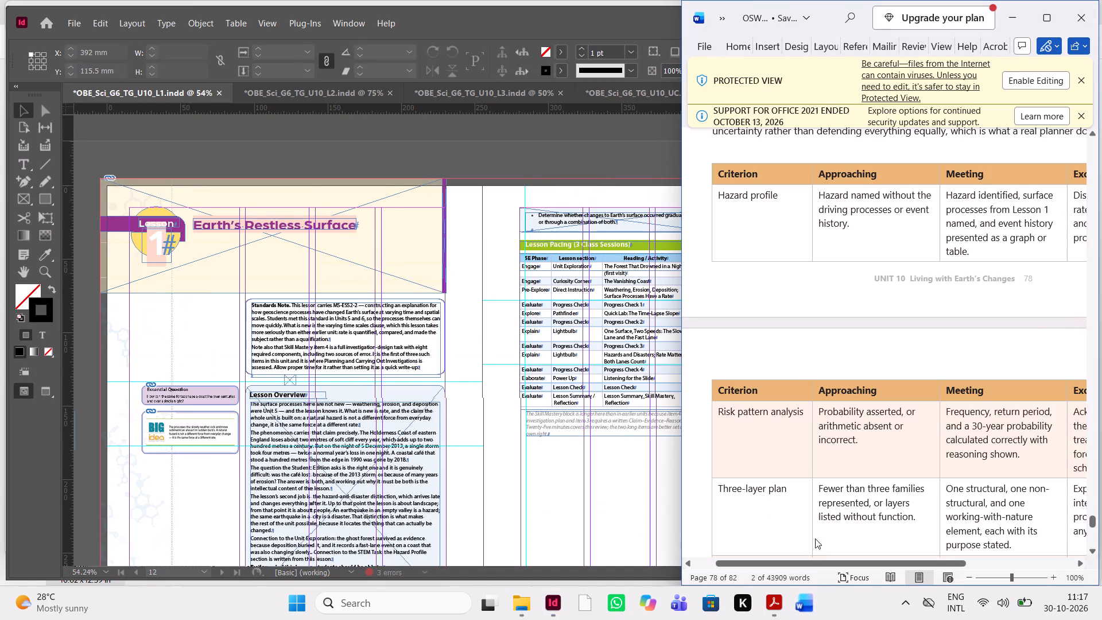
pyautogui.moveTo(815, 538); pyautogui.dragTo(918, 313)
pyautogui.scroll(20, 918, 313)
pyautogui.scroll(7, 918, 313)
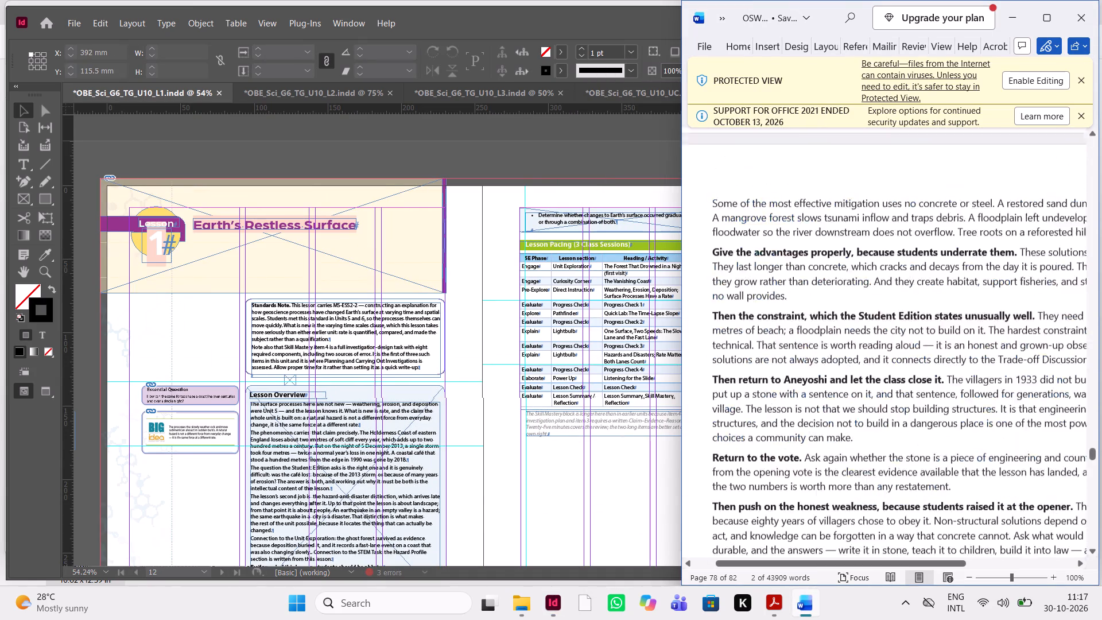
pyautogui.scroll(16, 918, 313)
pyautogui.scroll(-6, 918, 313)
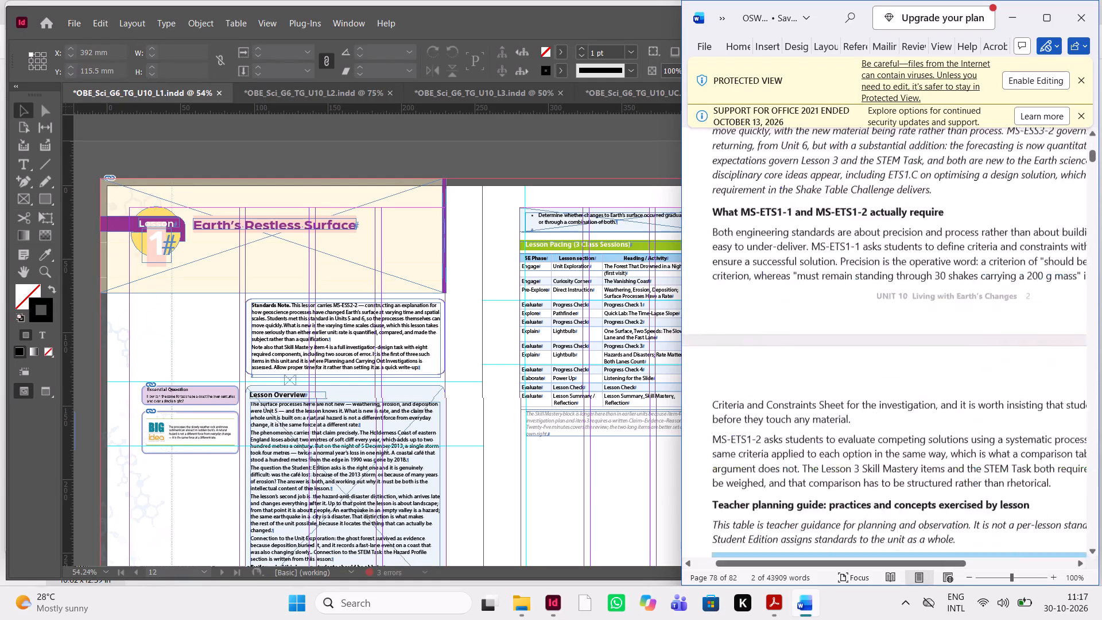
pyautogui.scroll(-15, 918, 313)
pyautogui.scroll(3, 918, 313)
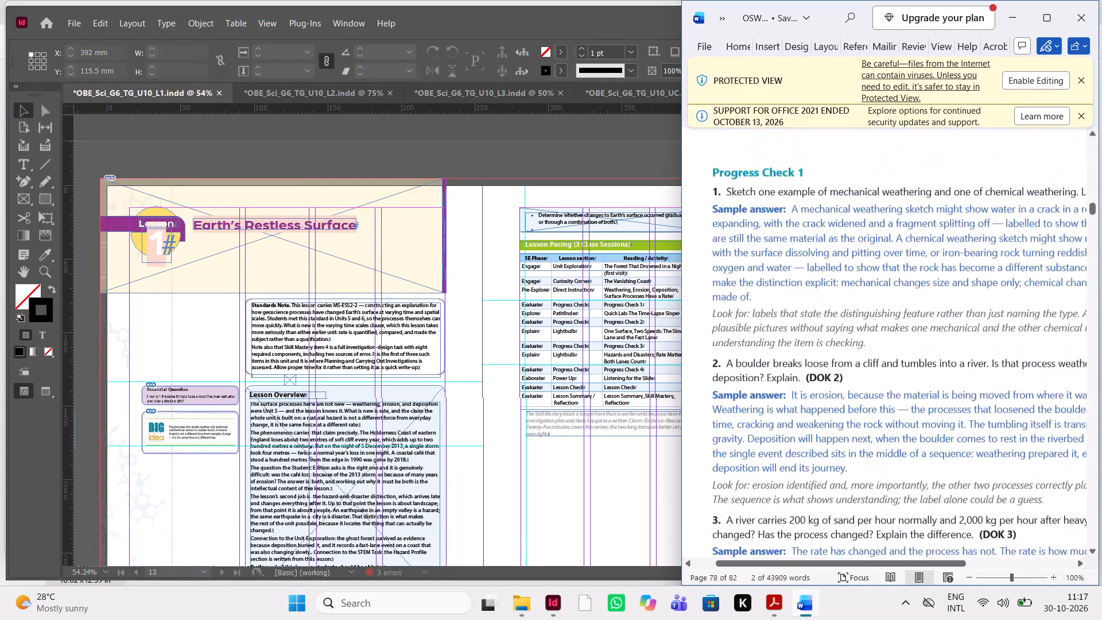
pyautogui.scroll(8, 918, 313)
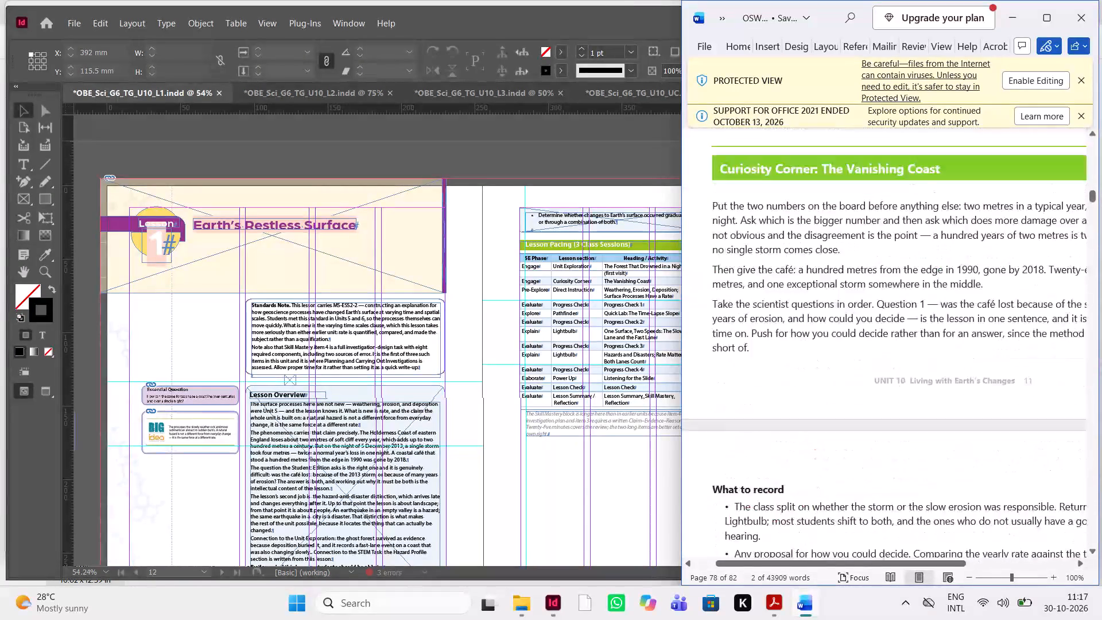
pyautogui.scroll(7, 918, 313)
pyautogui.scroll(-2, 918, 313)
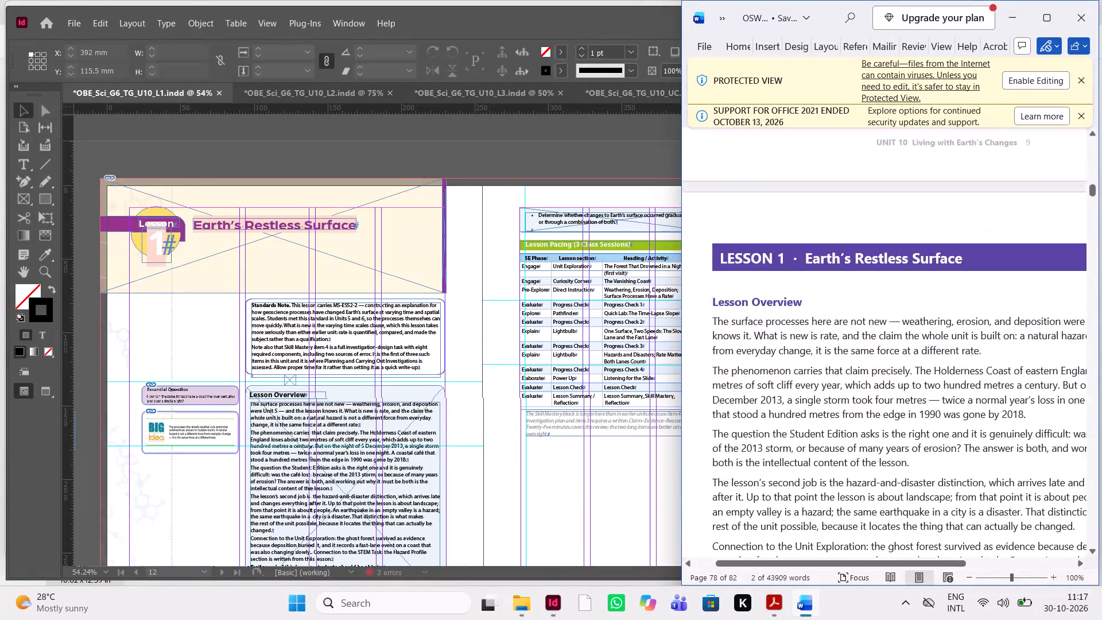
pyautogui.scroll(-20, 918, 313)
pyautogui.scroll(-4, 918, 313)
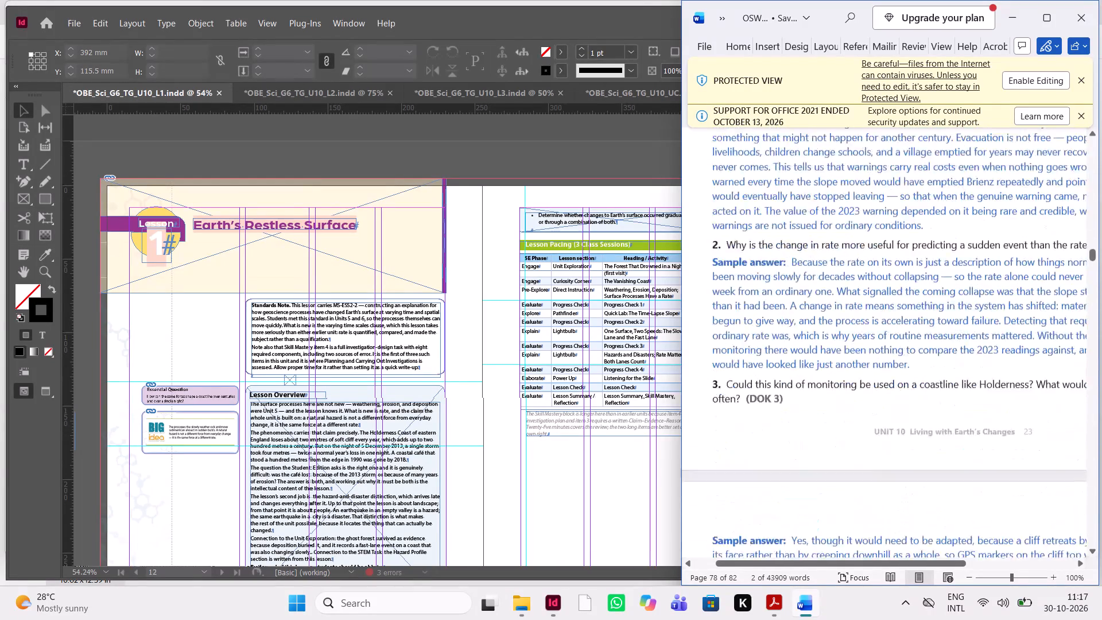
pyautogui.scroll(-14, 918, 313)
pyautogui.scroll(1, 918, 313)
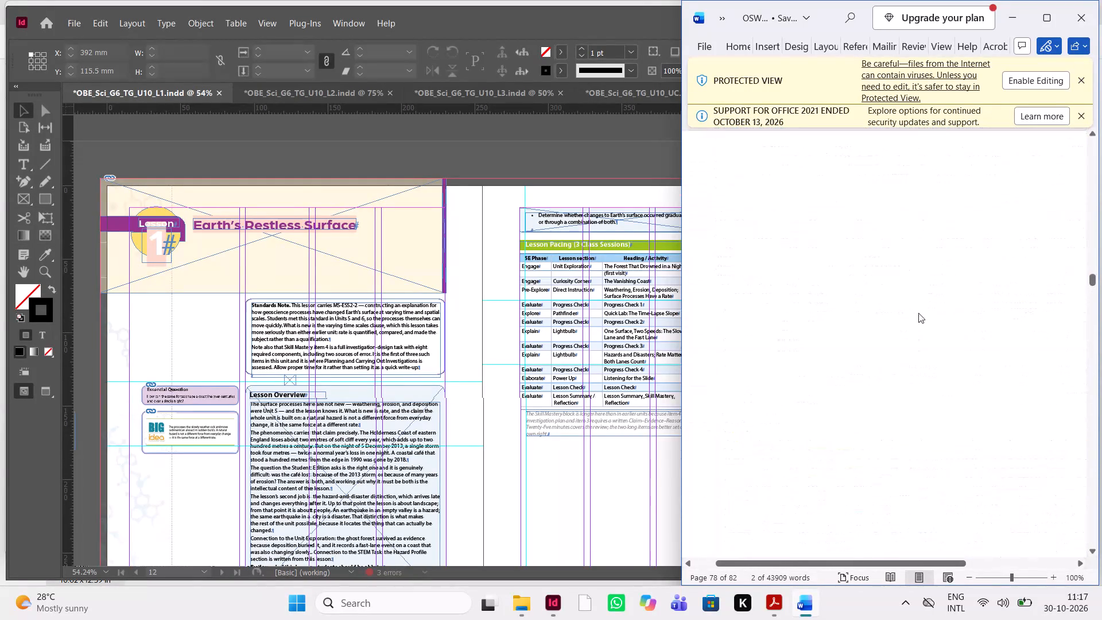
pyautogui.scroll(5, 918, 313)
pyautogui.scroll(-2, 918, 313)
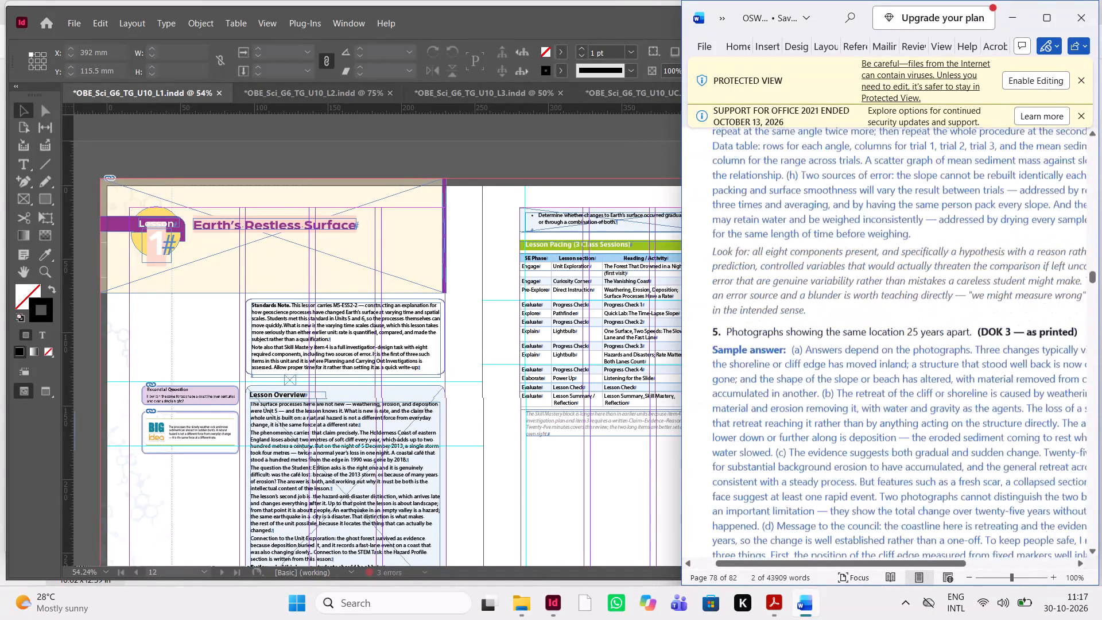
pyautogui.scroll(-4, 918, 313)
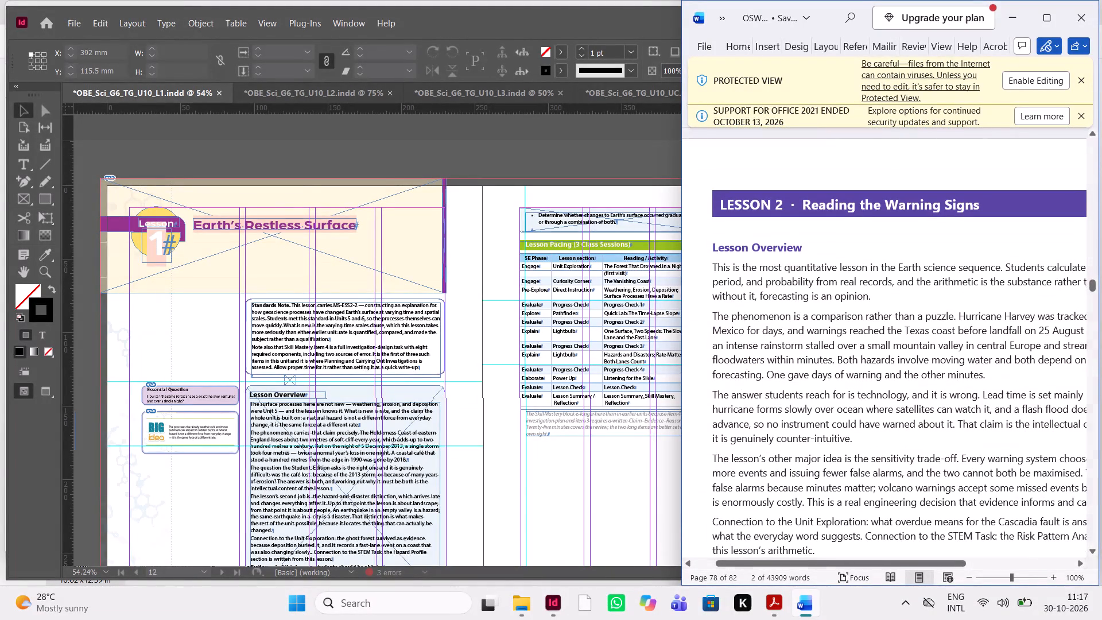
# Switch to InDesign and save the Lesson 1 layout as OBE_Sci_G6_TG_U10_L1 in the OBE_Sci_G6_TG_U10_L1 Folder, replacing the existing InDesign document.
pyautogui.click(551, 158)
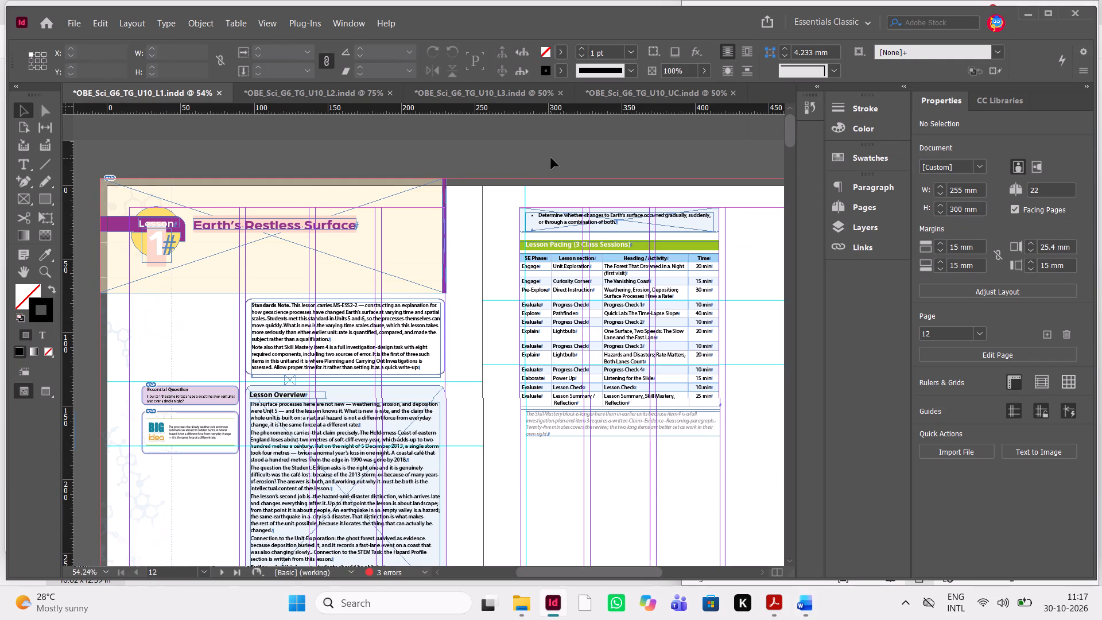
pyautogui.hotkey('ctrl', 'shift', 's')
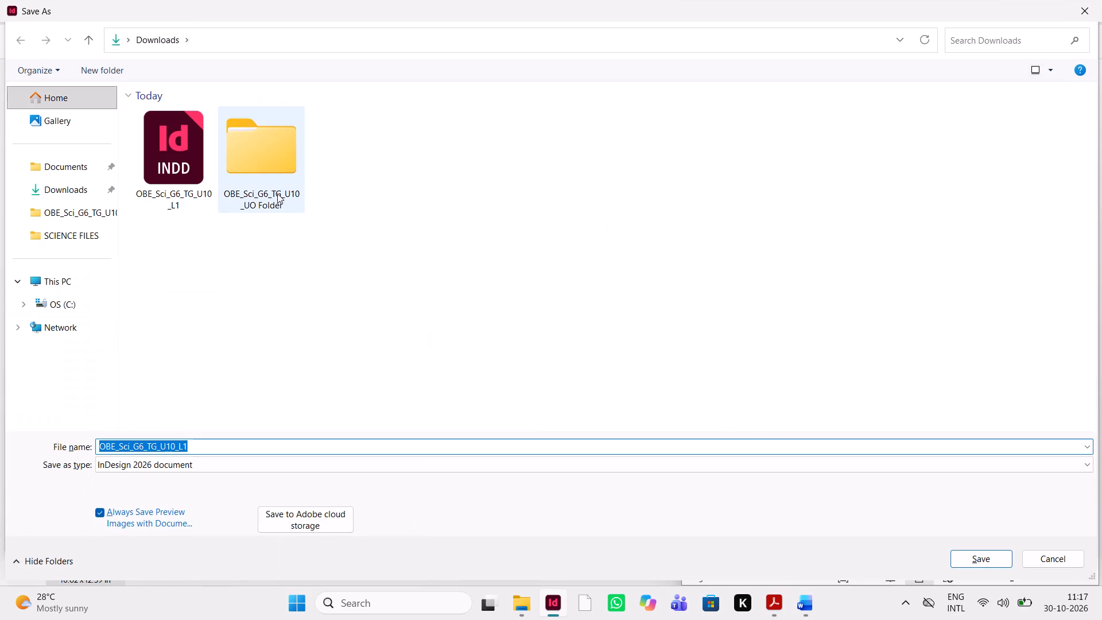
pyautogui.doubleClick(277, 193)
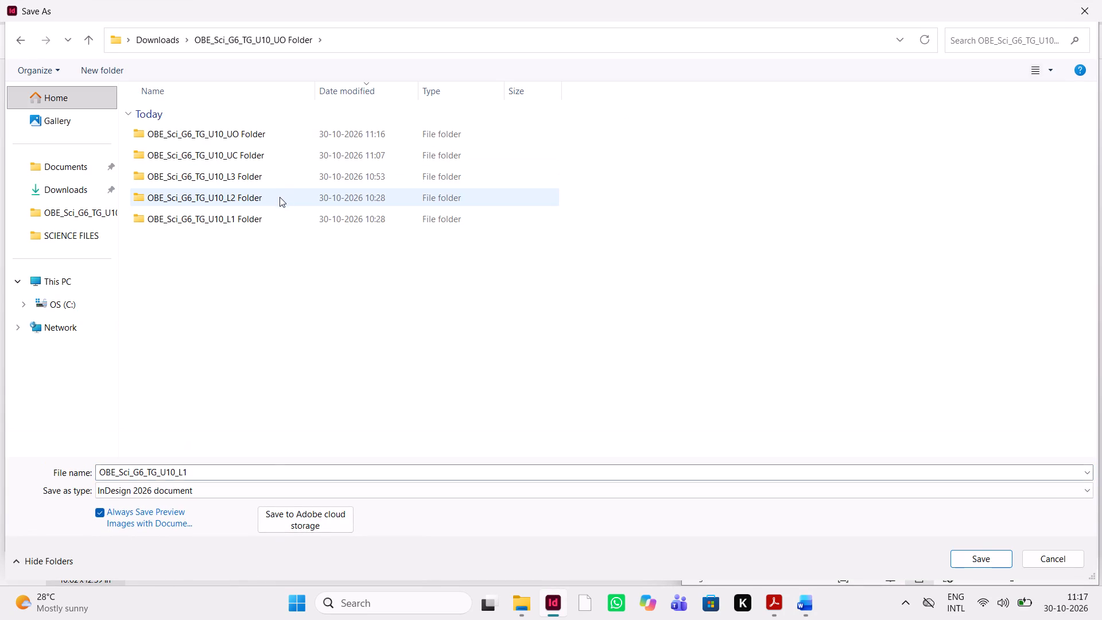
pyautogui.doubleClick(267, 216)
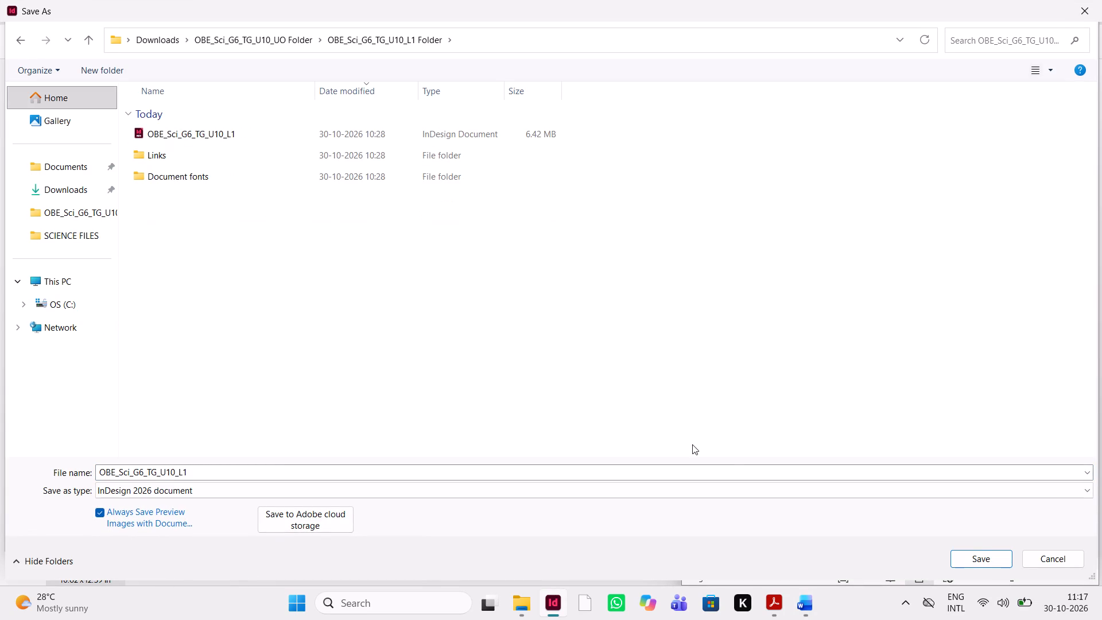
pyautogui.click(960, 560)
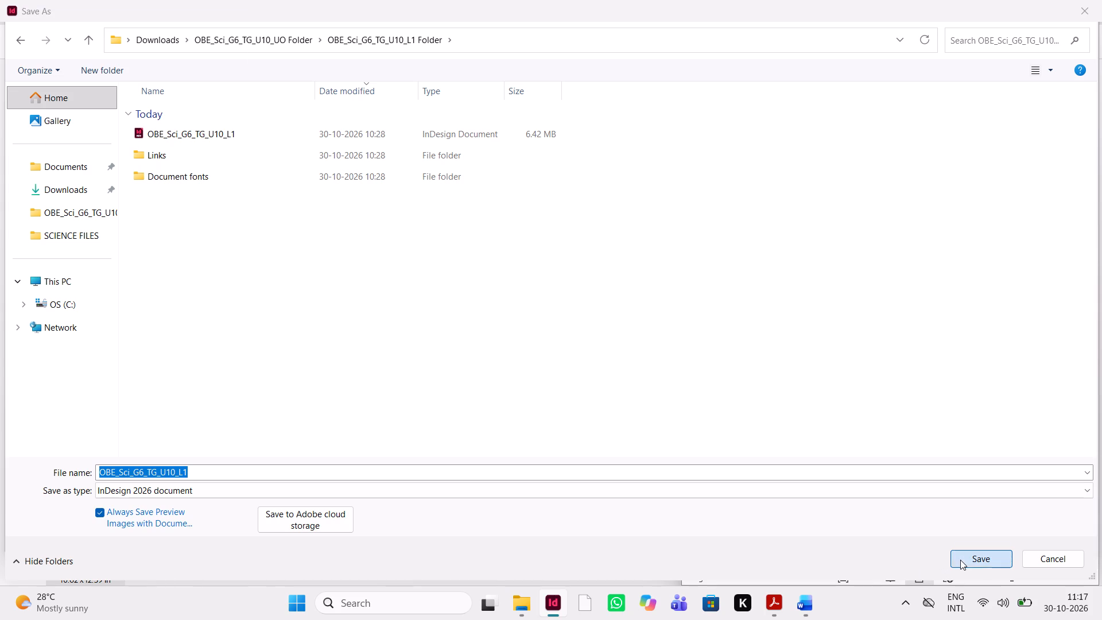
pyautogui.click(588, 298)
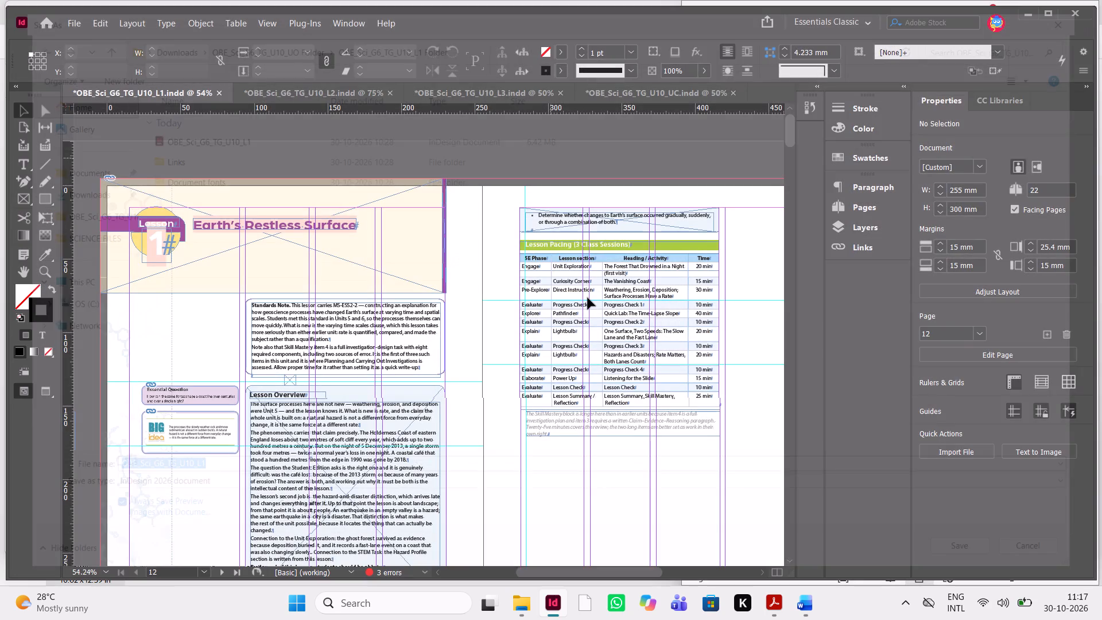
# Save an InDesign CS4 or later (IDML) copy of the L1 layout in the same folder, replacing the existing IDML file.
pyautogui.hotkey('ctrl', 'shift', 'a')
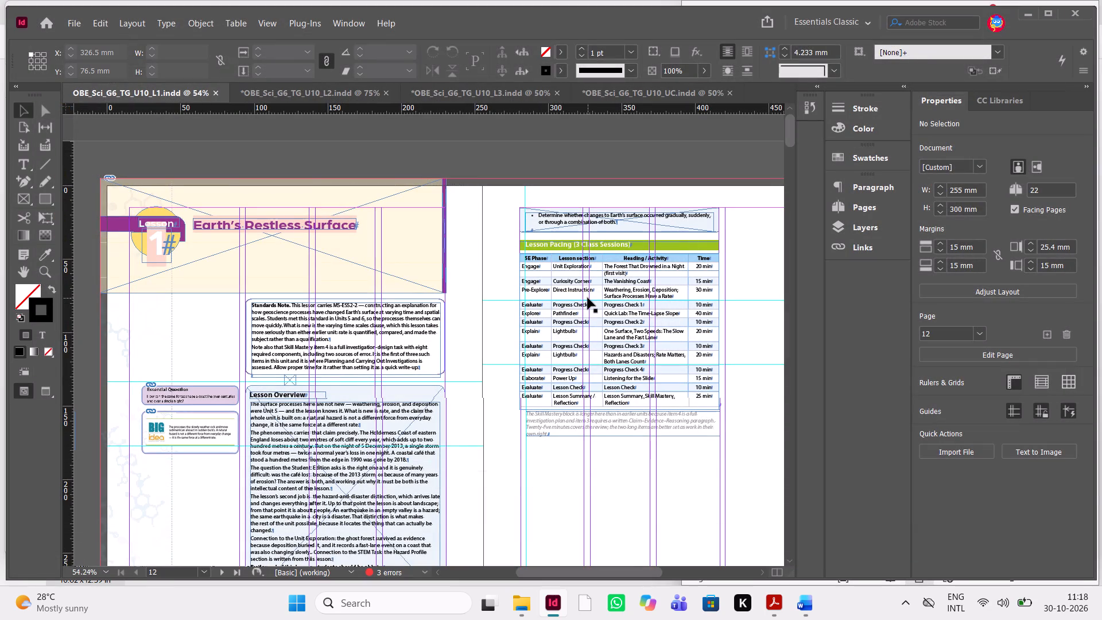
pyautogui.hotkey('ctrl', 'shift', 's')
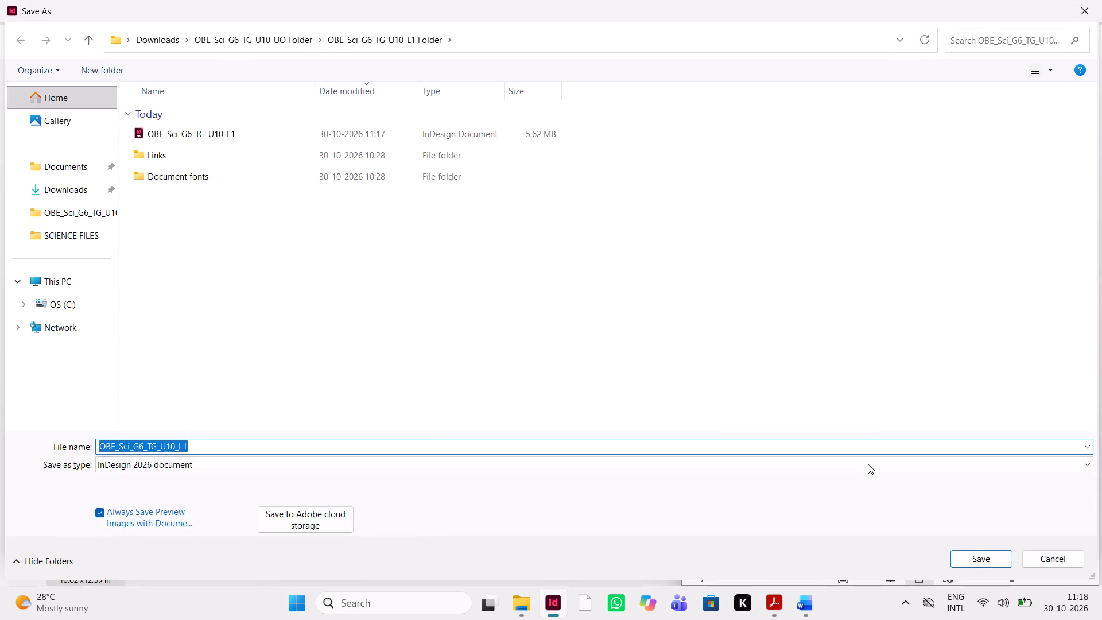
pyautogui.click(870, 463)
pyautogui.click(857, 501)
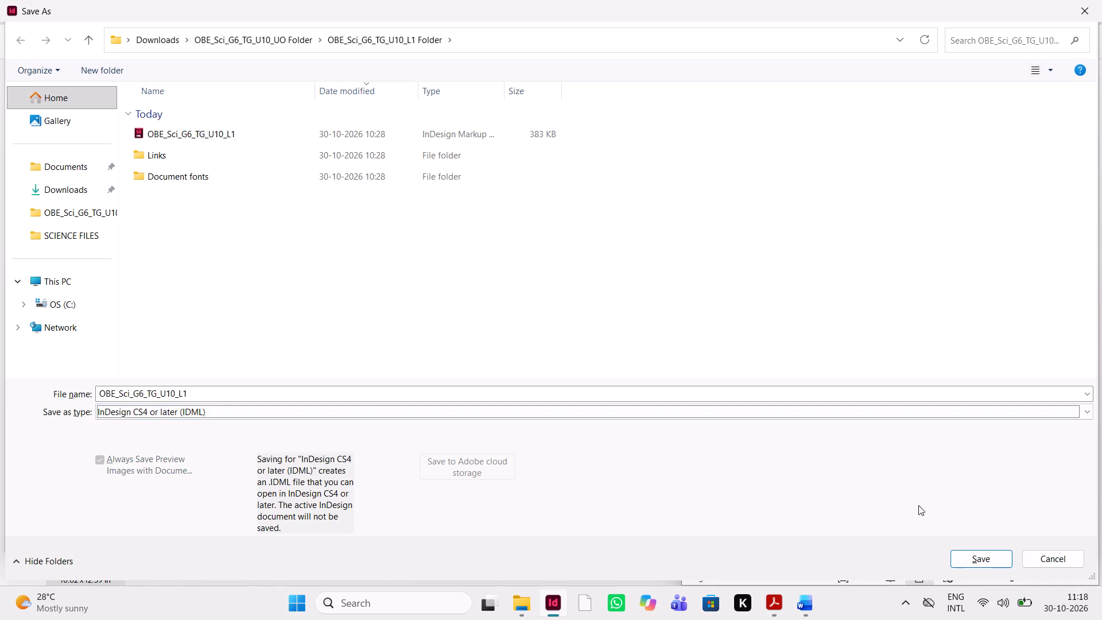
pyautogui.click(962, 553)
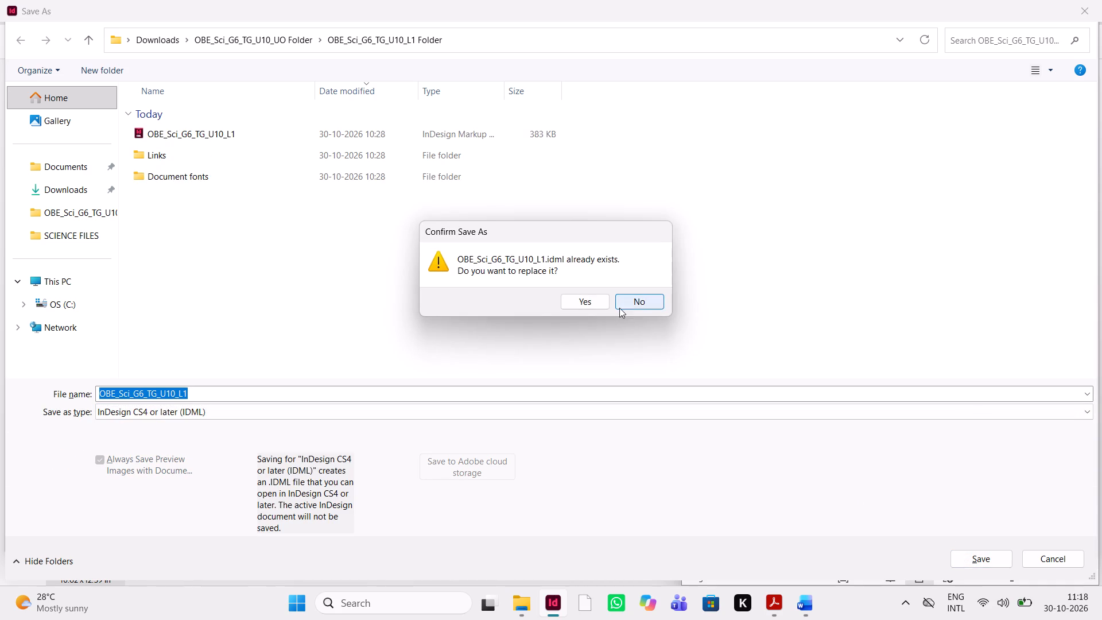
pyautogui.click(596, 303)
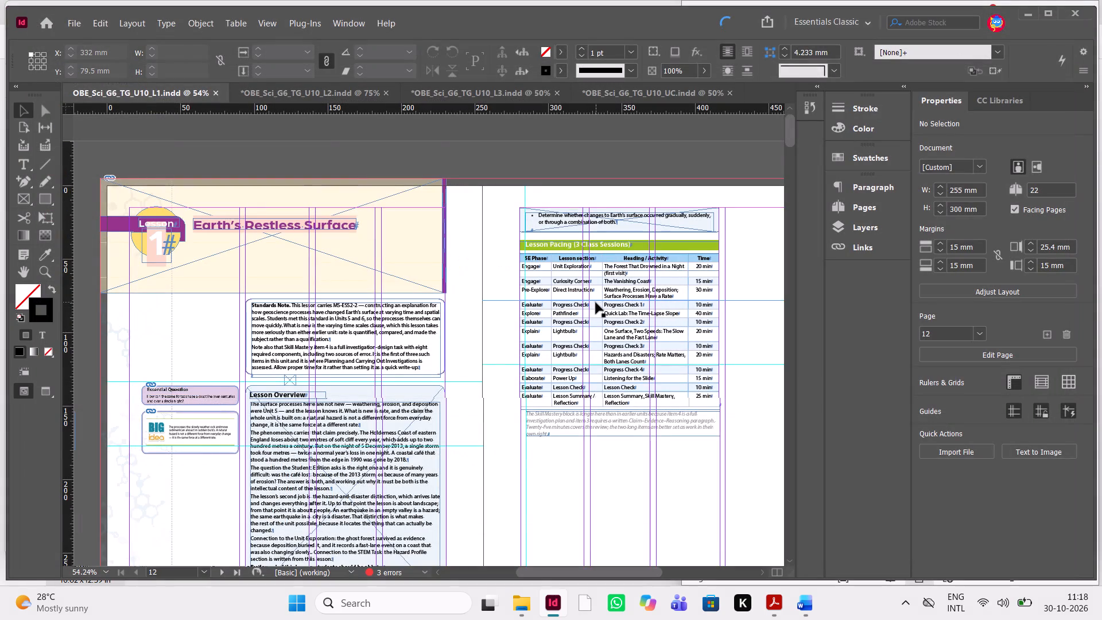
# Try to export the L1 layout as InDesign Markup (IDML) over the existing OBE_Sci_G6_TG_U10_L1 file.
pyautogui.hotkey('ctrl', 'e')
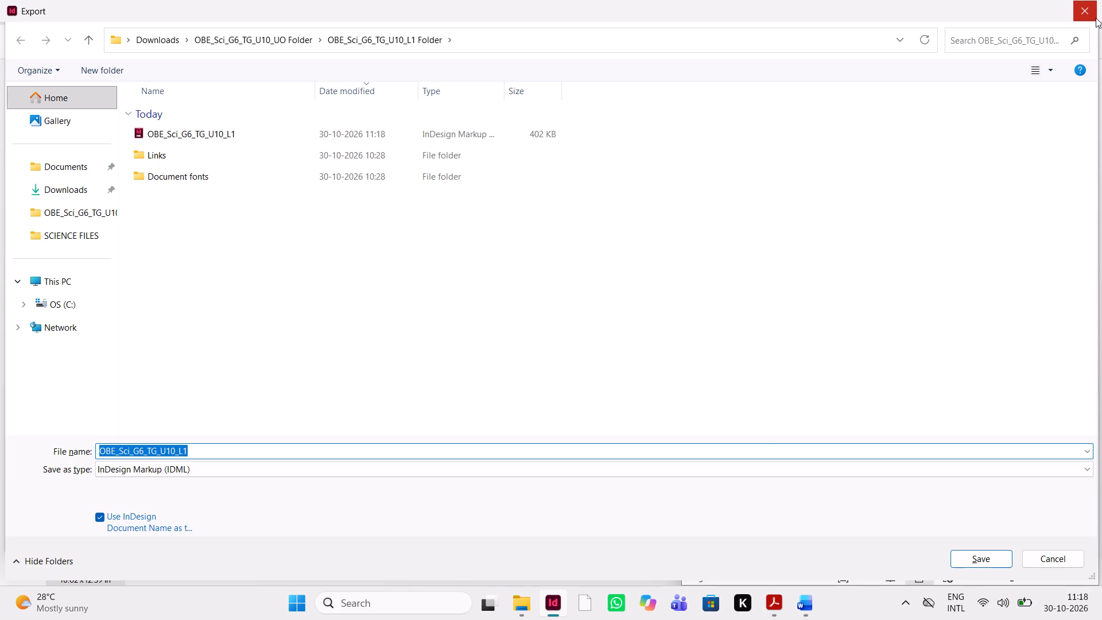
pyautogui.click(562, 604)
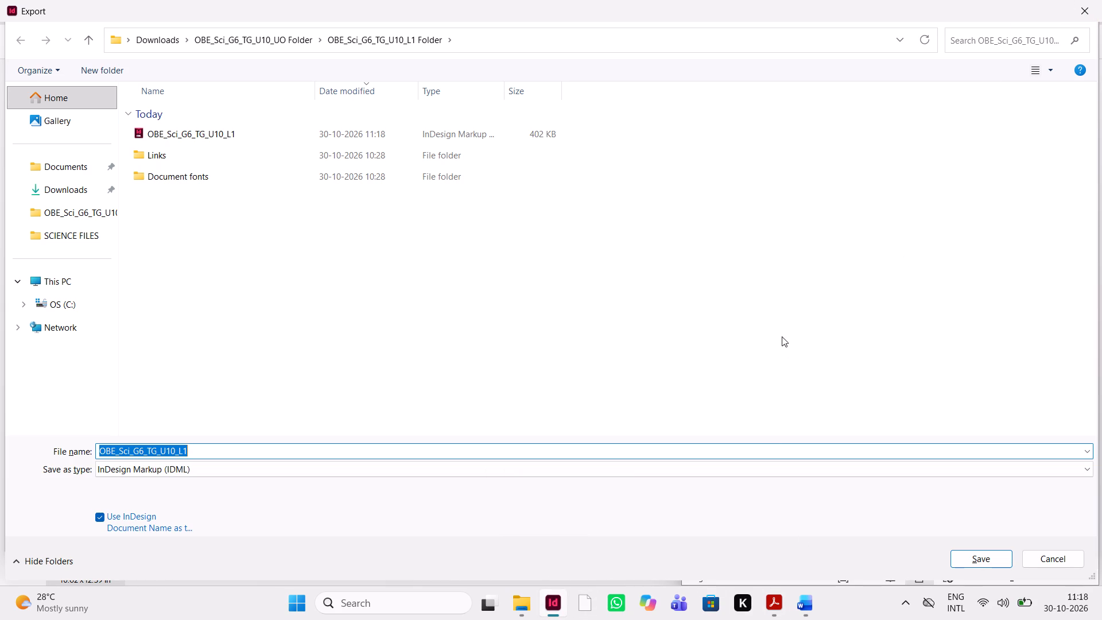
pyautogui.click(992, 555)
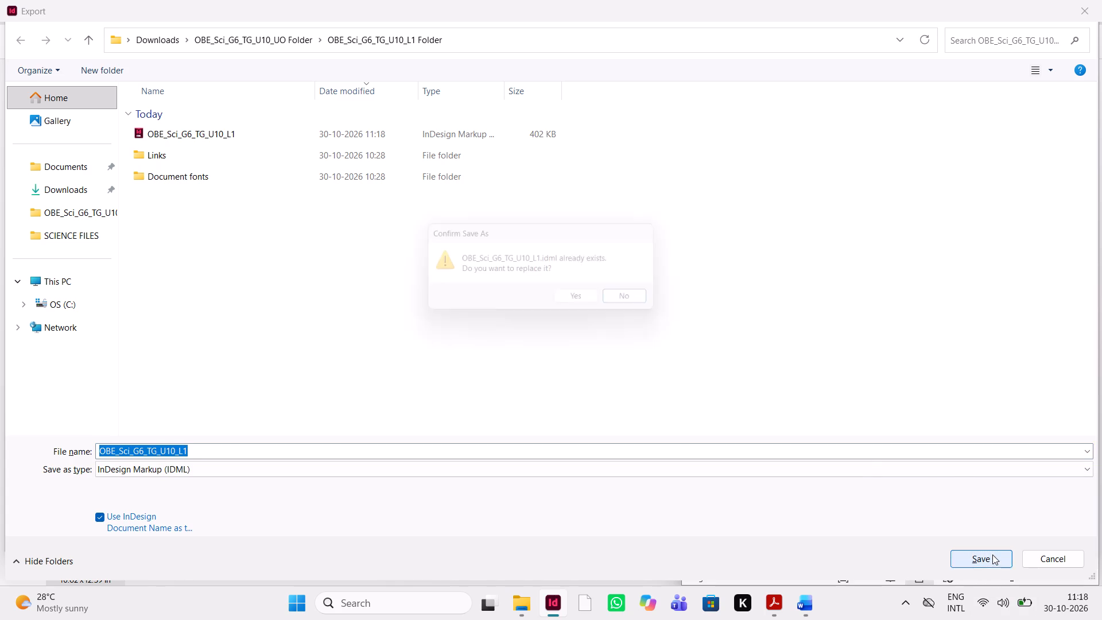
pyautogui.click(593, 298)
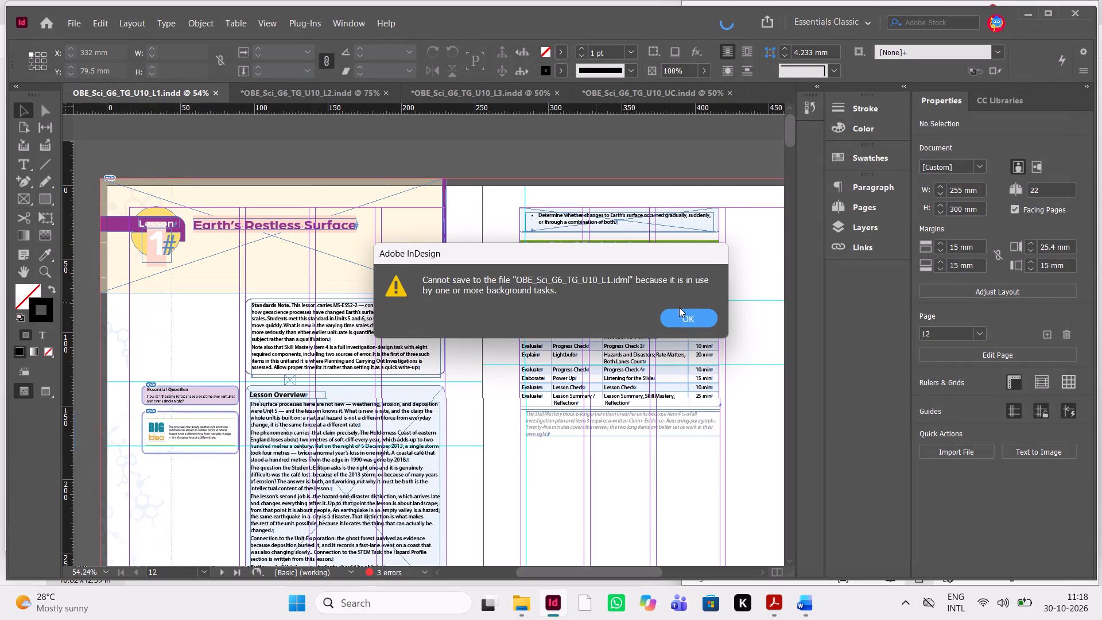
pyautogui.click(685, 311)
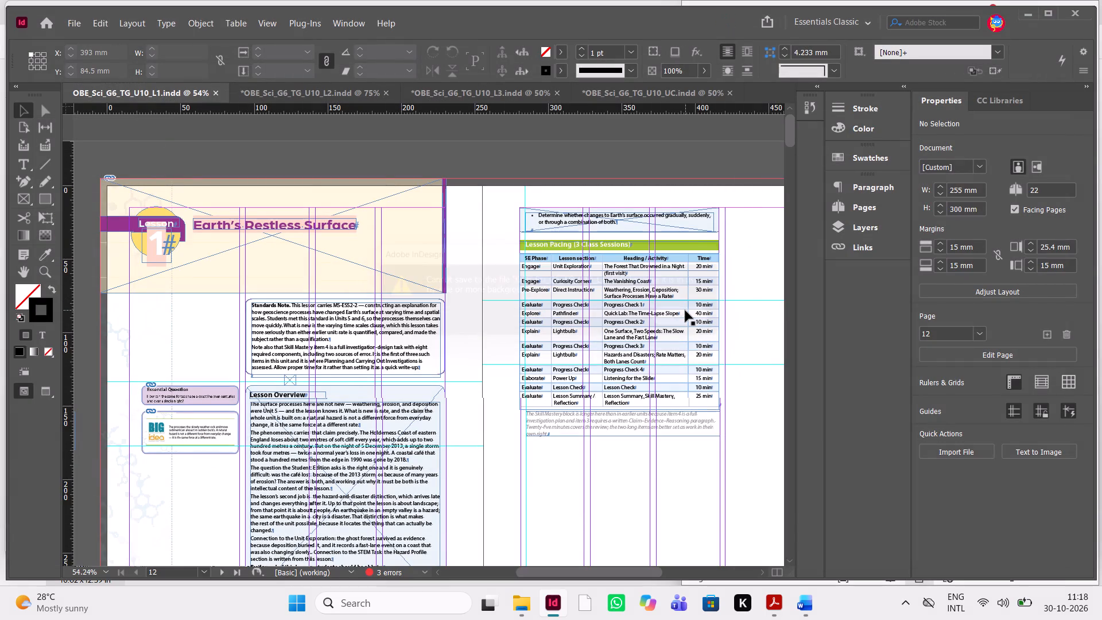
# Export the L1 layout as InDesign Markup (IDML), replacing OBE_Sci_G6_TG_U10_L1.idml in the L1 folder.
pyautogui.hotkey('ctrl', 'e')
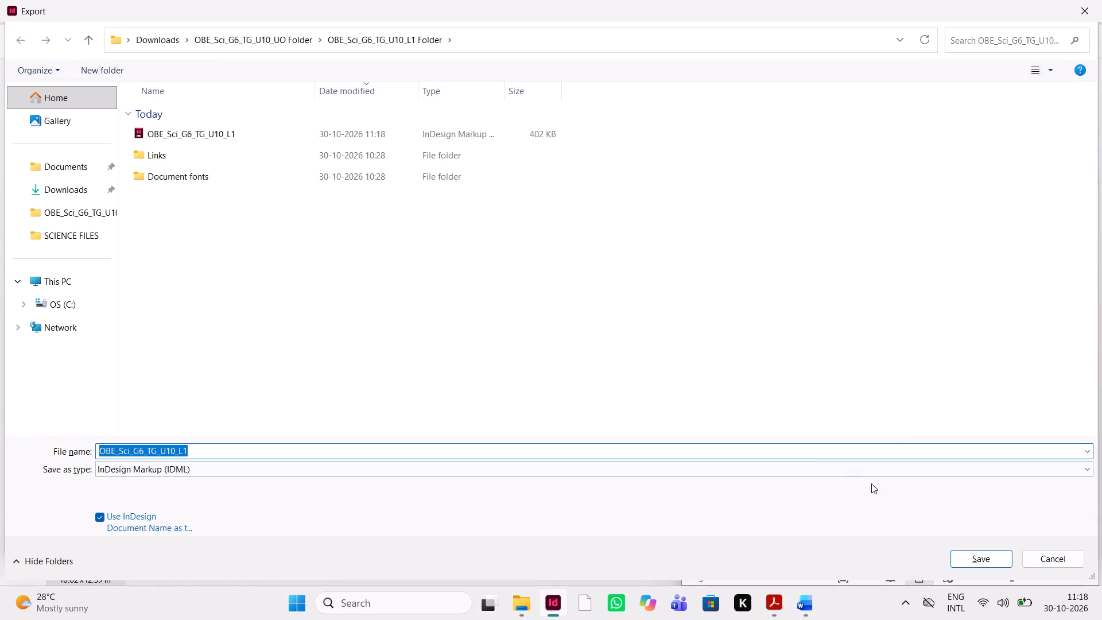
pyautogui.click(975, 554)
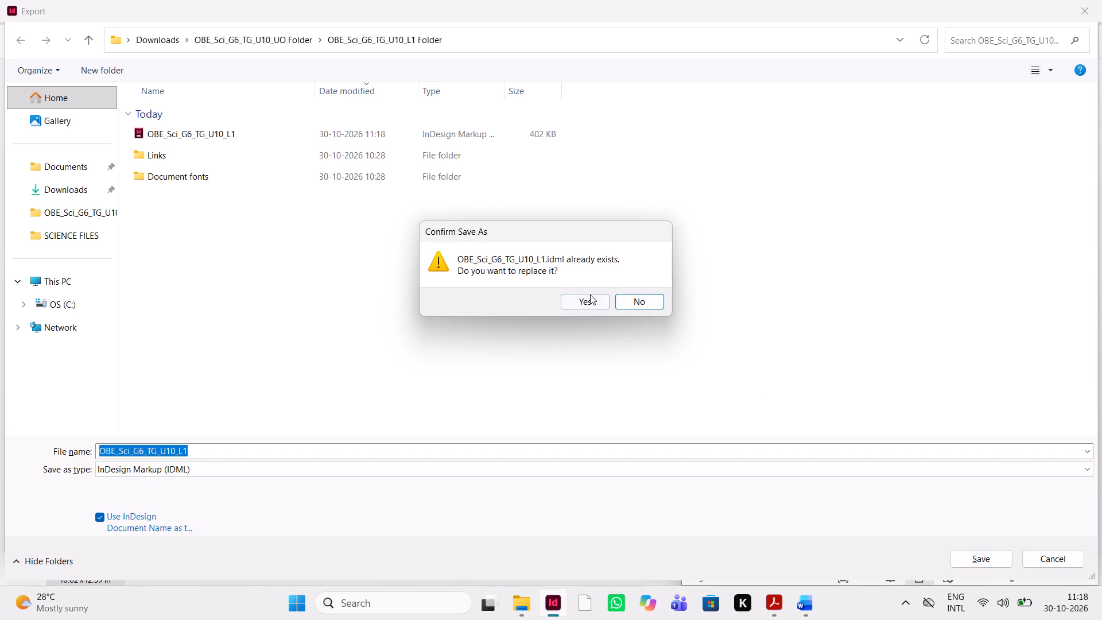
pyautogui.click(589, 293)
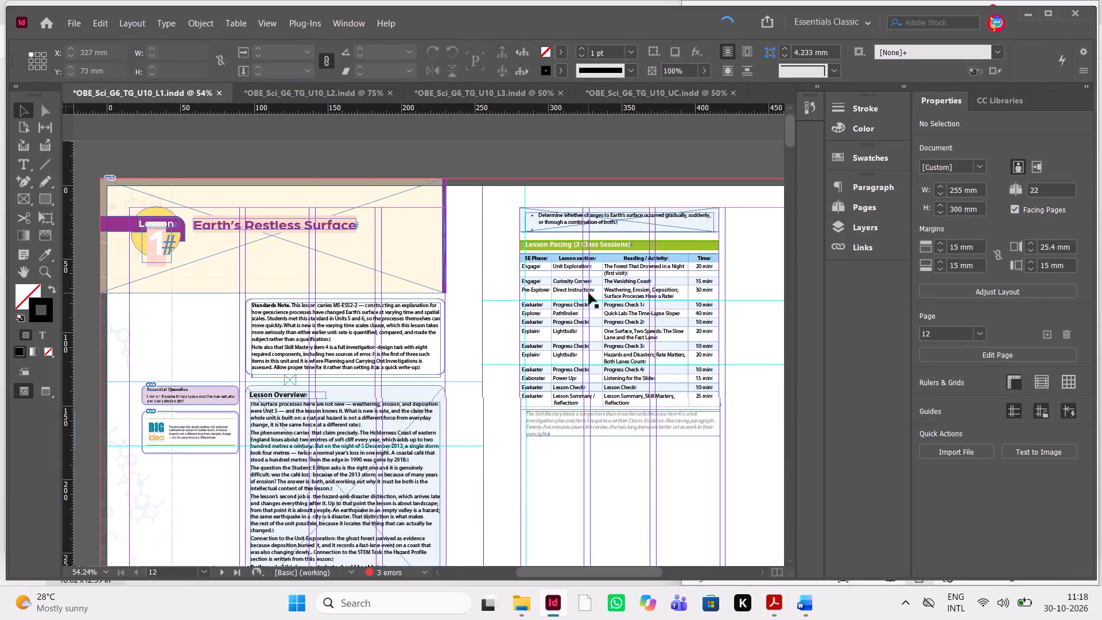
# Export the L1 layout as Adobe PDF (Print) with the High Quality Print preset, replacing OBE_Sci_G6_TG_U10_L1.pdf and accepting the missing font.
pyautogui.hotkey('ctrl', 'e')
pyautogui.moveTo(589, 293); pyautogui.dragTo(766, 393)
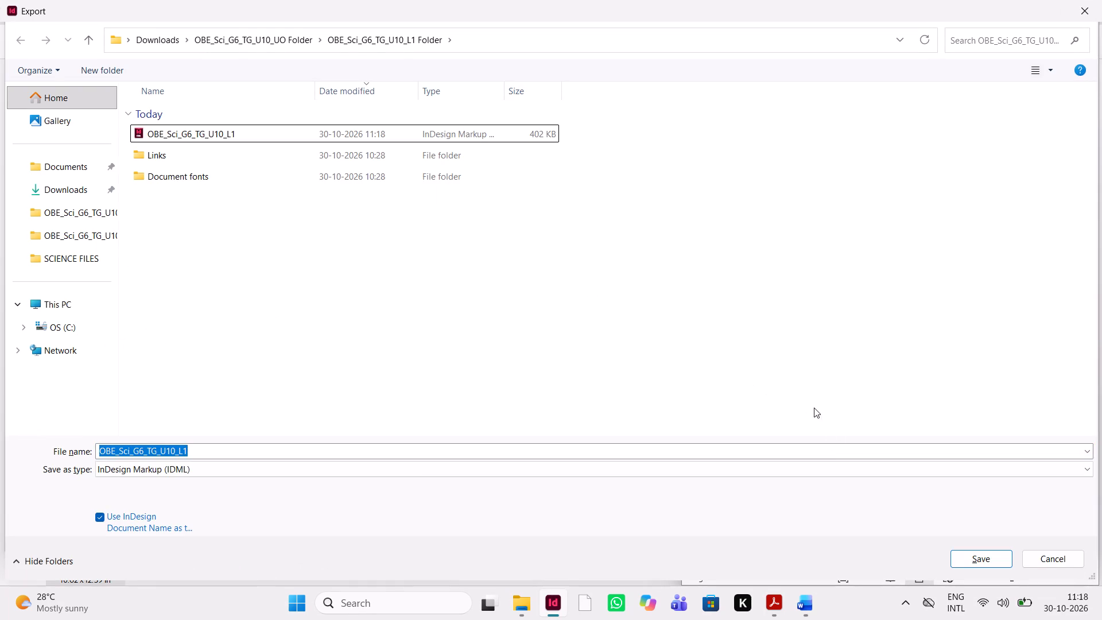
pyautogui.click(823, 466)
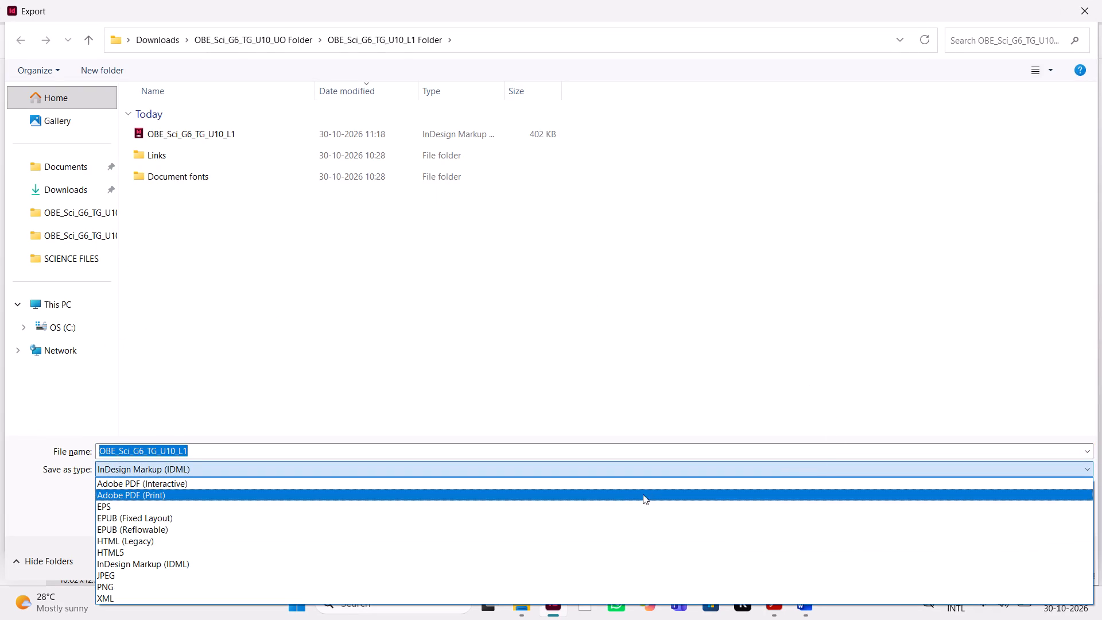
pyautogui.click(626, 497)
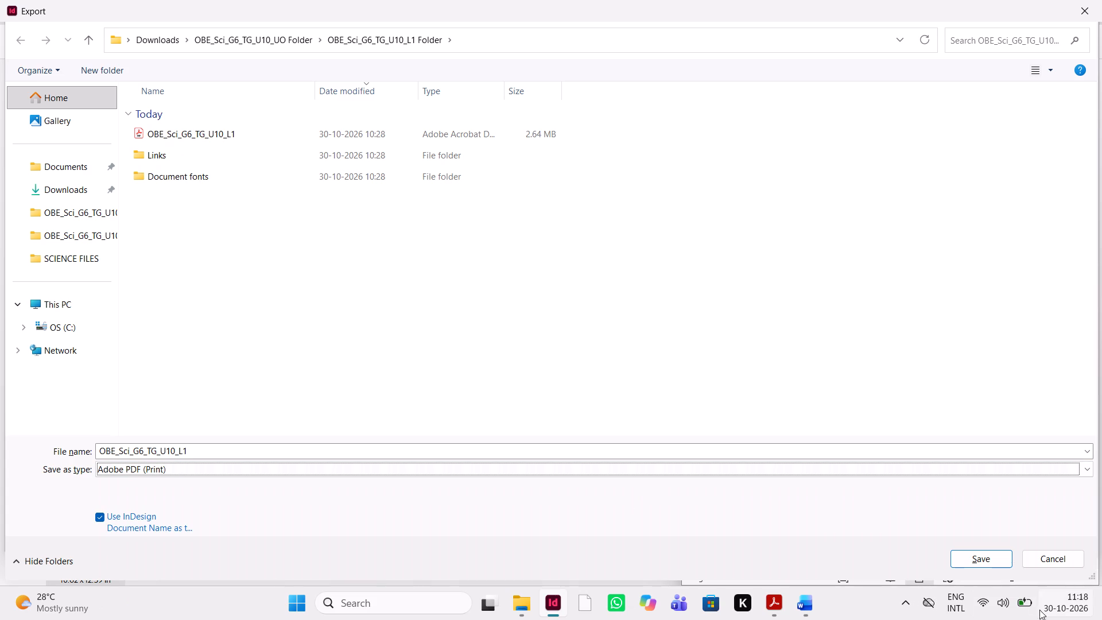
pyautogui.click(1000, 563)
pyautogui.moveTo(1000, 563); pyautogui.dragTo(820, 376)
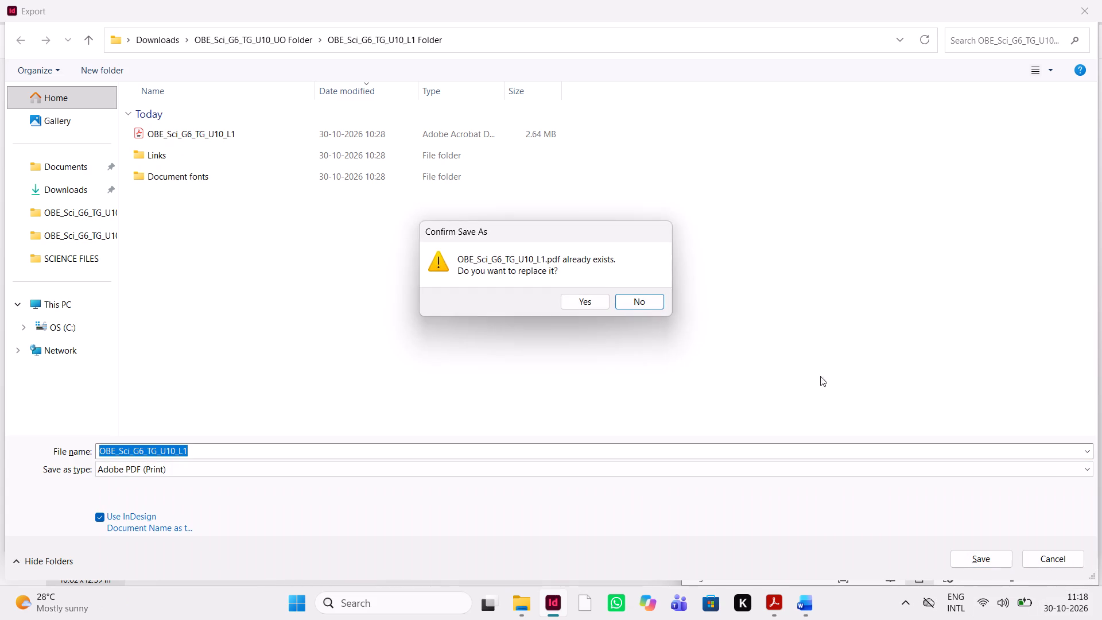
pyautogui.moveTo(820, 376); pyautogui.dragTo(592, 298)
pyautogui.click(592, 298)
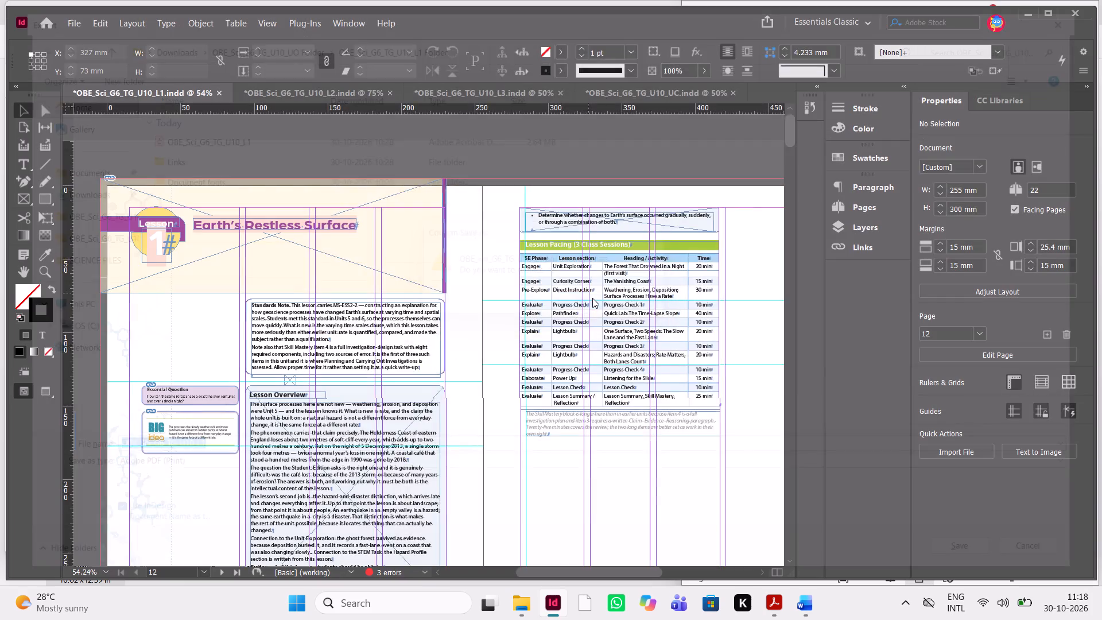
pyautogui.click(687, 502)
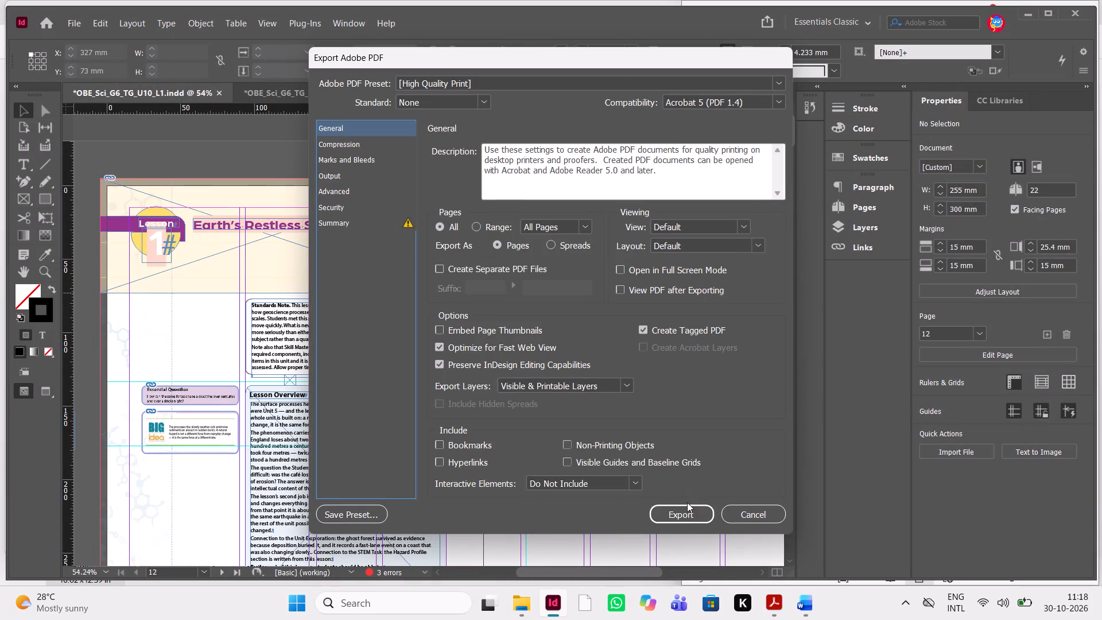
pyautogui.click(686, 507)
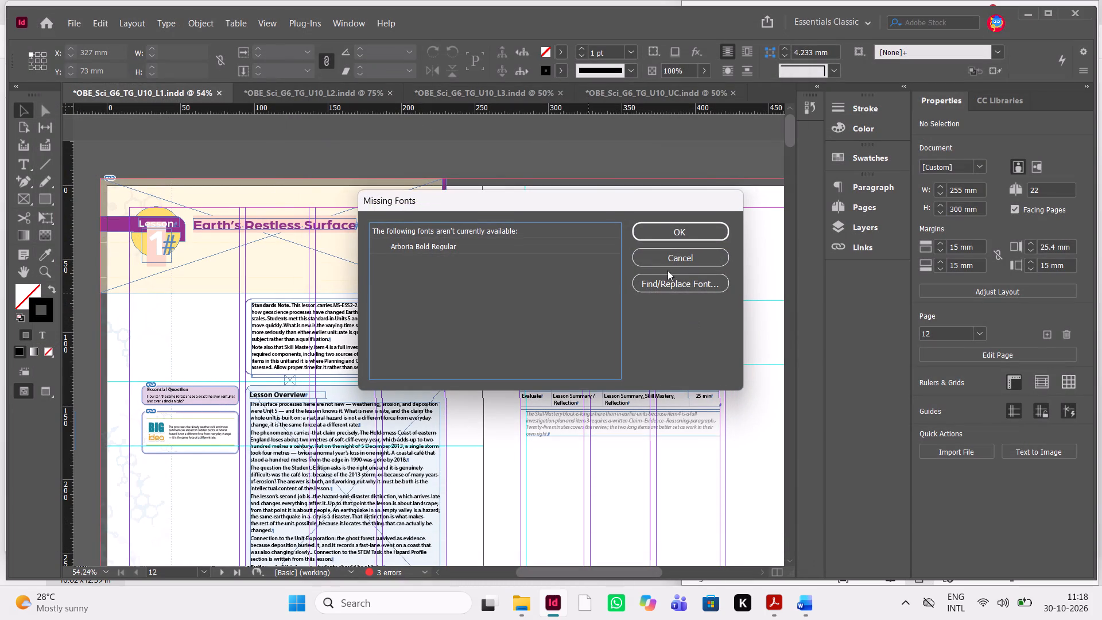
pyautogui.click(700, 227)
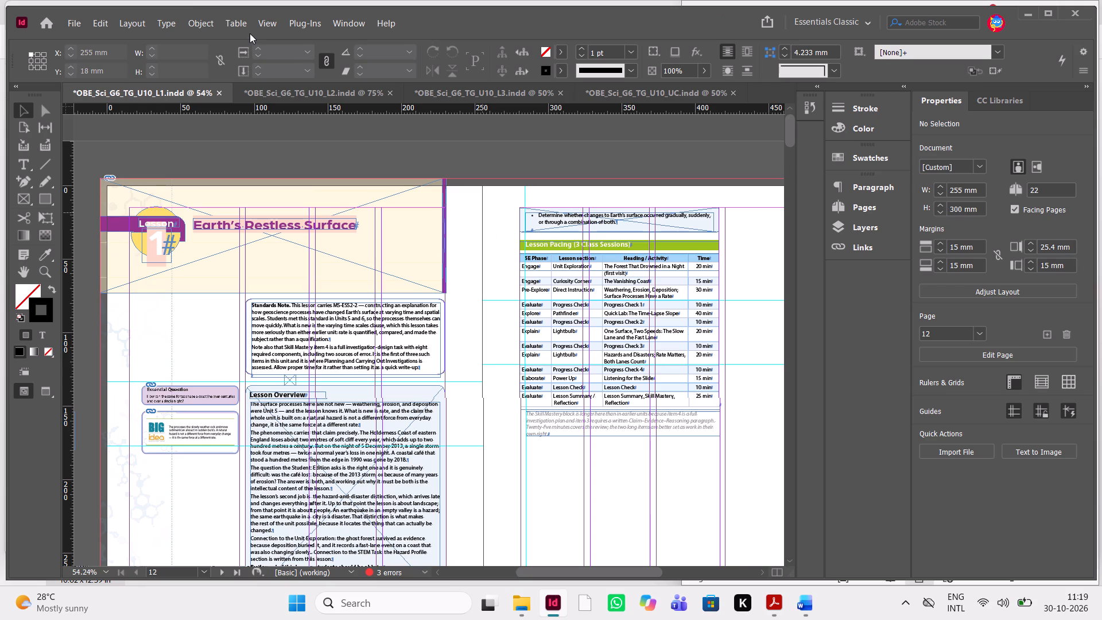
# Close the OBE_Sci_G6_TG_U10_L1 document, saving its changes.
pyautogui.click(219, 94)
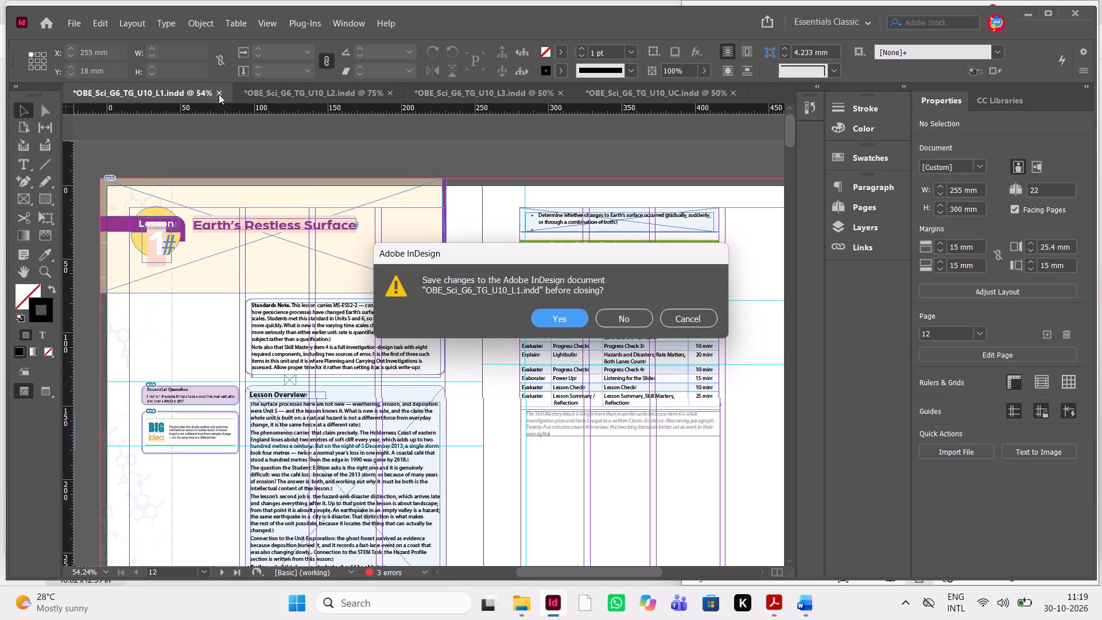
pyautogui.click(557, 317)
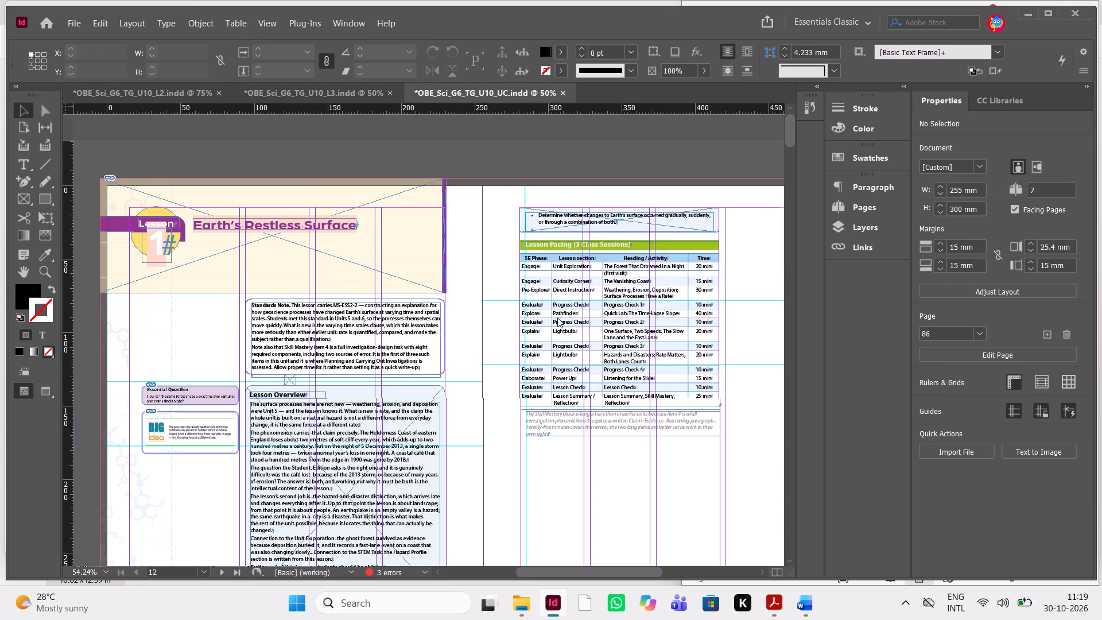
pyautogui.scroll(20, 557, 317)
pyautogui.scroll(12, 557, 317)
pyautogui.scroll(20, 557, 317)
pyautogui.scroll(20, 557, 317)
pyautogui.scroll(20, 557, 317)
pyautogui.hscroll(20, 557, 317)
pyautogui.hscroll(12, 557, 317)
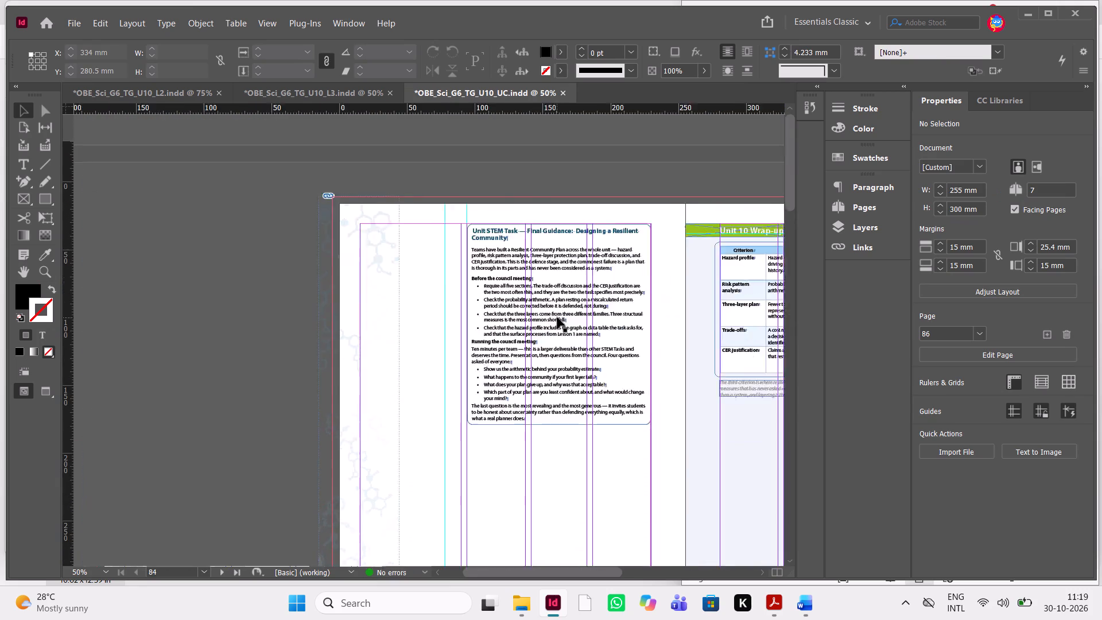
# Save the L2 layout as an InDesign 2026 document, replacing OBE_Sci_G6_TG_U10_L2.indd in the L2 folder.
pyautogui.click(190, 94)
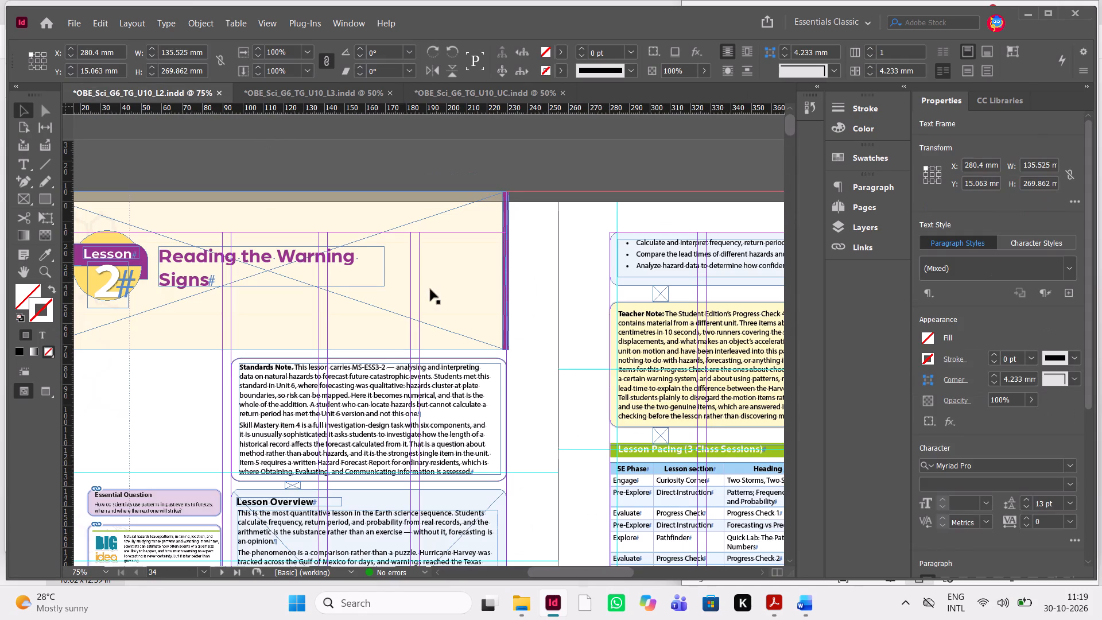
pyautogui.hotkey('ctrl', '-')
pyautogui.hotkey('ctrl', '-')
pyautogui.hotkey('ctrl', '-')
pyautogui.hotkey('ctrl', '=')
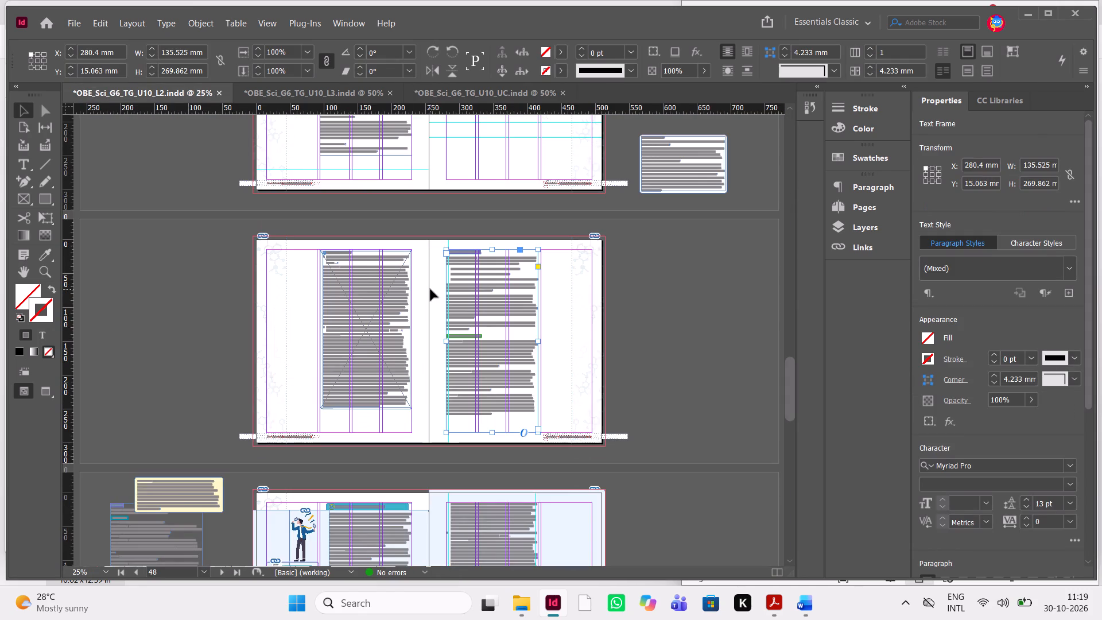
pyautogui.scroll(9, 430, 289)
pyautogui.hotkey('ctrl', '=')
pyautogui.scroll(5, 430, 289)
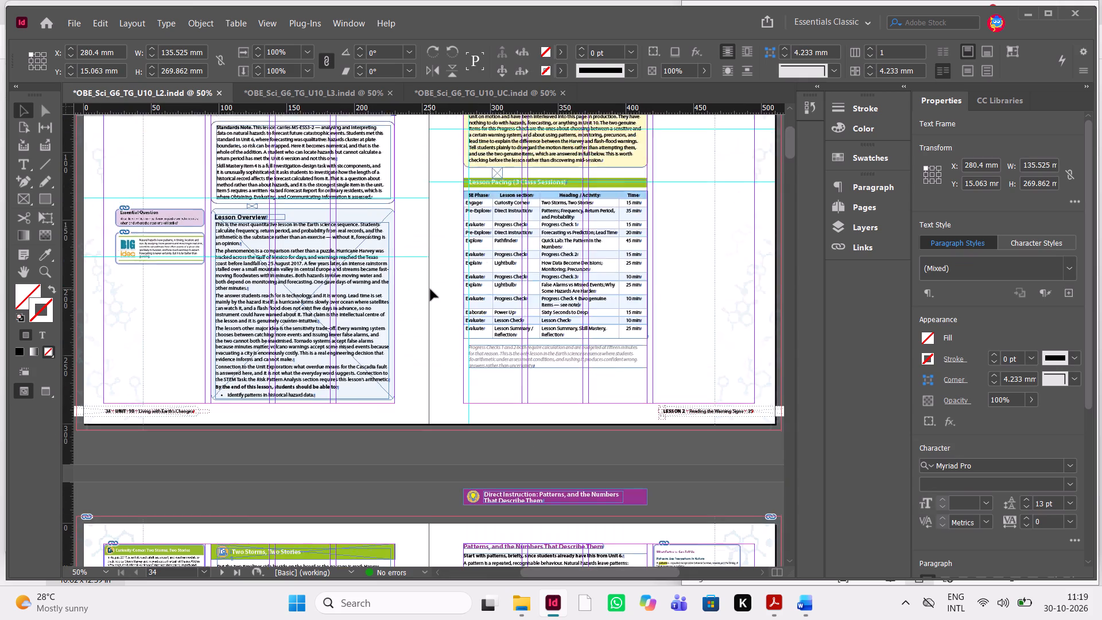
pyautogui.scroll(3, 430, 289)
pyautogui.hotkey('ctrl', 'shift', 's')
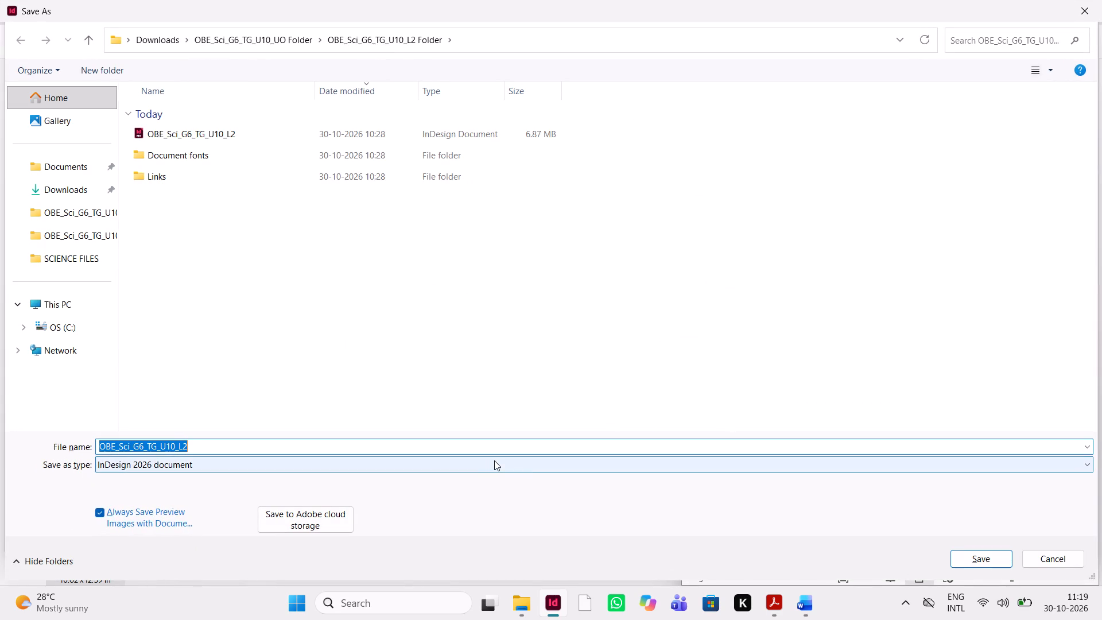
pyautogui.click(974, 562)
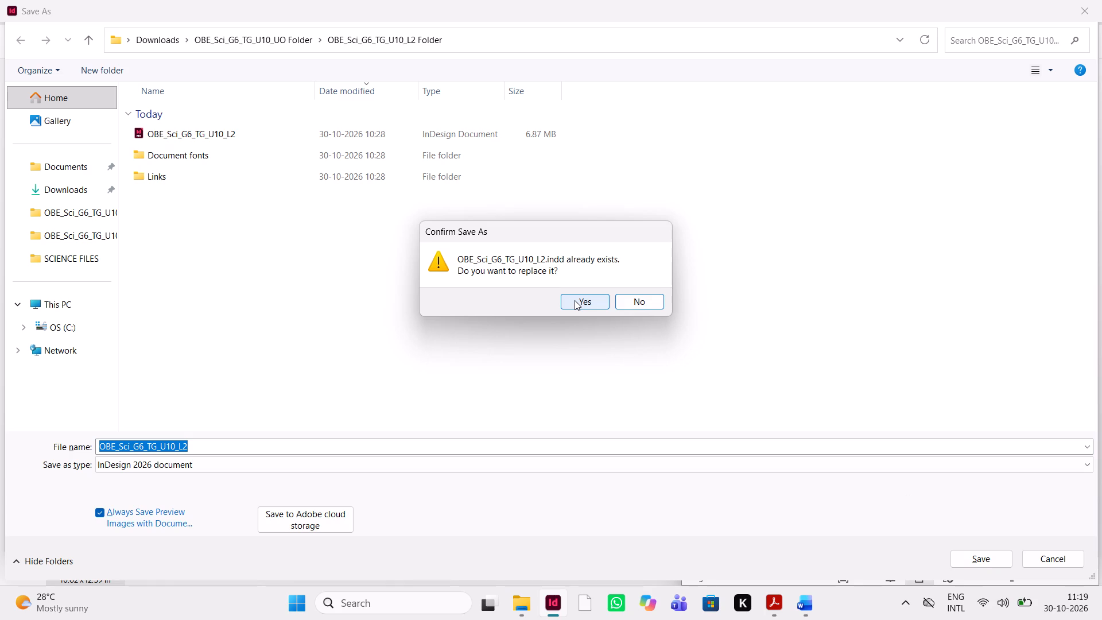
pyautogui.click(575, 300)
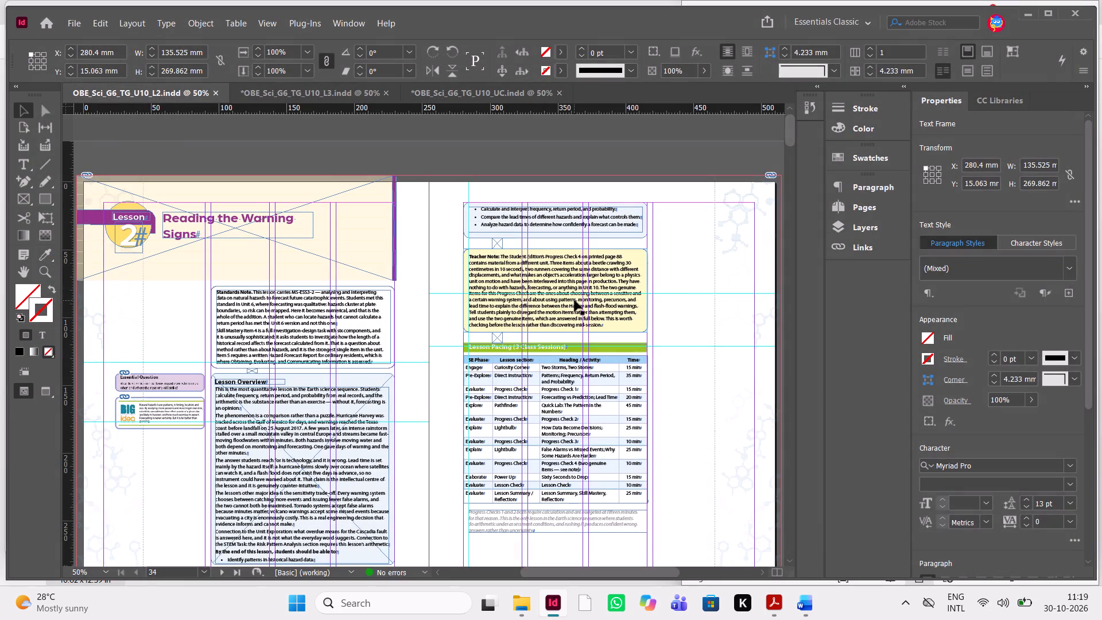
# Save the L2 layout in InDesign CS4 or later (IDML) format, replacing OBE_Sci_G6_TG_U10_L2.idml in the L2 folder.
pyautogui.hotkey('ctrl', 'shift', 's')
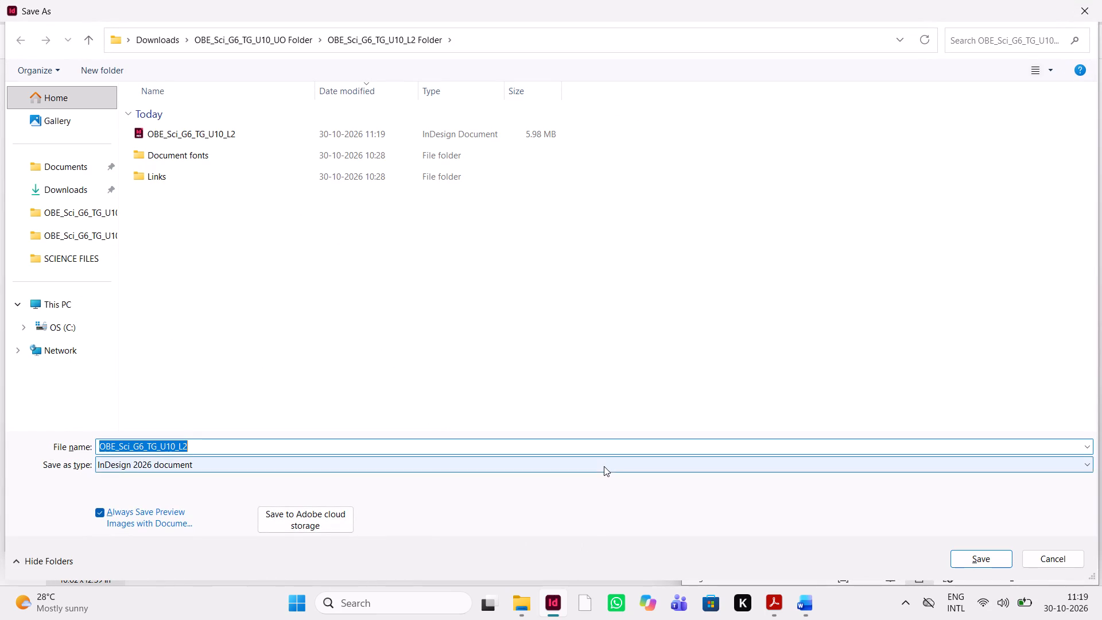
pyautogui.click(604, 466)
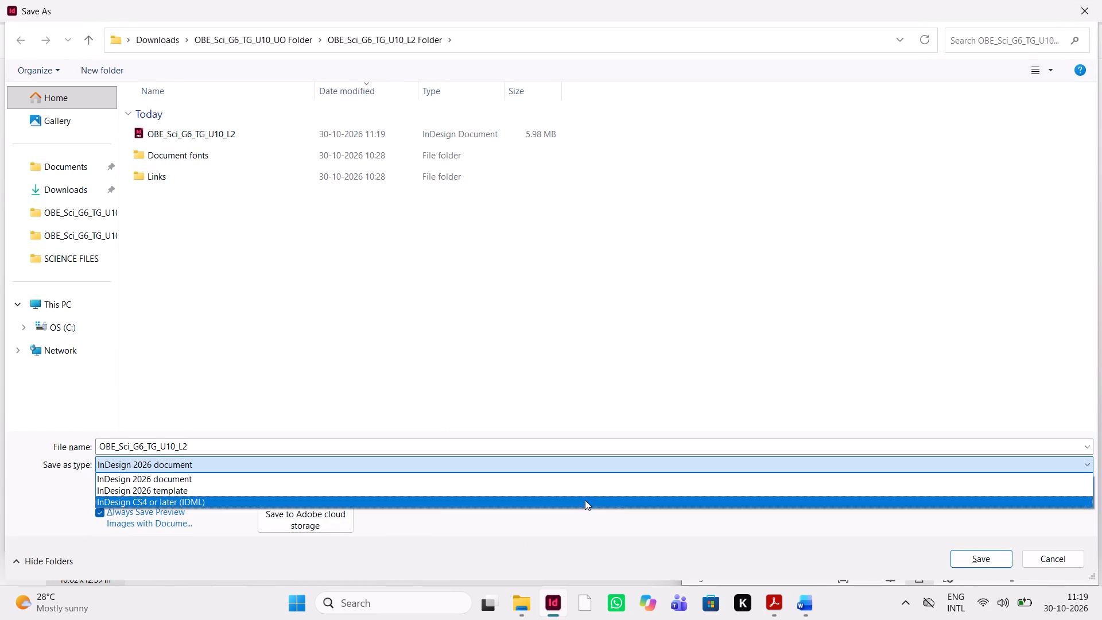
pyautogui.click(584, 502)
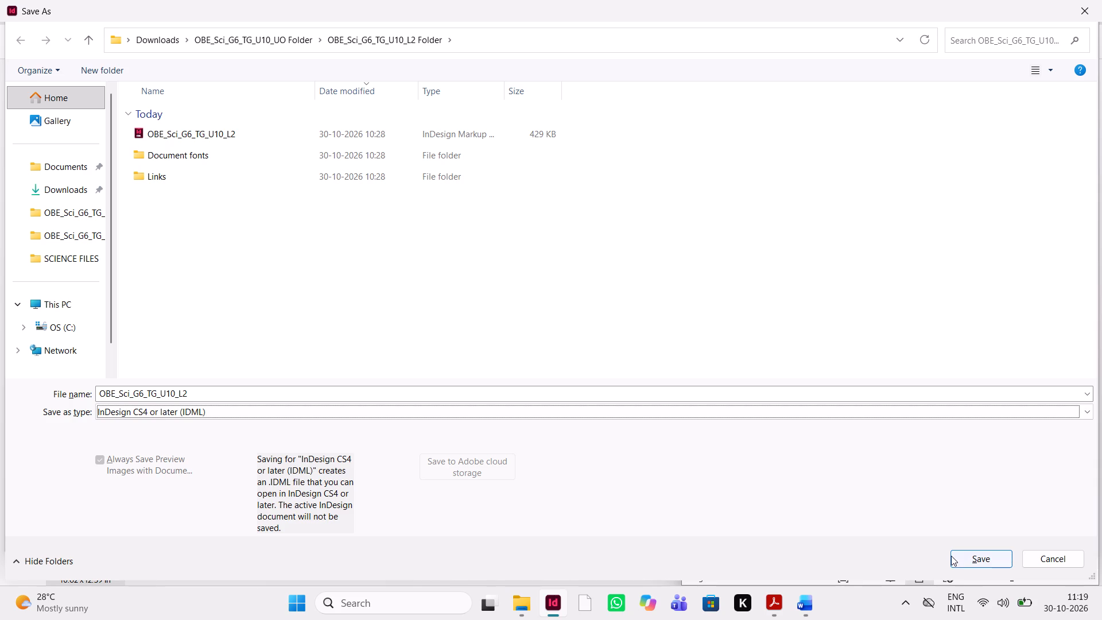
pyautogui.click(951, 556)
pyautogui.click(572, 300)
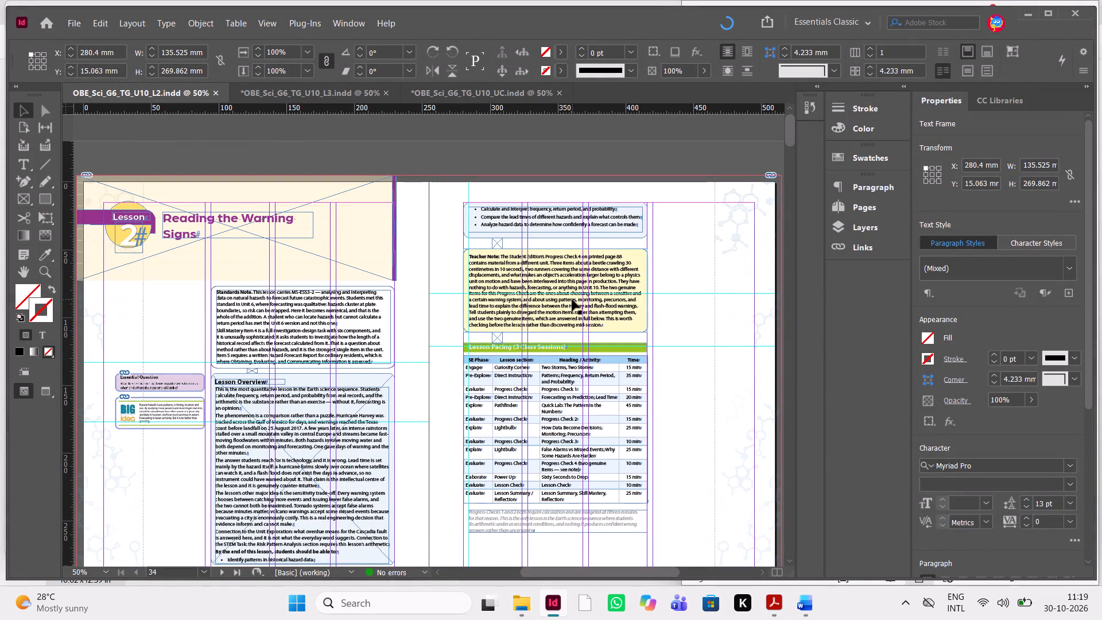
# Export the L2 layout as Adobe PDF (Print) with the High Quality Print preset, replacing OBE_Sci_G6_TG_U10_L2.pdf.
pyautogui.hotkey('ctrl', 'e')
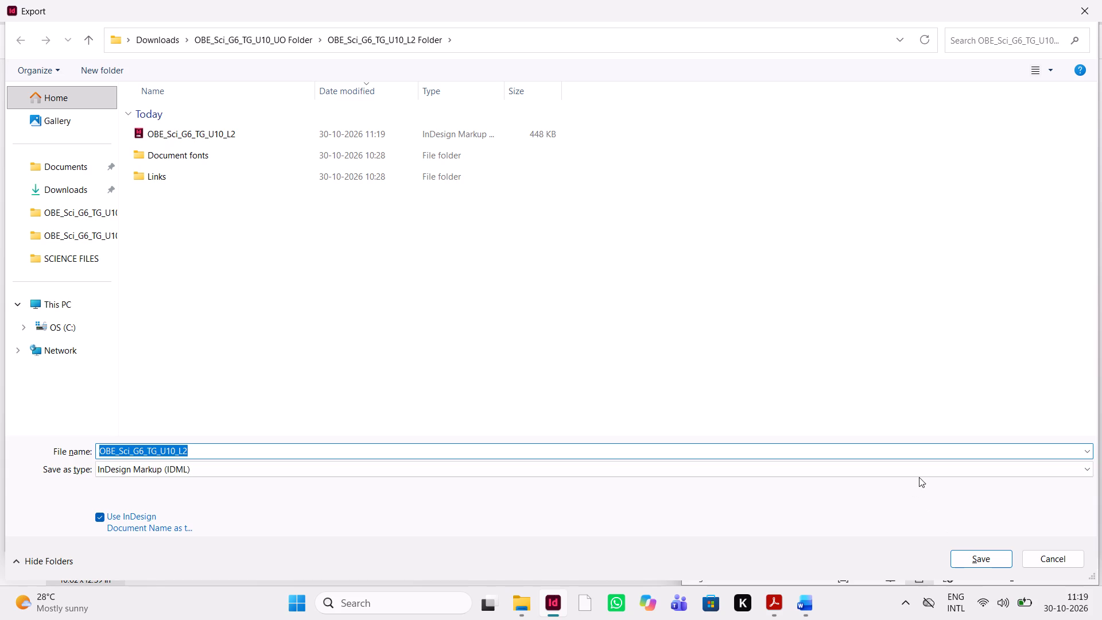
pyautogui.click(925, 474)
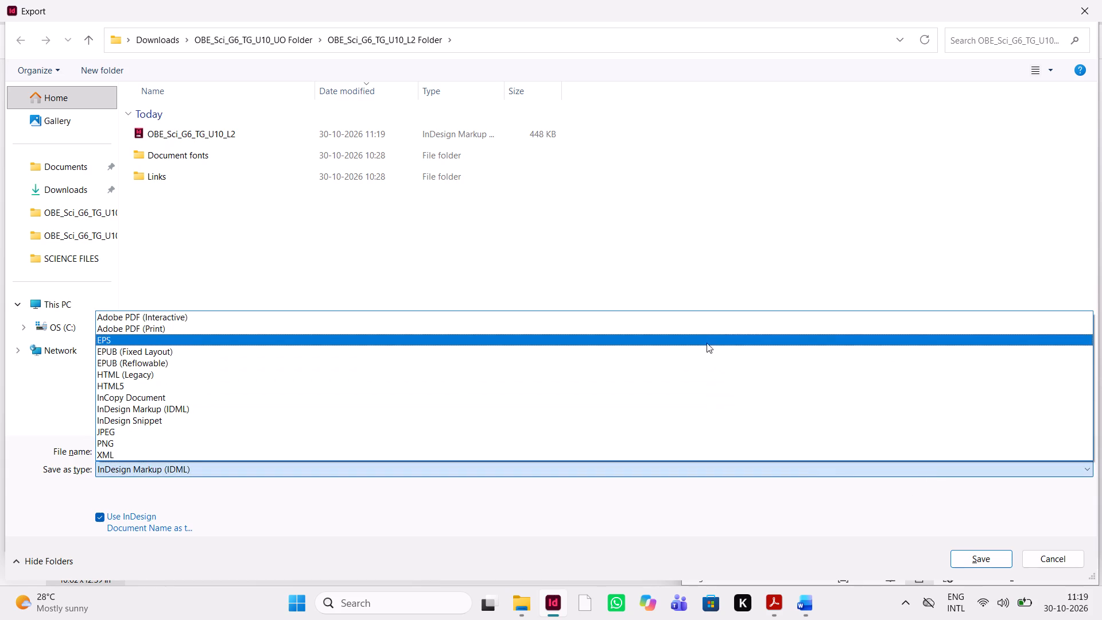
pyautogui.click(705, 332)
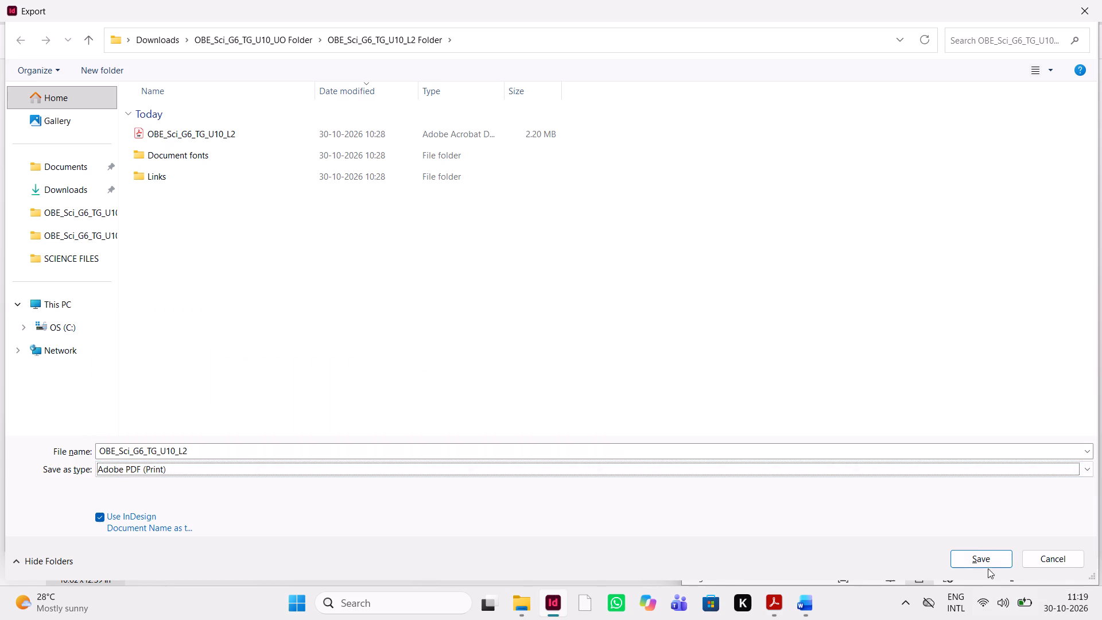
pyautogui.click(981, 560)
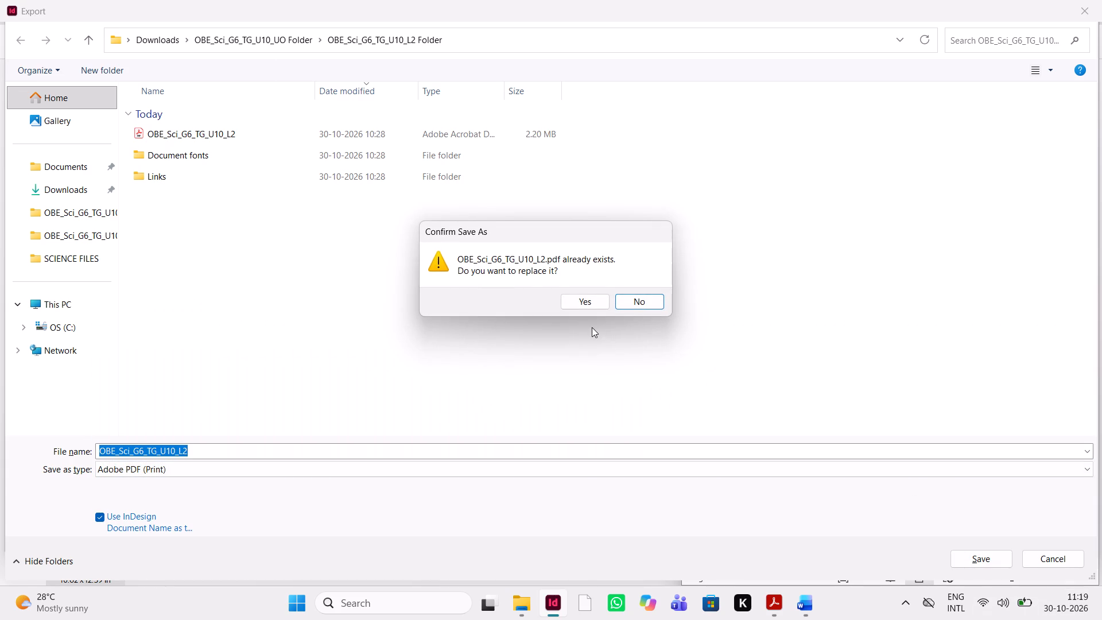
pyautogui.click(579, 305)
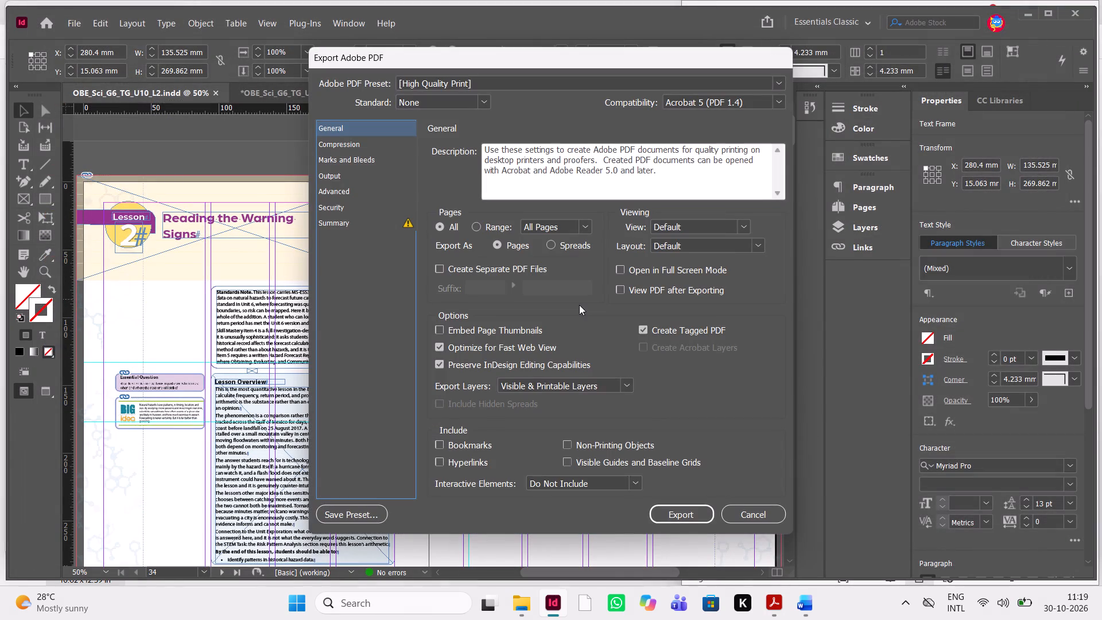
pyautogui.click(685, 510)
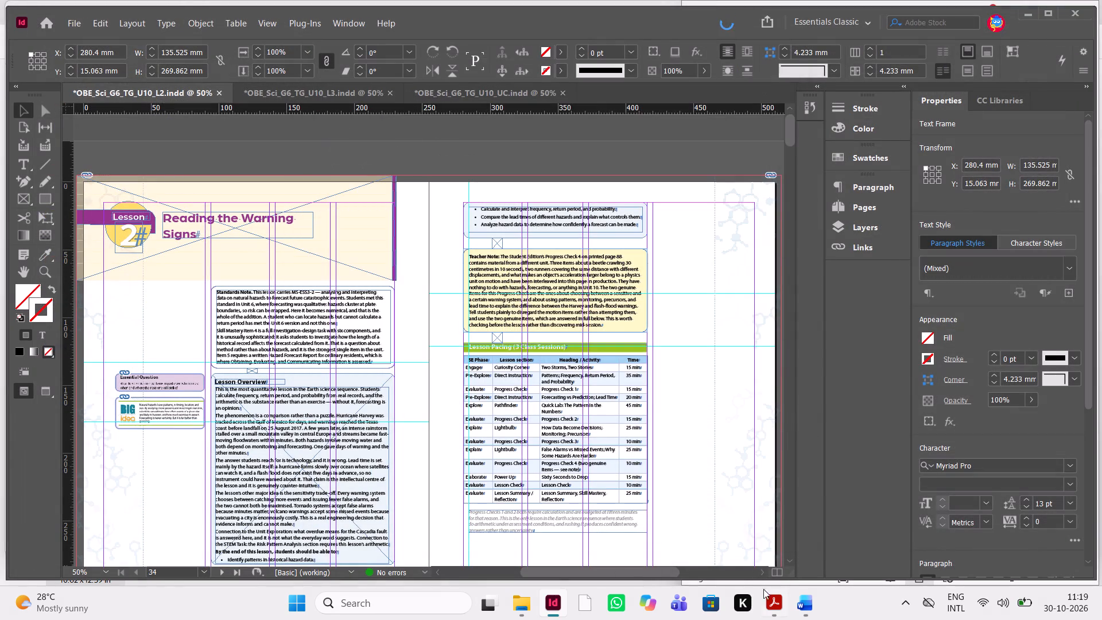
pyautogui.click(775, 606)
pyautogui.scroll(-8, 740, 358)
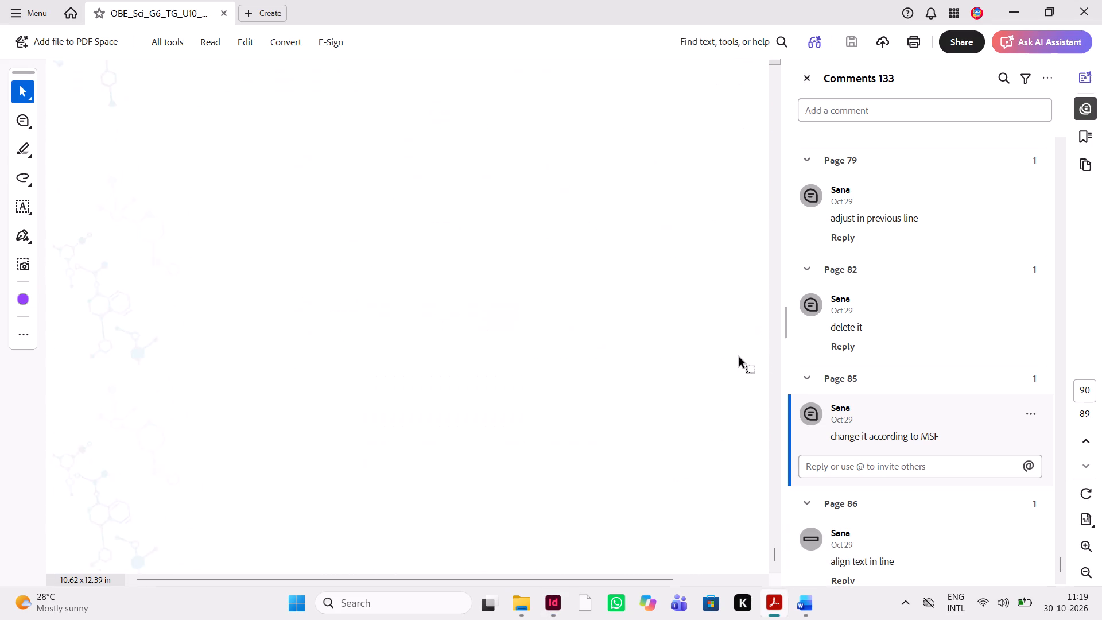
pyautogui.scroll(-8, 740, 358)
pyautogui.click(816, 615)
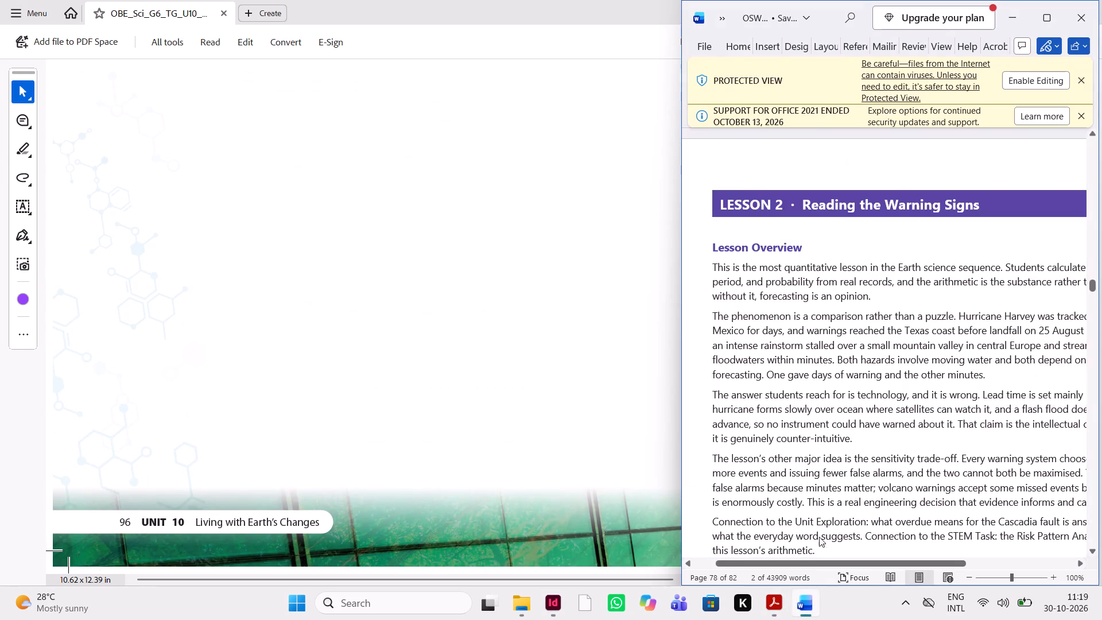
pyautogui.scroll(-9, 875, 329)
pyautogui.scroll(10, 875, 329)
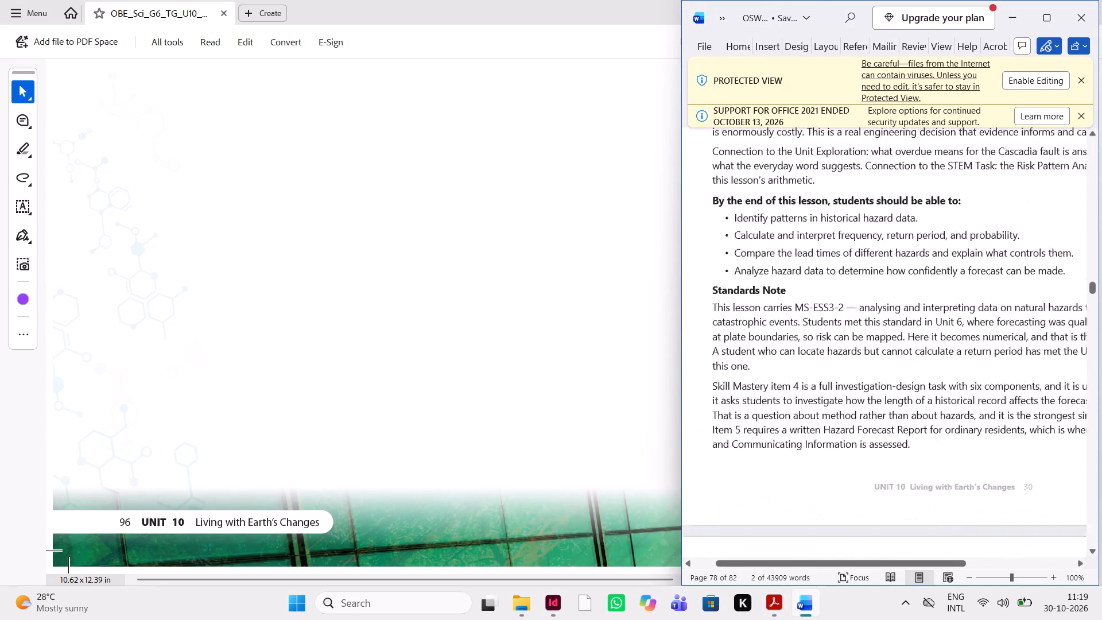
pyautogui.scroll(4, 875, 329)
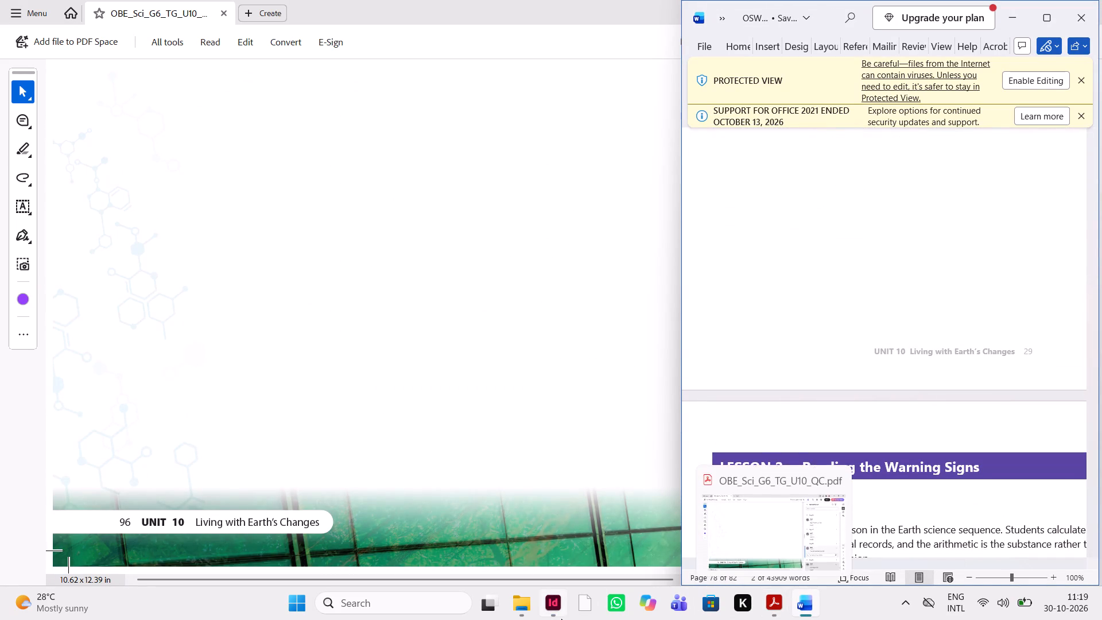
# Switch back to InDesign and close the OBE_Sci_G6_TG_U10_L2 document, saving its changes.
pyautogui.click(550, 602)
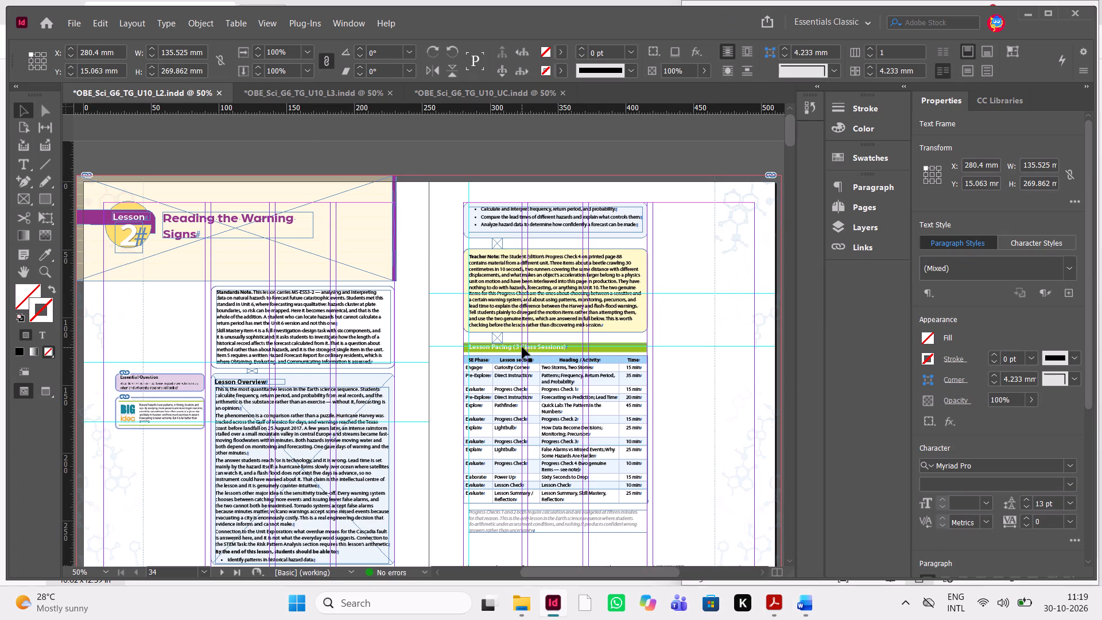
pyautogui.click(221, 96)
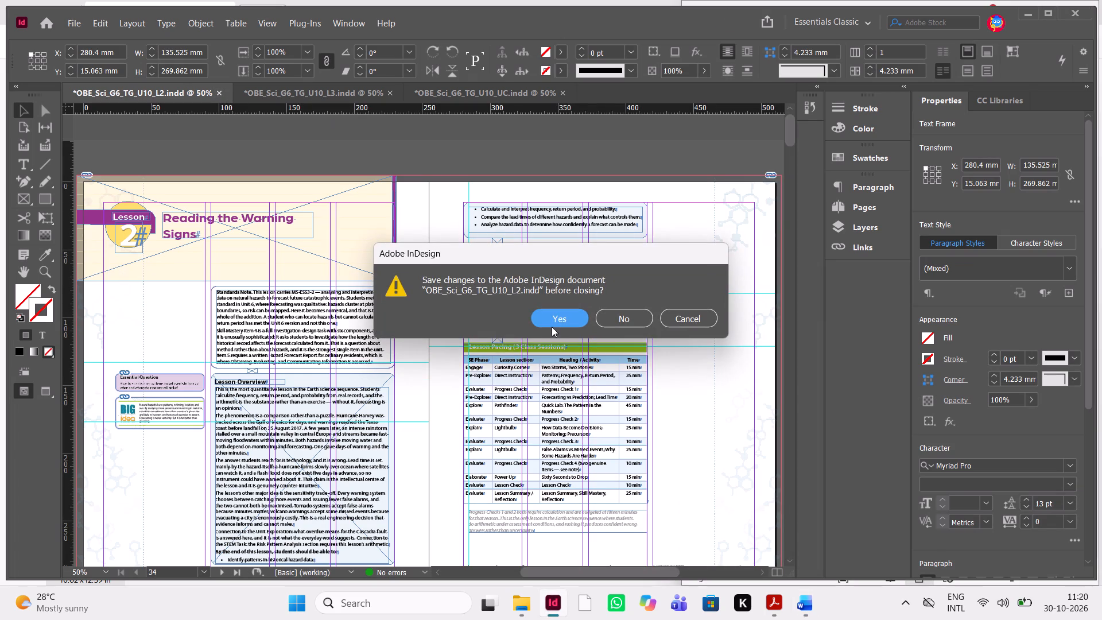
pyautogui.click(560, 325)
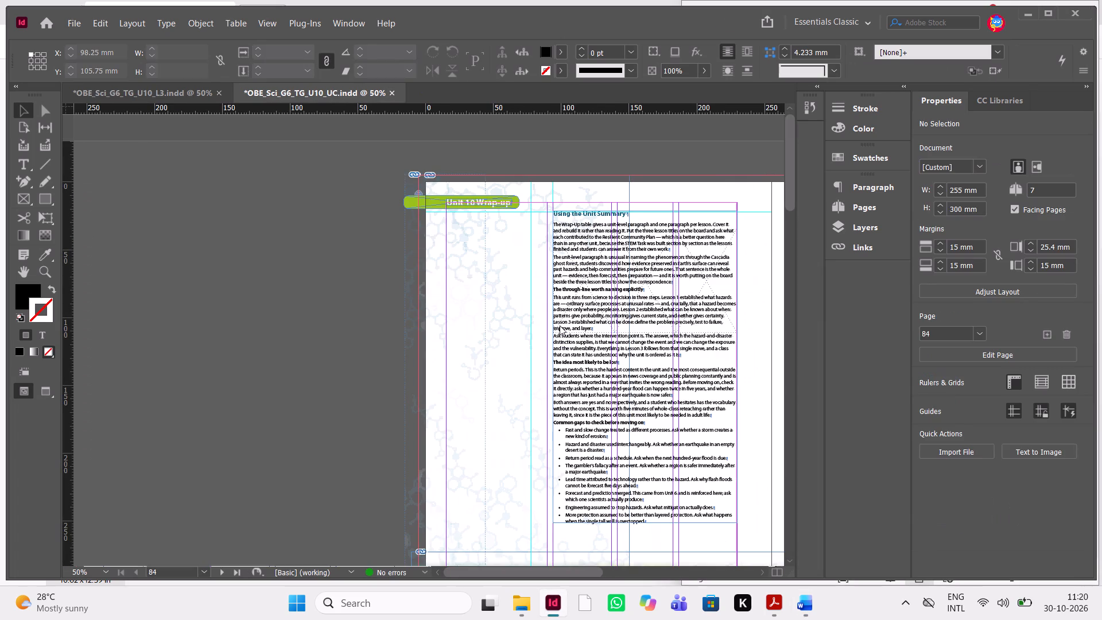
# Save the L3 layout as an InDesign 2026 document, replacing OBE_Sci_G6_TG_U10_L3.indd in the L3 folder.
pyautogui.click(173, 88)
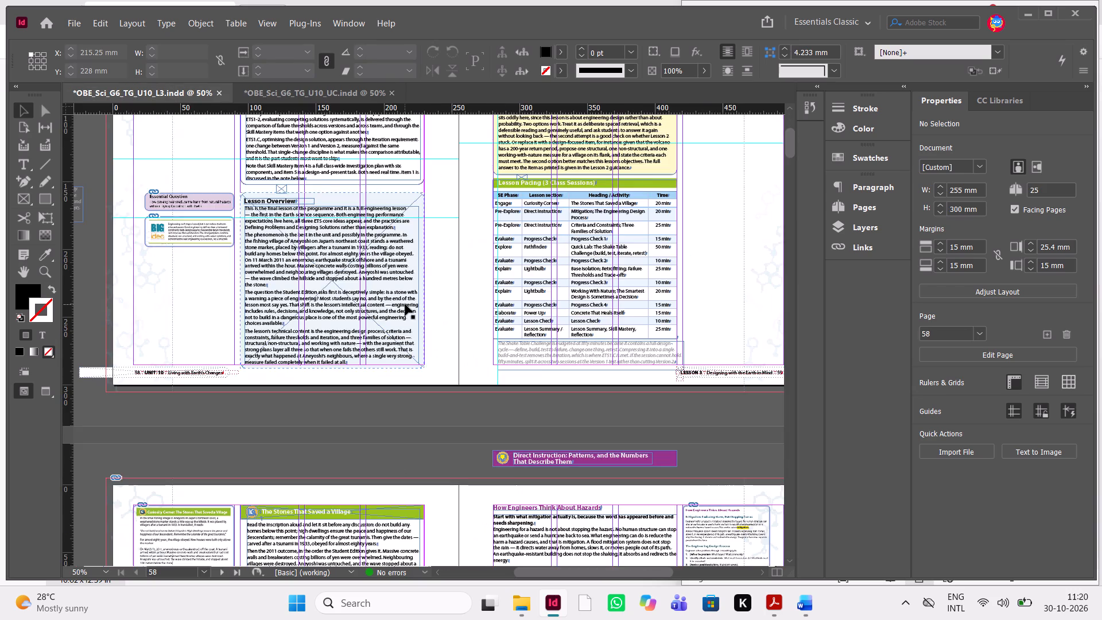
pyautogui.scroll(14, 405, 304)
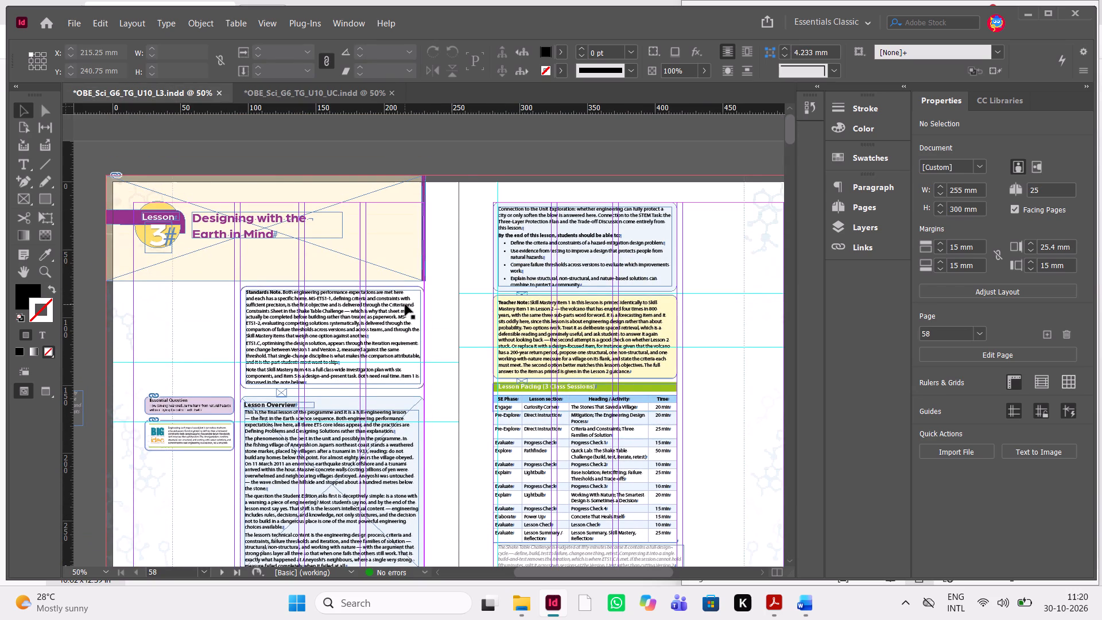
pyautogui.hotkey('ctrl', 'shift', 's')
pyautogui.keyDown('ctrl'); pyautogui.keyDown('shift'); pyautogui.click(405, 304); pyautogui.keyUp('shift'); pyautogui.keyUp('ctrl')
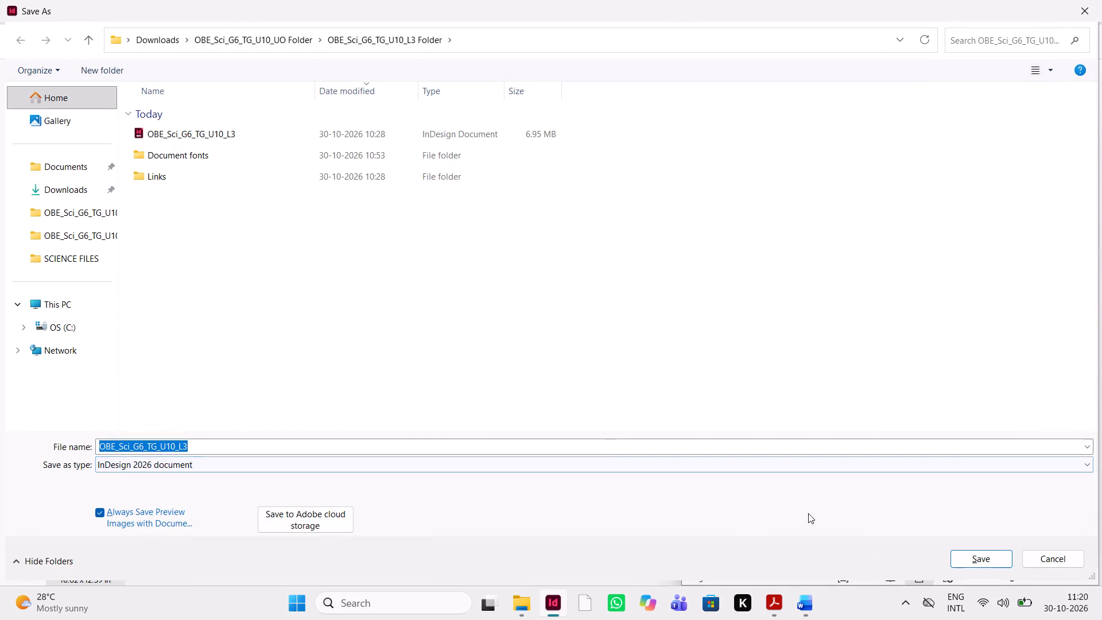
pyautogui.click(984, 563)
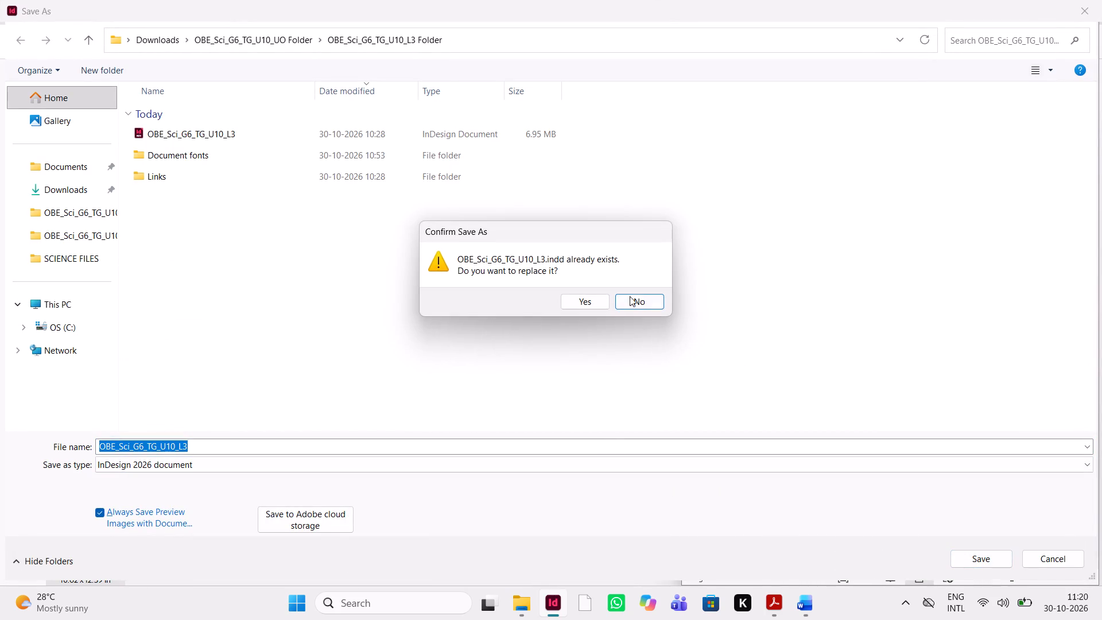
pyautogui.click(600, 300)
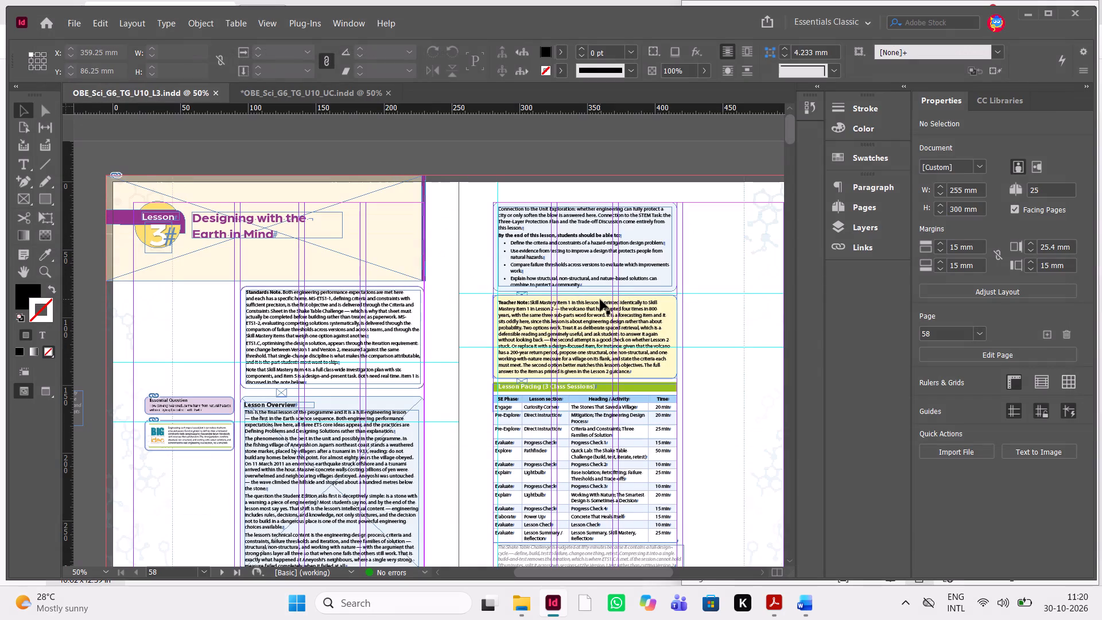
# Save the L3 layout in InDesign CS4 or later (IDML) format, replacing OBE_Sci_G6_TG_U10_L3.idml in the L3 folder.
pyautogui.hotkey('ctrl', 'shift', 's')
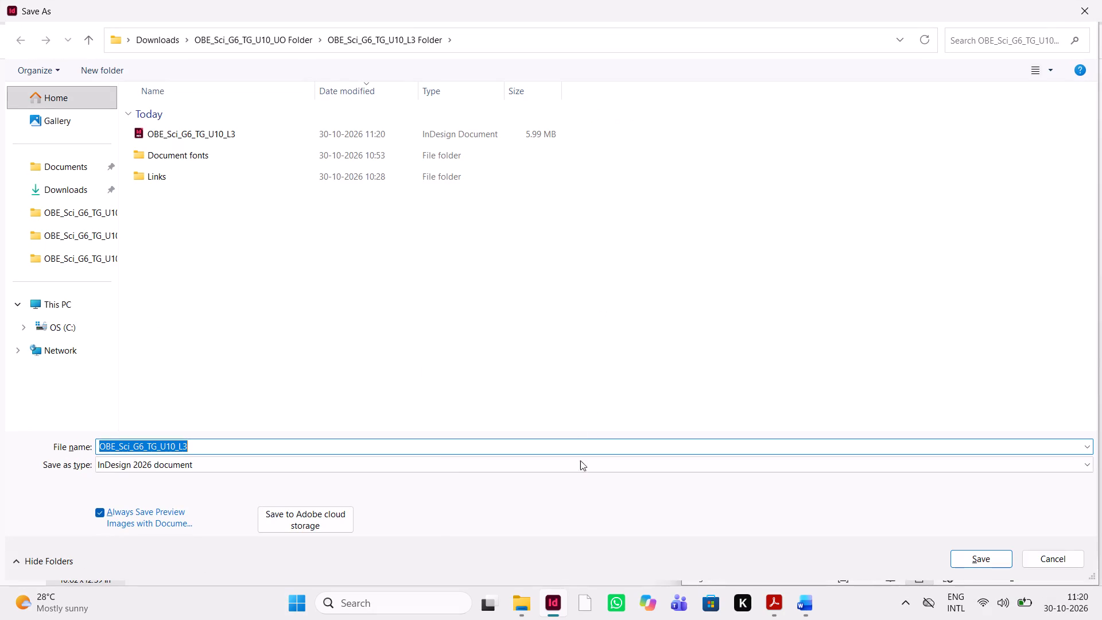
pyautogui.moveTo(580, 464); pyautogui.dragTo(556, 500)
pyautogui.click(556, 500)
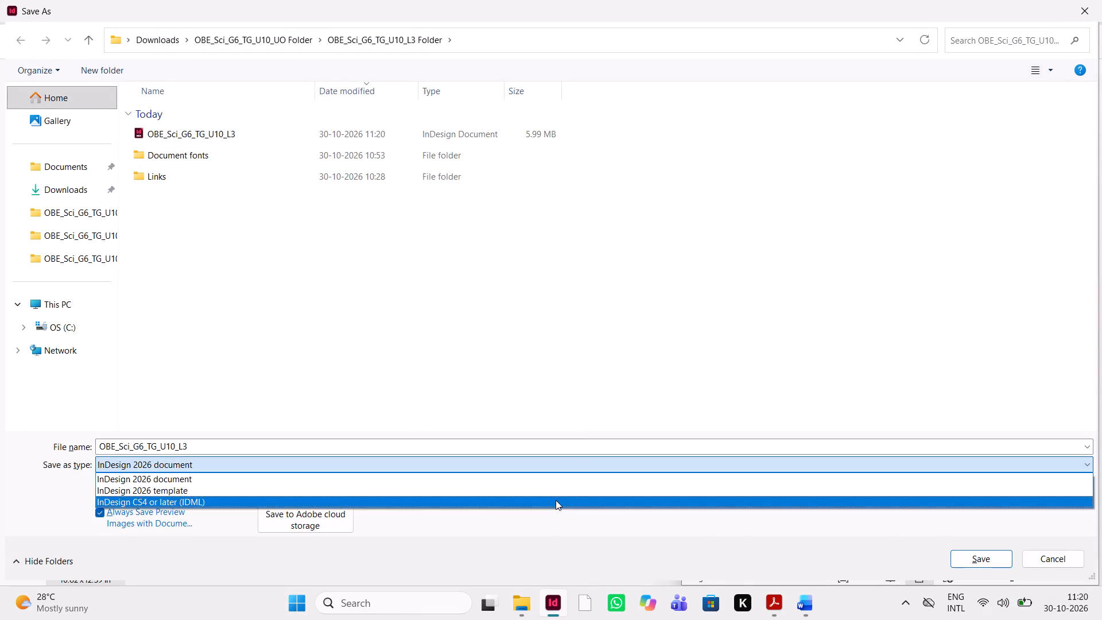
pyautogui.click(973, 559)
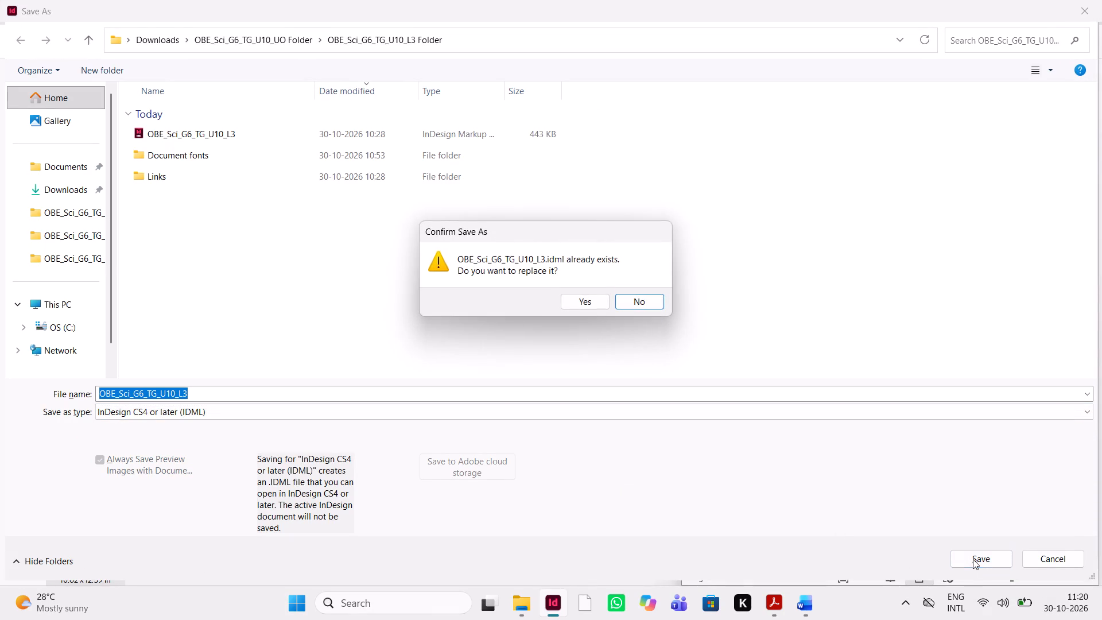
pyautogui.click(577, 300)
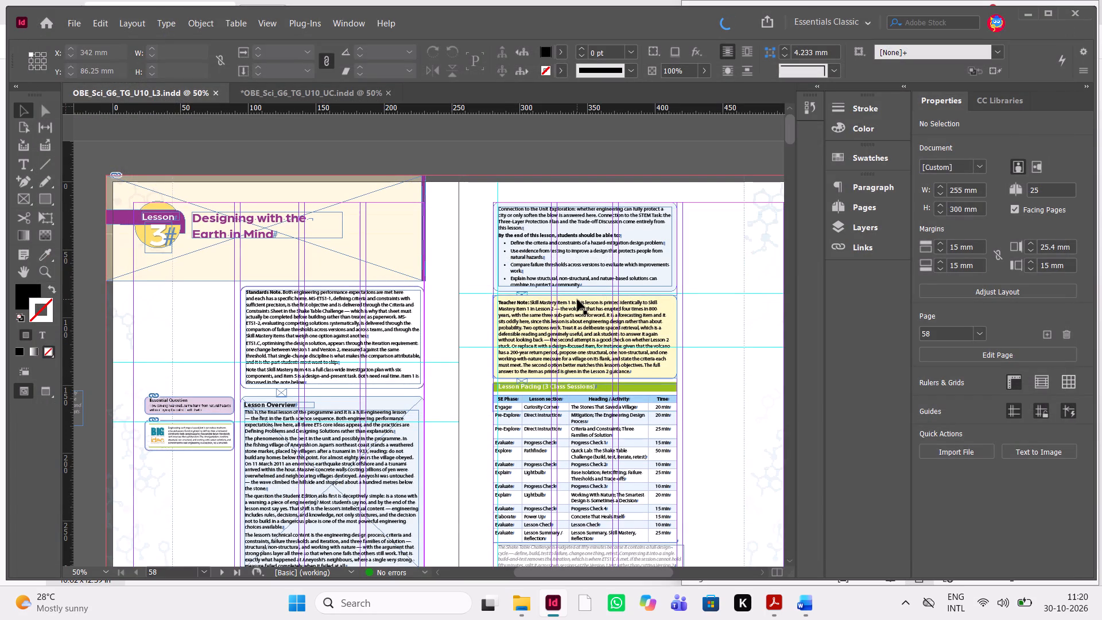
# Export the L3 layout as Adobe PDF (Print) with the High Quality Print preset, replacing OBE_Sci_G6_TG_U10_L3.pdf.
pyautogui.hotkey('ctrl', 'e')
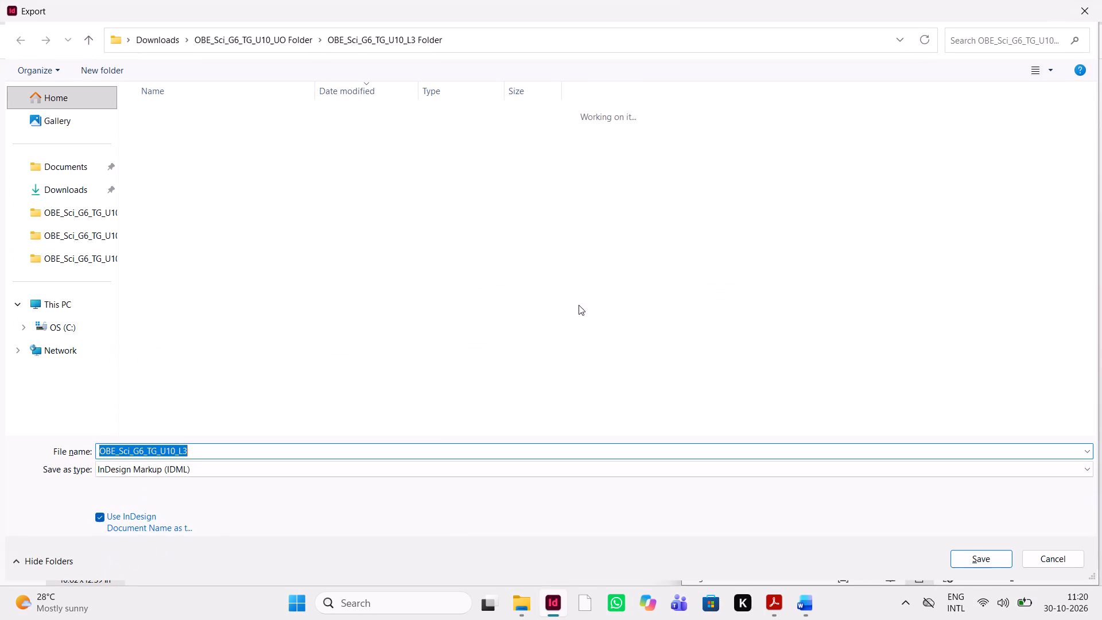
pyautogui.click(615, 467)
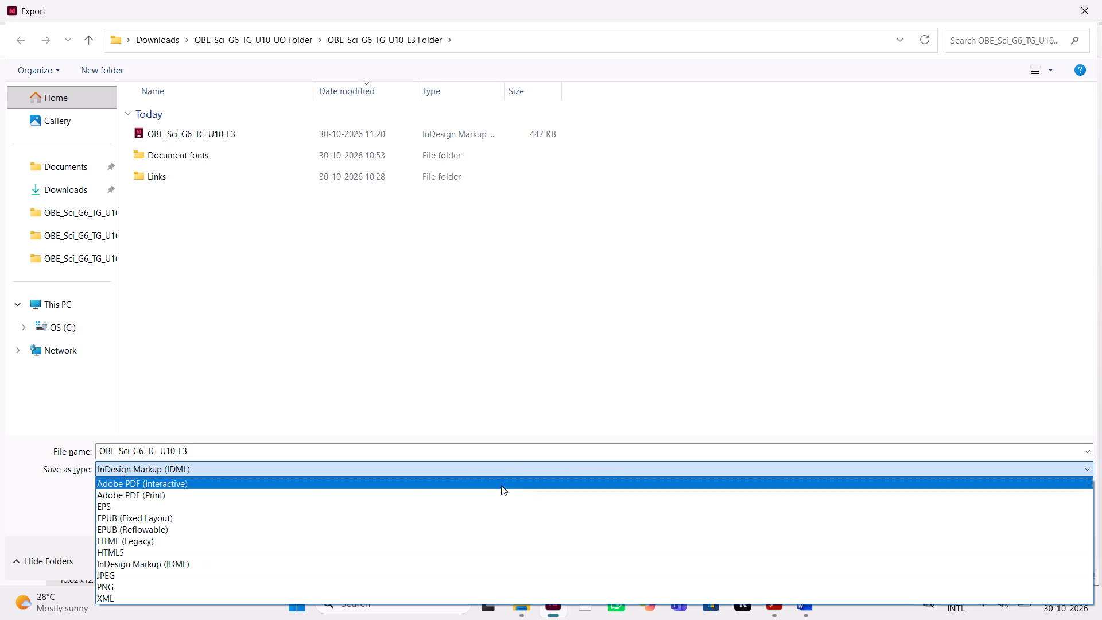
pyautogui.click(467, 493)
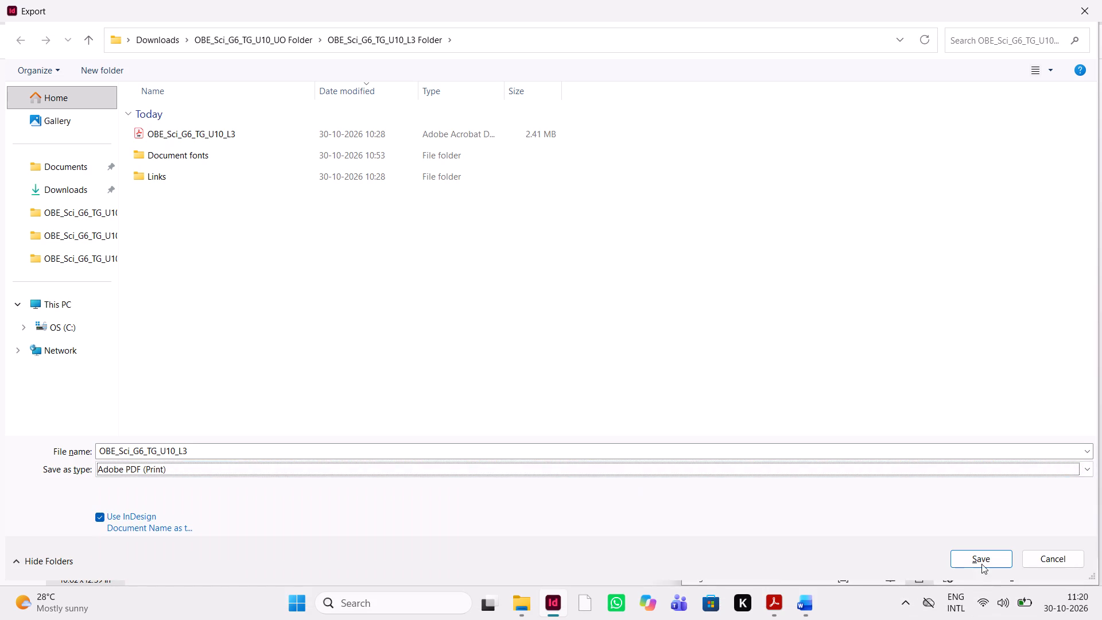
pyautogui.click(986, 561)
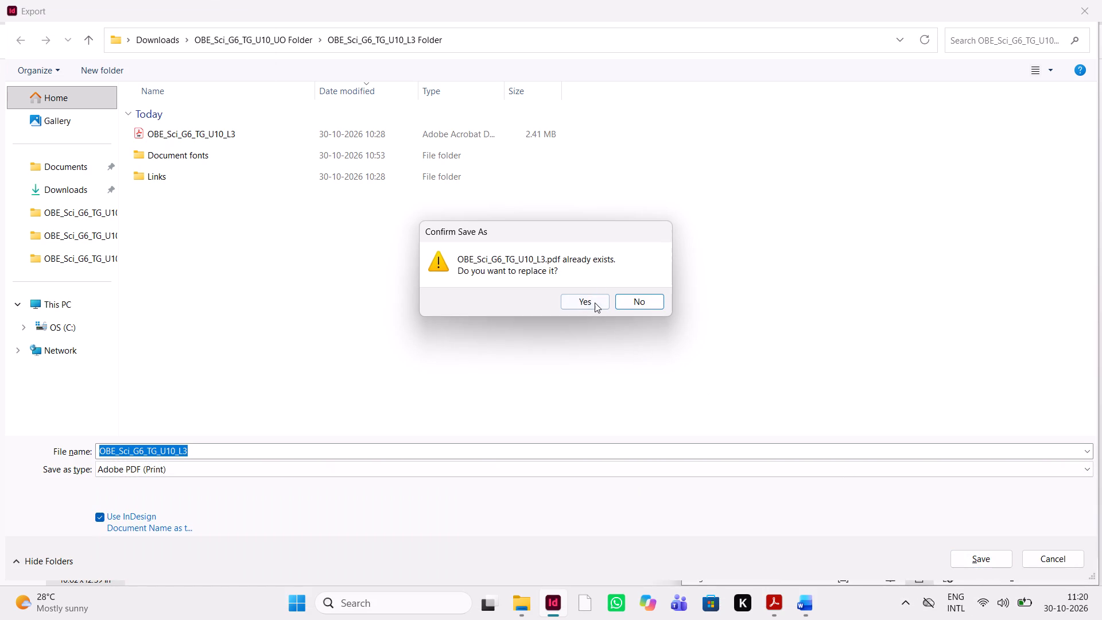
pyautogui.click(595, 303)
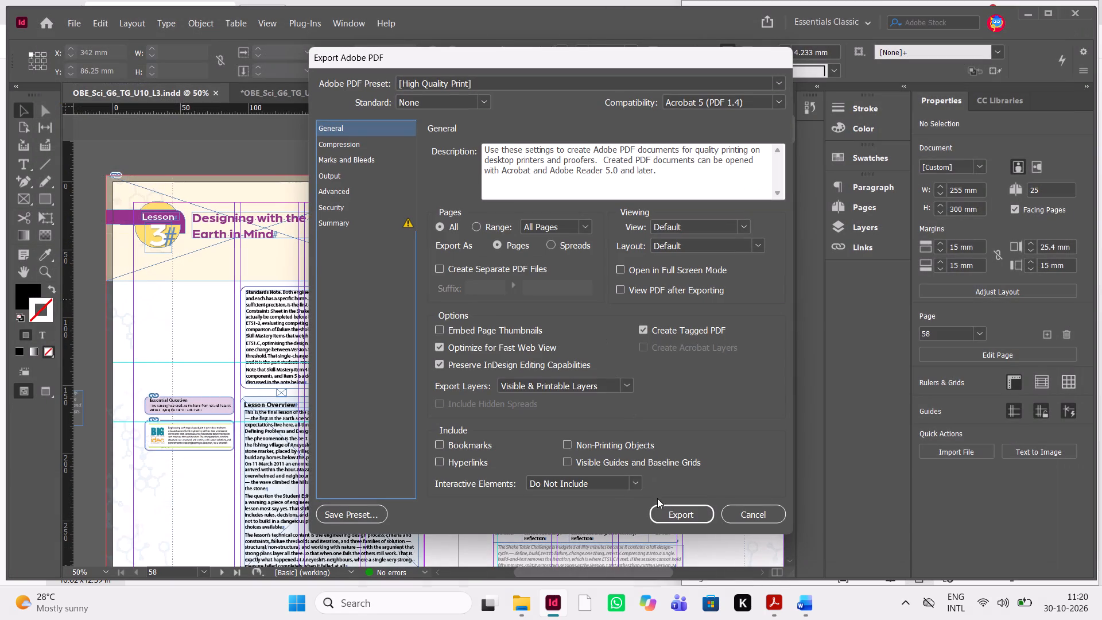
pyautogui.click(673, 513)
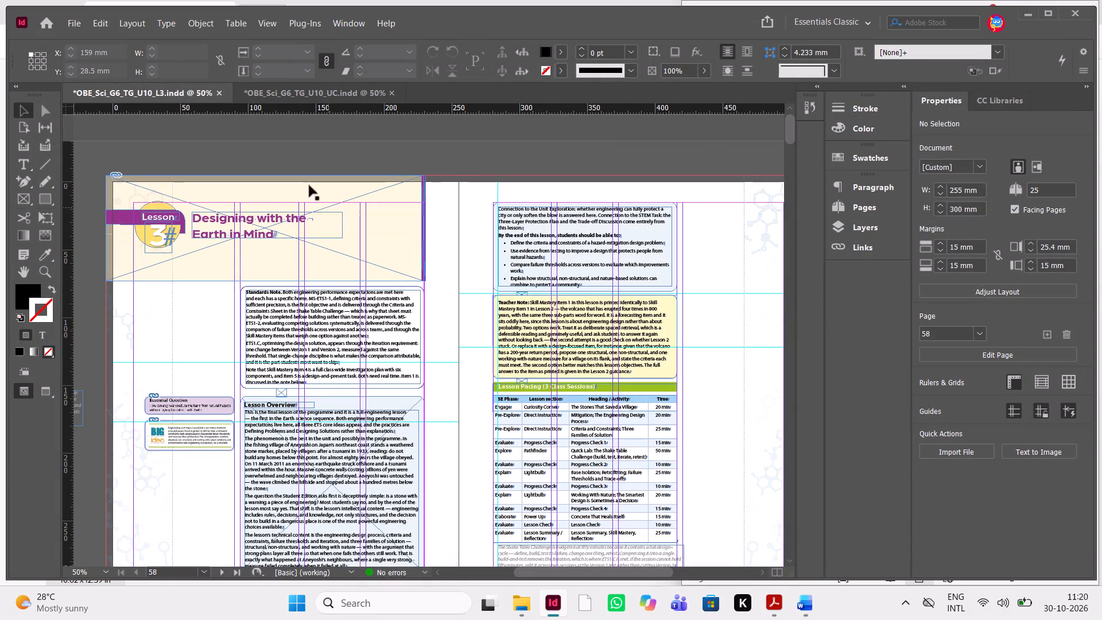
# Close the OBE_Sci_G6_TG_U10_L3 document, saving its changes.
pyautogui.click(220, 89)
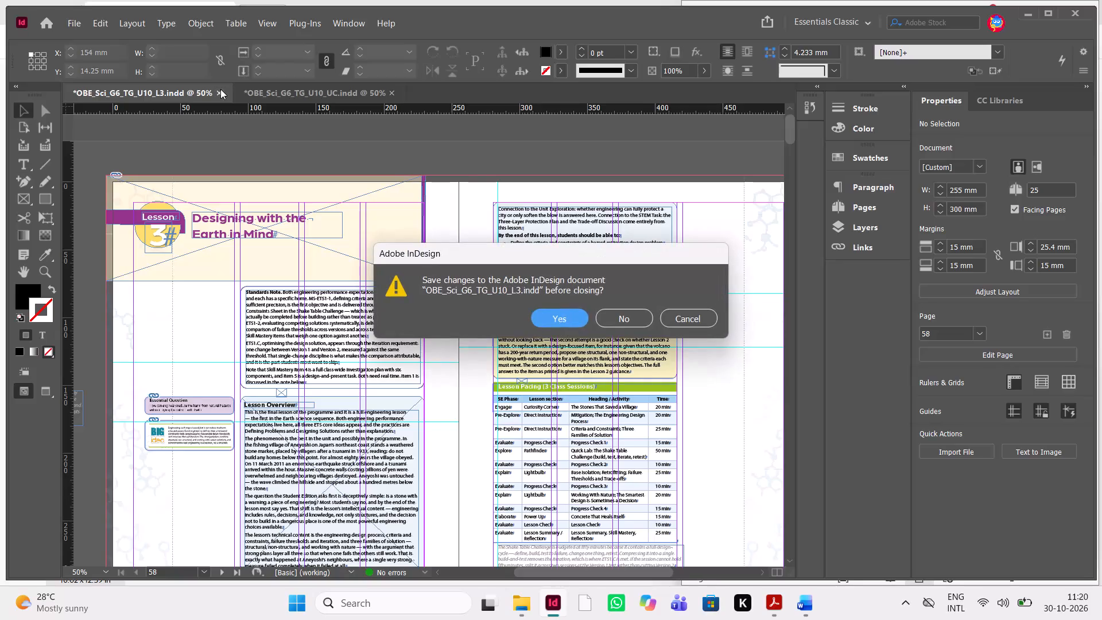
pyautogui.click(562, 314)
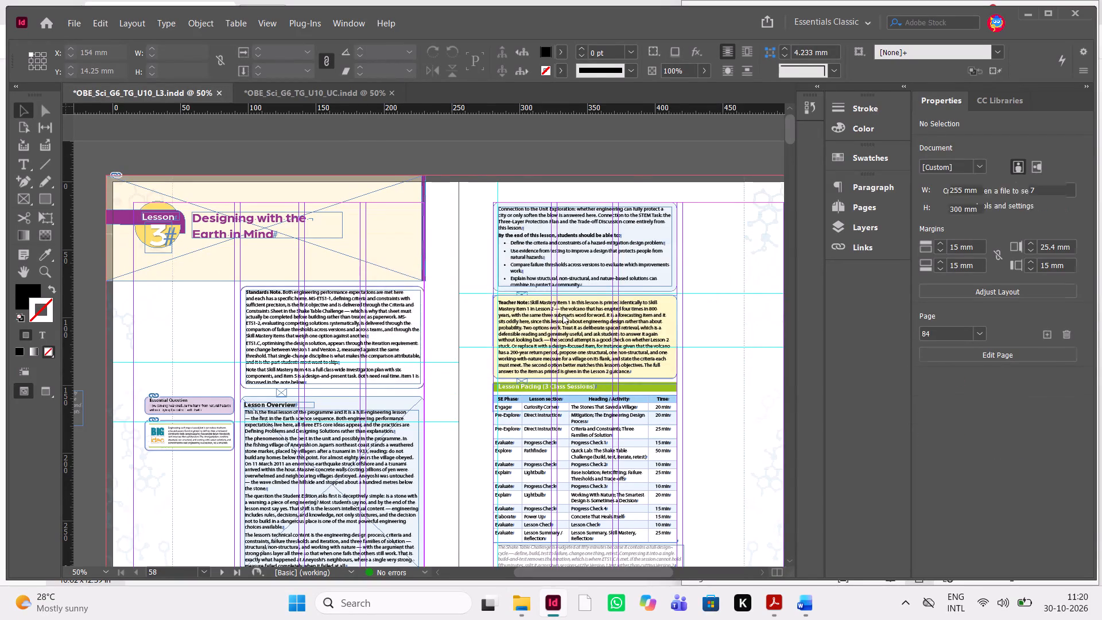
# Save the UC layout as an InDesign 2026 document, replacing OBE_Sci_G6_TG_U10_UC.indd in the UC folder.
pyautogui.scroll(1, 562, 314)
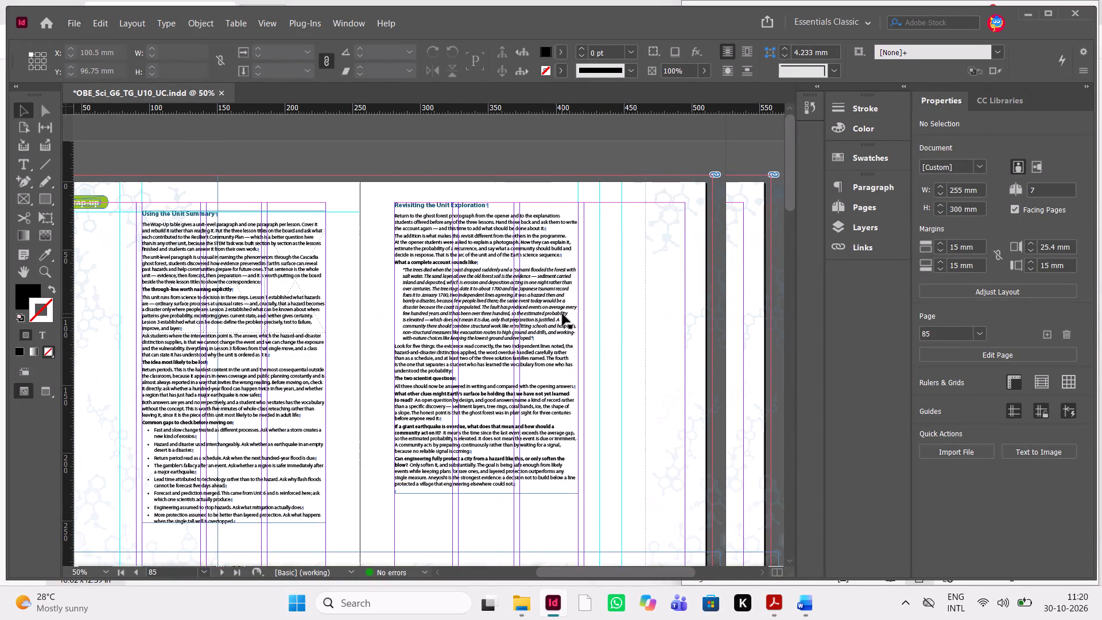
pyautogui.scroll(1, 562, 314)
pyautogui.scroll(-1, 562, 314)
pyautogui.scroll(4, 562, 314)
pyautogui.hotkey('ctrl', 'shift', 's')
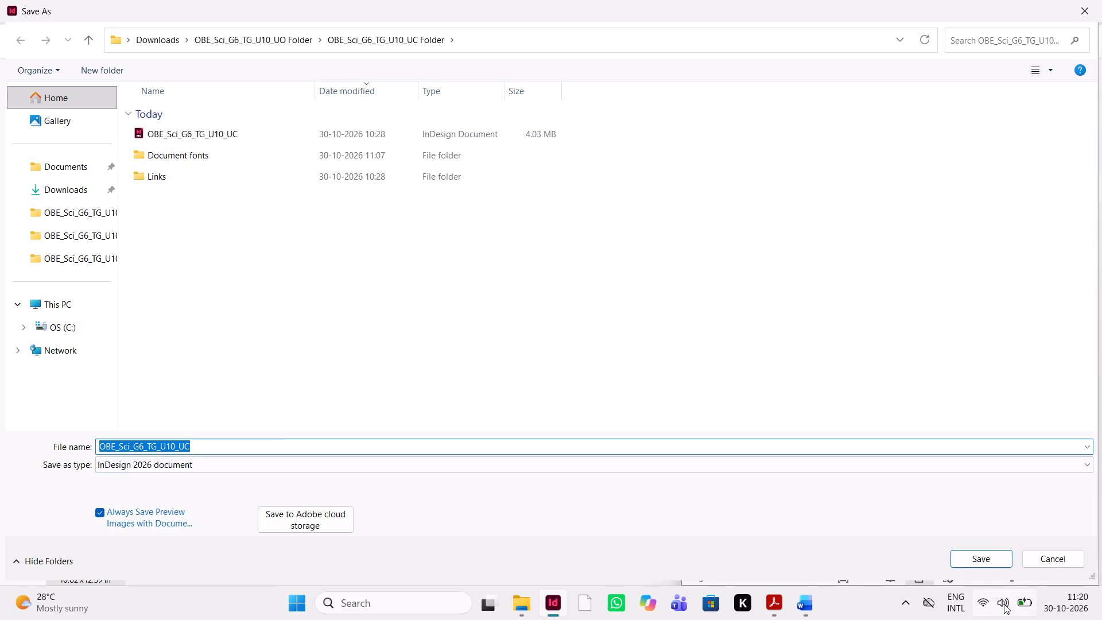
pyautogui.click(985, 559)
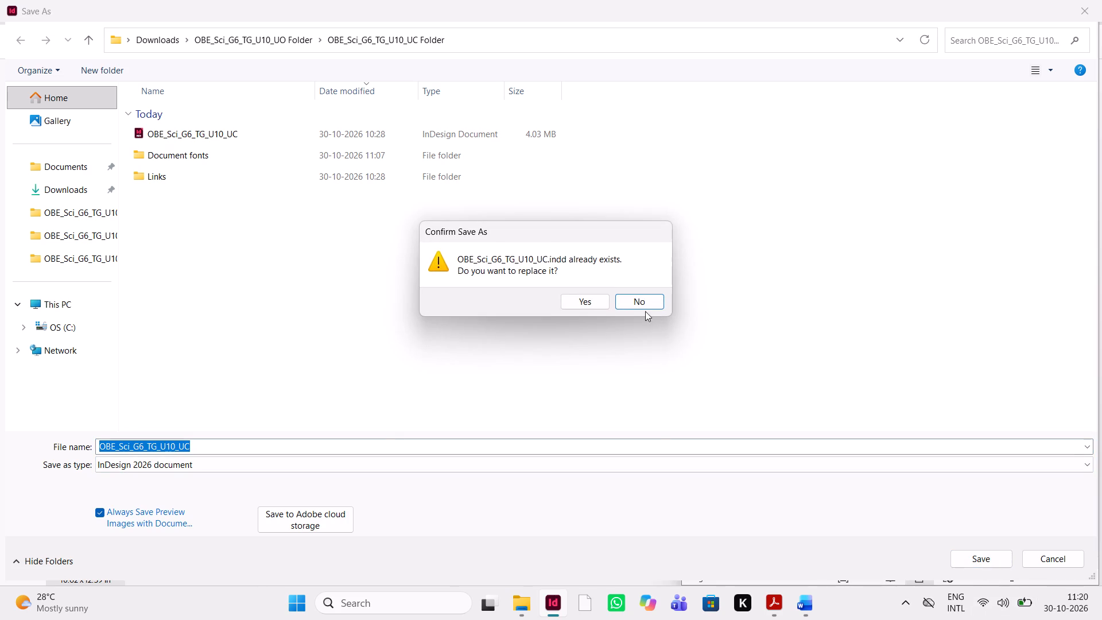
pyautogui.click(588, 307)
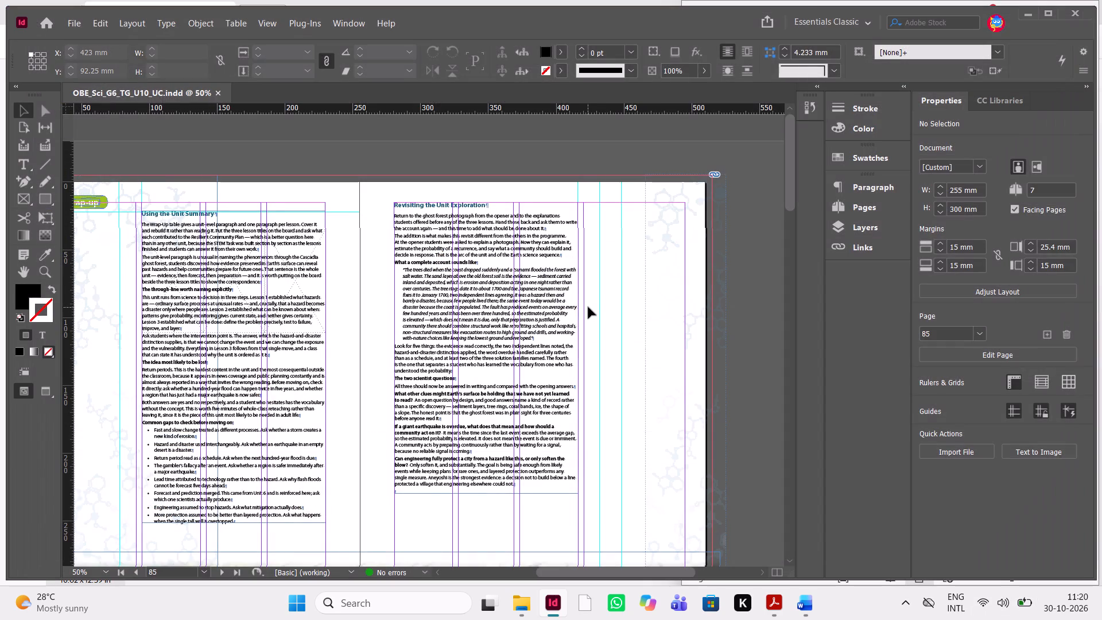
# Save the UC layout in InDesign CS4 or later (IDML) format, replacing OBE_Sci_G6_TG_U10_UC.idml in the UC folder.
pyautogui.hotkey('ctrl', 'shift', 's')
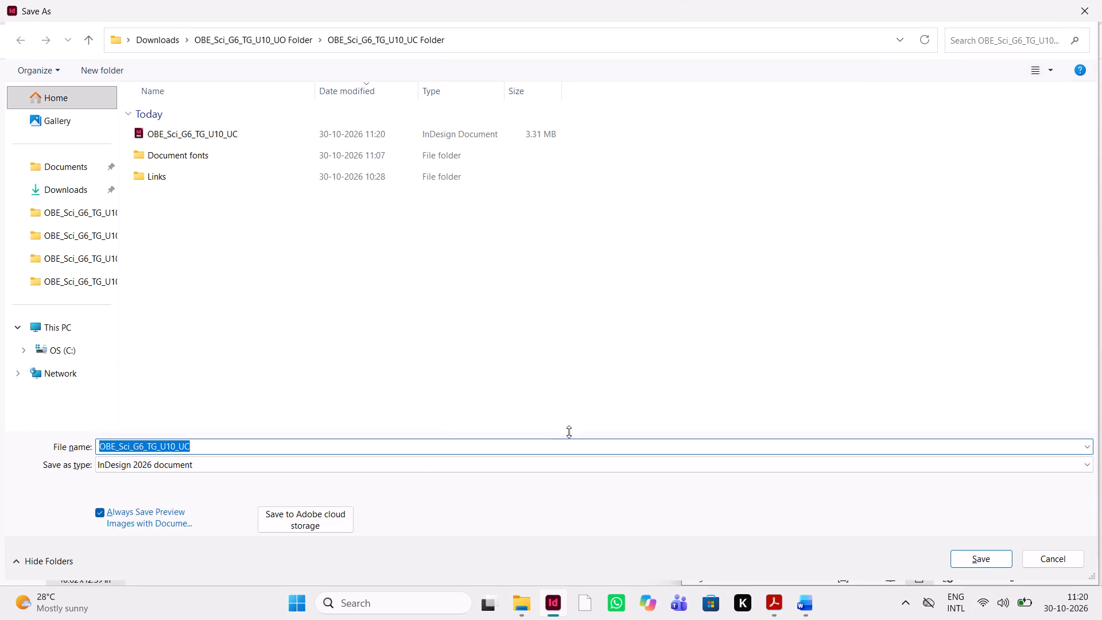
pyautogui.click(572, 463)
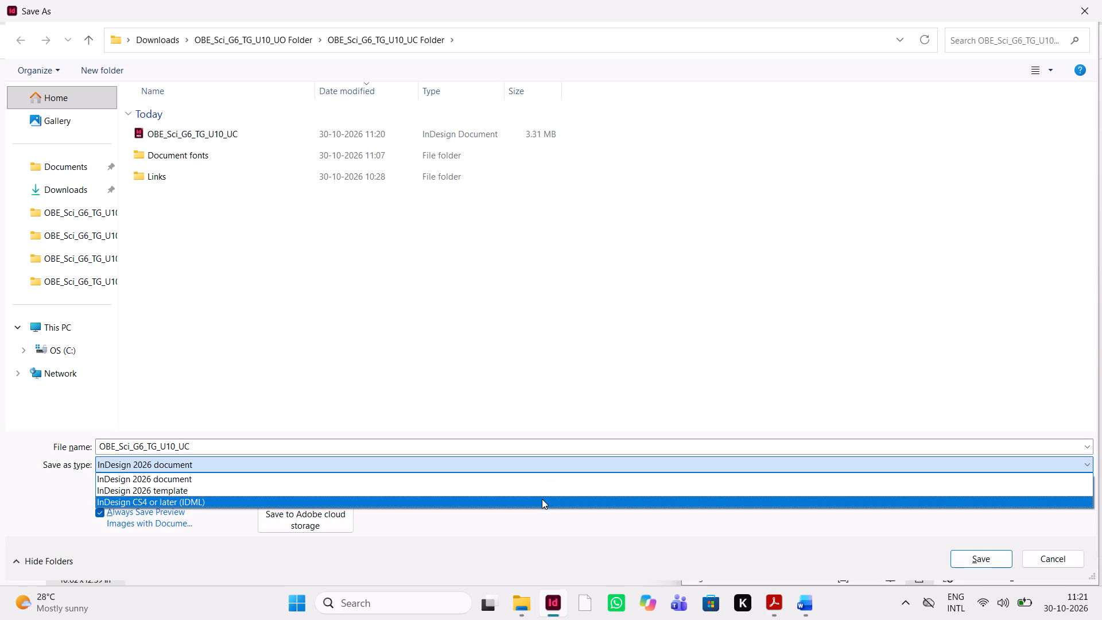
pyautogui.click(542, 499)
pyautogui.click(992, 565)
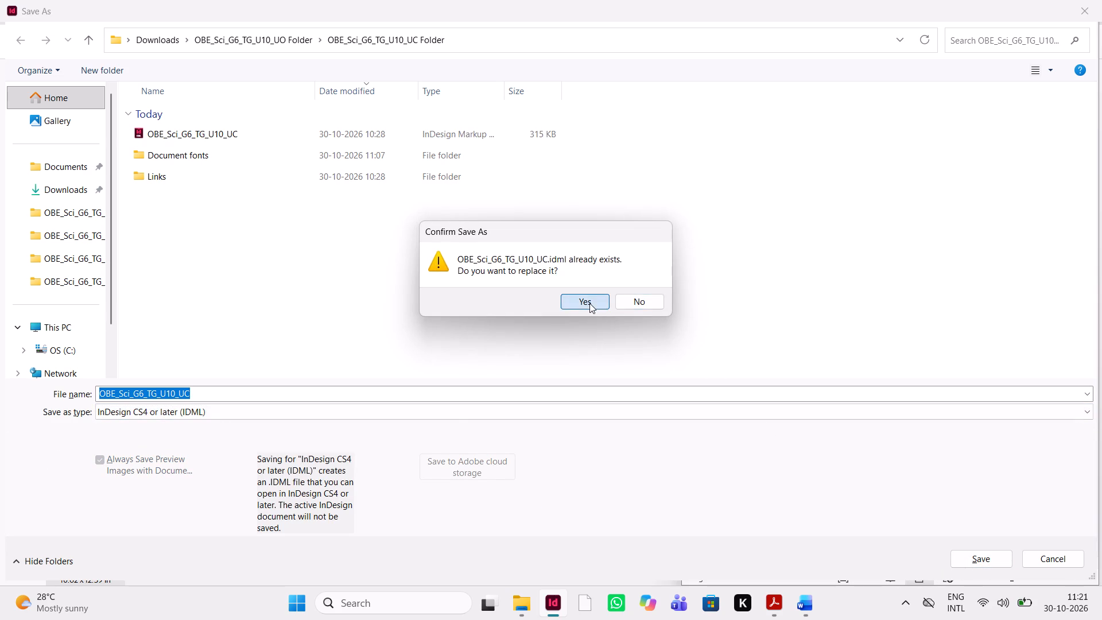
pyautogui.click(589, 303)
# Export the UC layout as Adobe PDF (Print), replacing OBE_Sci_G6_TG_U10_UC.pdf in the UC folder.
pyautogui.hotkey('ctrl', 'e')
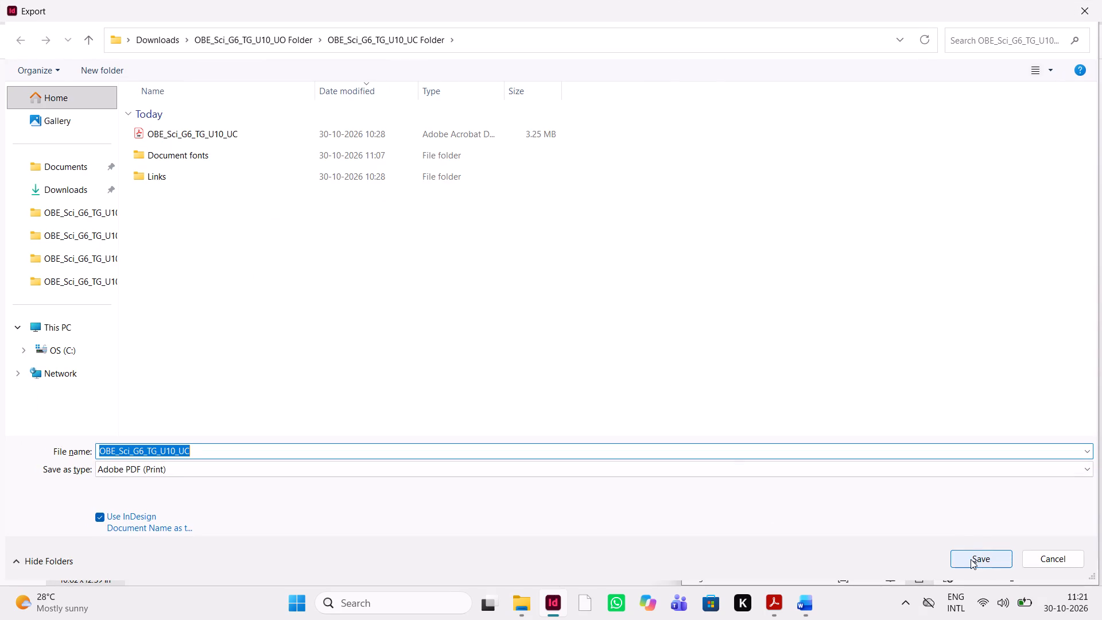
pyautogui.click(971, 559)
pyautogui.click(573, 298)
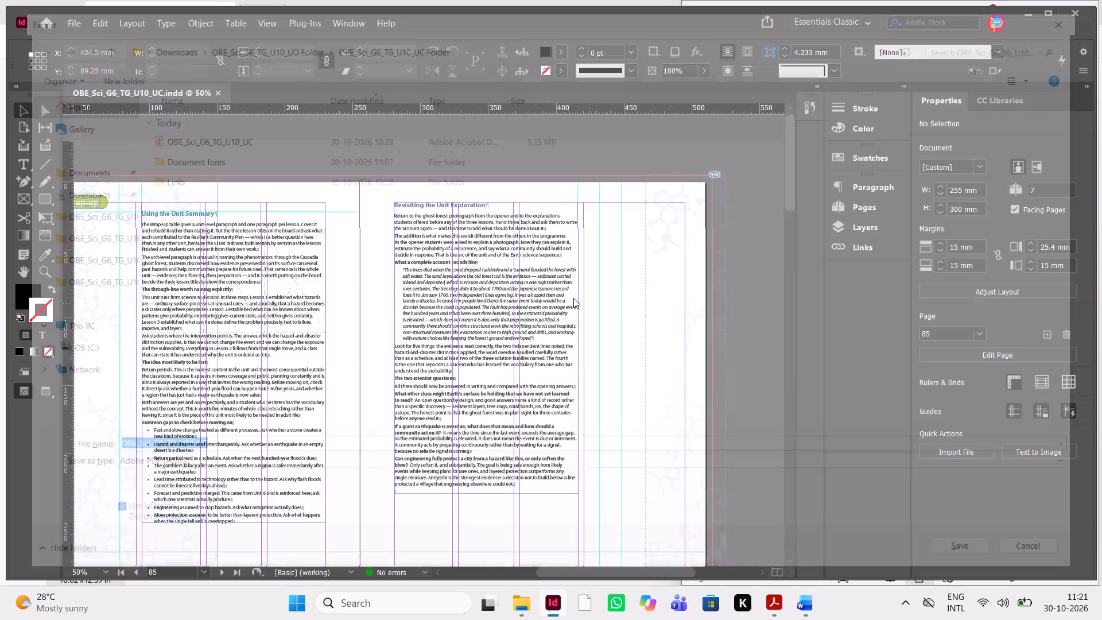
pyautogui.click(692, 517)
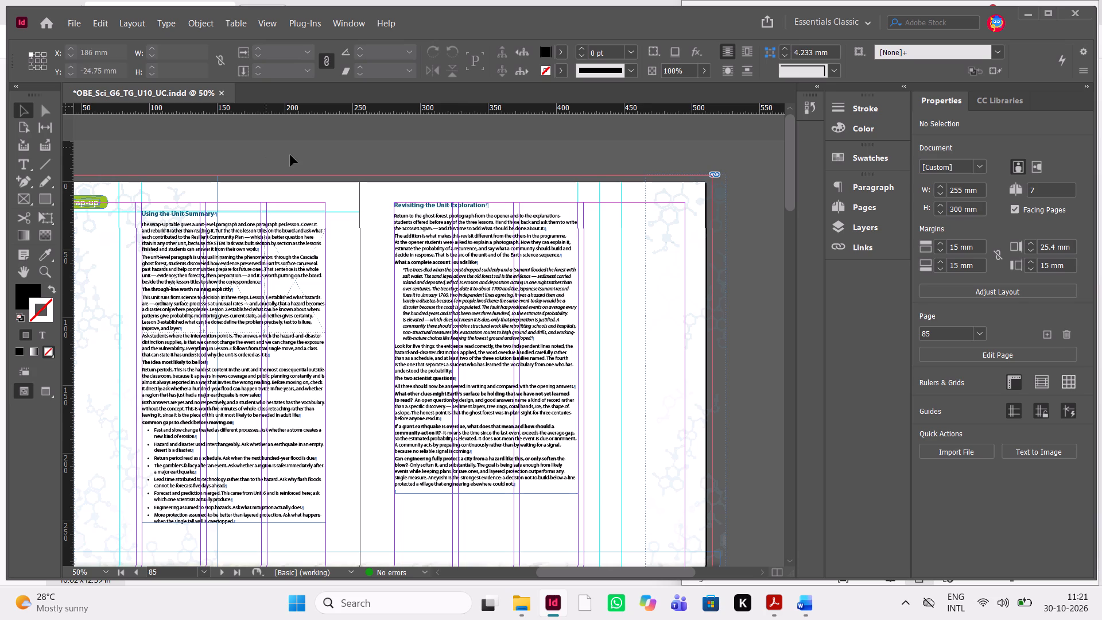
# Close the OBE_Sci_G6_TG_U10_UC document, saving its changes.
pyautogui.click(223, 90)
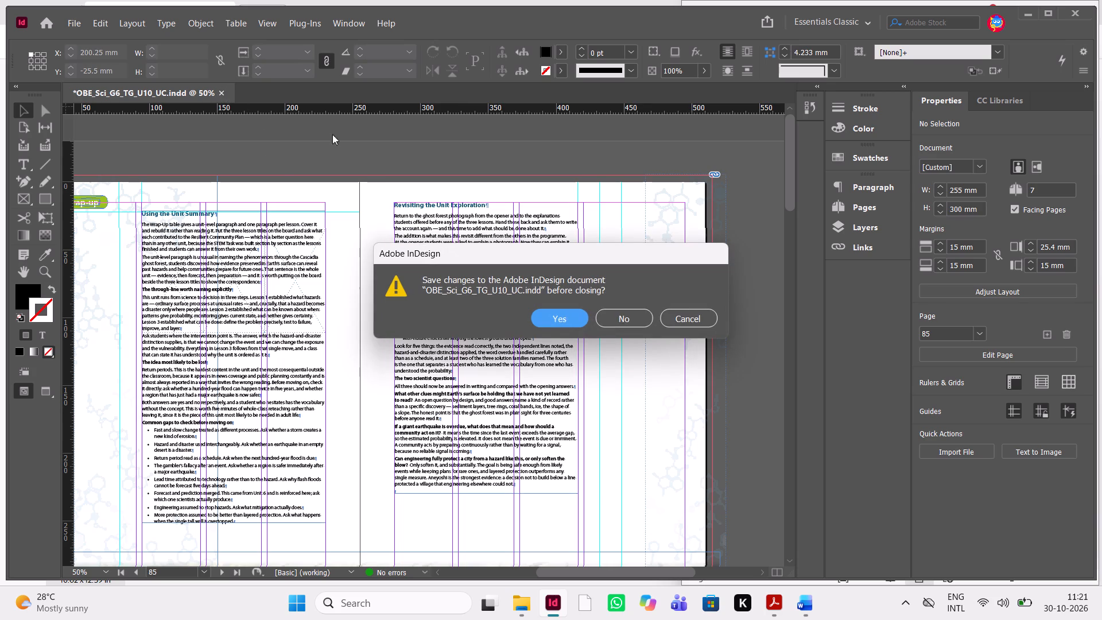
pyautogui.click(568, 320)
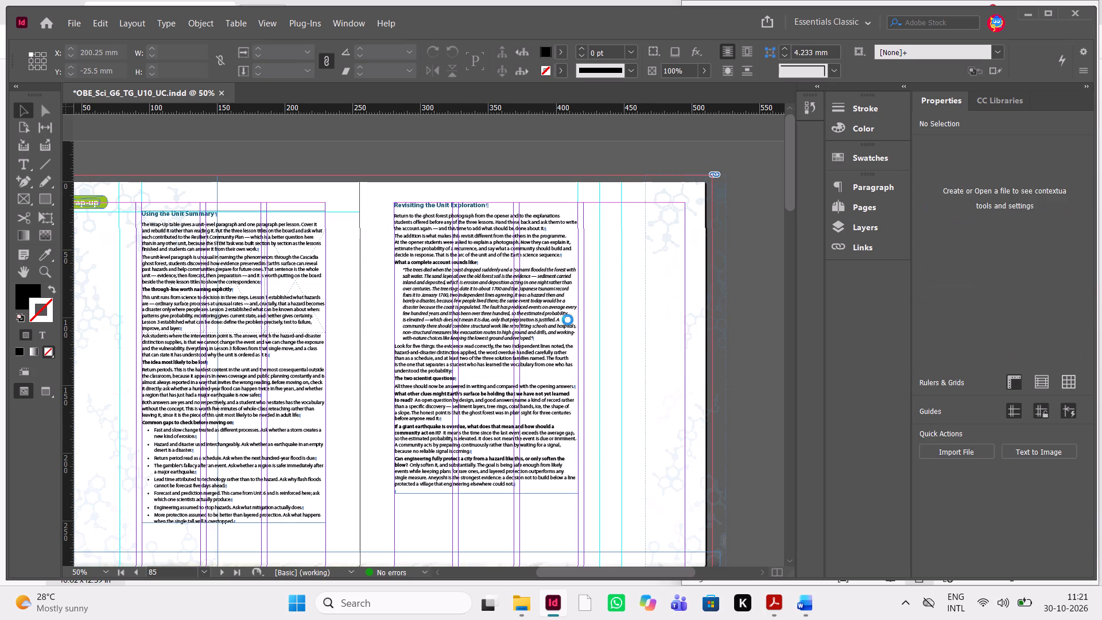
# Switch to File Explorer and delete the stray OBE_Sci_G6_TG_U10_L1 InDesign file from the Downloads folder.
pyautogui.click(526, 608)
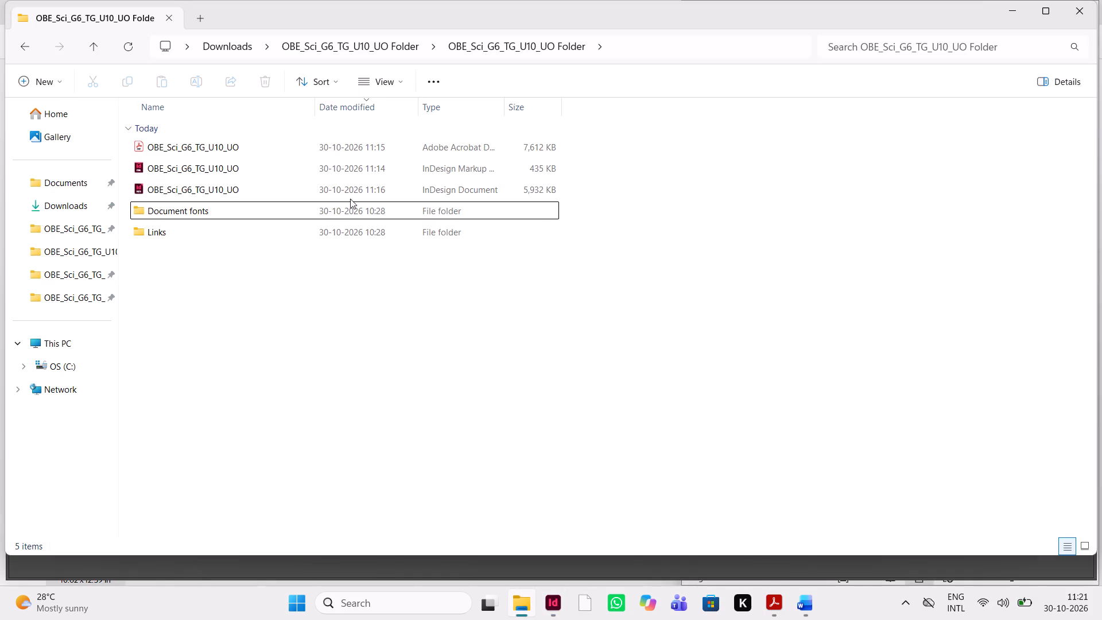
pyautogui.click(75, 182)
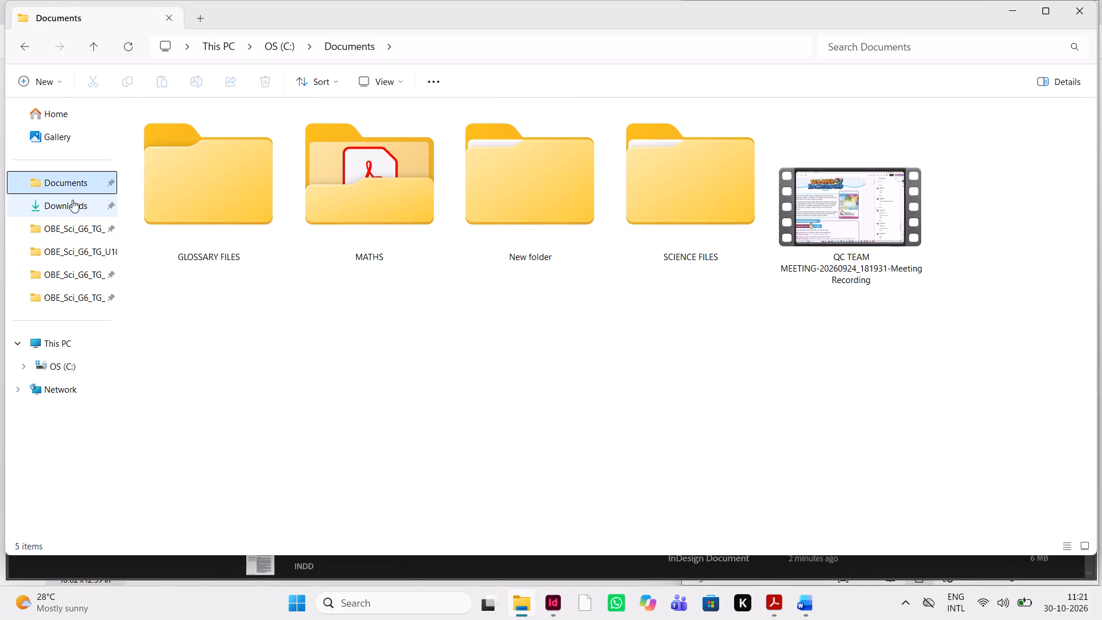
pyautogui.click(73, 207)
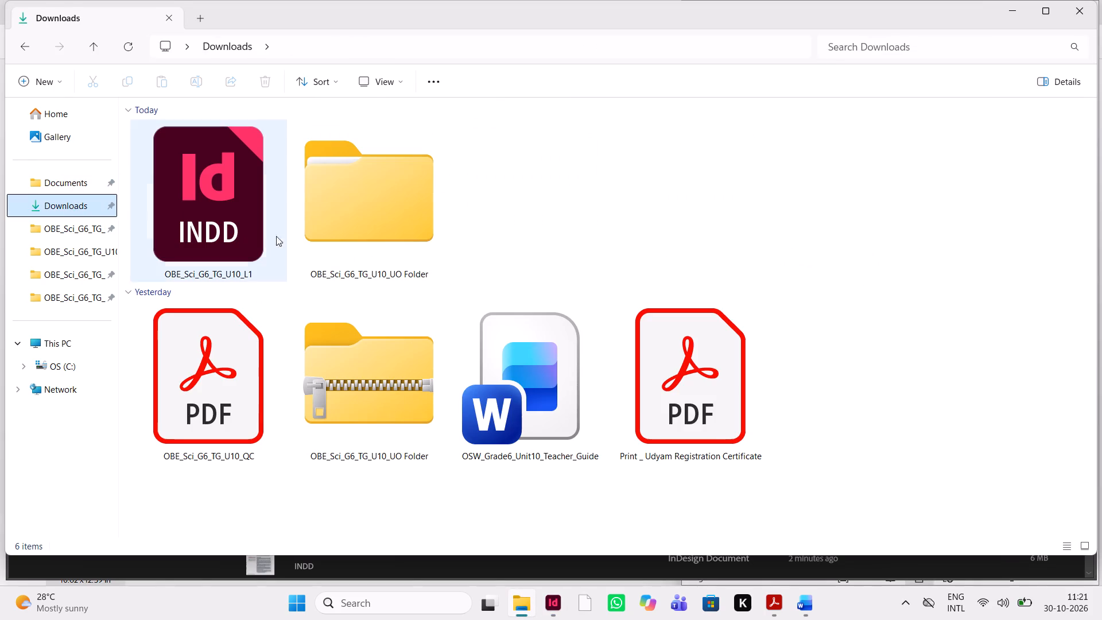
pyautogui.click(336, 251)
pyautogui.click(241, 259)
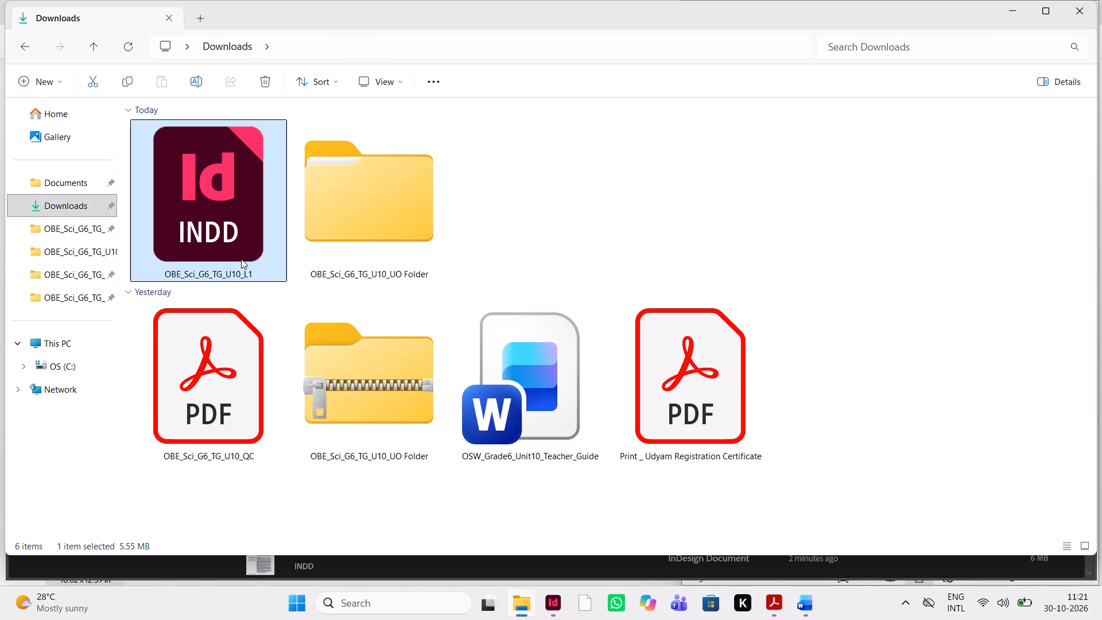
pyautogui.press('Delete')
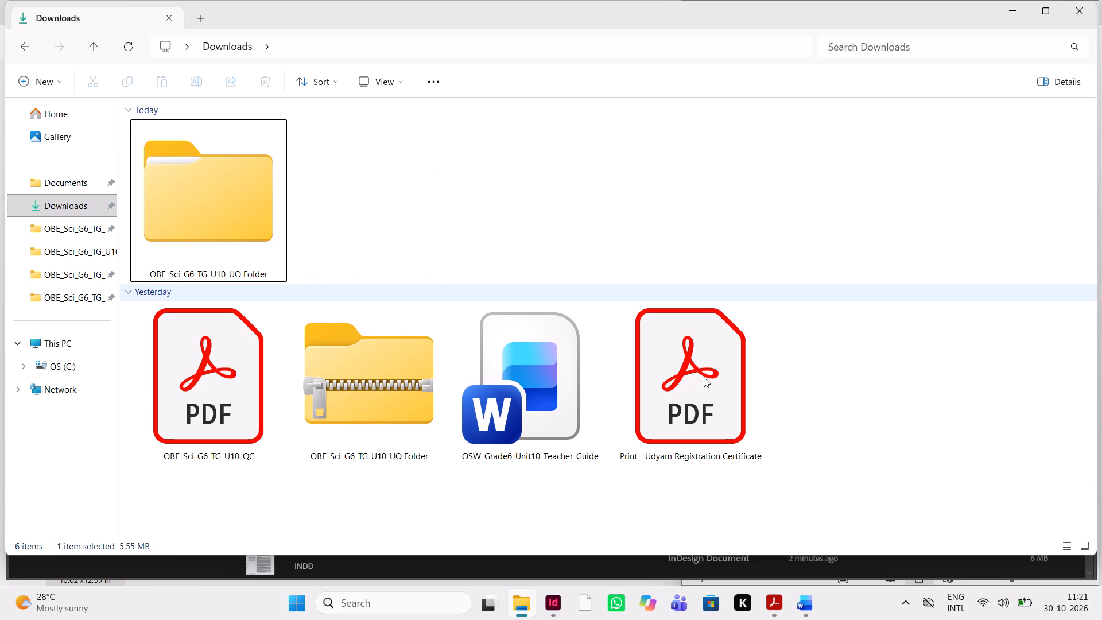
pyautogui.press('Delete')
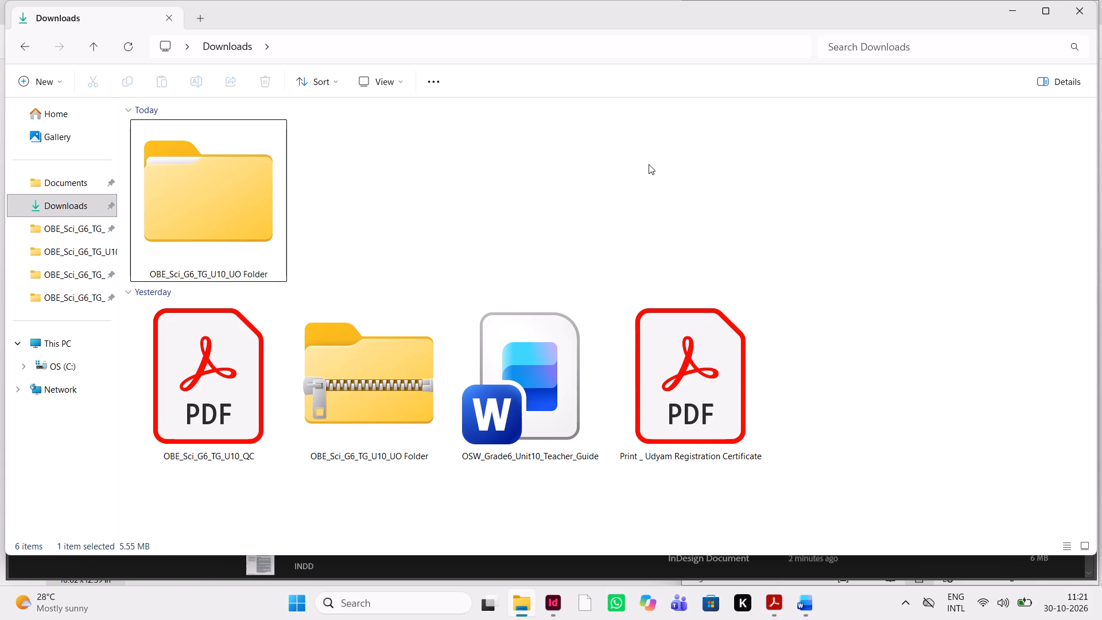
# Delete the Print _ Udyam Registration Certificate PDF and the zipped OBE_Sci_G6_TG_U10_UO Folder from Downloads.
pyautogui.click(648, 158)
pyautogui.click(682, 327)
pyautogui.press('Delete')
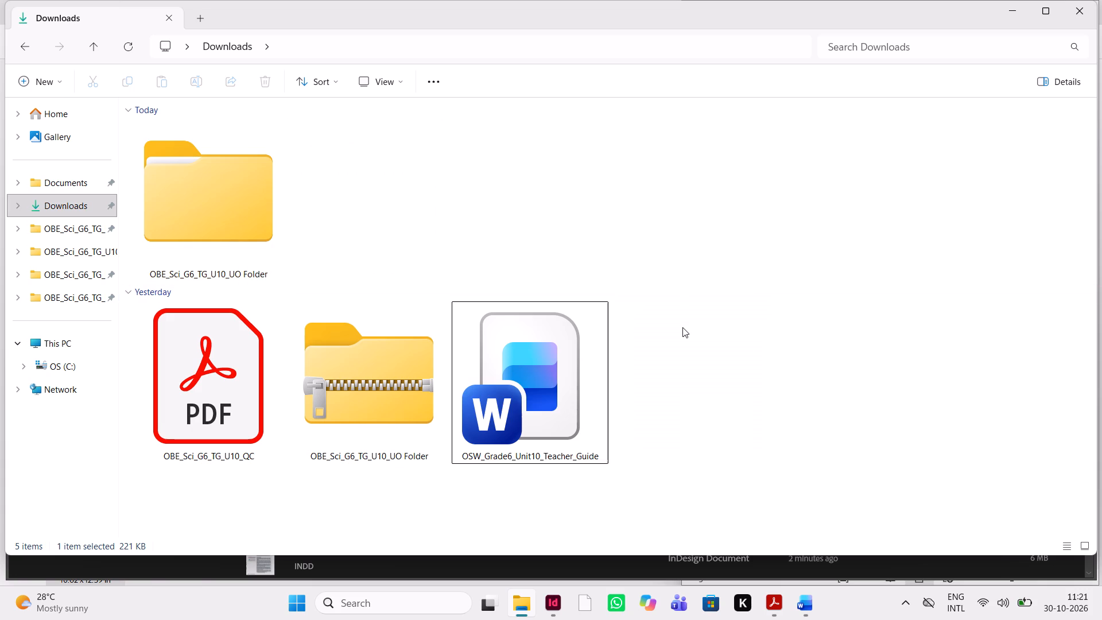
pyautogui.click(417, 417)
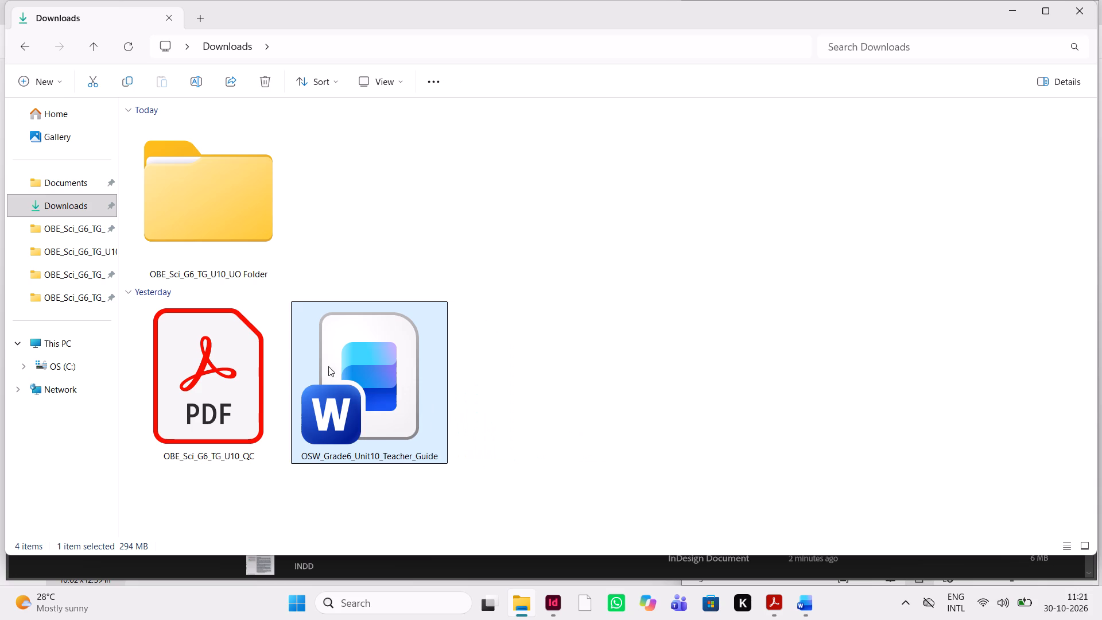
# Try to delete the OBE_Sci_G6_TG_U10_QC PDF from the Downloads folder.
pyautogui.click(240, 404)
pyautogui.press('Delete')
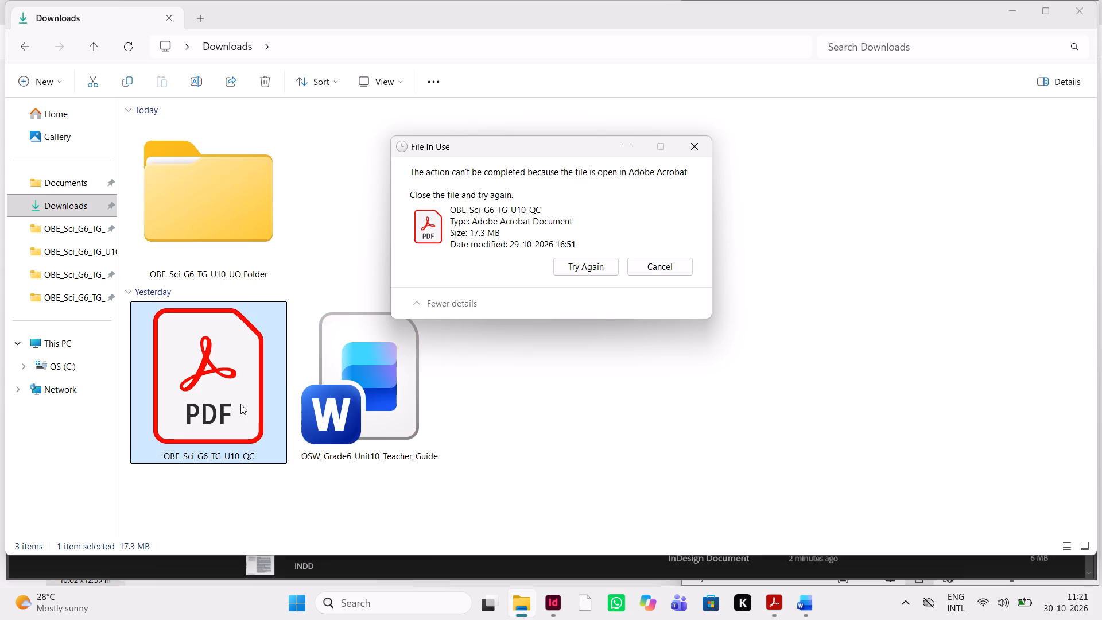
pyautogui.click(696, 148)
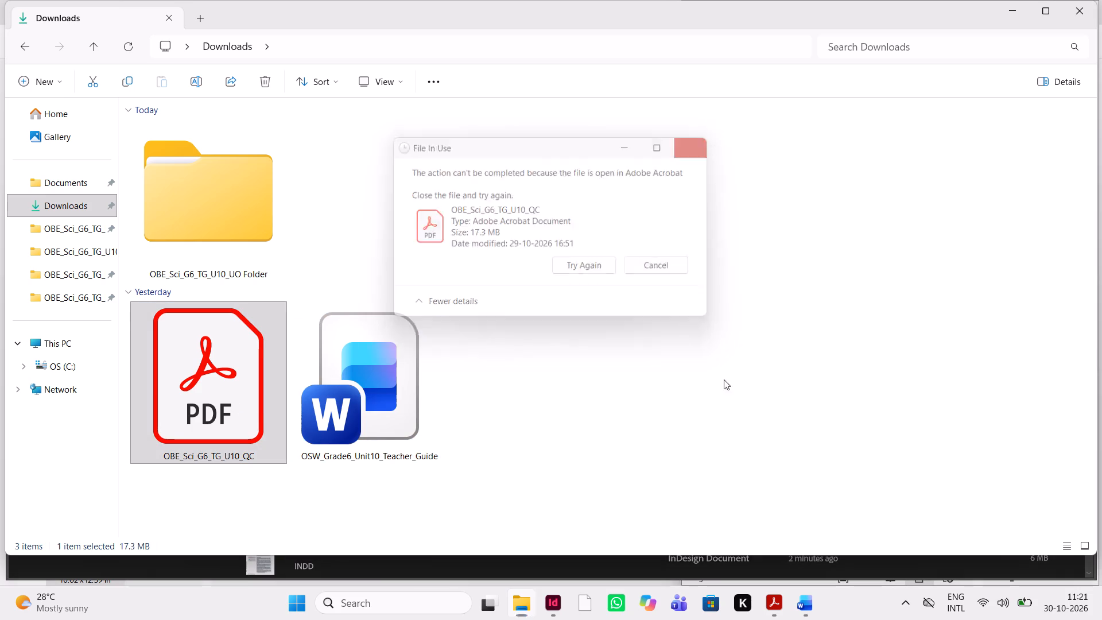
# Switch to Acrobat and close the OBE_Sci_G6_TG_U10_QC PDF.
pyautogui.click(773, 600)
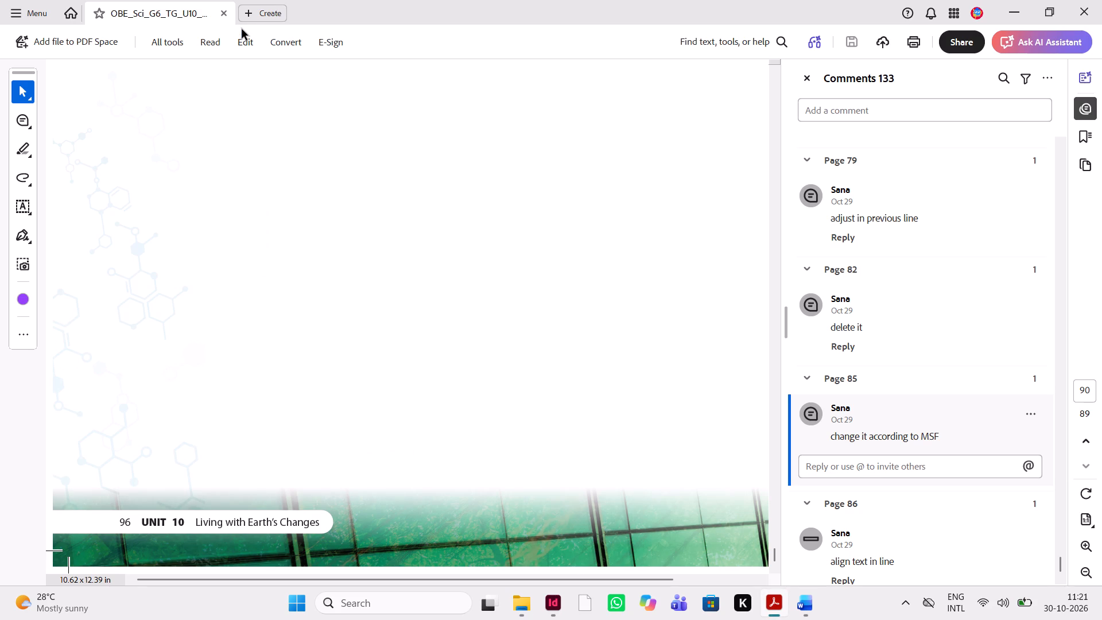
pyautogui.click(221, 11)
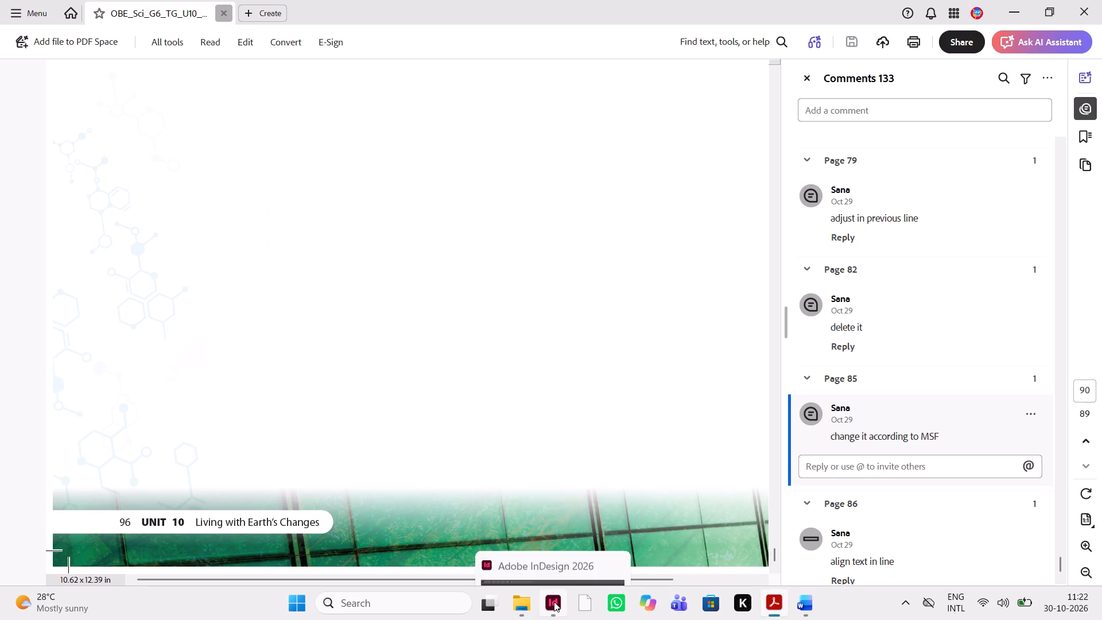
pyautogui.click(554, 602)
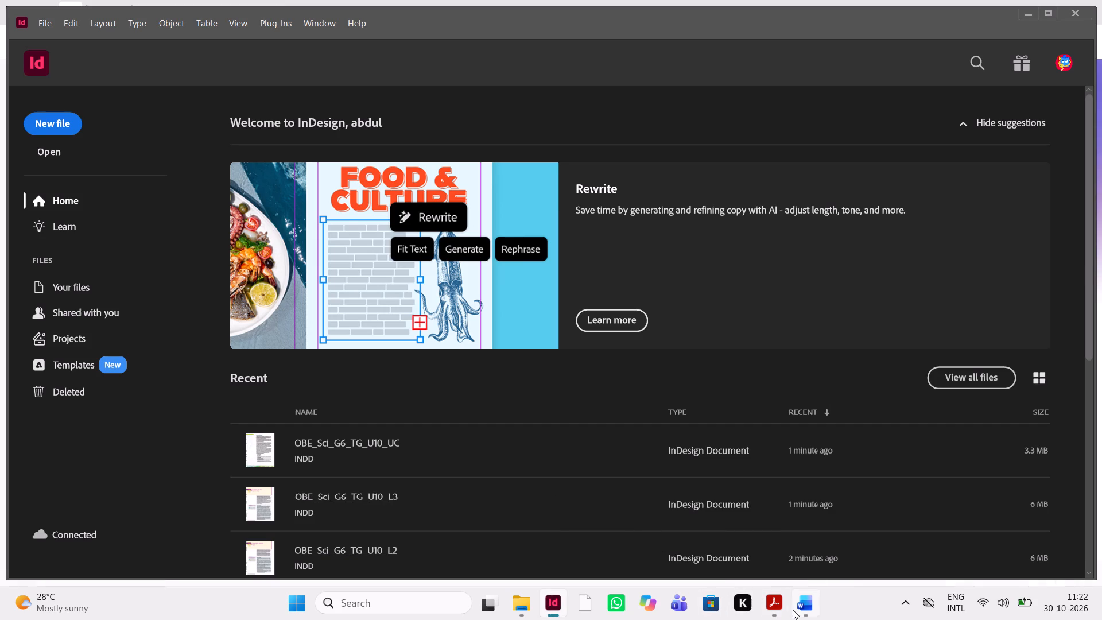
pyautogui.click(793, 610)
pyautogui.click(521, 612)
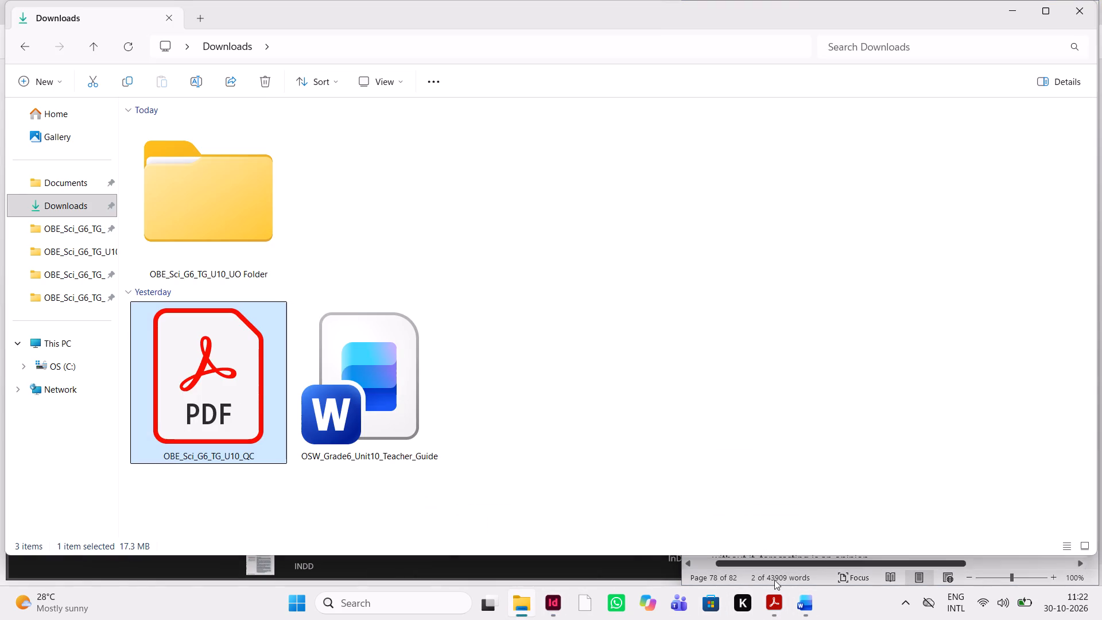
# Return to File Explorer and delete the OBE_Sci_G6_TG_U10_QC PDF from the Downloads folder.
pyautogui.click(778, 617)
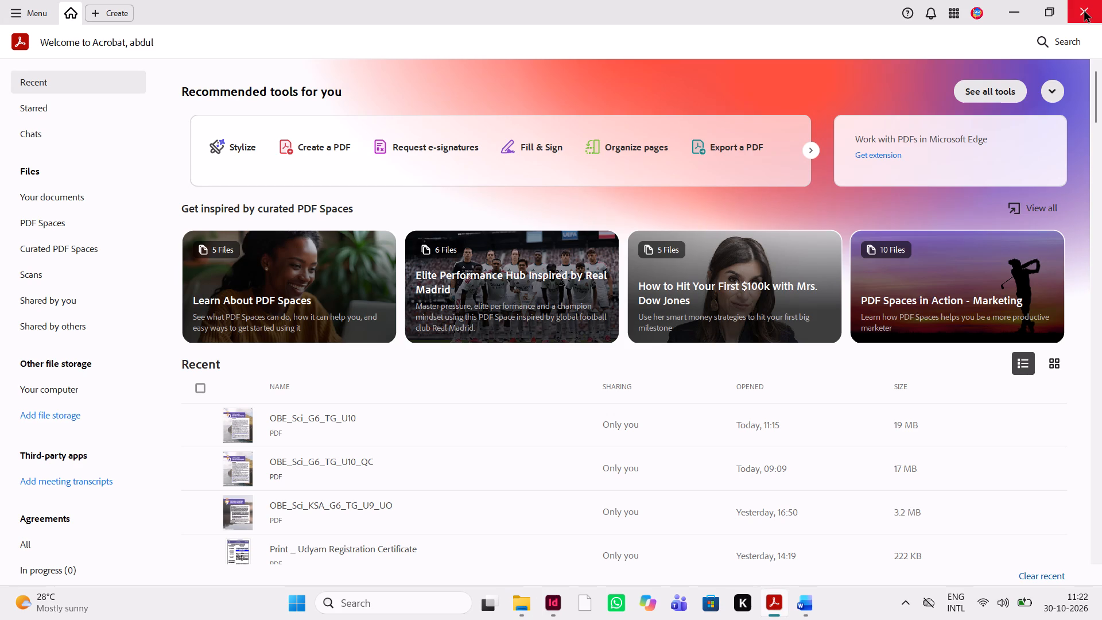
pyautogui.click(529, 607)
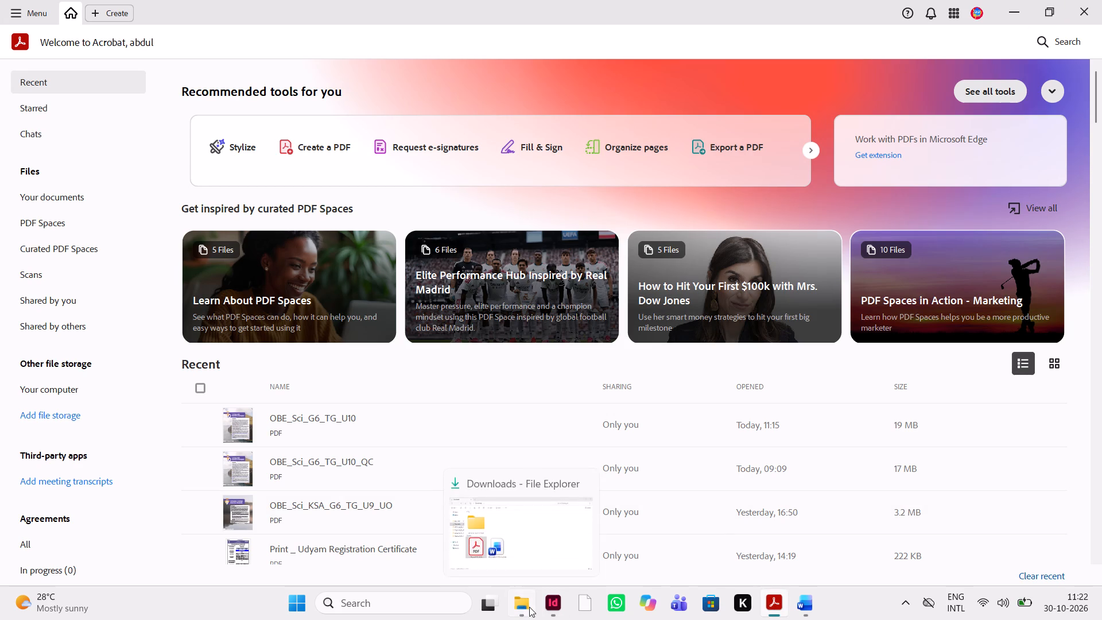
pyautogui.click(561, 157)
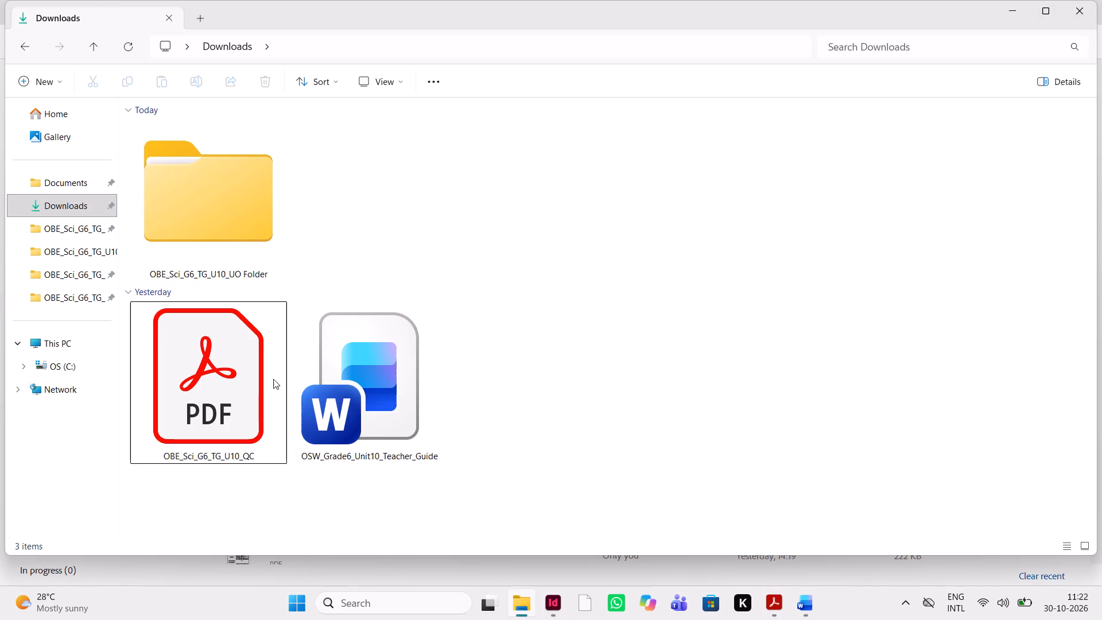
pyautogui.click(271, 380)
pyautogui.press('Delete')
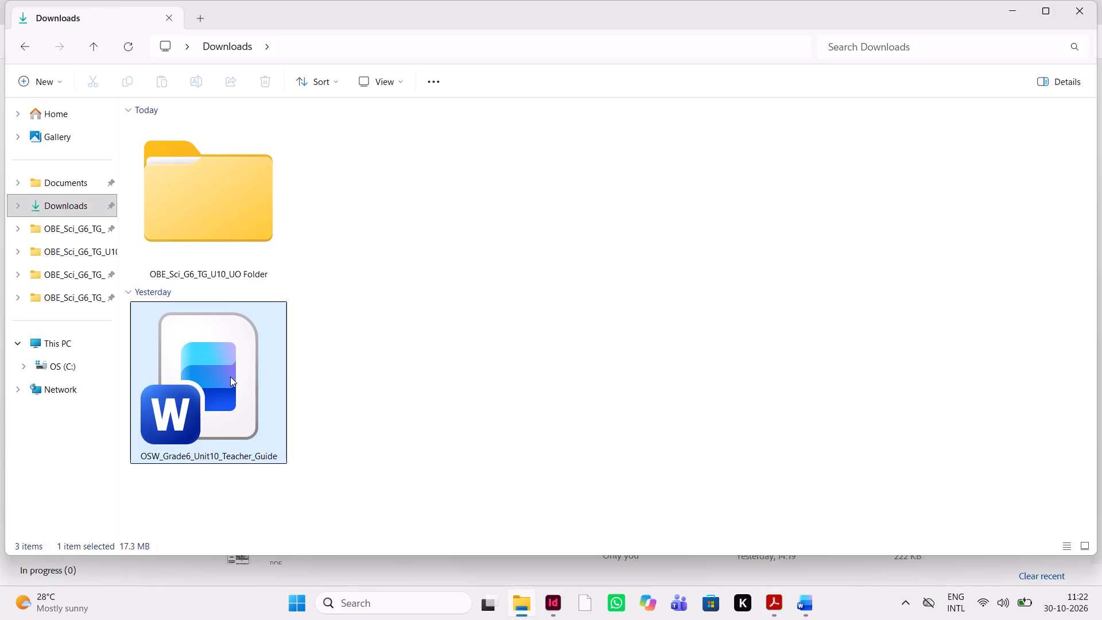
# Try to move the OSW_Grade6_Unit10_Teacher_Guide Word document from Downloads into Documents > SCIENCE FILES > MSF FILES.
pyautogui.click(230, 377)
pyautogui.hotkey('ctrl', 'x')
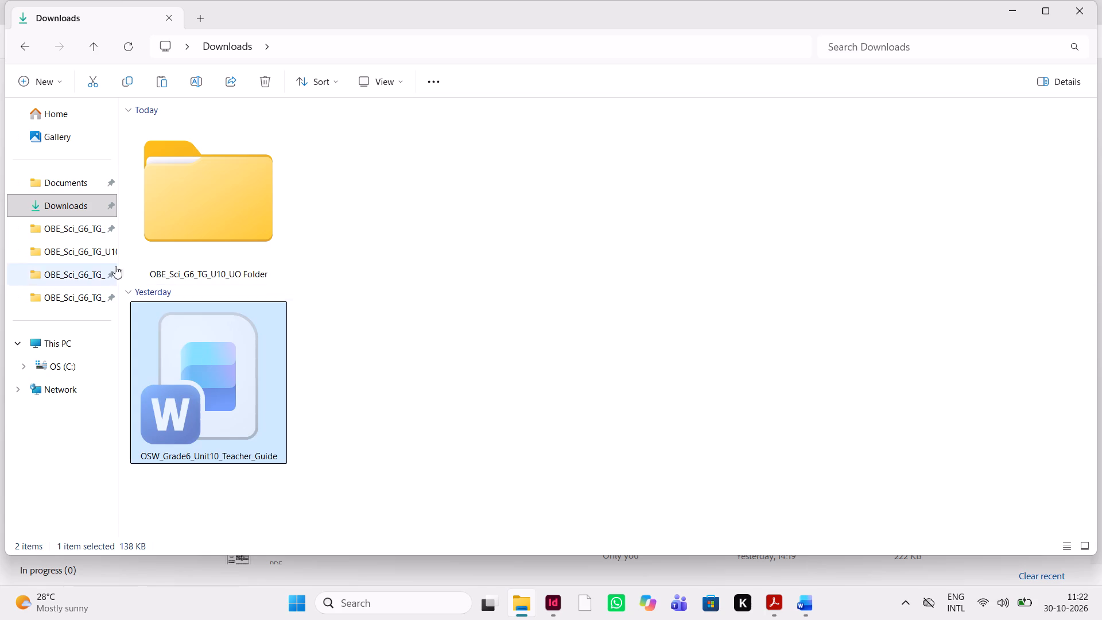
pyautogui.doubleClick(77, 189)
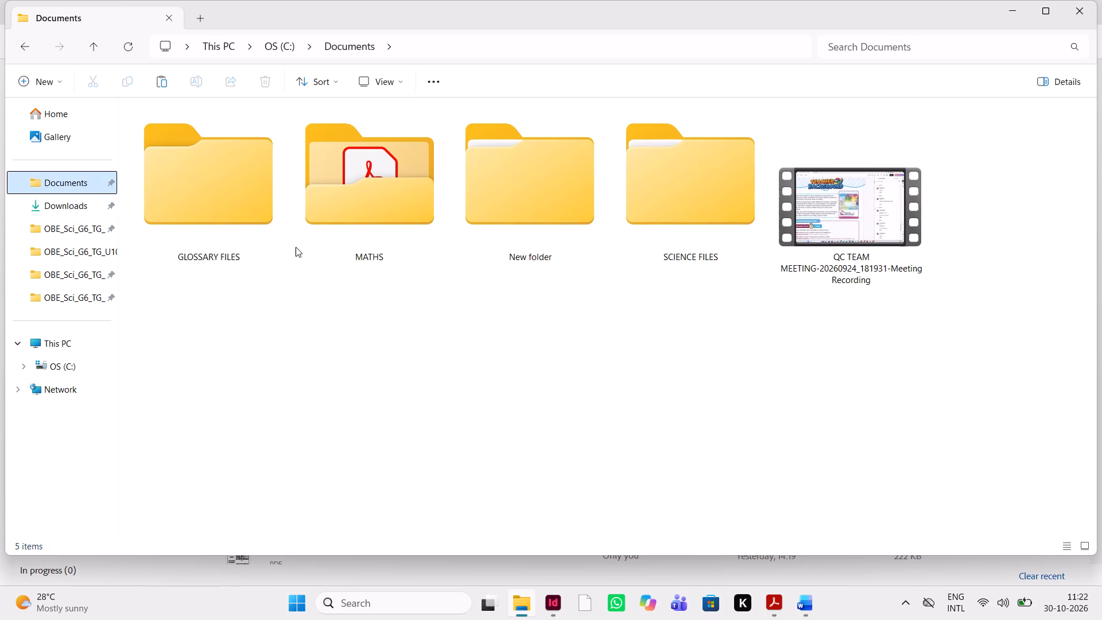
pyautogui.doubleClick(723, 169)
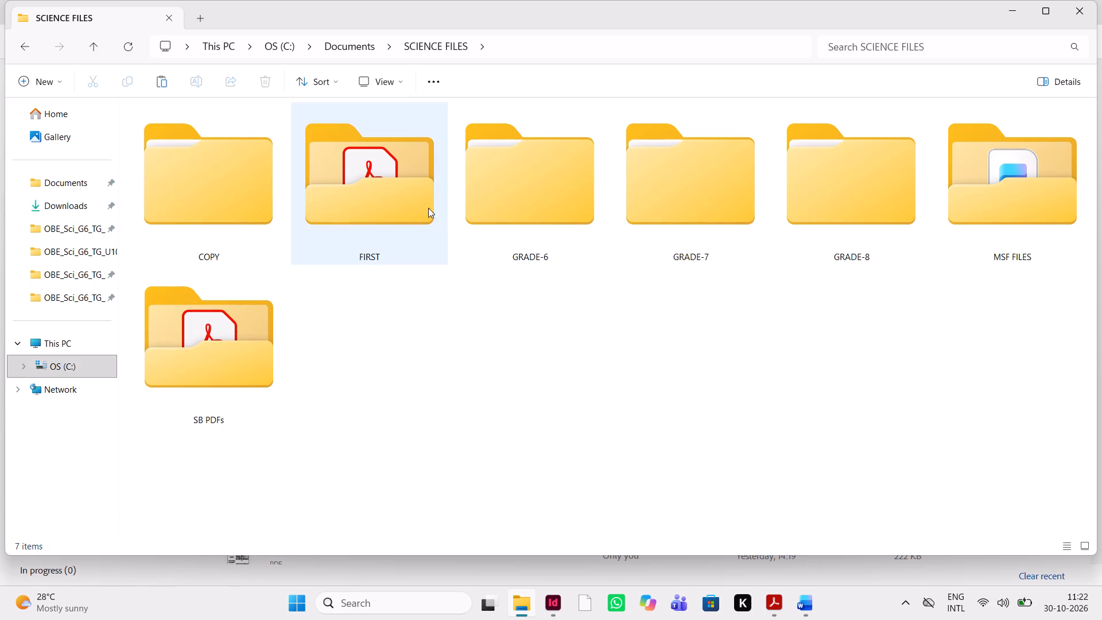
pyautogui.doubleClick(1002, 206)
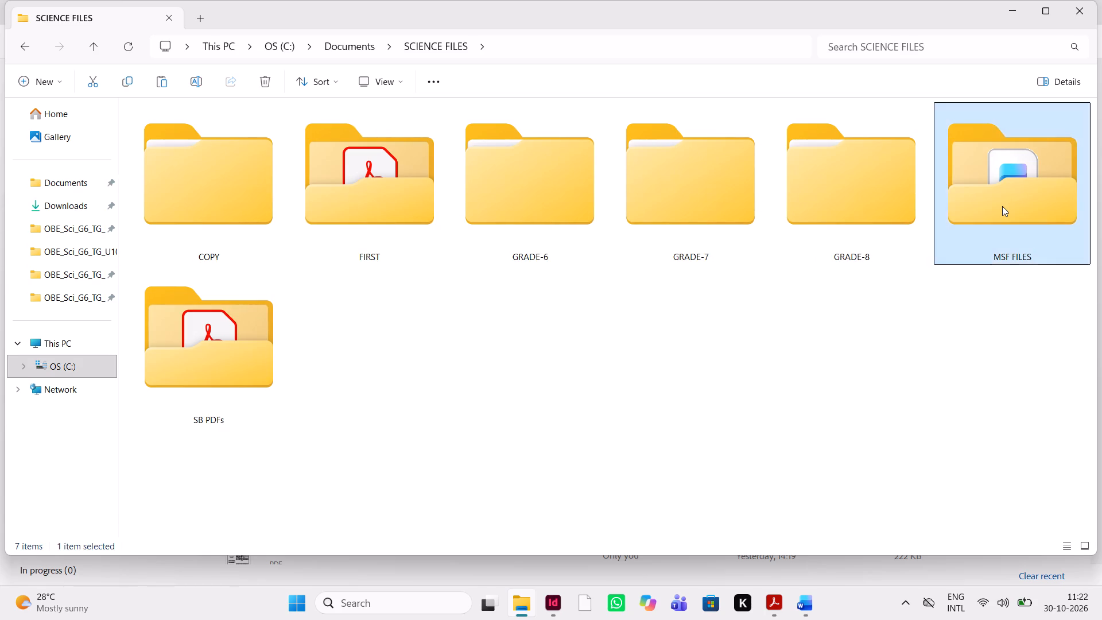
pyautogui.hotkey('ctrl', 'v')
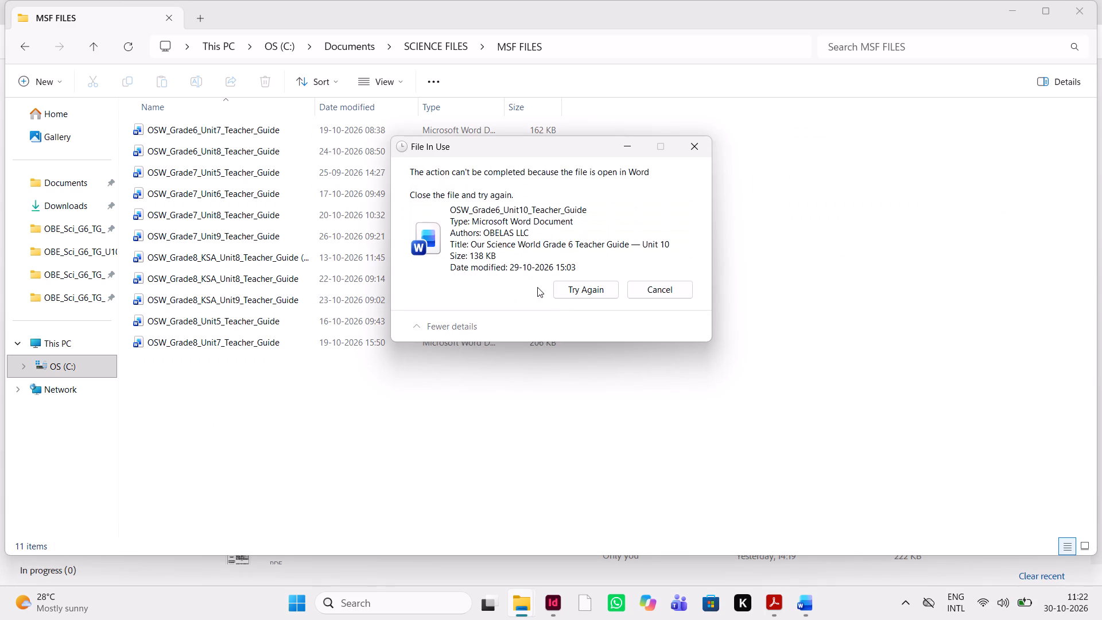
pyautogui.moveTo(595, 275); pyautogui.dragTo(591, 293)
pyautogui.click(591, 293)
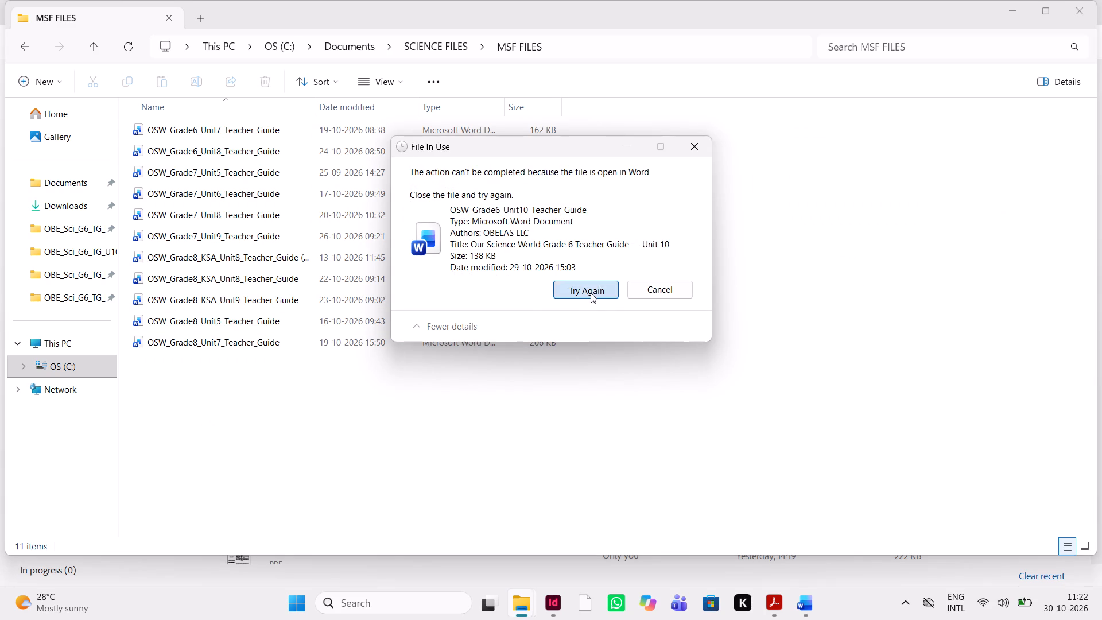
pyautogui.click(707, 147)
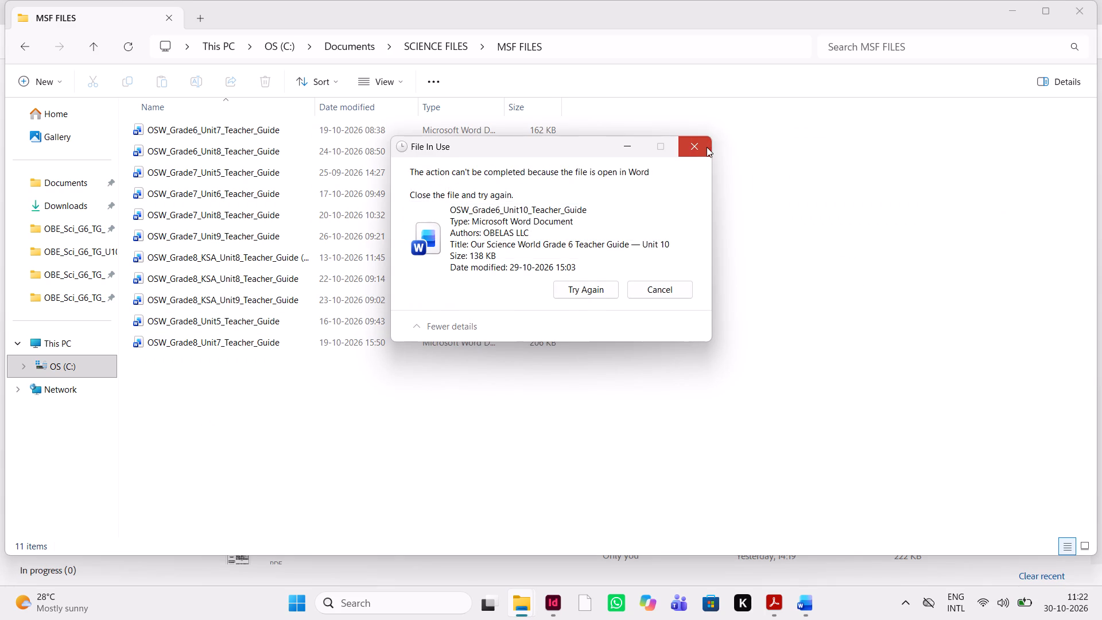
# Compress the OBE_Sci_G6_TG_U10_UO Folder in Downloads into a ZIP file, keeping the same name.
pyautogui.click(69, 196)
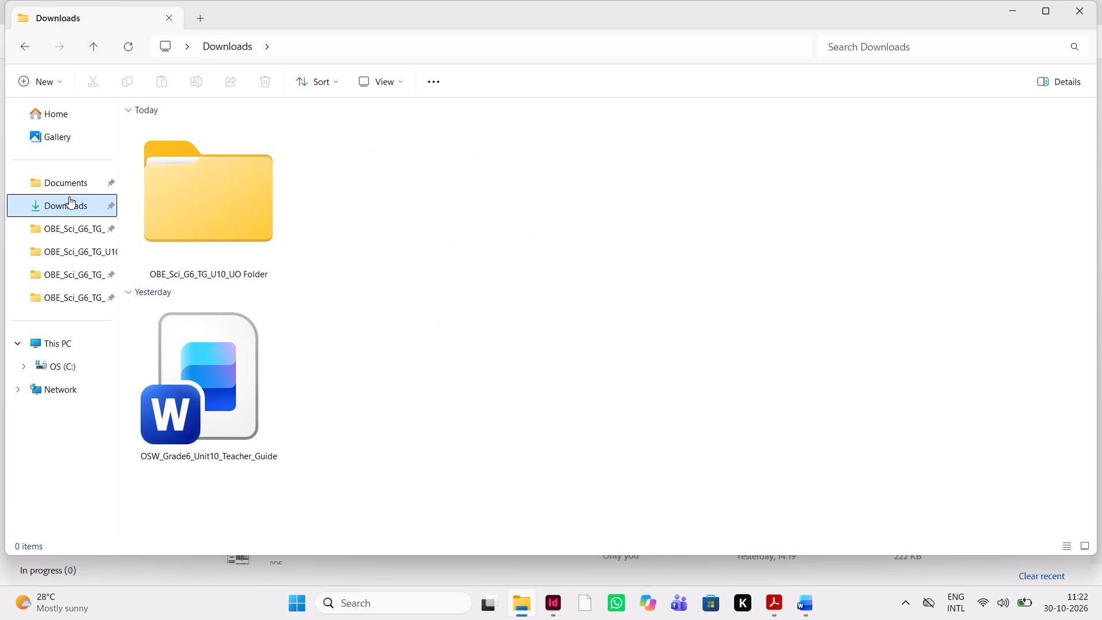
pyautogui.click(213, 204)
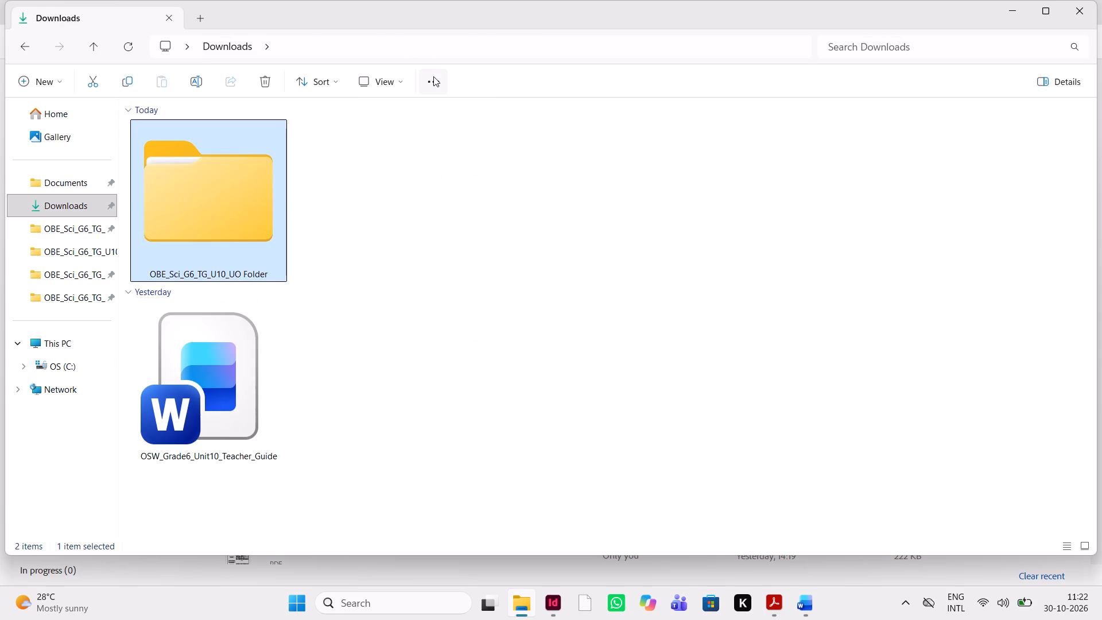
pyautogui.click(433, 76)
pyautogui.click(417, 135)
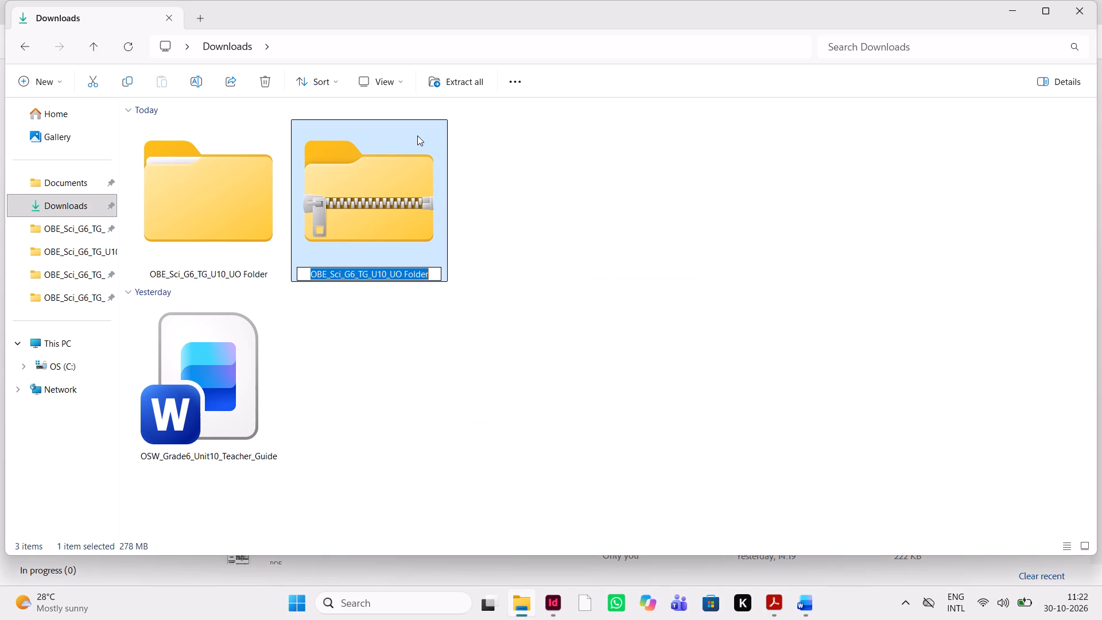
pyautogui.click(511, 276)
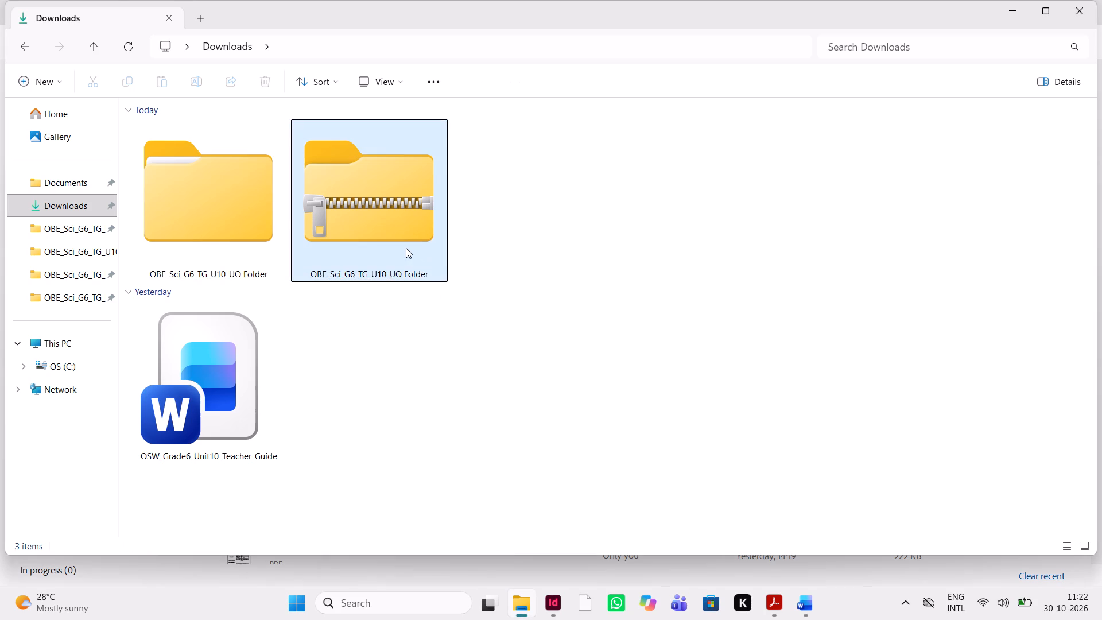
pyautogui.click(406, 248)
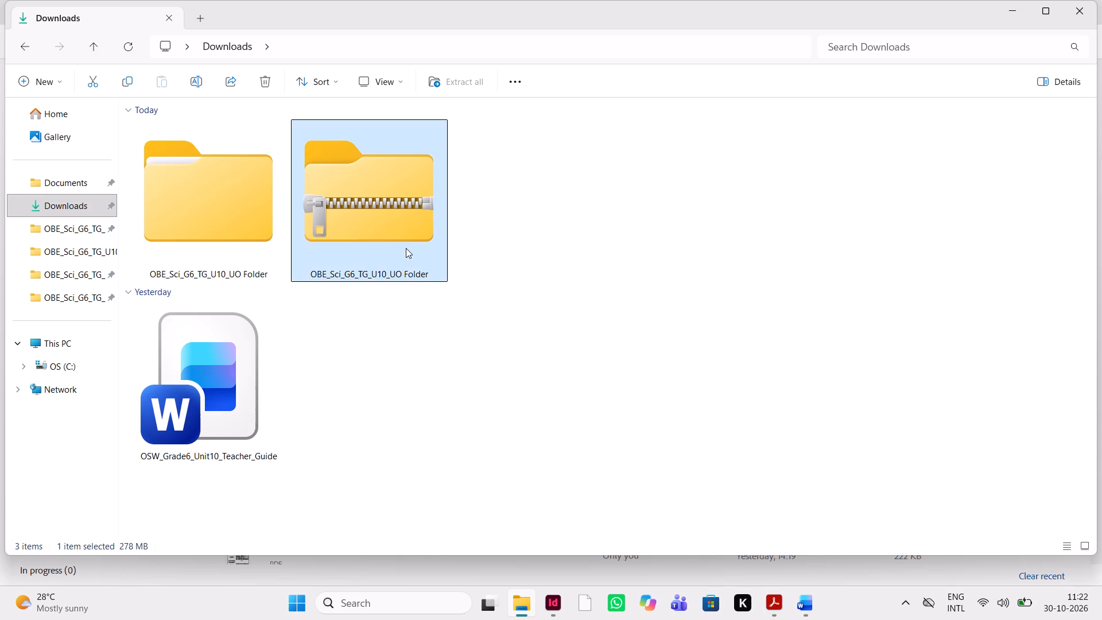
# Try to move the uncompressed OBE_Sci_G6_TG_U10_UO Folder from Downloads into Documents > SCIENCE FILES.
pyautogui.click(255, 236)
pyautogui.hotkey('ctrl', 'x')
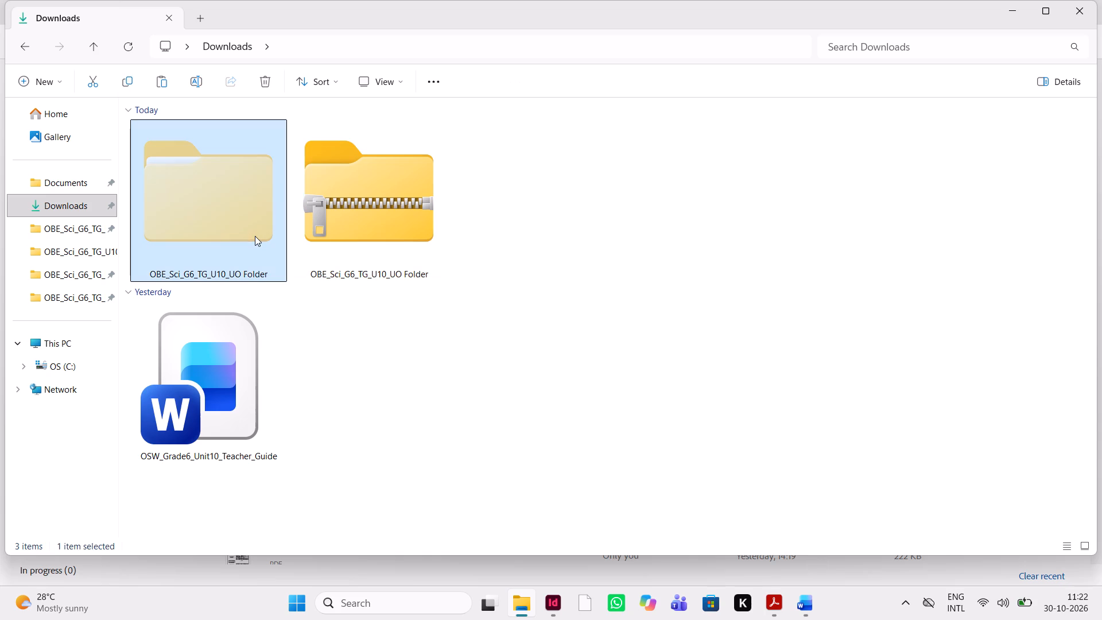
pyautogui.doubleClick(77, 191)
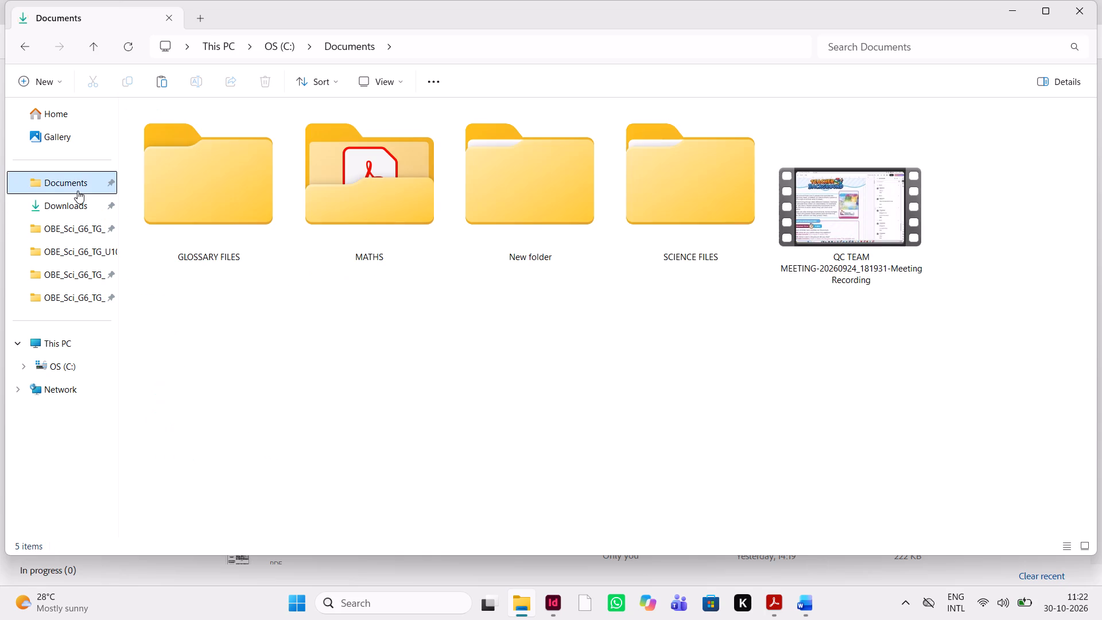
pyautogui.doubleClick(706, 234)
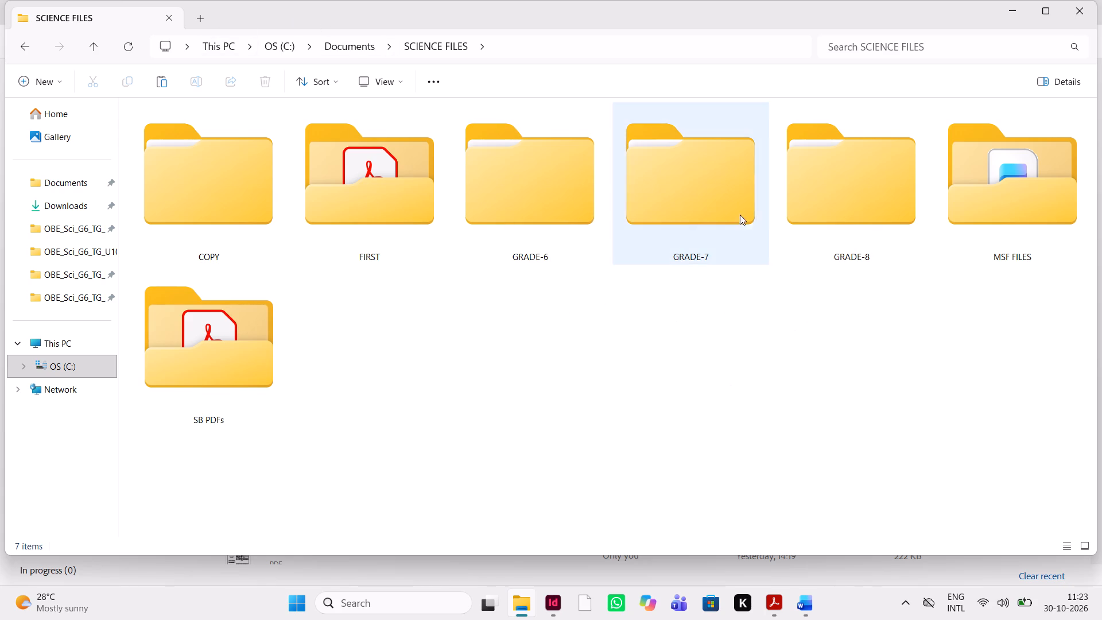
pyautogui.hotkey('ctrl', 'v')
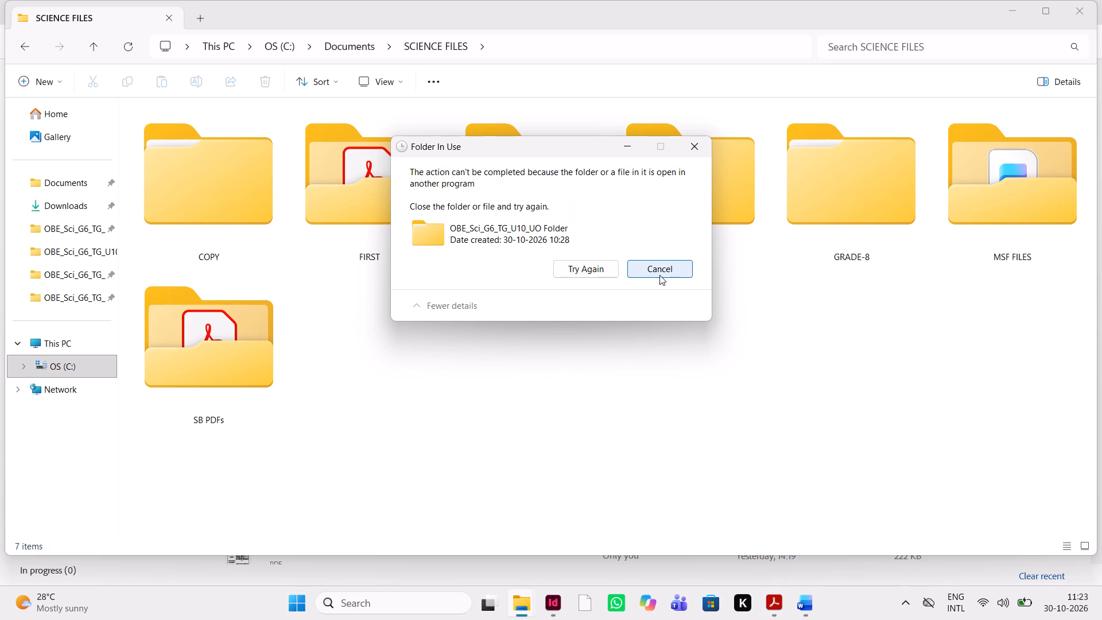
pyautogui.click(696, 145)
# Switch to InDesign and exit the program.
pyautogui.click(564, 618)
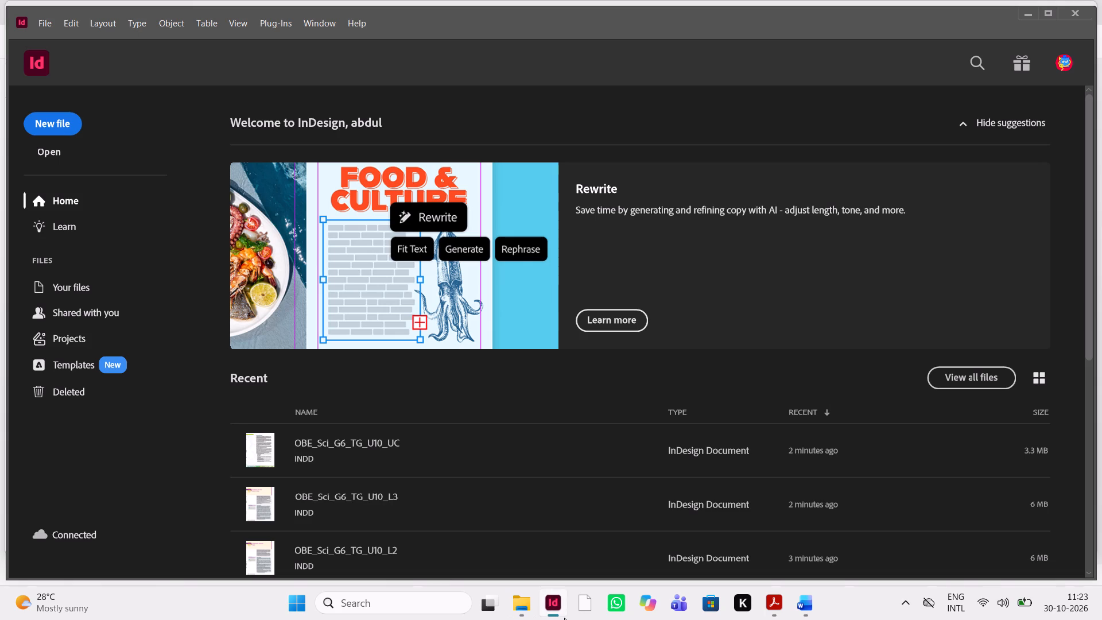
pyautogui.click(1077, 14)
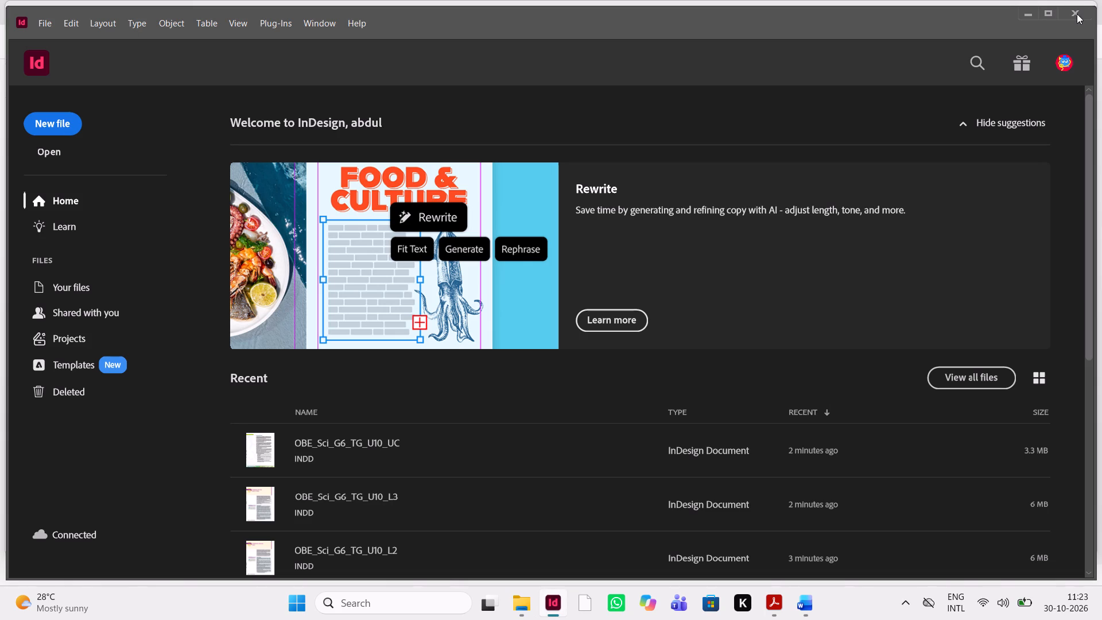
pyautogui.doubleClick(1077, 14)
pyautogui.click(1086, 6)
pyautogui.moveTo(1086, 6); pyautogui.dragTo(1078, 13)
pyautogui.click(1078, 13)
pyautogui.hotkey('alt', 'F4')
pyautogui.hotkey('alt', 'F4')
pyautogui.hotkey('alt', 'F4')
pyautogui.hotkey('alt', 'F4')
pyautogui.hotkey('alt', 'F4')
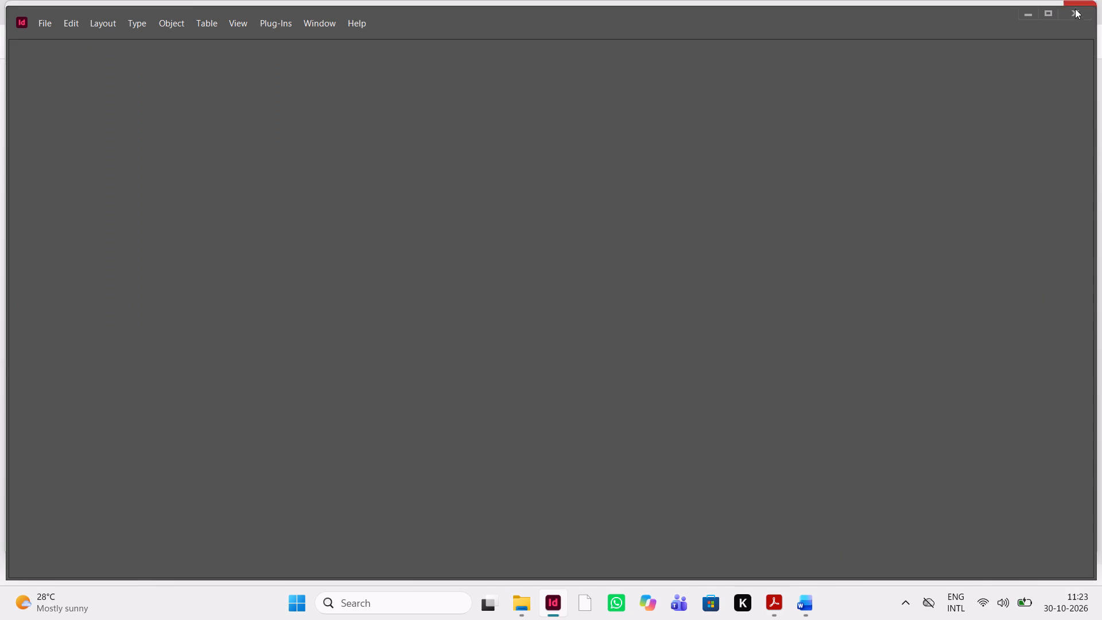
pyautogui.click(1076, 13)
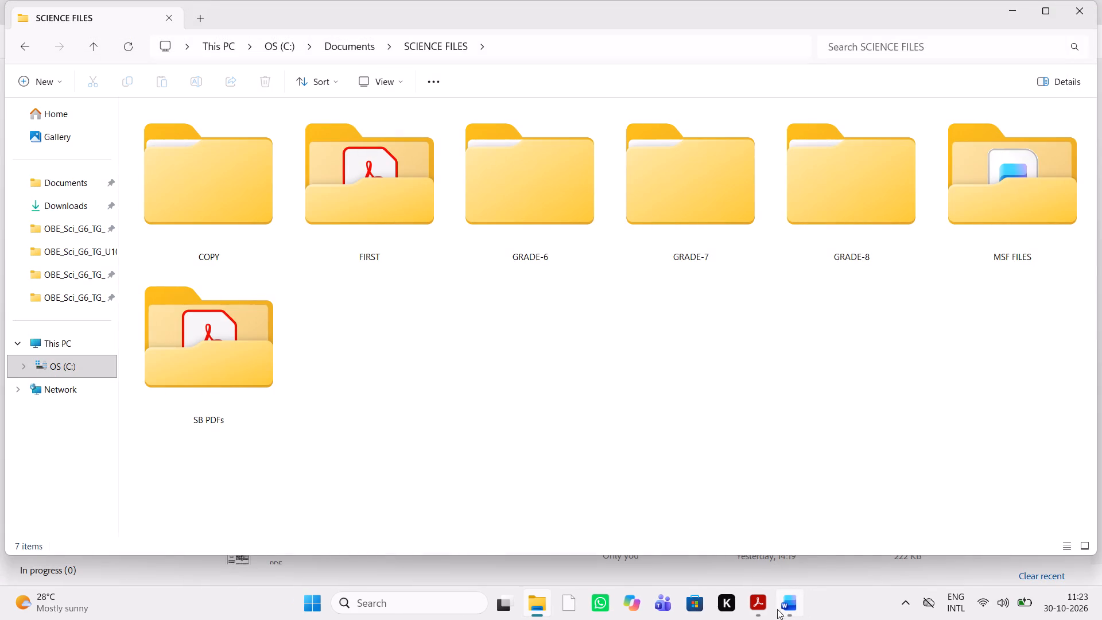
# Switch to Acrobat and exit the program.
pyautogui.click(763, 614)
pyautogui.click(1078, 7)
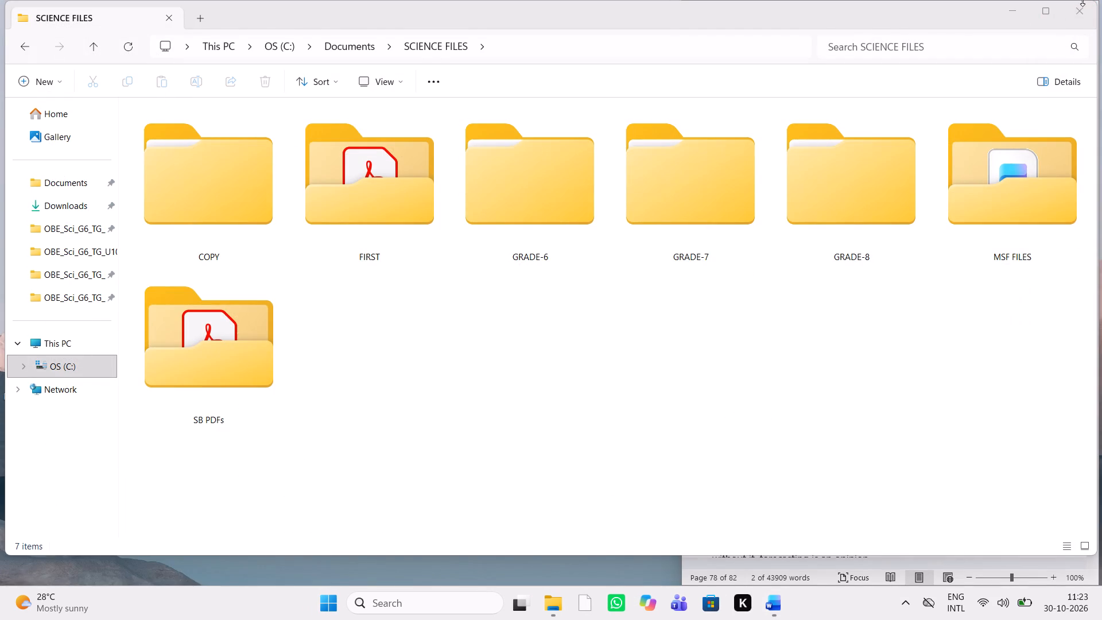
# Close the SCIENCE FILES window and exit Word along with its open teacher guide document.
pyautogui.moveTo(1082, 0); pyautogui.dragTo(1077, 19)
pyautogui.click(1085, 36)
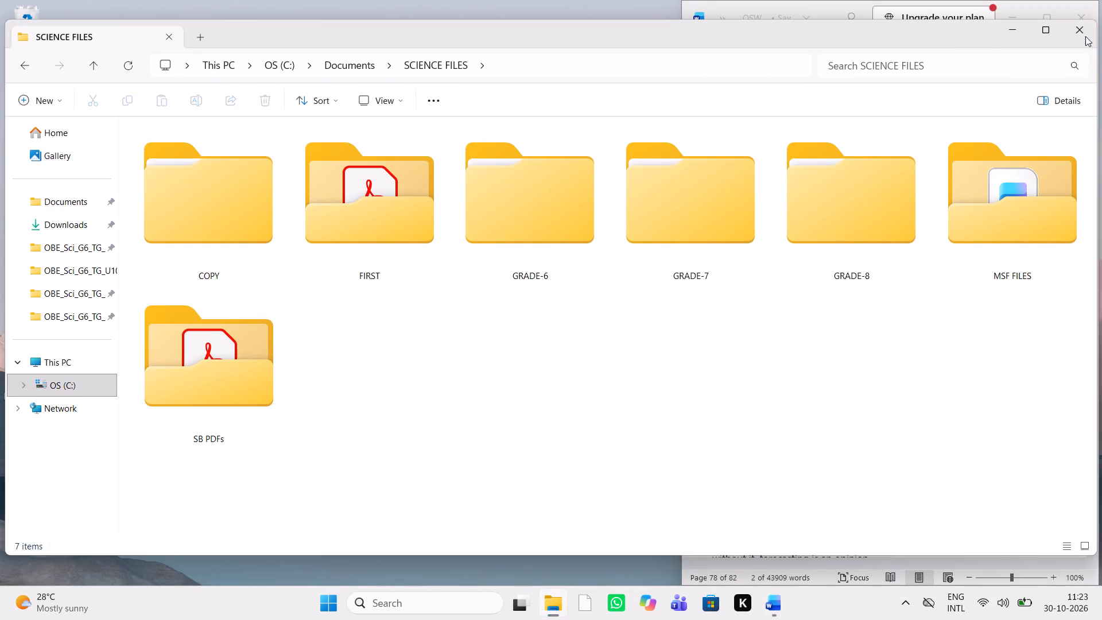
pyautogui.click(1083, 18)
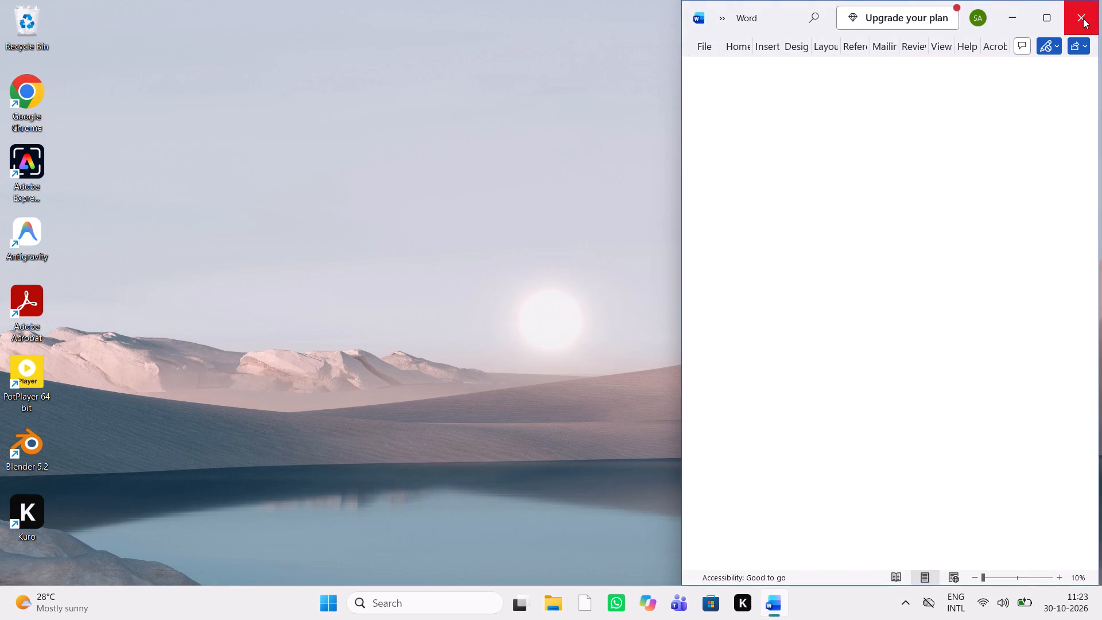
pyautogui.click(1083, 18)
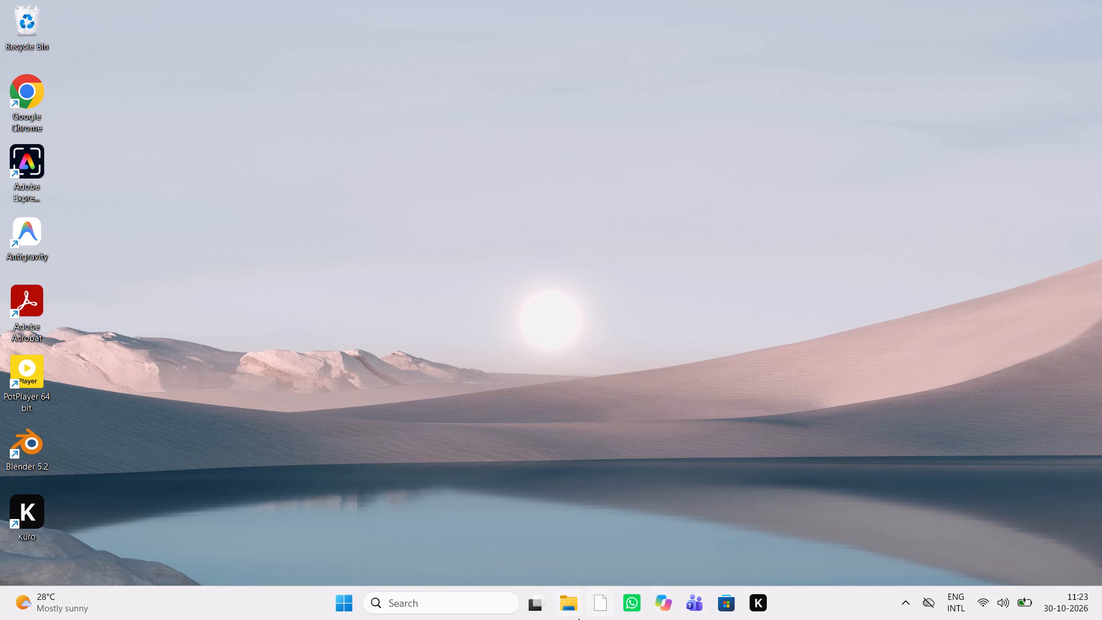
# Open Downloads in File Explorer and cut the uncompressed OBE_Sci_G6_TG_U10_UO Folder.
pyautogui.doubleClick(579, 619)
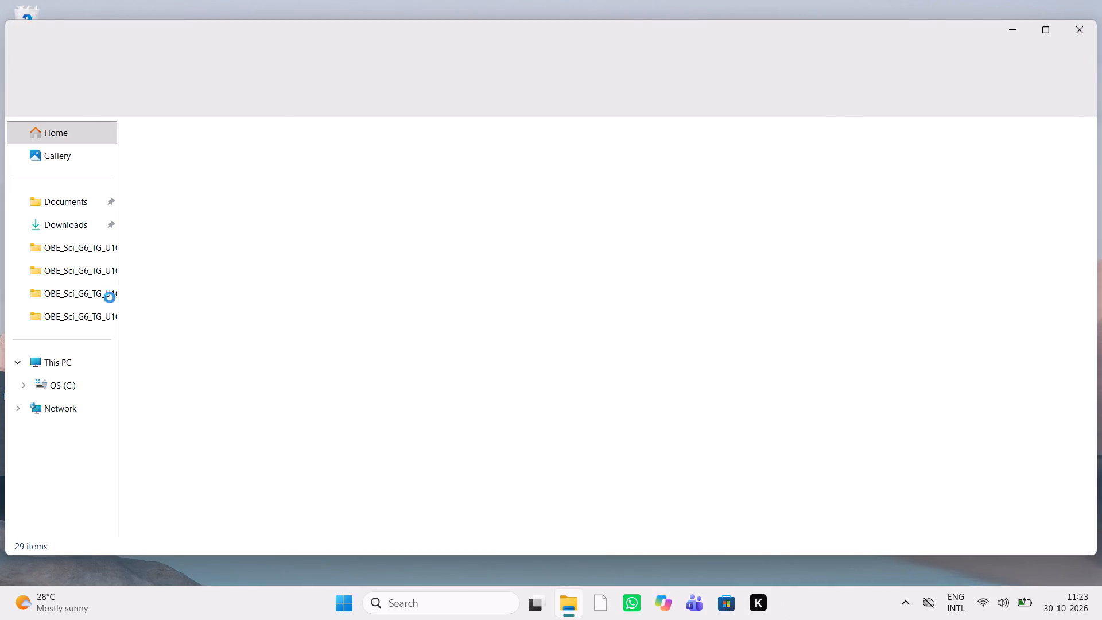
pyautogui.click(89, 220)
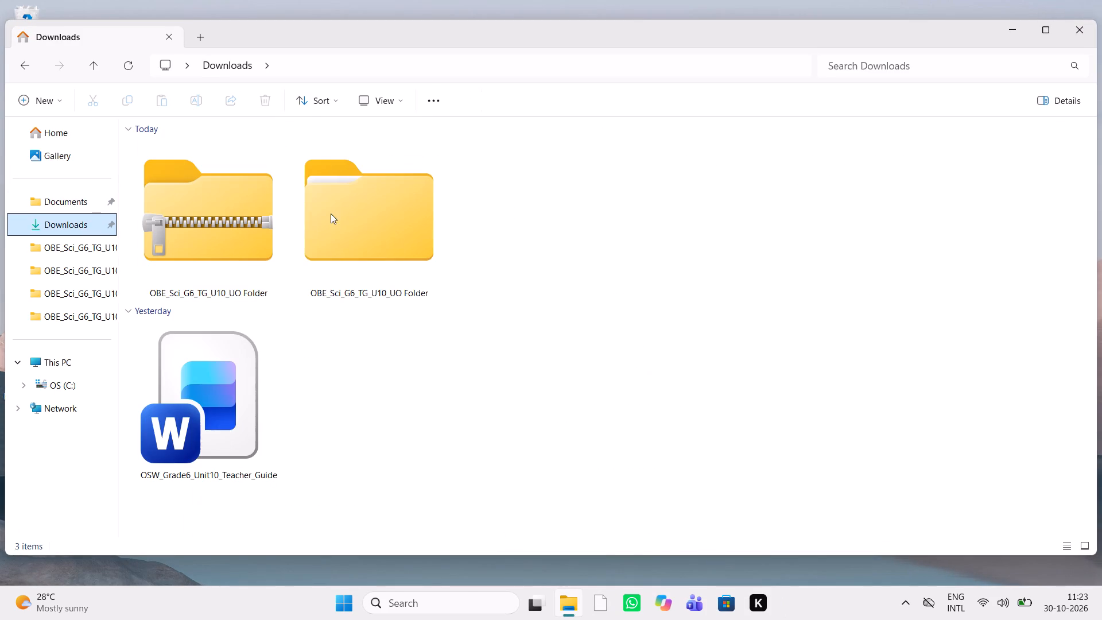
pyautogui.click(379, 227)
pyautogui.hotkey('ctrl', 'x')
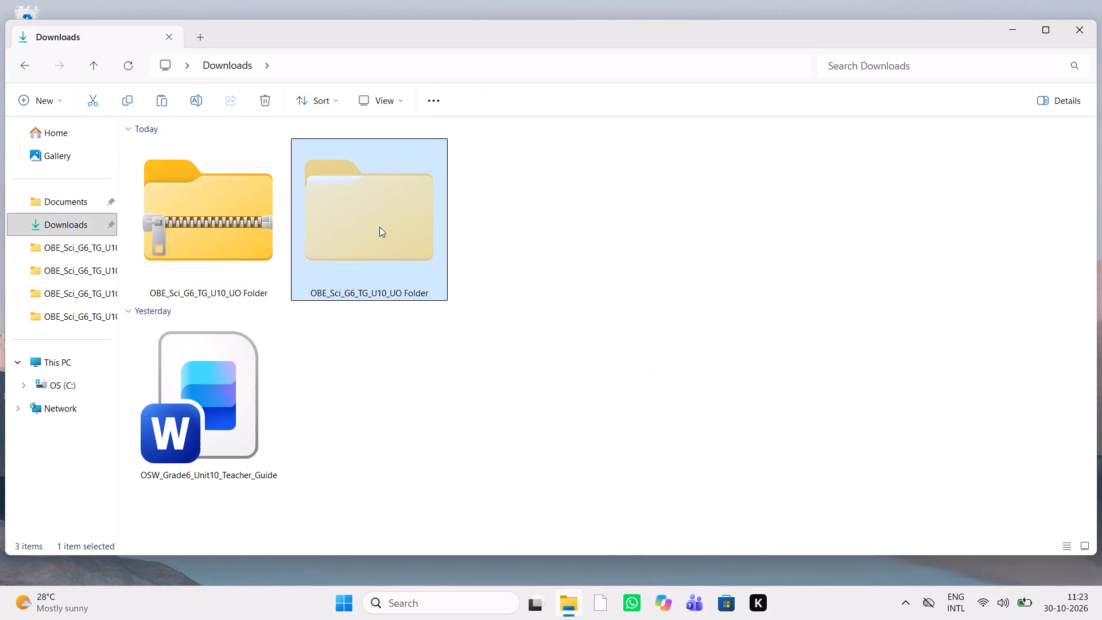
# Create a new folder named "GRADE -10" in Documents > SCIENCE FILES.
pyautogui.click(85, 203)
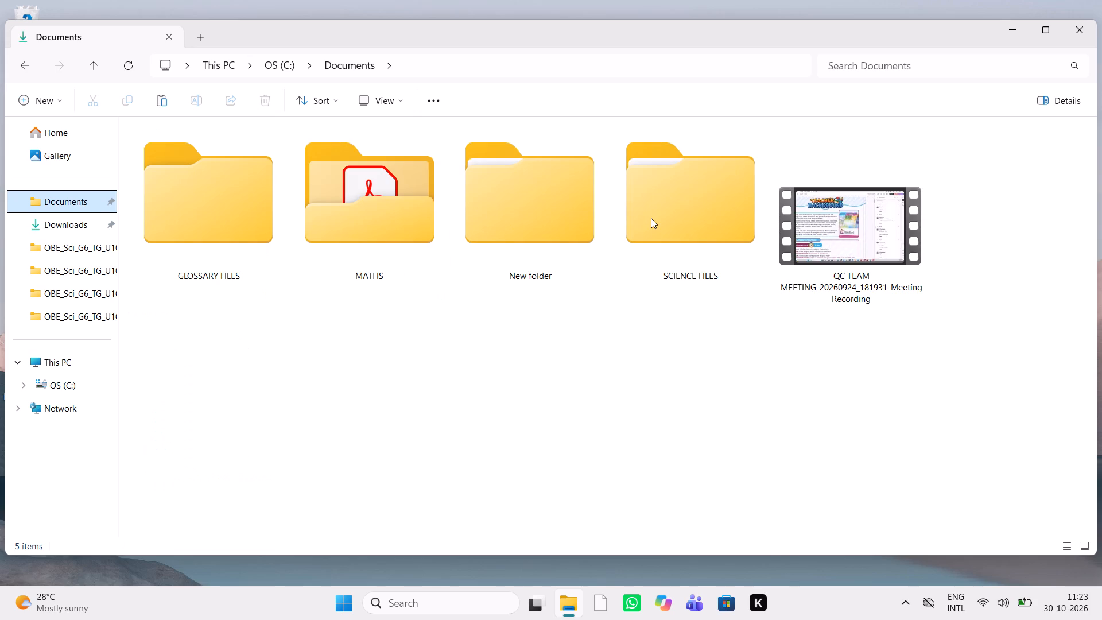
pyautogui.doubleClick(651, 219)
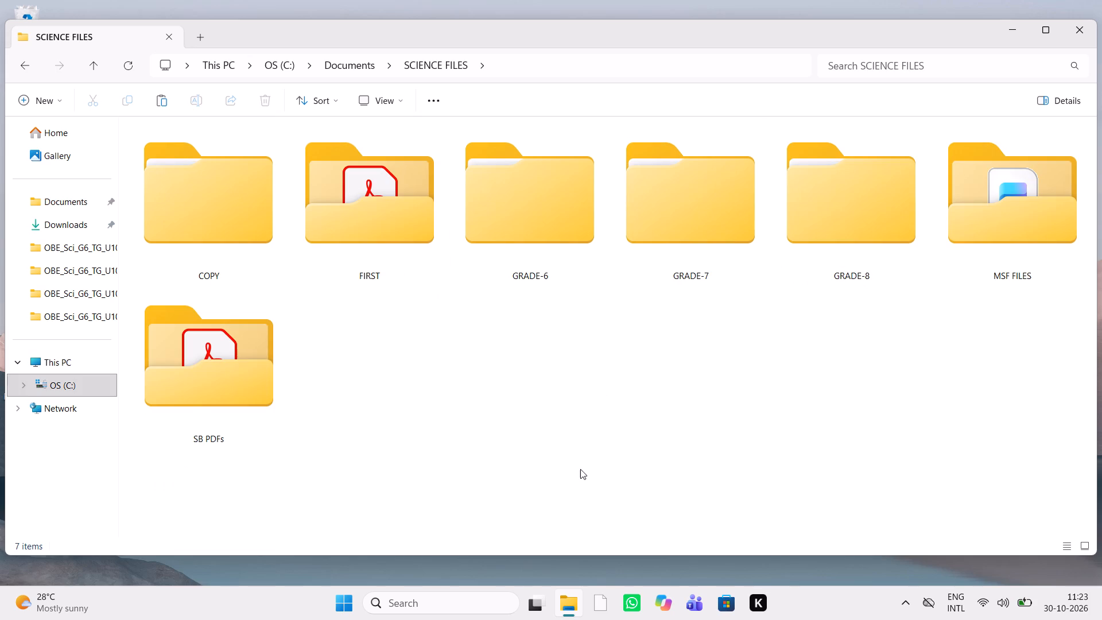
pyautogui.hotkey('ctrl', 'shift', 'n')
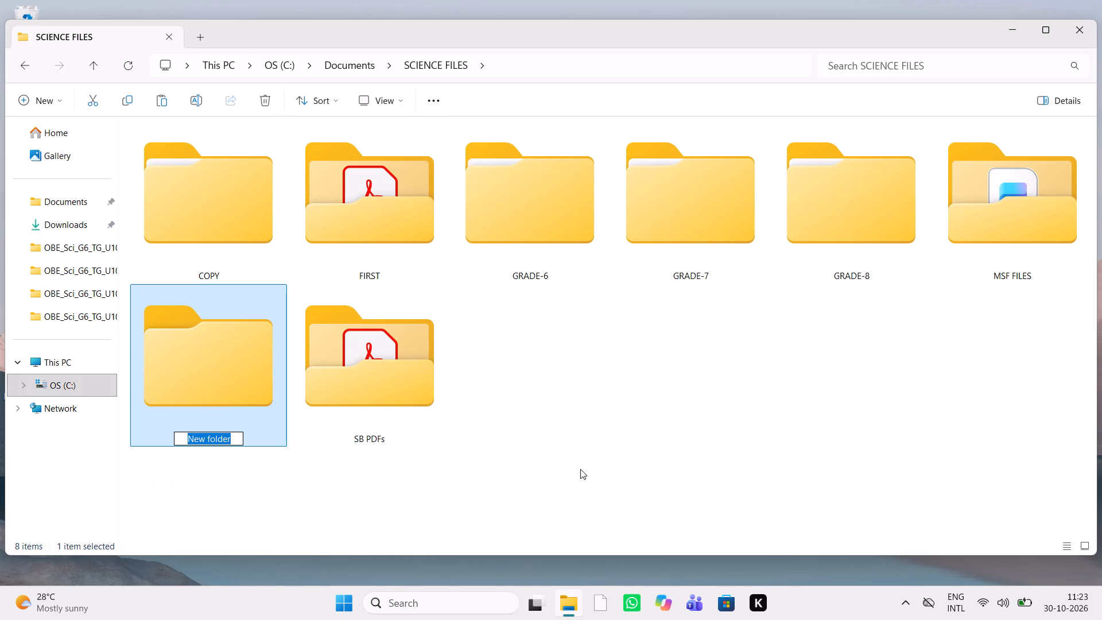
pyautogui.press('BackSpace')
pyautogui.write('GRADE')
pyautogui.hotkey('shift', 'space')
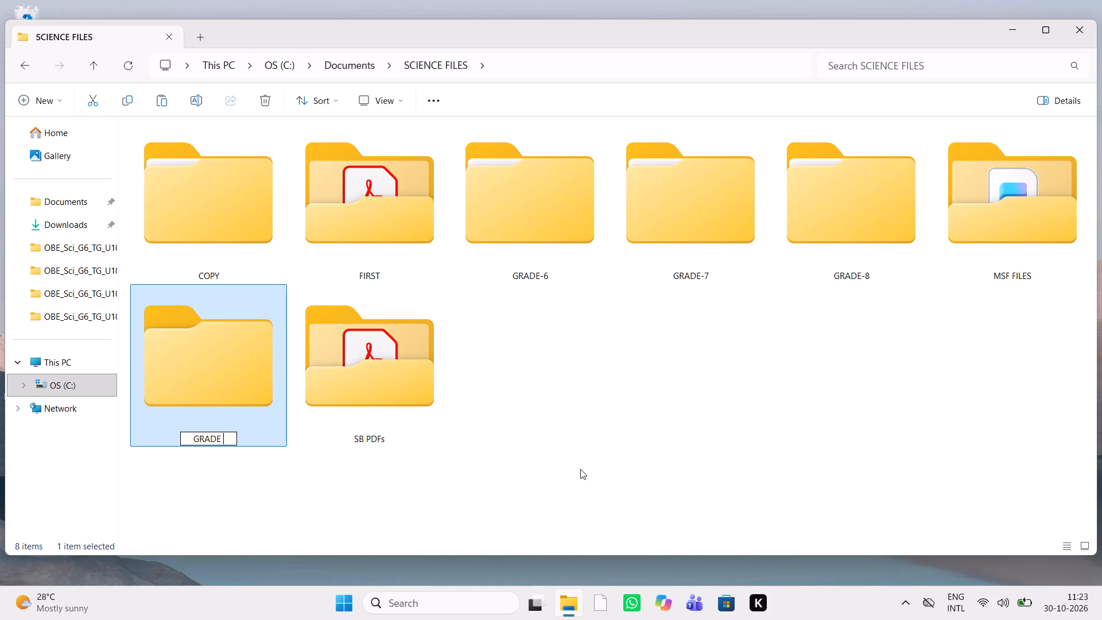
pyautogui.press('-')
pyautogui.write('10')
pyautogui.click(553, 439)
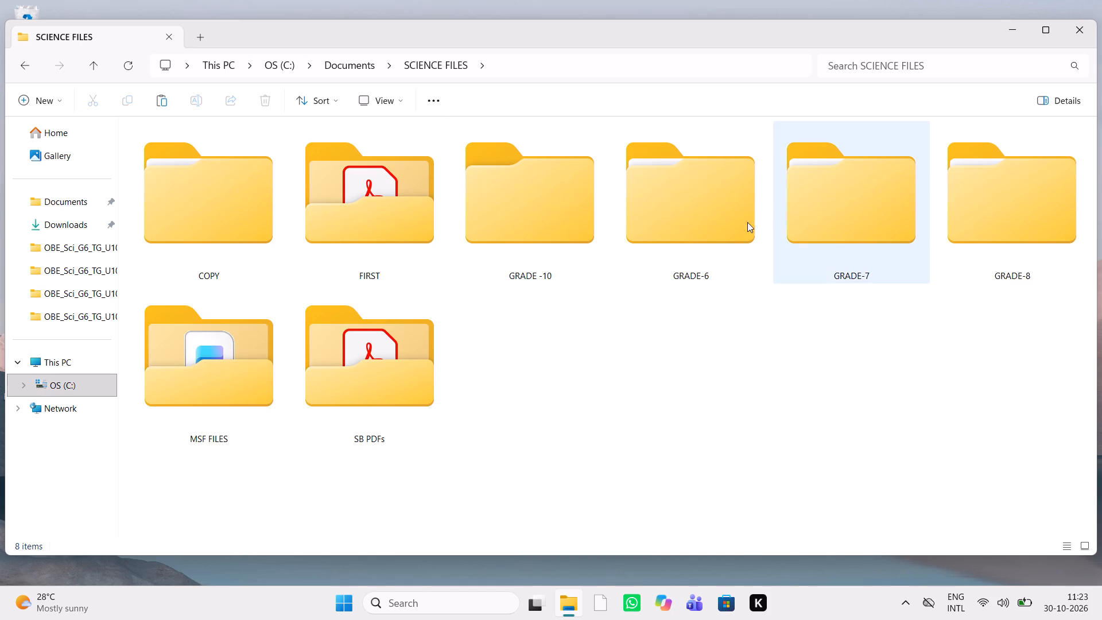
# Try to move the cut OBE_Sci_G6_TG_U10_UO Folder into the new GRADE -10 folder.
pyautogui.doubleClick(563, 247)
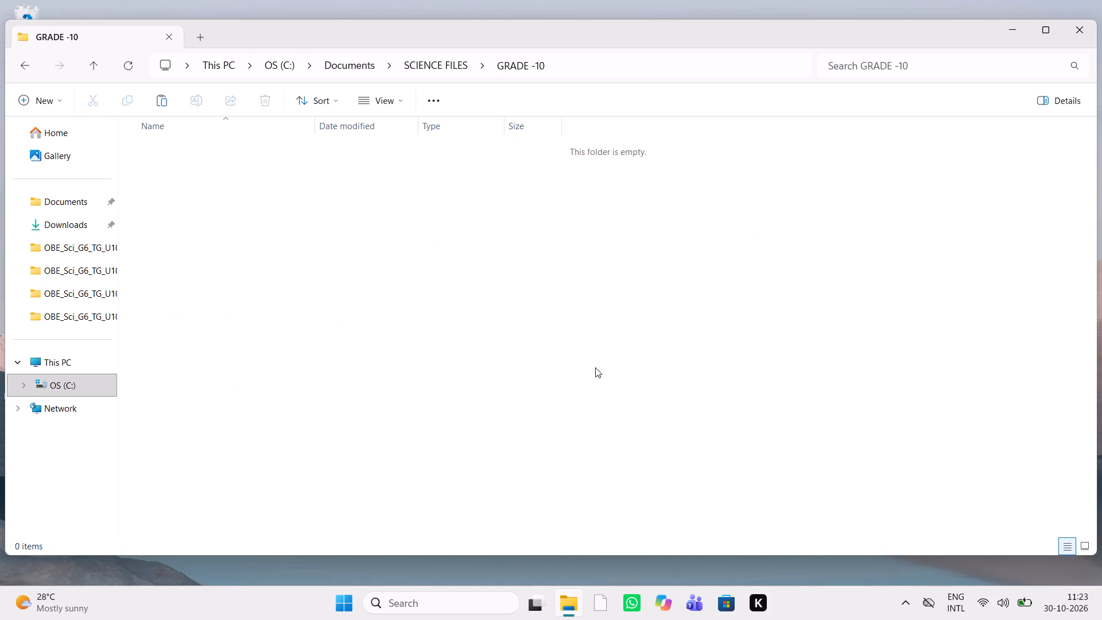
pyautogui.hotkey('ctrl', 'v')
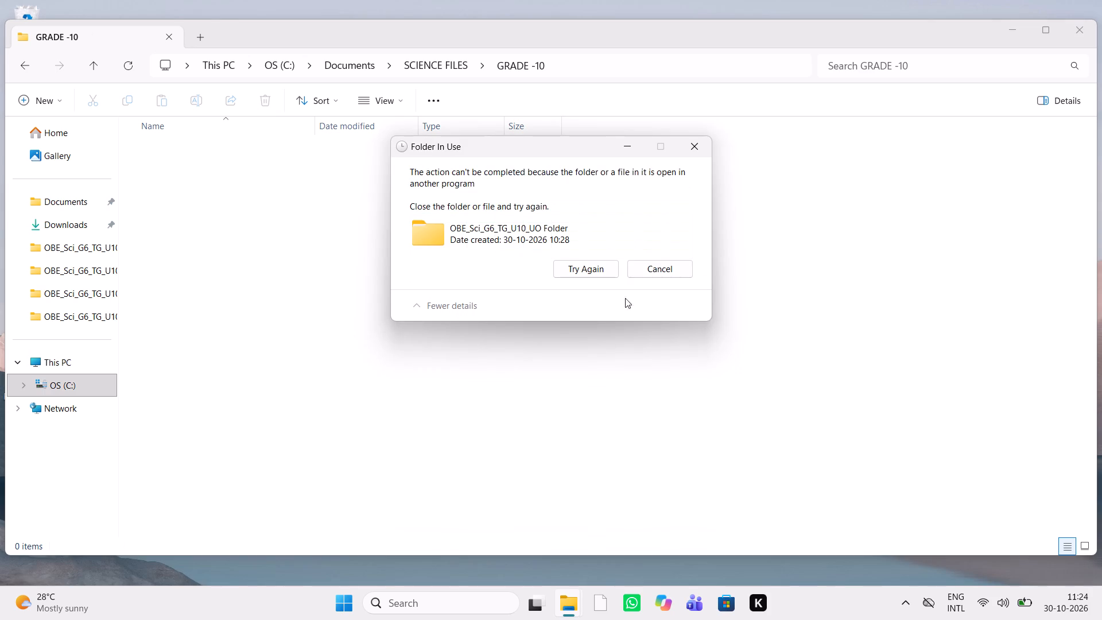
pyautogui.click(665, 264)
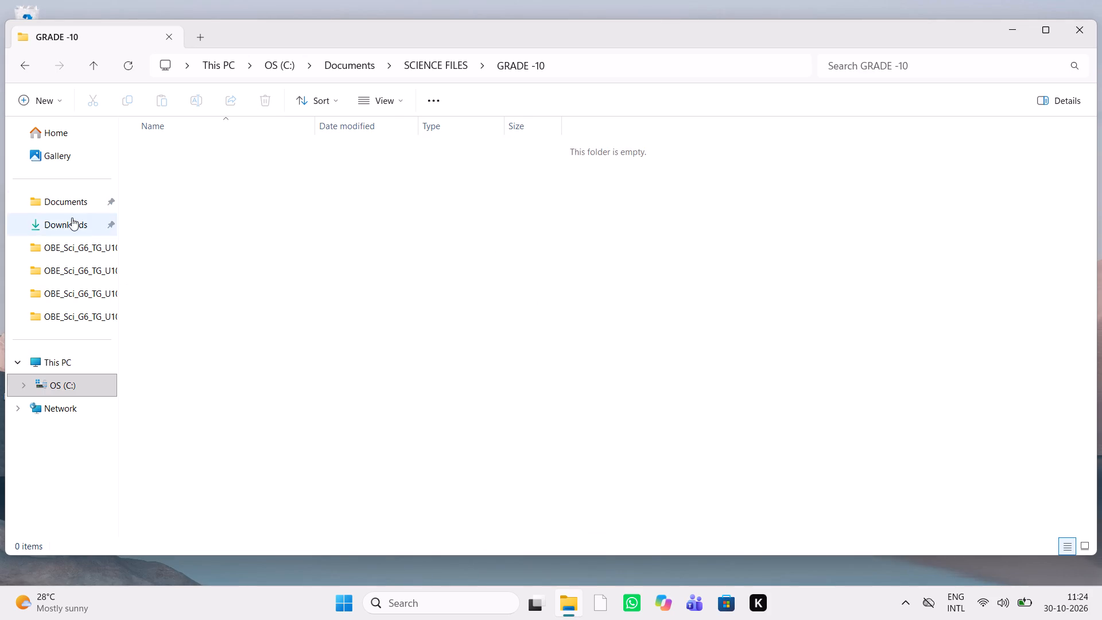
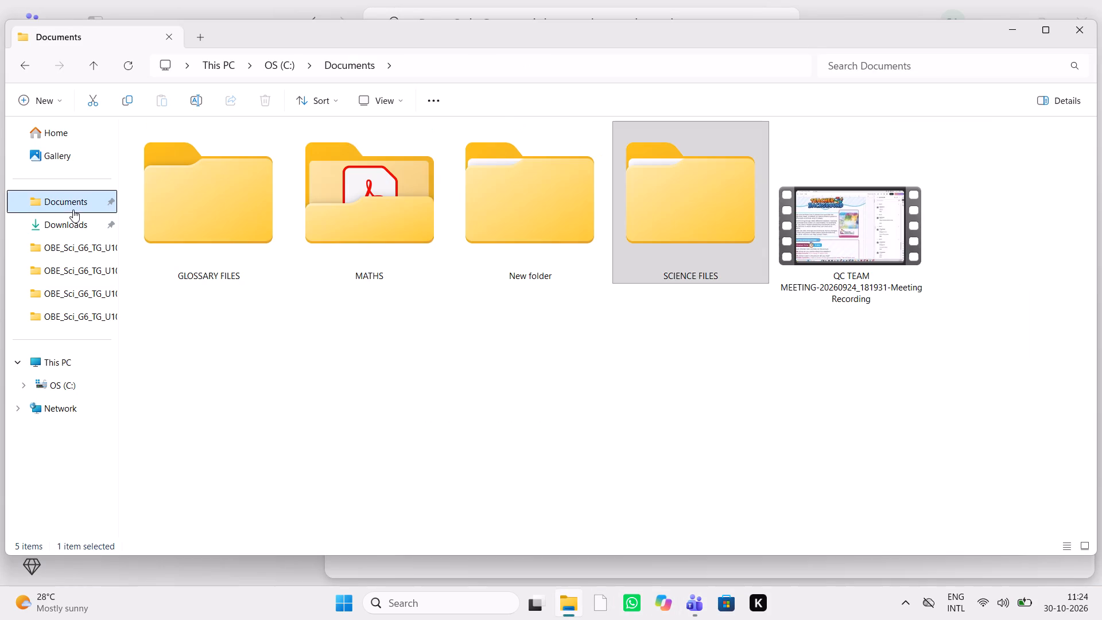
# Copy the zipped OBE_Sci_G6_TG_U10_UO Folder from Downloads into Documents > SCIENCE FILES > GRADE -10.
pyautogui.doubleClick(68, 221)
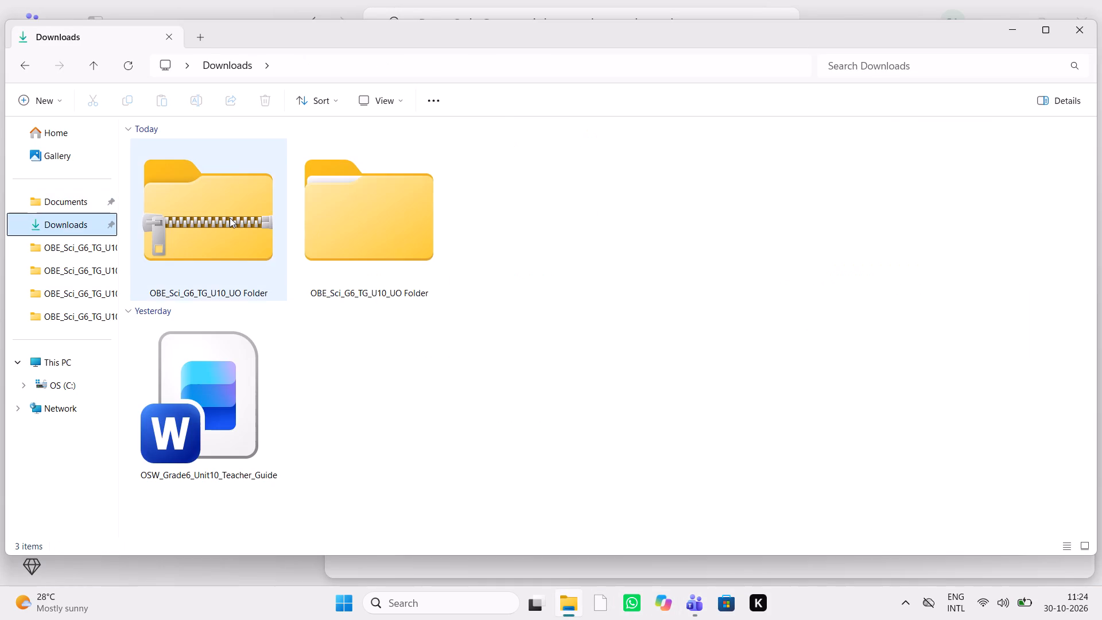
pyautogui.click(230, 218)
pyautogui.hotkey('ctrl', 'c')
pyautogui.hotkey('ctrl', 'c')
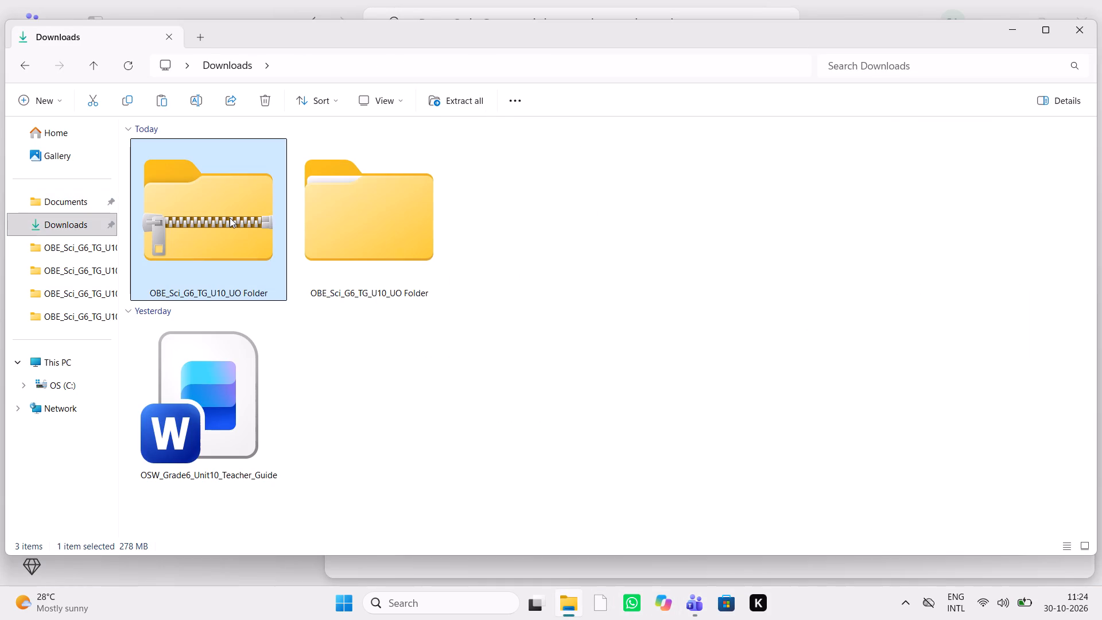
pyautogui.doubleClick(66, 195)
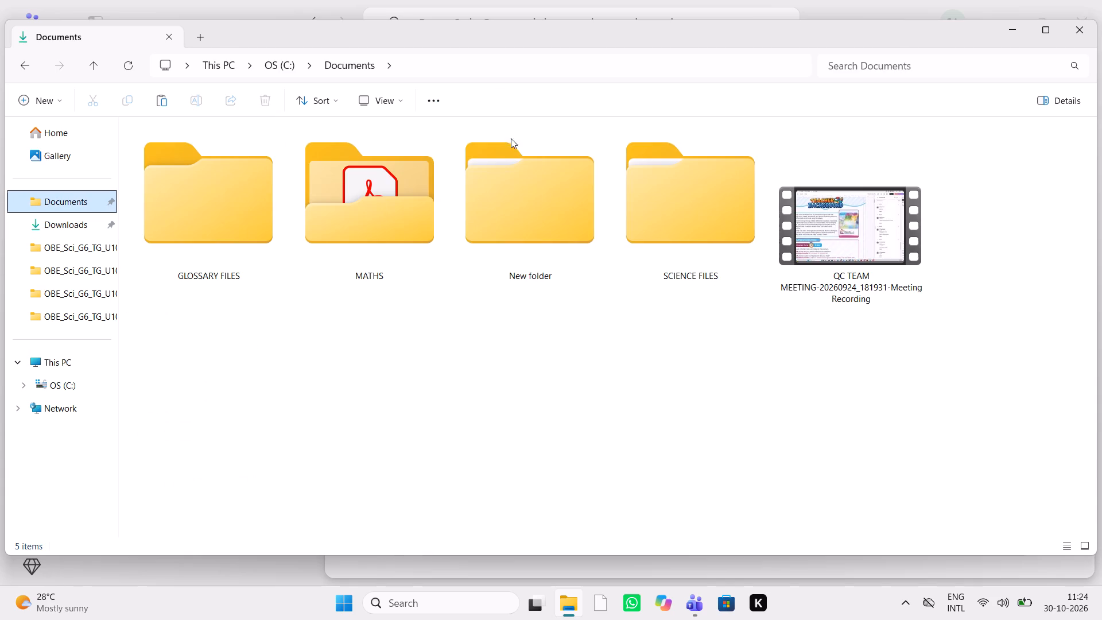
pyautogui.doubleClick(710, 179)
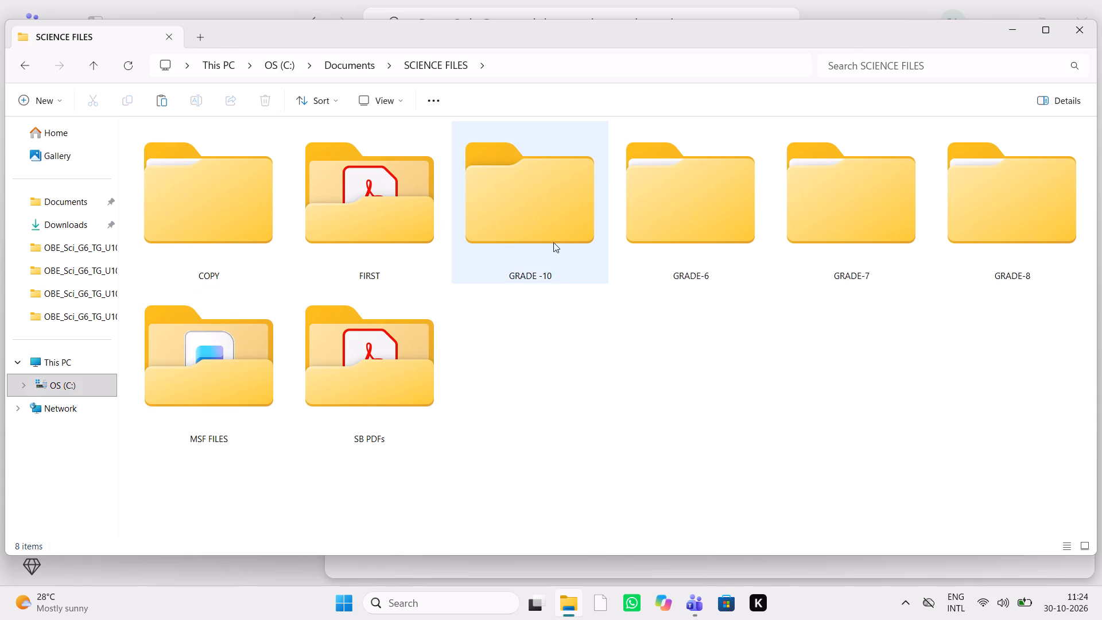
pyautogui.doubleClick(554, 236)
pyautogui.hotkey('ctrl', 'v')
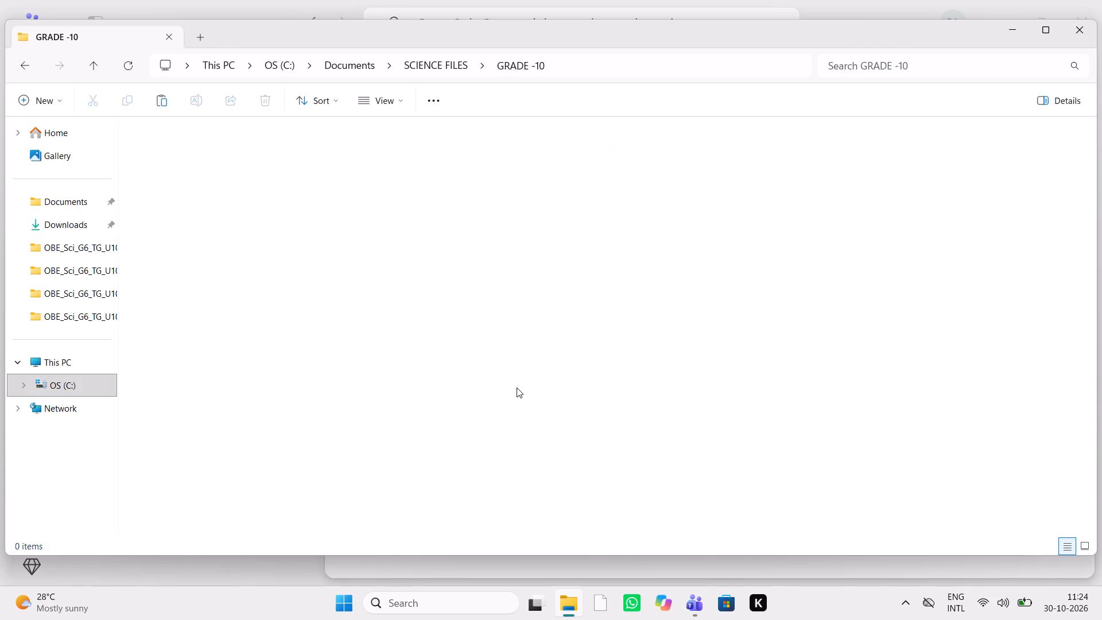
# Move the OSW_Grade6_Unit10_Teacher_Guide document from Downloads into Documents > SCIENCE FILES > MSF FILES.
pyautogui.doubleClick(82, 211)
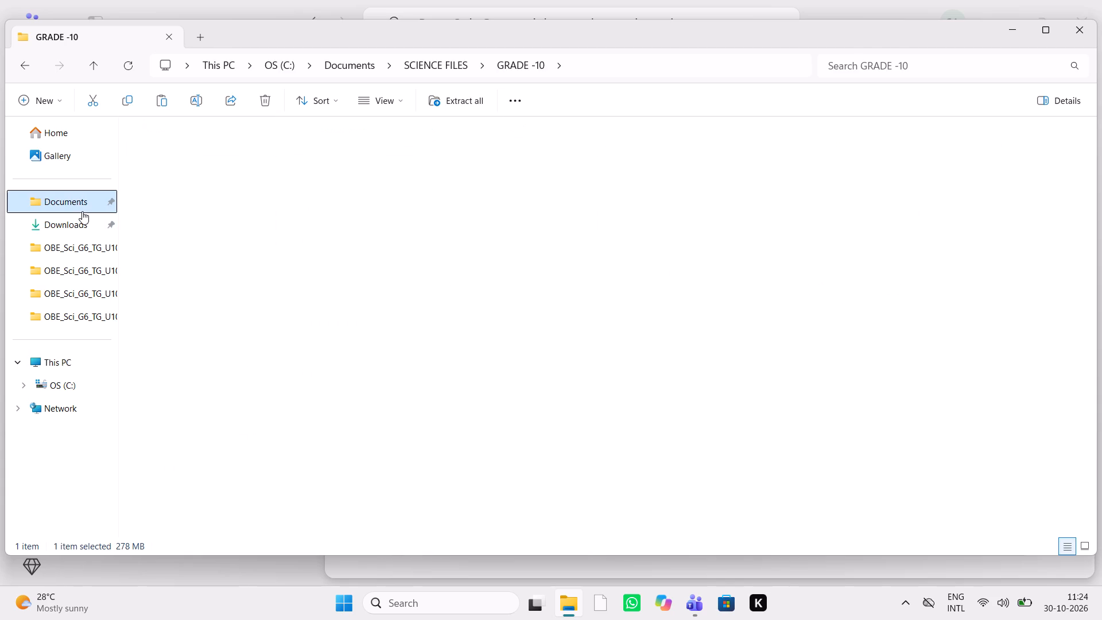
pyautogui.doubleClick(82, 230)
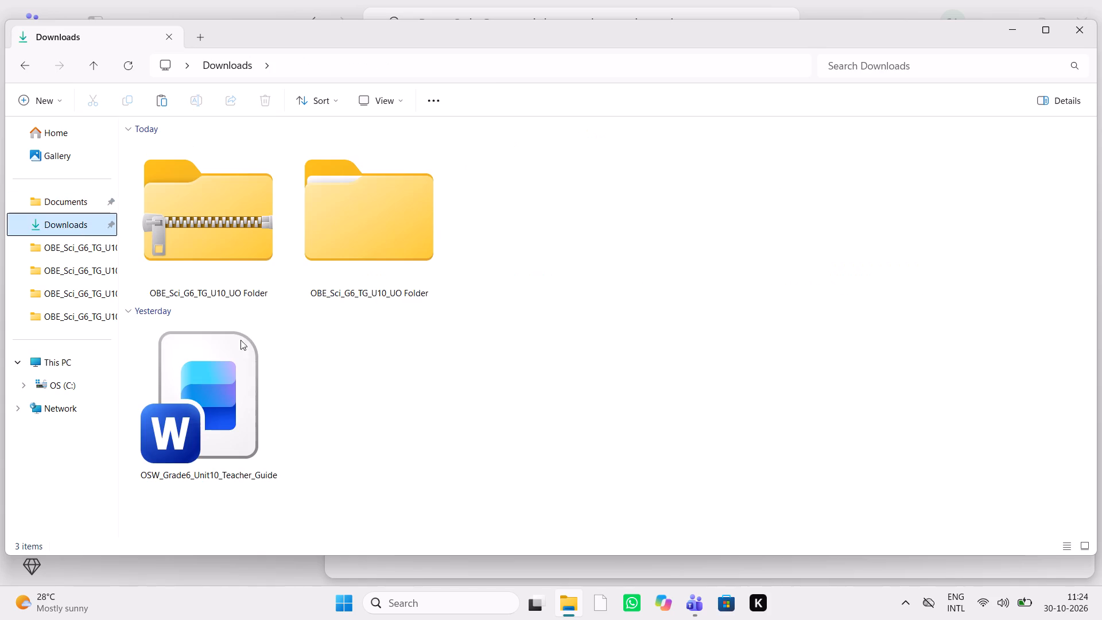
pyautogui.click(199, 390)
pyautogui.hotkey('ctrl', 'x')
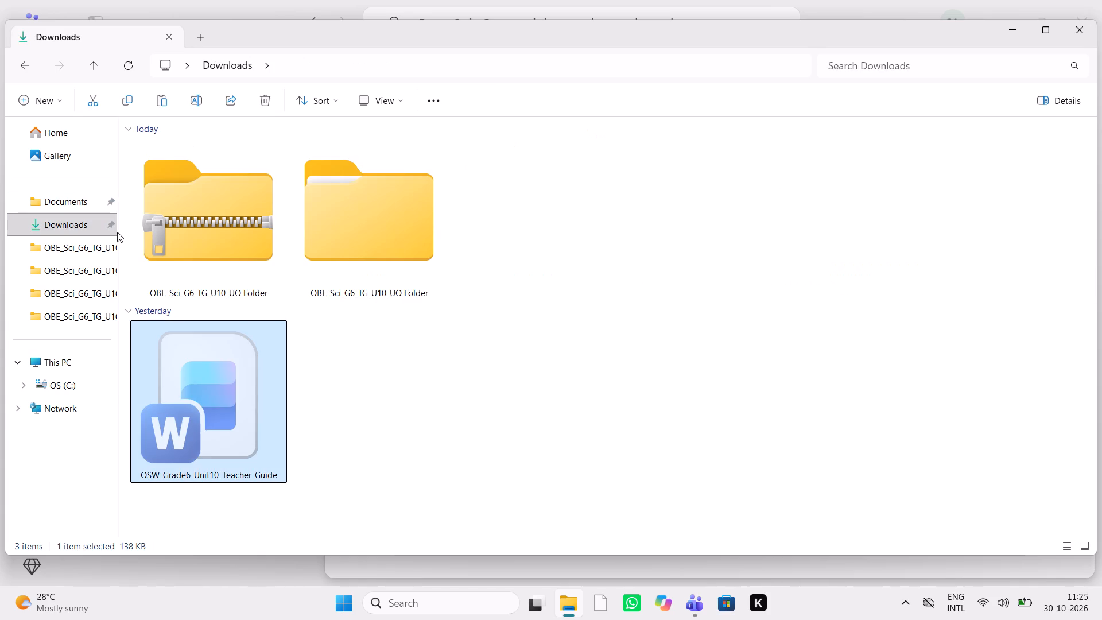
pyautogui.doubleClick(75, 203)
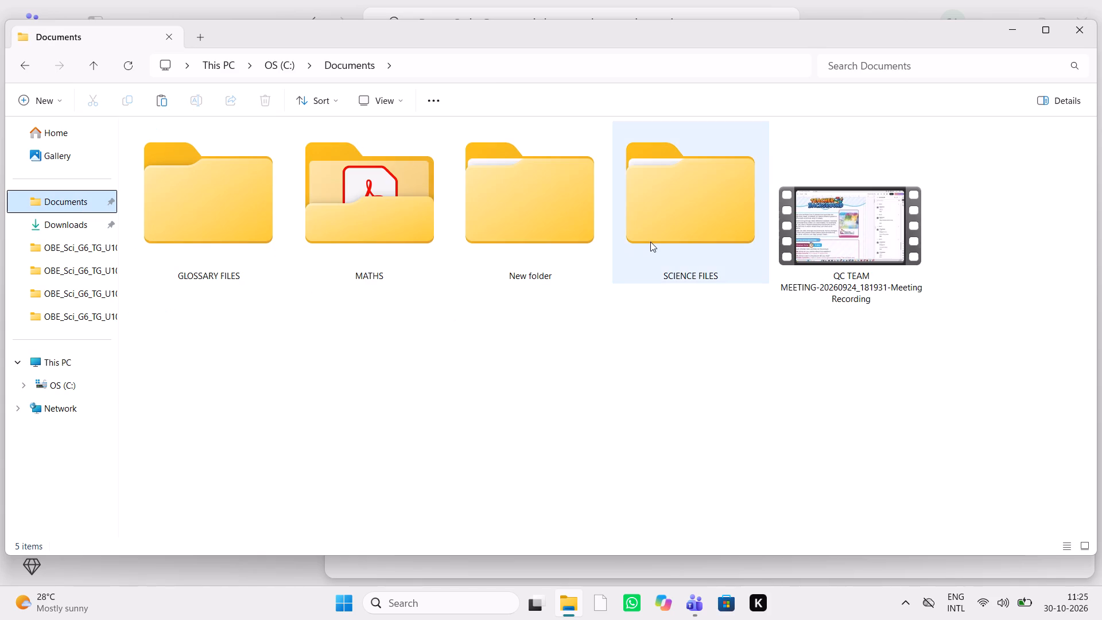
pyautogui.doubleClick(650, 242)
pyautogui.doubleClick(250, 385)
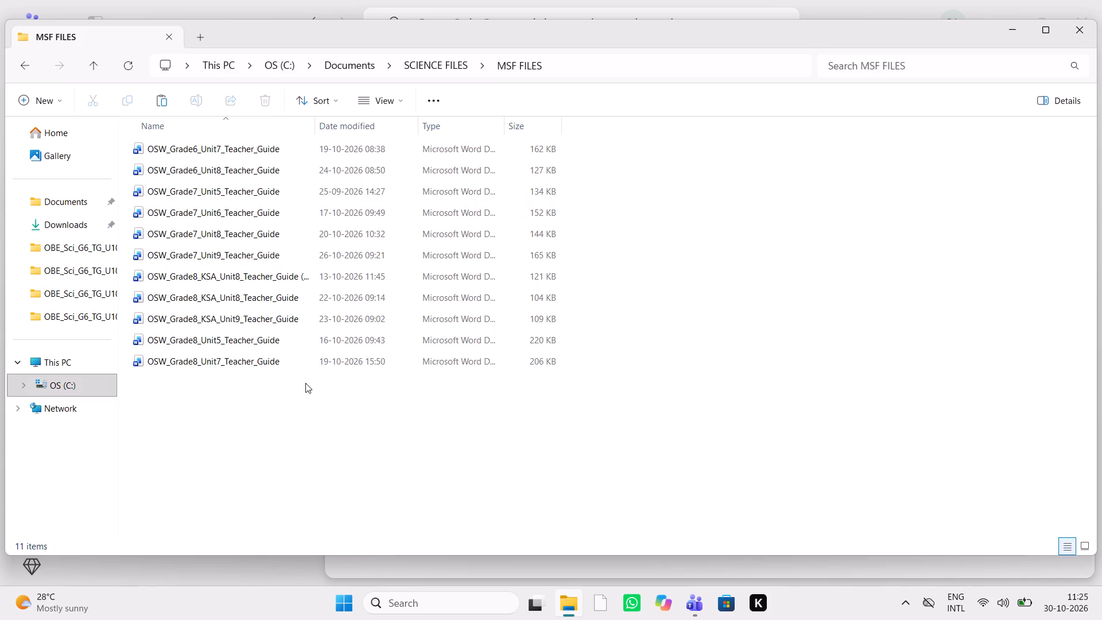
pyautogui.hotkey('ctrl', 'v')
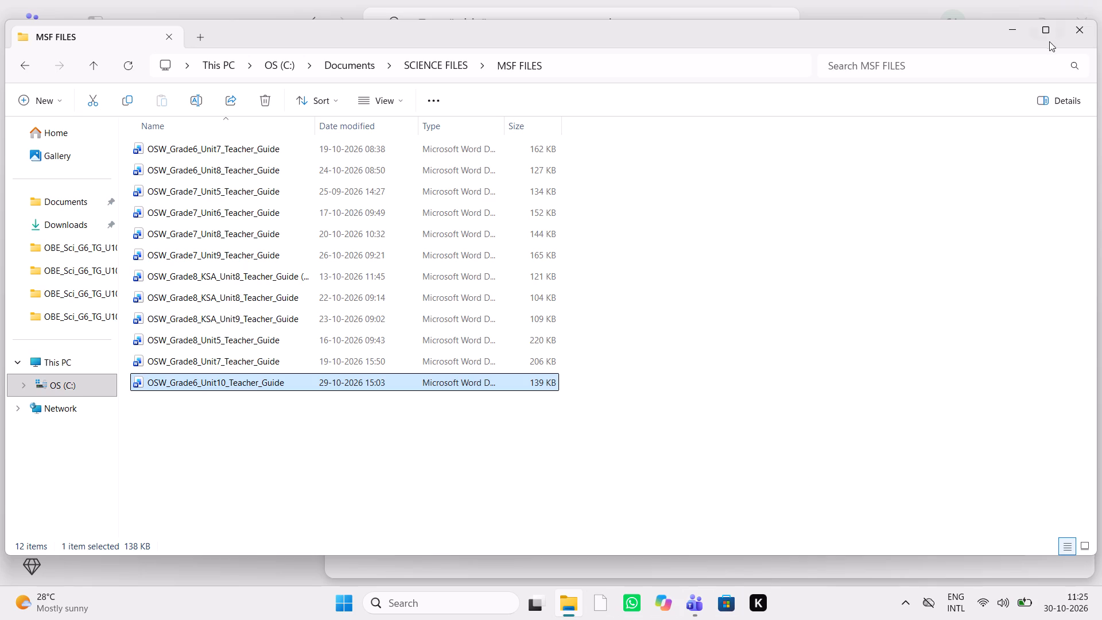
# Return to Downloads and select the uncompressed OBE_Sci_G6_TG_U10_UO Folder.
pyautogui.click(56, 199)
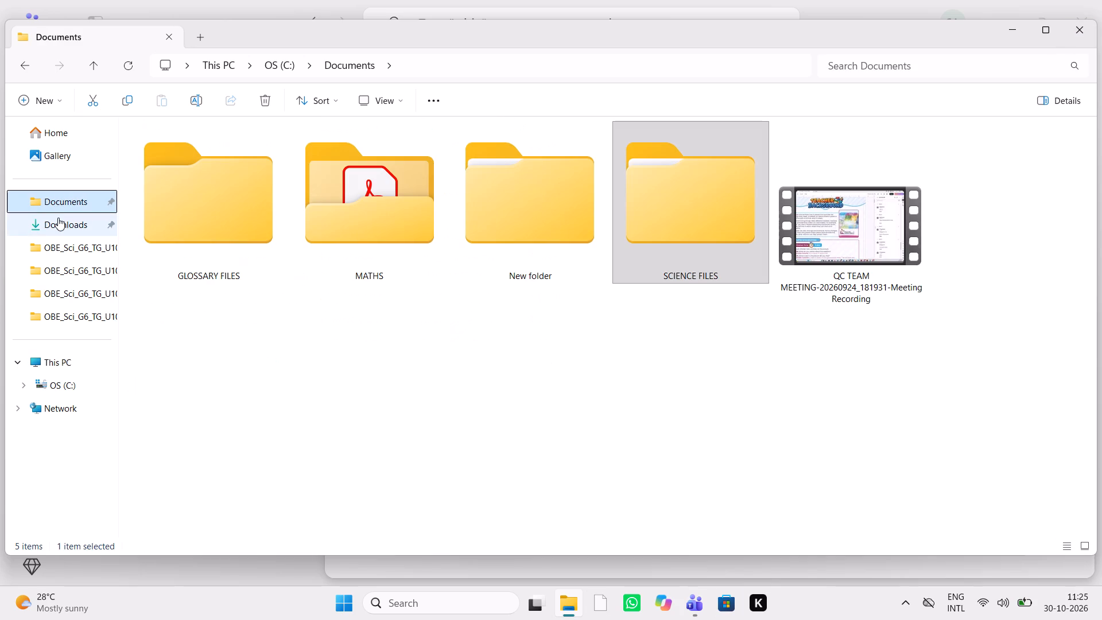
pyautogui.click(58, 218)
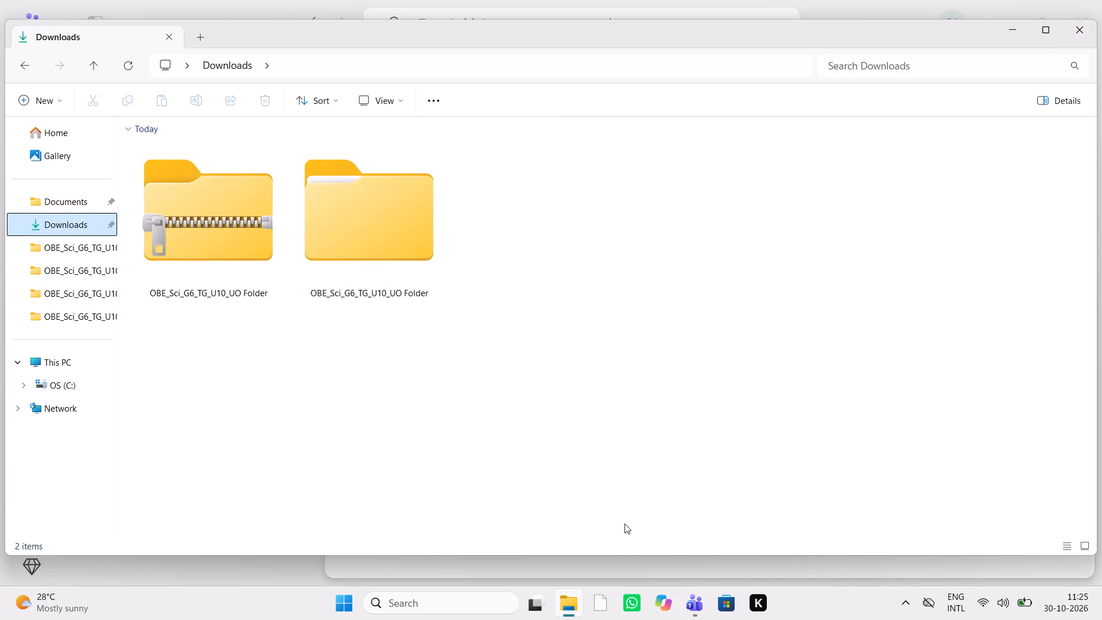
pyautogui.click(425, 228)
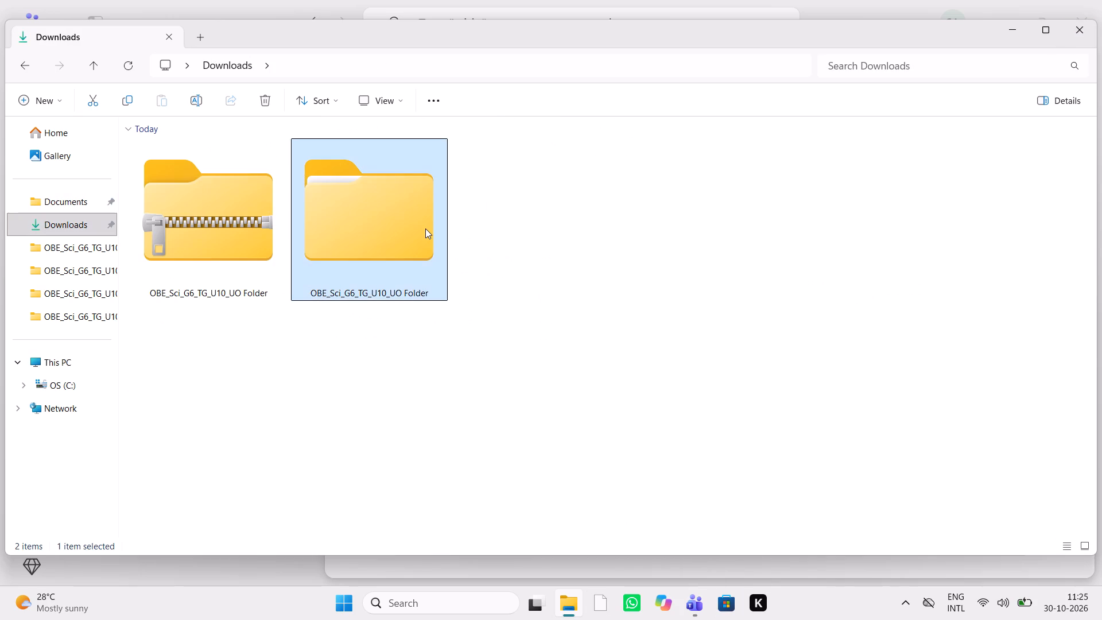
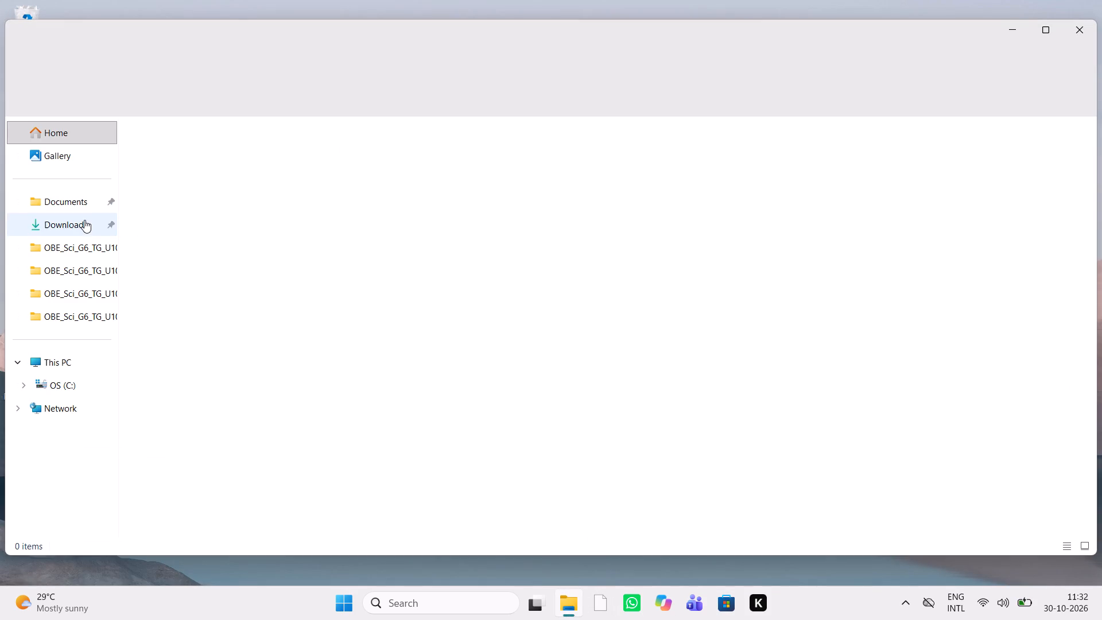
# Move both the zipped and uncompressed OBE_Sci_G6_TG_U10_UO Folder items from Downloads into Documents > SCIENCE FILES > GRADE -10.
pyautogui.click(81, 193)
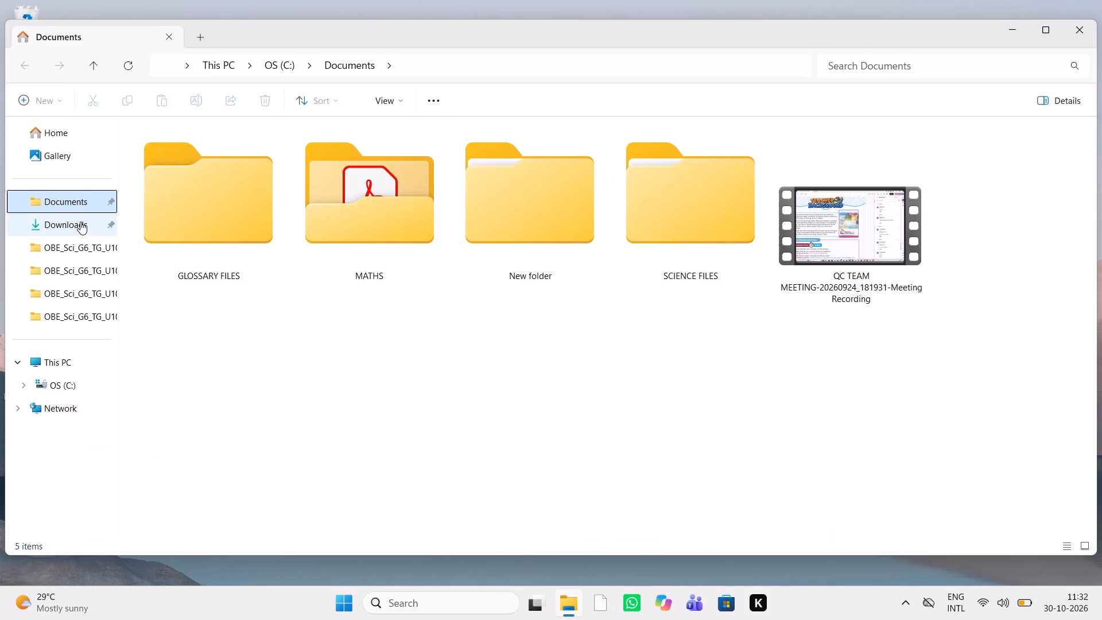
pyautogui.click(80, 222)
pyautogui.click(215, 219)
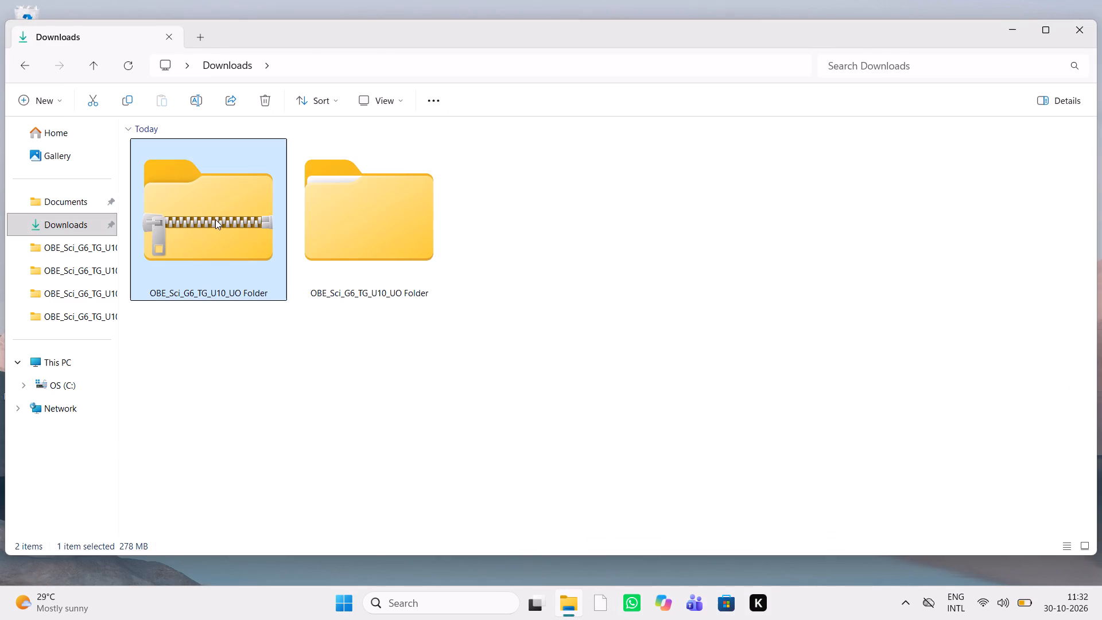
pyautogui.hotkey('shift', 'Right')
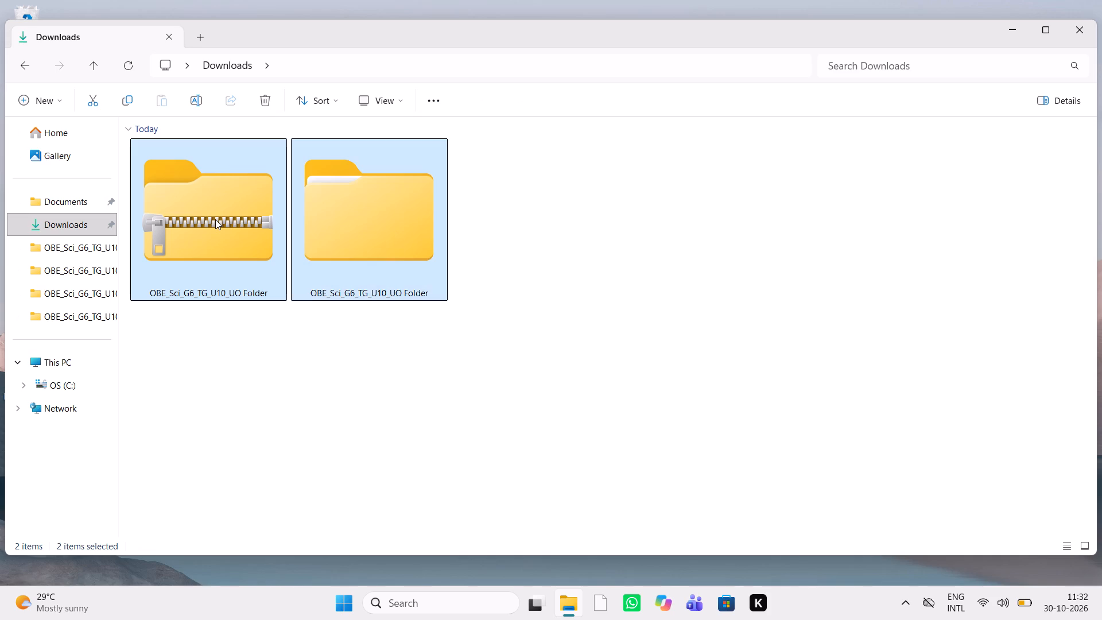
pyautogui.hotkey('ctrl', 'x')
pyautogui.hotkey('ctrl', 'x')
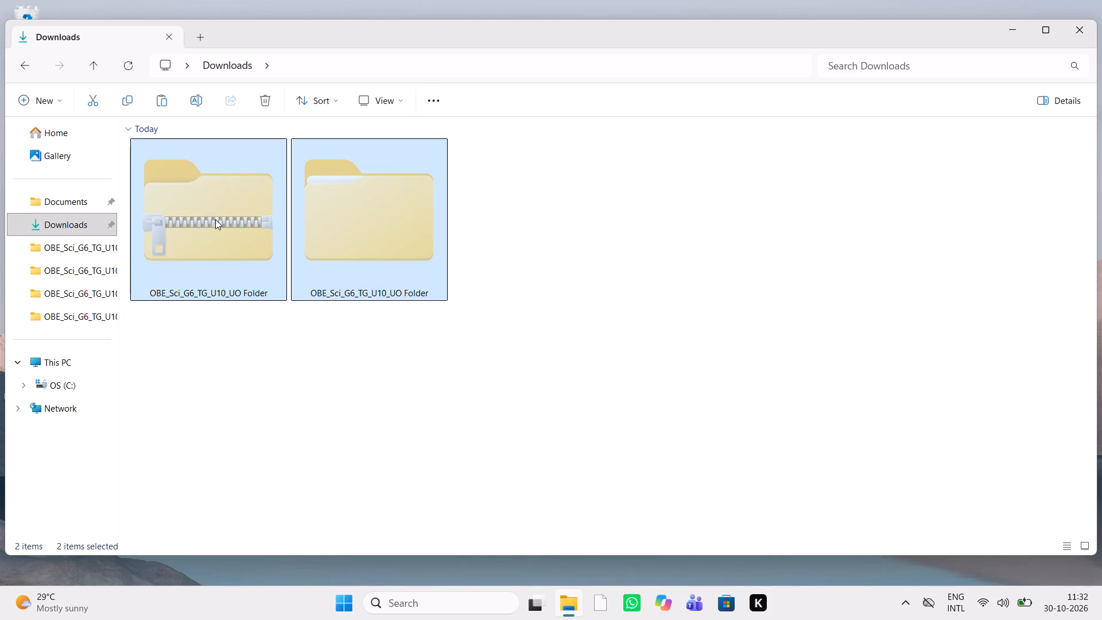
pyautogui.doubleClick(72, 200)
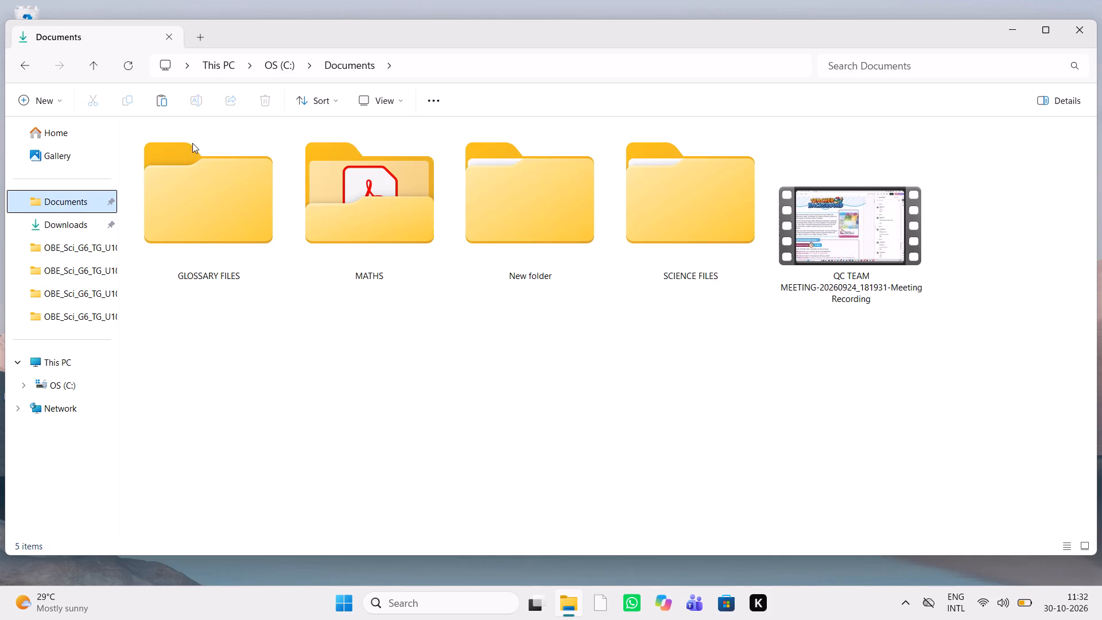
pyautogui.doubleClick(680, 252)
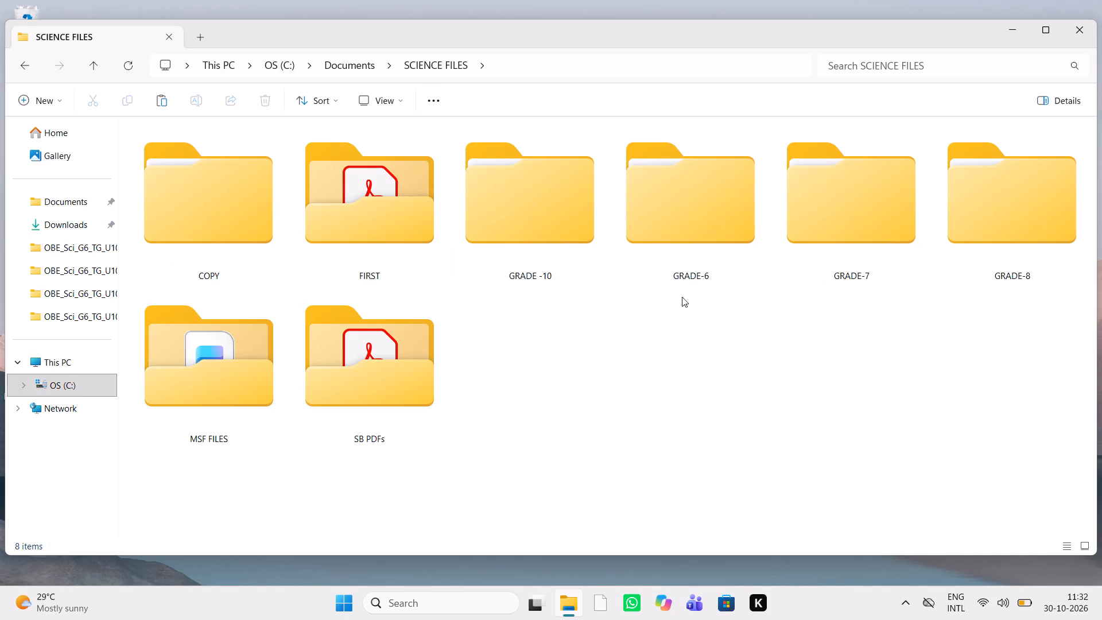
pyautogui.doubleClick(554, 259)
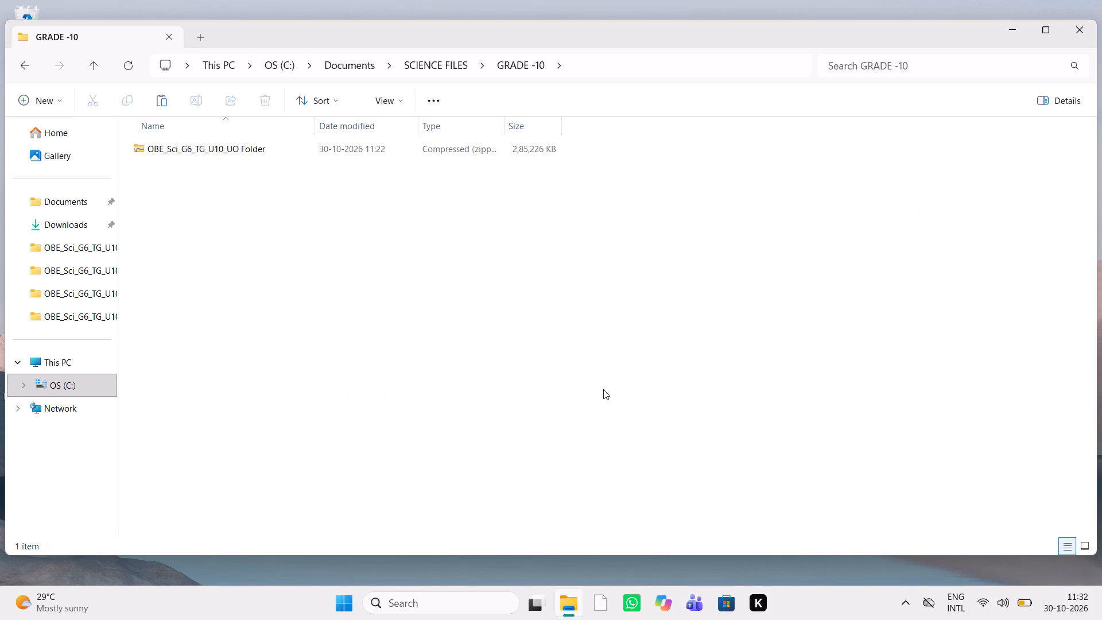
pyautogui.hotkey('ctrl', 'v')
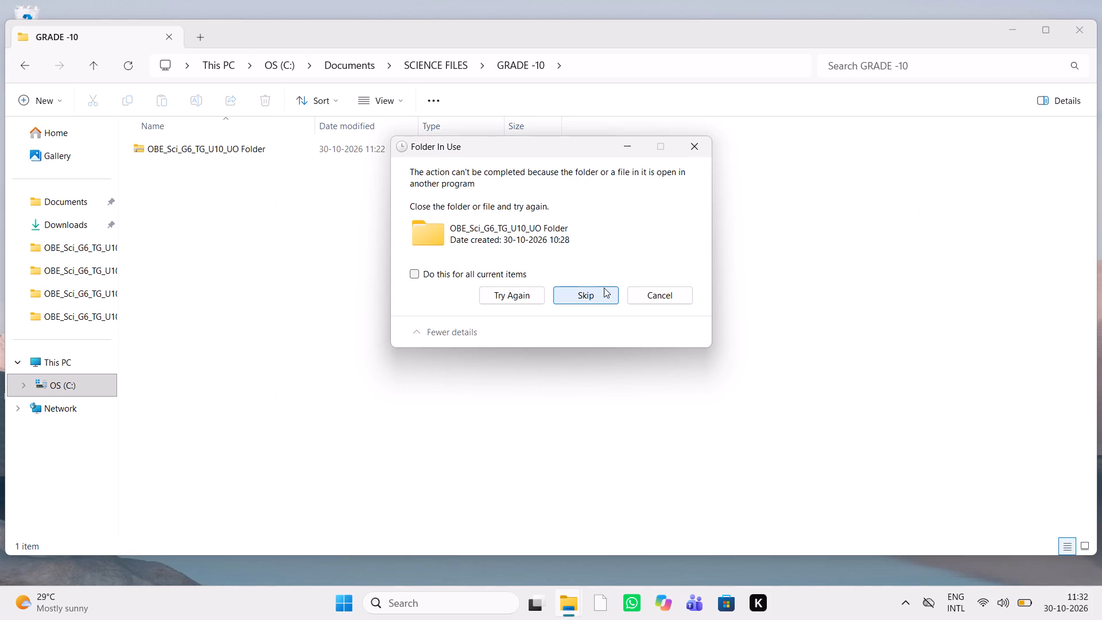
# Skip the uncompressed folder in the move and keep both the Downloads and GRADE -10 versions of the zip file.
pyautogui.click(606, 289)
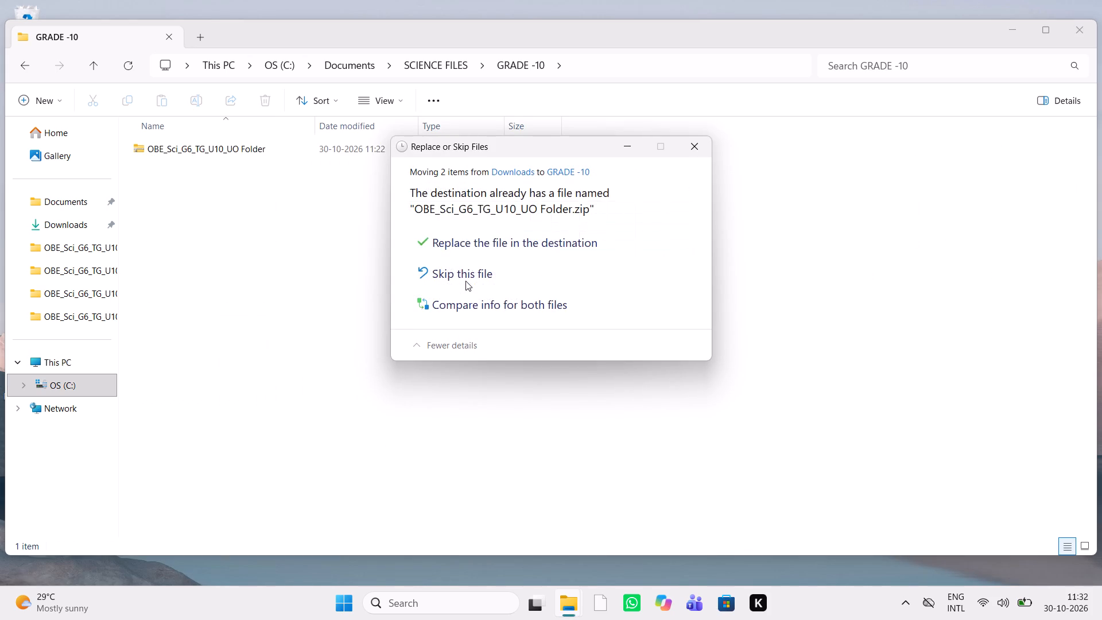
pyautogui.click(494, 305)
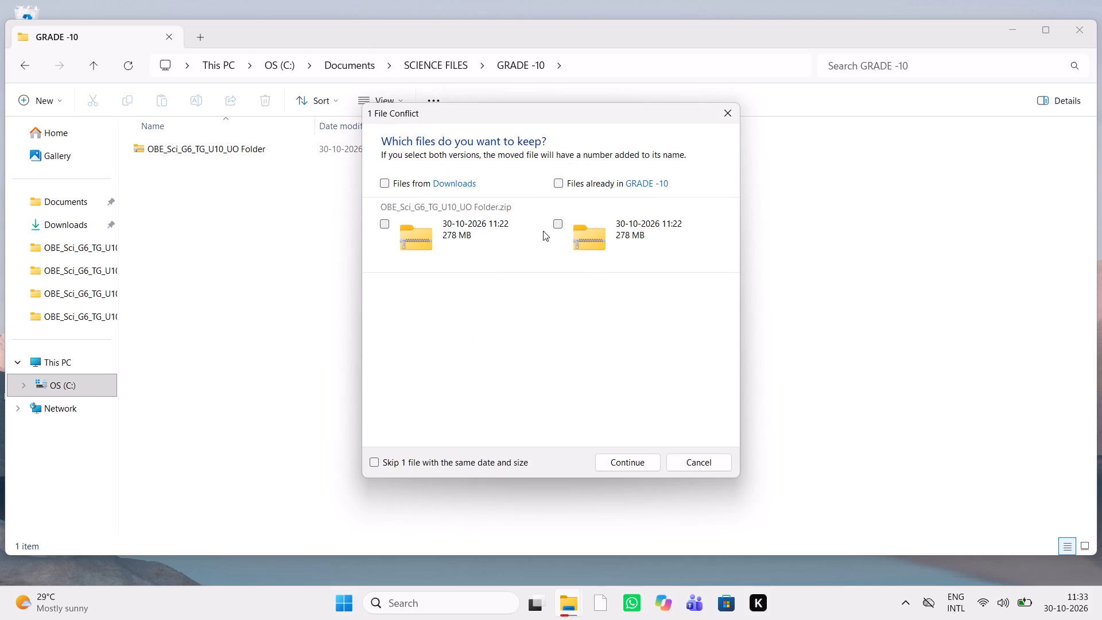
pyautogui.click(390, 186)
pyautogui.click(560, 188)
pyautogui.click(621, 458)
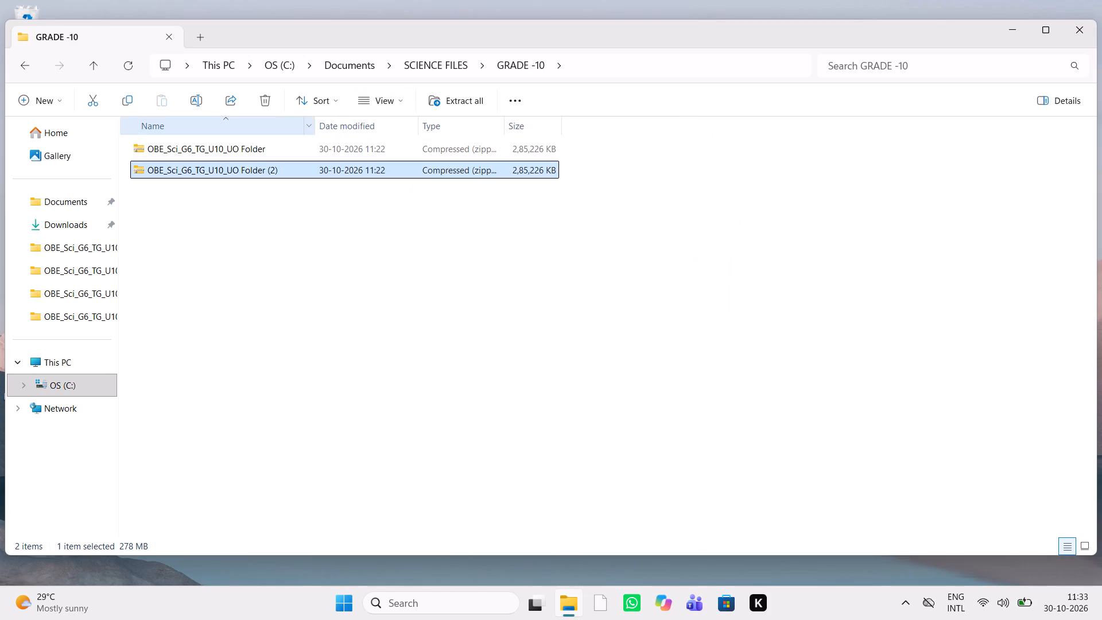
# Delete the duplicate zip OBE_Sci_G6_TG_U10_UO Folder (2) from the GRADE -10 folder.
pyautogui.click(344, 253)
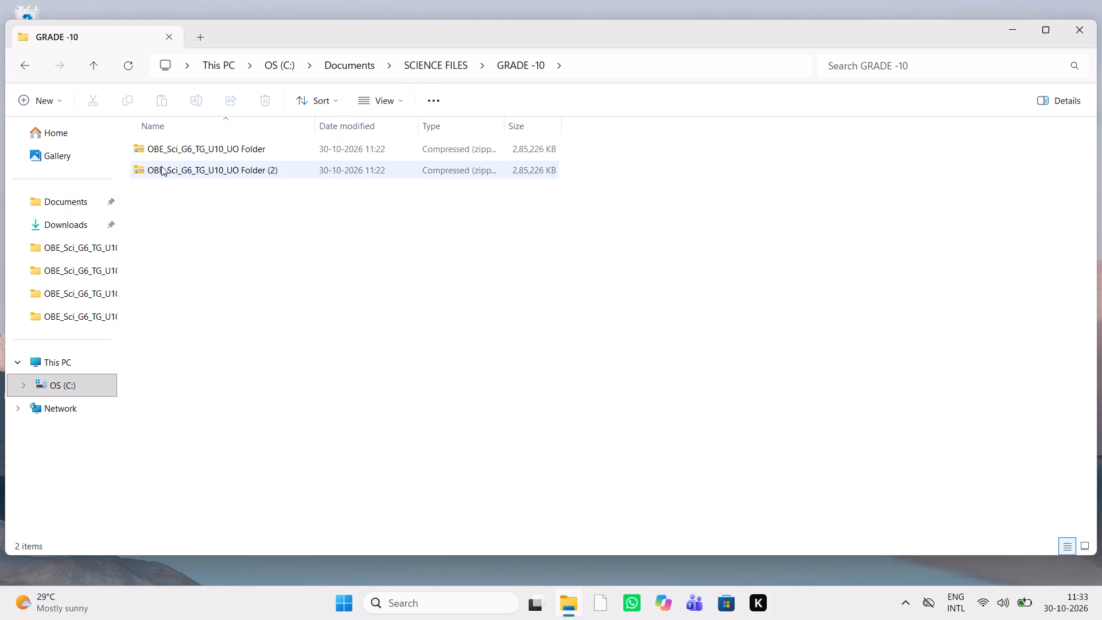
pyautogui.click(202, 162)
pyautogui.press('Delete')
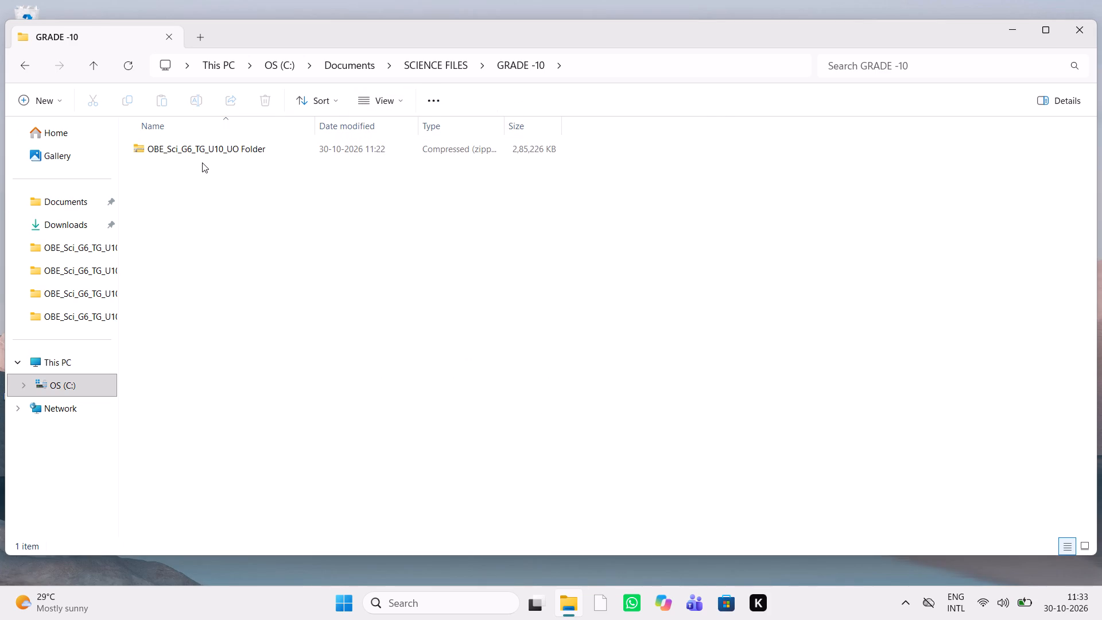
# Copy the uncompressed OBE_Sci_G6_TG_U10_UO Folder from Downloads into Documents > SCIENCE FILES > GRADE -10.
pyautogui.click(61, 206)
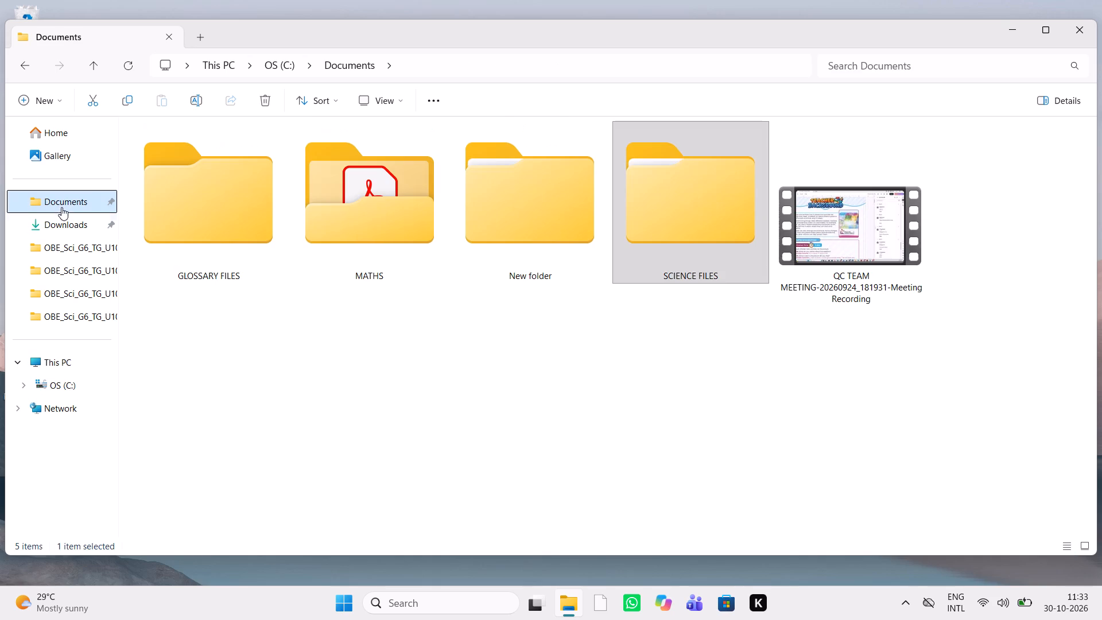
pyautogui.click(56, 226)
pyautogui.click(231, 215)
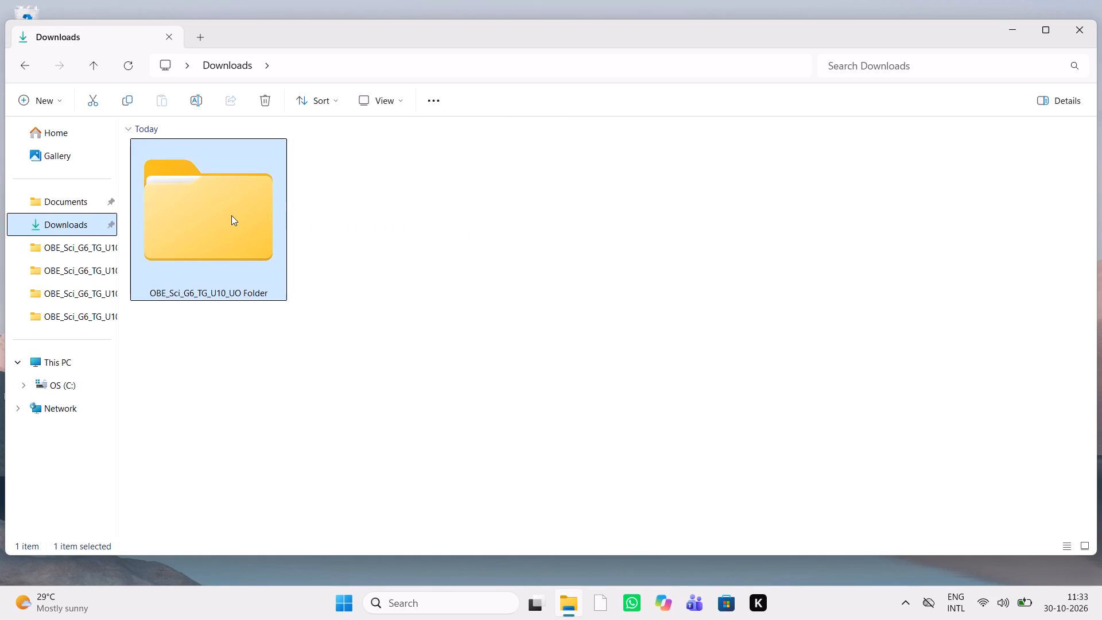
pyautogui.hotkey('ctrl', 'x')
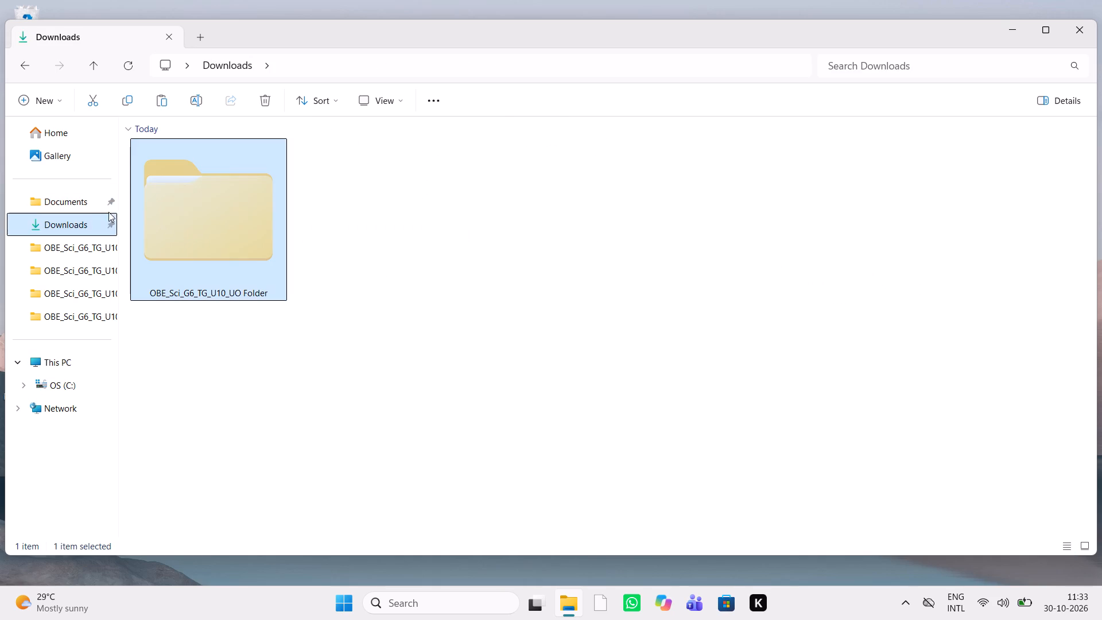
pyautogui.hotkey('ctrl', 'c')
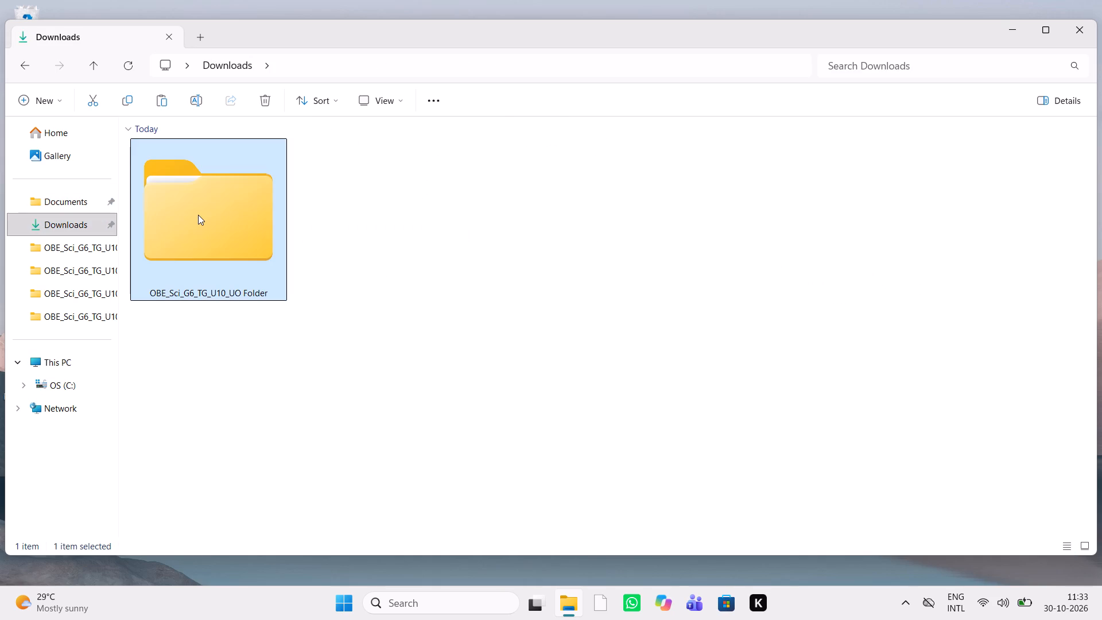
pyautogui.hotkey('ctrl', 'c')
pyautogui.hotkey('ctrl', 'c')
pyautogui.doubleClick(87, 200)
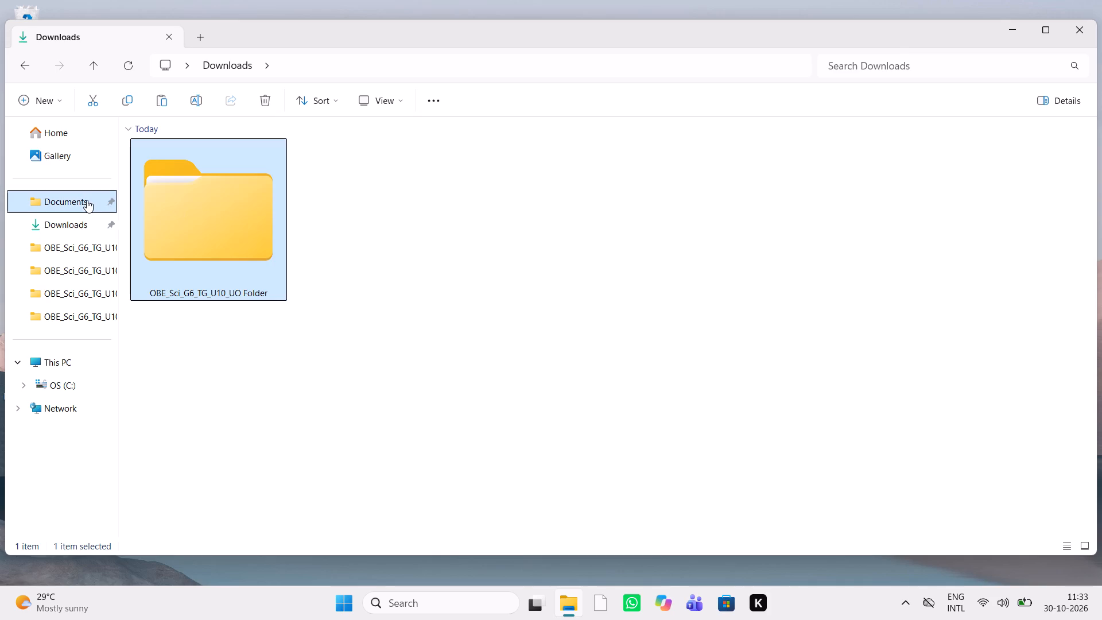
pyautogui.doubleClick(662, 211)
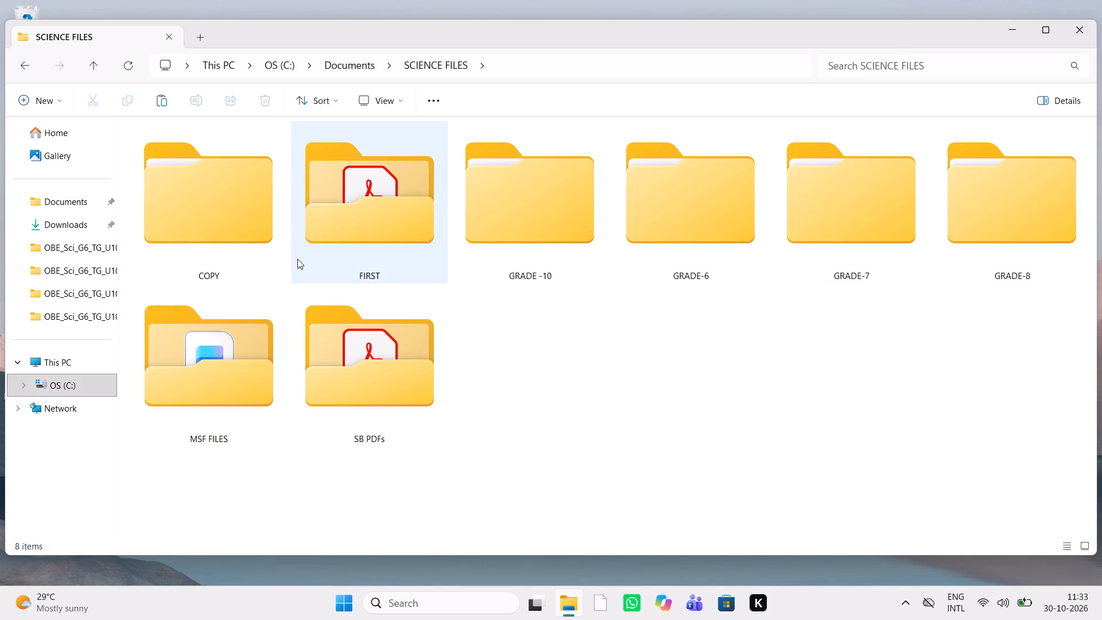
pyautogui.doubleClick(568, 233)
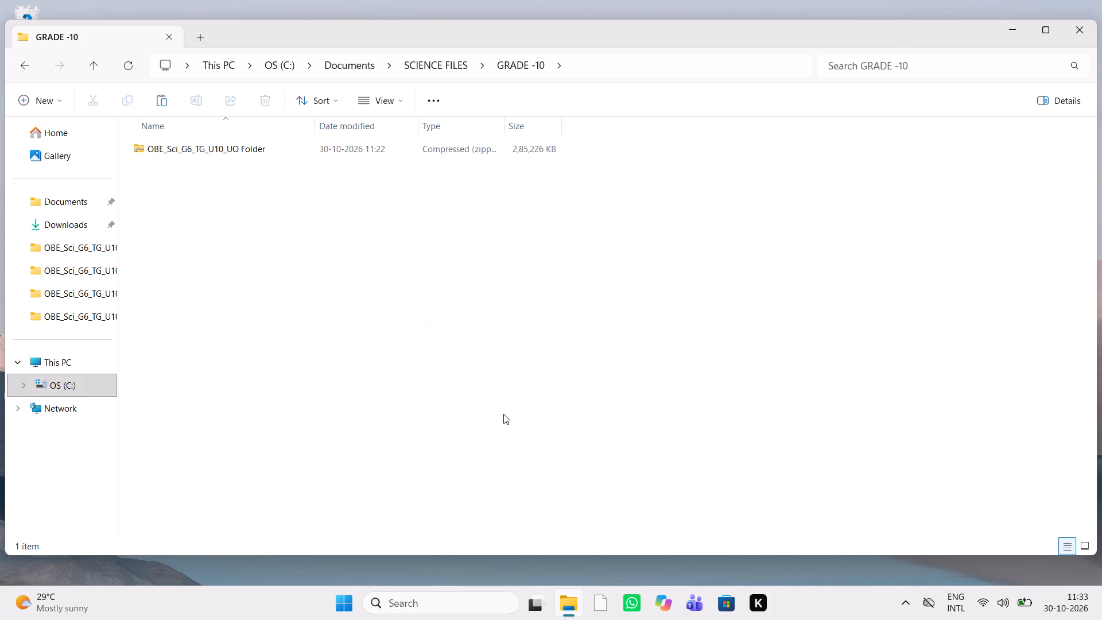
pyautogui.hotkey('ctrl', 'v')
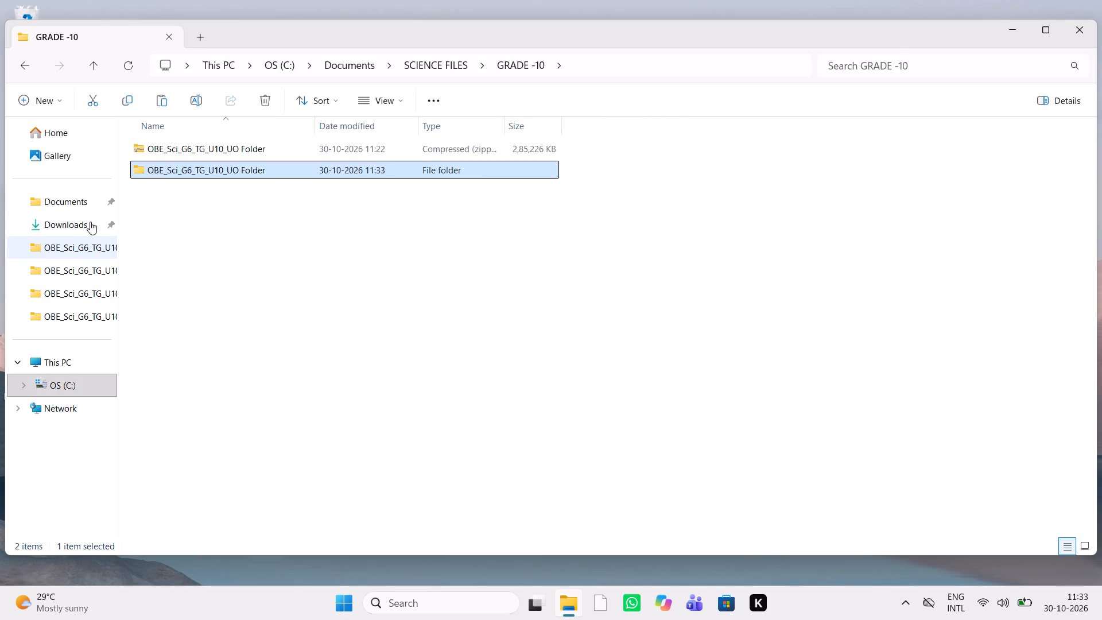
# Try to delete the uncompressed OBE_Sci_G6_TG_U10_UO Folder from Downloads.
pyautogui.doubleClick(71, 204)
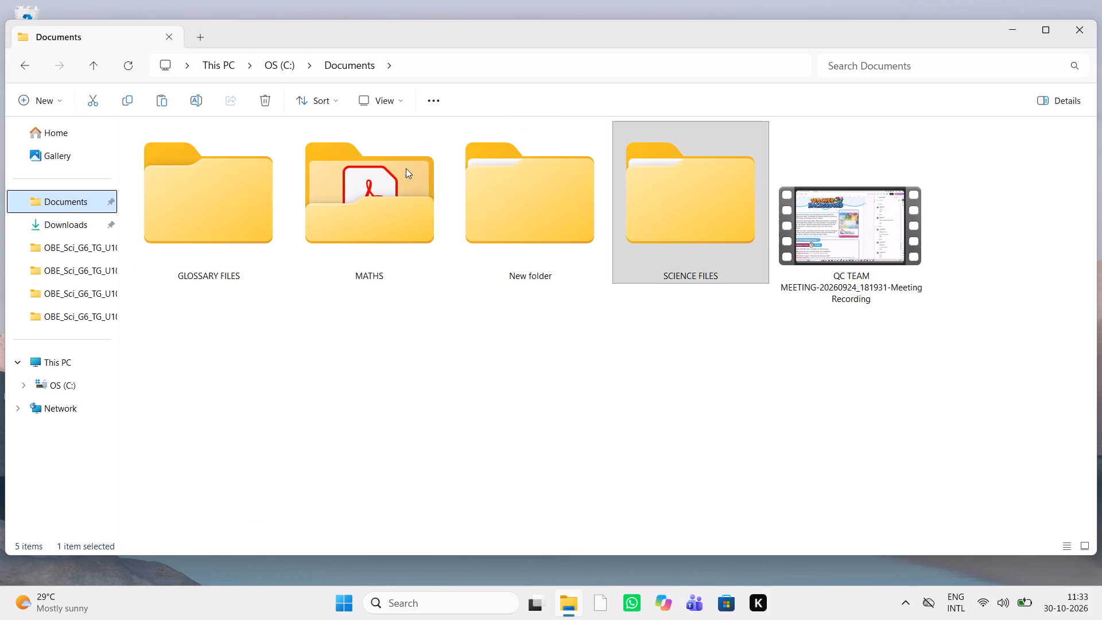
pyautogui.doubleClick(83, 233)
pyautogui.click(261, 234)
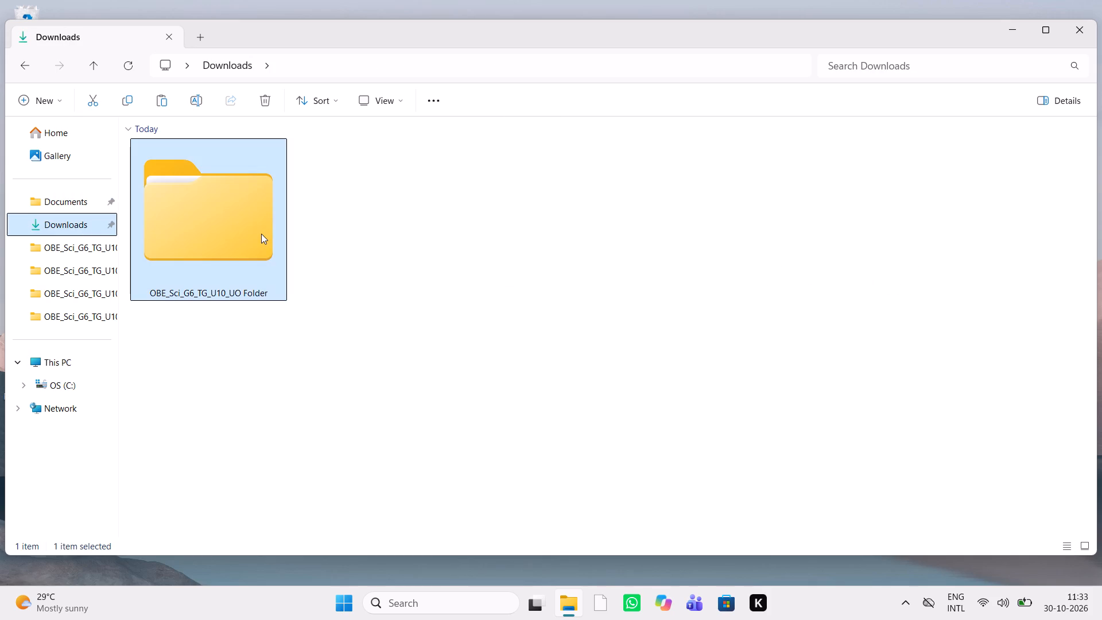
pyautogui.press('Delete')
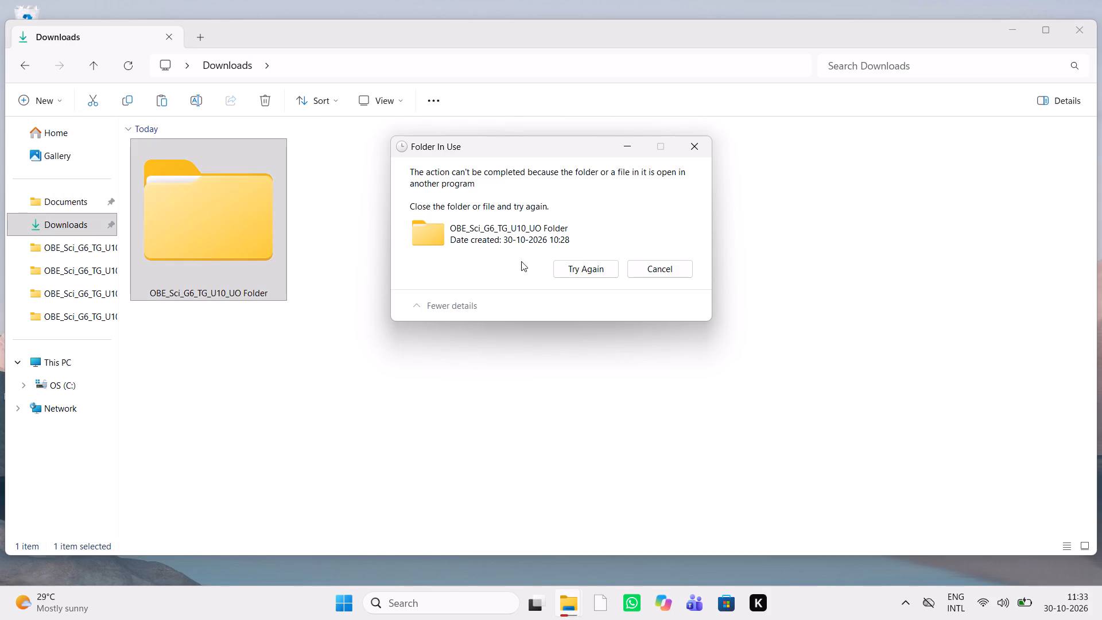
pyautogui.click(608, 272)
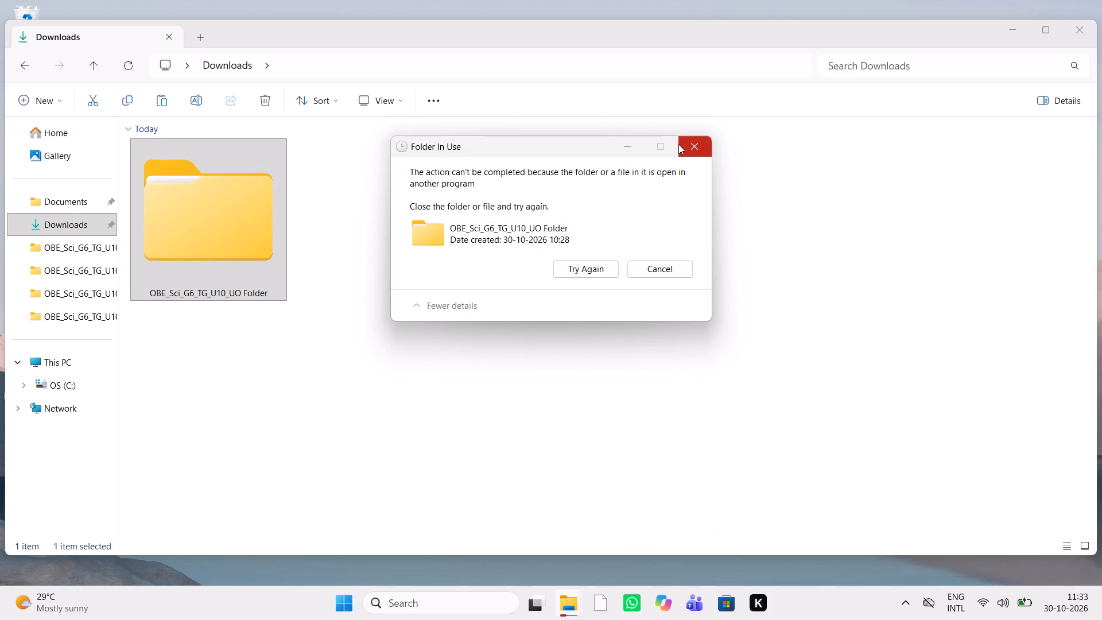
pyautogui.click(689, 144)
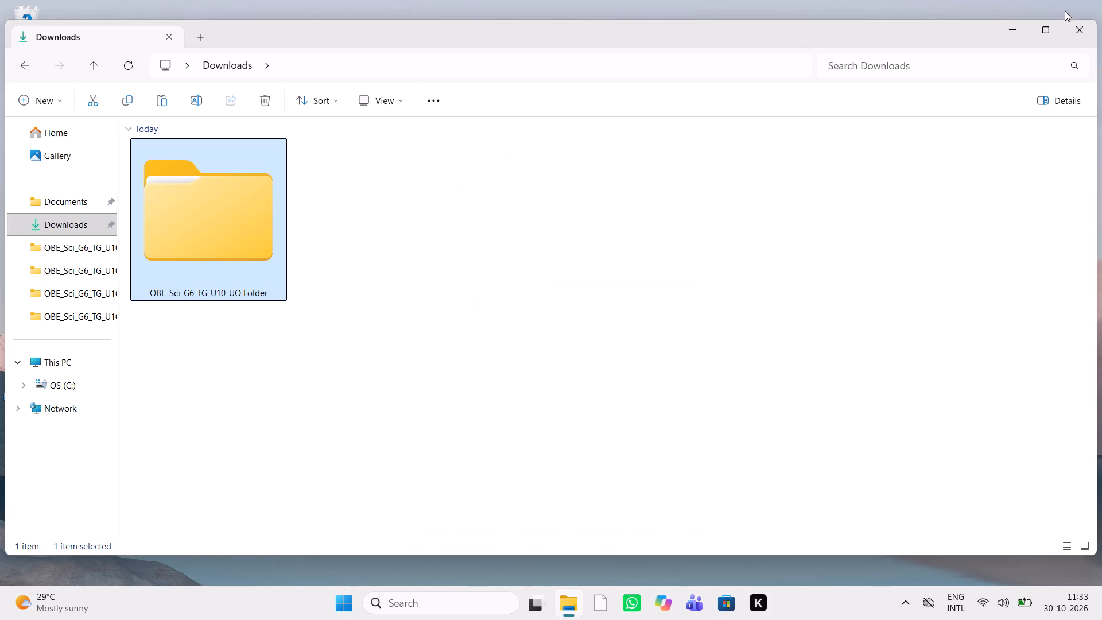
# Close the Downloads window and shut down the computer.
pyautogui.click(1071, 27)
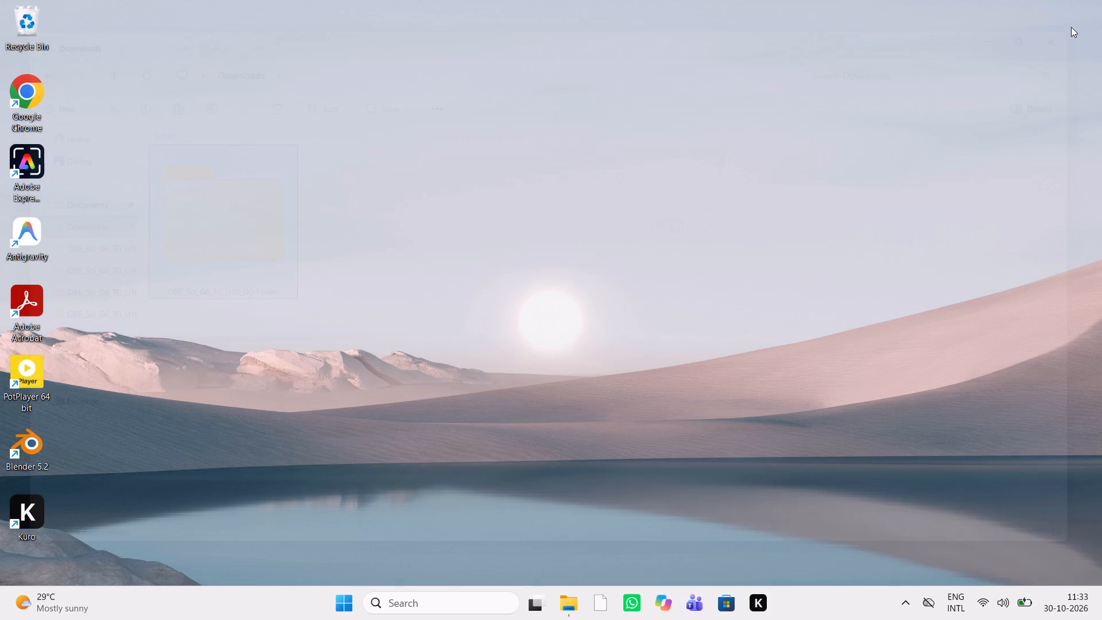
pyautogui.hotkey('alt', 'F4')
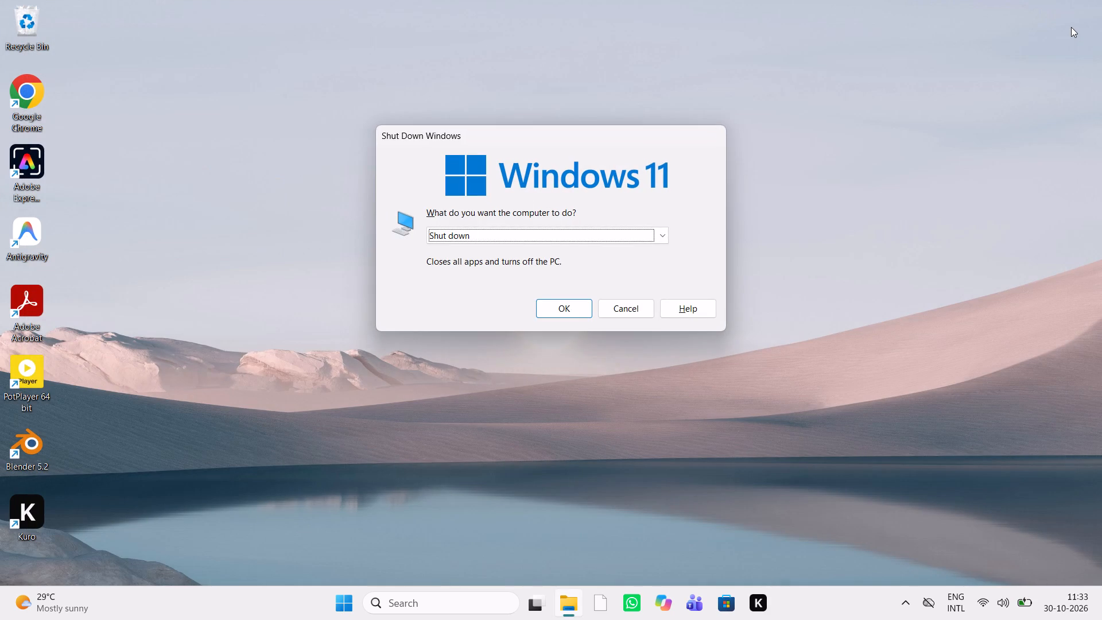
pyautogui.press('8')
pyautogui.press('Return')
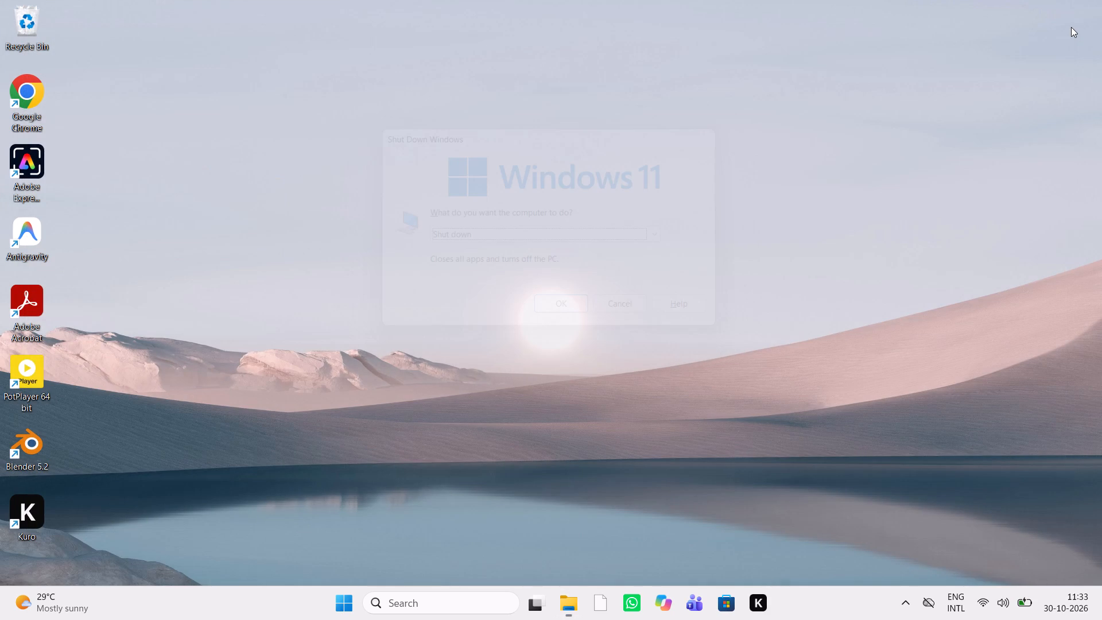